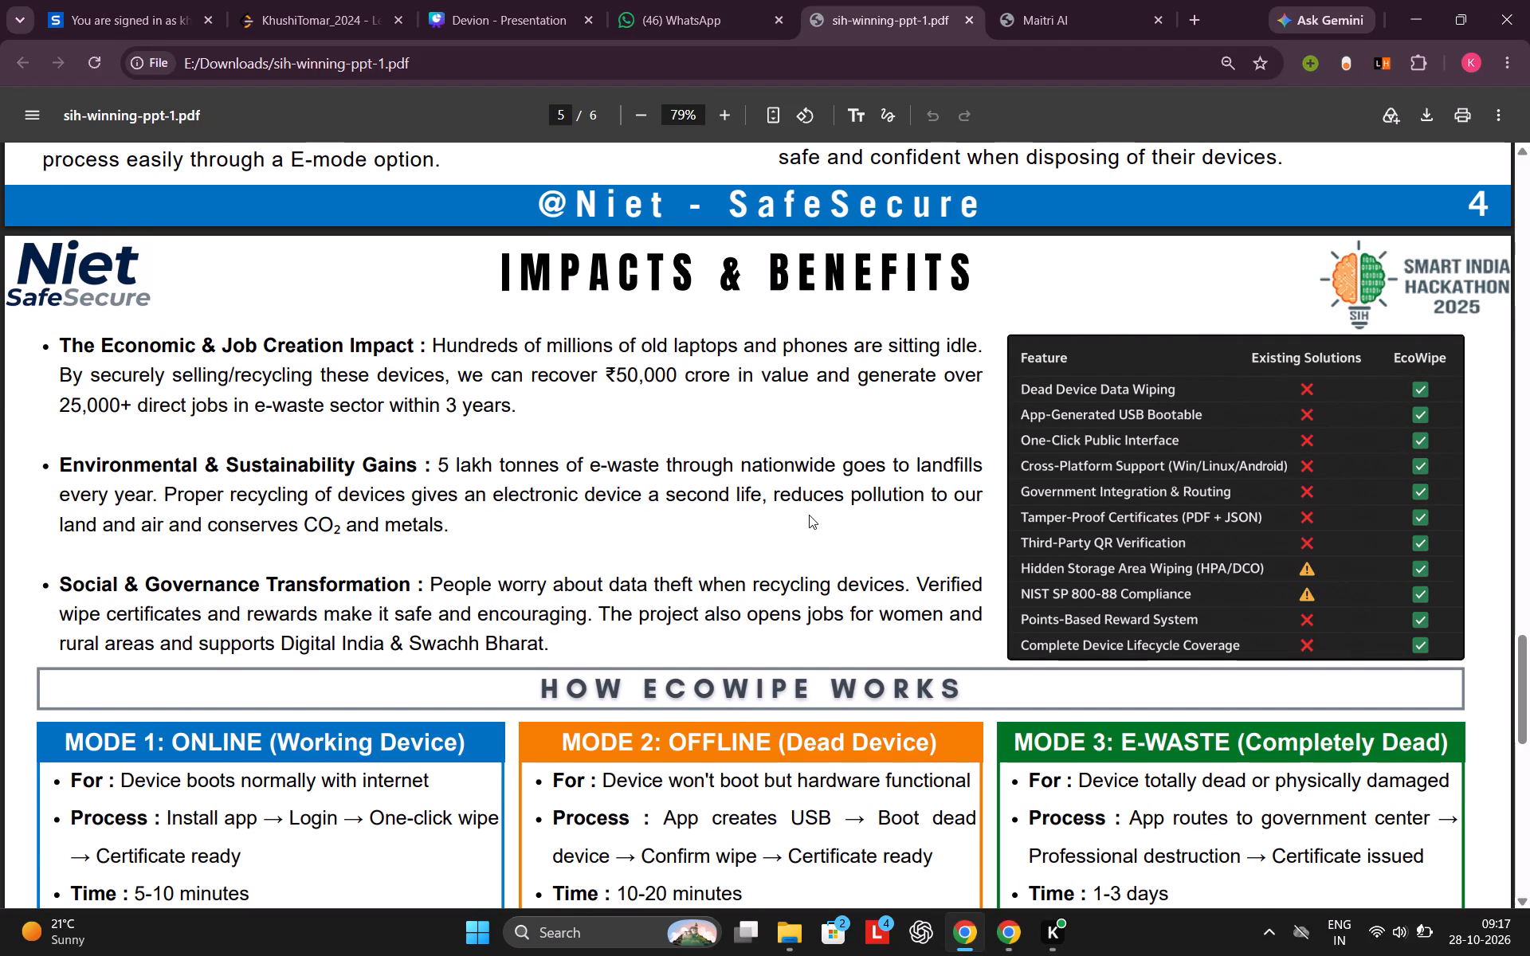
Go back from the Impacts & Benefits slide and review the Feasibility and Viability slide with its technical and business challenges.
scroll(809, 515, up, 5)
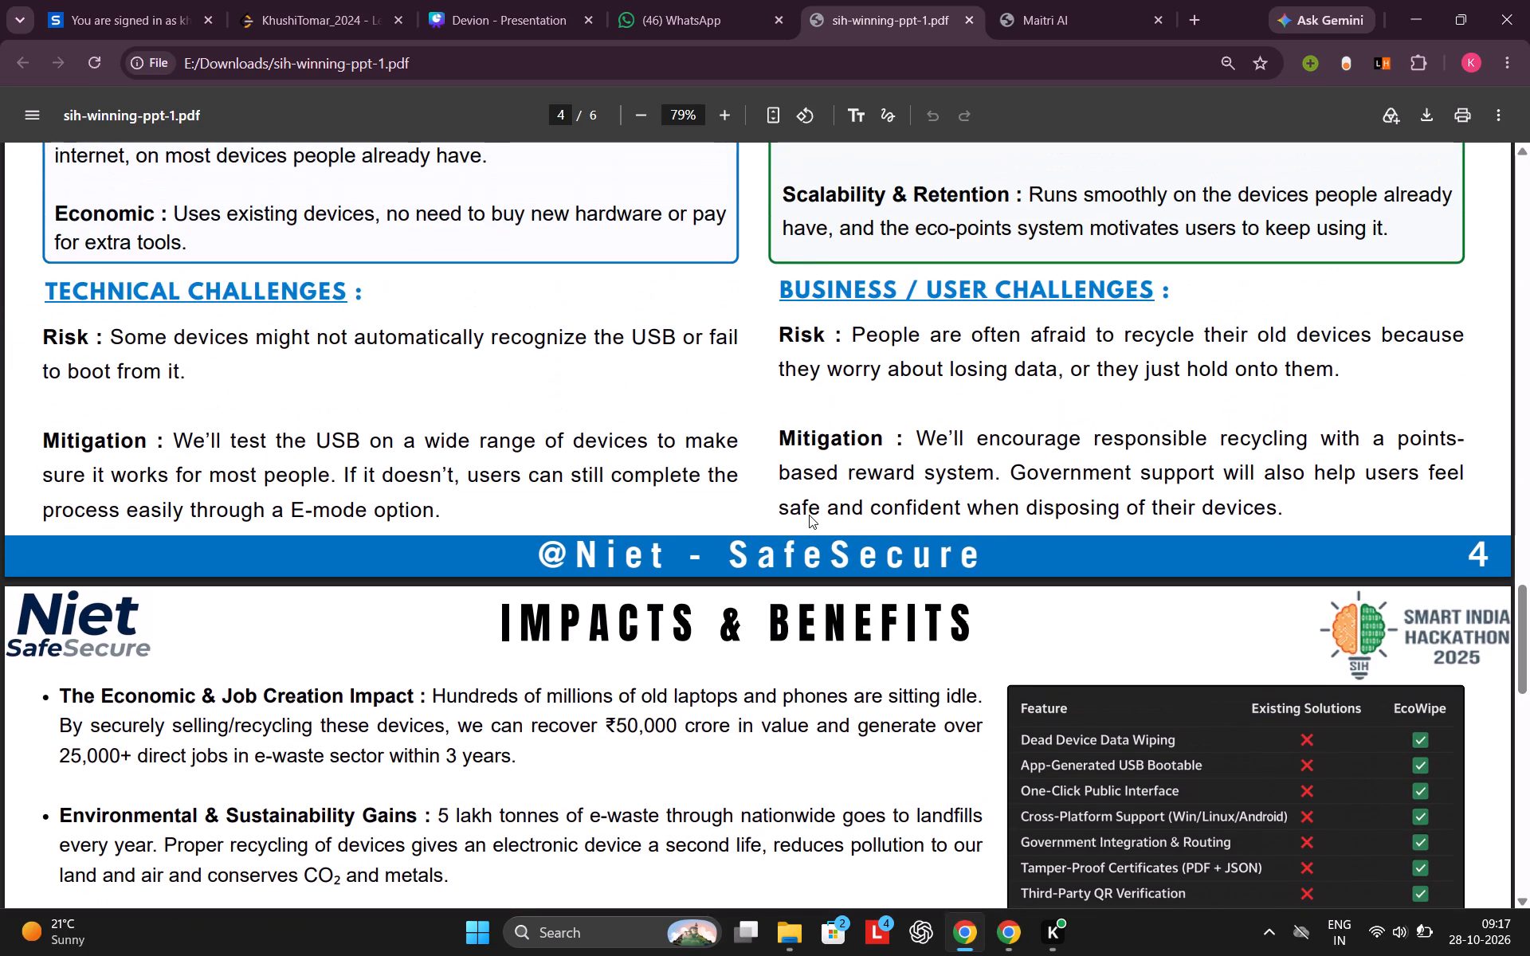
scroll(809, 515, up, 5)
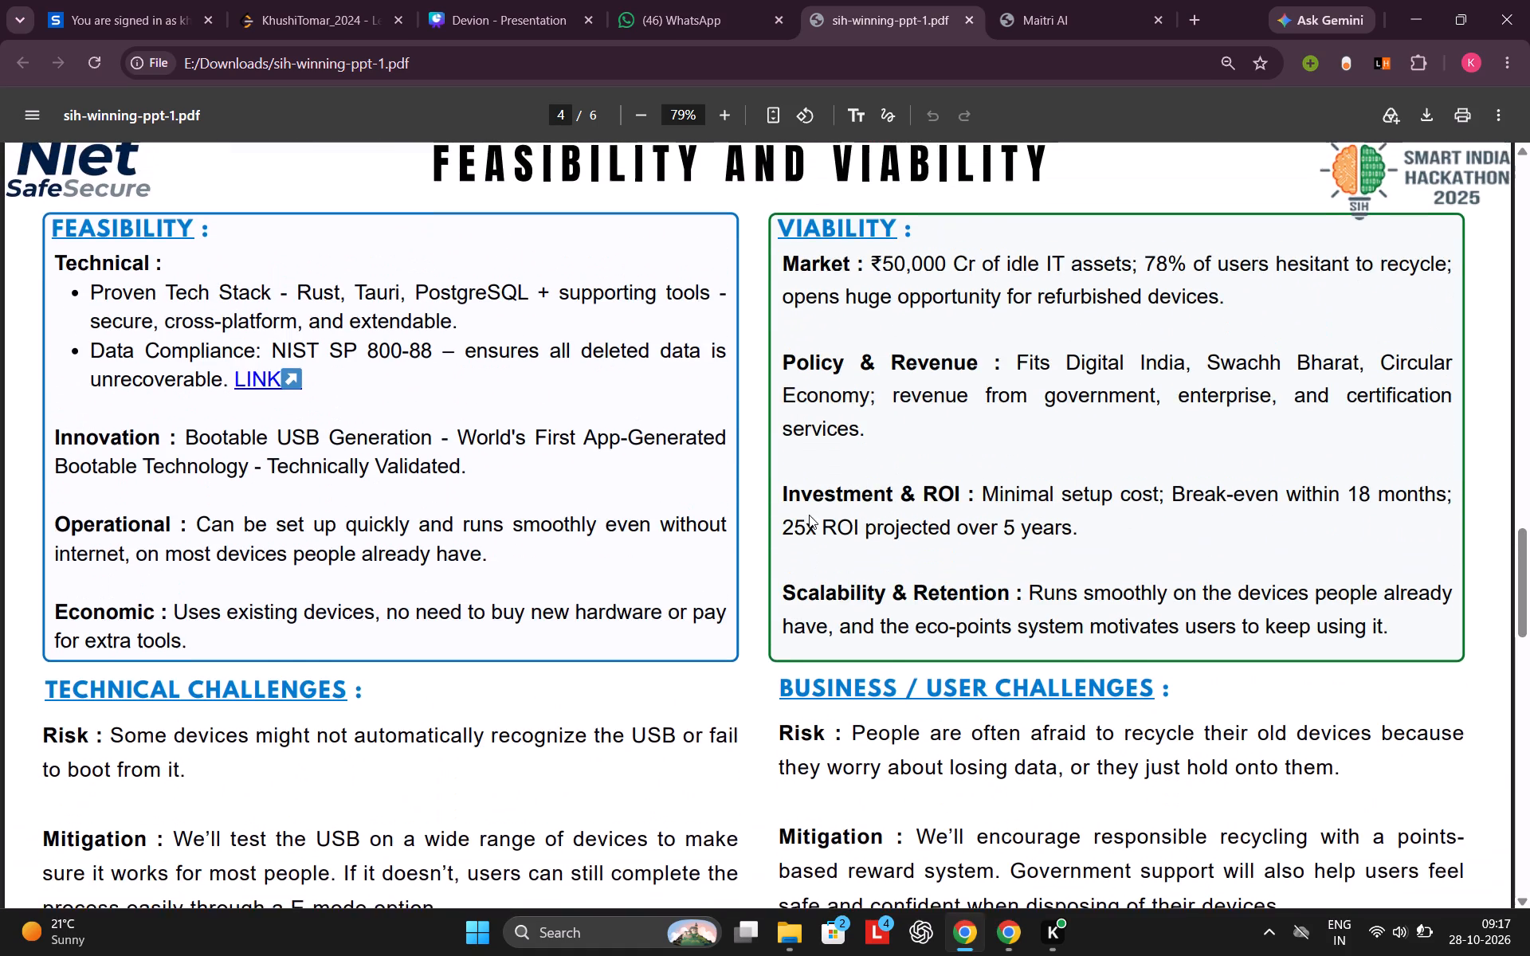
scroll(809, 515, up, 1)
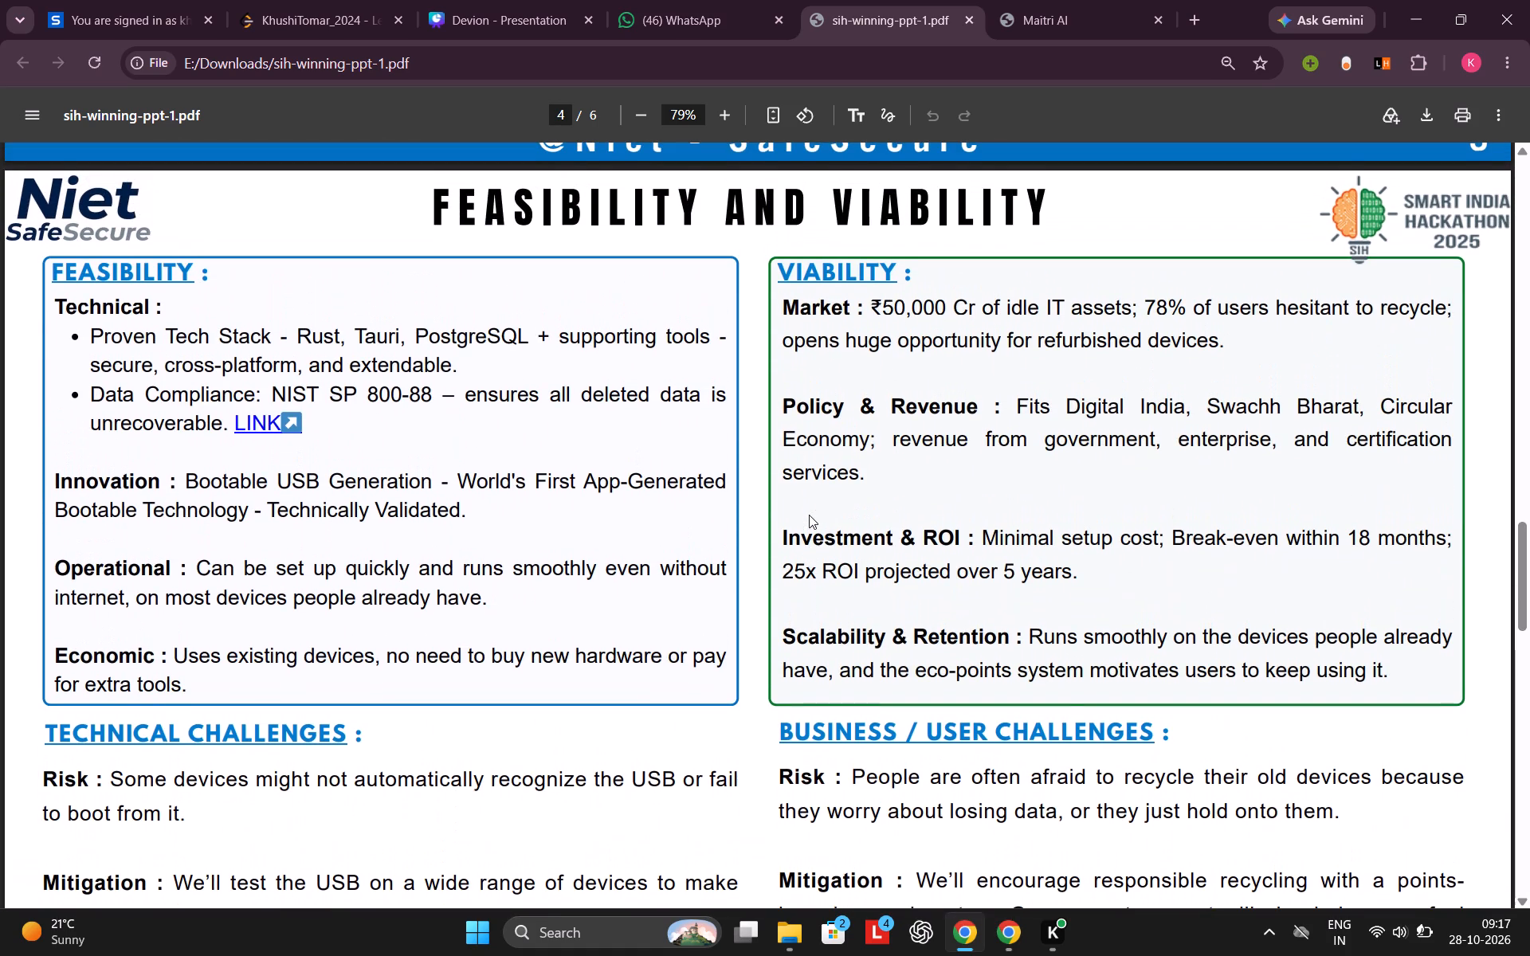
scroll(809, 515, up, 2)
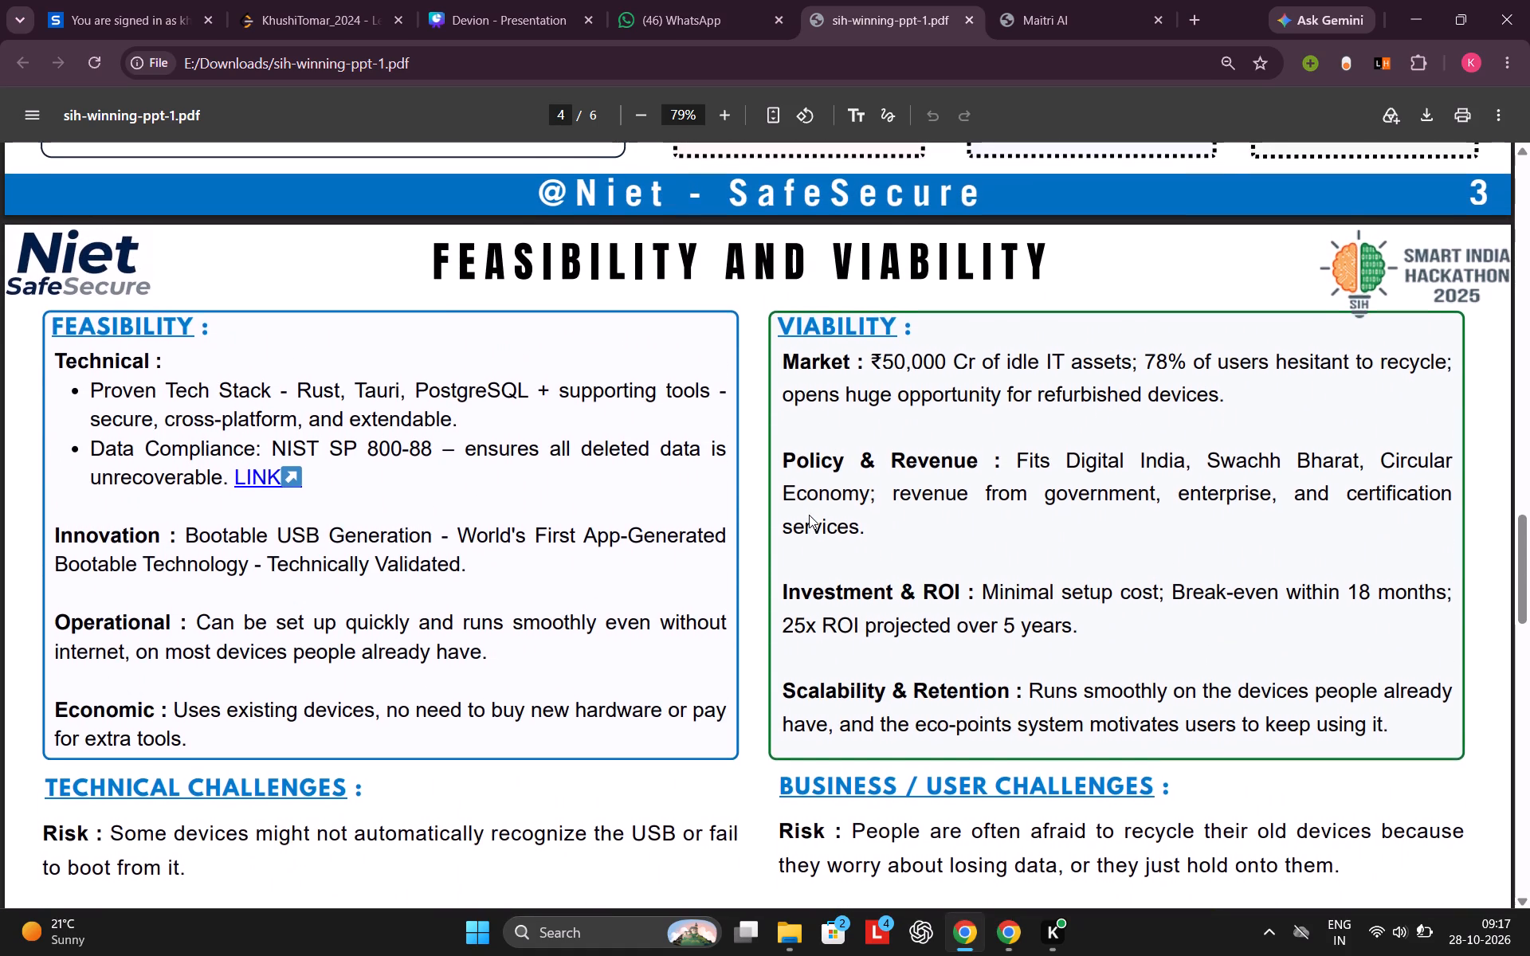
scroll(809, 515, up, 2)
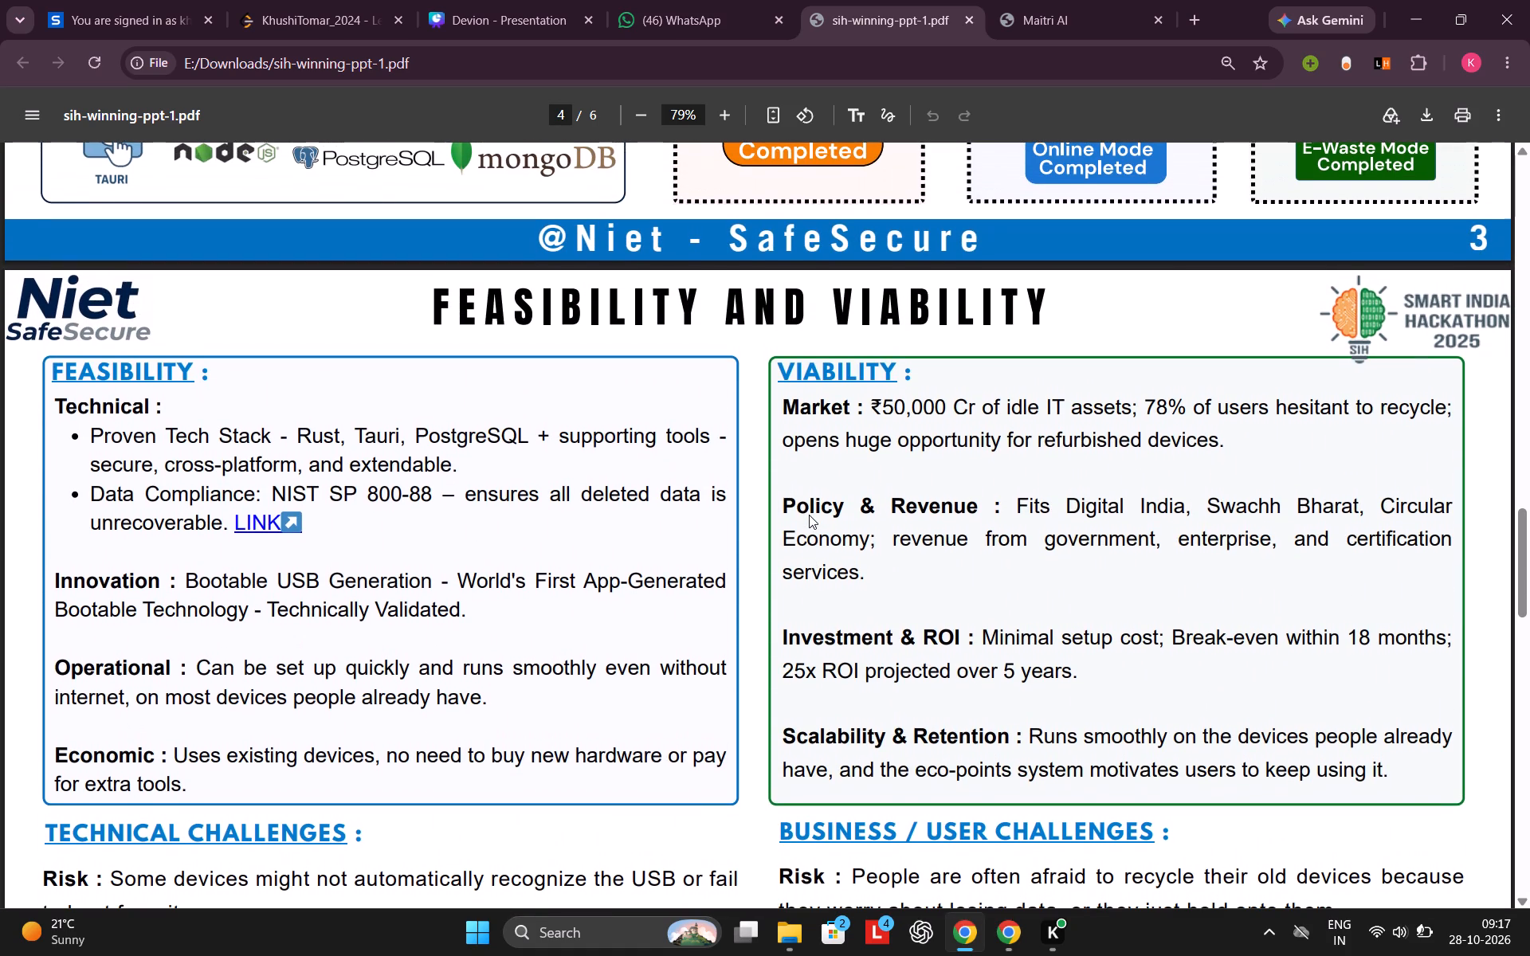
scroll(809, 515, up, 1)
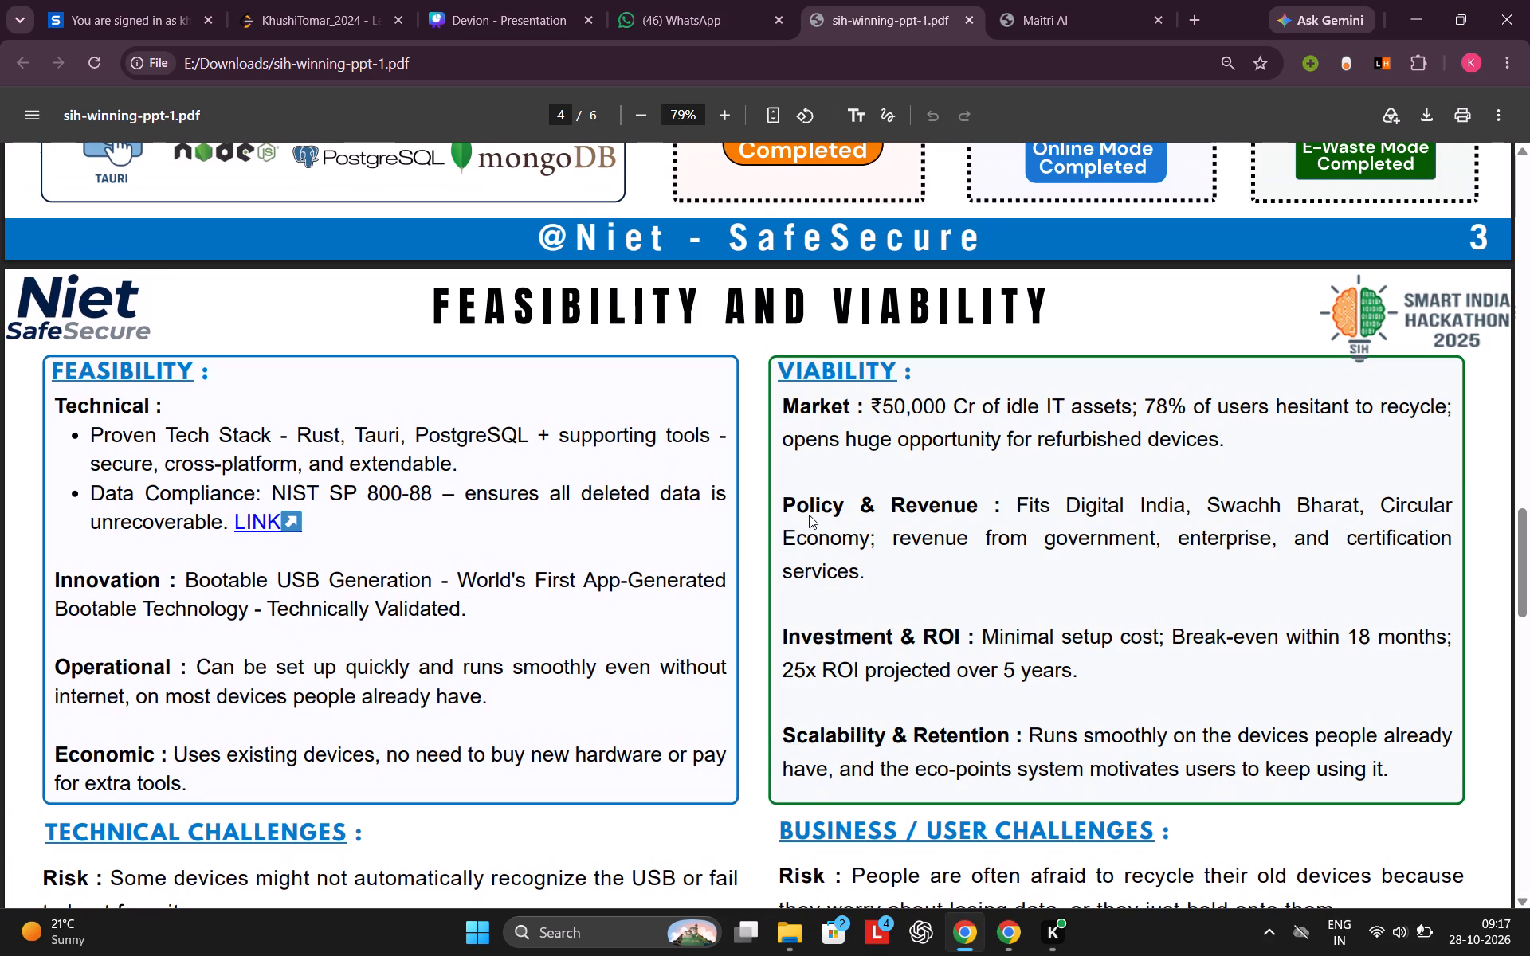
scroll(809, 515, up, 1)
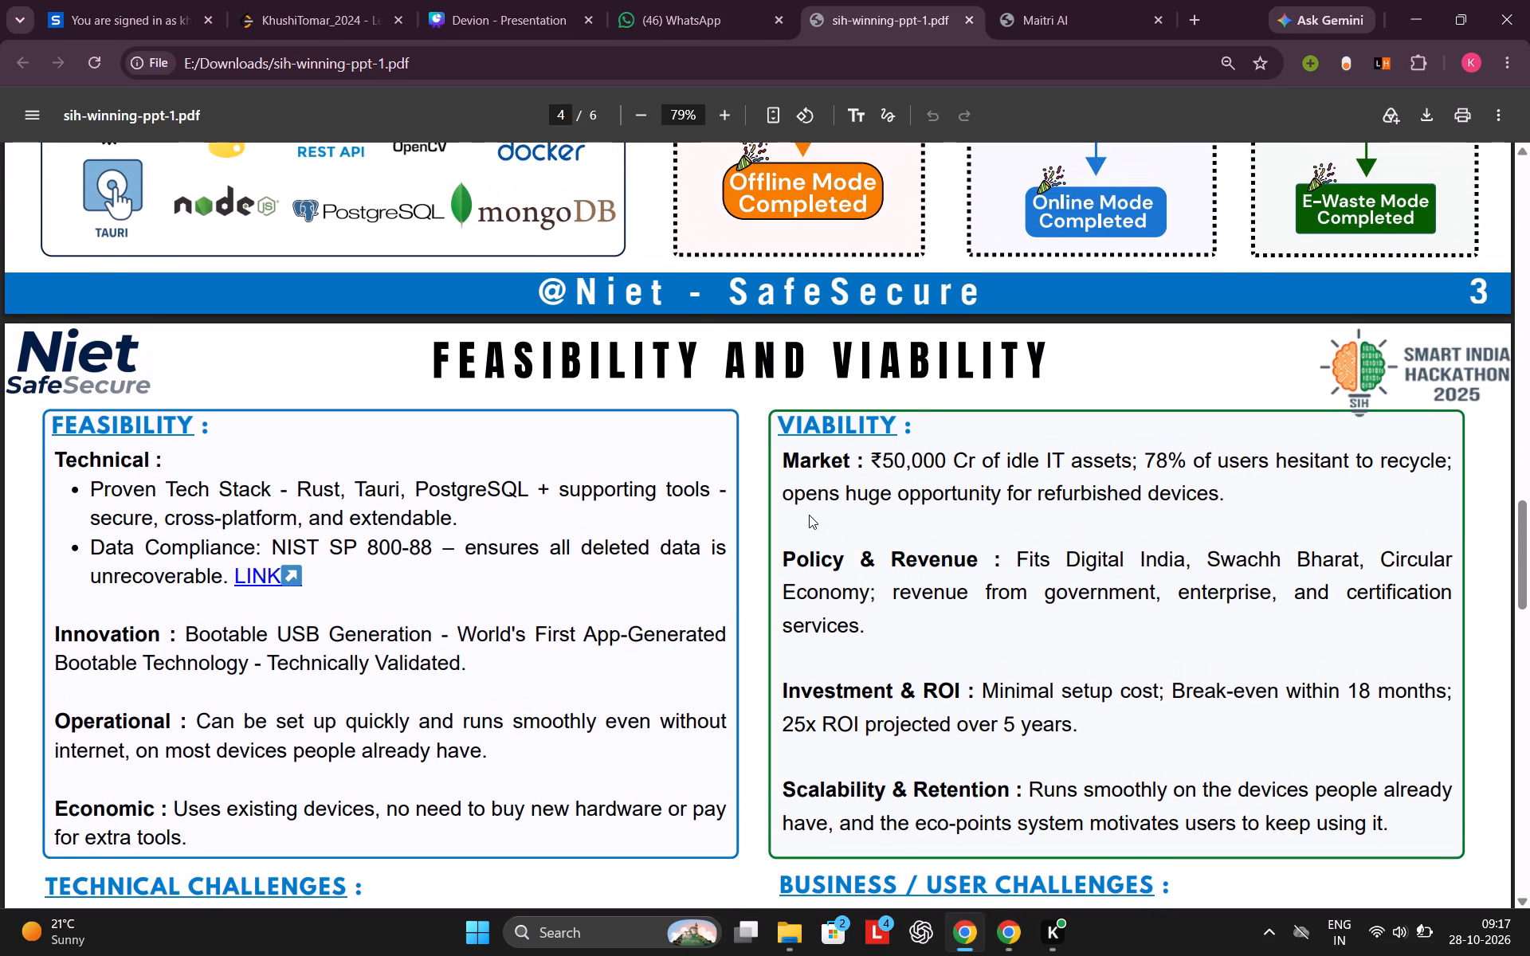
scroll(809, 515, up, 2)
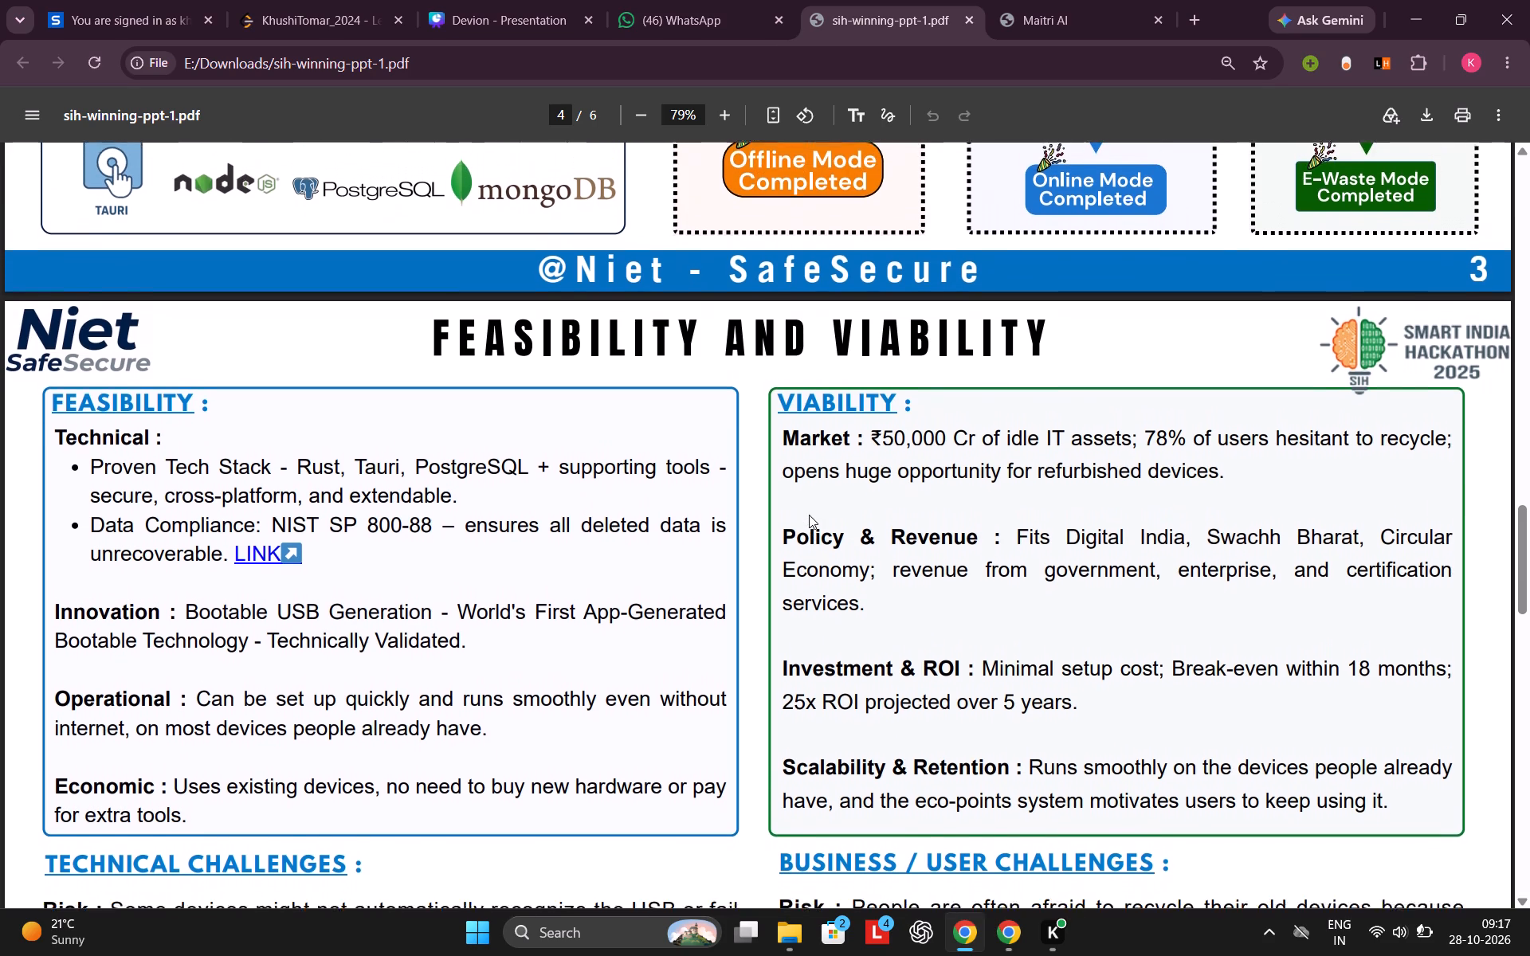
scroll(809, 515, up, 1)
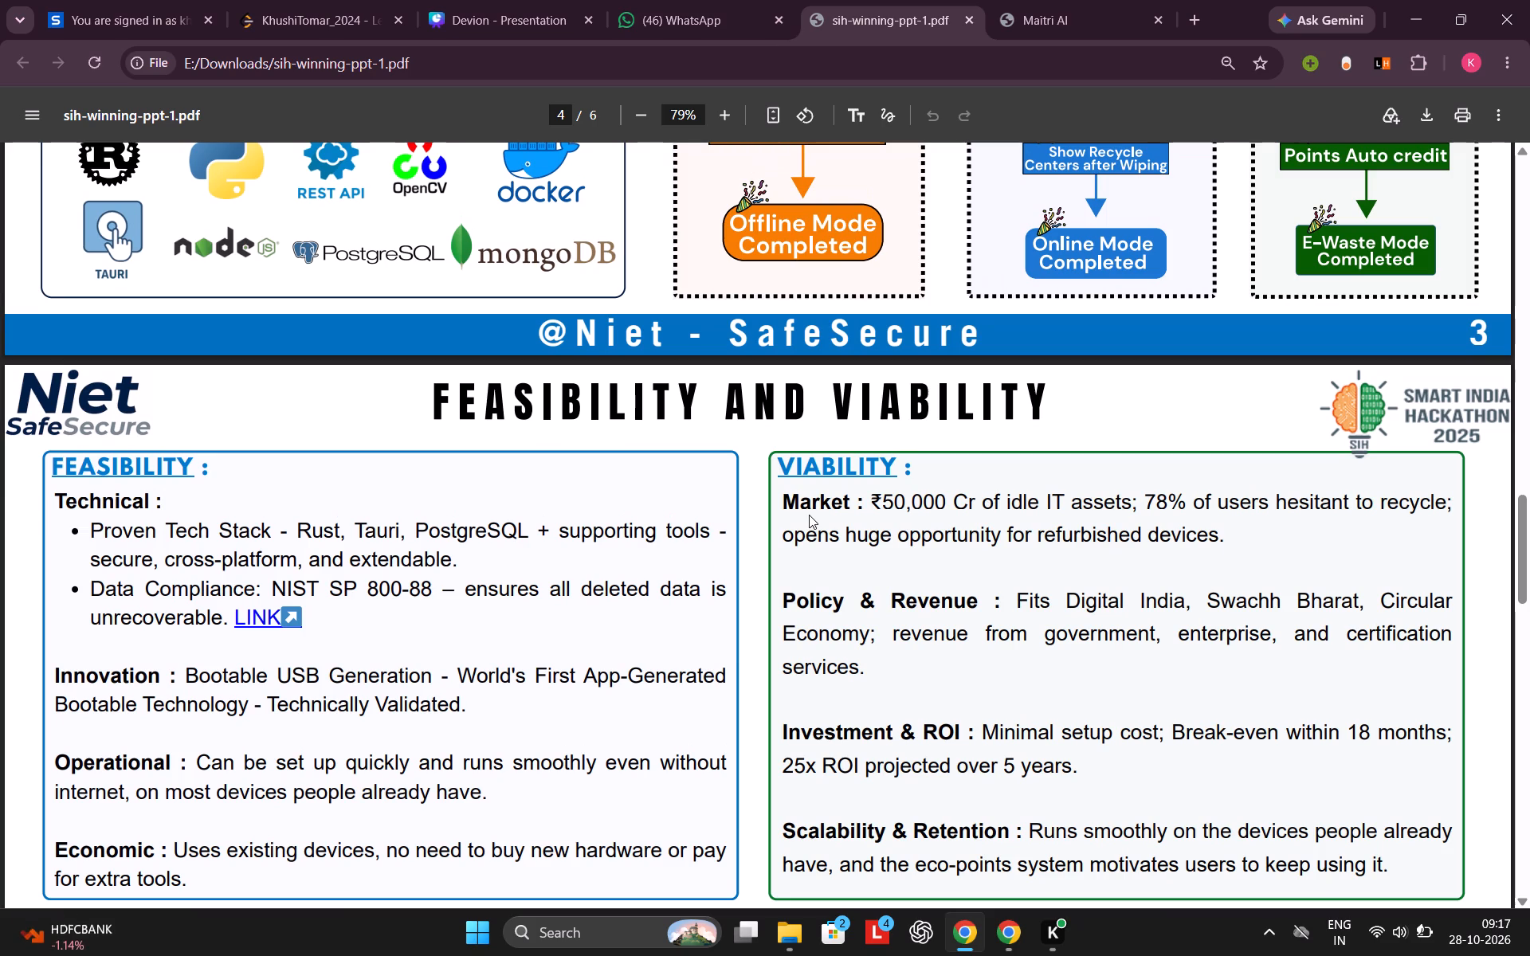
scroll(809, 515, up, 1)
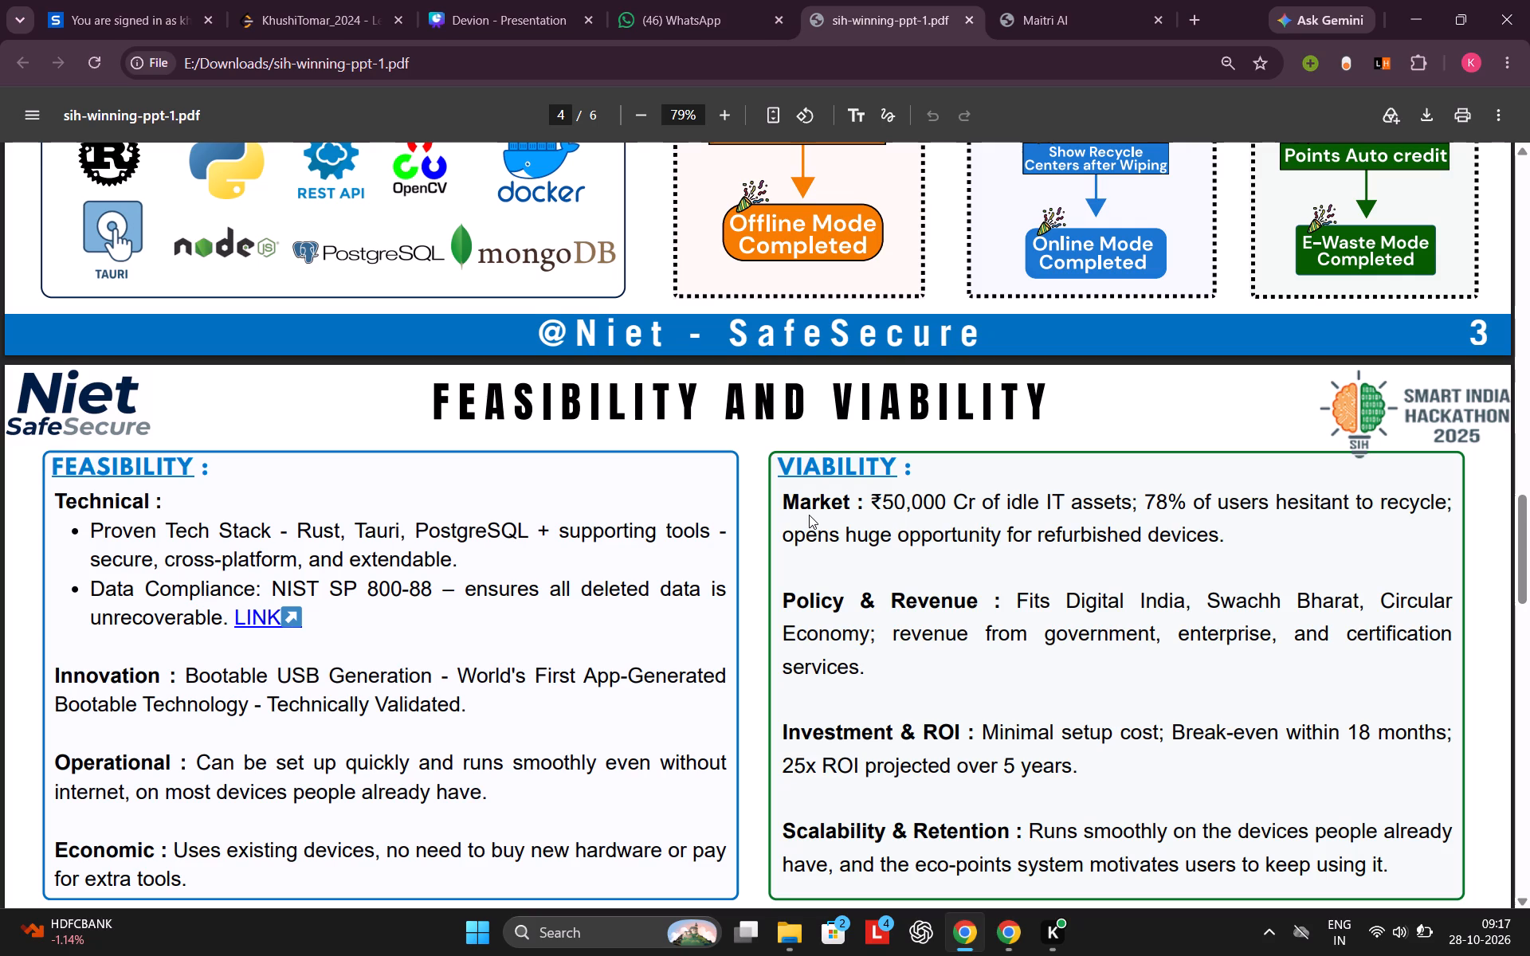
scroll(809, 515, up, 2)
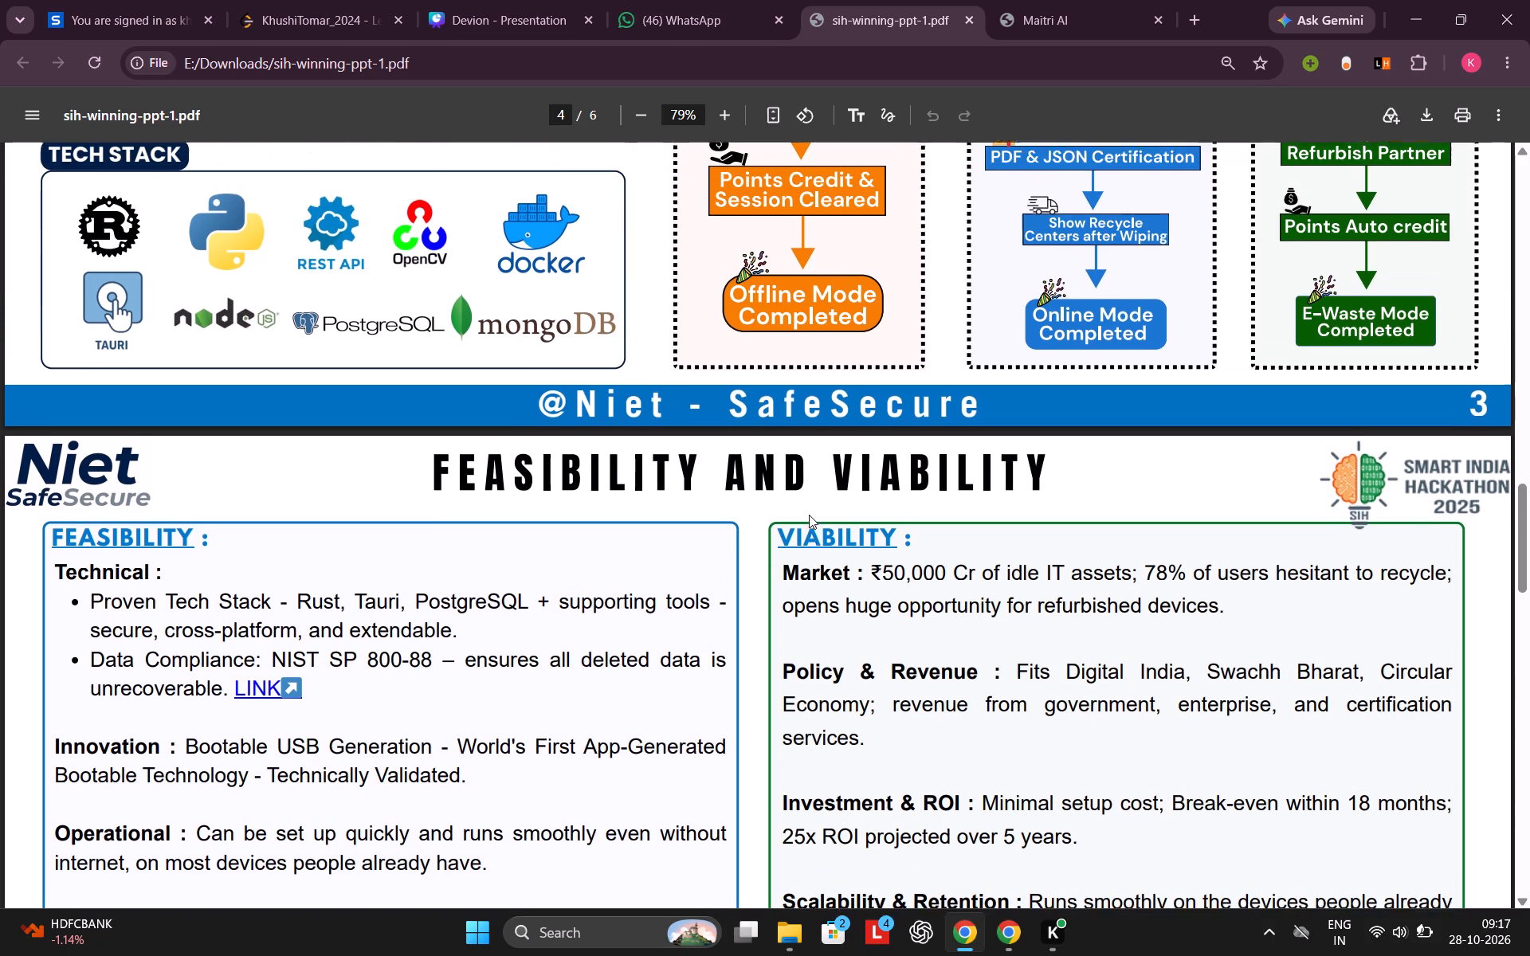
scroll(809, 515, up, 1)
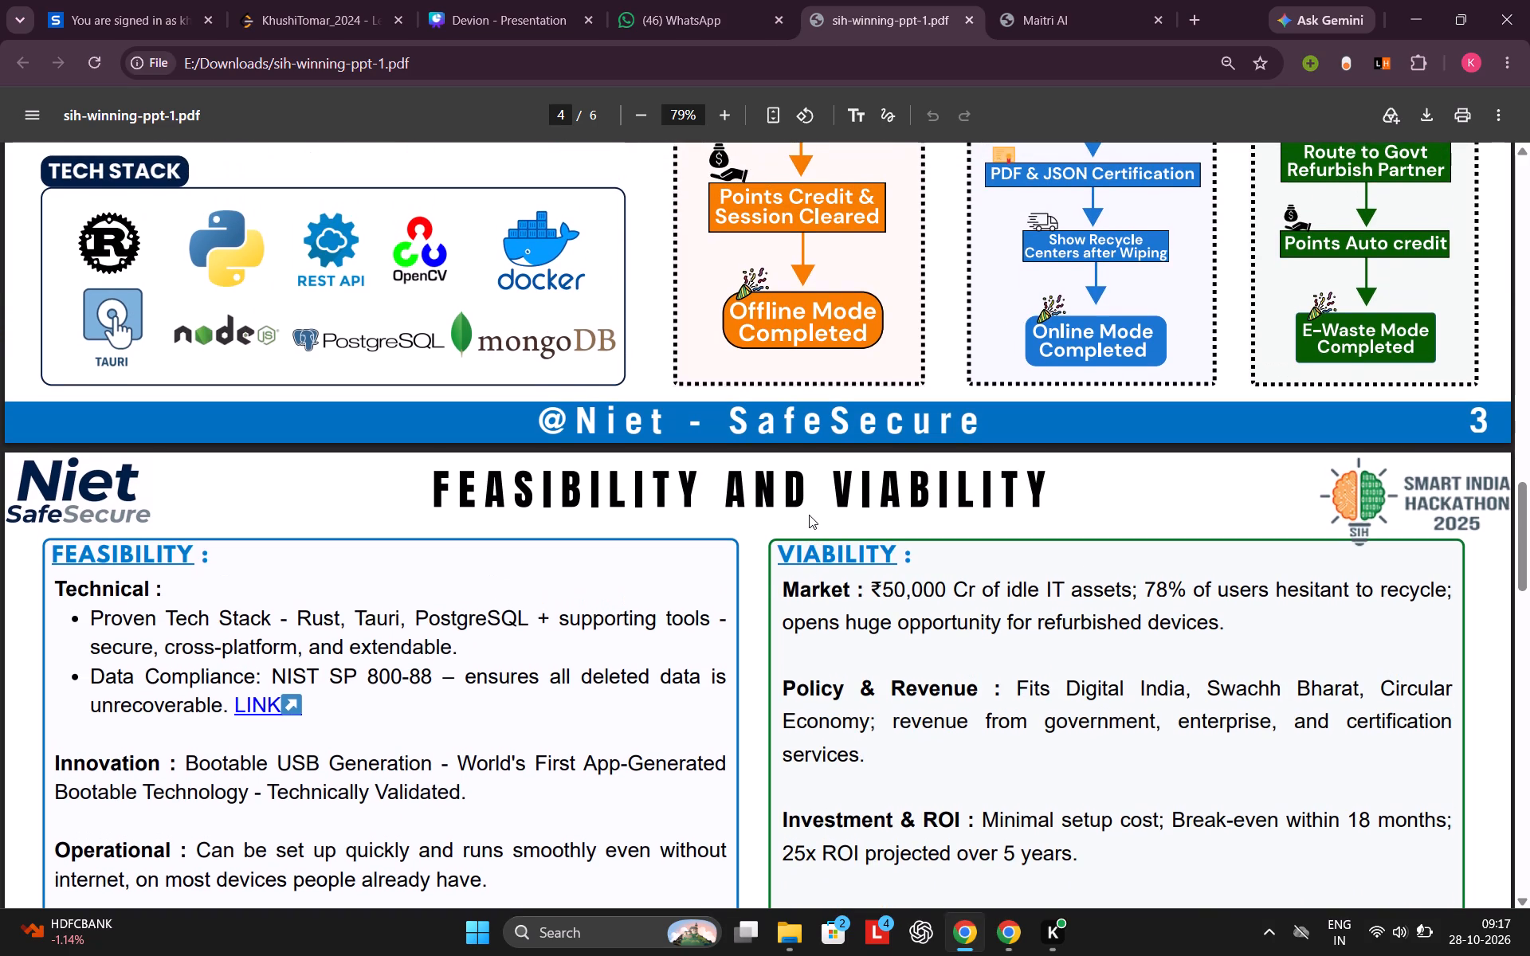
scroll(809, 515, up, 1)
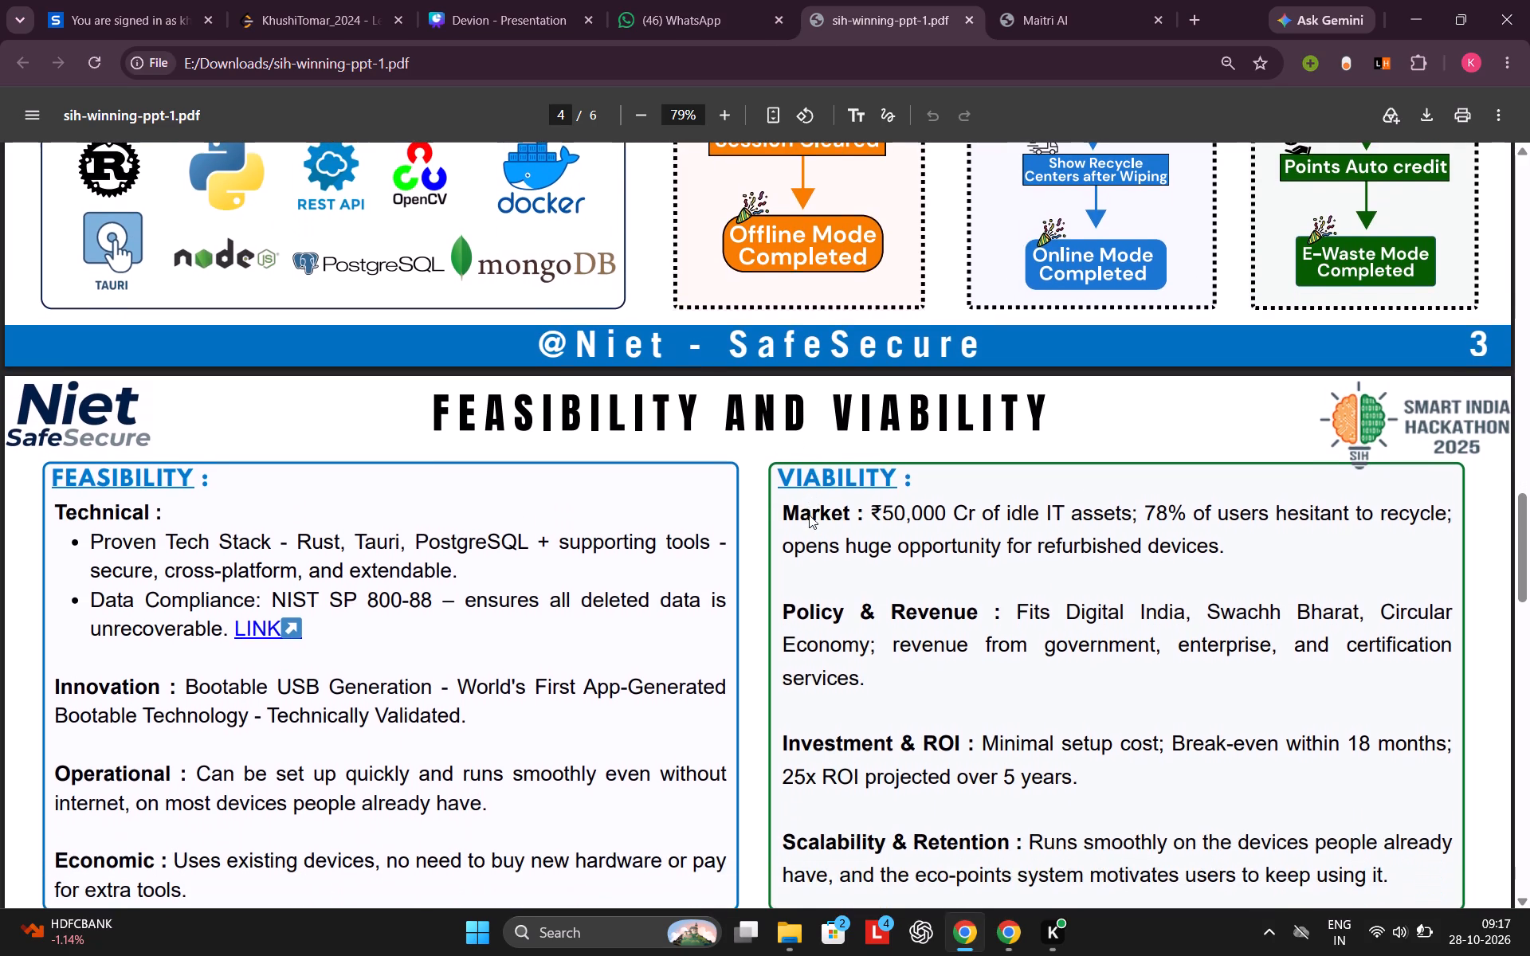
scroll(809, 515, up, 1)
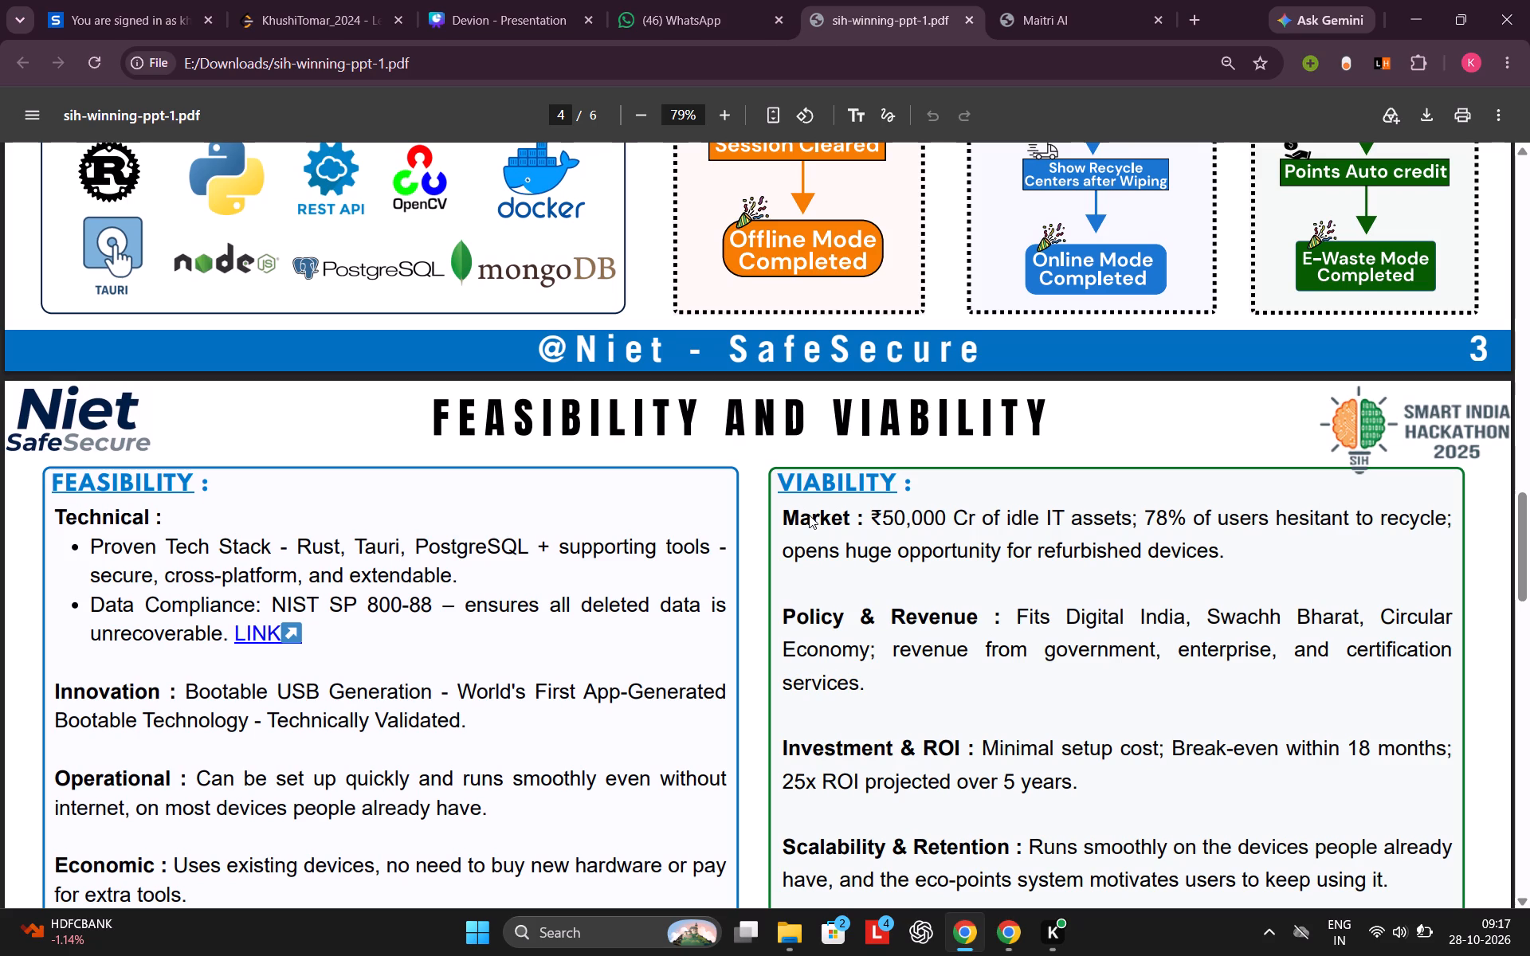
scroll(809, 515, up, 2)
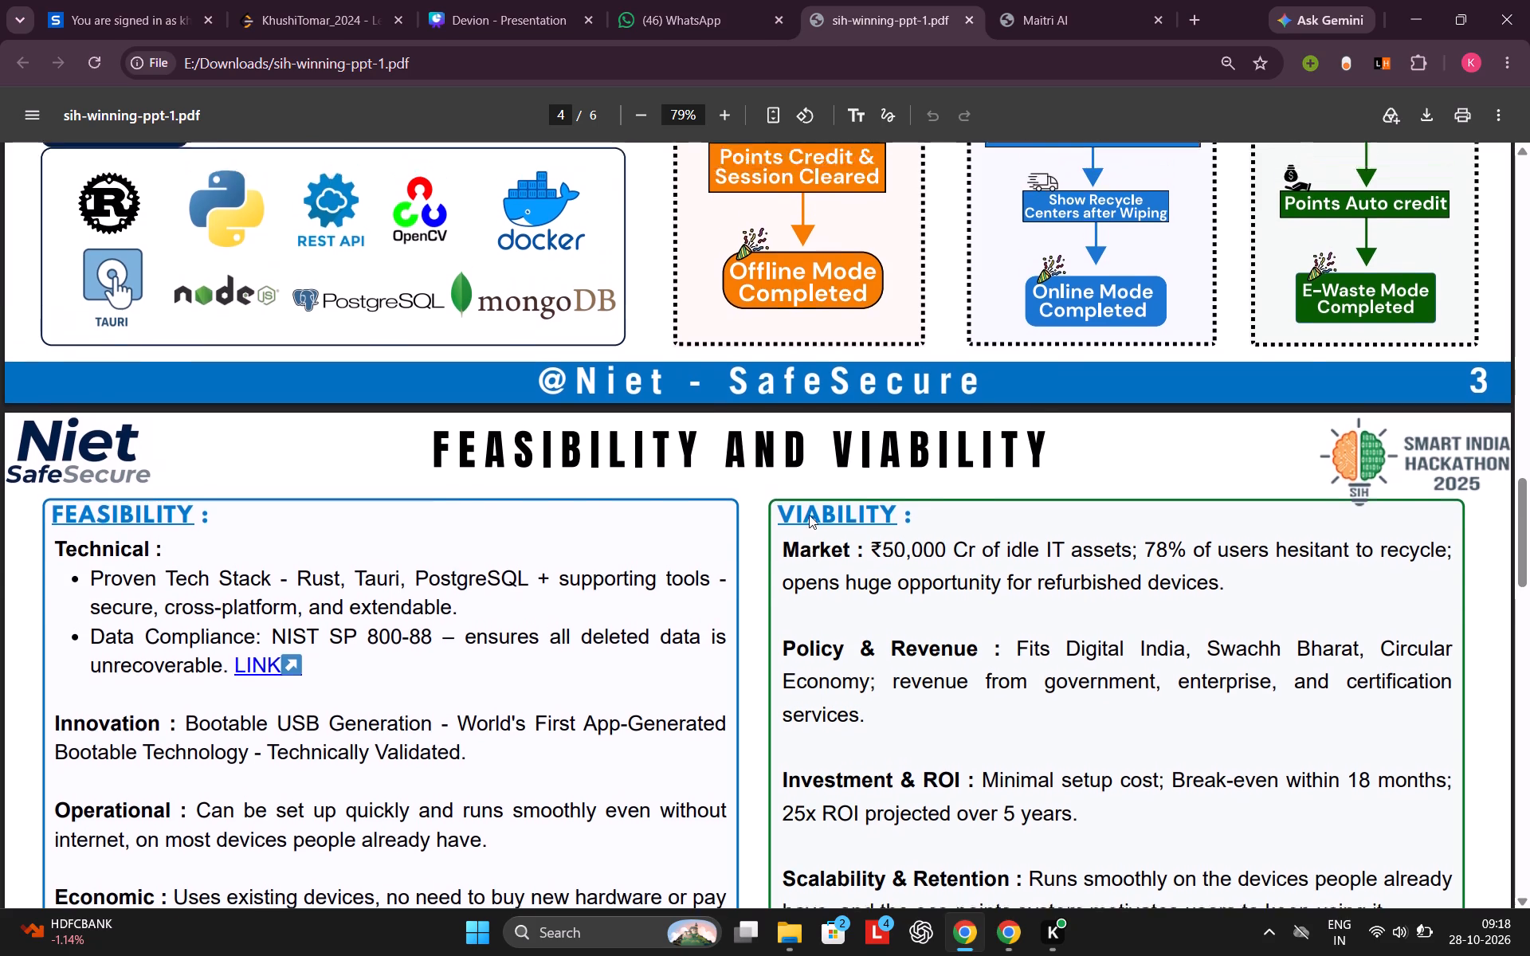
Go back past the Technical Approach flowchart to slide 2 and read its Proposed Solution, UVP and three-mode workflow sections.
scroll(809, 515, up, 5)
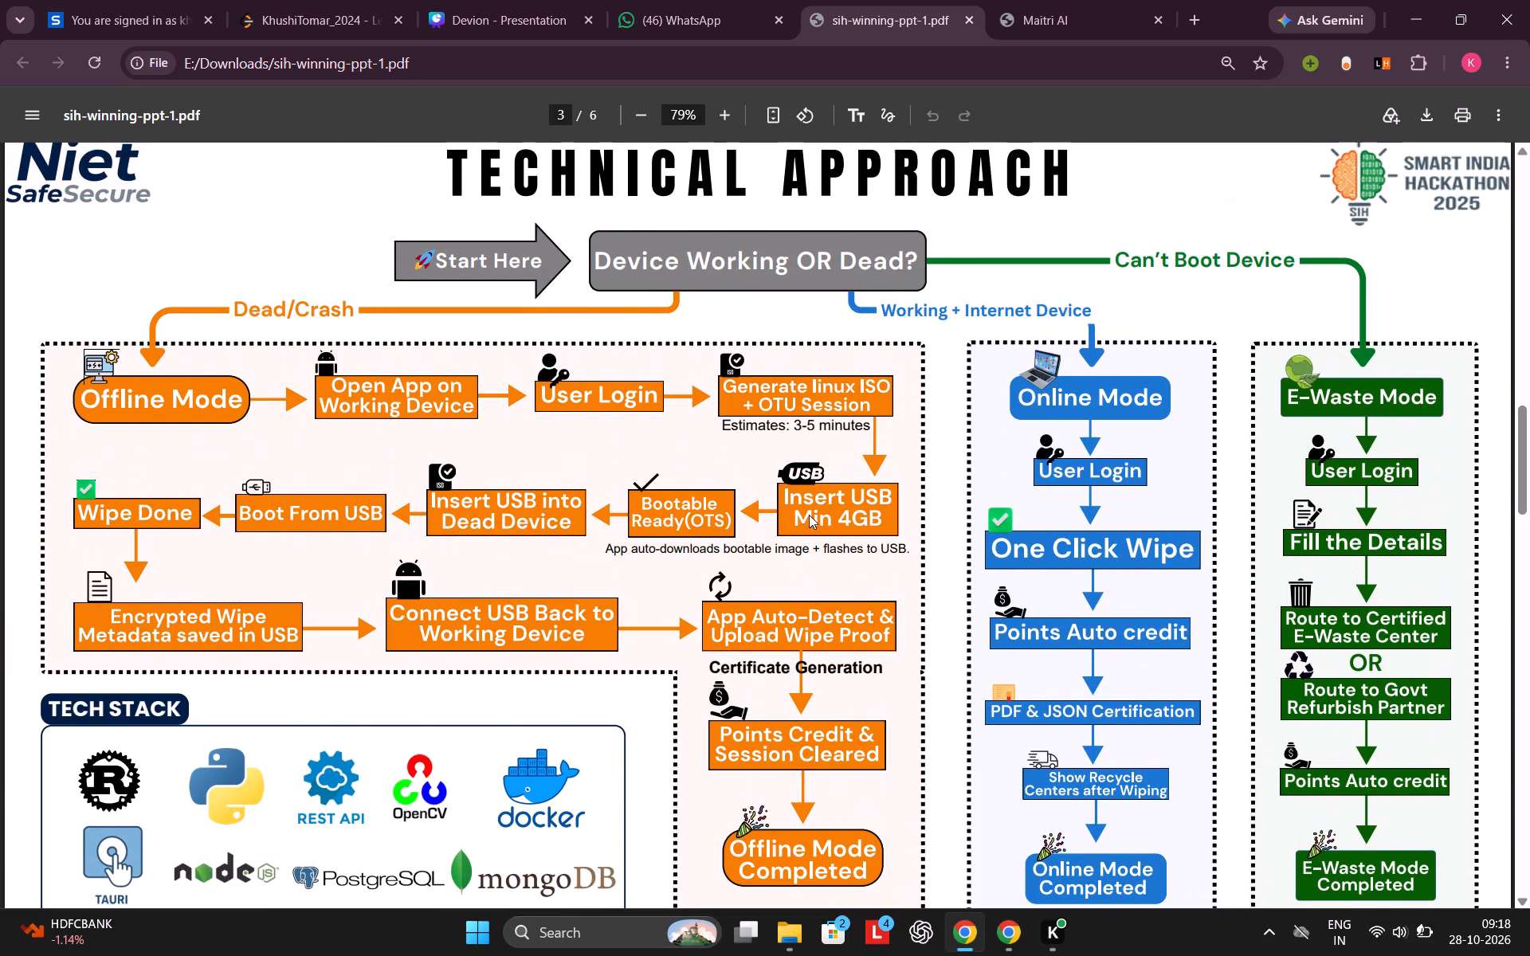
scroll(809, 515, up, 4)
scroll(809, 515, right, 1)
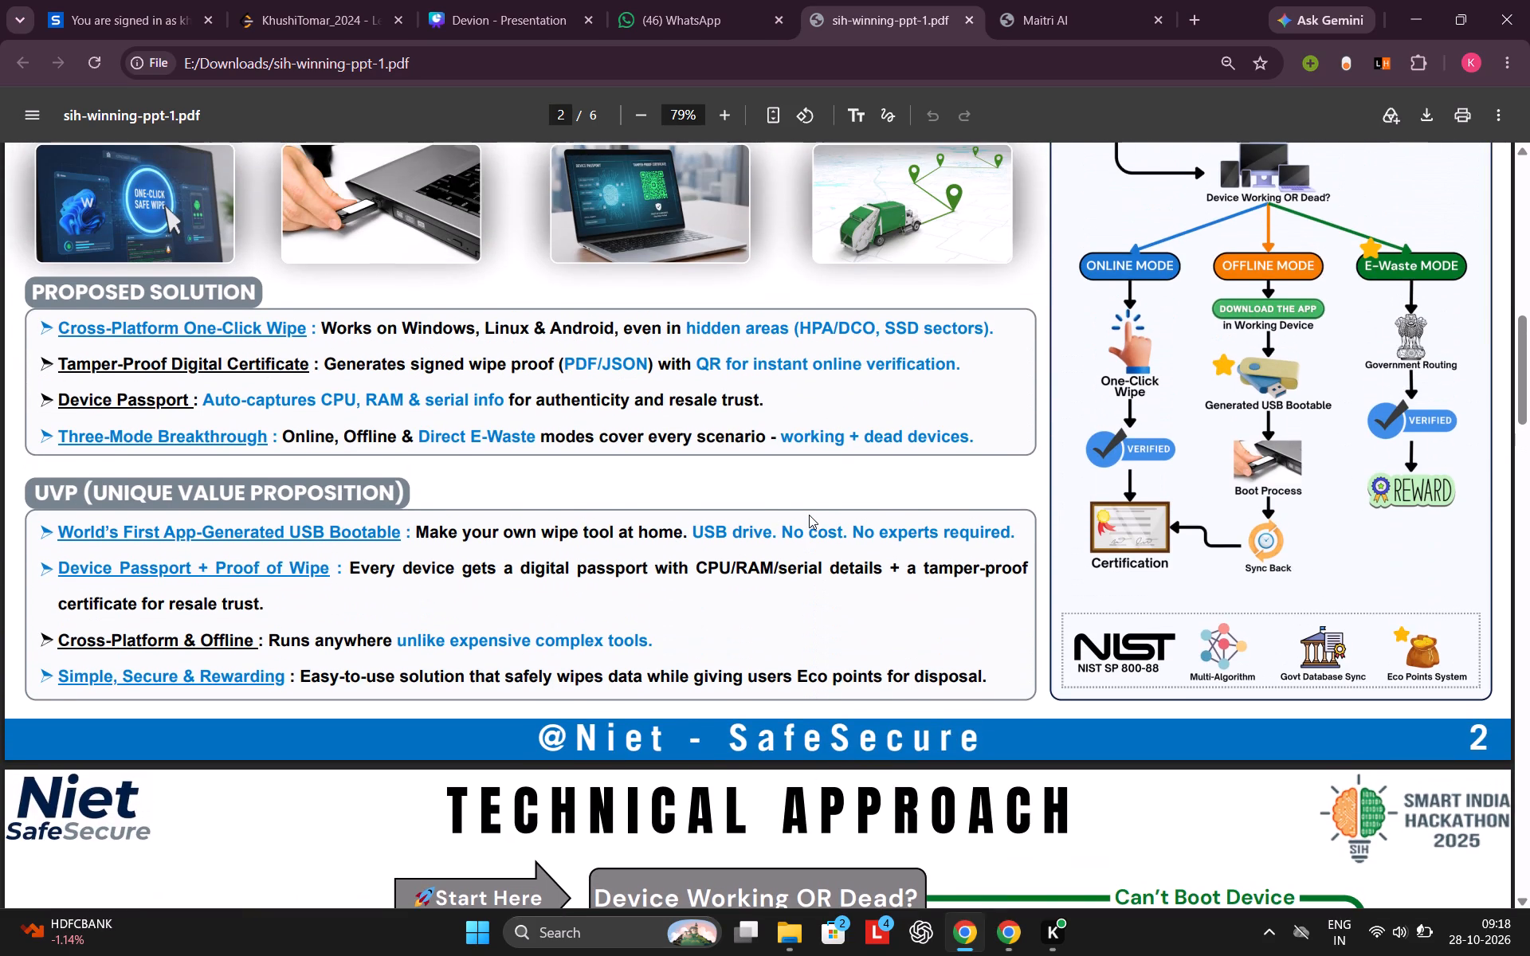
scroll(809, 515, right, 1)
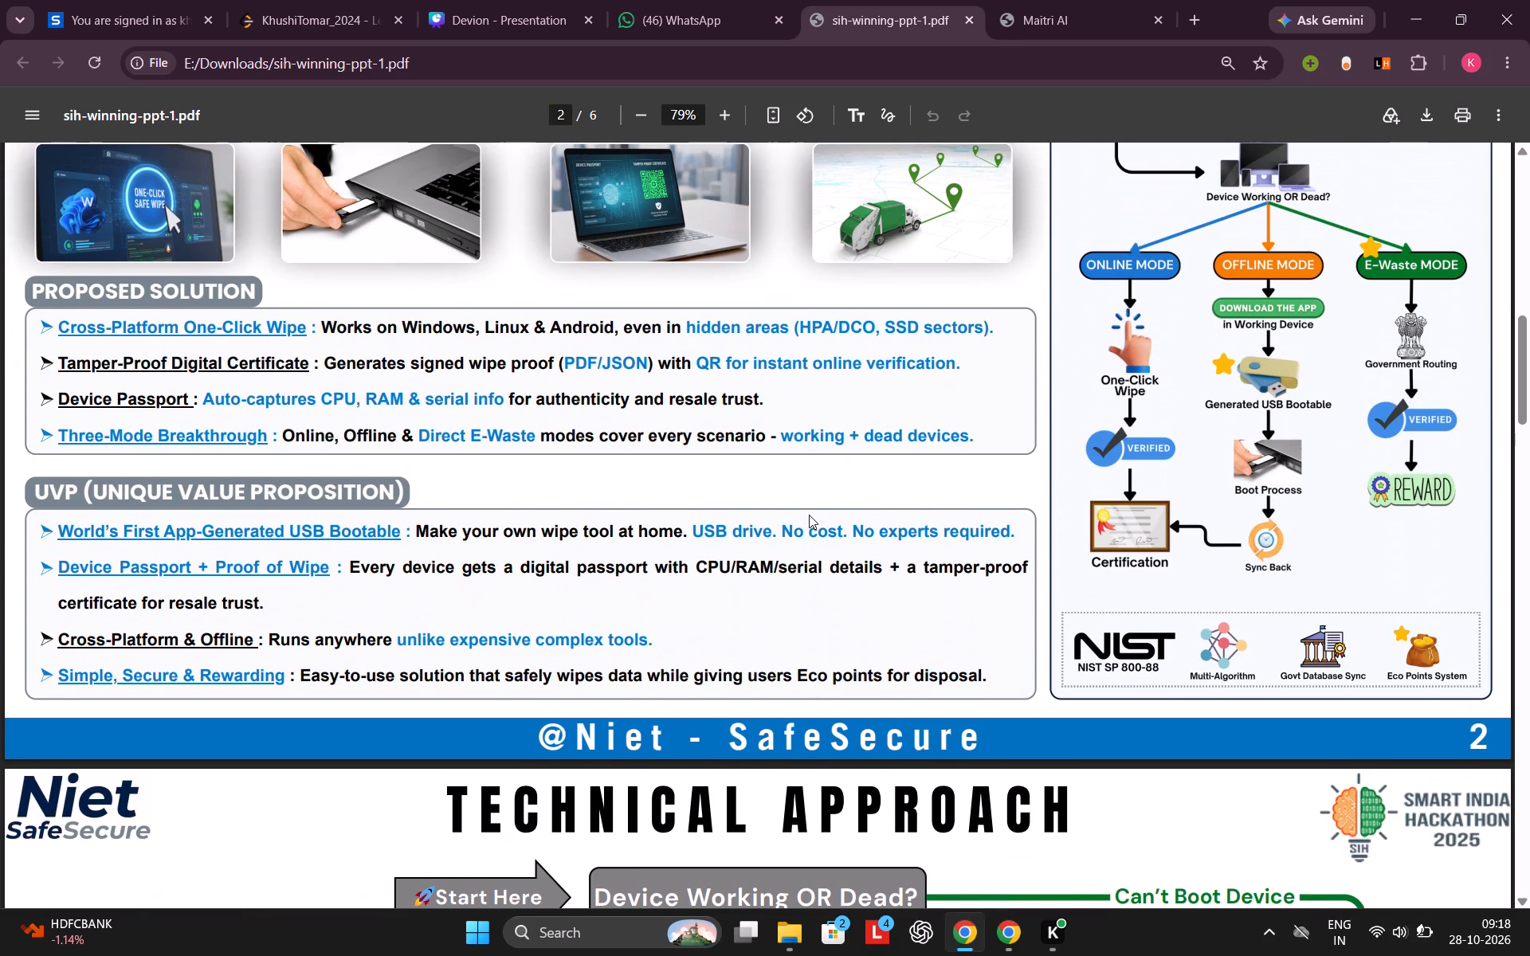
scroll(809, 515, right, 1)
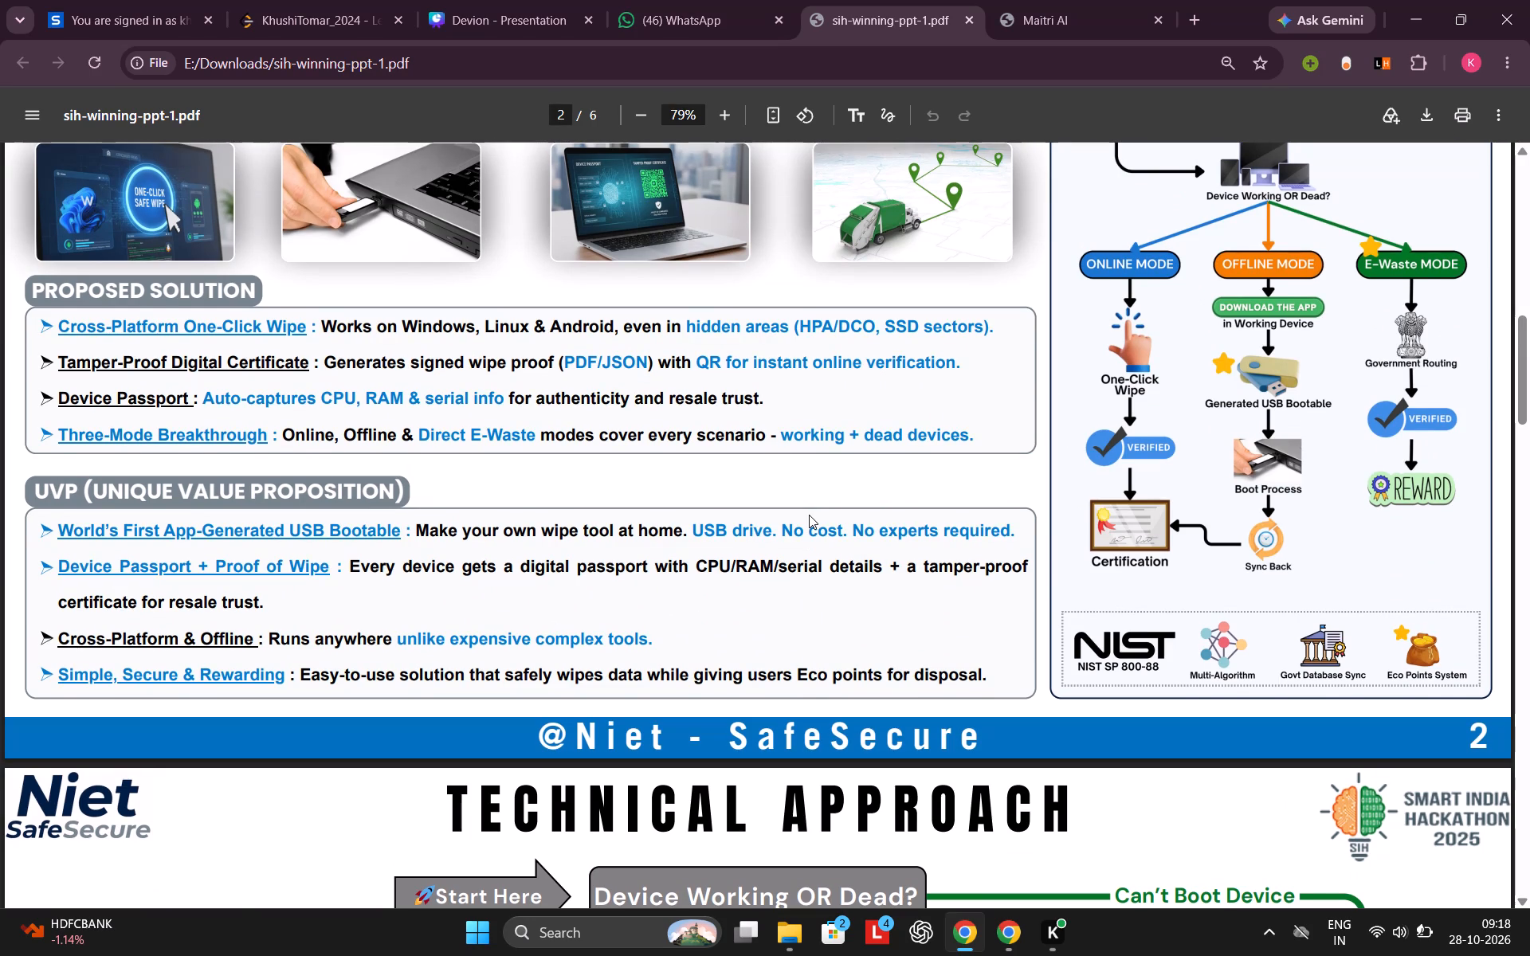
scroll(809, 515, right, 1)
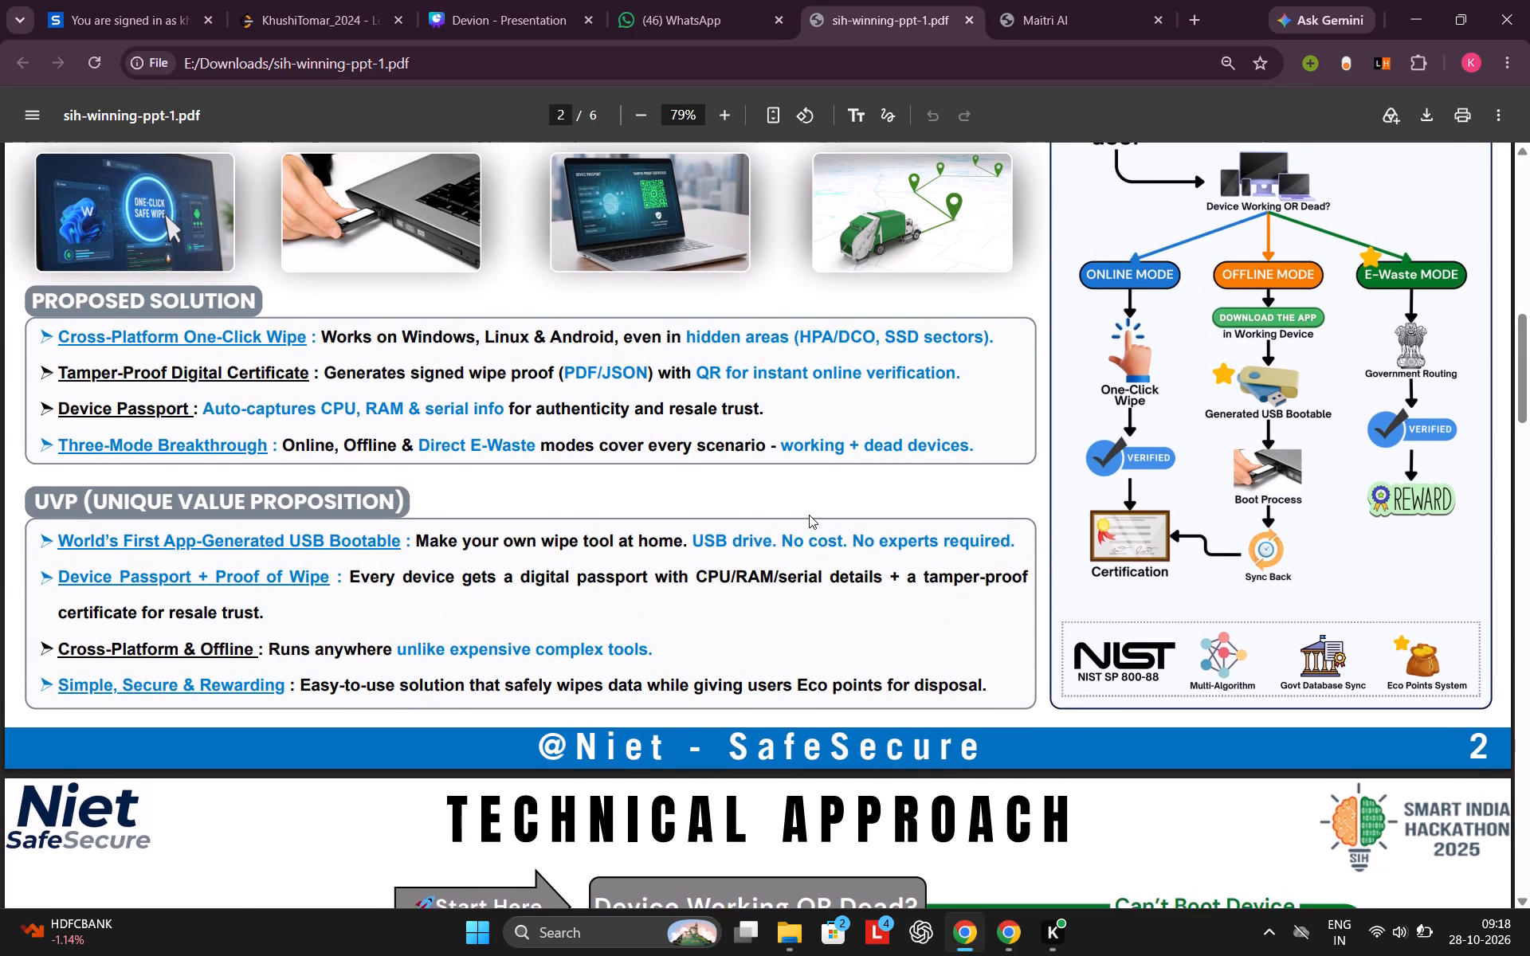
scroll(809, 515, right, 1)
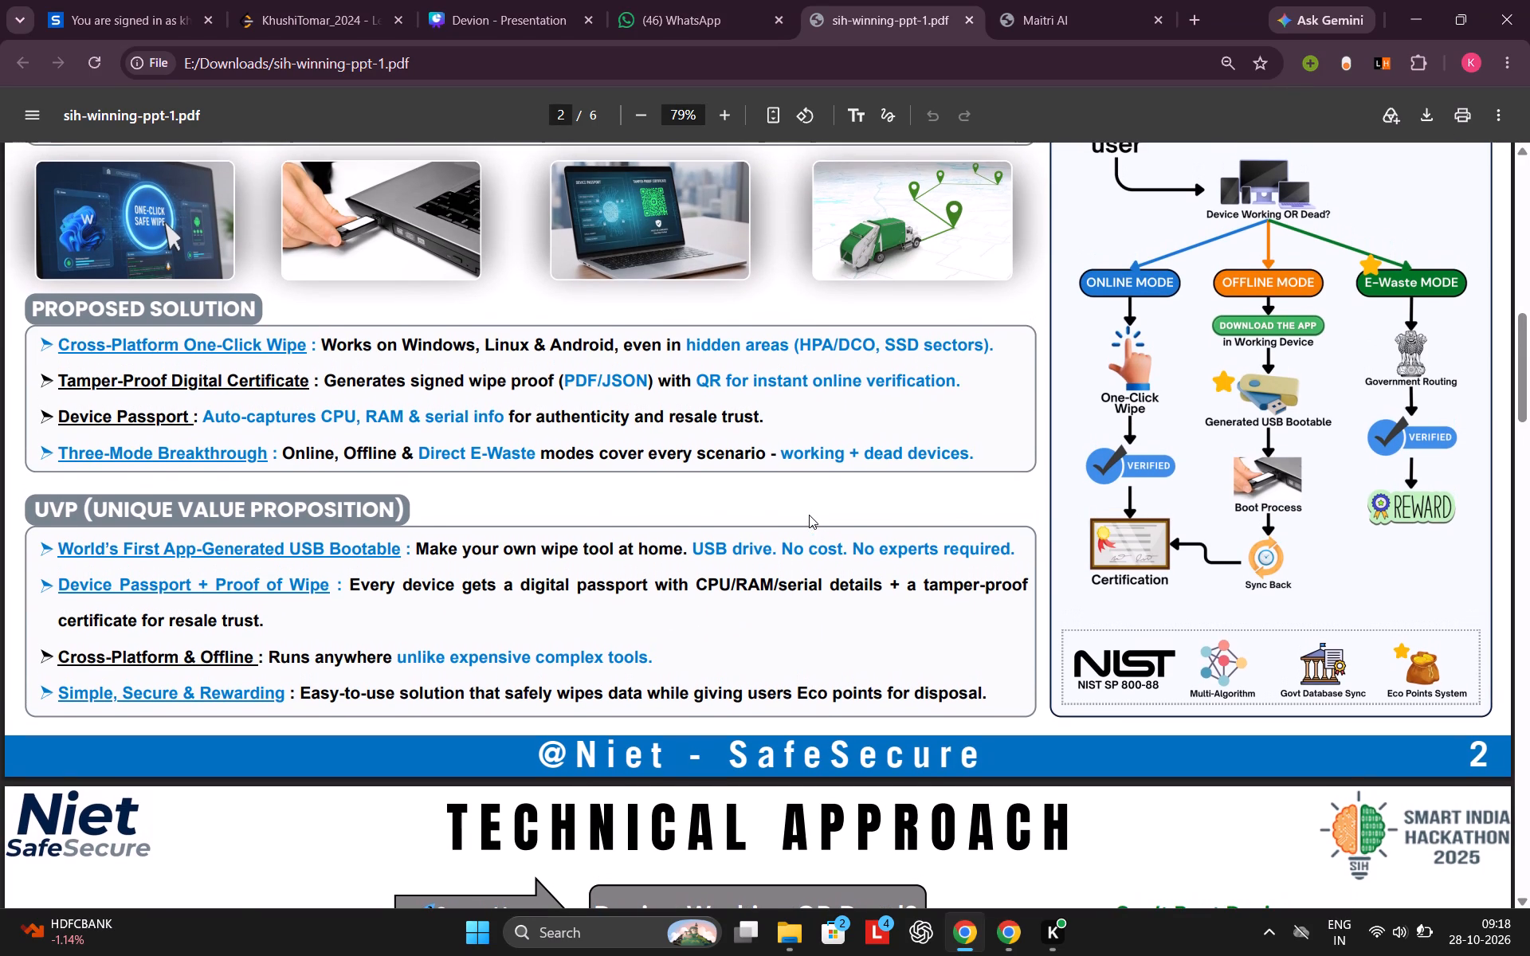
scroll(809, 515, right, 1)
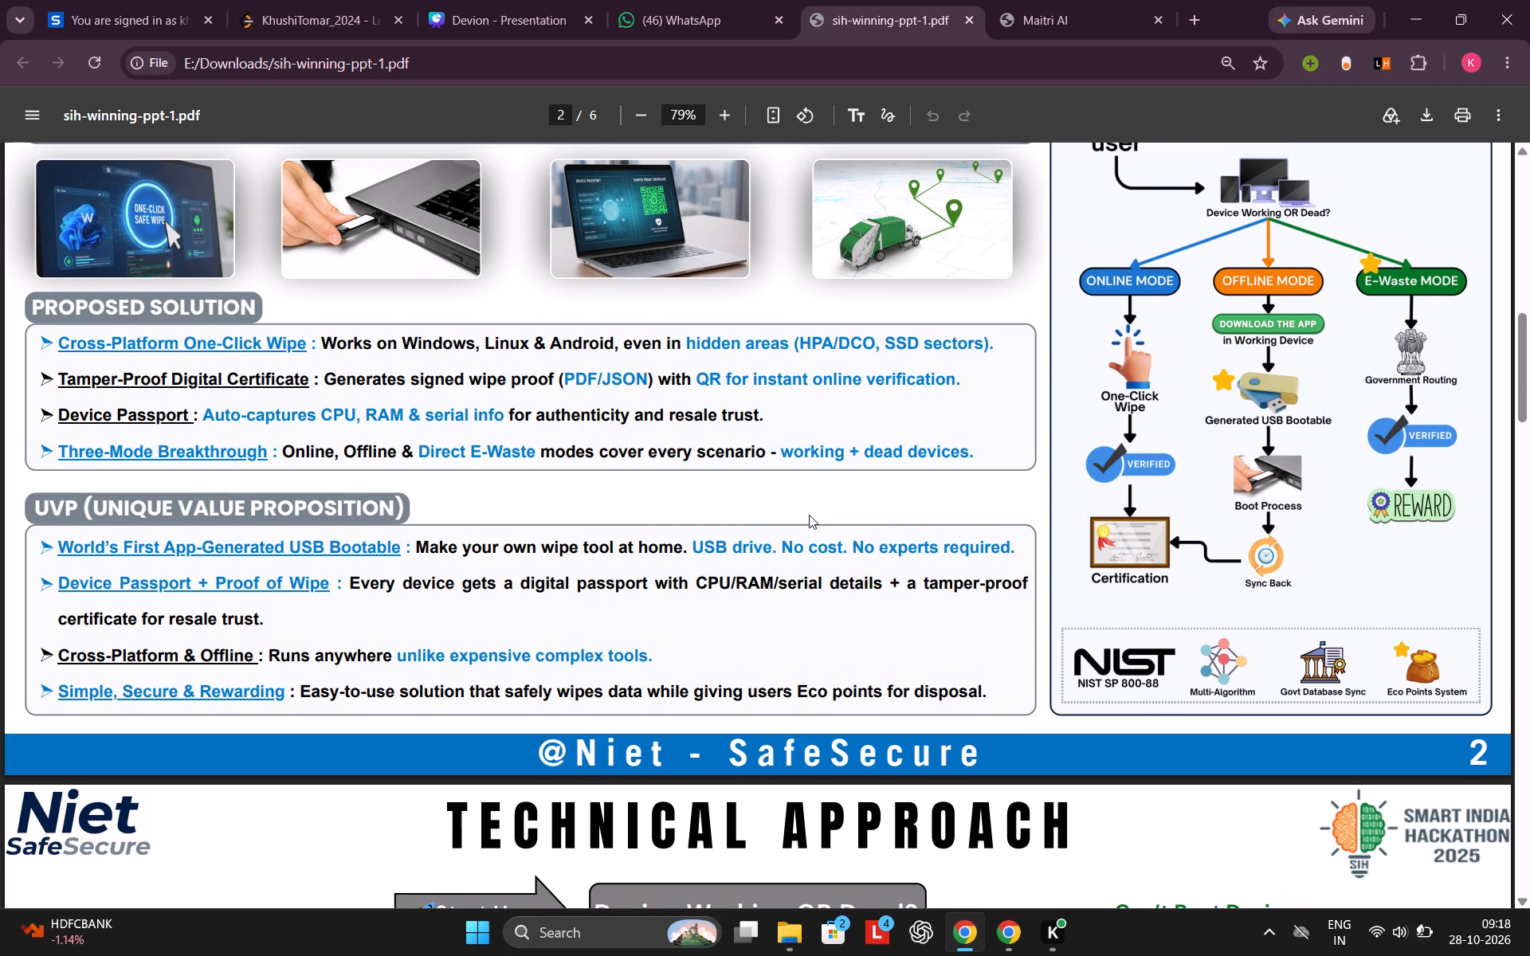
scroll(809, 515, right, 1)
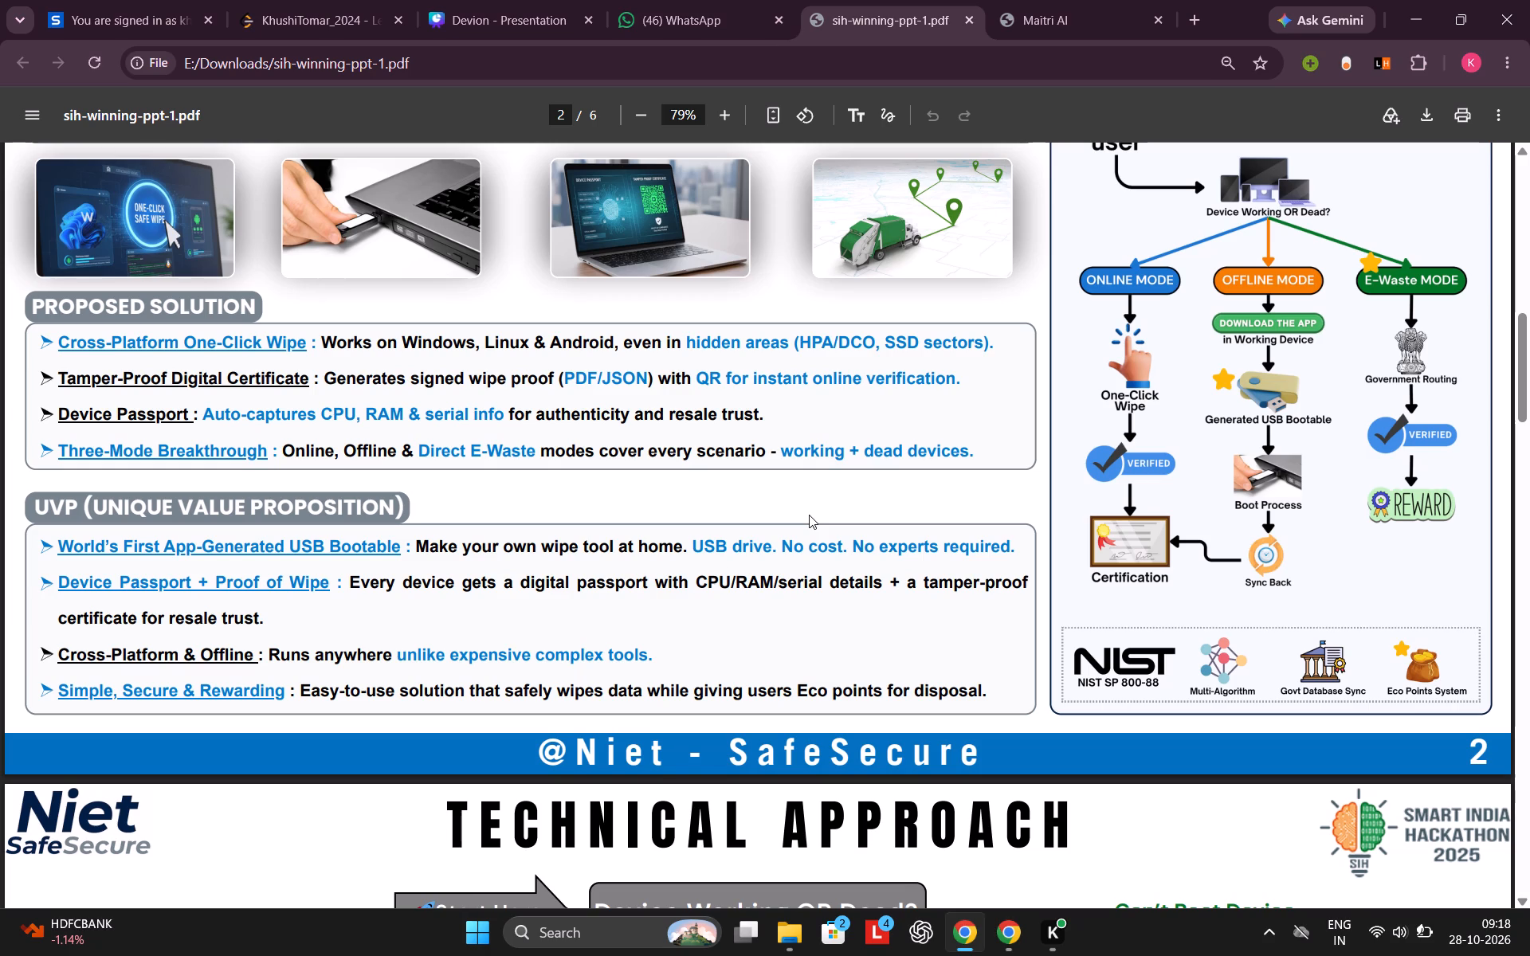
scroll(809, 515, right, 1)
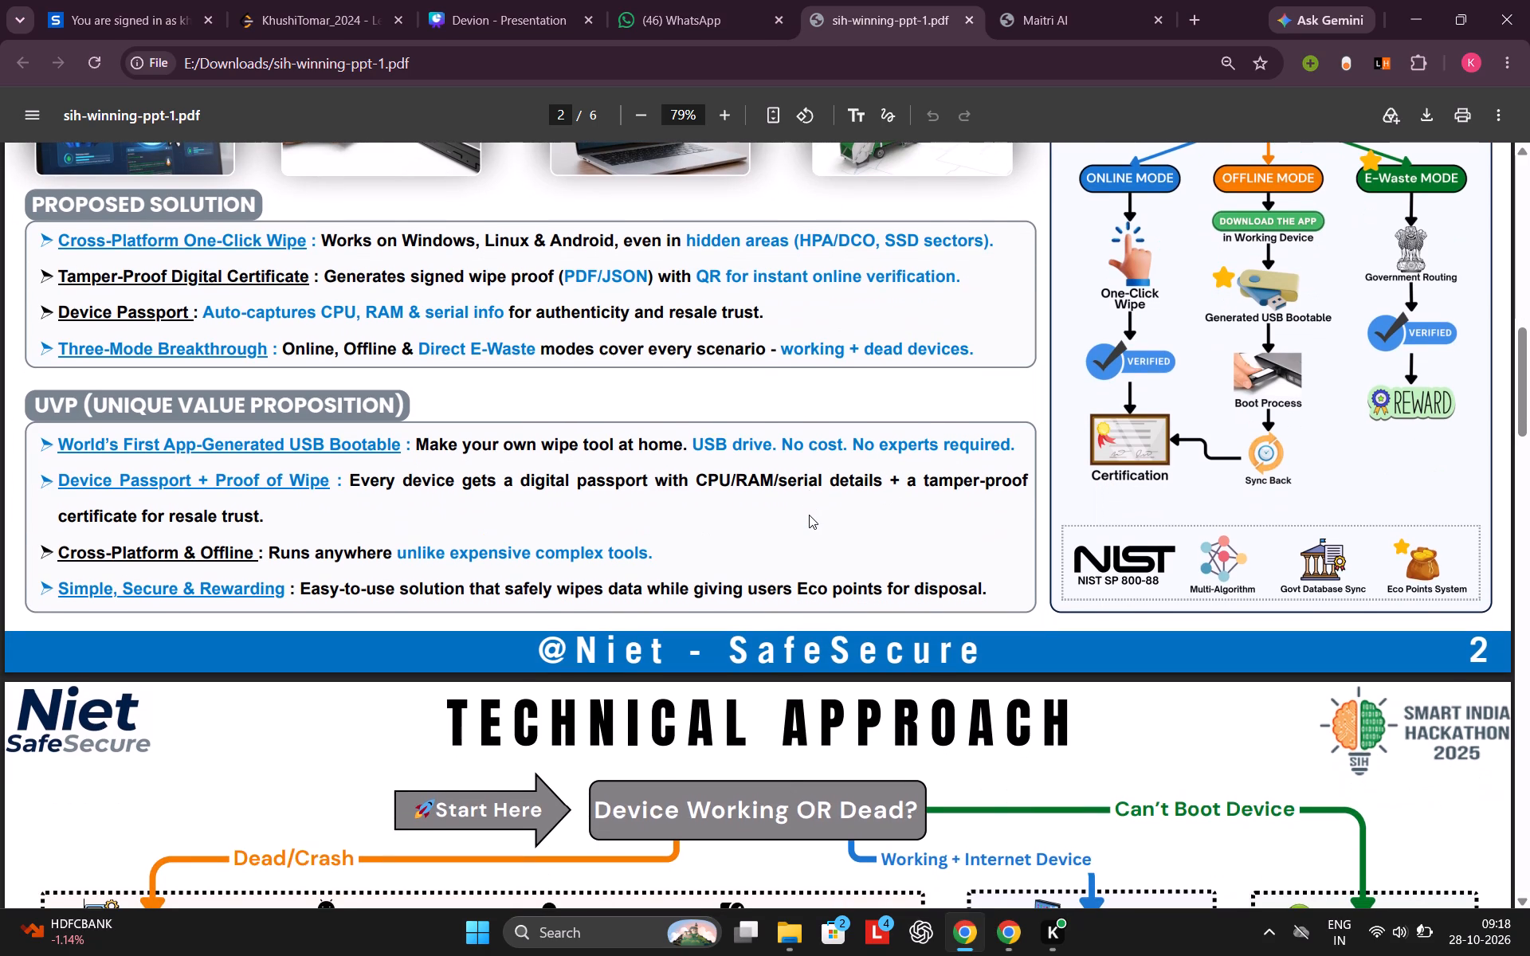
scroll(809, 515, right, 1)
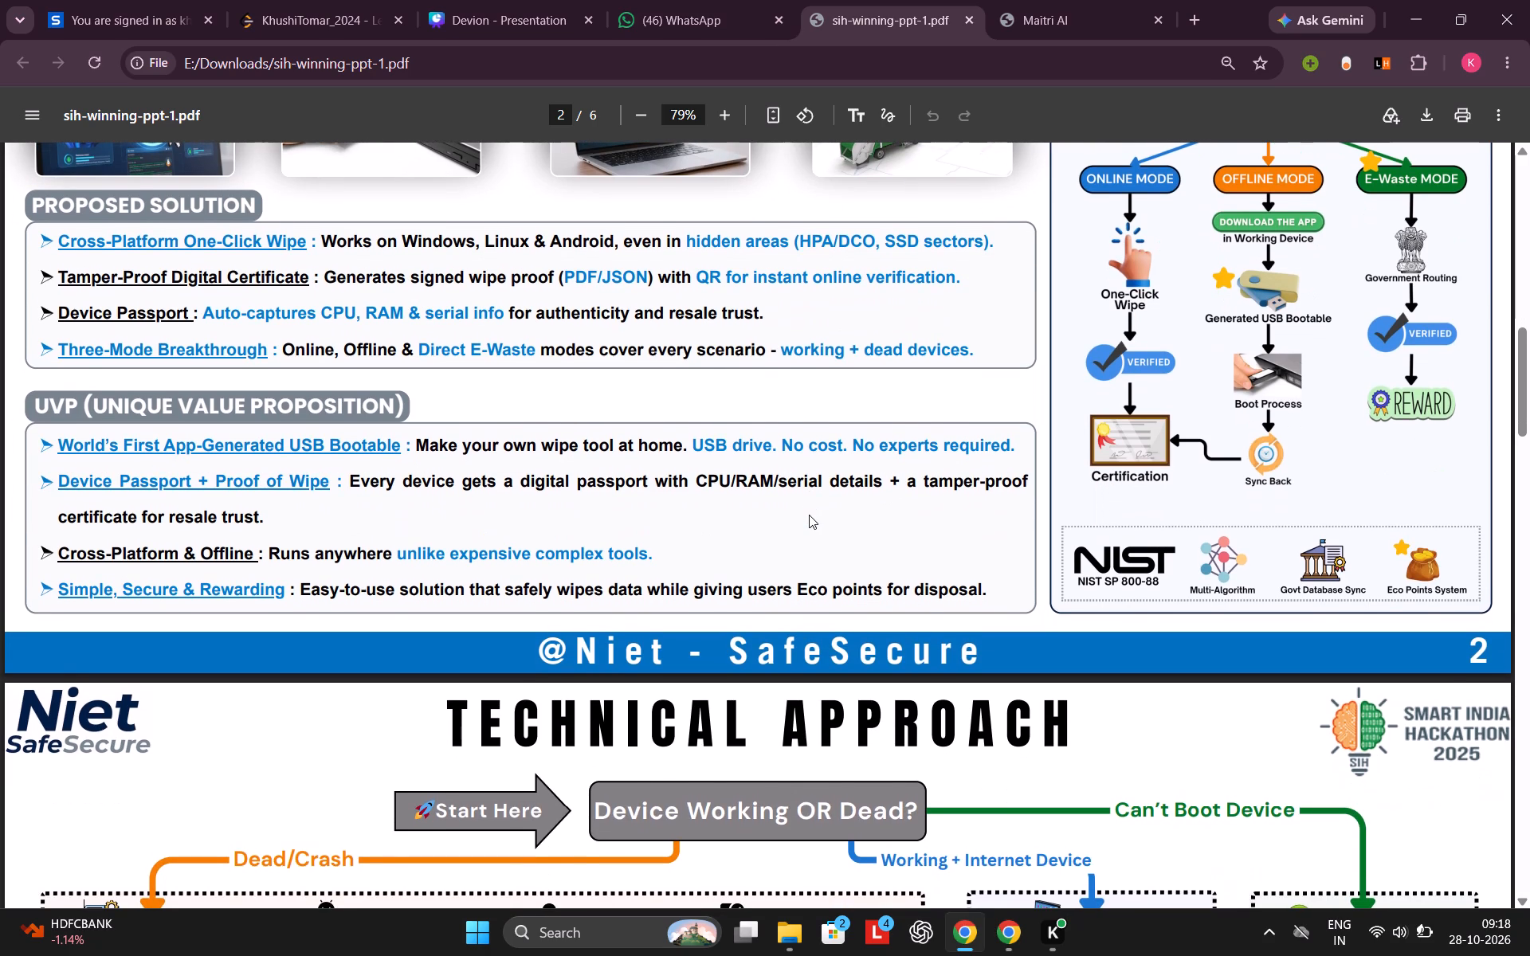
scroll(809, 515, right, 1)
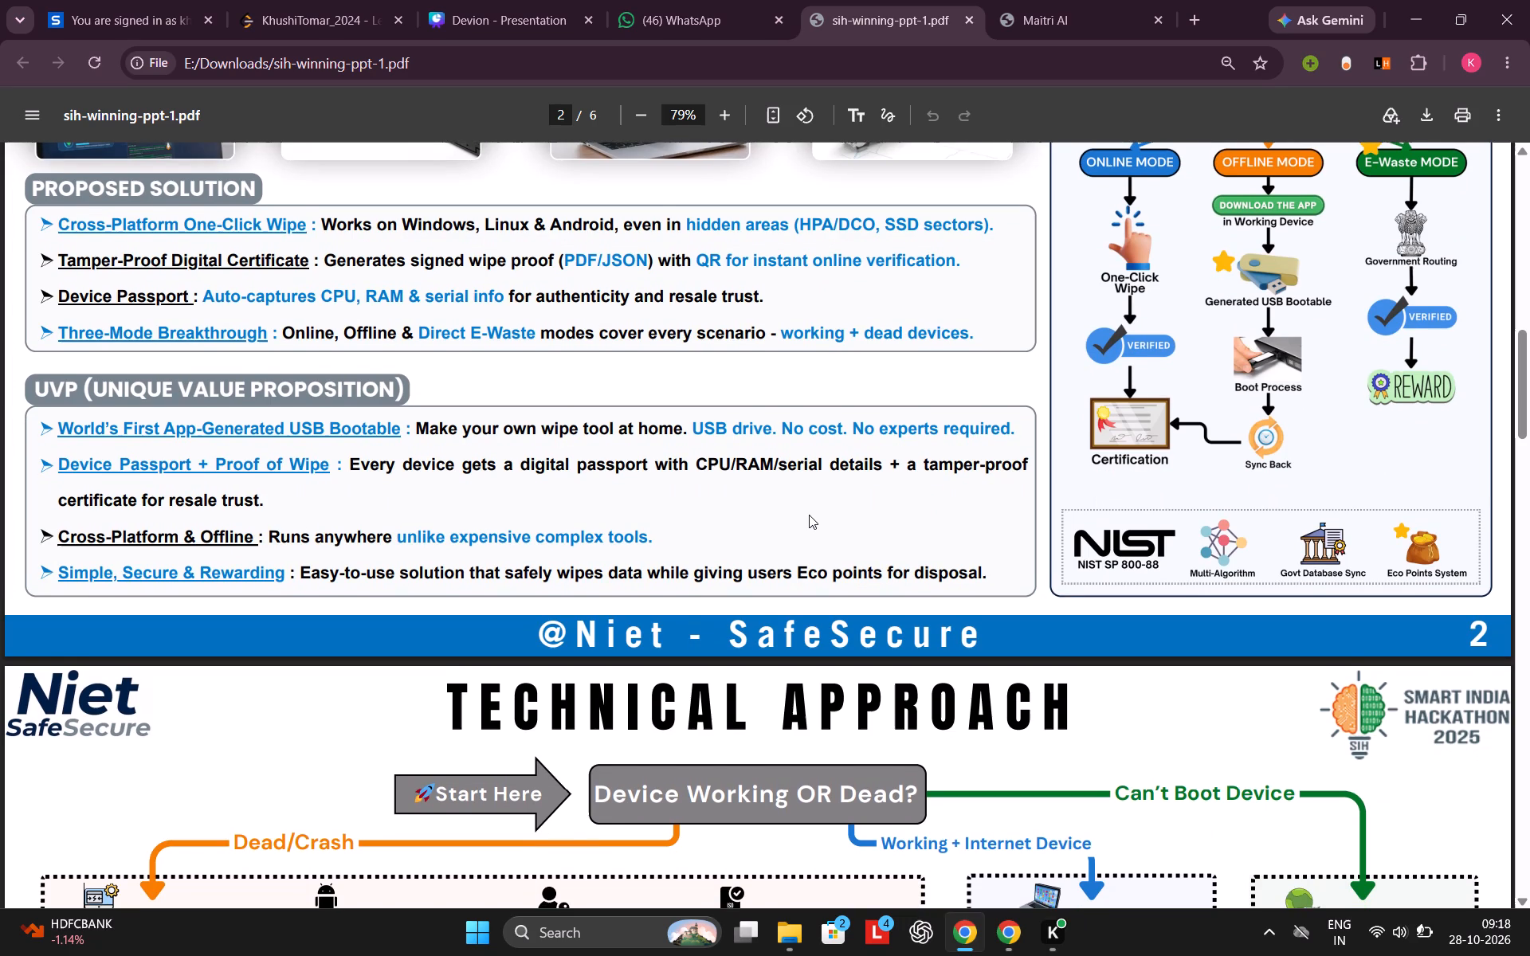
scroll(809, 515, right, 2)
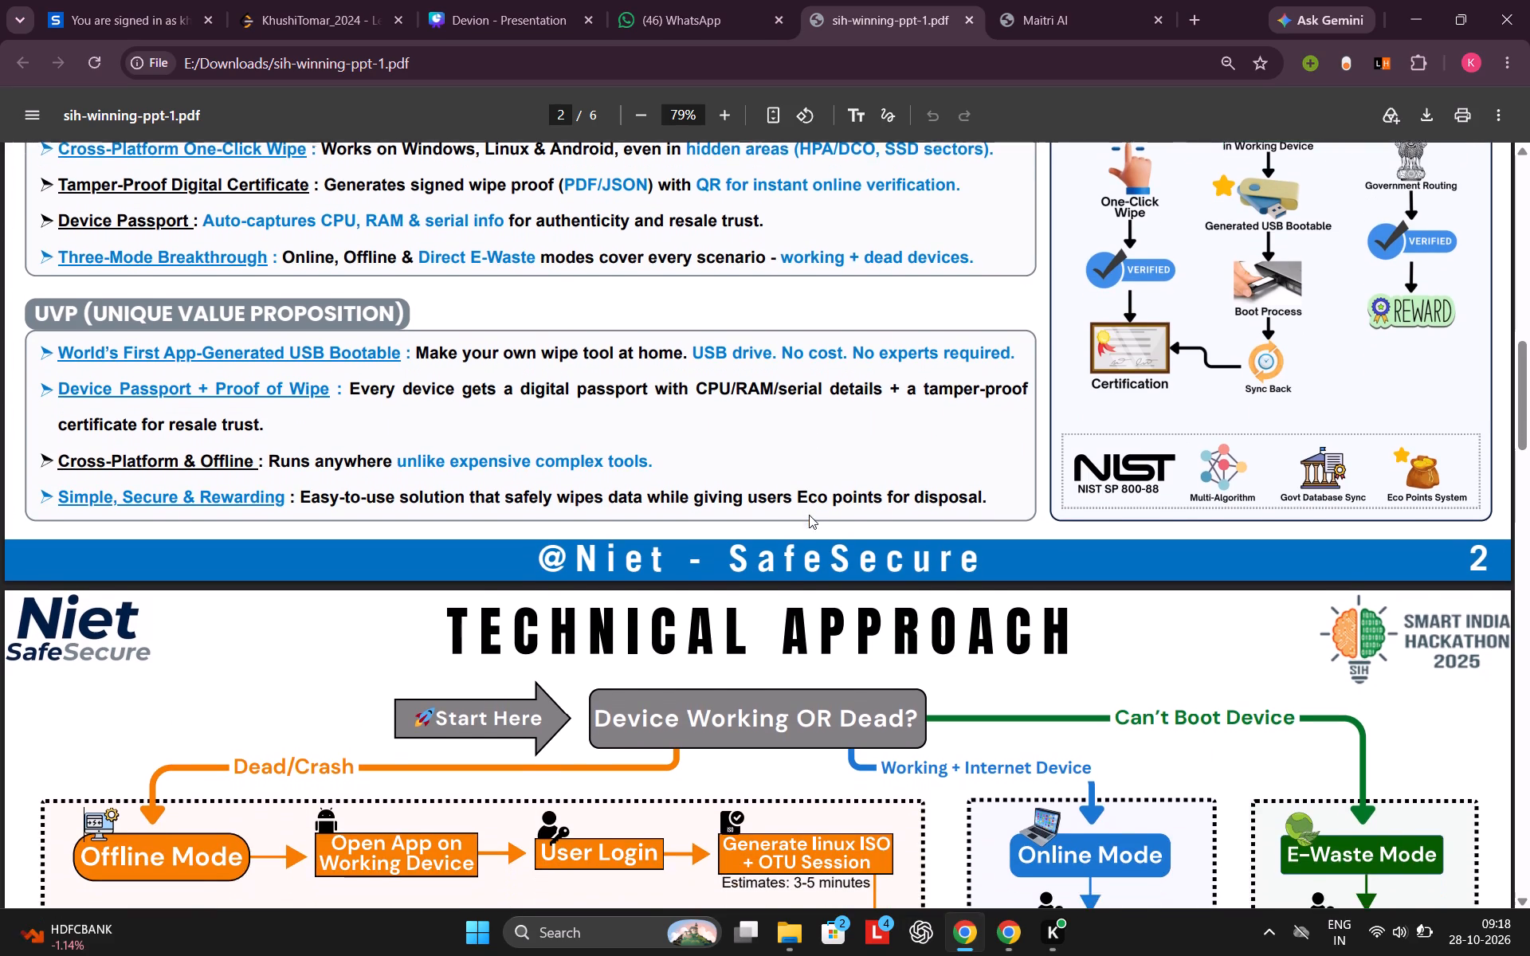
scroll(809, 515, right, 1)
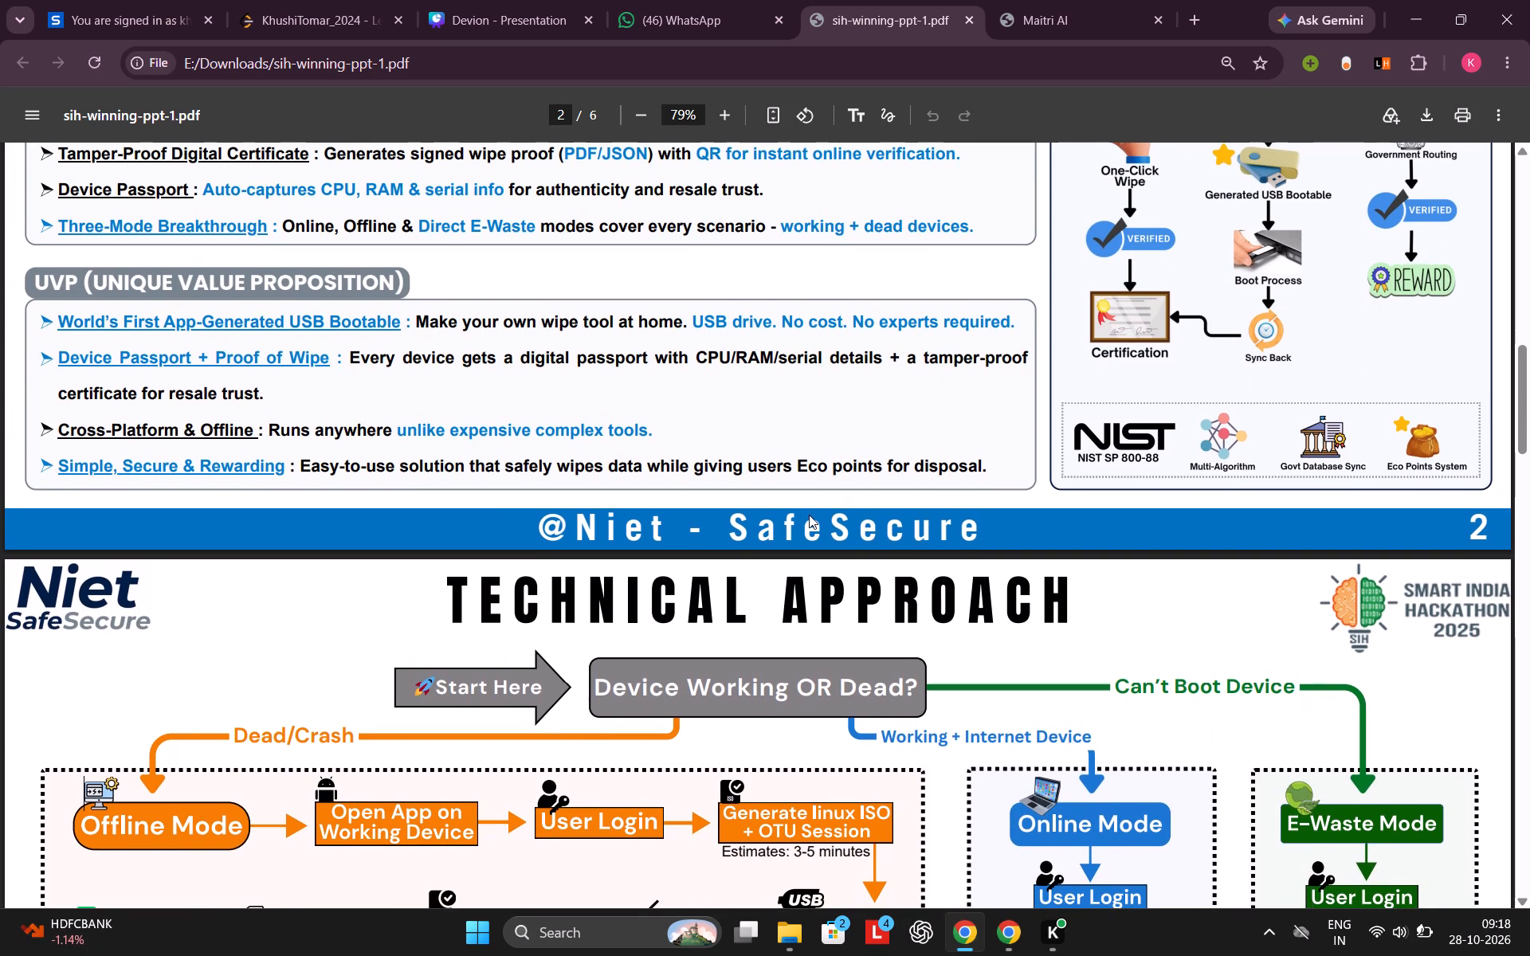
scroll(809, 515, right, 1)
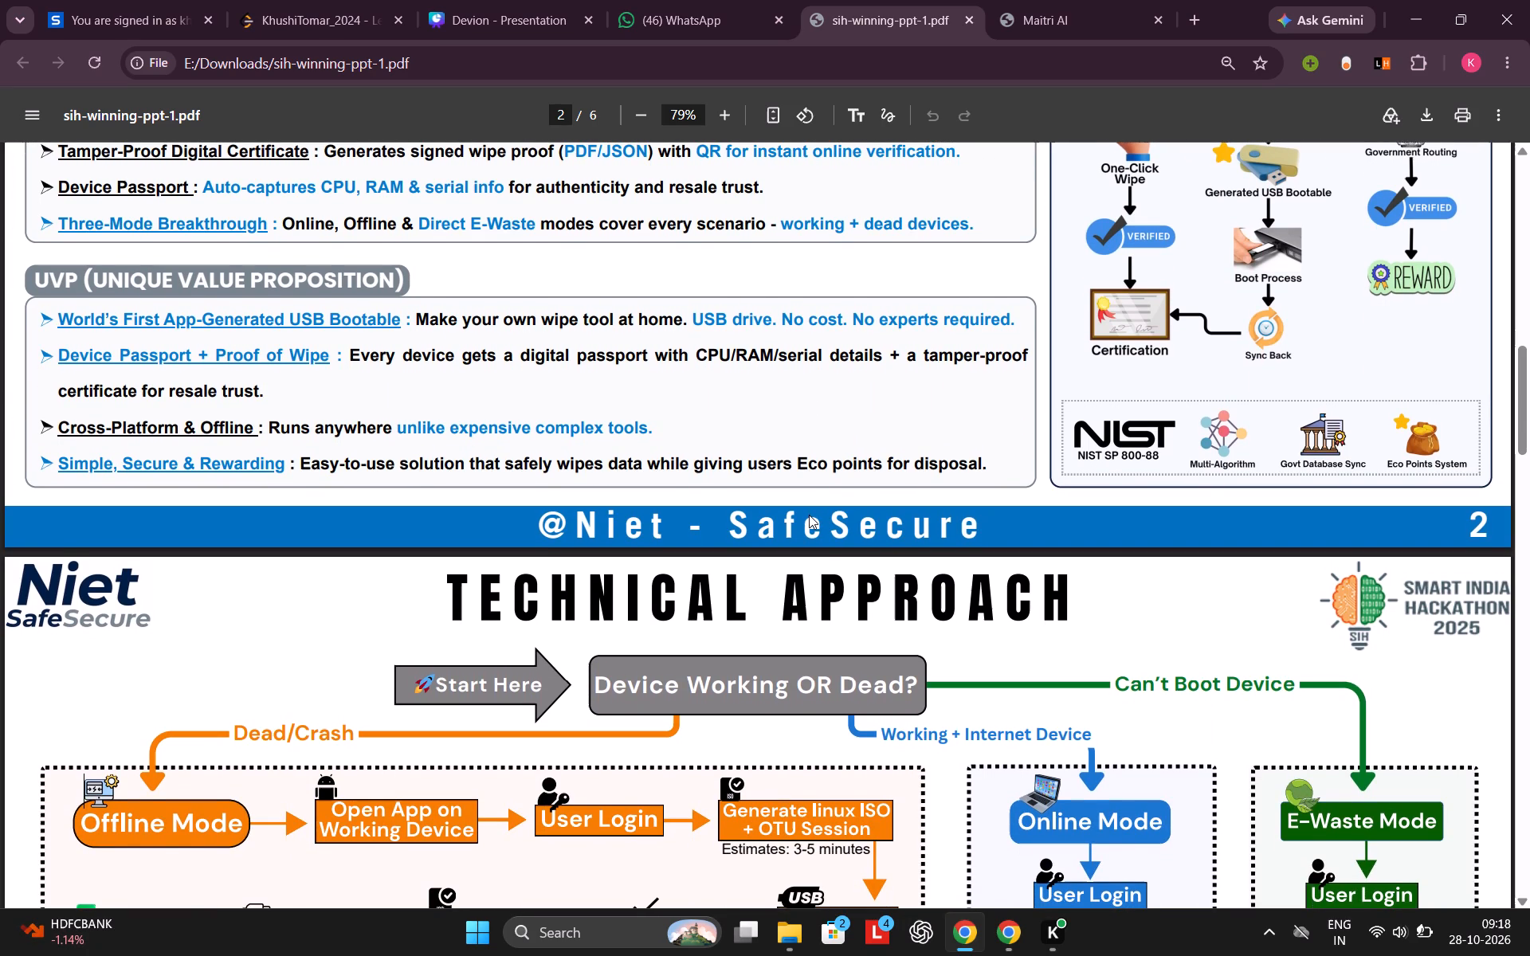
scroll(809, 515, right, 3)
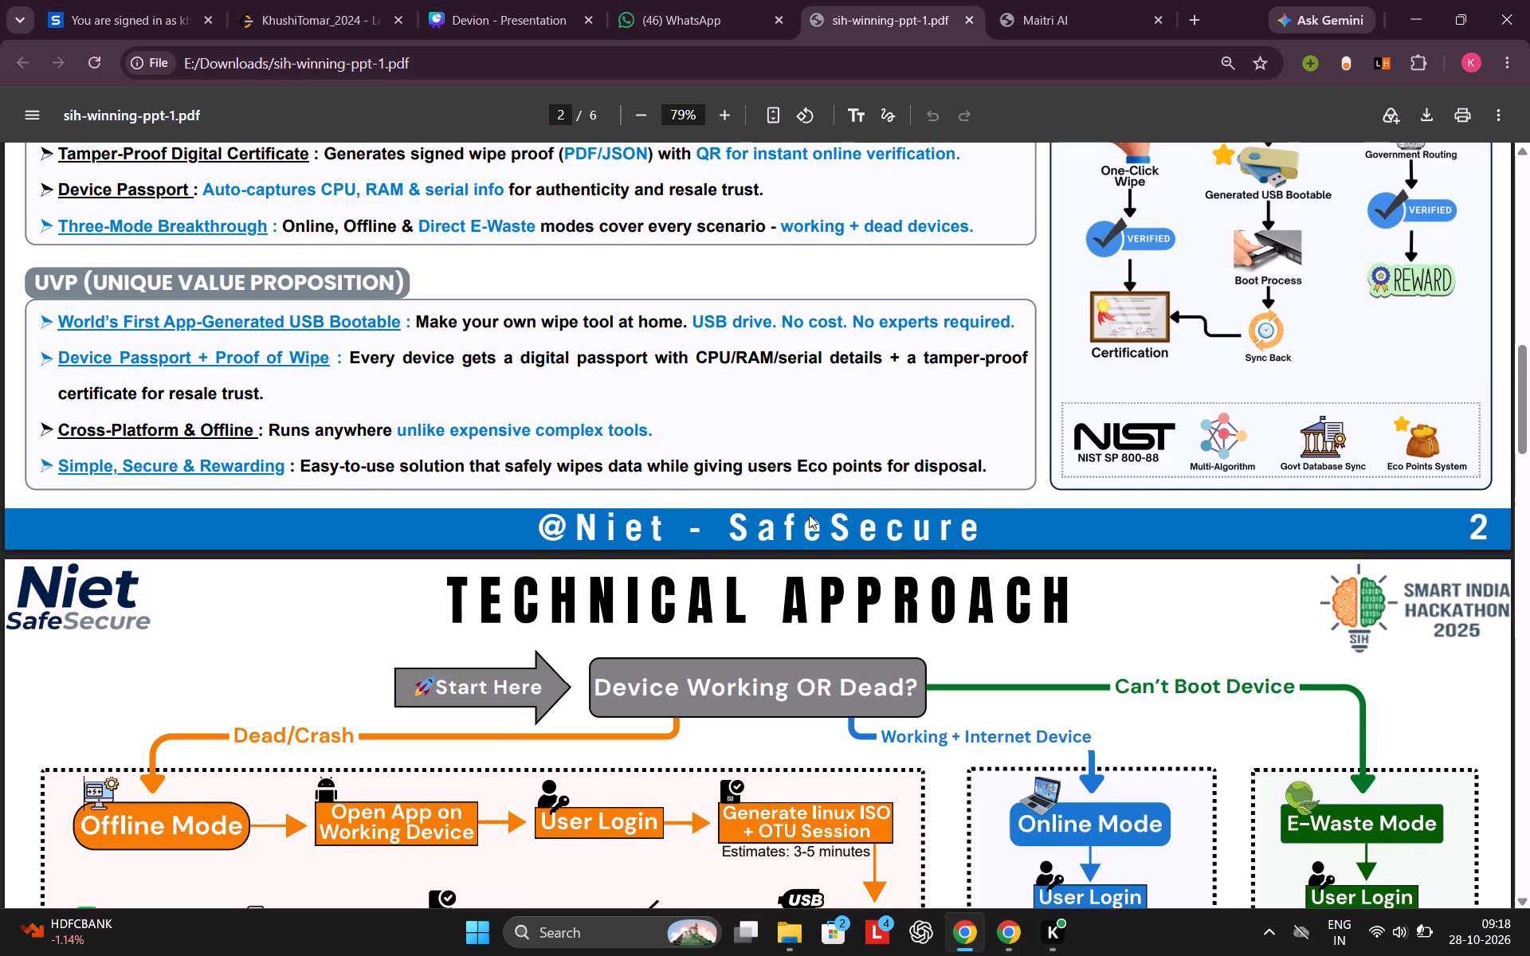
scroll(809, 515, right, 1)
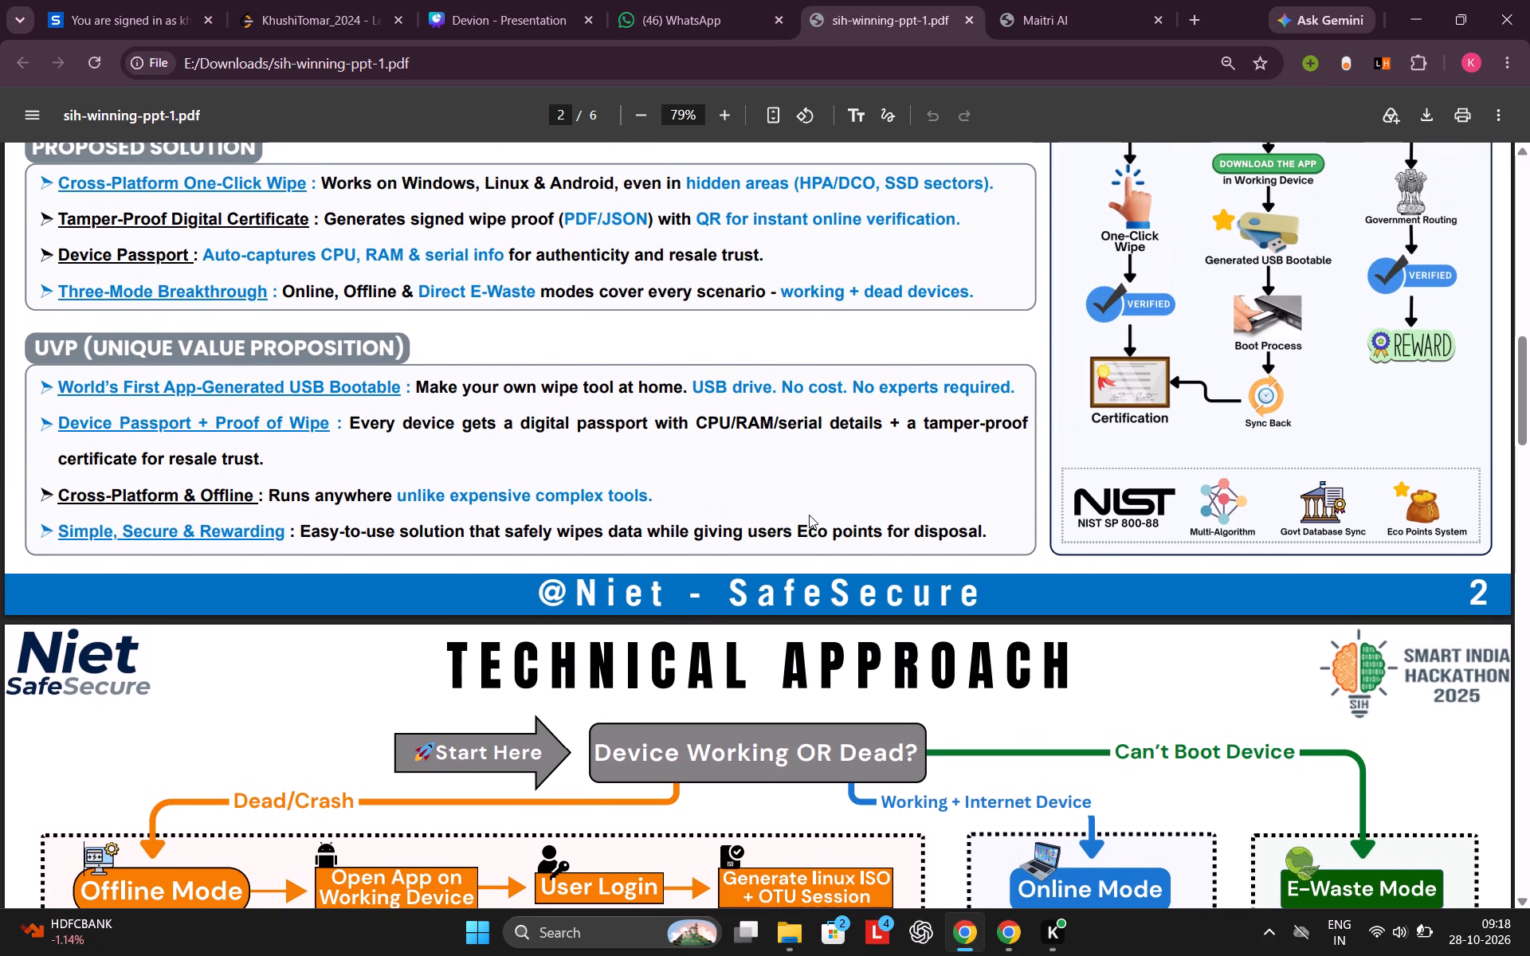
scroll(809, 515, right, 2)
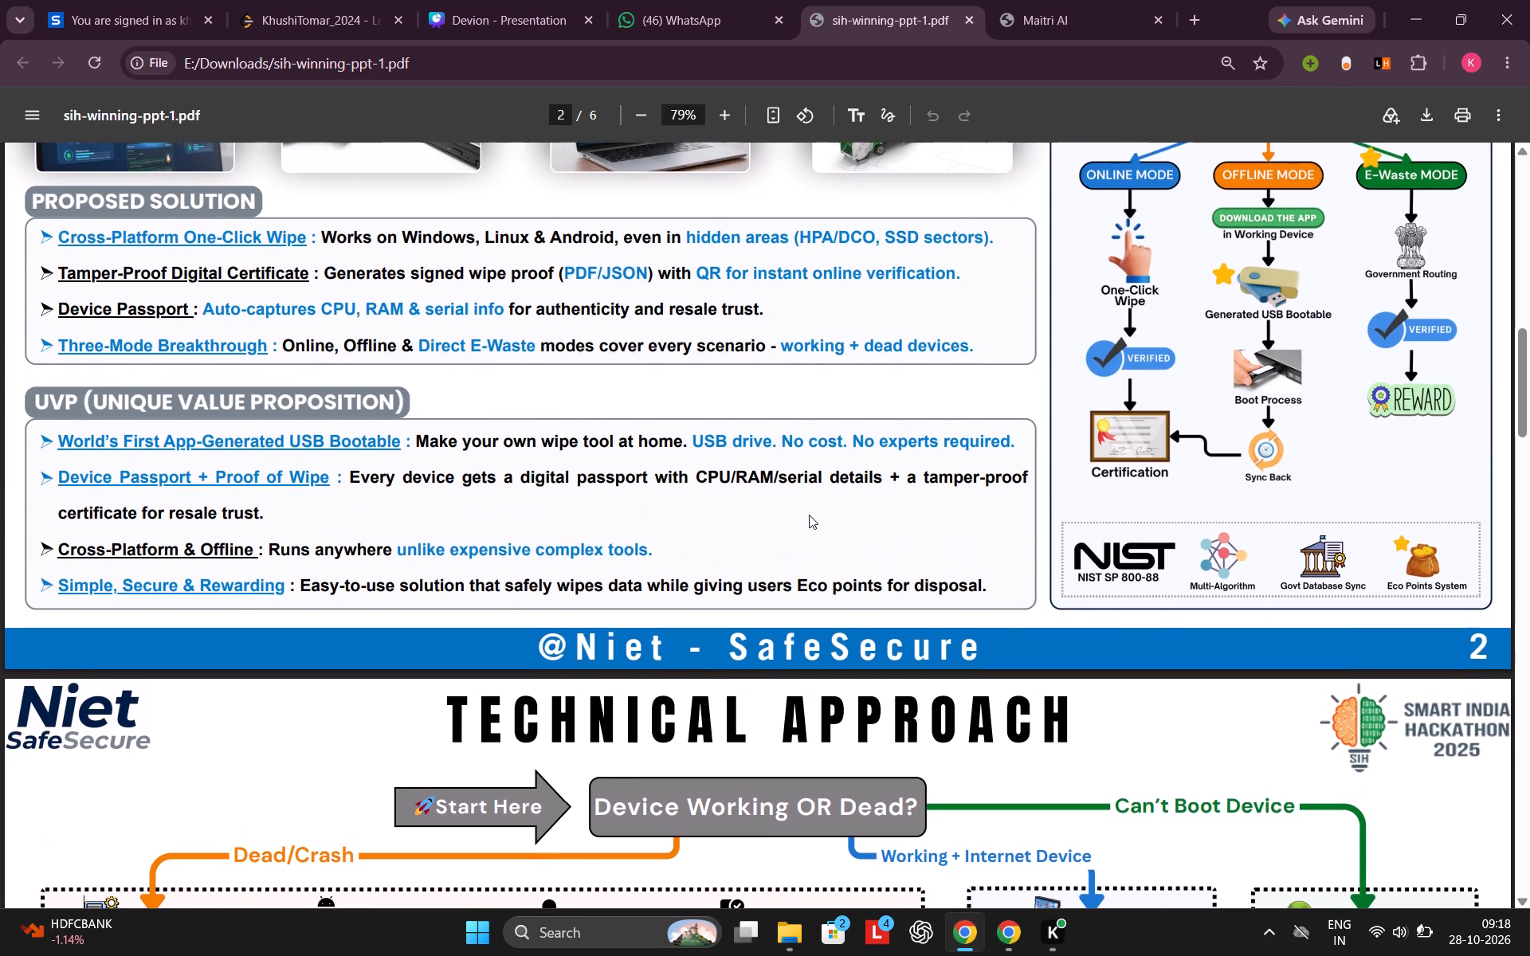
scroll(809, 515, right, 3)
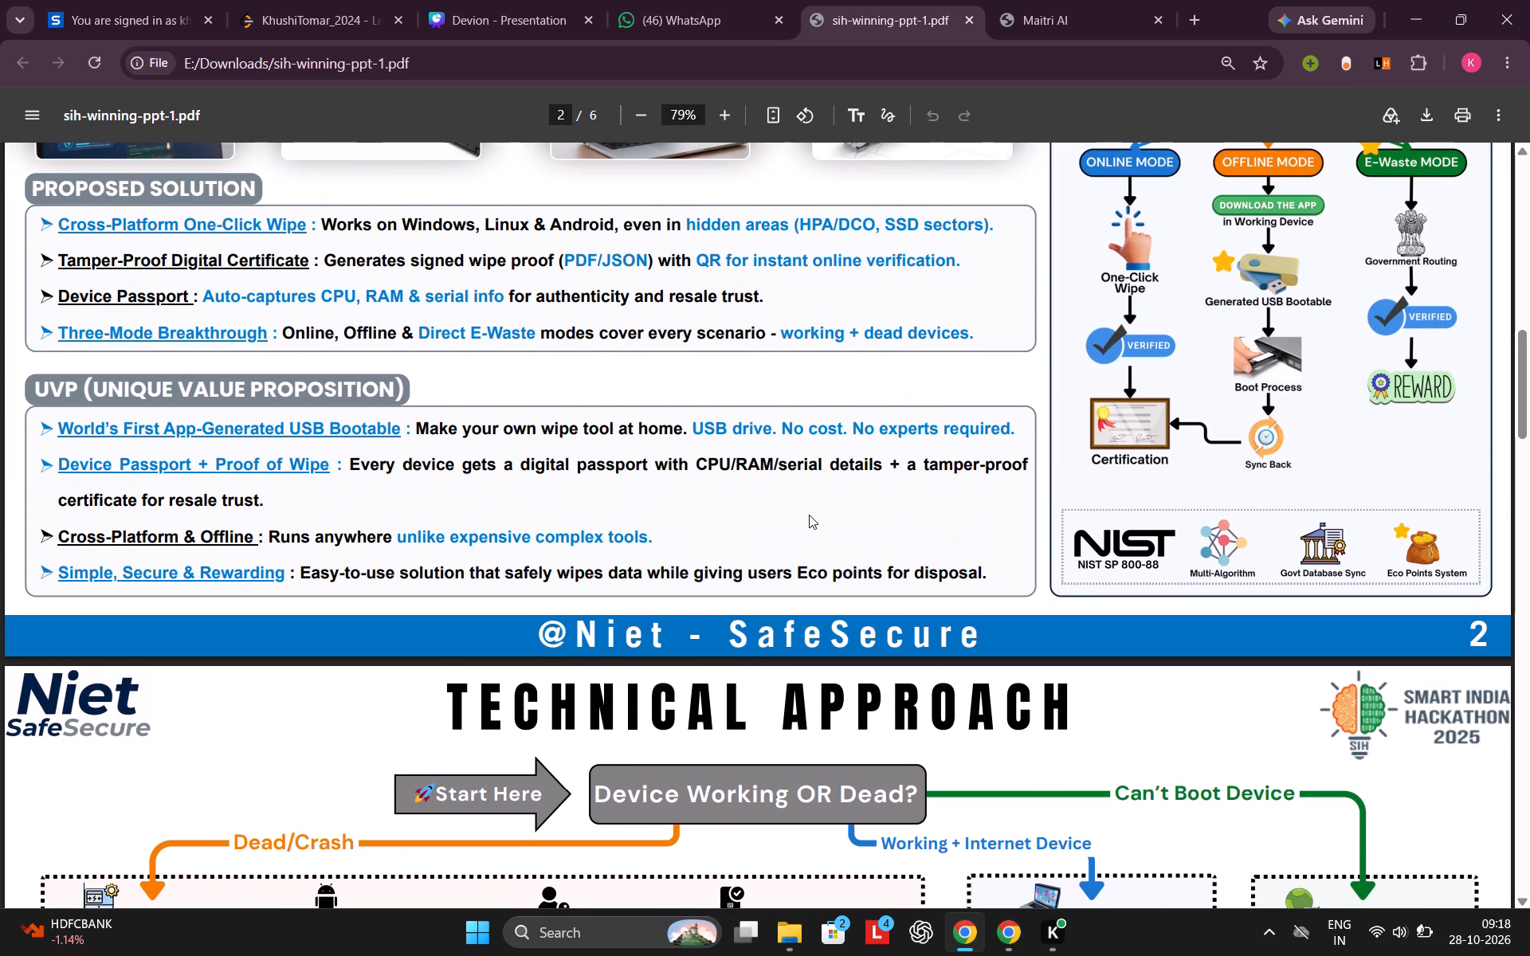
scroll(809, 515, up, 1)
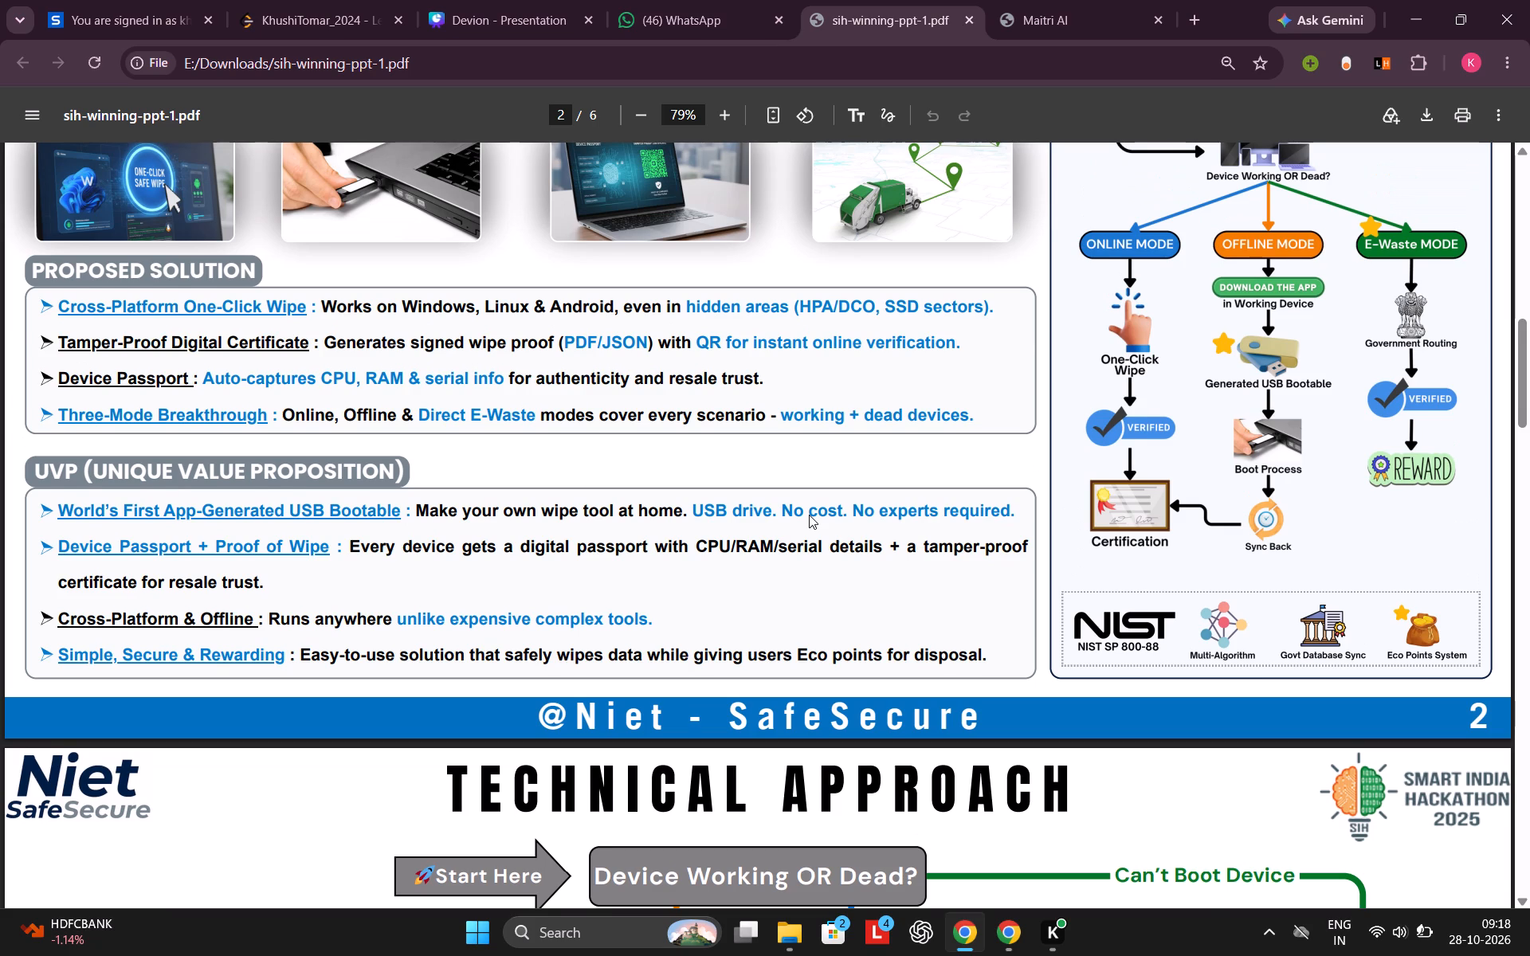
scroll(809, 515, up, 1)
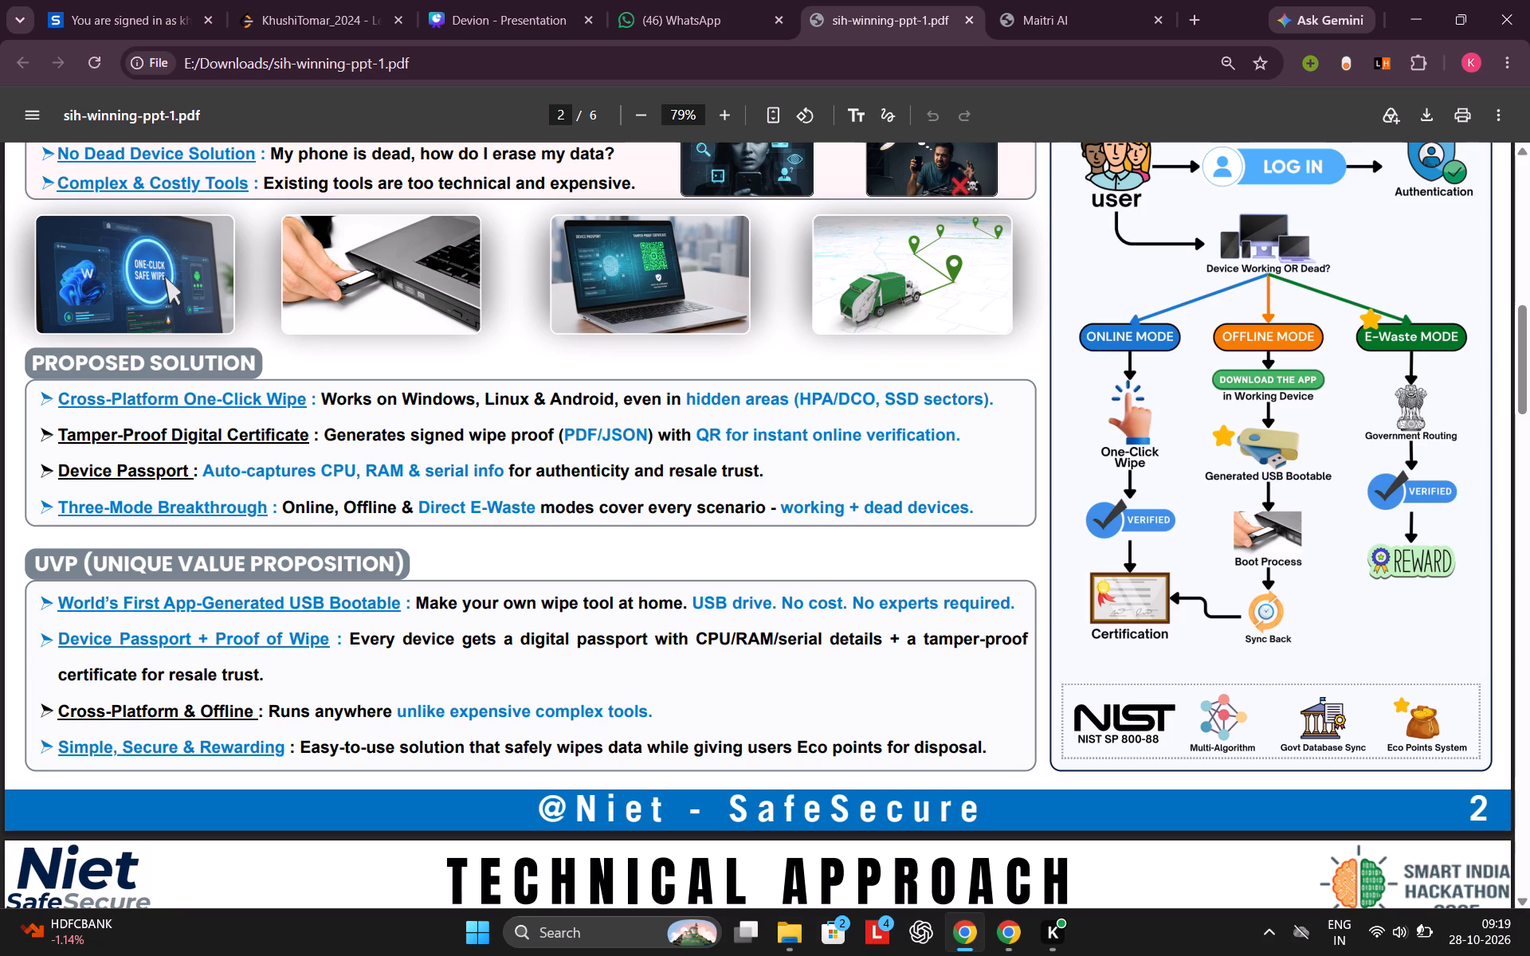
Read through the EcoWipe slide's Problem Existing, Proposed Solution, UVP and Architecture sections to study their layout.
scroll(717, 614, down, 1)
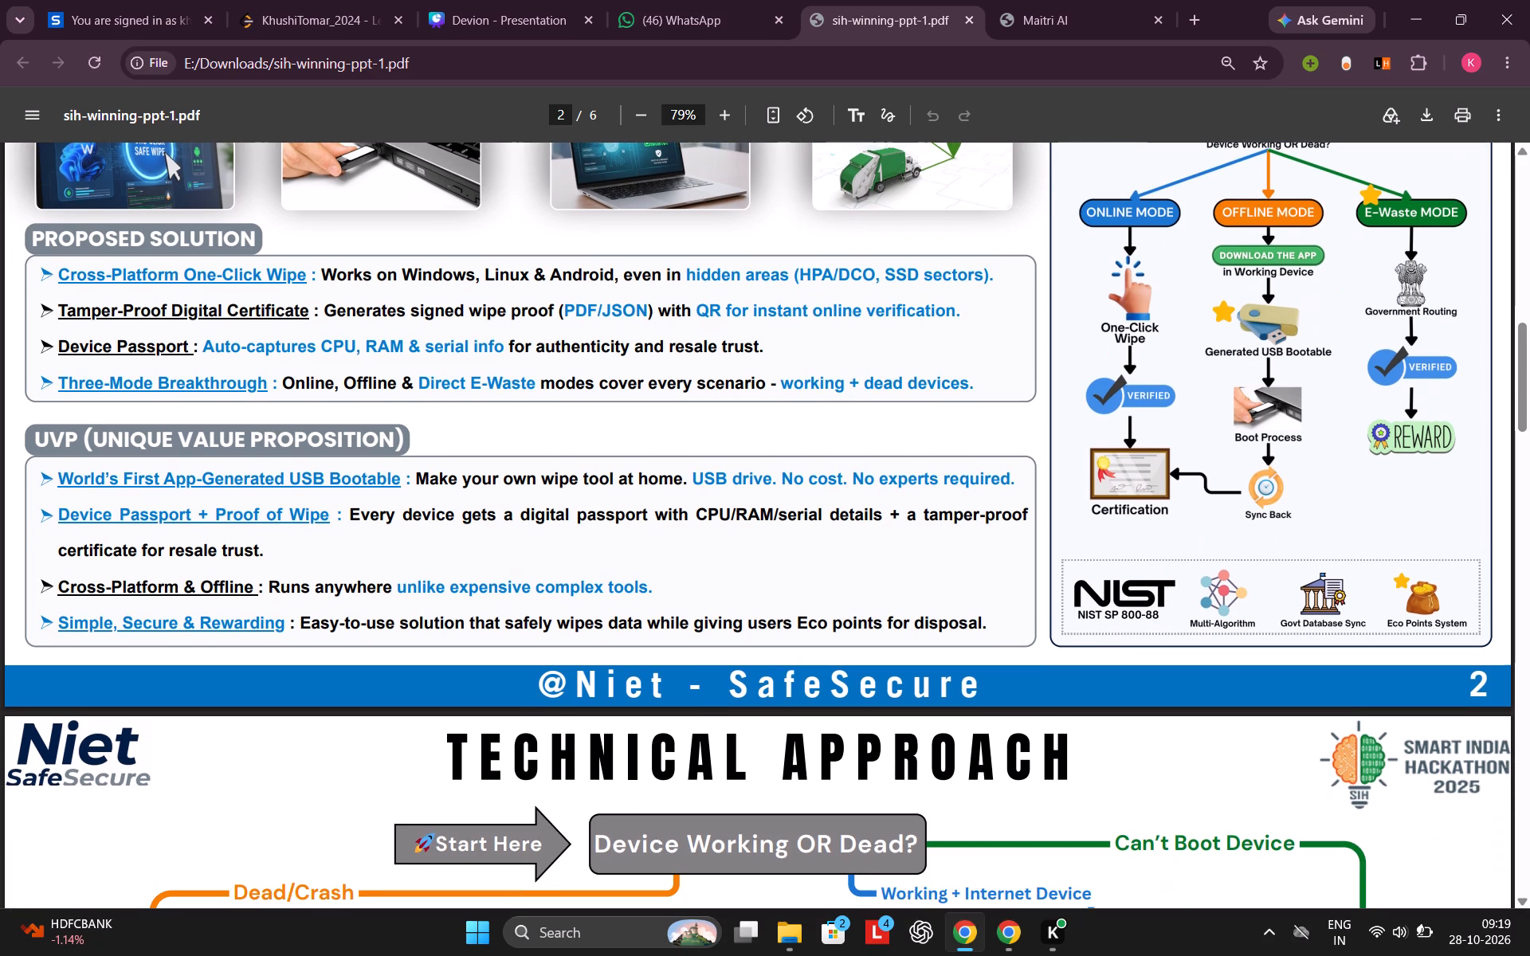
scroll(717, 614, down, 1)
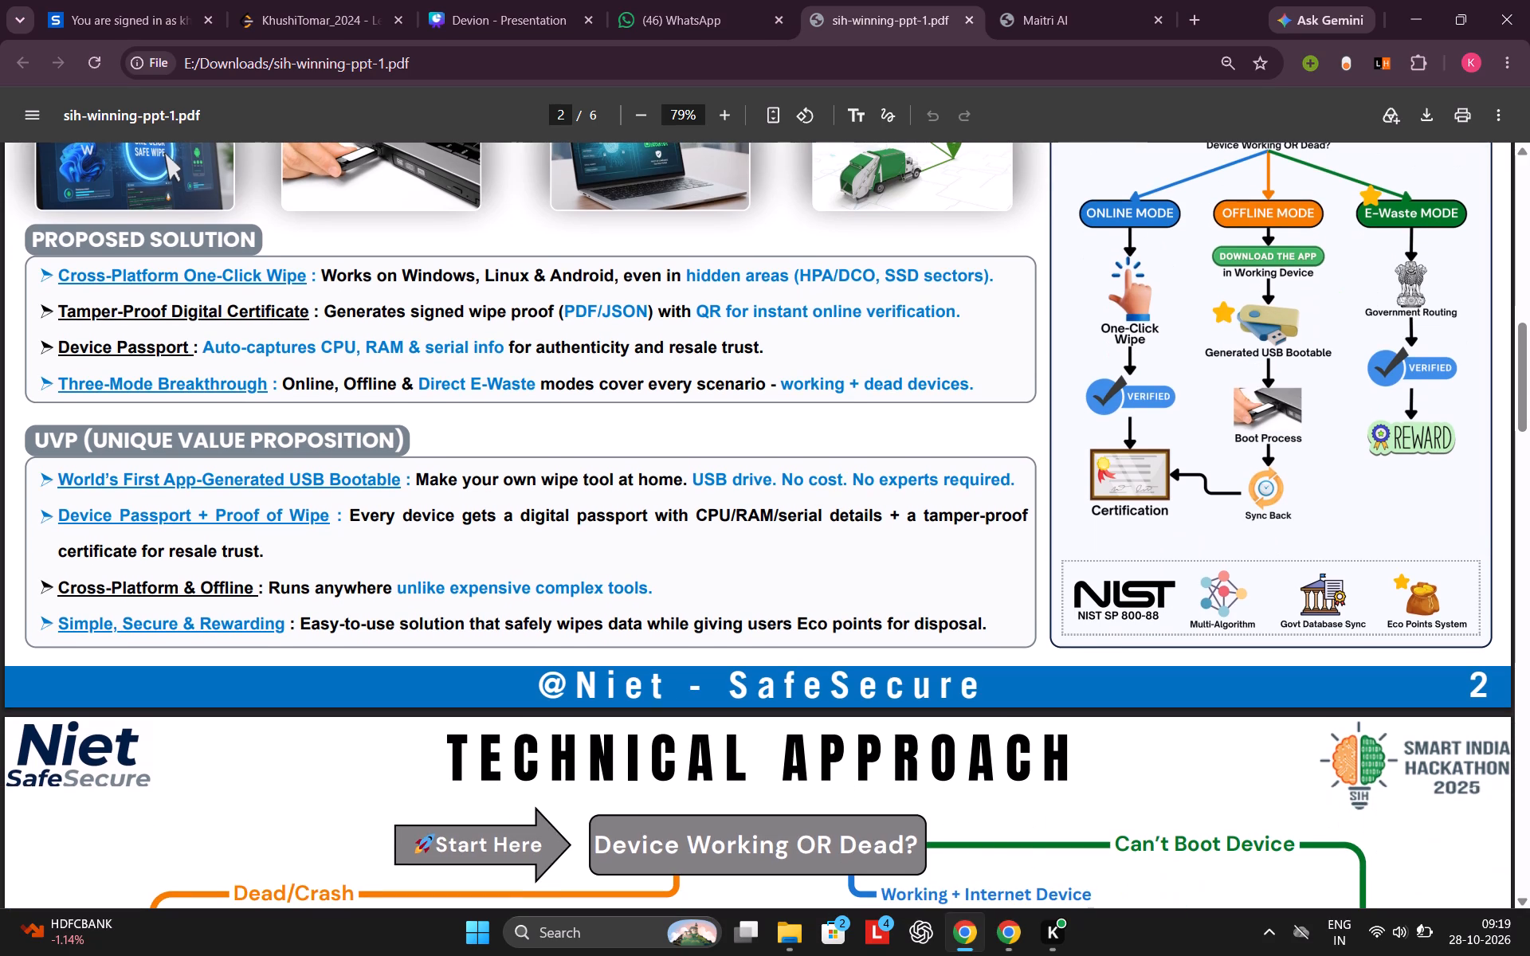
scroll(717, 614, down, 1)
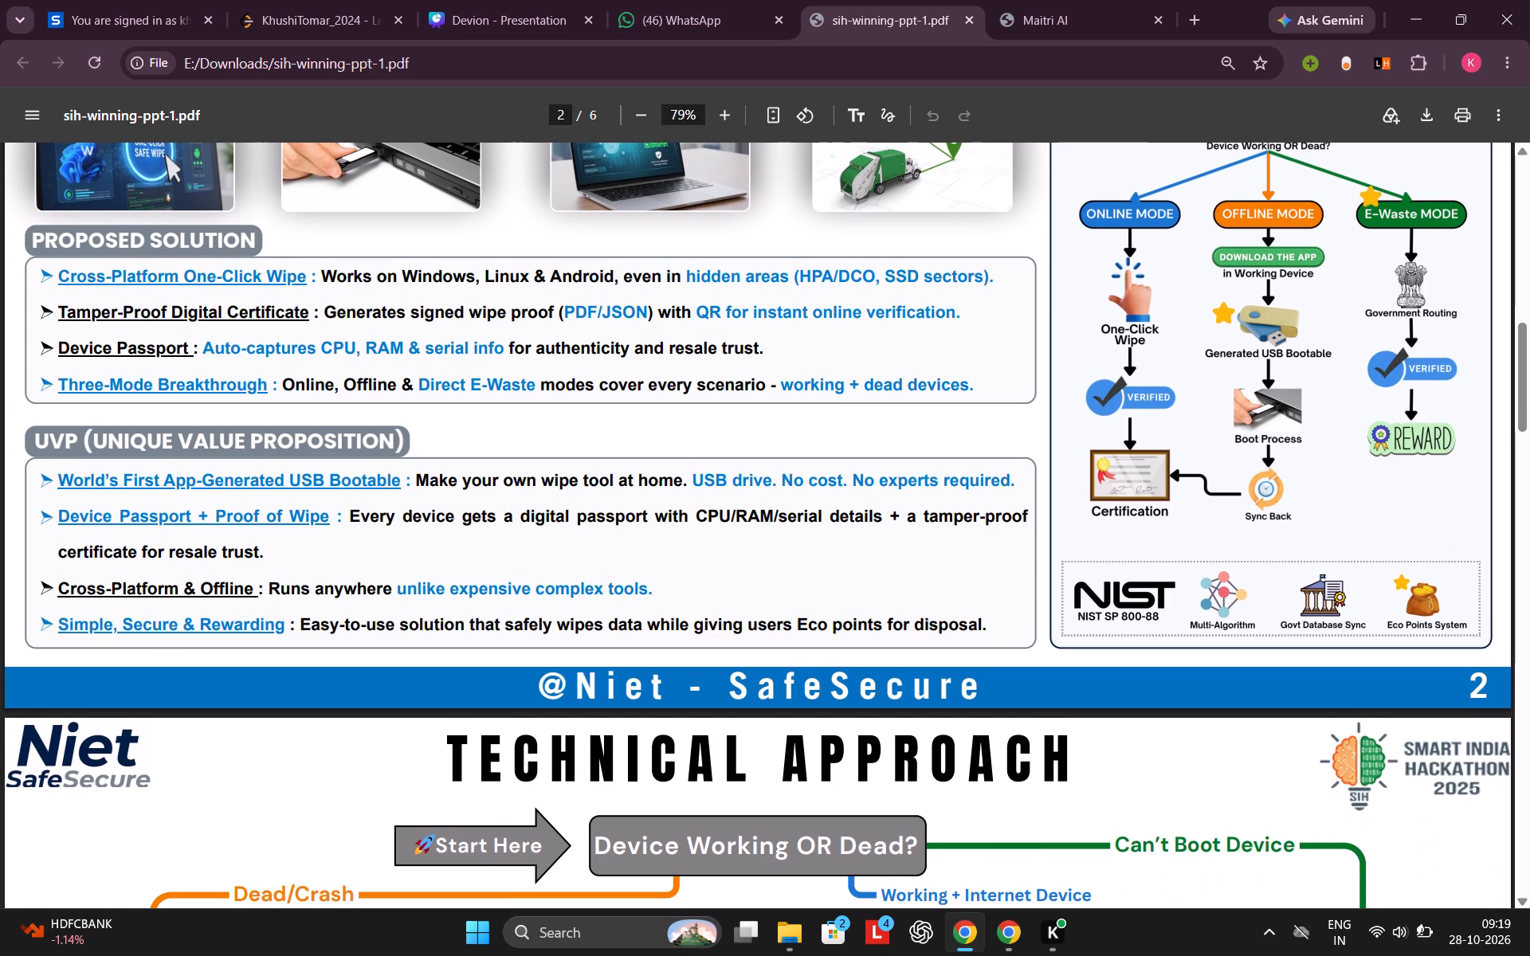
scroll(717, 614, down, 1)
scroll(717, 614, up, 2)
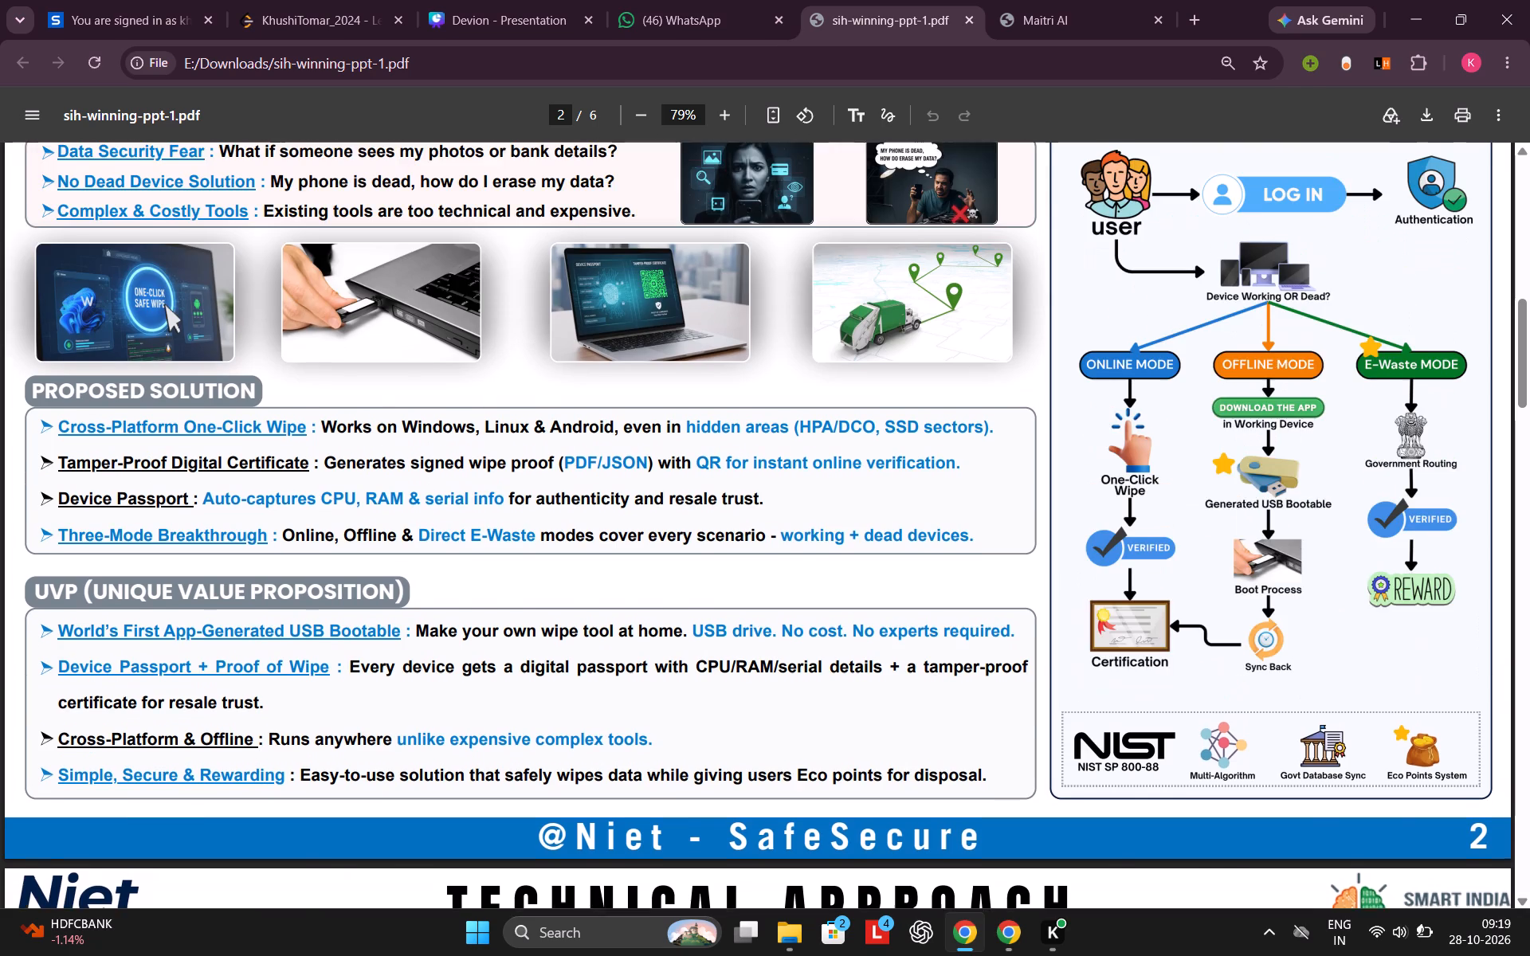
scroll(717, 614, up, 3)
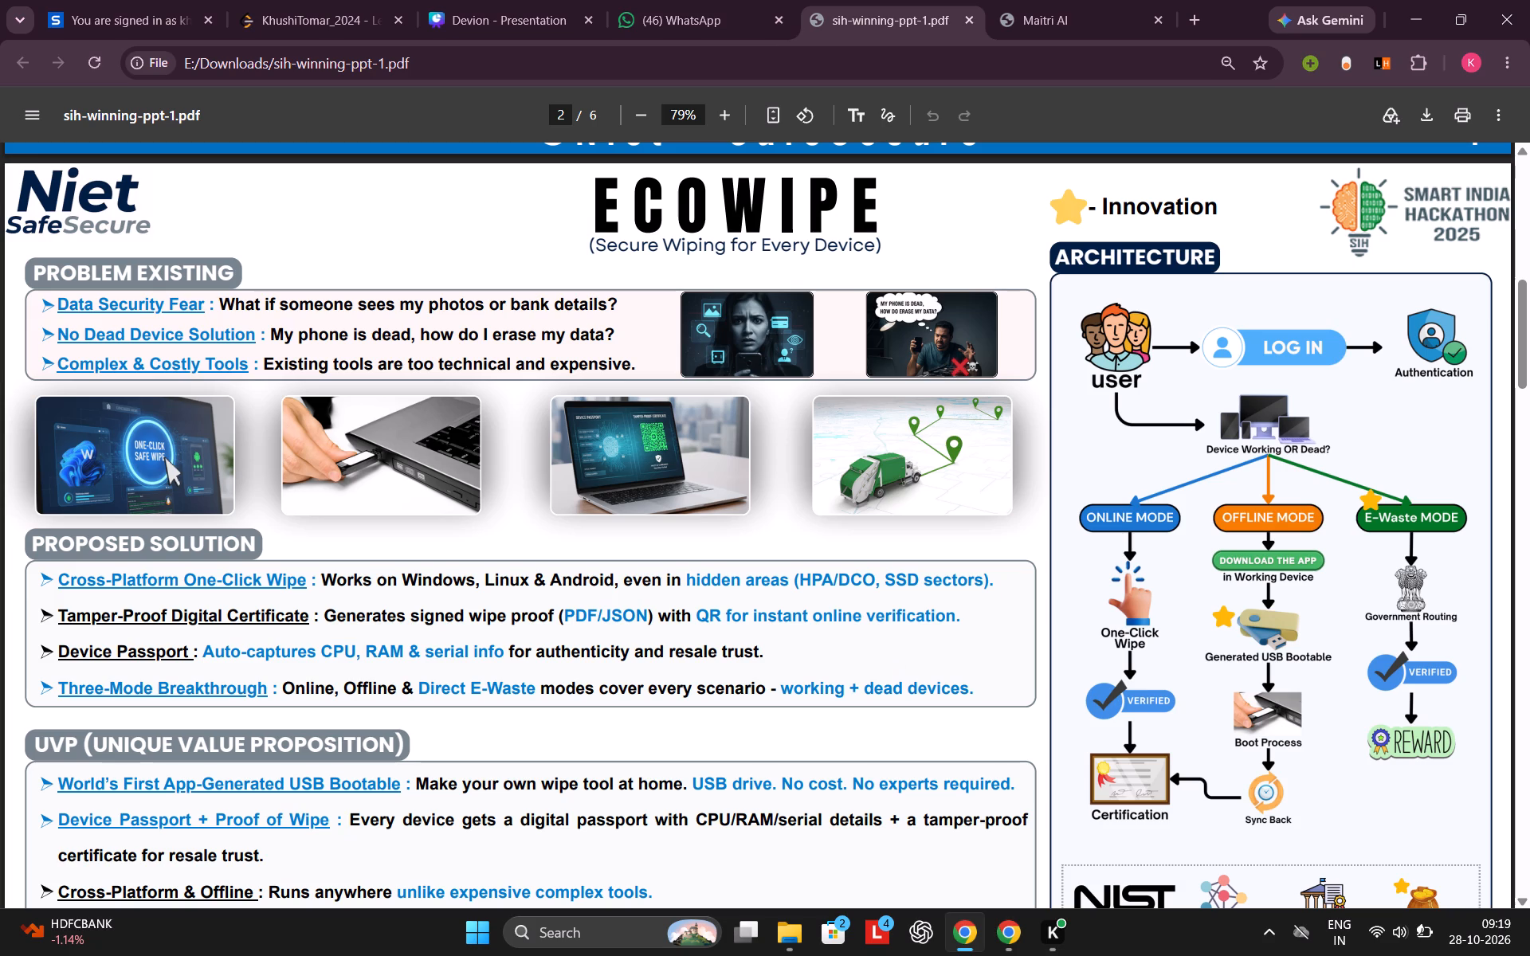
scroll(1031, 683, down, 1)
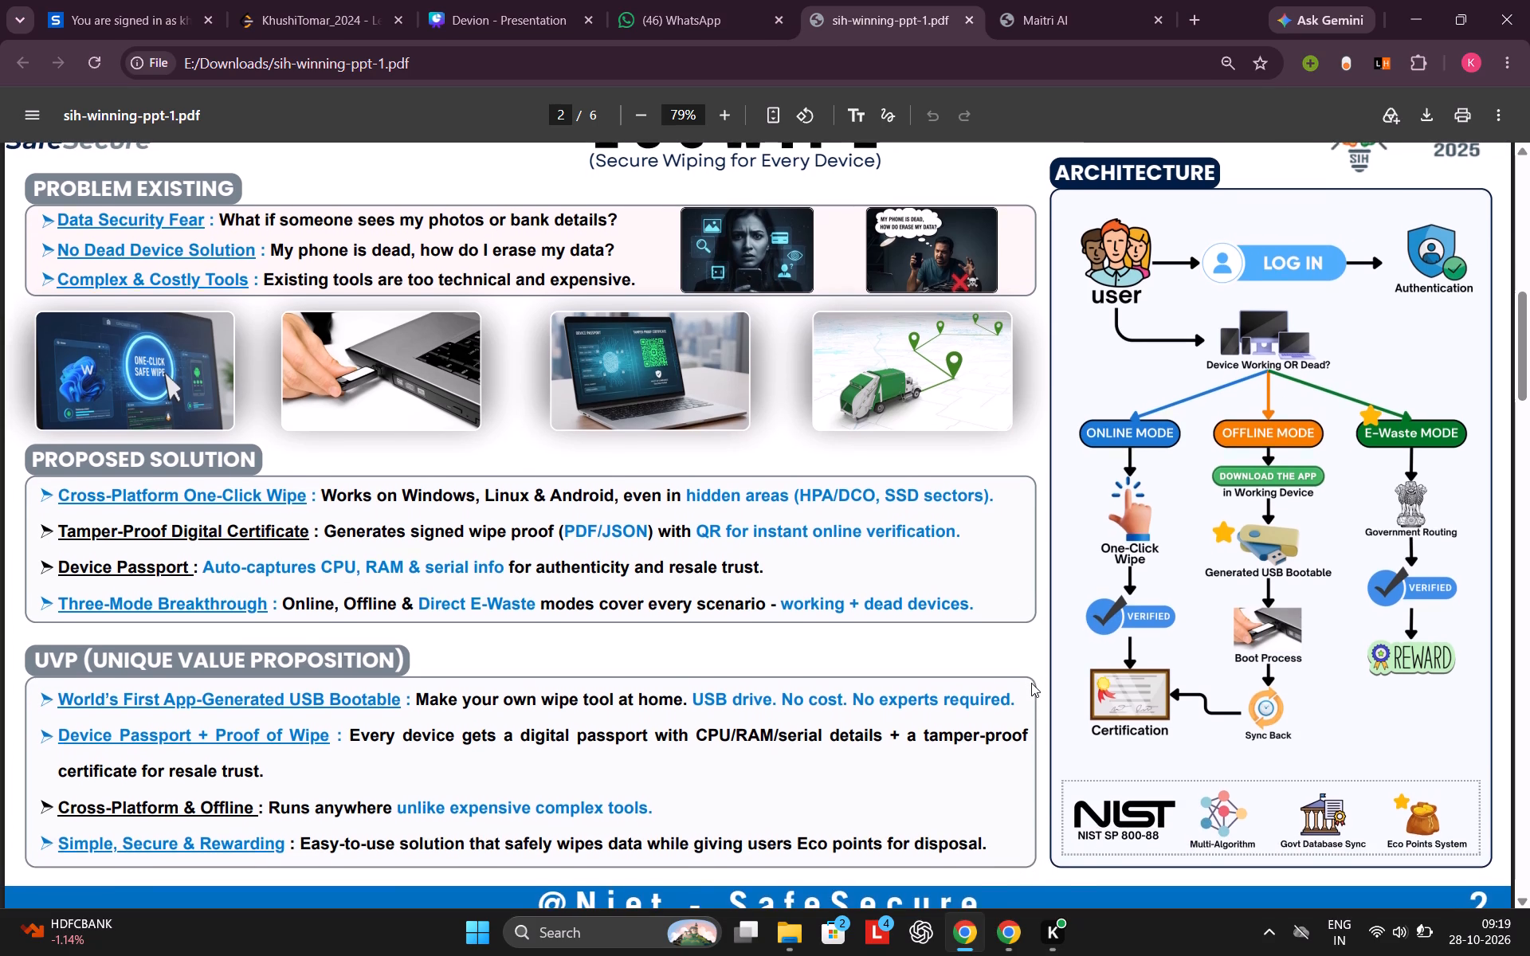
scroll(1031, 683, down, 1)
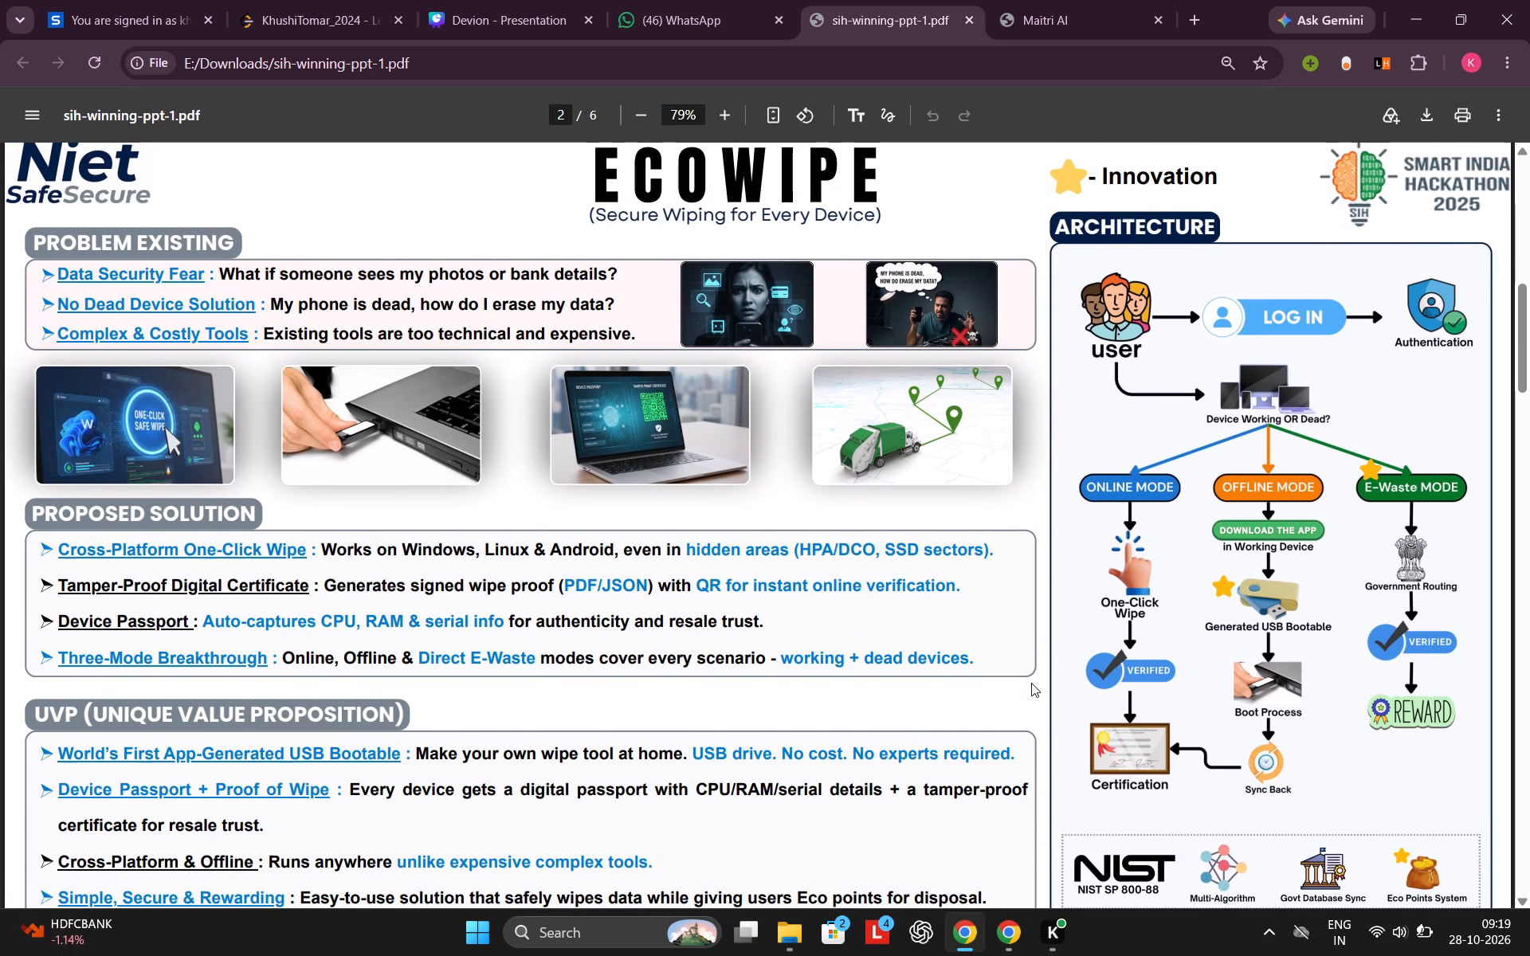
scroll(1031, 683, down, 1)
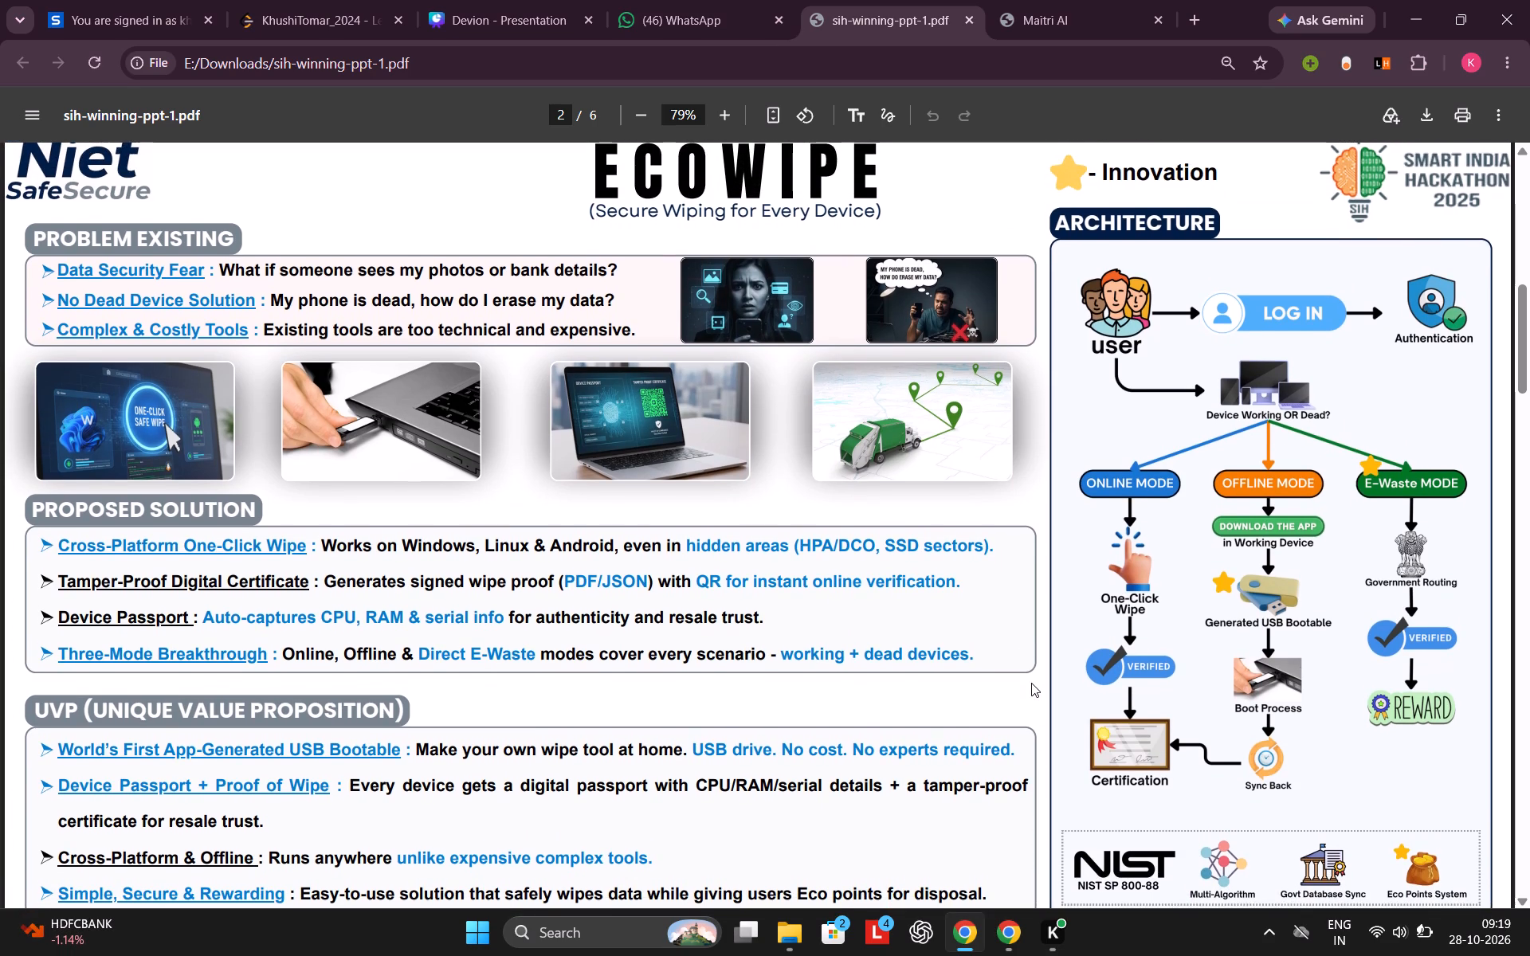
scroll(1031, 683, down, 2)
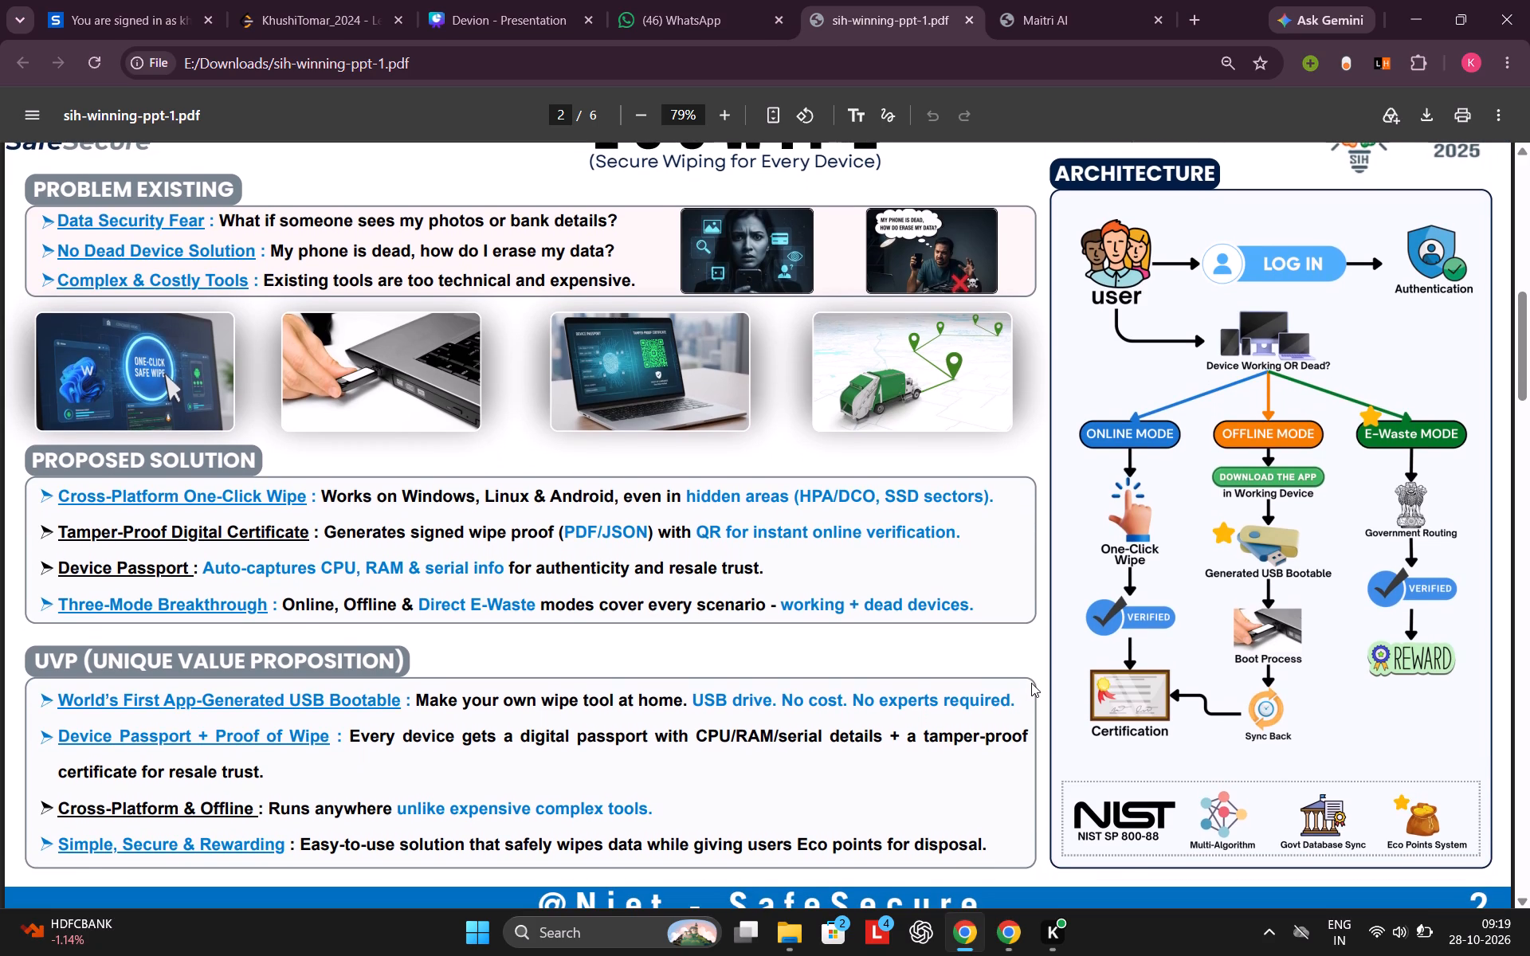
scroll(1031, 683, down, 1)
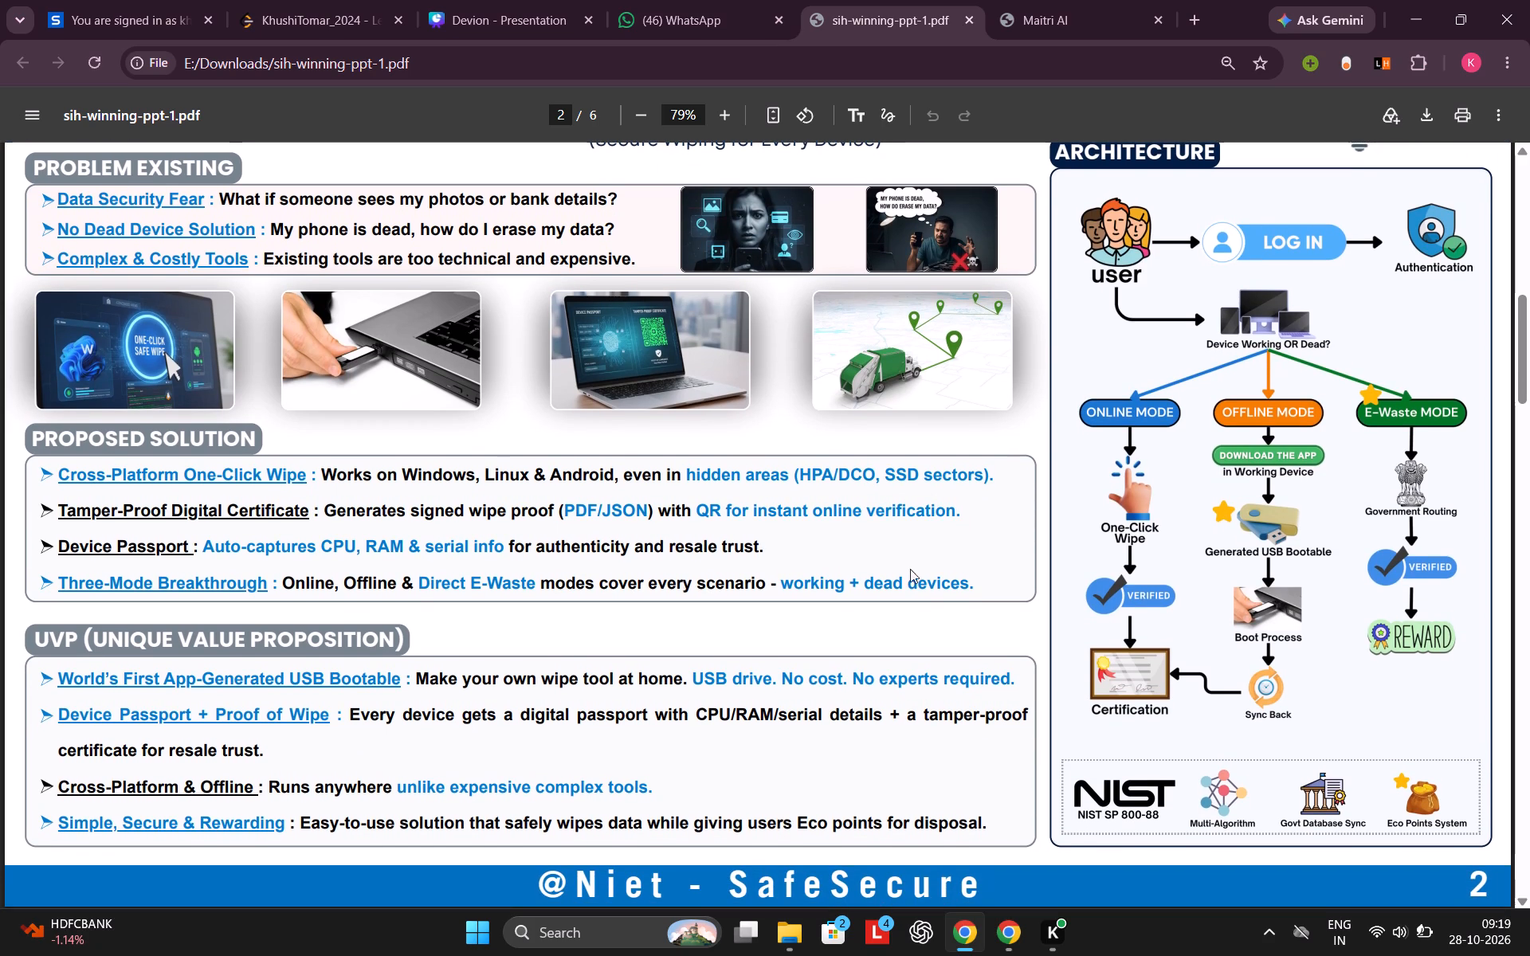
Switch to the Devion presentation in Canva, view the Namo Bharat slide 2, and return to the Feasibility and Viability slide 4.
click(519, 0)
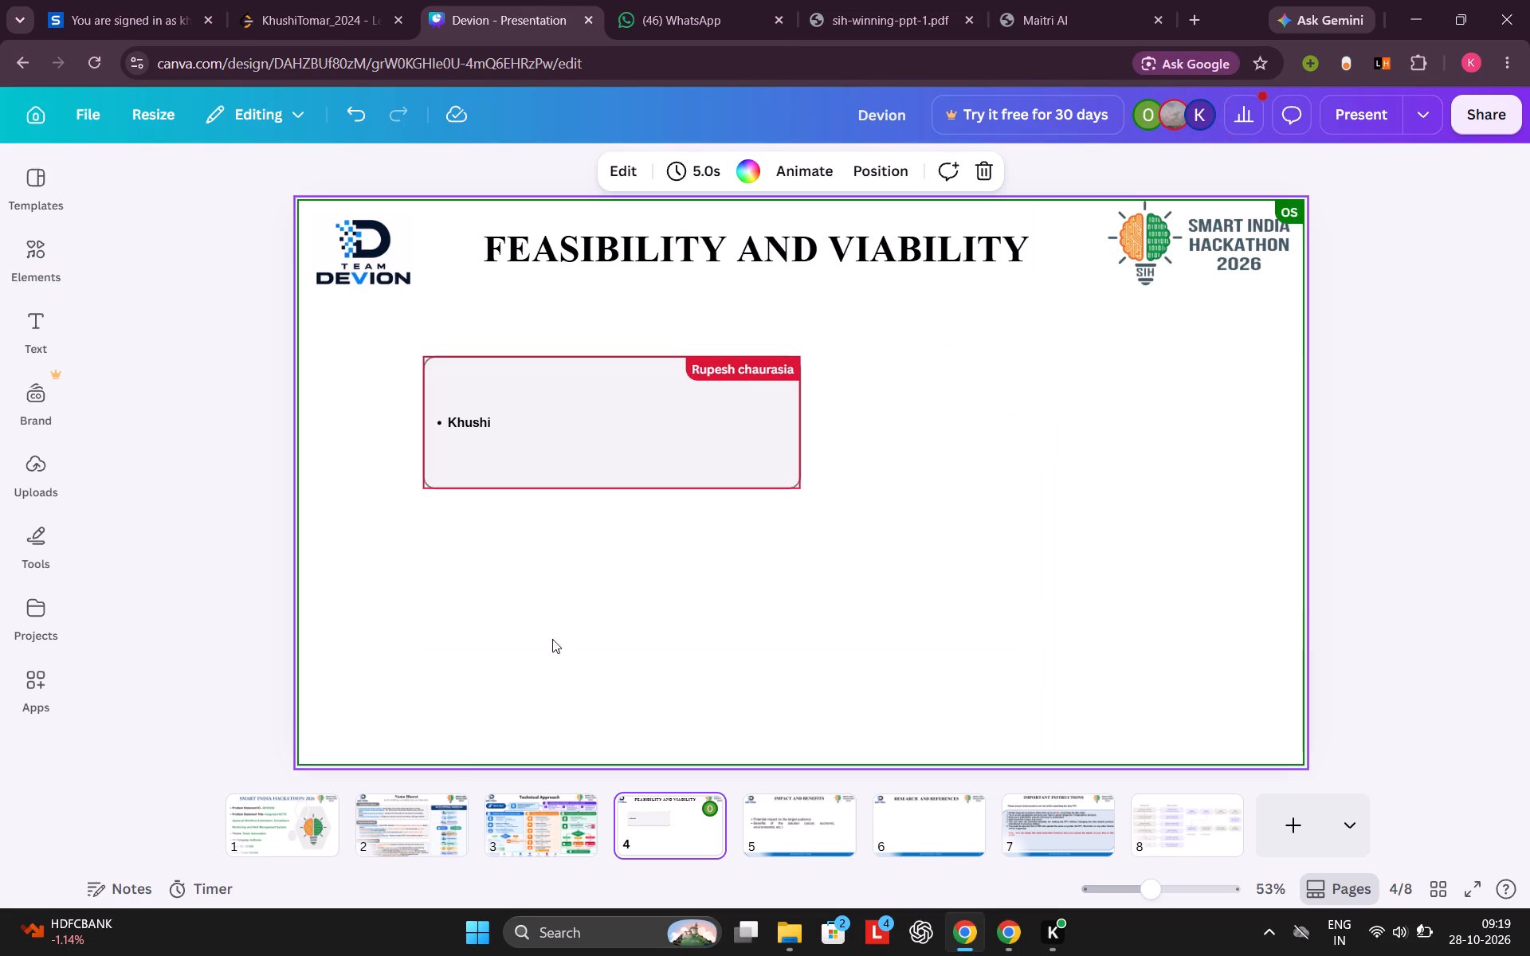
click(420, 820)
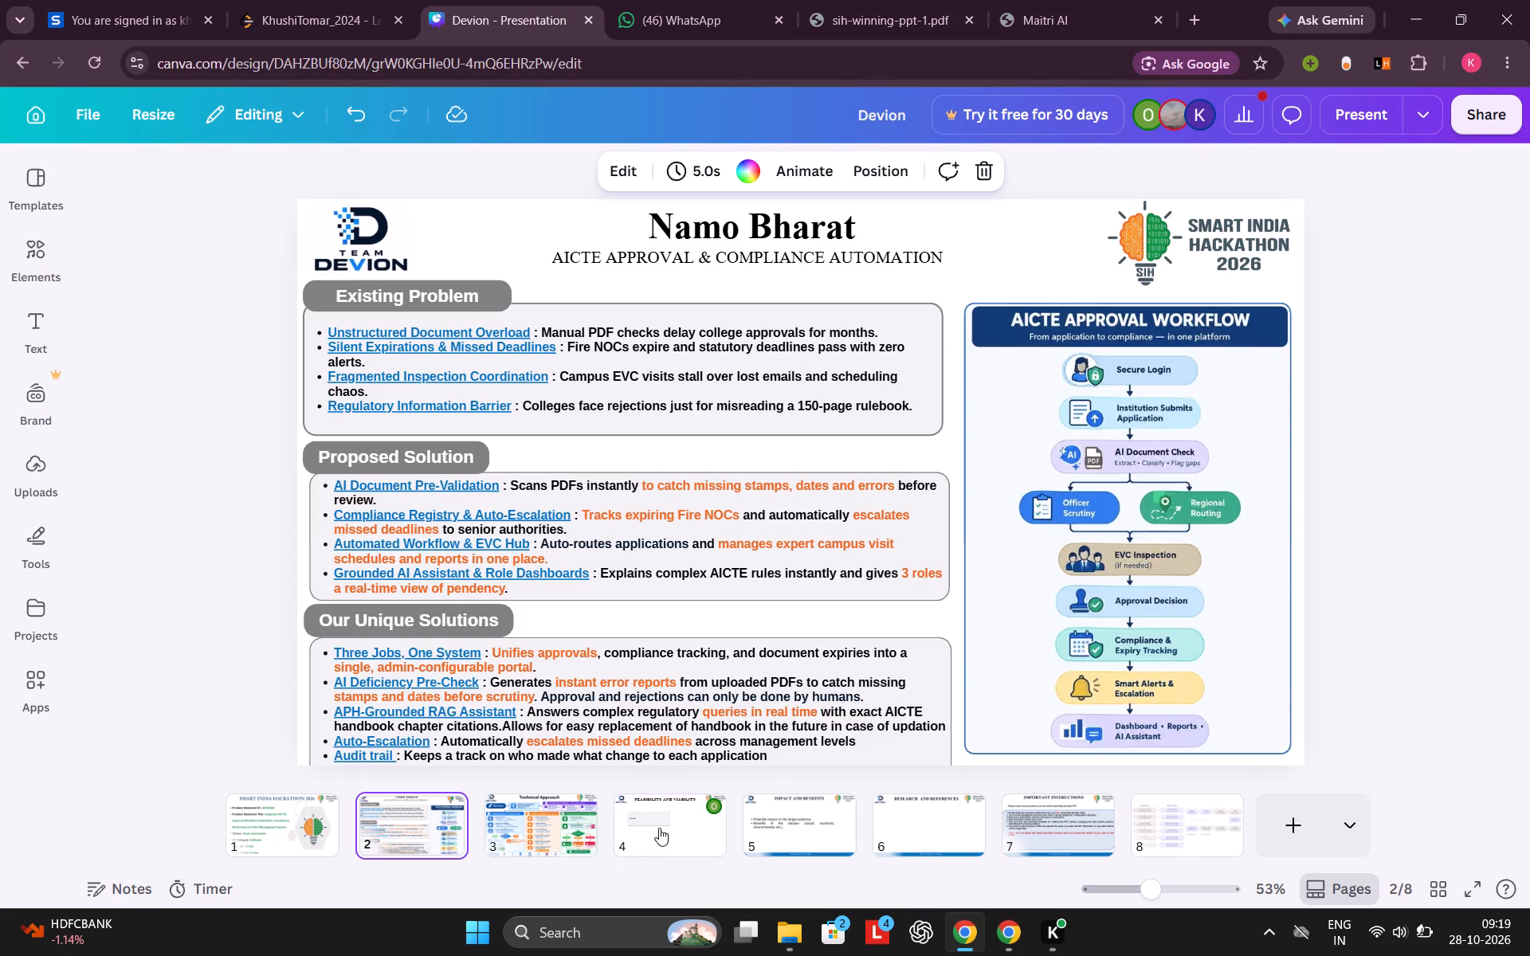
click(665, 828)
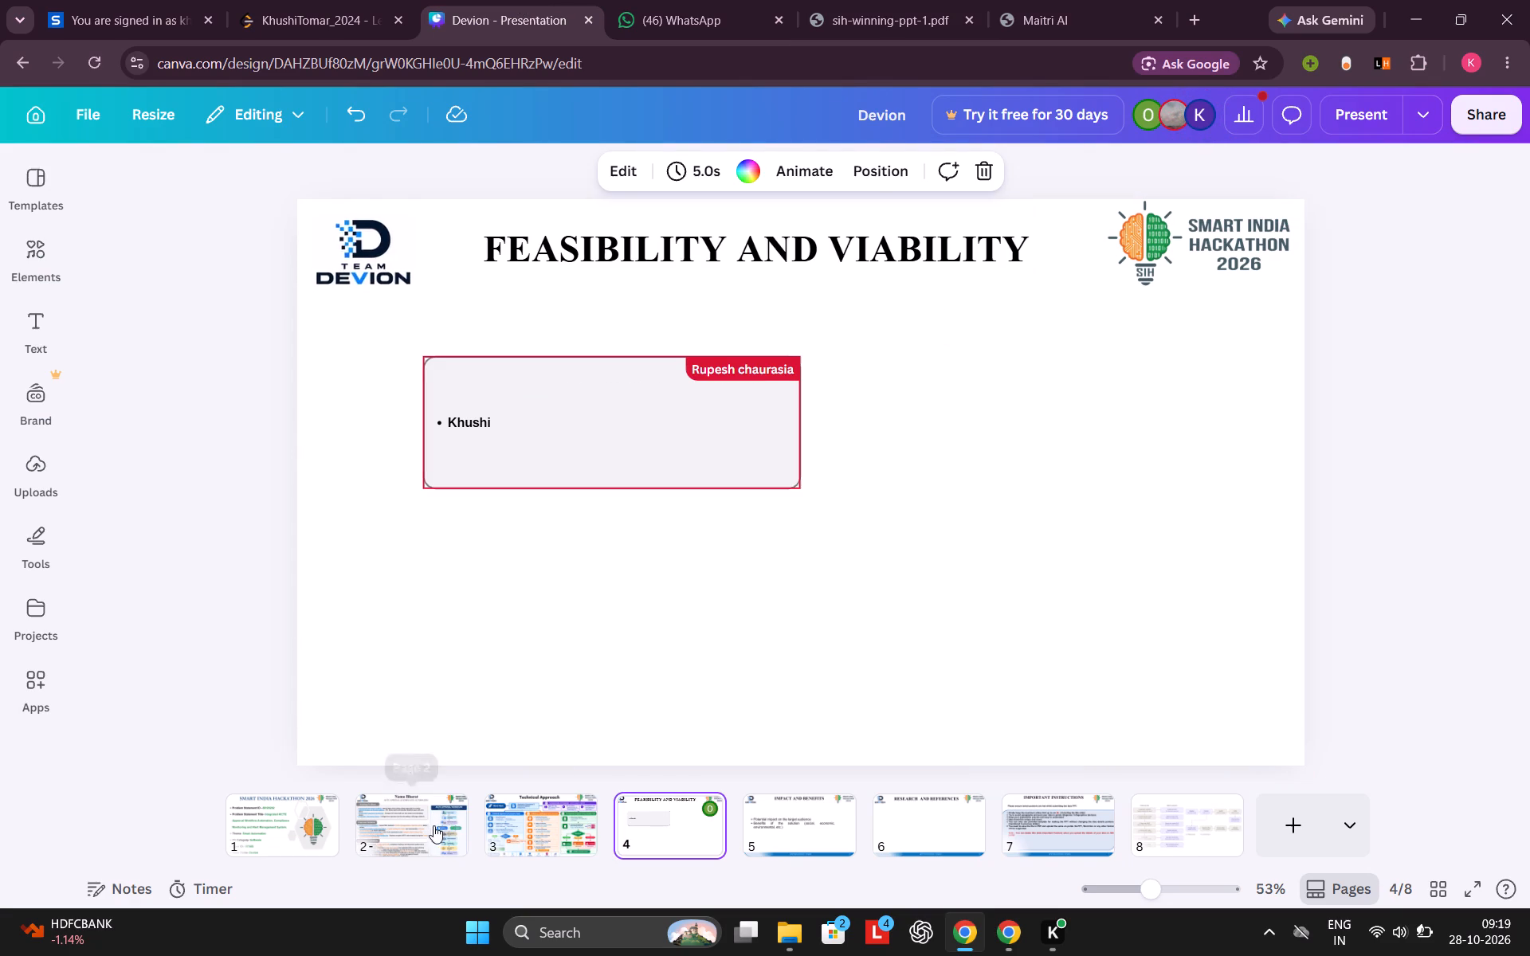
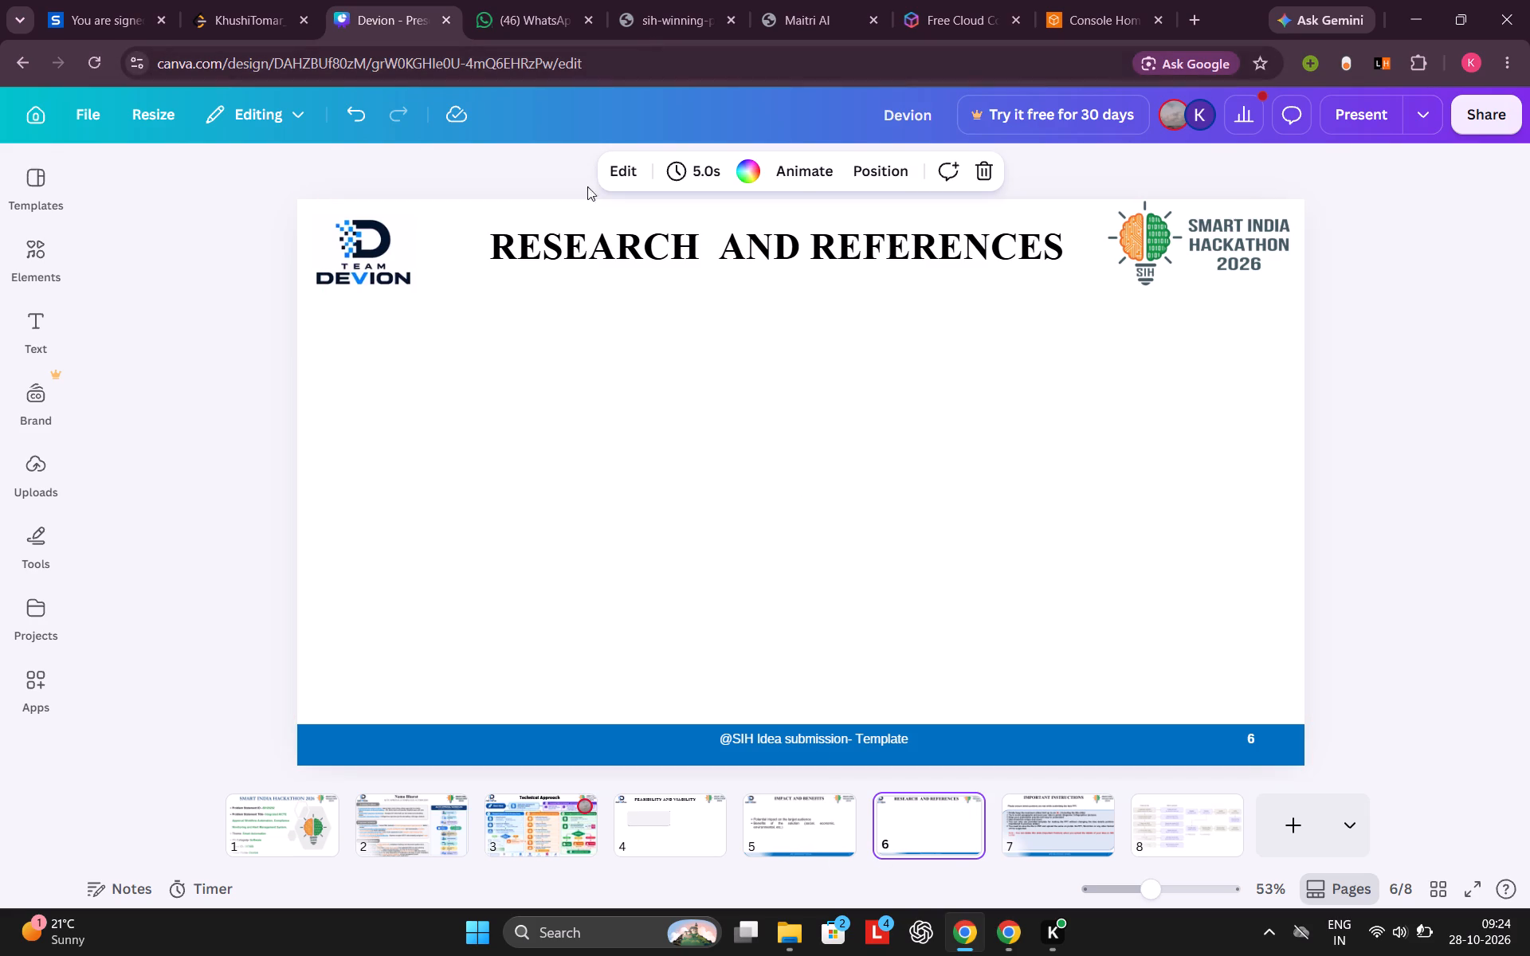
Open the Technical Approach slide 3 of the Devion presentation and review its three-track flowchart and tech stack.
click(517, 824)
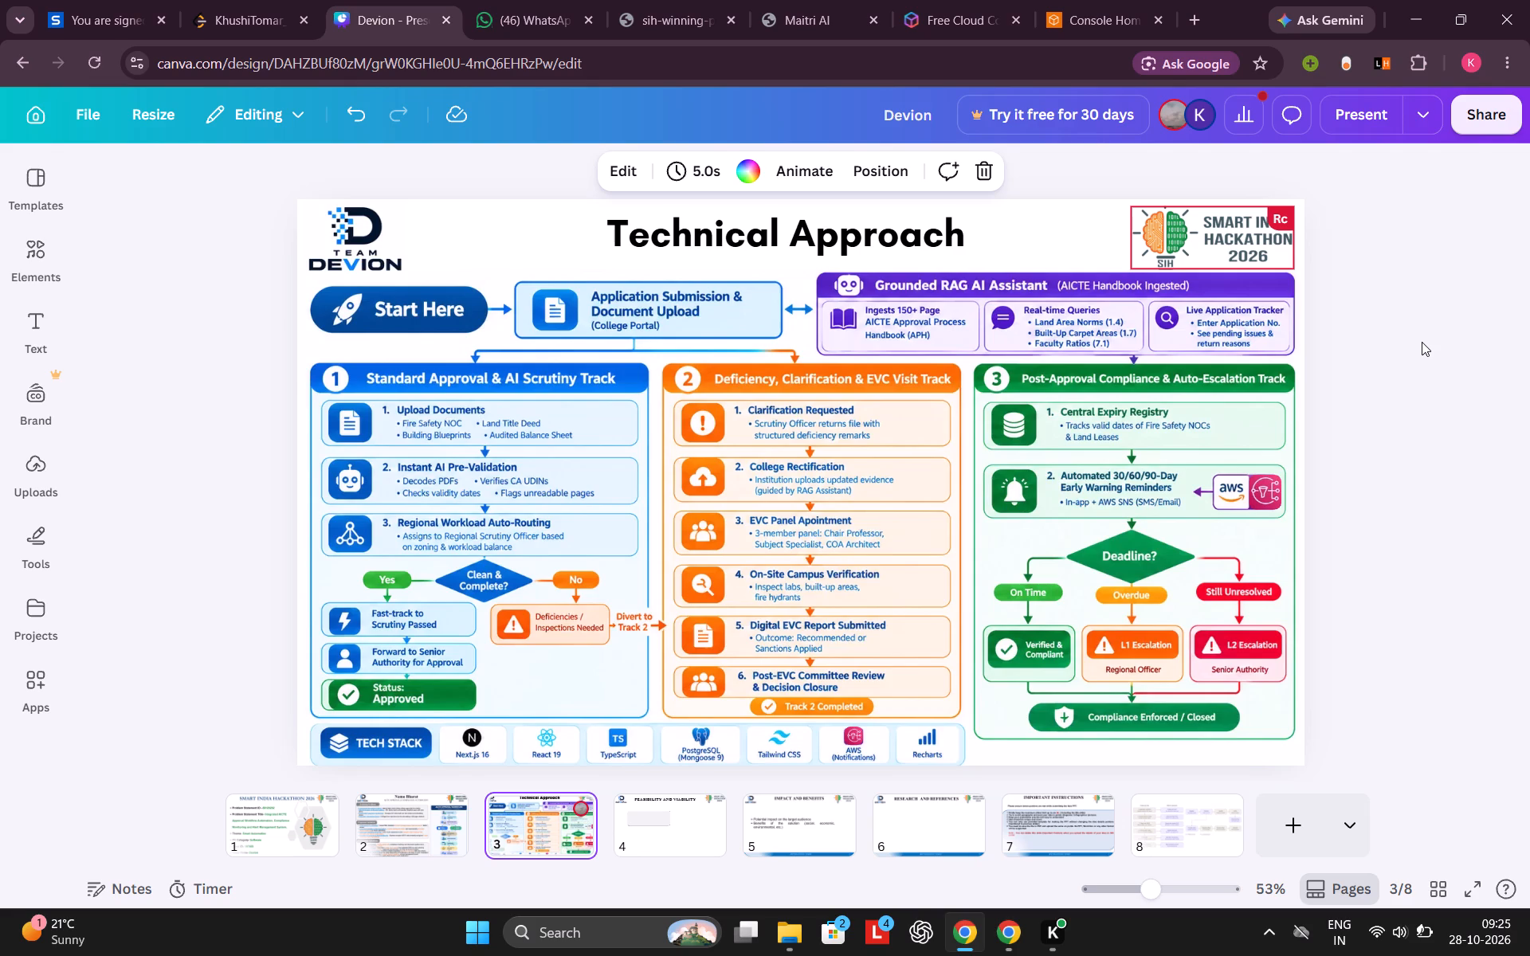
Open the Feasibility and Viability slide 4 and select its empty rounded rectangle.
click(687, 820)
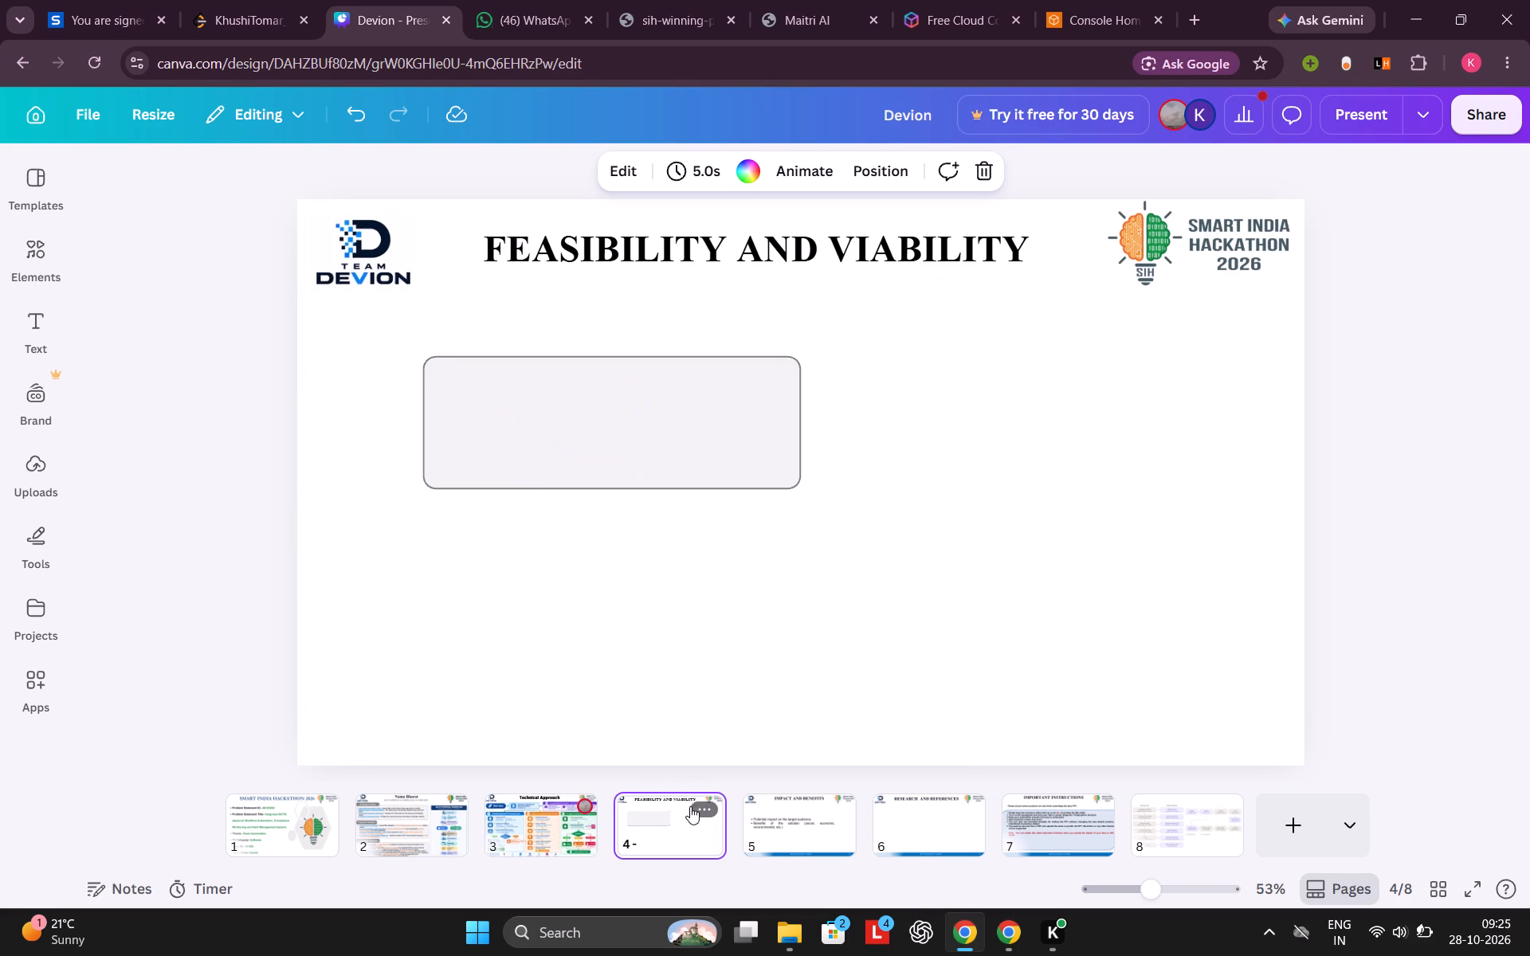
click(715, 423)
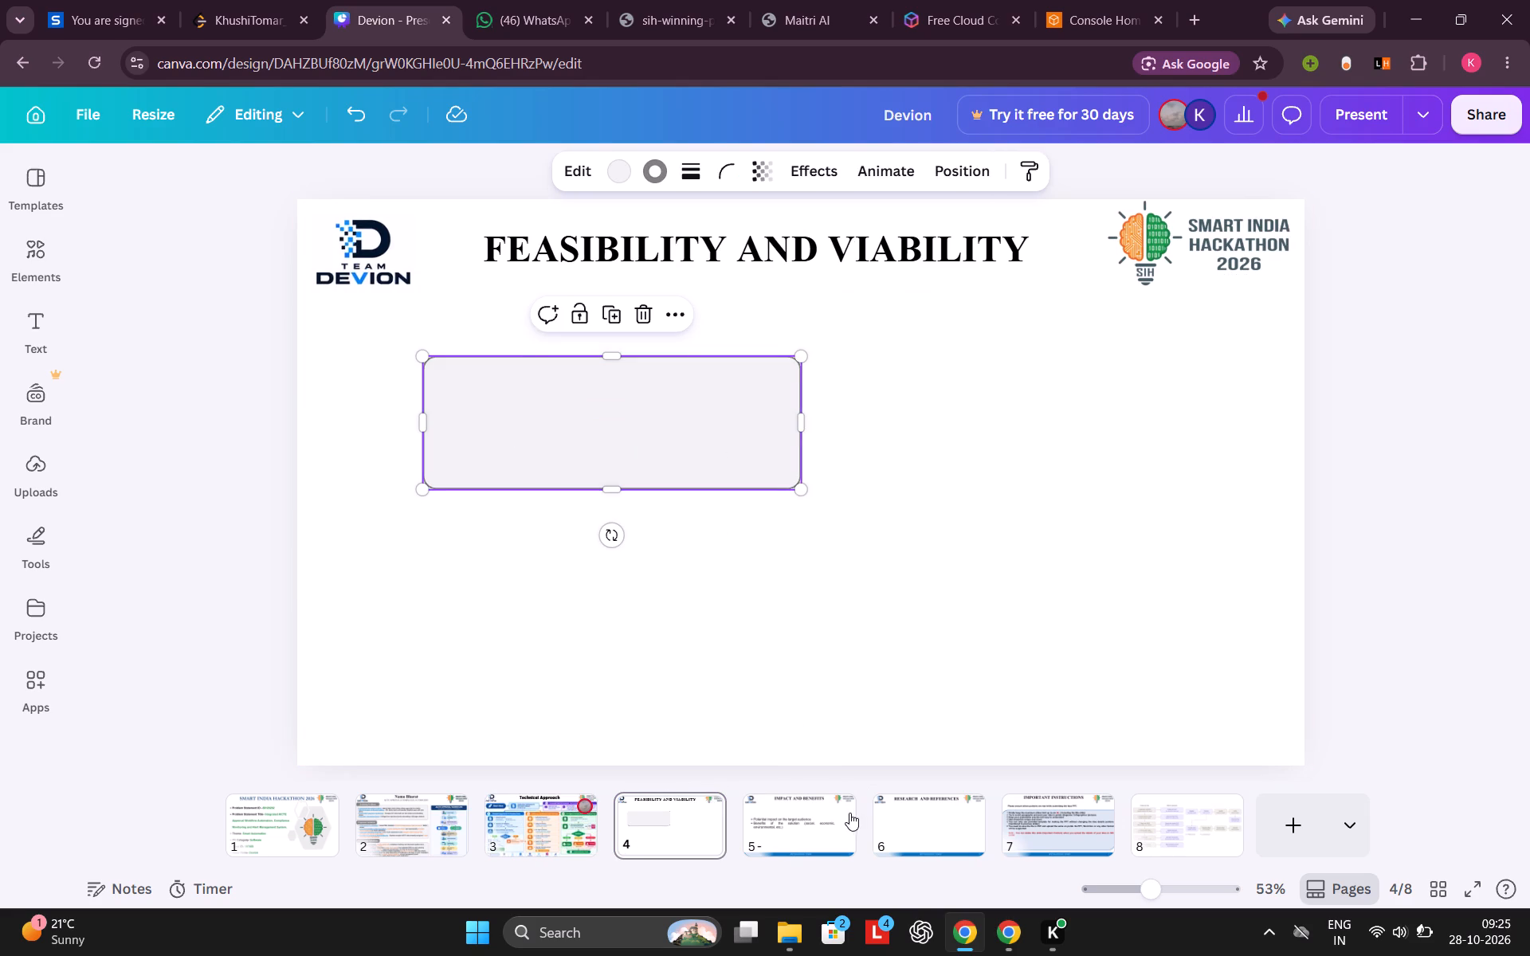
On the Impact and Benefits slide 5, move the bulleted text box toward the slide's lower right, just above the blue footer.
click(821, 818)
click(782, 484)
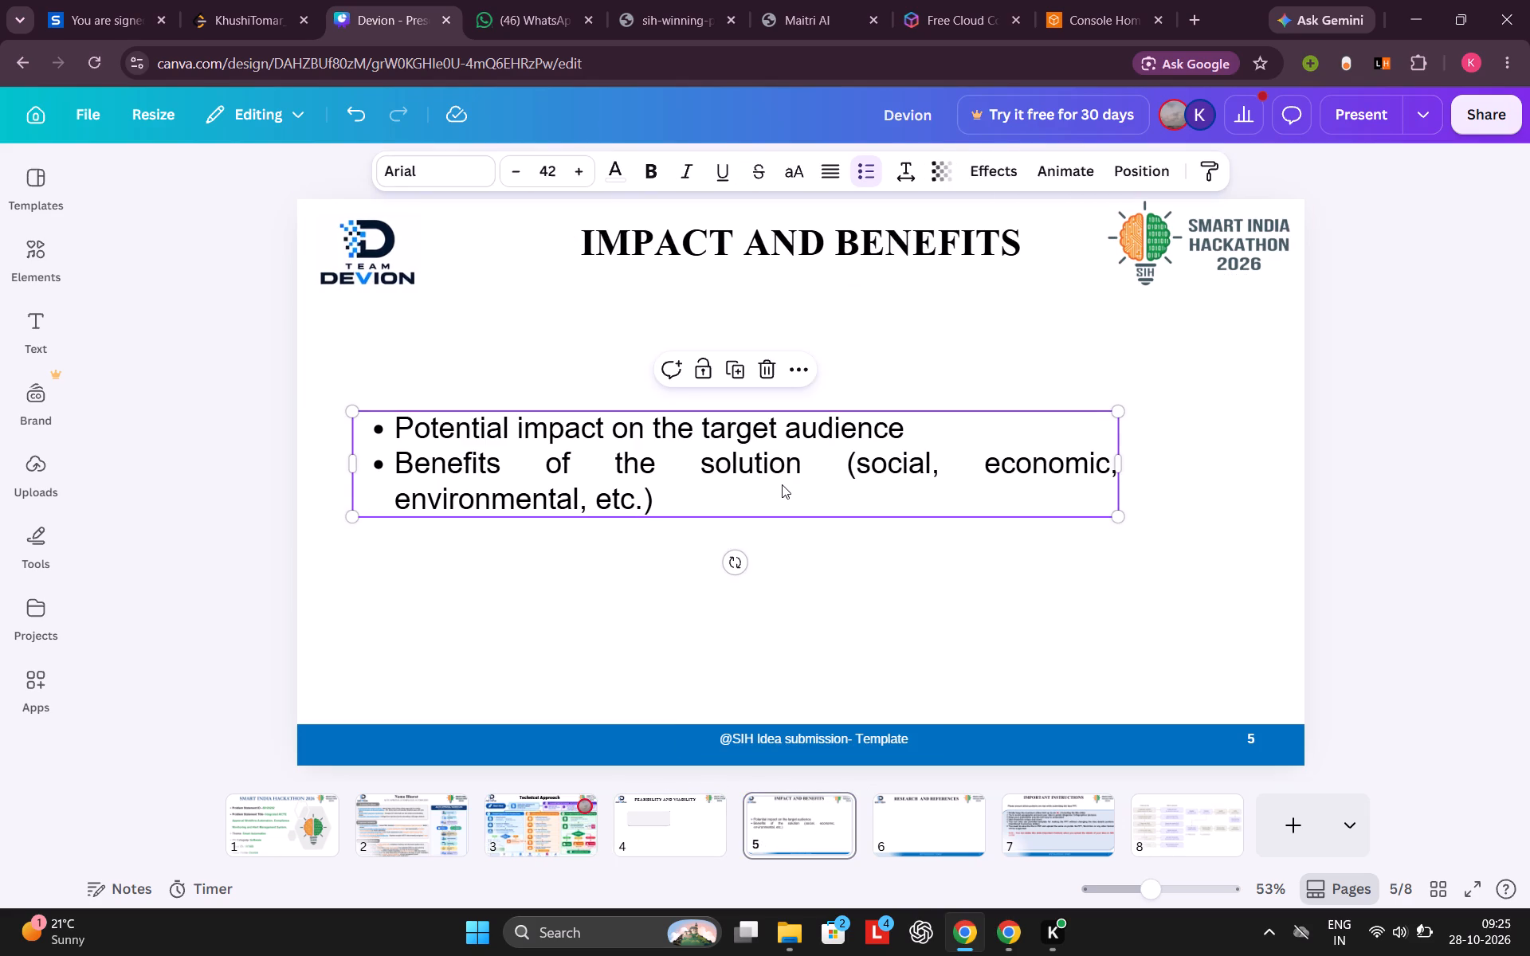
drag(782, 484, 919, 579)
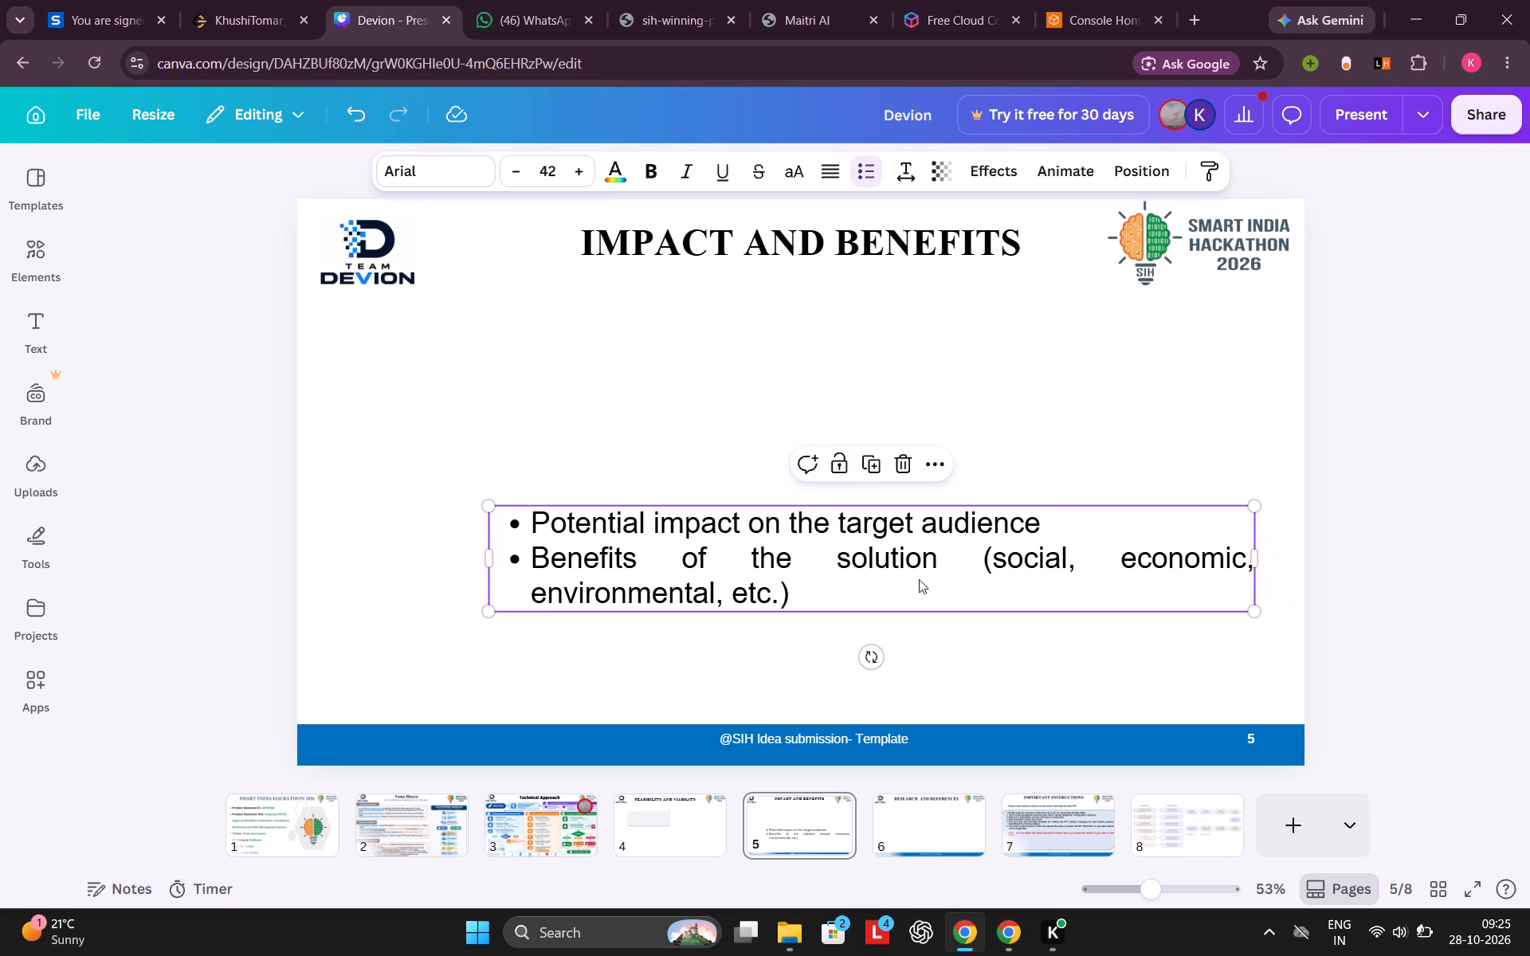
Reorder the browser tabs so the sih-winning-ppt-1 and Maitri AI PDFs sit directly after the Devion presentation, ahead of WhatsApp.
click(692, 0)
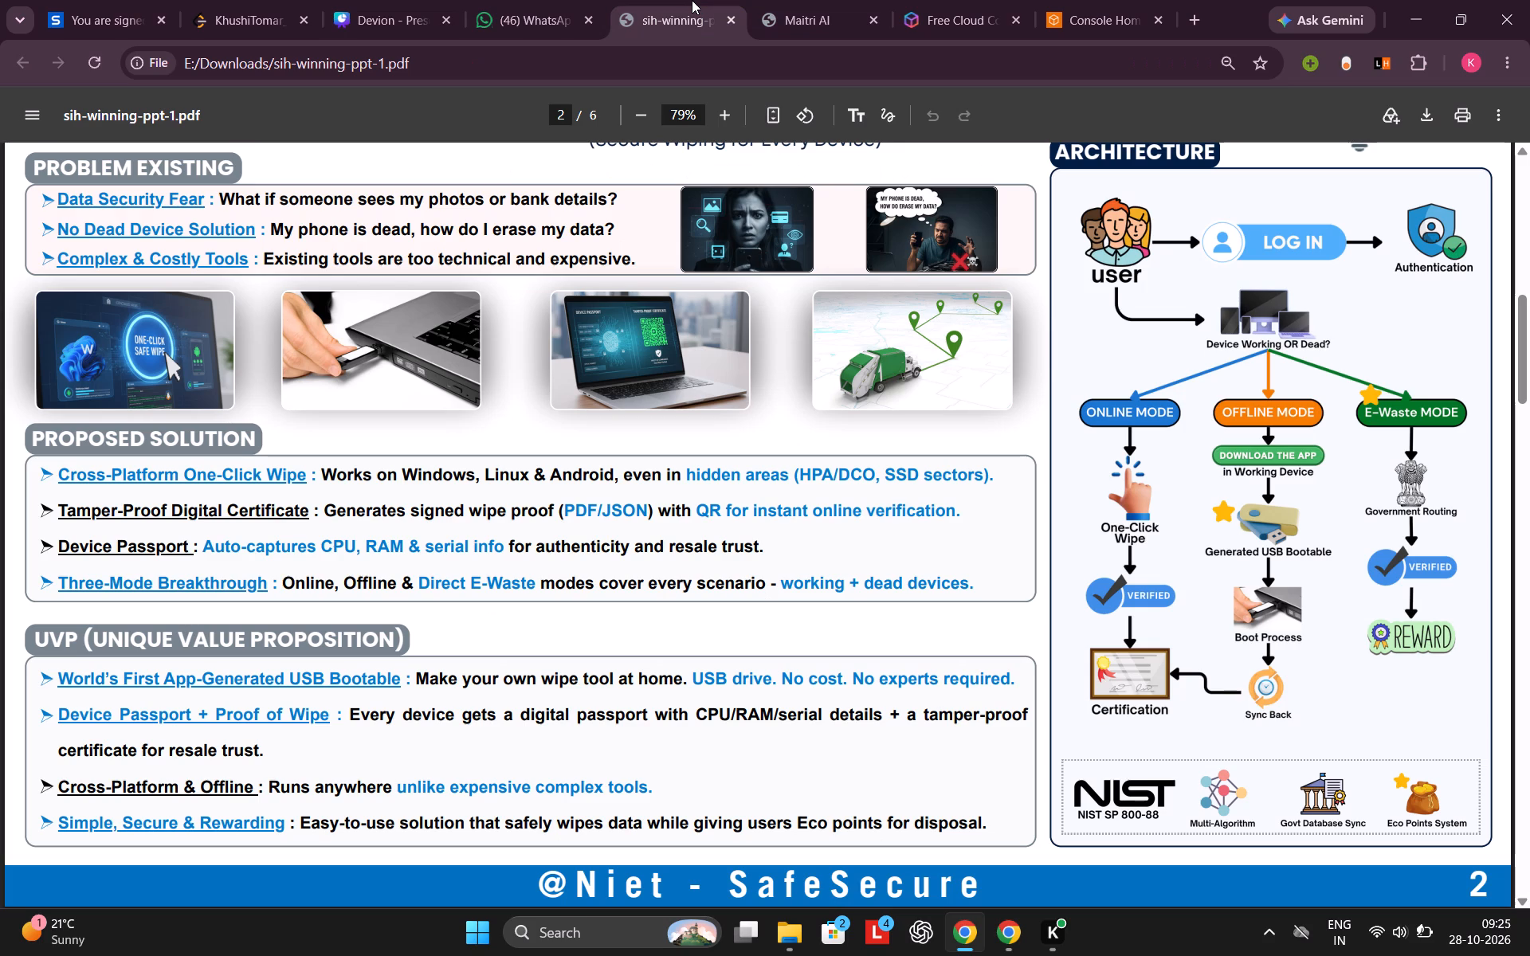
drag(692, 0, 576, 0)
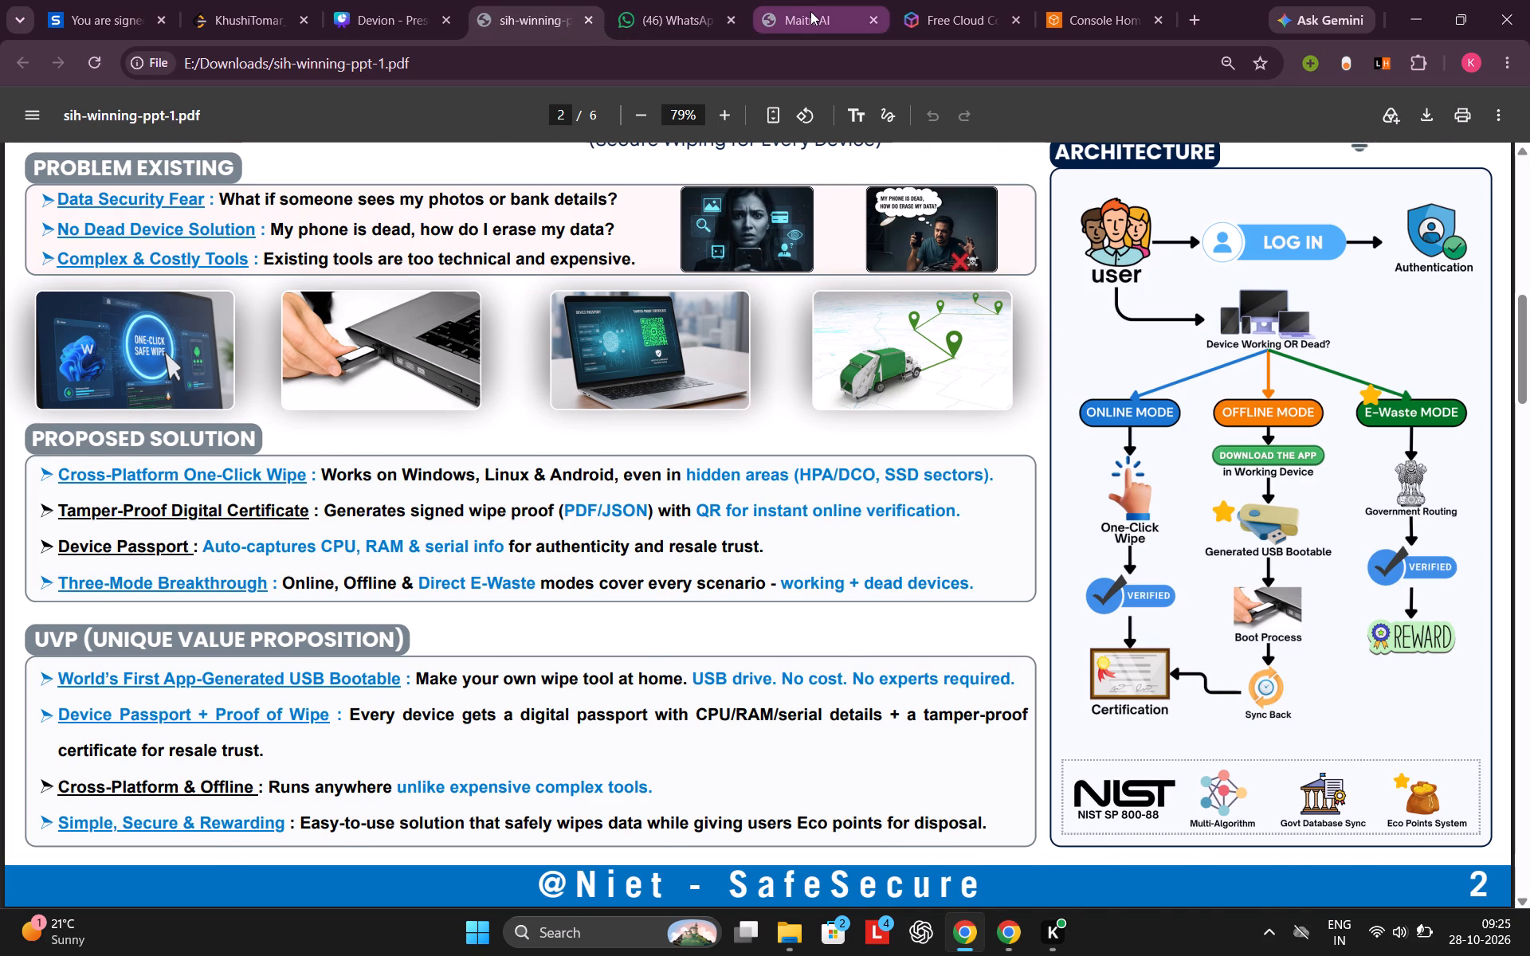
drag(810, 11, 647, 0)
Examine the Feasibility and Viability and the Impact and Benefits slides in the Maitri AI PDF for their sections, charts and layout.
scroll(594, 397, up, 1)
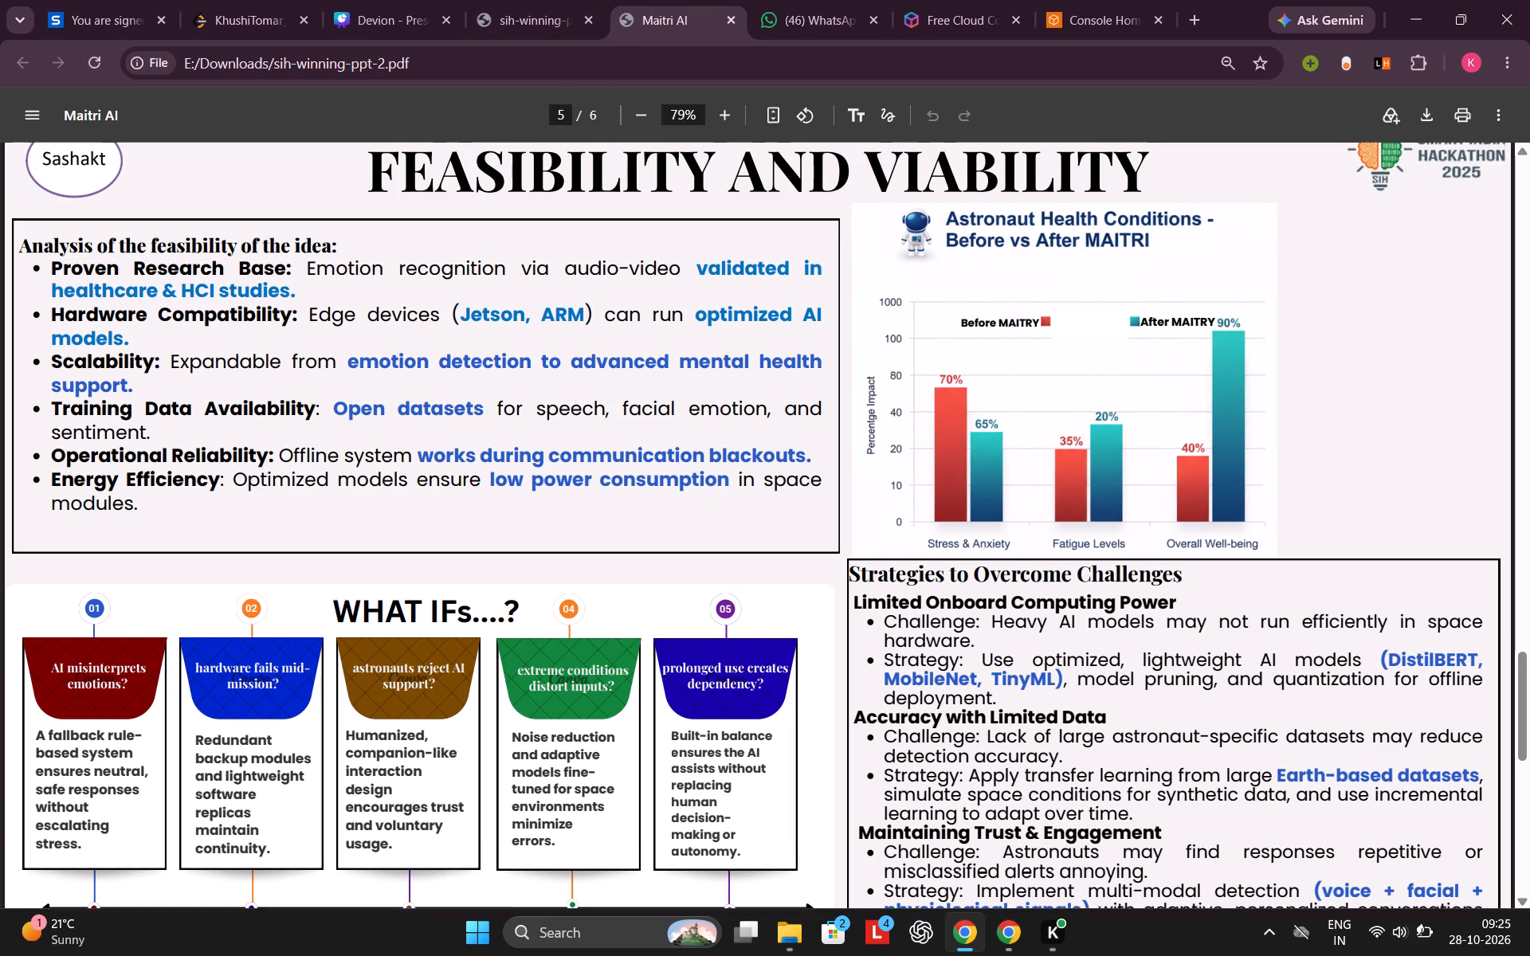
scroll(594, 397, up, 2)
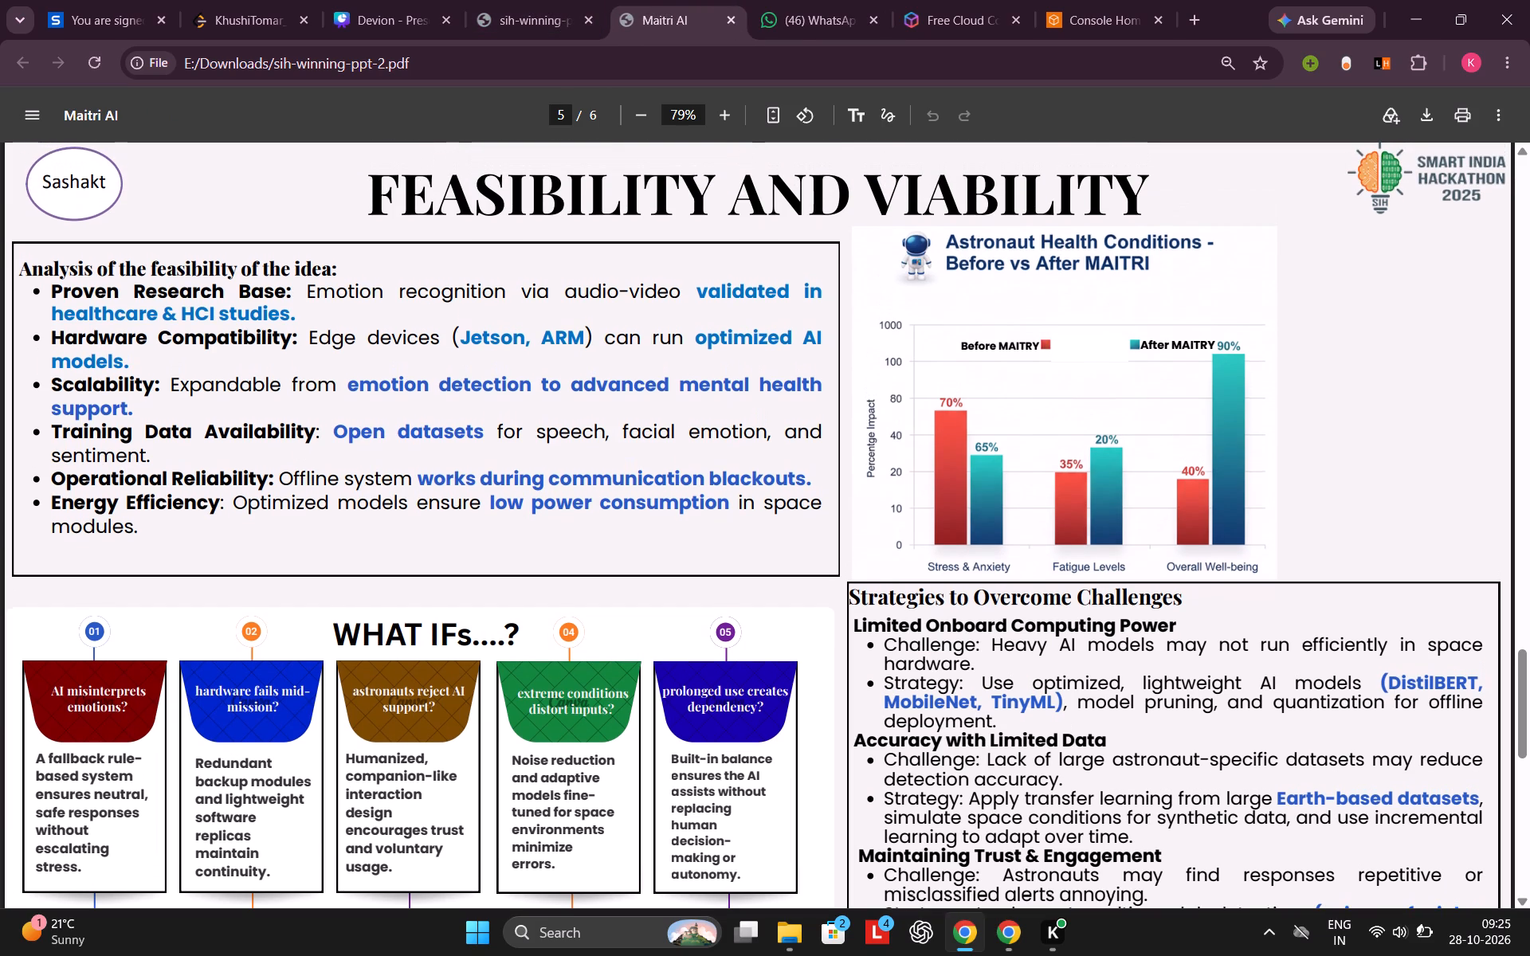
scroll(594, 397, down, 8)
scroll(594, 397, up, 7)
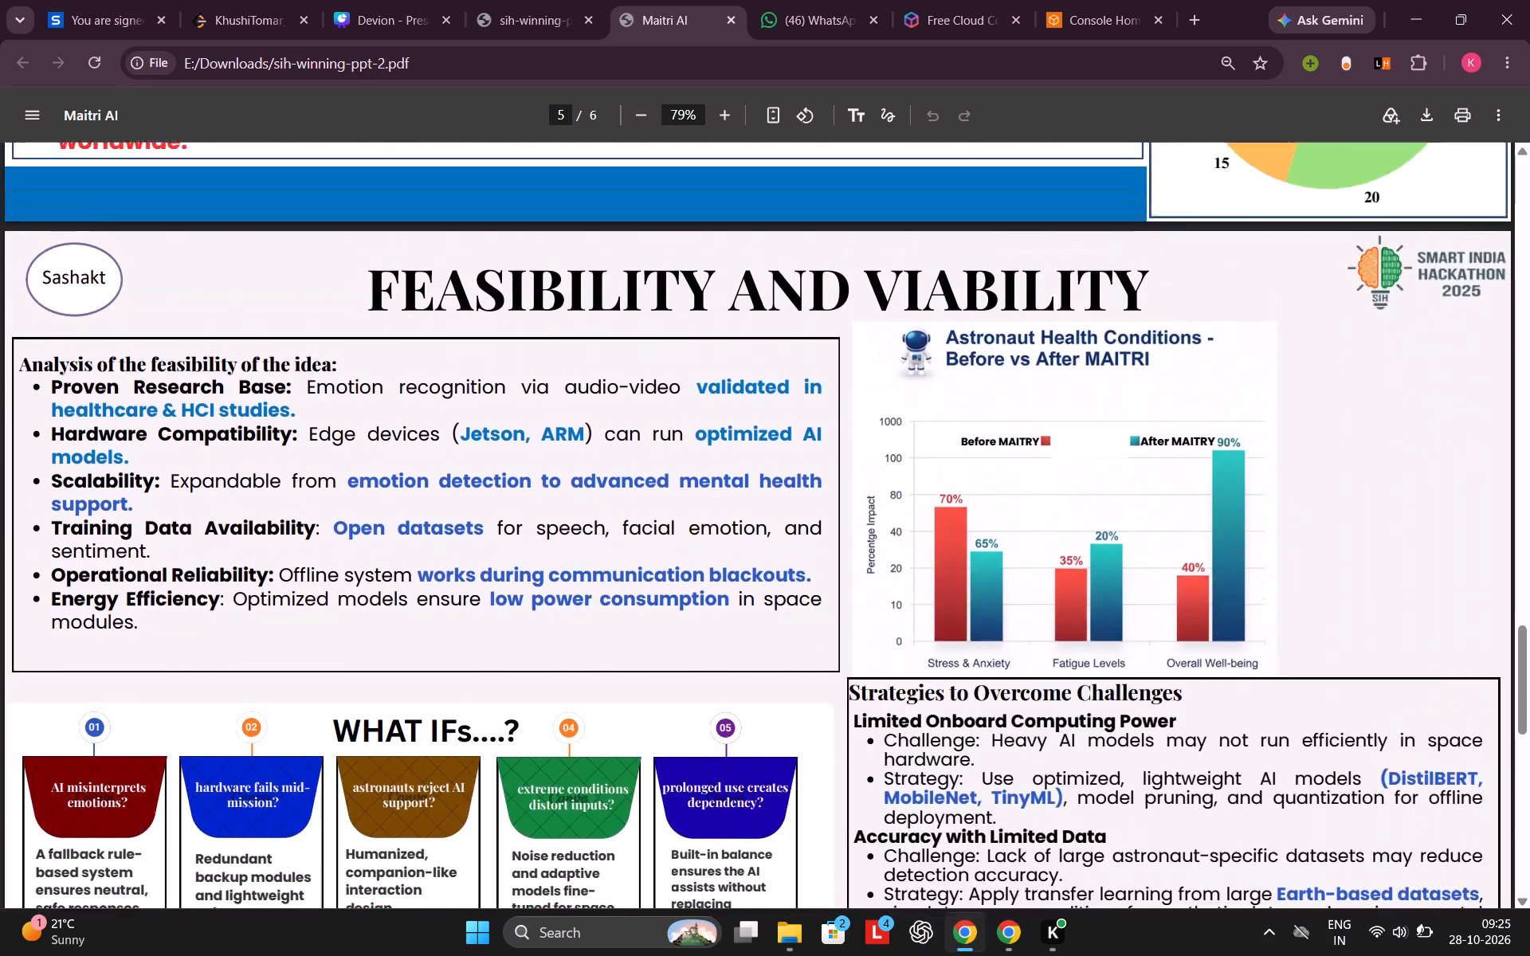
scroll(594, 397, up, 10)
scroll(594, 397, down, 1)
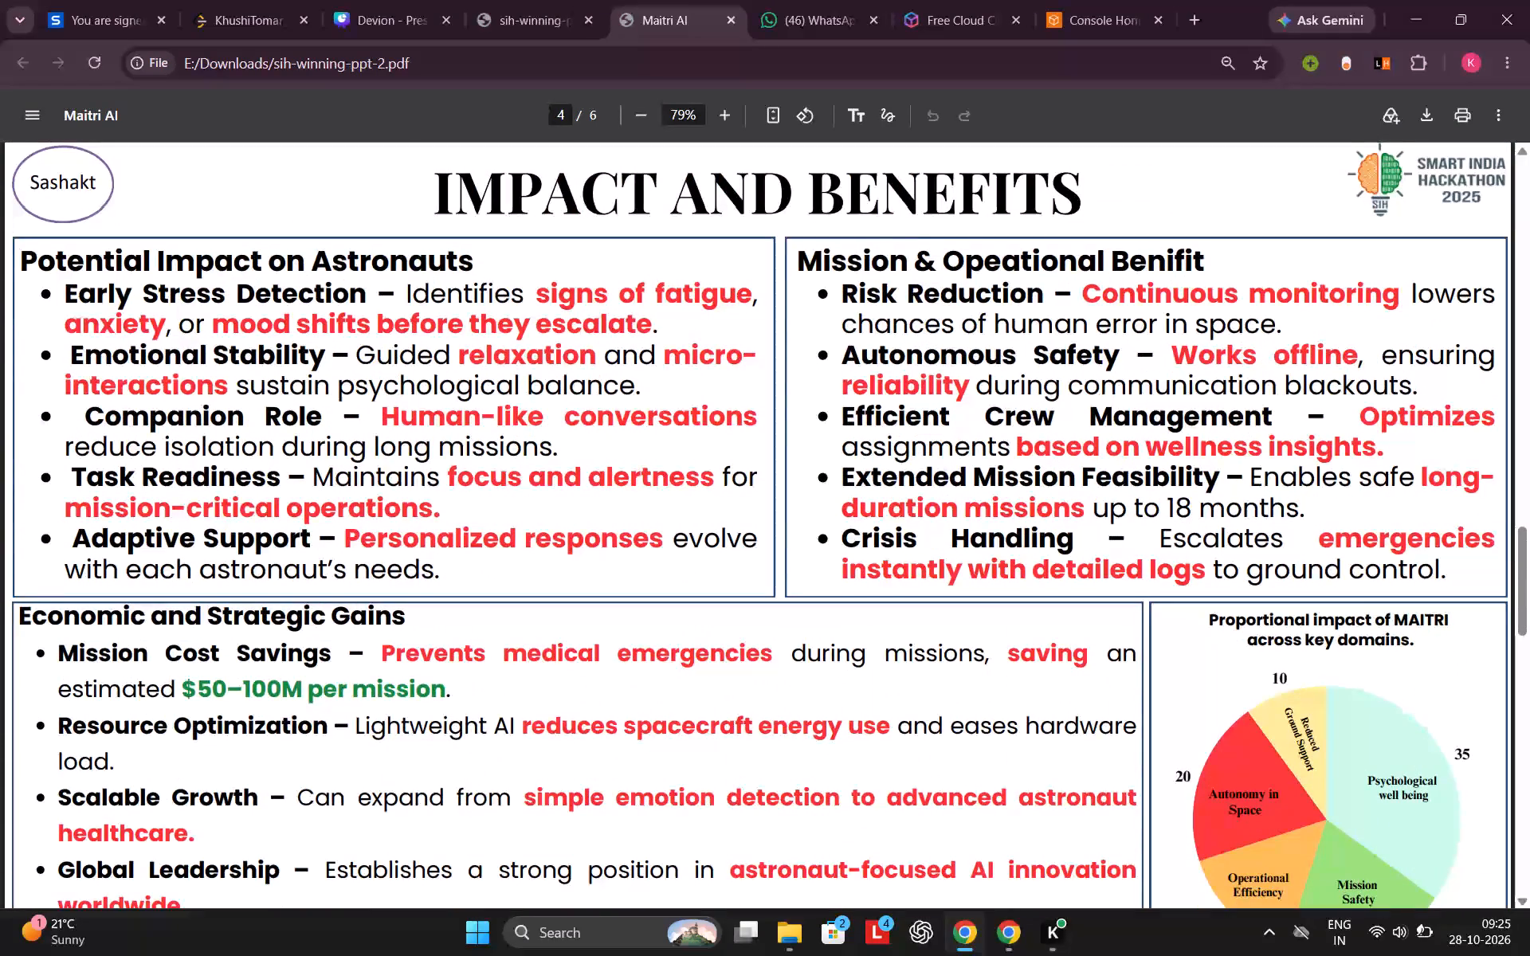
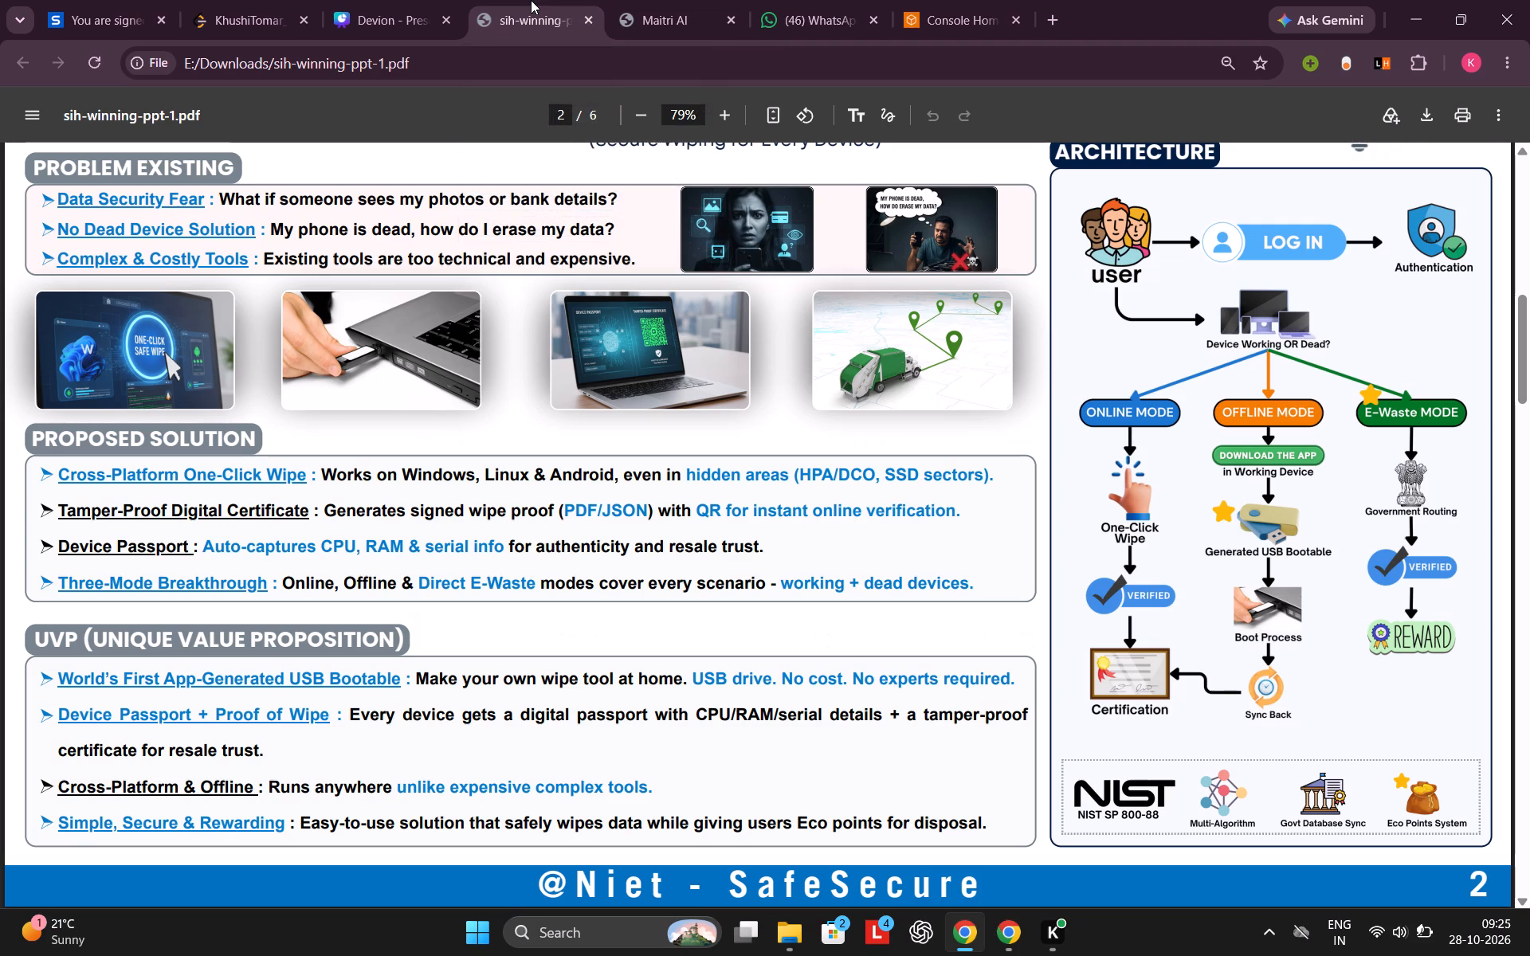
Read the Impacts & Benefits slide 5 of the winning EcoWipe deck, including its feature comparison table and three-mode breakdown.
scroll(628, 365, down, 11)
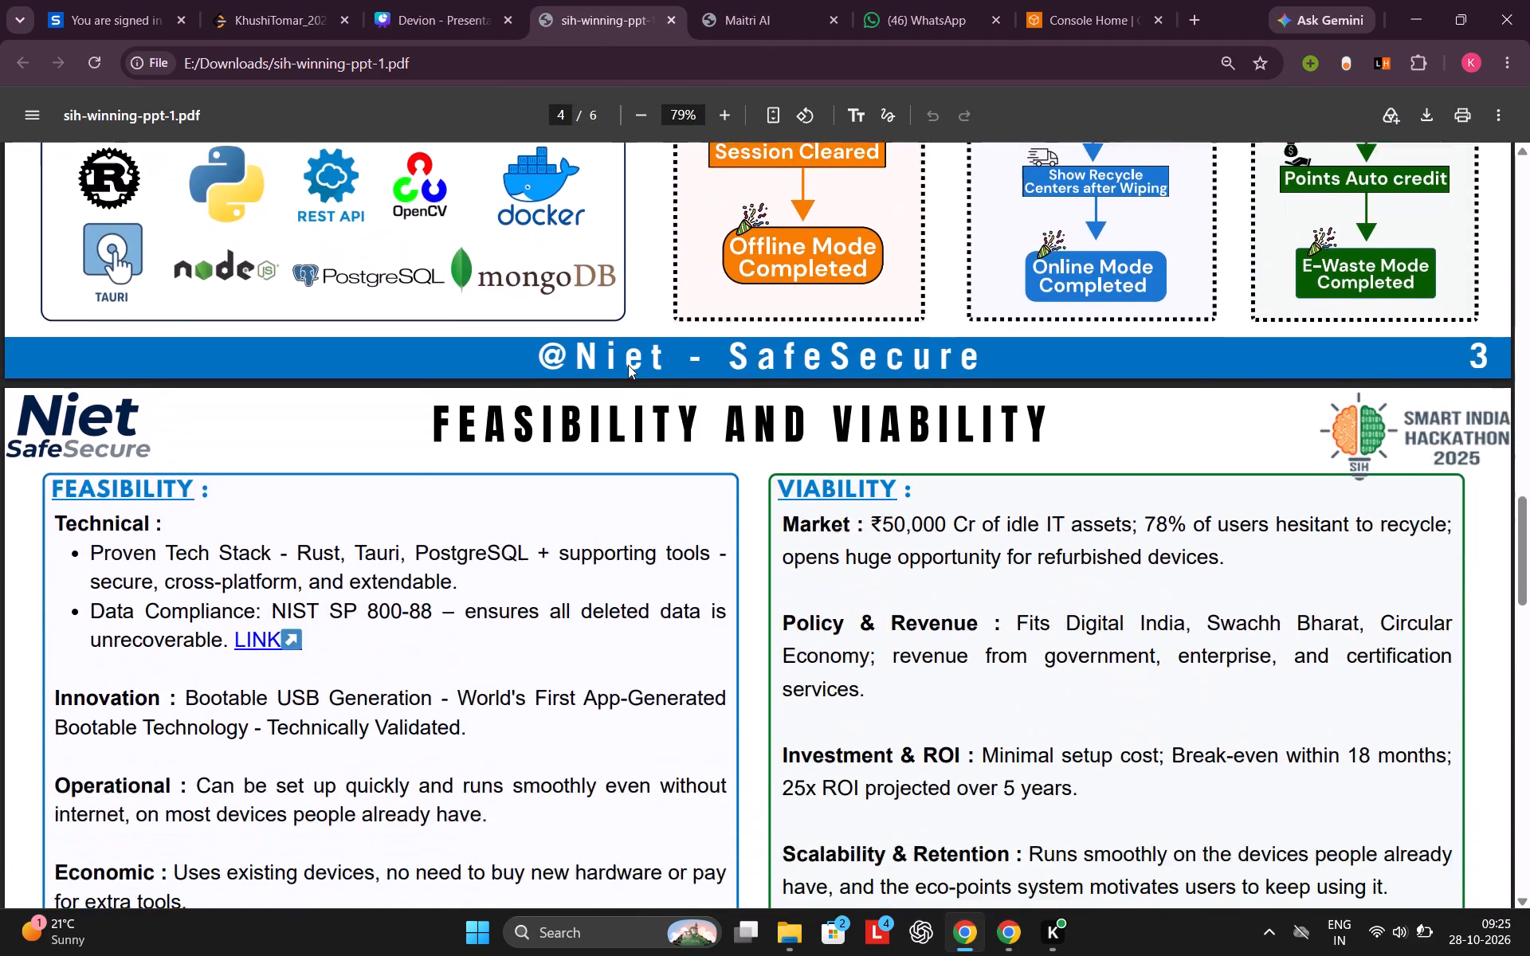
scroll(628, 365, down, 9)
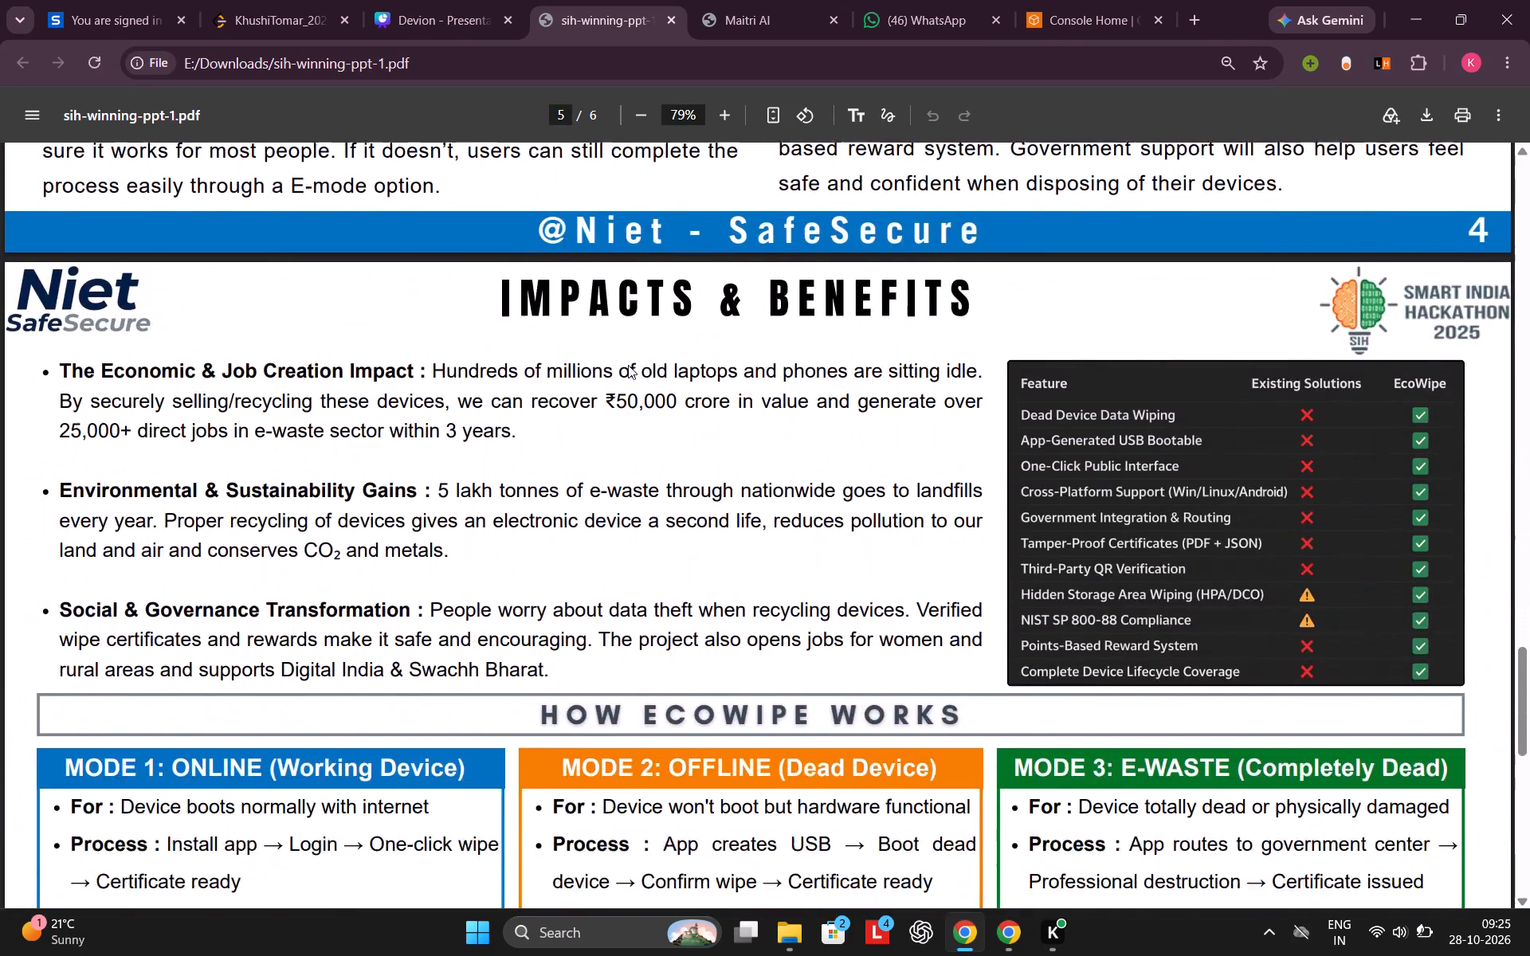
scroll(628, 365, down, 1)
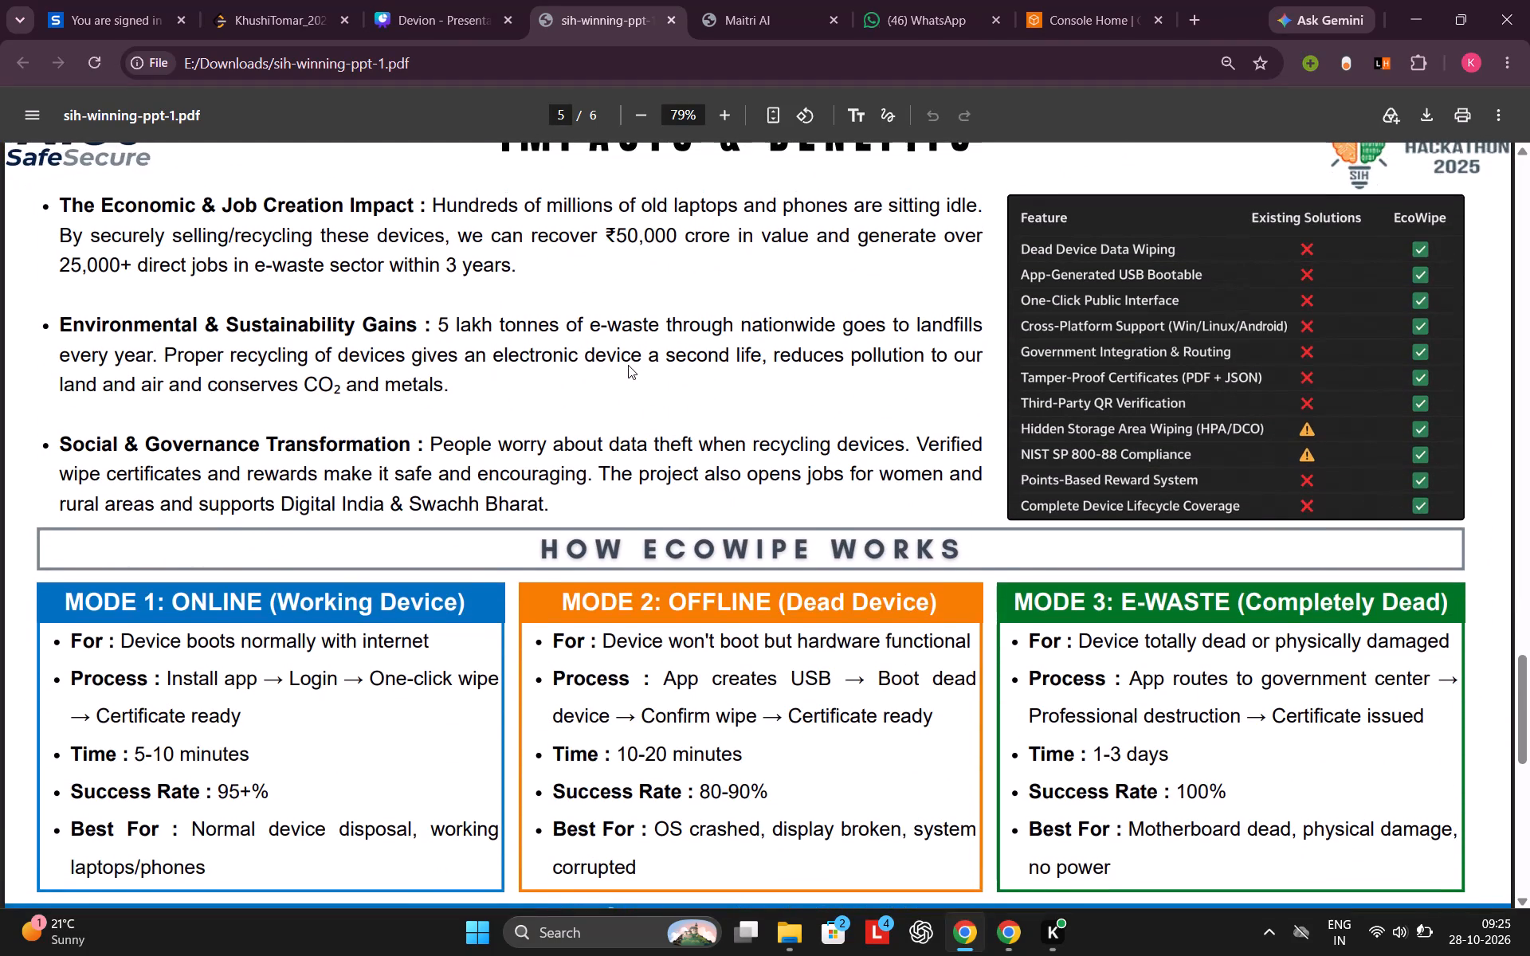
scroll(628, 365, down, 1)
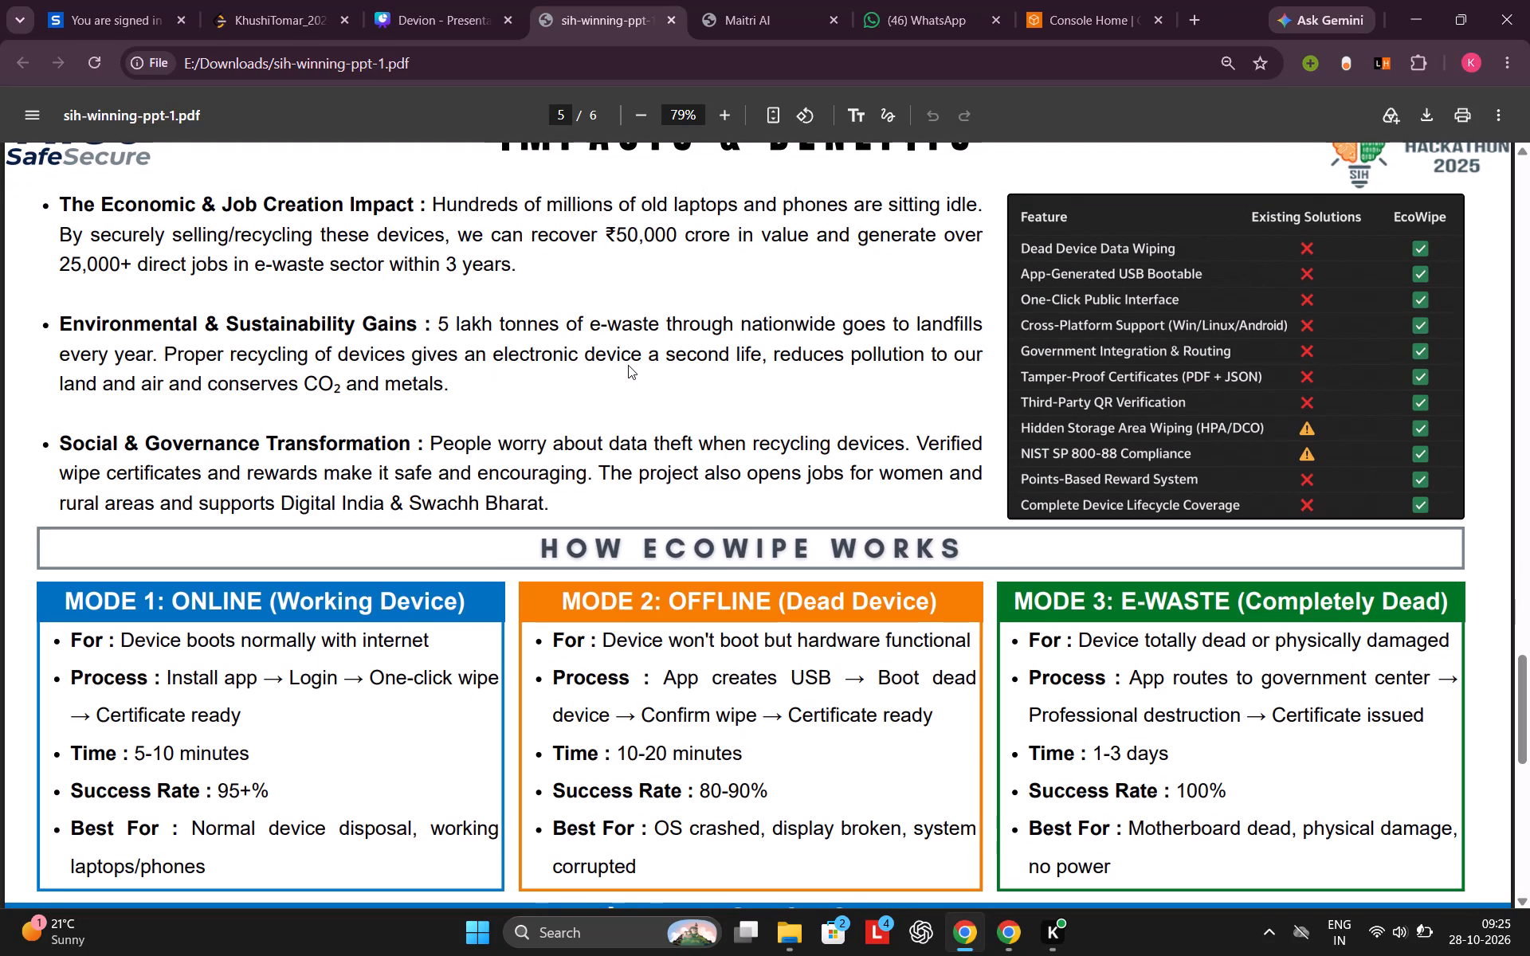
Examine the Impacts & Benefits page of the winning PDF, including its feature comparison table and the three EcoWipe modes.
scroll(628, 365, up, 1)
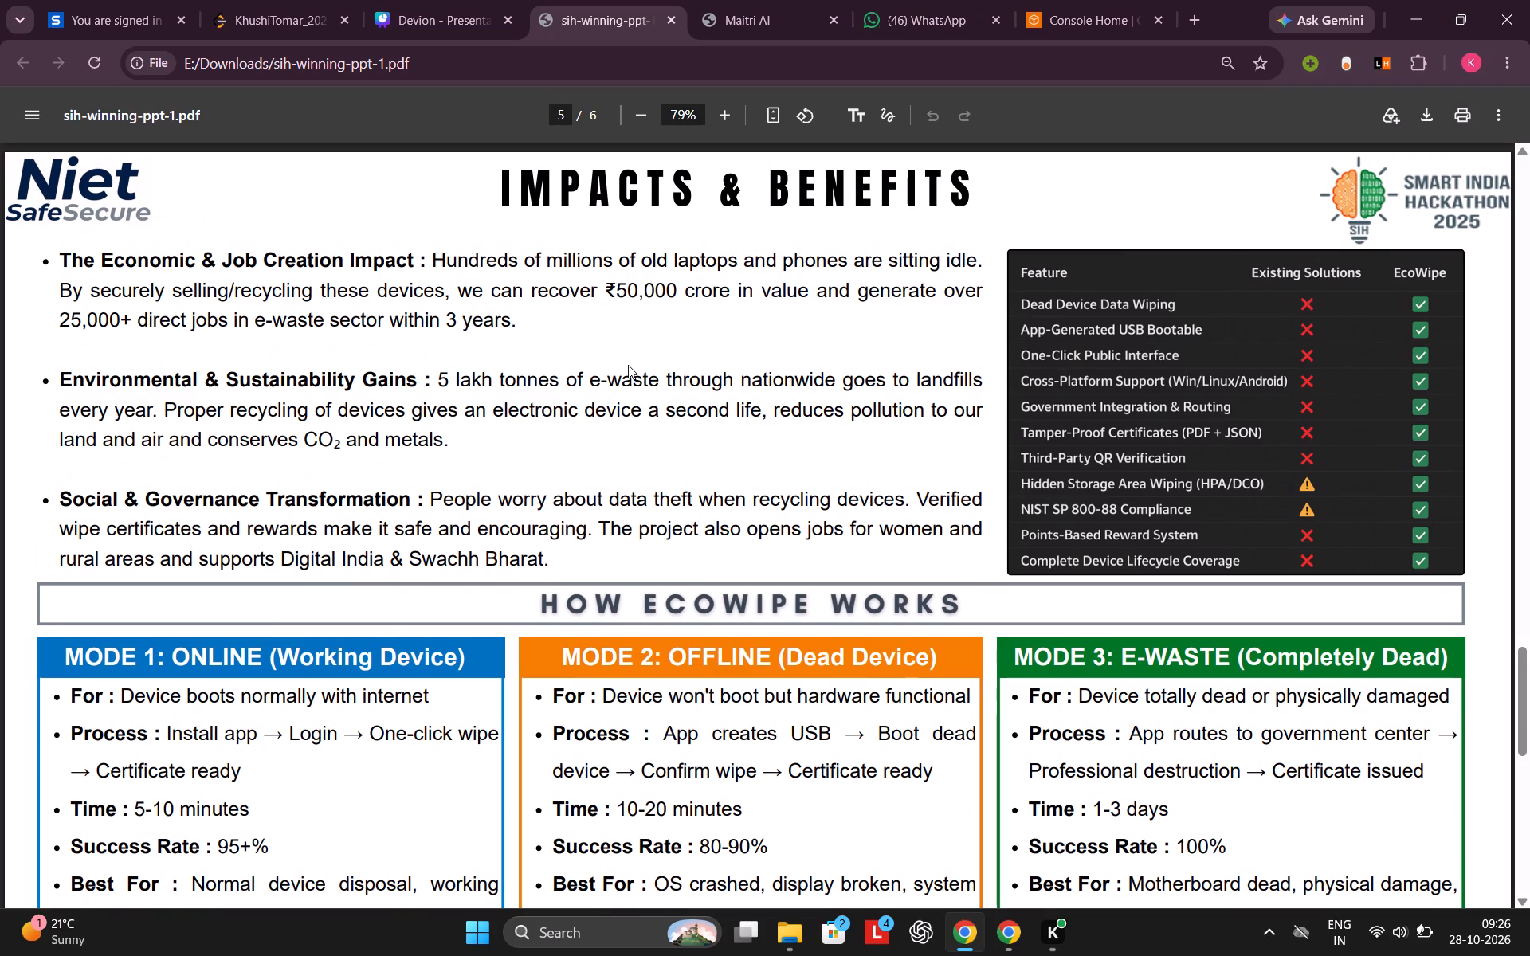
scroll(628, 365, down, 2)
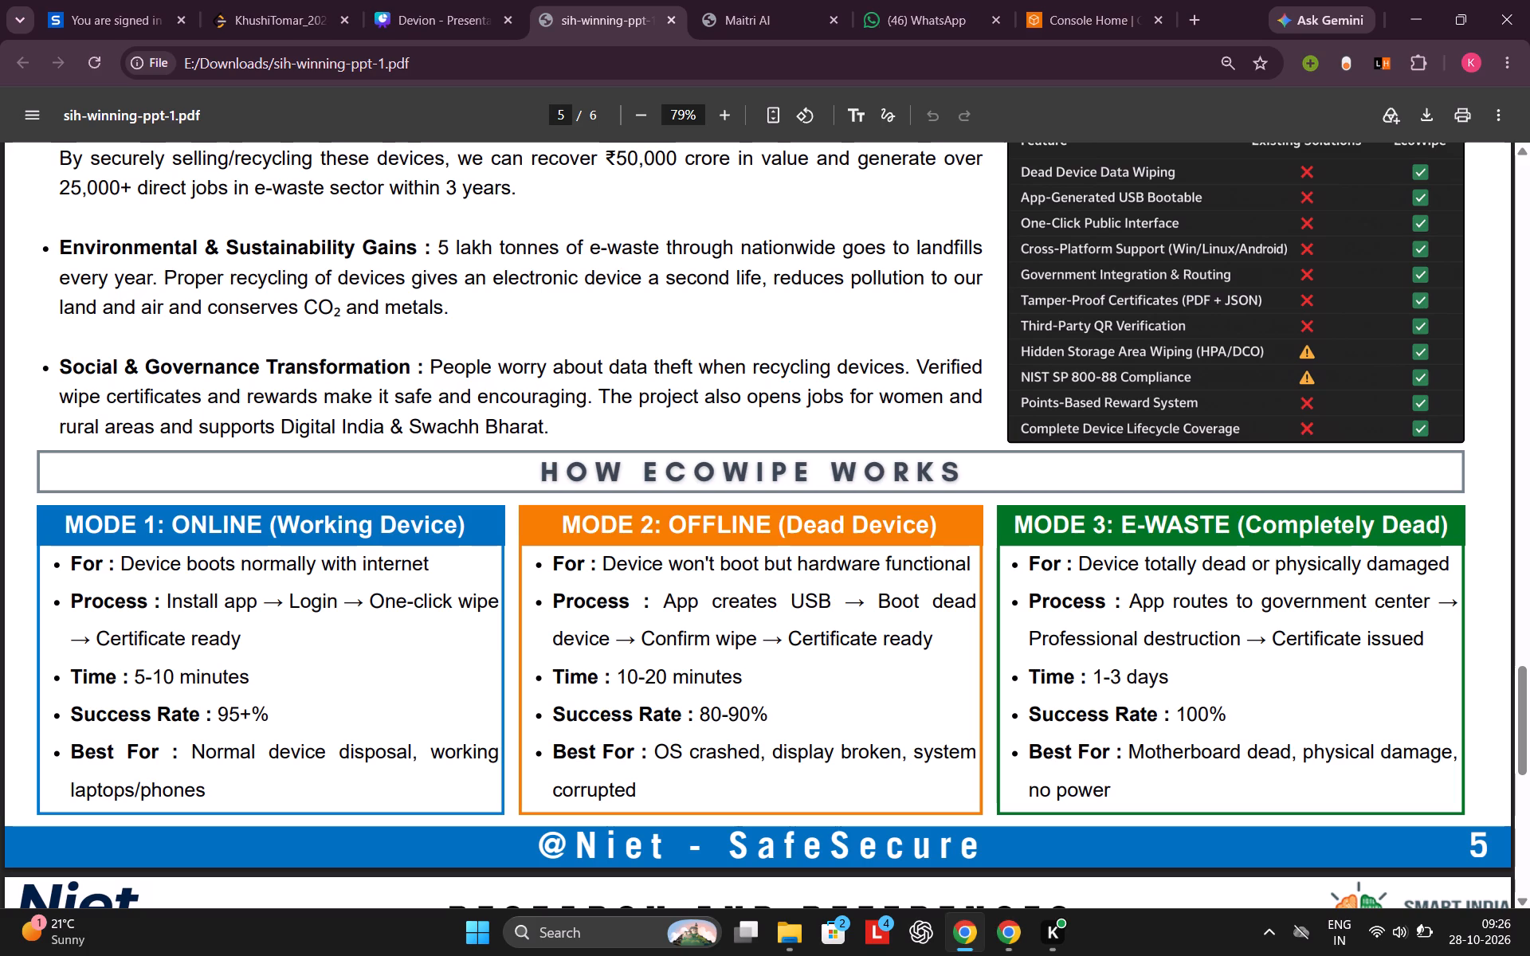
scroll(602, 542, up, 1)
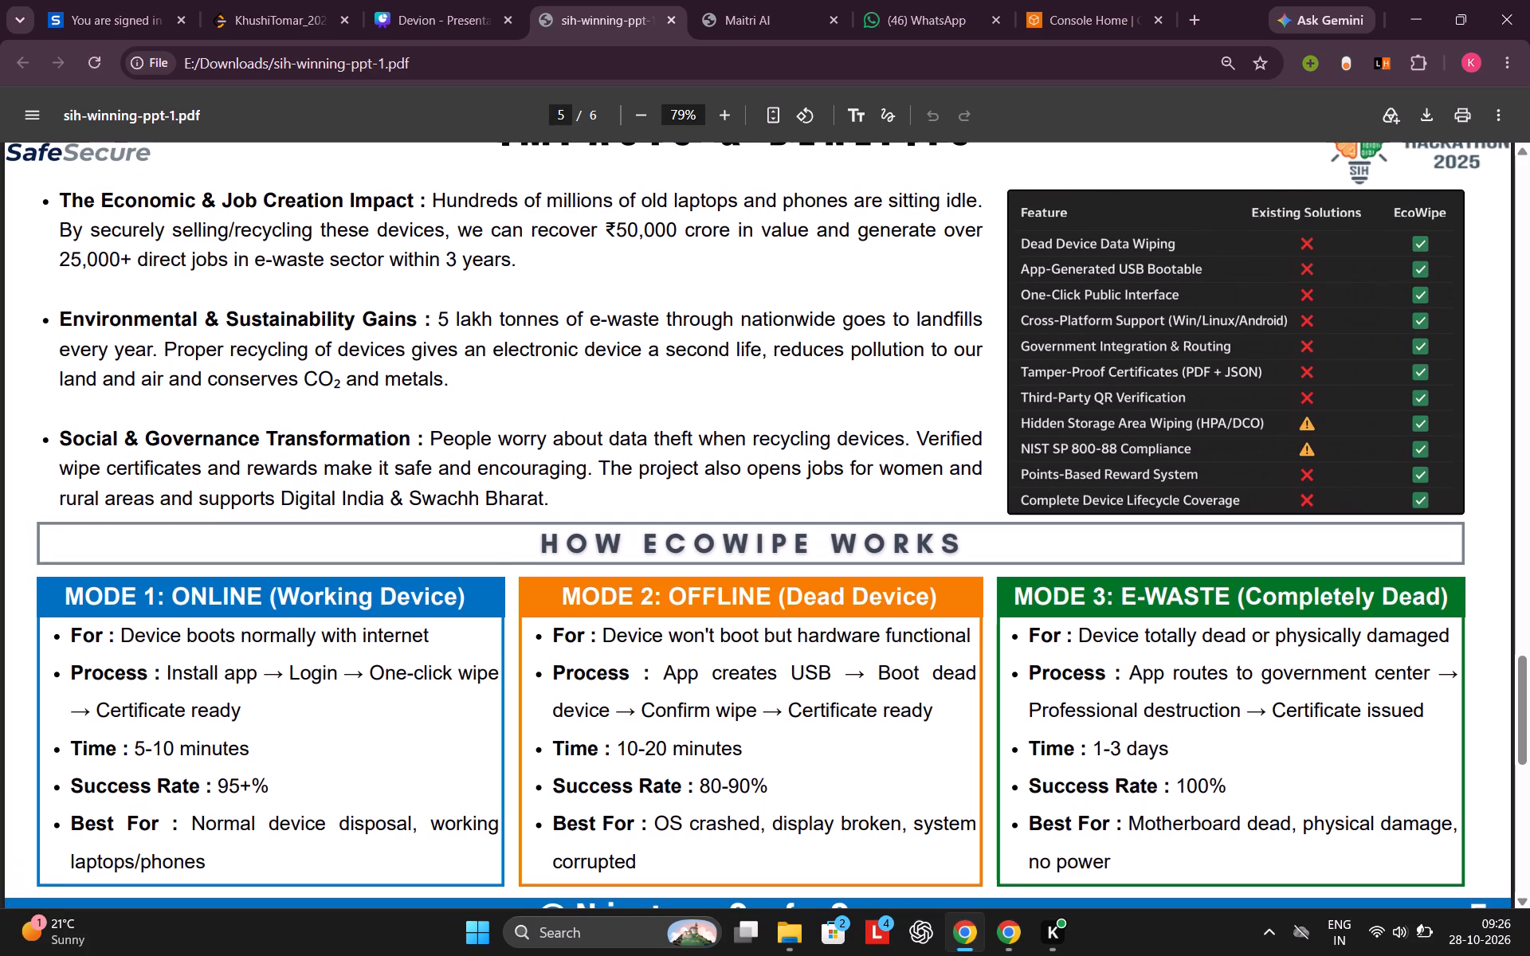
scroll(602, 542, up, 3)
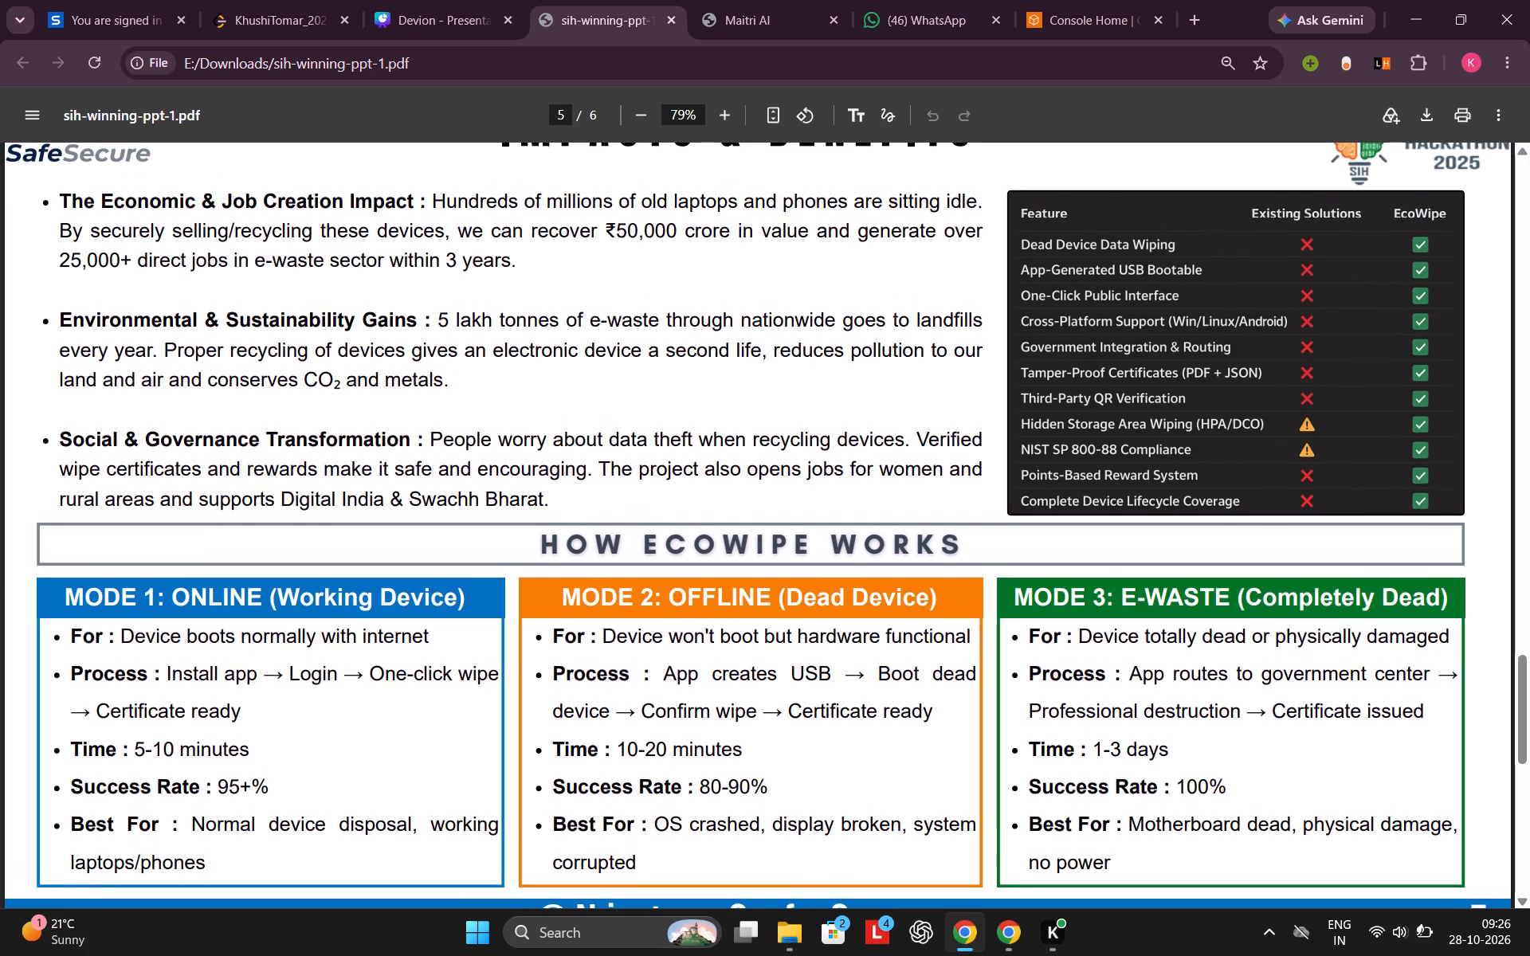
scroll(602, 542, up, 2)
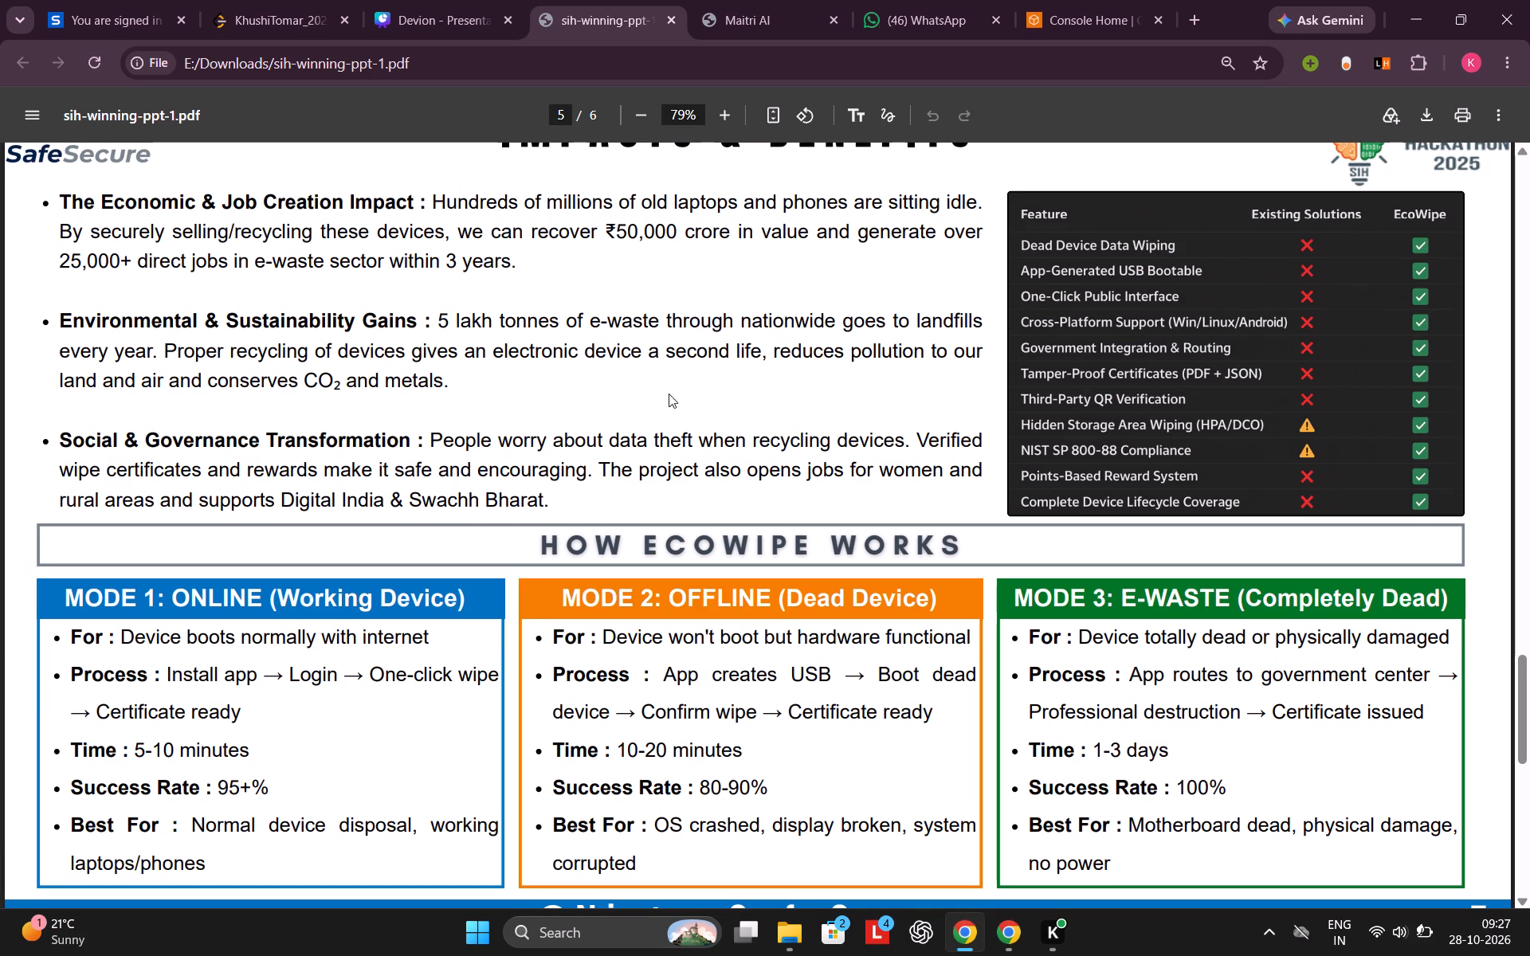
scroll(693, 417, right, 1)
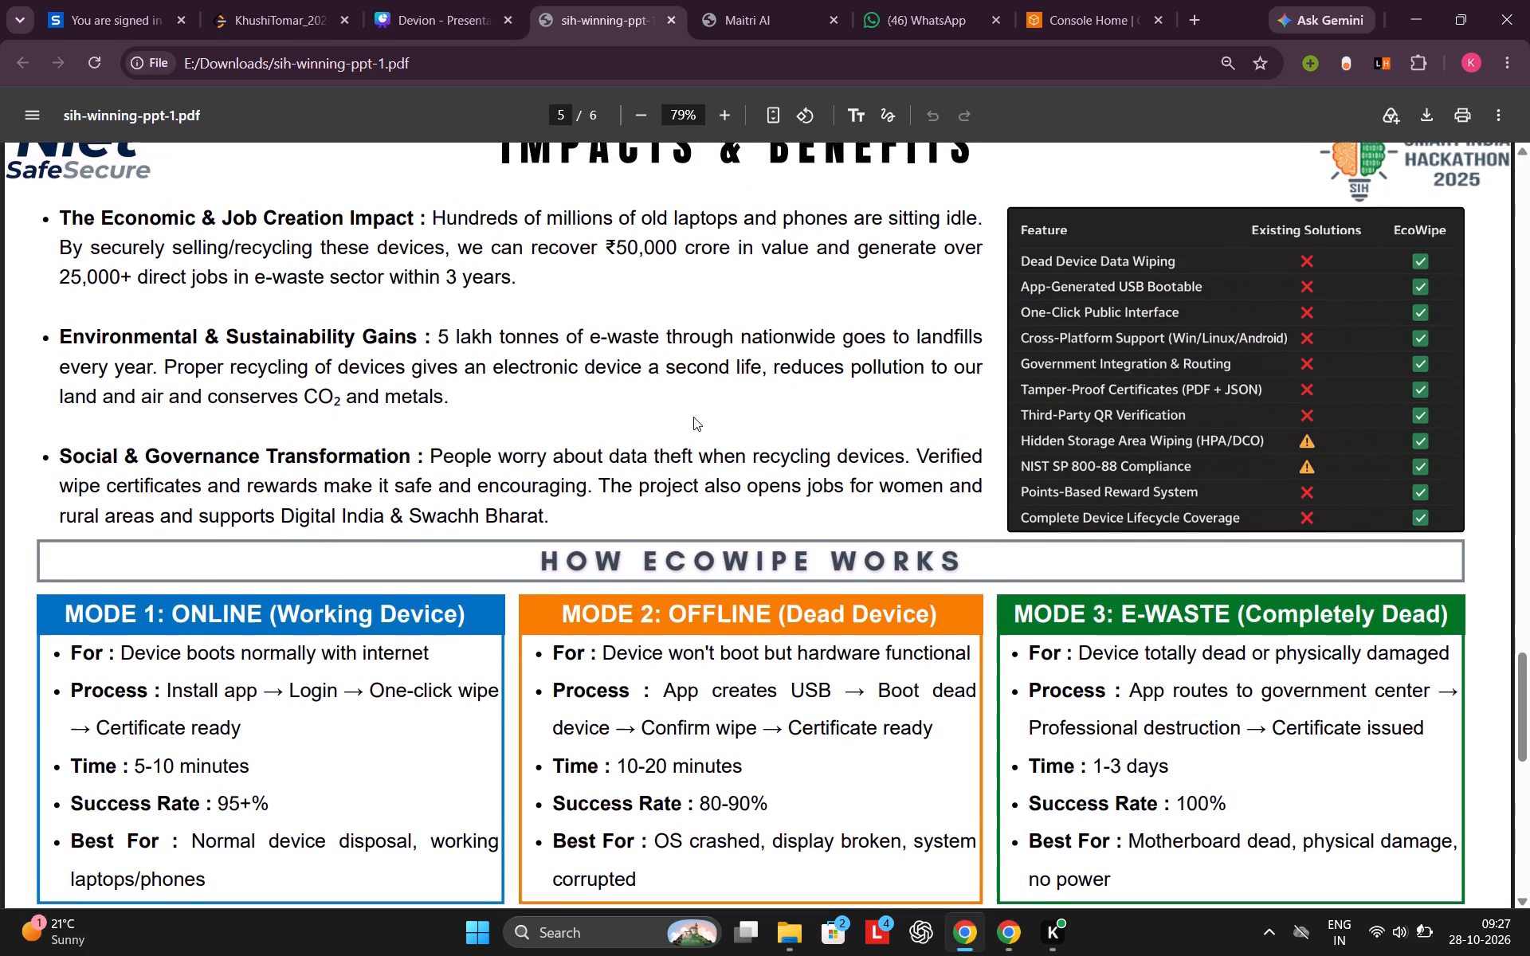
scroll(693, 417, right, 1)
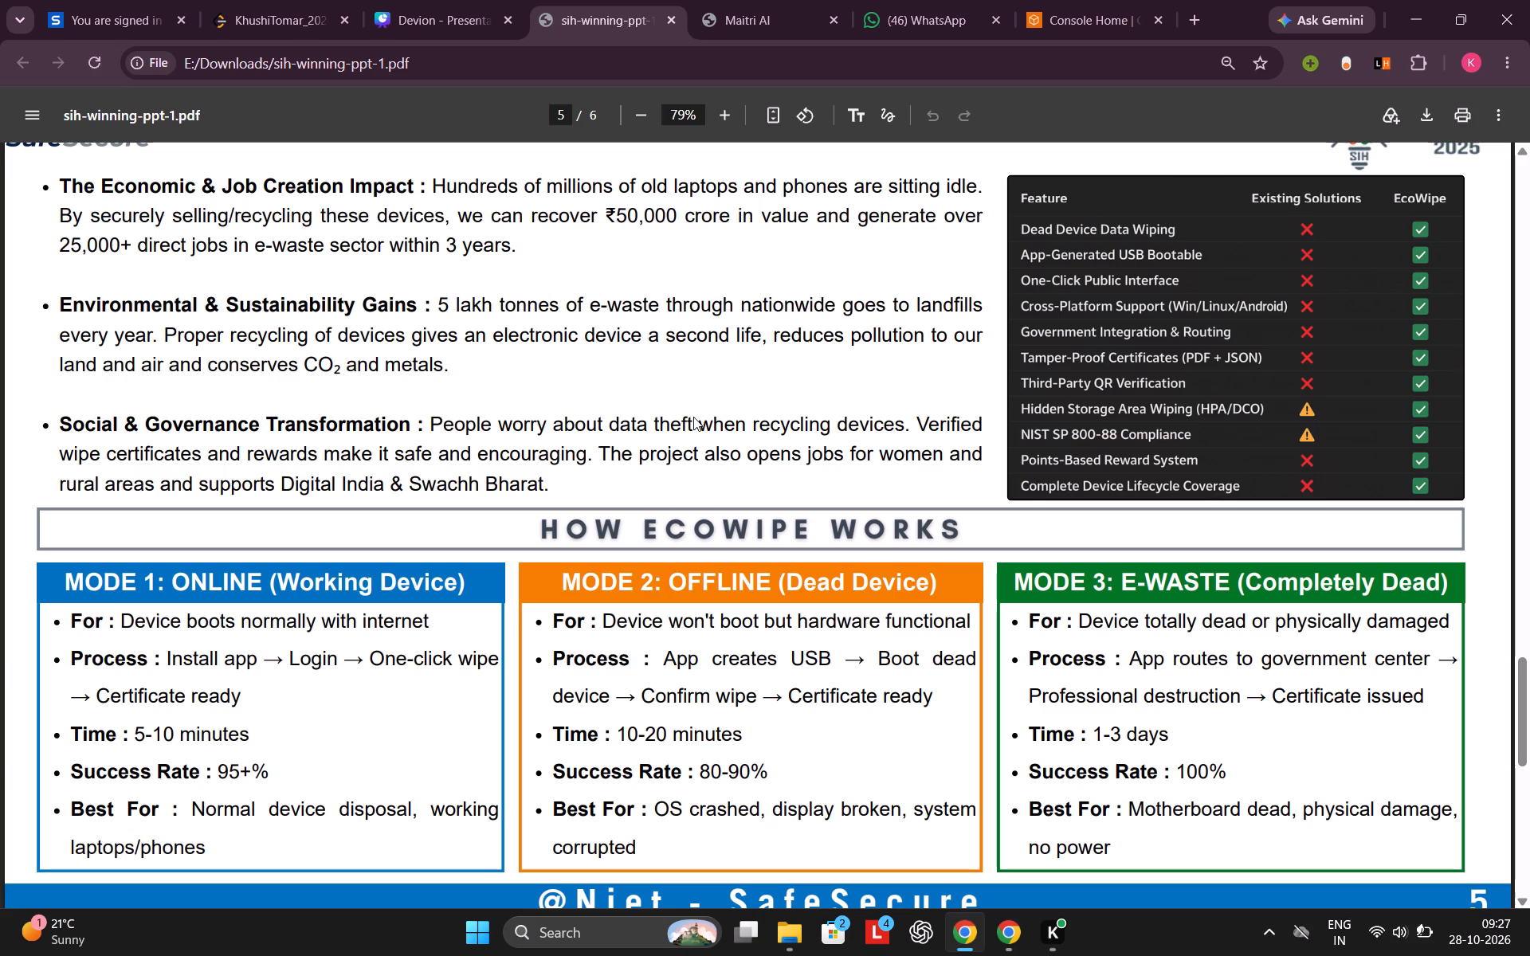
scroll(693, 417, right, 2)
Recheck the Feasibility and Viability page of the winning PDF, and return to the Impacts & Benefits page.
scroll(727, 441, up, 9)
scroll(727, 441, down, 1)
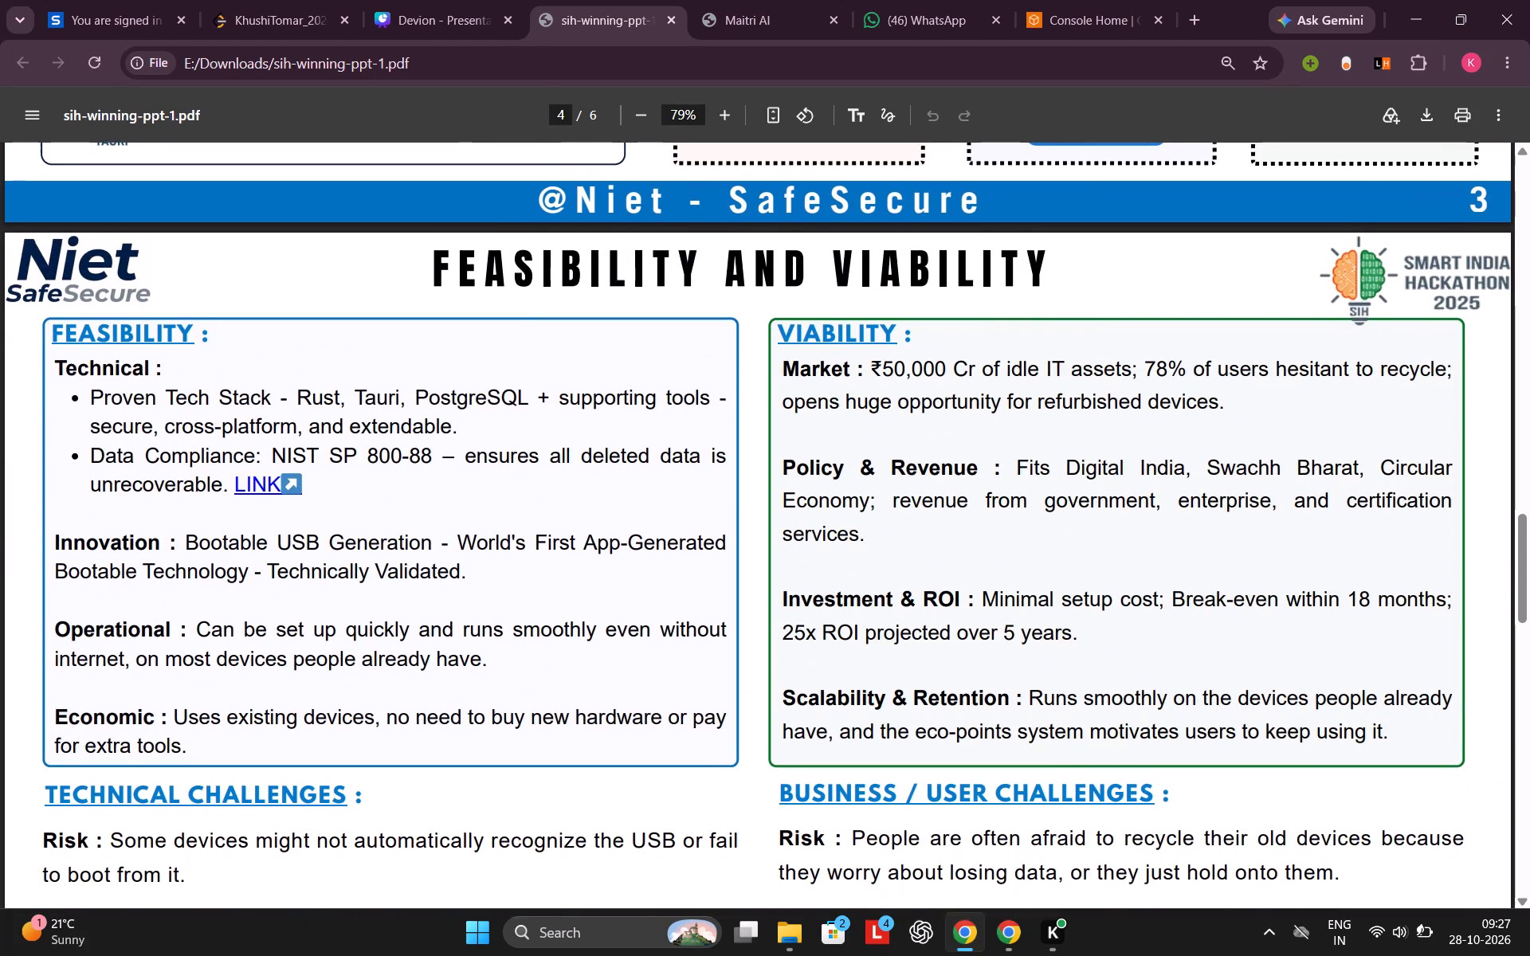
scroll(727, 441, down, 2)
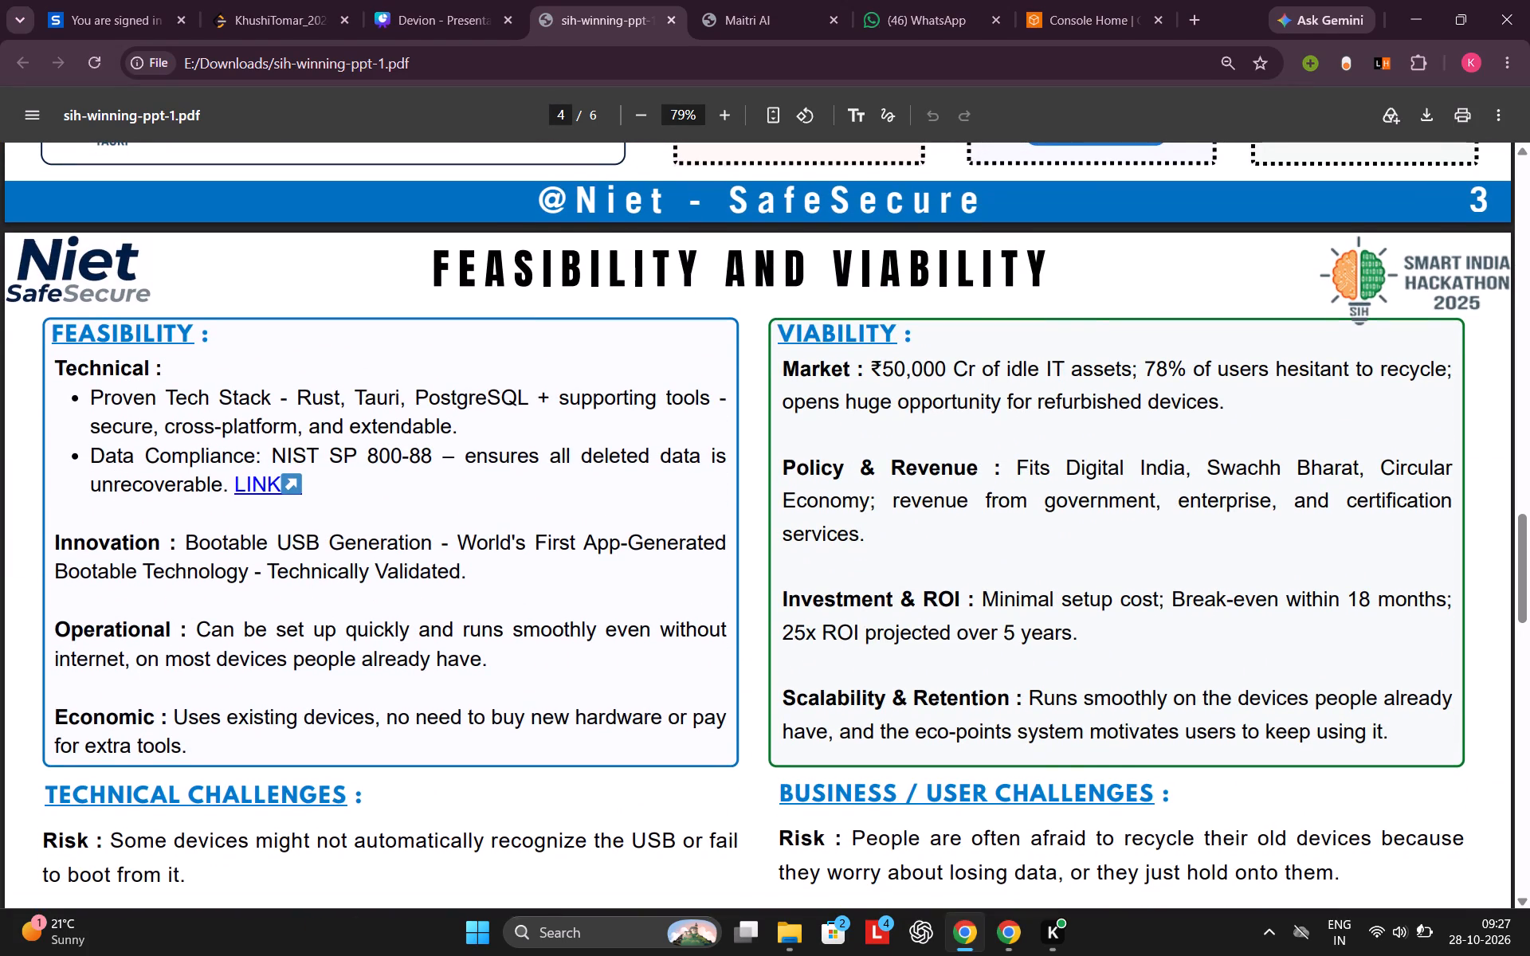
scroll(727, 441, down, 7)
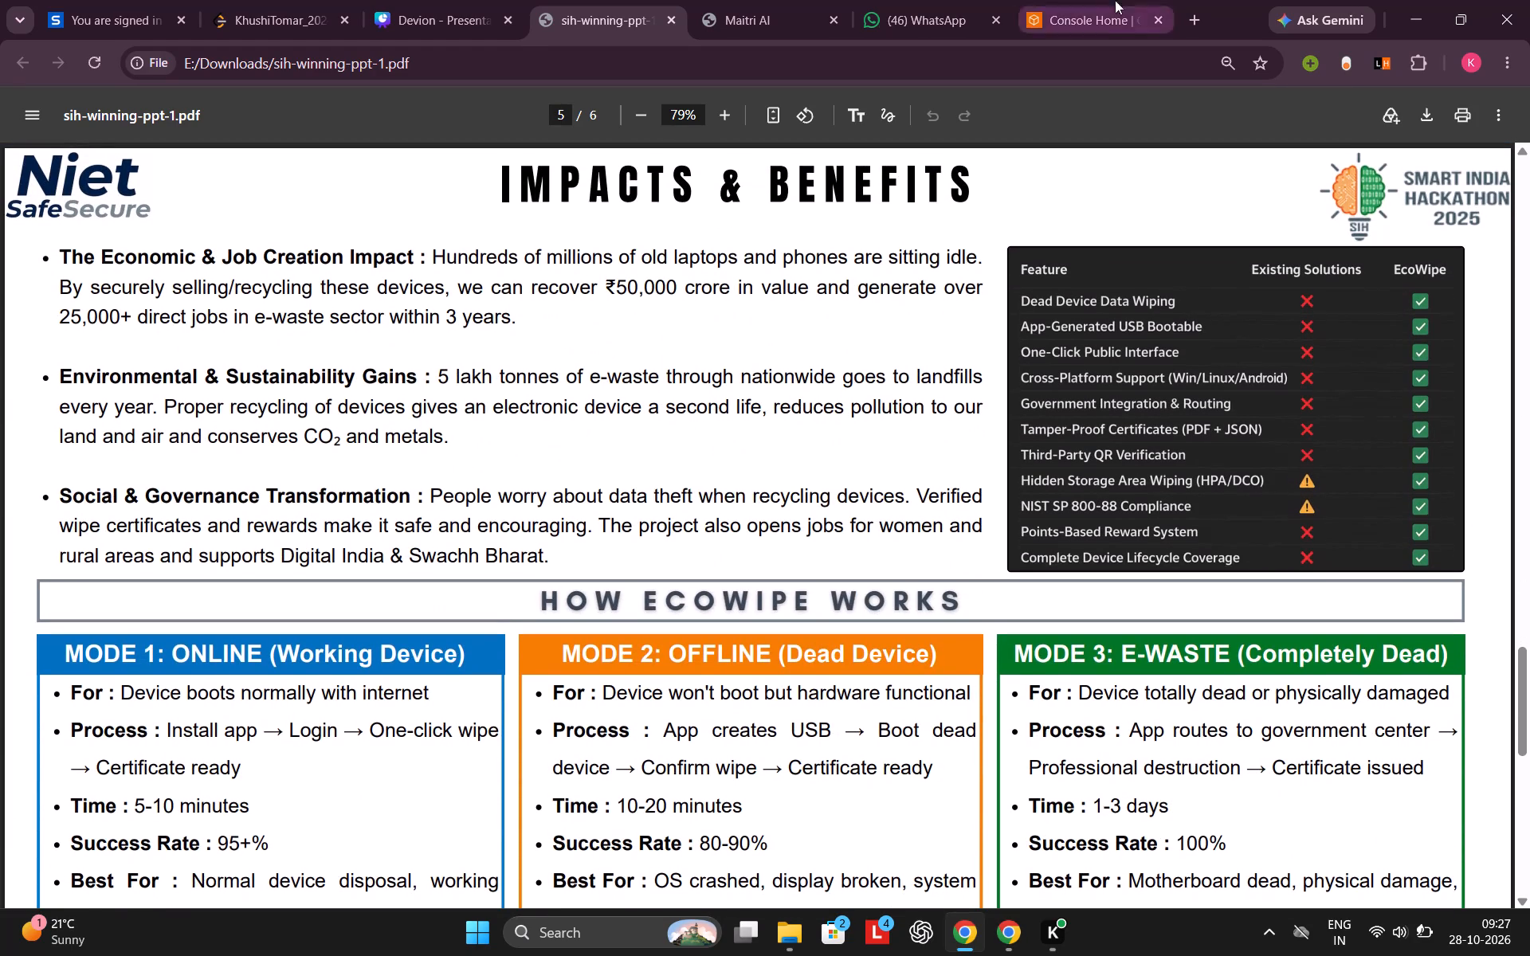
In a new browser tab, enter a web search query starting "sdgs of a project is related to impa".
click(1203, 2)
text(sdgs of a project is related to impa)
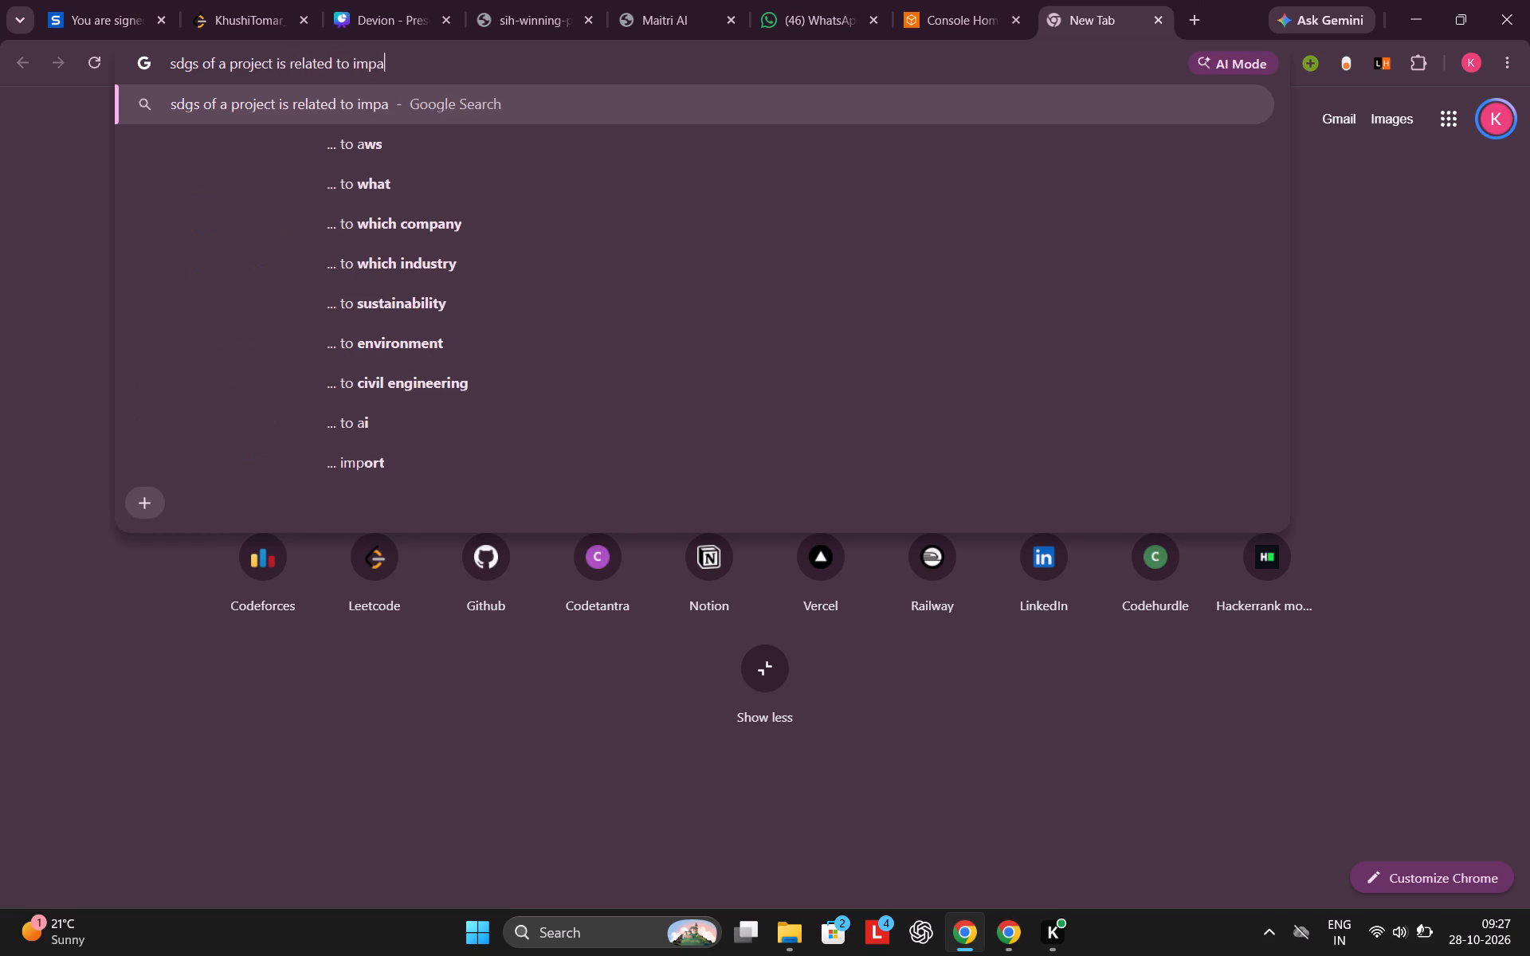
Complete the query as "sdgs of a project is related to impact or feasibility" and run the web search.
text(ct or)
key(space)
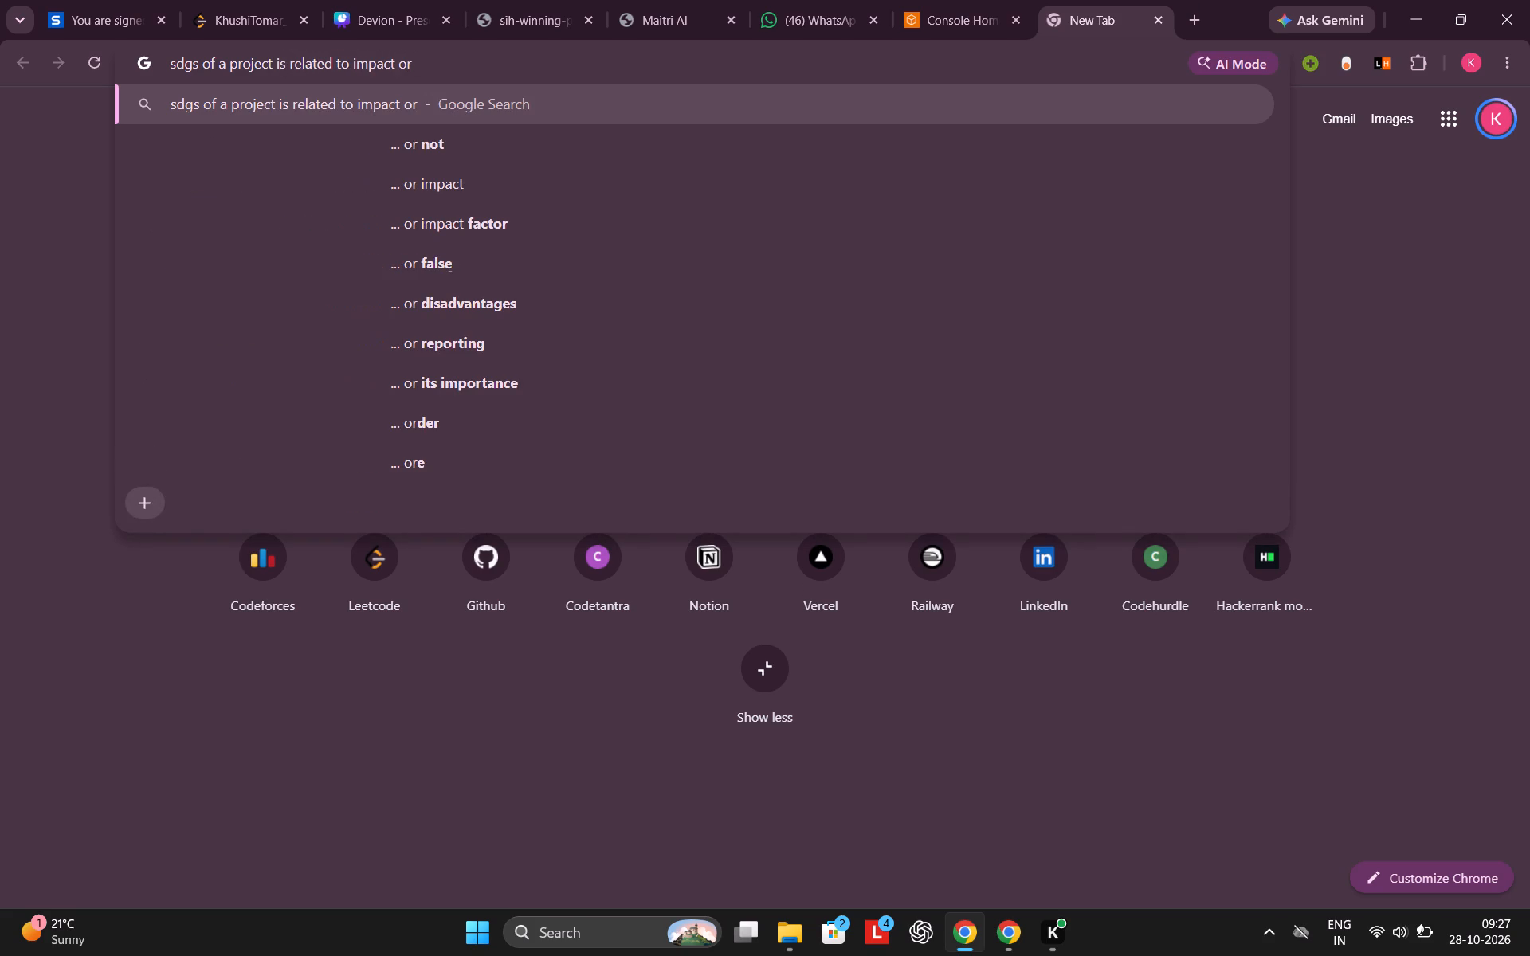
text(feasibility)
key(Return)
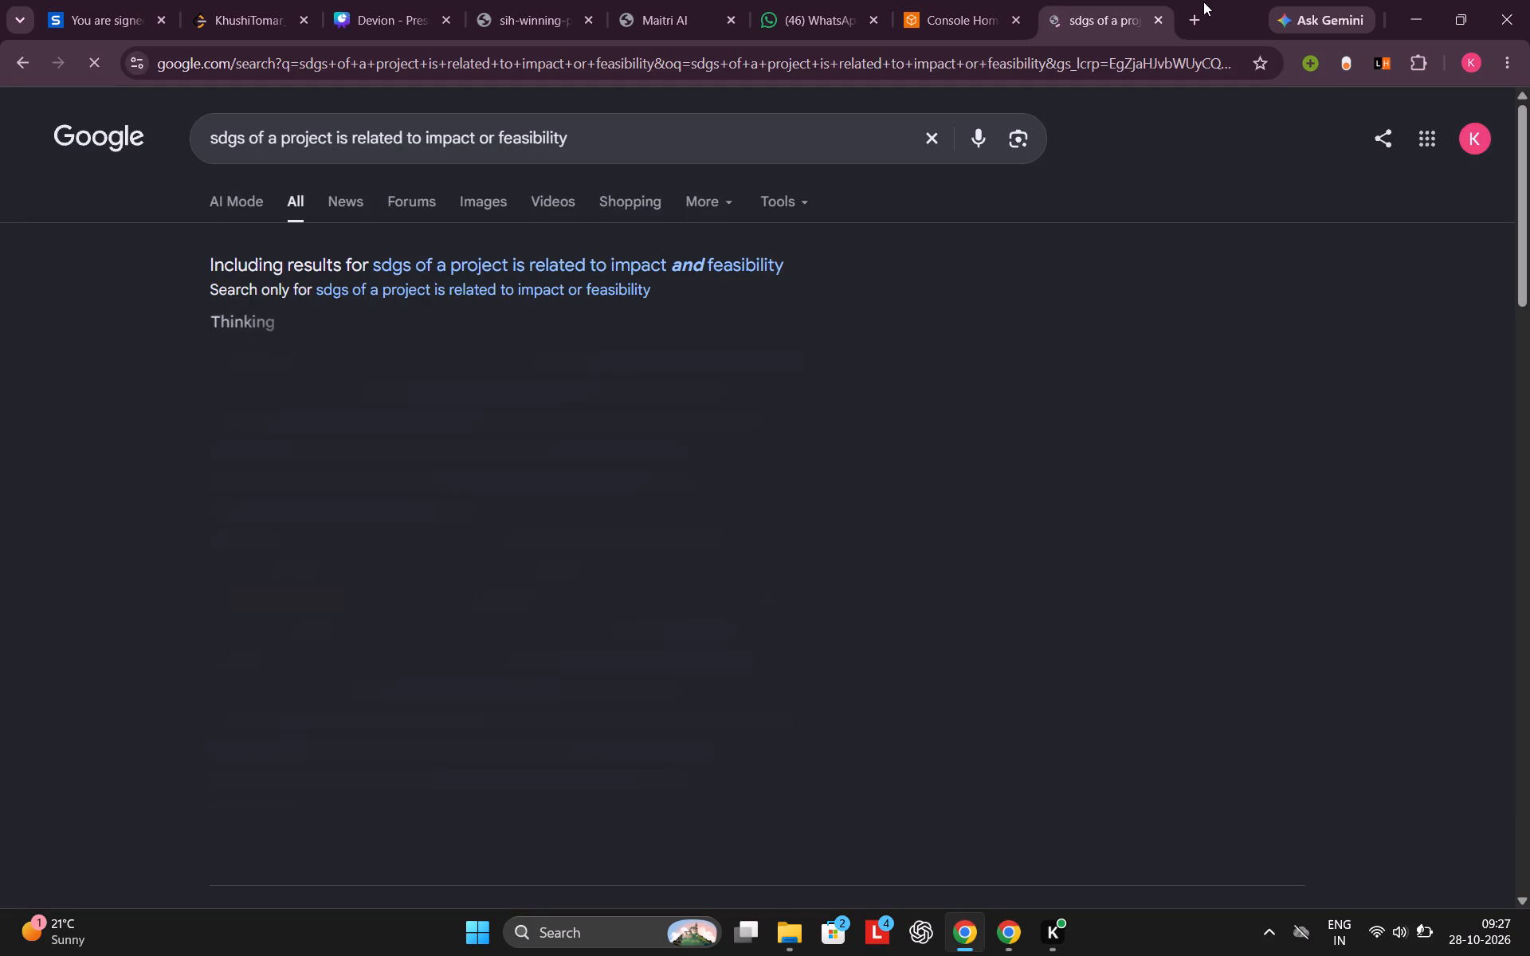
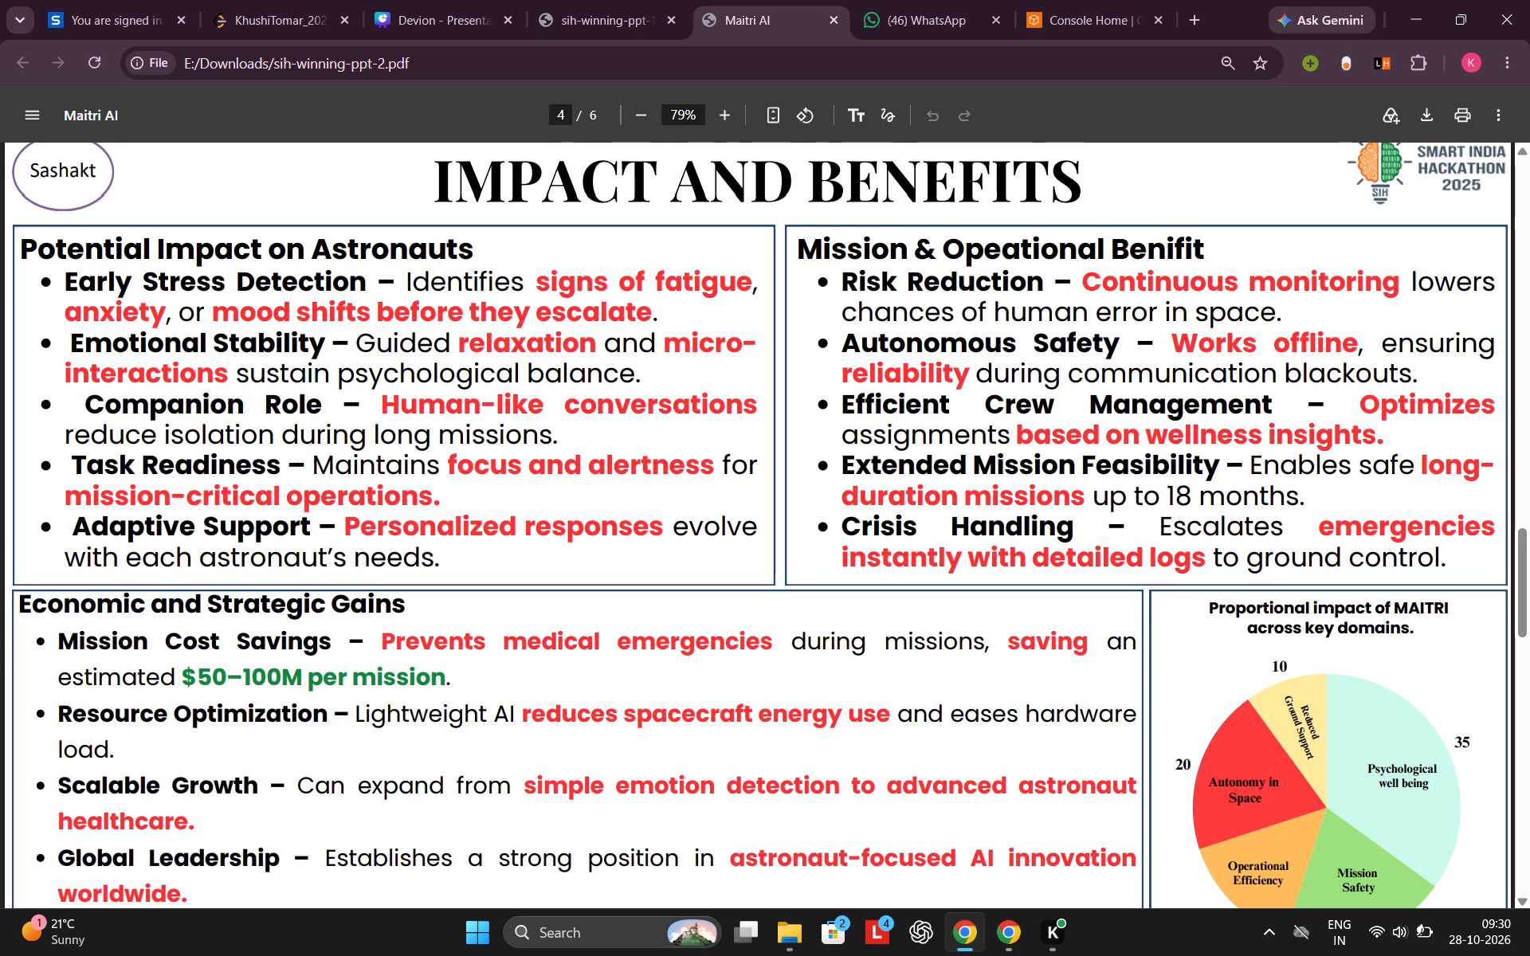
Review the Maitri AI winning PDF from its tech stack and flowchart page through to the Feasibility and Viability page.
scroll(974, 558, up, 8)
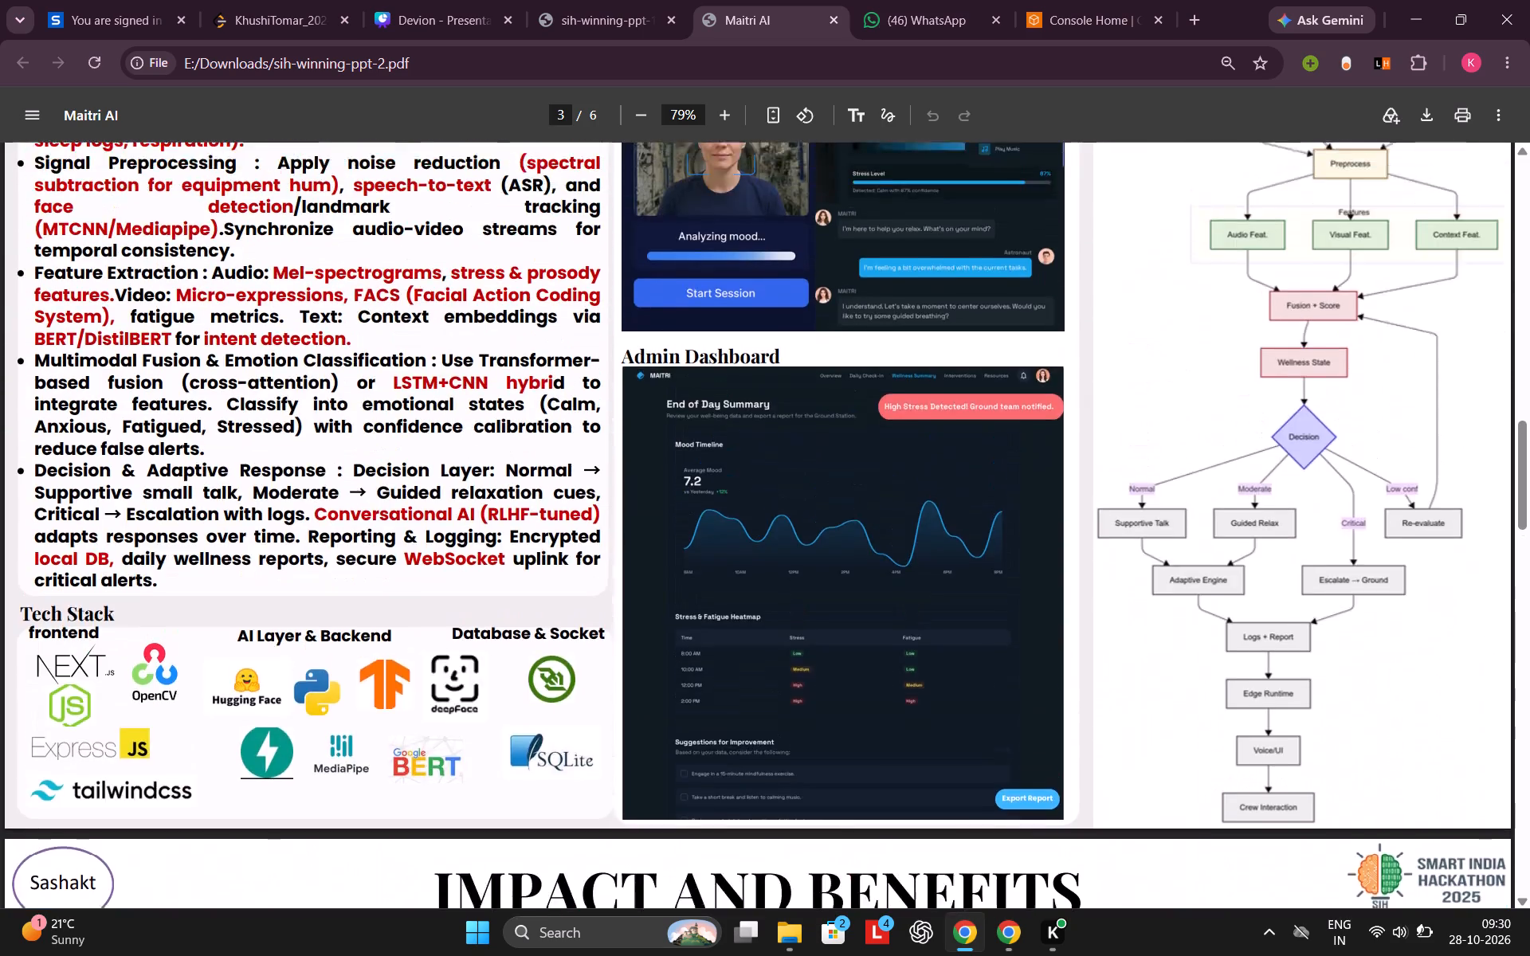
scroll(974, 558, up, 1)
scroll(974, 558, down, 11)
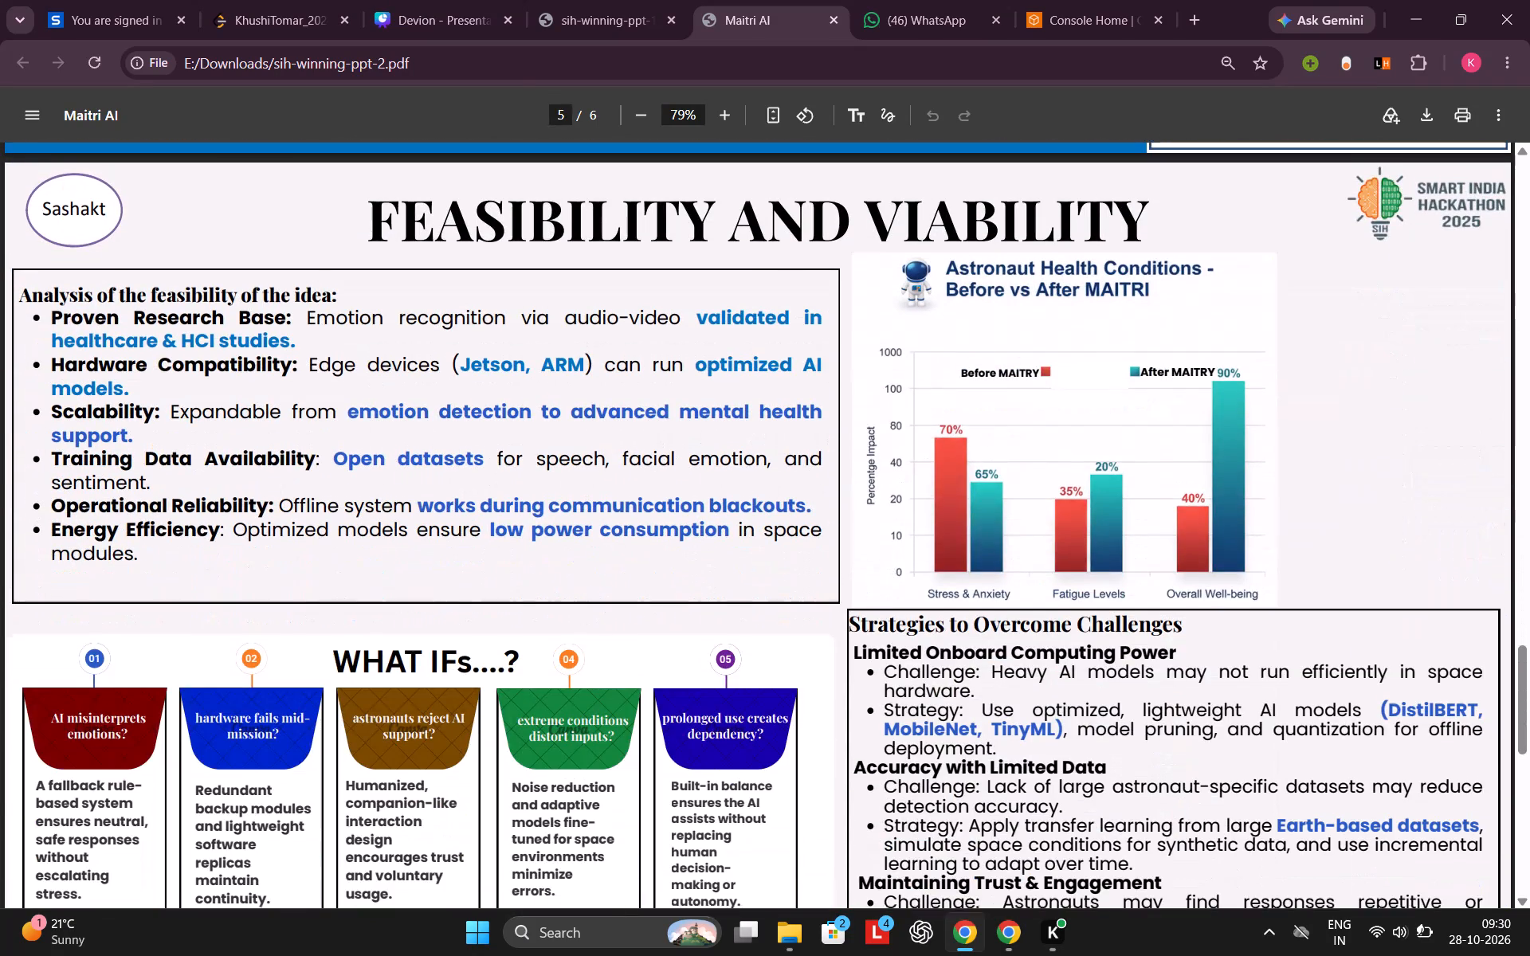
scroll(974, 558, up, 1)
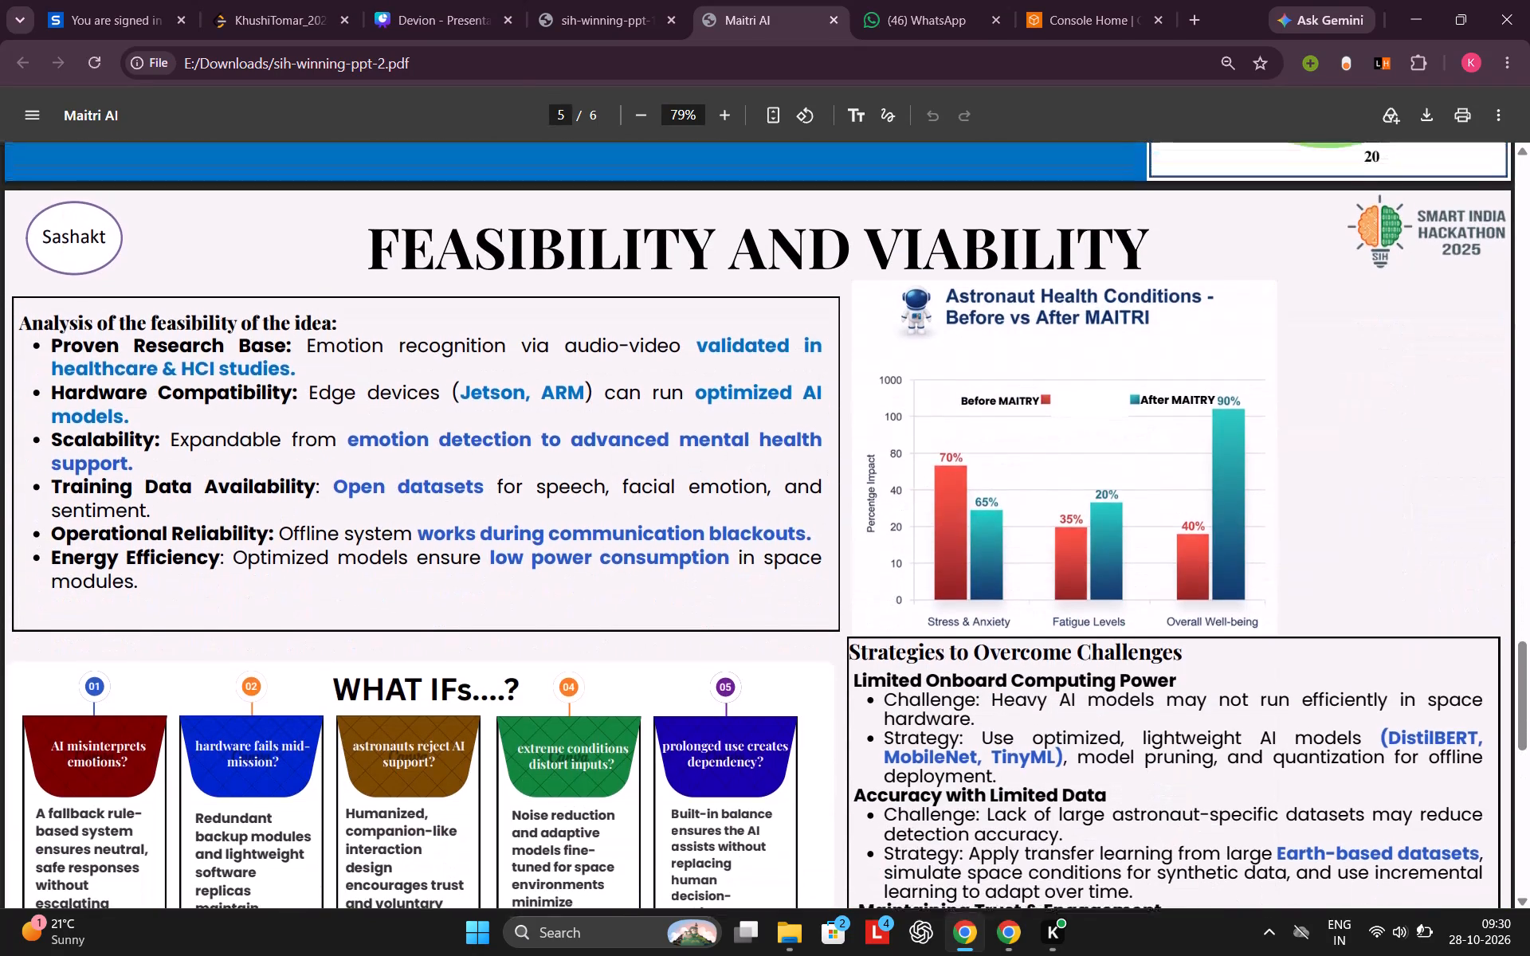
Examine the Feasibility and Viability page of the Maitri AI PDF, and the Impact and Benefits page before it.
scroll(974, 558, up, 2)
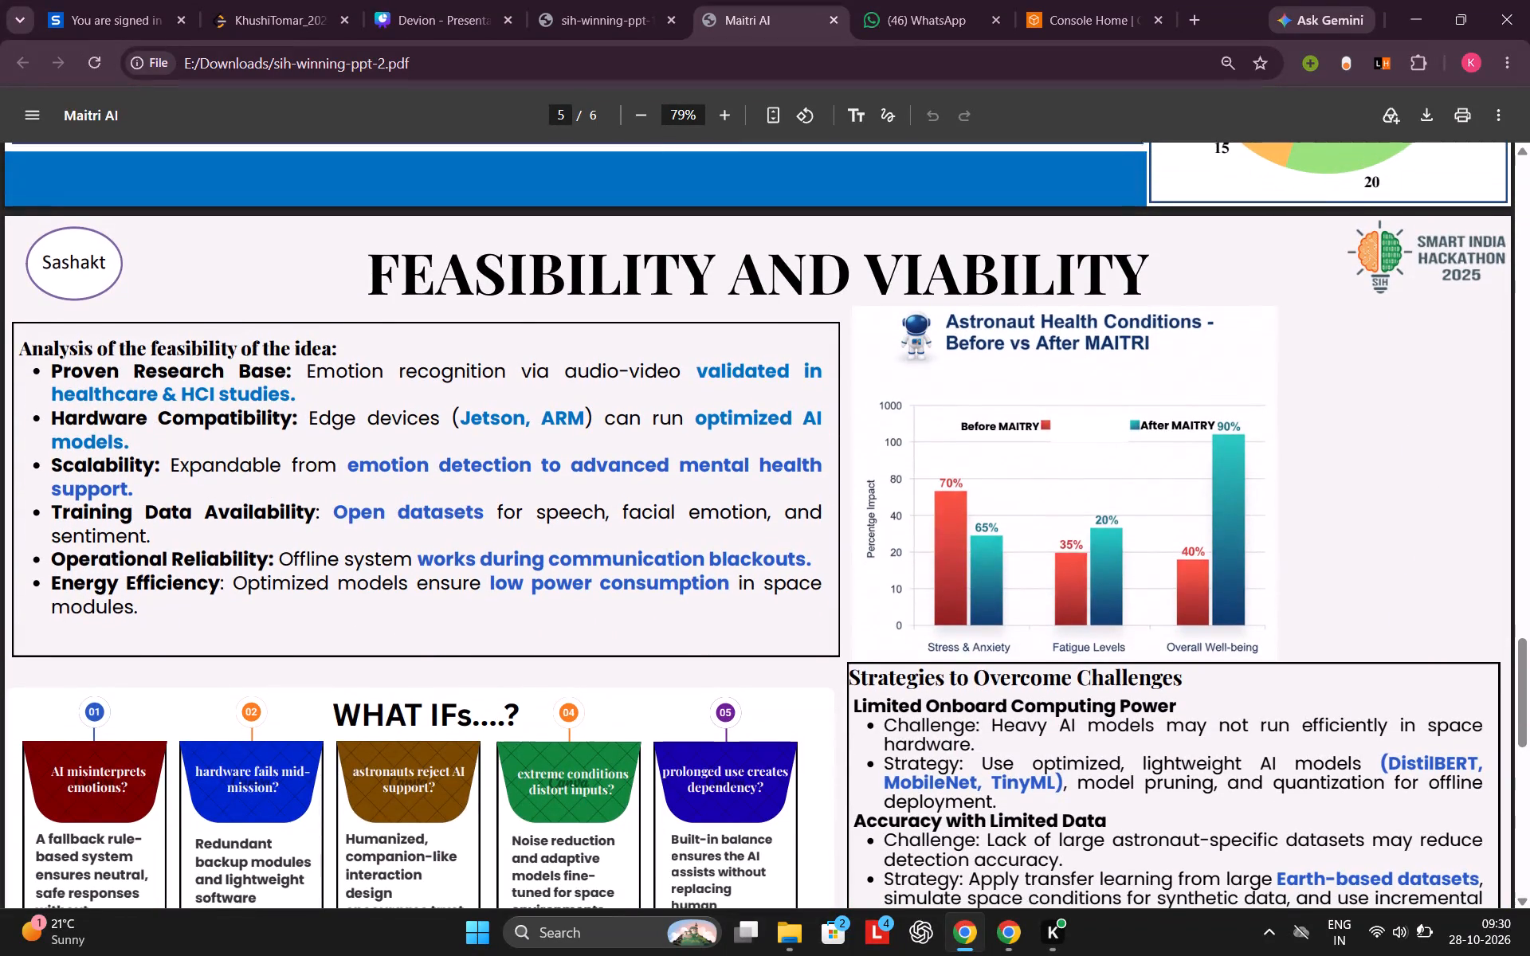
scroll(974, 558, up, 2)
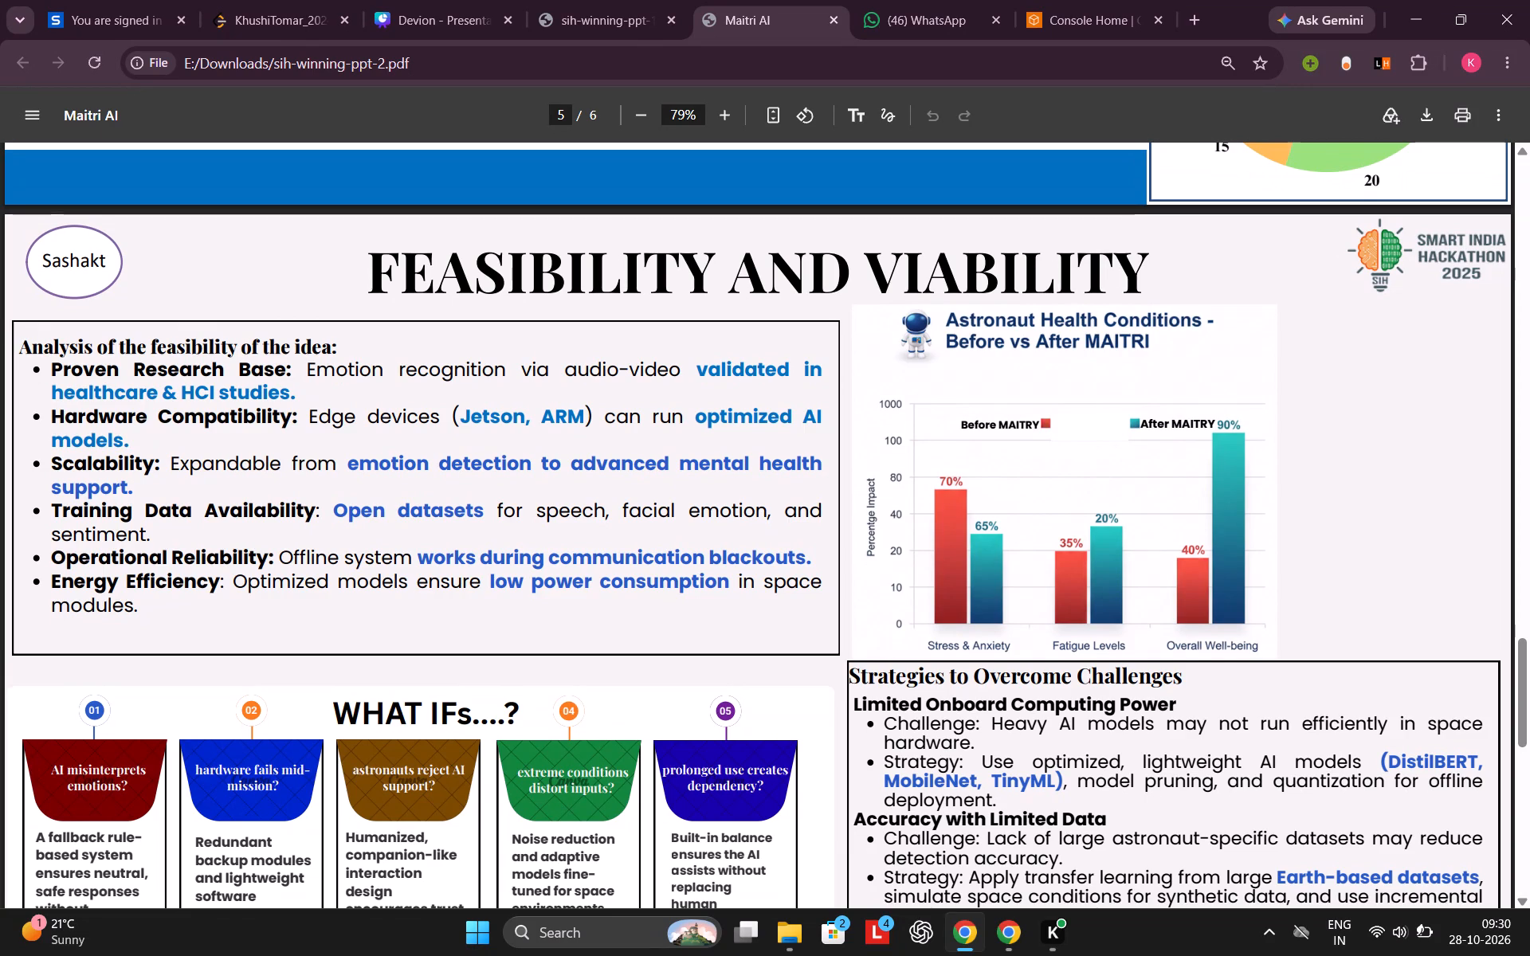
scroll(974, 558, up, 2)
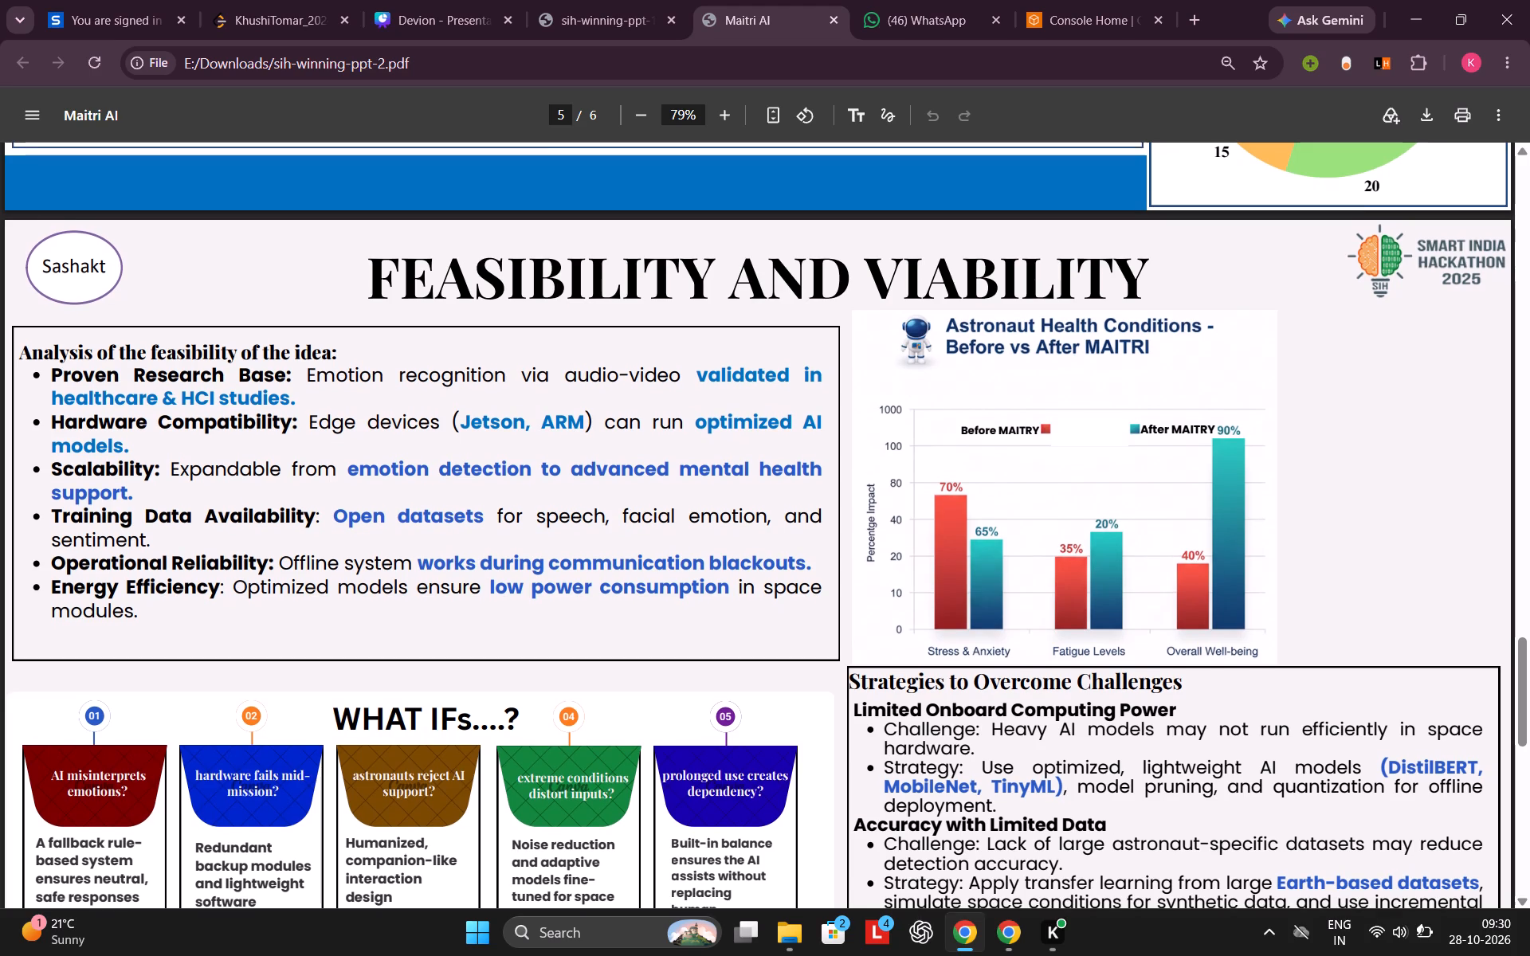
scroll(974, 558, up, 1)
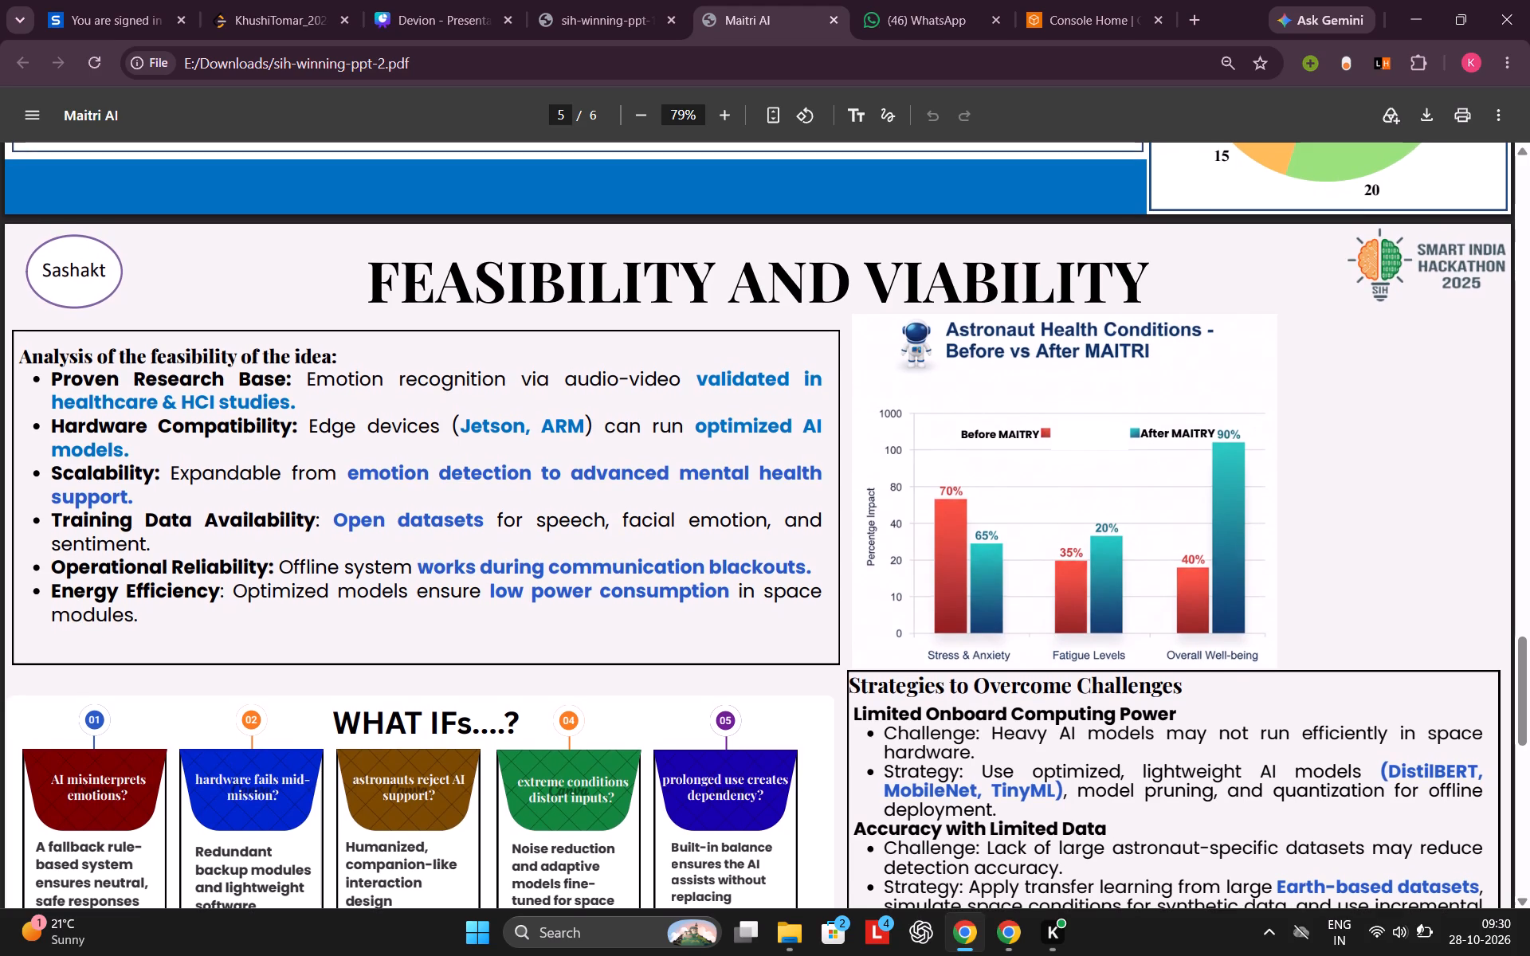
scroll(974, 558, up, 1)
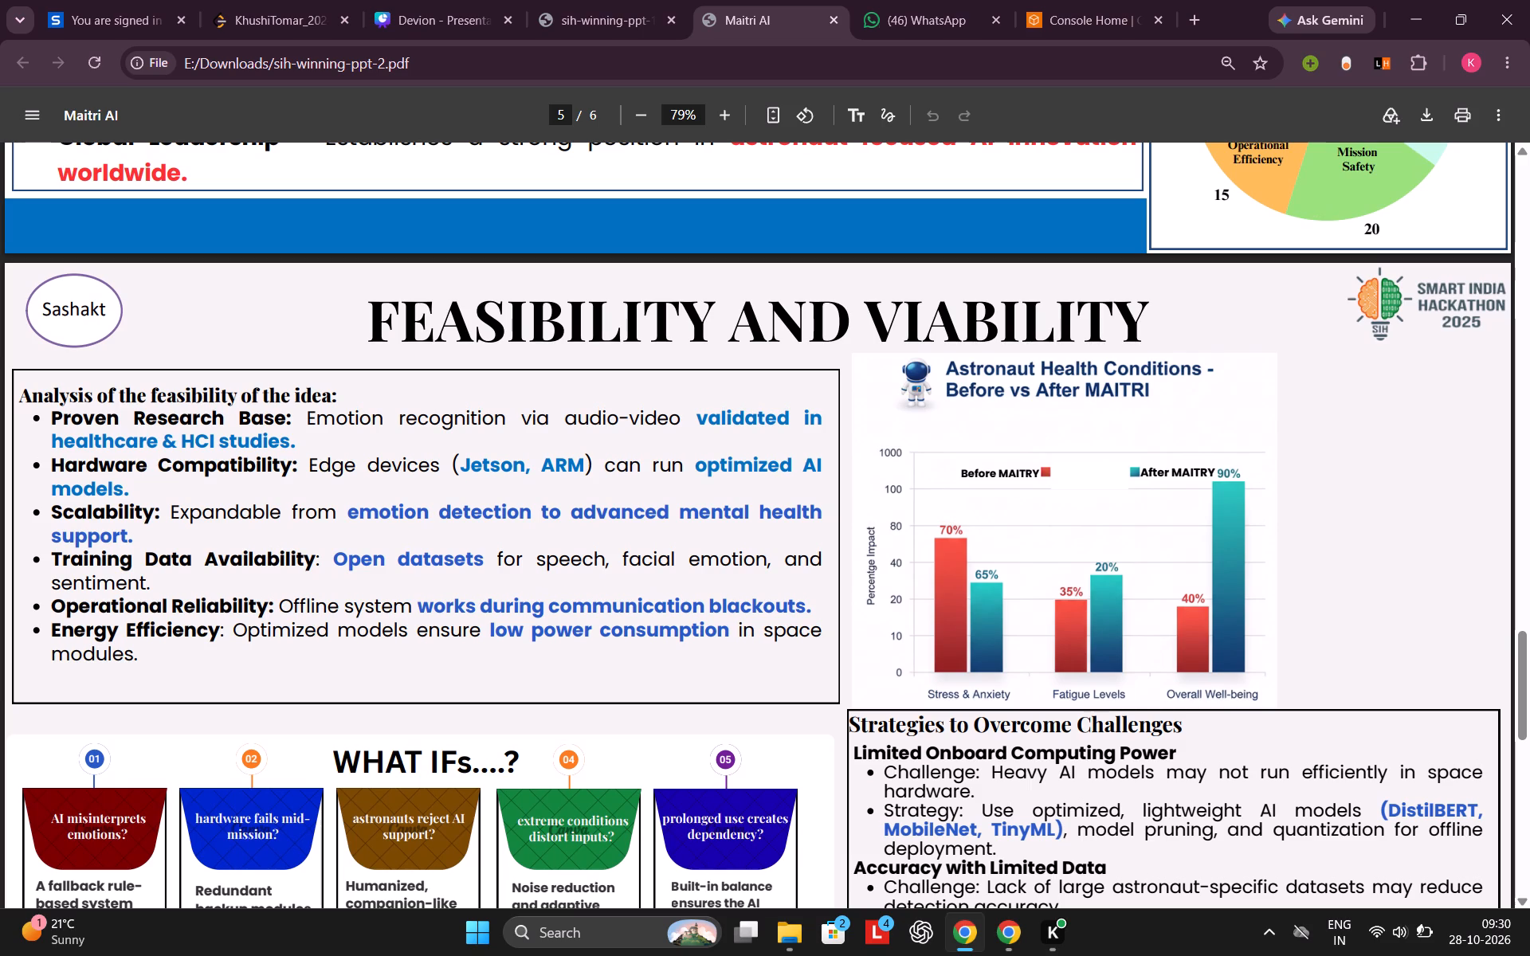
scroll(974, 558, up, 2)
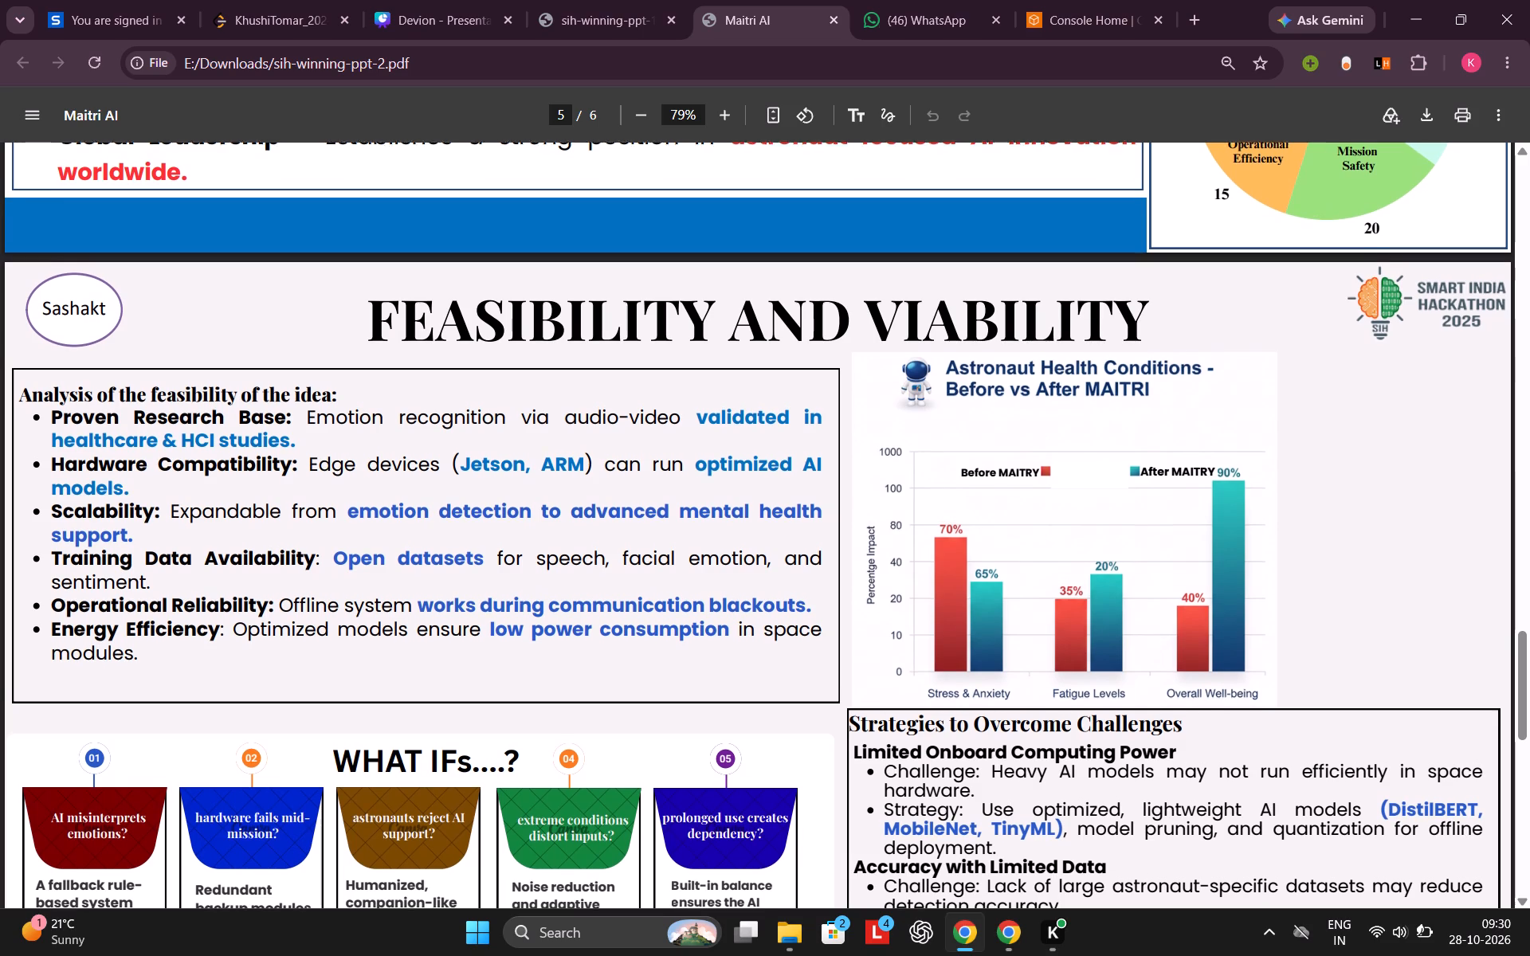
scroll(974, 558, up, 2)
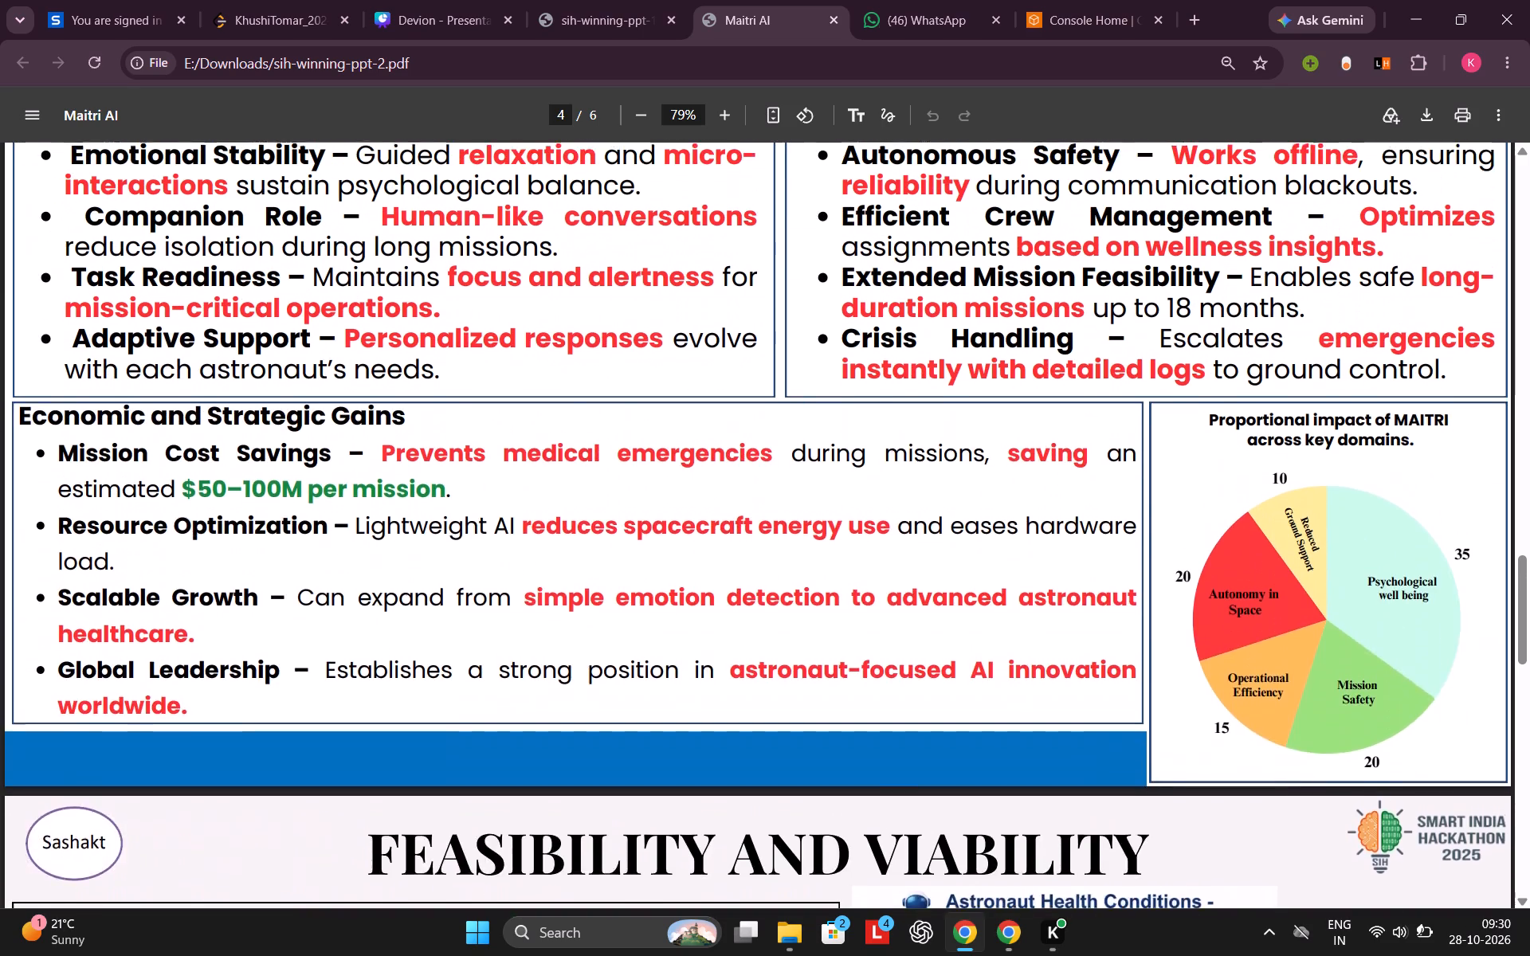
scroll(974, 558, up, 1)
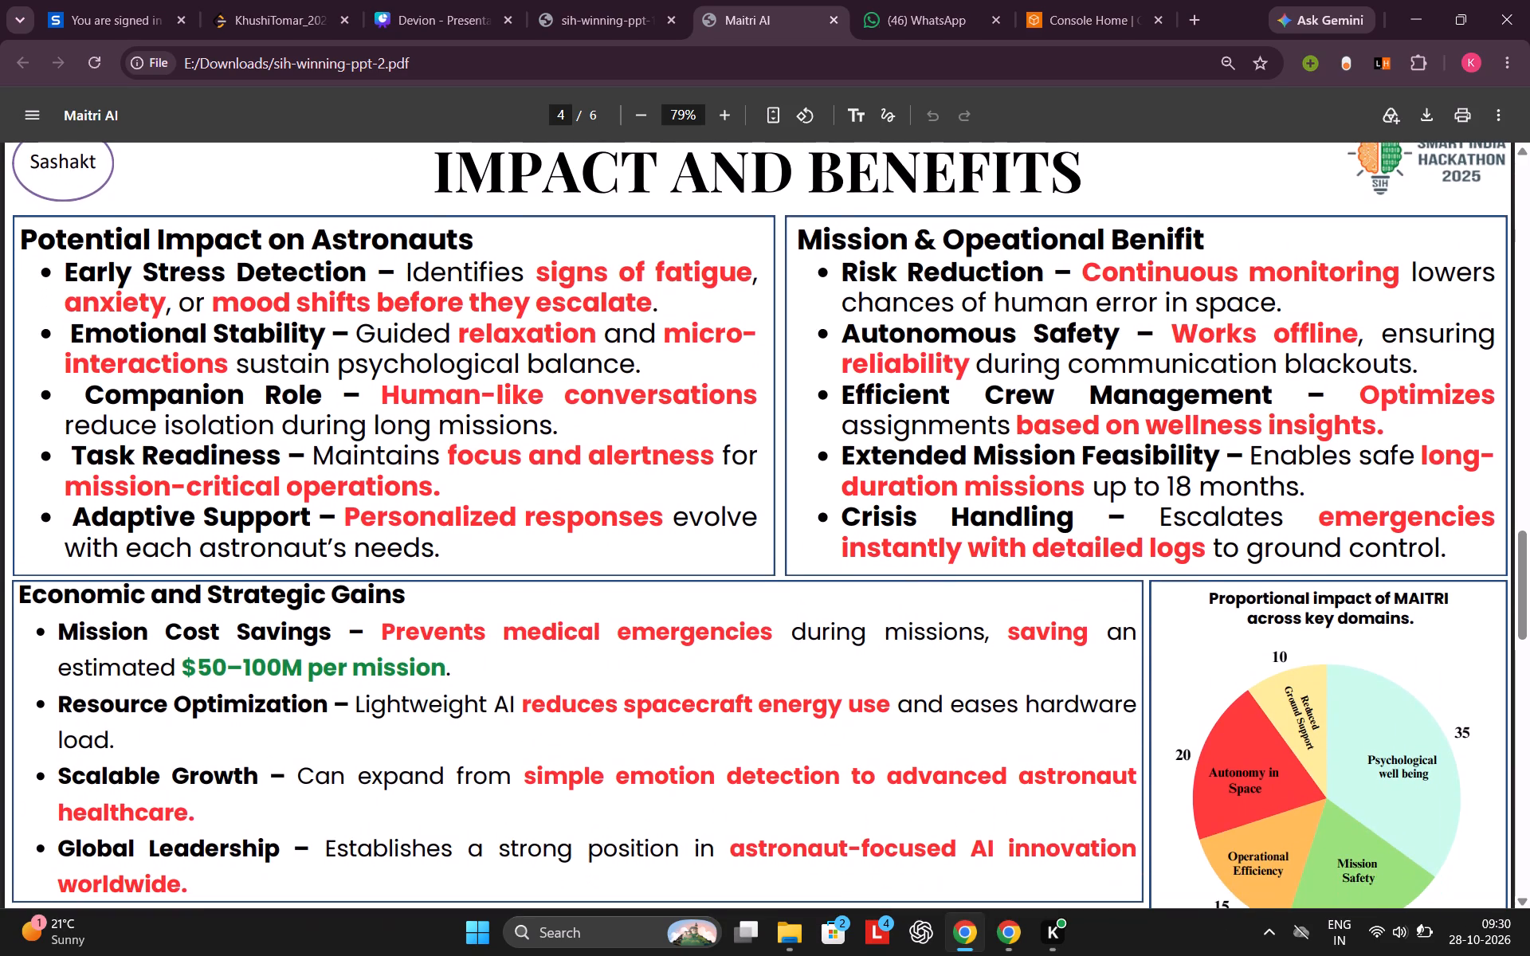
Launch Antigravity IDE.
click(622, 936)
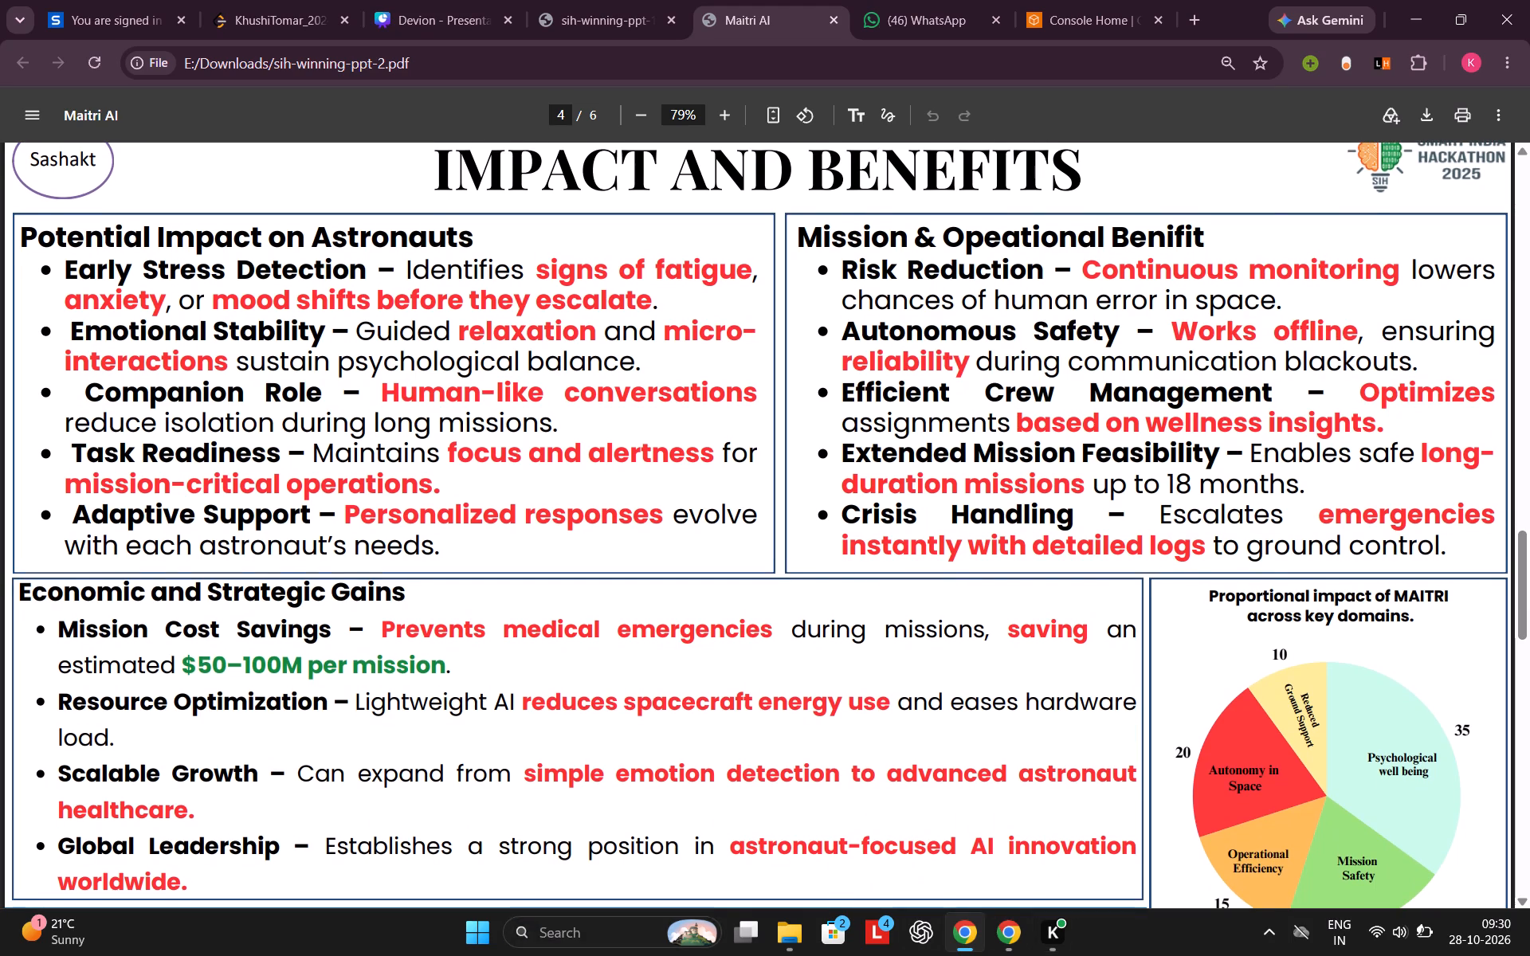
text(anti)
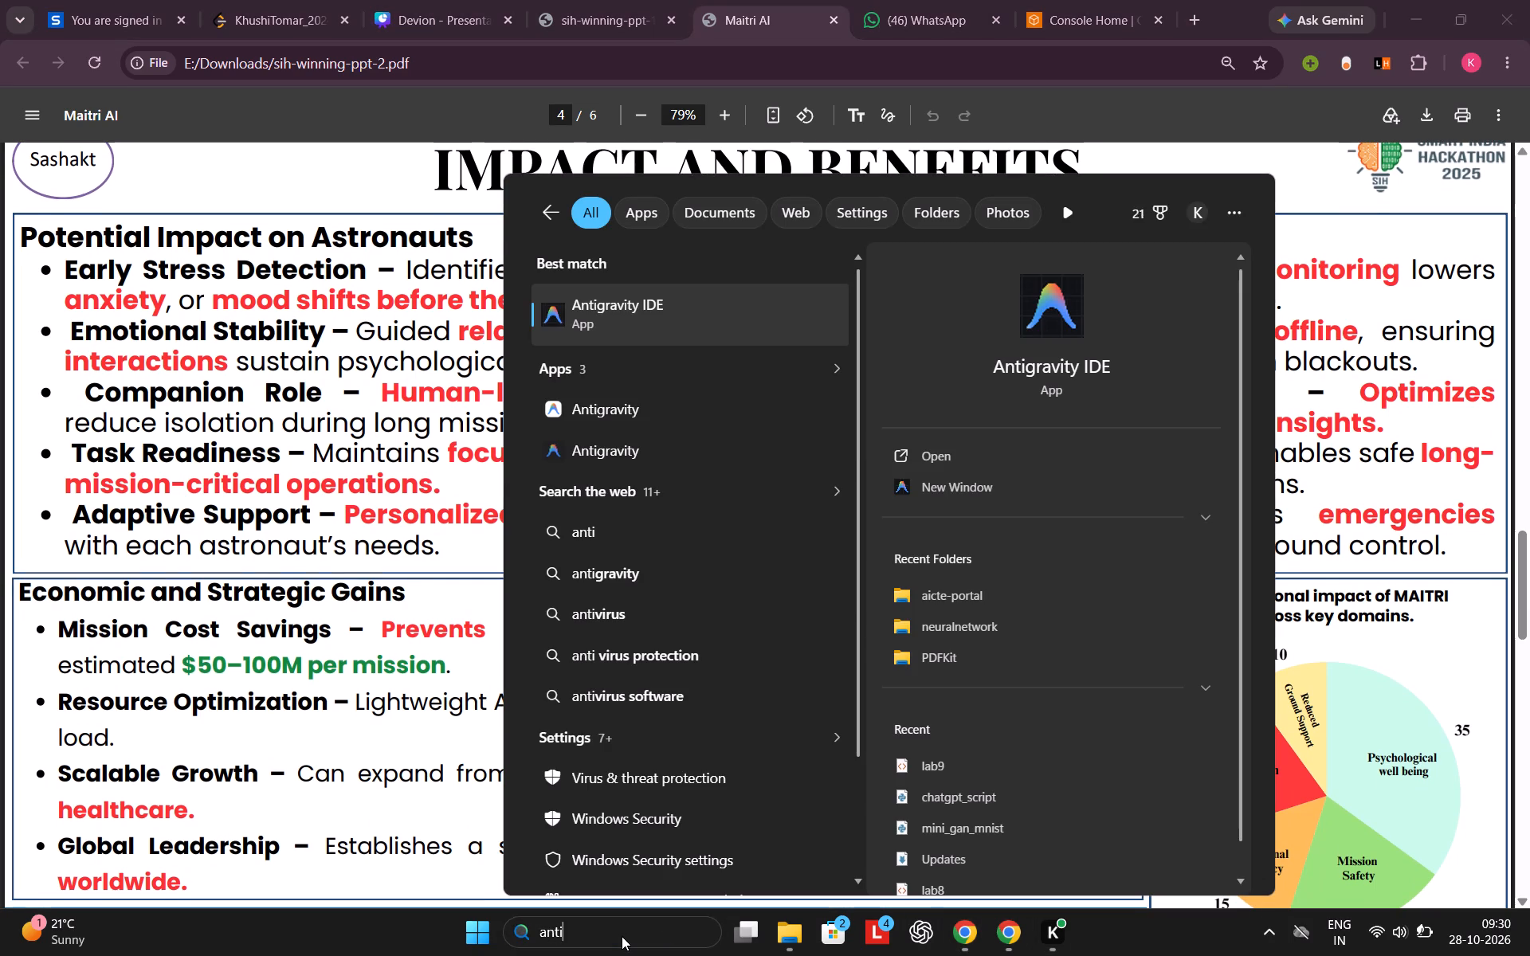
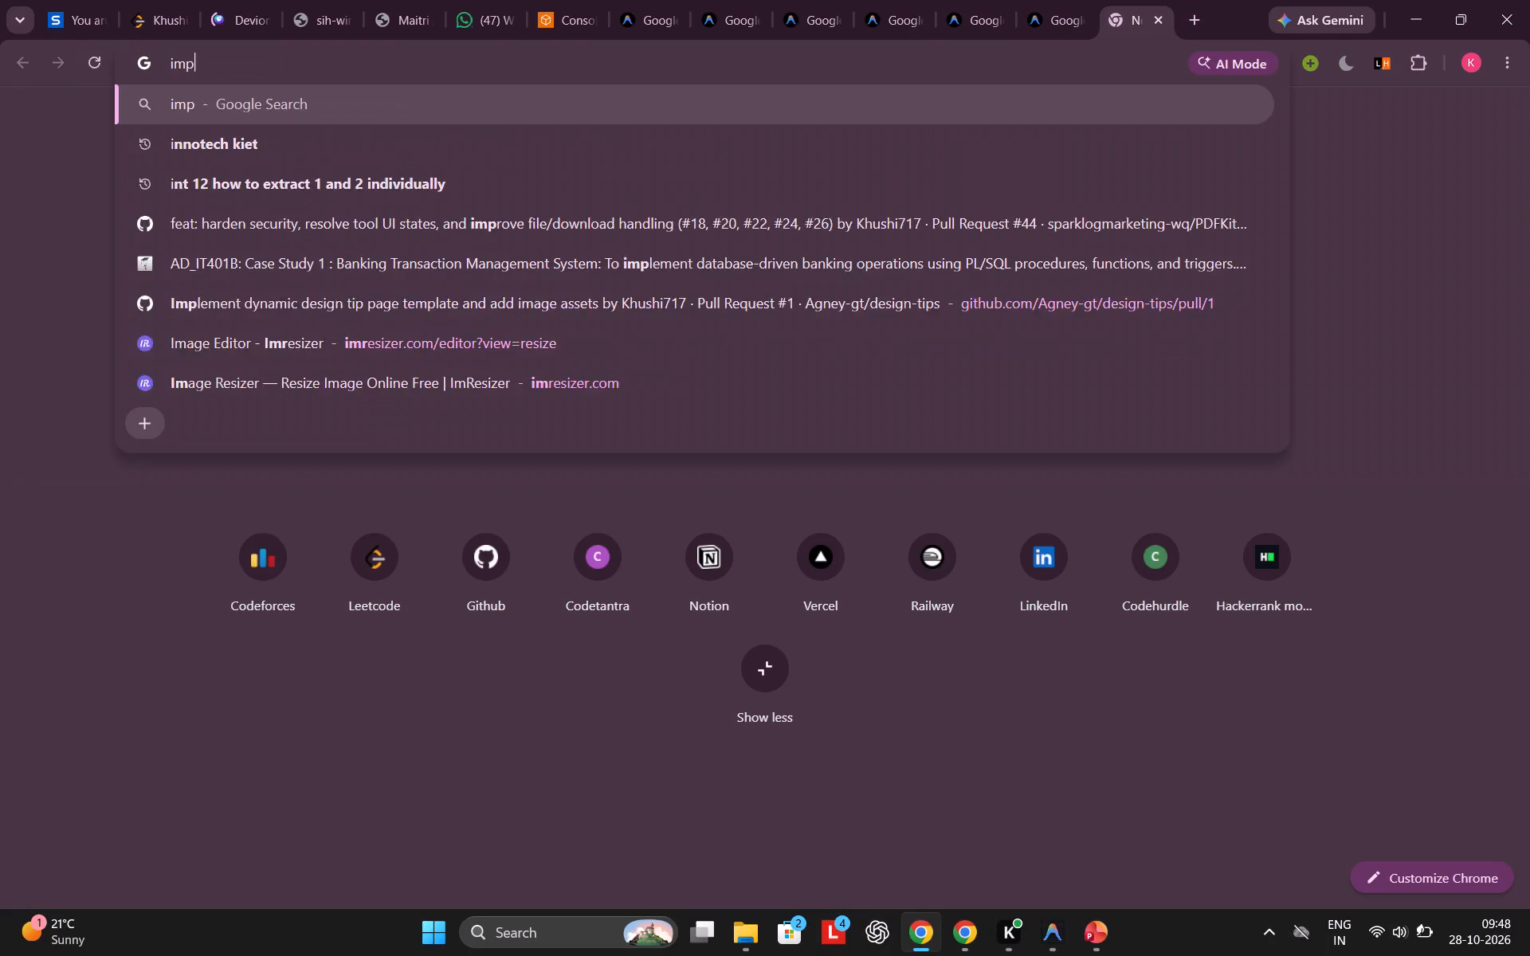
Search the web for an impact and benefits slide.
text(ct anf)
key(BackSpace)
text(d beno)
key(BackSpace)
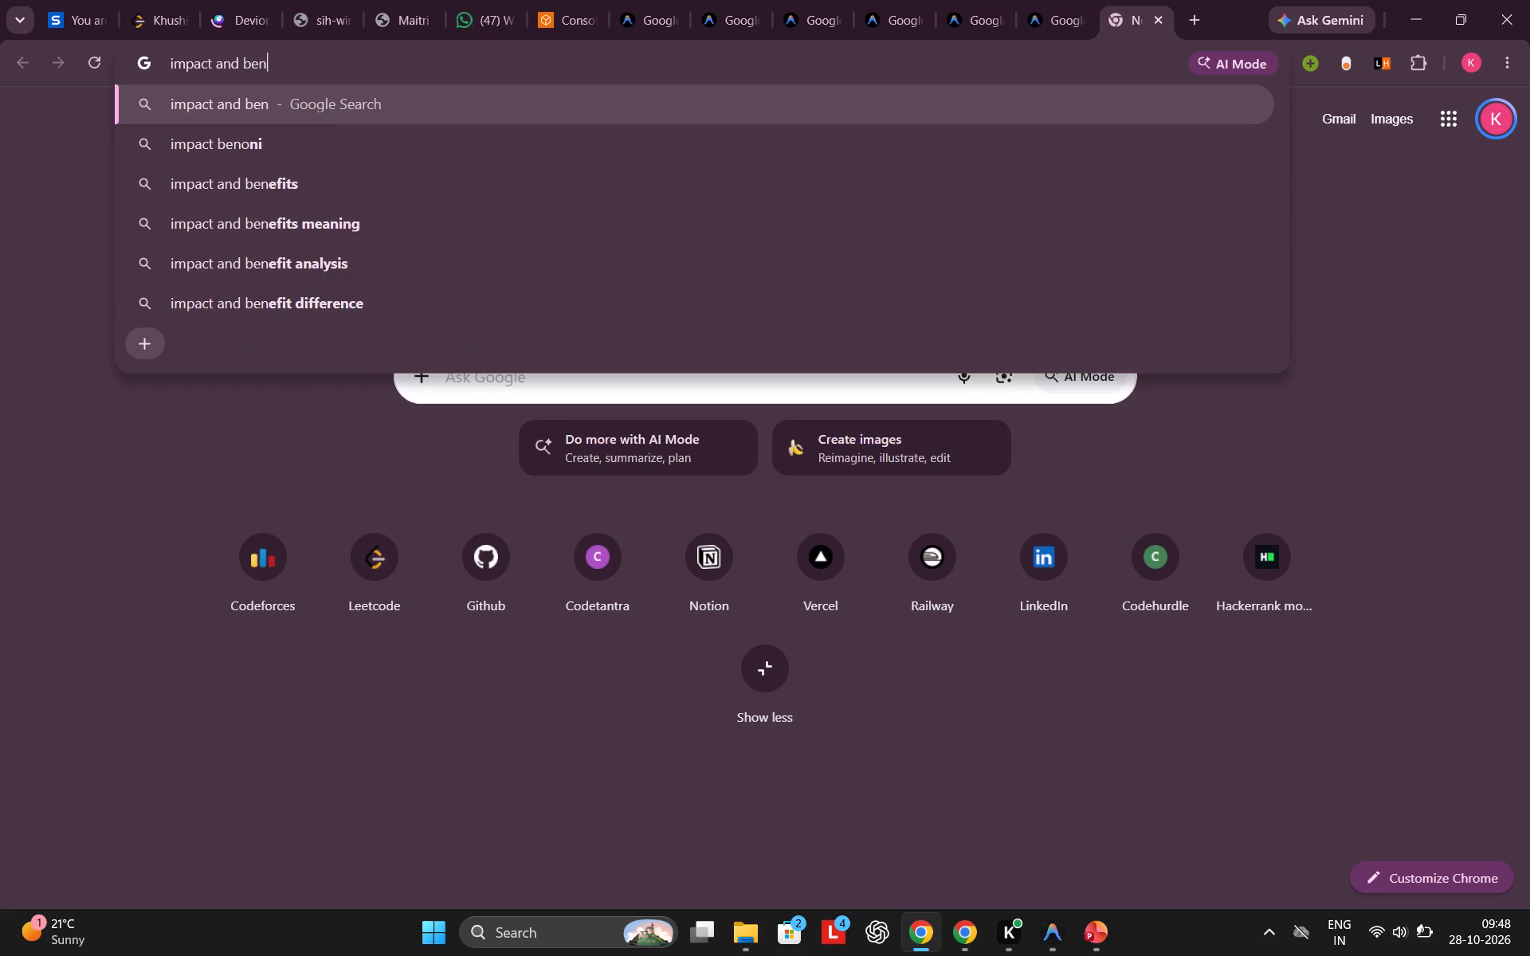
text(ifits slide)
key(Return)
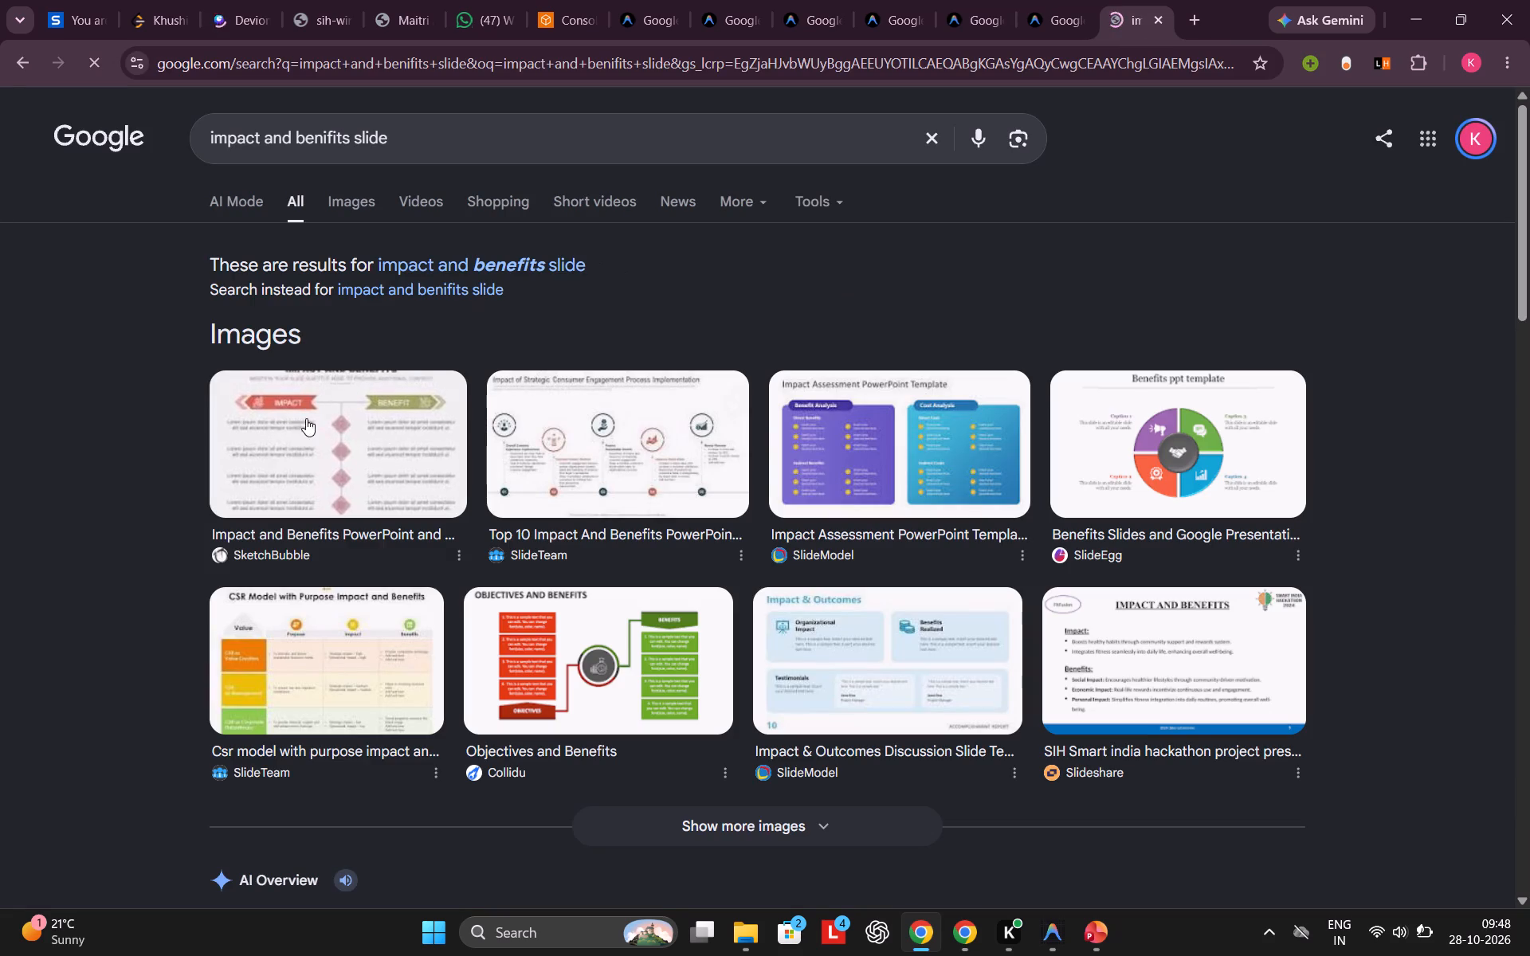
Browse the image results for the impact and benefits slide search, comparing the template layouts.
click(363, 205)
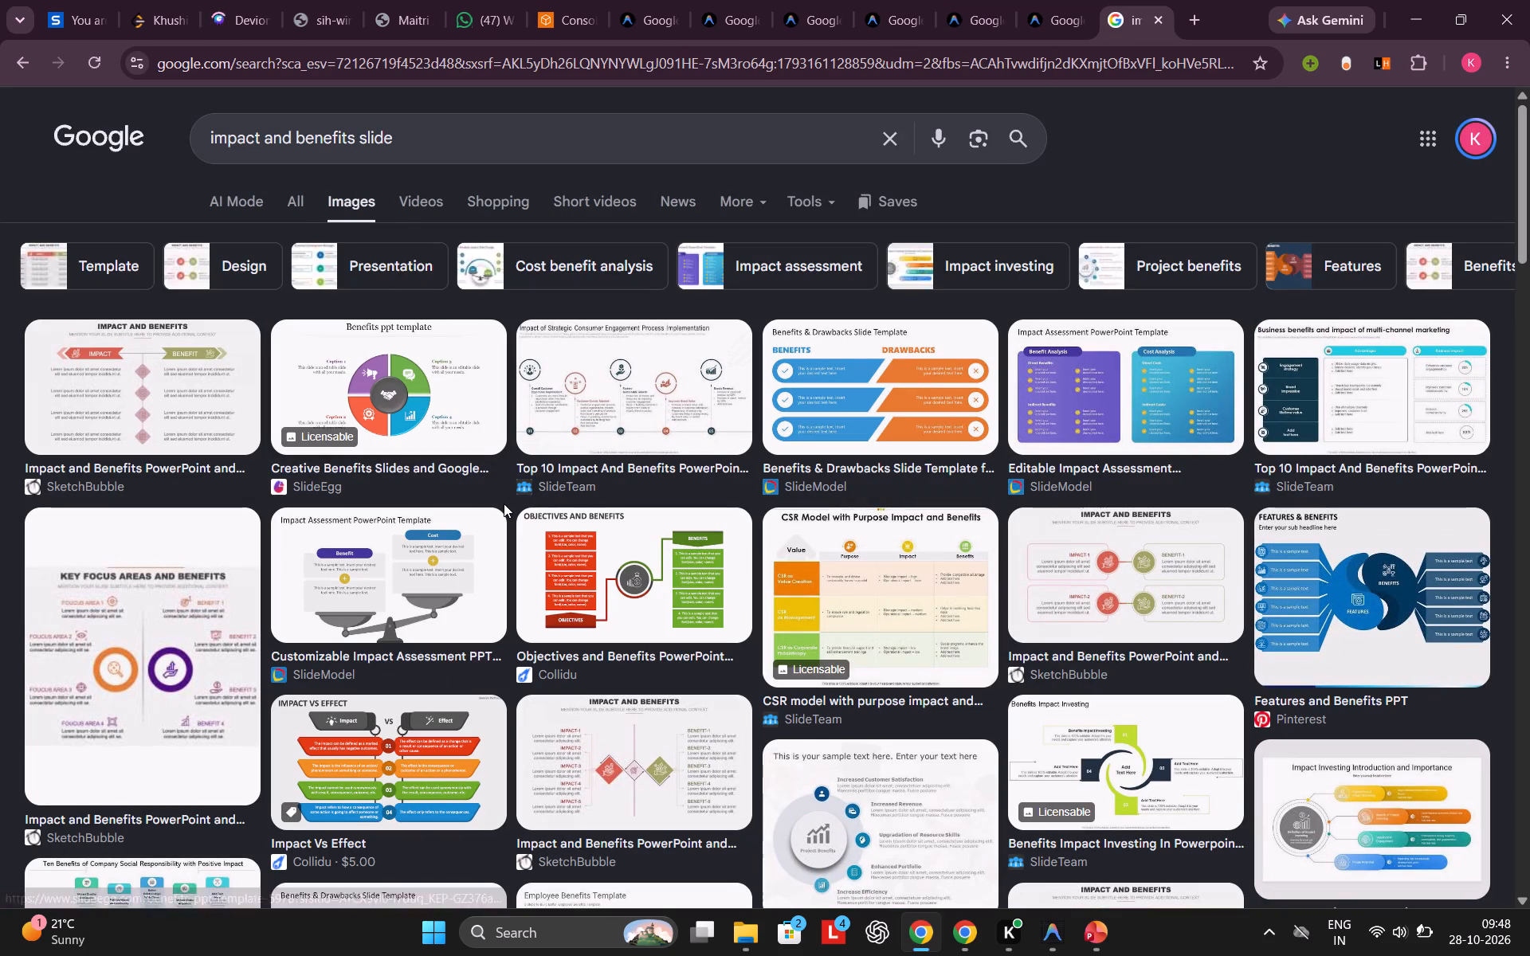
scroll(504, 503, down, 1)
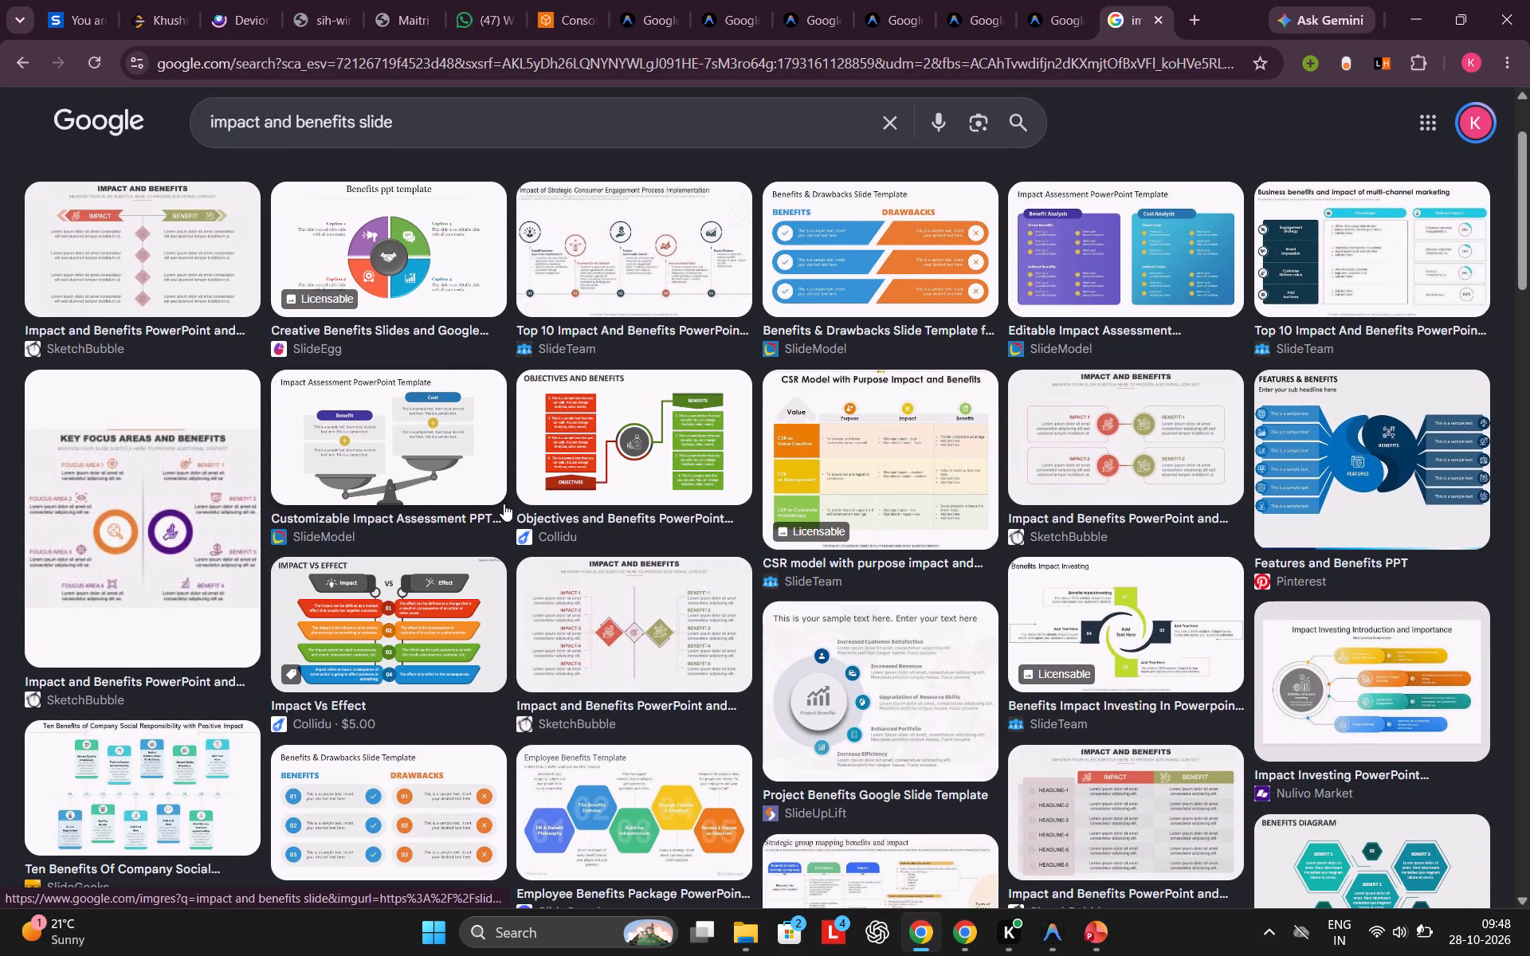
scroll(504, 503, down, 3)
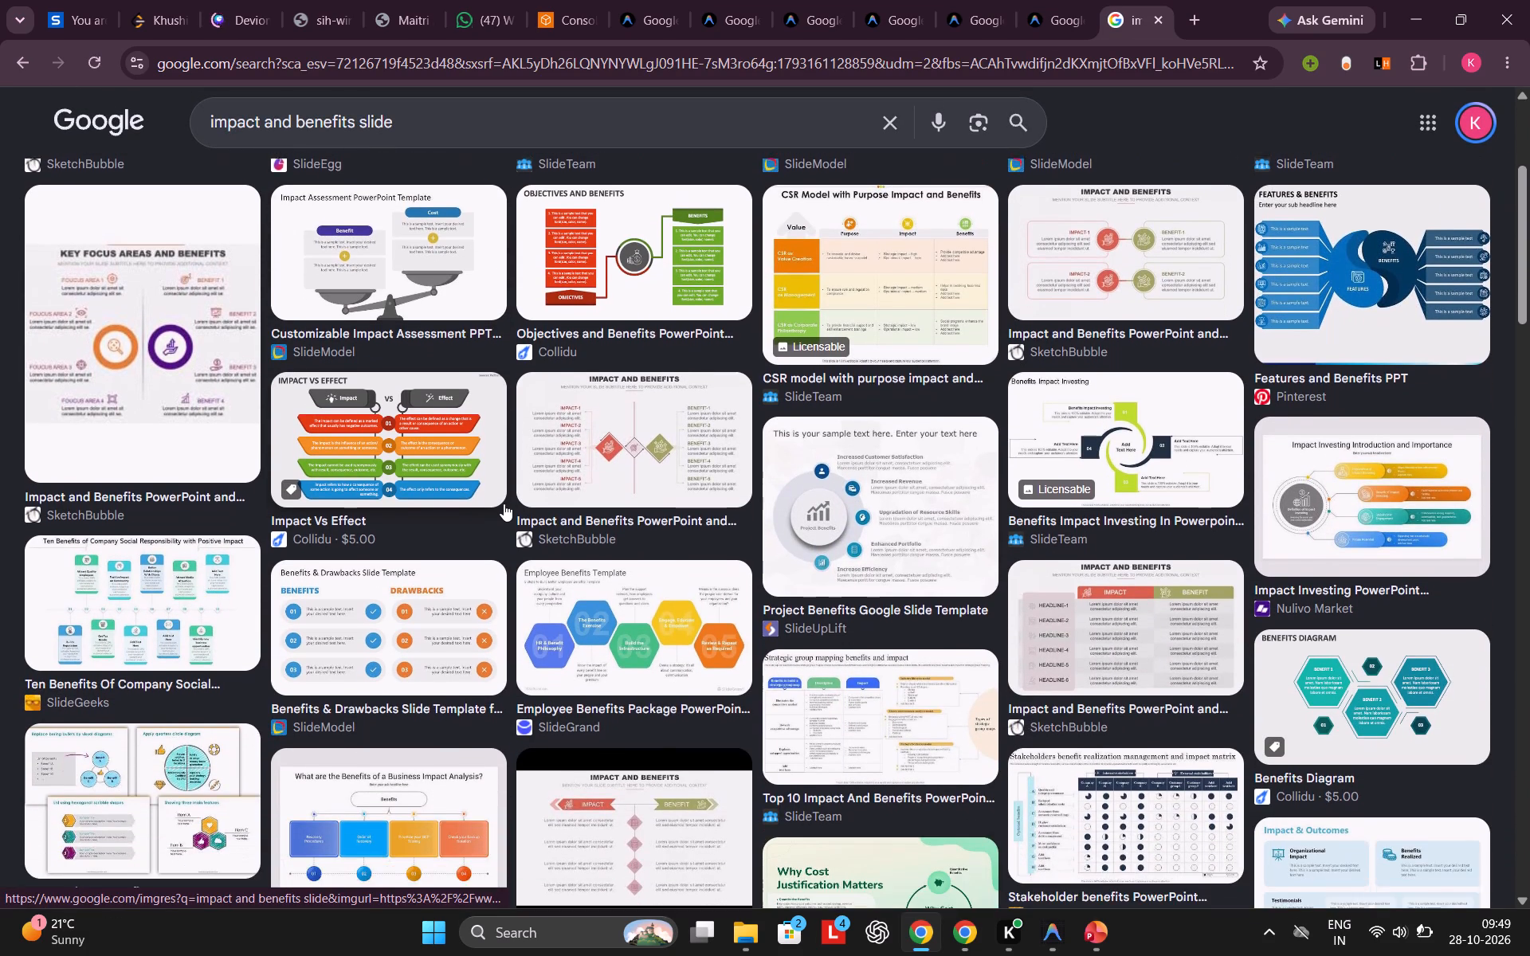
scroll(504, 503, down, 1)
scroll(504, 503, right, 1)
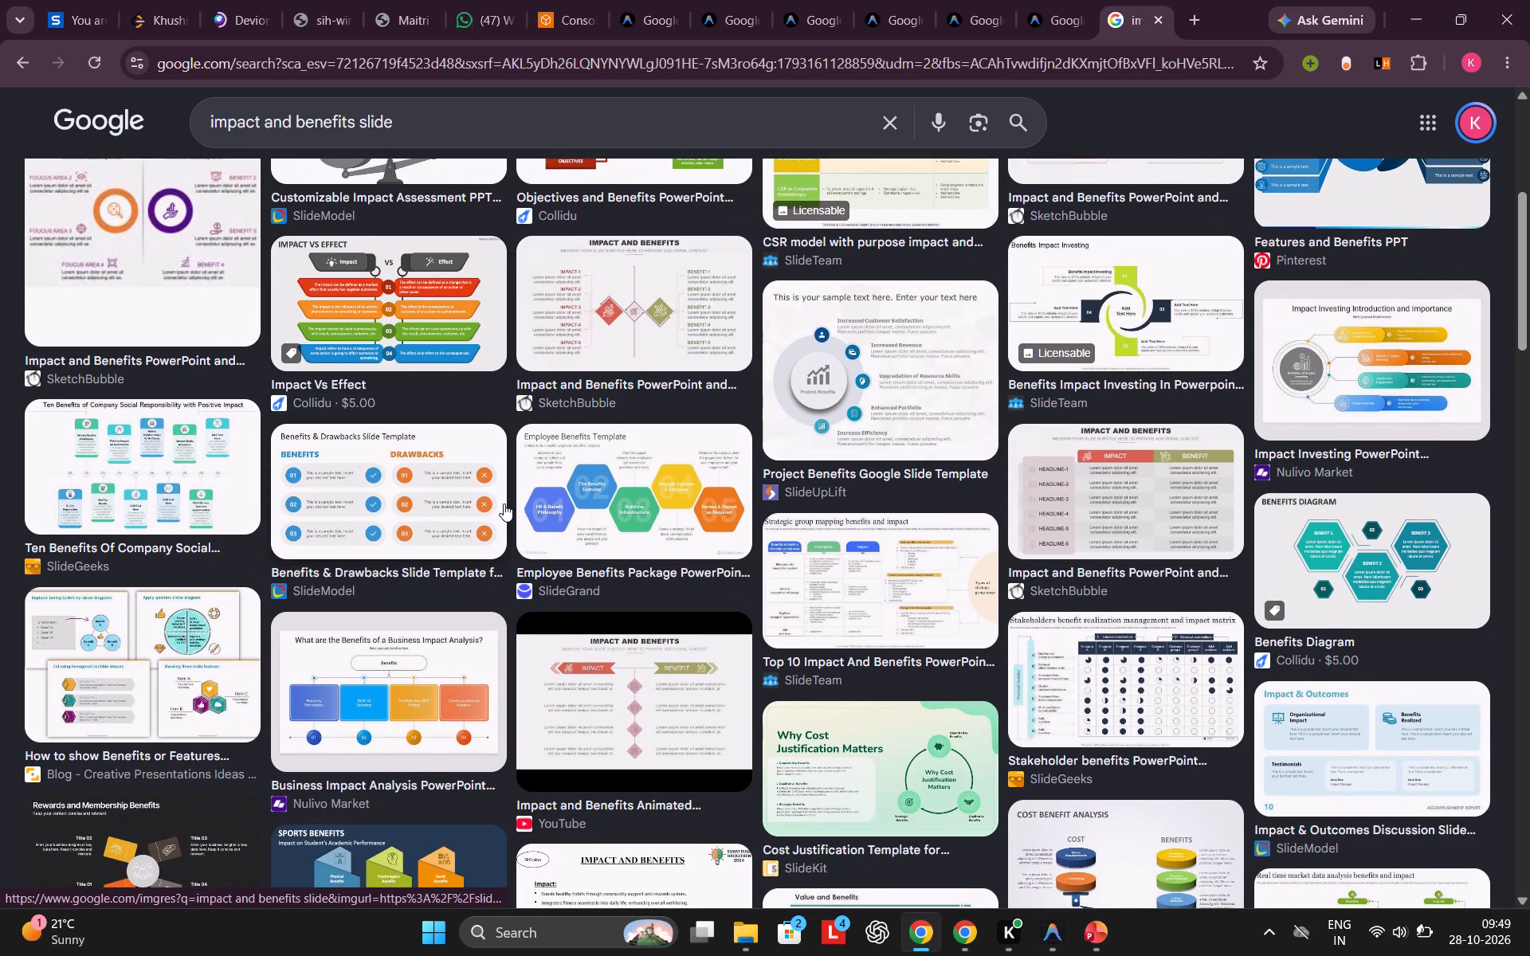
scroll(504, 503, right, 1)
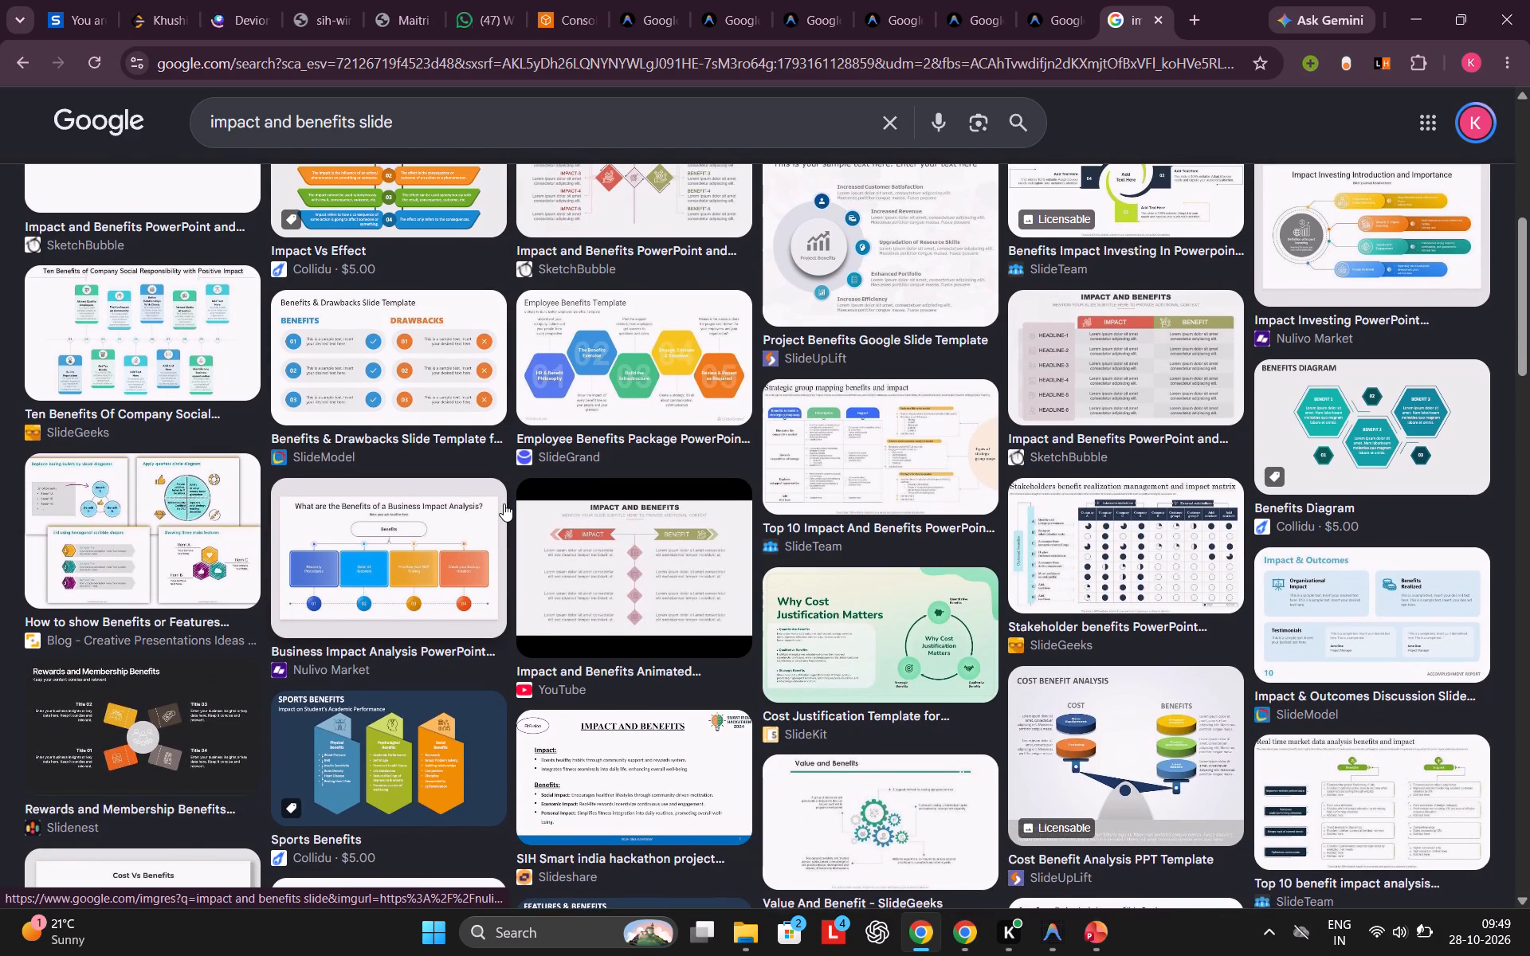
scroll(504, 503, right, 1)
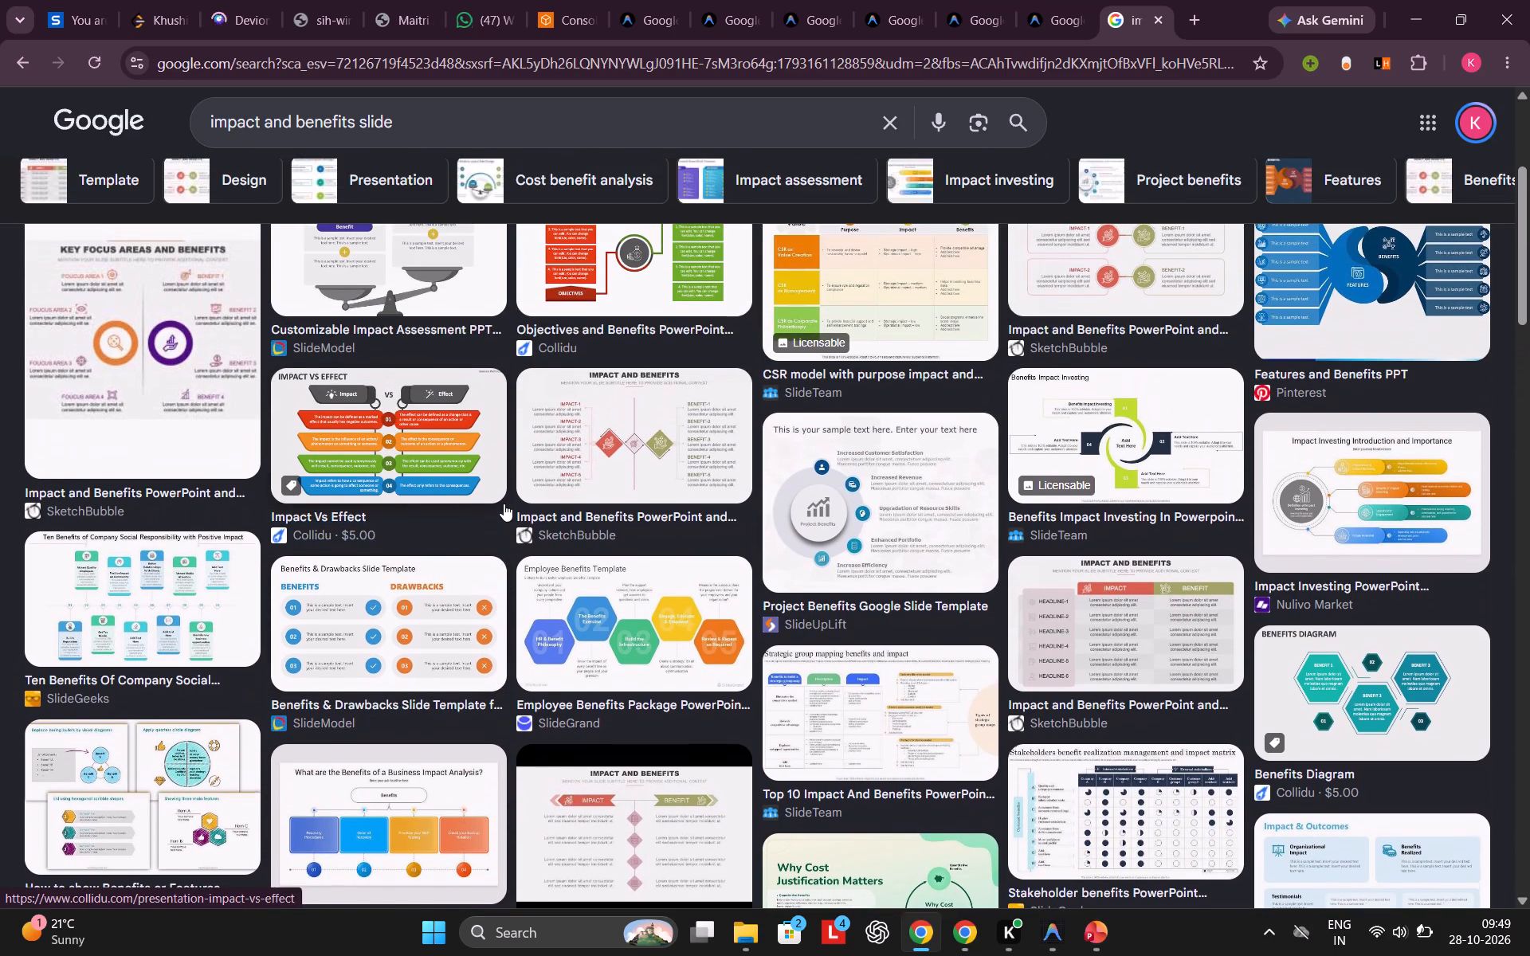
scroll(504, 503, up, 2)
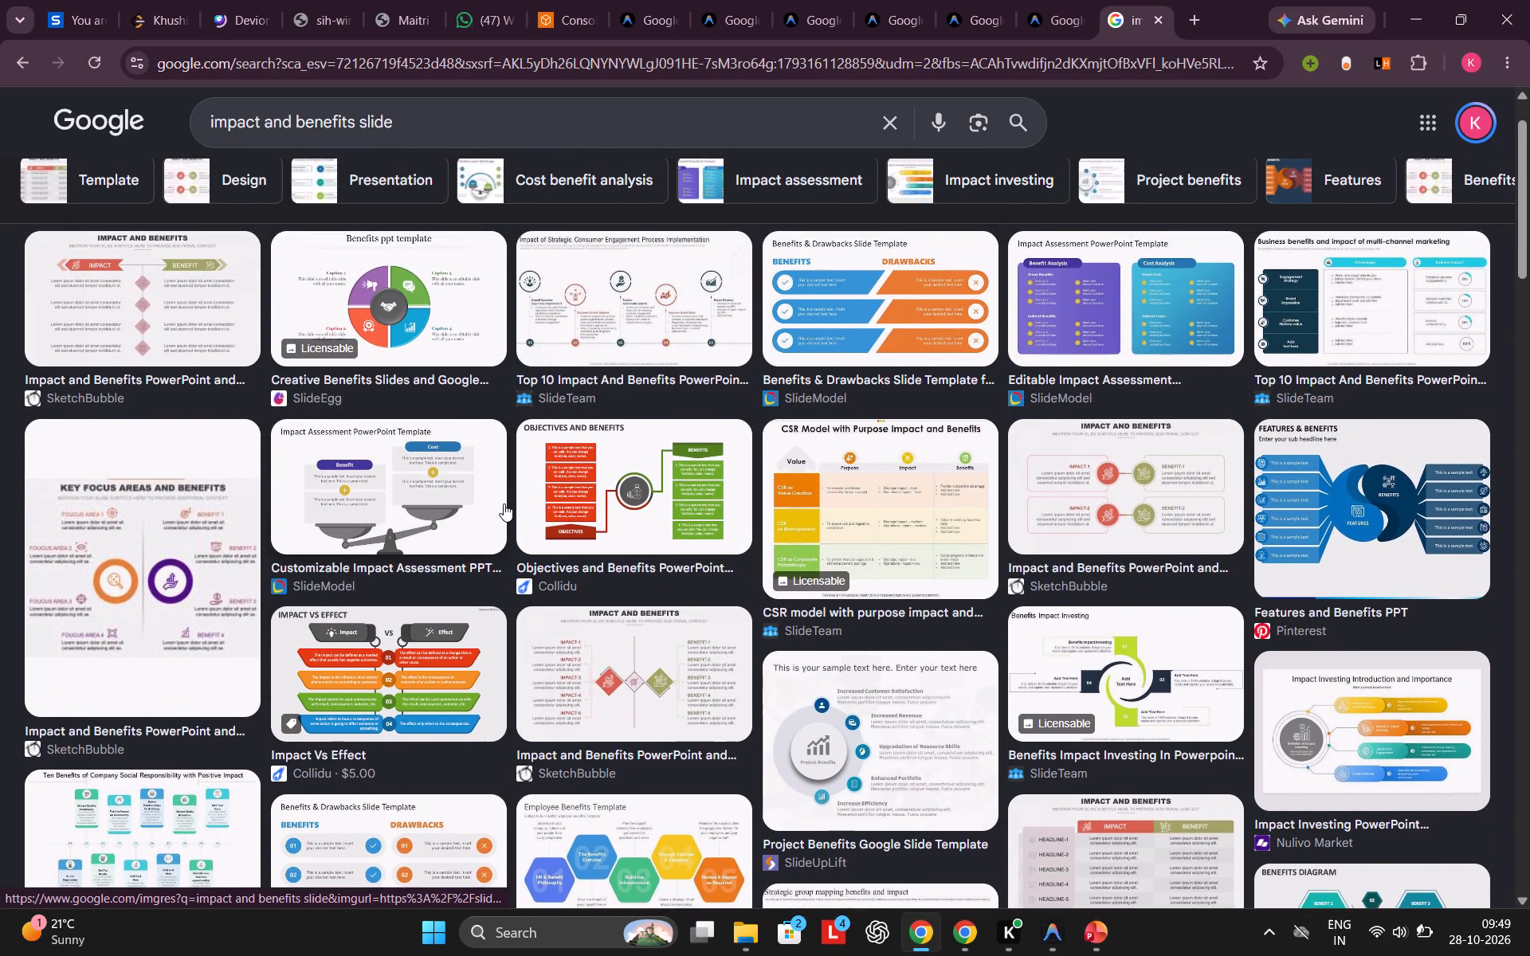
scroll(504, 503, up, 3)
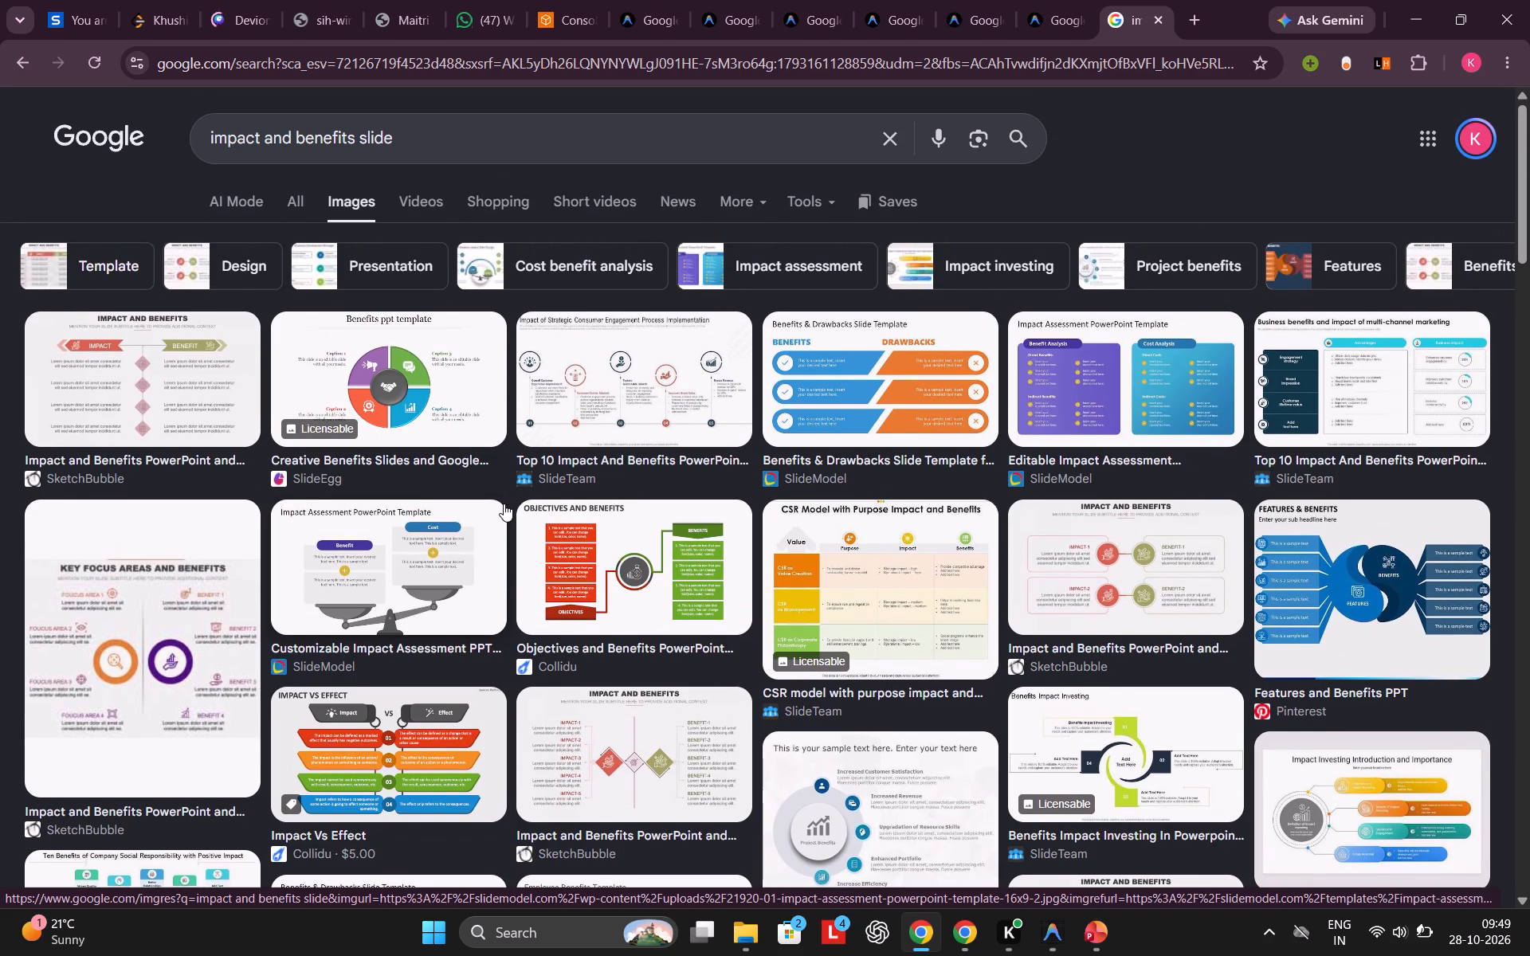
scroll(504, 503, up, 1)
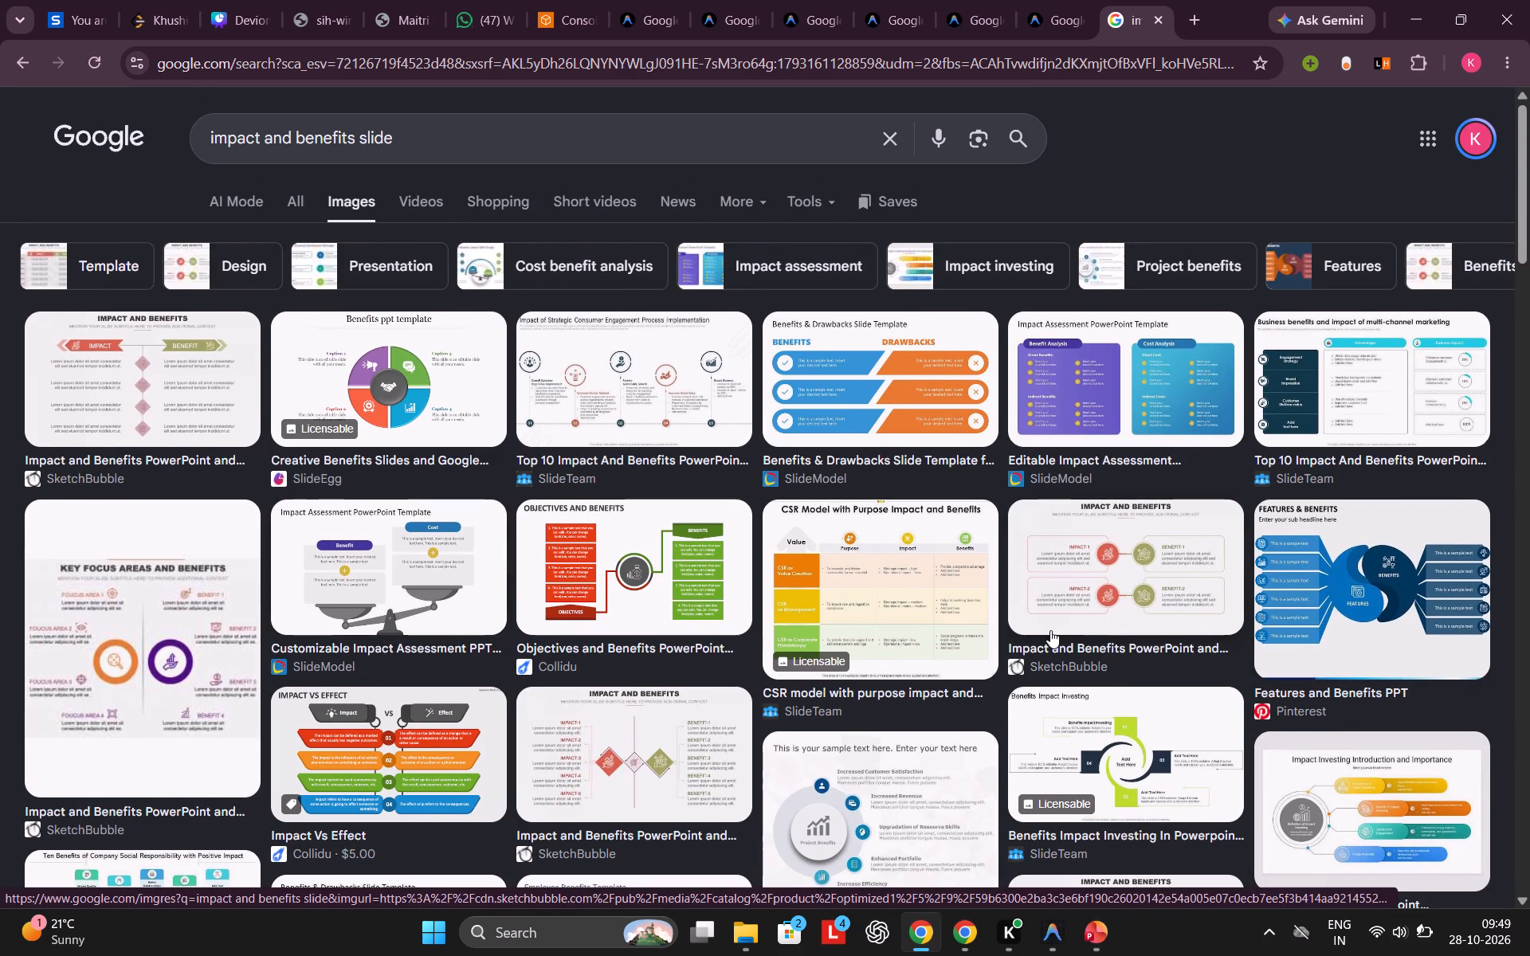
Refine the image search to "impact and benefits slide for sih".
click(535, 127)
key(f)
key(BackSpace)
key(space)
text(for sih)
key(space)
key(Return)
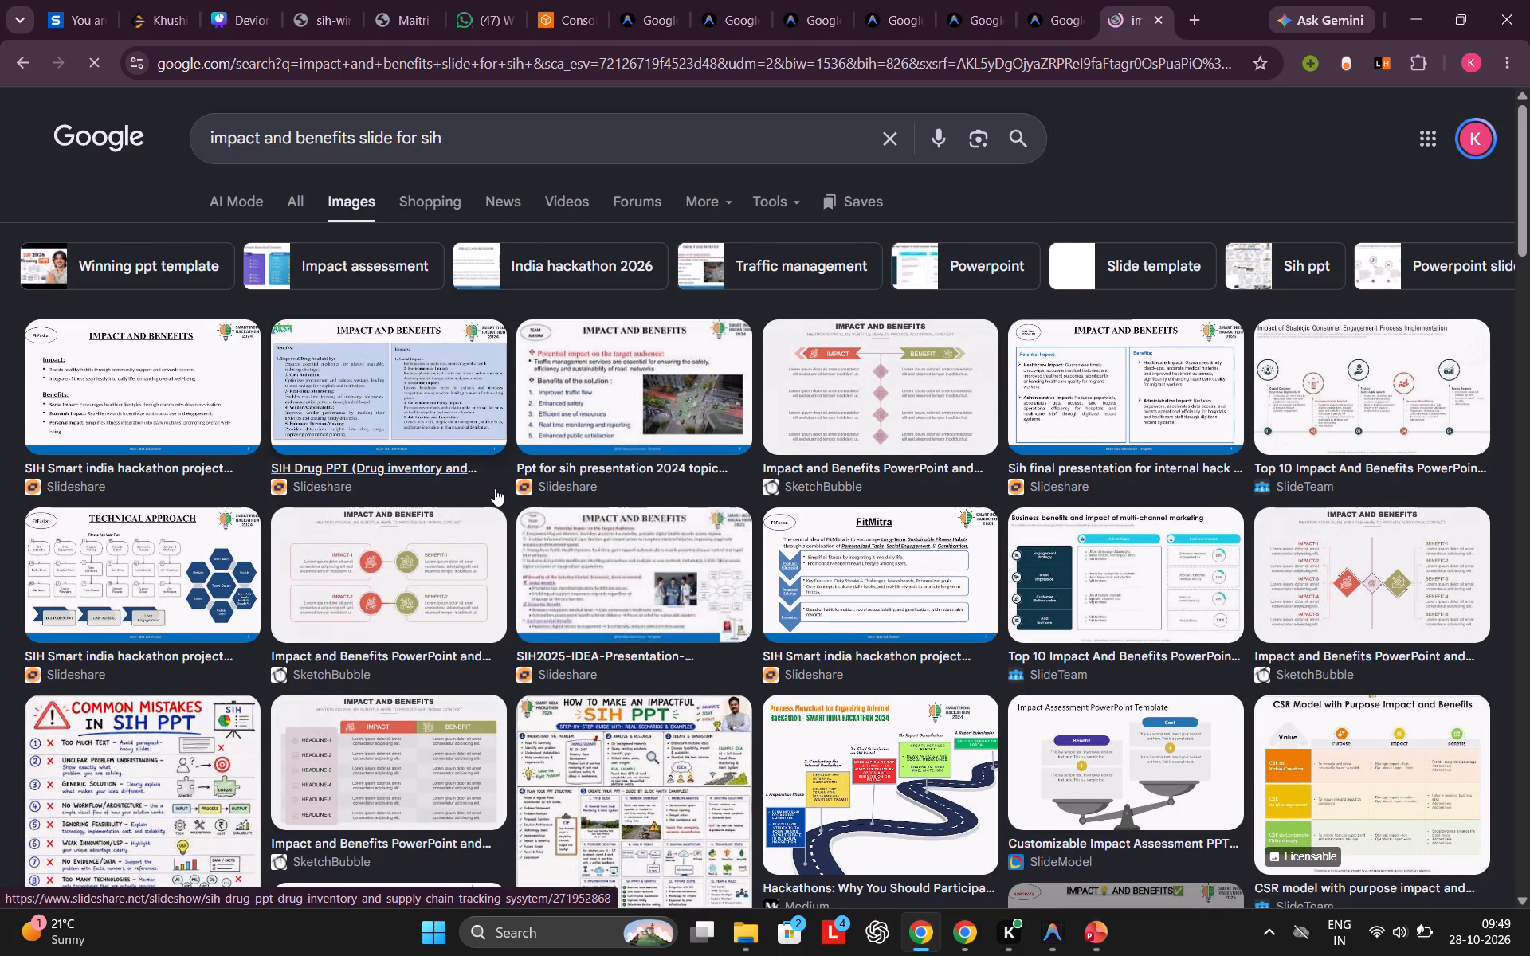
Examine the FitFusion Technical Approach slide from the SIH results, checking its user flow and tech stack layout.
scroll(495, 488, down, 1)
click(139, 486)
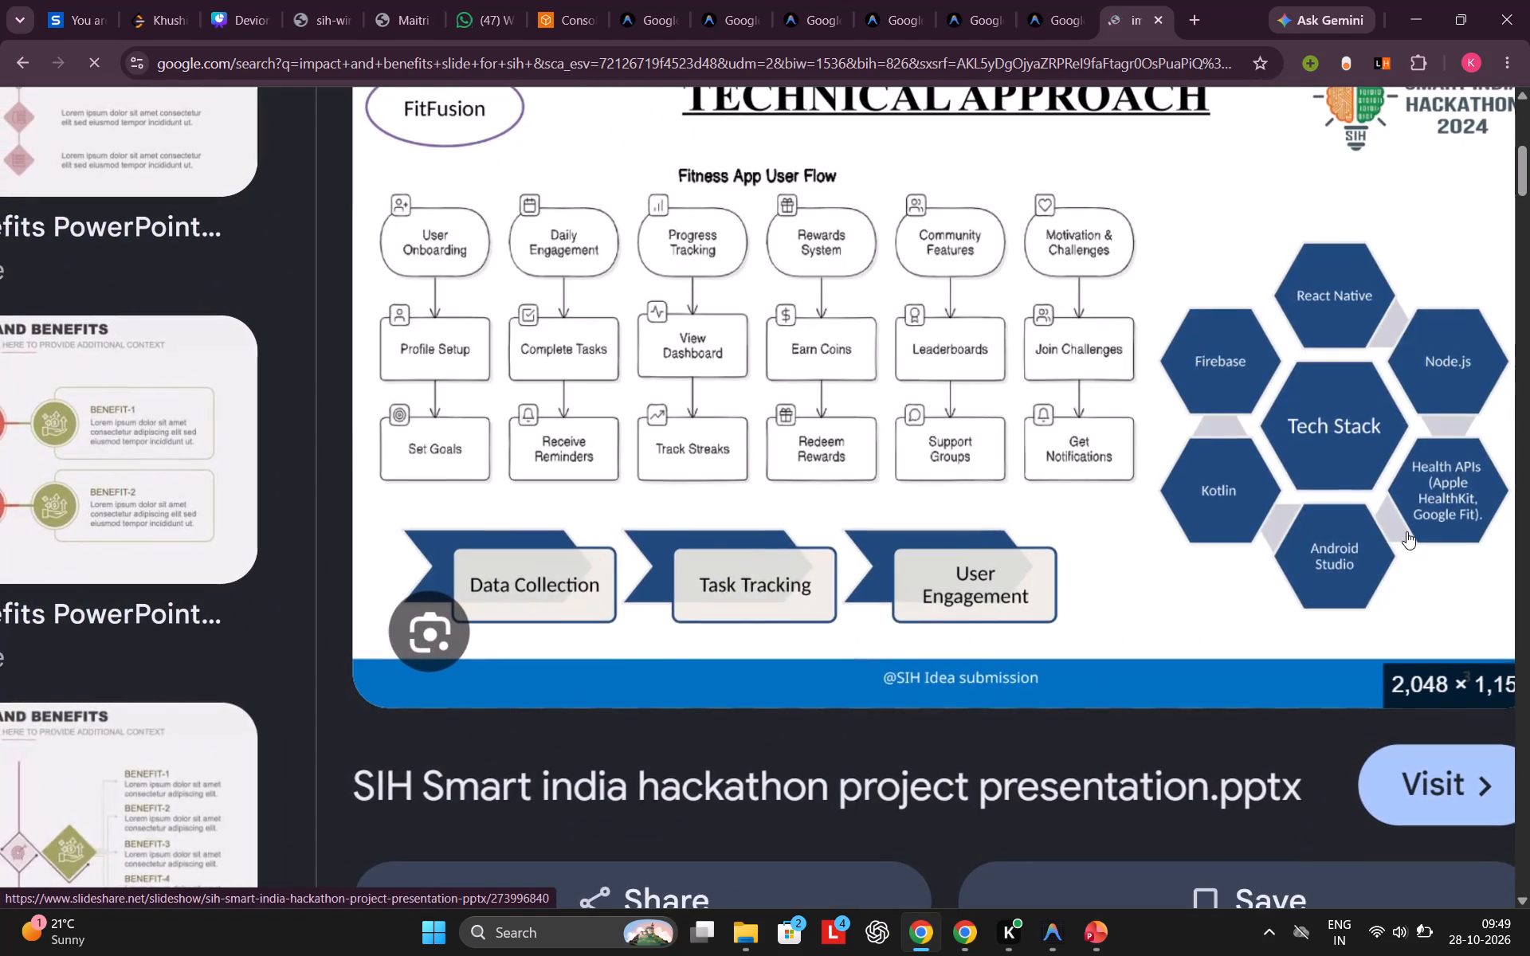
scroll(1406, 531, left, 1)
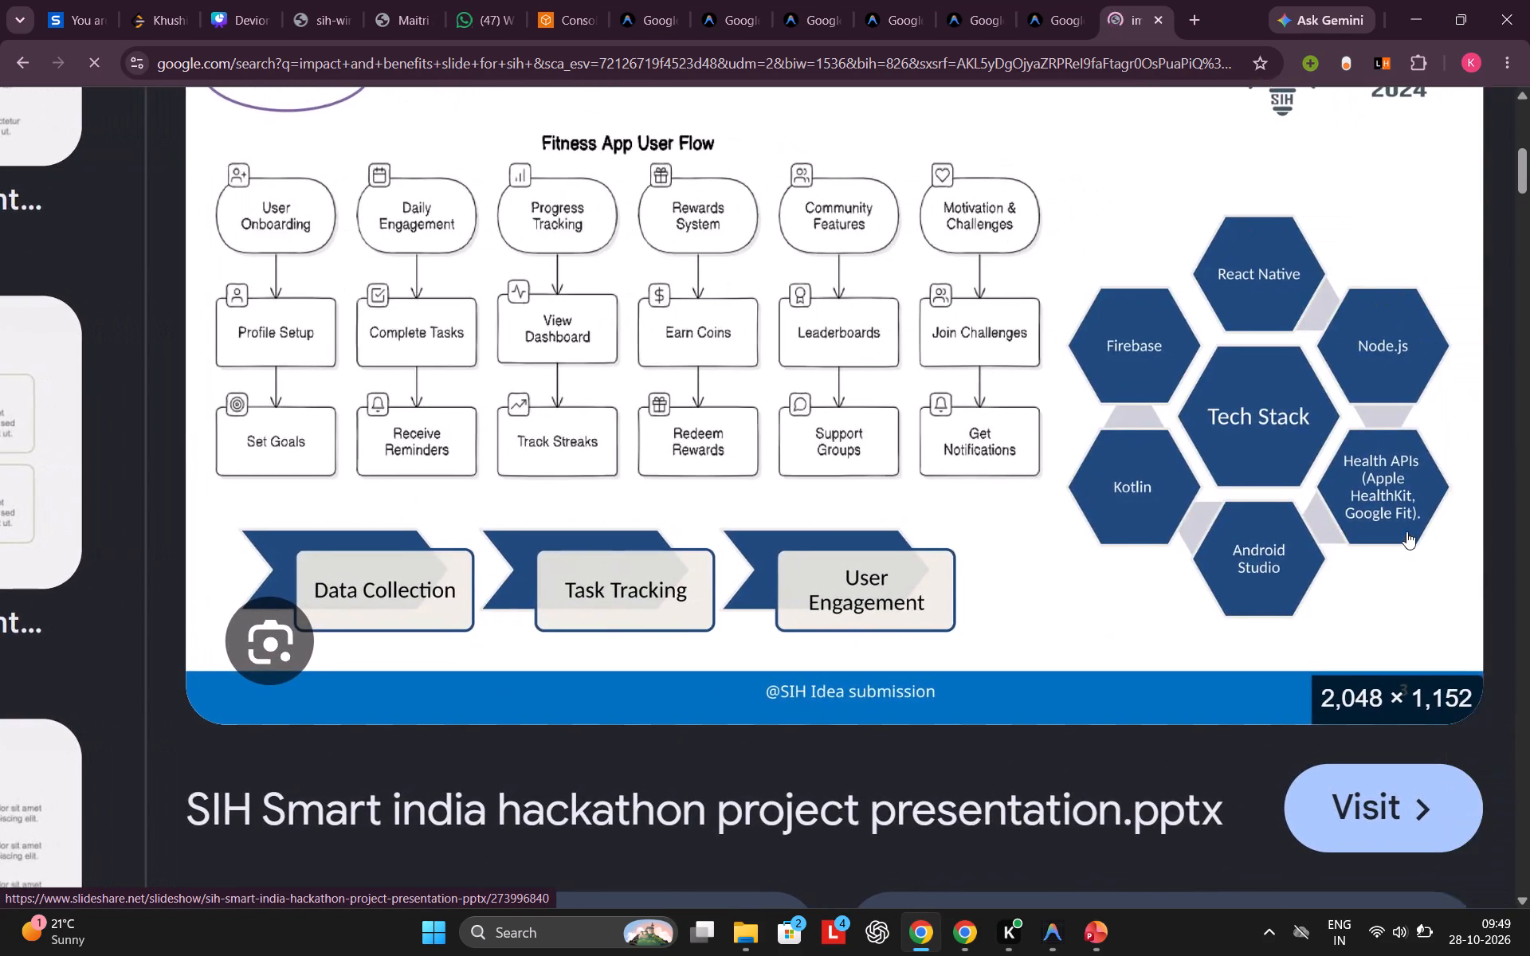
scroll(1406, 531, left, 1)
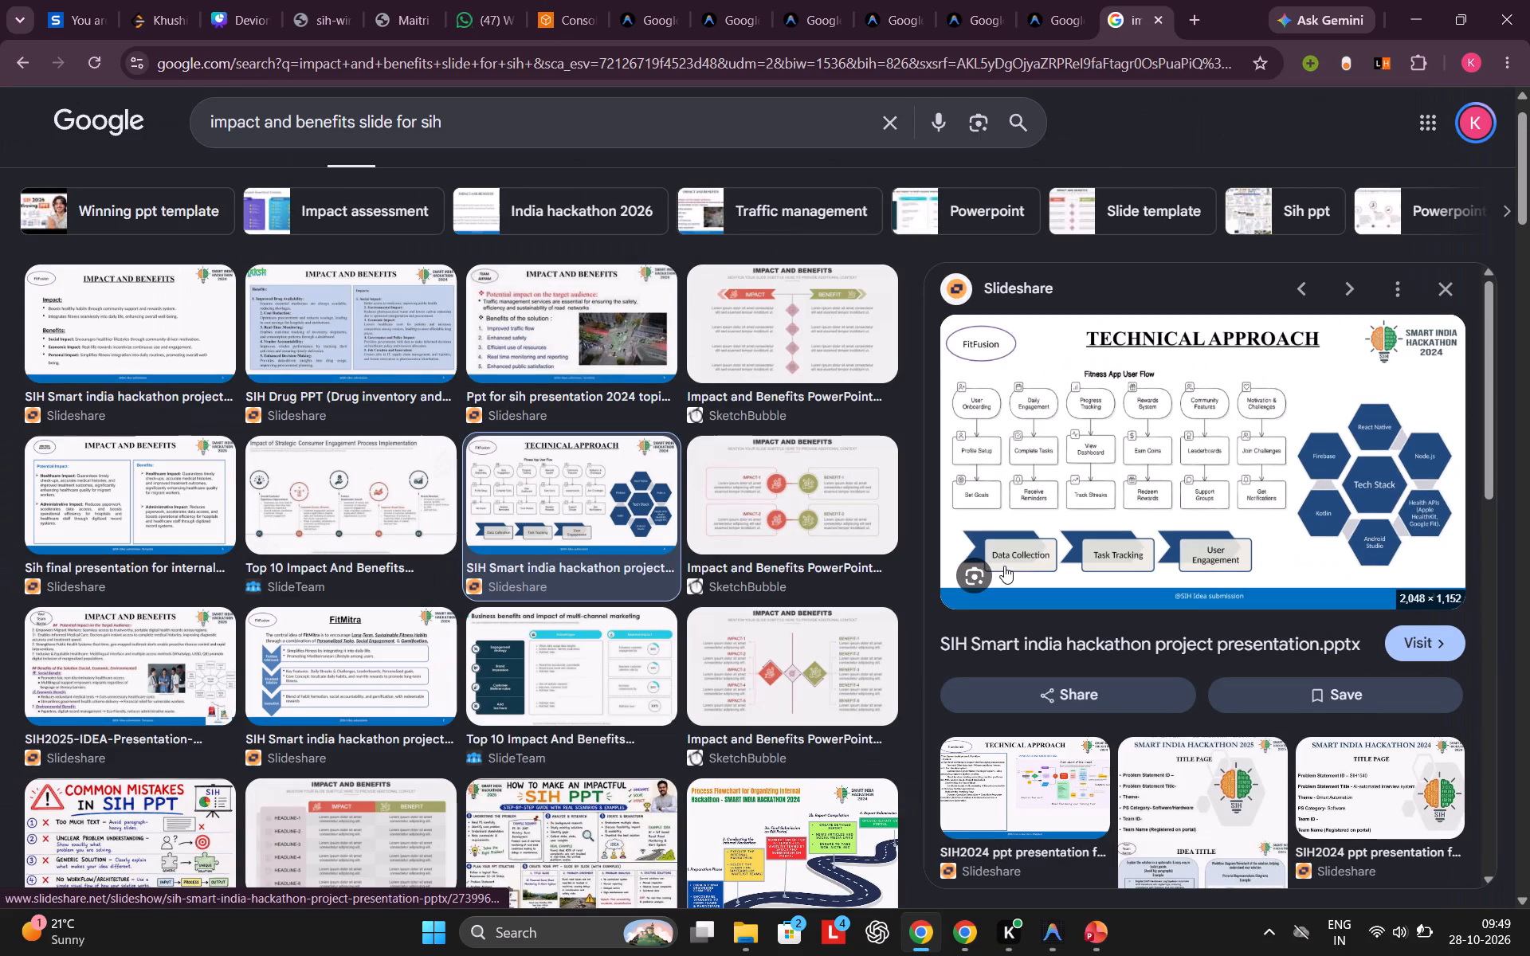
scroll(553, 742, down, 1)
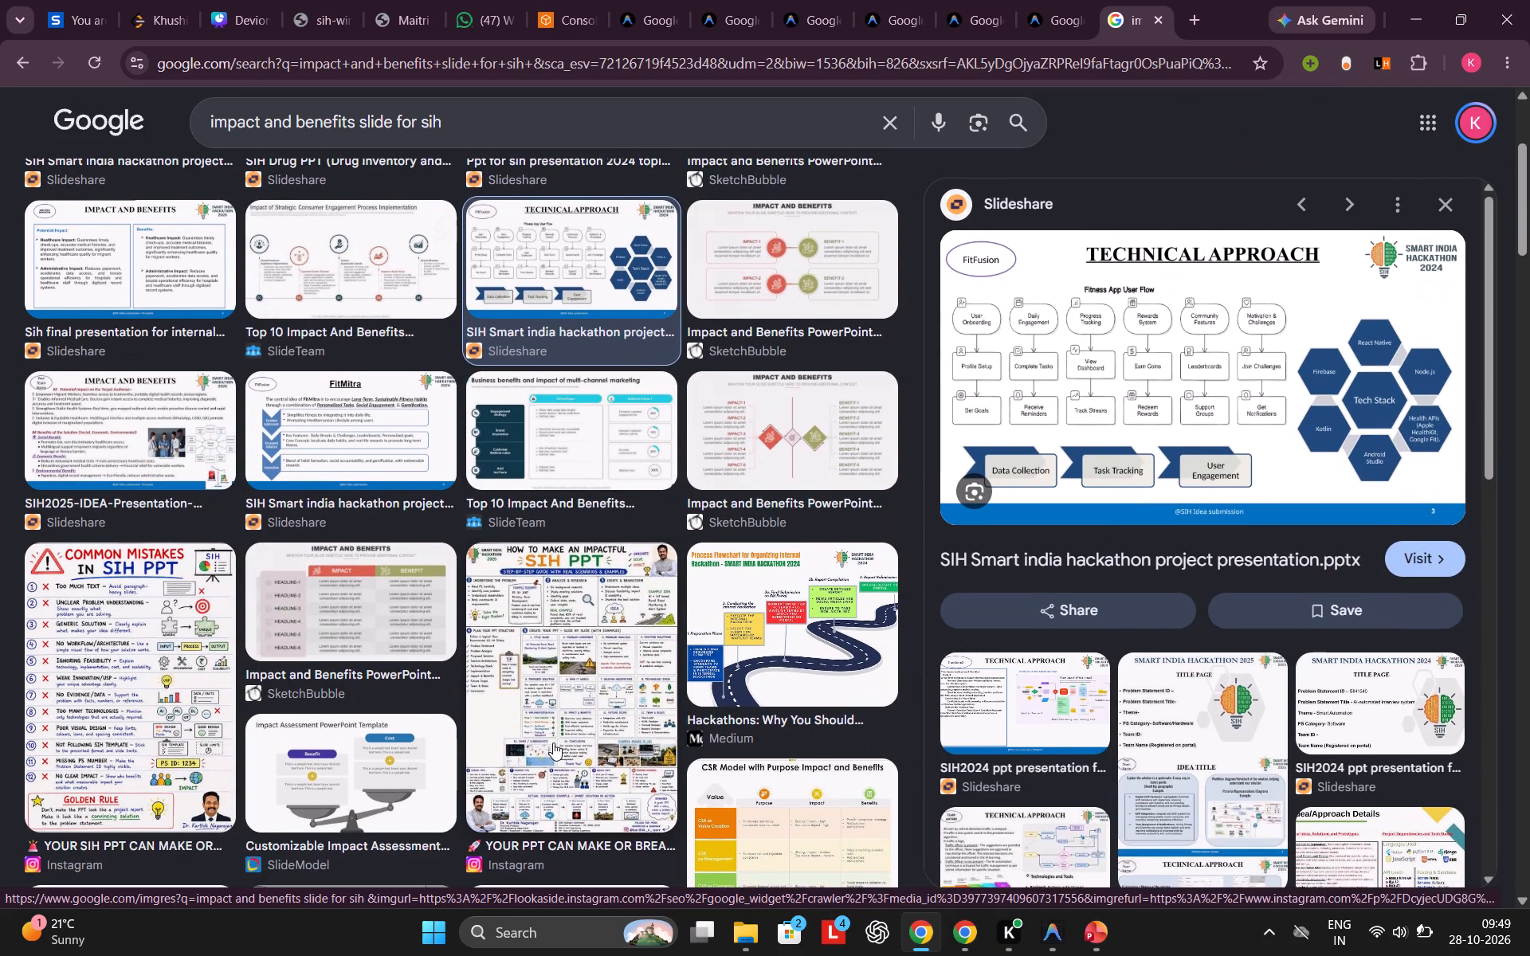
scroll(553, 742, down, 2)
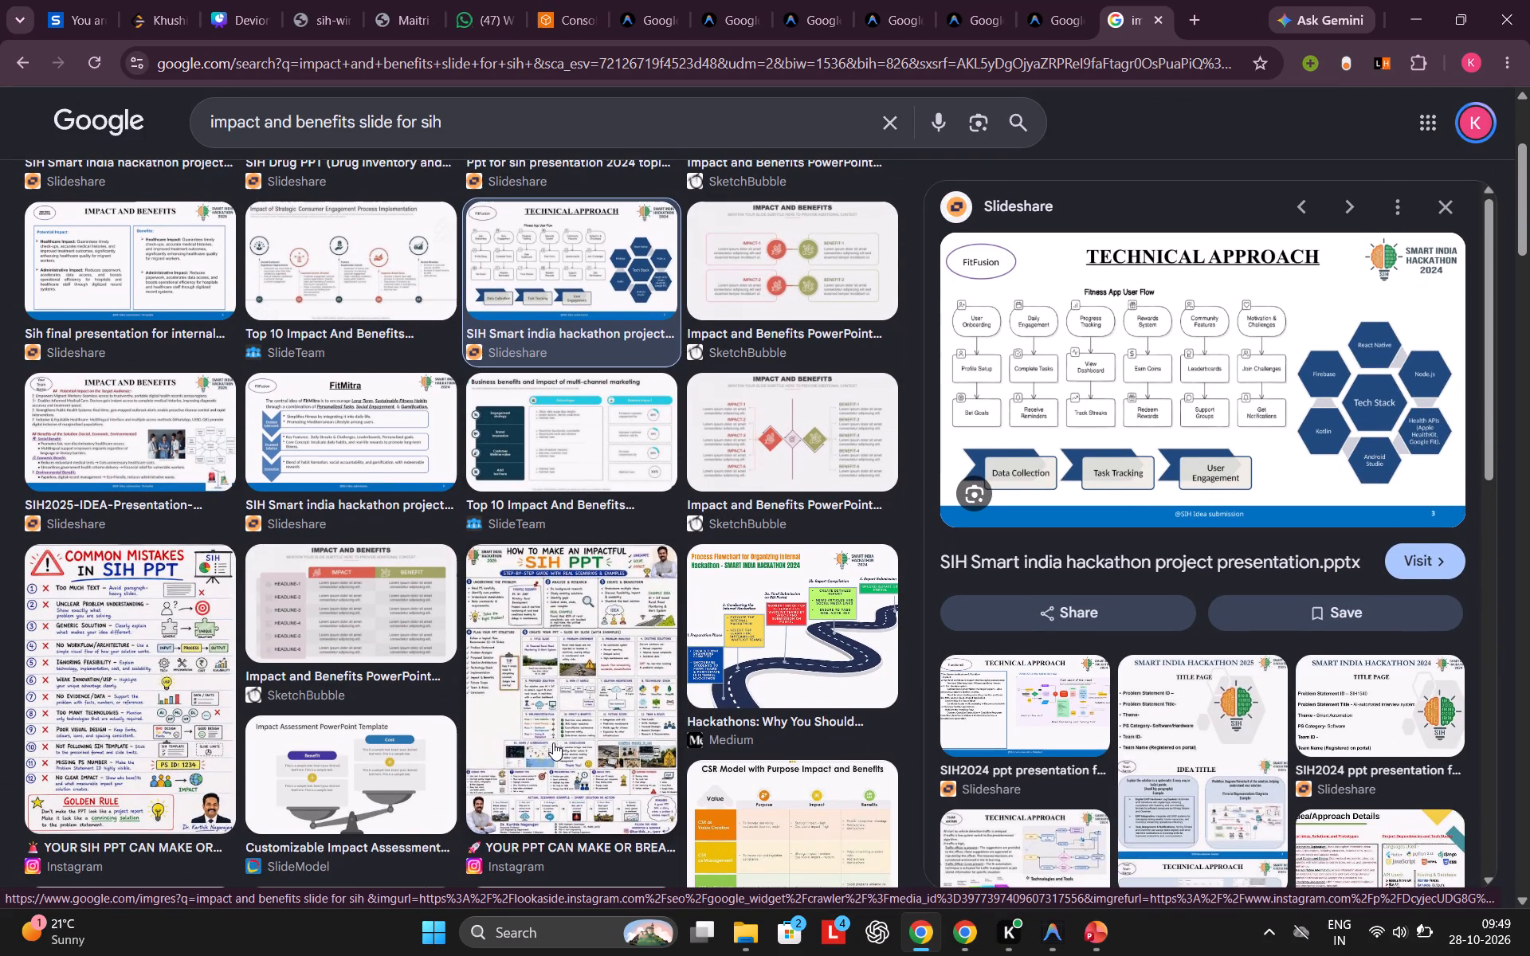
Read the "How to Make an Impactful SIH PPT" and "Common Mistakes in SIH PPT" infographics, closing the preview when done.
click(529, 666)
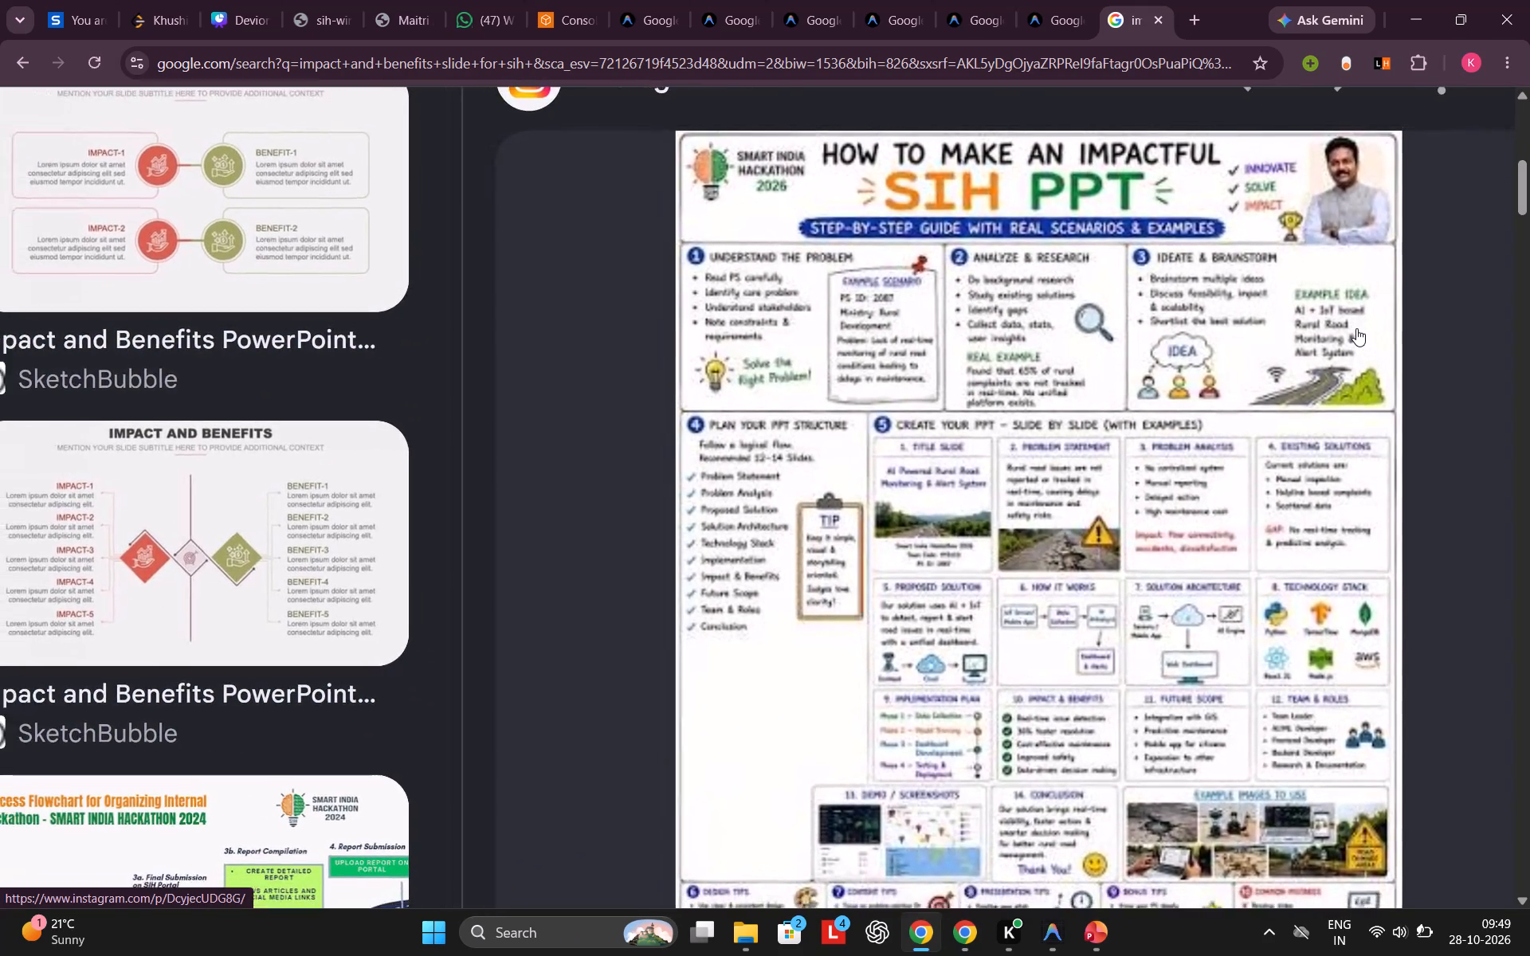
scroll(543, 426, down, 4)
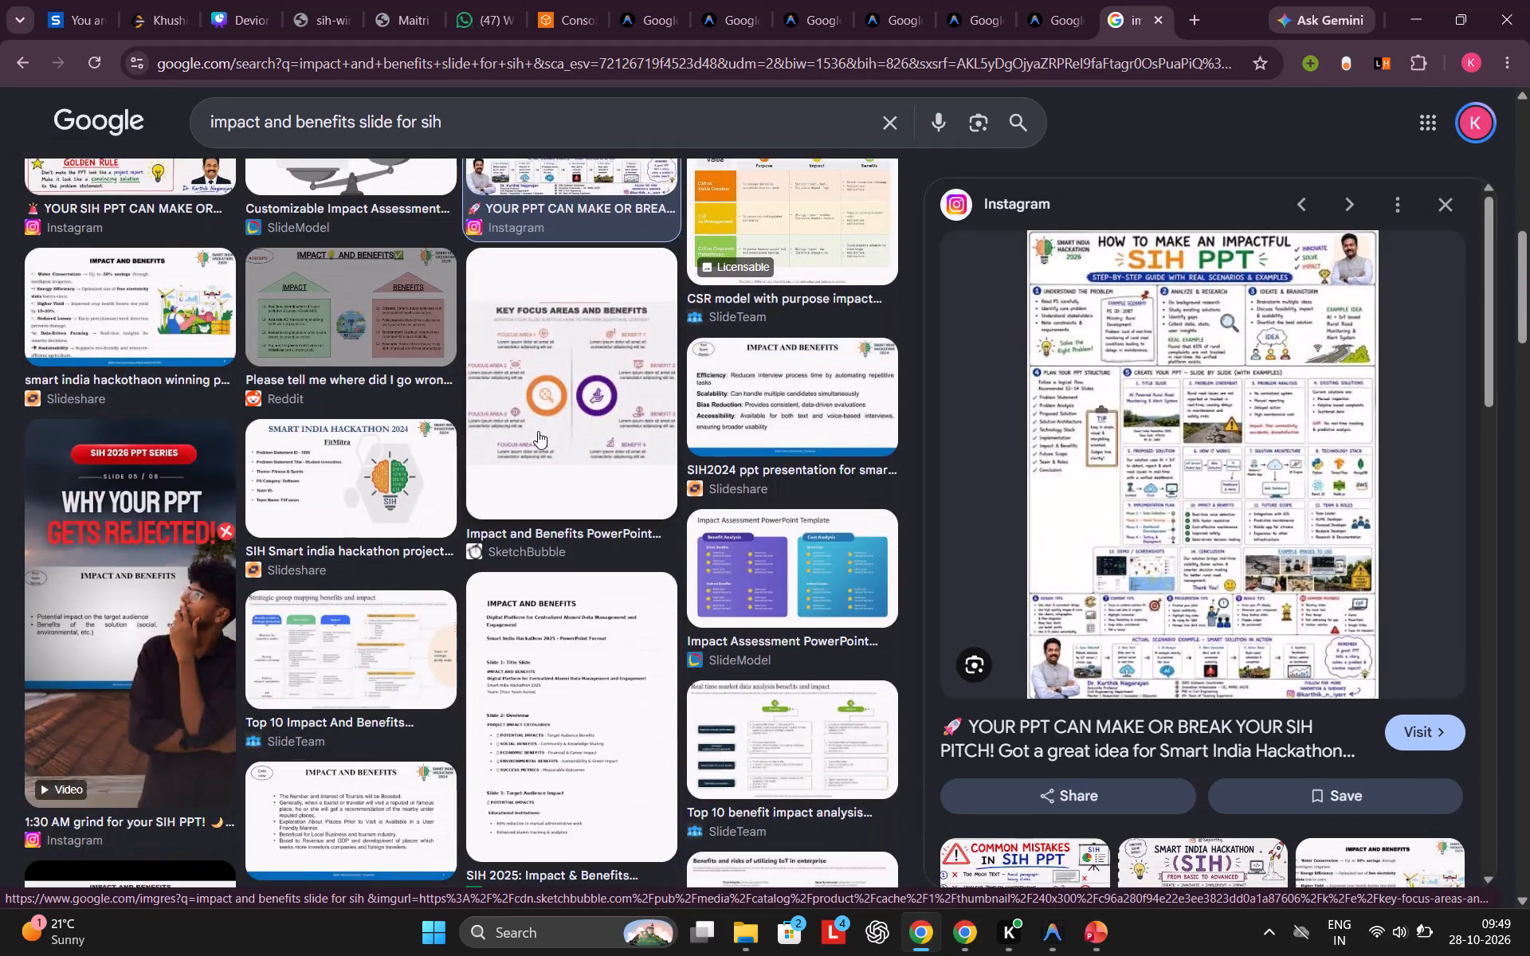
scroll(537, 432, up, 2)
click(203, 361)
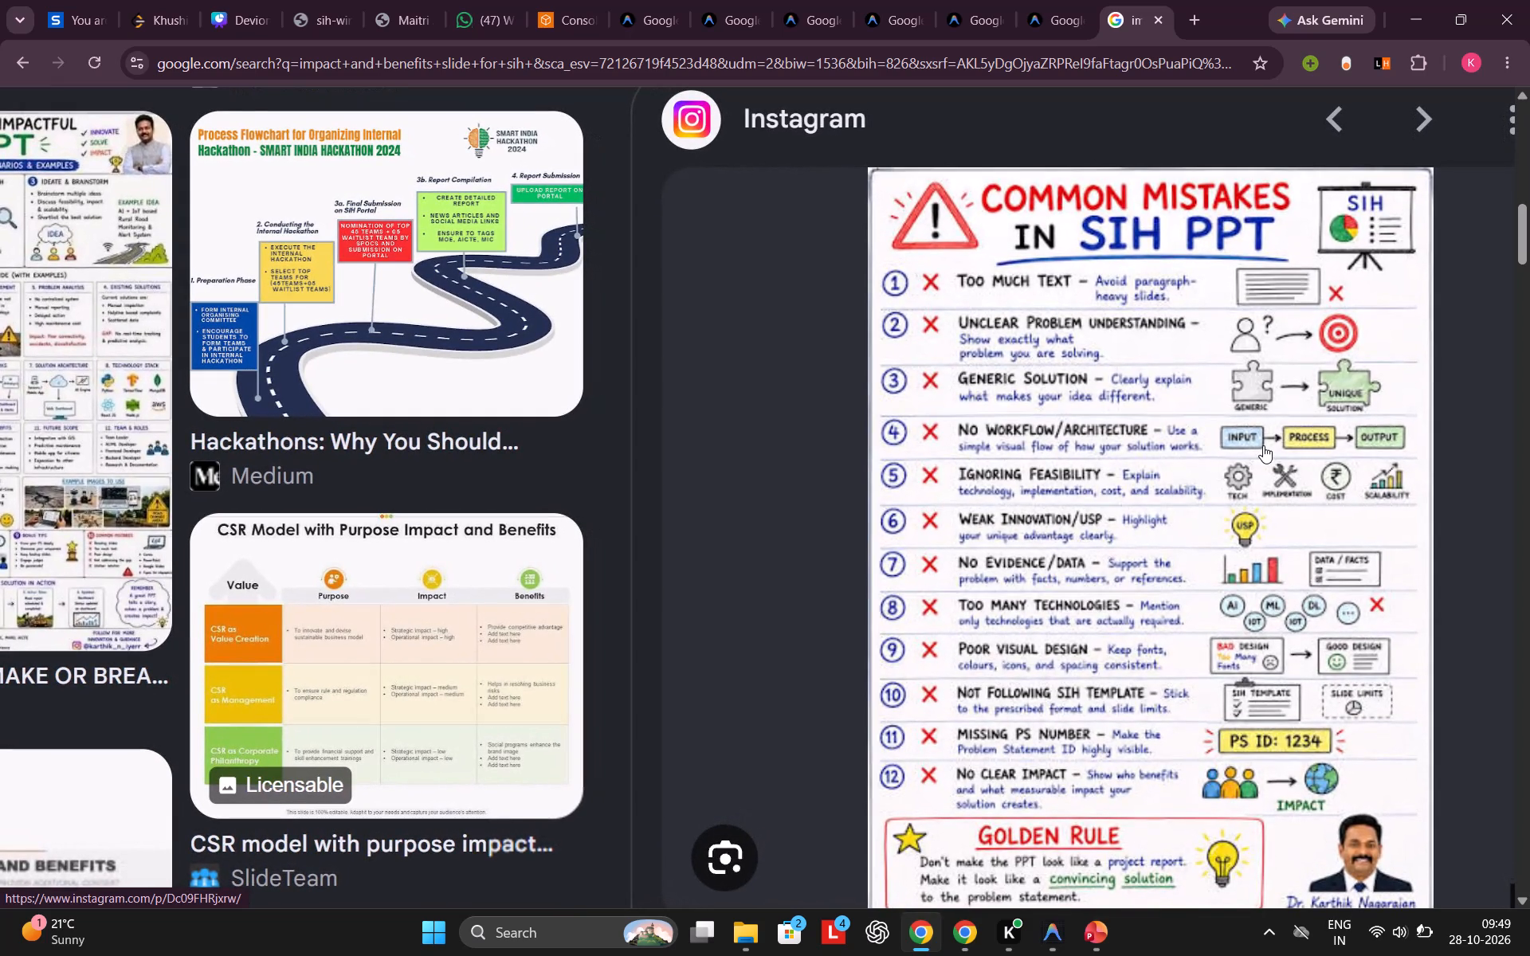
scroll(1263, 445, down, 1)
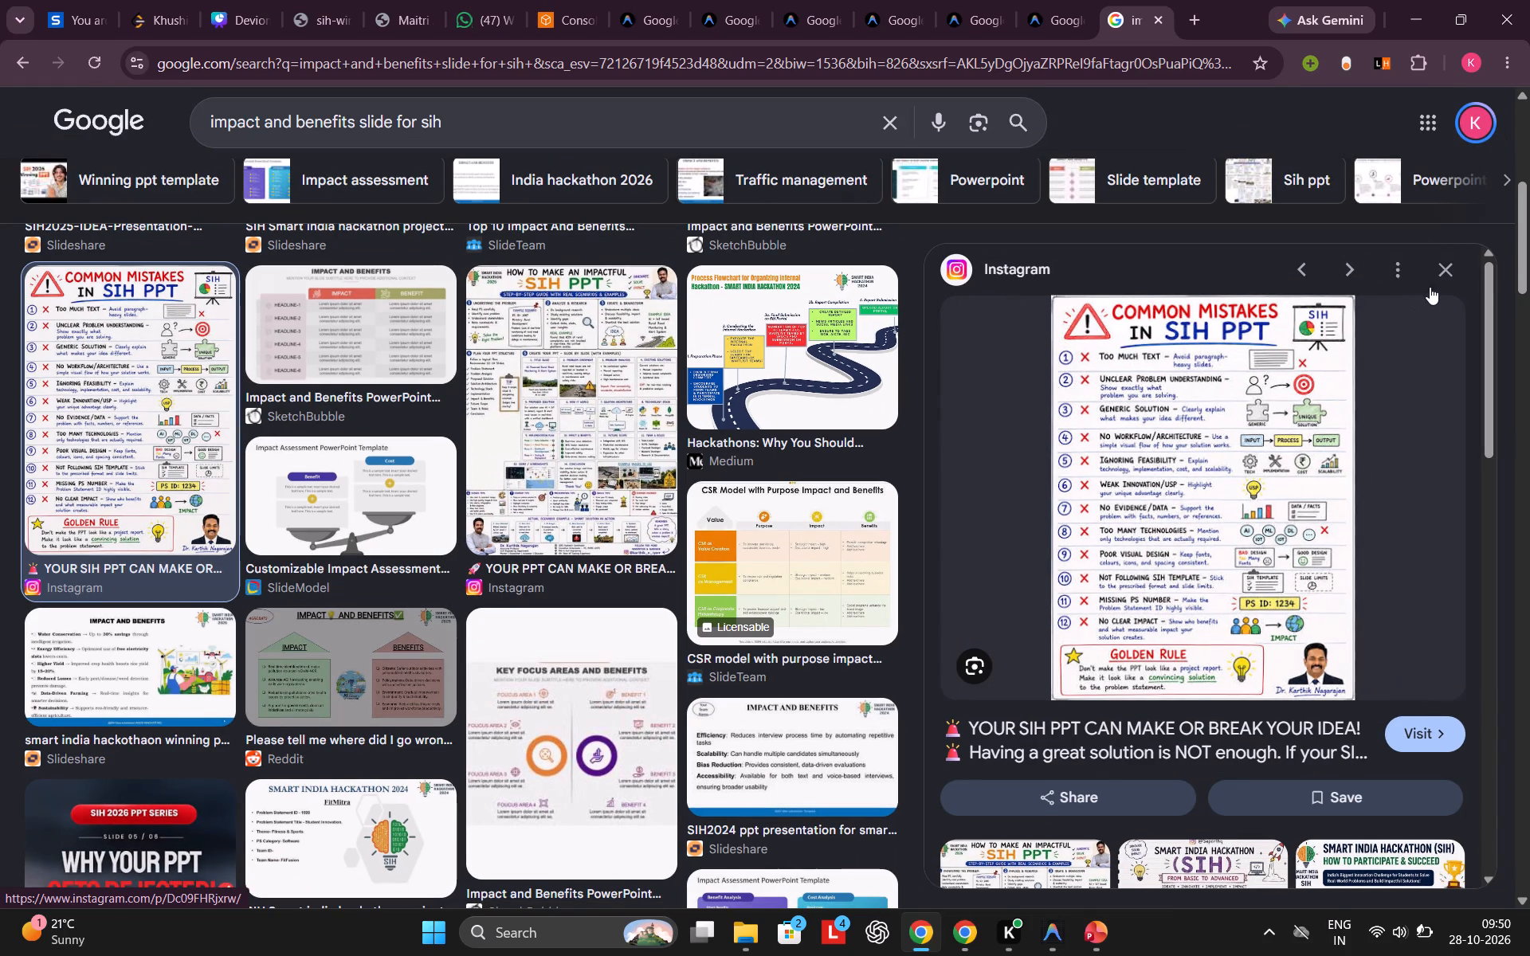
click(1440, 280)
Look further through the image results and examine the layout of the "Benefits and risks of utilizing IoT in enterprise" template.
scroll(845, 629, down, 1)
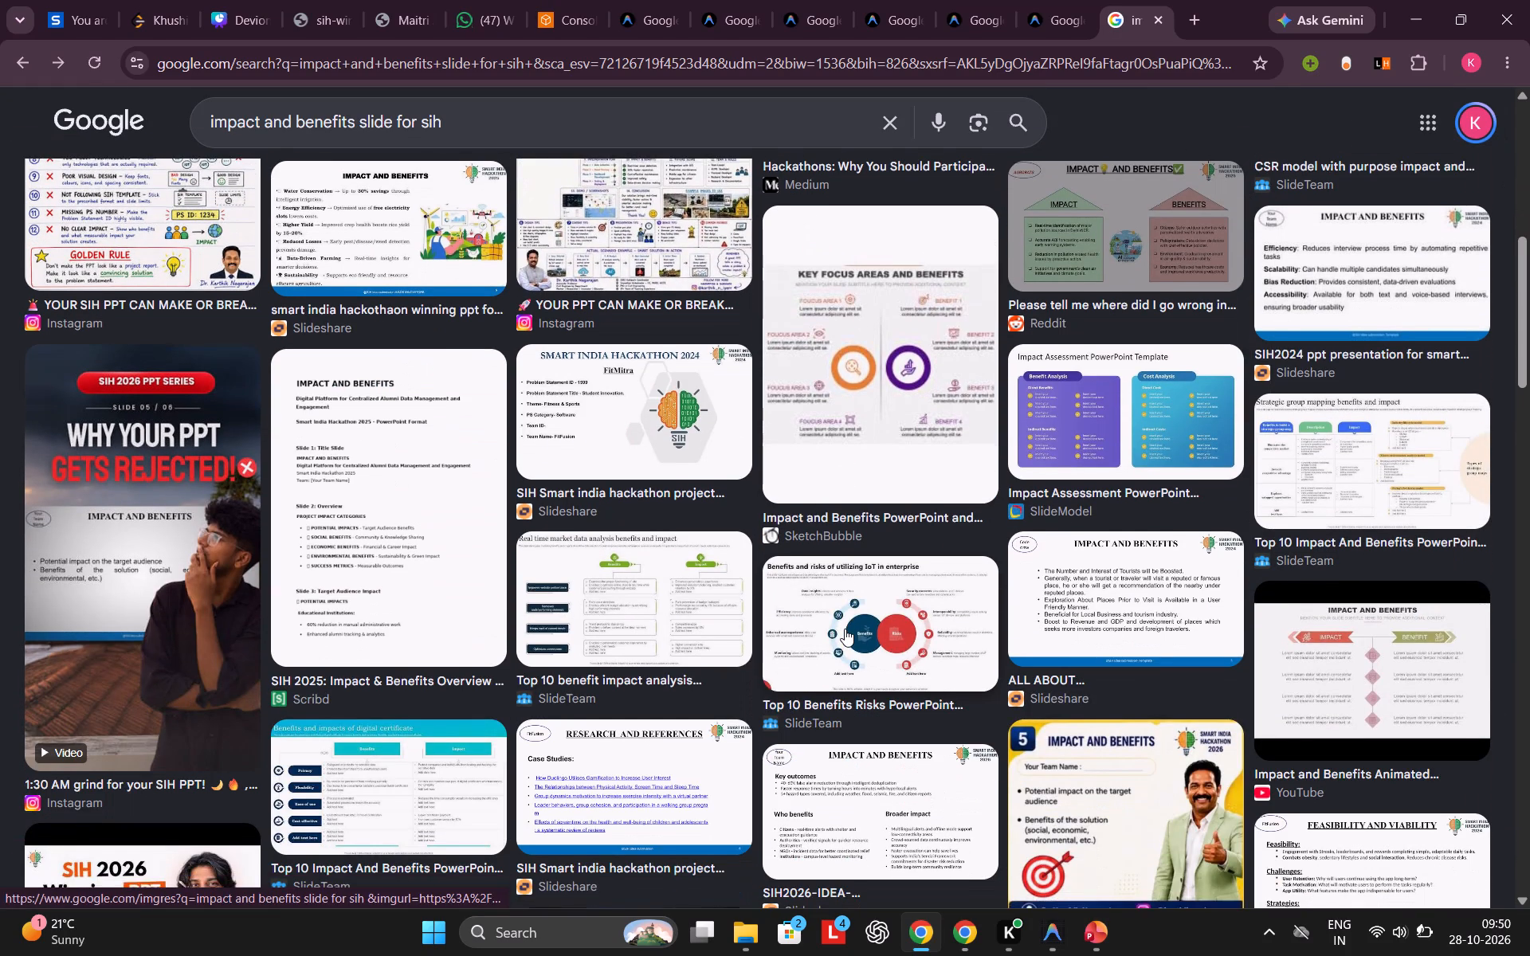
scroll(845, 629, down, 2)
click(845, 629)
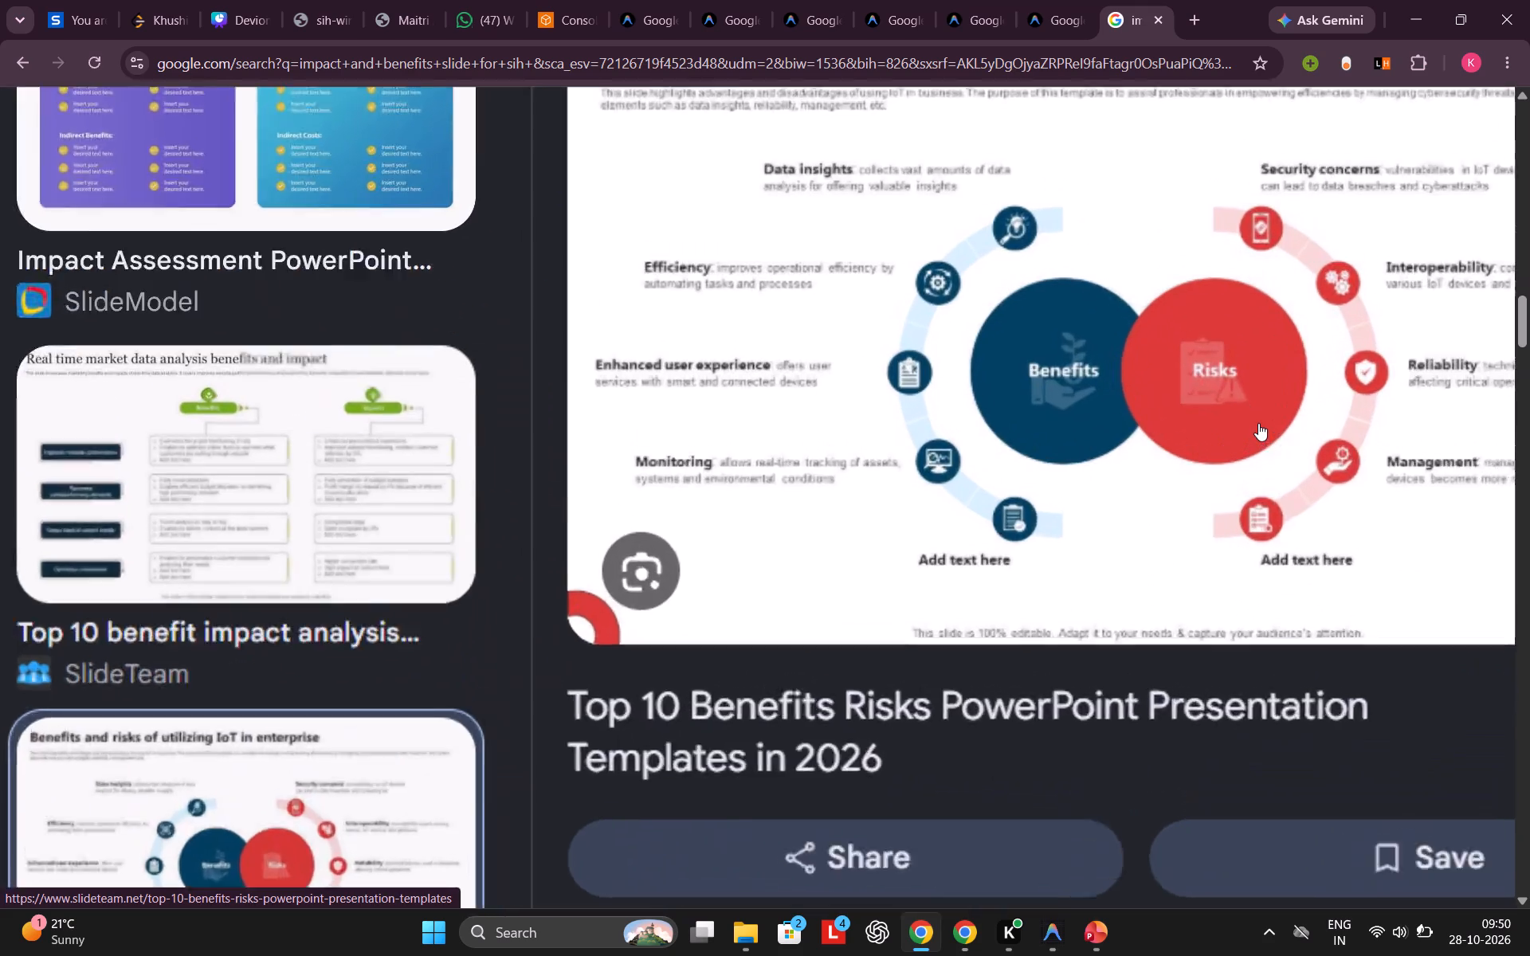
scroll(1198, 358, up, 1)
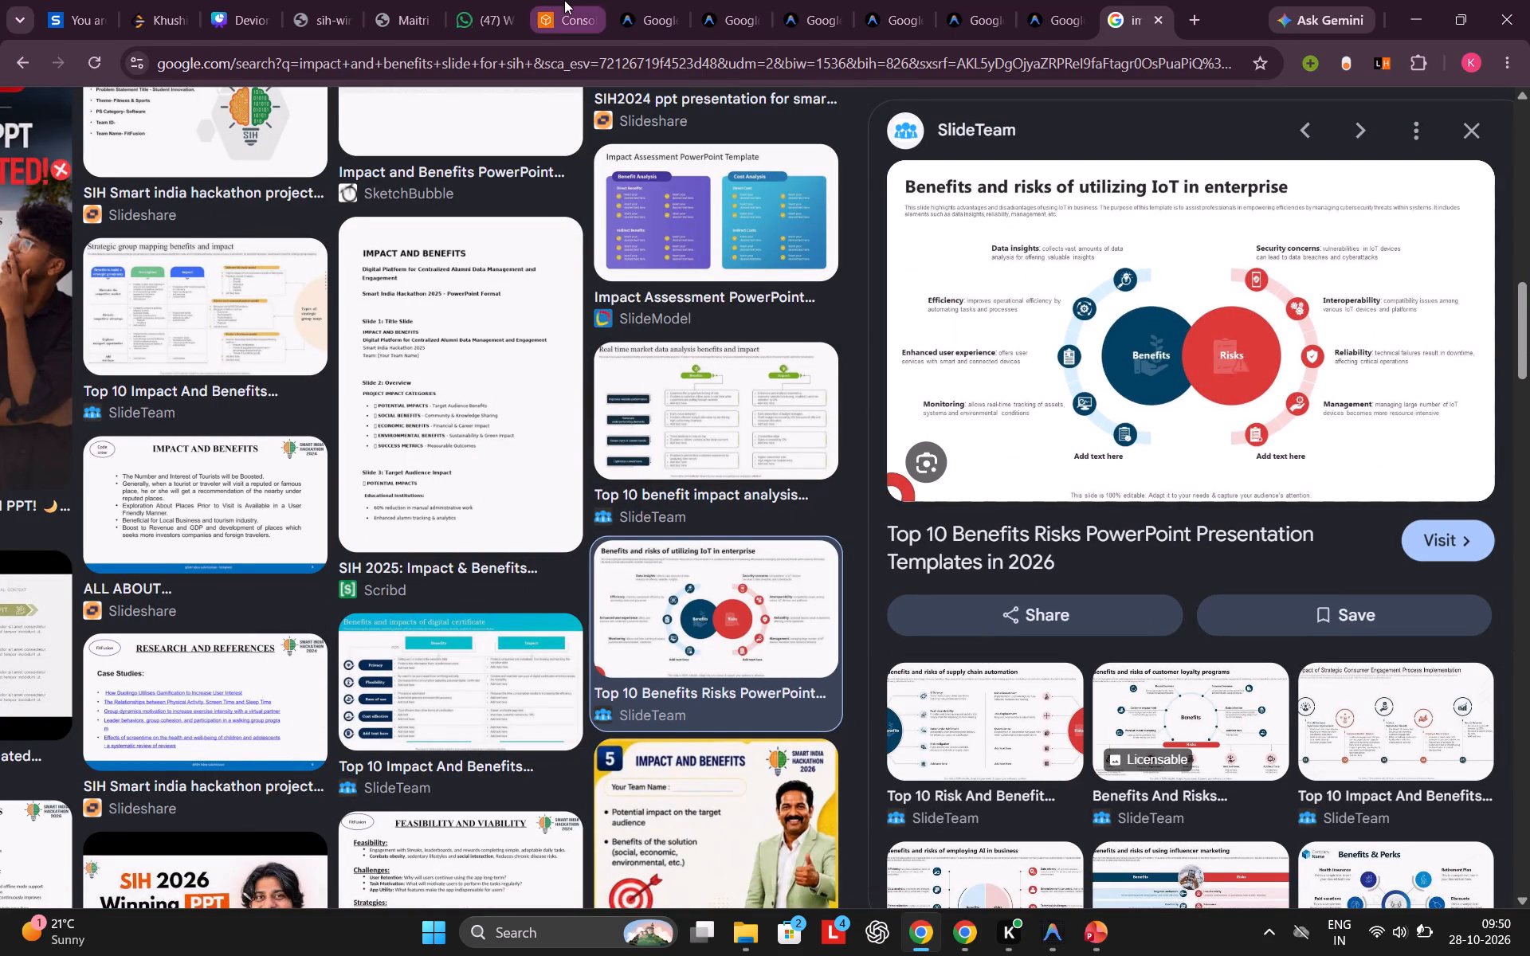
In the Canva Devion presentation, delete the two-bullet placeholder text on slide 5, Impact and Benefits, along with its text box.
click(241, 0)
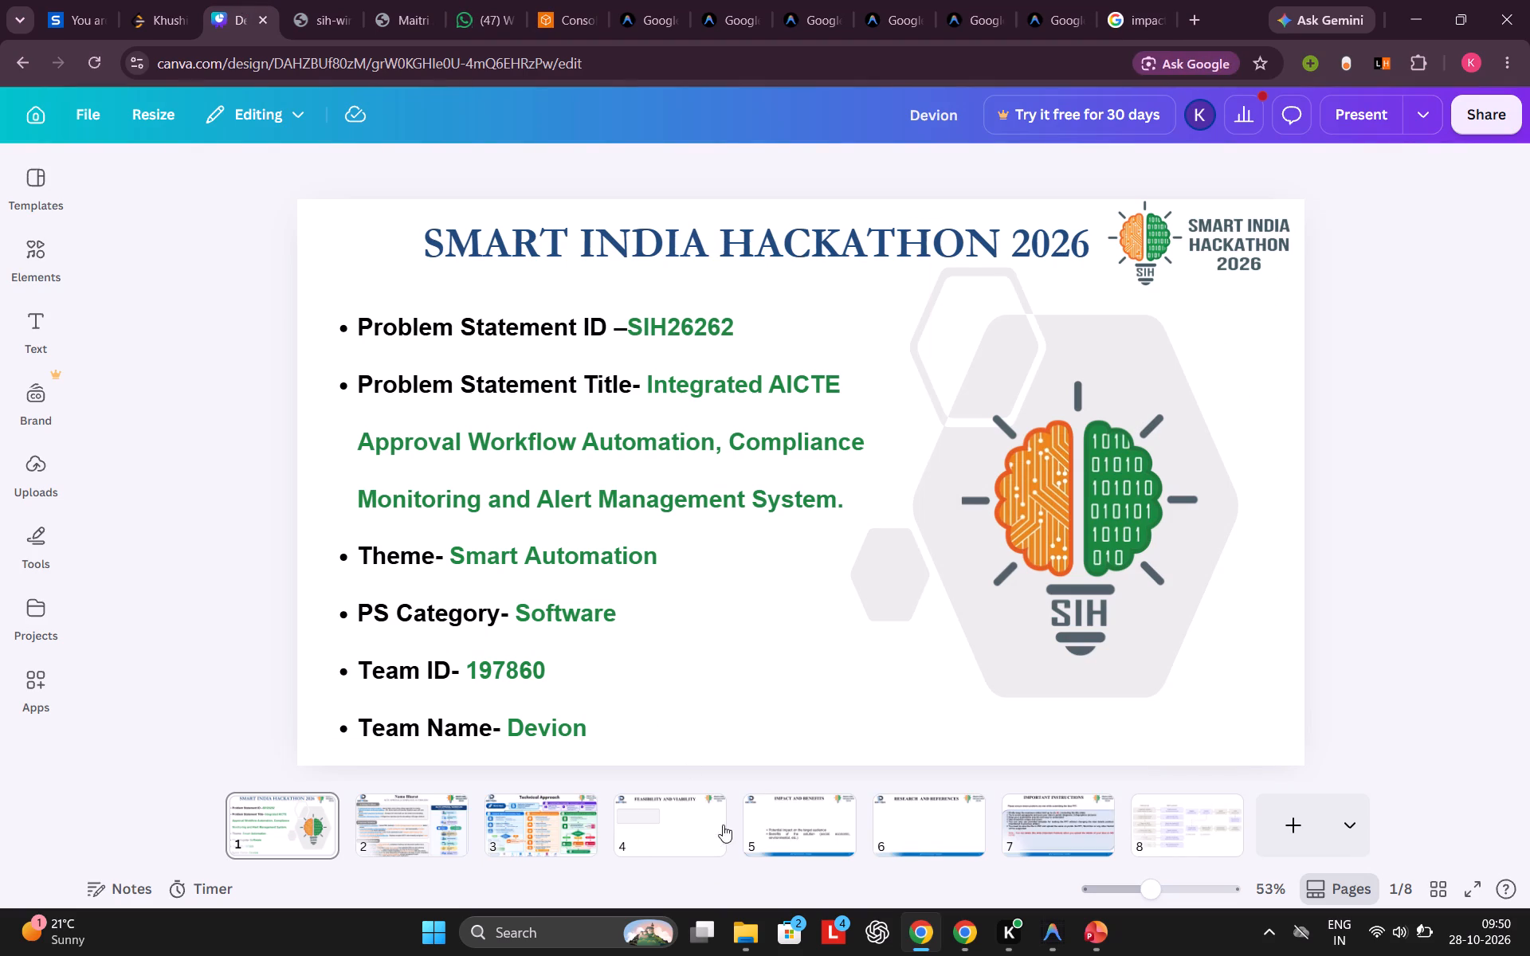
click(803, 823)
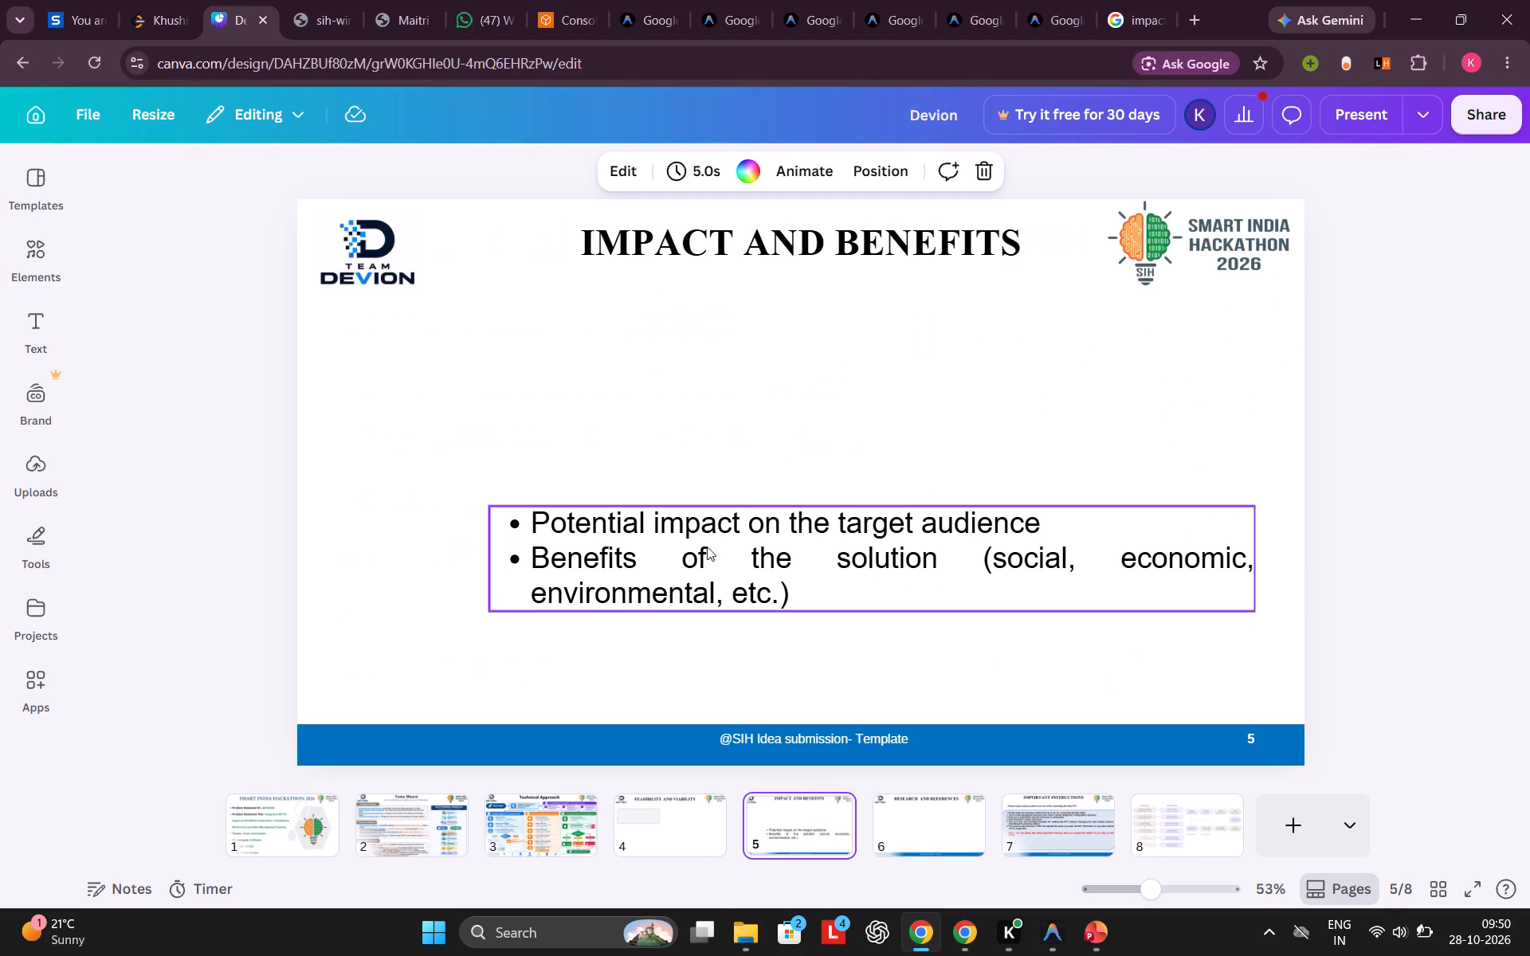
click(705, 552)
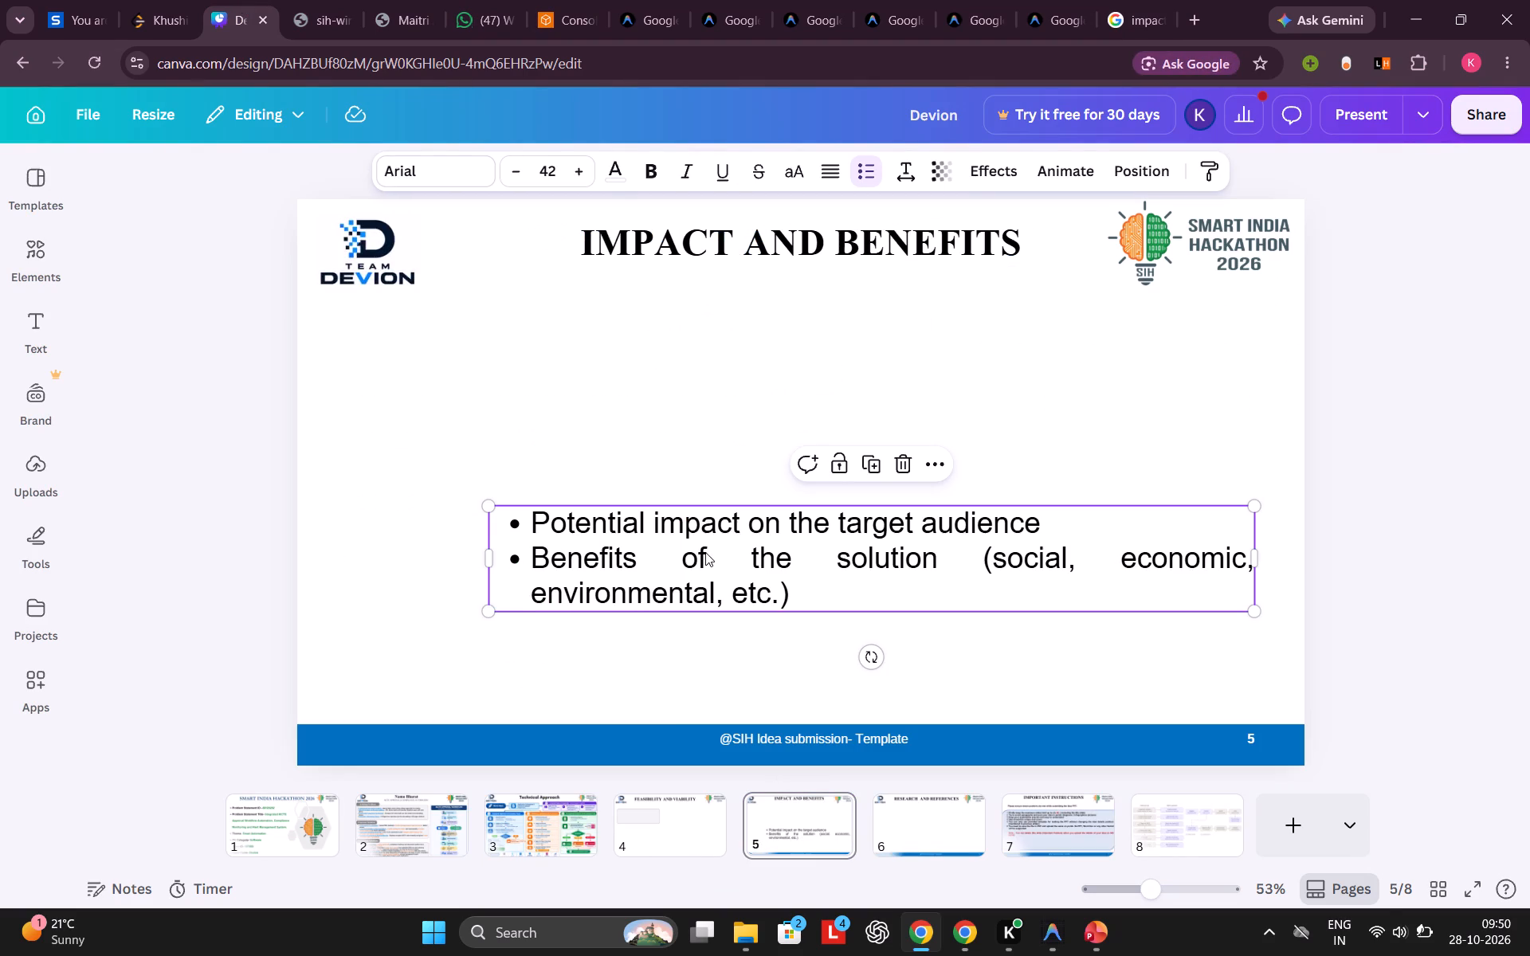
click(1038, 524)
double_click(1038, 524)
click(1038, 524)
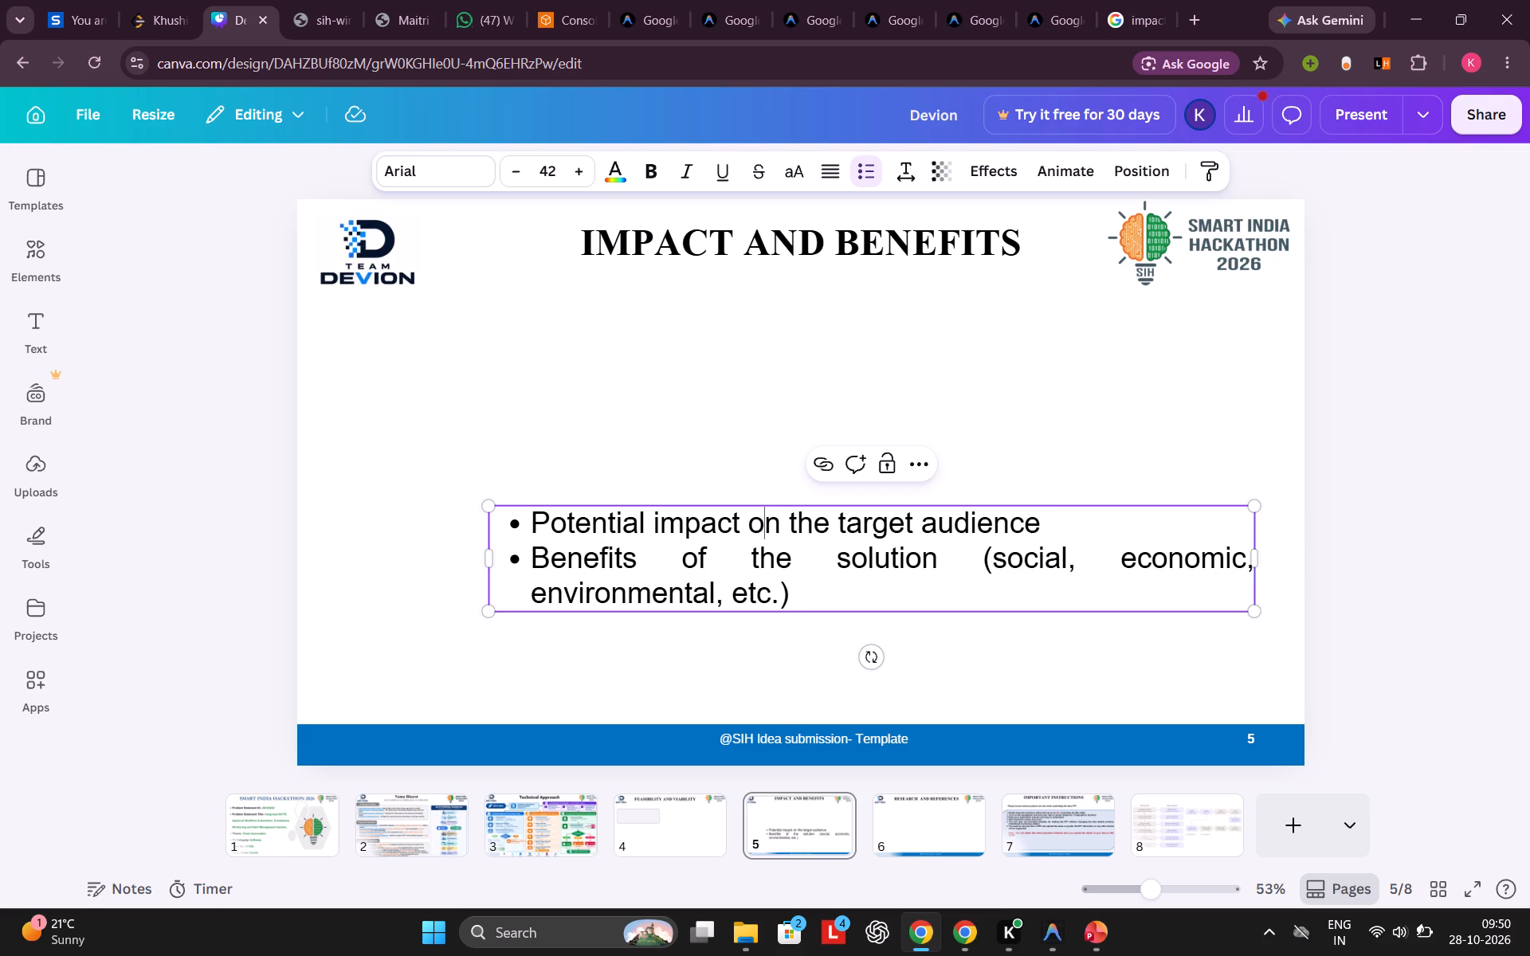
drag(1043, 526, 531, 533)
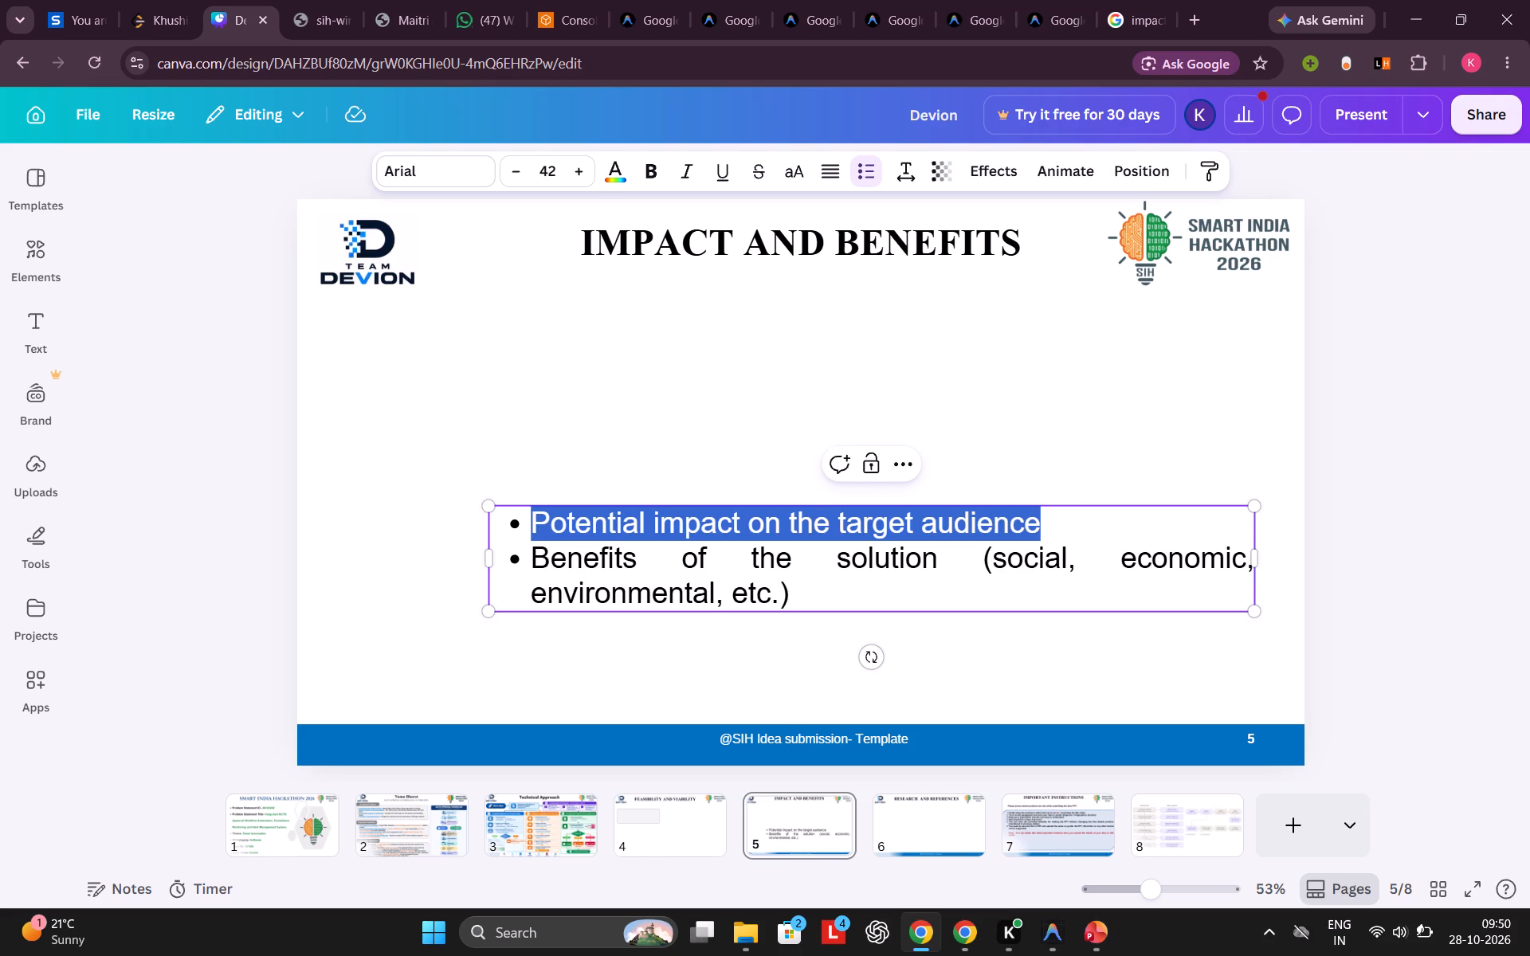
drag(531, 533, 539, 530)
key(ctrl+c)
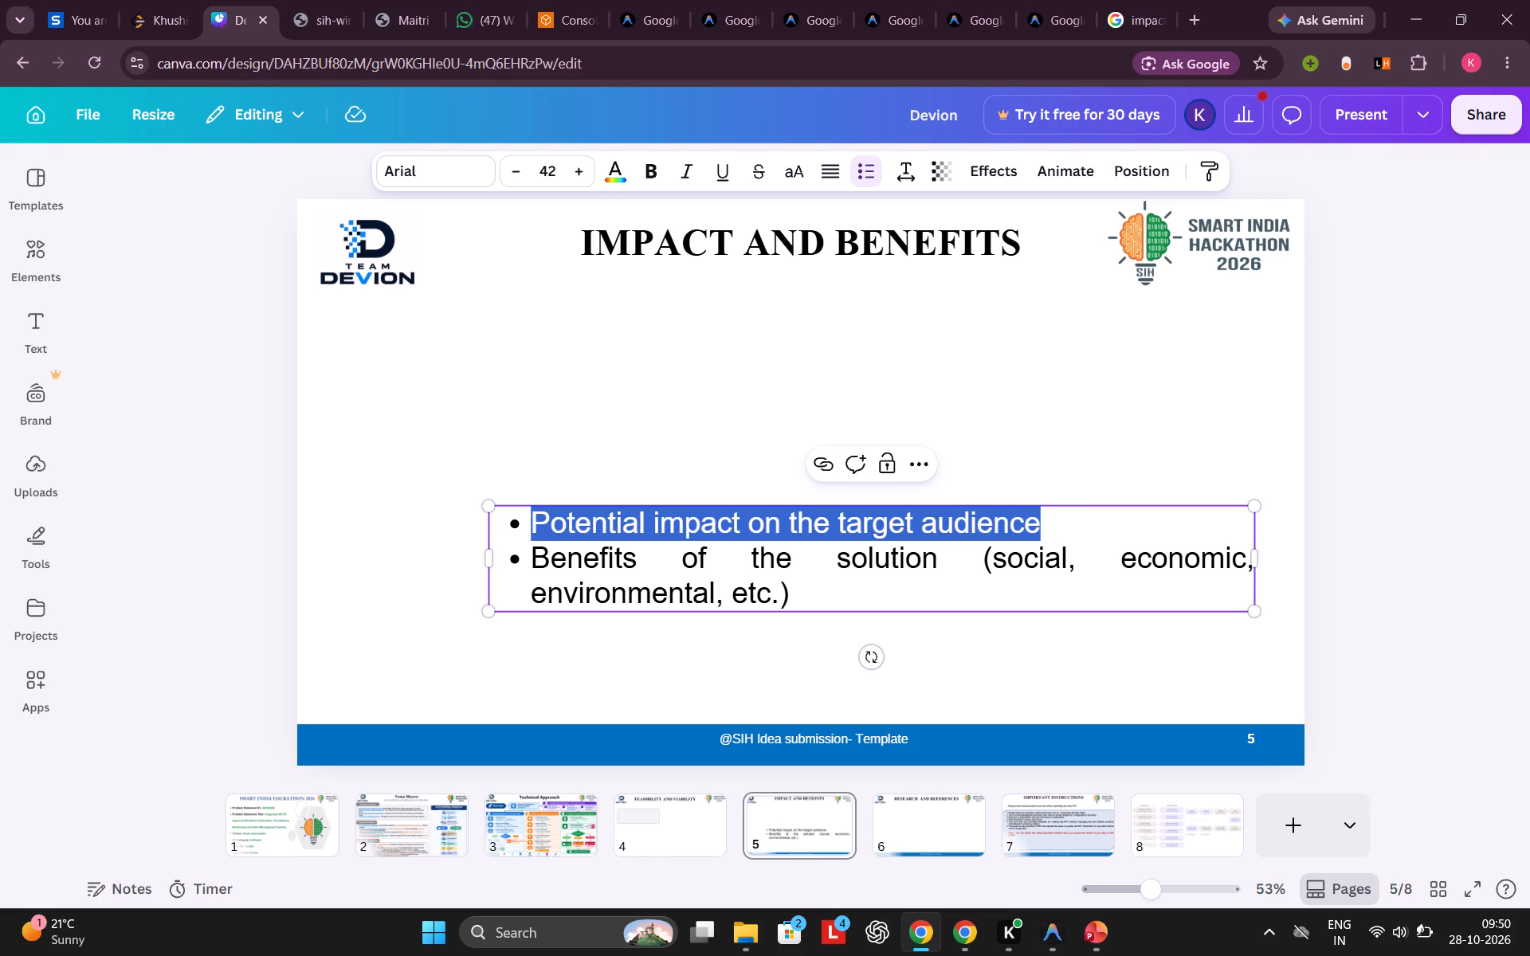
click(950, 576)
key(Delete)
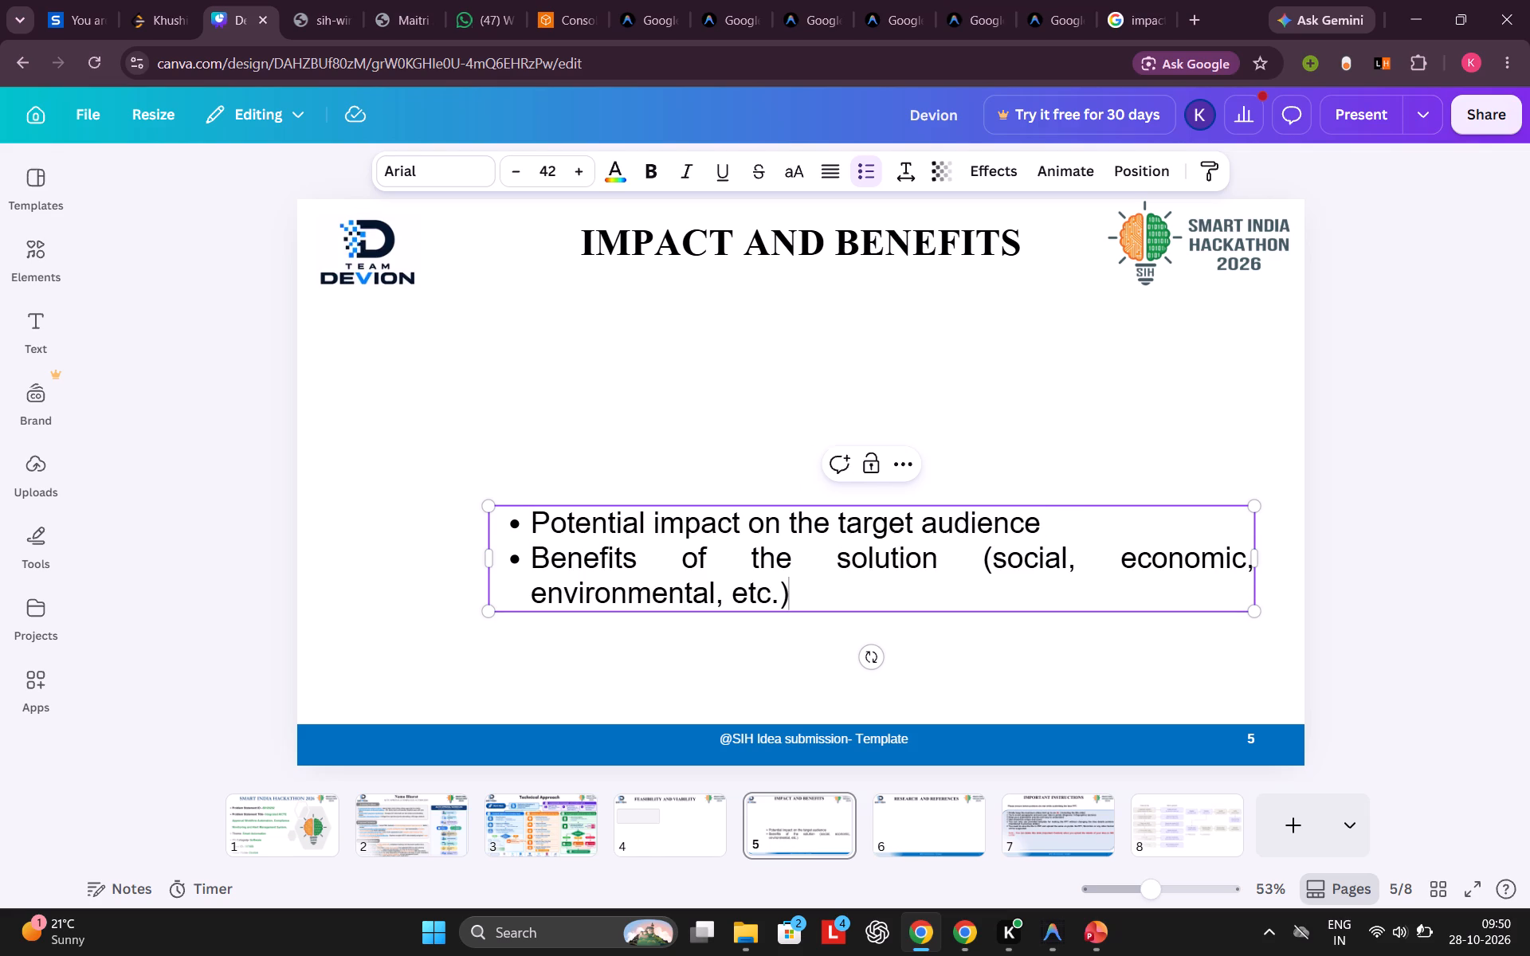
click(962, 506)
drag(814, 584, 464, 494)
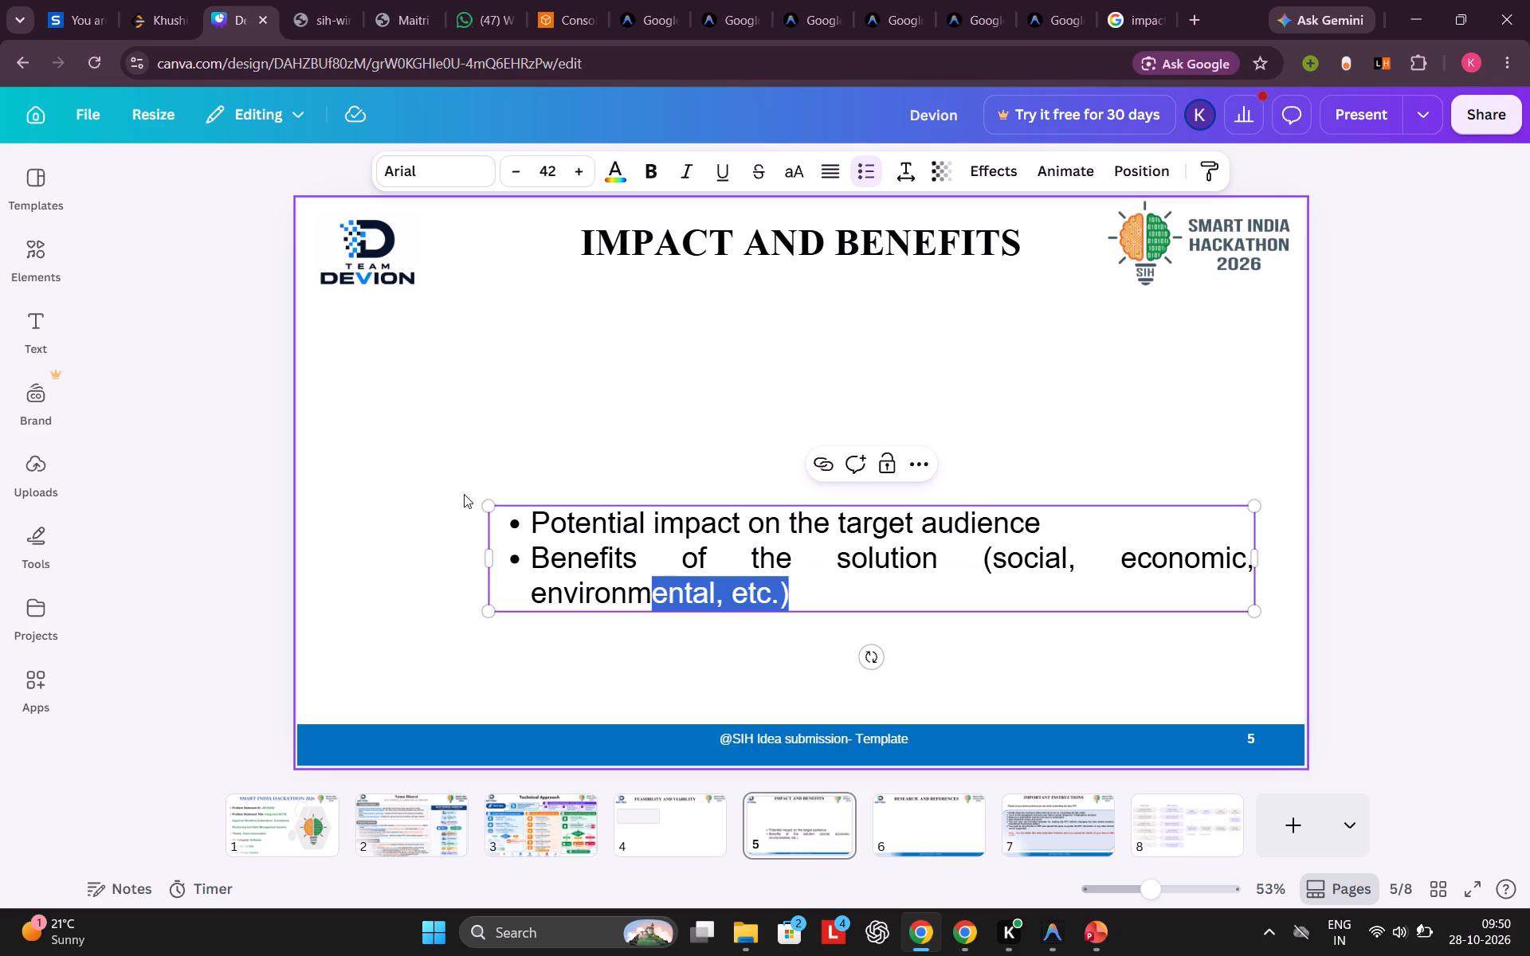
key(BackSpace)
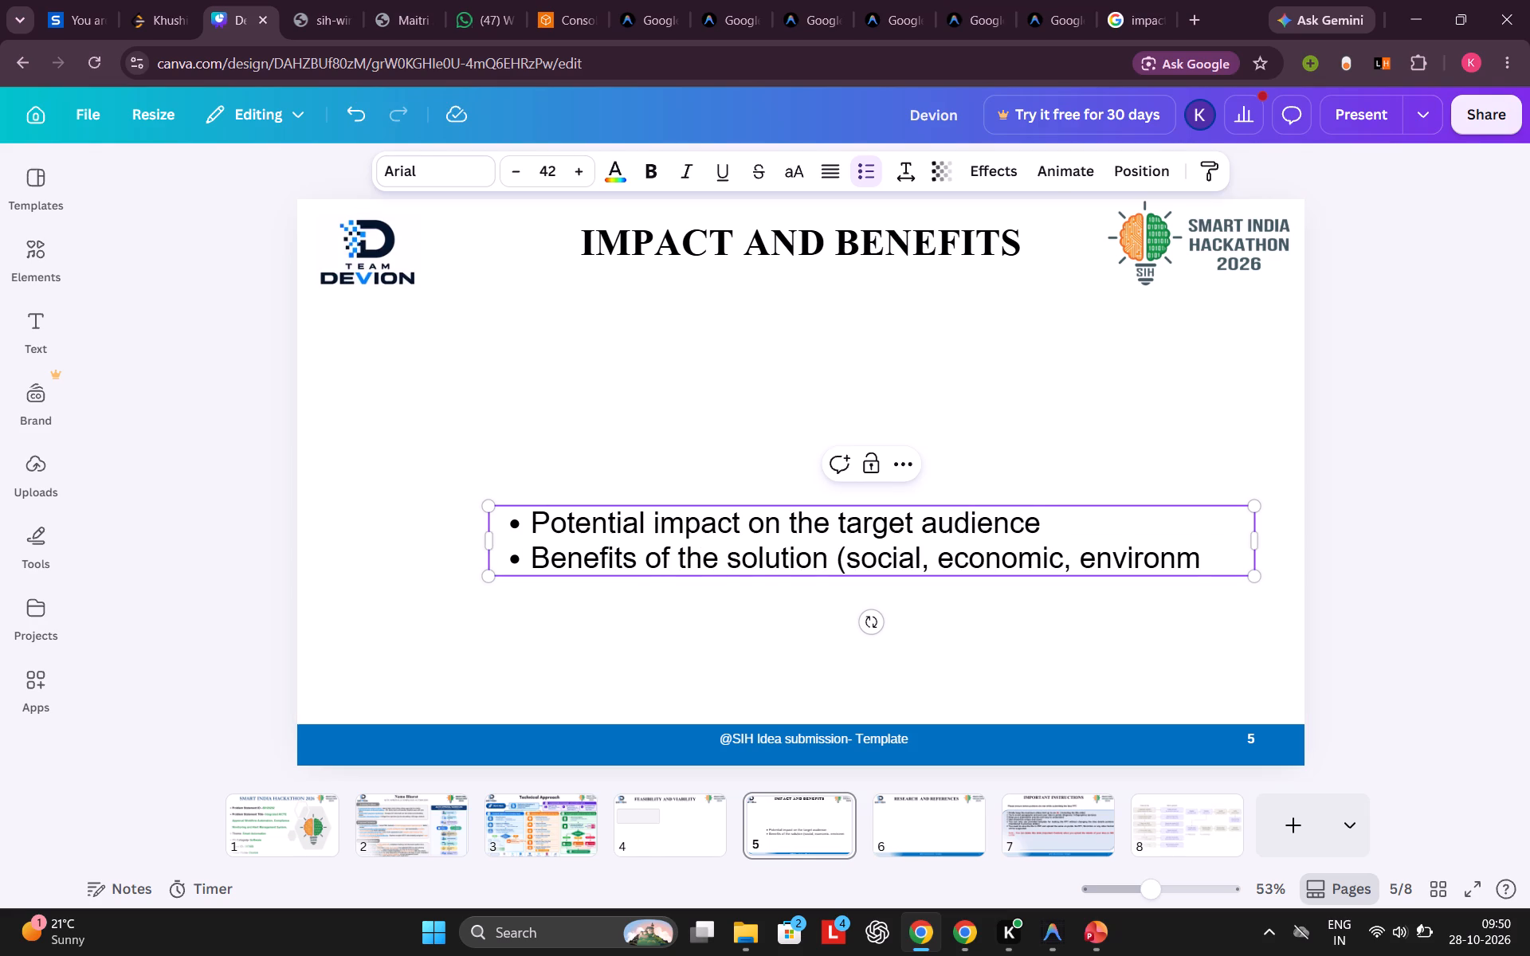
drag(1208, 558, 536, 505)
key(BackSpace)
key(BackSpace)
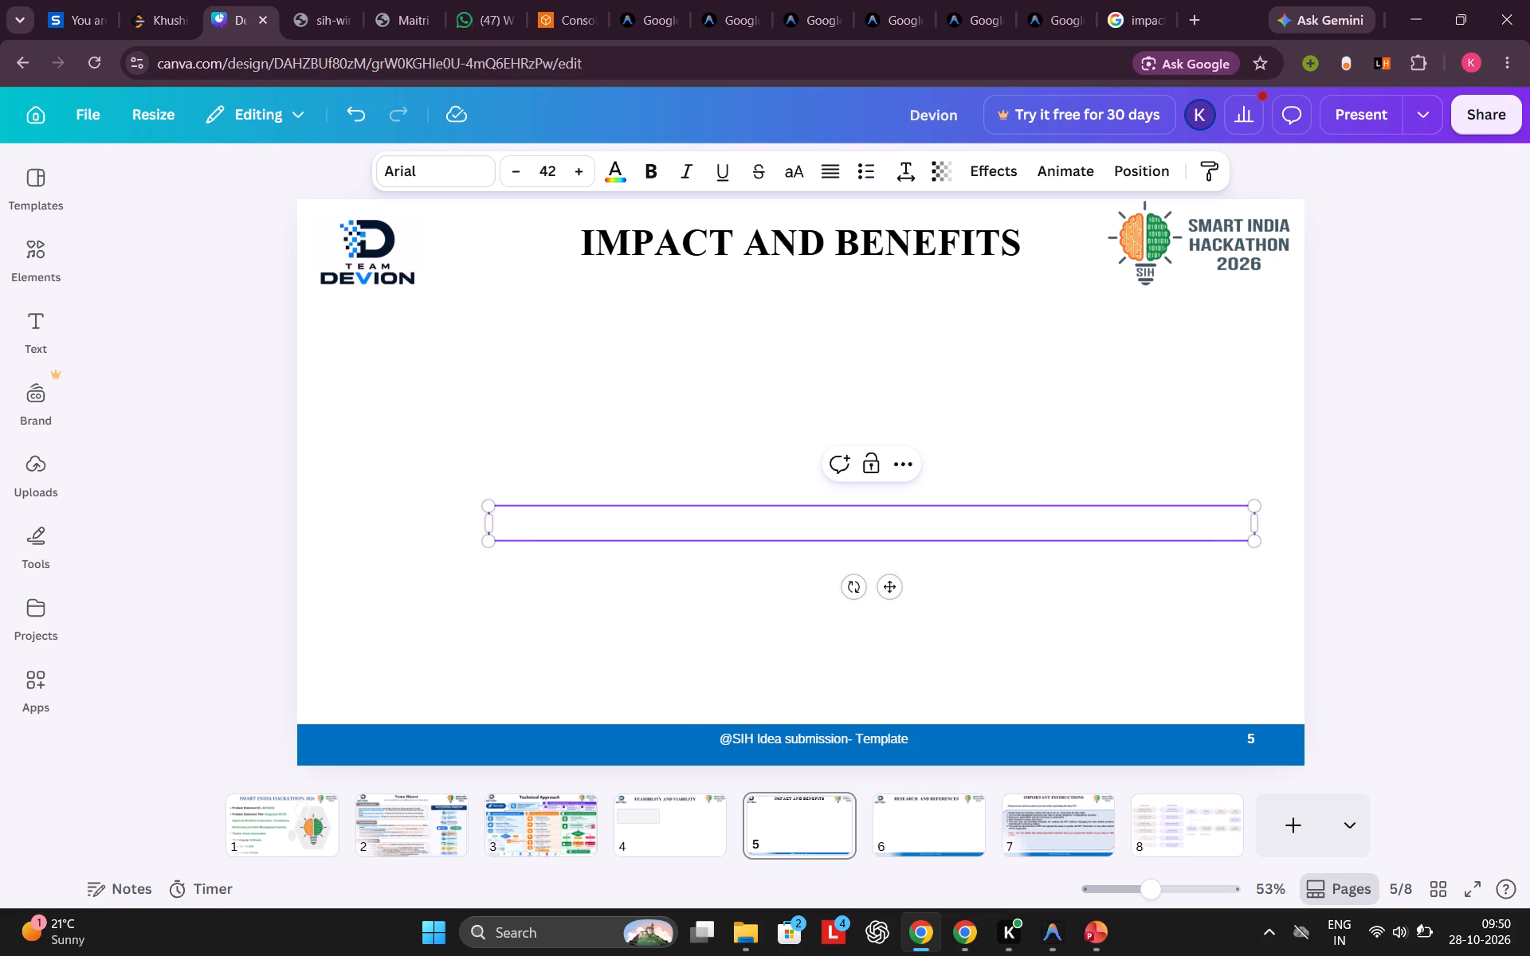
key(BackSpace)
drag(940, 528, 1088, 533)
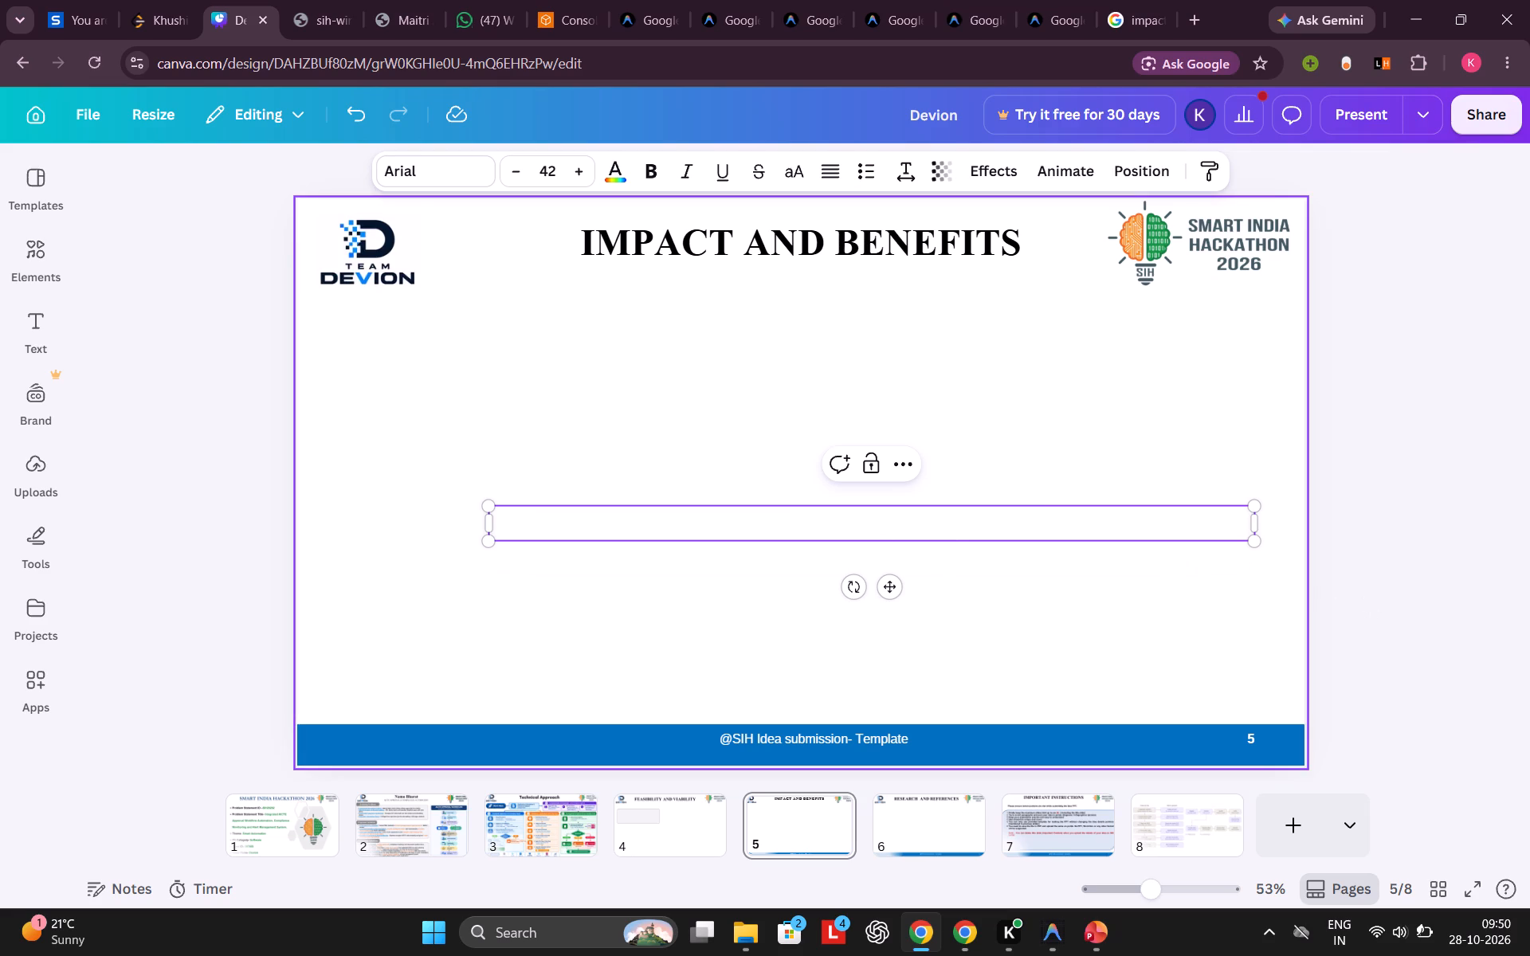
drag(1088, 533, 986, 519)
click(986, 519)
click(1385, 500)
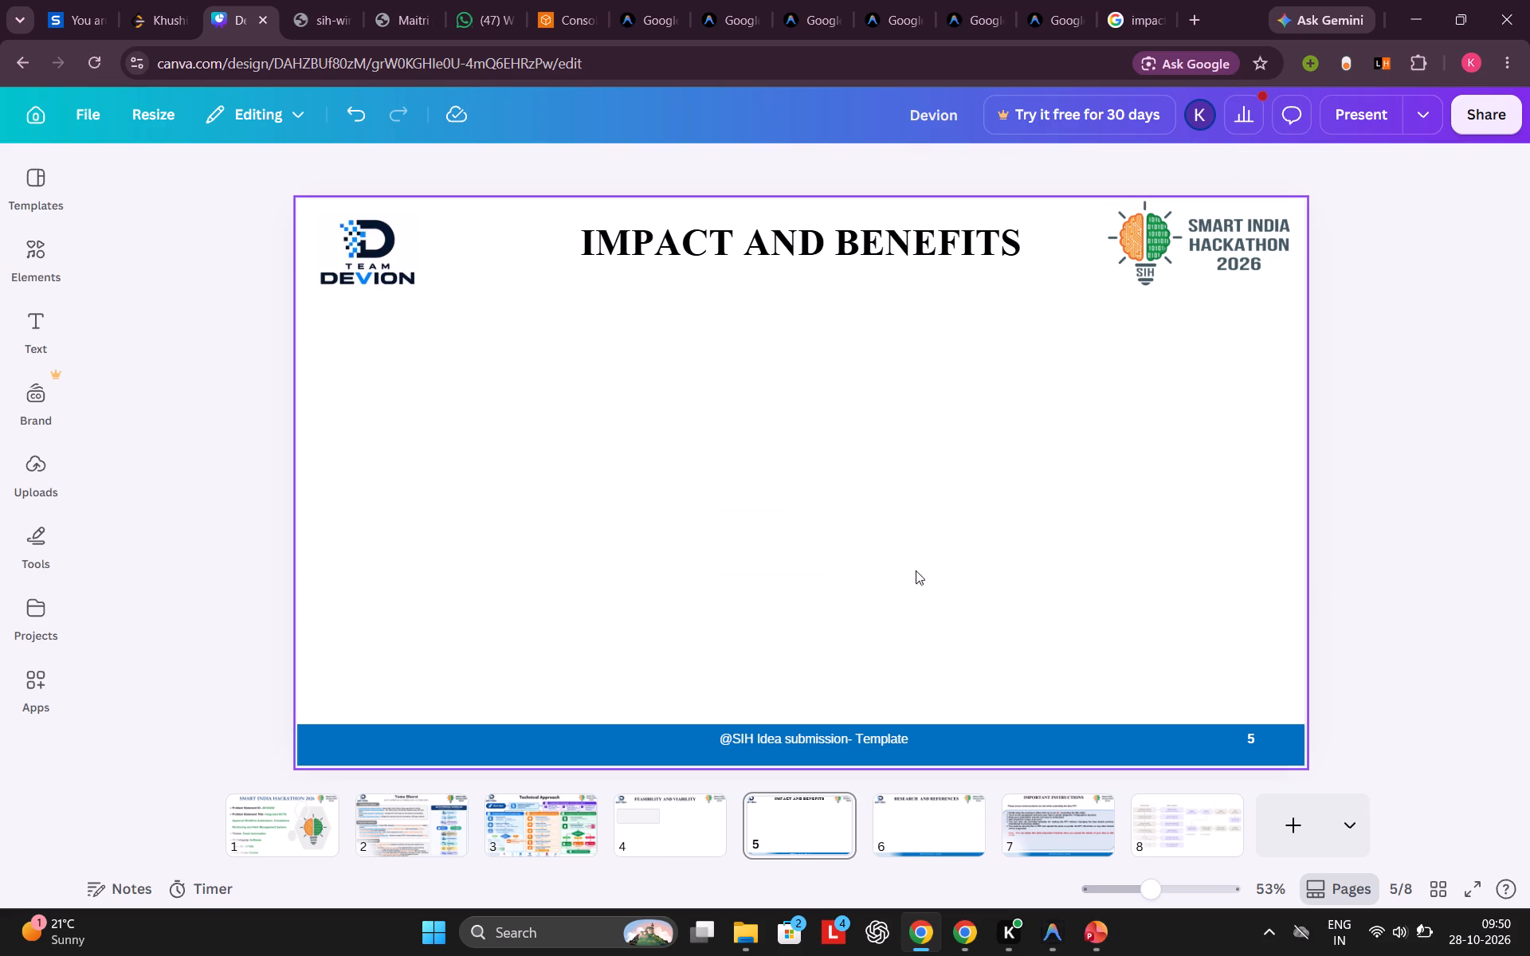
click(903, 519)
click(898, 540)
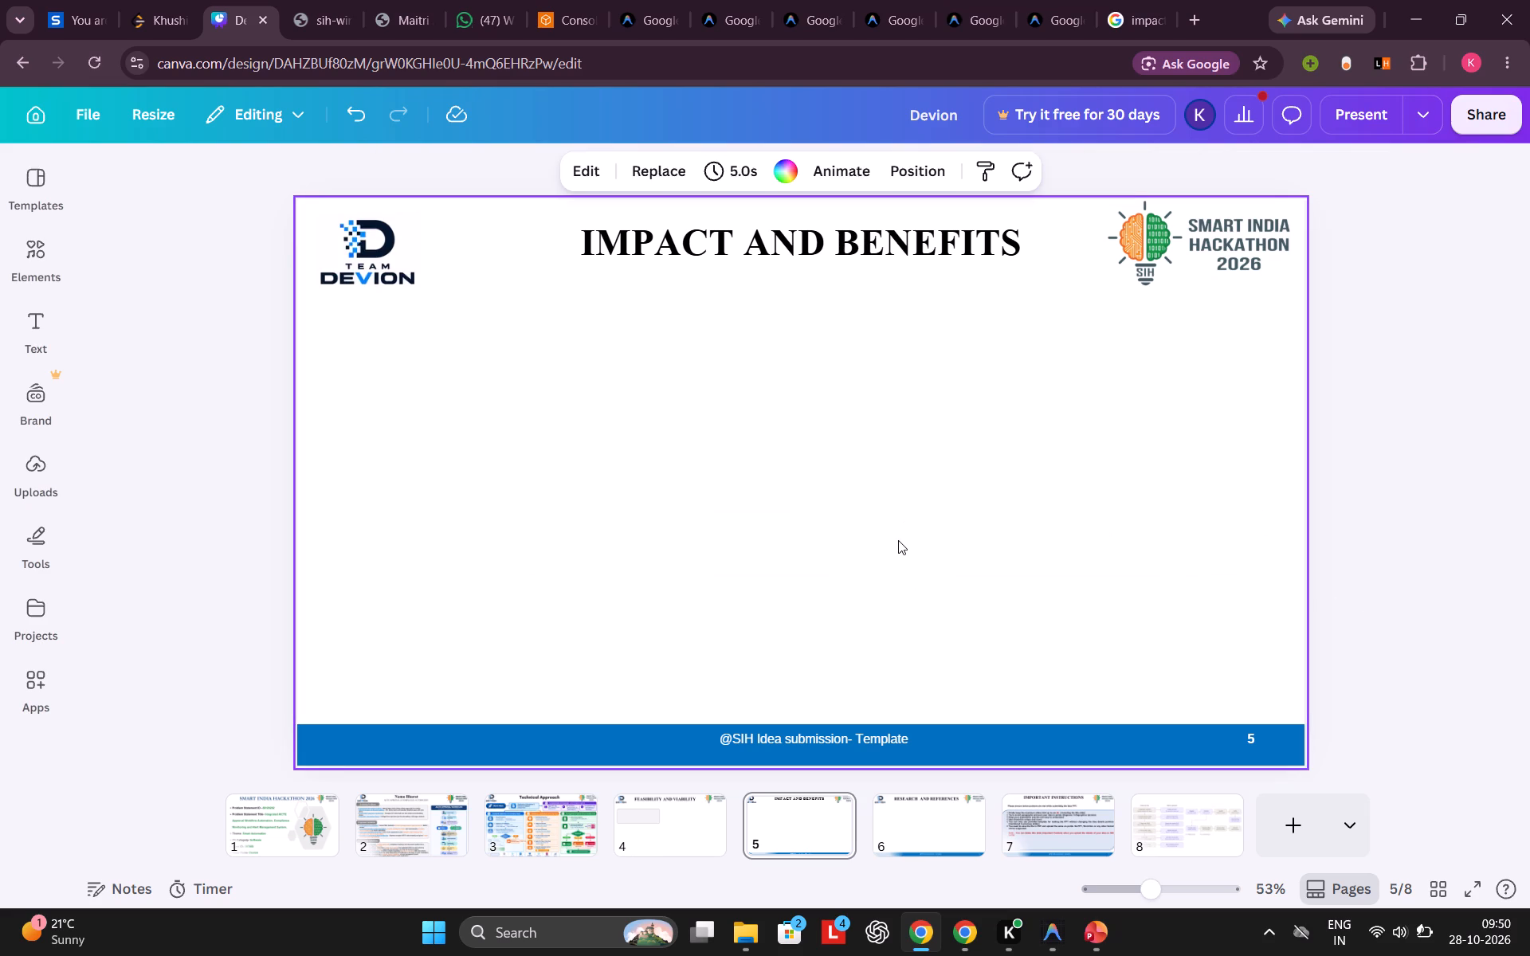
click(598, 363)
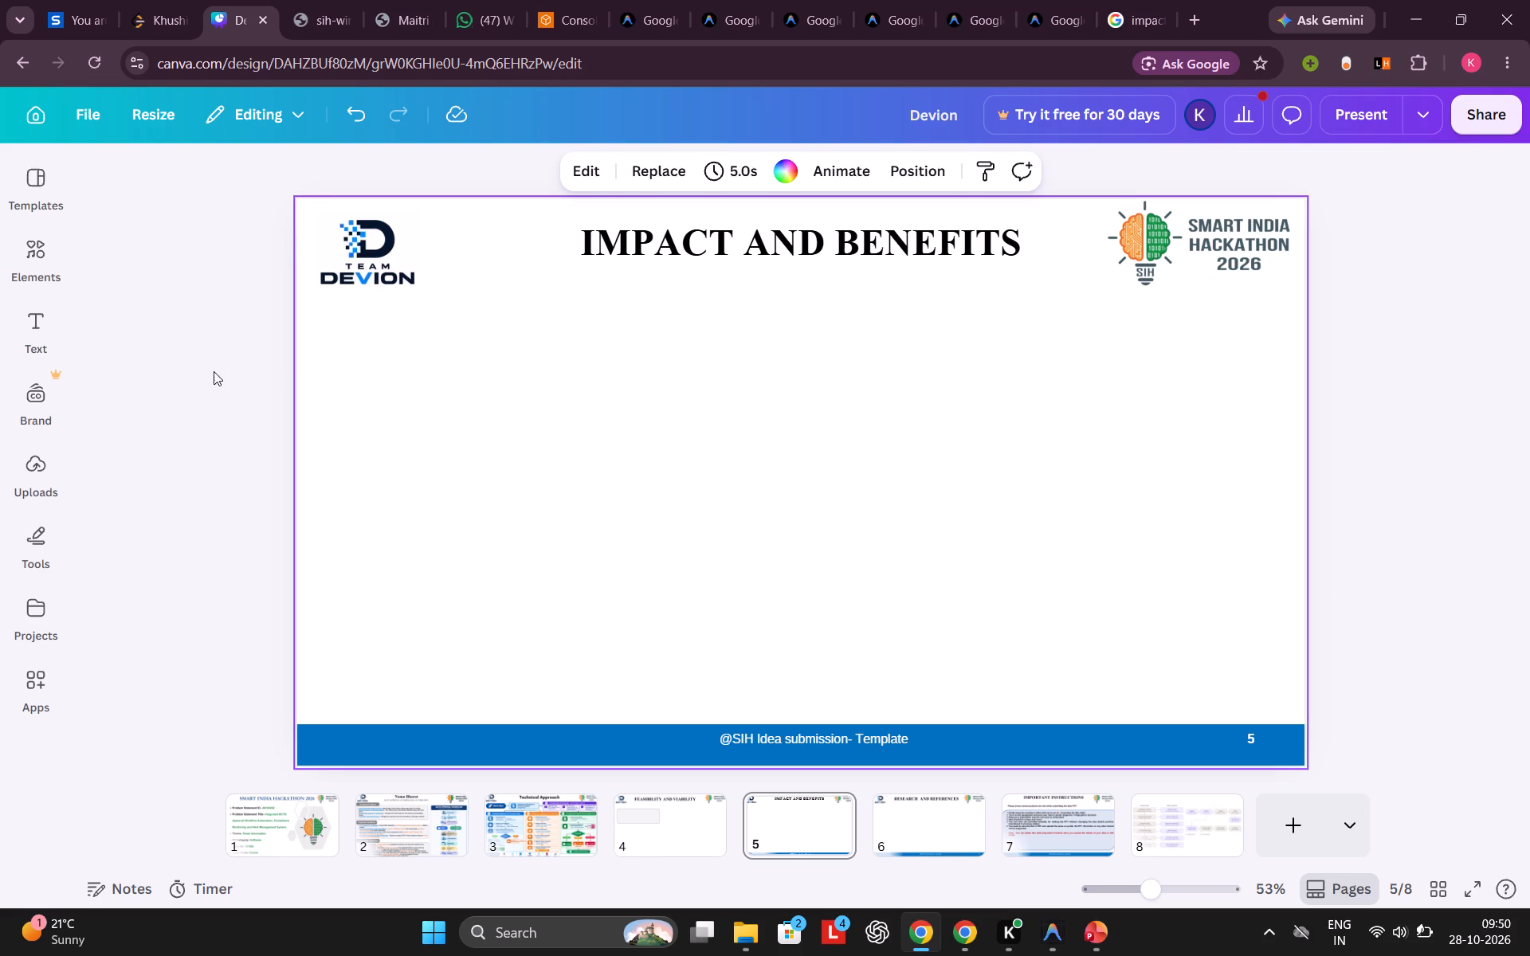
click(214, 371)
Add a circle from the basic shapes to the Impact and Benefits slide, consulting the benefits and risks reference layout in the browser.
click(48, 265)
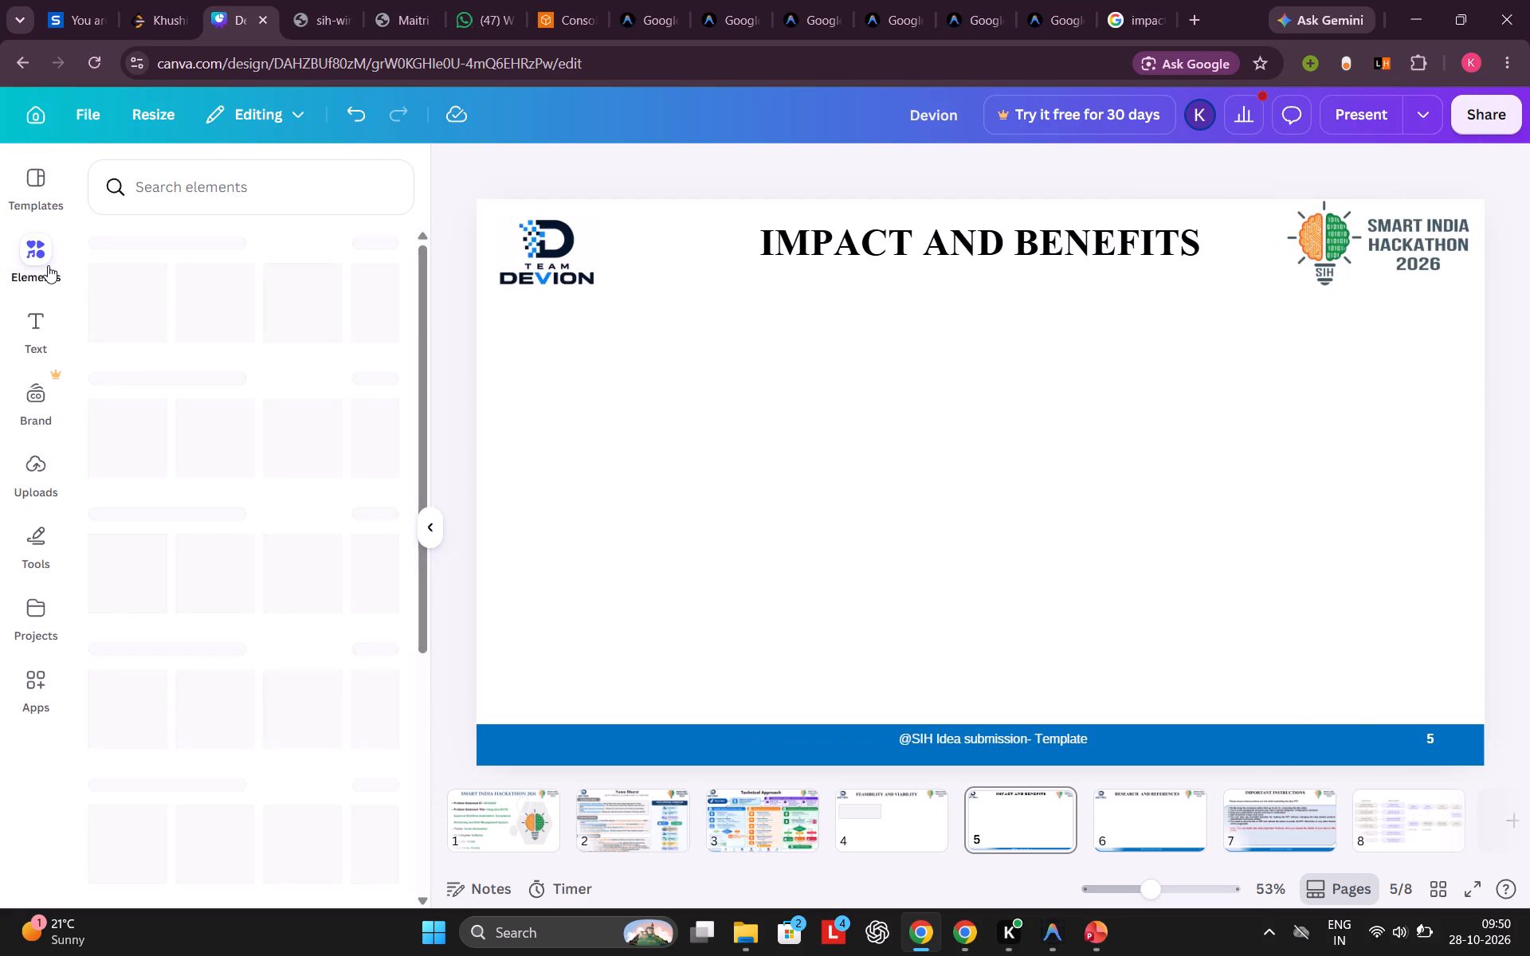
click(136, 589)
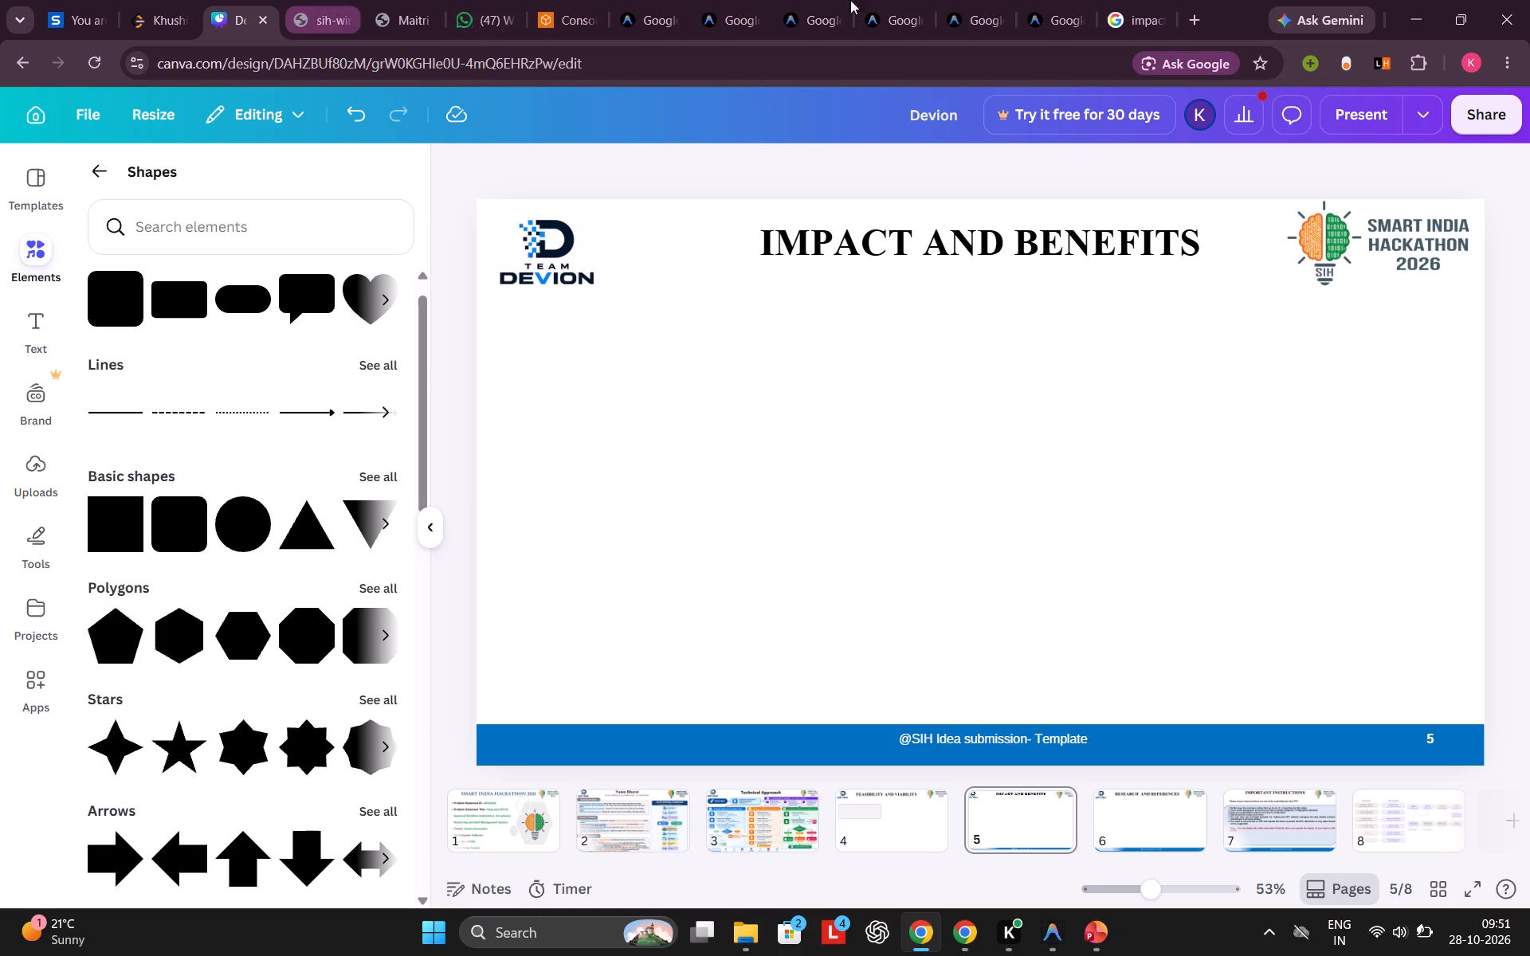
click(1134, 0)
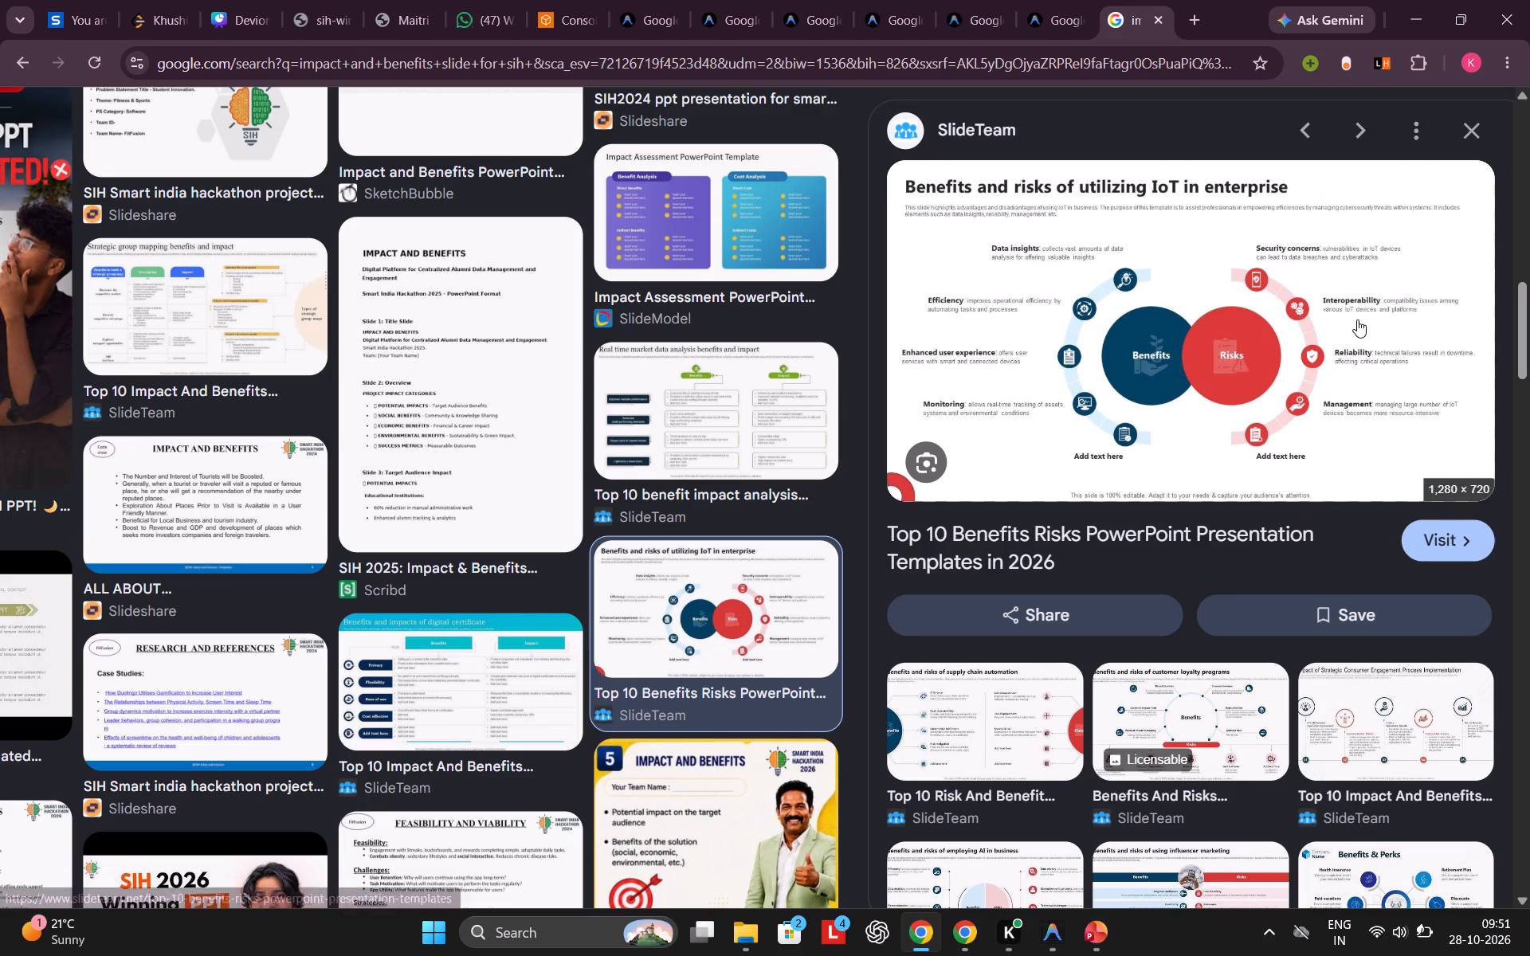
scroll(1357, 319, left, 1)
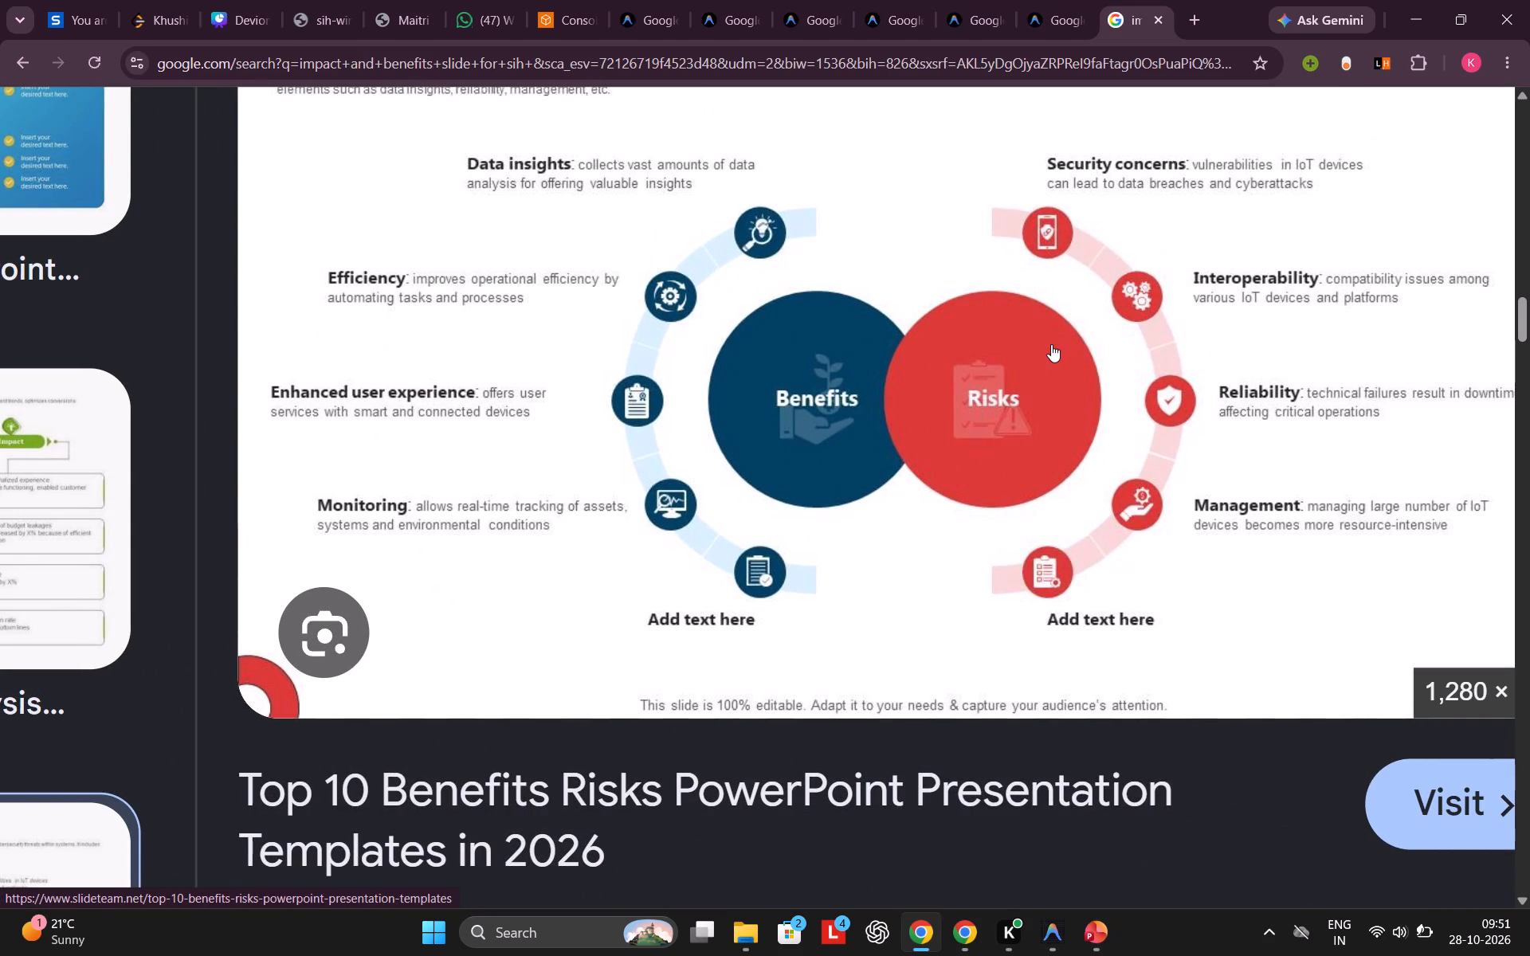
scroll(1051, 344, up, 3)
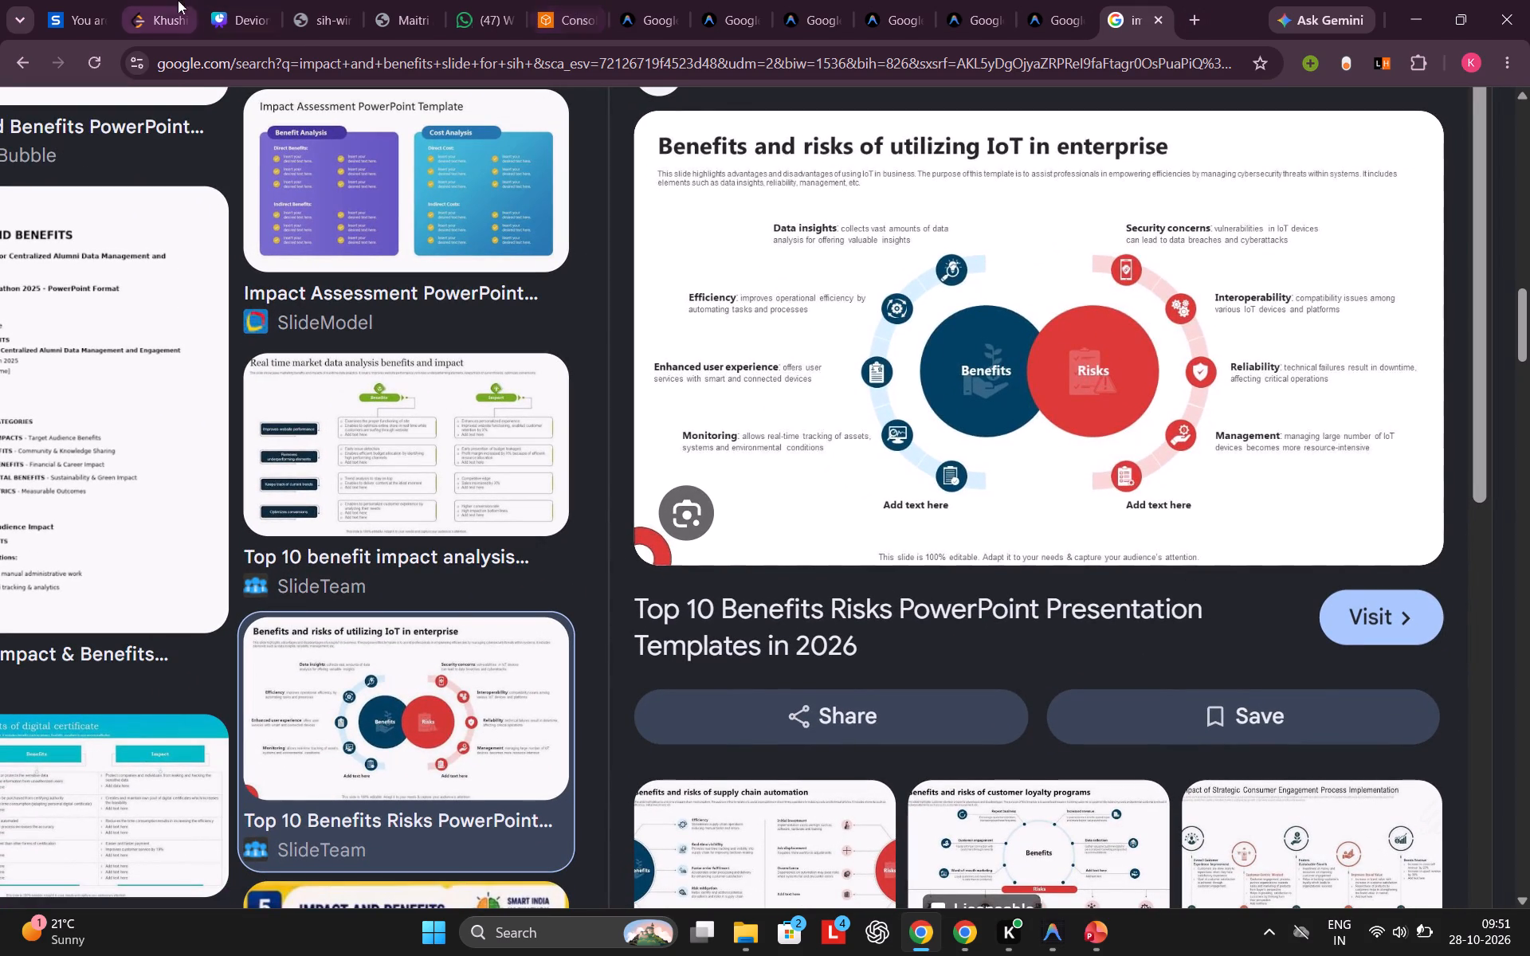
click(226, 0)
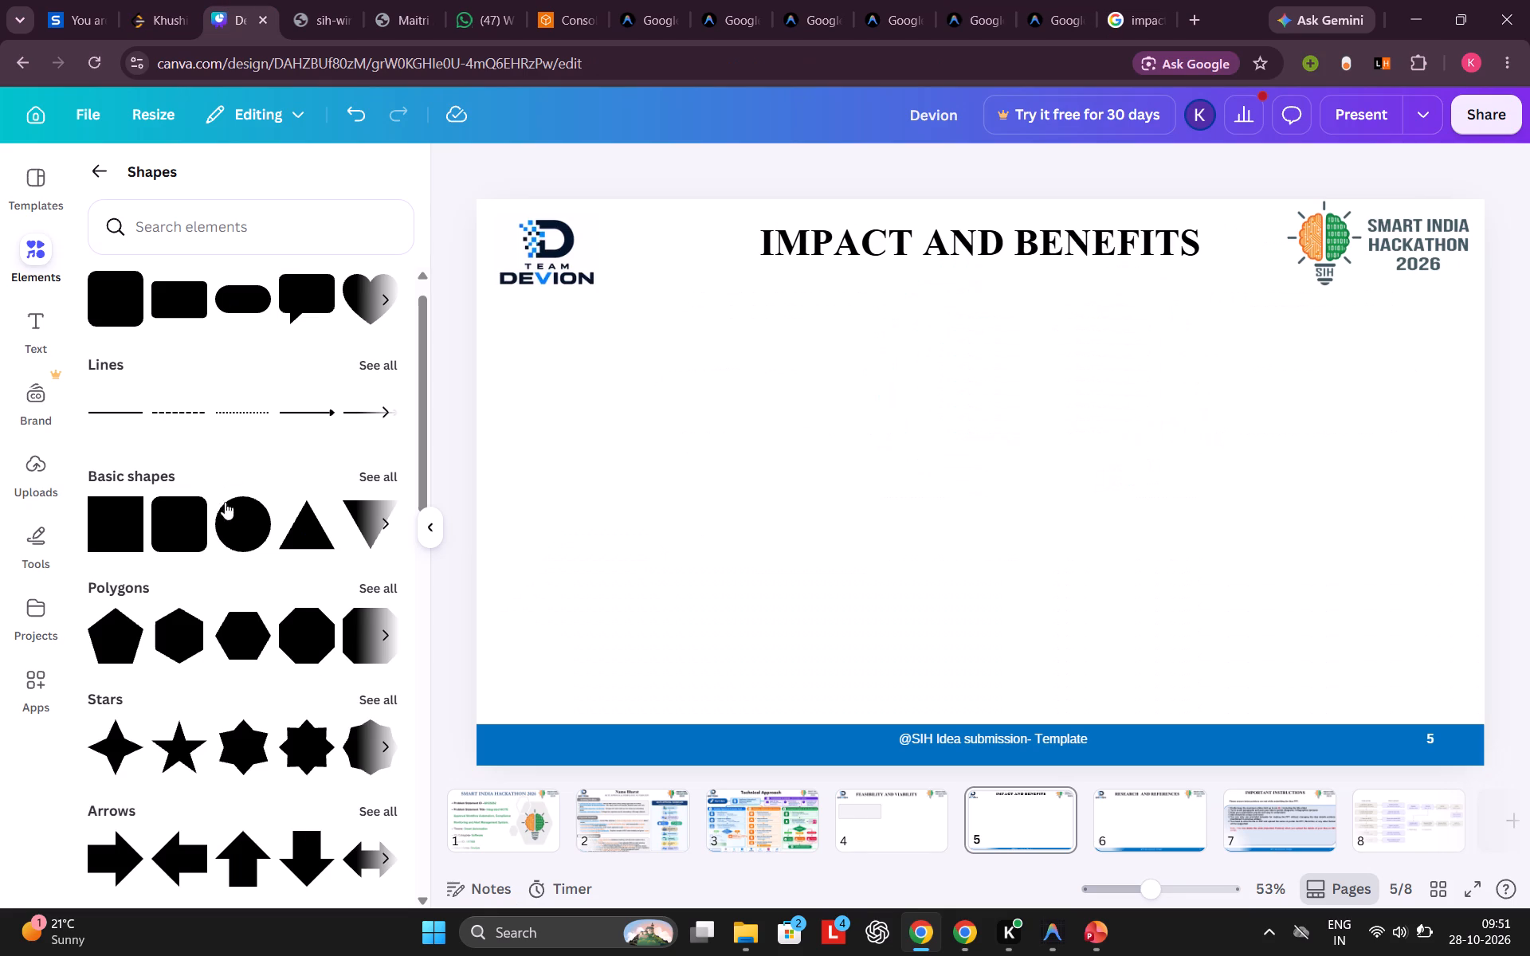
click(238, 539)
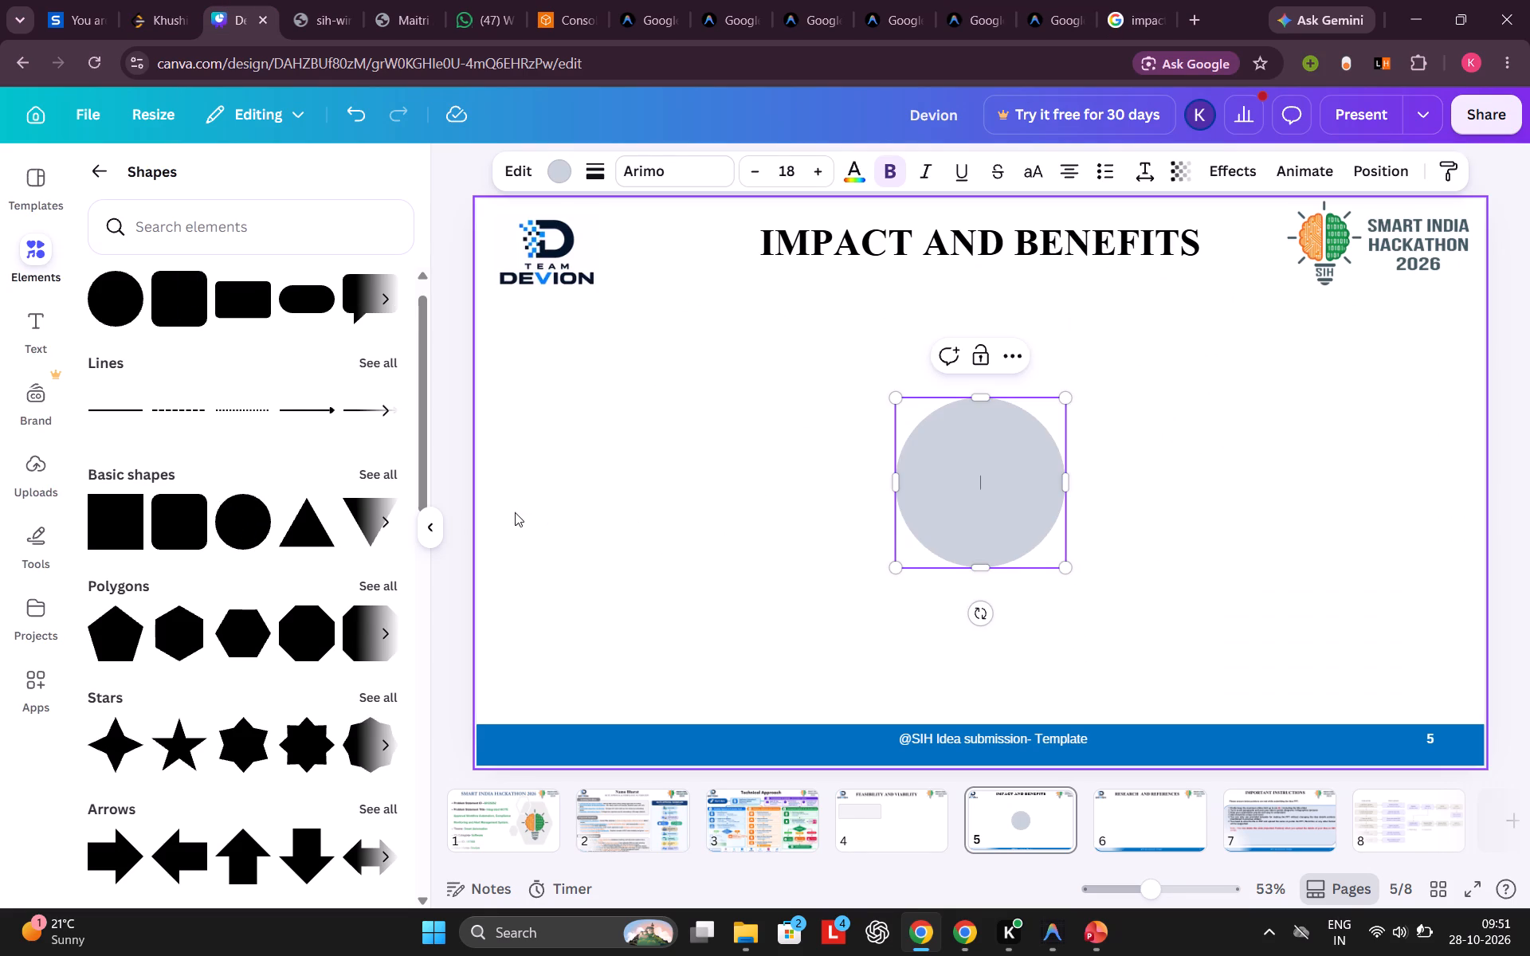
Add a second circle from the basic shapes beside the first, consulting the benefits and risks reference layout in the browser.
click(1125, 0)
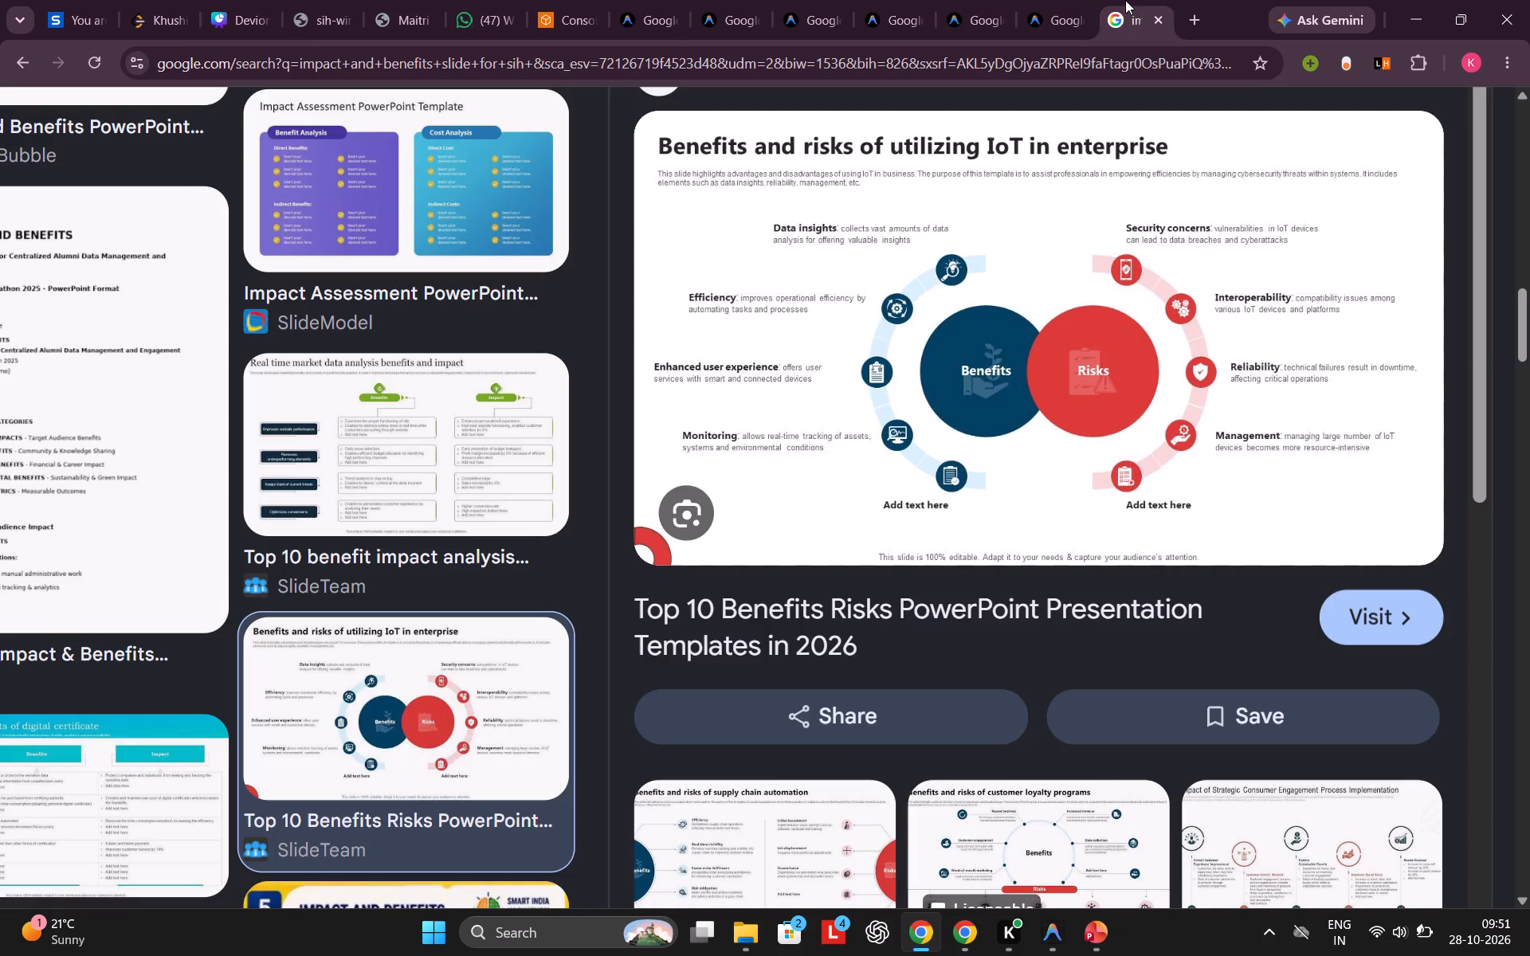
click(239, 0)
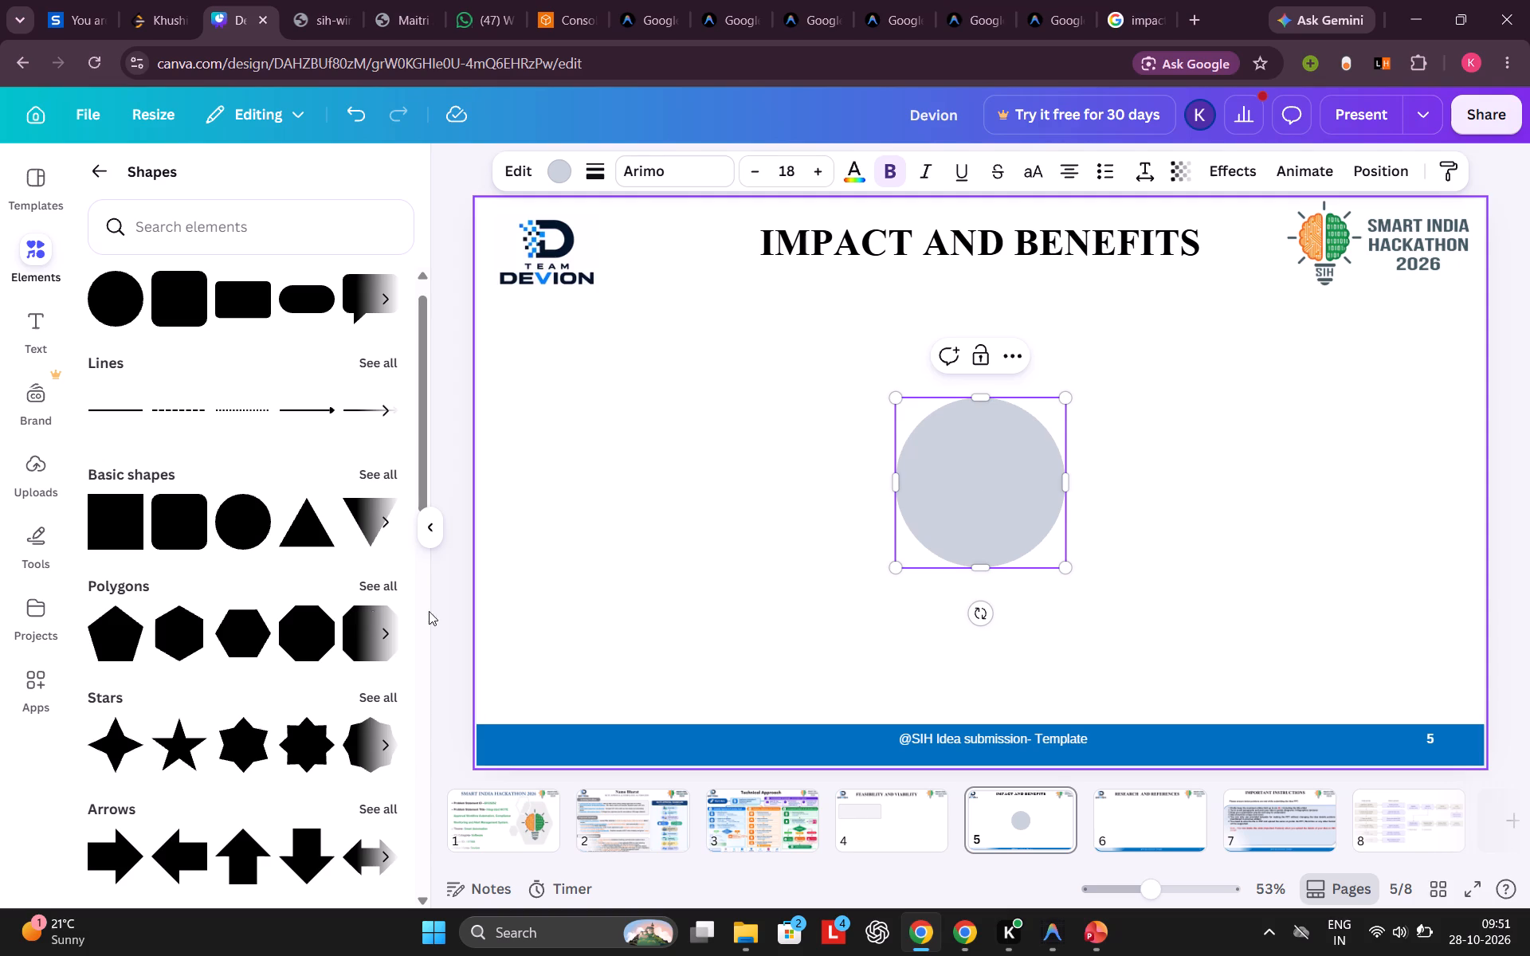
click(244, 539)
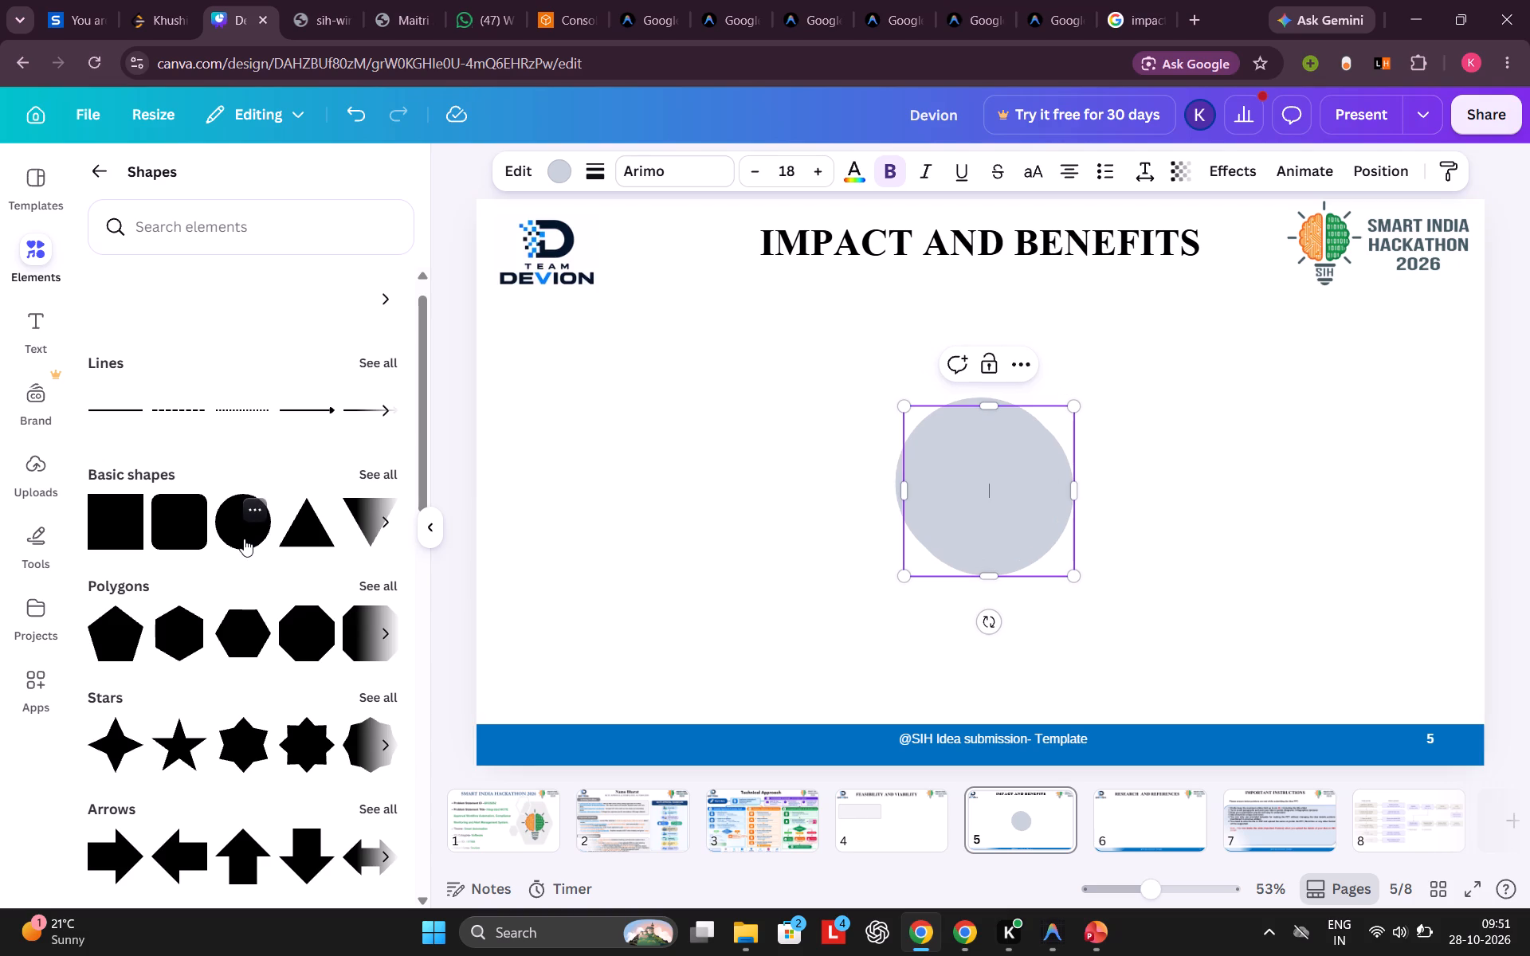
drag(982, 509, 1202, 519)
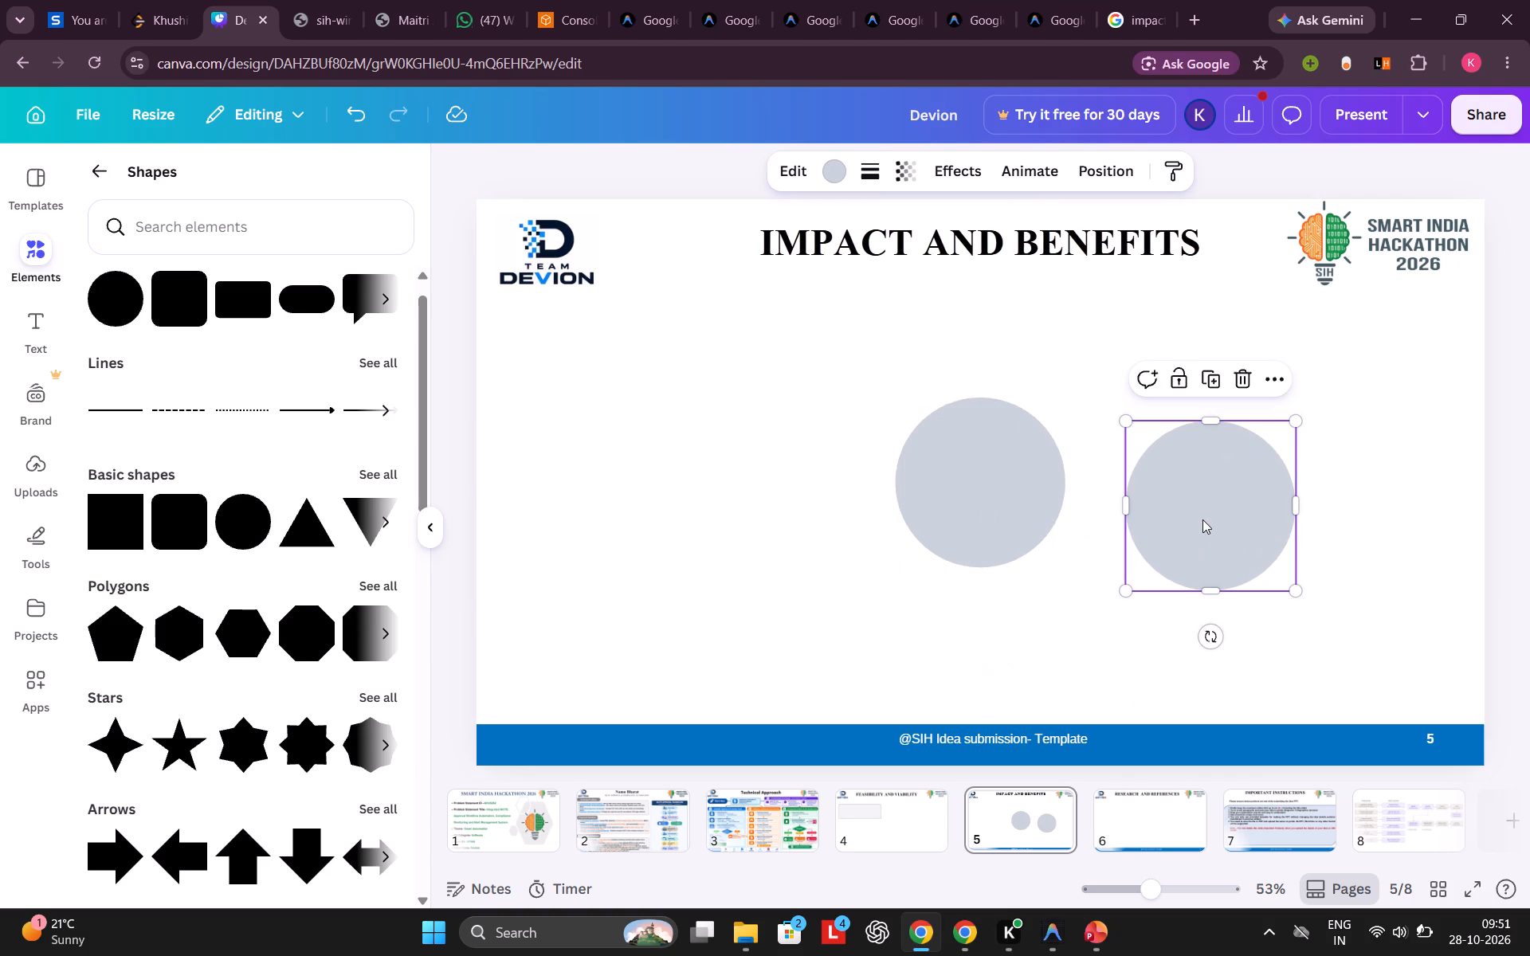
Fill the first circle with the design's orange and the second circle with its green (#1d8740).
click(967, 476)
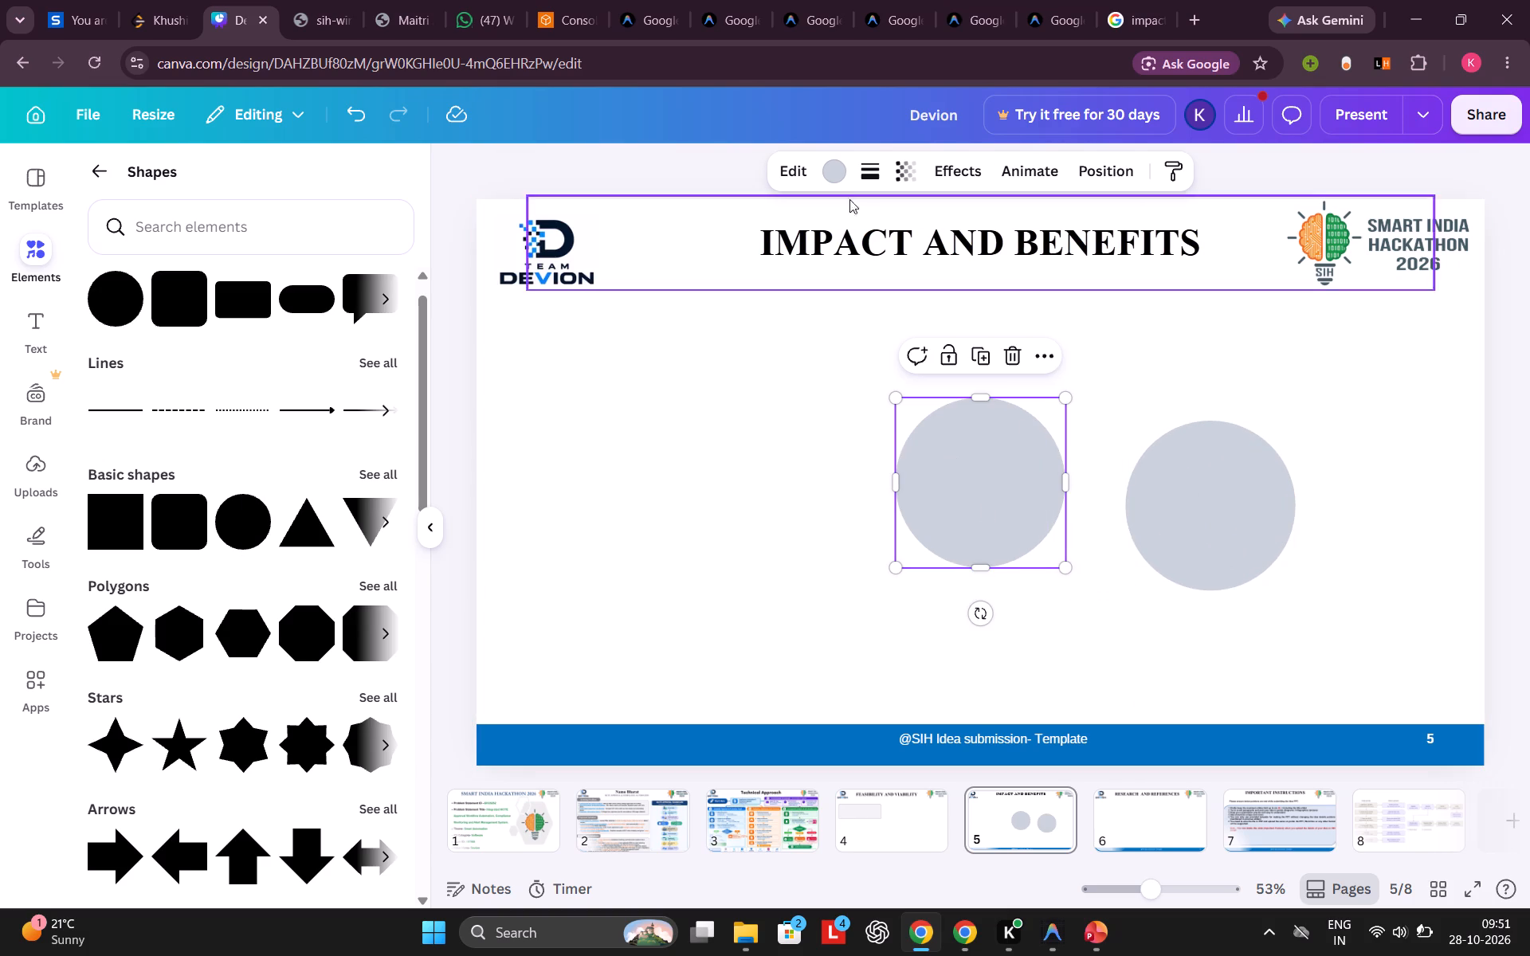
click(838, 172)
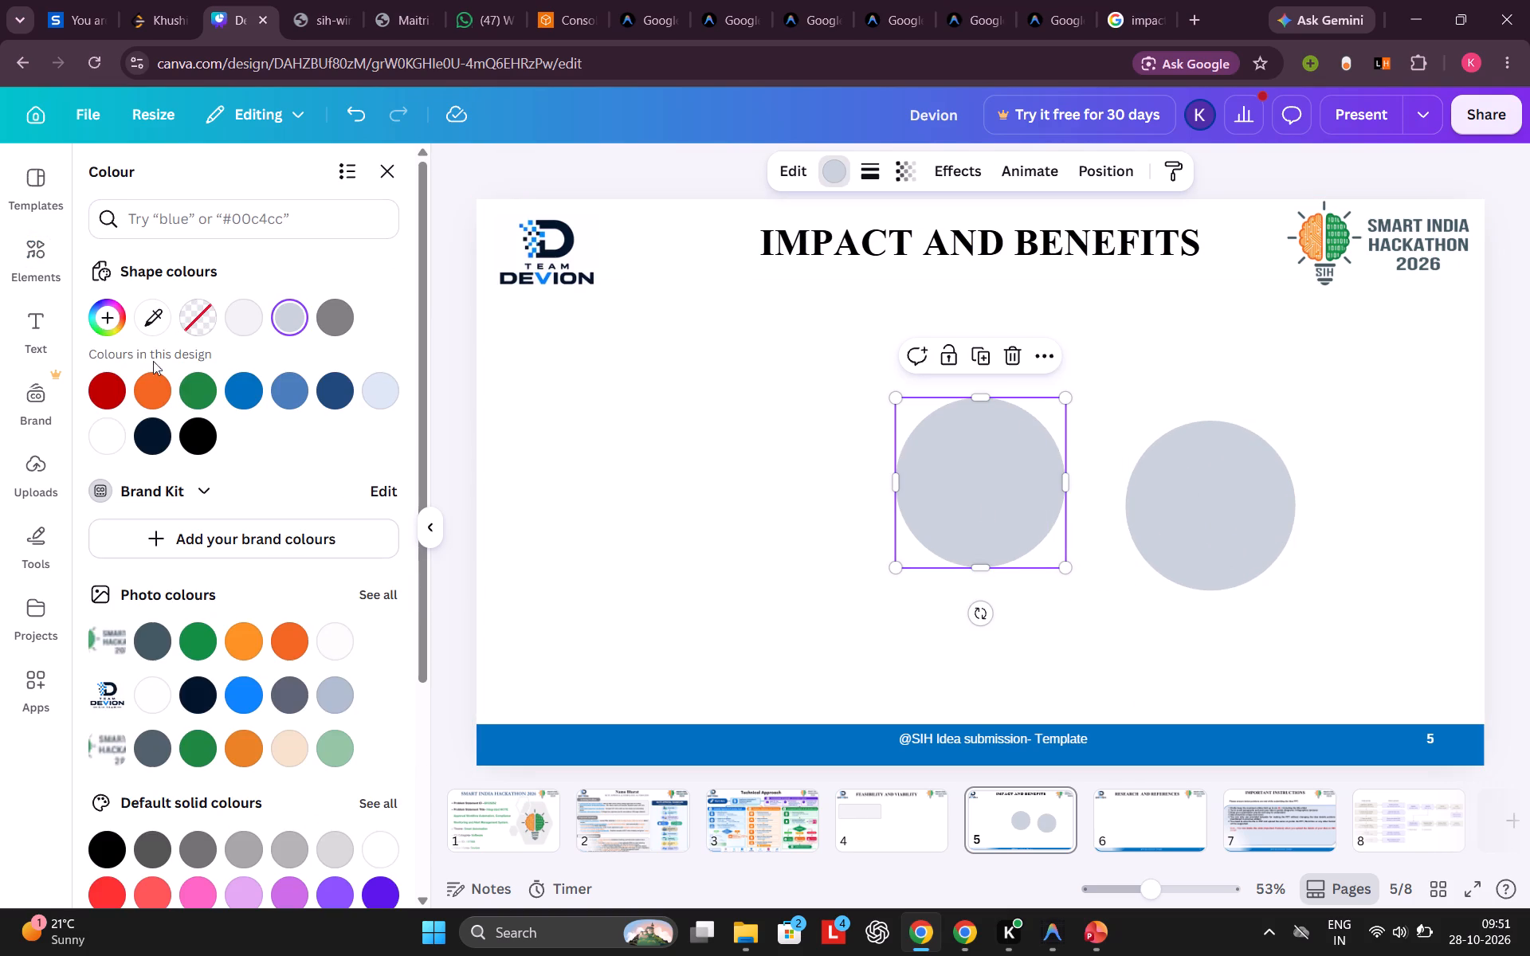
click(149, 382)
click(1155, 502)
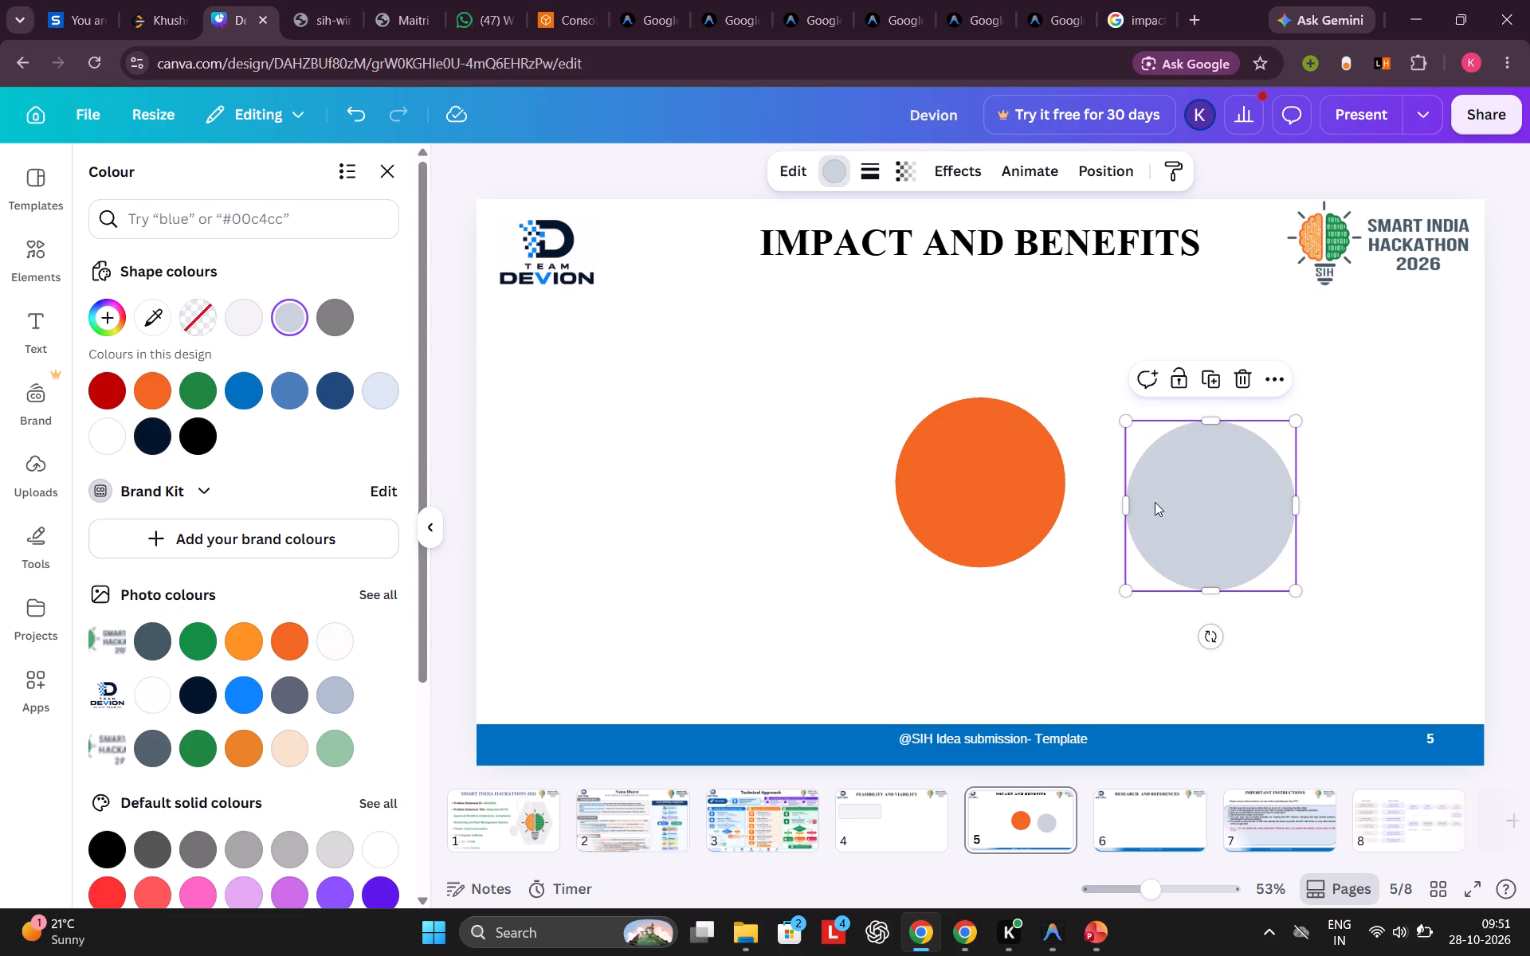
click(198, 392)
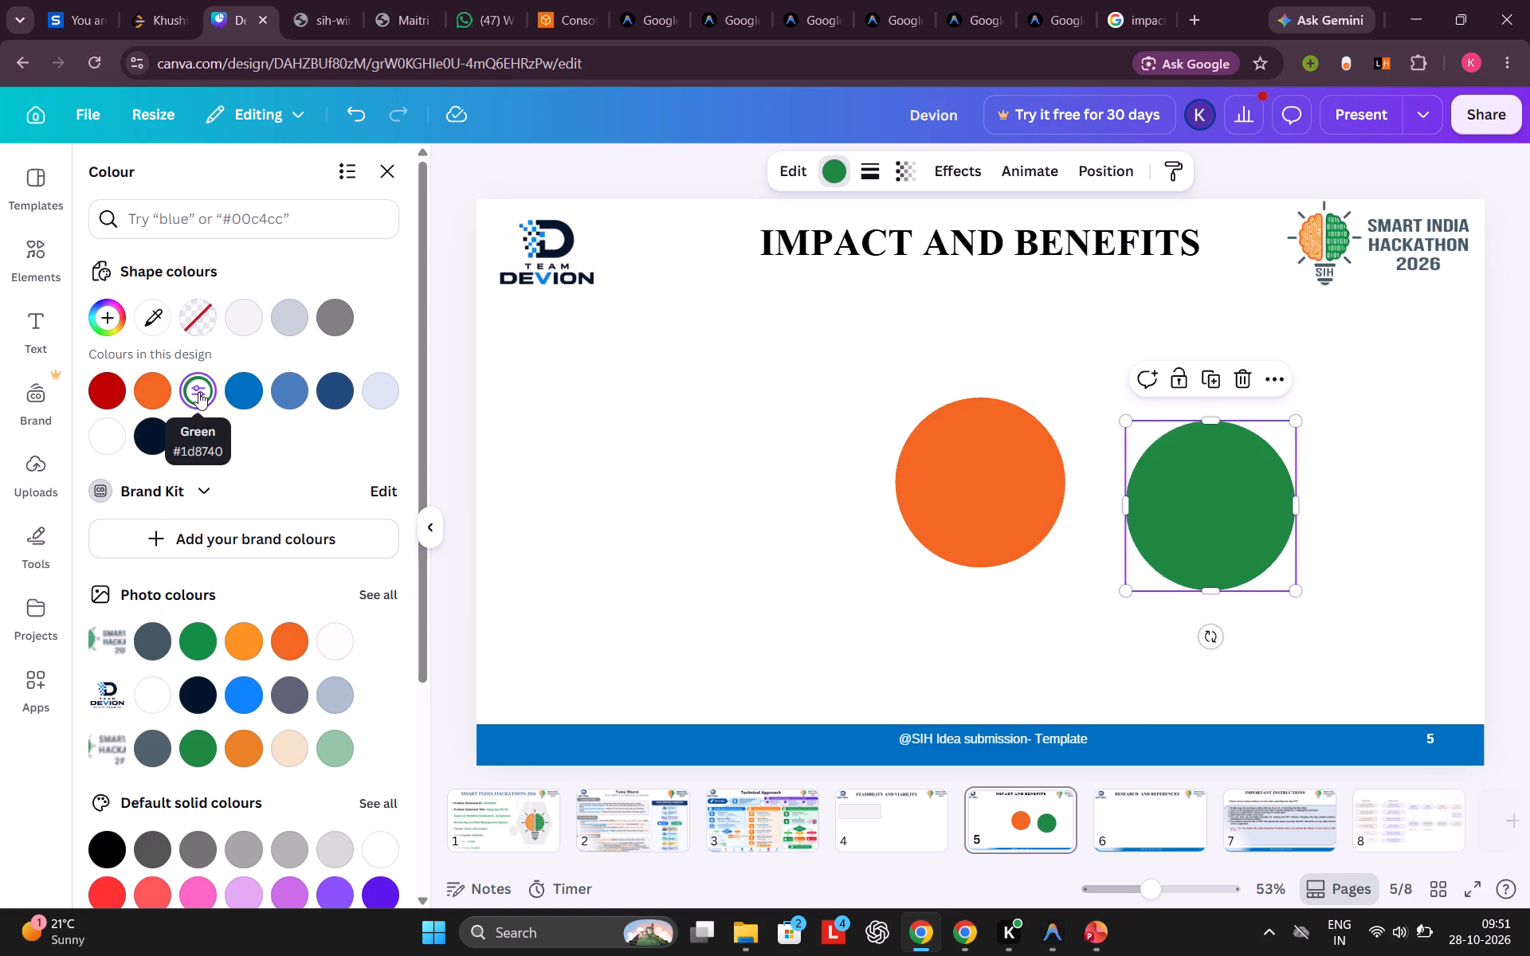
Arrange the two circles level with each other near the slide's centre, with the green one overlapping the orange one's edge.
drag(966, 496, 833, 492)
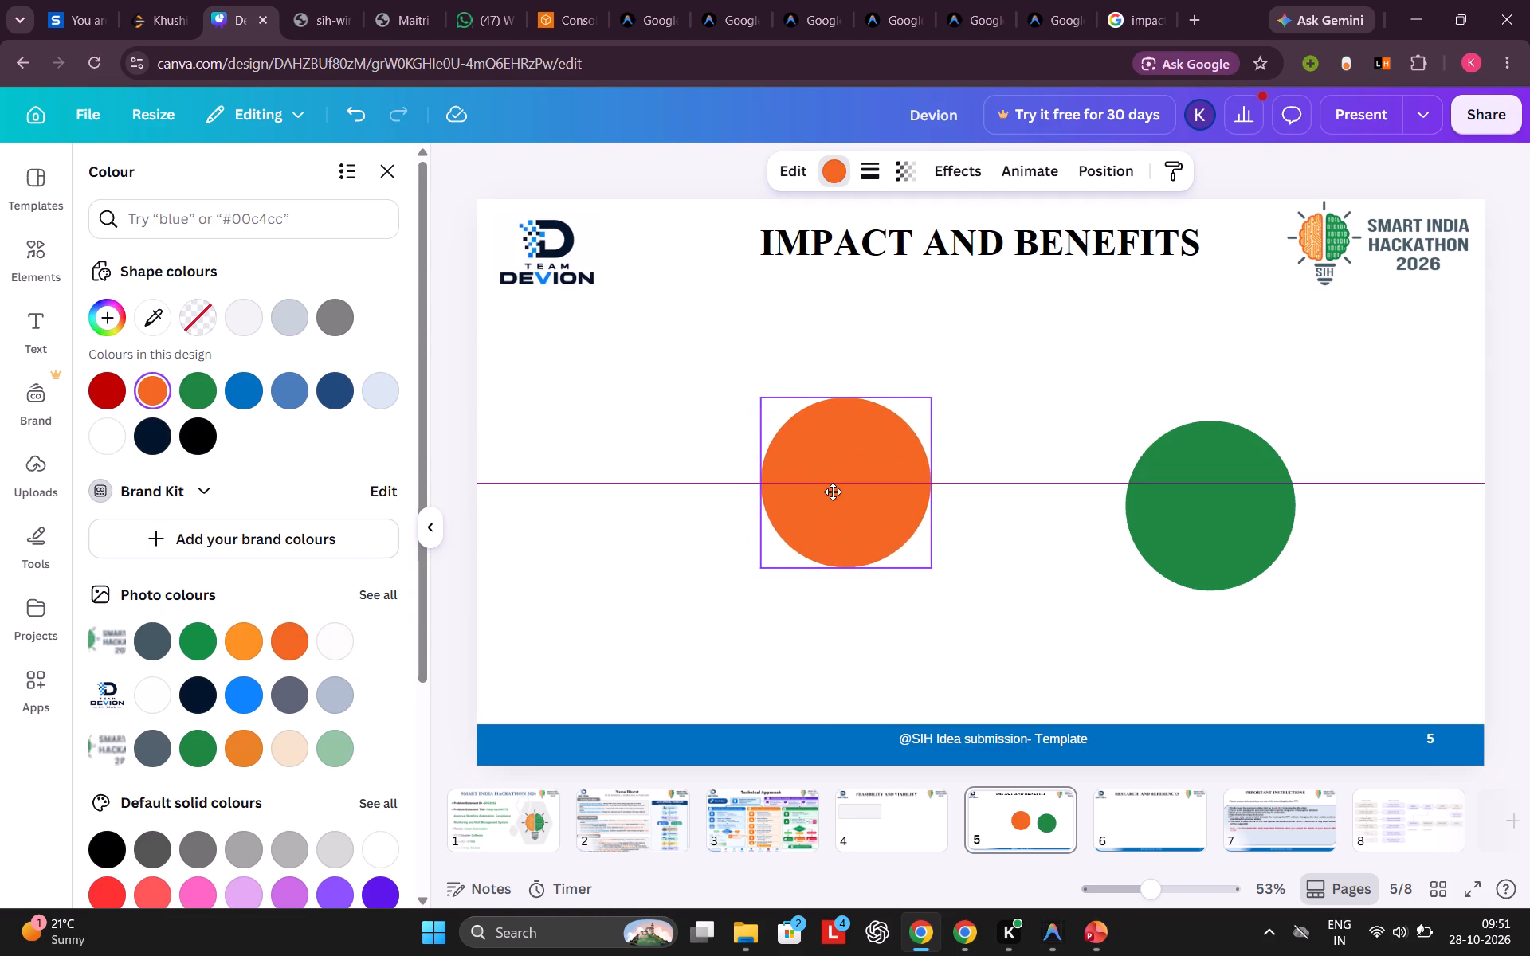
drag(833, 492, 839, 492)
drag(1245, 525, 1010, 504)
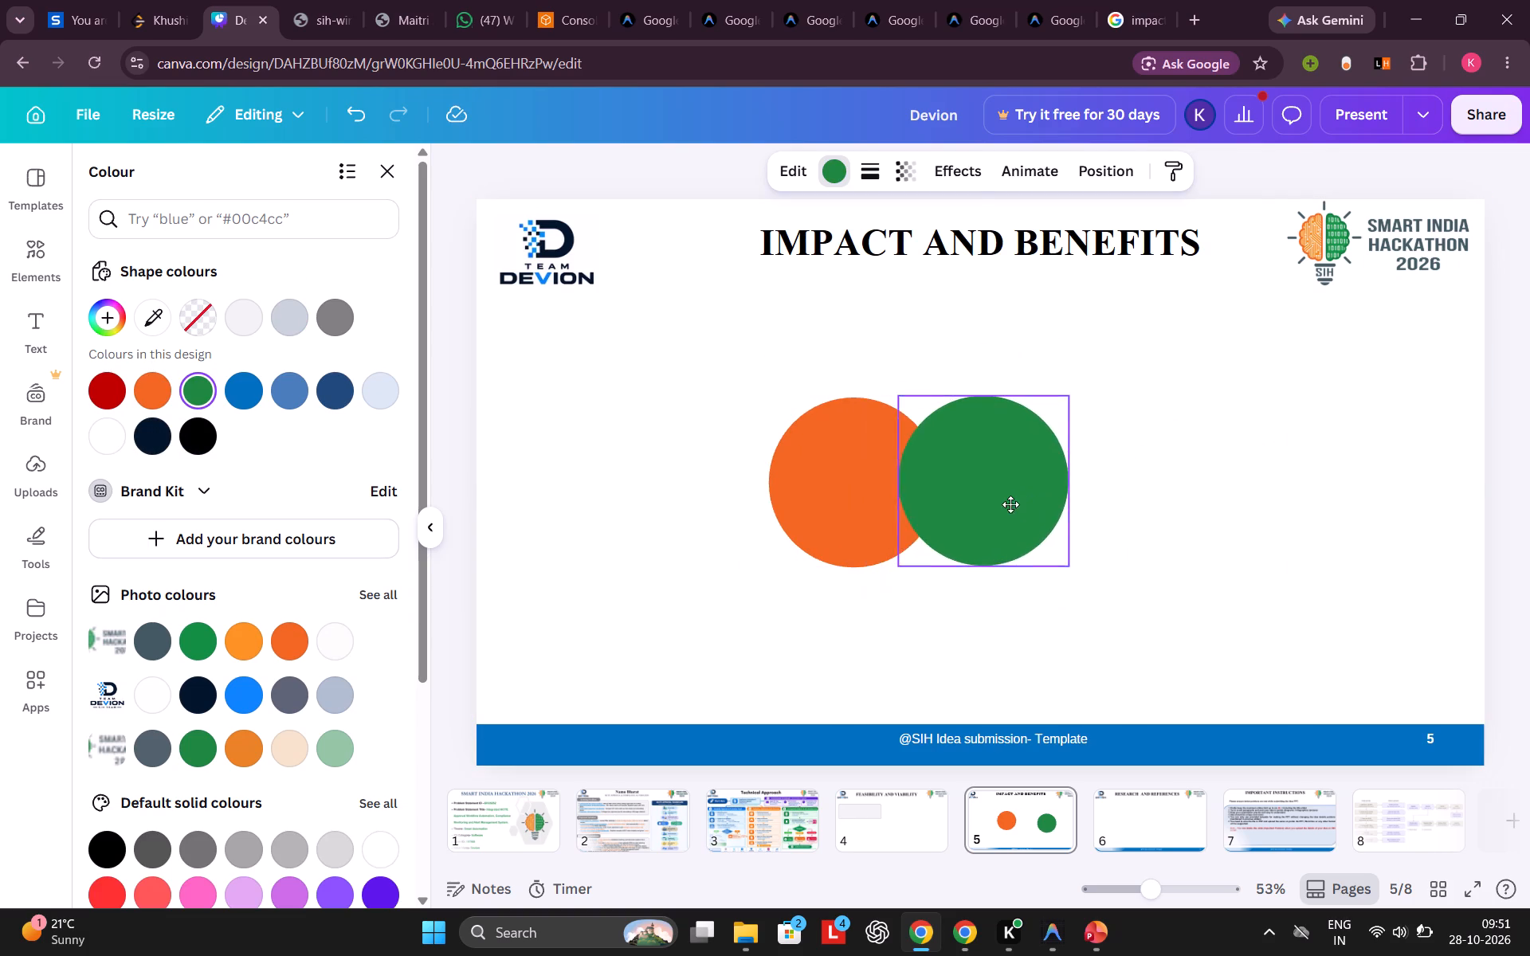
drag(1010, 504, 1012, 504)
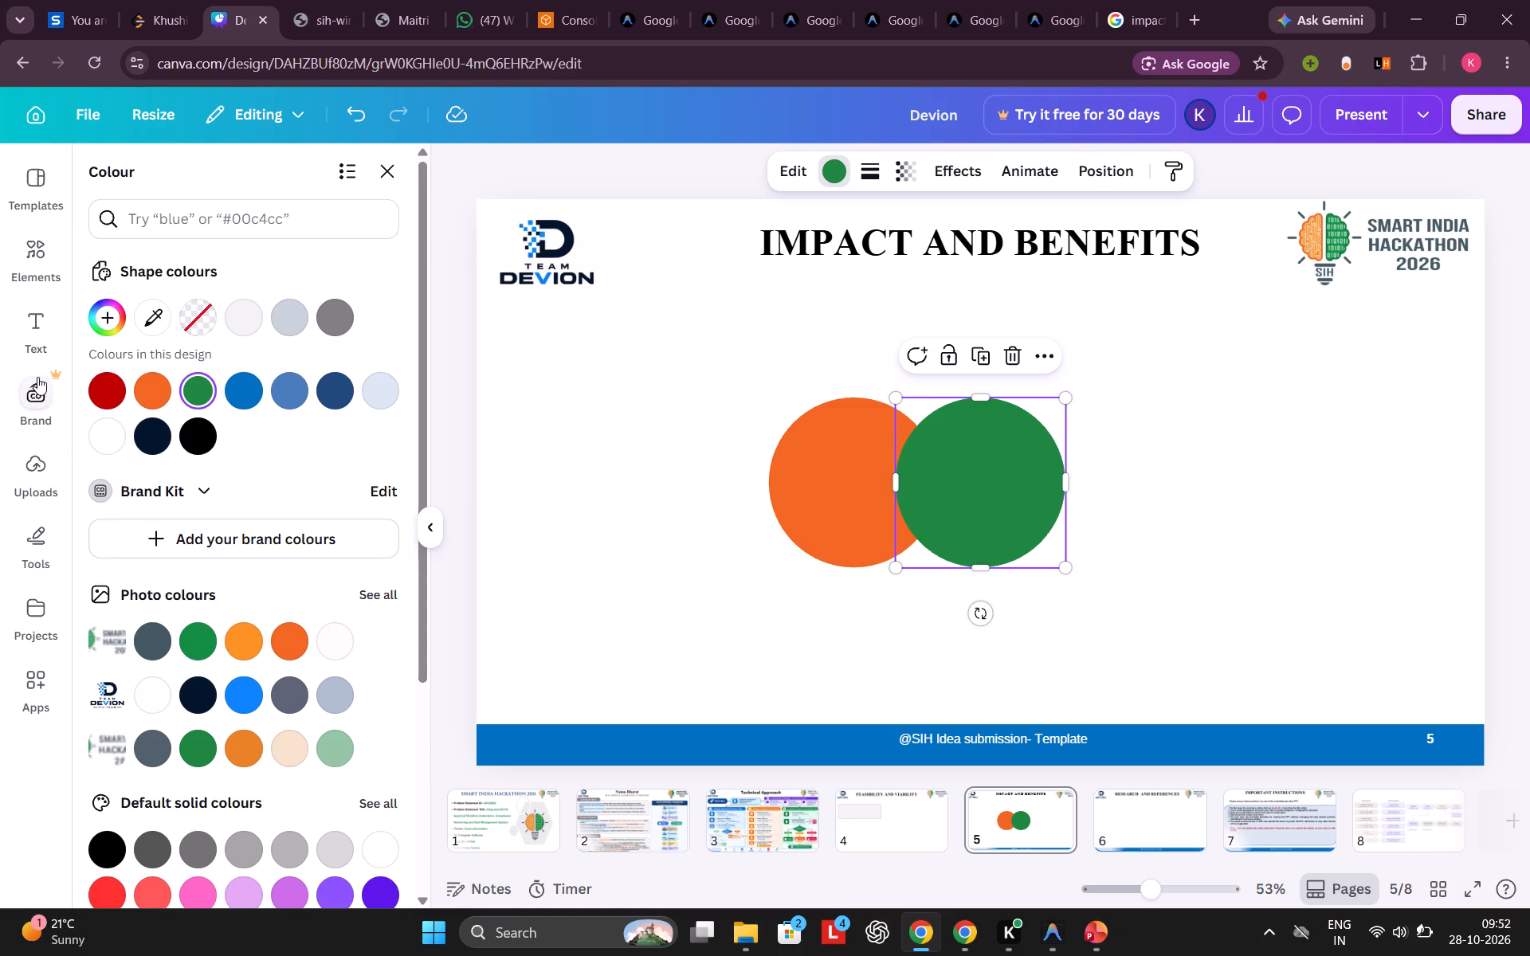
Add two flat-based clouds from the cloud shapes and move one of them beside the orange circle.
click(34, 246)
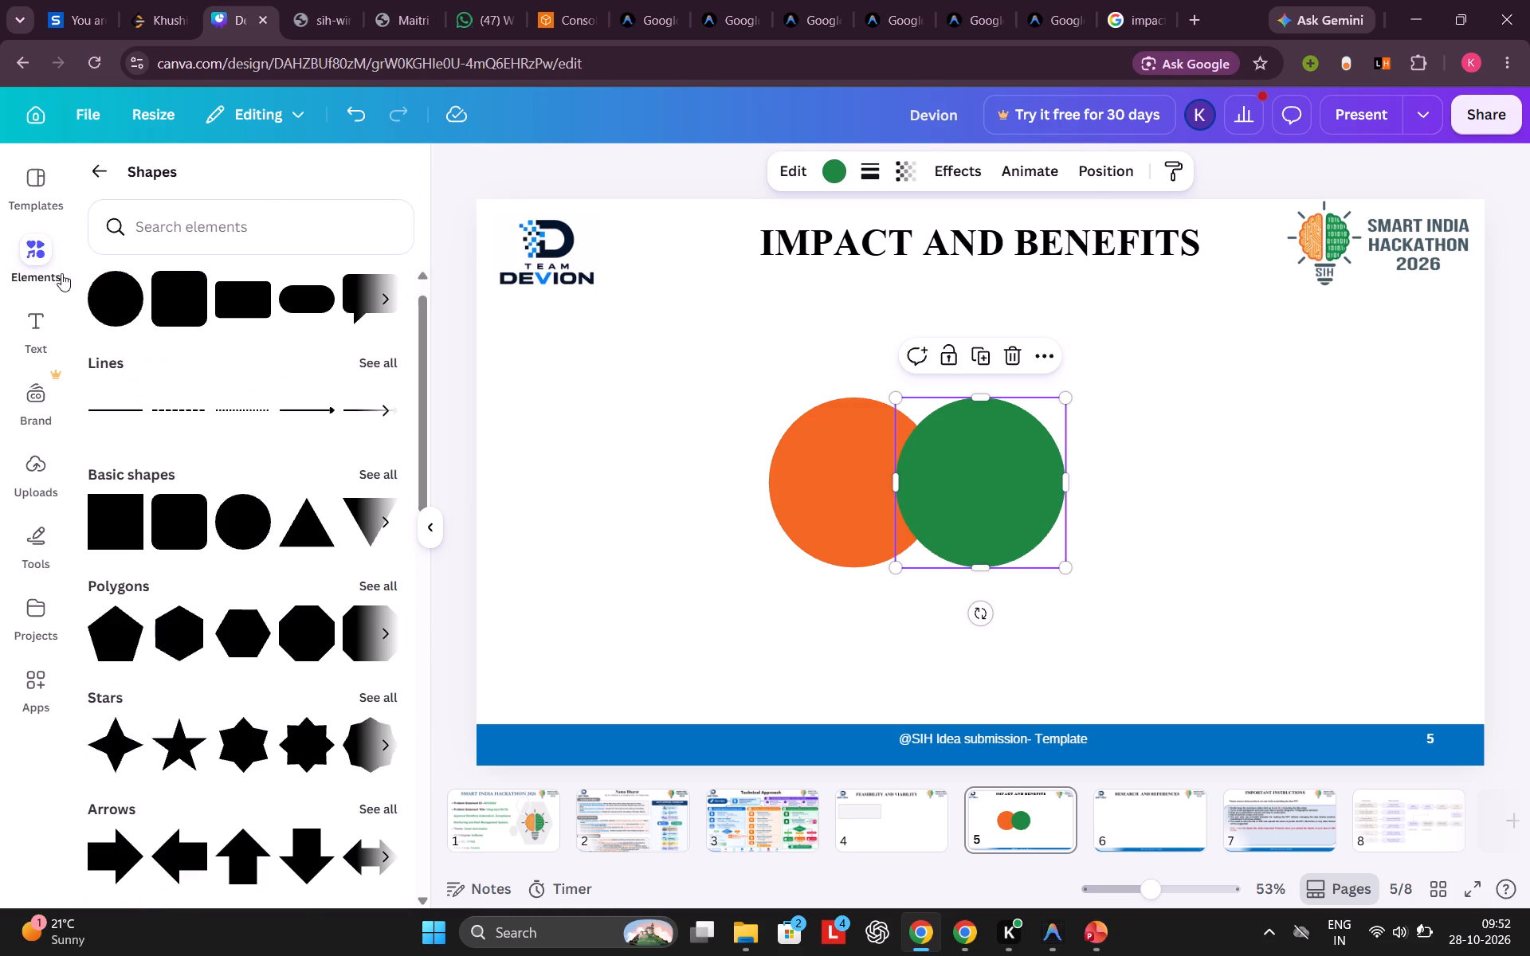
scroll(240, 557, down, 7)
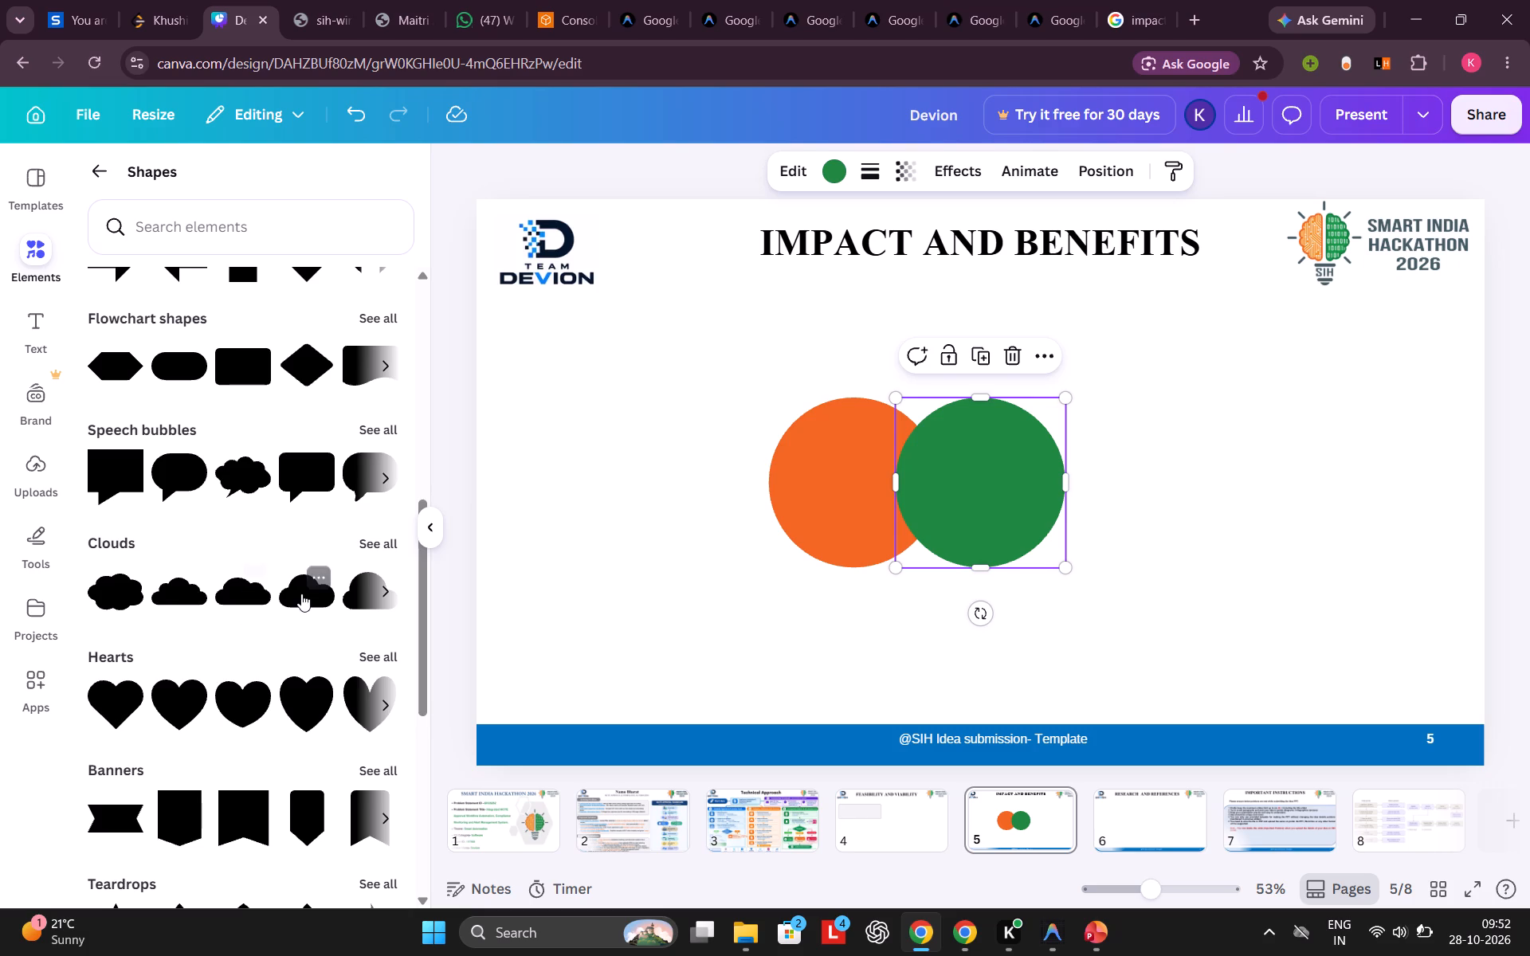
scroll(301, 594, left, 5)
scroll(301, 594, right, 3)
scroll(241, 709, down, 1)
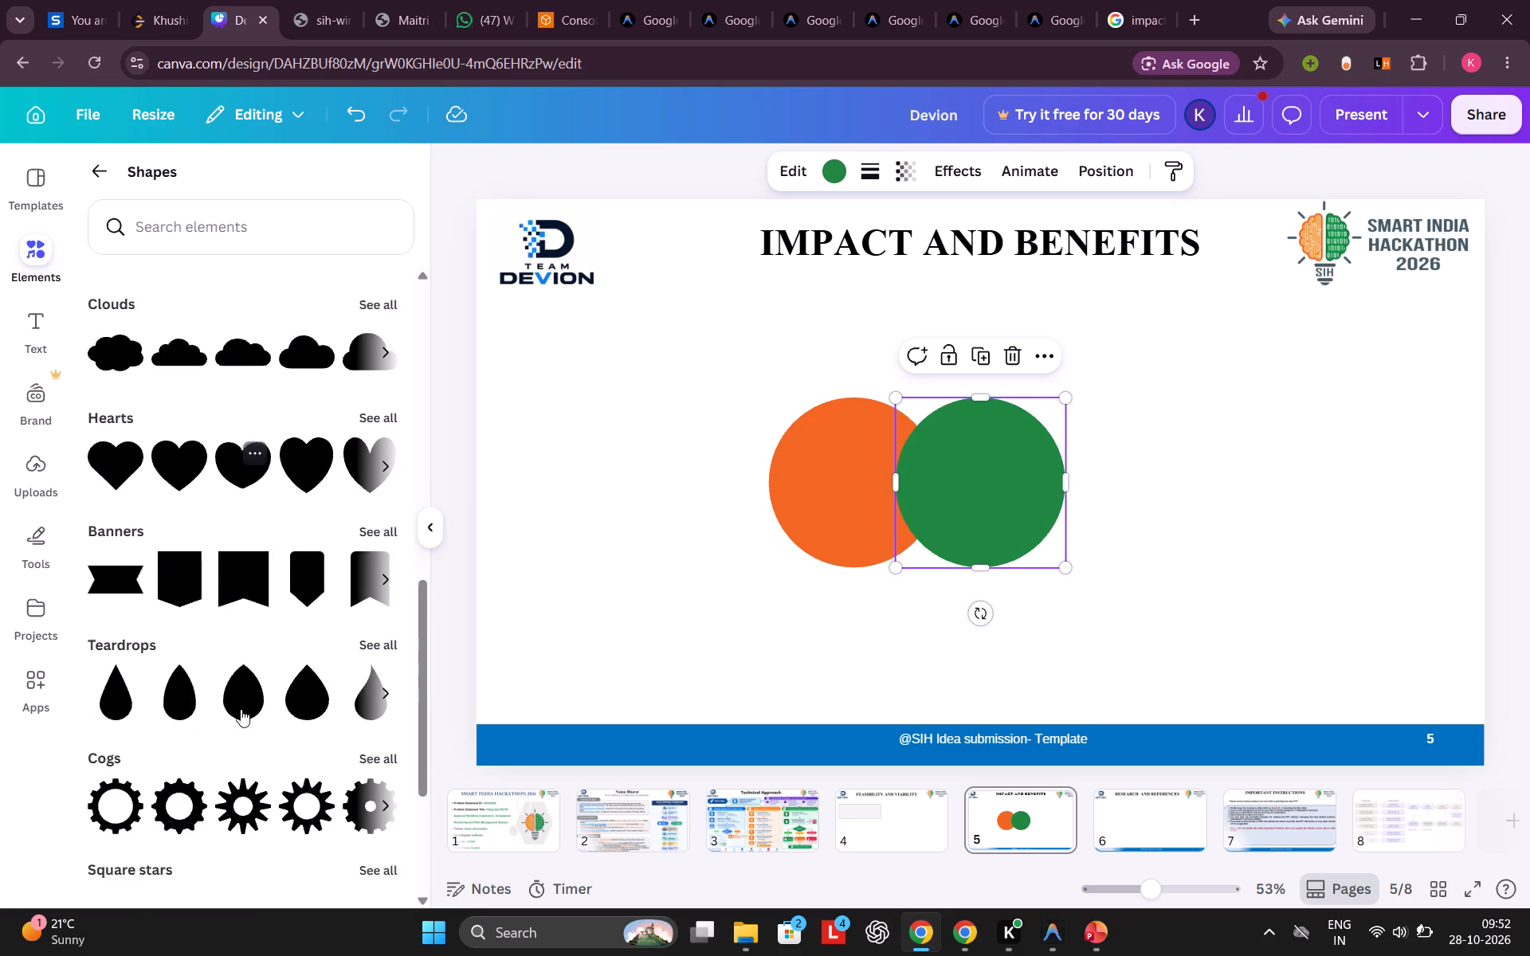
scroll(241, 709, down, 4)
scroll(241, 709, up, 1)
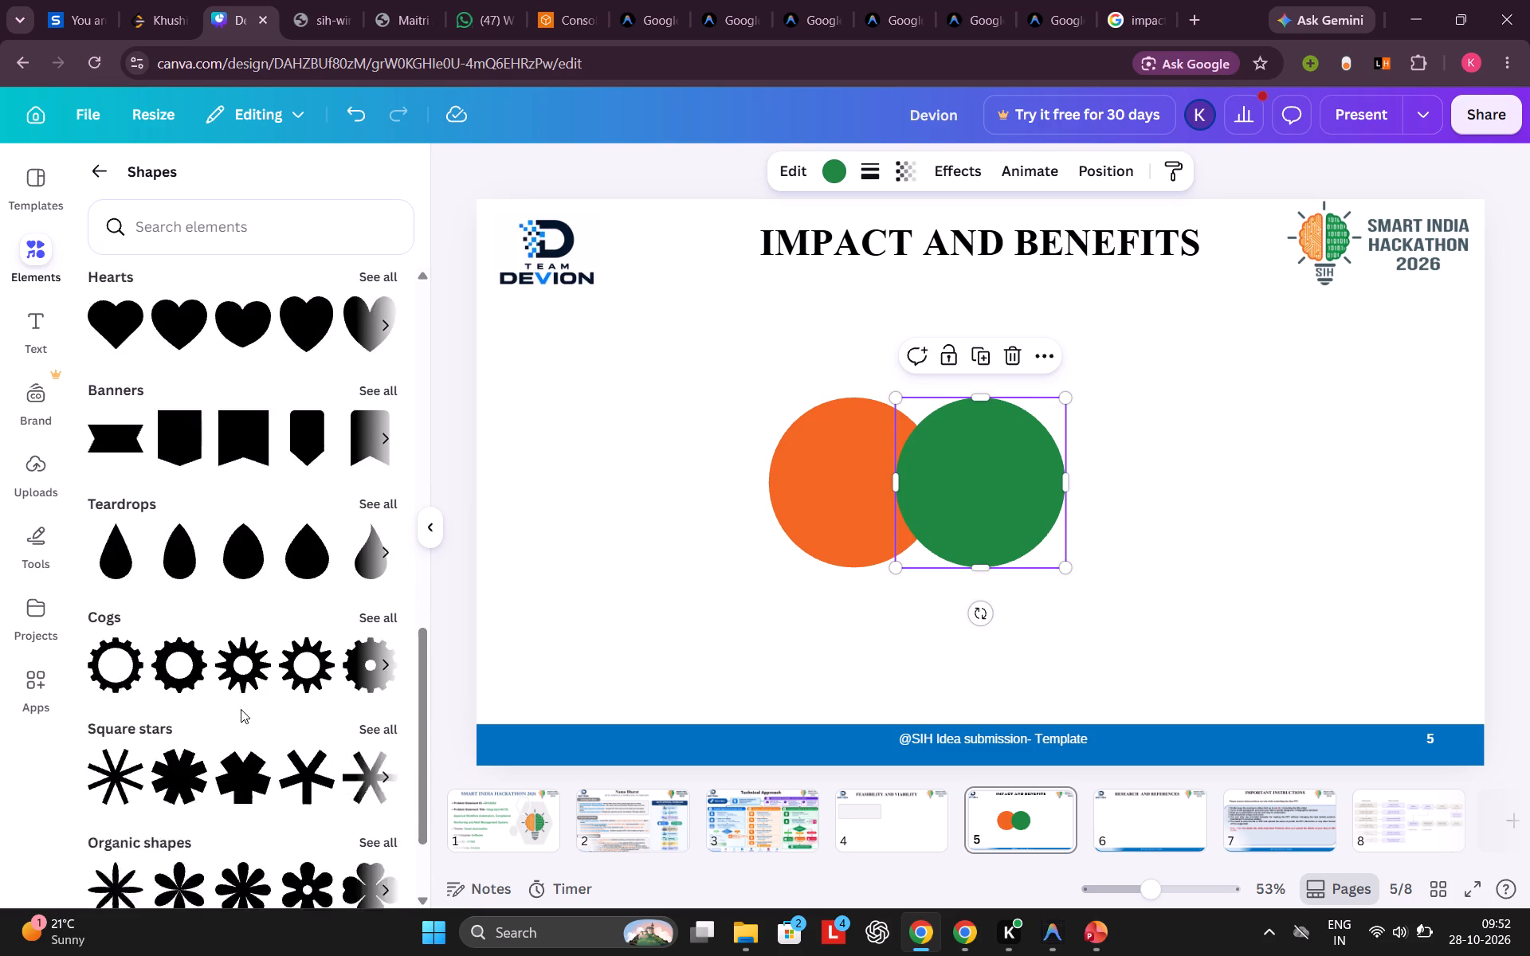
scroll(241, 709, up, 2)
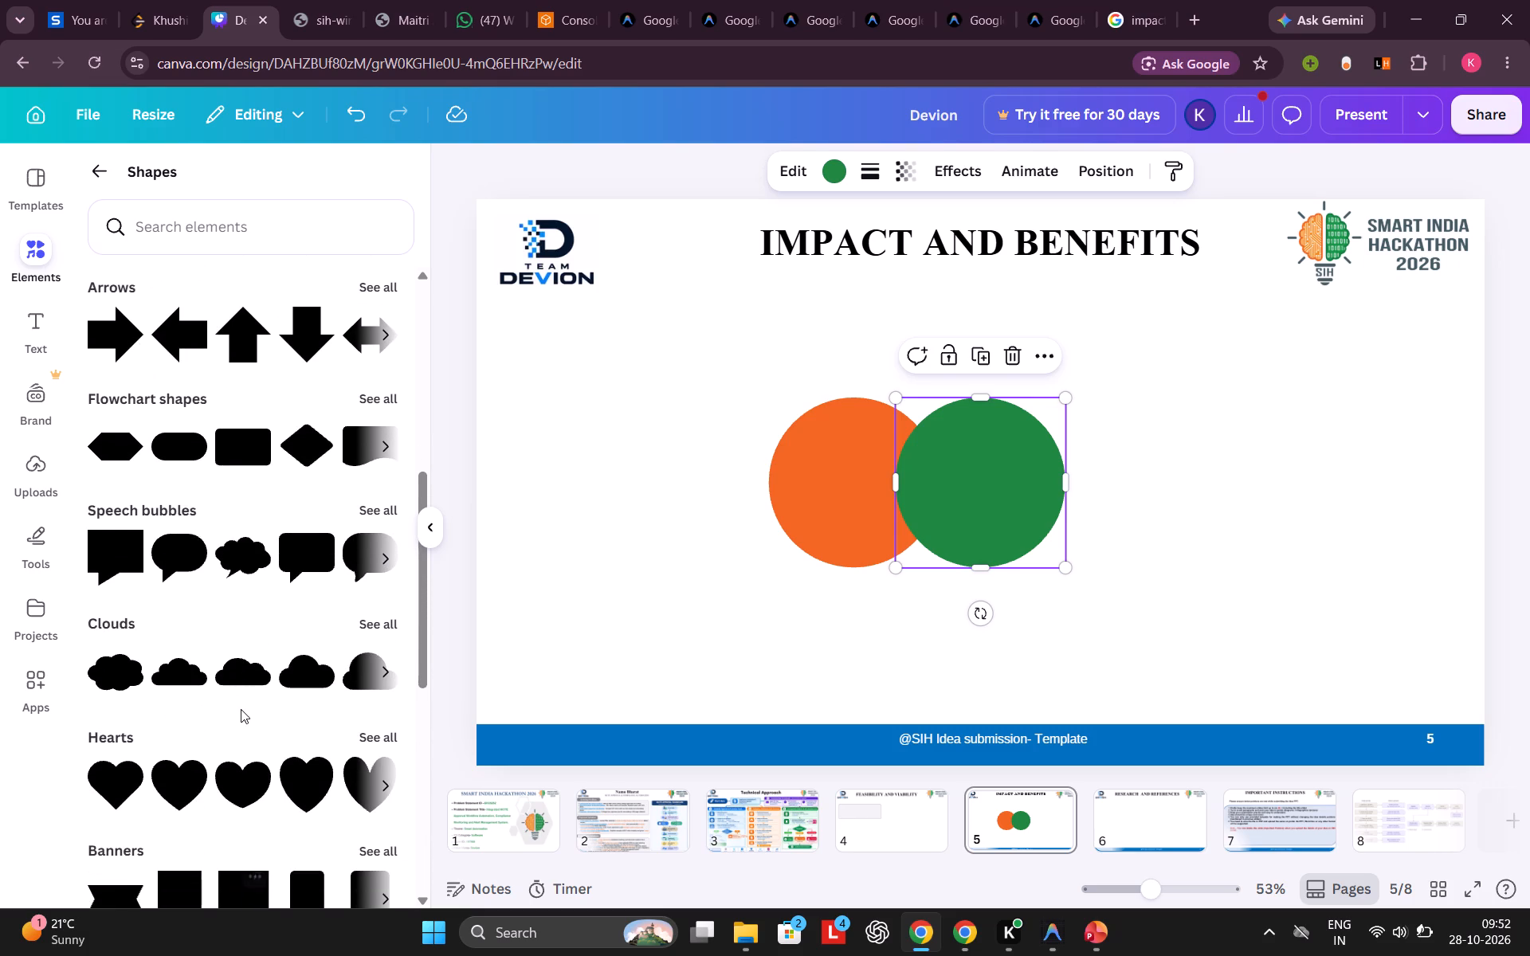
click(175, 676)
click(175, 676)
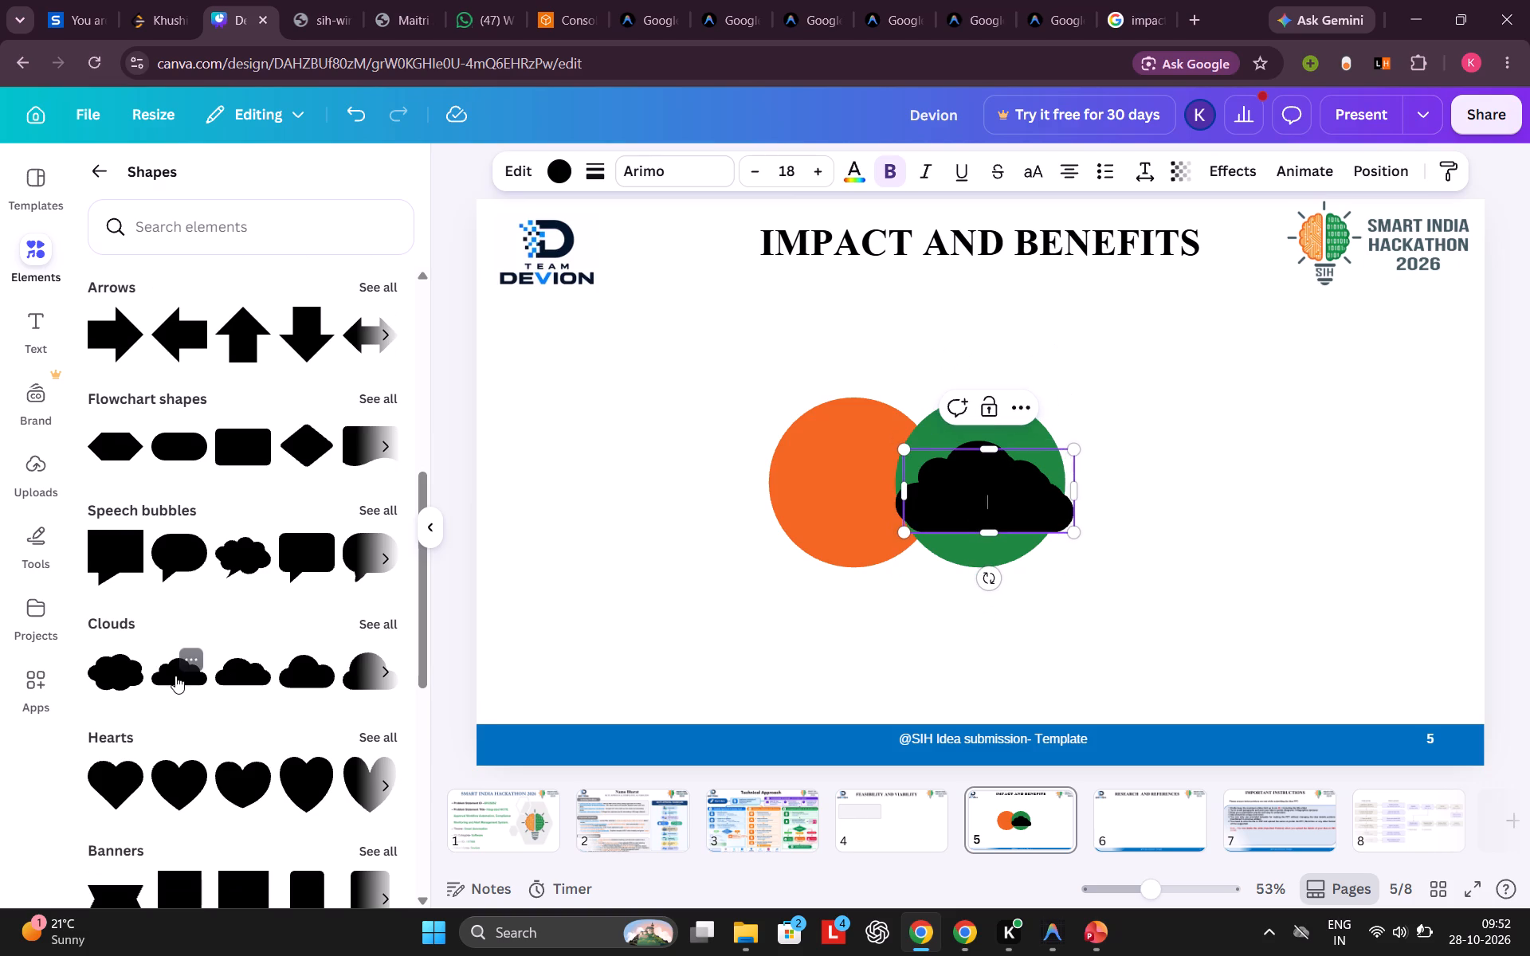
drag(952, 483, 657, 505)
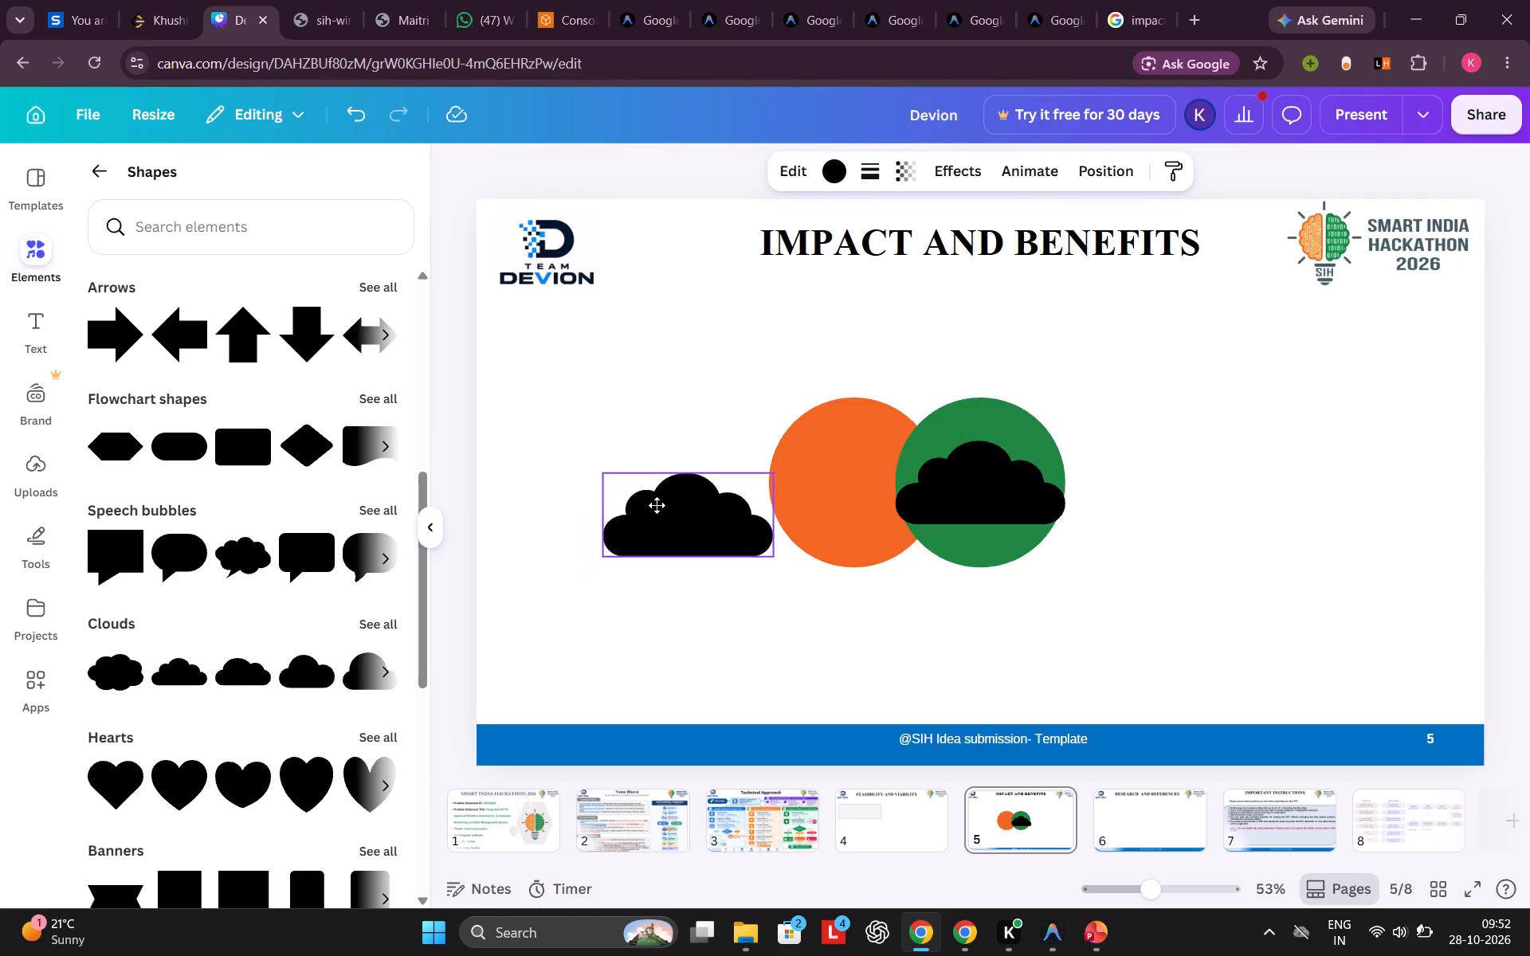
drag(657, 505, 660, 501)
Fill the cloud beside the orange circle with orange and the cloud on the green circle with green.
click(835, 172)
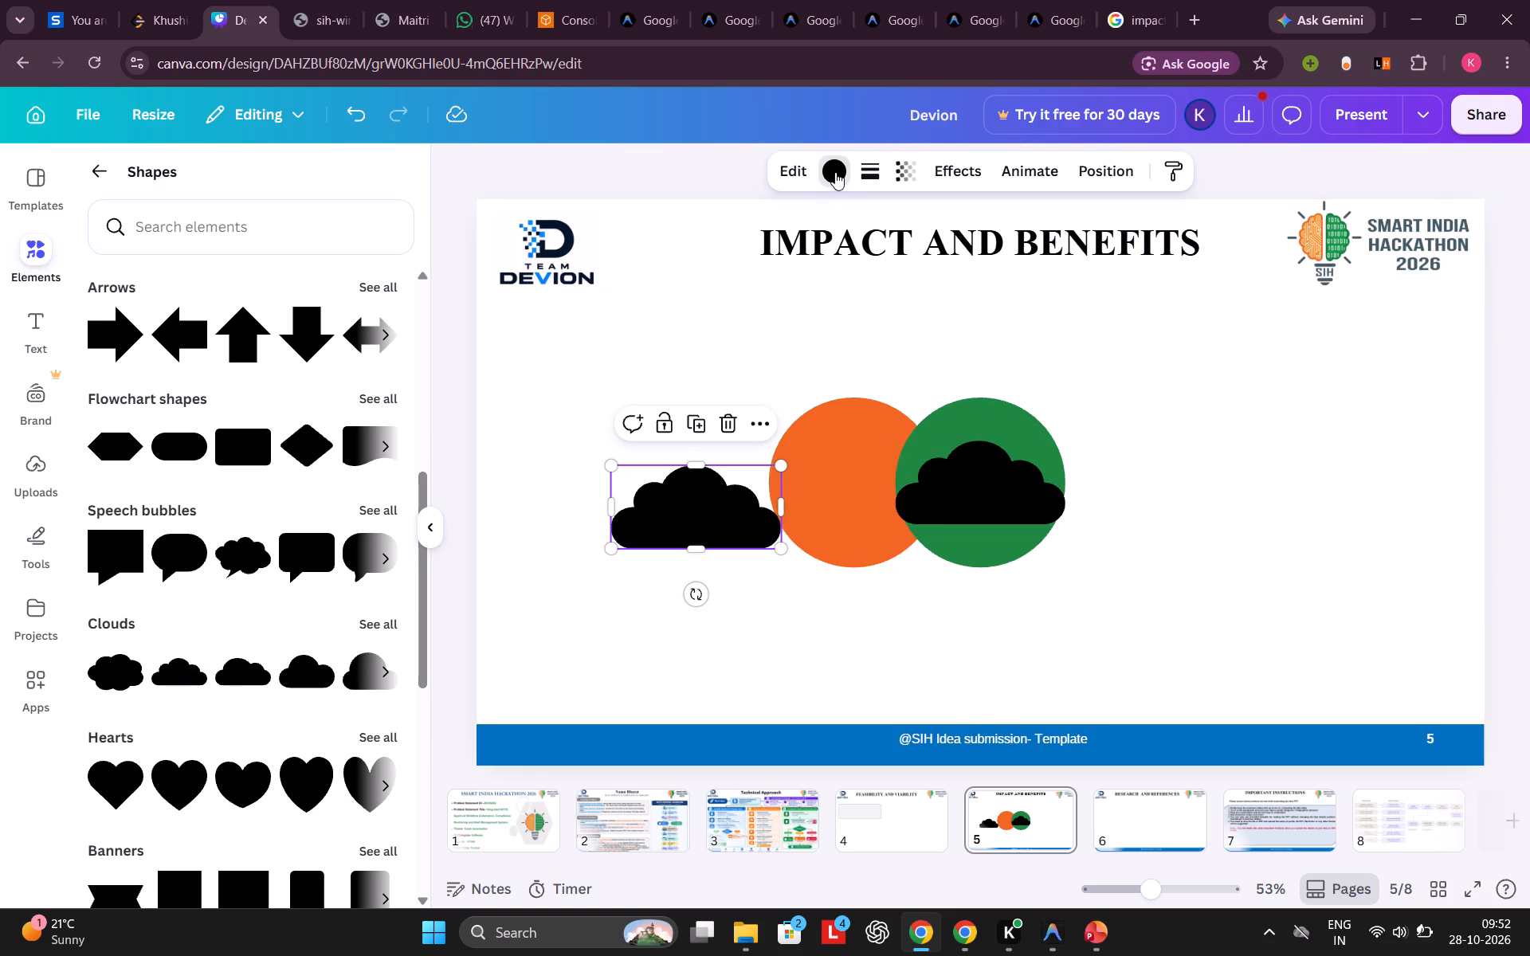
click(252, 325)
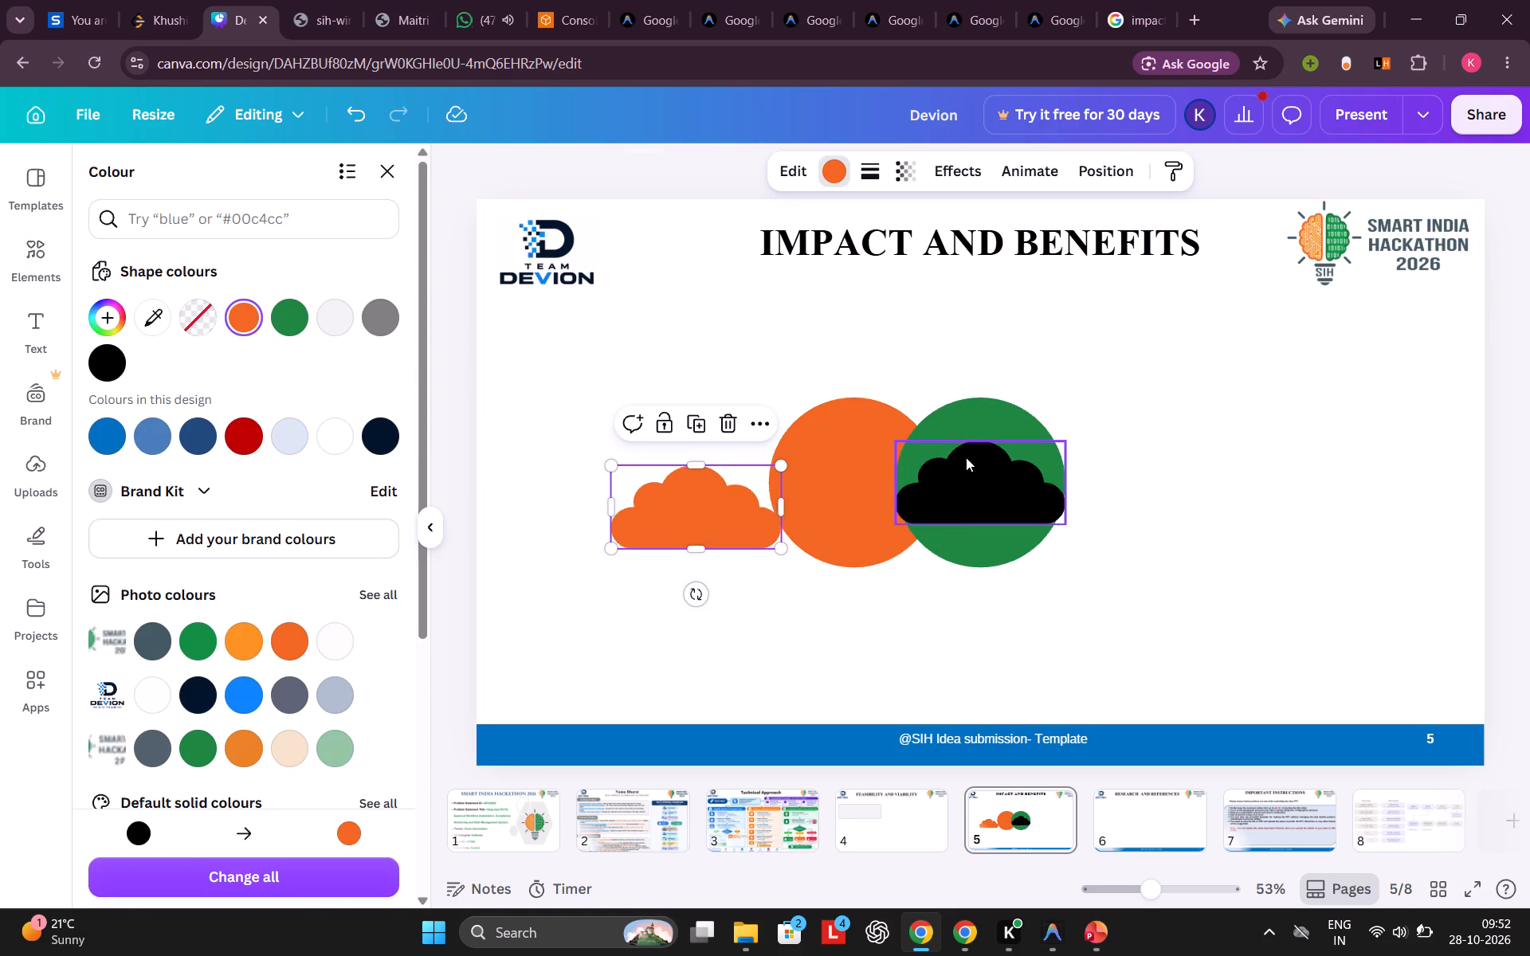
click(967, 477)
click(284, 312)
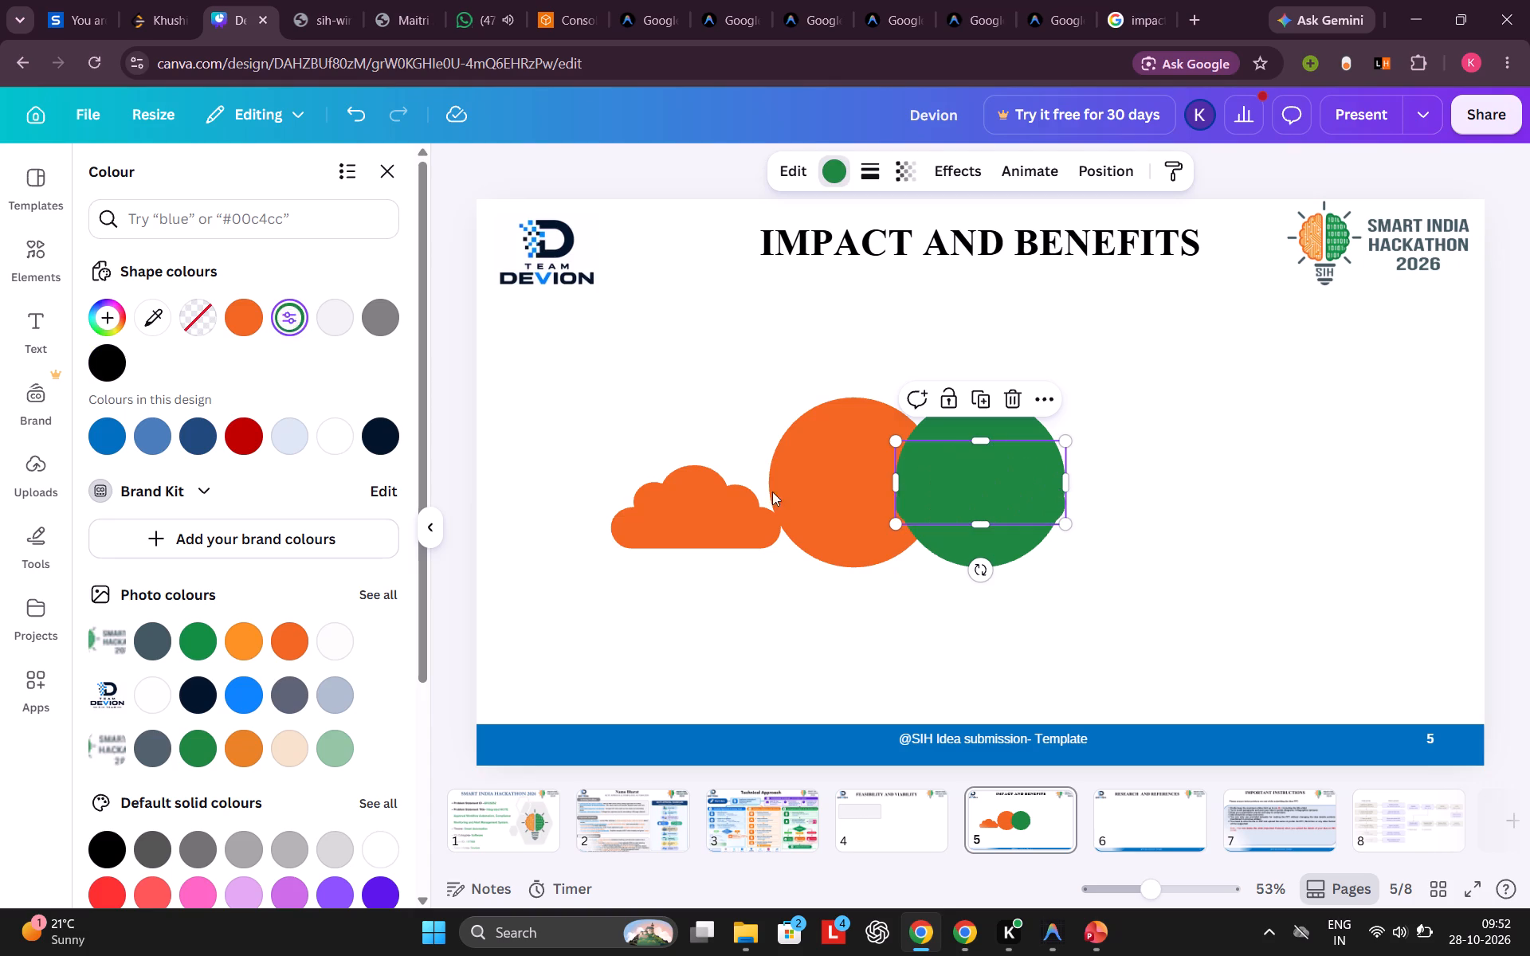
Move the green cloud off the circle to below the orange cloud and rotate it about 90° clockwise.
drag(967, 477, 700, 592)
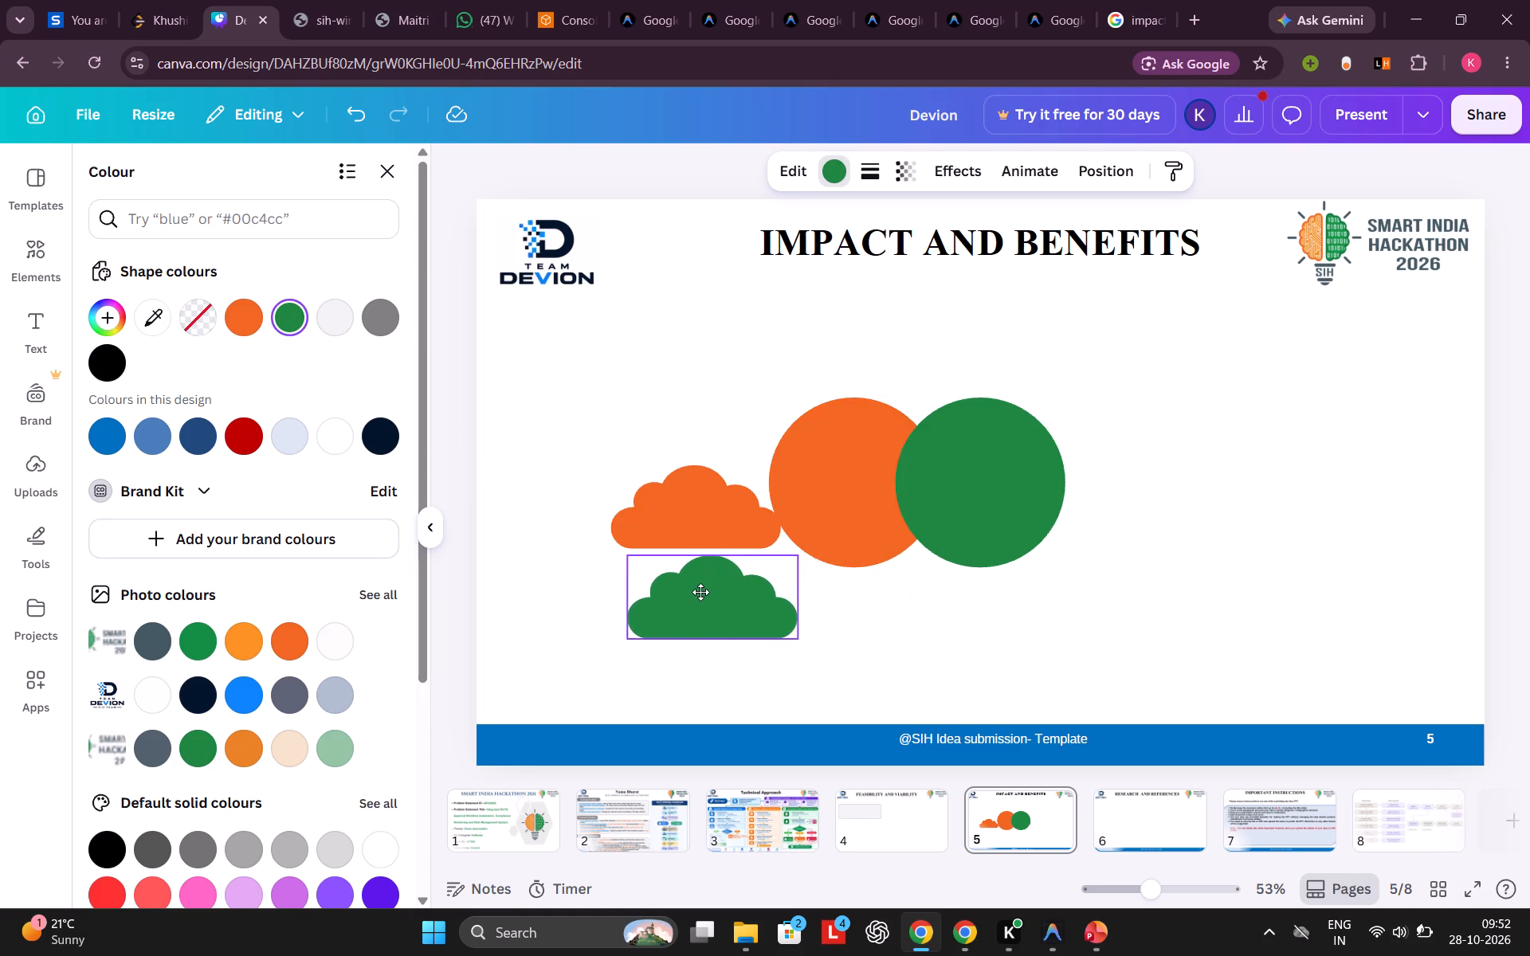
drag(700, 592, 700, 595)
click(778, 516)
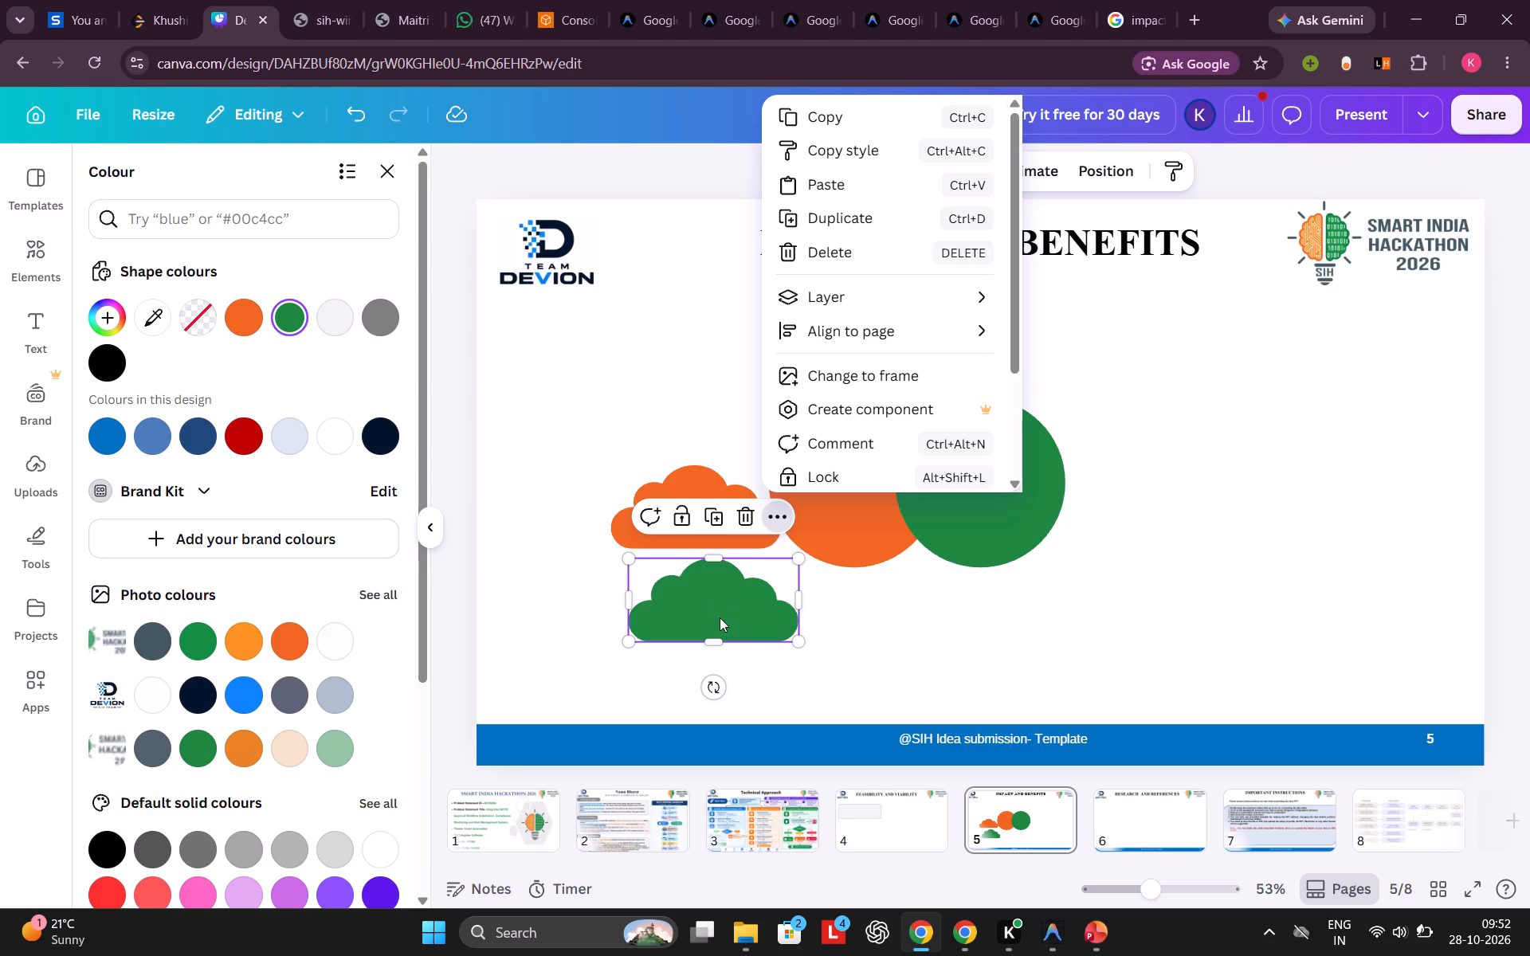
click(714, 685)
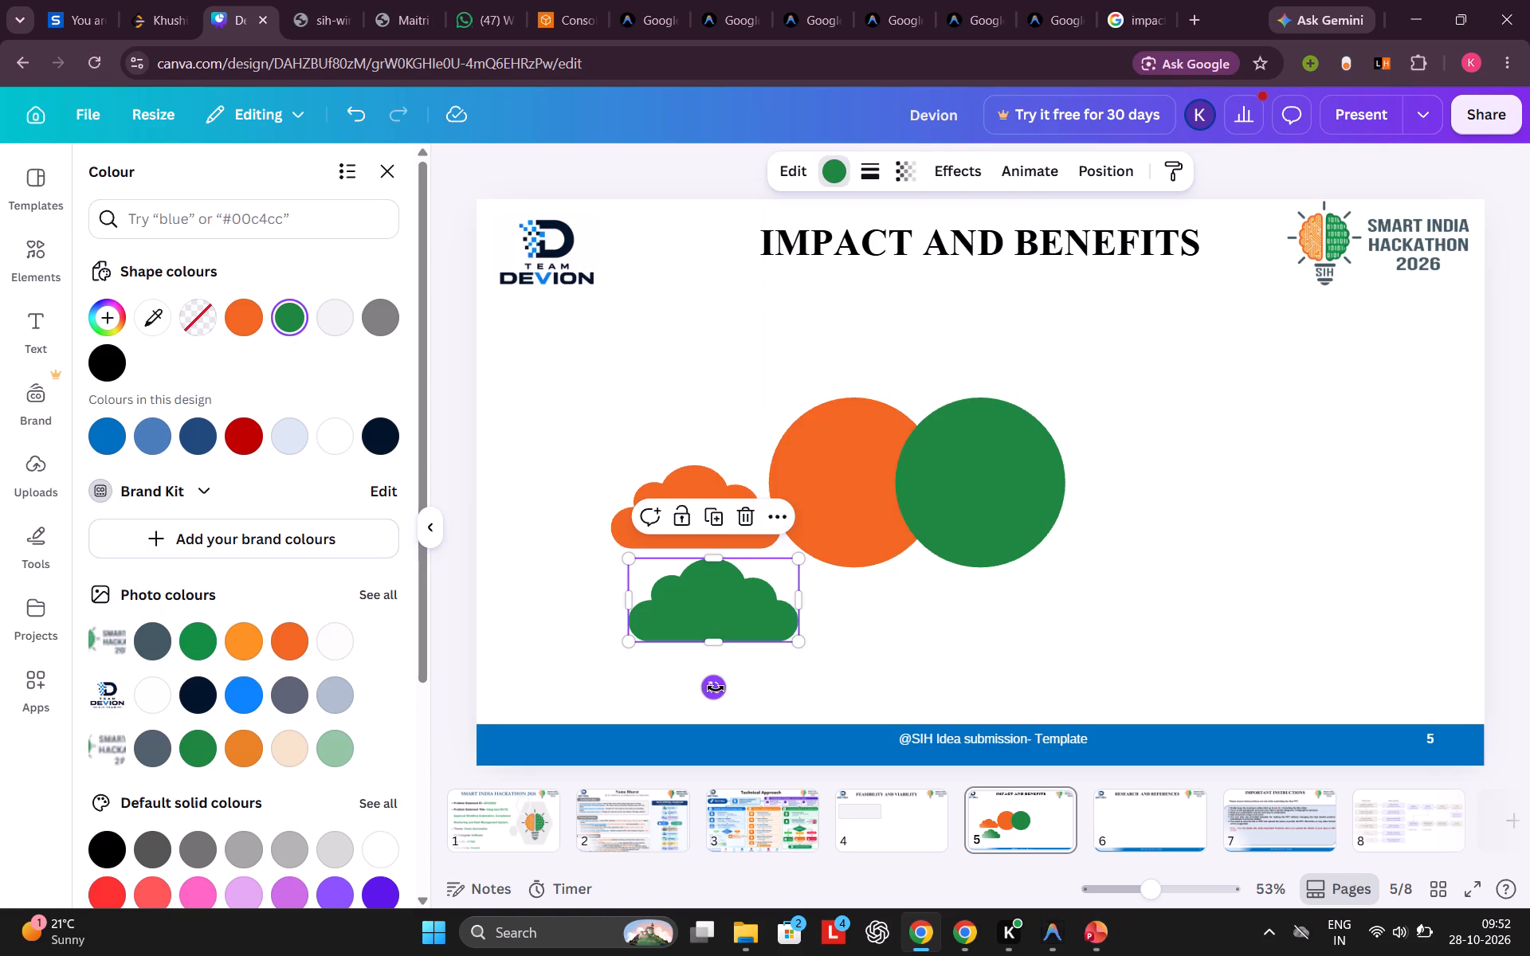
click(716, 688)
drag(716, 688, 661, 606)
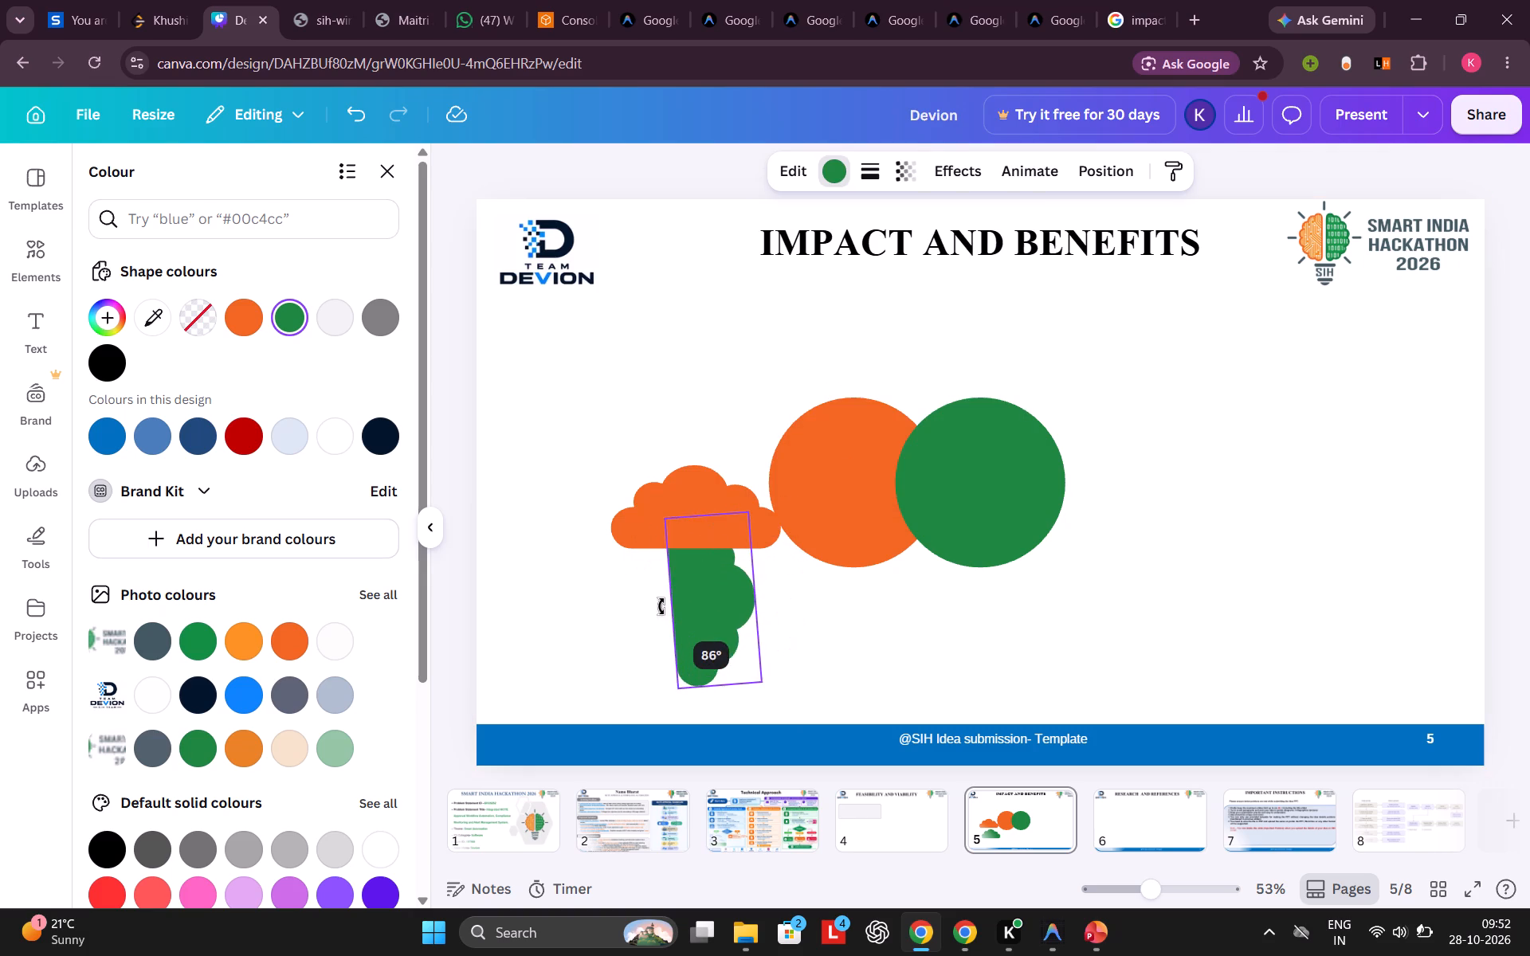
drag(661, 606, 659, 603)
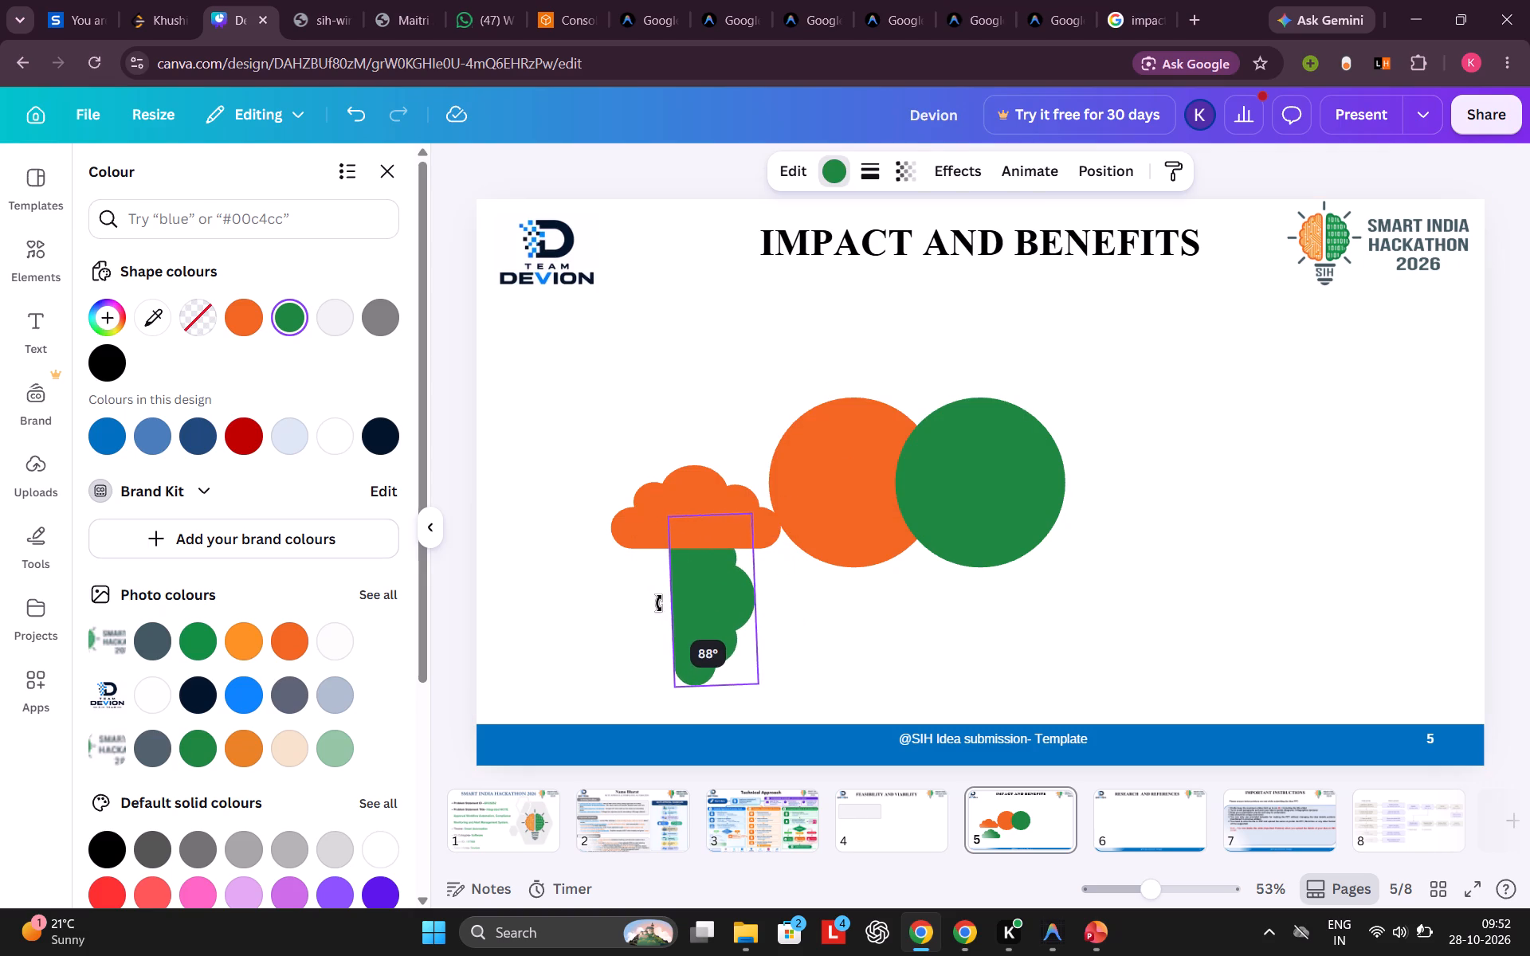
drag(659, 603, 660, 602)
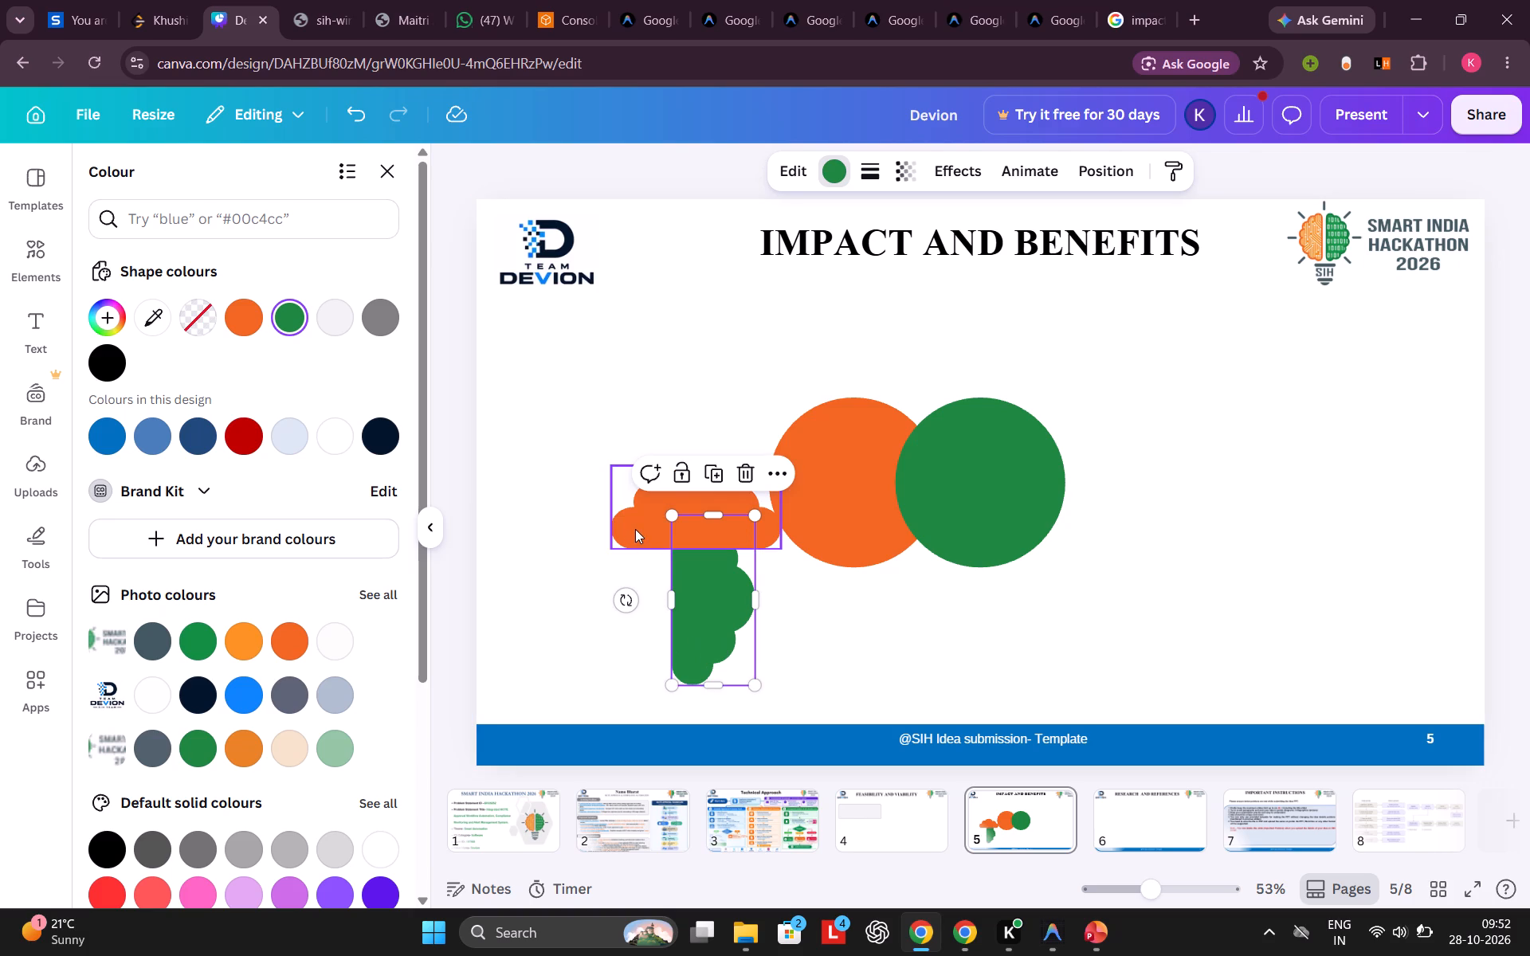
Move the orange cloud away from the green cloud, to the open area below the Team Devion logo.
drag(635, 529, 532, 437)
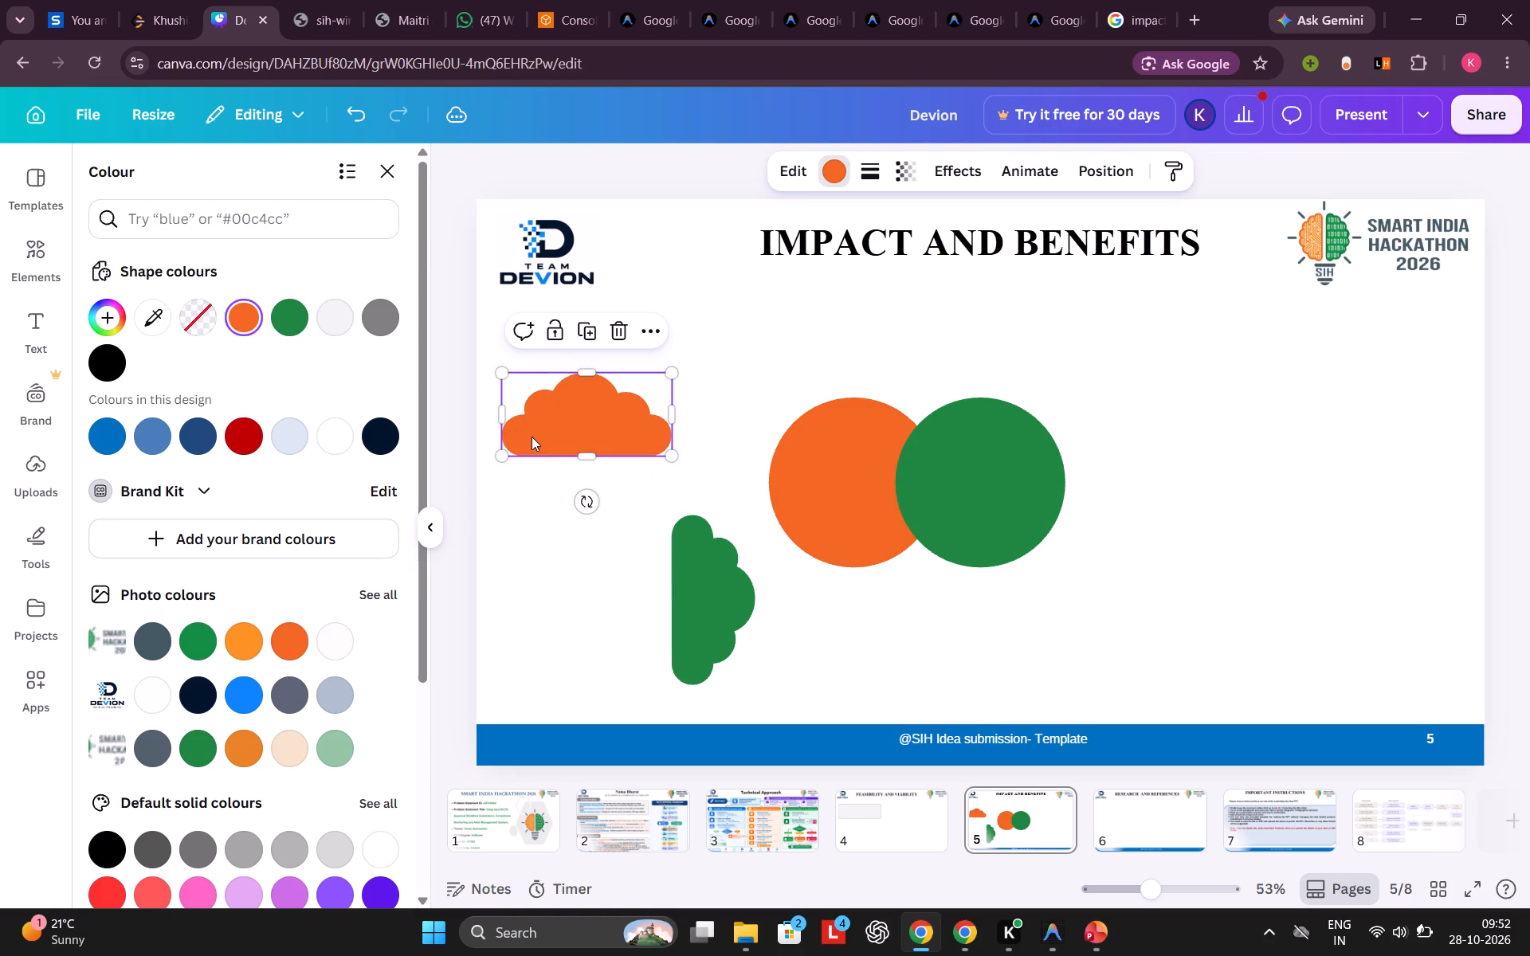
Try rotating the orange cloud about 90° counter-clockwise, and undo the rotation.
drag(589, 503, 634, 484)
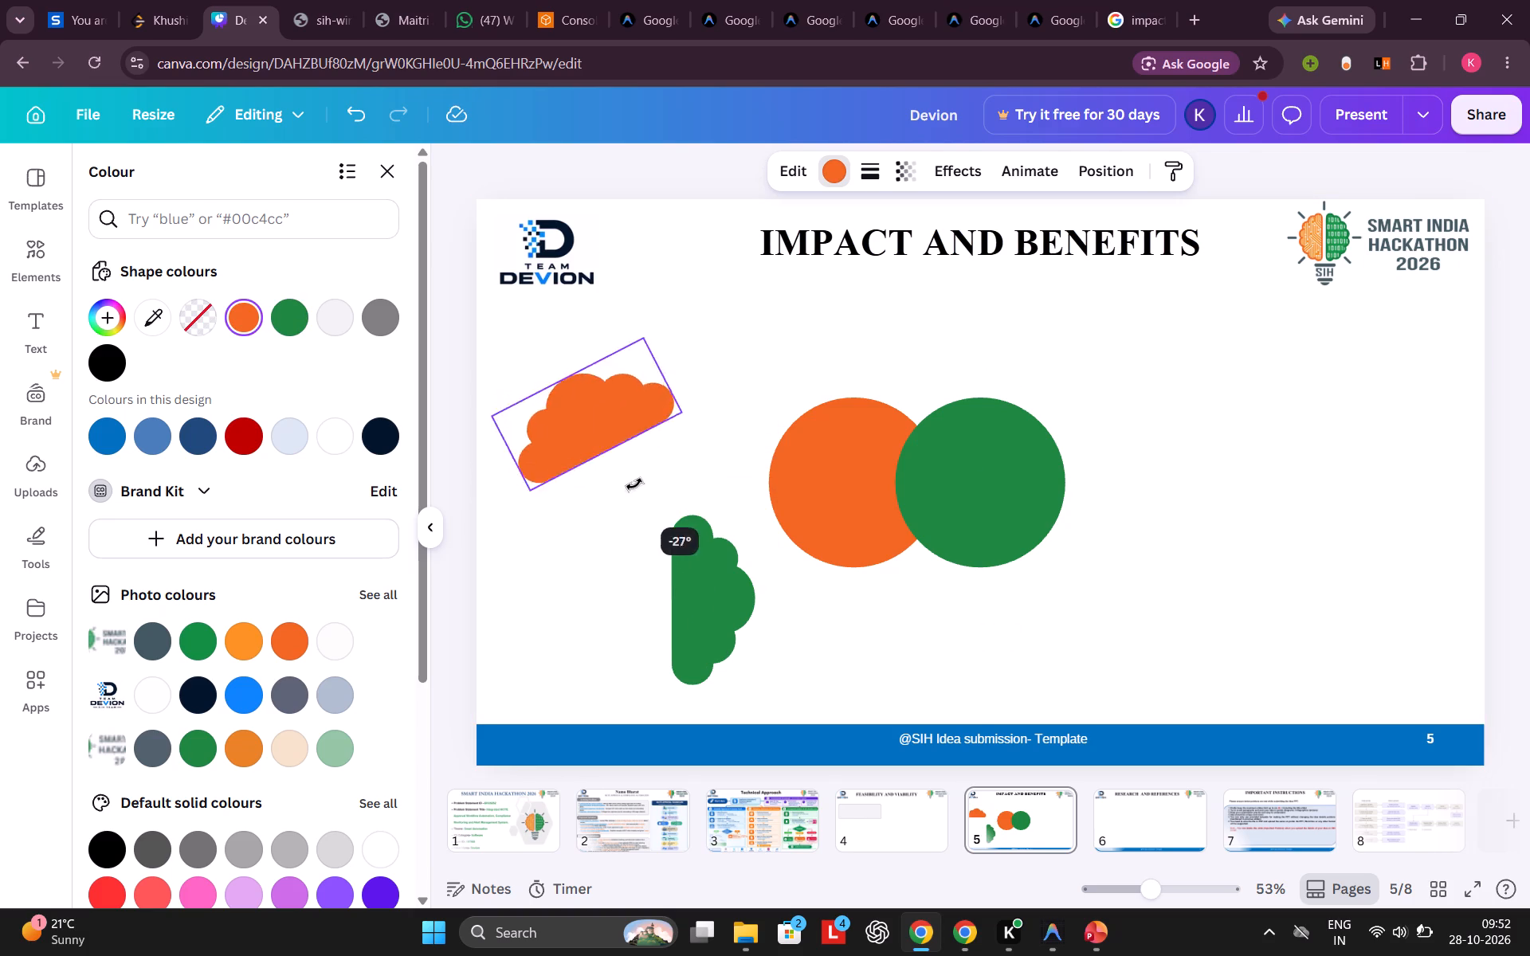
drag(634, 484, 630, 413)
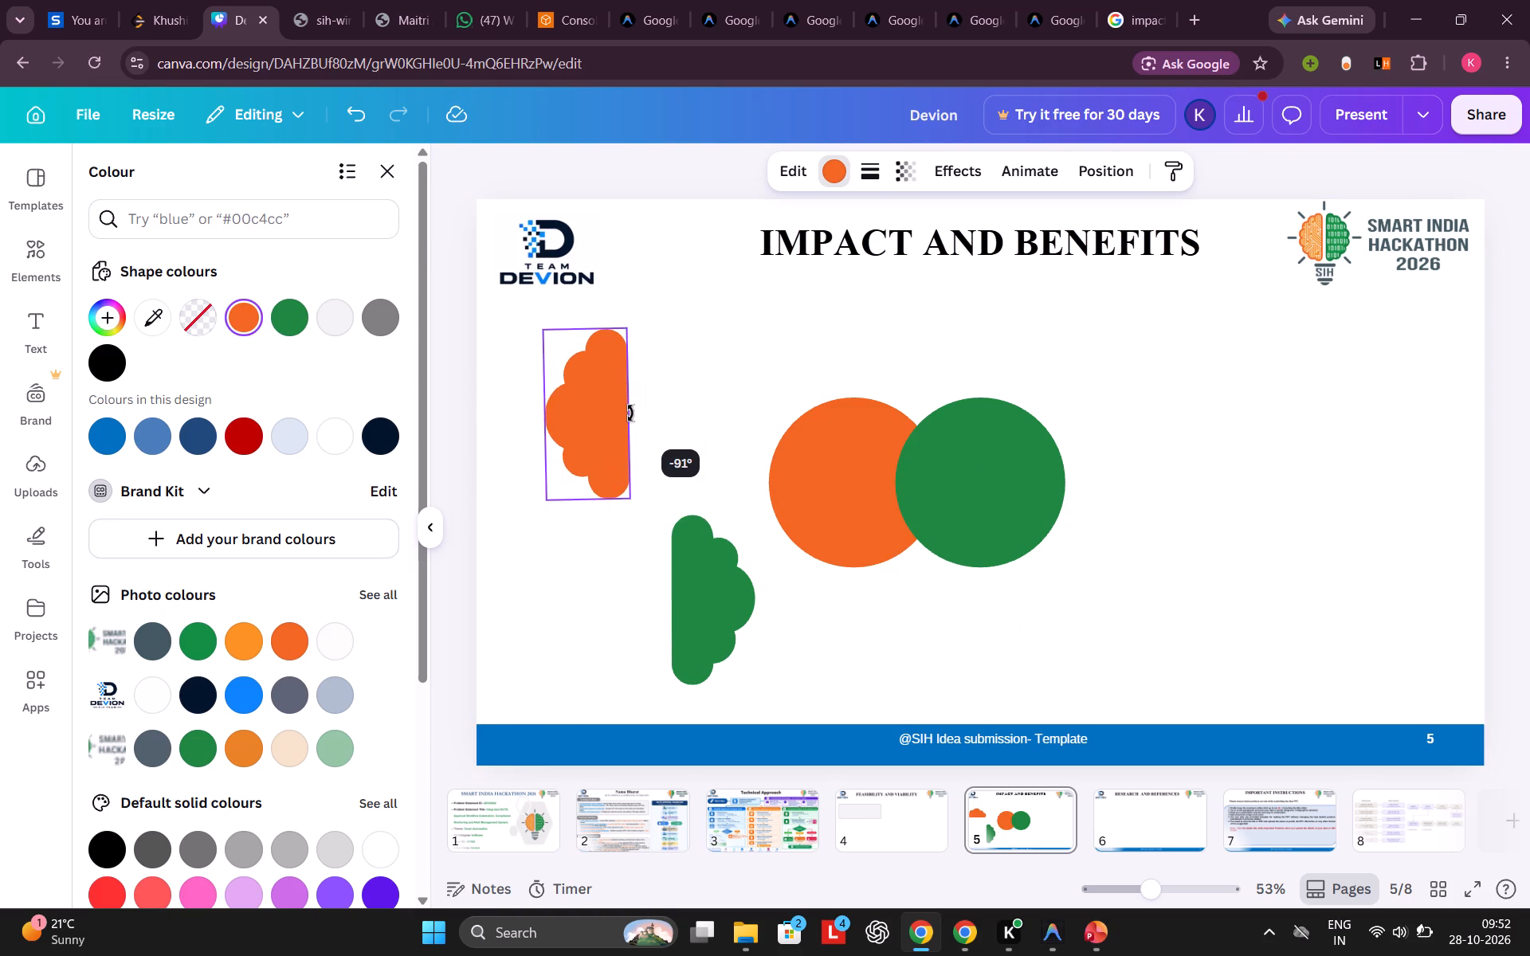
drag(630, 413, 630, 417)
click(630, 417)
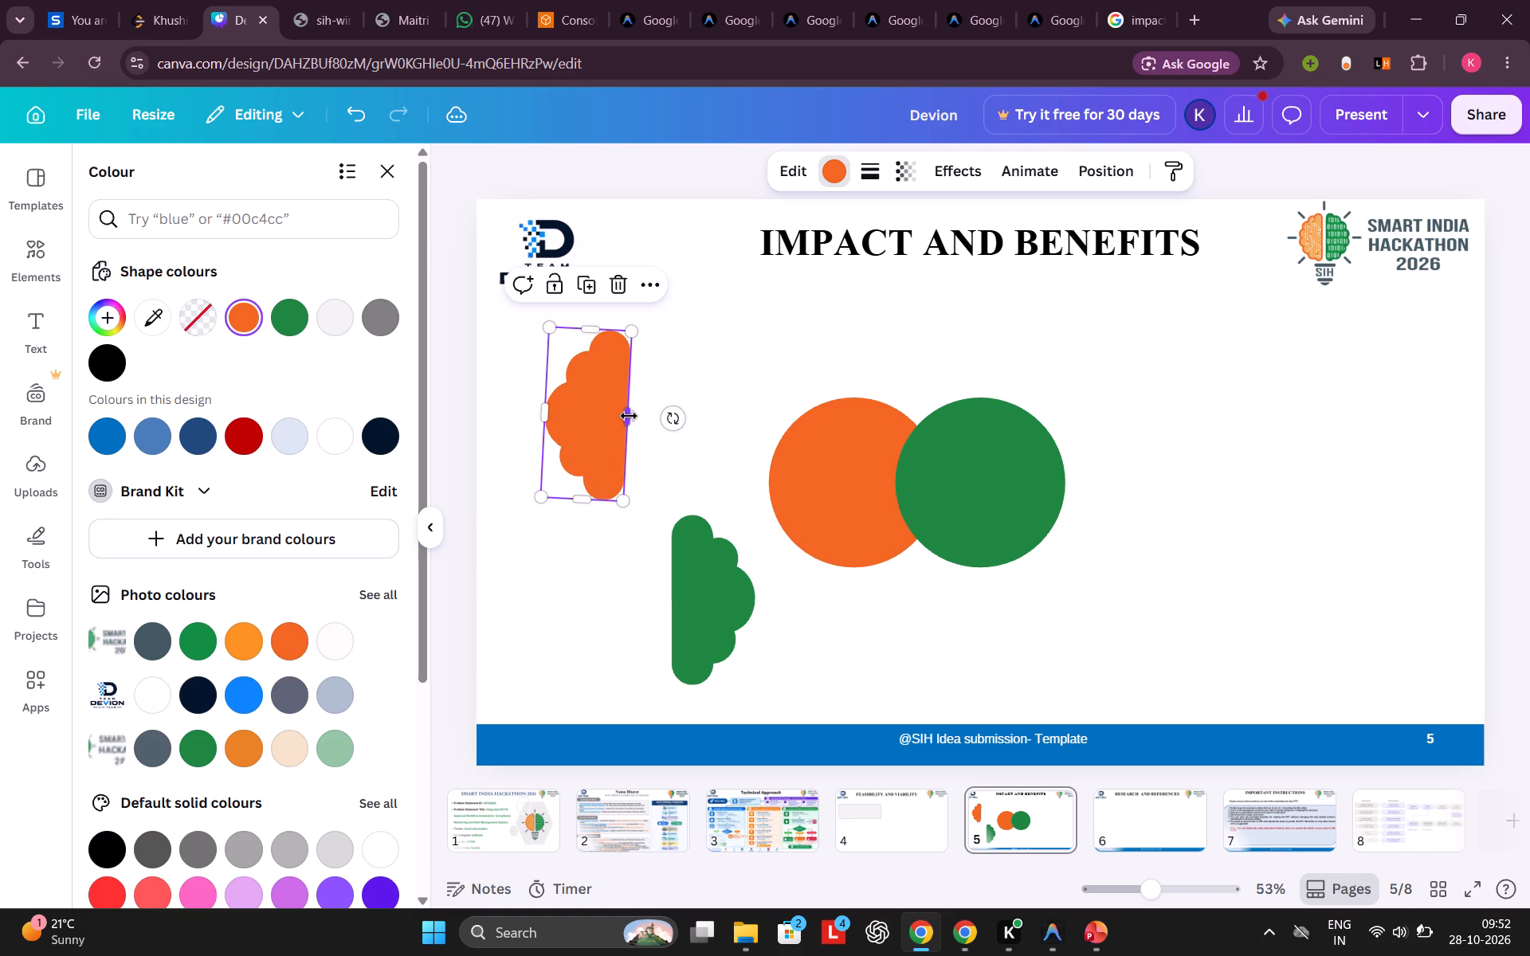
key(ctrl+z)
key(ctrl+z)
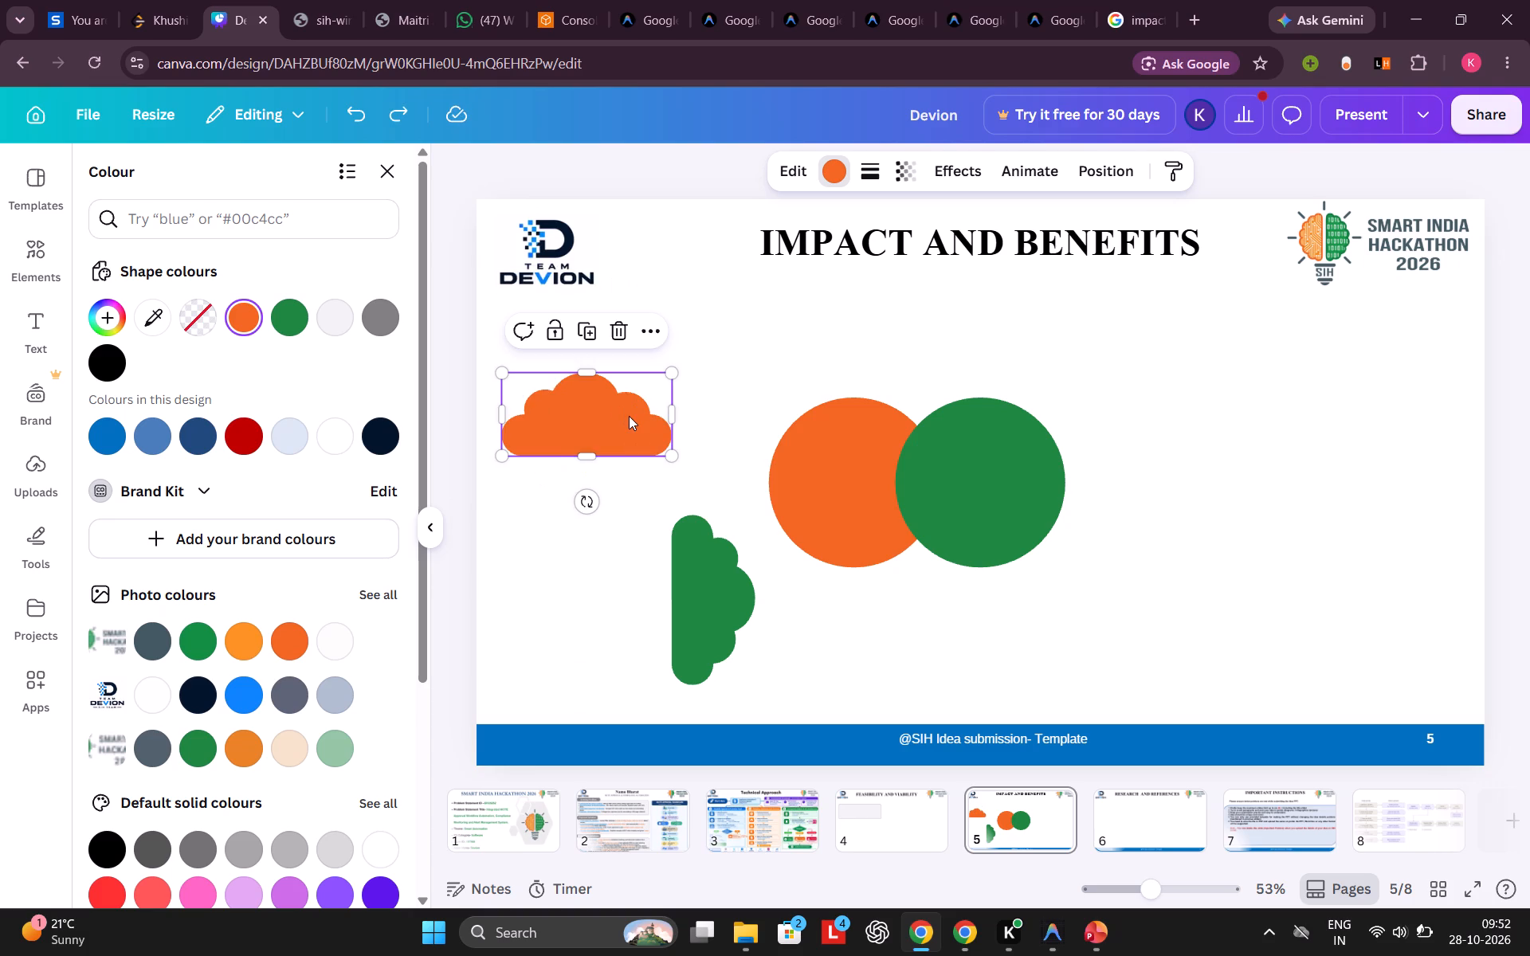
Rotate the orange cloud about 90° counter-clockwise so that its flat base faces the circles.
drag(586, 502, 640, 492)
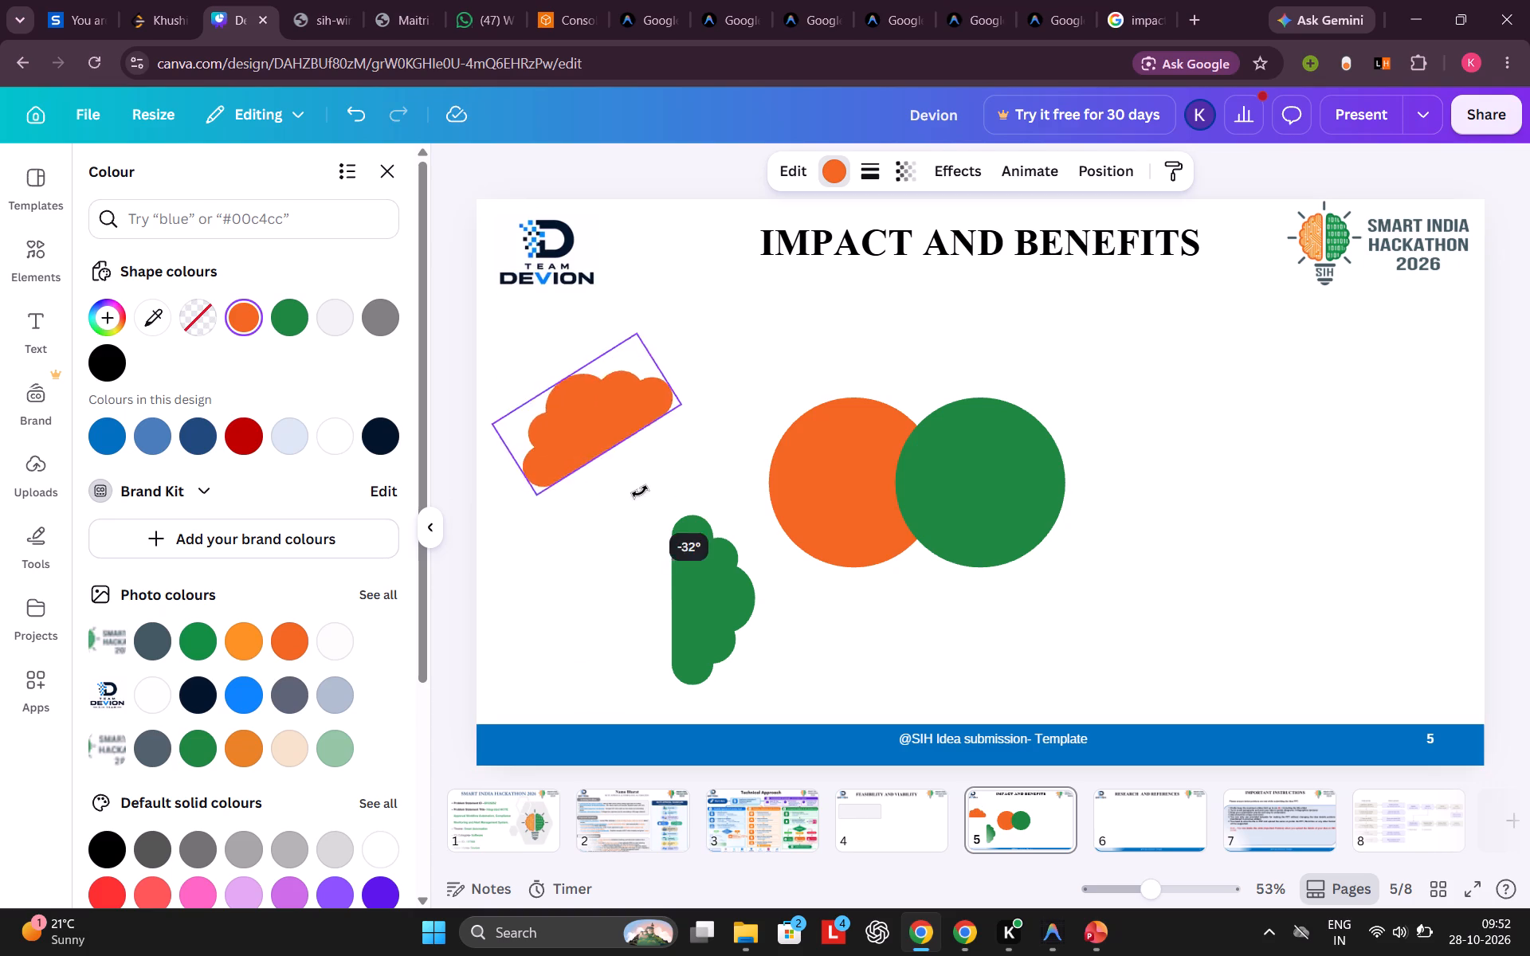
drag(640, 492, 634, 417)
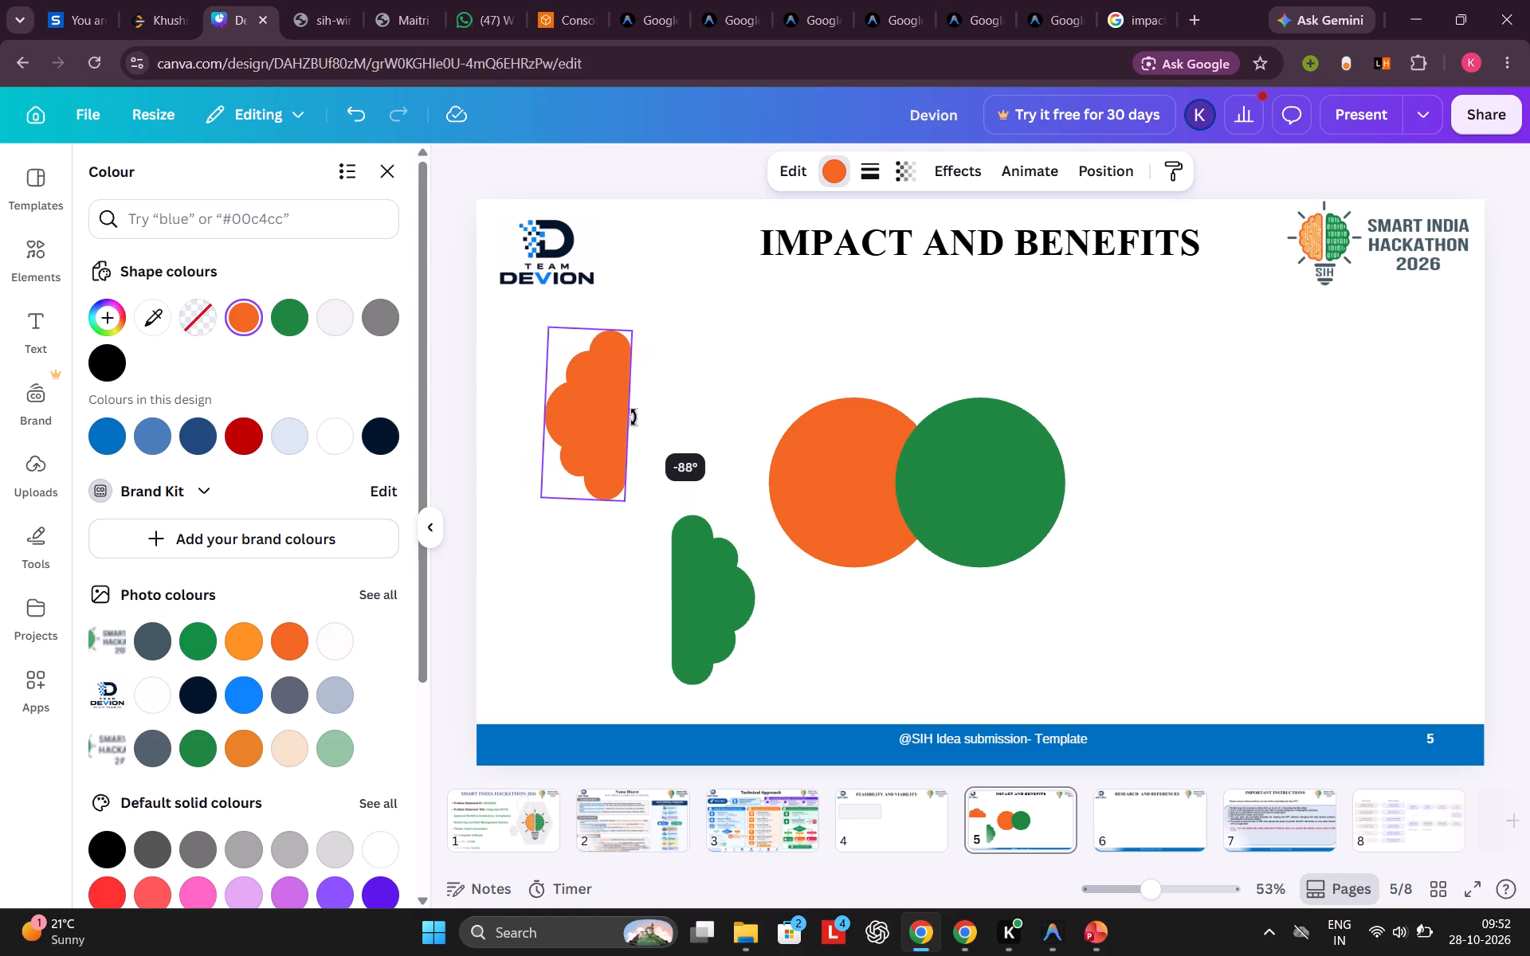
drag(634, 417, 633, 416)
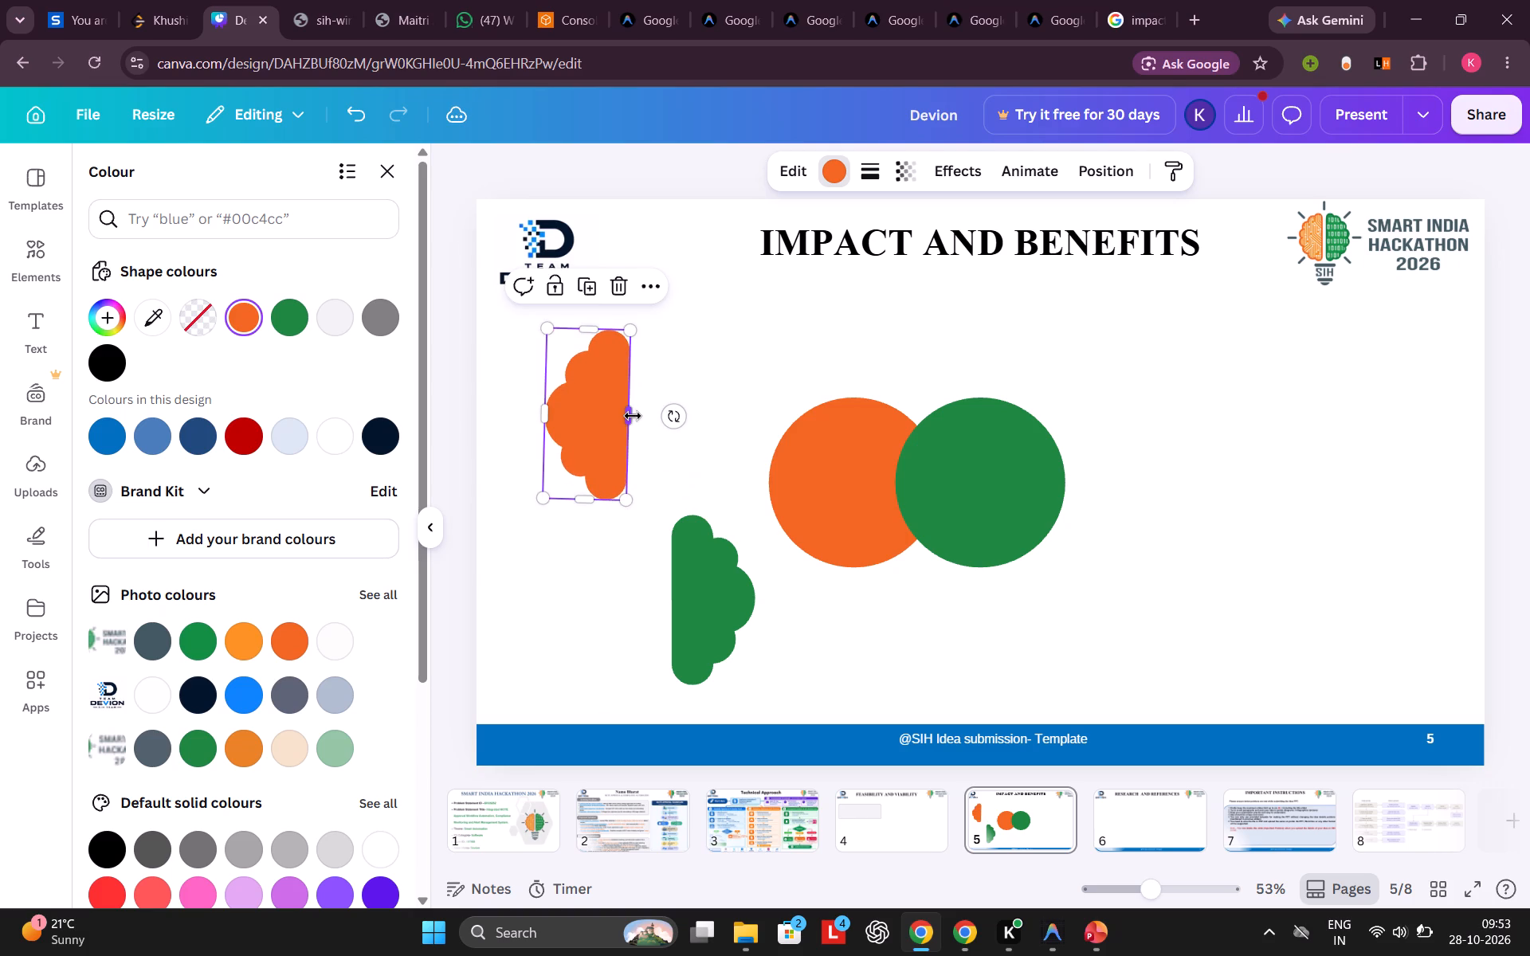
Straighten the orange cloud's rotation to exactly -90°.
click(670, 416)
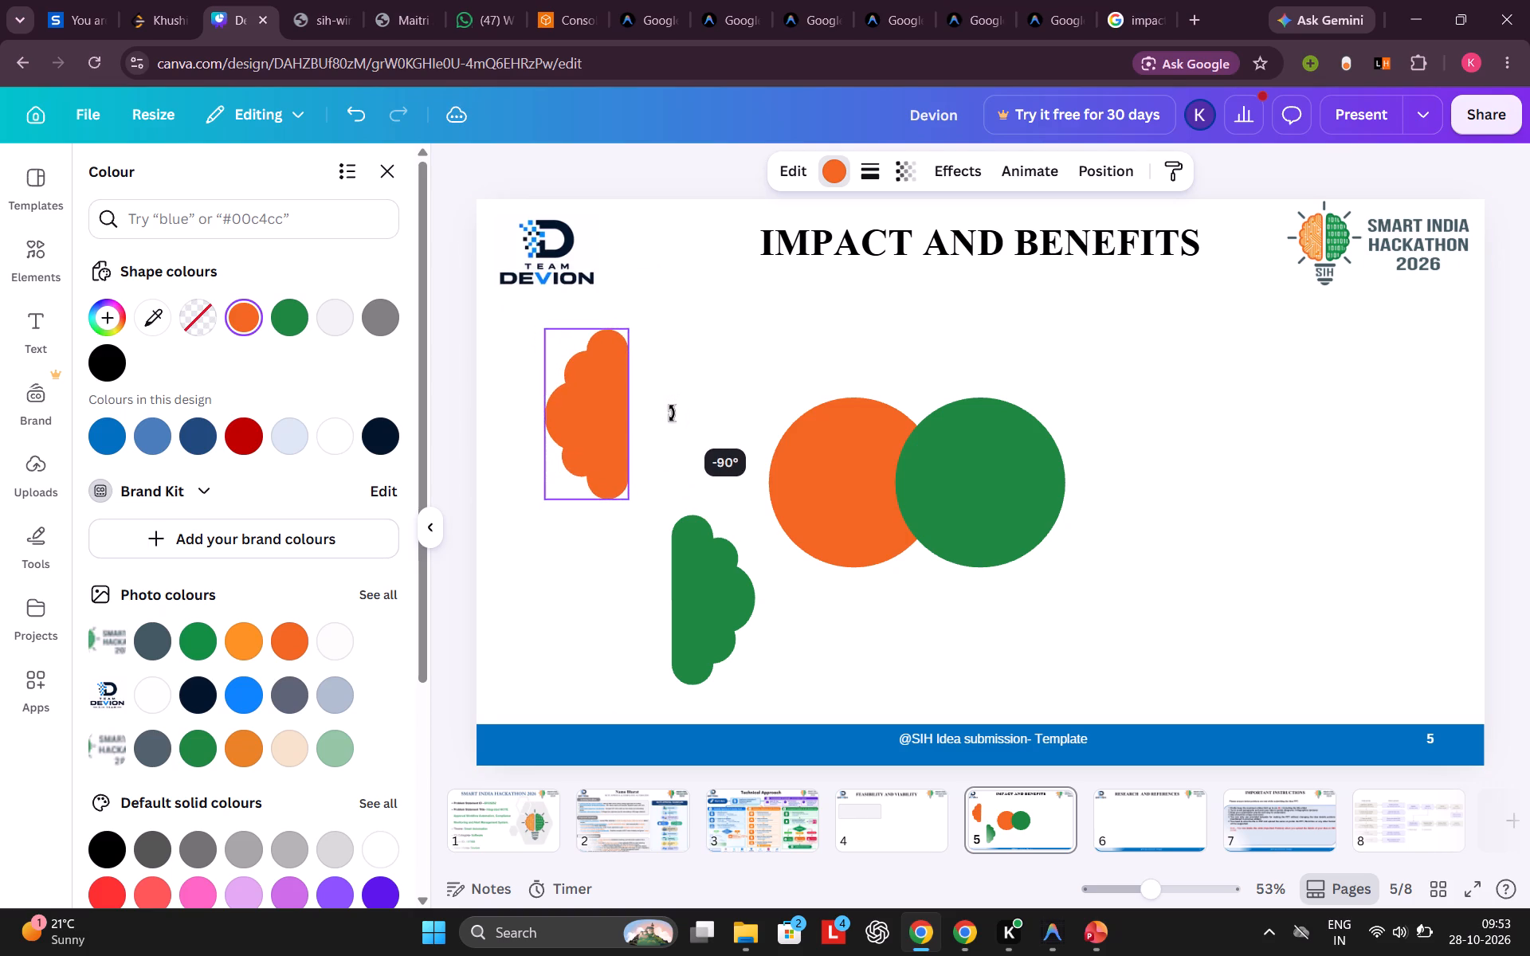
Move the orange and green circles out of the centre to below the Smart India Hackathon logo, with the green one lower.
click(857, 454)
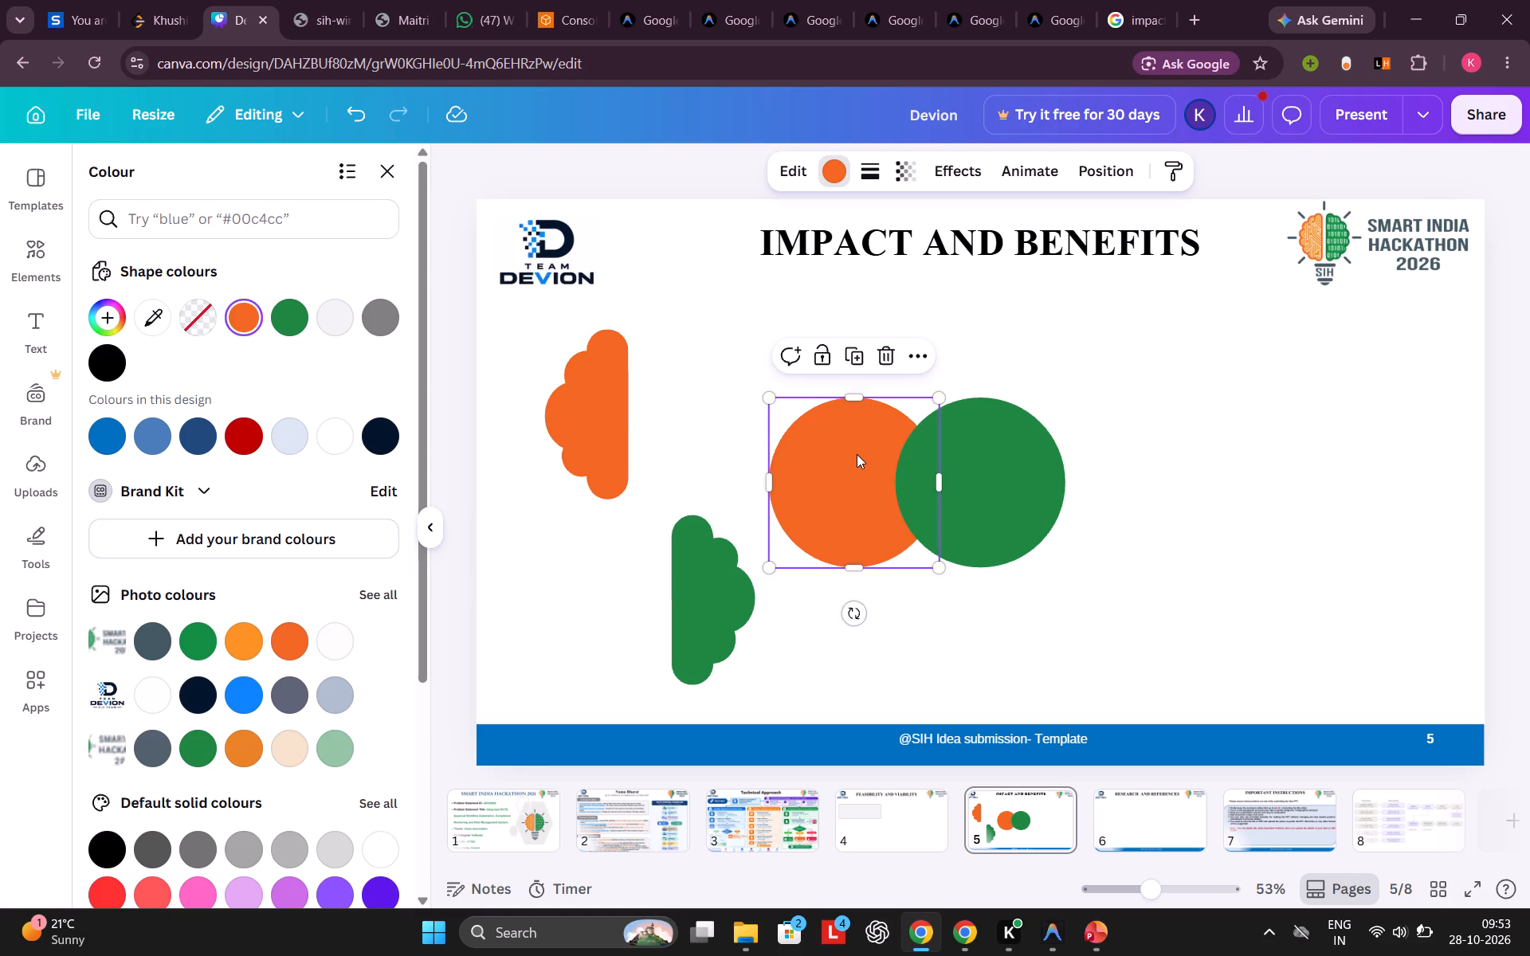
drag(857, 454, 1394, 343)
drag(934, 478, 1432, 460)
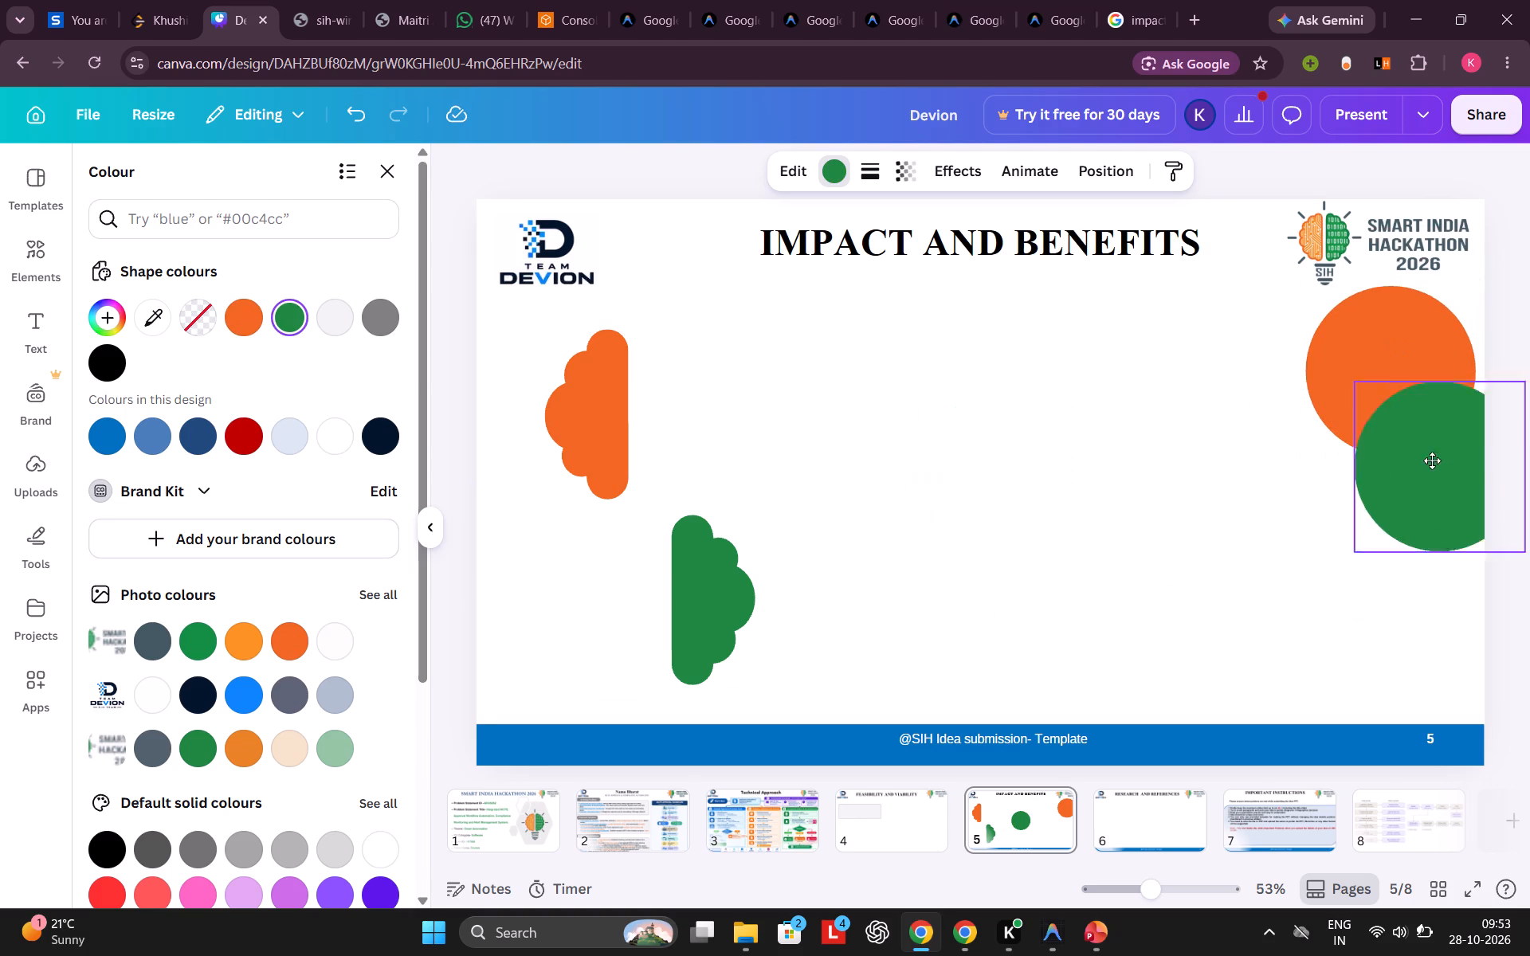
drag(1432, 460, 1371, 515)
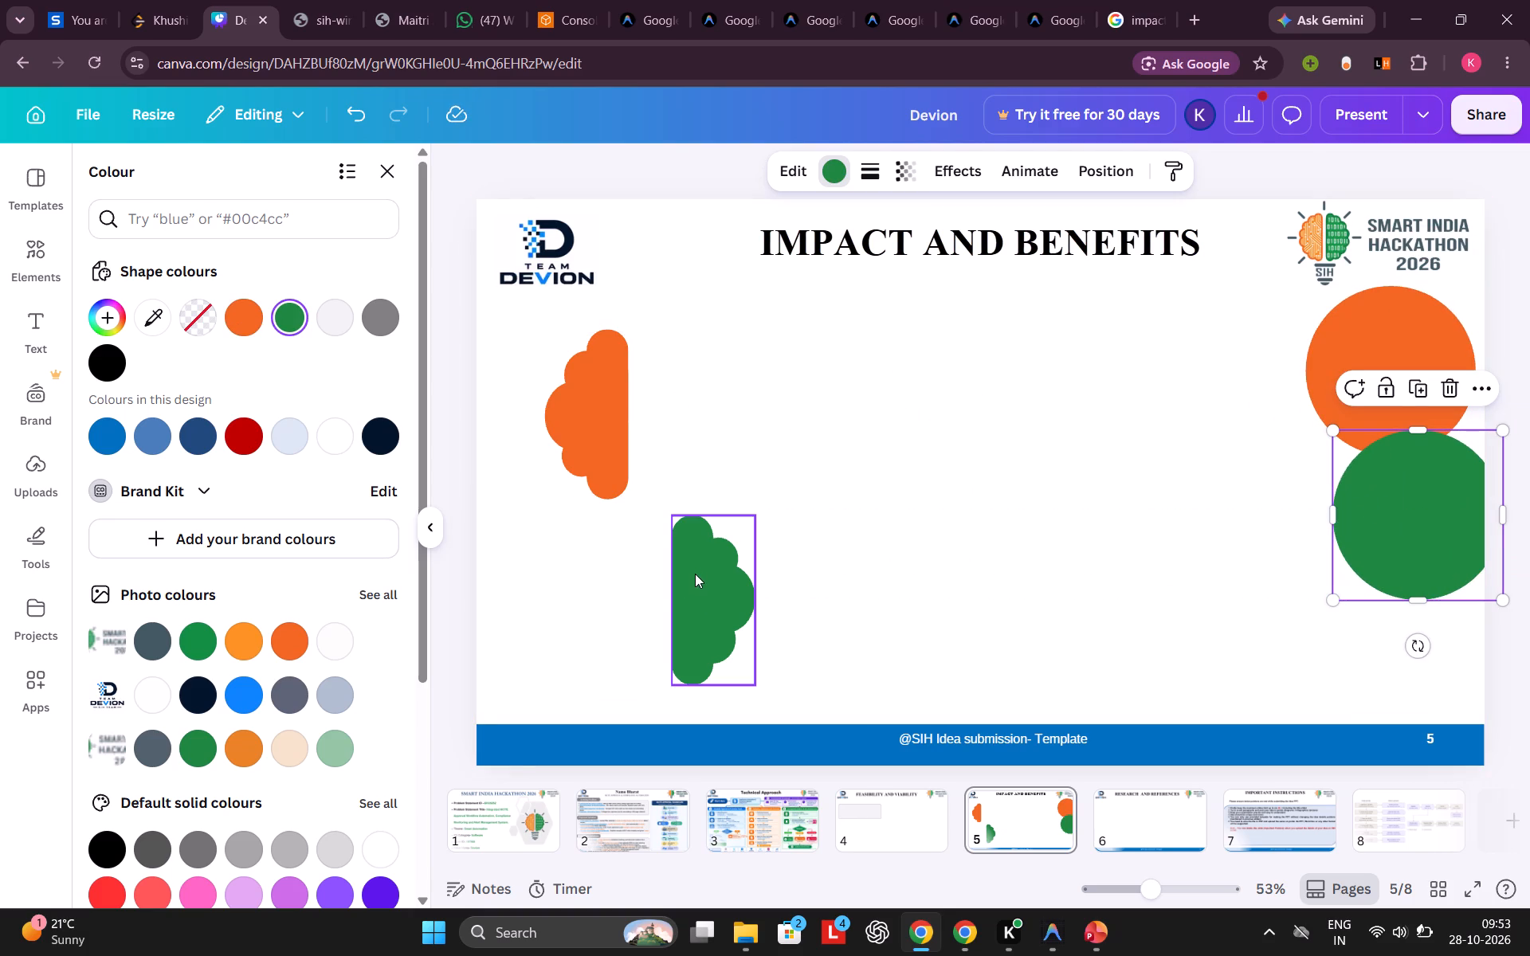
Bring the green and orange clouds to the slide's centre, level with each other and with their flat bases facing.
drag(695, 574, 997, 429)
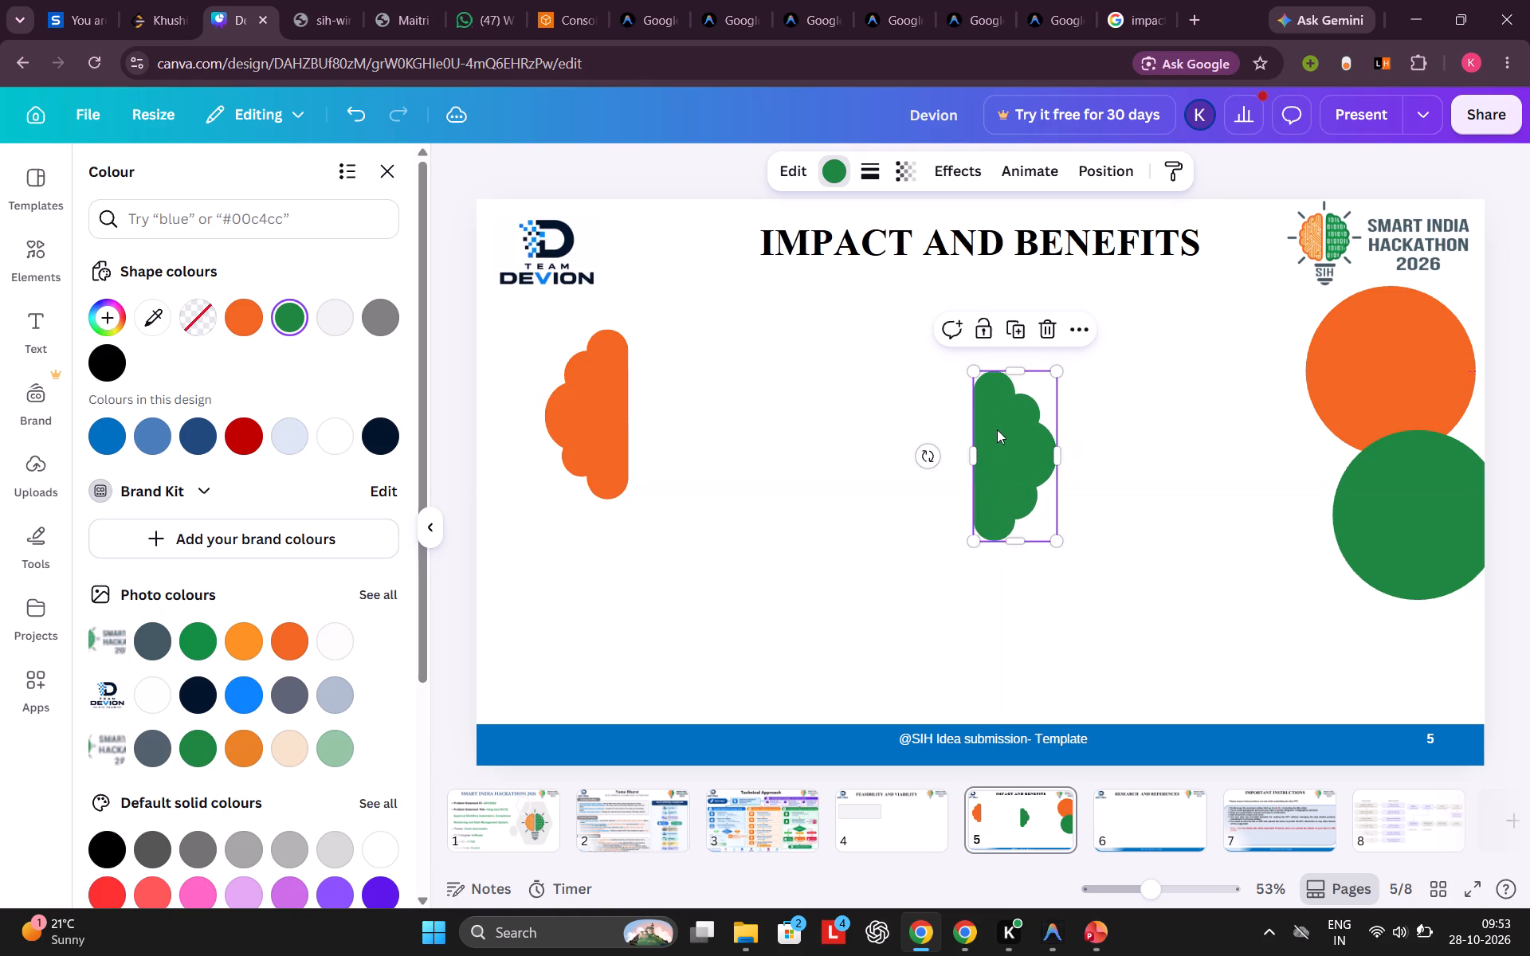
drag(605, 434, 925, 480)
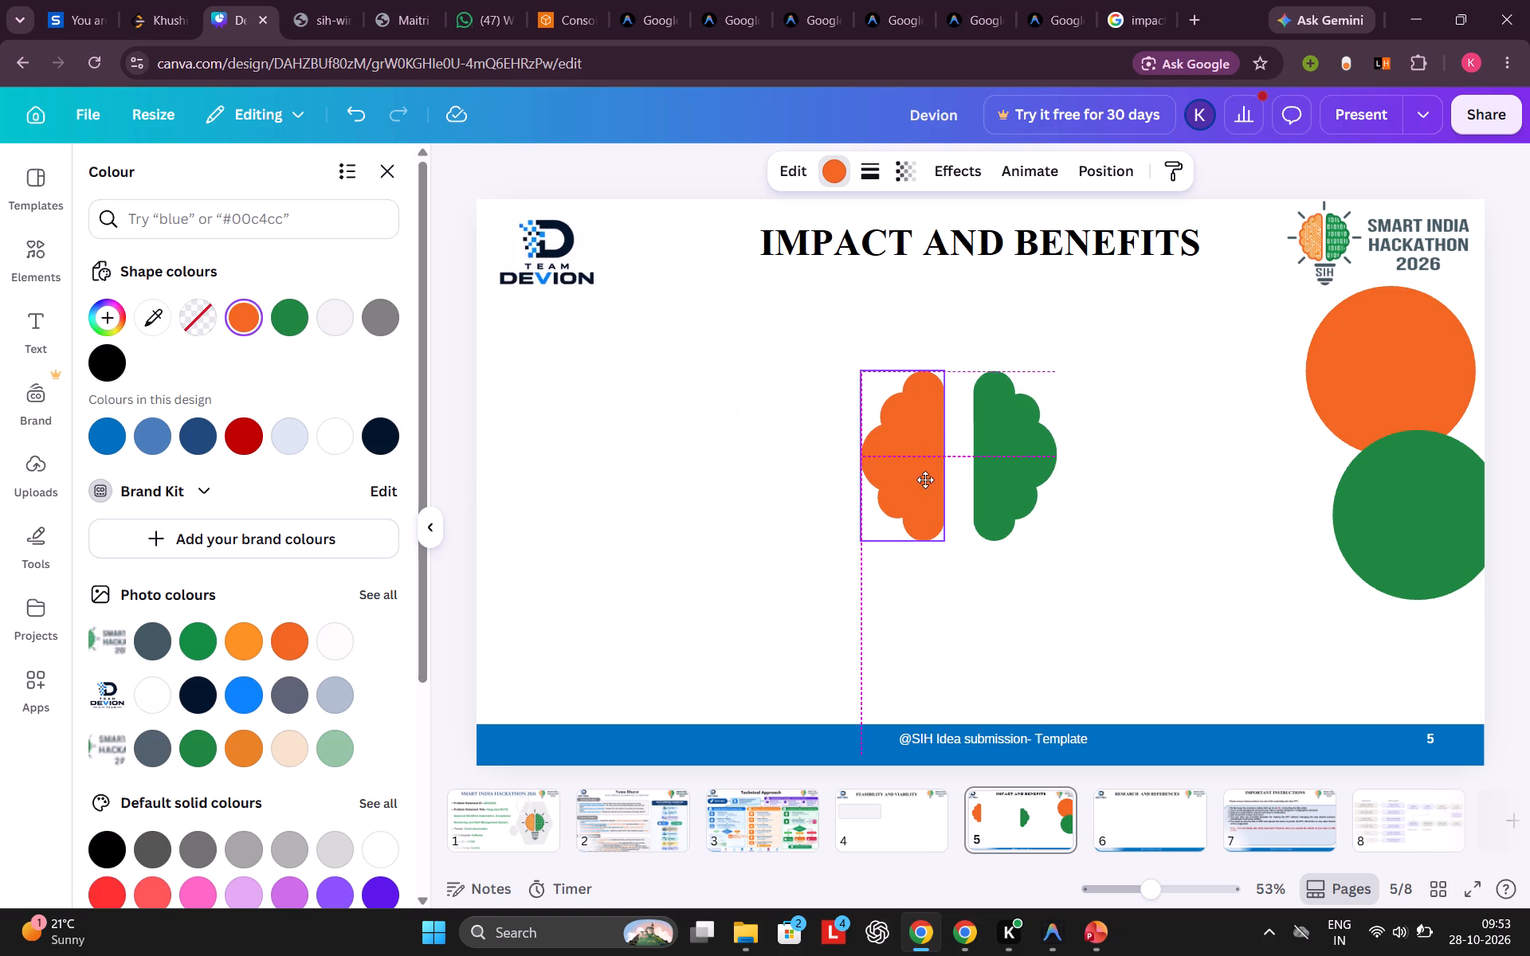
drag(925, 480, 927, 478)
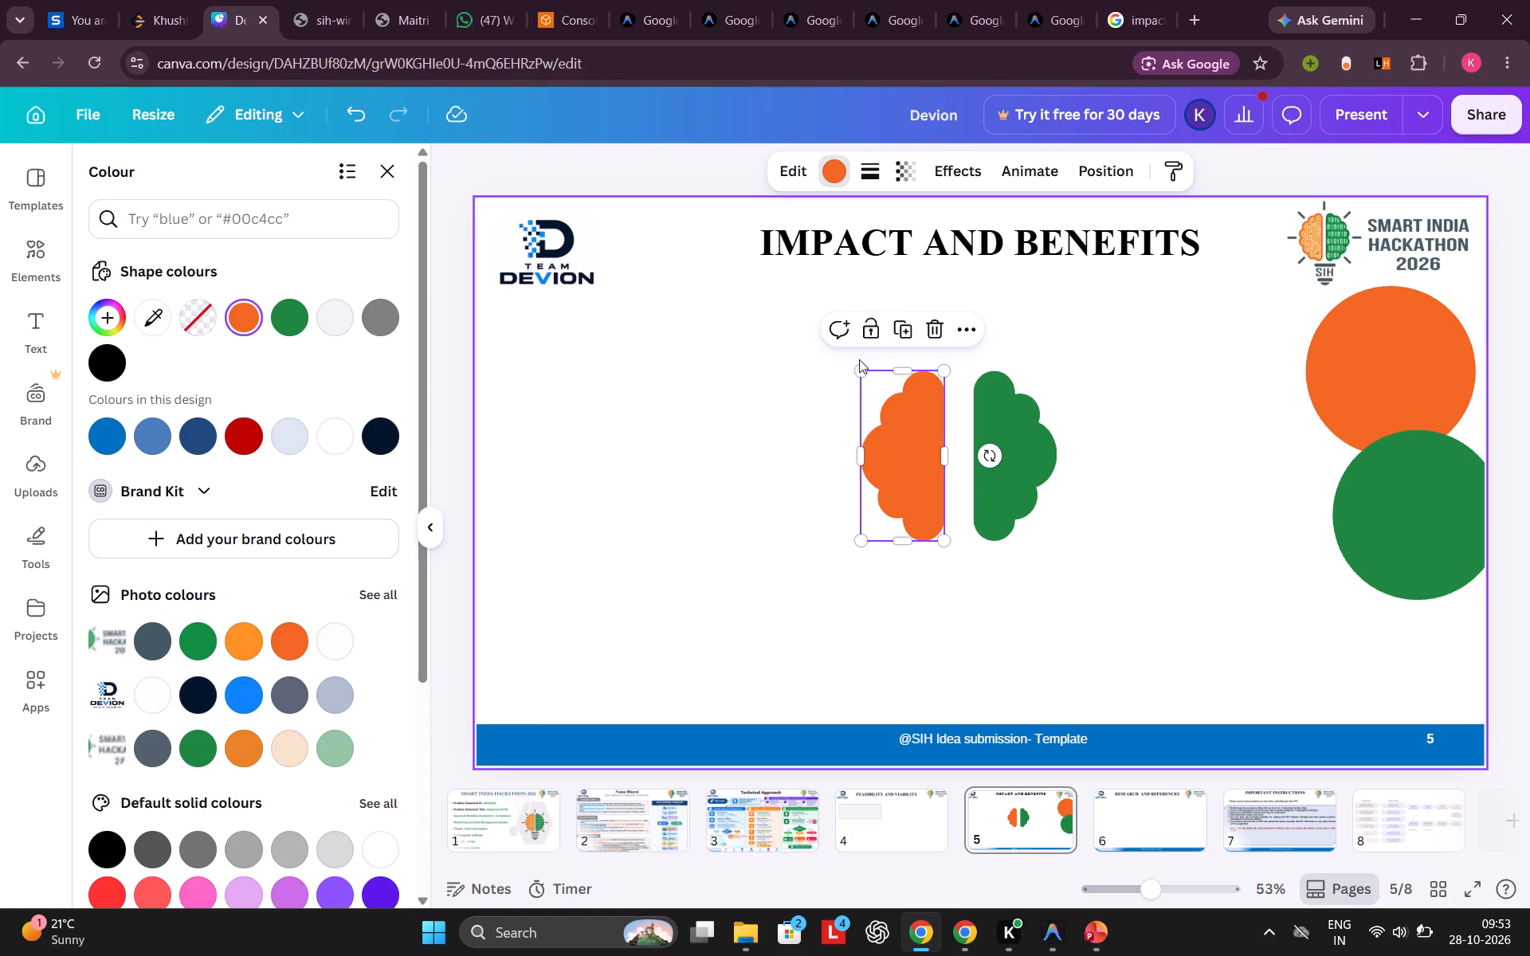
Check the Benefits and Risks reference layout, and delete both the orange and green circles from the slide.
click(1126, 0)
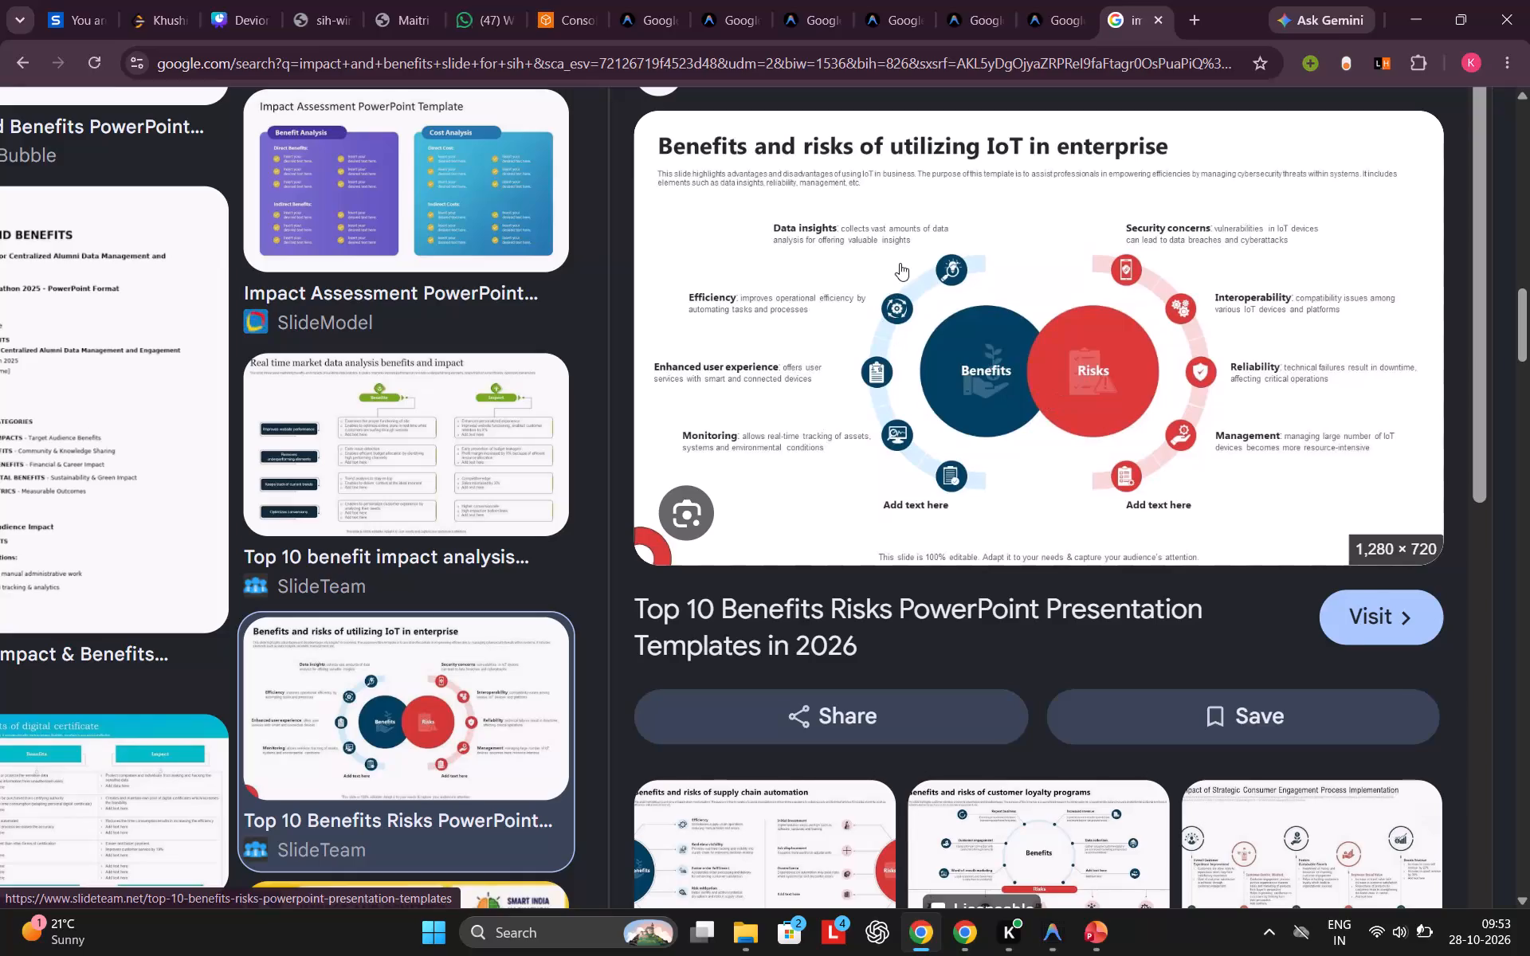
click(224, 0)
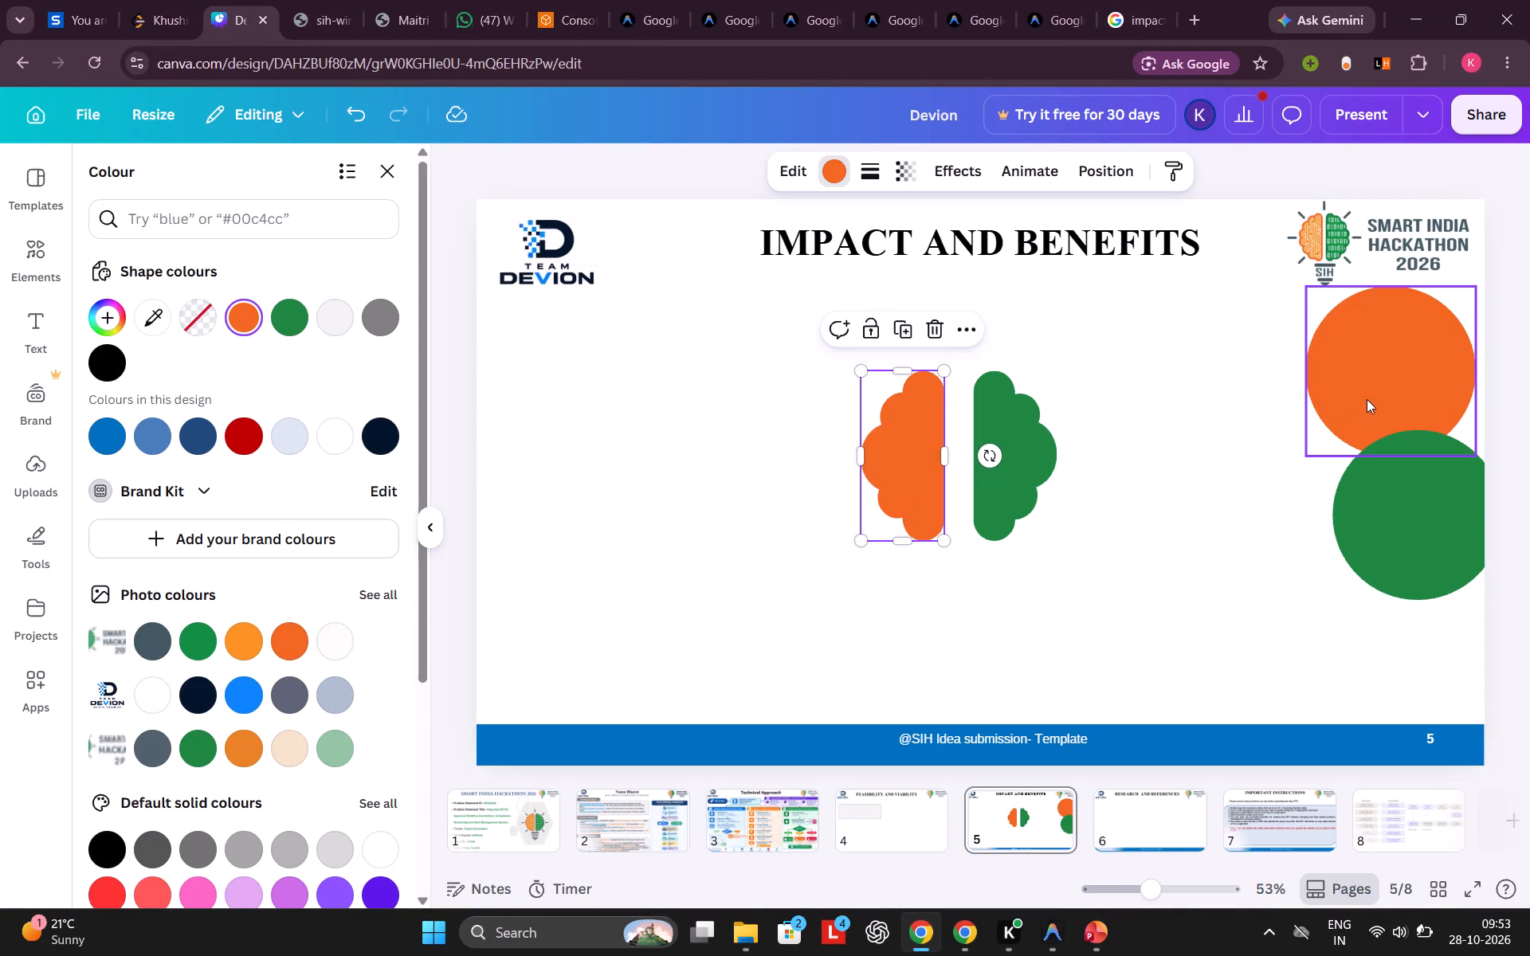
drag(1367, 399, 1195, 553)
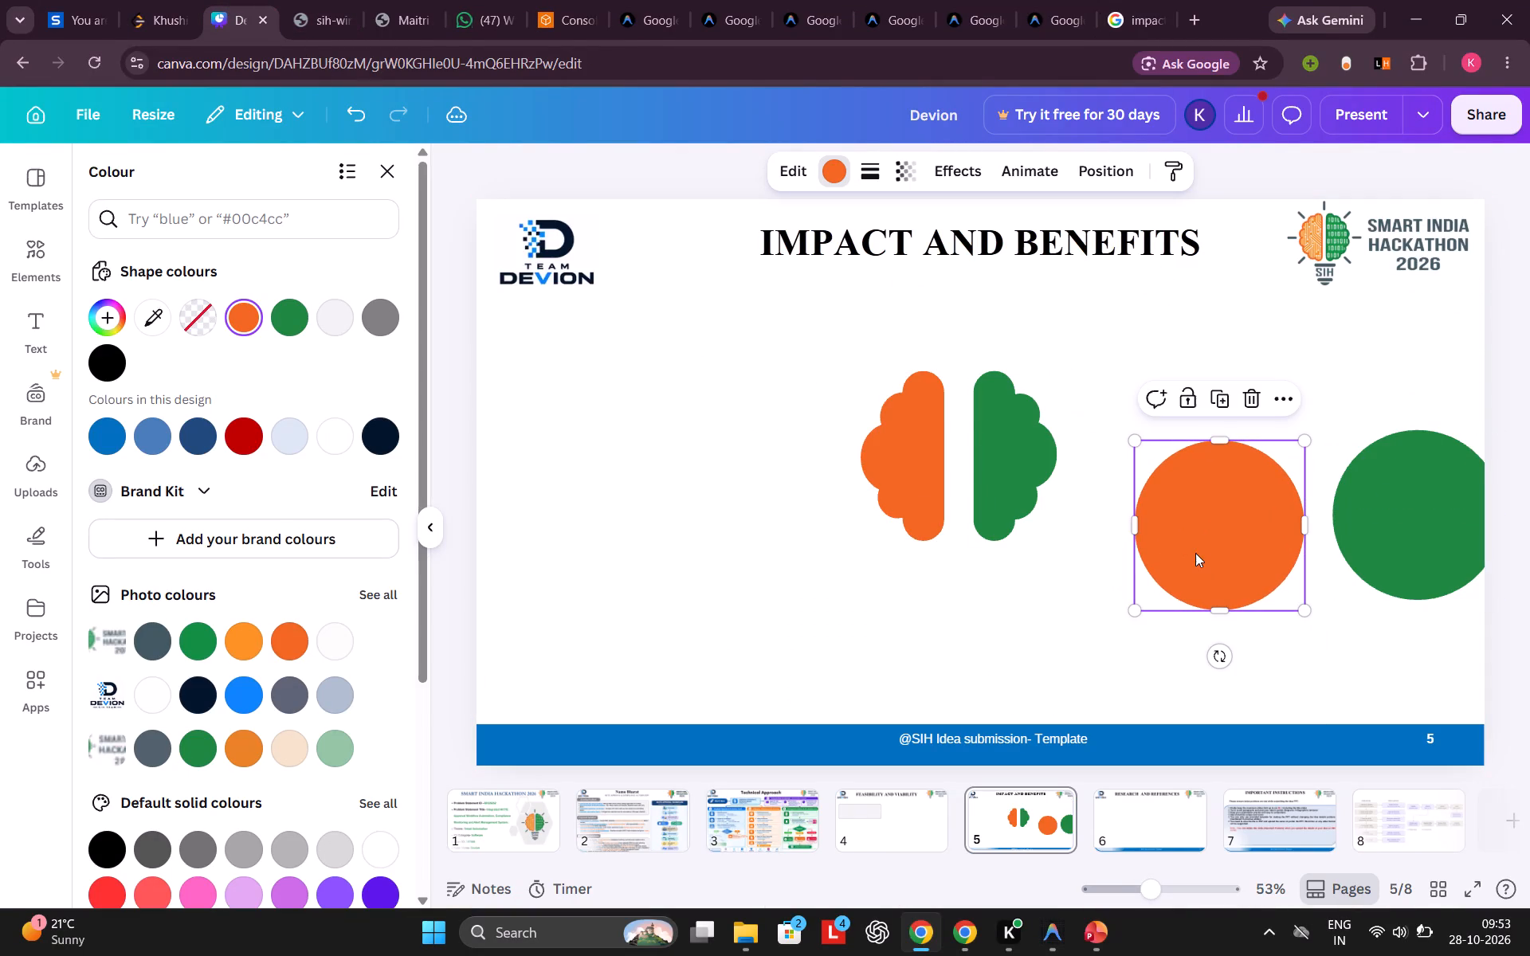
click(1183, 547)
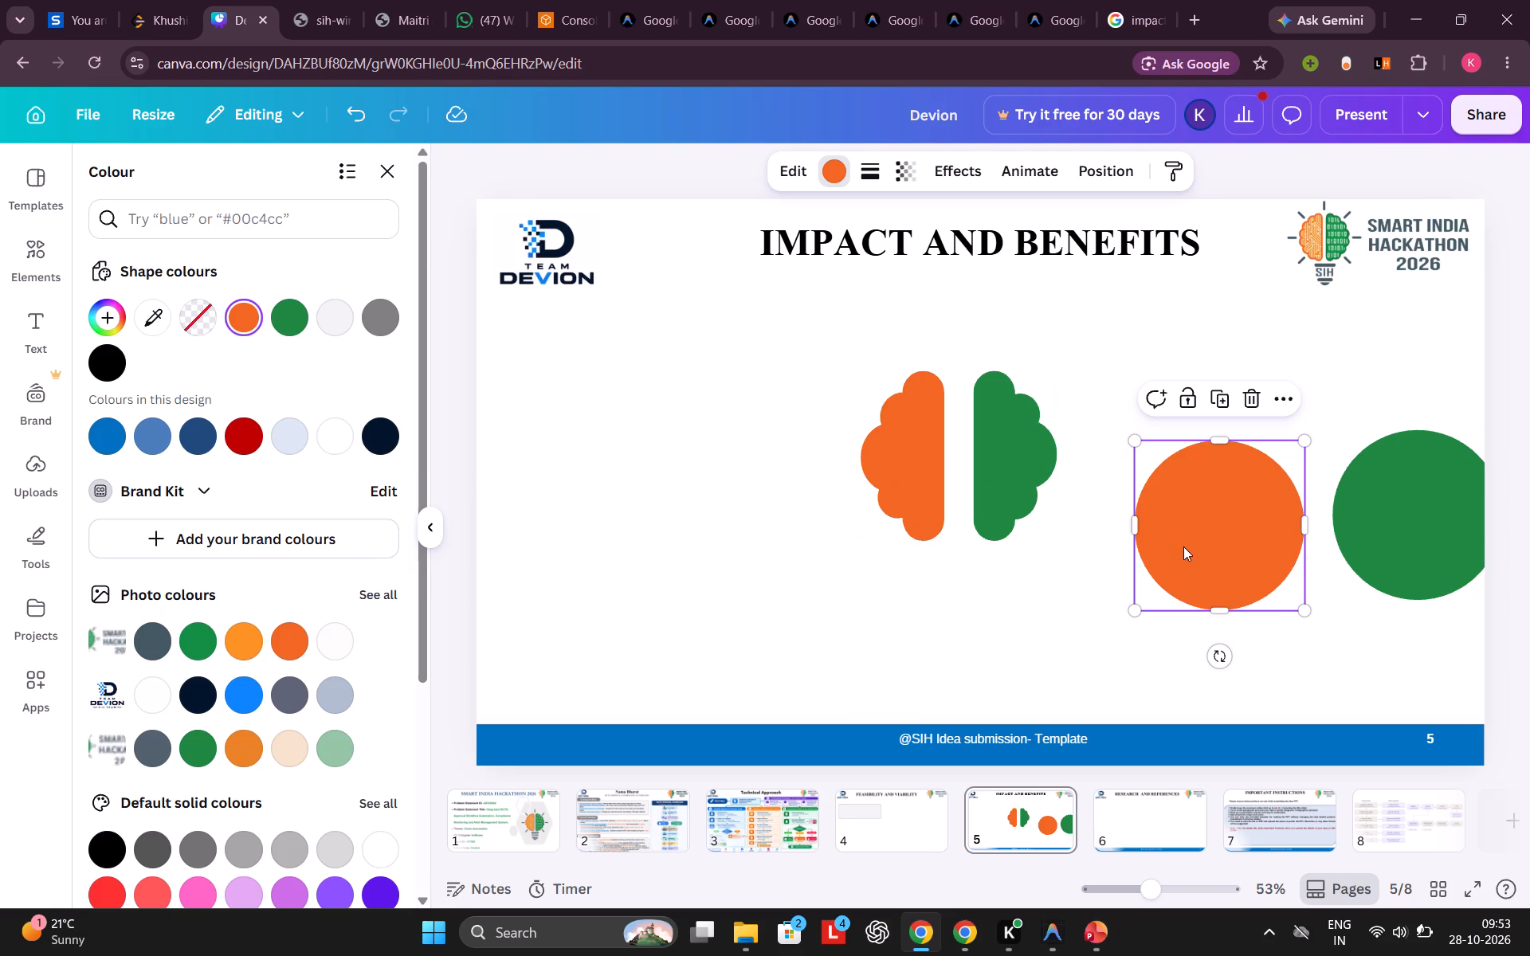
key(Delete)
click(1406, 503)
key(Delete)
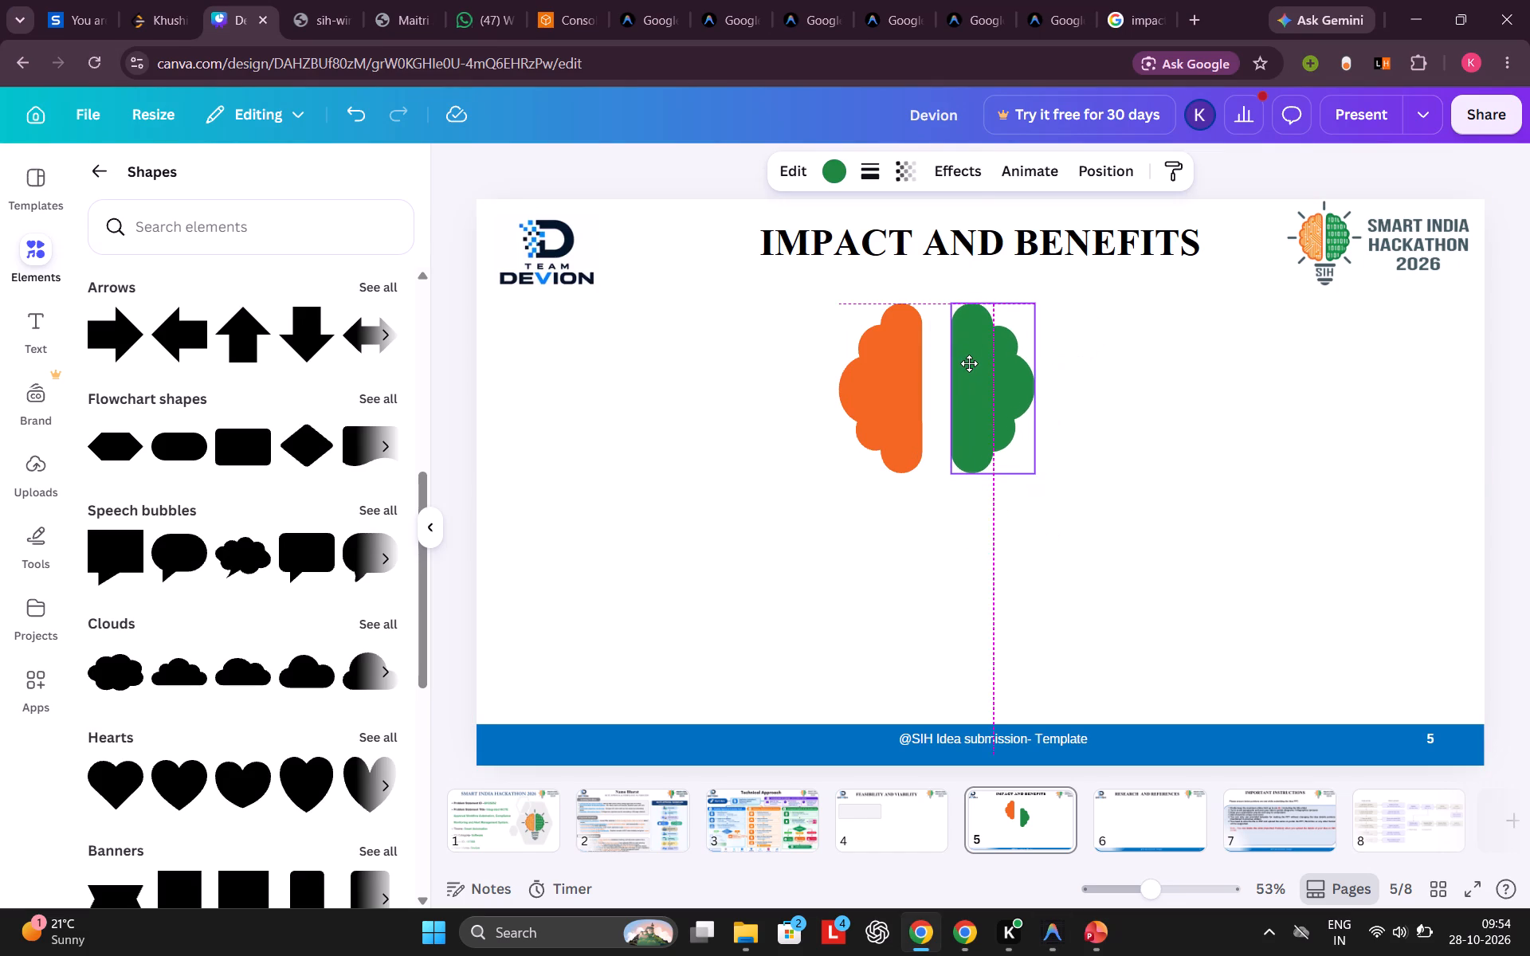
drag(969, 363, 952, 361)
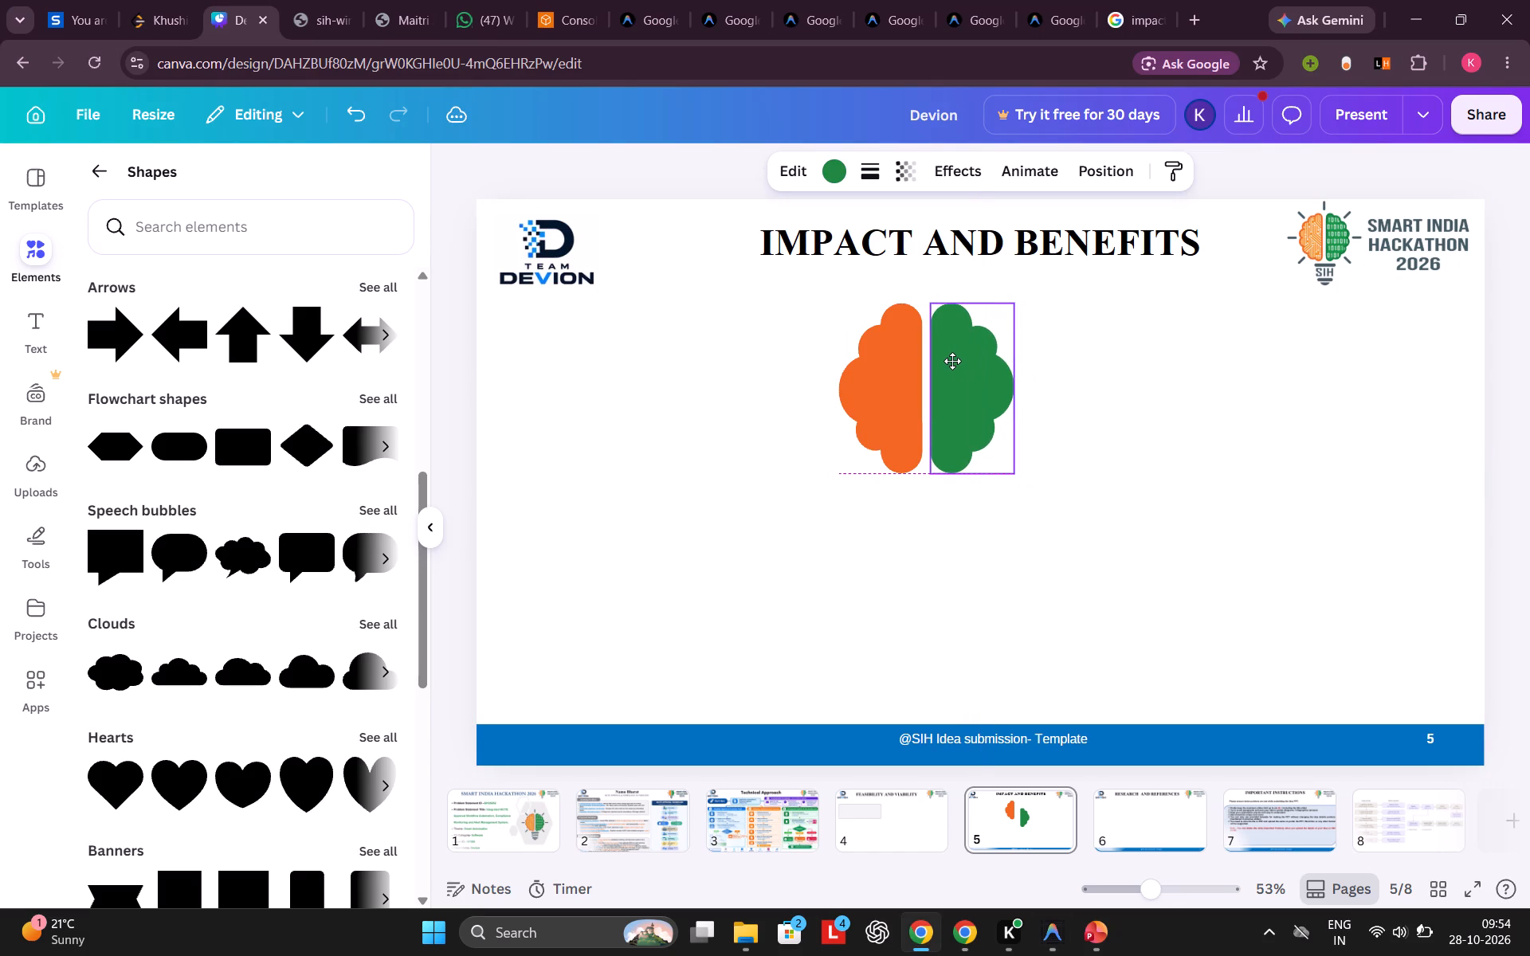
drag(952, 361, 953, 363)
drag(953, 363, 955, 358)
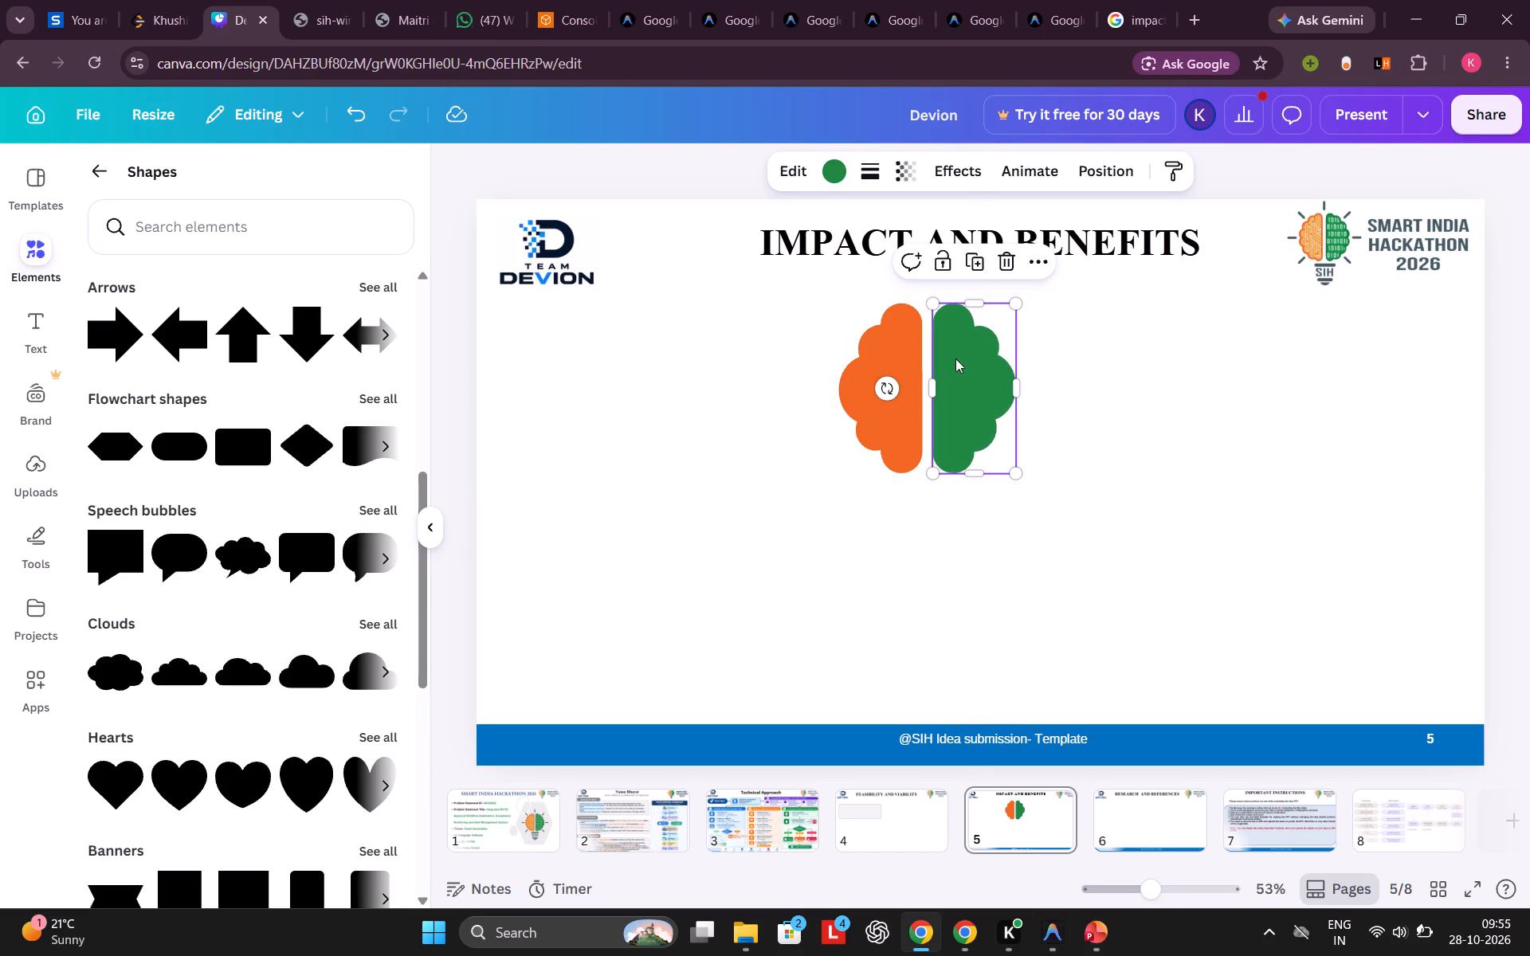
click(793, 505)
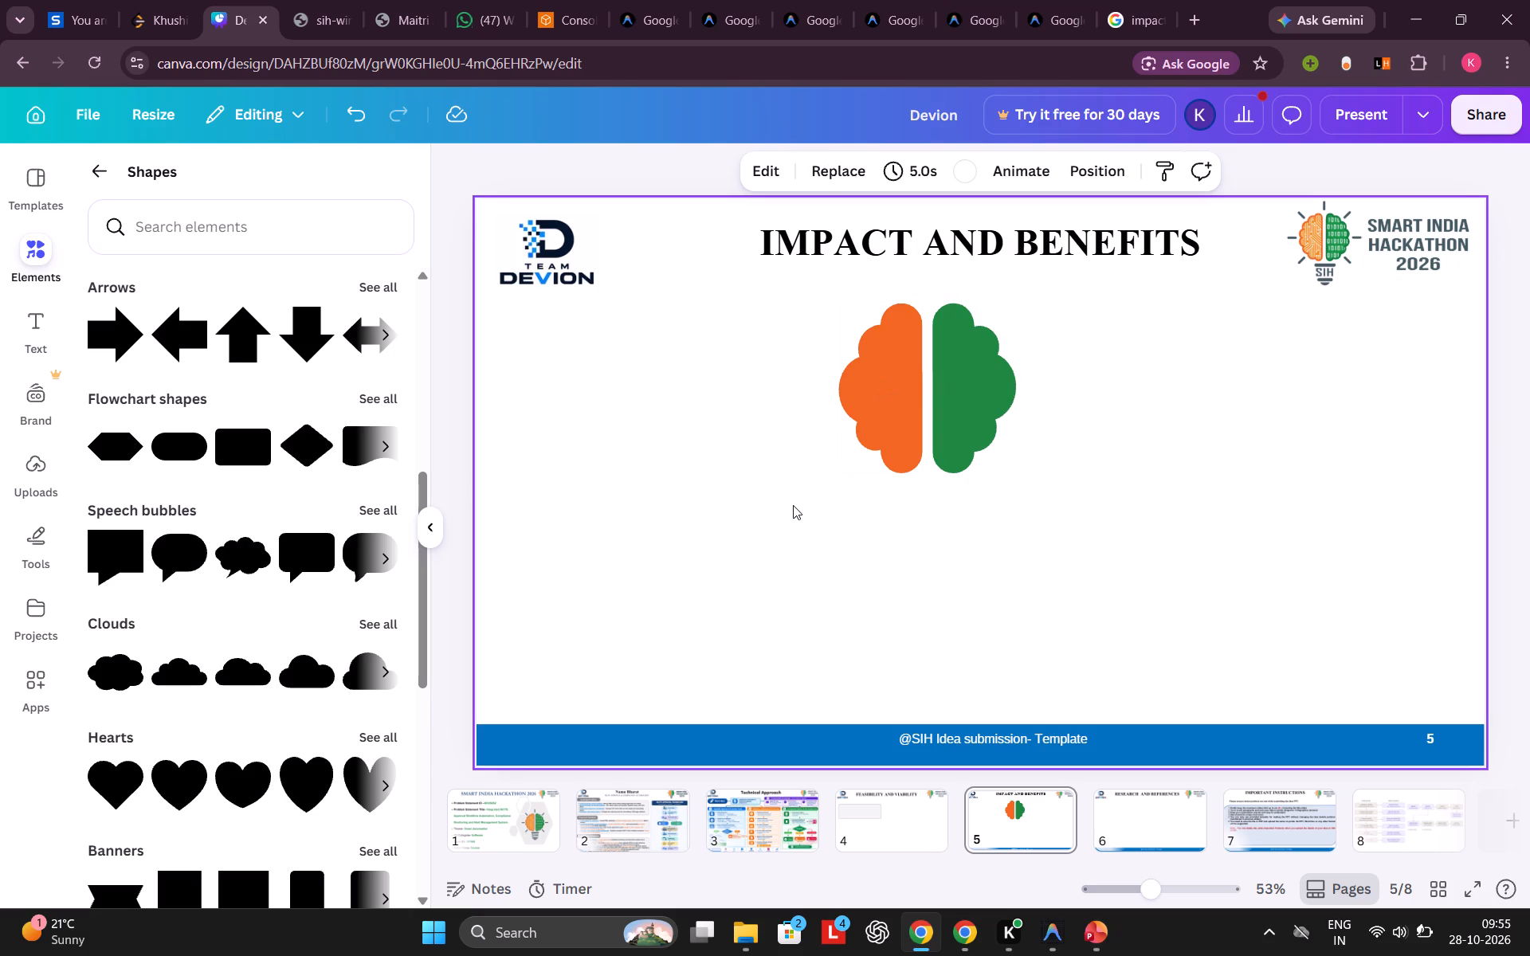
Compare with the Technical Approach and Feasibility slides, and delete the blue footer bar from the Impact and Benefits slide.
click(753, 809)
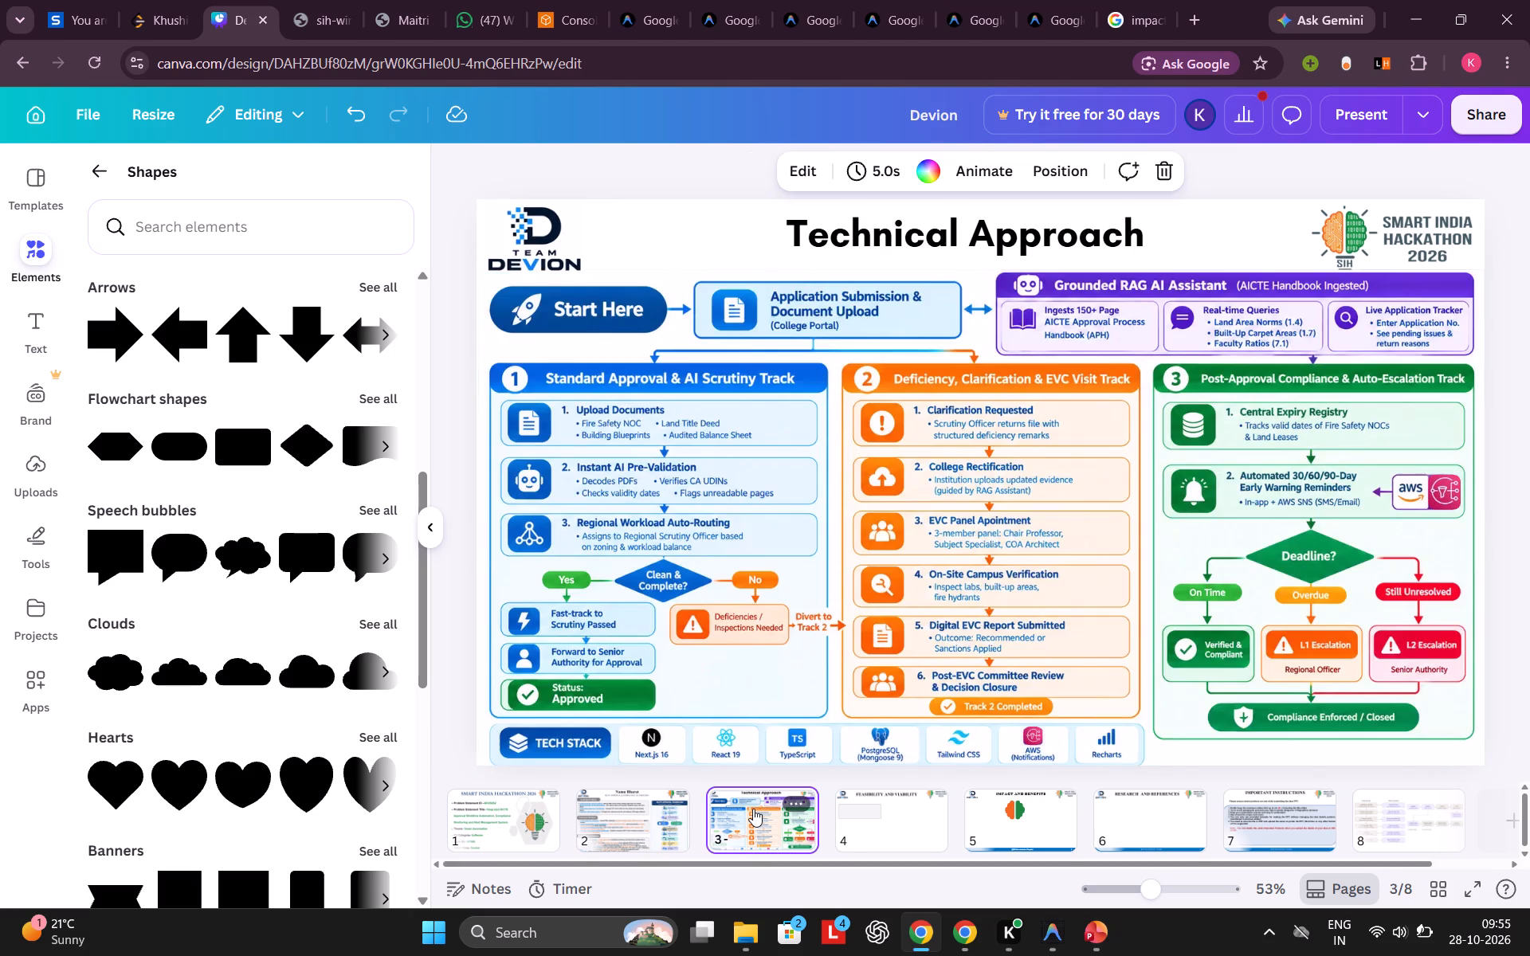
click(865, 816)
click(641, 821)
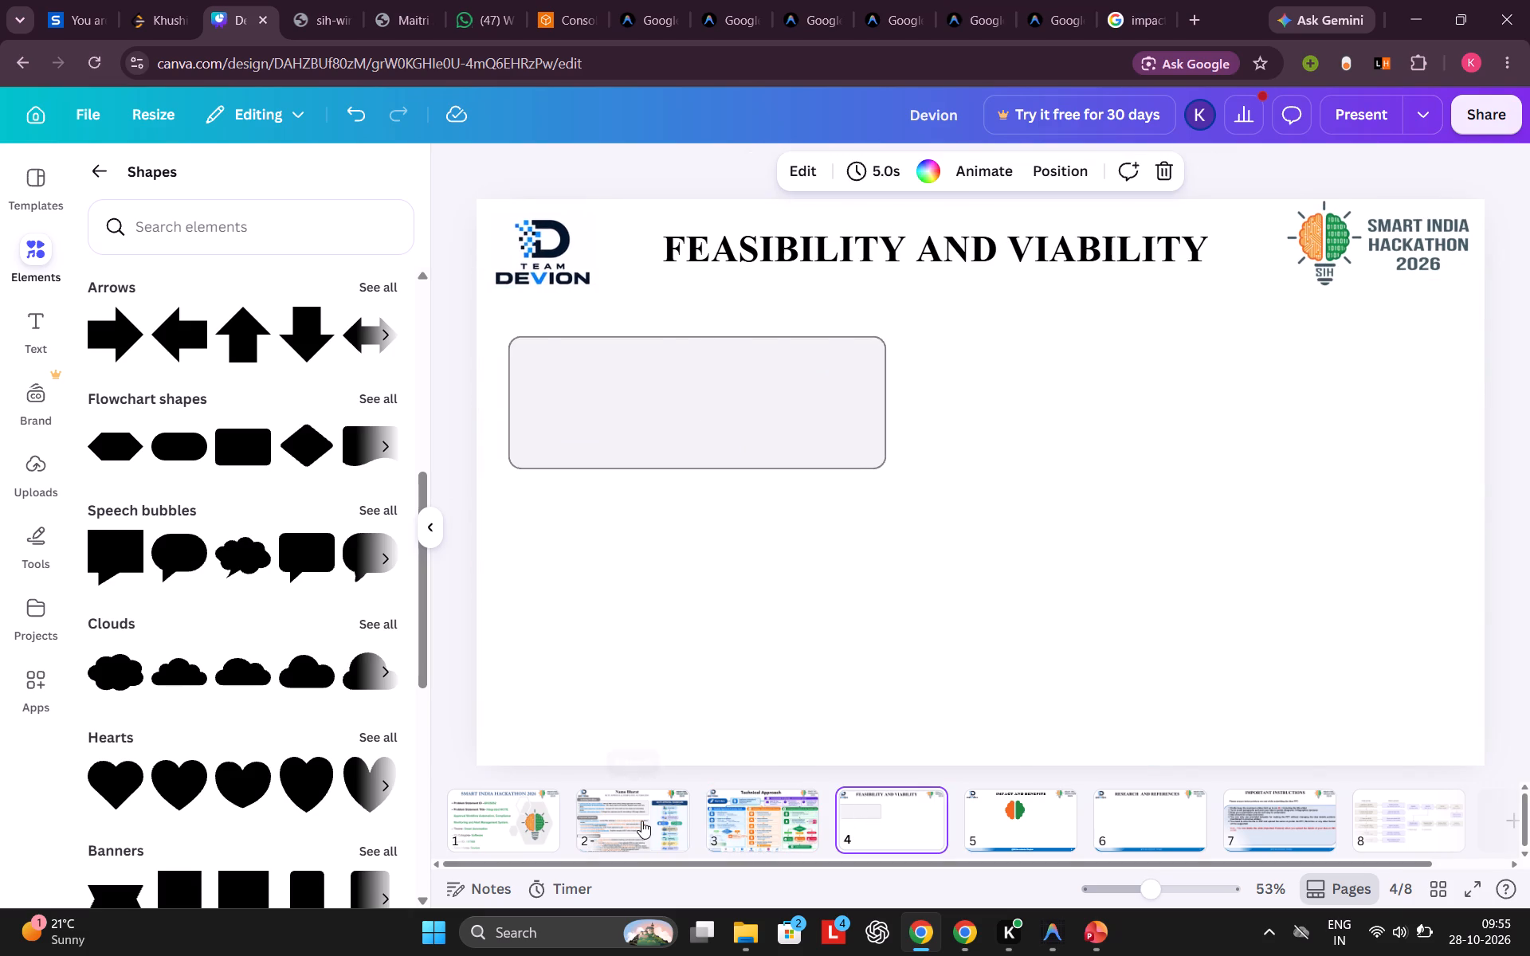
click(1020, 831)
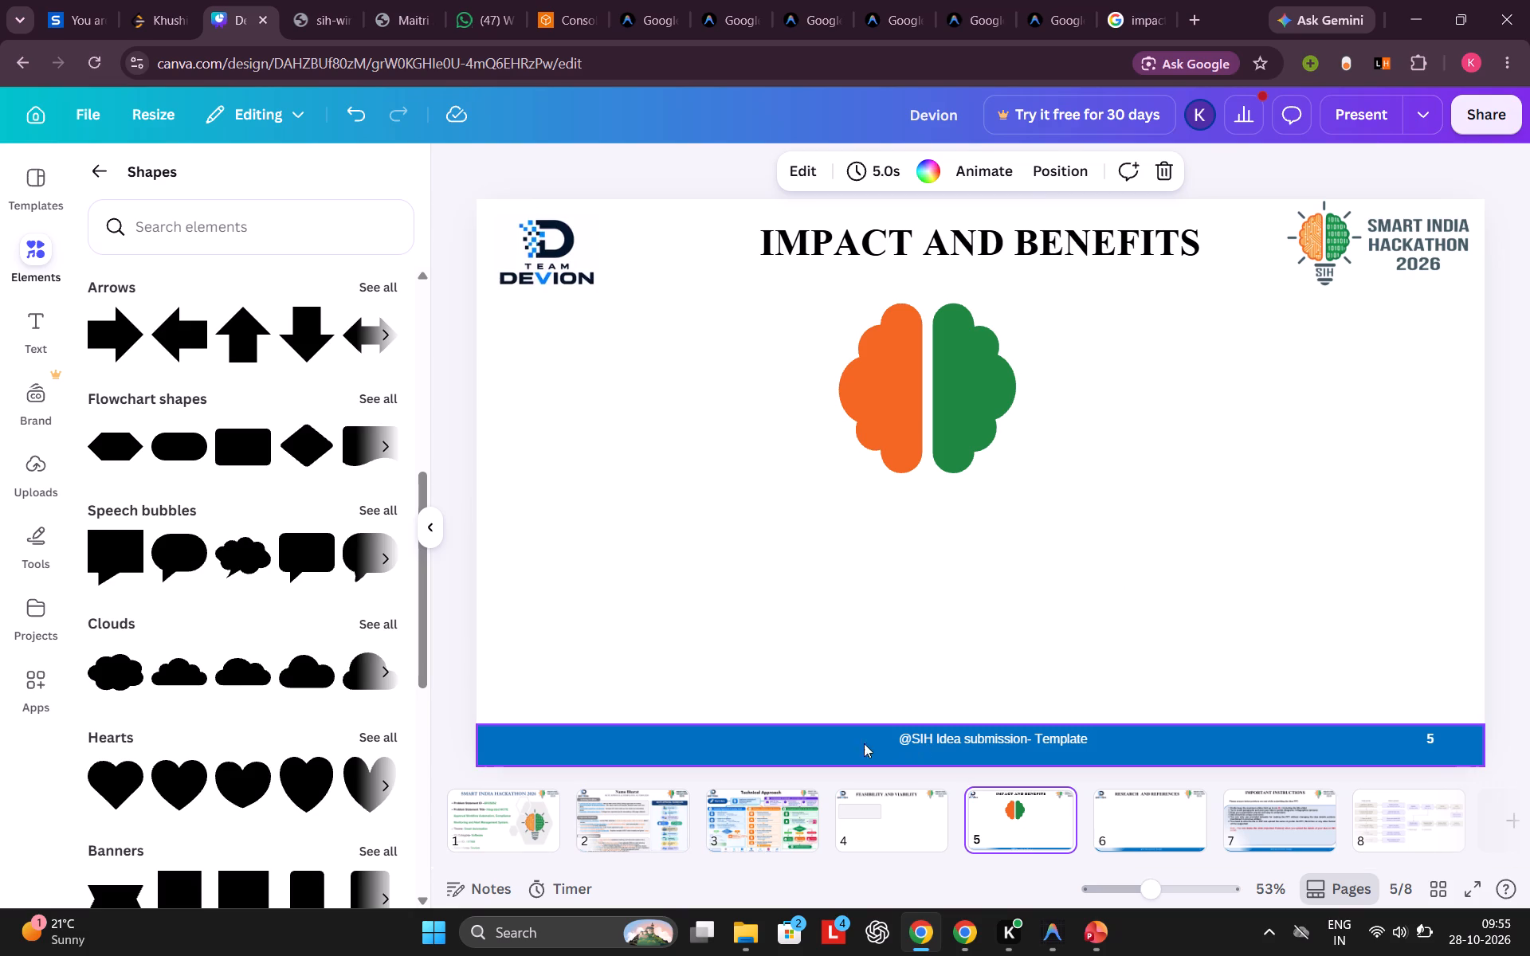
click(758, 745)
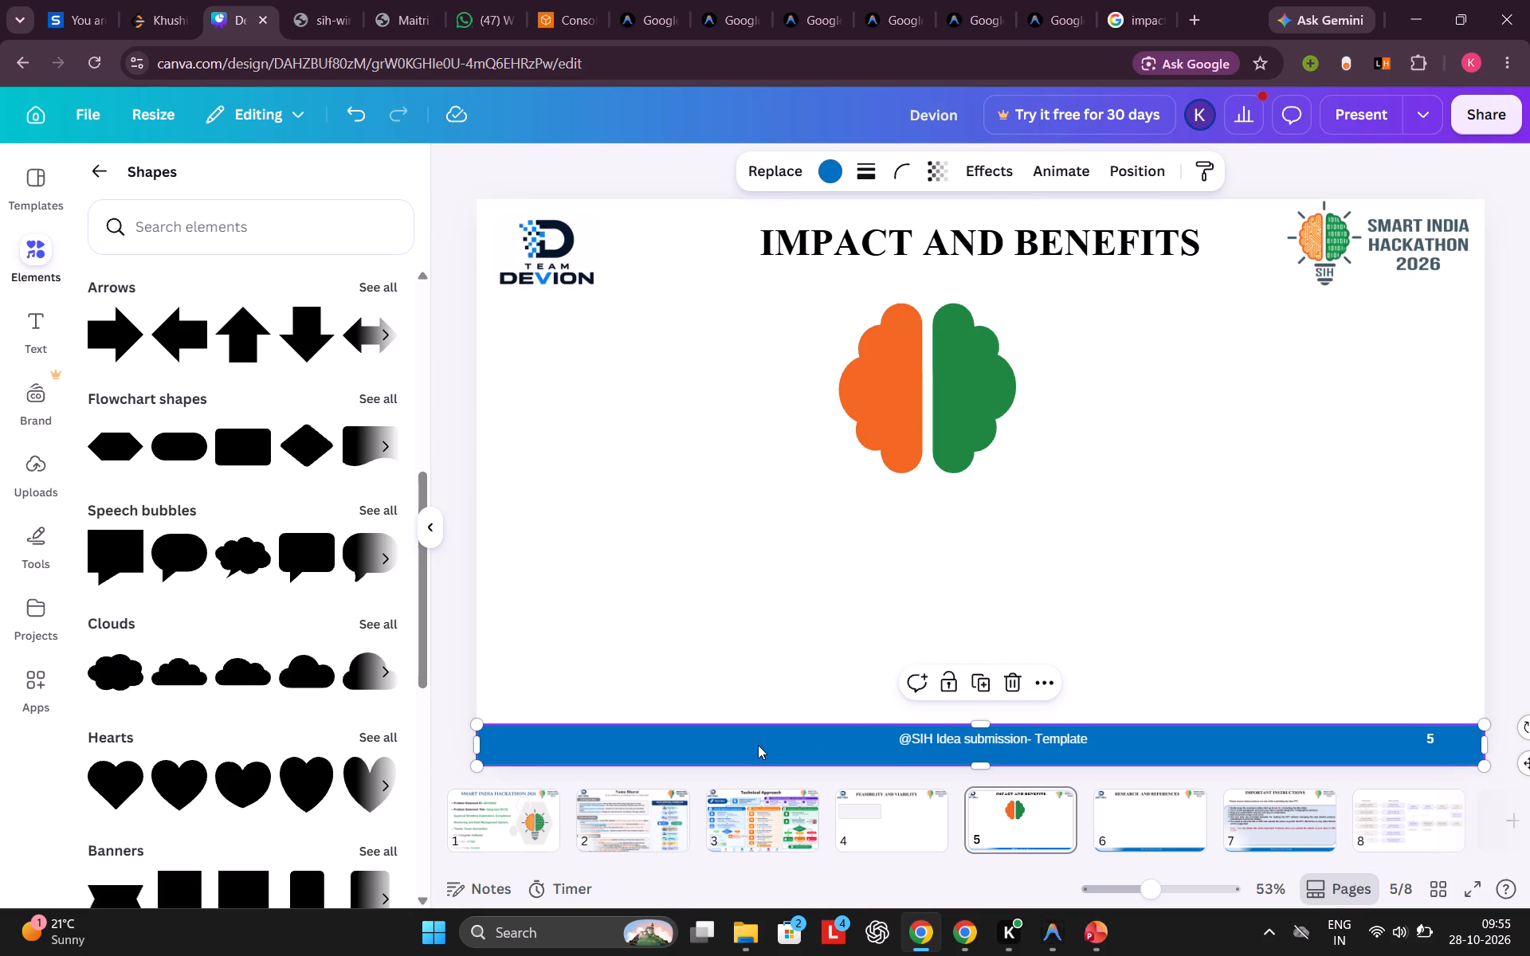
key(Delete)
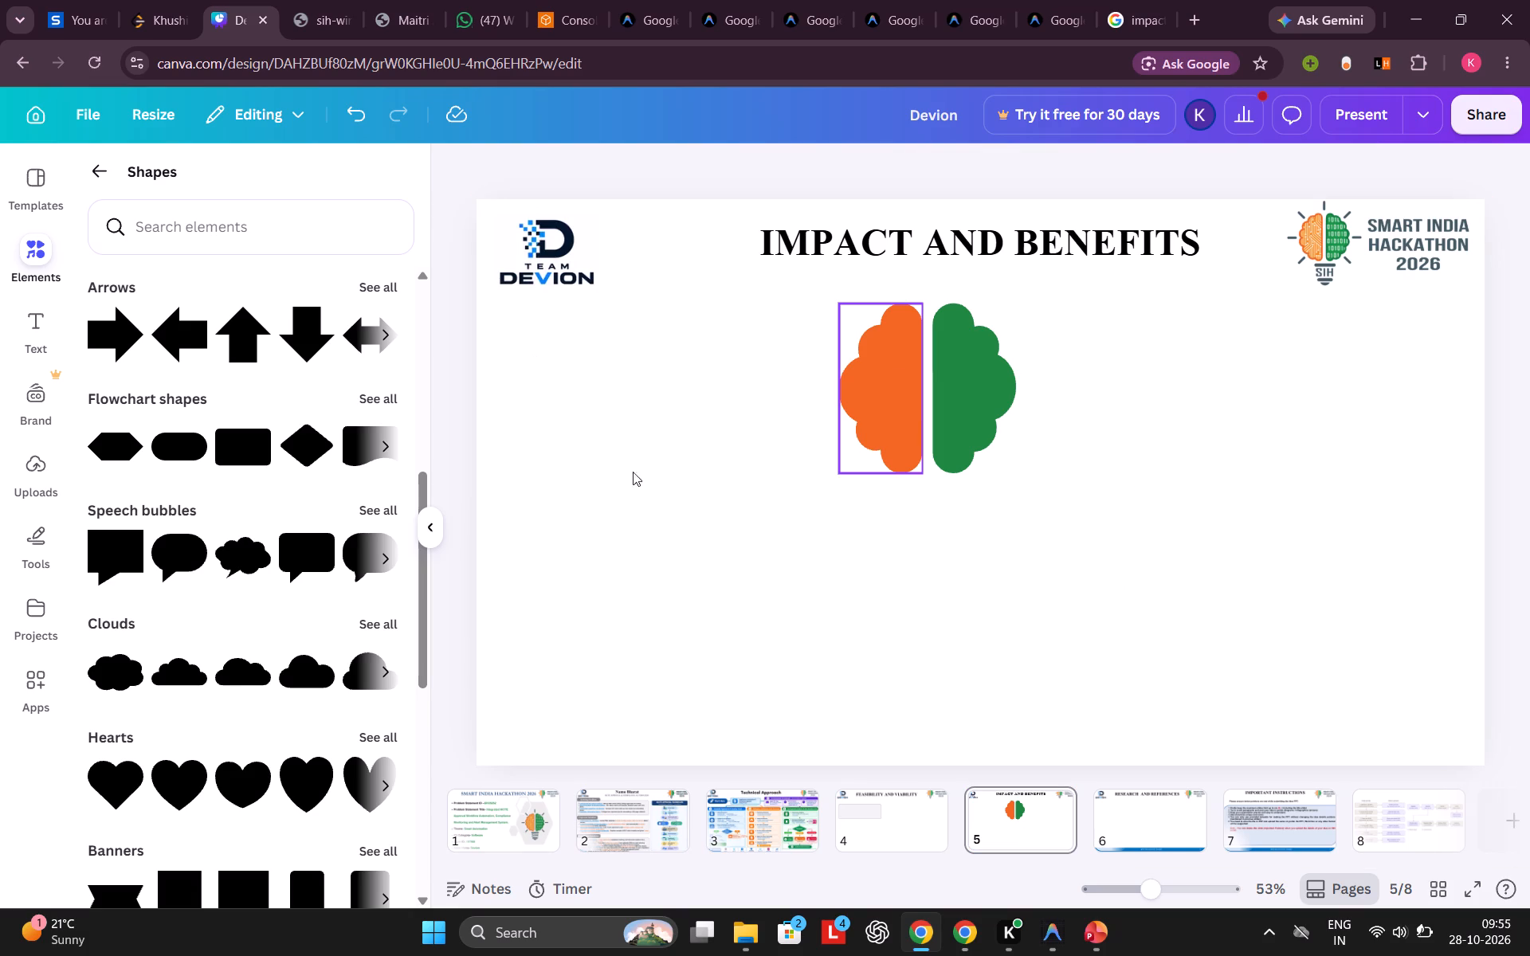
Add a body text box reading "Potential Impact" to the Impact and Benefits slide.
click(36, 328)
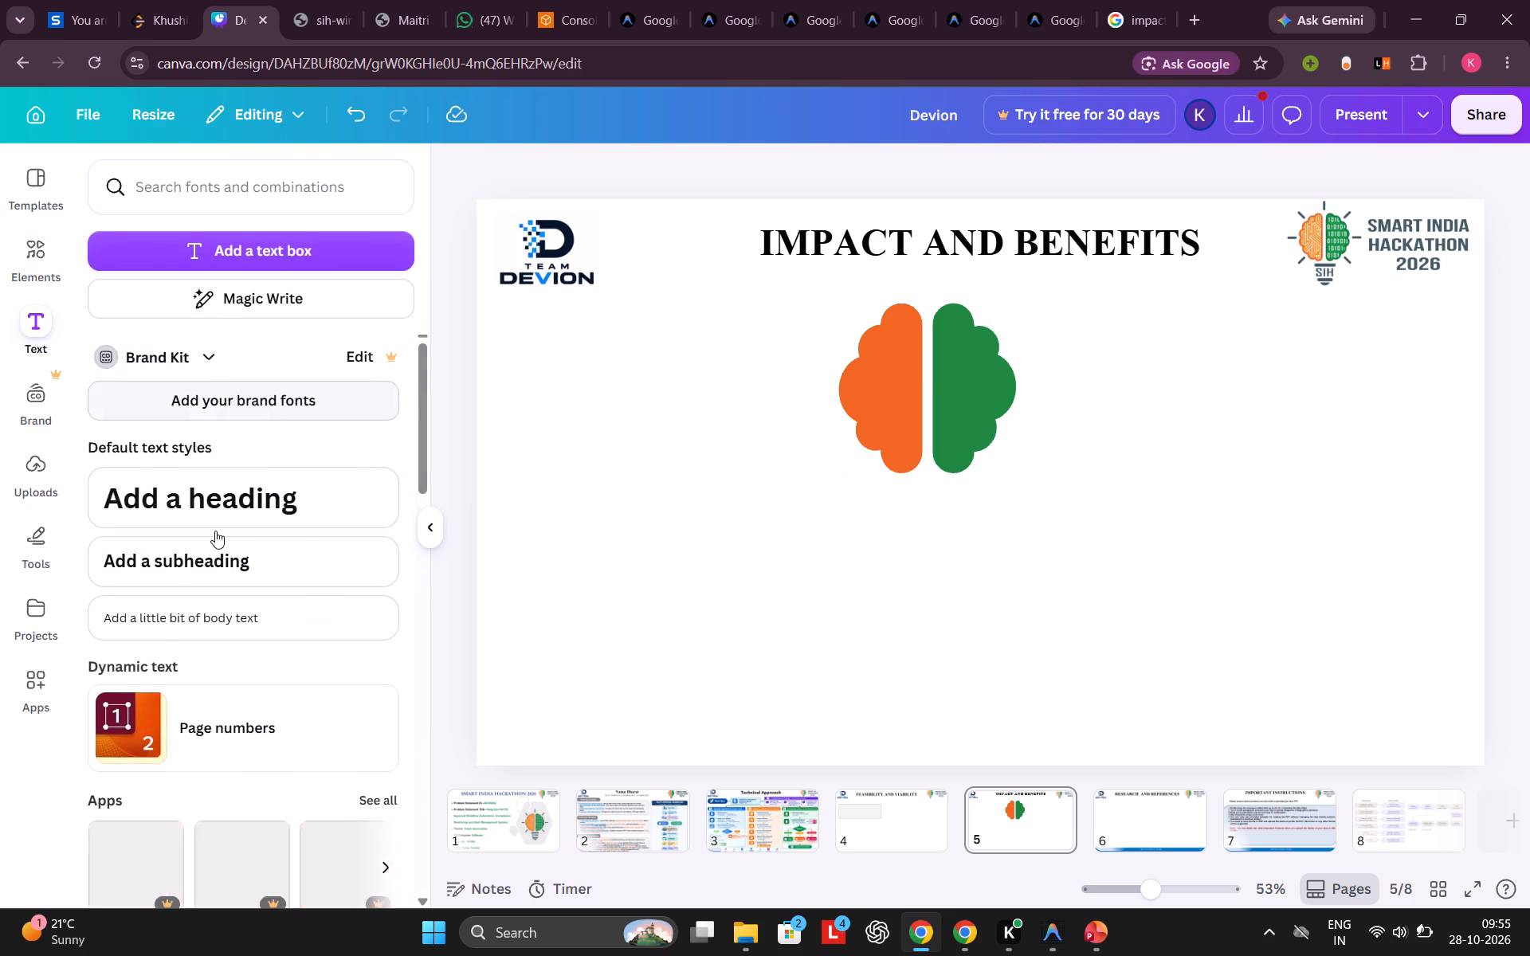
click(206, 620)
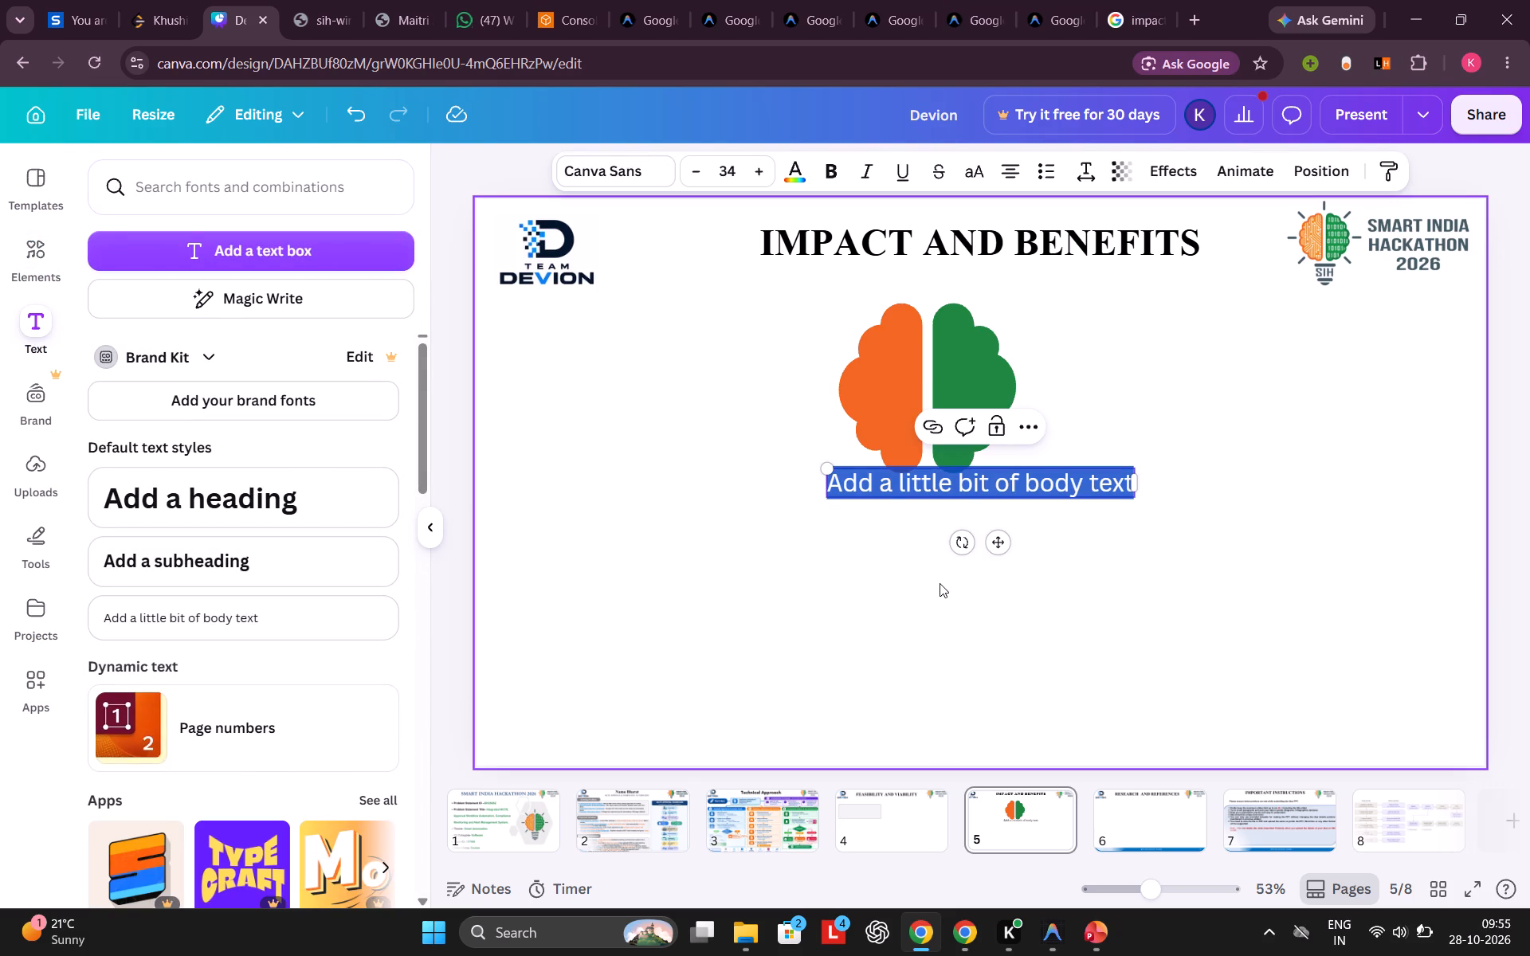
text(Po)
text(tential O)
key(BackSpace)
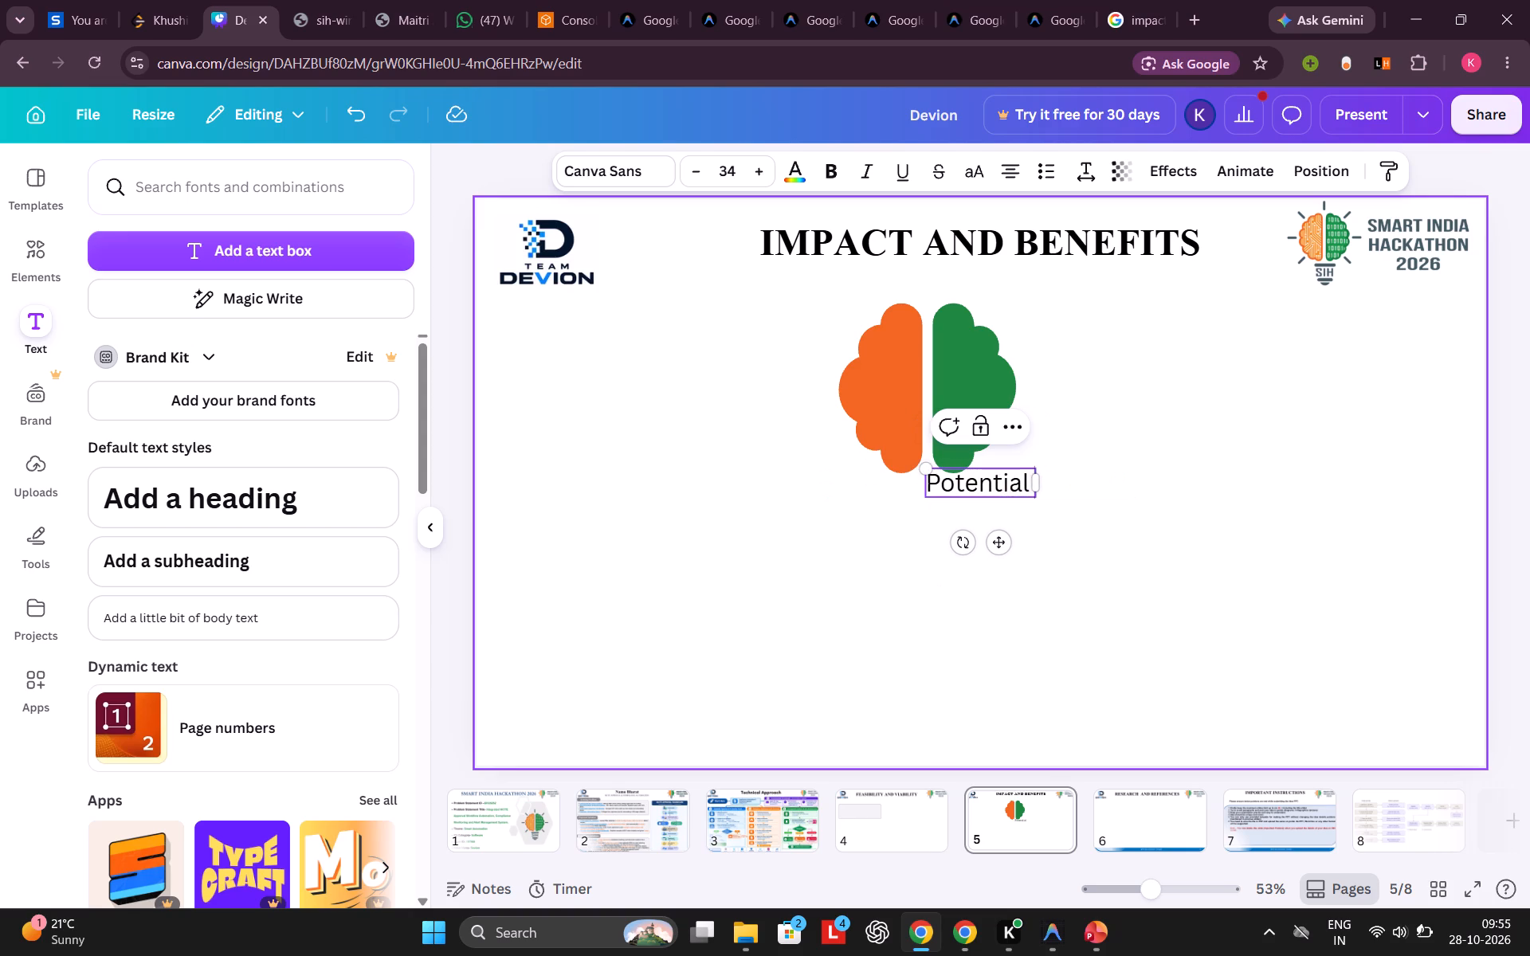
text(Impact)
key(space)
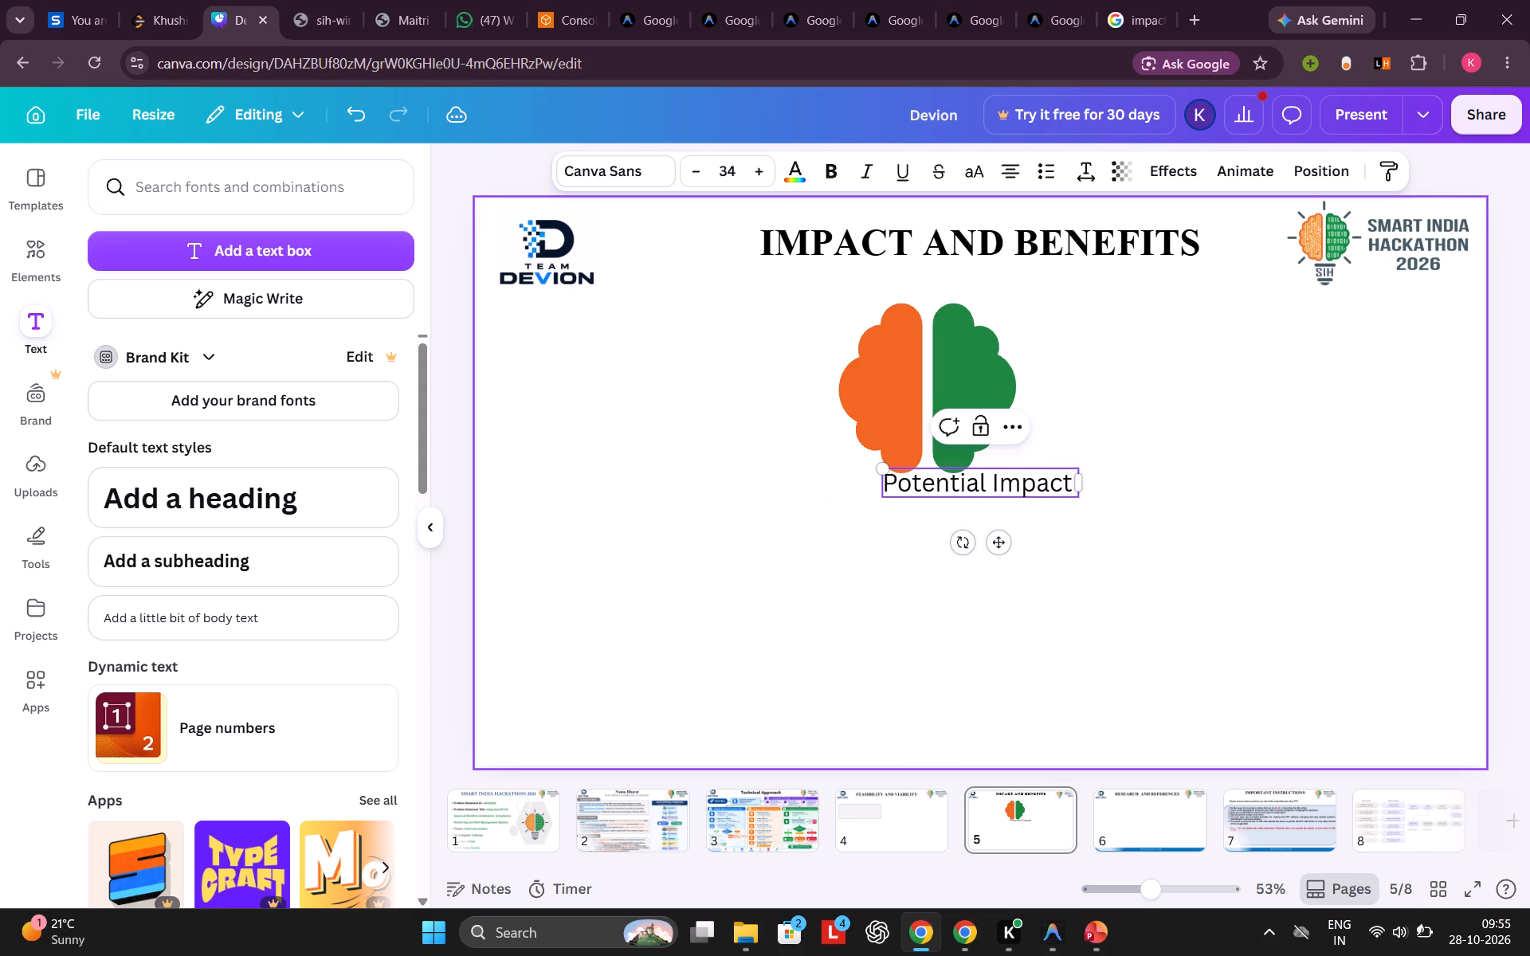
text(on Aud)
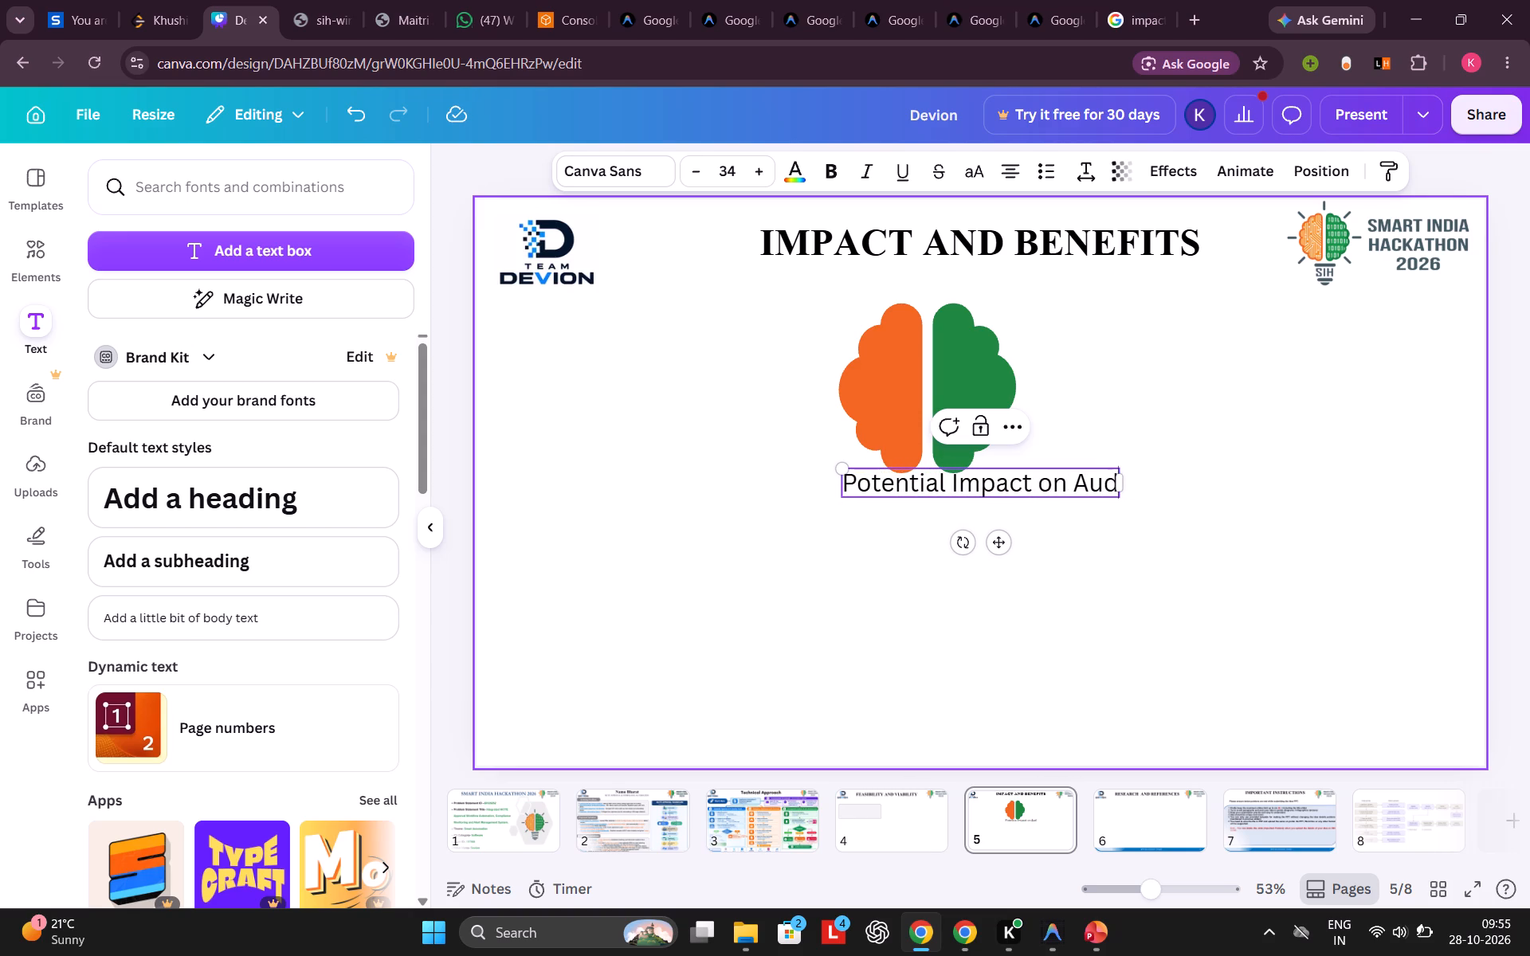
key(BackSpace)
key(BackSpace)
key(BackSpace)
key(BackSpace)
key(BackSpace)
key(BackSpace)
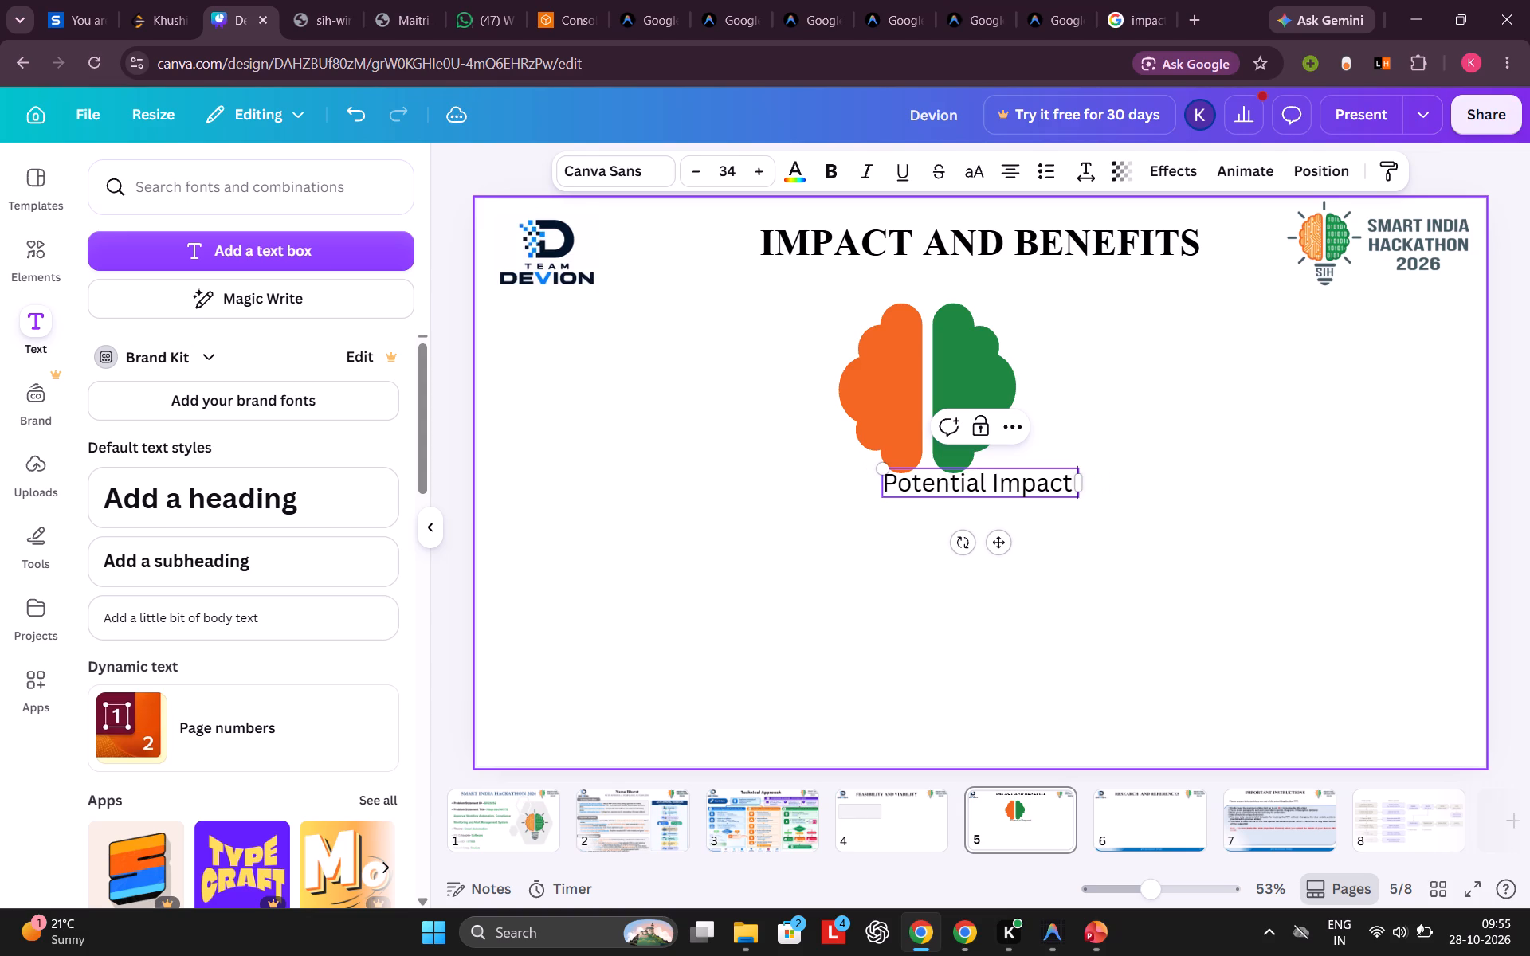
Paste "Potential impact on the target audience" into the text box and delete the originally typed words in front of it.
key(ctrl+v)
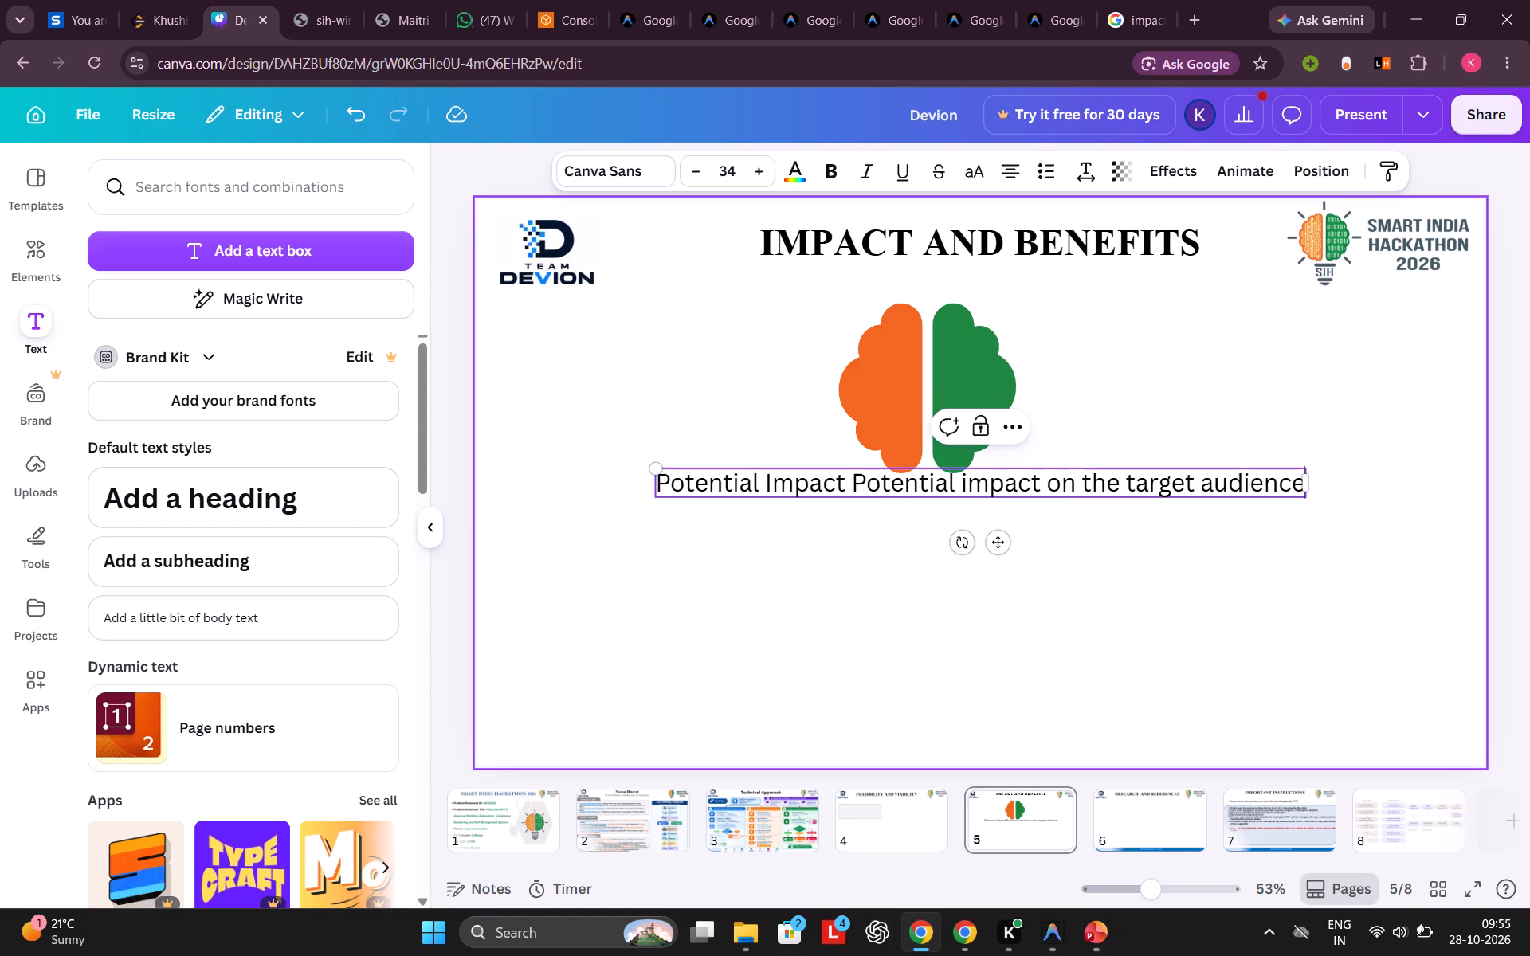
click(850, 488)
key(BackSpace)
key(BackSpace)
key(BackSpace)
key(BackSpace)
key(BackSpace)
key(BackSpace)
key(BackSpace)
key(BackSpace)
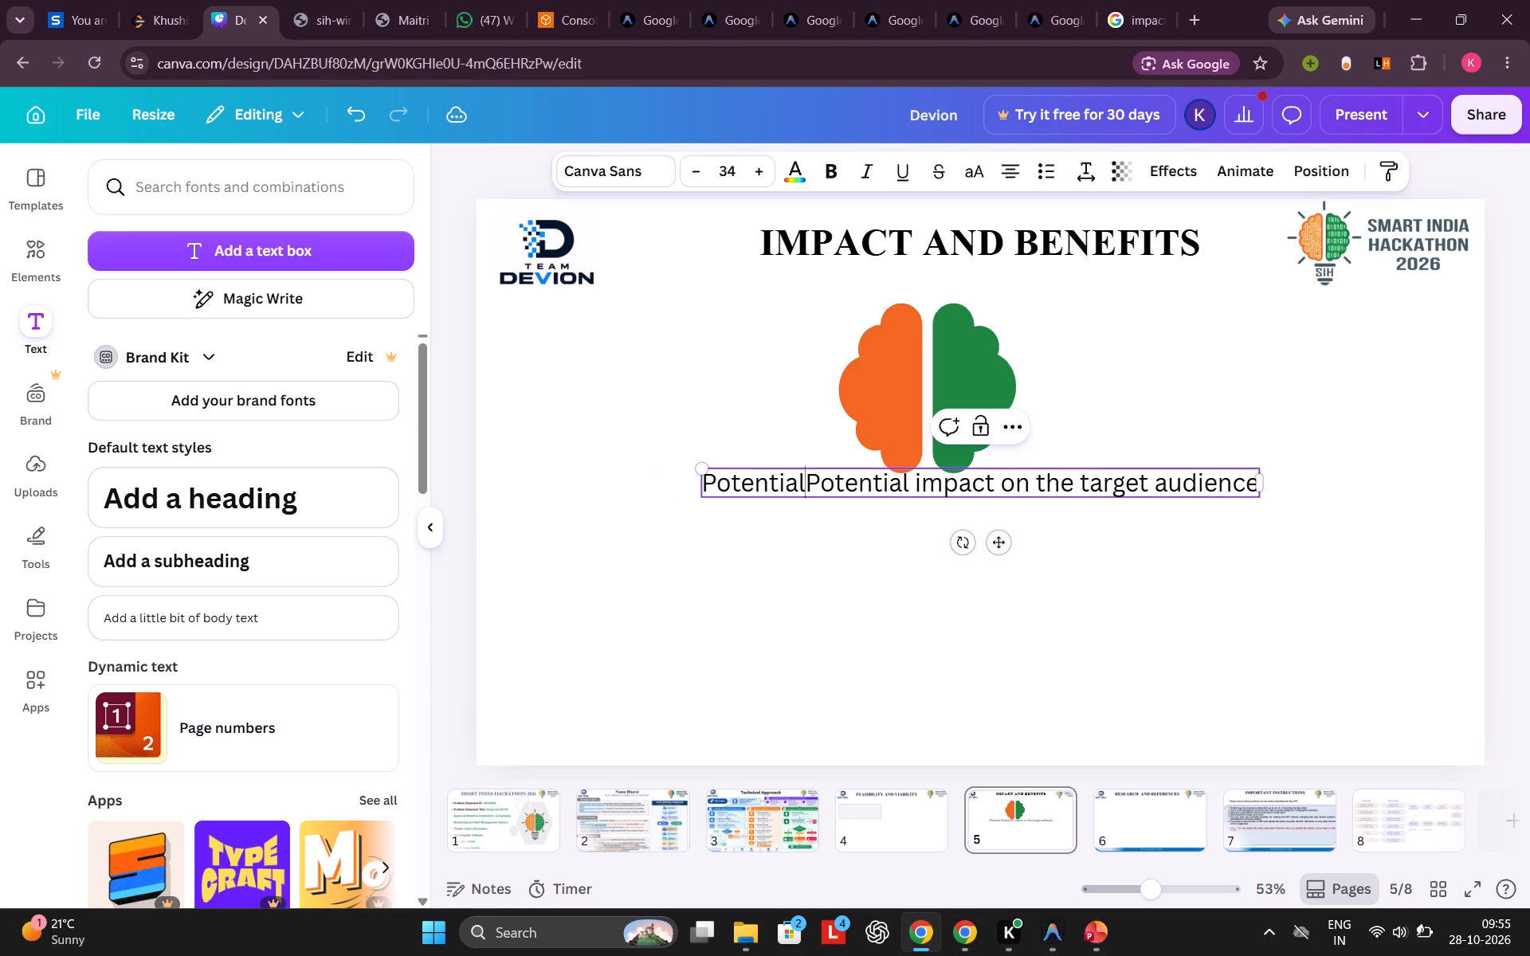
key(BackSpace)
key(BackSpace)
key(BackSpace)
key(BackSpace)
key(BackSpace)
key(BackSpace)
key(BackSpace)
key(BackSpace)
key(BackSpace)
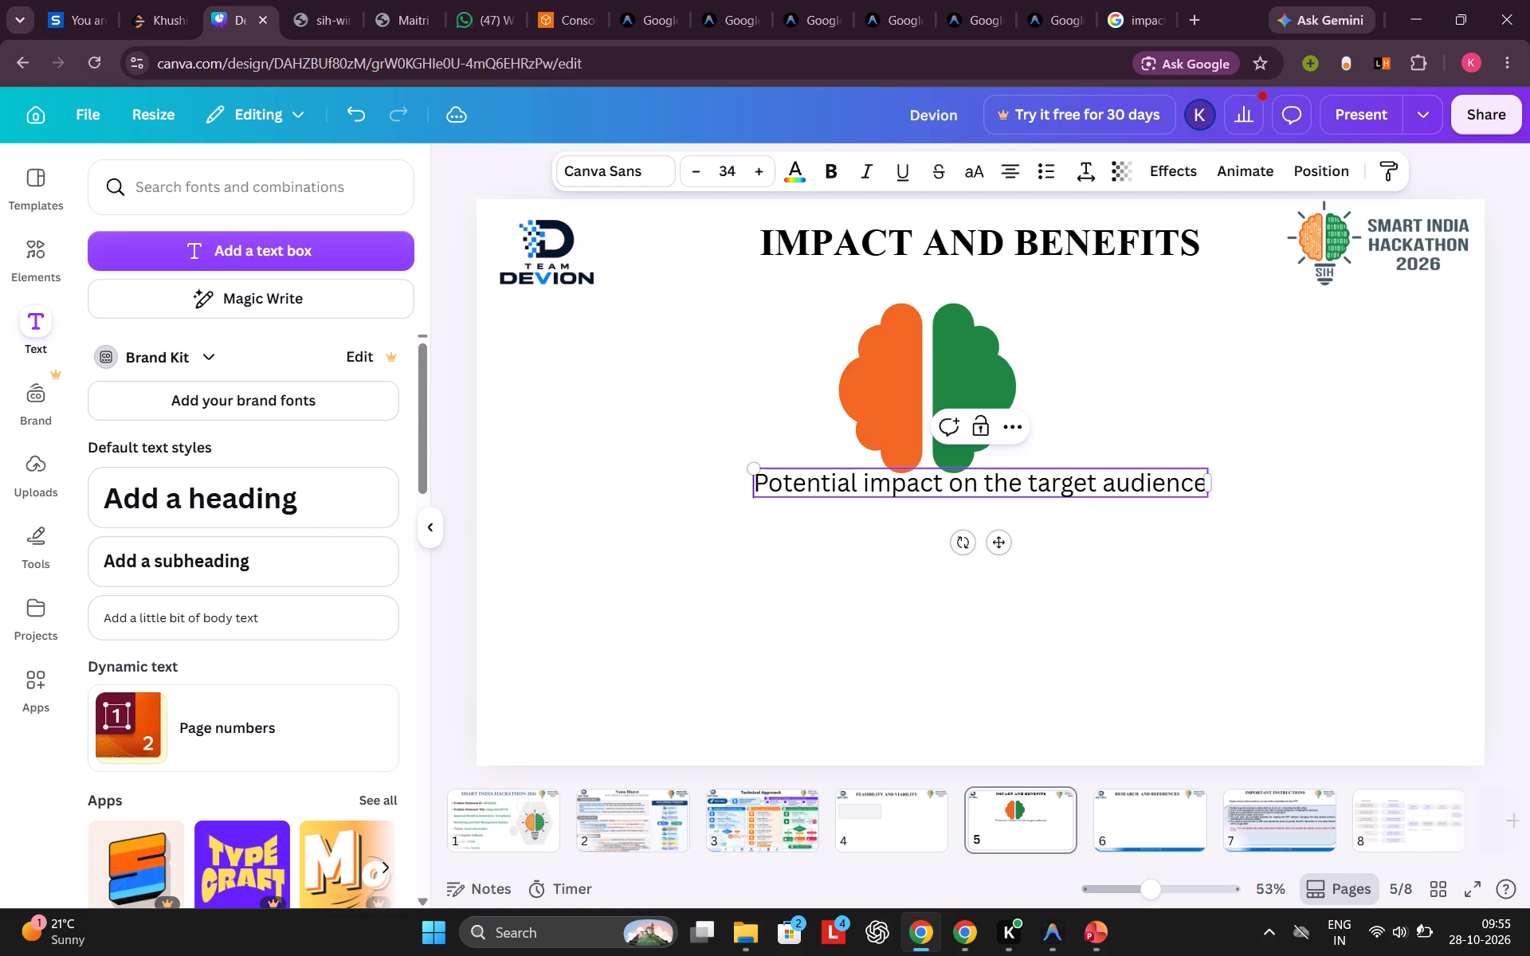
Shorten the pasted label to "Potential impact" and deselect the text box.
click(1195, 487)
drag(1195, 487, 1073, 485)
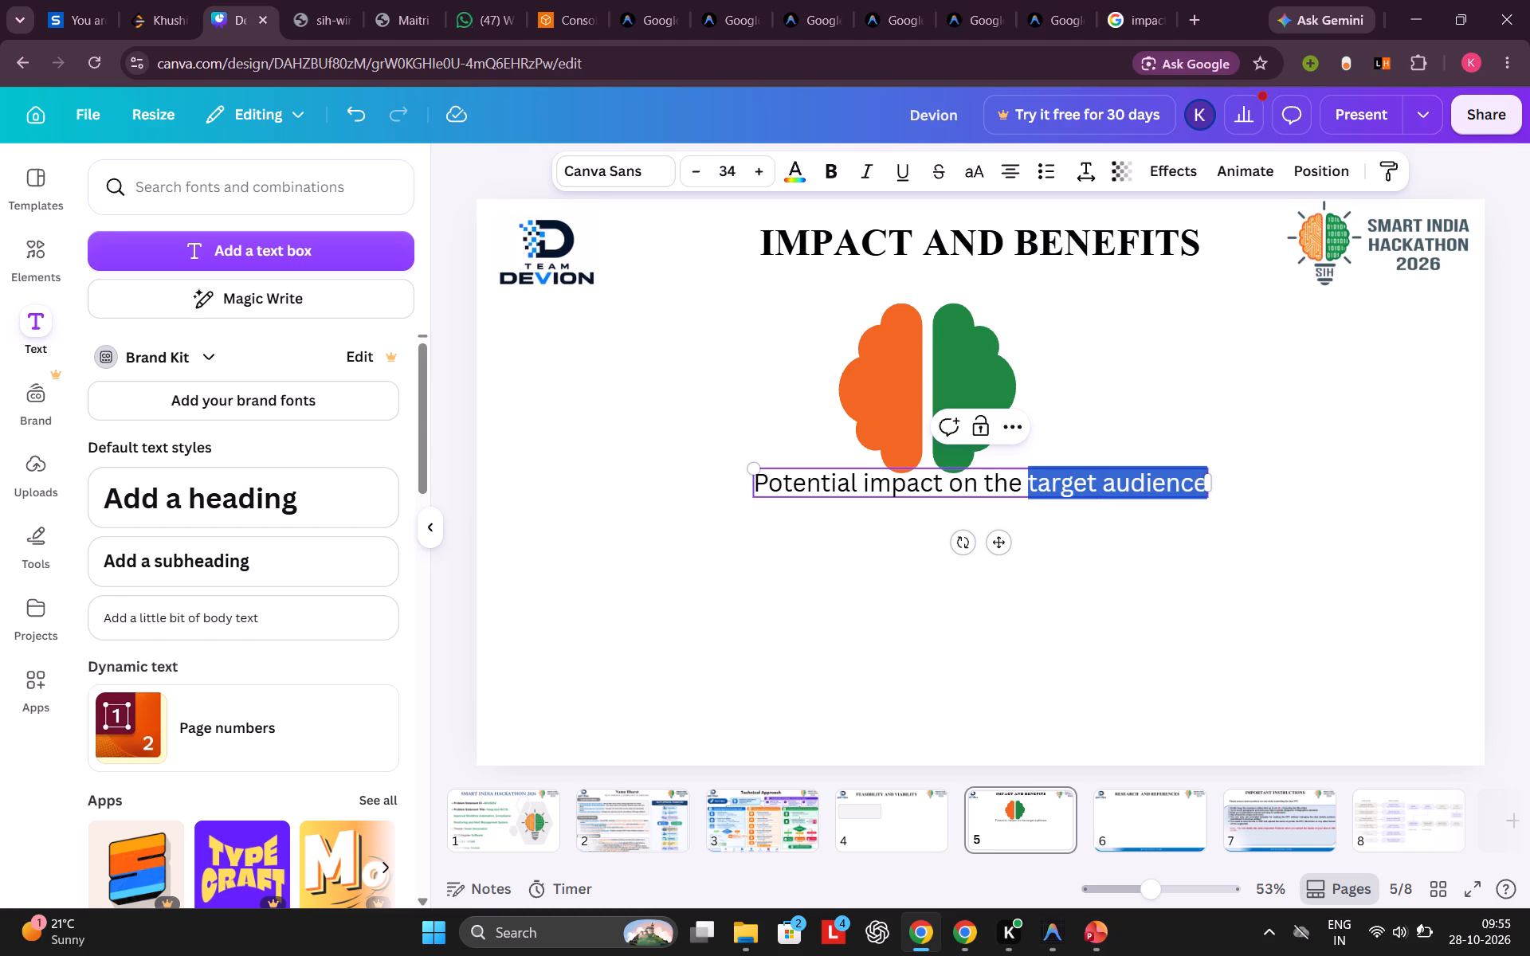
drag(1073, 485, 963, 486)
key(BackSpace)
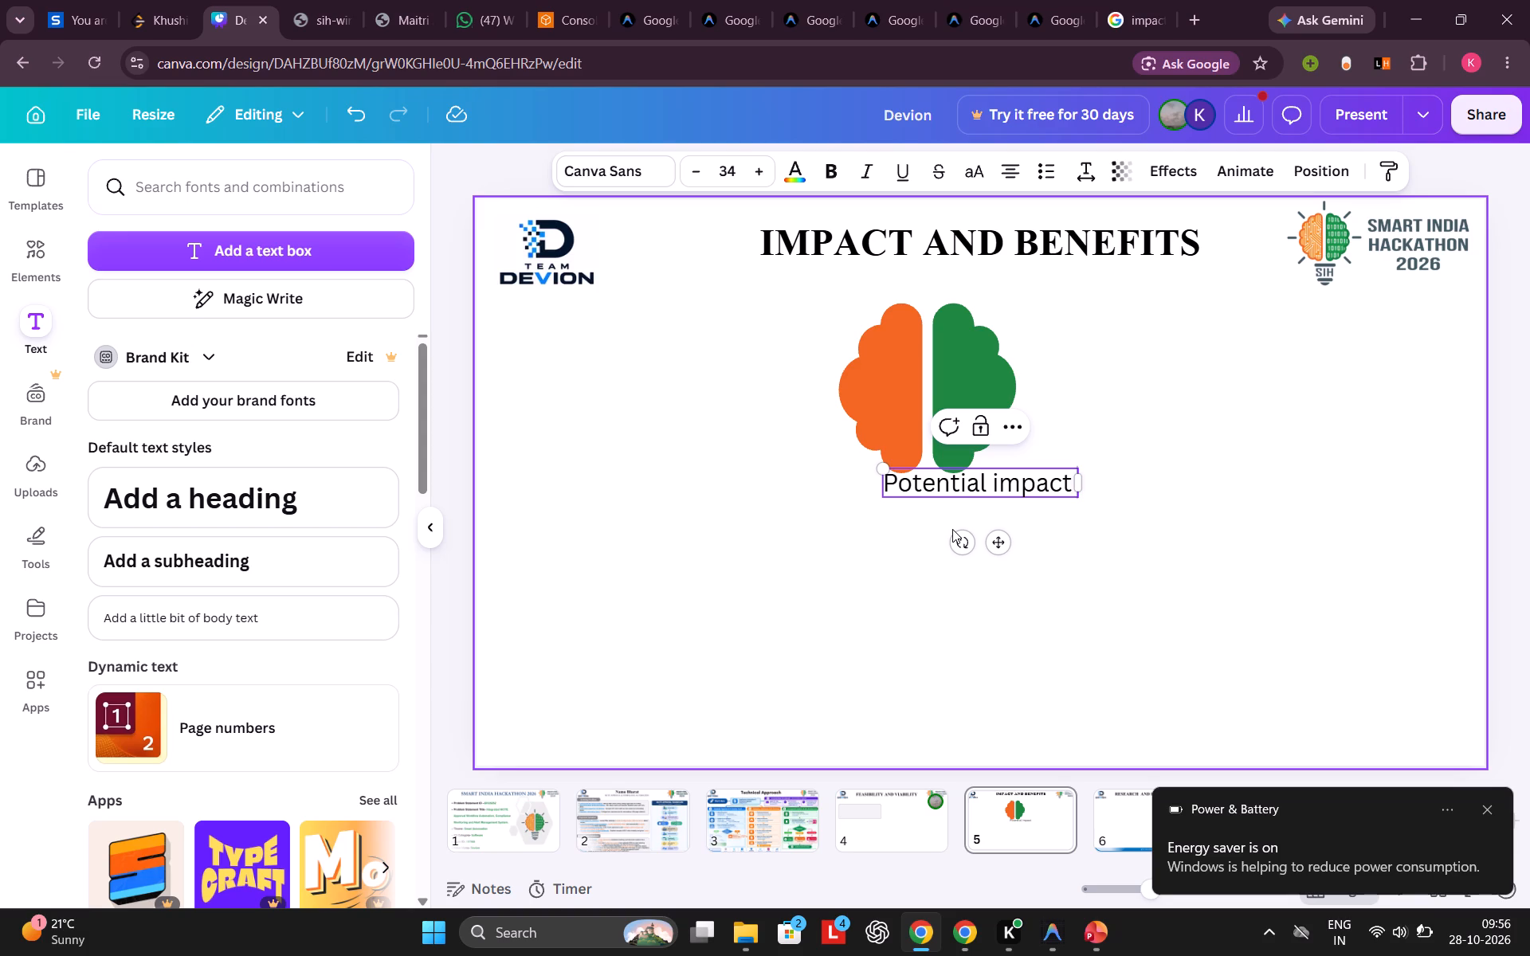
drag(931, 480, 924, 457)
click(869, 543)
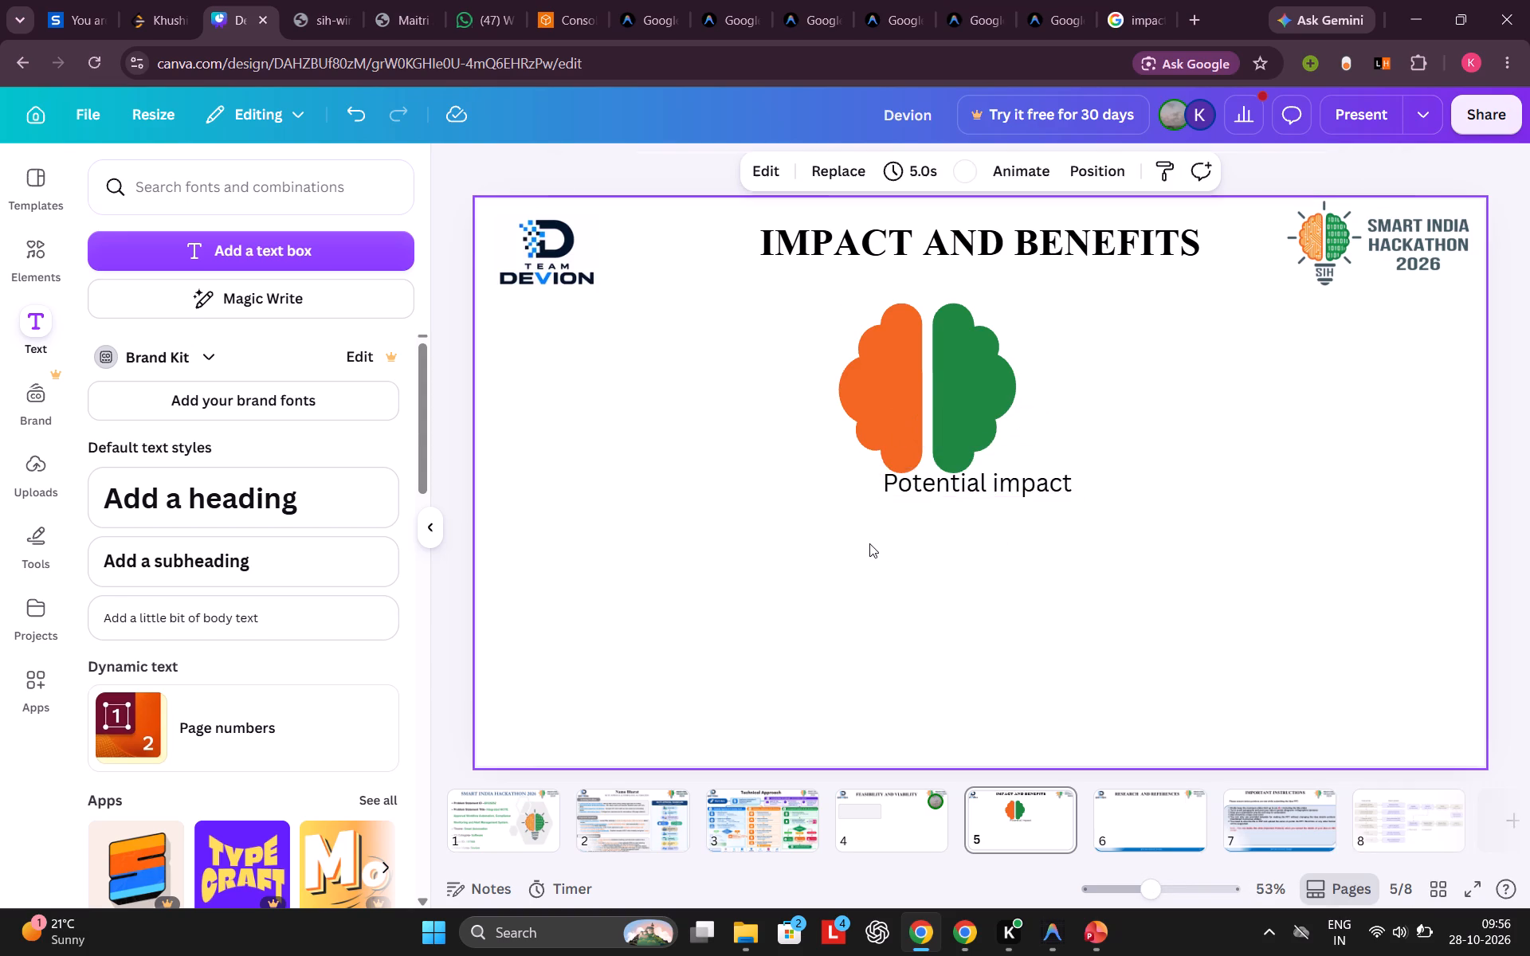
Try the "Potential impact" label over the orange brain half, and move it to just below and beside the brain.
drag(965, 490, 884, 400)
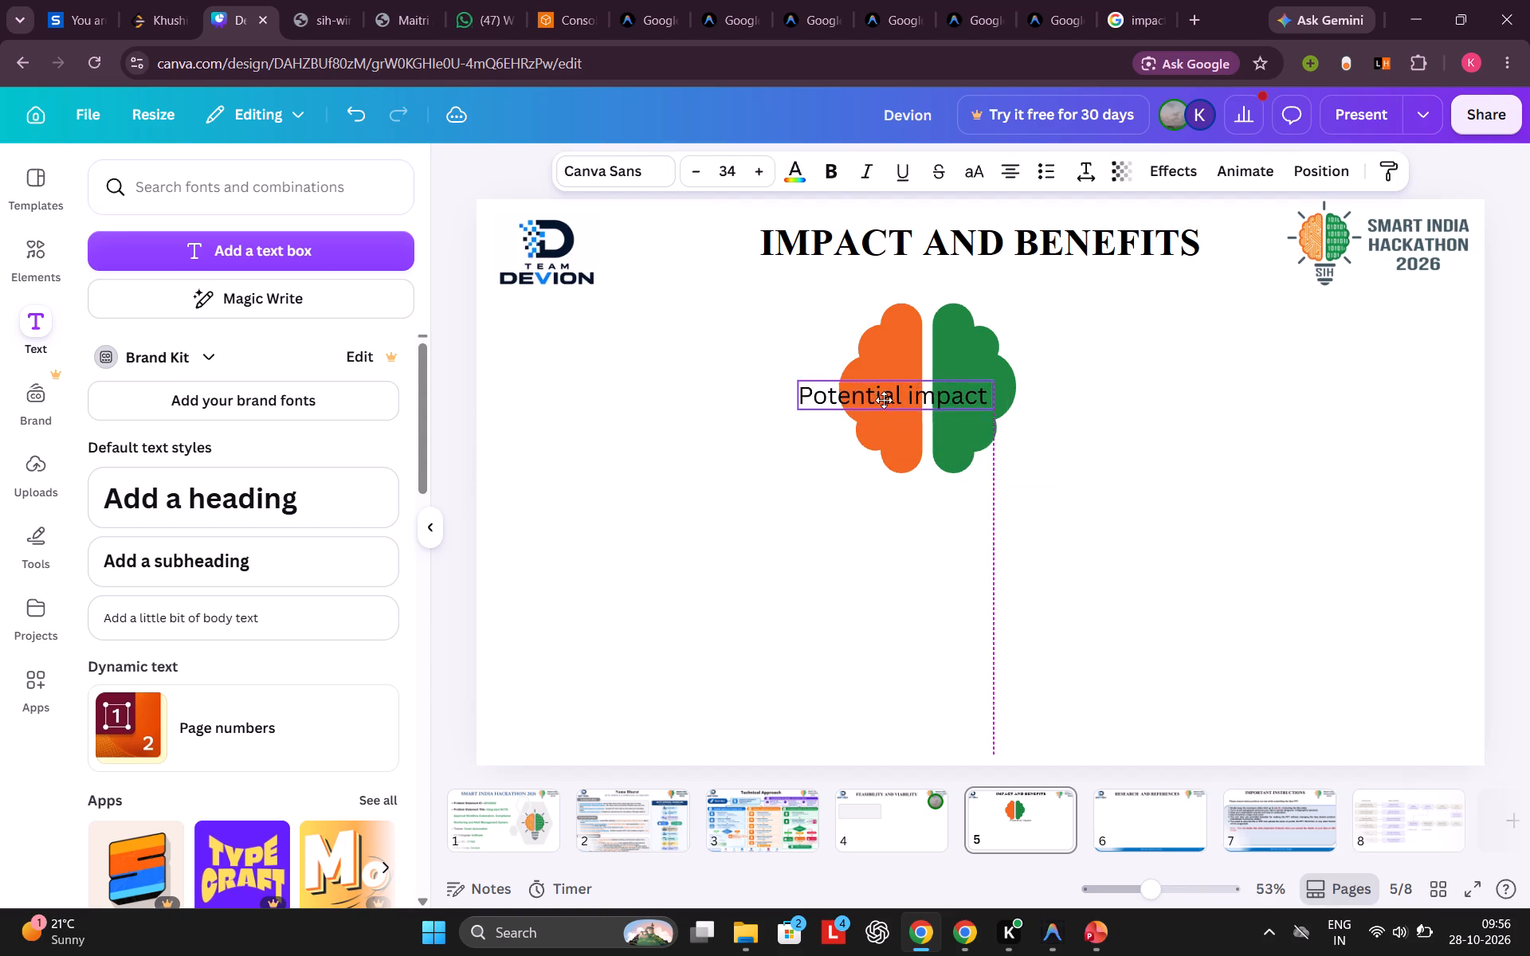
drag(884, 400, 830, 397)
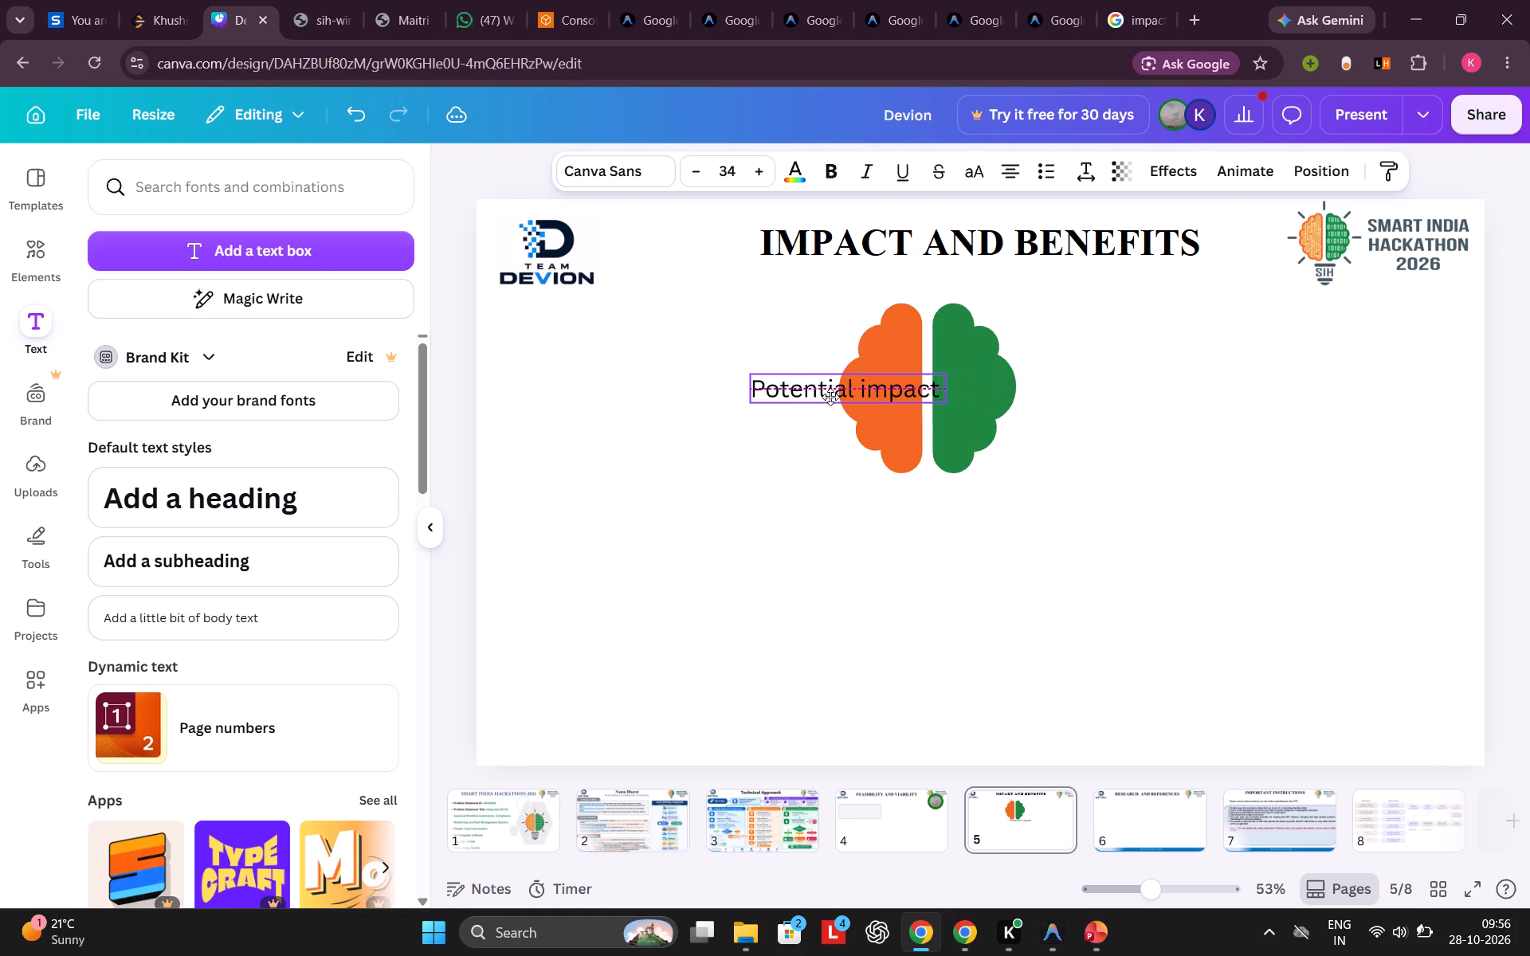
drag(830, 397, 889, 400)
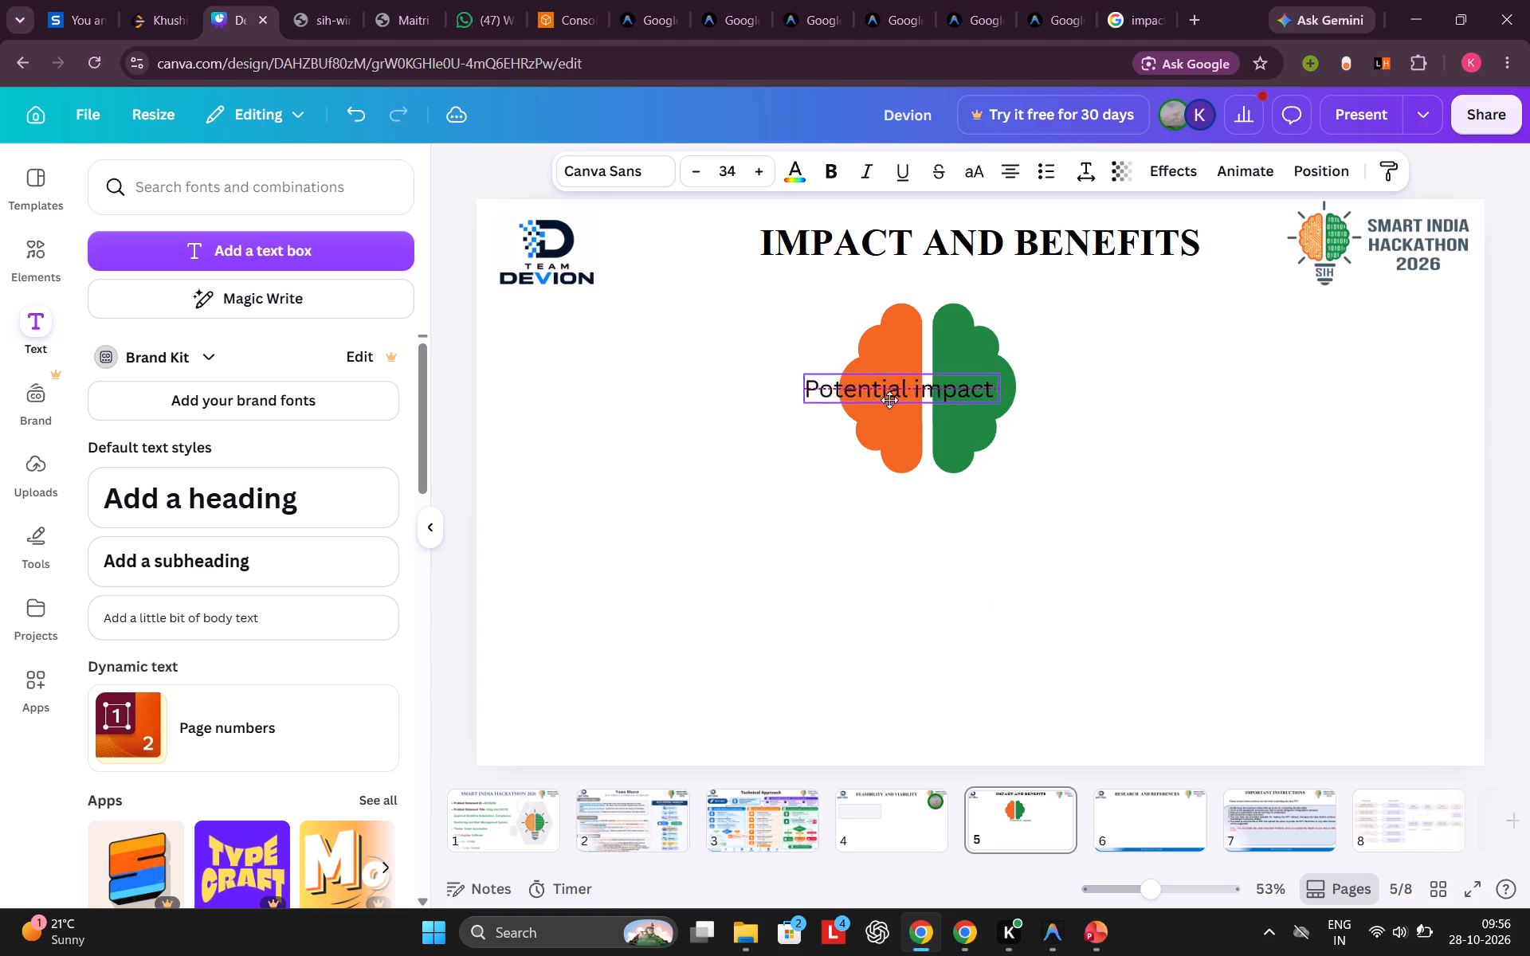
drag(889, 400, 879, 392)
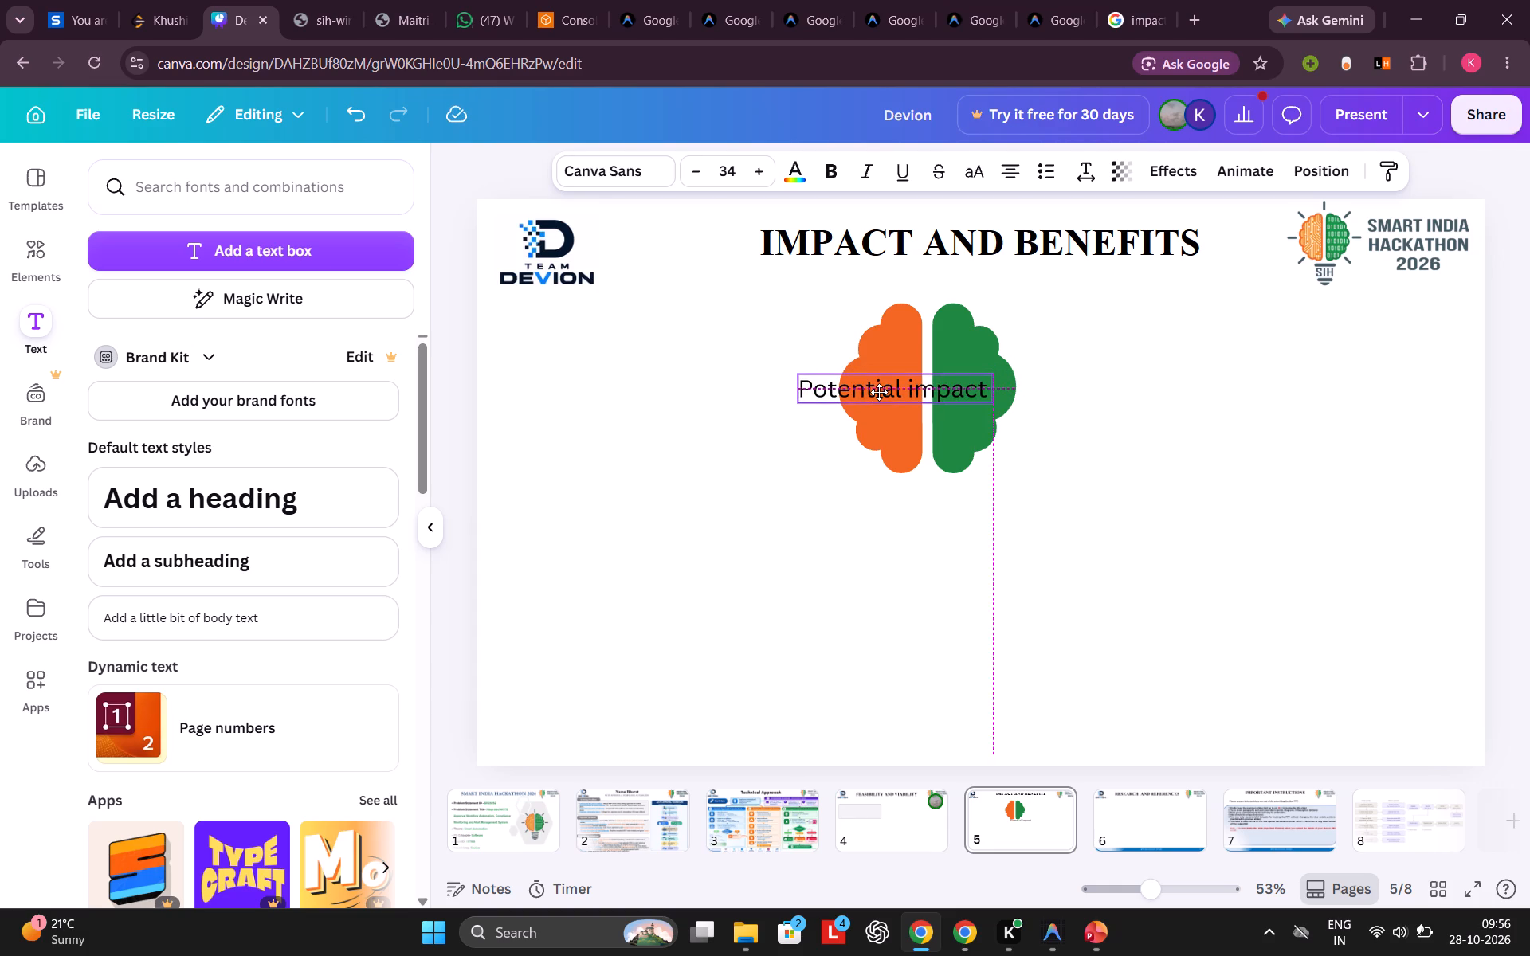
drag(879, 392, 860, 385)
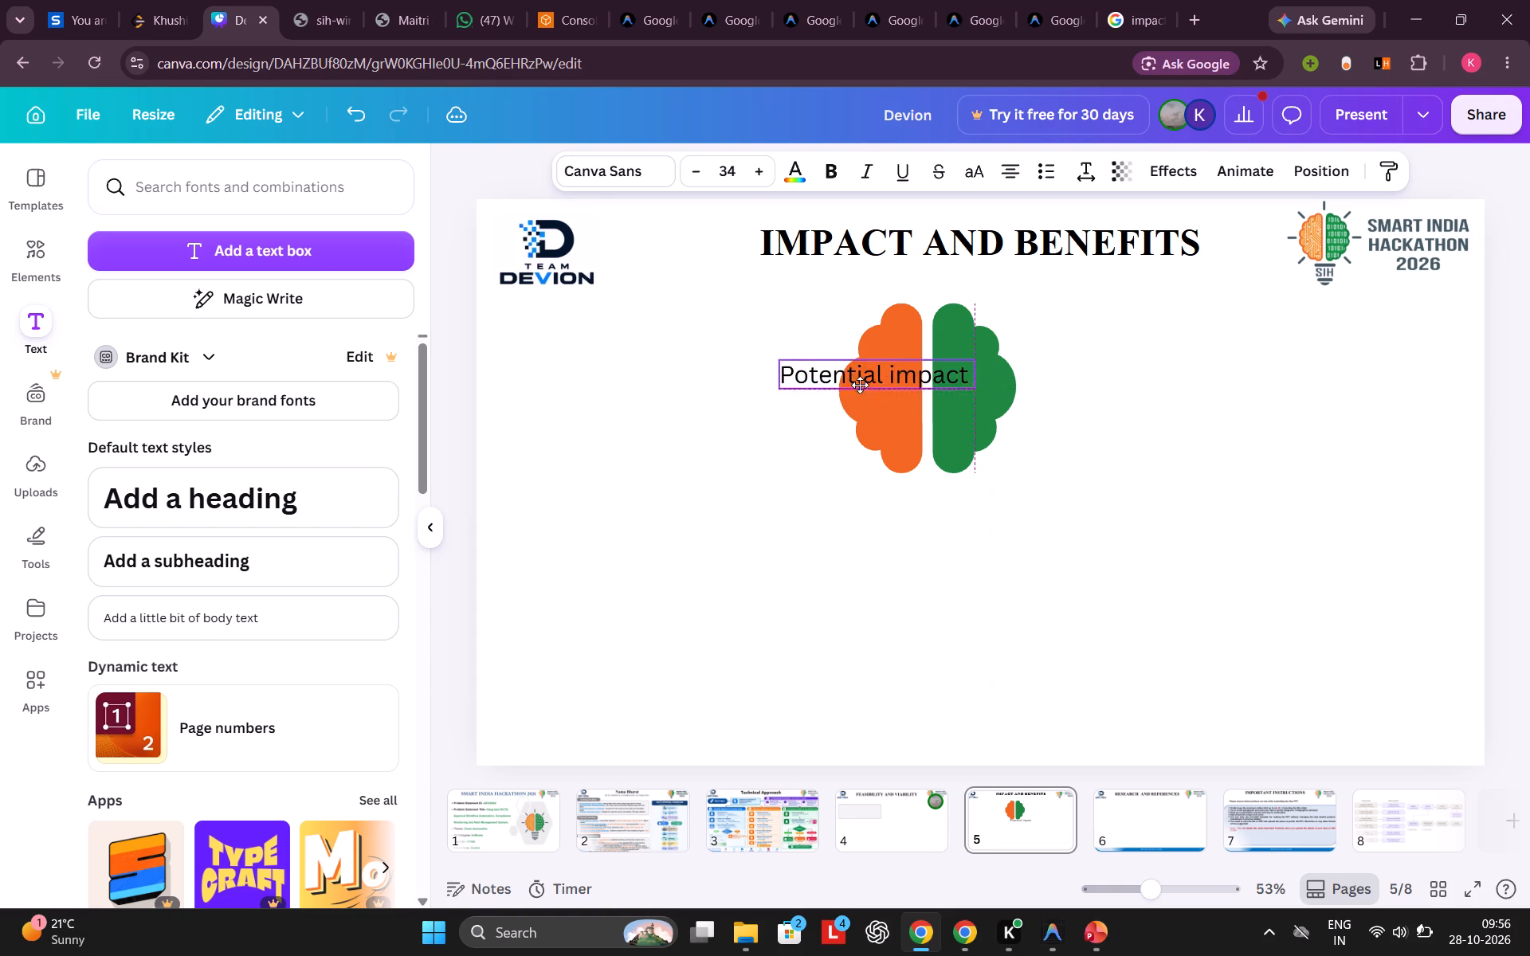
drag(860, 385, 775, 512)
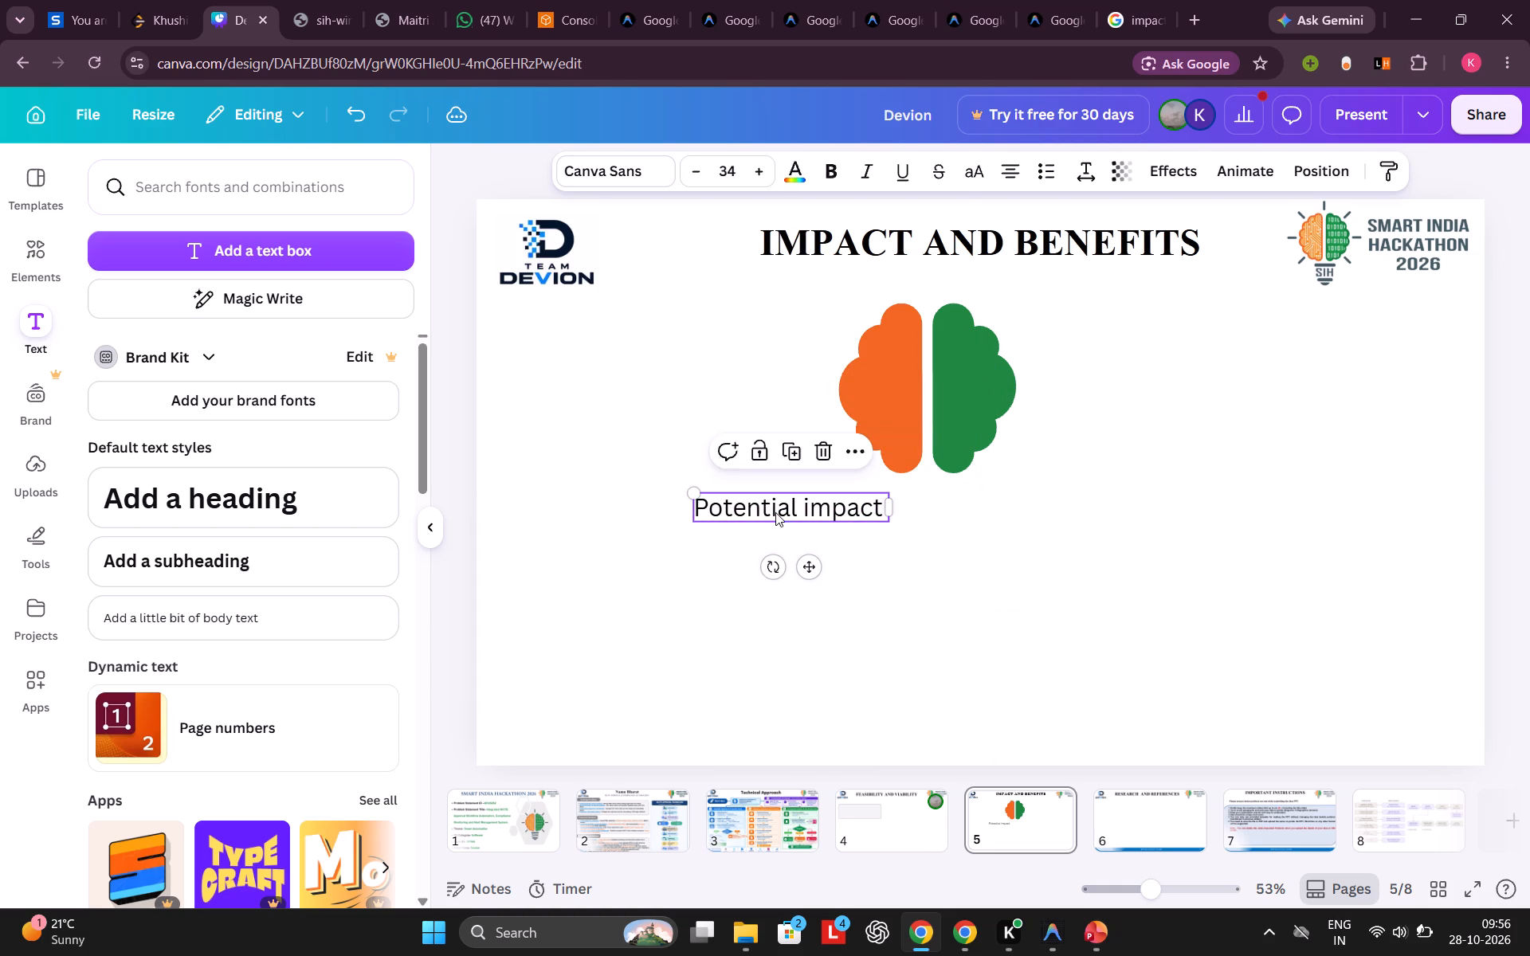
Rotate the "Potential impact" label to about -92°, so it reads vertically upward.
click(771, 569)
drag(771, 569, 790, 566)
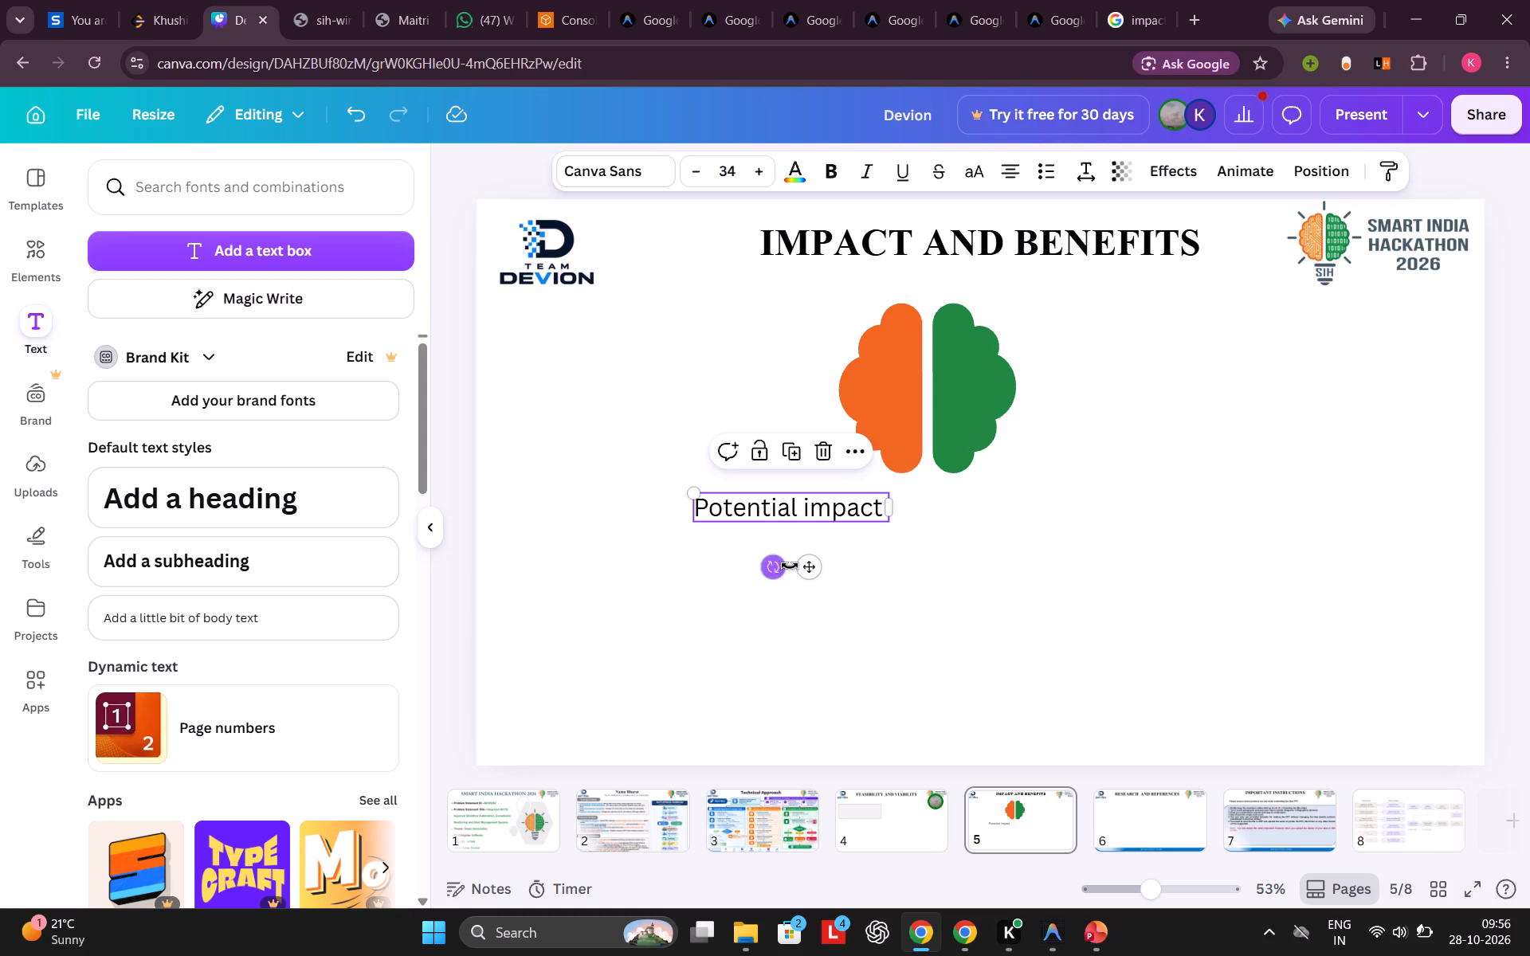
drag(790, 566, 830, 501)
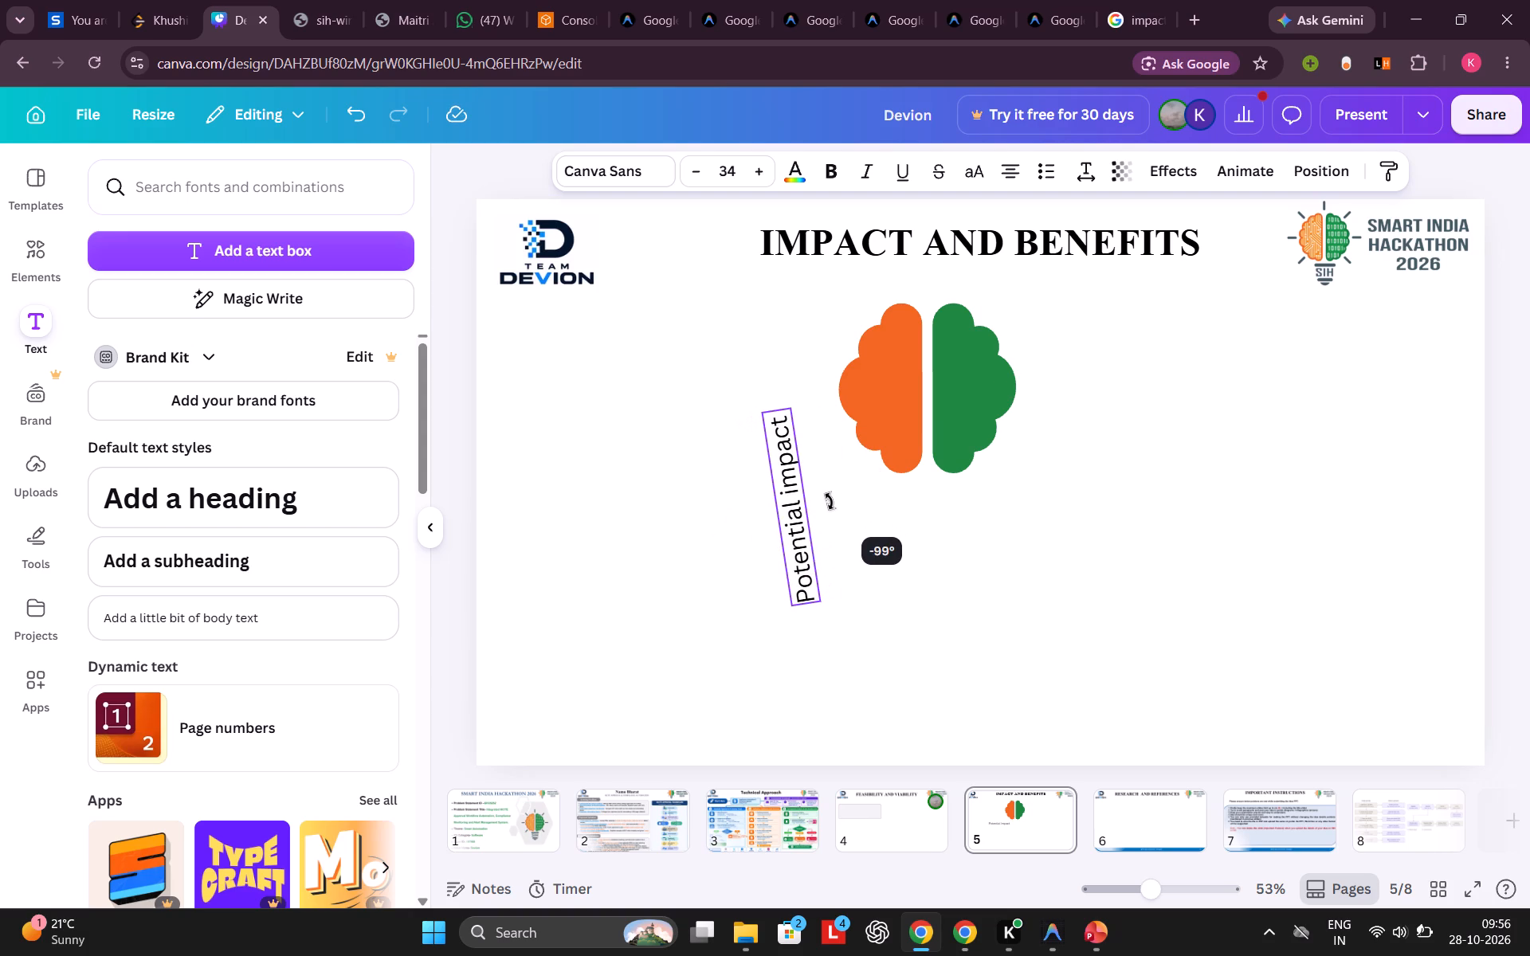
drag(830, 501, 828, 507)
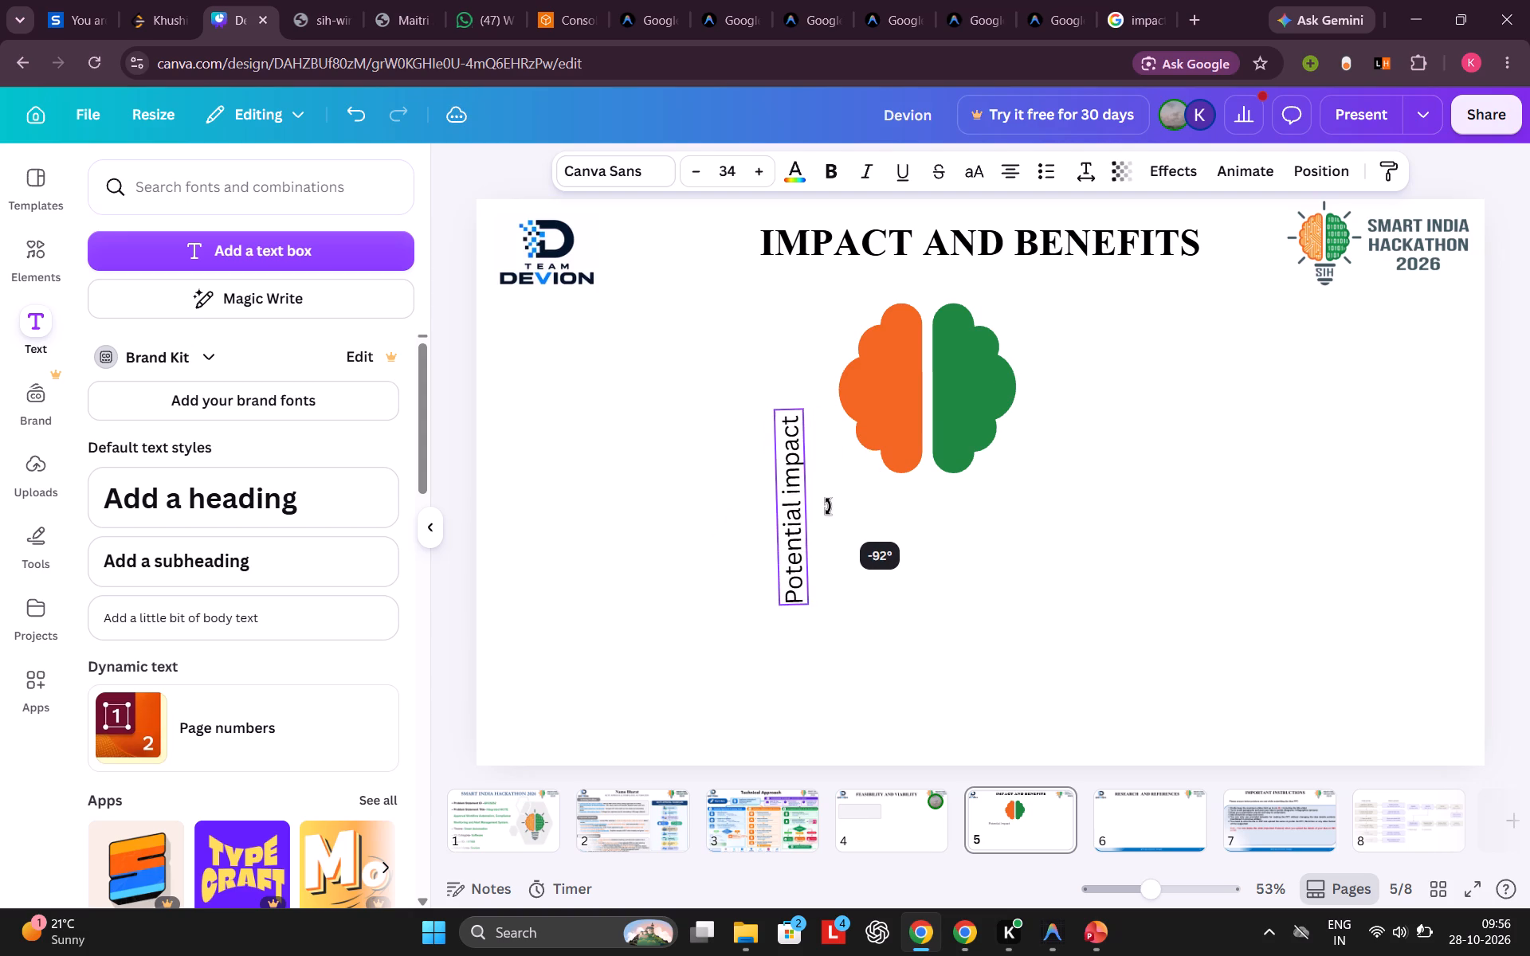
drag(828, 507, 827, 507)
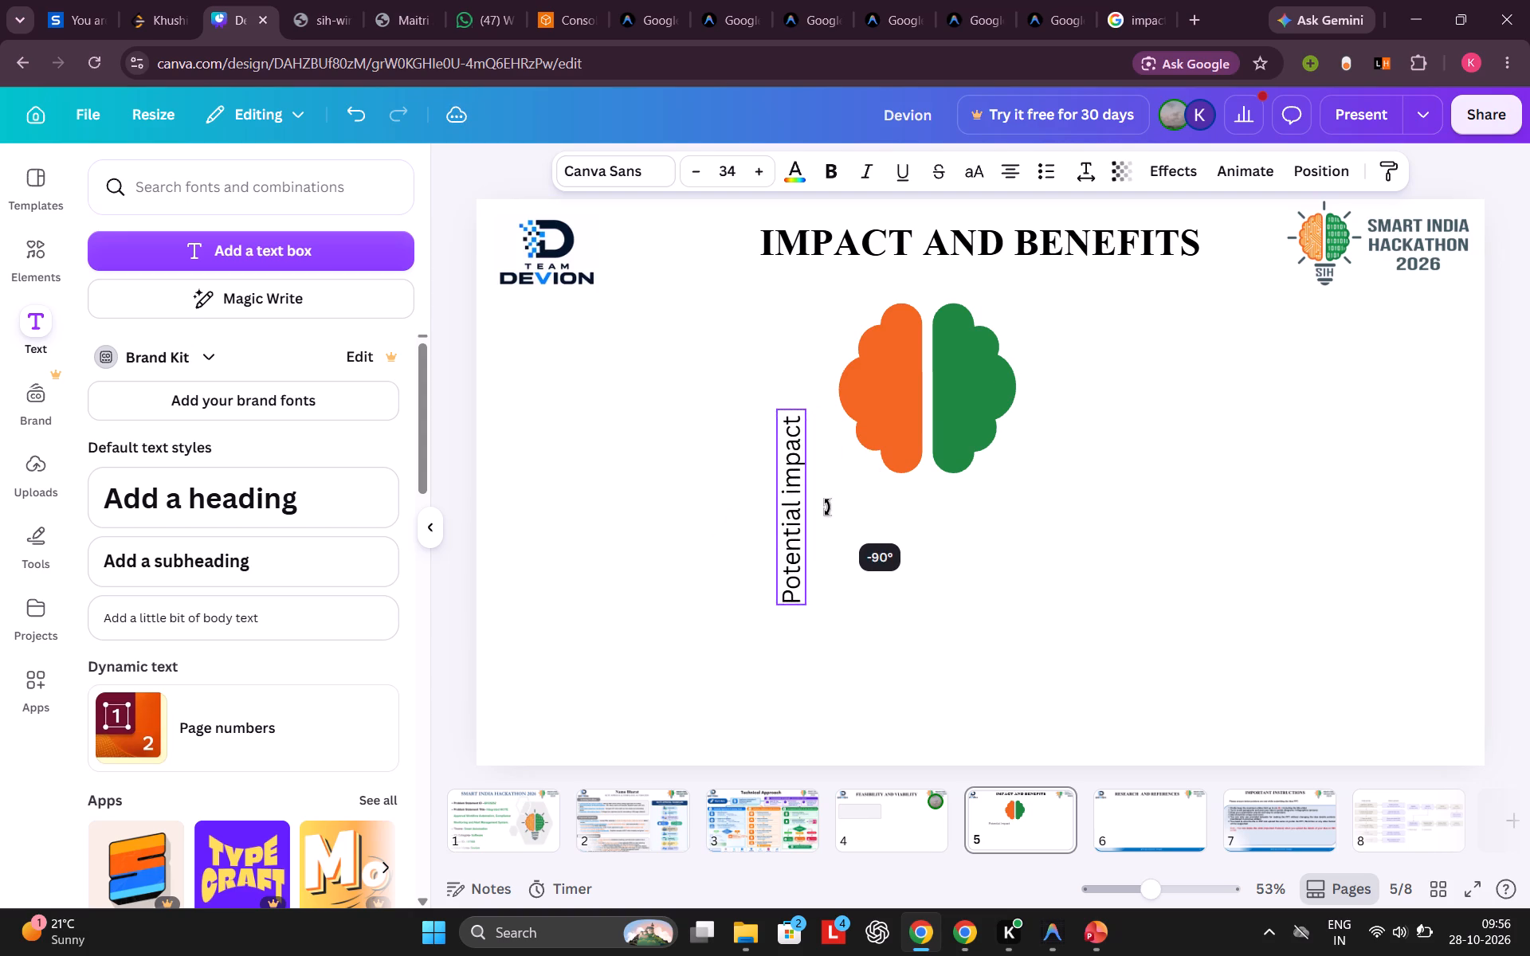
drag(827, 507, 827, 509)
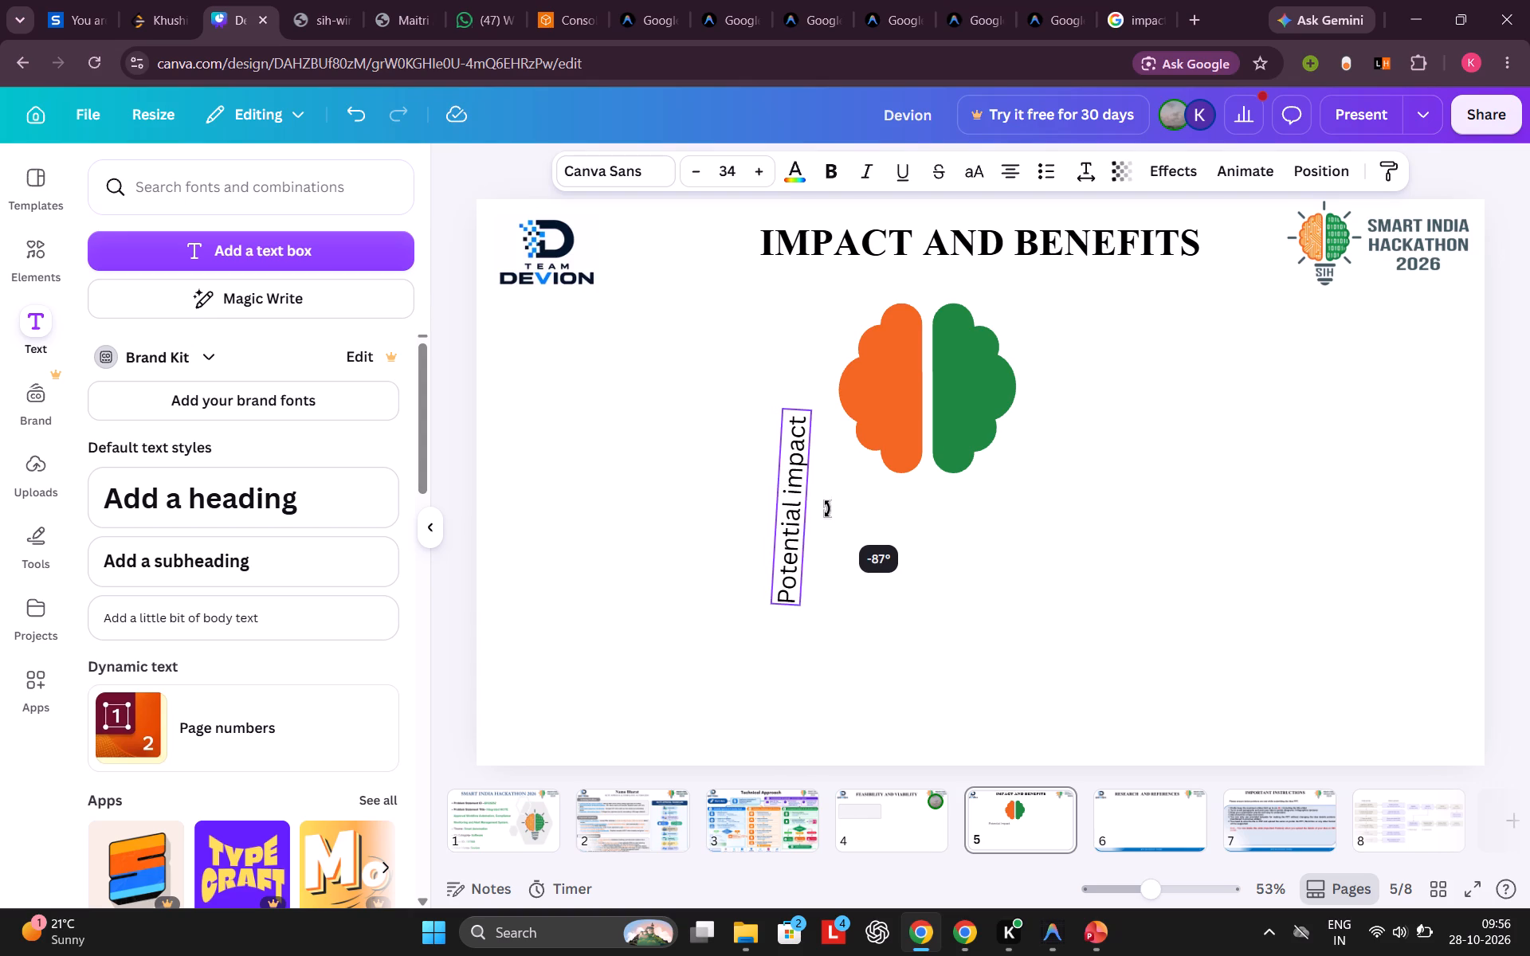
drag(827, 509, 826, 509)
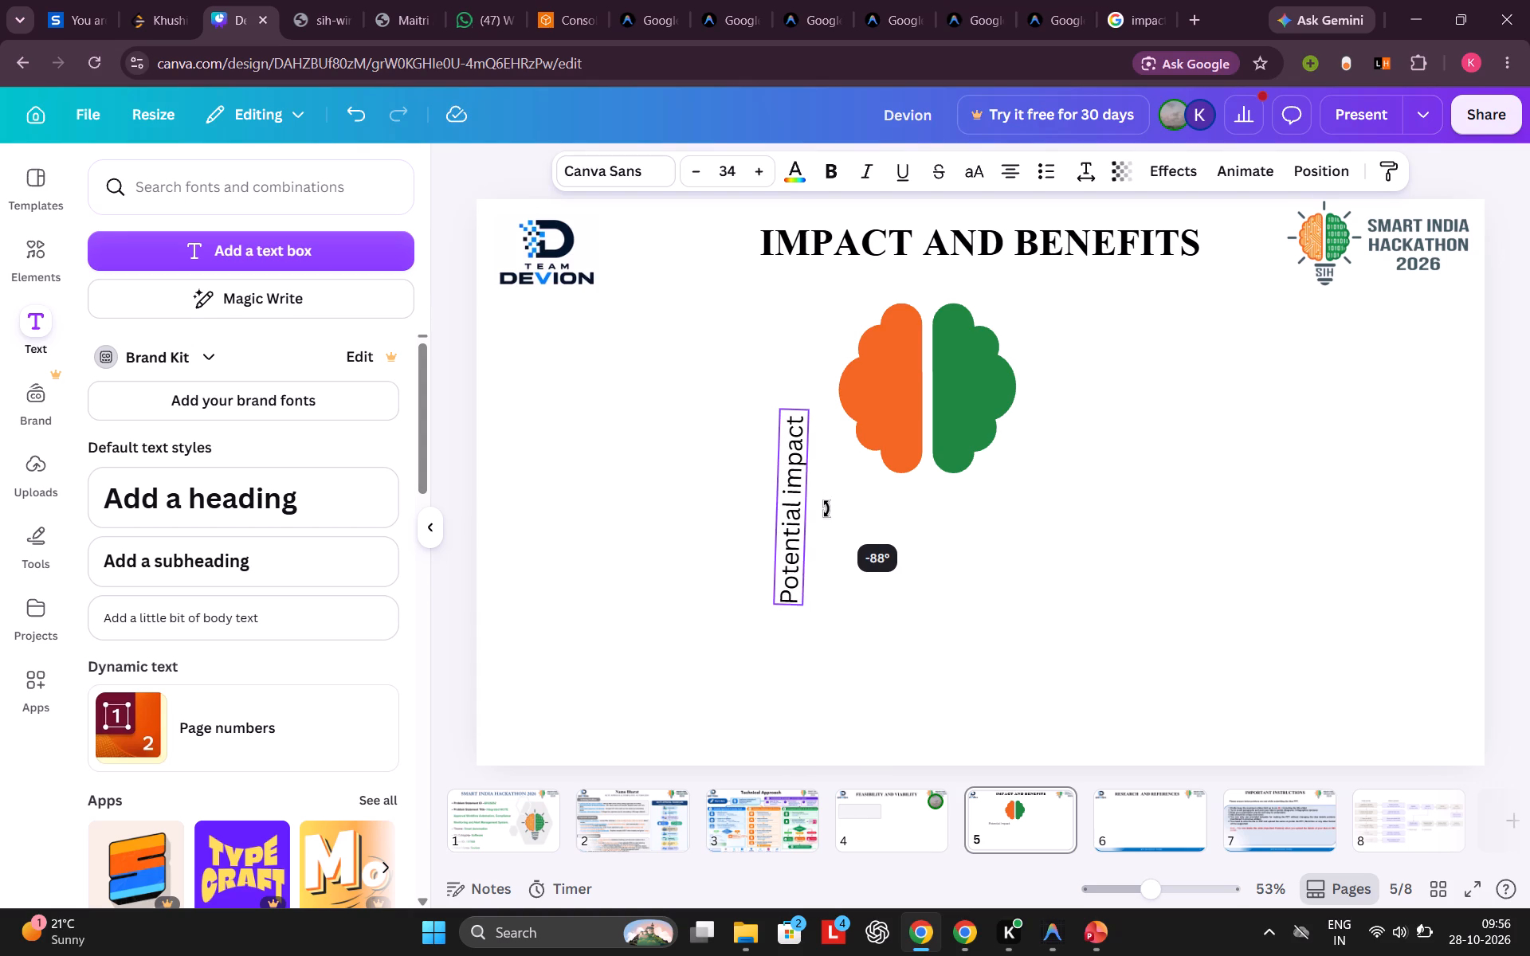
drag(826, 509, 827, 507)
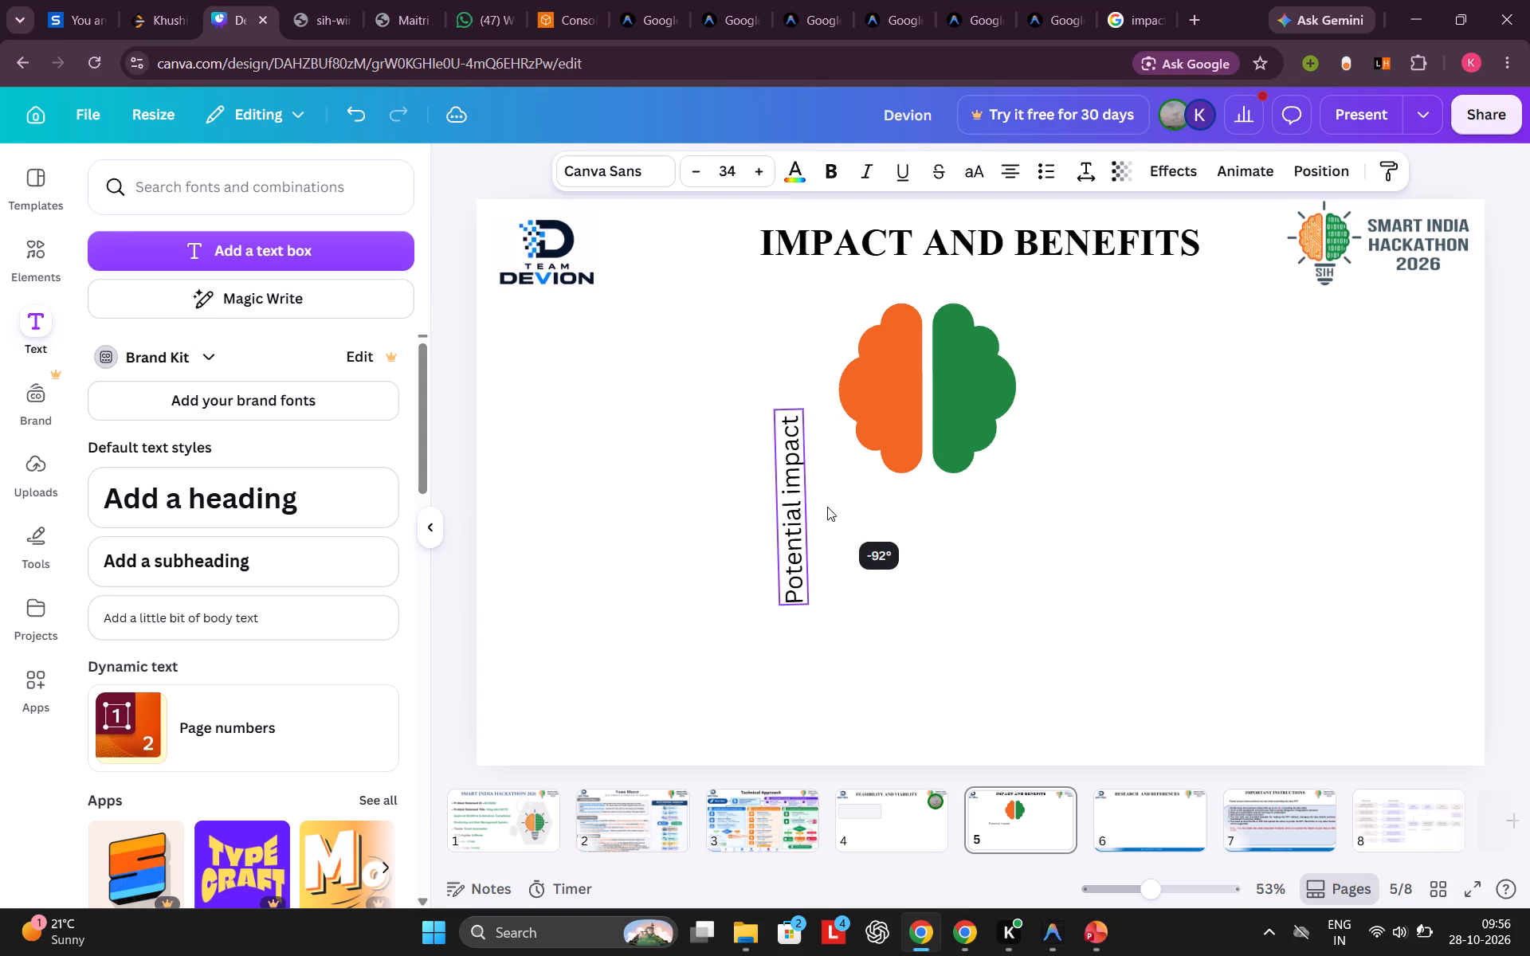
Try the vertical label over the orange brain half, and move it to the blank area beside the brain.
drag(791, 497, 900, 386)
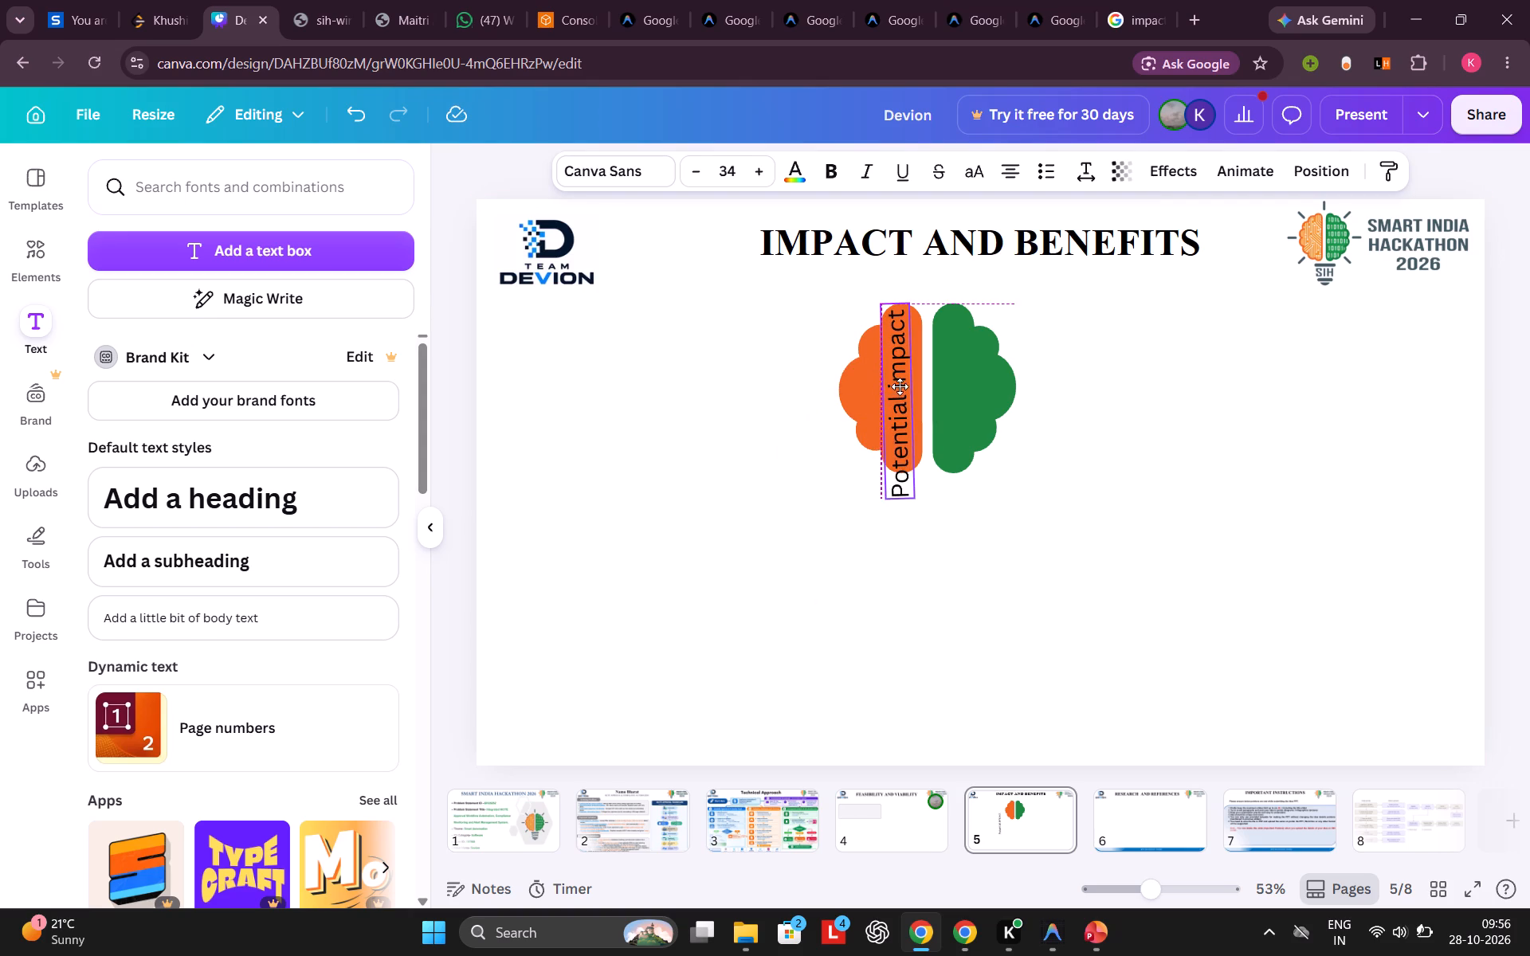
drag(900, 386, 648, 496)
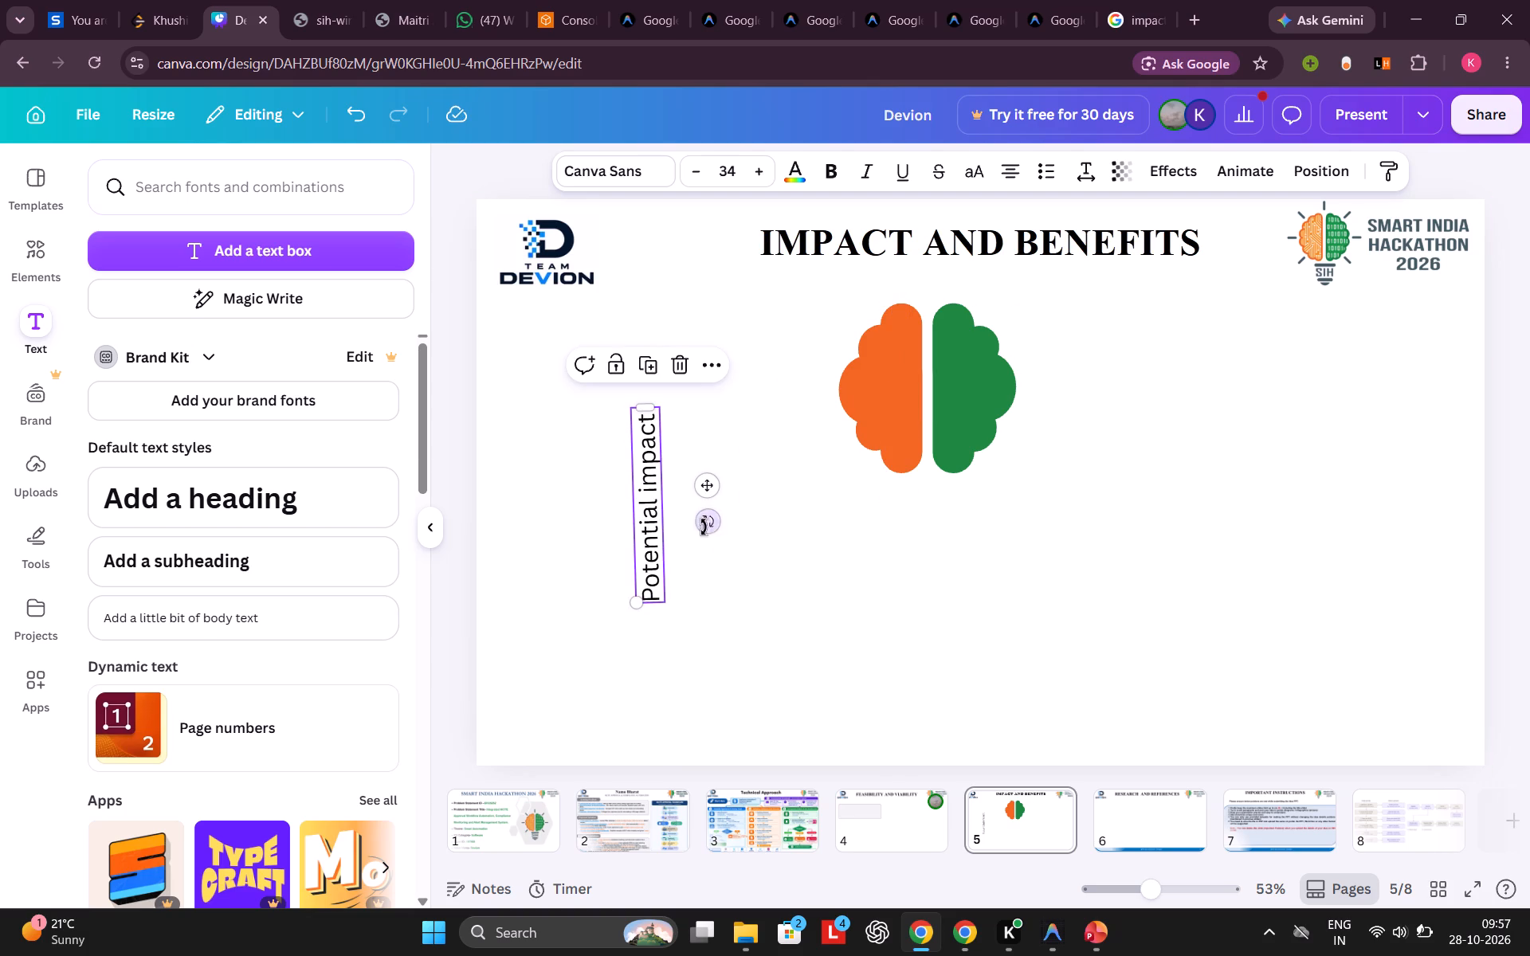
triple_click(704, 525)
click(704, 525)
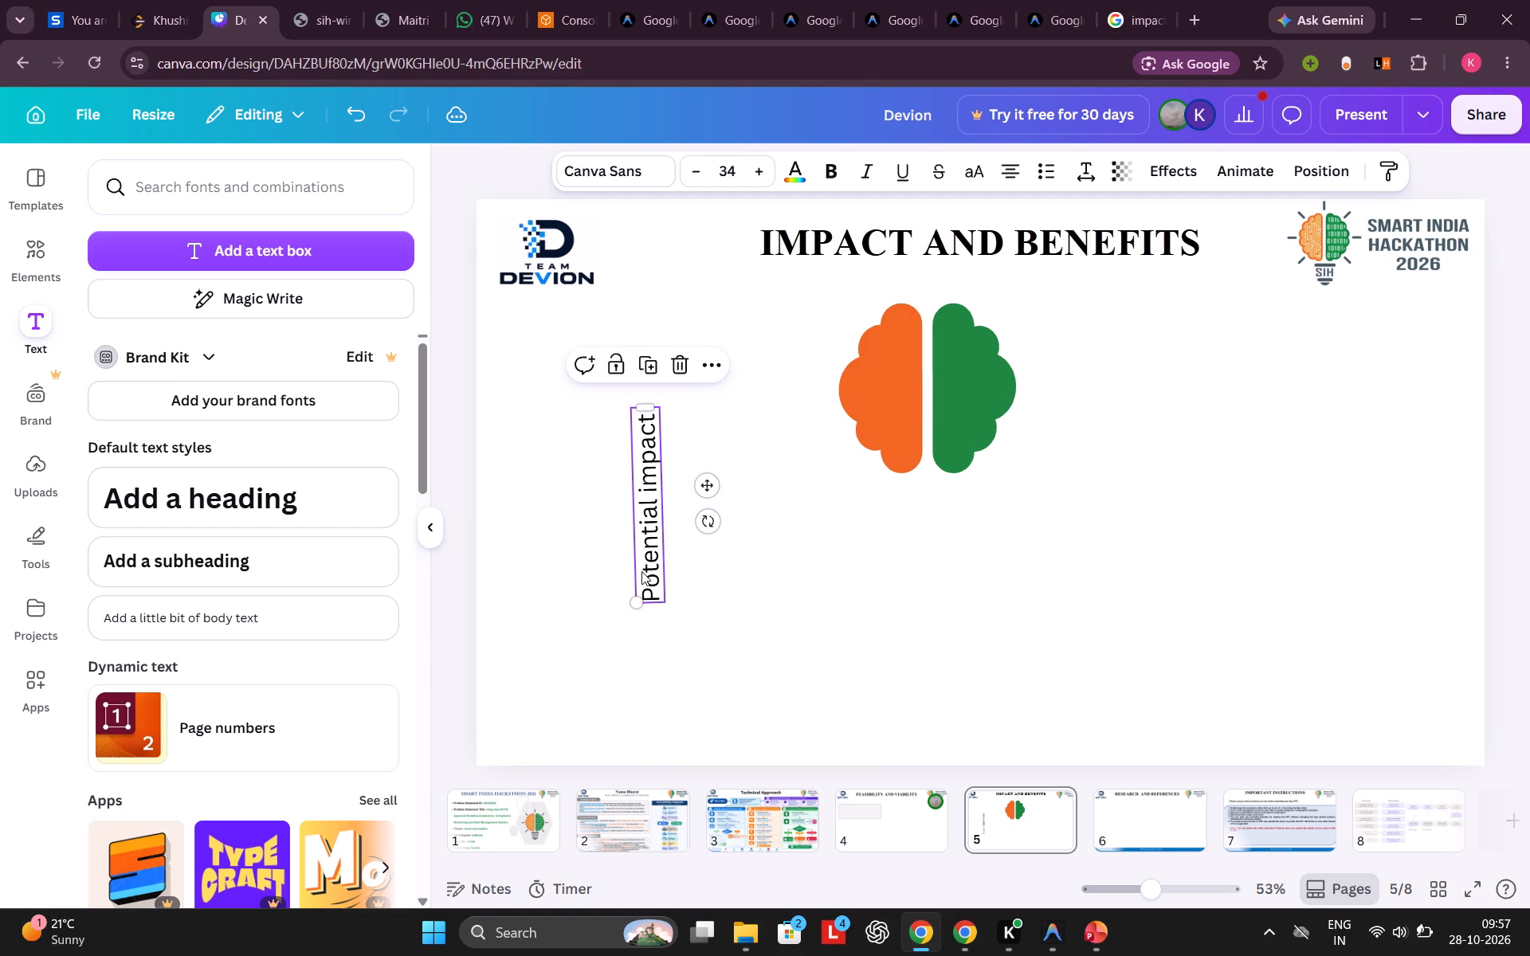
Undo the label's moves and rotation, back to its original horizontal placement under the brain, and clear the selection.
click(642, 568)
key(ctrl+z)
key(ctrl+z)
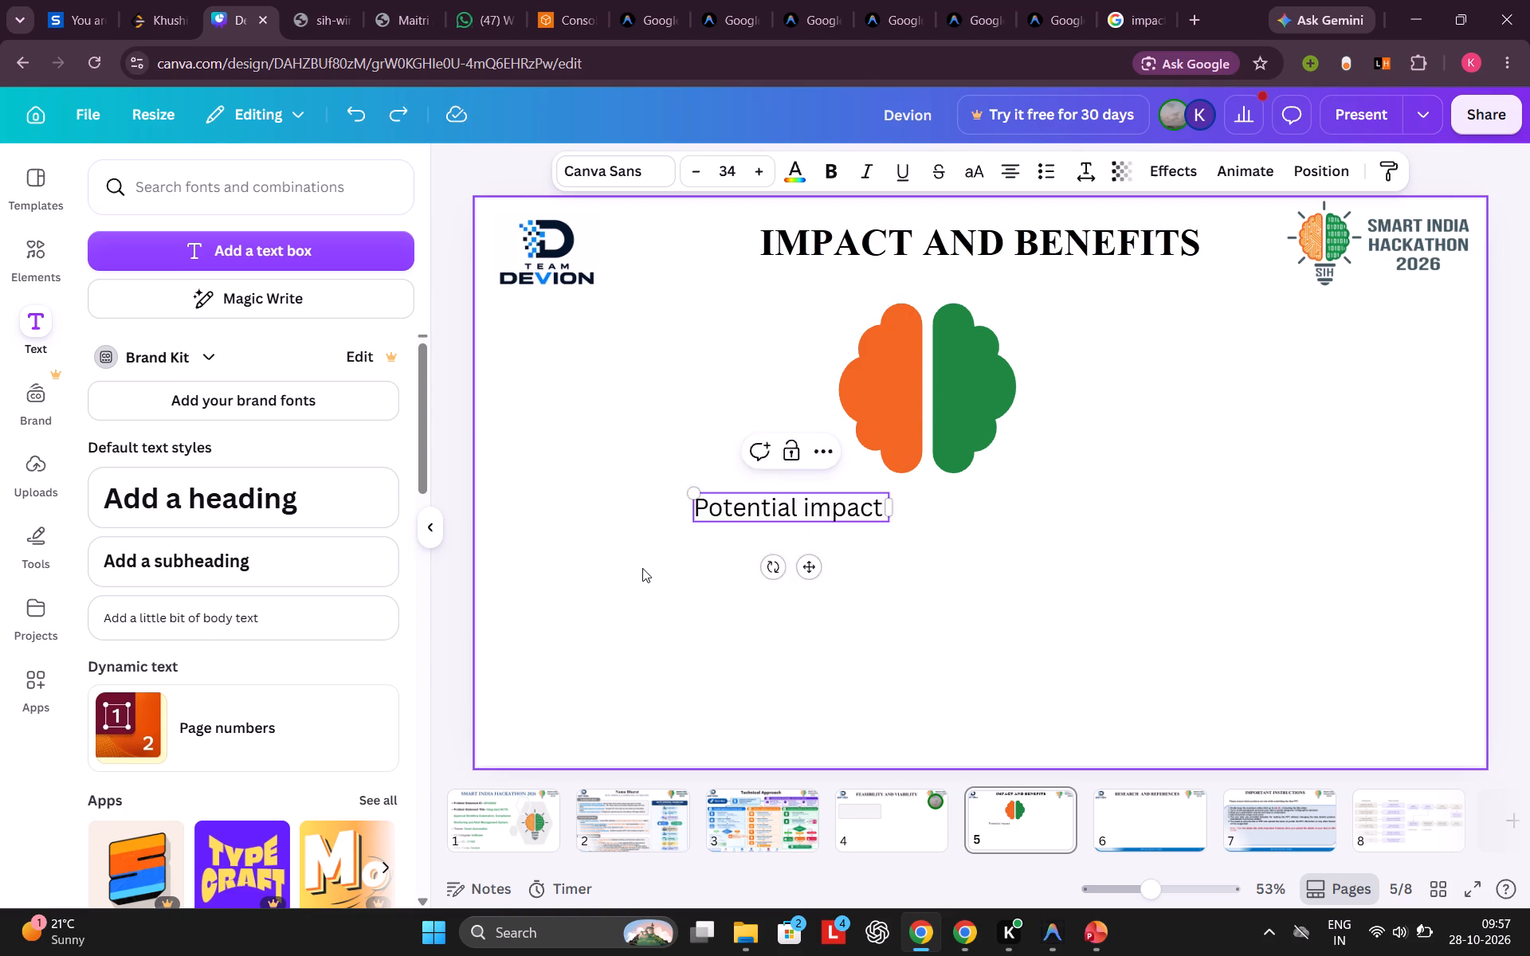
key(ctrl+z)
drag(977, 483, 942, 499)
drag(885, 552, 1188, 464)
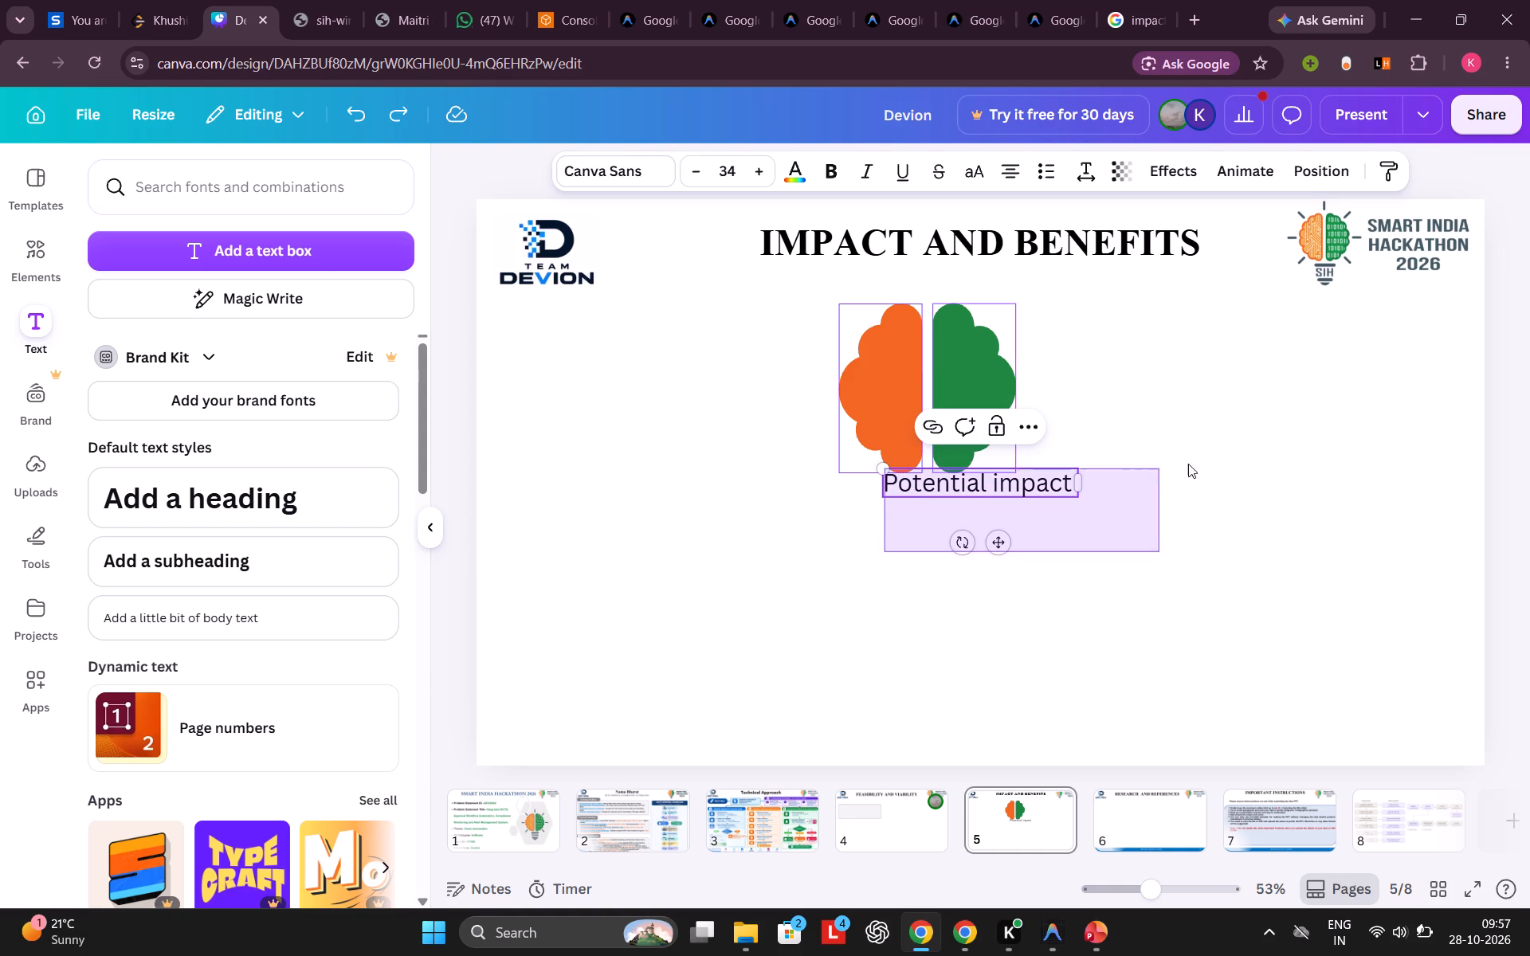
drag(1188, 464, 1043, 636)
Add a body-text label reading "Benifits" and place it across the middle of the green brain half.
key(alt+Tab)
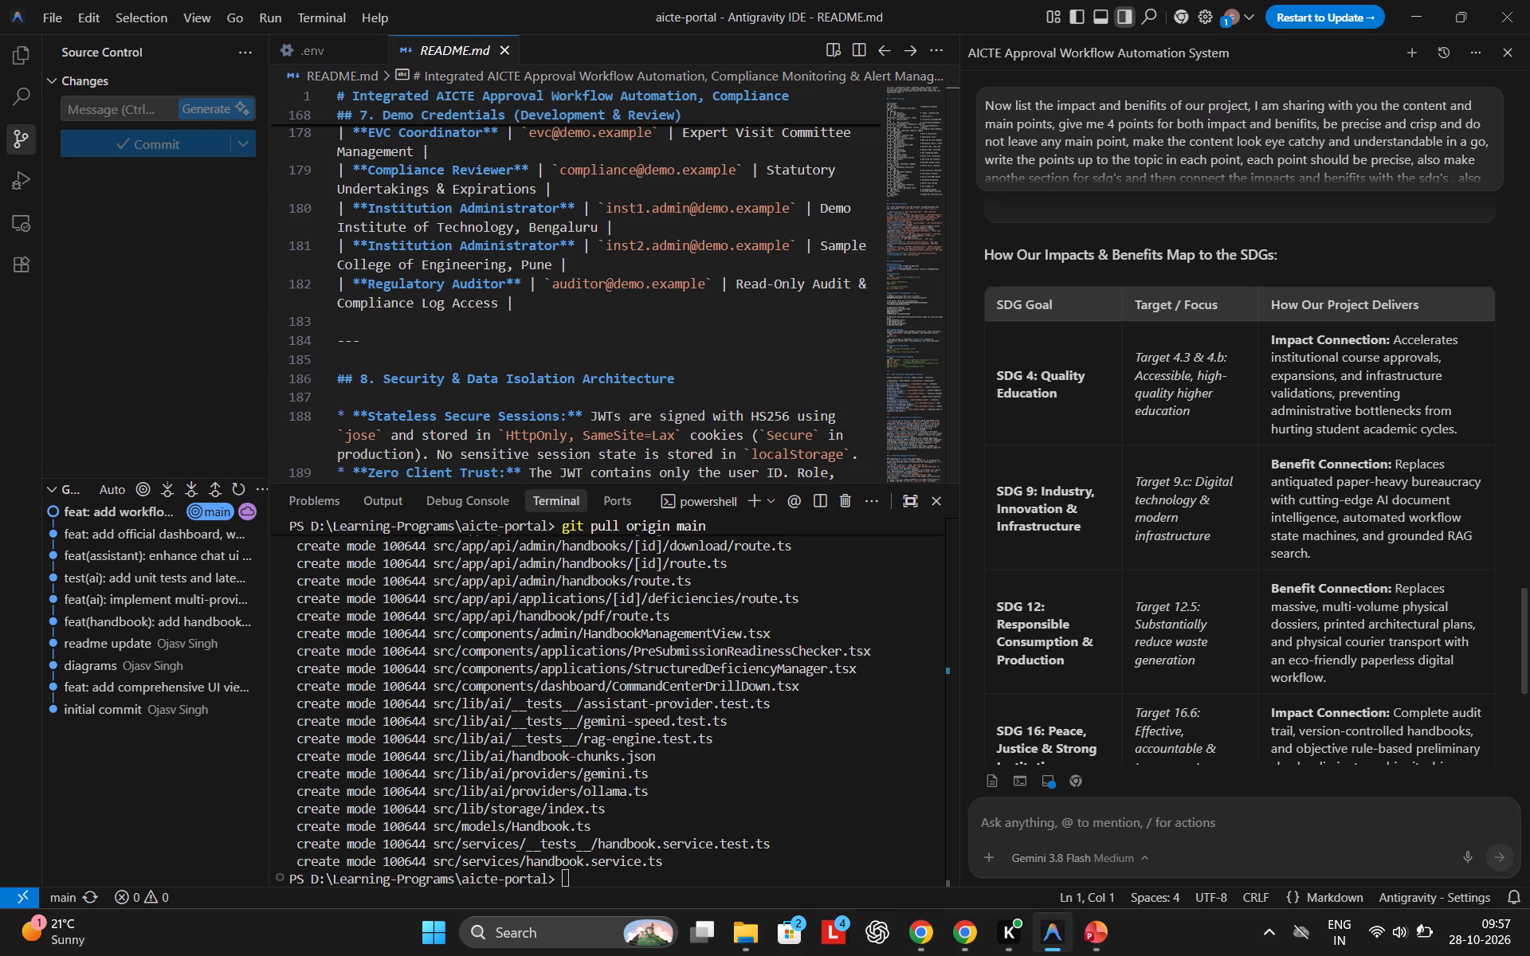
scroll(1155, 409, down, 1)
key(alt+Tab)
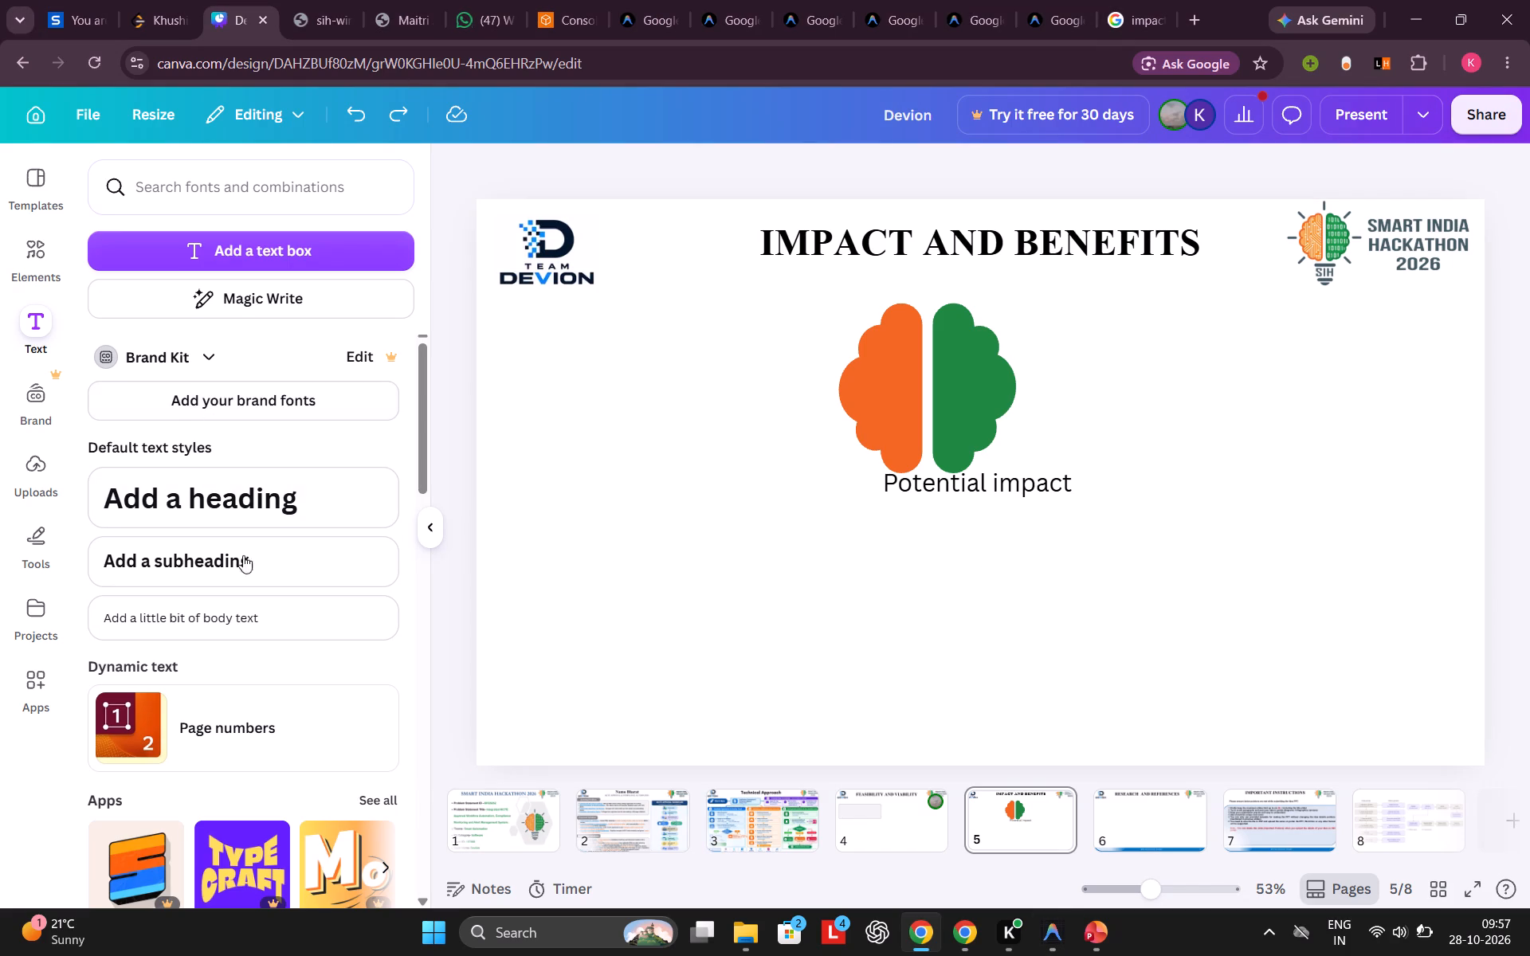
click(269, 635)
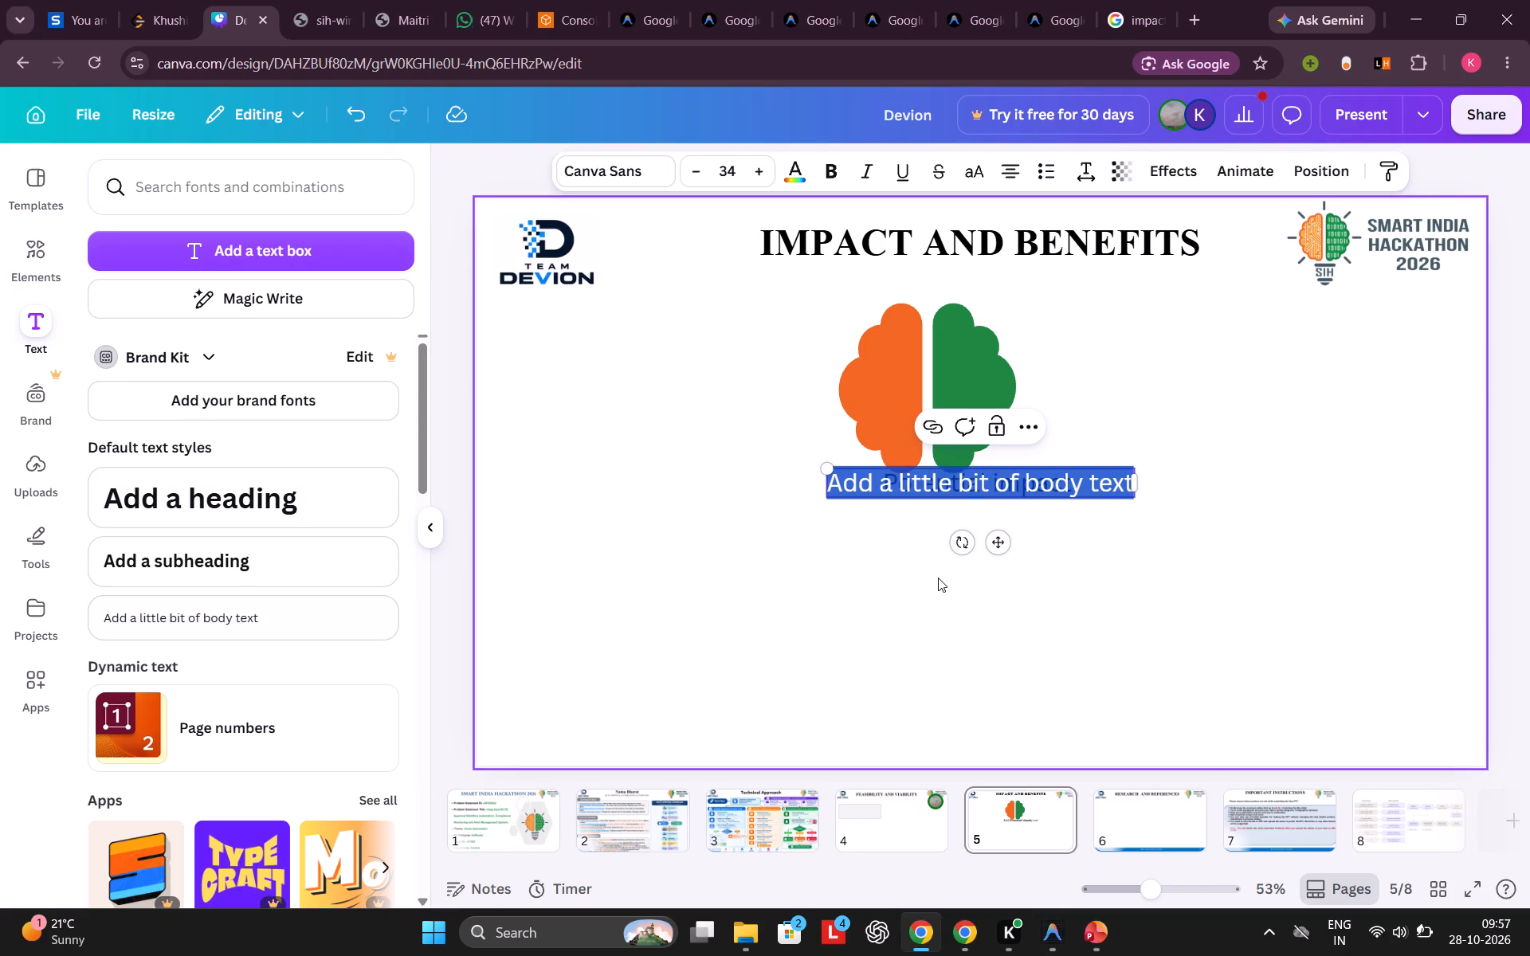
text(Benifits)
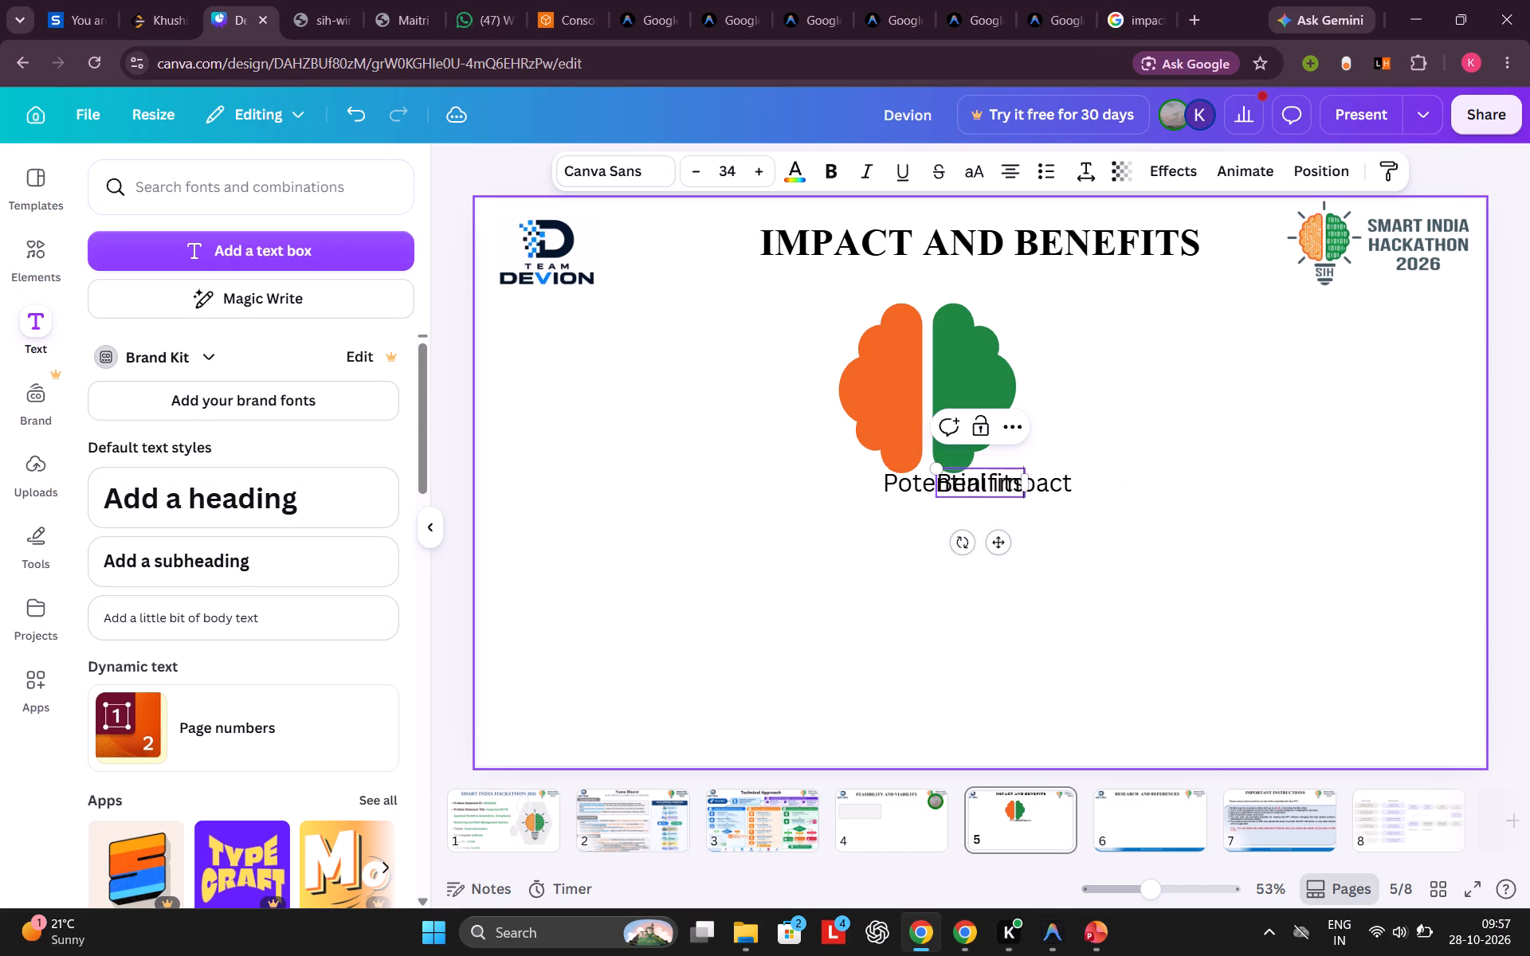
drag(977, 484, 976, 468)
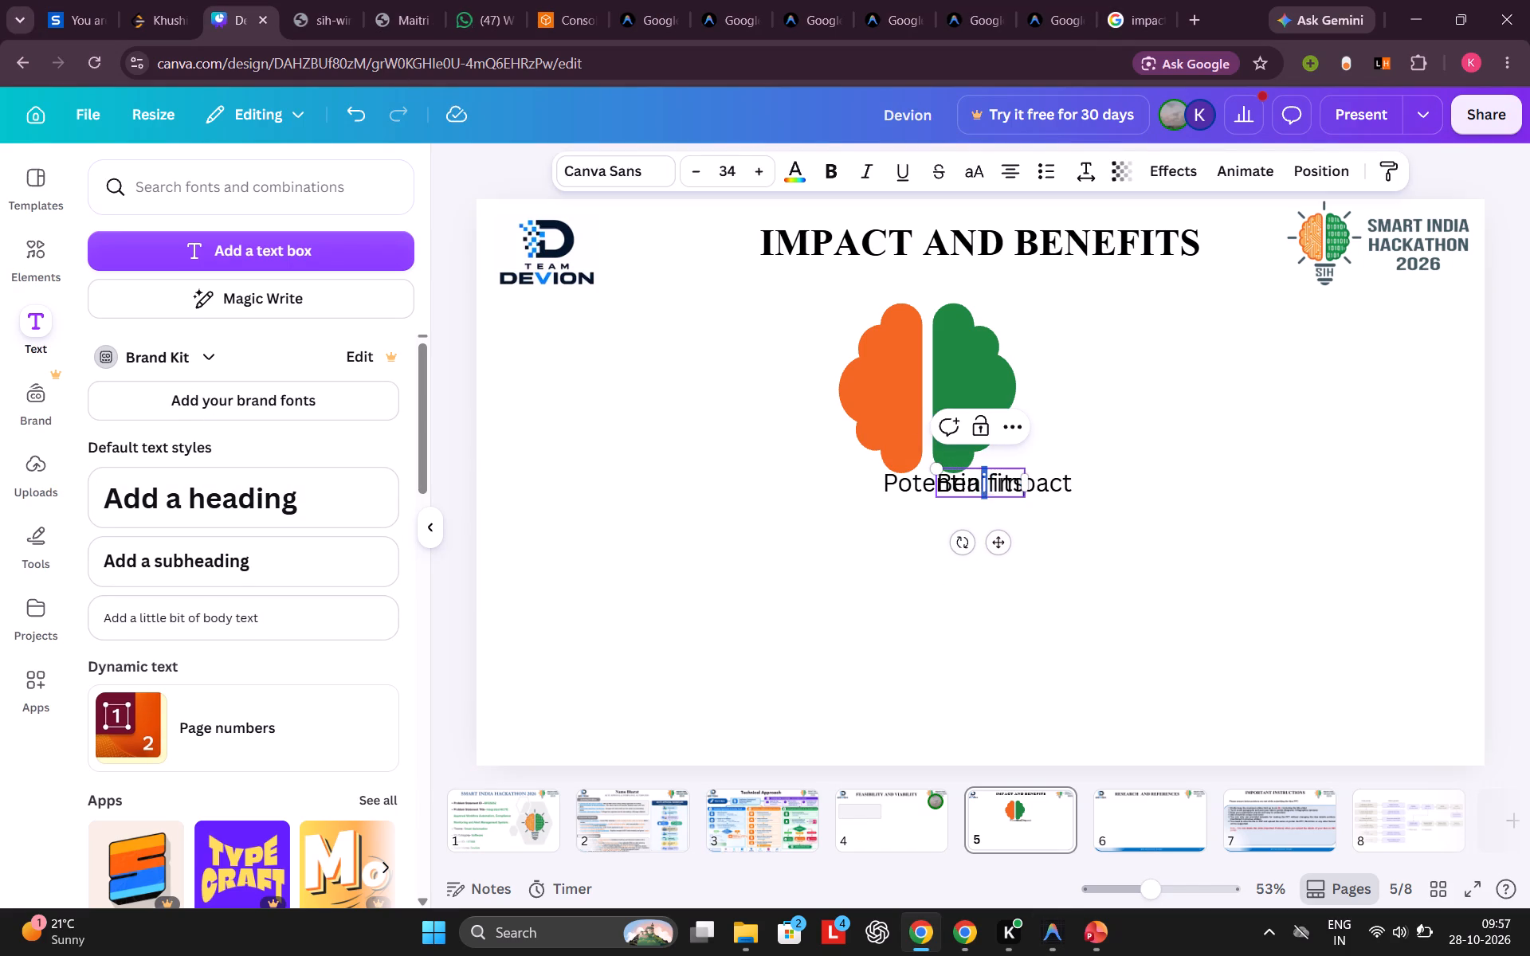
drag(976, 468, 972, 475)
click(868, 561)
drag(989, 480, 1238, 453)
drag(1238, 453, 983, 392)
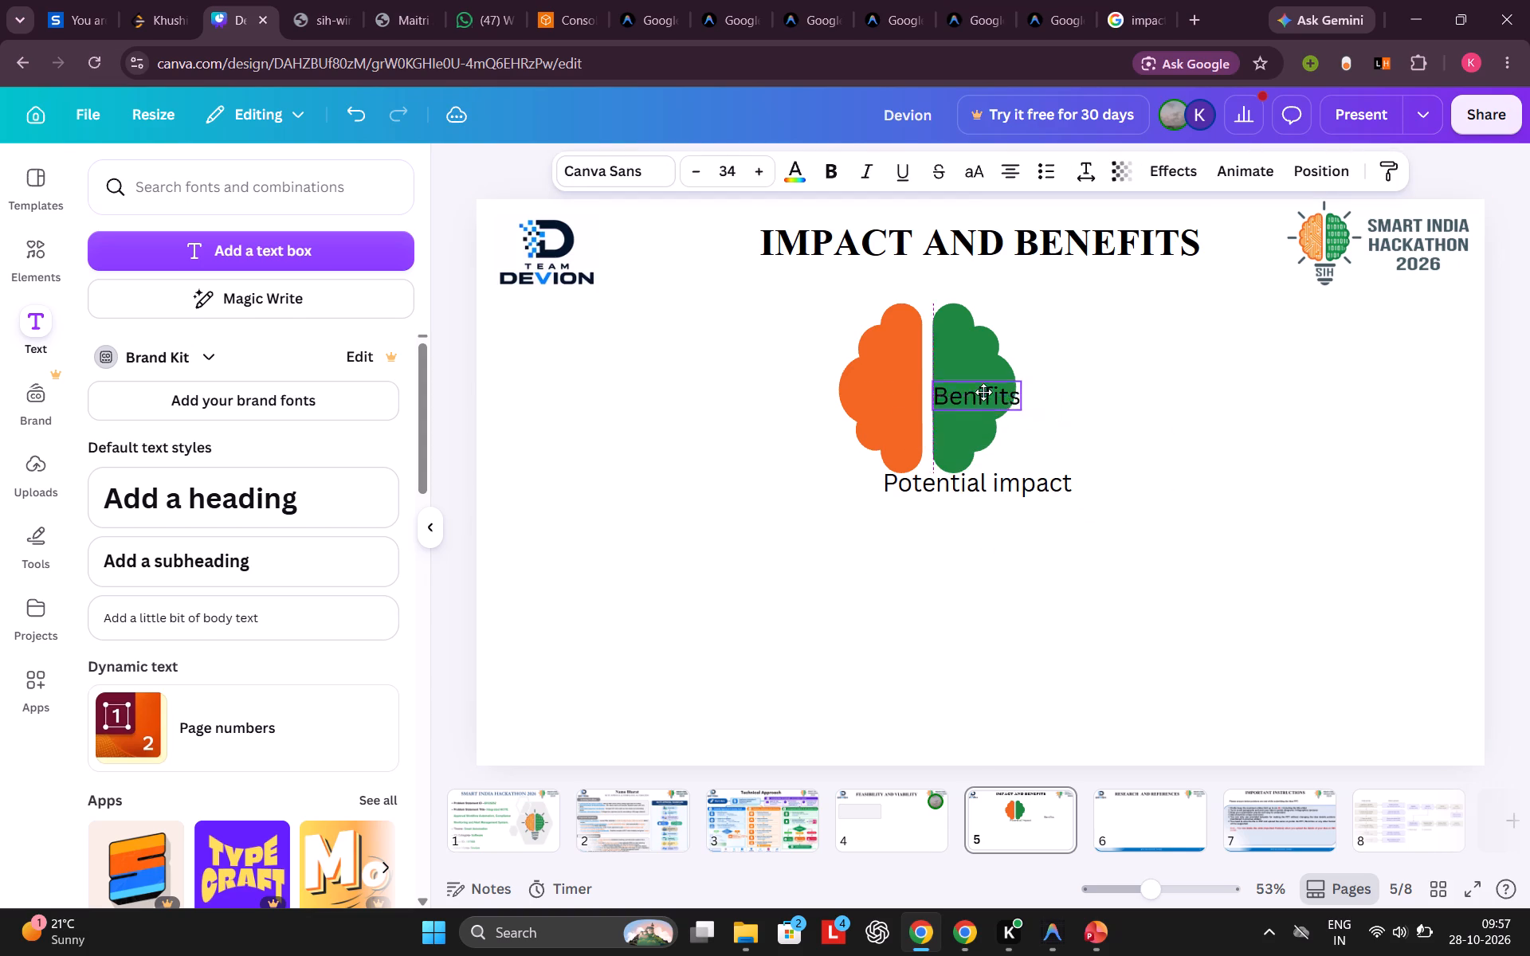
drag(983, 392, 979, 388)
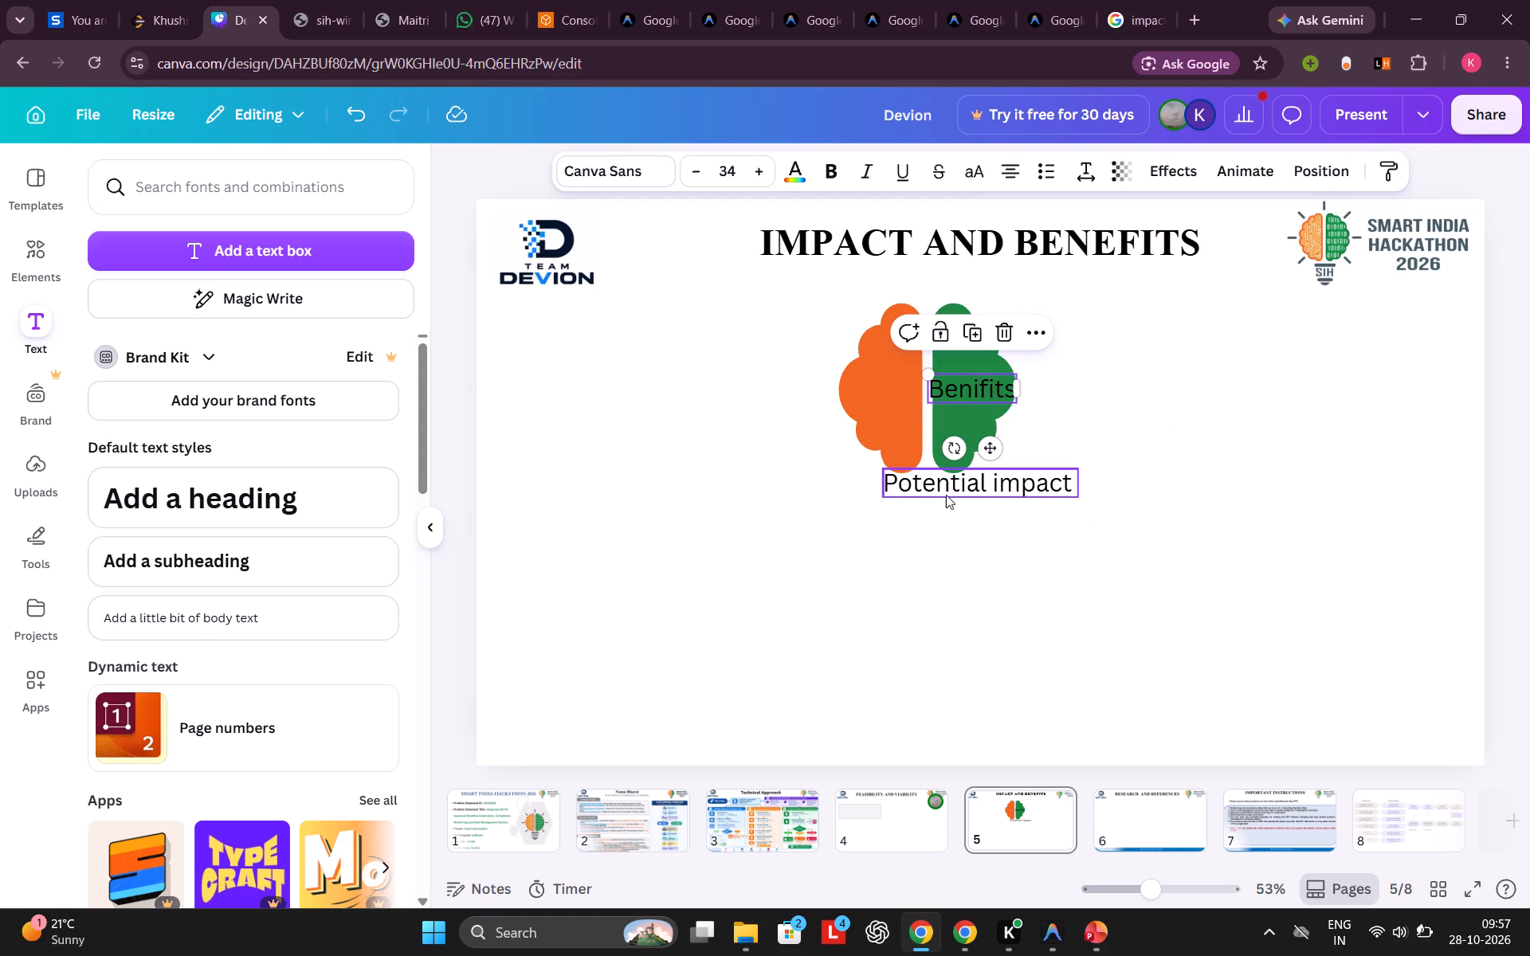
Move the "Potential impact" label up beside "Benifits", level with it and overlapping the orange brain half.
drag(945, 490, 807, 402)
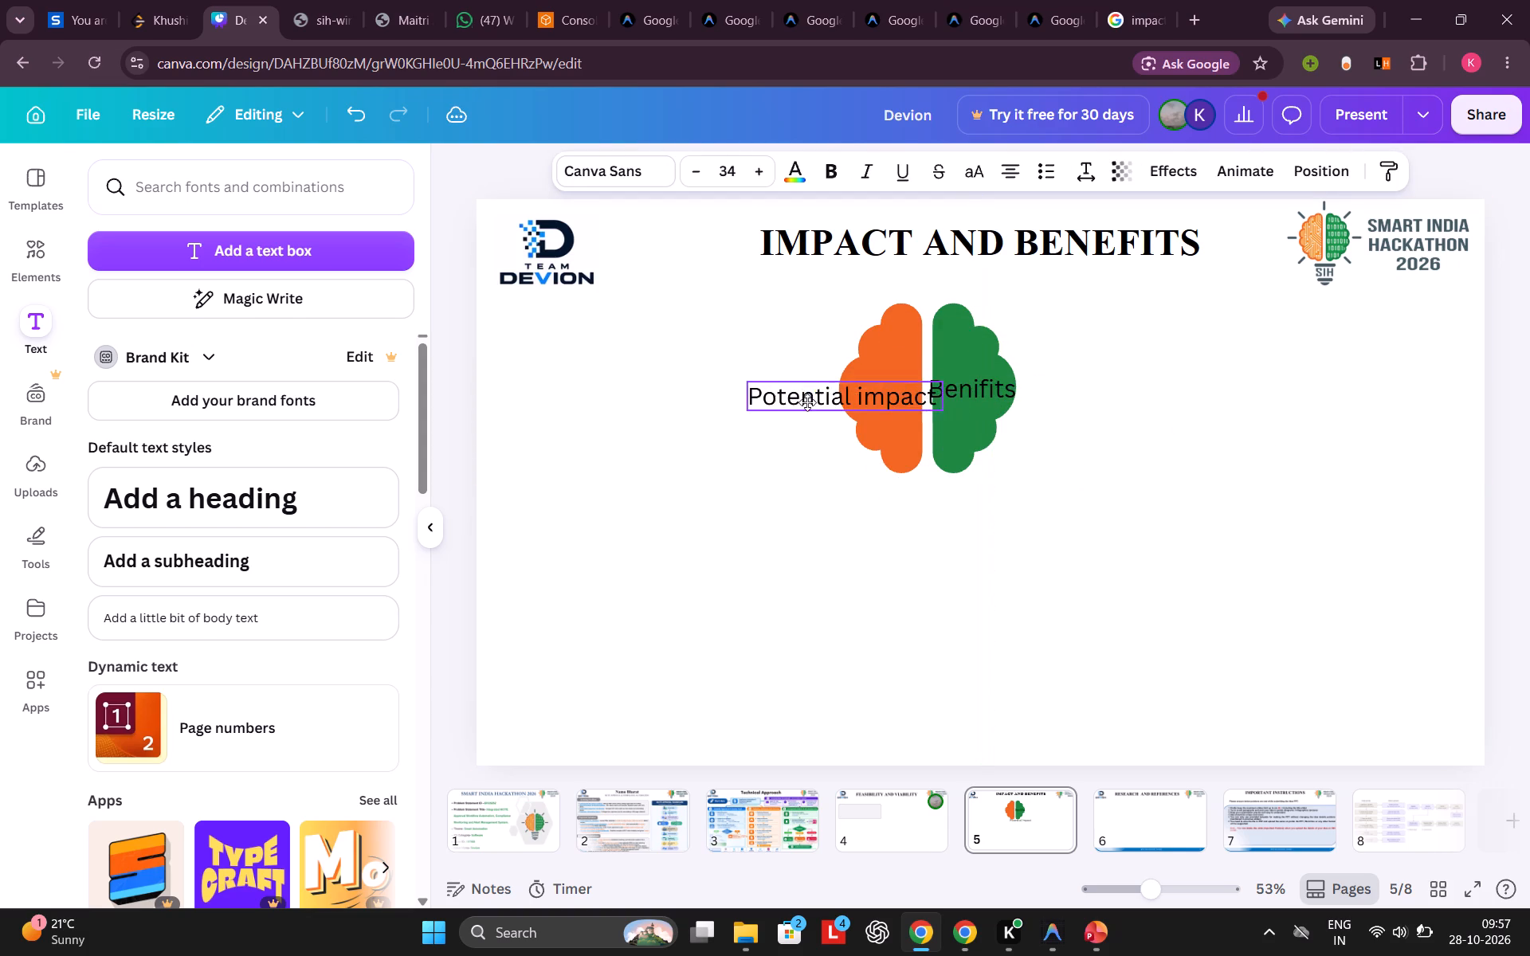
drag(807, 402, 791, 395)
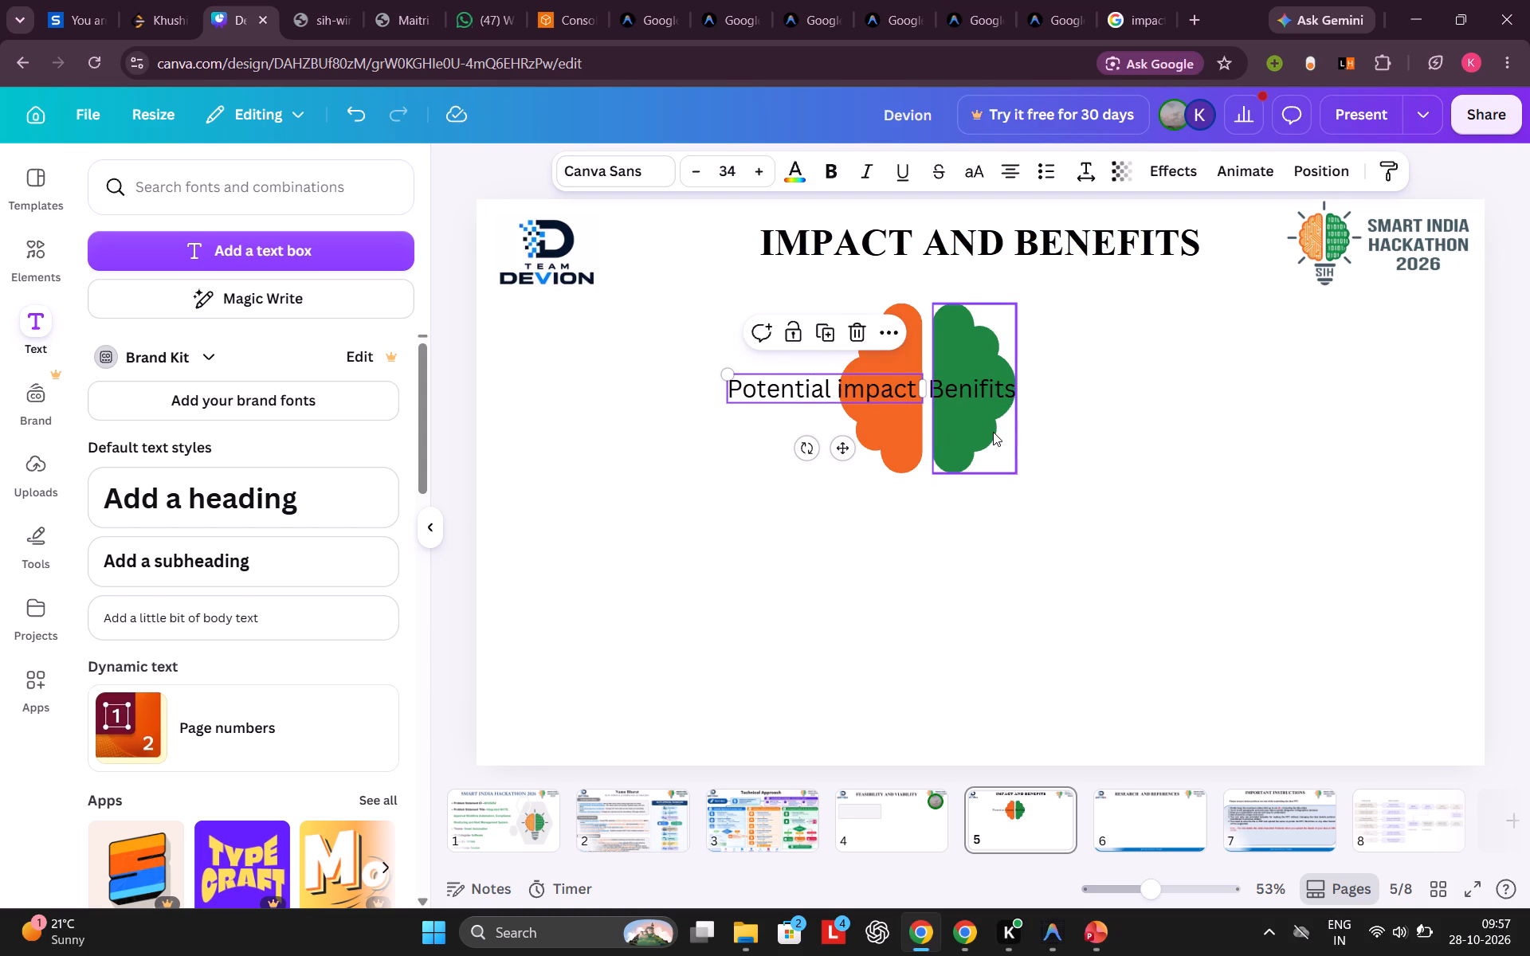
Shorten the "Potential impact" label's text to "Impact", with a capital I.
click(847, 386)
key(BackSpace)
key(shift+i)
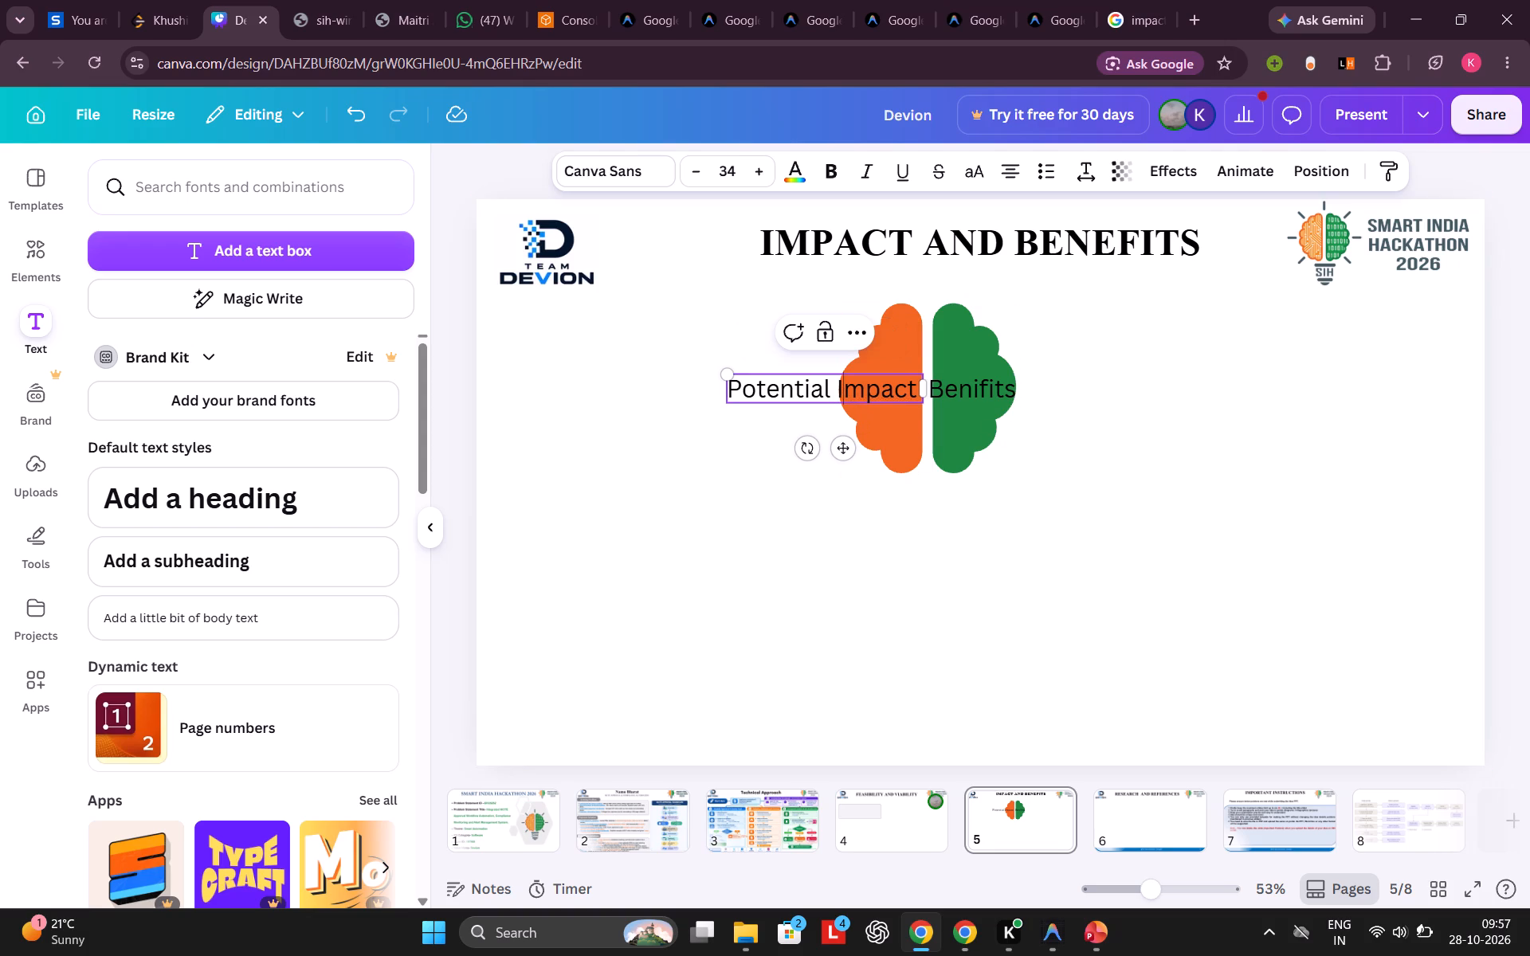
key(Left)
key(Left)
key(Right)
key(BackSpace)
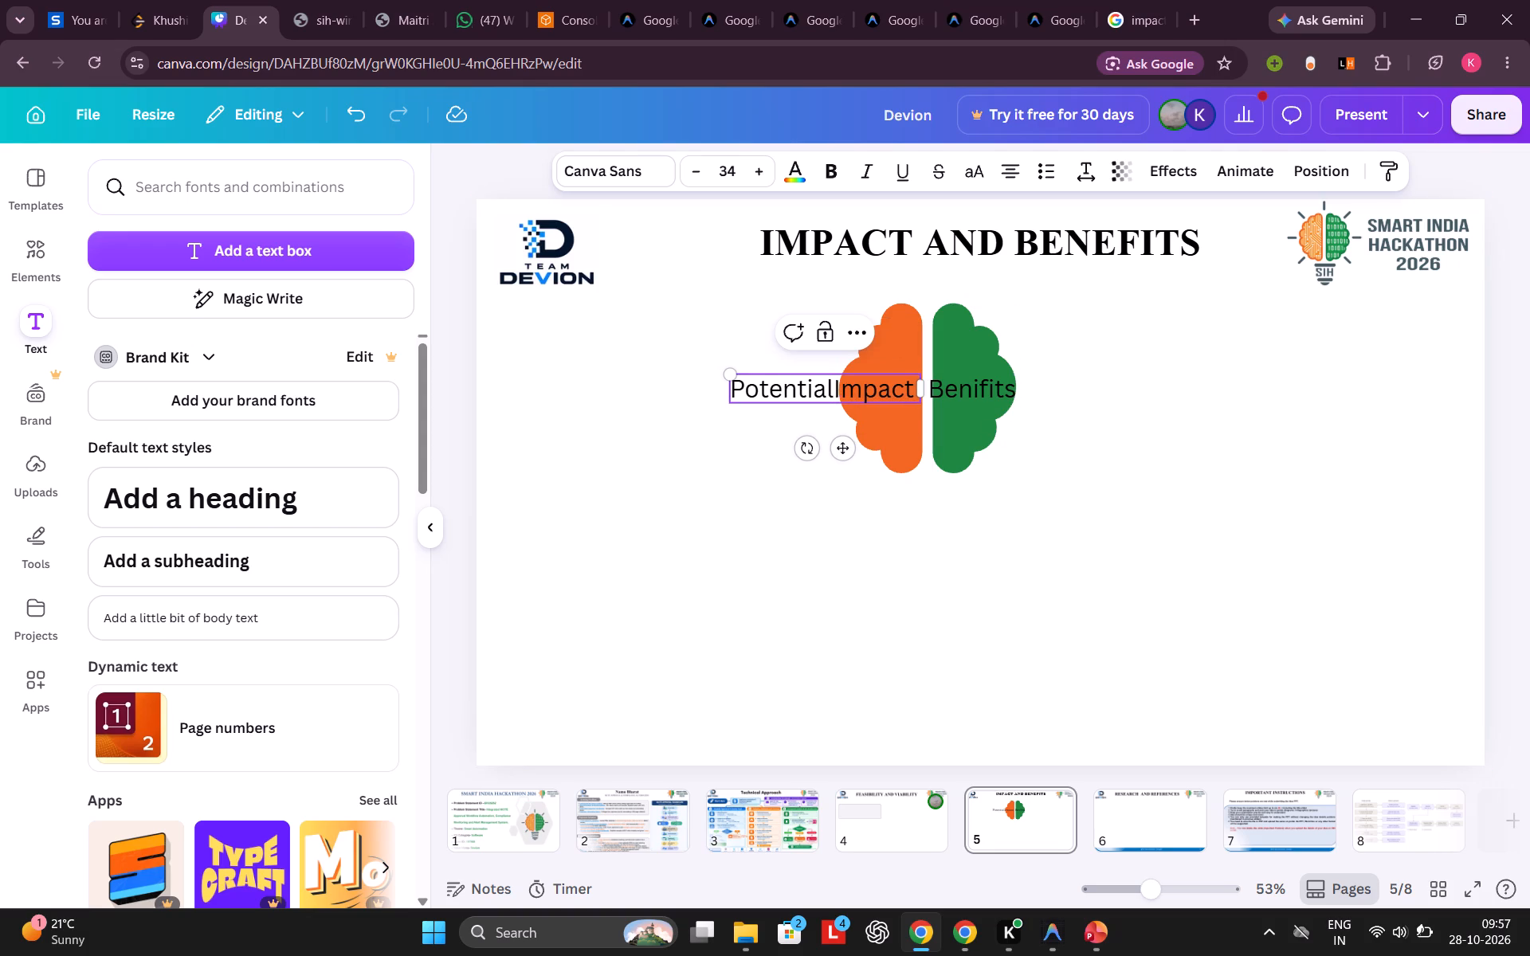
key(BackSpace)
key(BackSpace)
key(BackSpace)
key(BackSpace)
key(BackSpace)
key(BackSpace)
key(BackSpace)
key(BackSpace)
key(BackSpace)
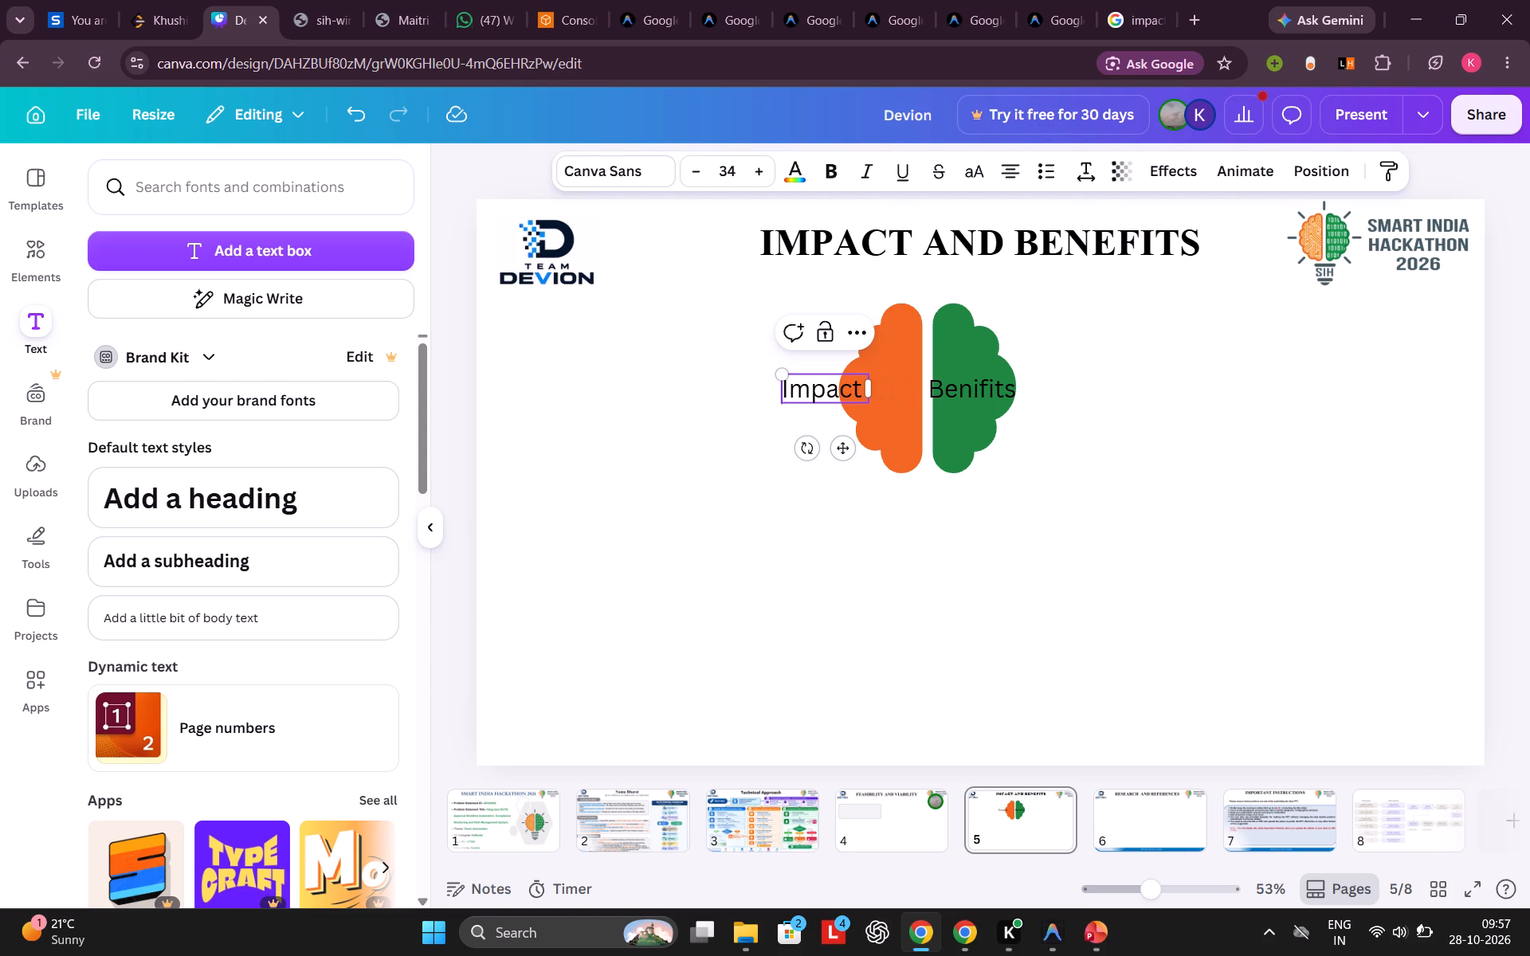
click(716, 434)
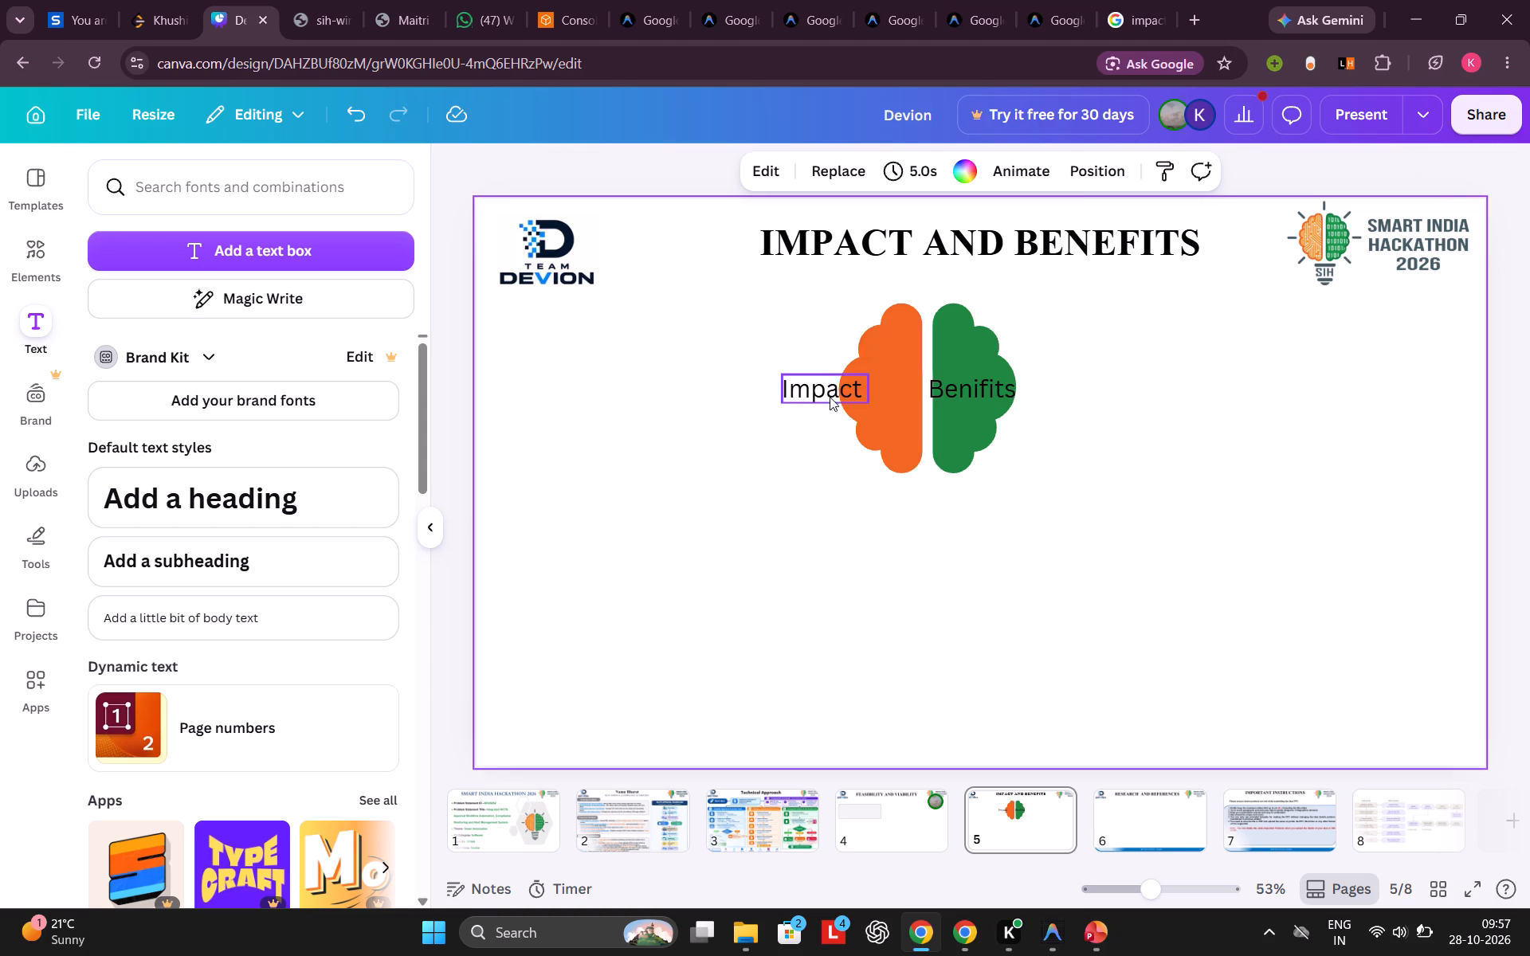
Move the "Impact" label over the orange brain half, level with "Benifits".
drag(830, 391, 886, 388)
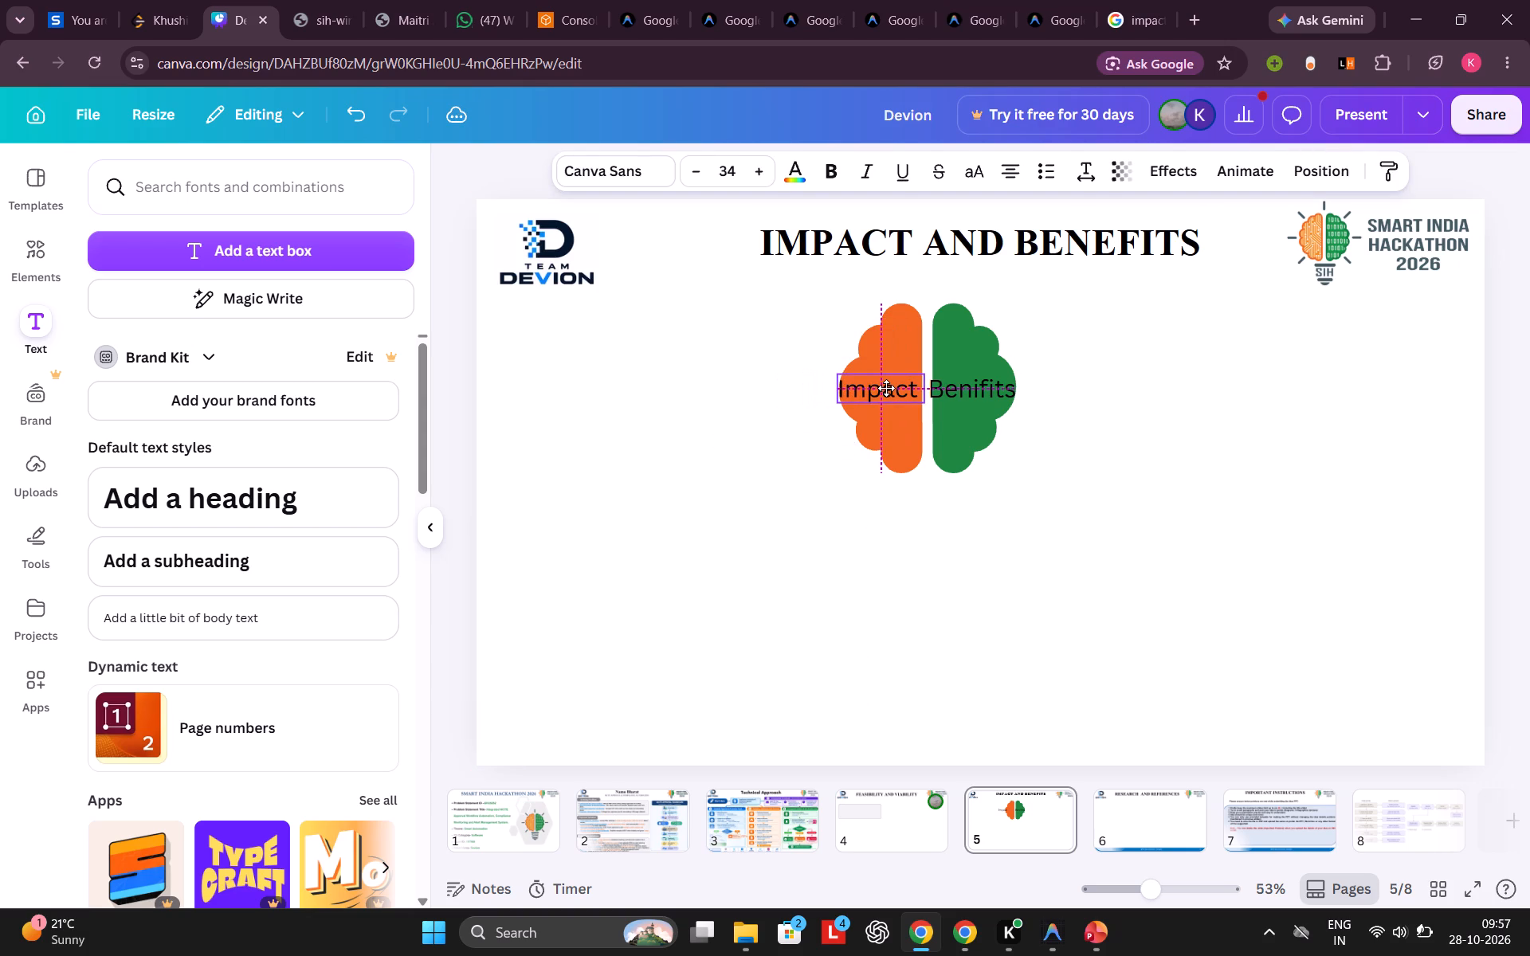
drag(886, 388, 887, 388)
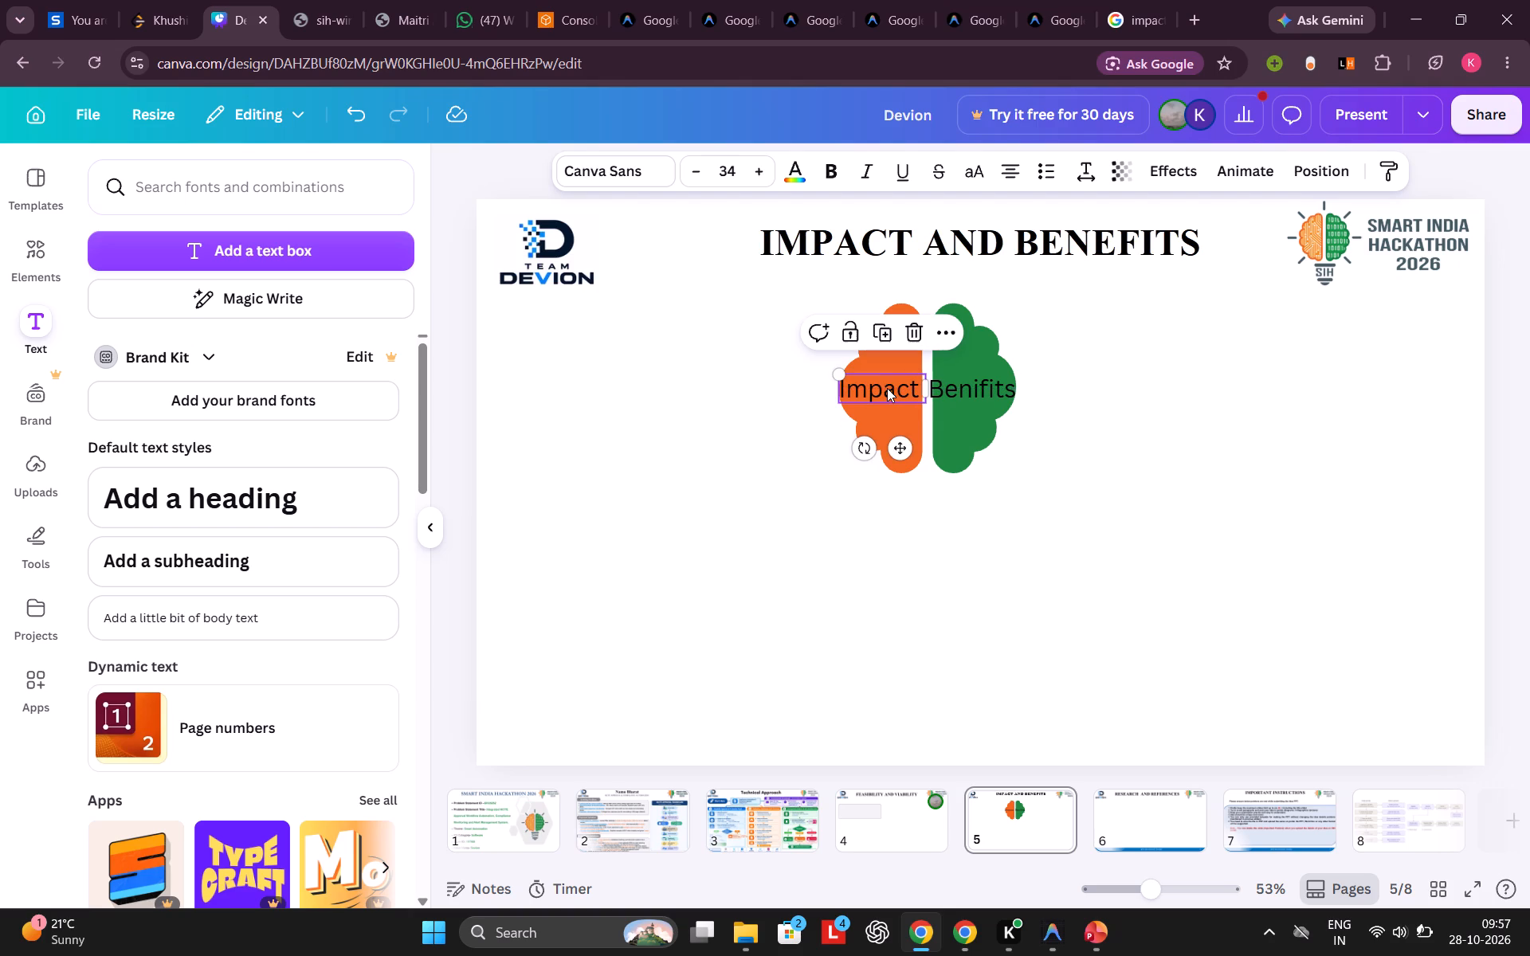
click(887, 388)
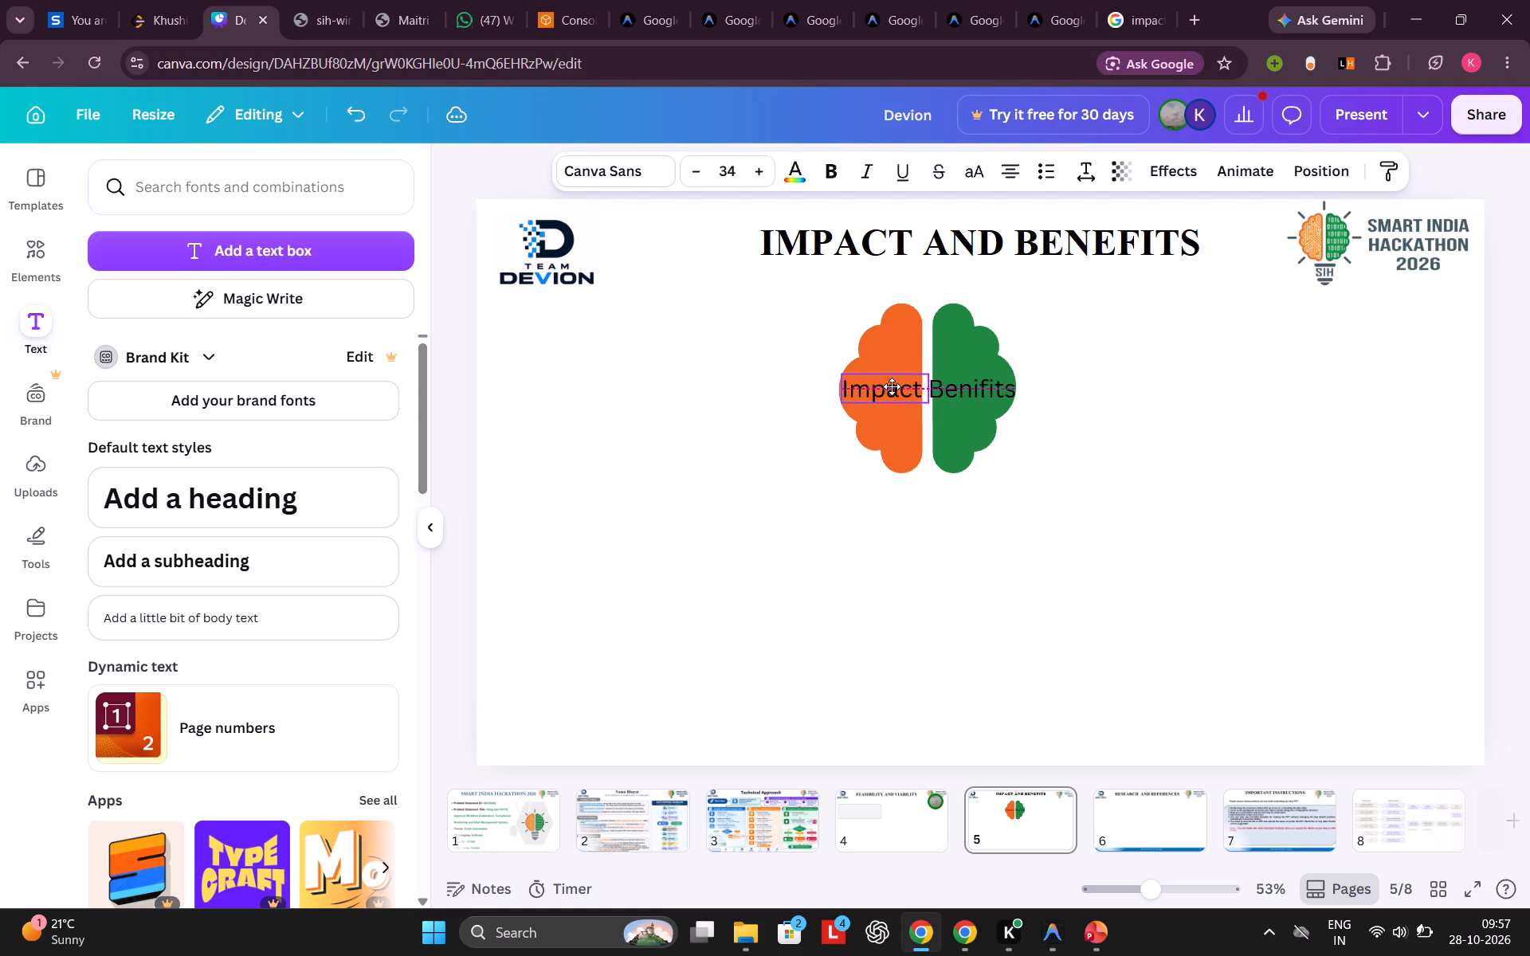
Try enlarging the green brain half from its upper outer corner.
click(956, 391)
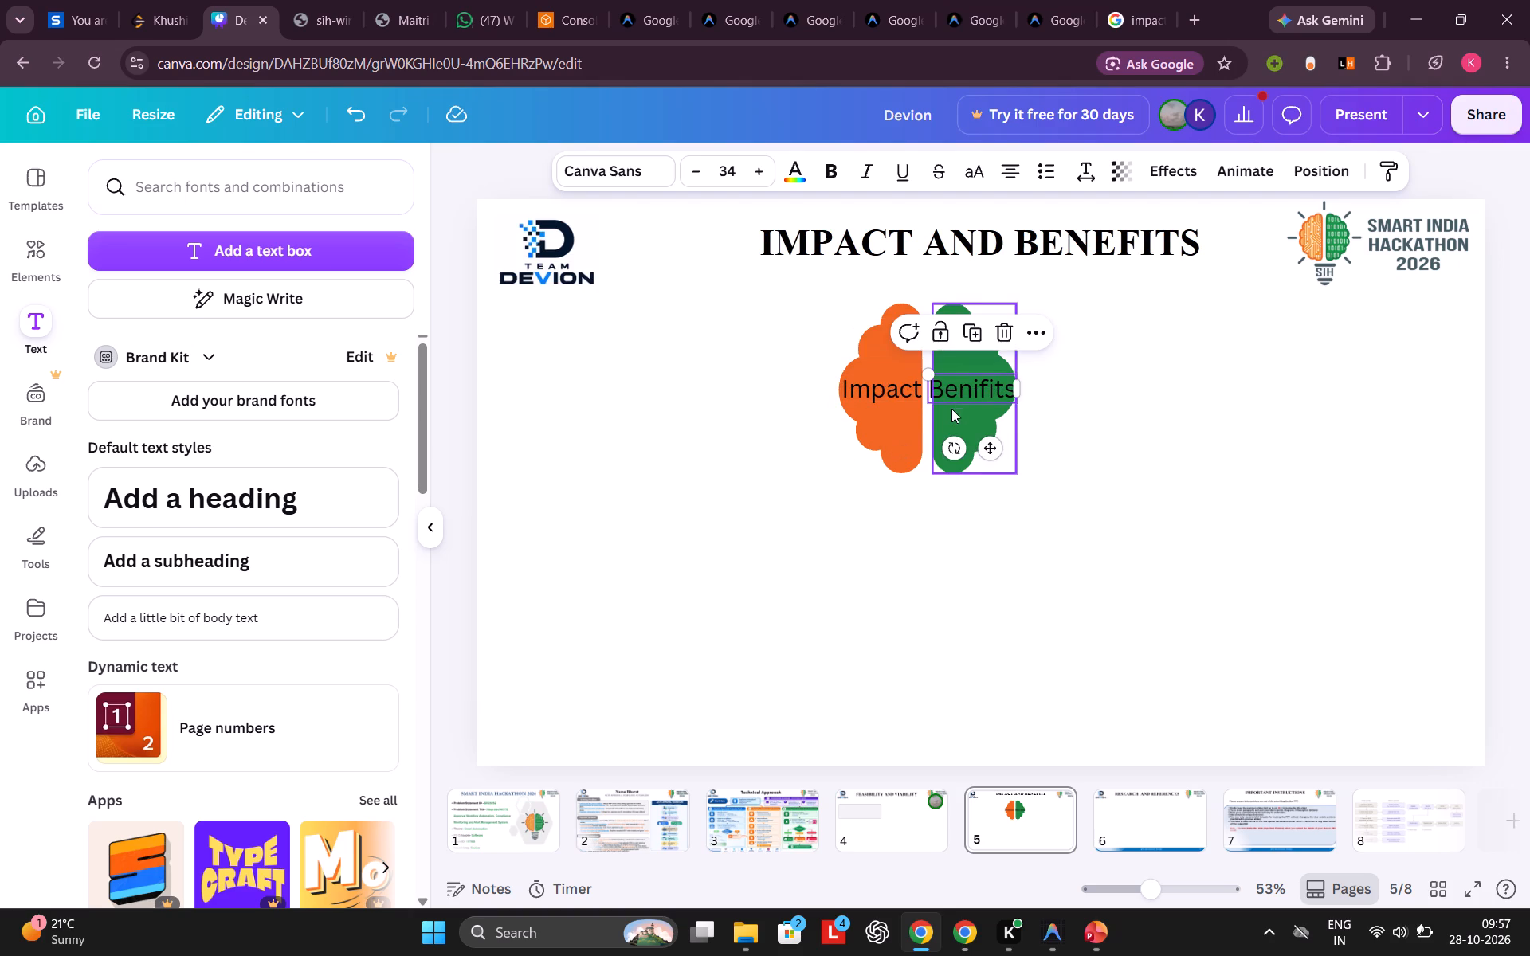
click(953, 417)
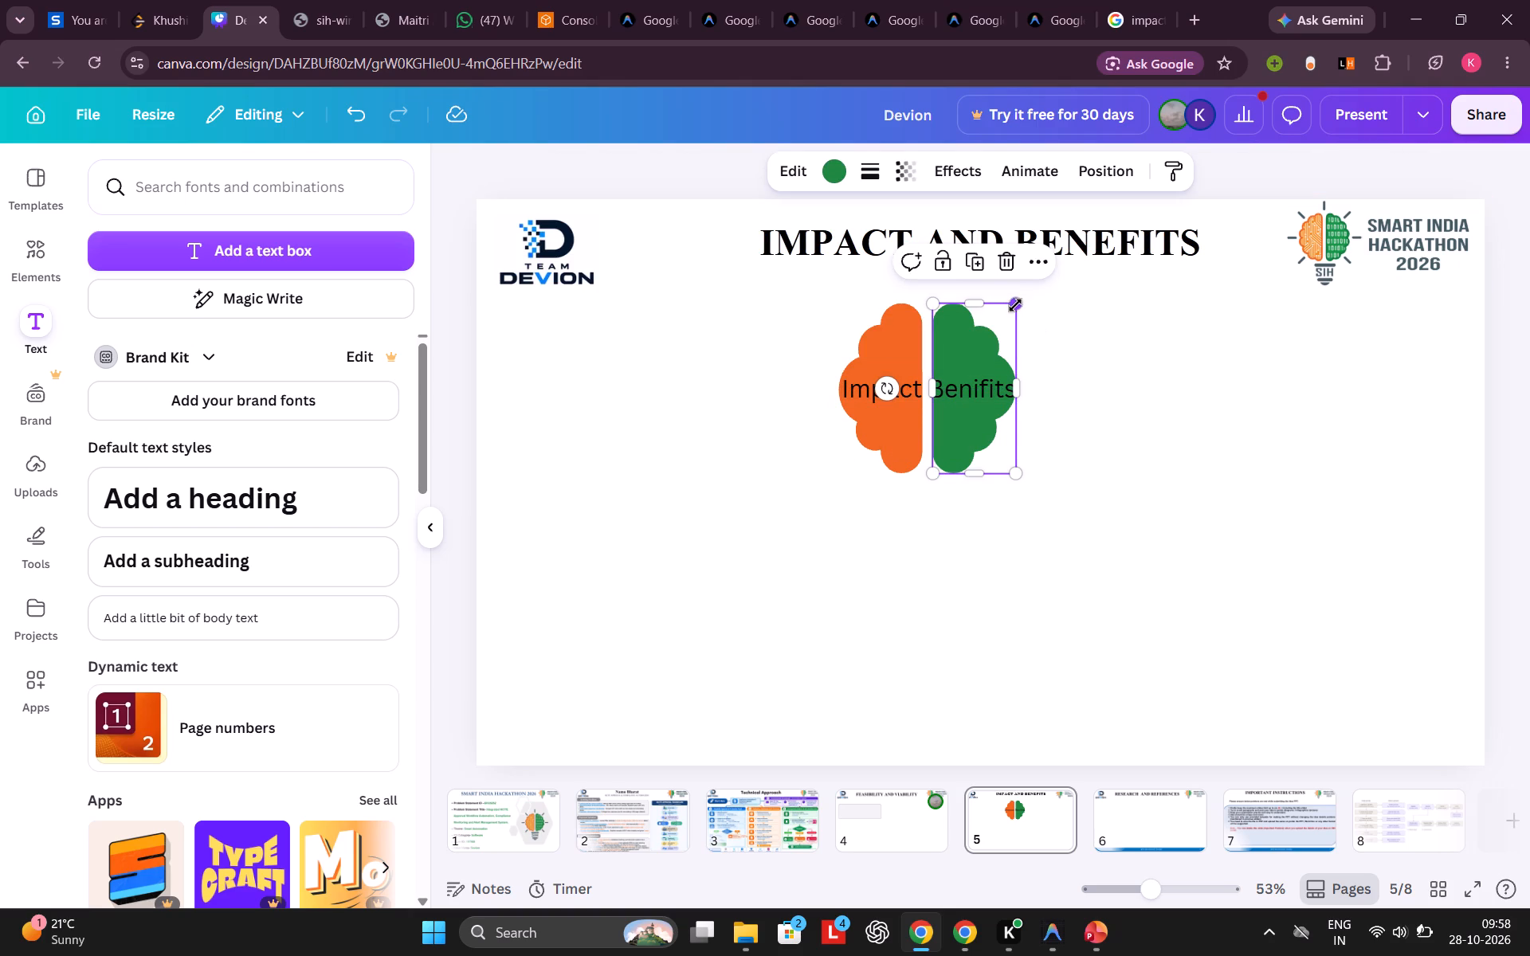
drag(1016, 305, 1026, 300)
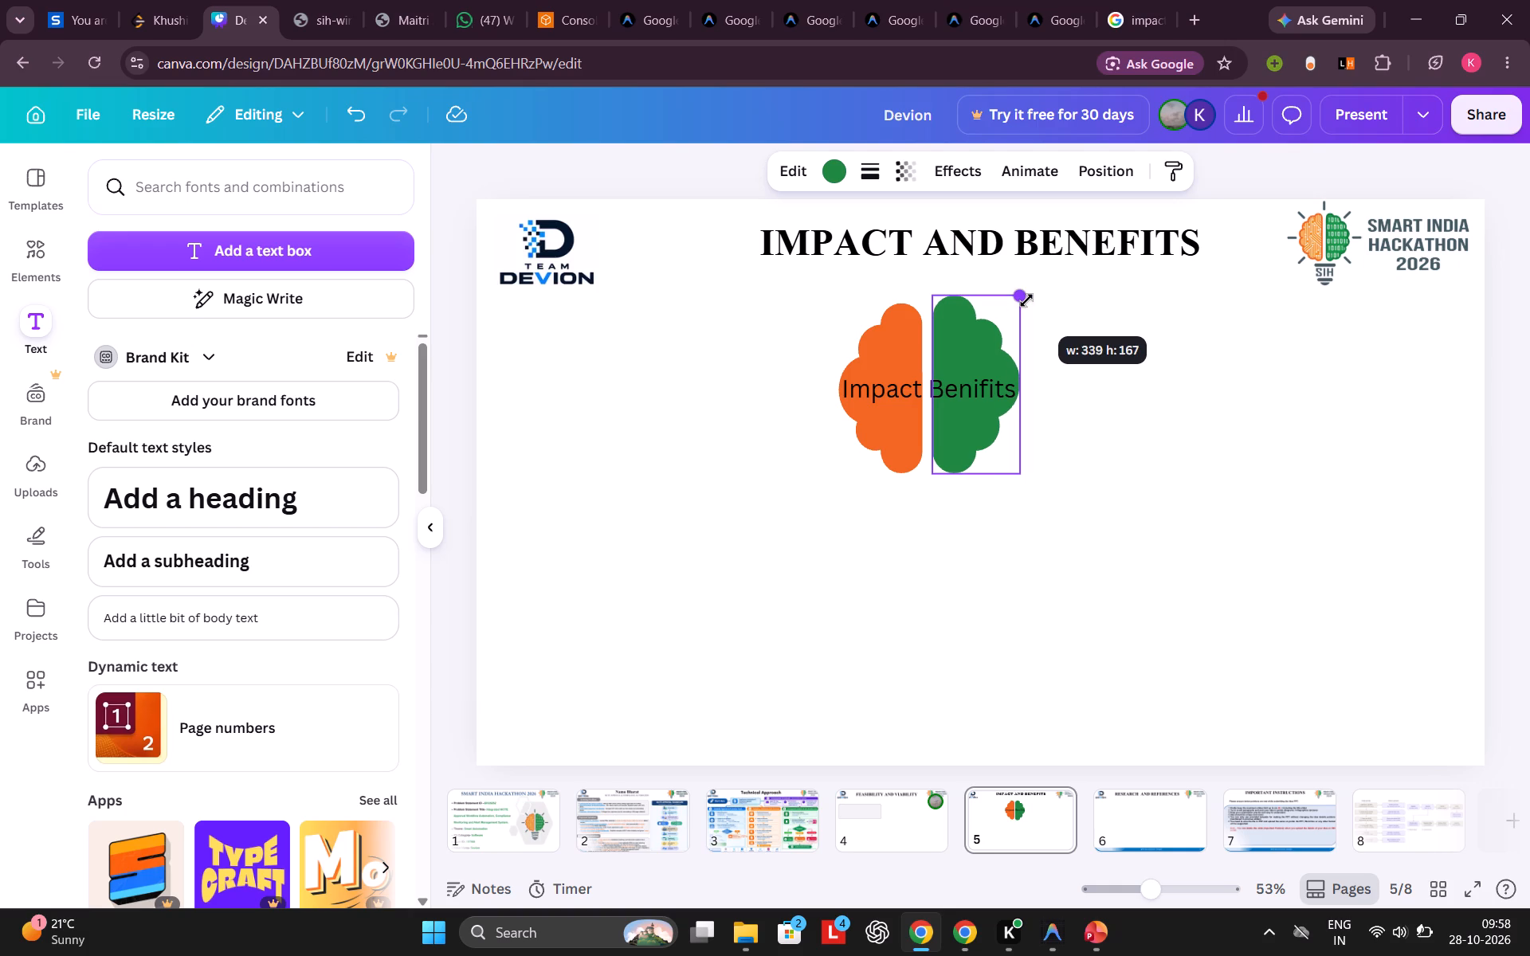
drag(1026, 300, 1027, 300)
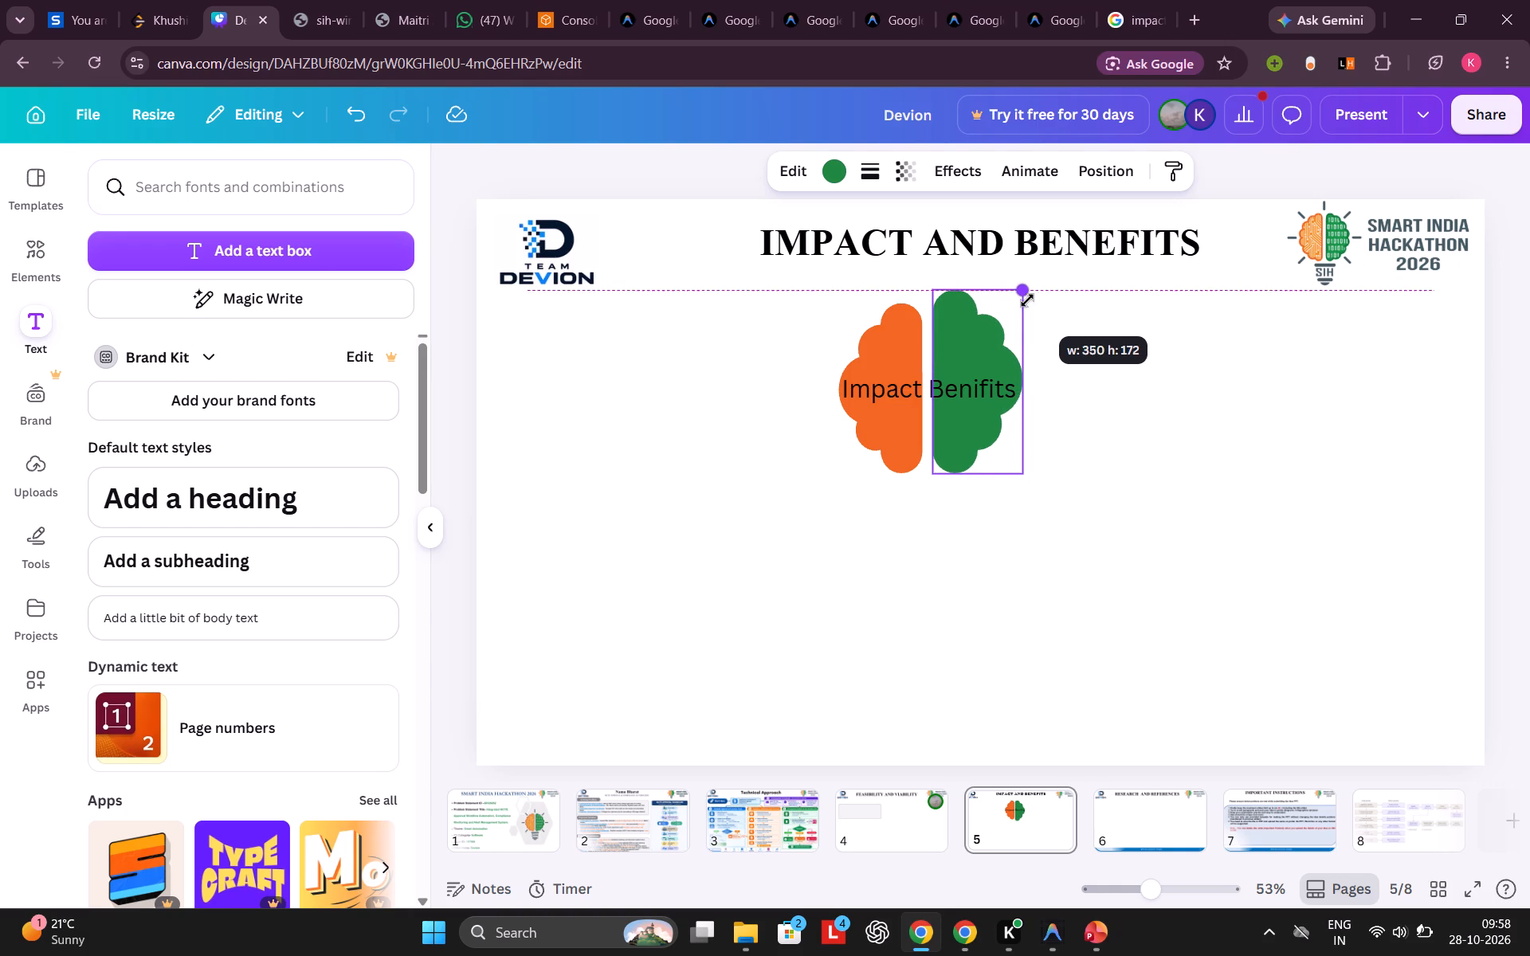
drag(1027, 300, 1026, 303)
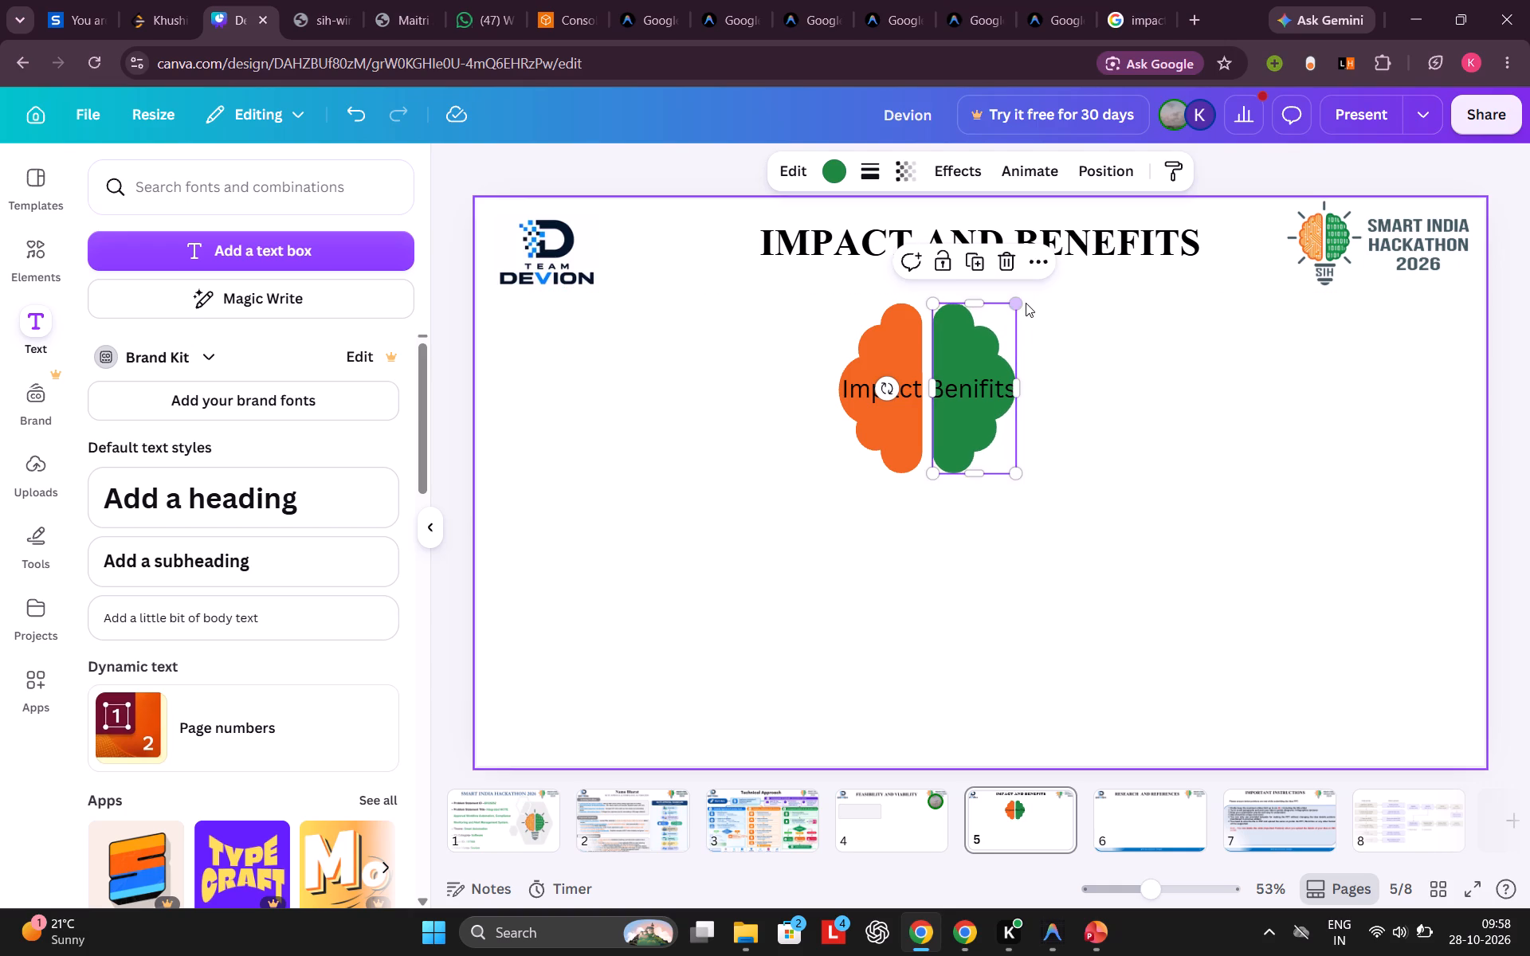
Enlarge the orange brain half slightly from its upper outer corner, to about w 335, h 165.
click(891, 339)
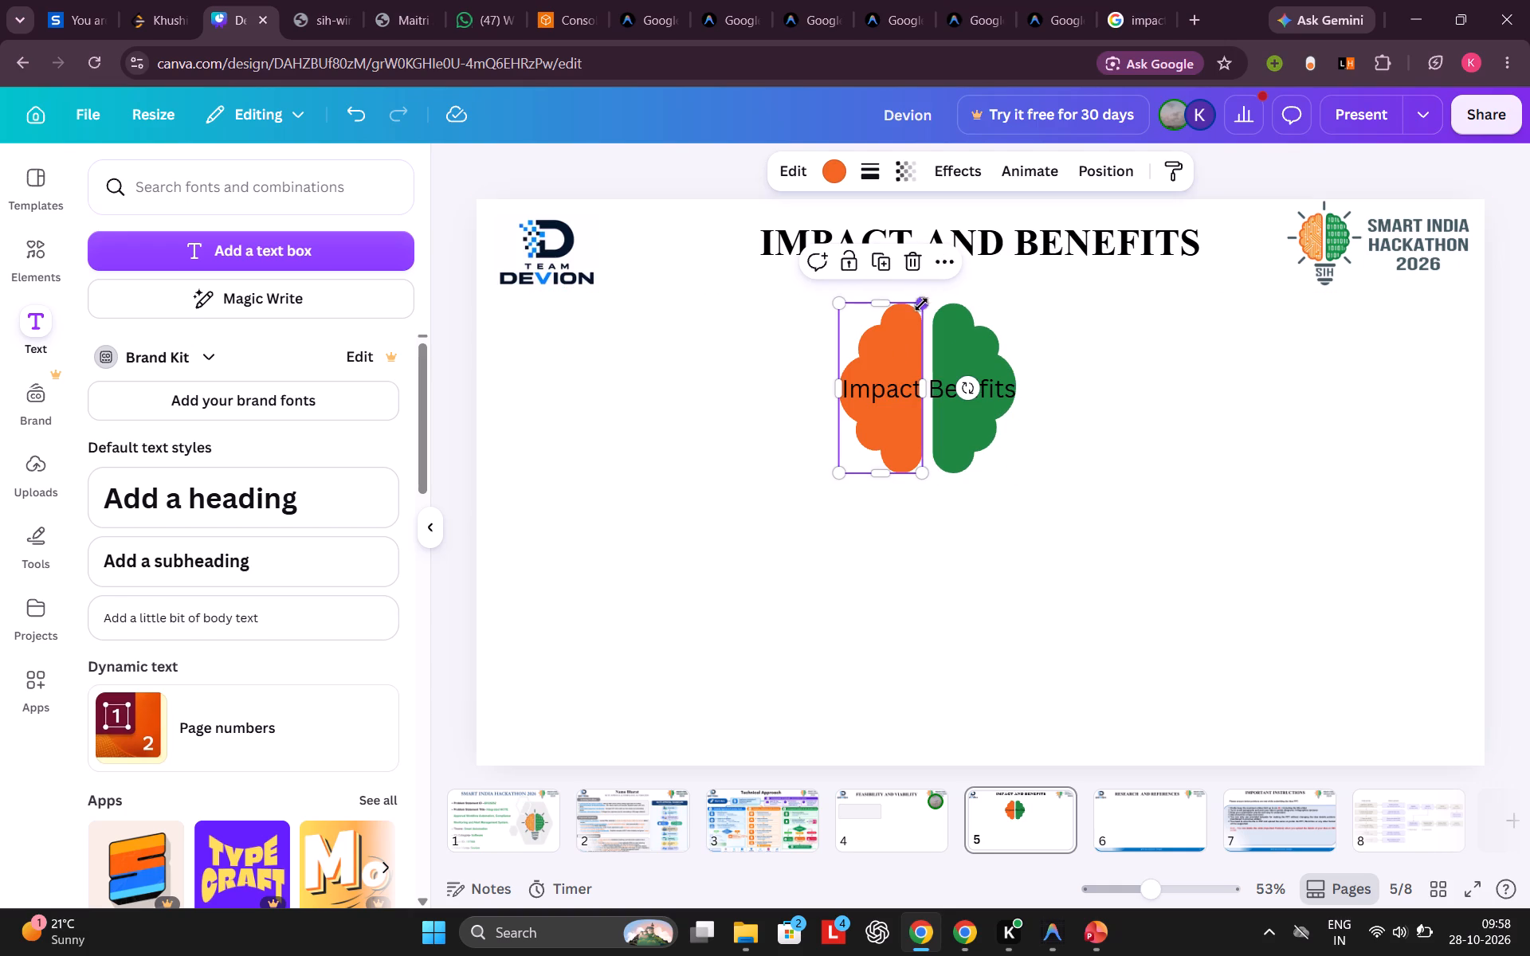
drag(842, 304, 834, 303)
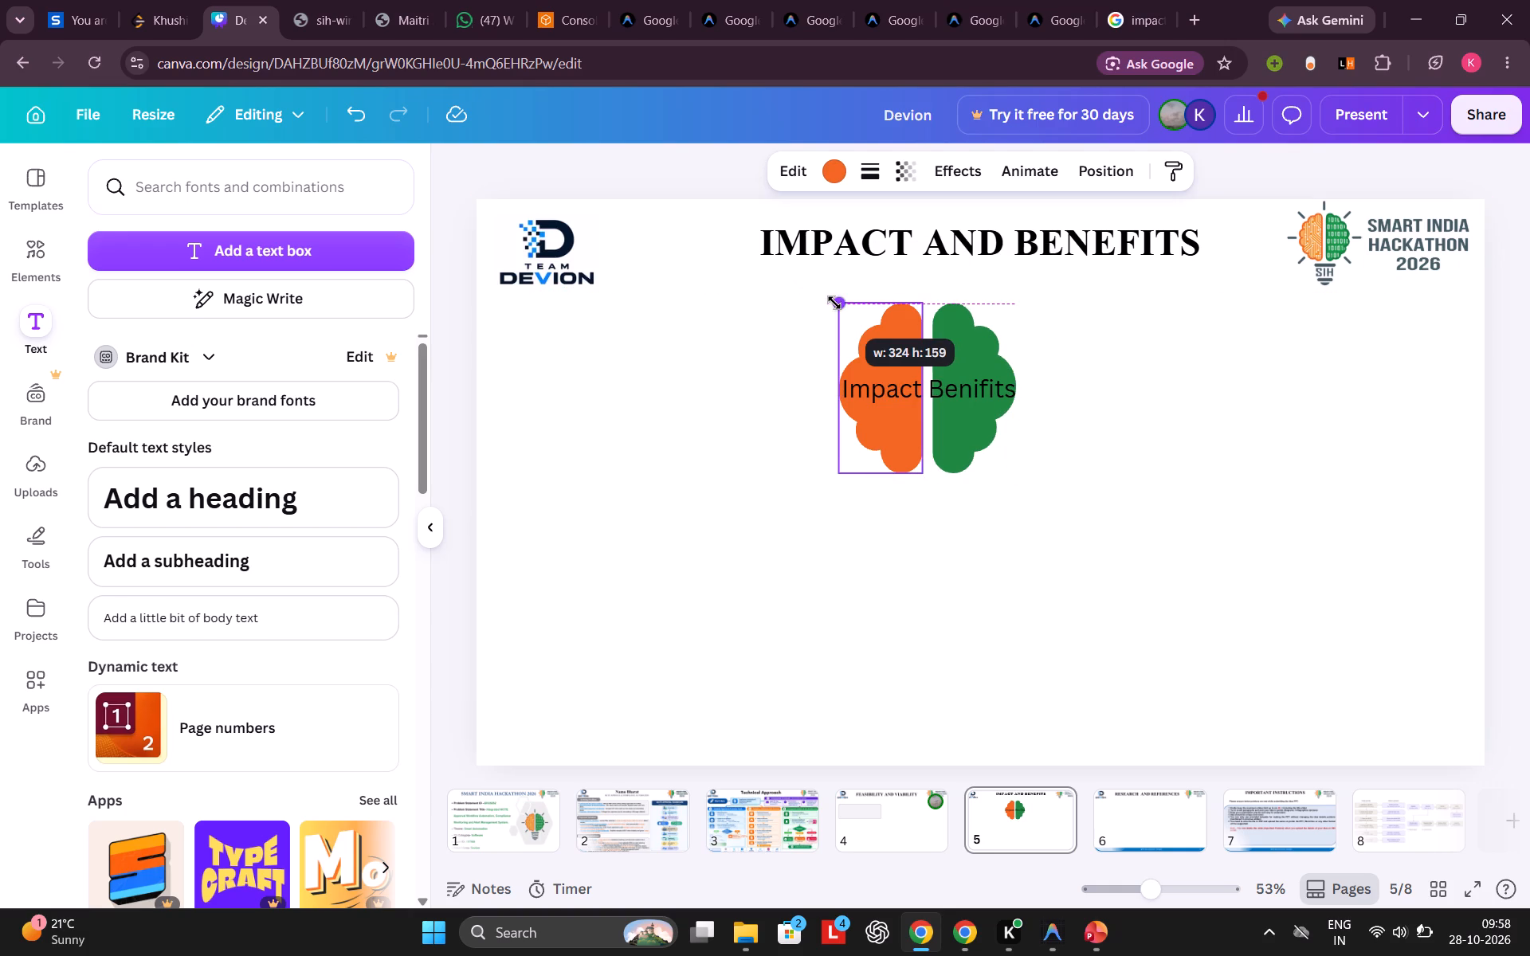
drag(834, 303, 830, 304)
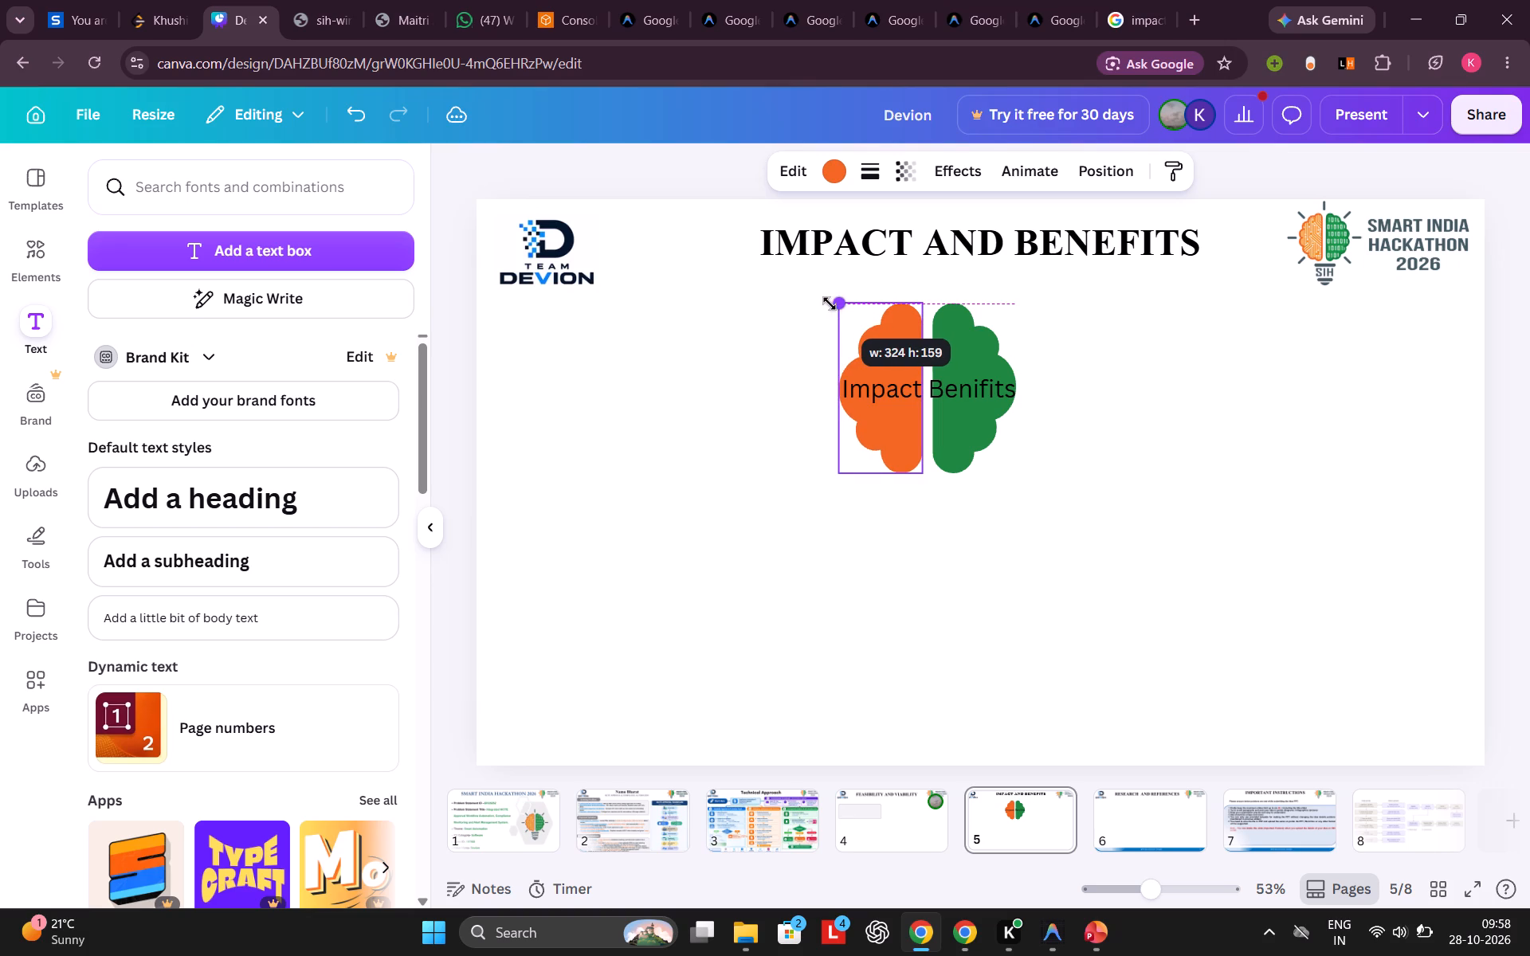
drag(830, 304, 829, 302)
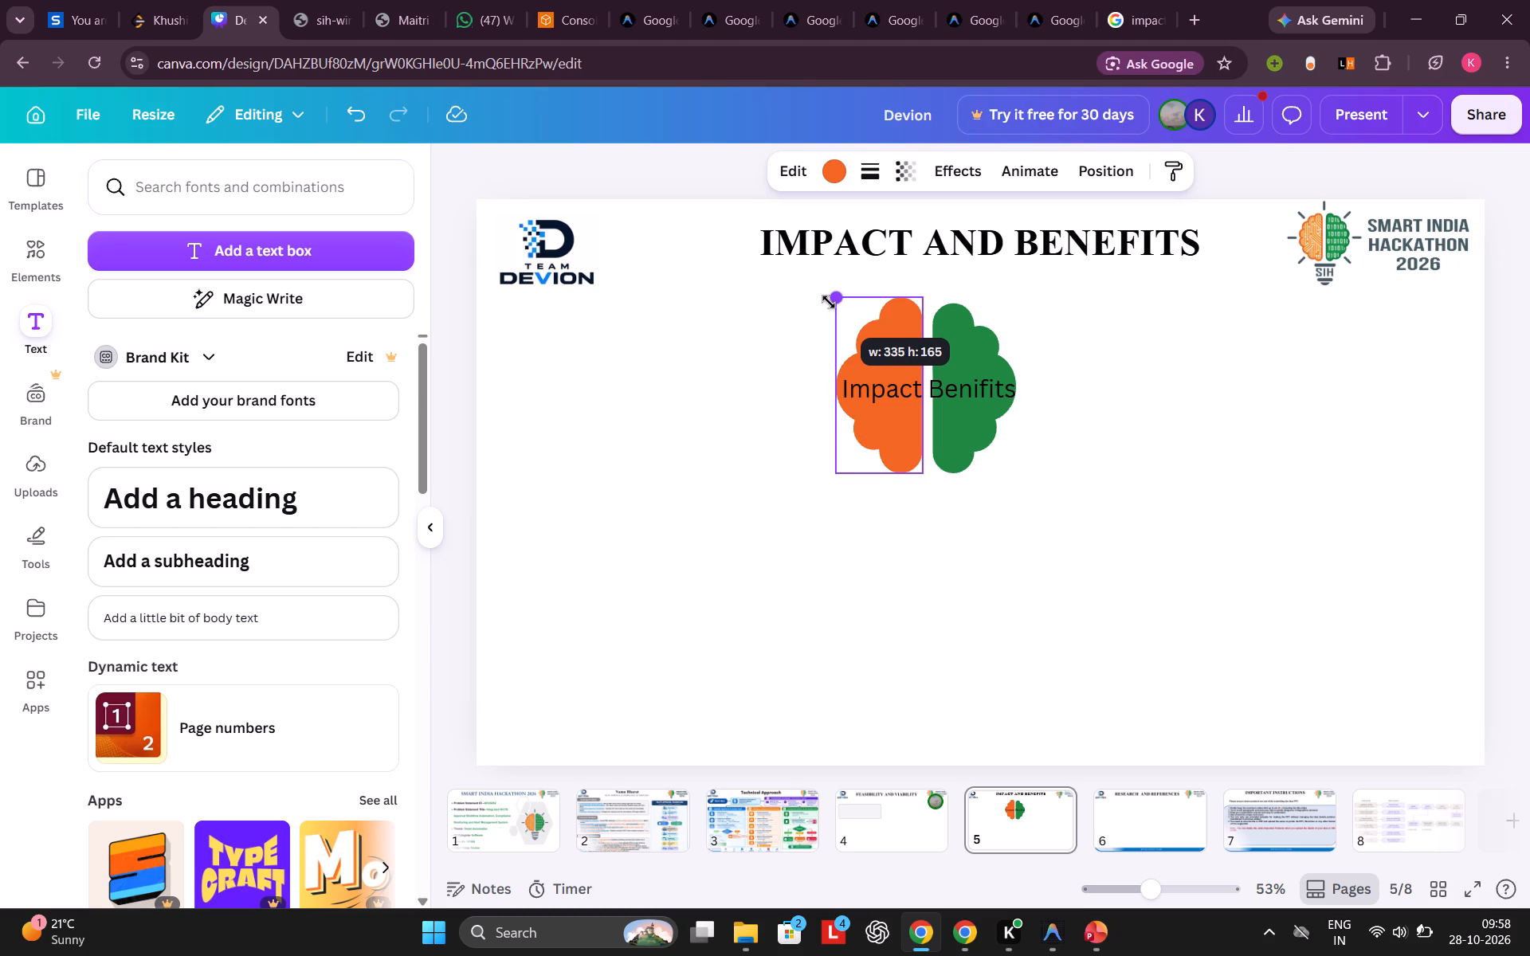
drag(829, 302, 830, 302)
click(1114, 456)
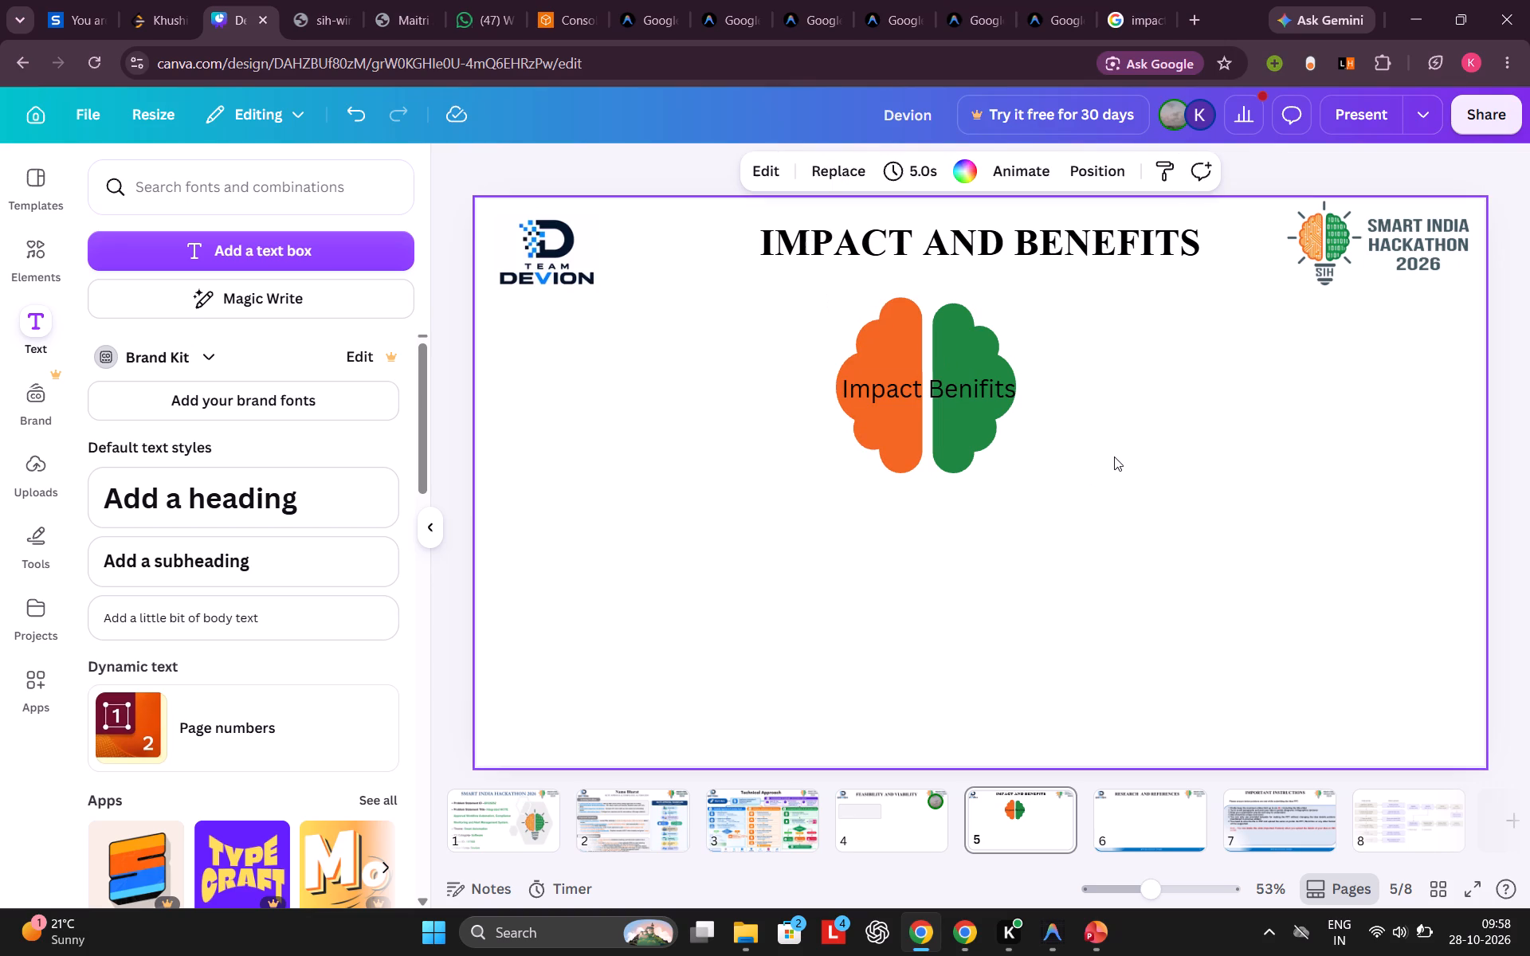
Enlarge the green brain half from its upper outer corner to match the orange half's height.
click(951, 329)
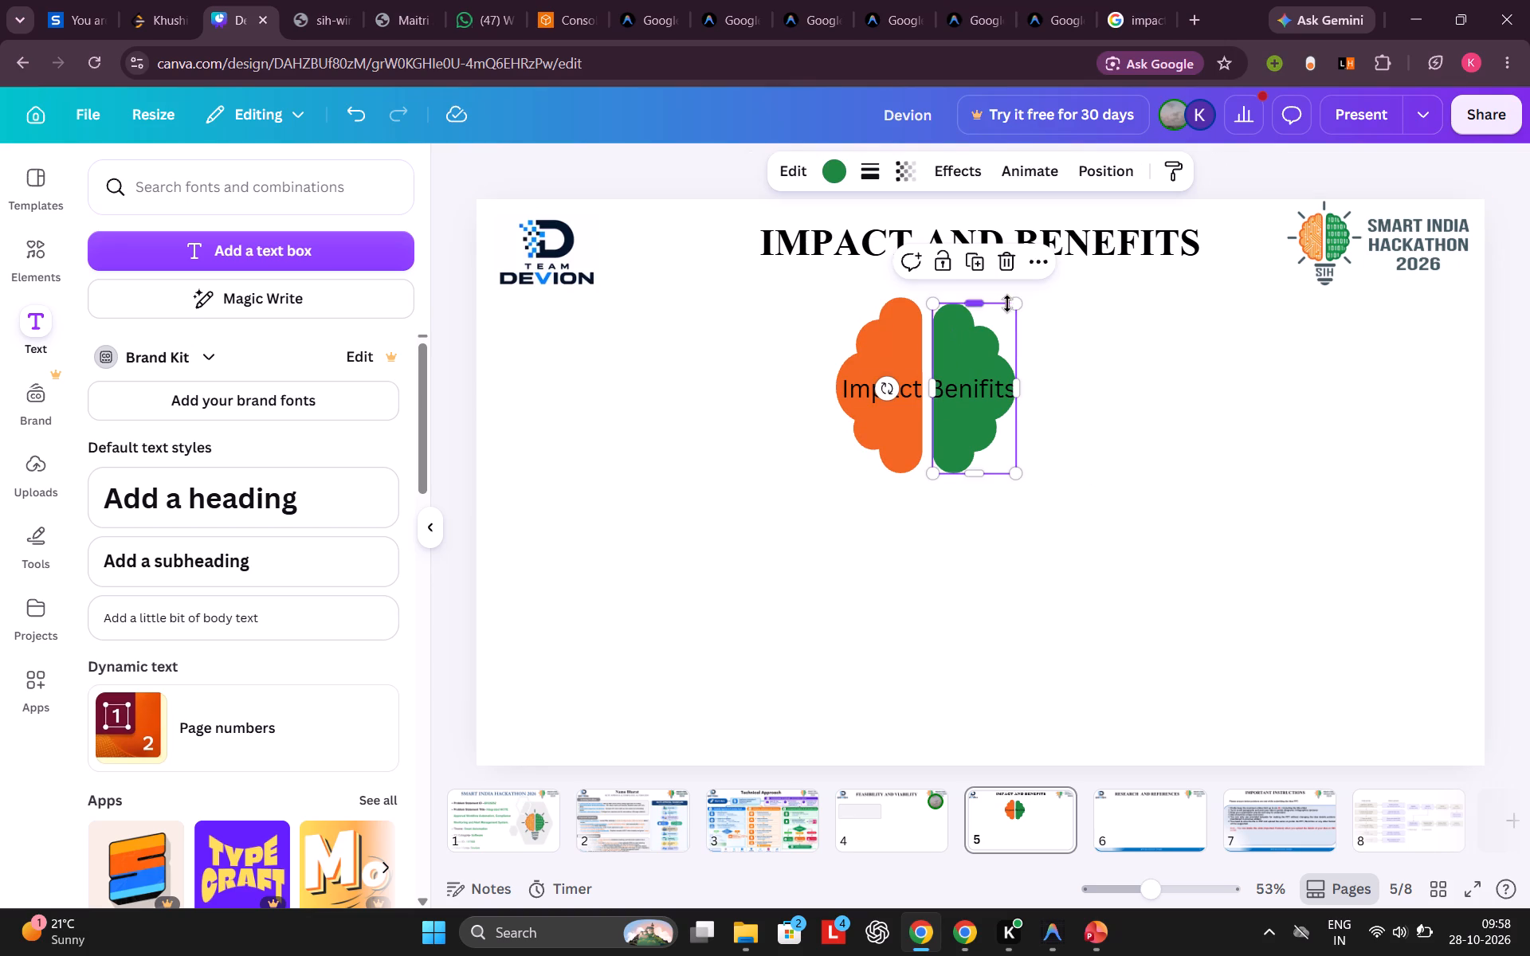
click(1015, 305)
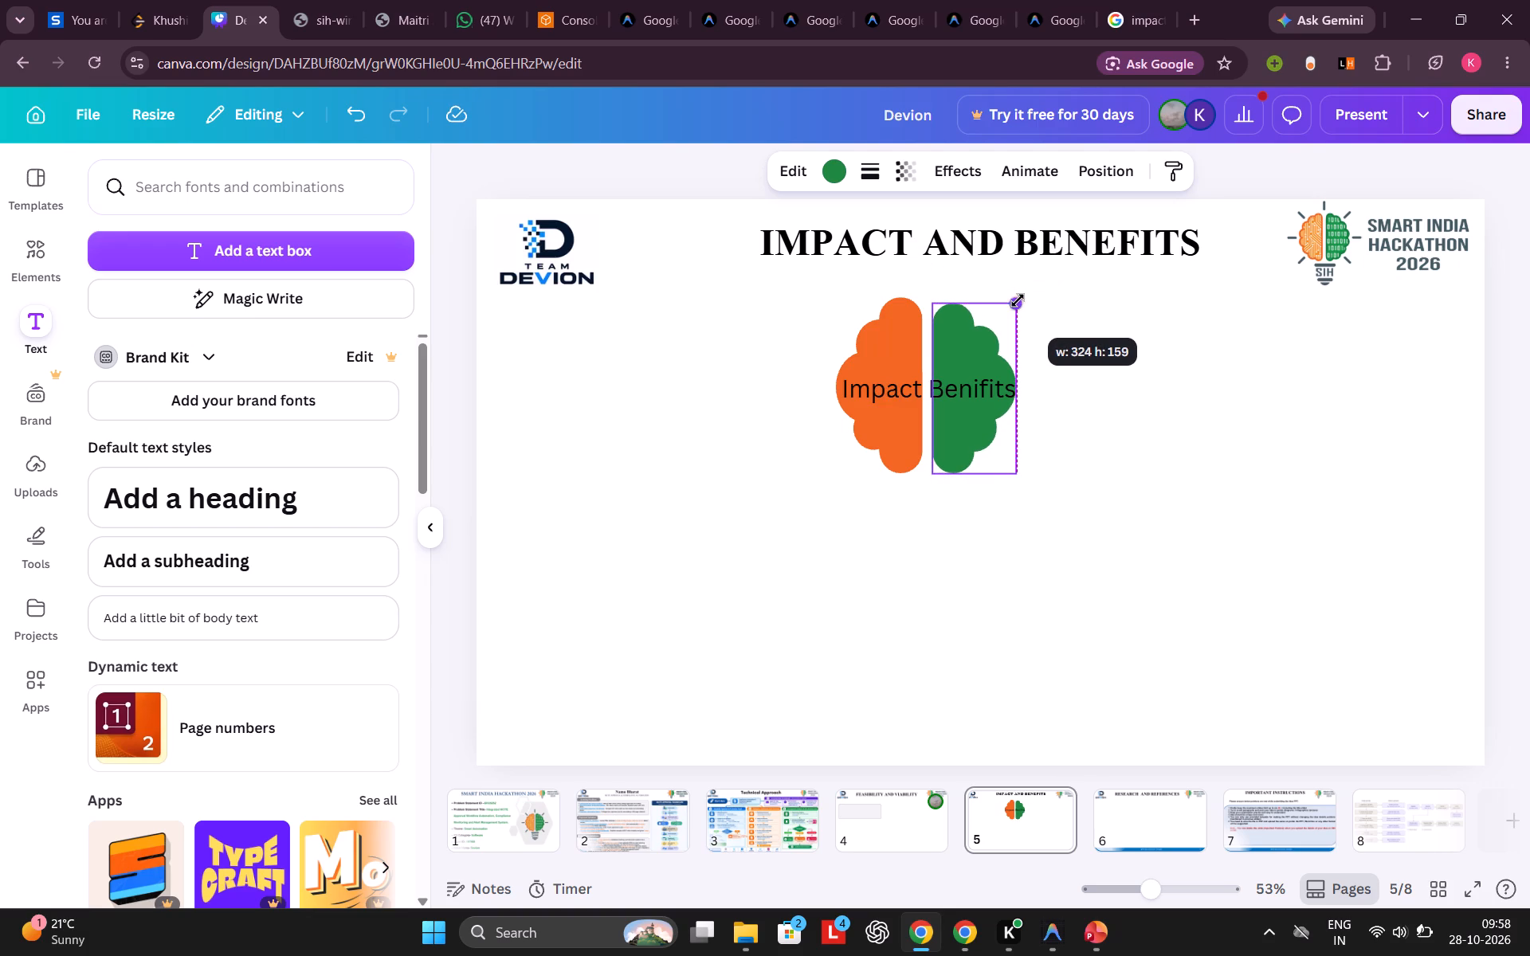
click(1106, 376)
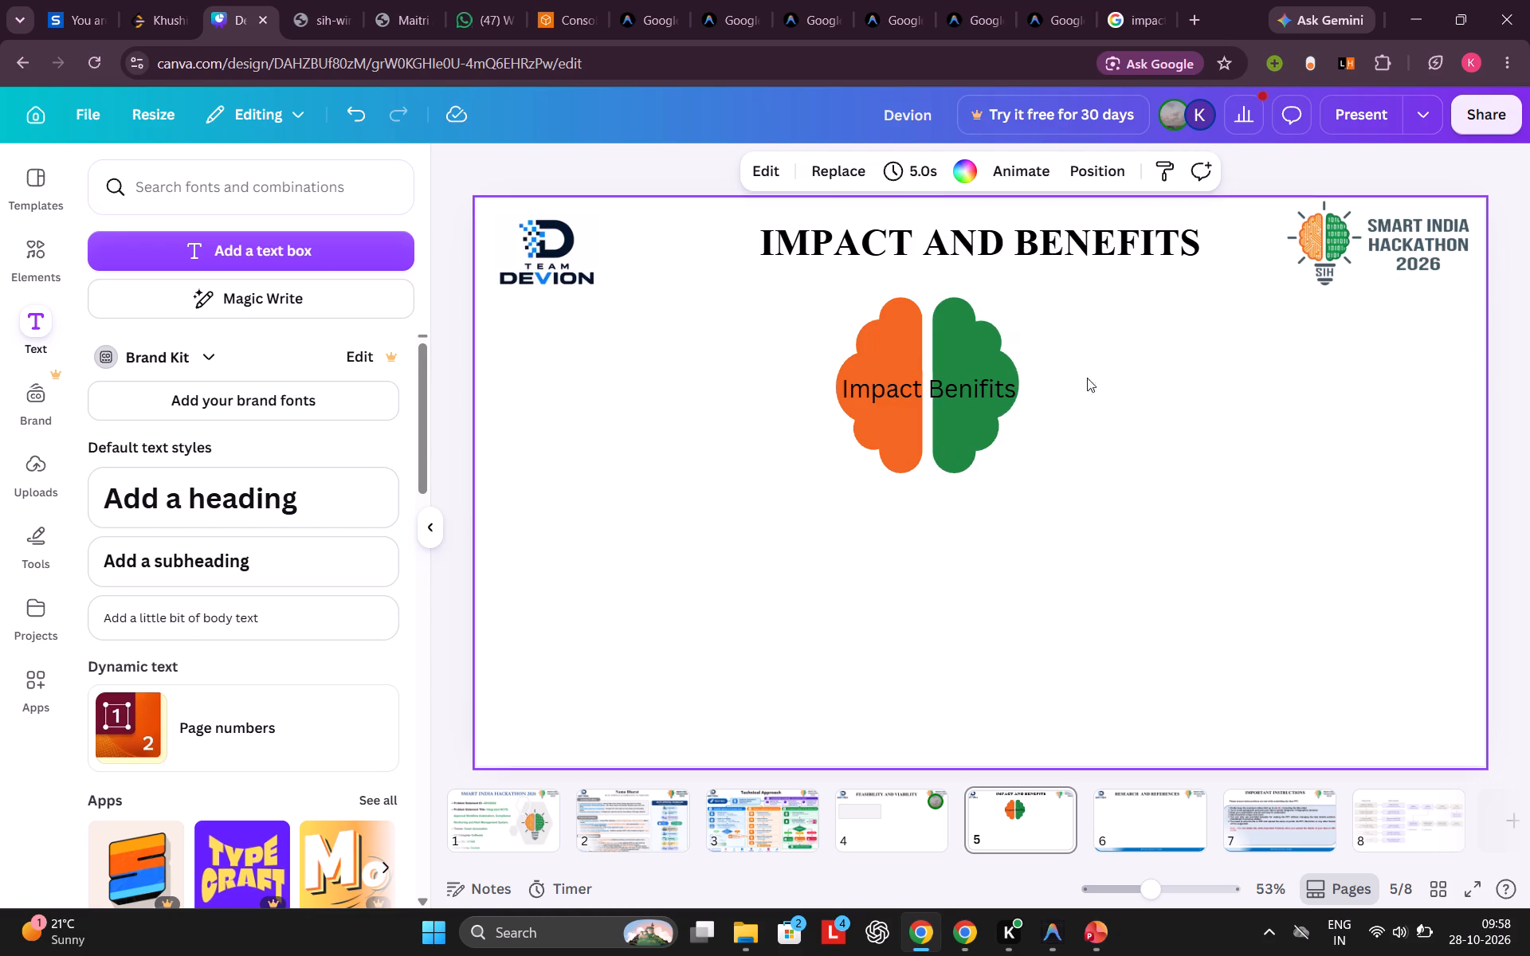
Change the "Impact" label to "Impacts" and position it across the middle of the orange brain half.
click(901, 386)
click(901, 386)
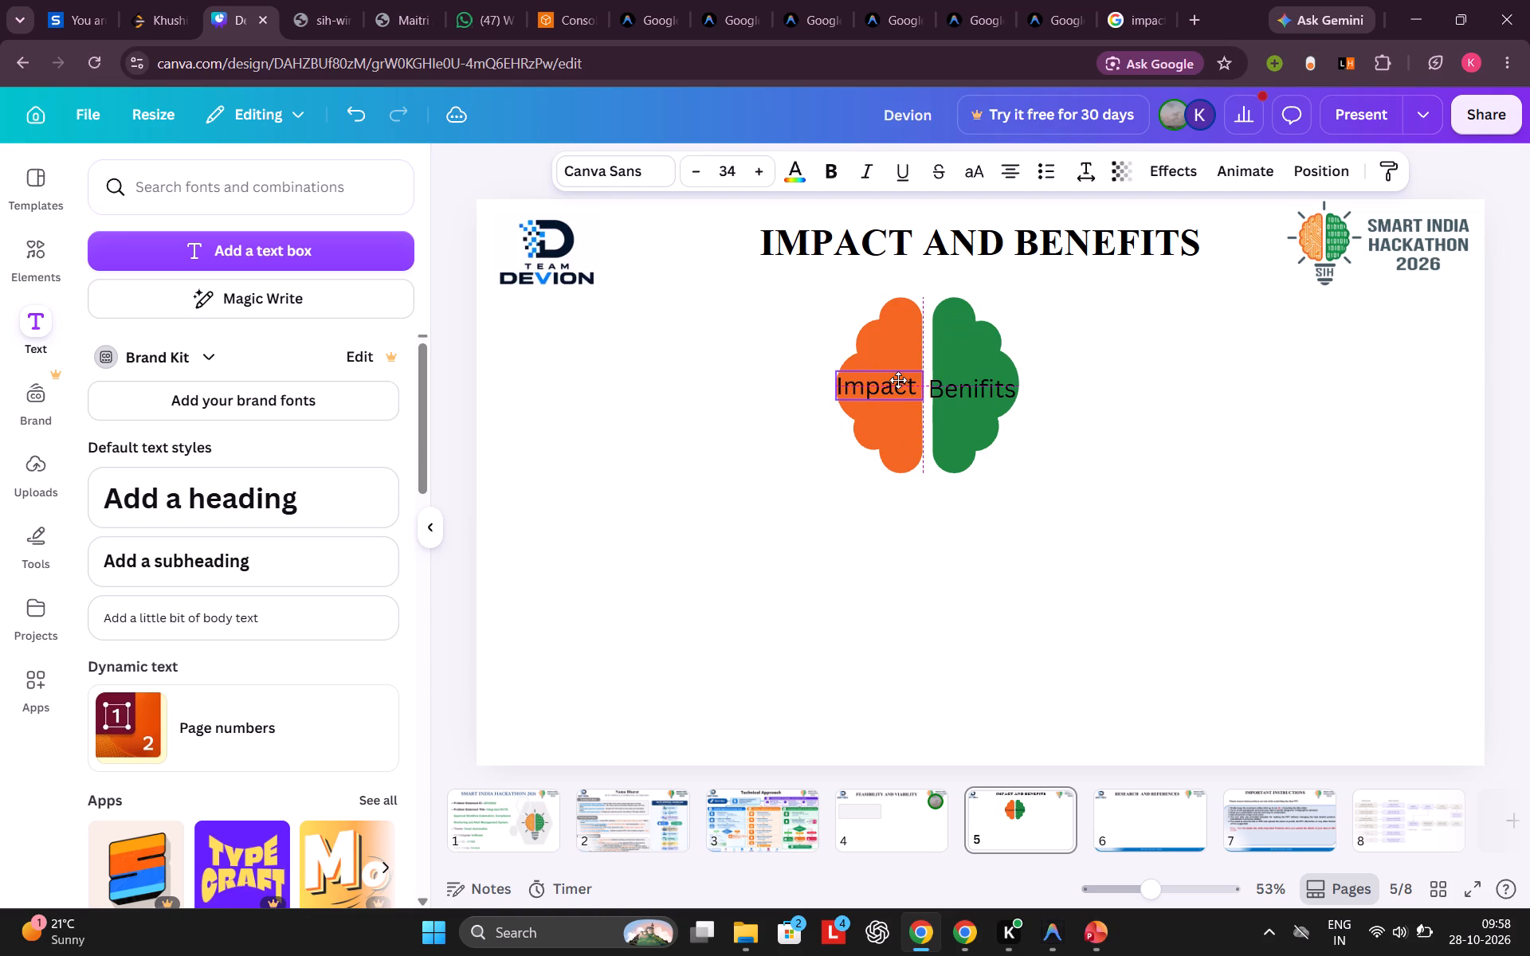
click(912, 385)
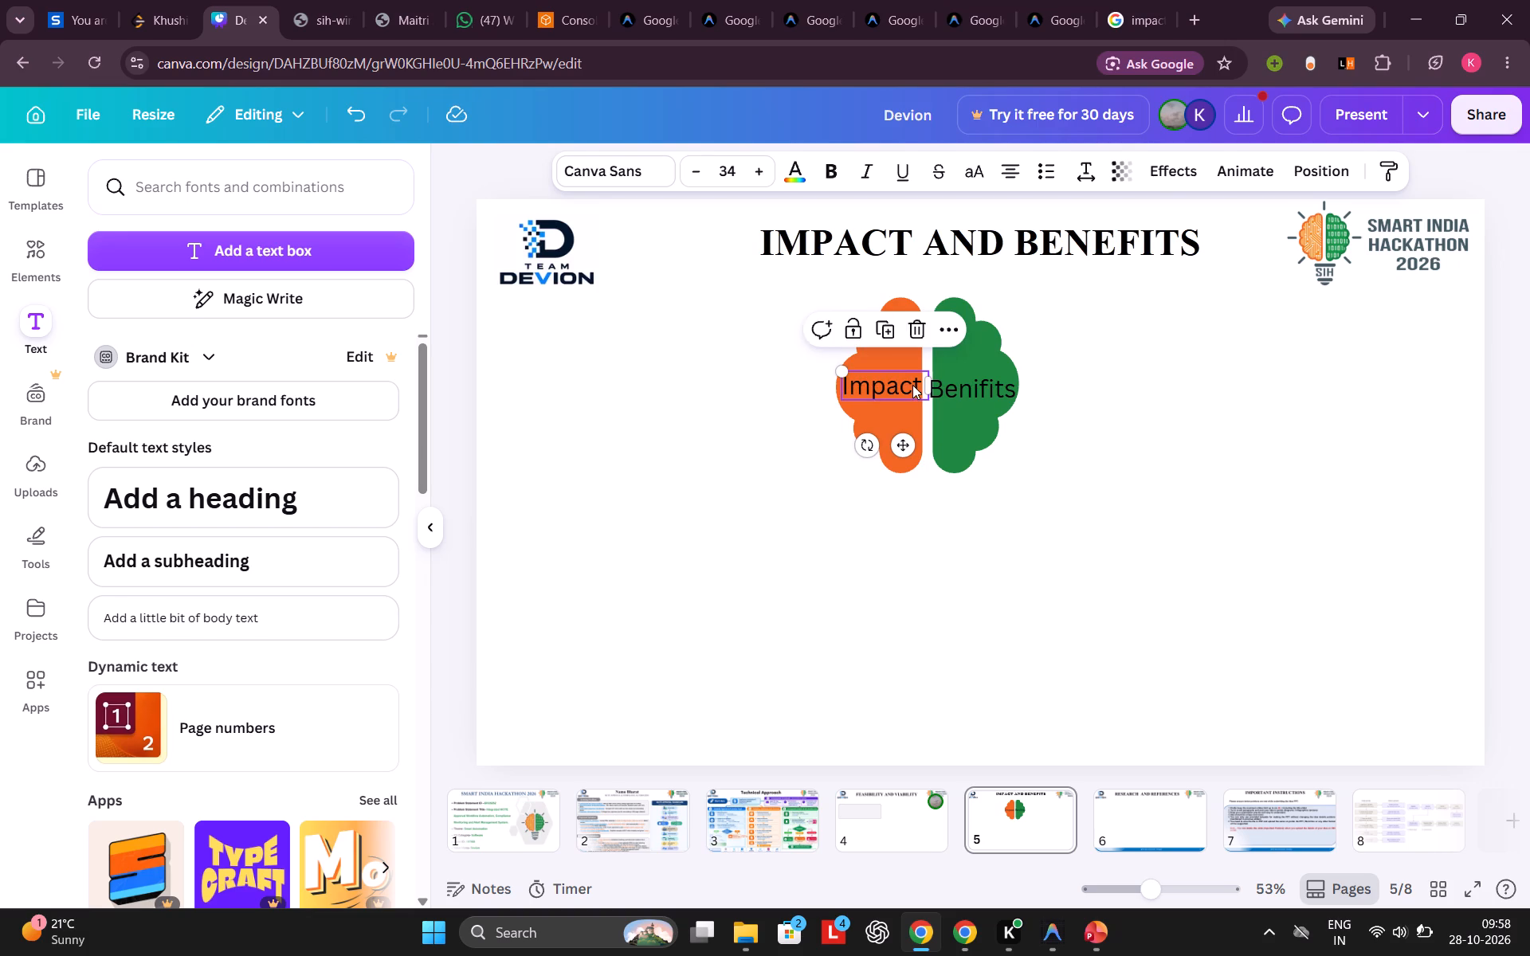
key(Right)
key(s)
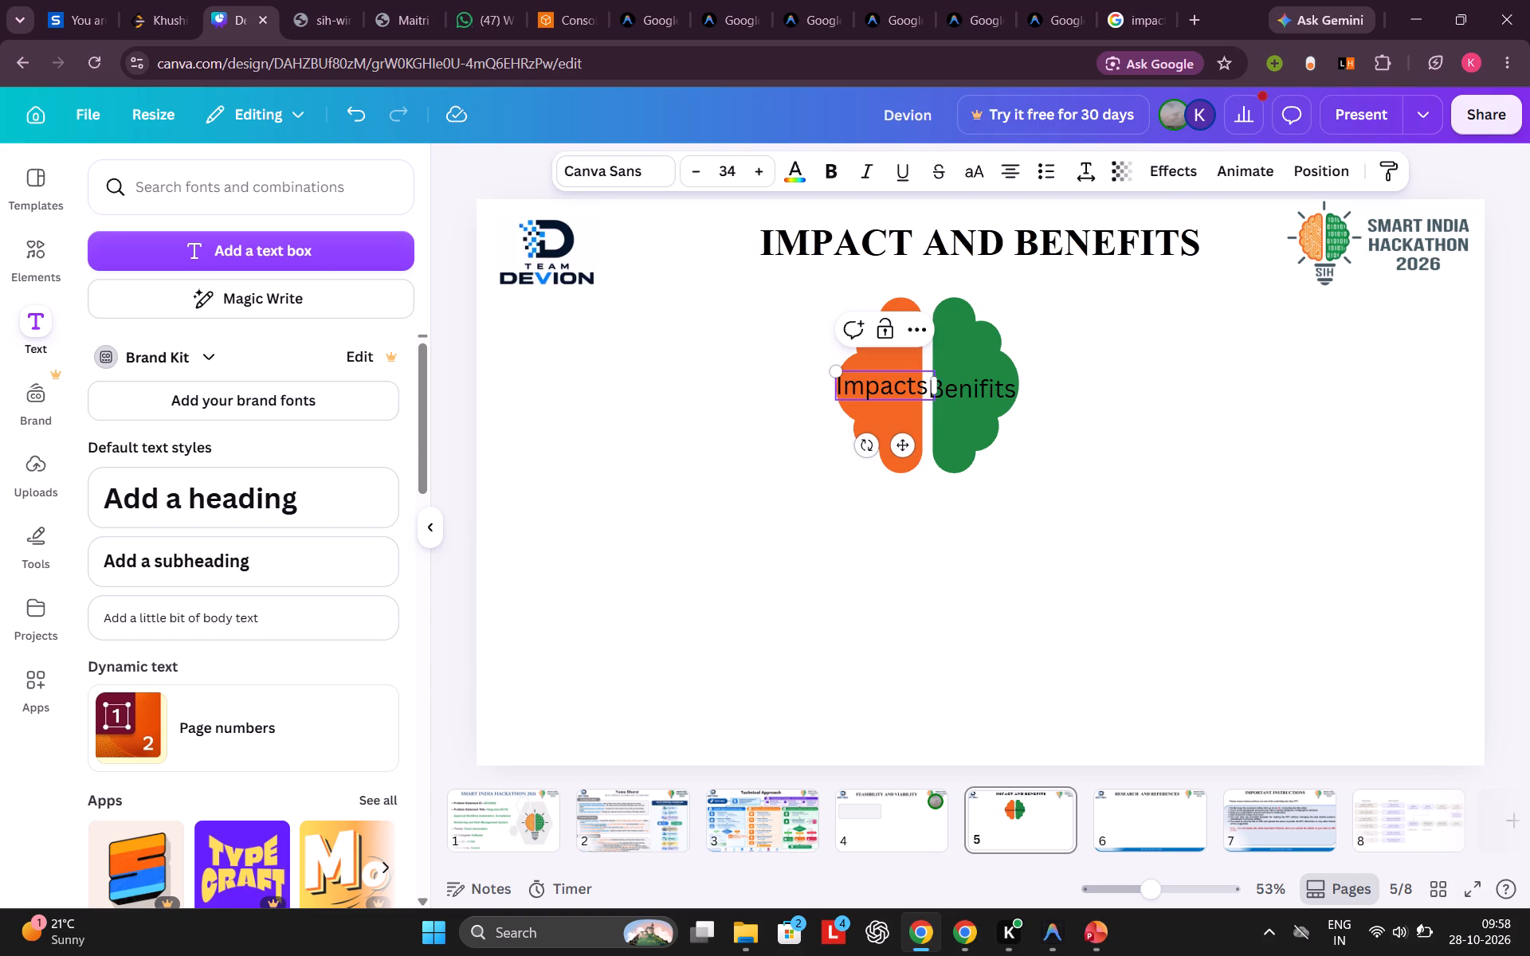
drag(881, 391, 873, 391)
click(763, 446)
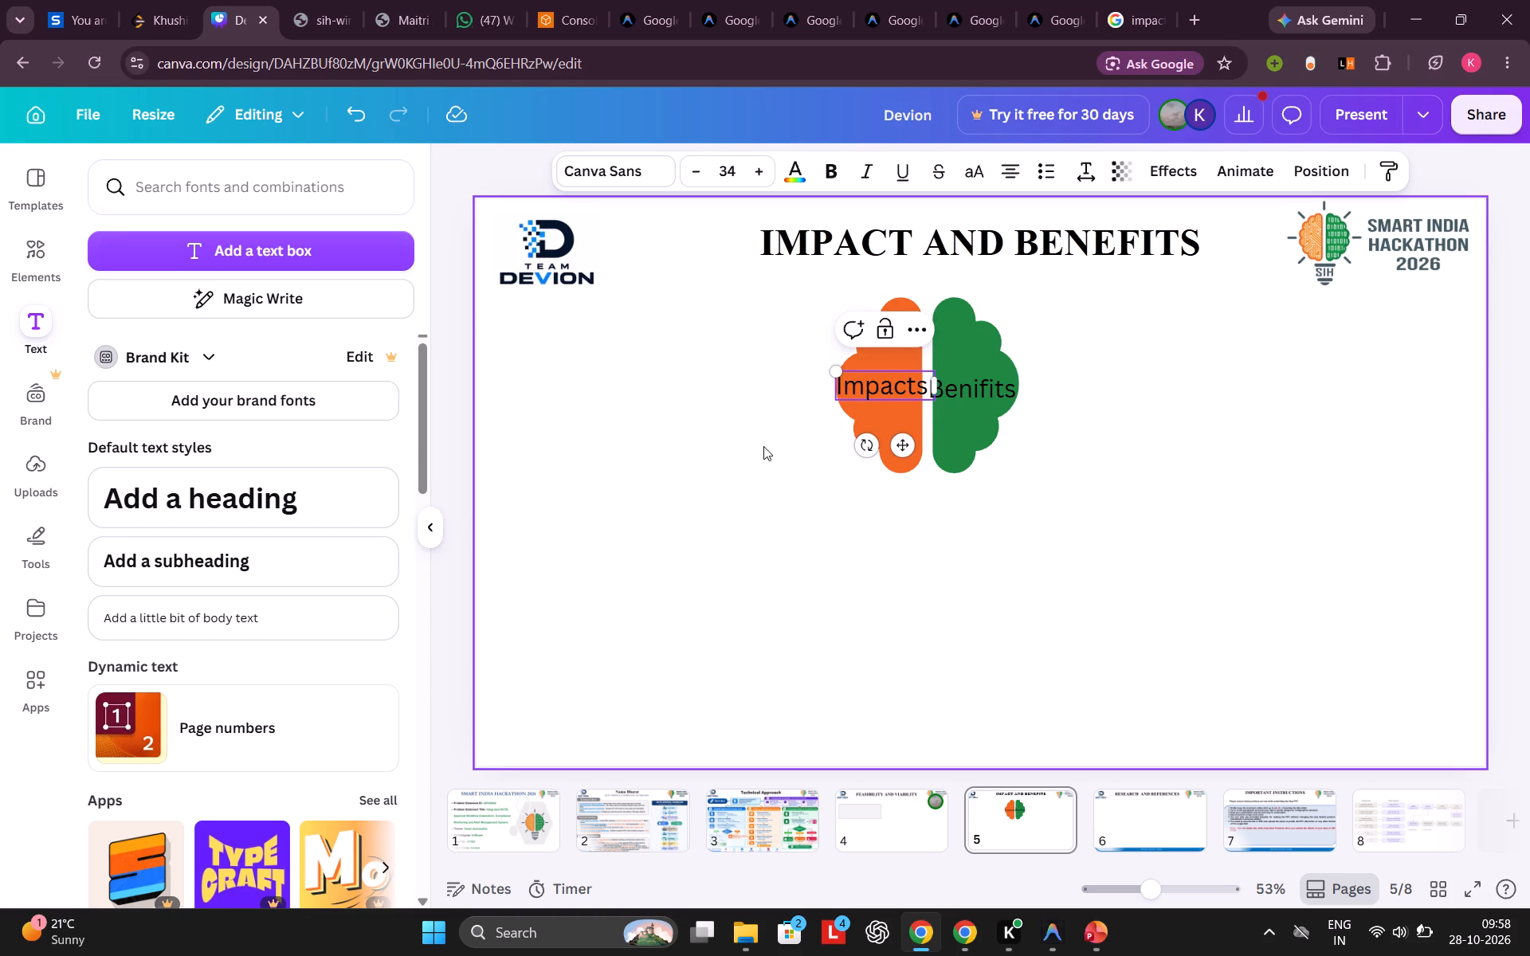
Nudge the "Benifits" label within the green brain half so it sits level with "Impacts".
double_click(970, 375)
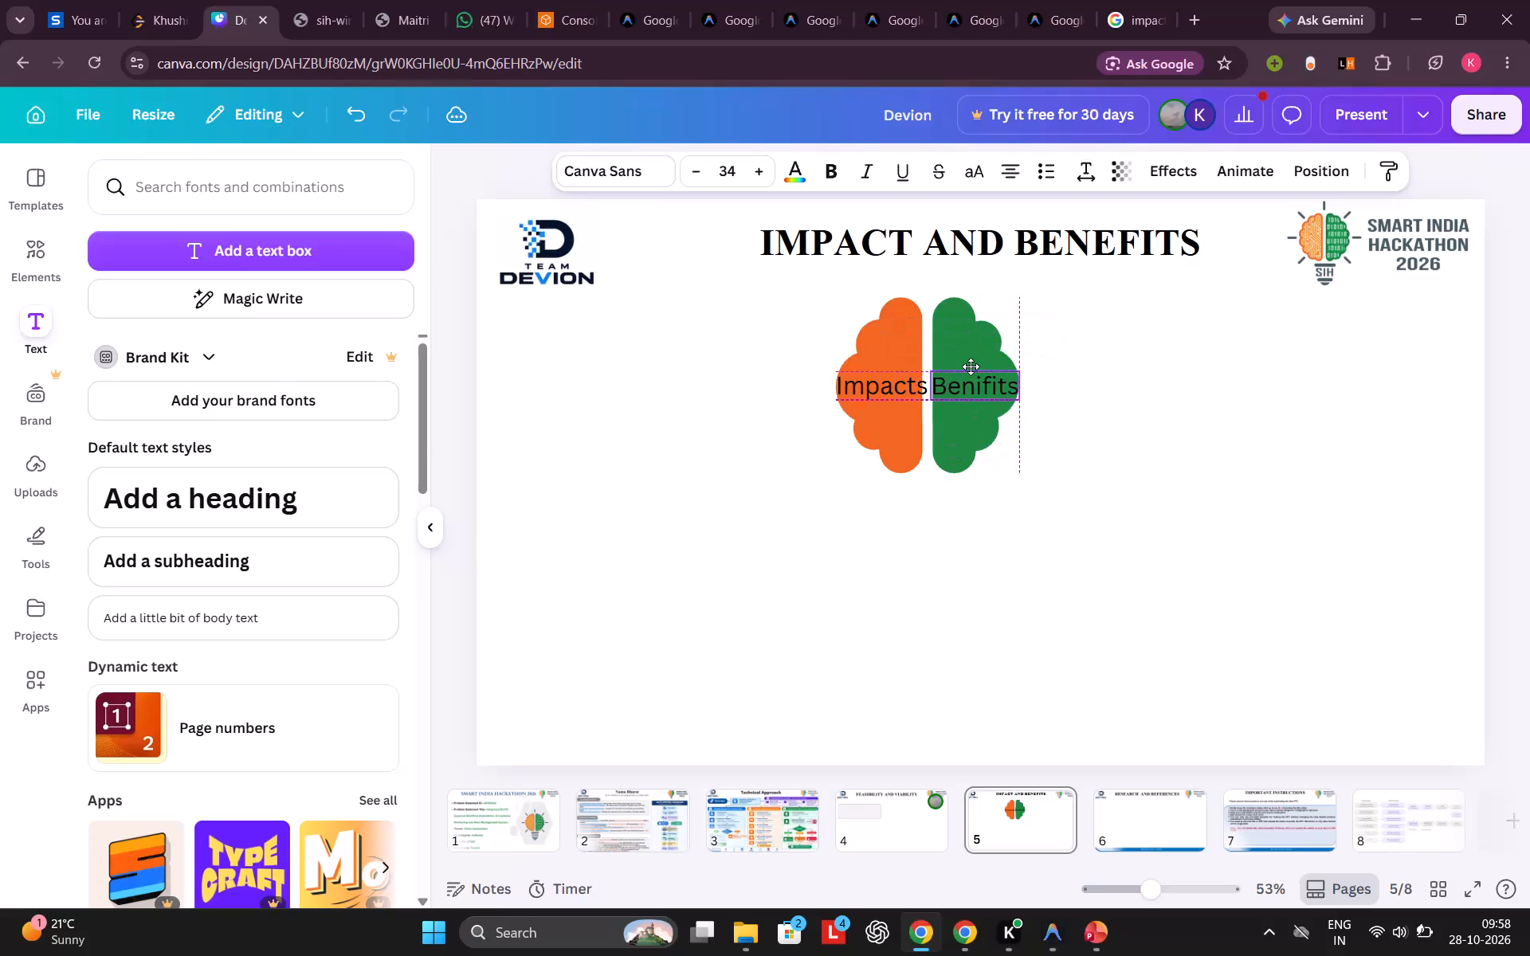
click(767, 532)
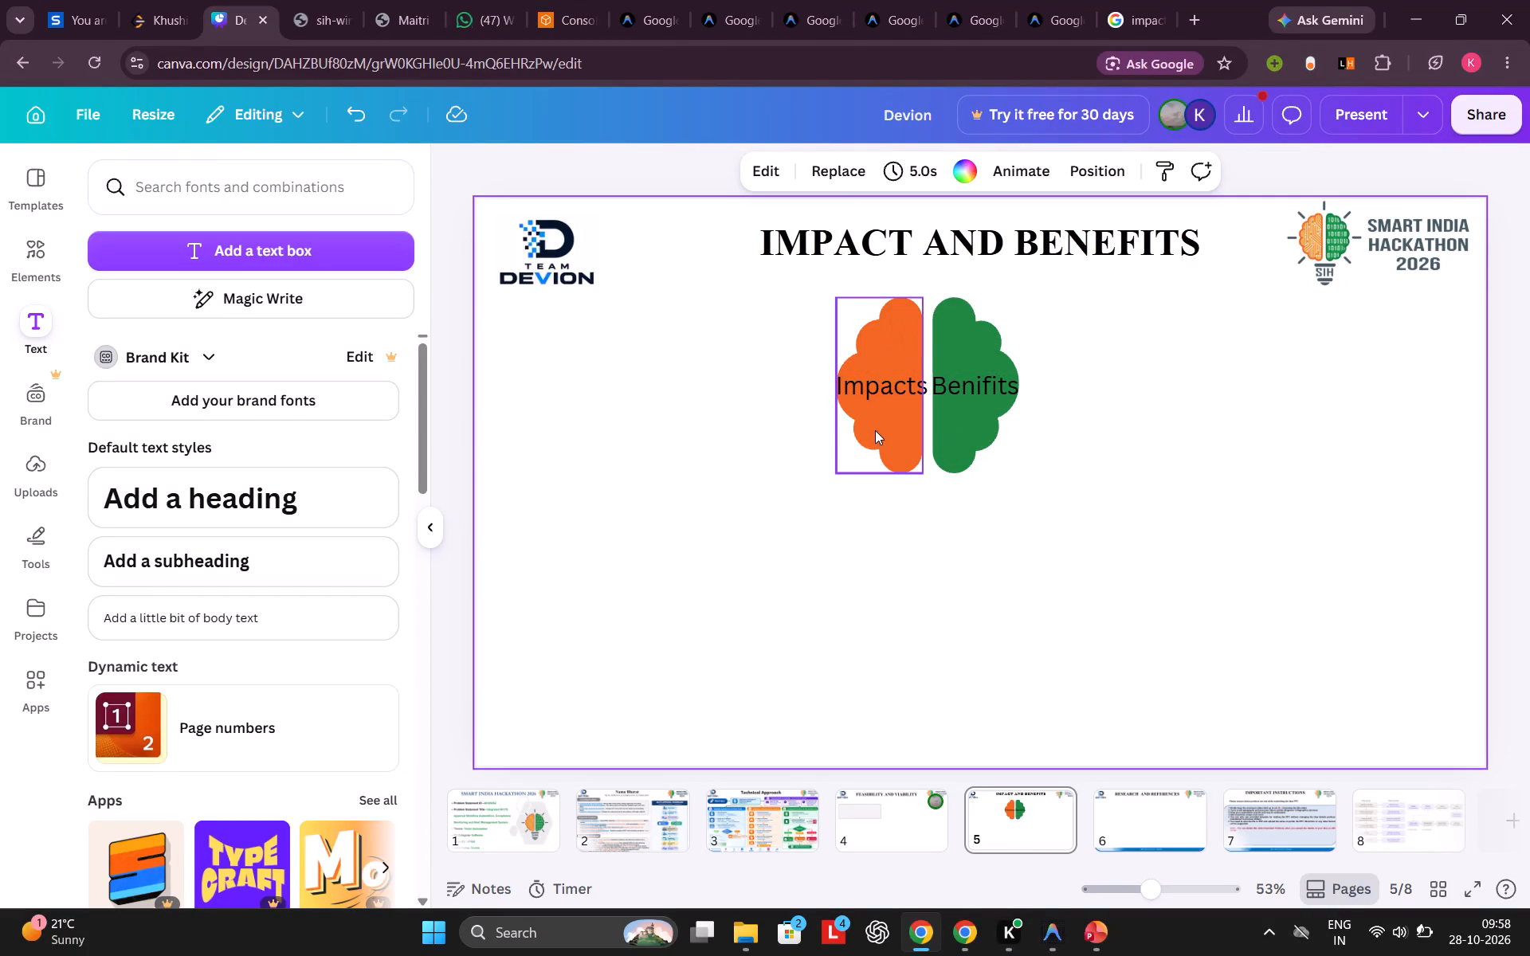
Enlarge the orange brain half from its lower outer corner to about w 365, h 179.
click(881, 382)
click(881, 382)
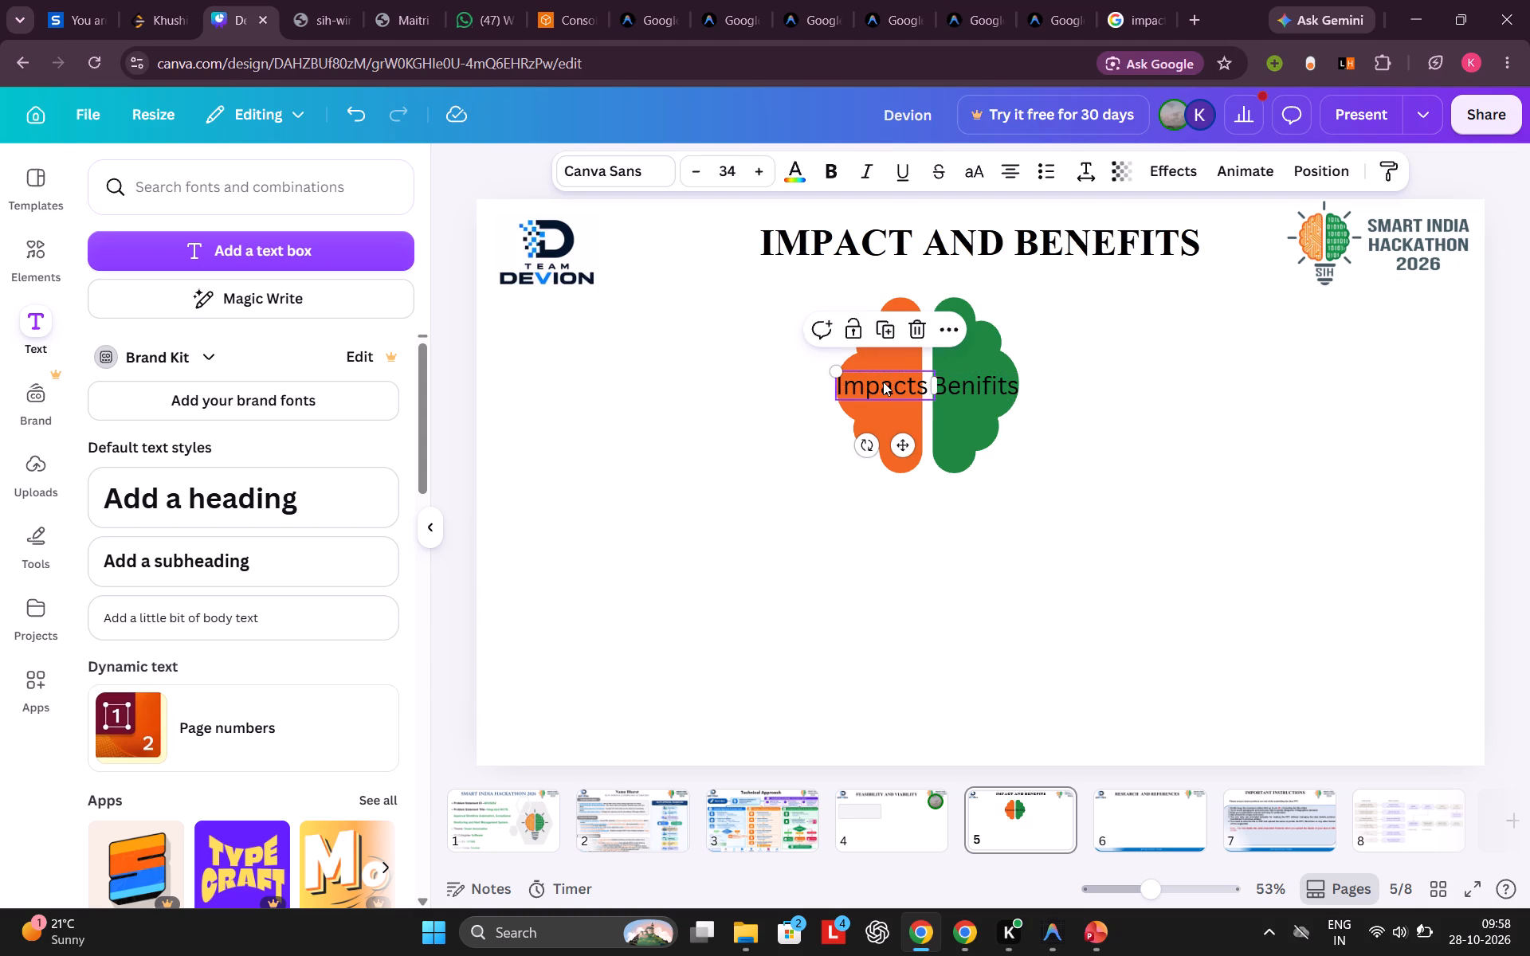
click(765, 483)
click(892, 412)
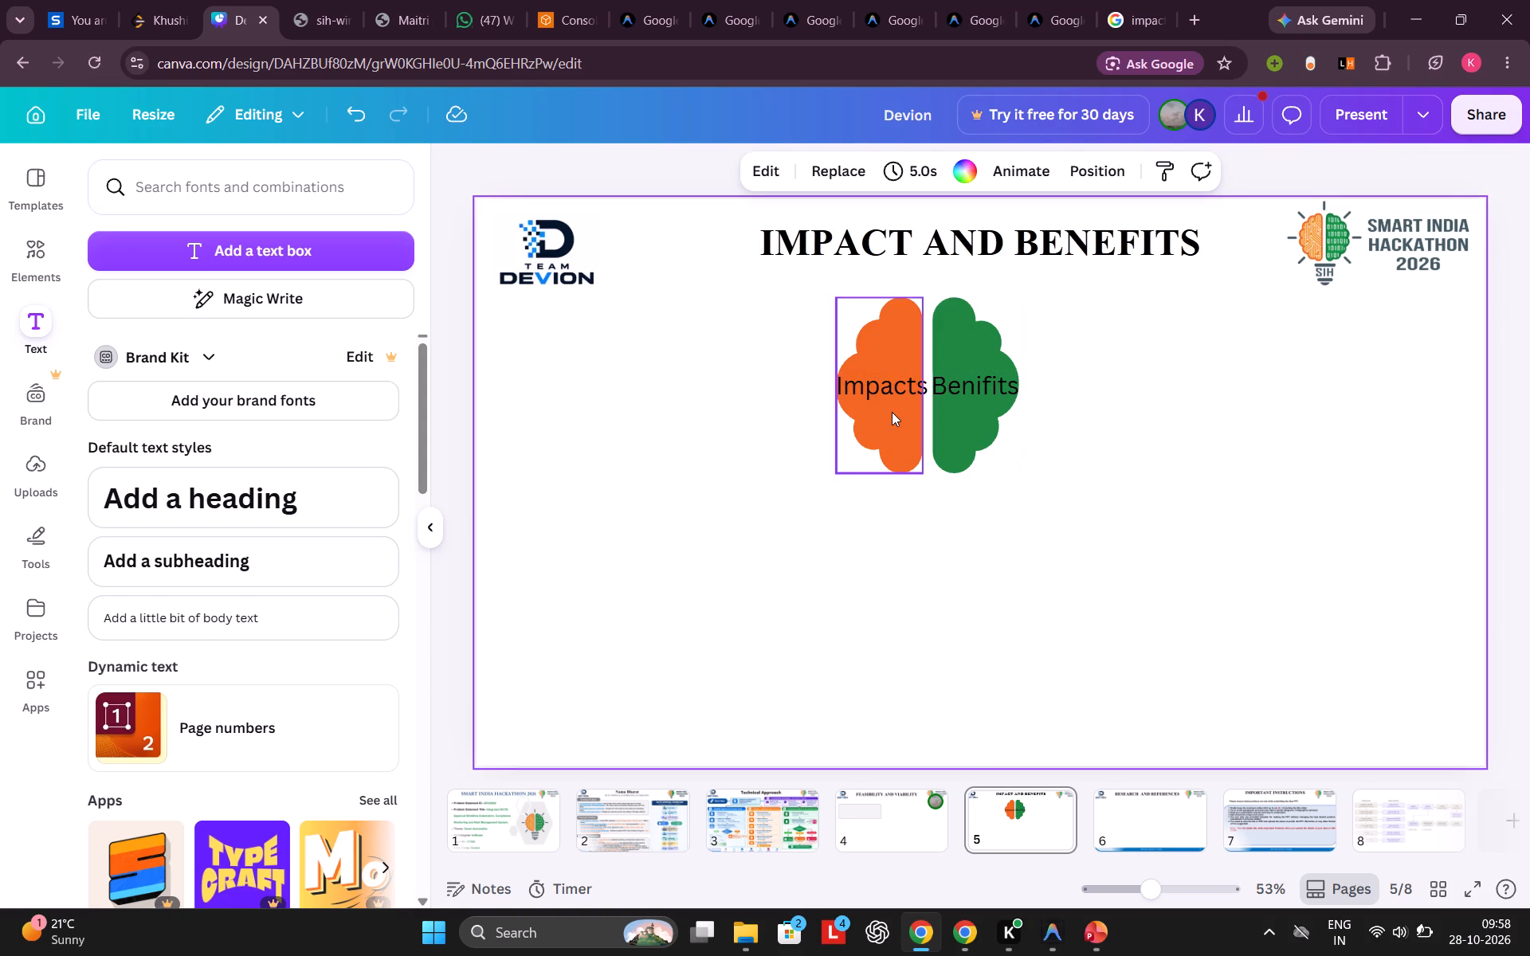
drag(836, 473, 819, 476)
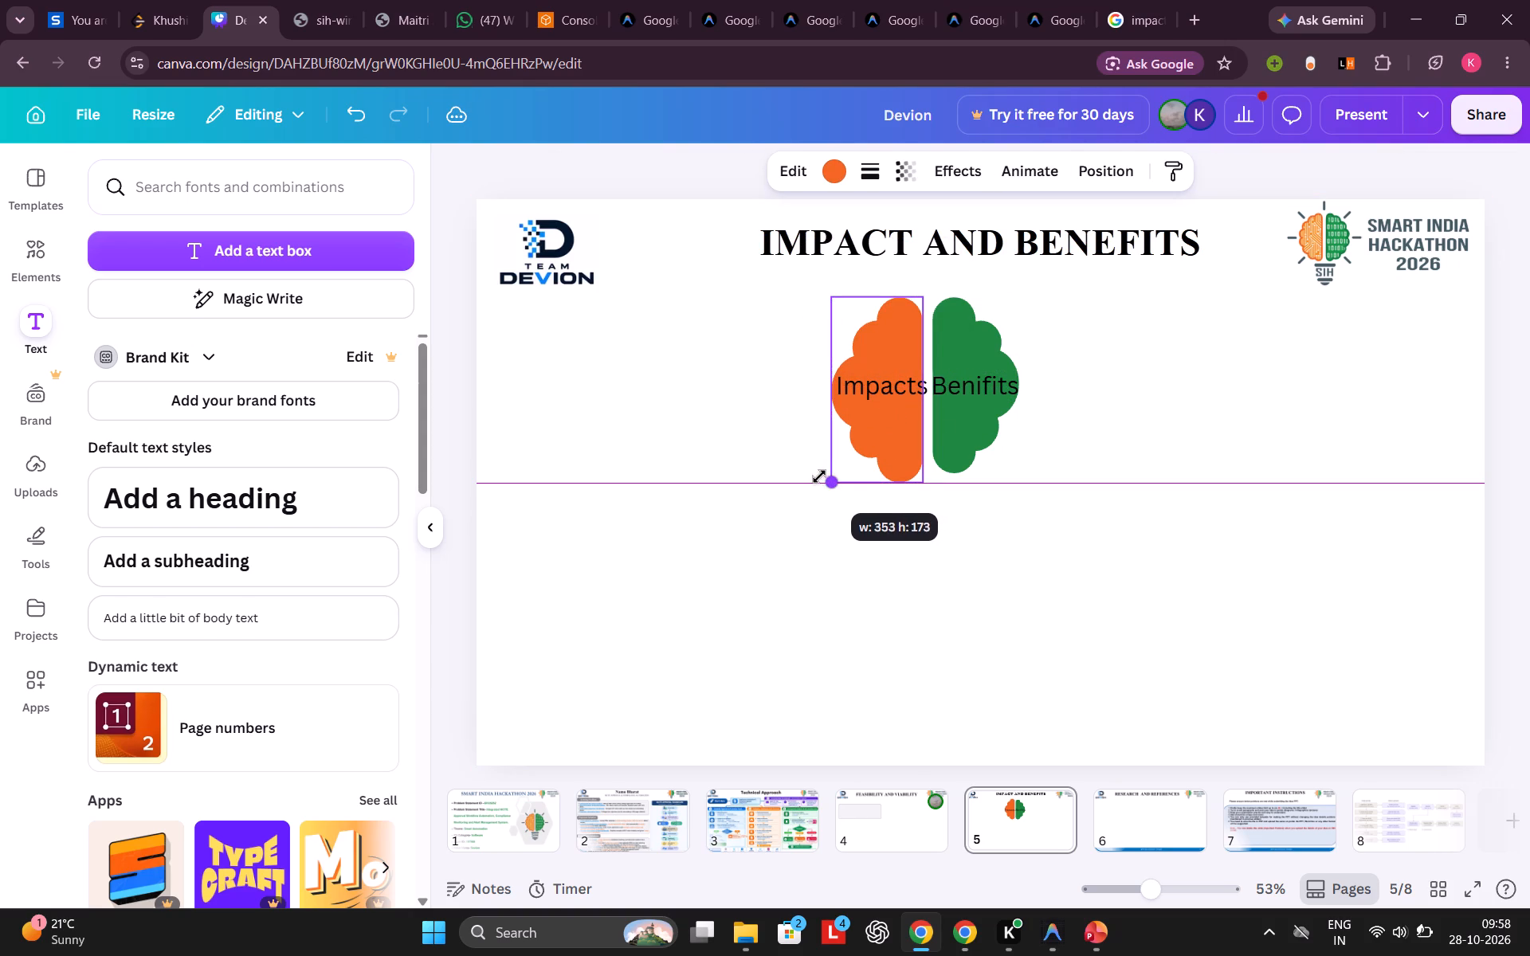
drag(819, 476, 813, 480)
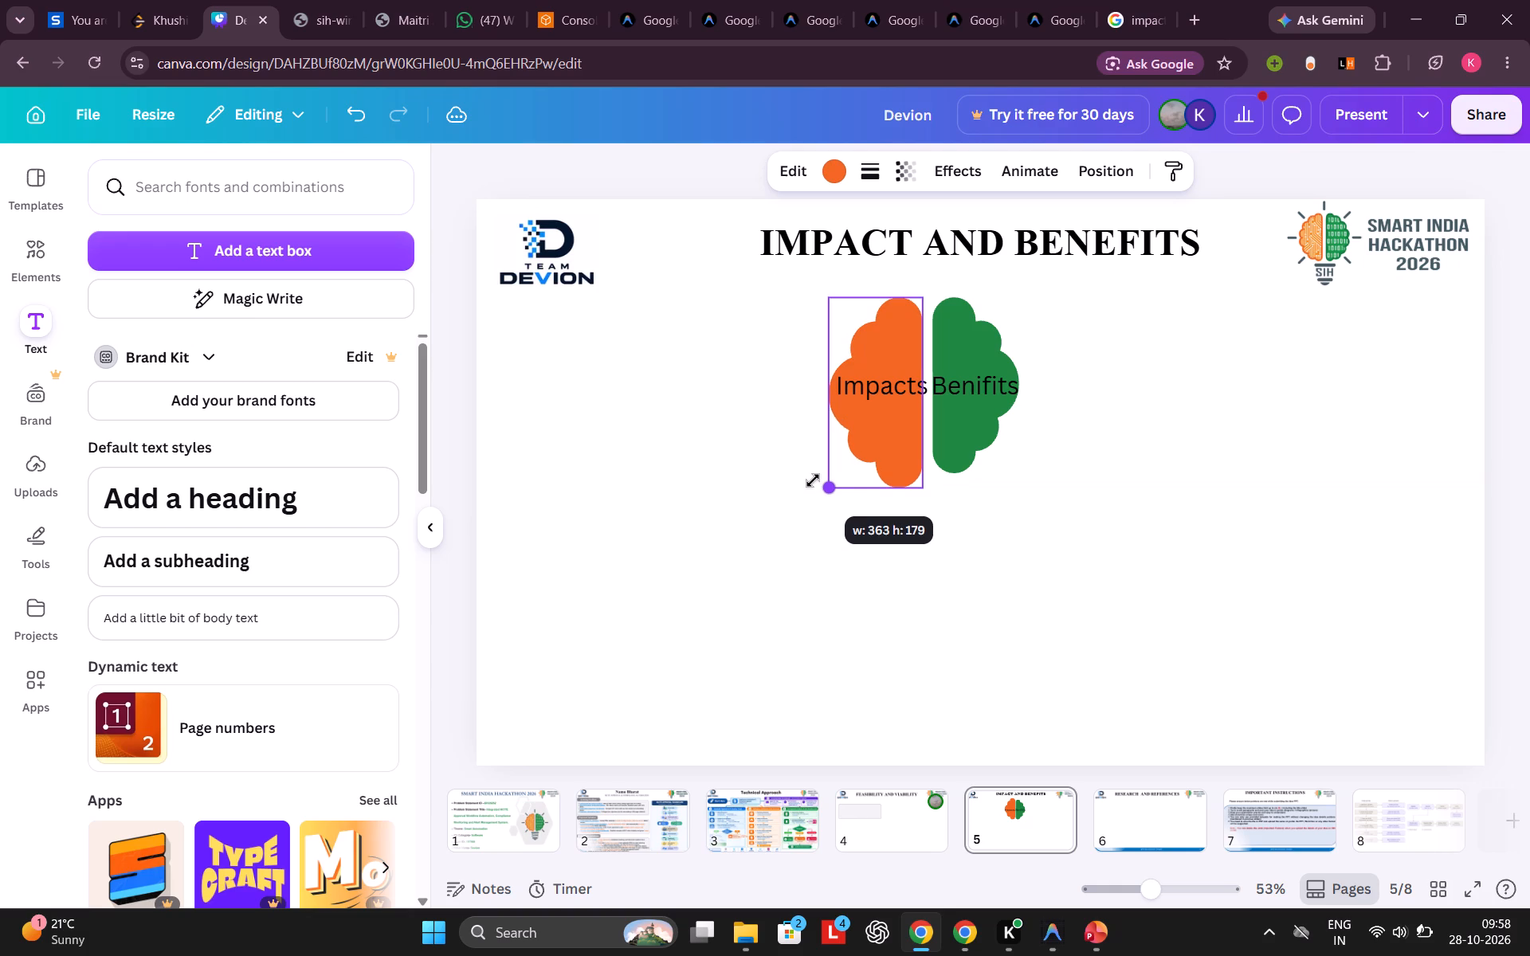
drag(813, 480, 813, 481)
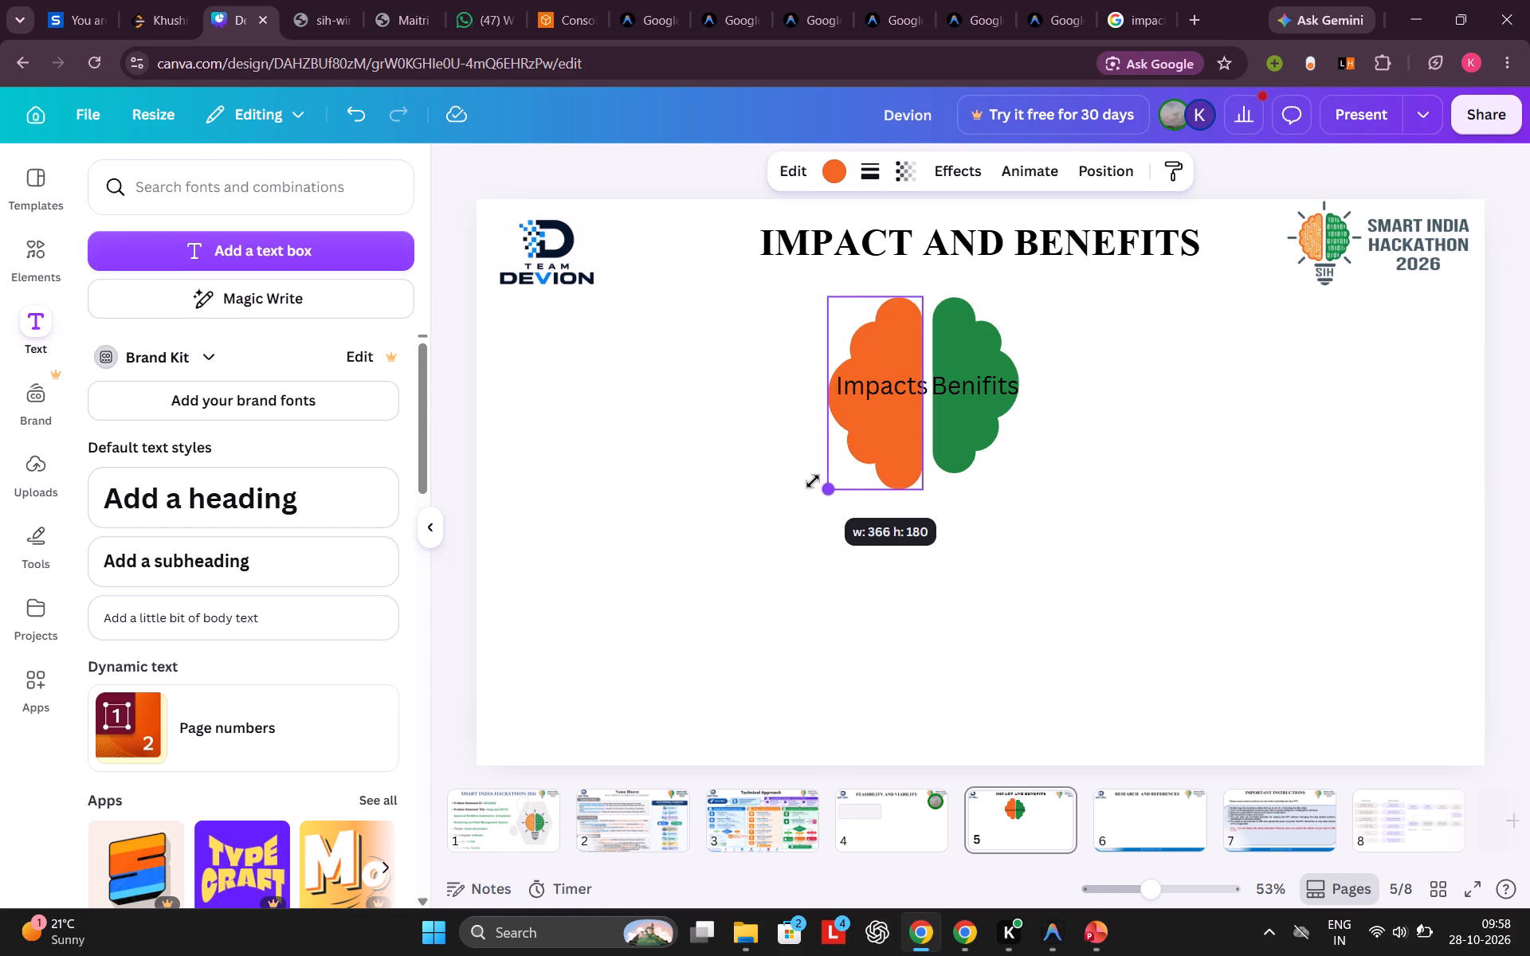
drag(813, 481, 813, 482)
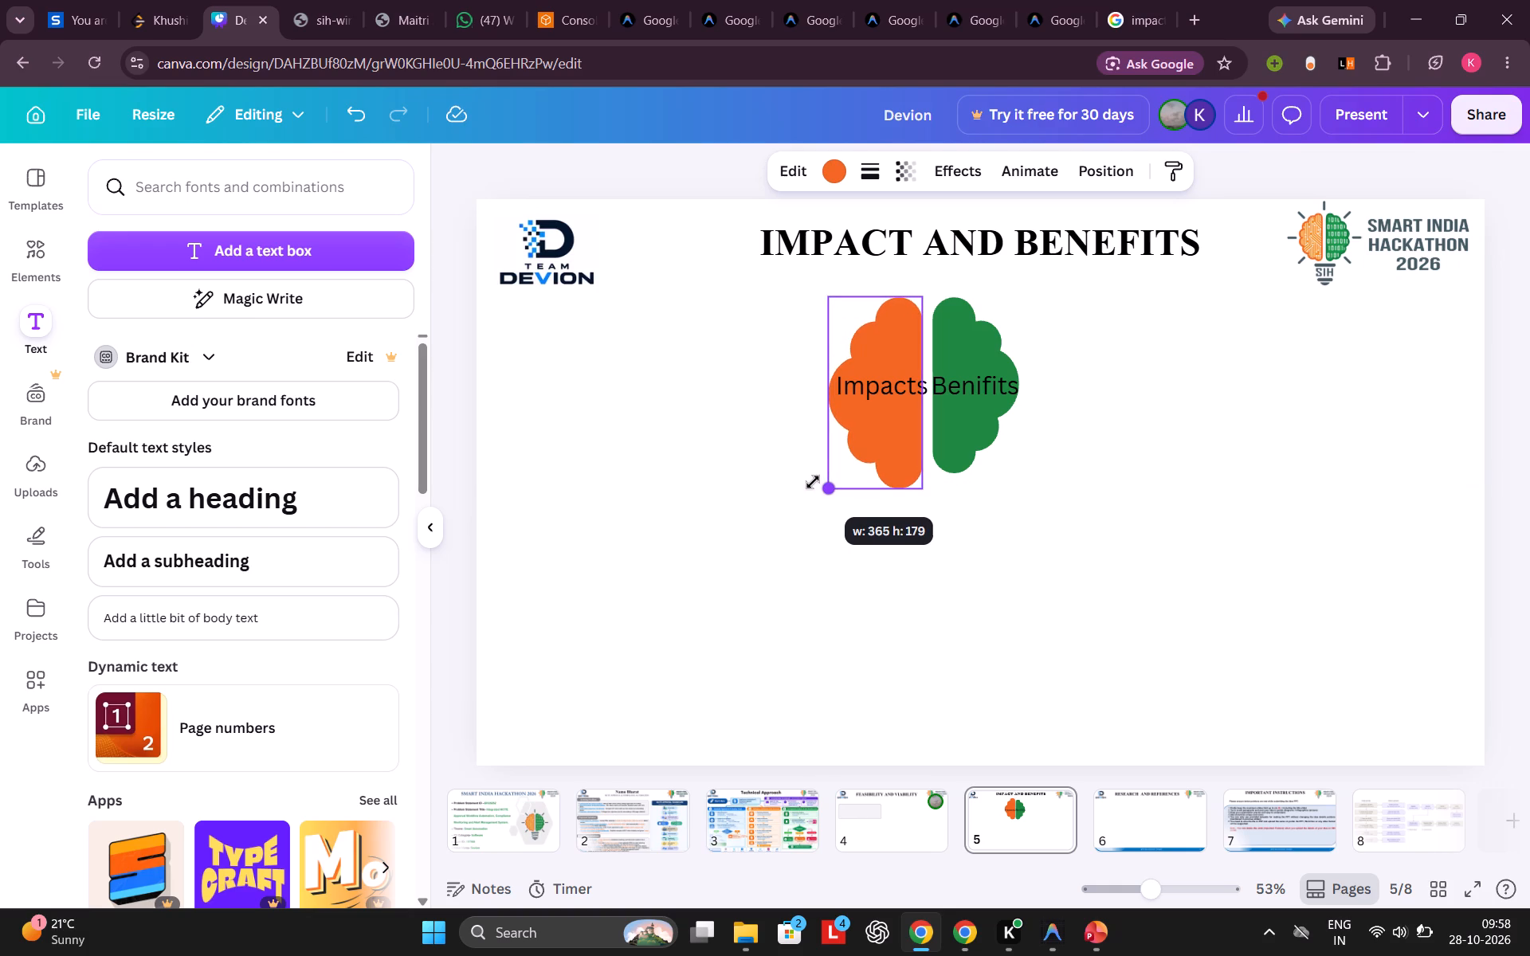
drag(813, 482, 813, 481)
drag(813, 481, 814, 482)
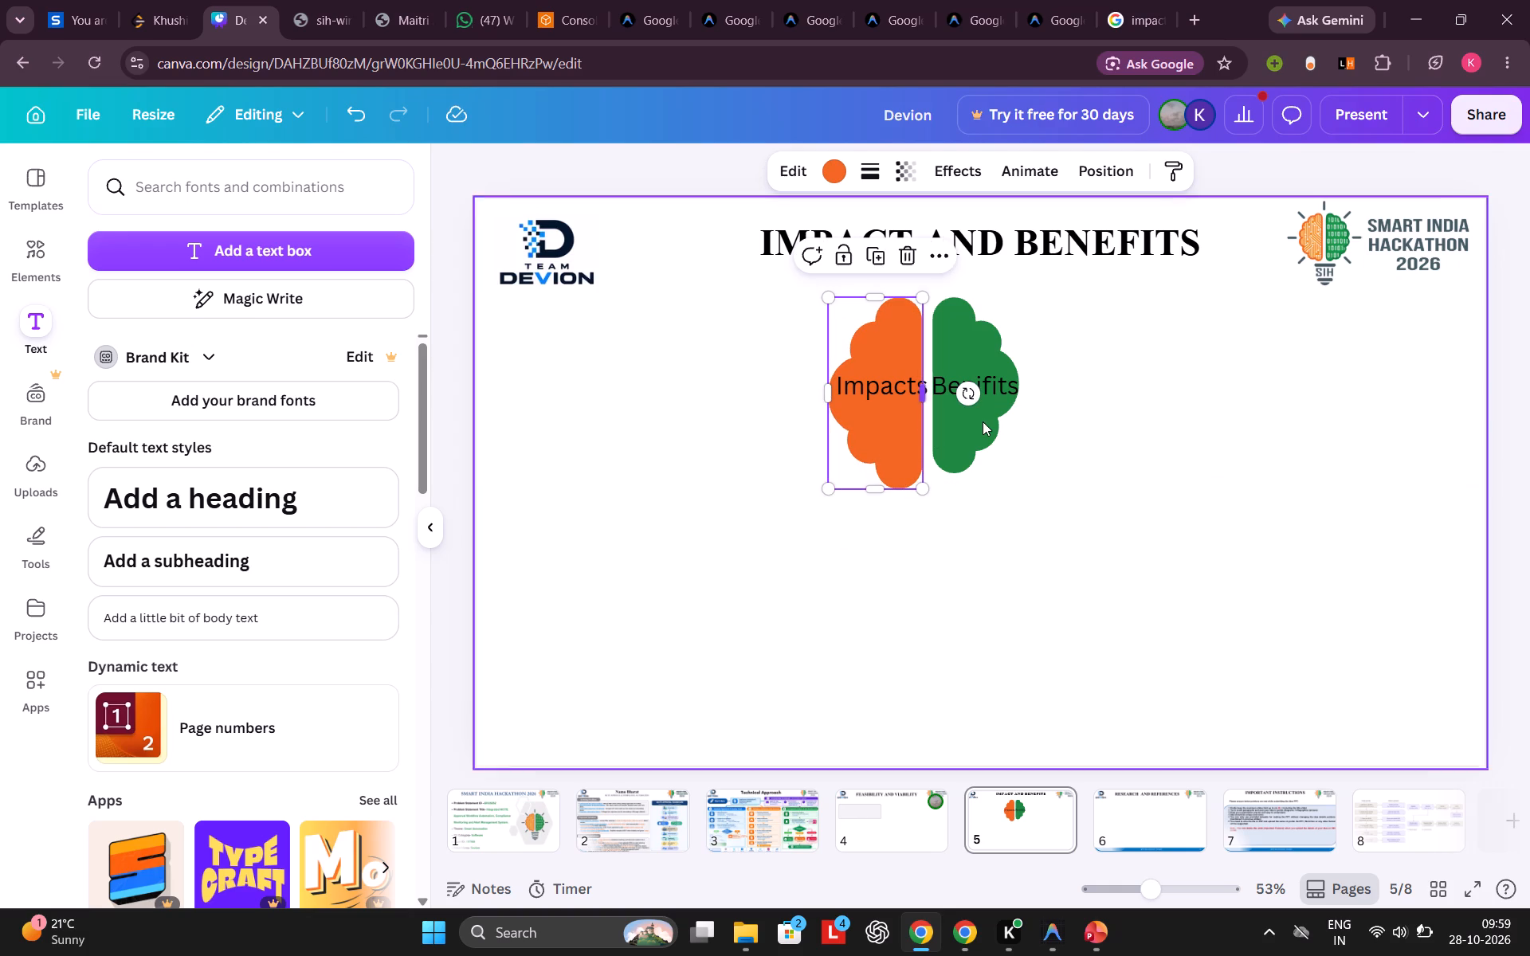
Enlarge the green brain half from its lower outer corner to match the orange half, about w 366, h 180.
click(989, 421)
drag(1020, 472, 1024, 473)
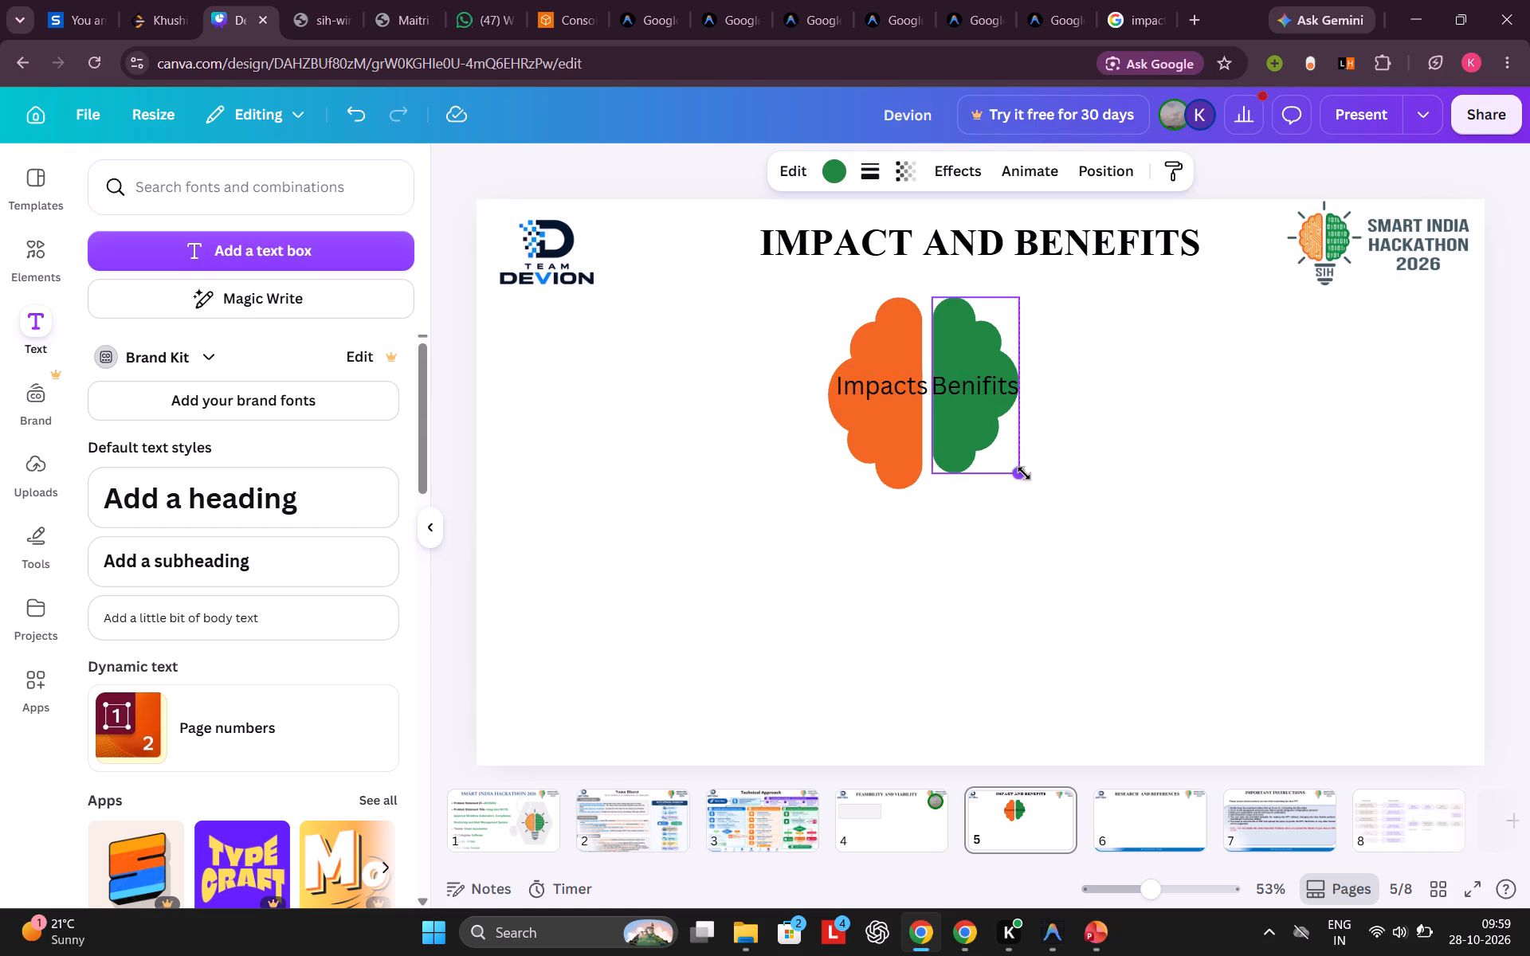
drag(1024, 473, 1036, 480)
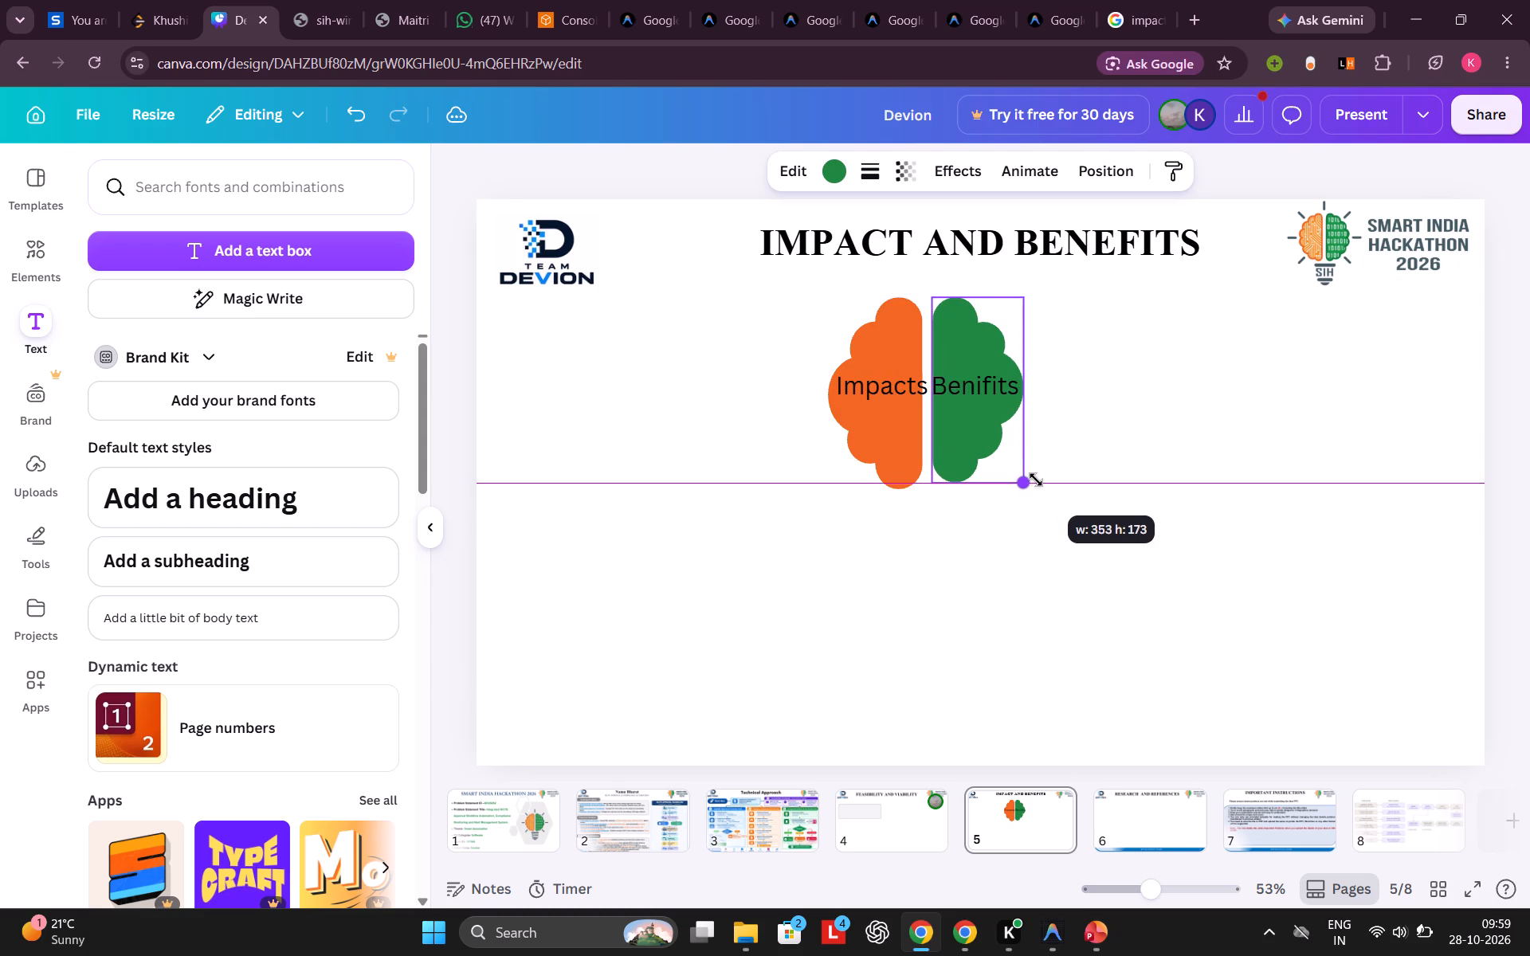
drag(1036, 480, 1038, 483)
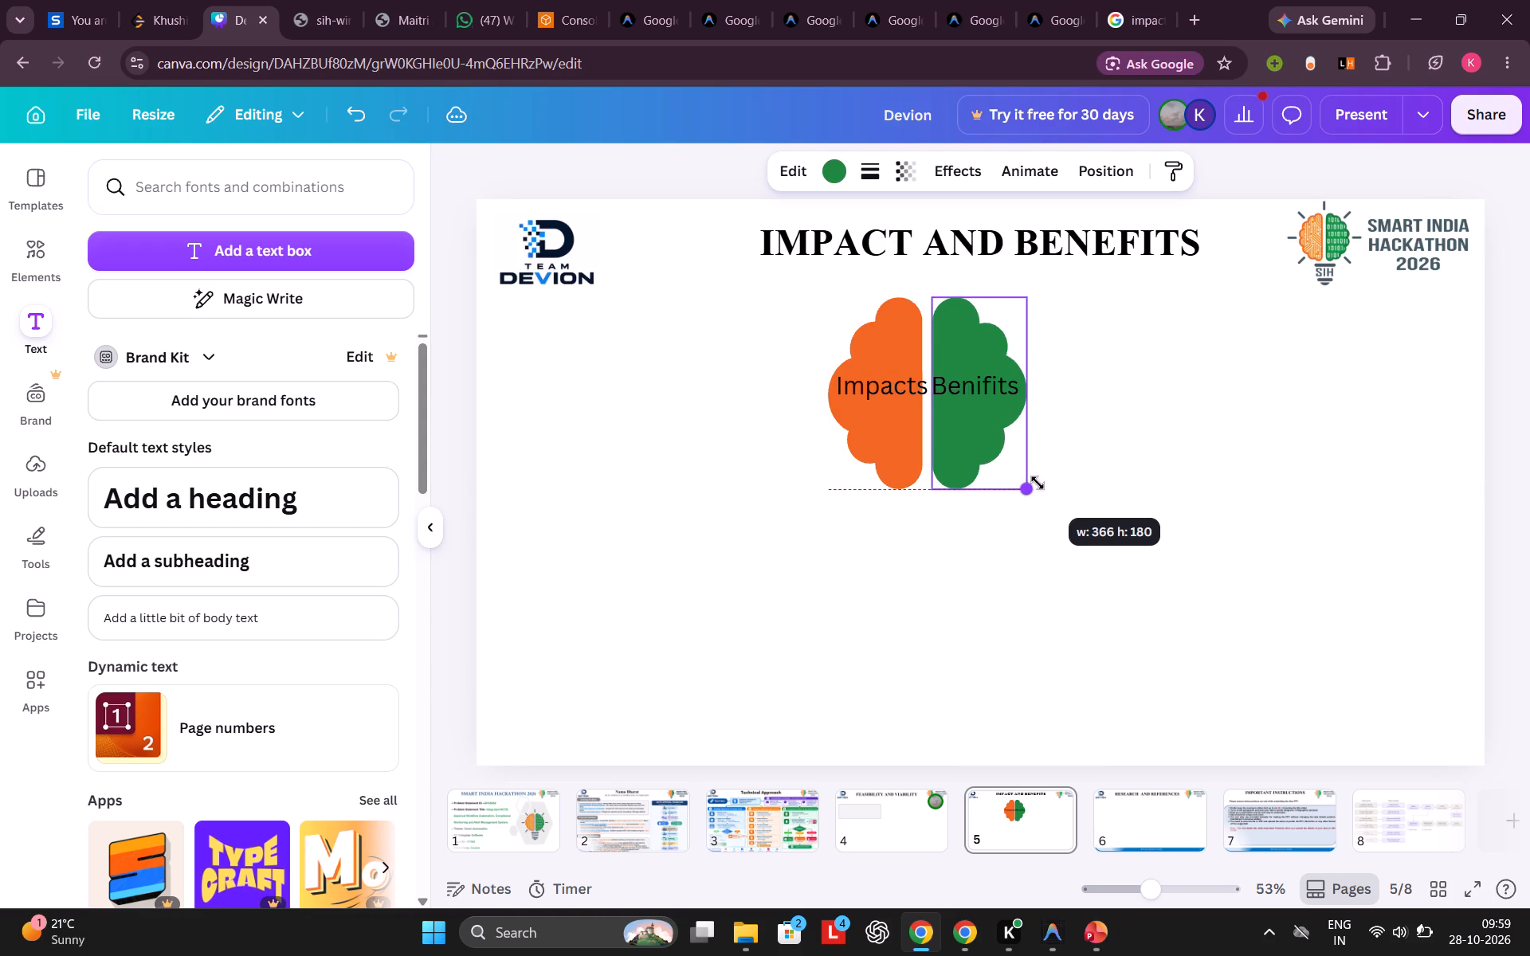
drag(1038, 483, 1035, 484)
click(889, 527)
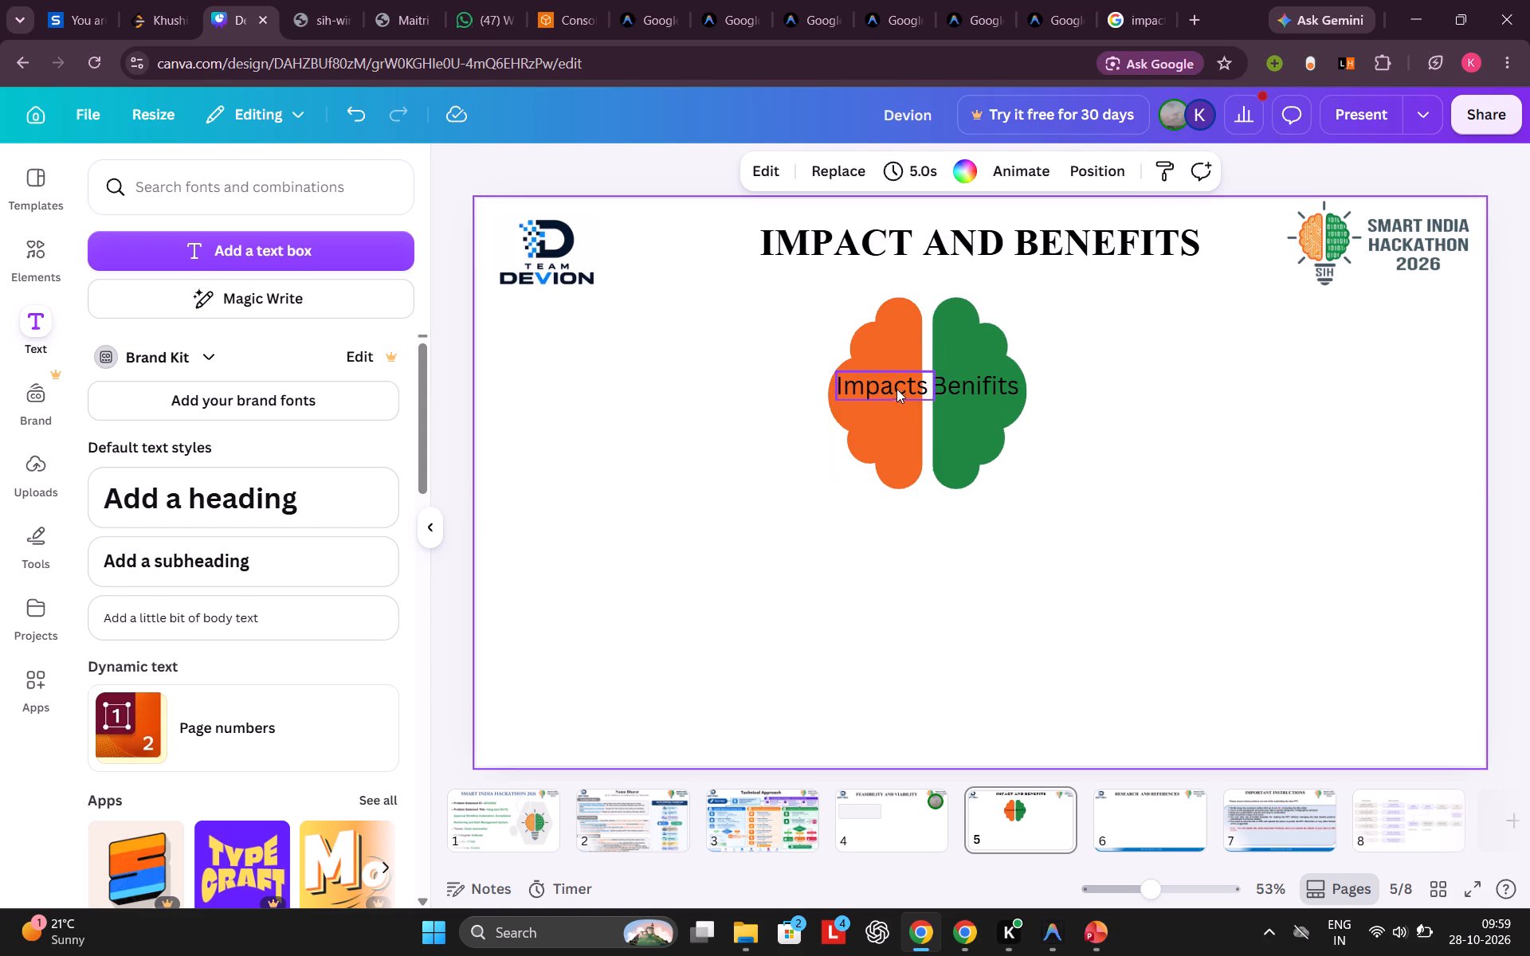
Move the "Impacts" and "Benifits" labels slightly down and outward so they sit level across the middle of their brain halves.
click(896, 390)
click(896, 390)
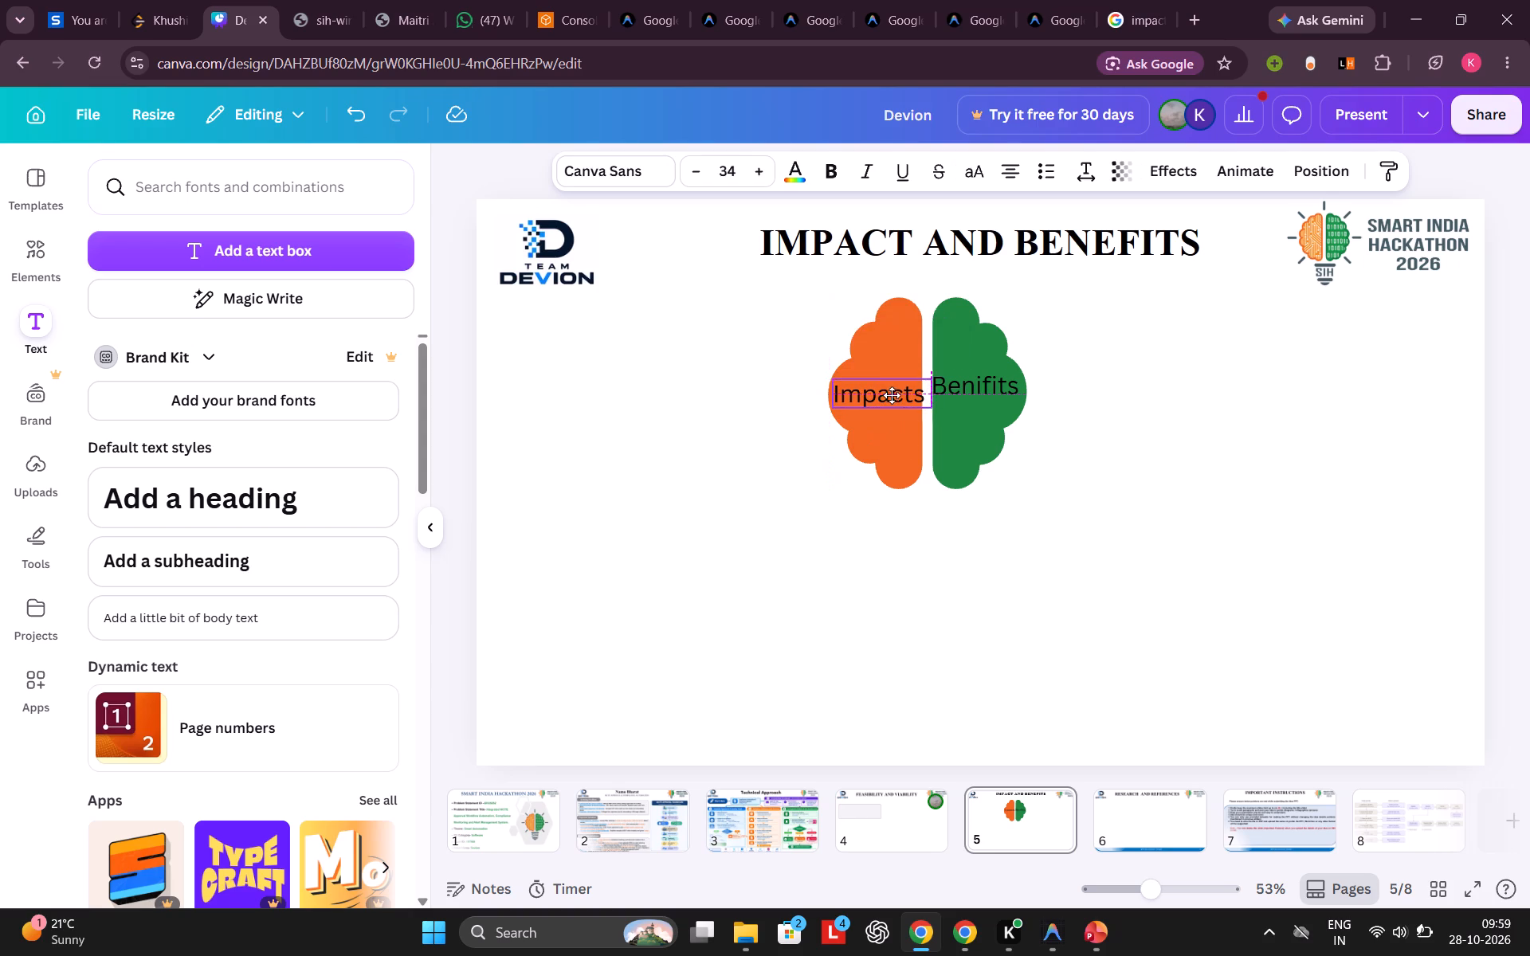
click(892, 397)
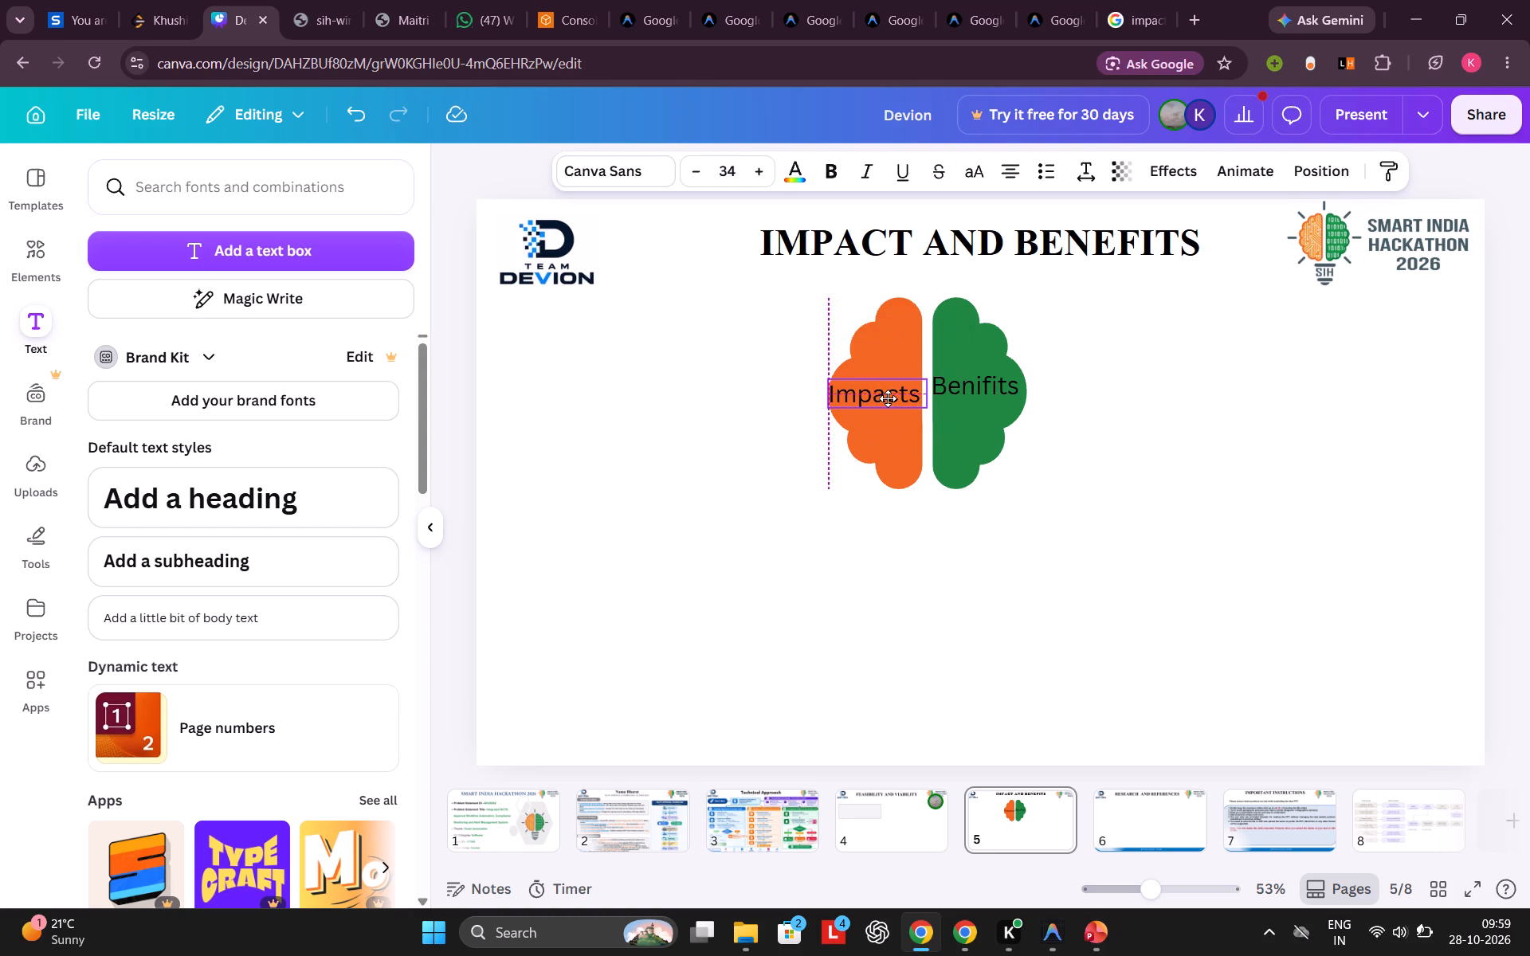
click(964, 384)
drag(964, 384, 968, 392)
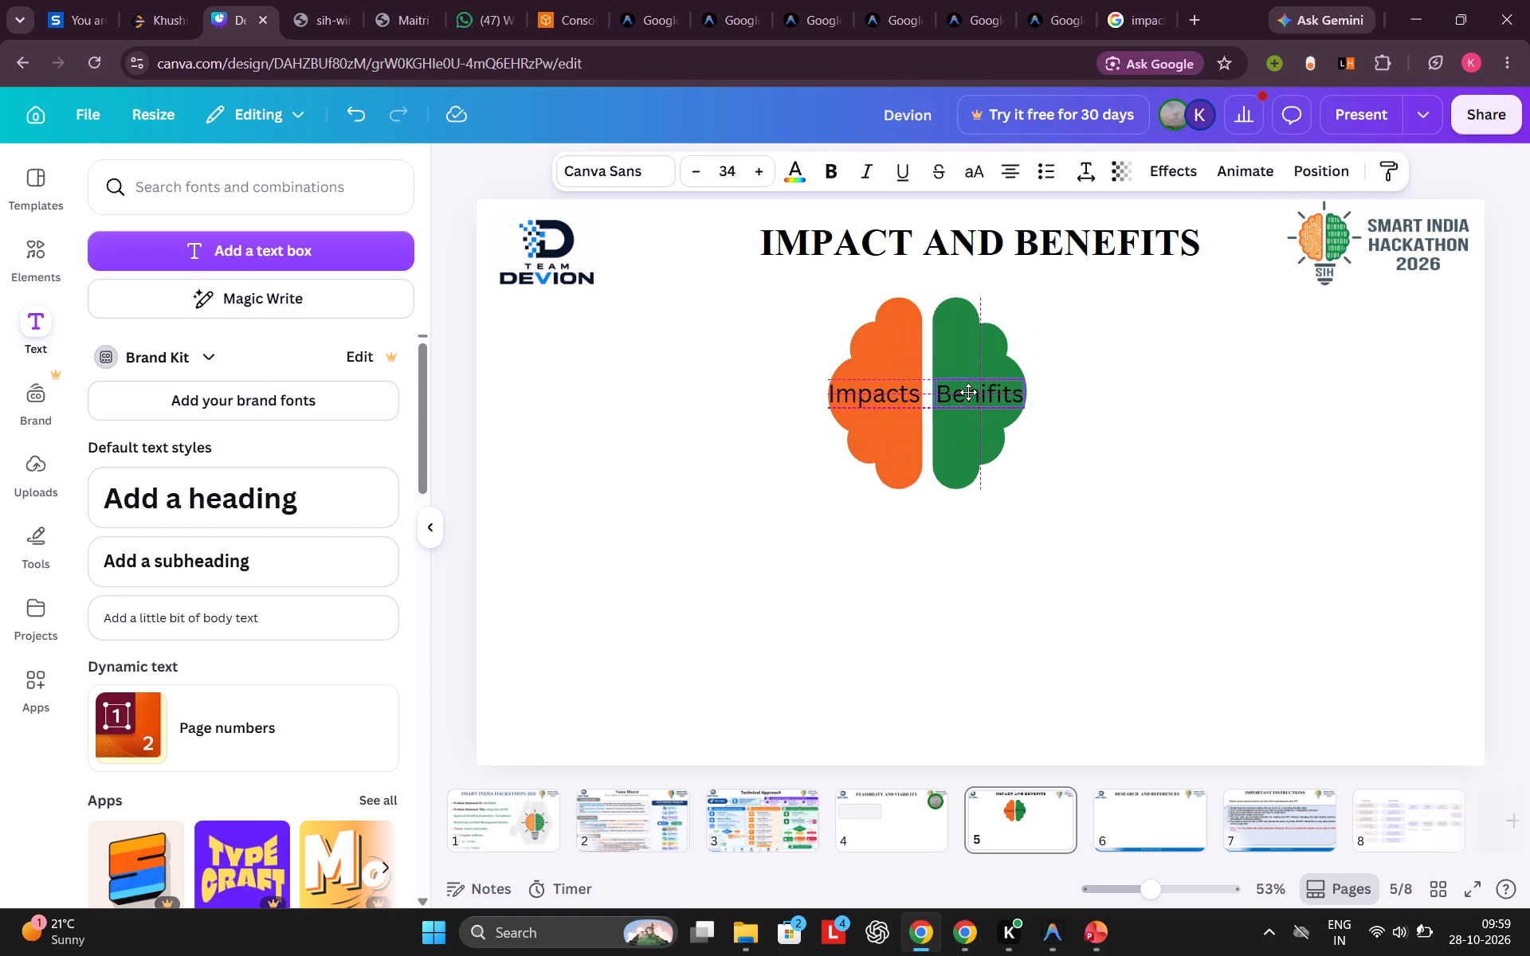
drag(968, 392, 968, 393)
click(1073, 524)
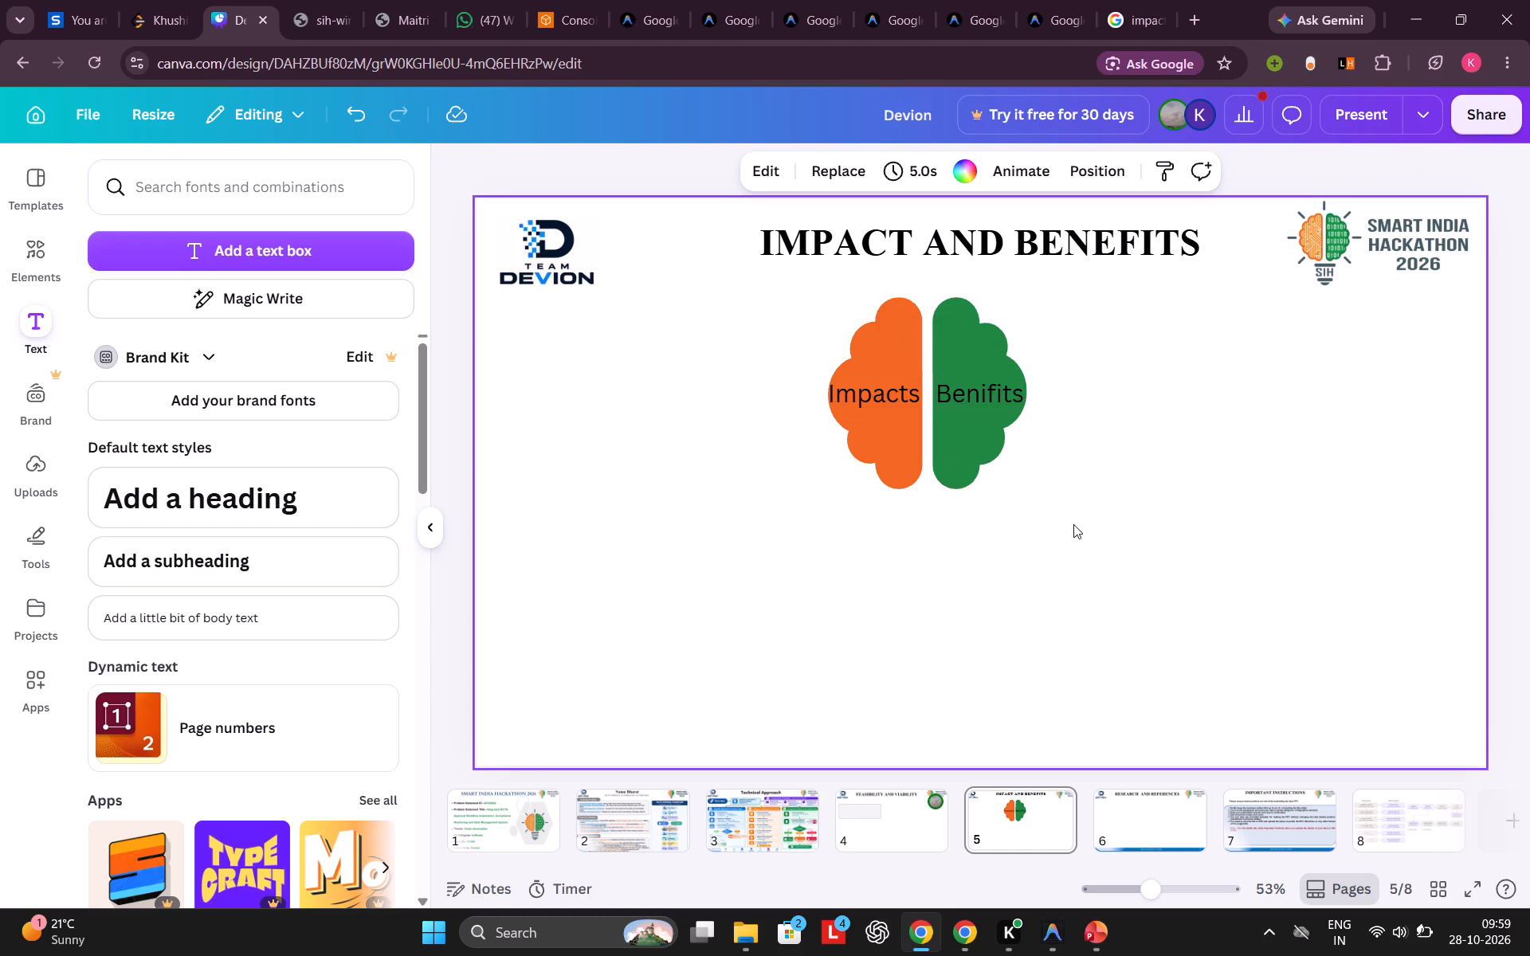
Set the text colour of the "Benifits" and "Impacts" labels to white (#ffffff).
click(862, 386)
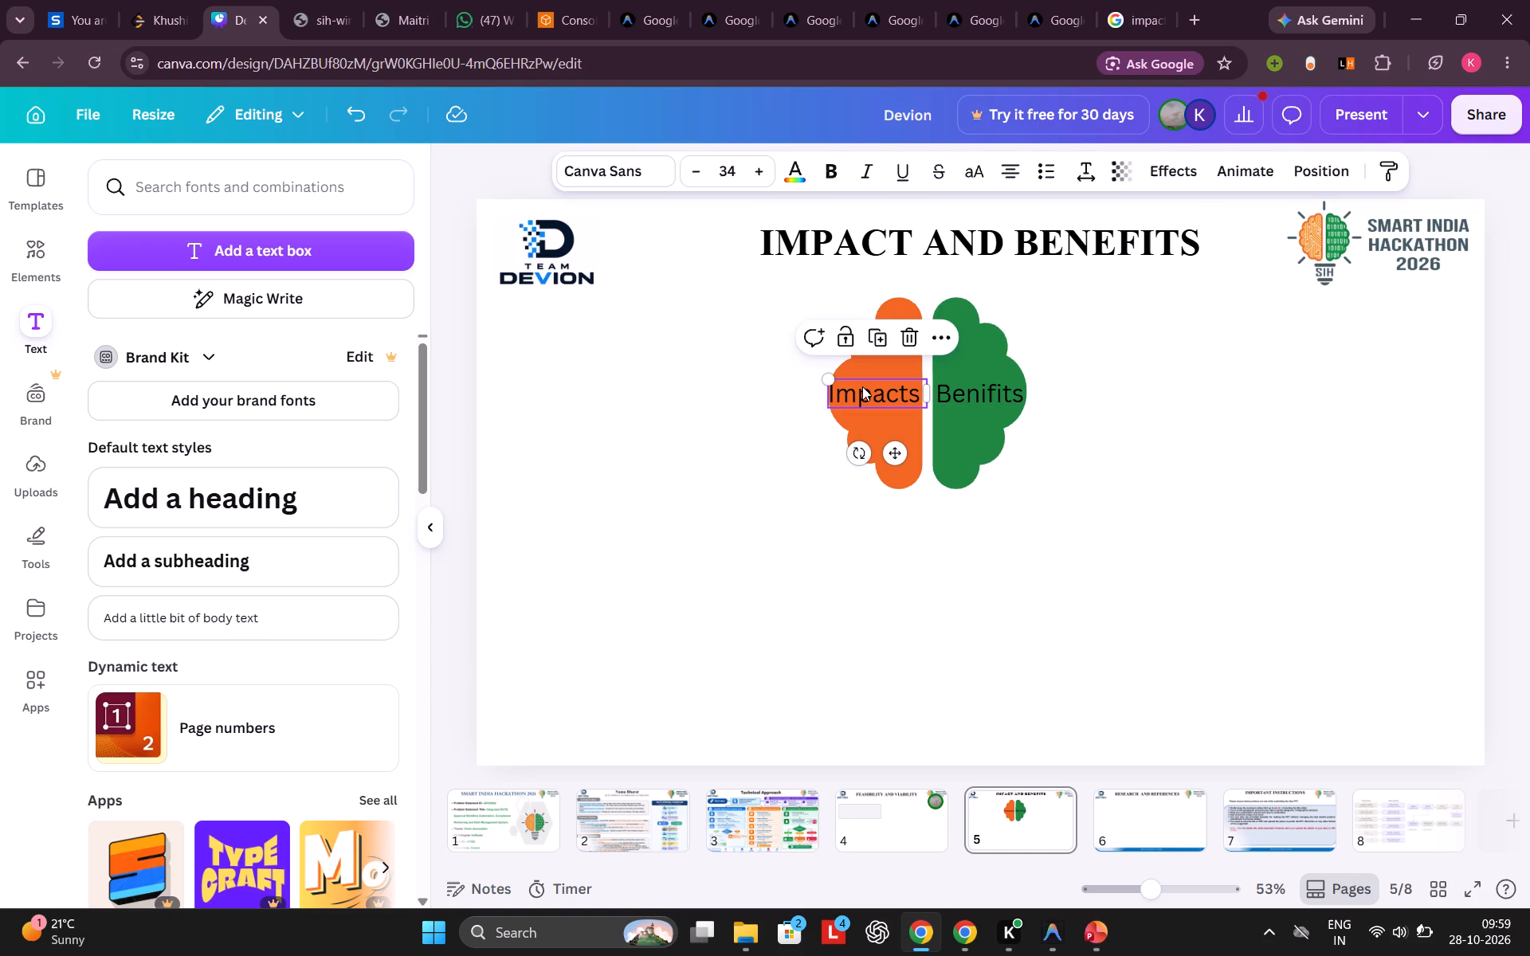
click(981, 390)
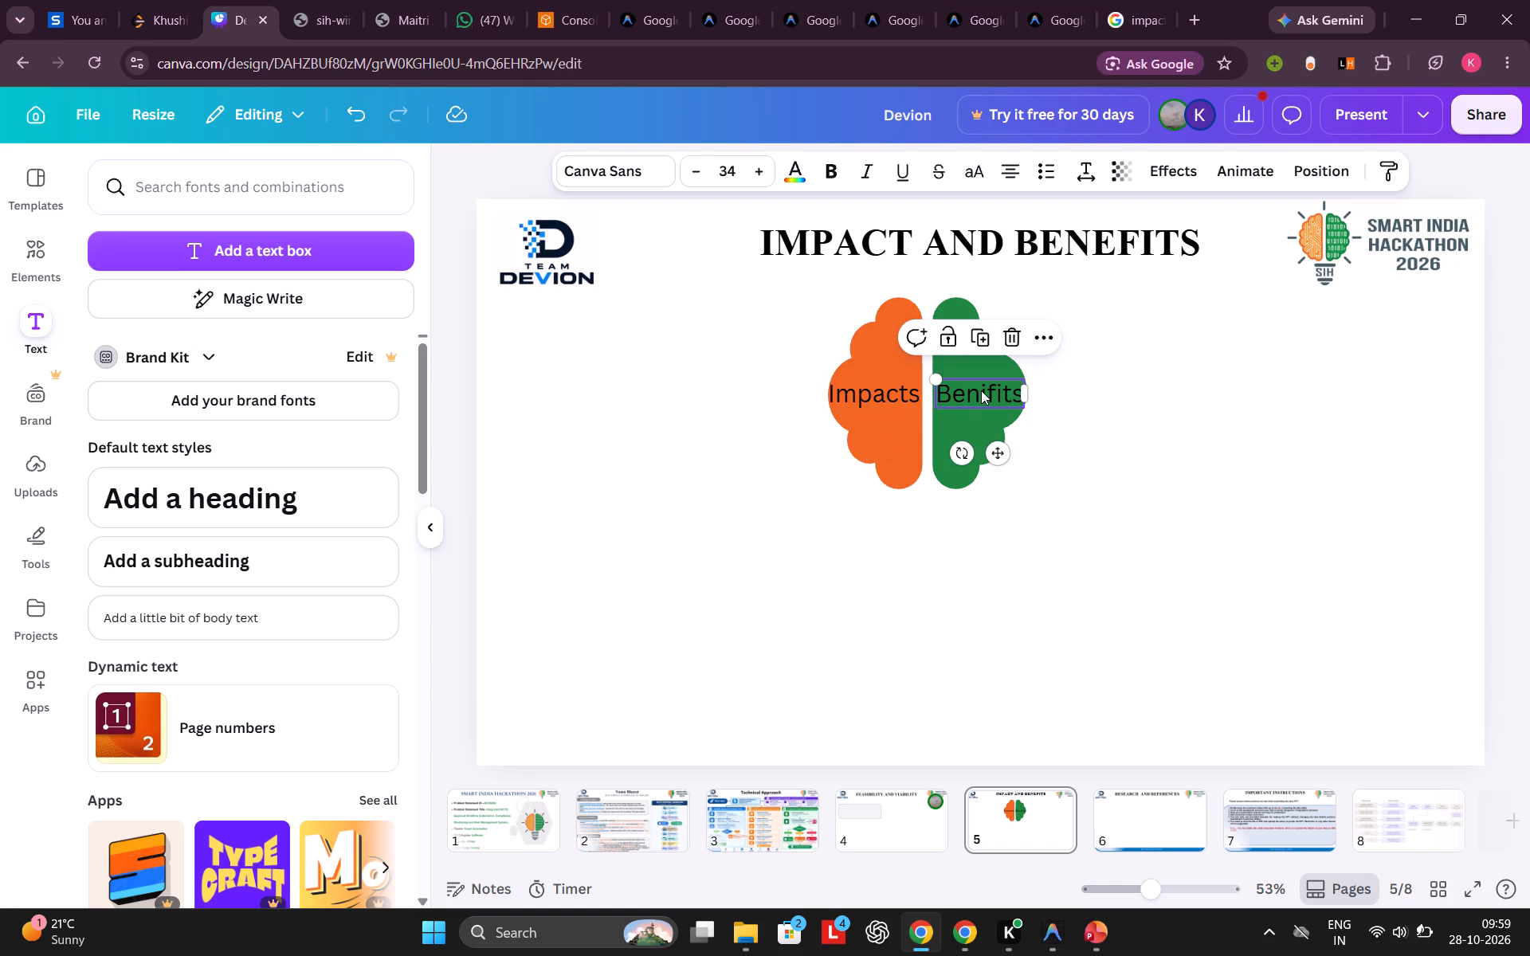
click(795, 171)
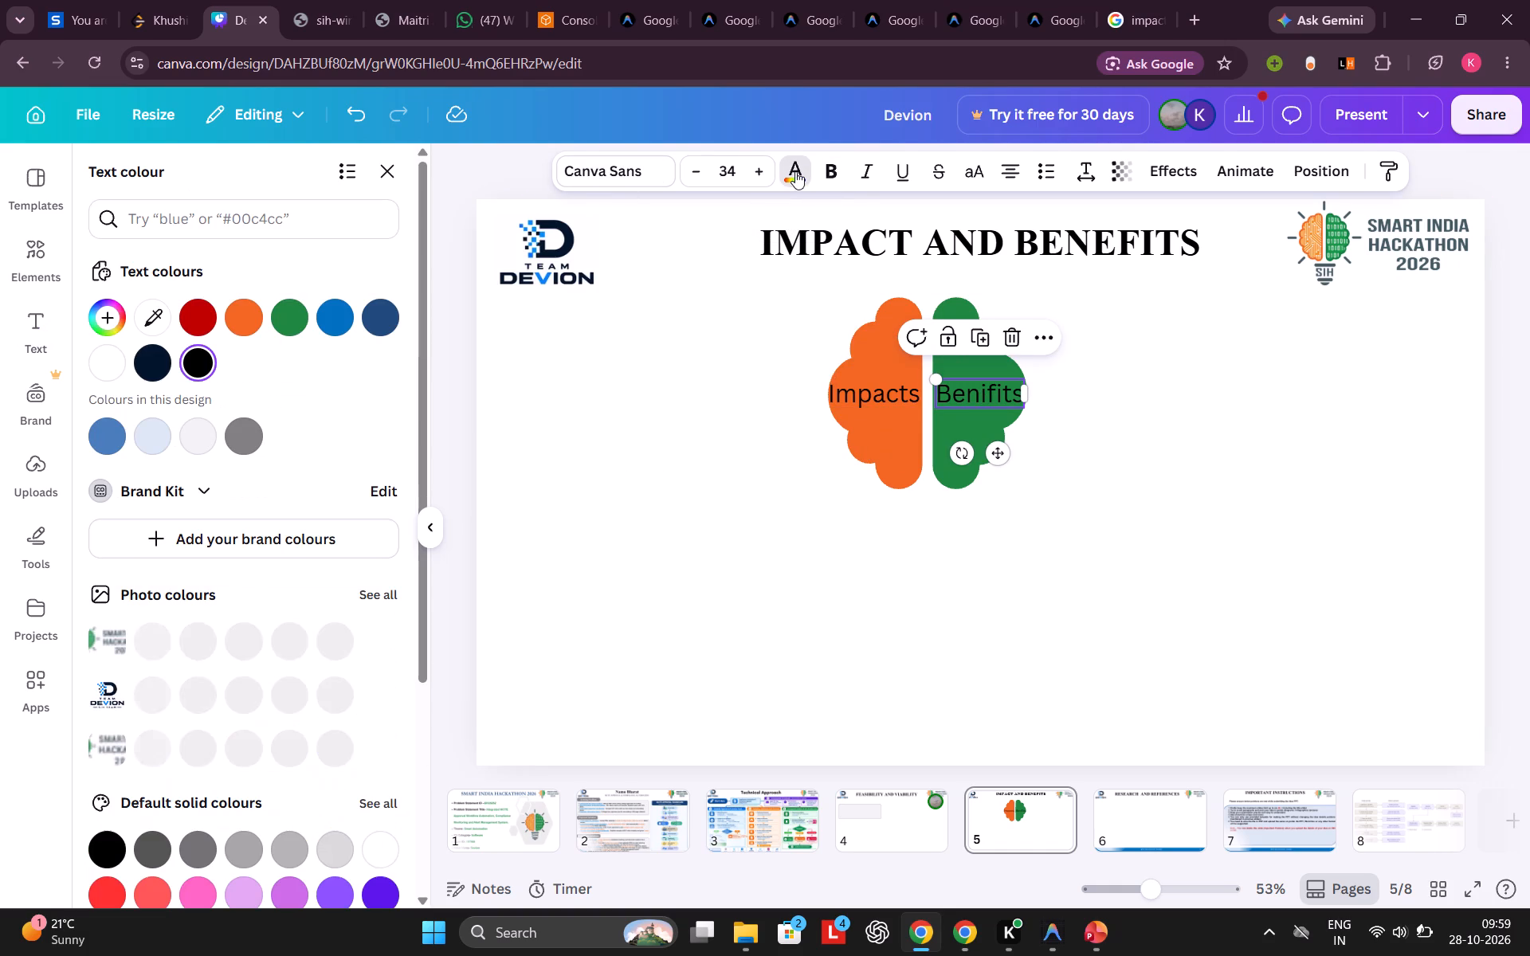
click(117, 373)
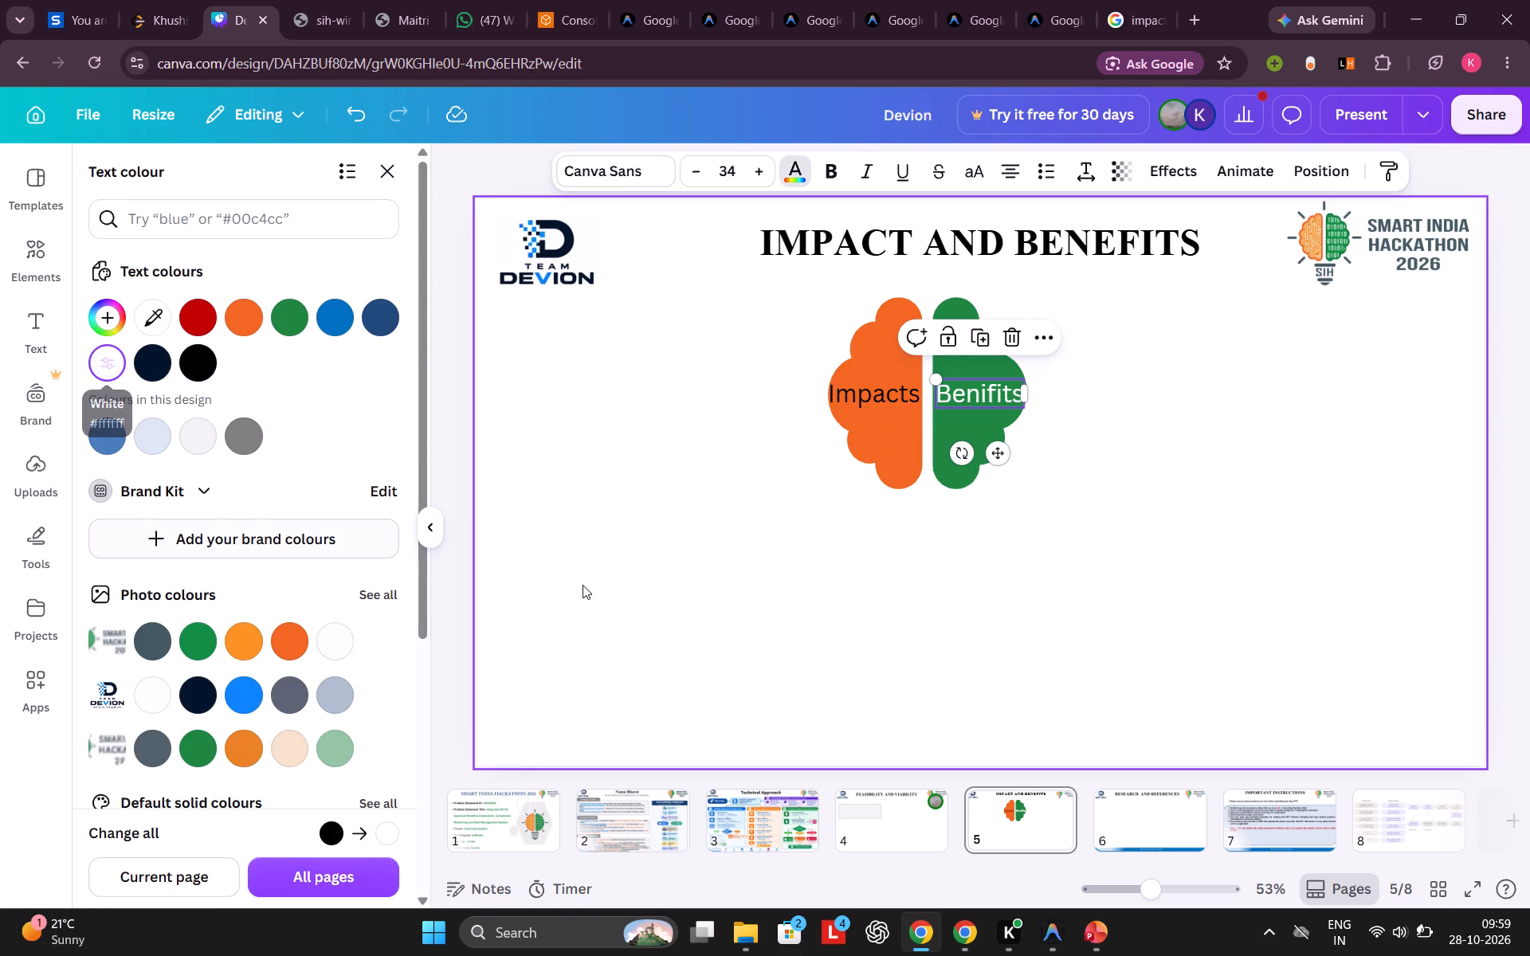
click(853, 401)
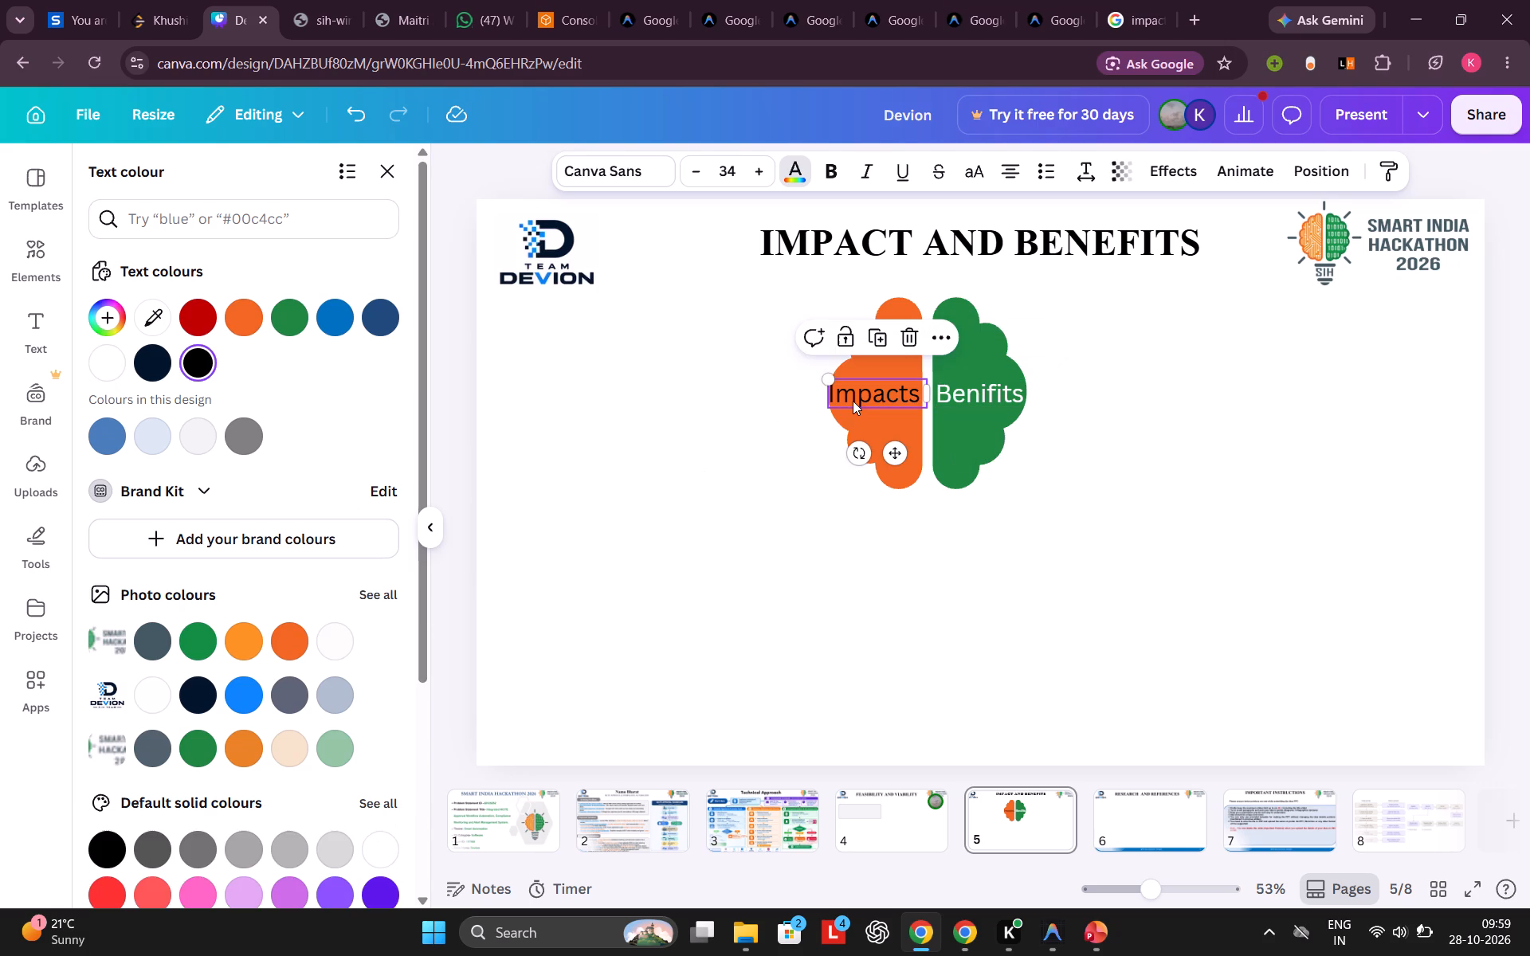
click(90, 349)
click(99, 357)
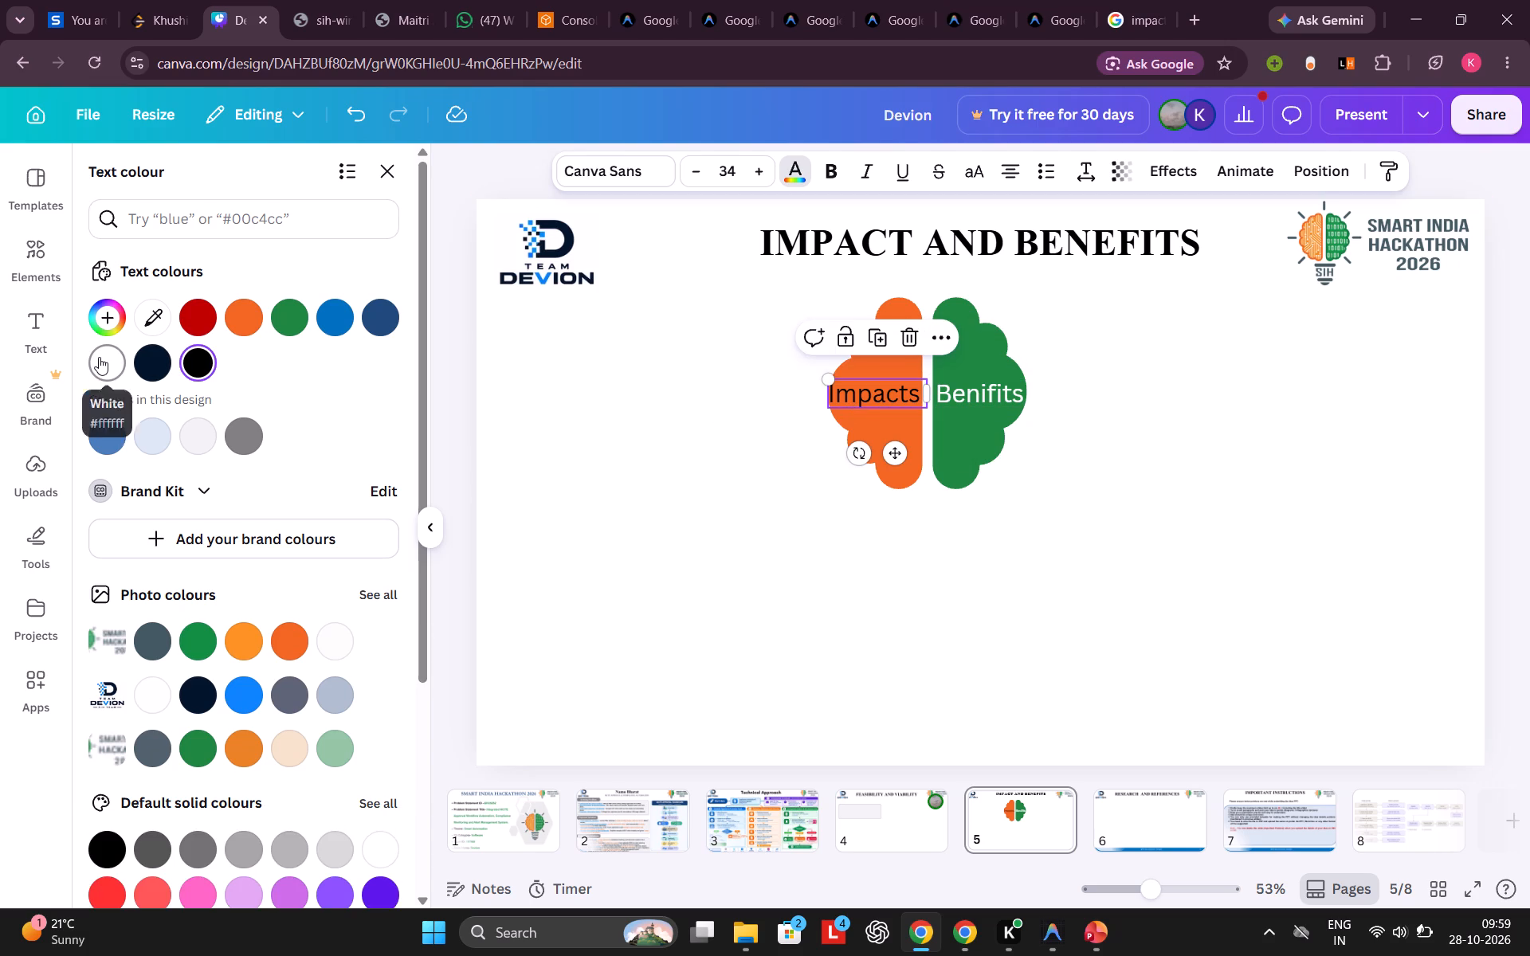
click(543, 546)
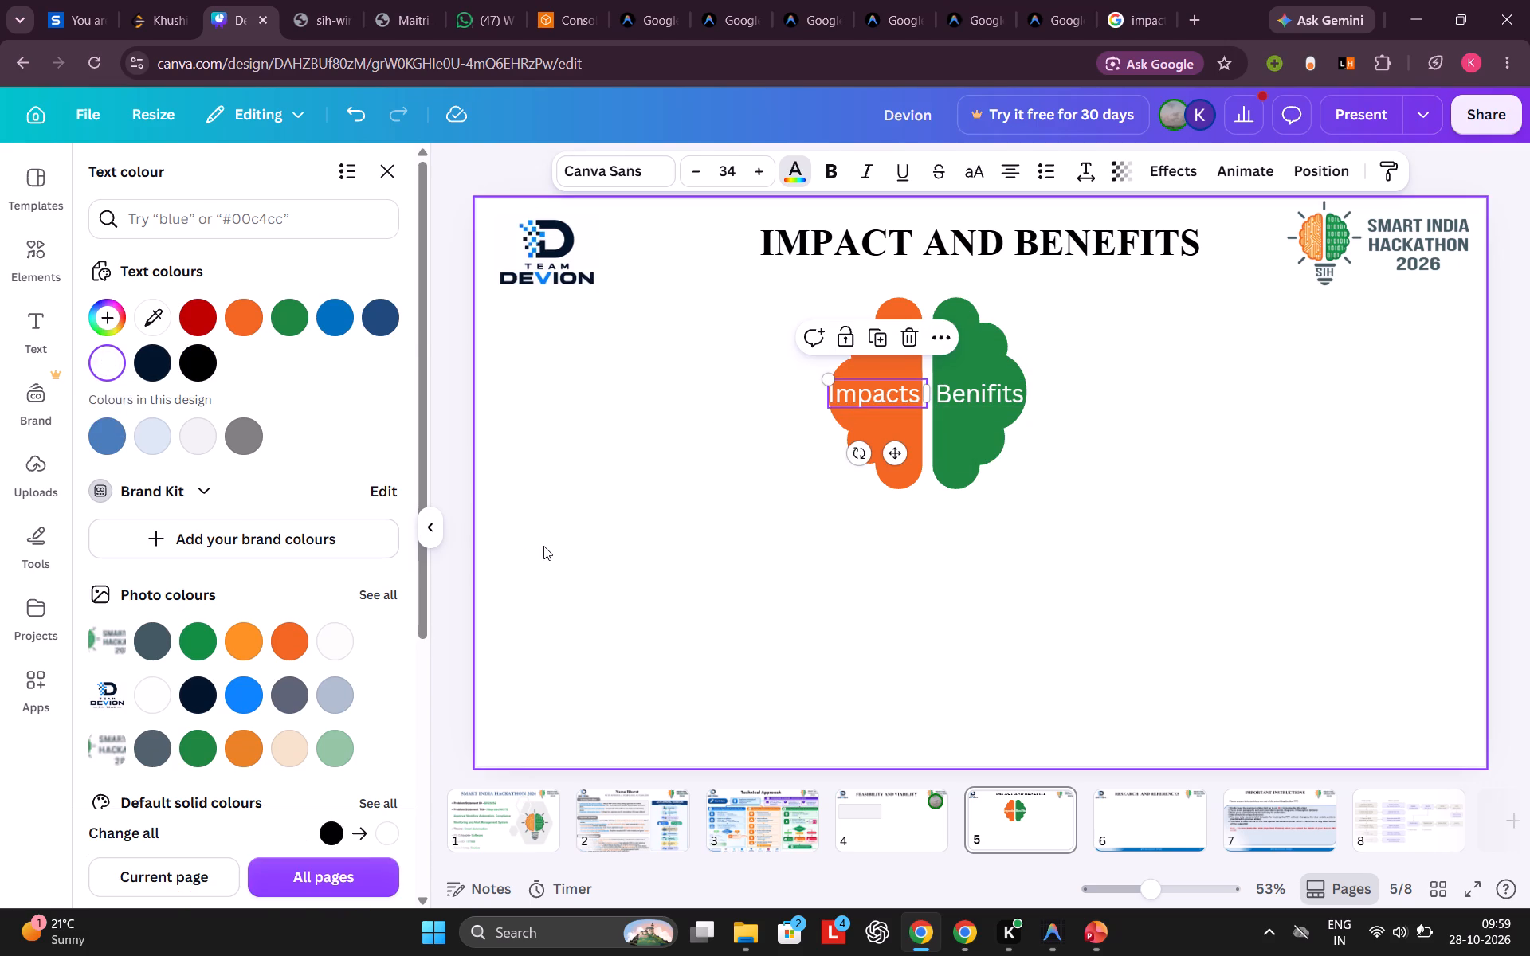
Make the "Impacts" and "Benifits" labels bold.
click(875, 397)
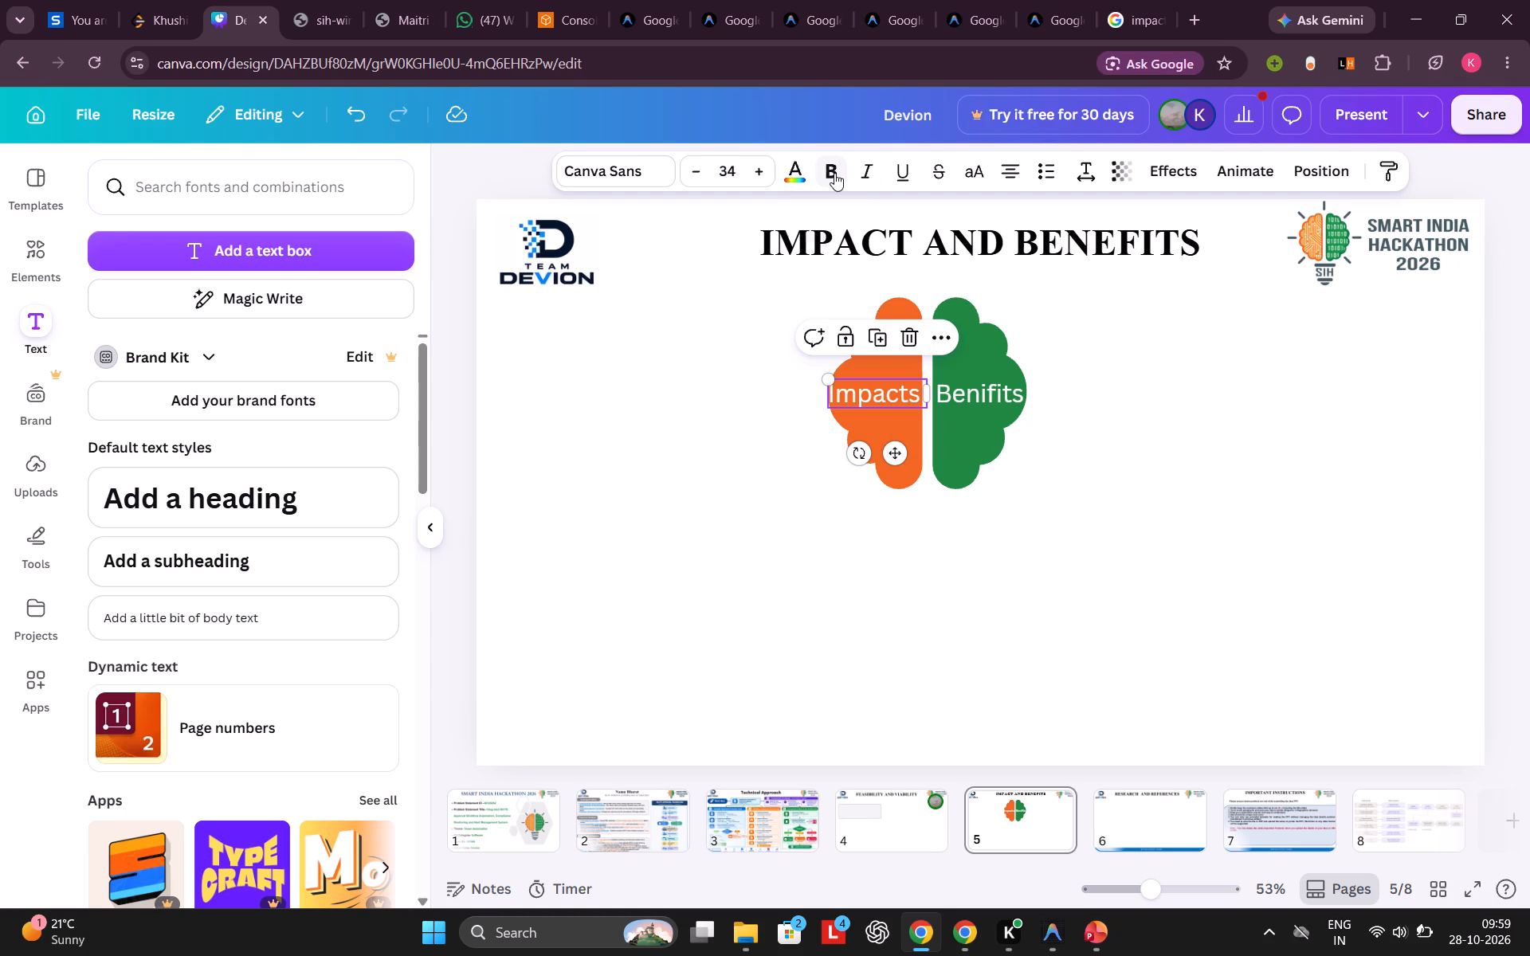
click(835, 173)
click(979, 390)
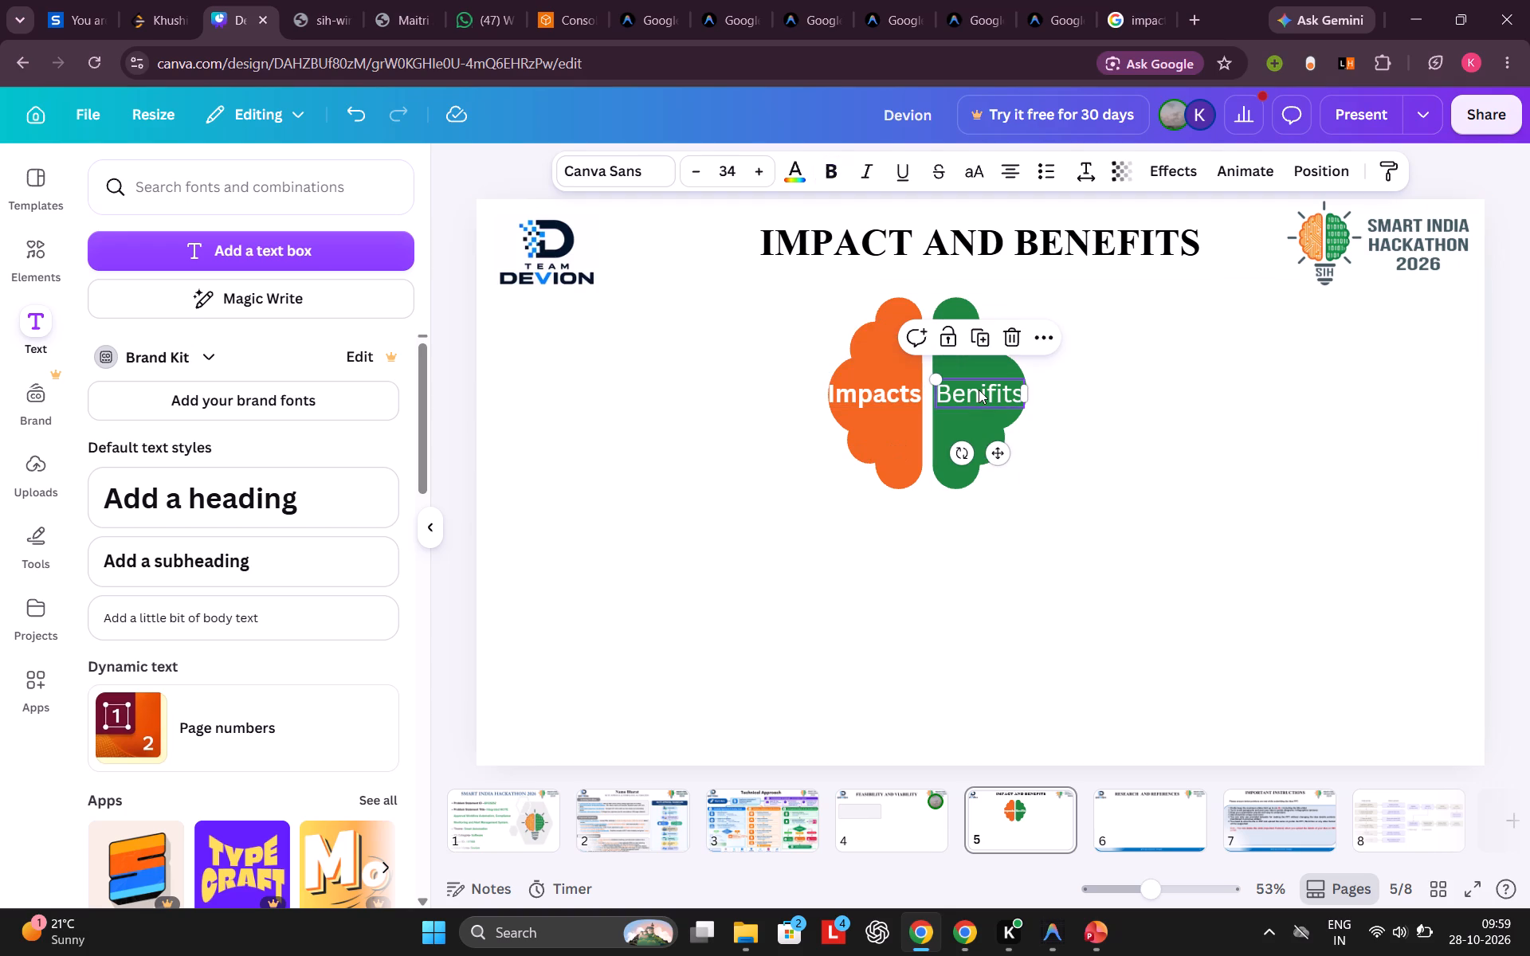
click(829, 173)
click(721, 478)
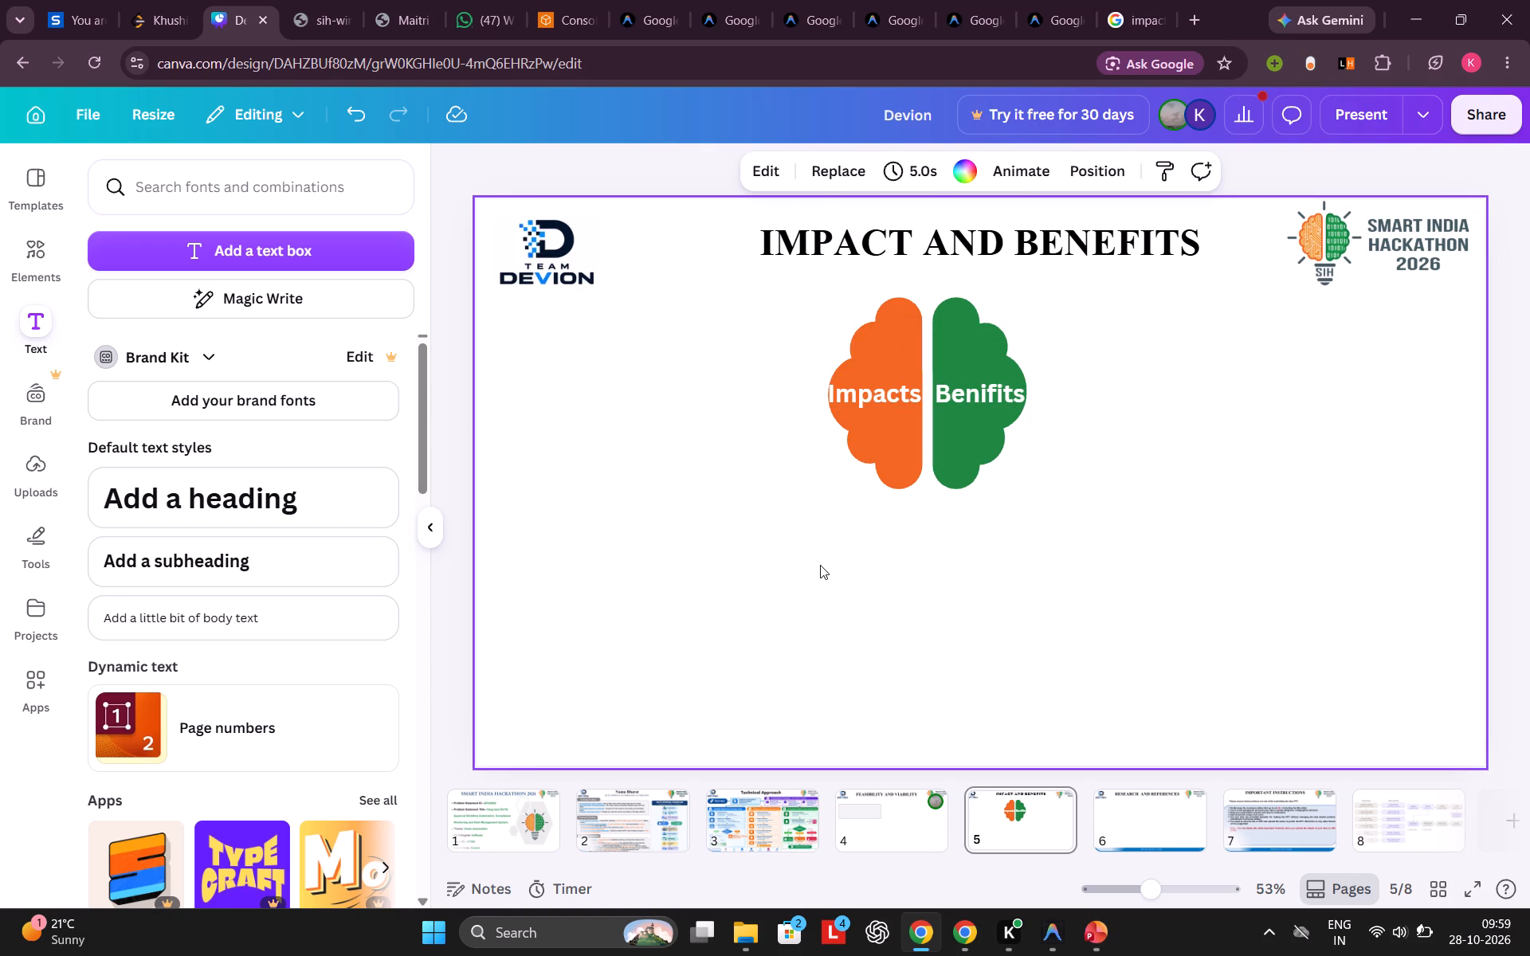
Enlarge the orange brain half from its upper outer corner to about w 389, h 191.
click(870, 413)
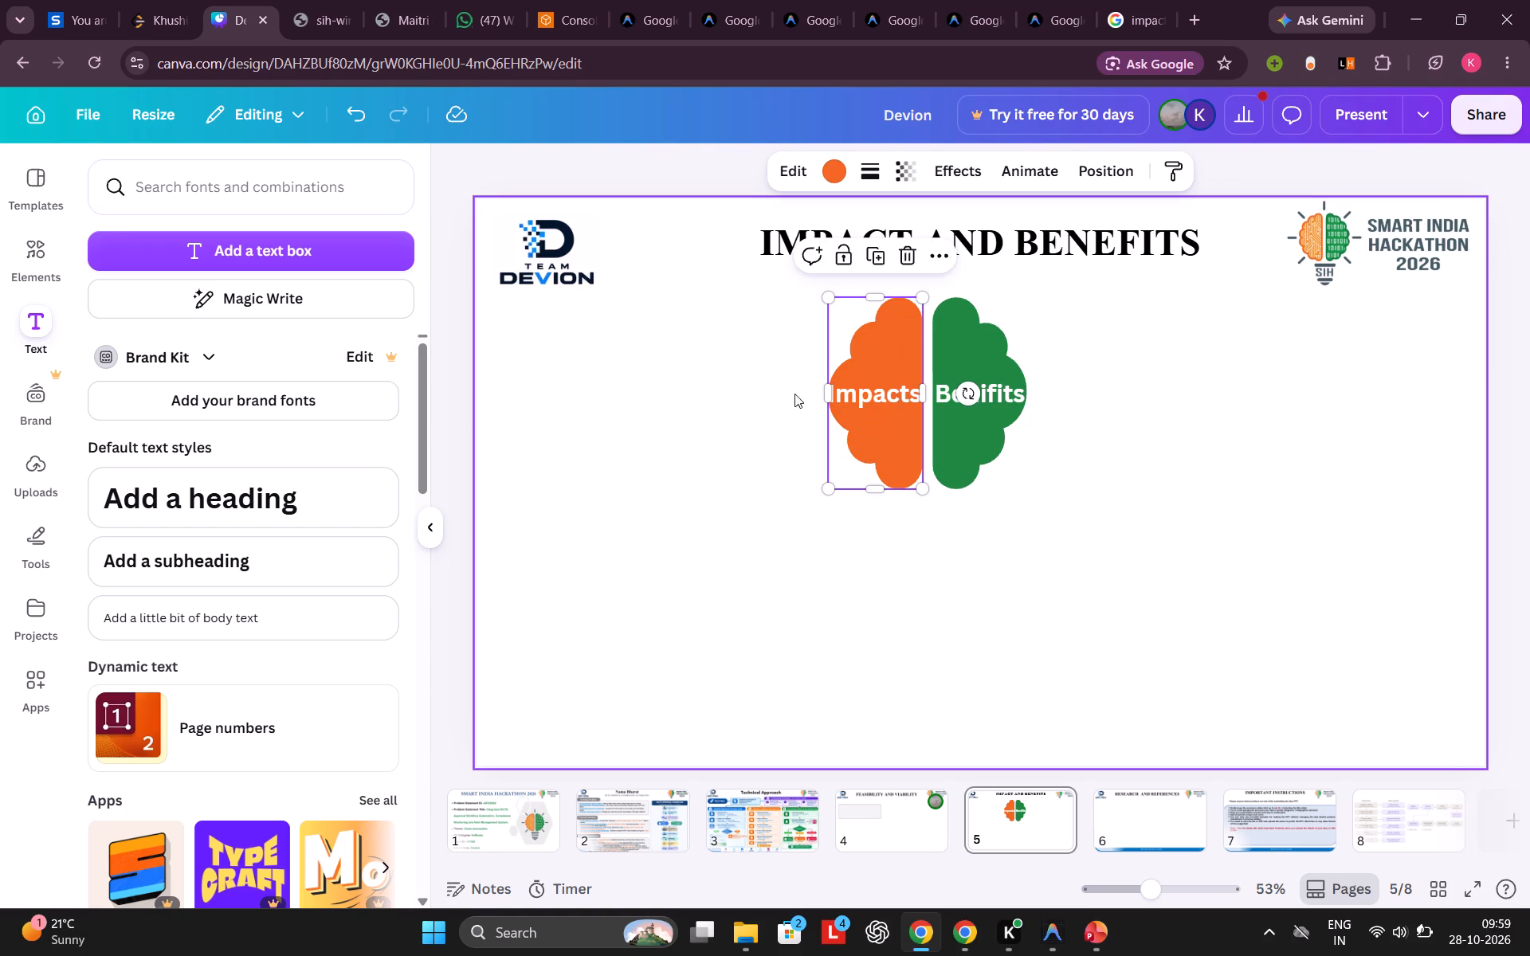
drag(826, 300, 822, 295)
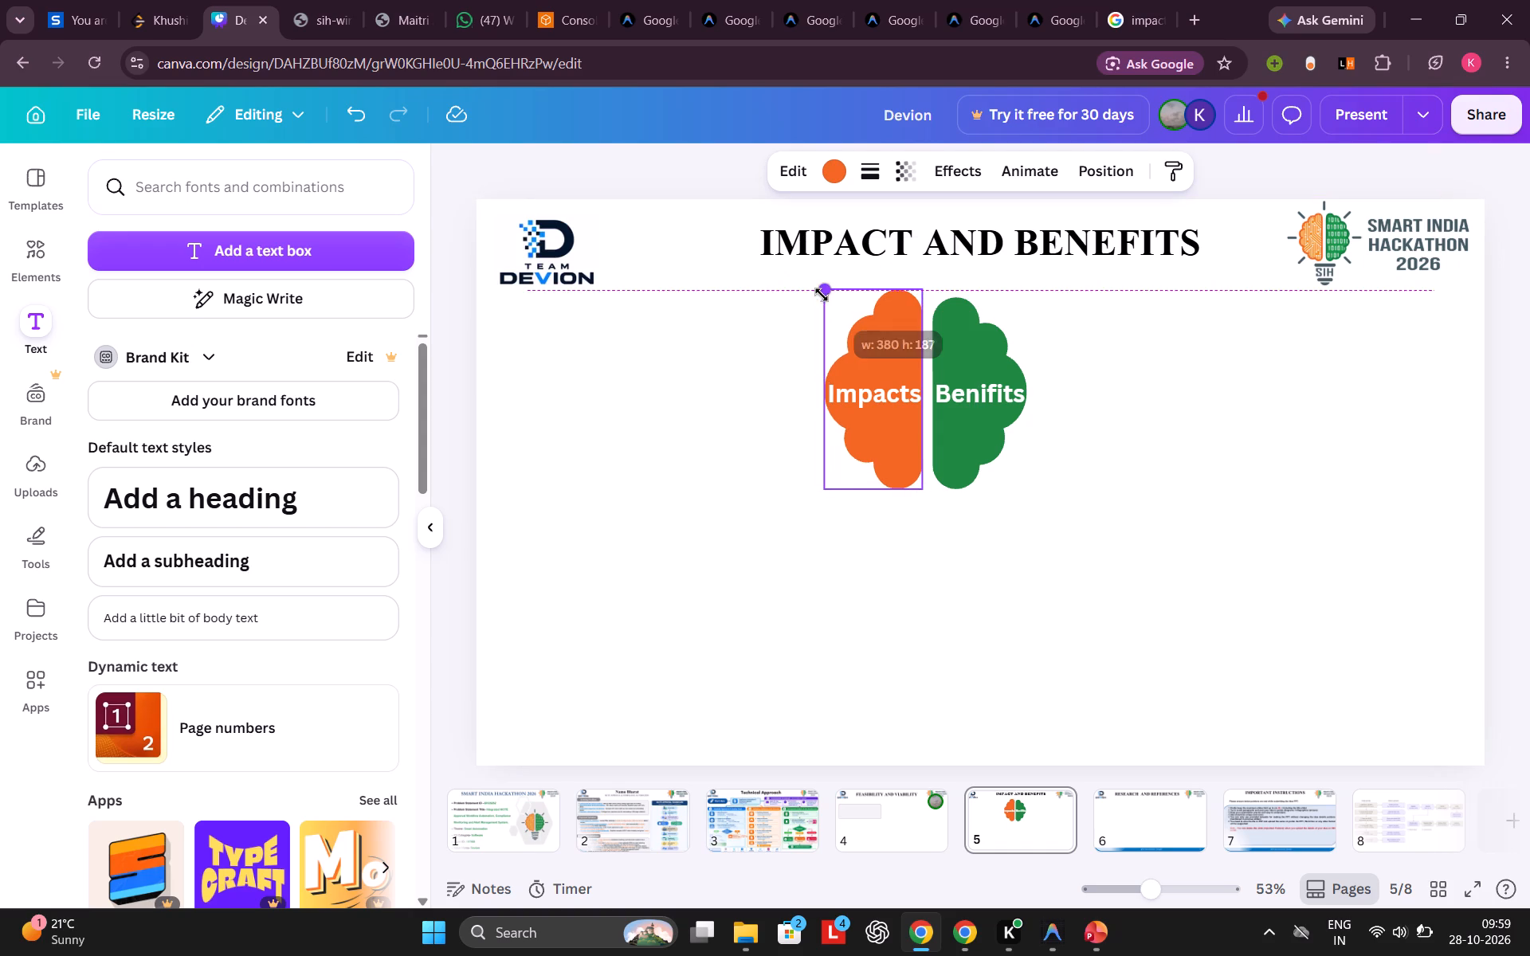
drag(822, 295, 818, 299)
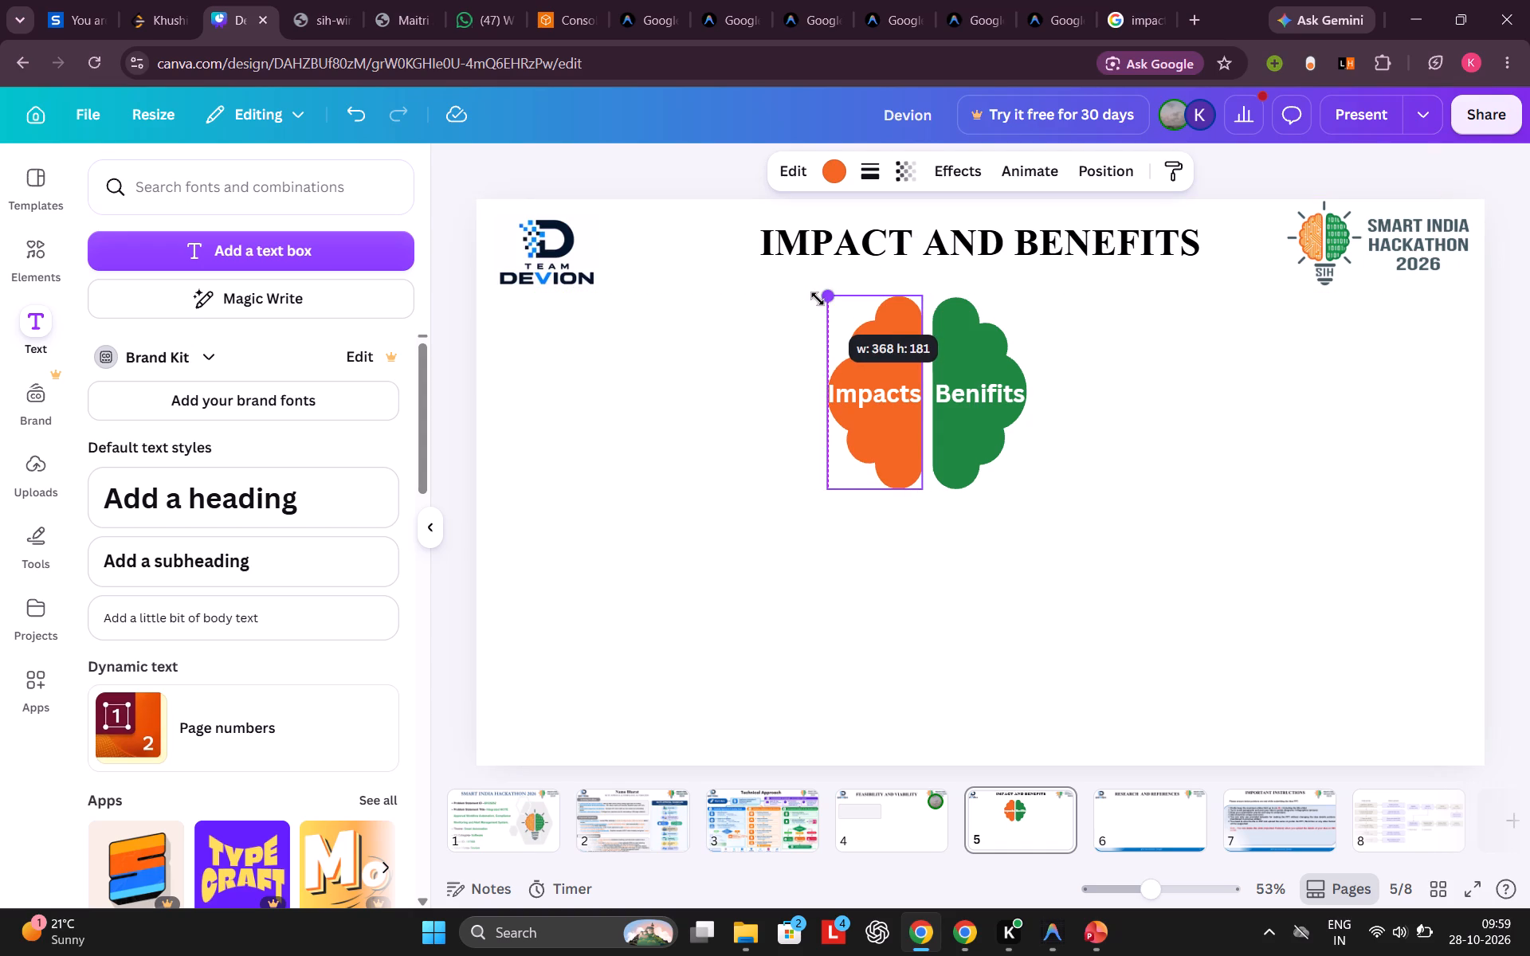
drag(818, 299, 811, 299)
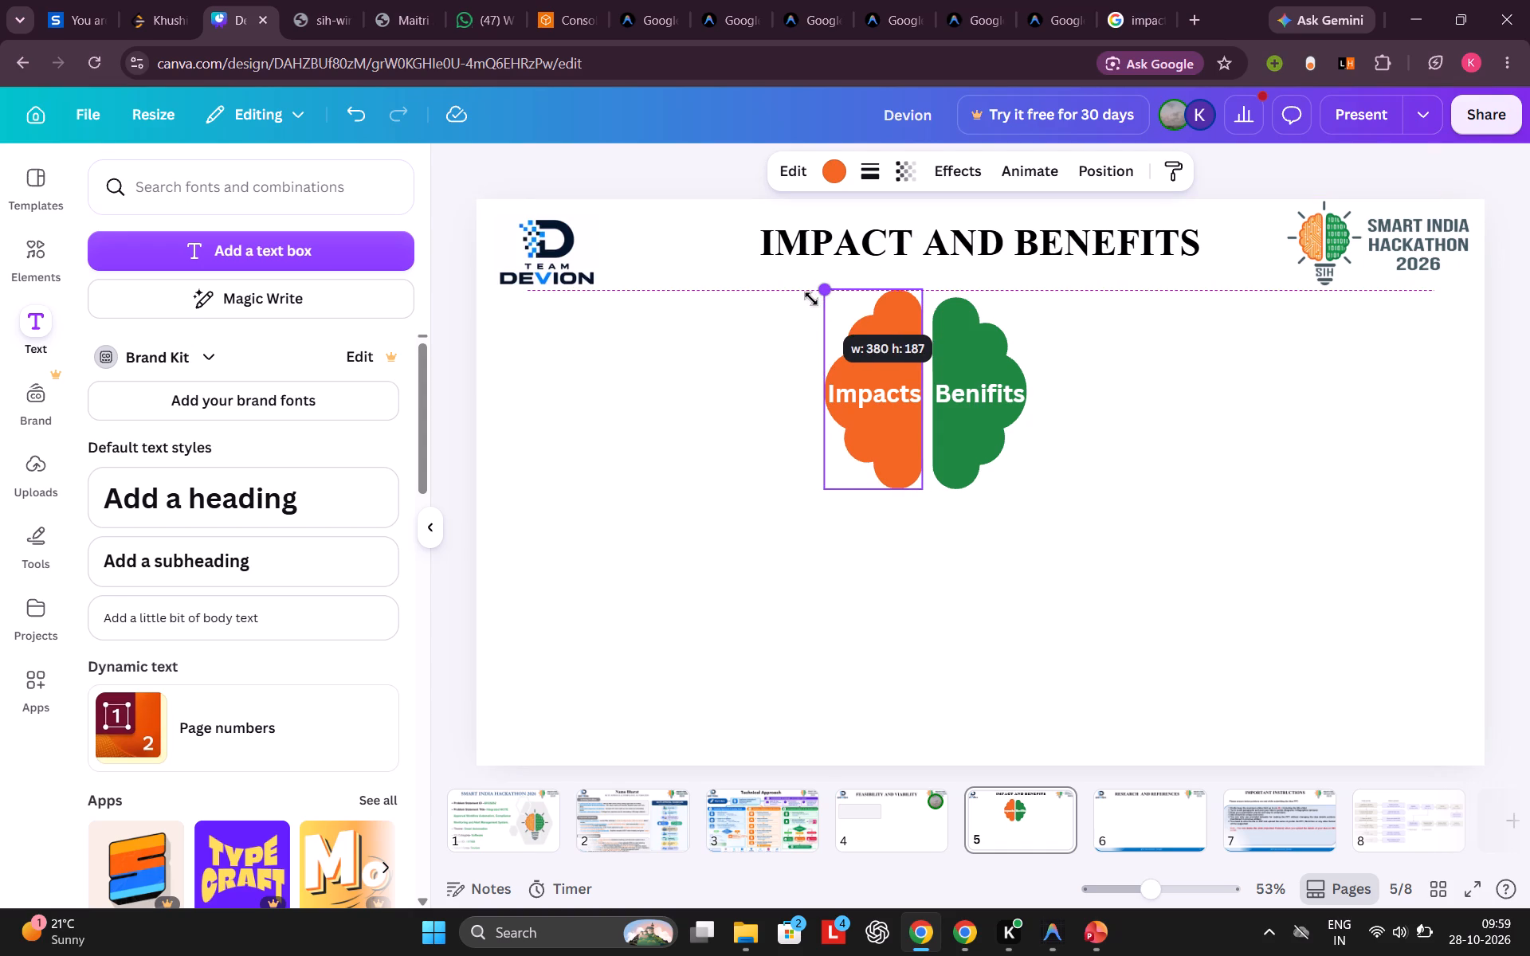
drag(811, 299, 806, 296)
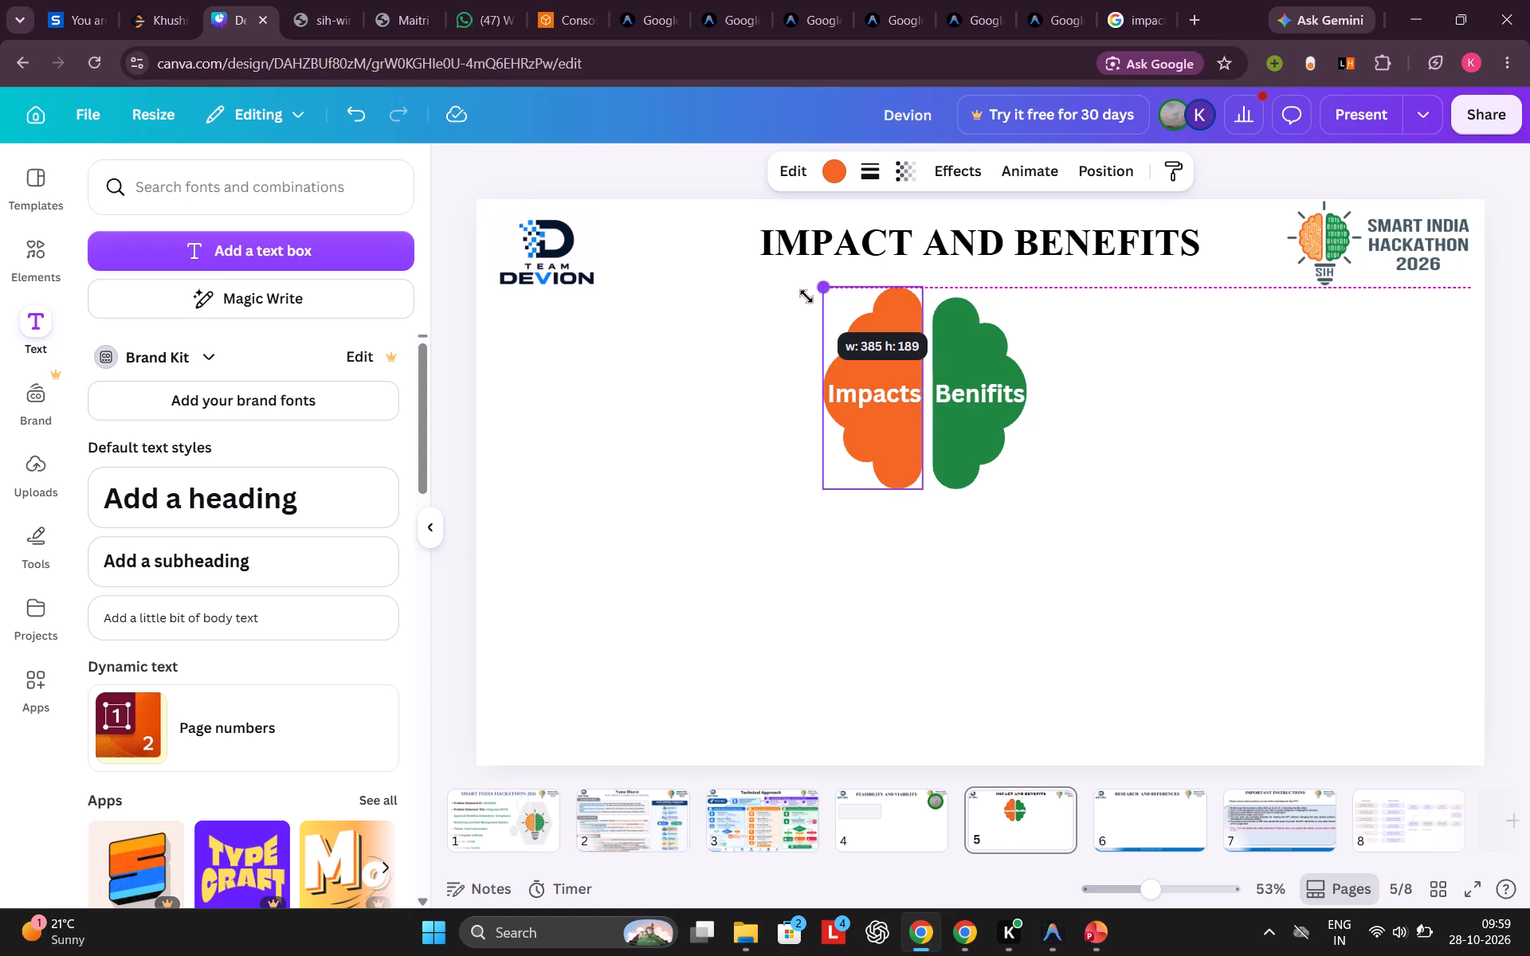
drag(806, 296, 787, 288)
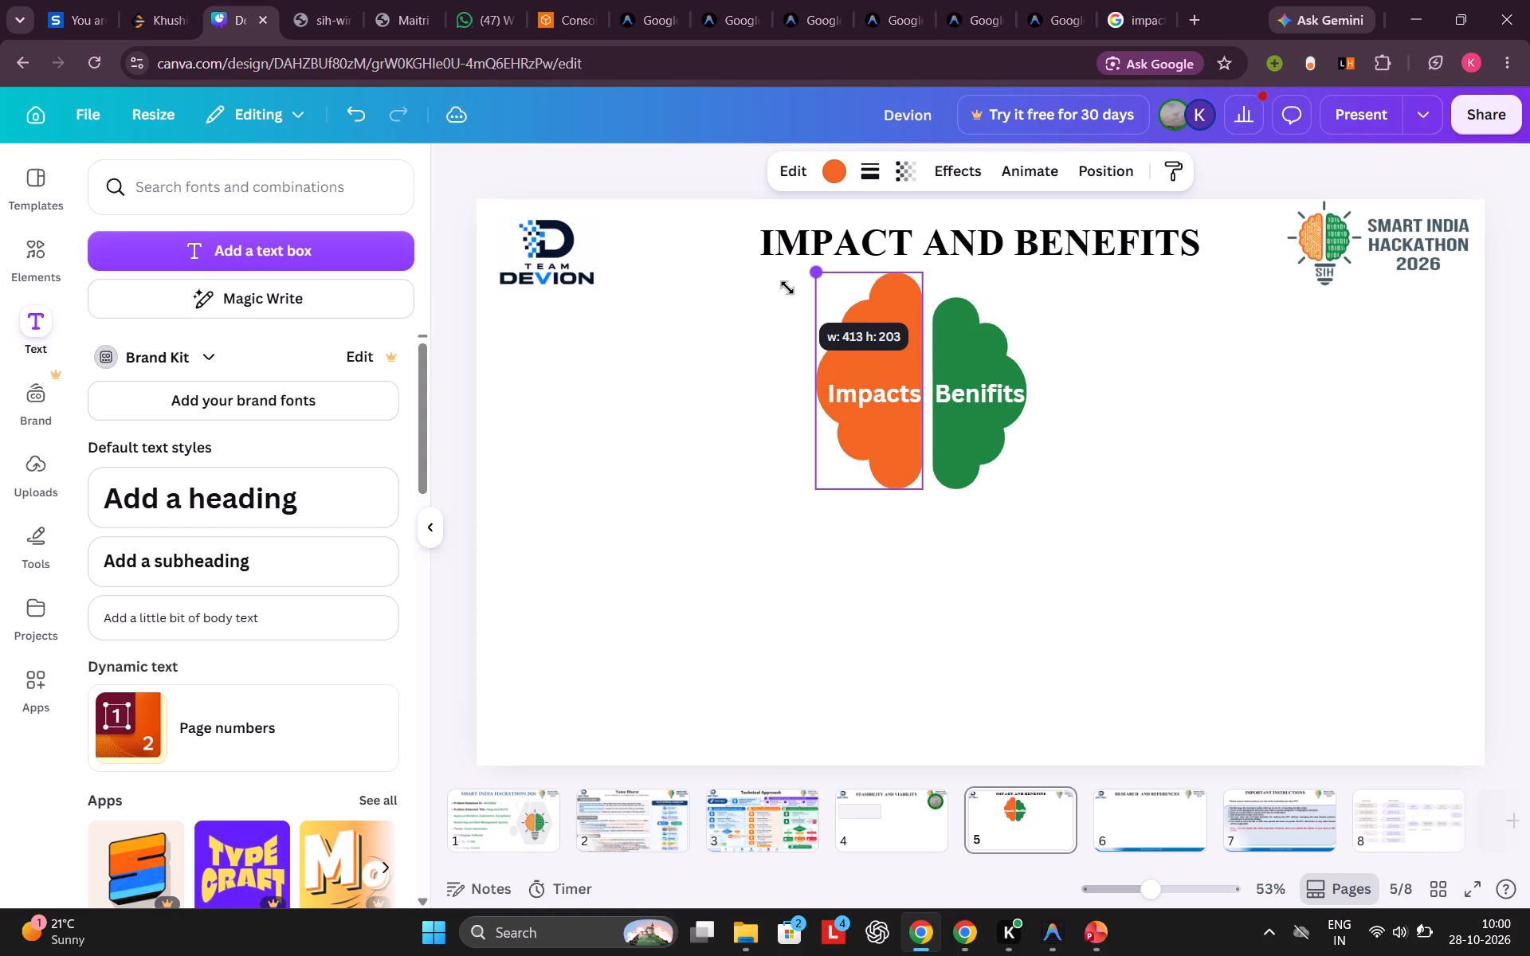
drag(787, 288, 789, 297)
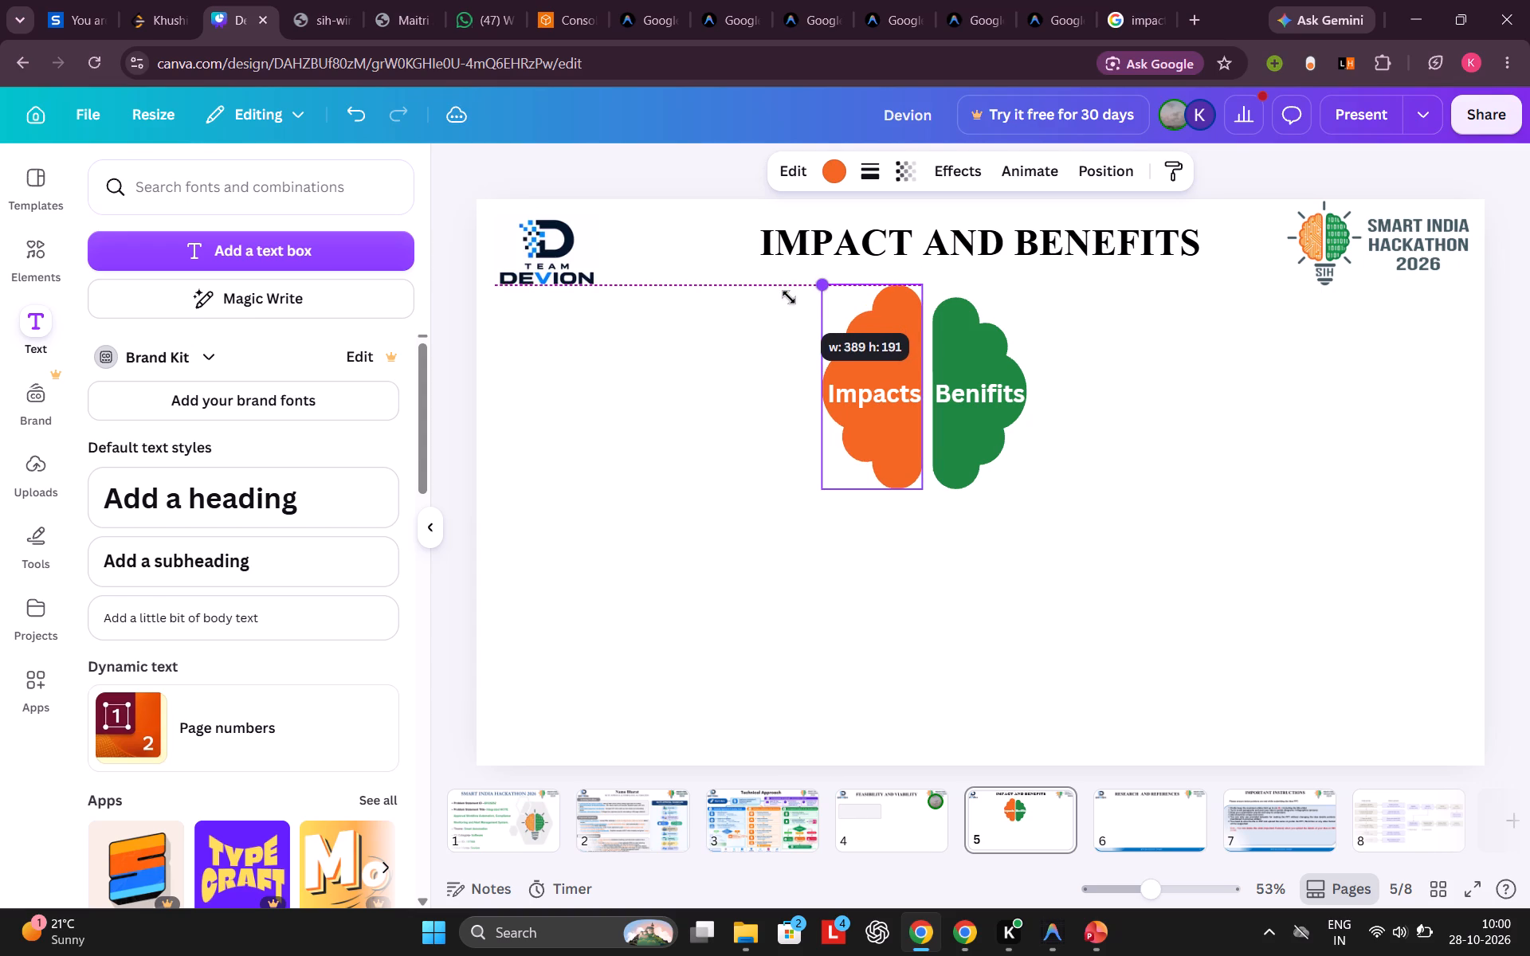
drag(789, 297, 790, 298)
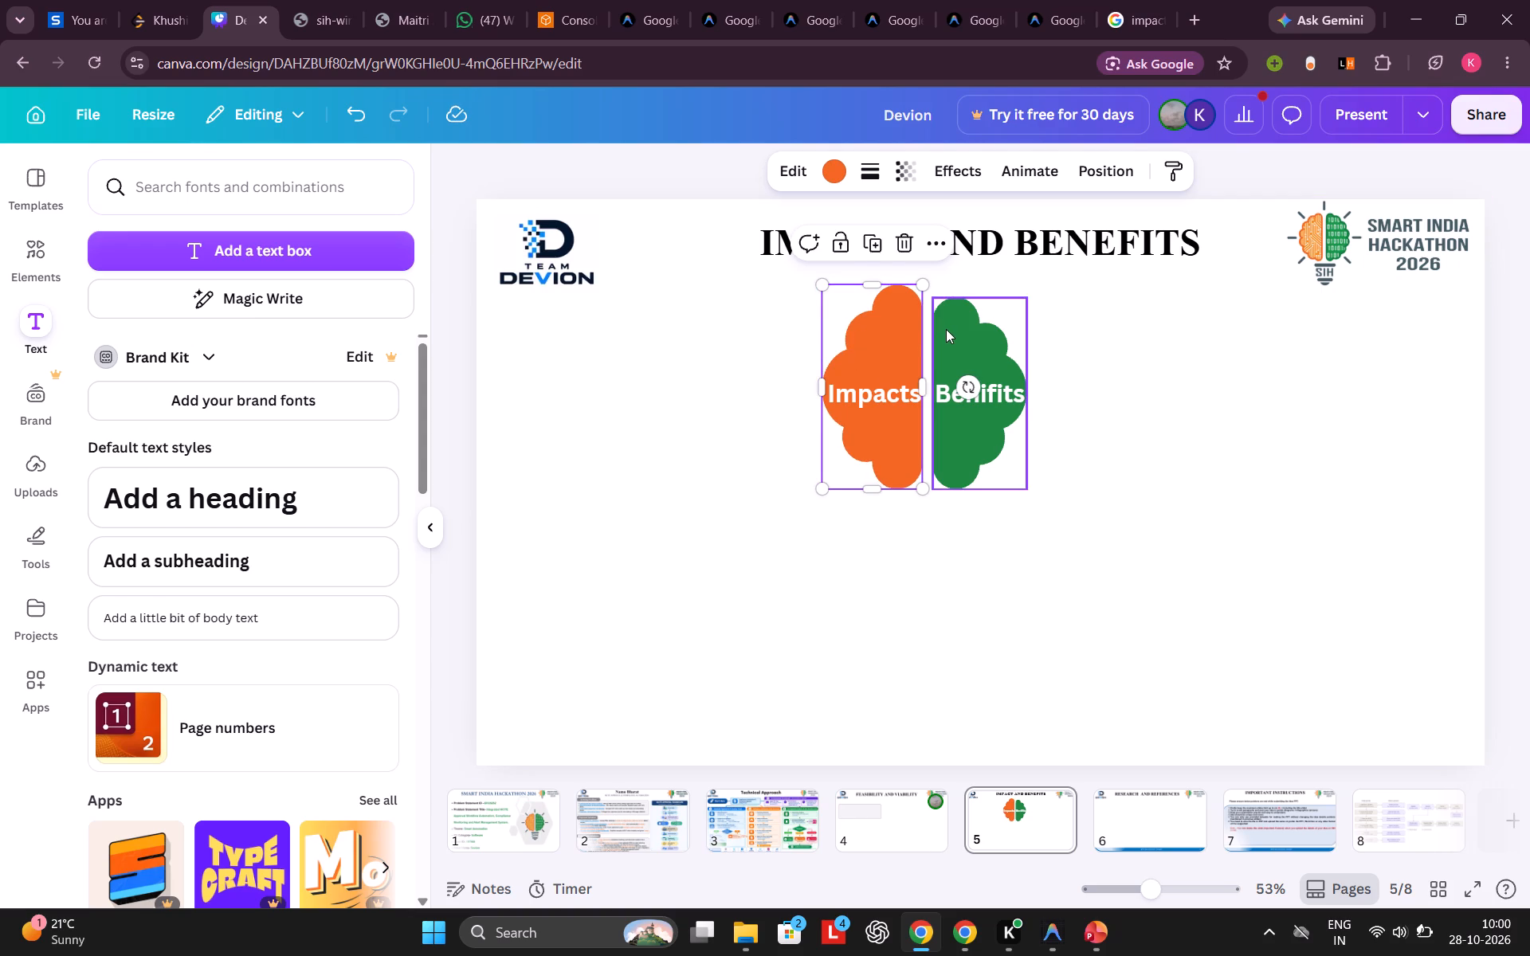
Enlarge the green brain half from its upper outer corner to about w 389, h 191, matching the orange half.
click(946, 329)
drag(1029, 299, 1031, 295)
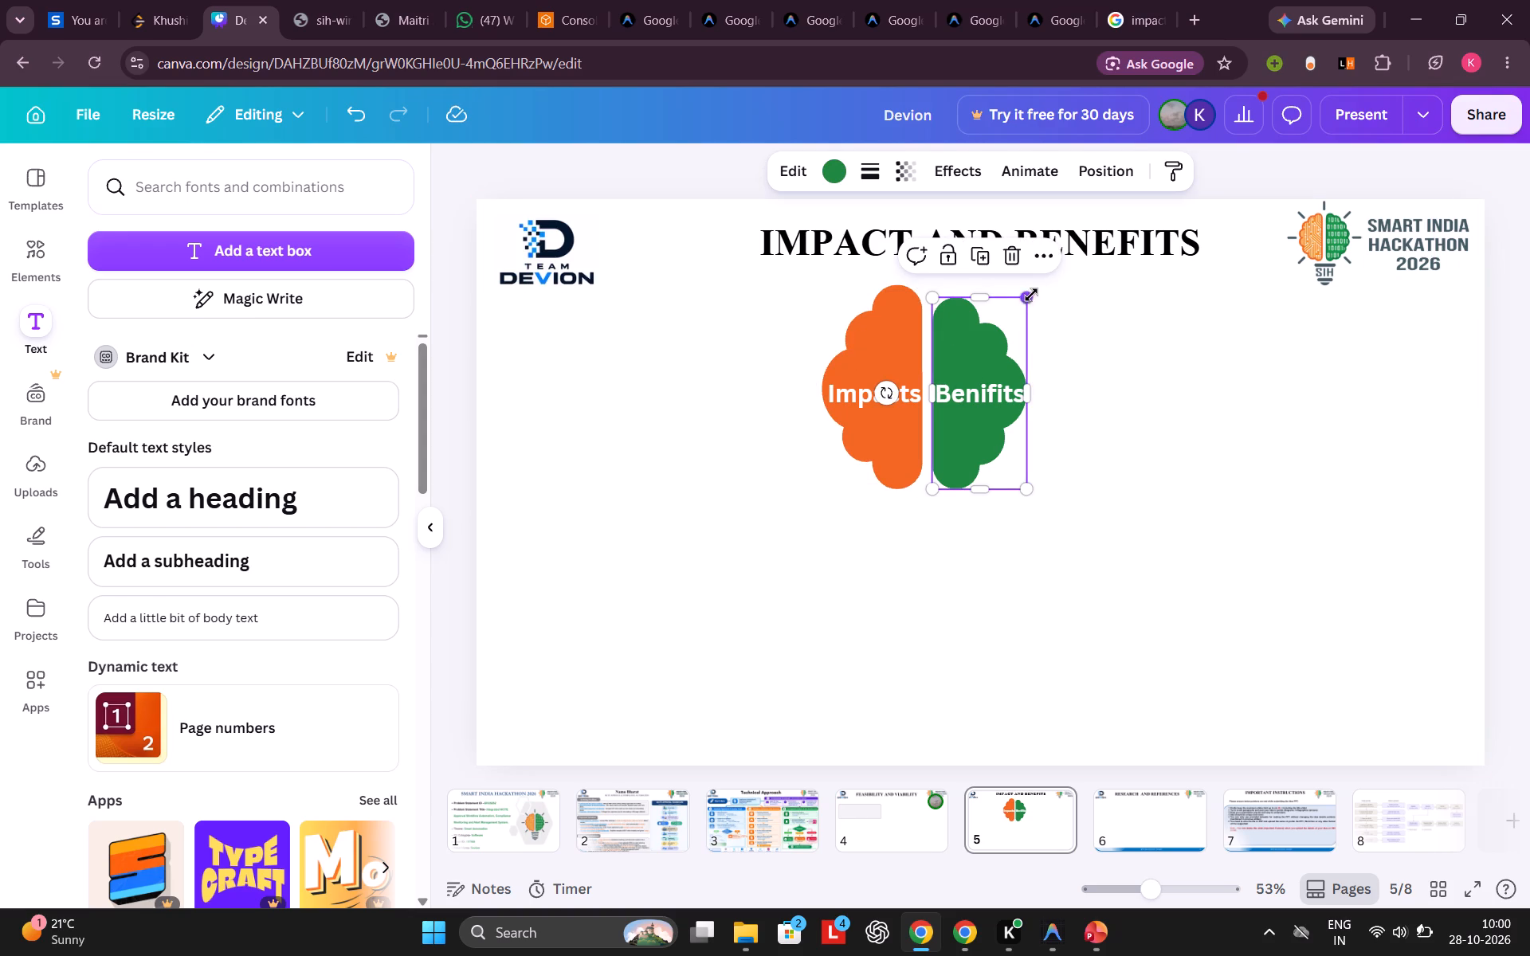
drag(1031, 295, 1030, 292)
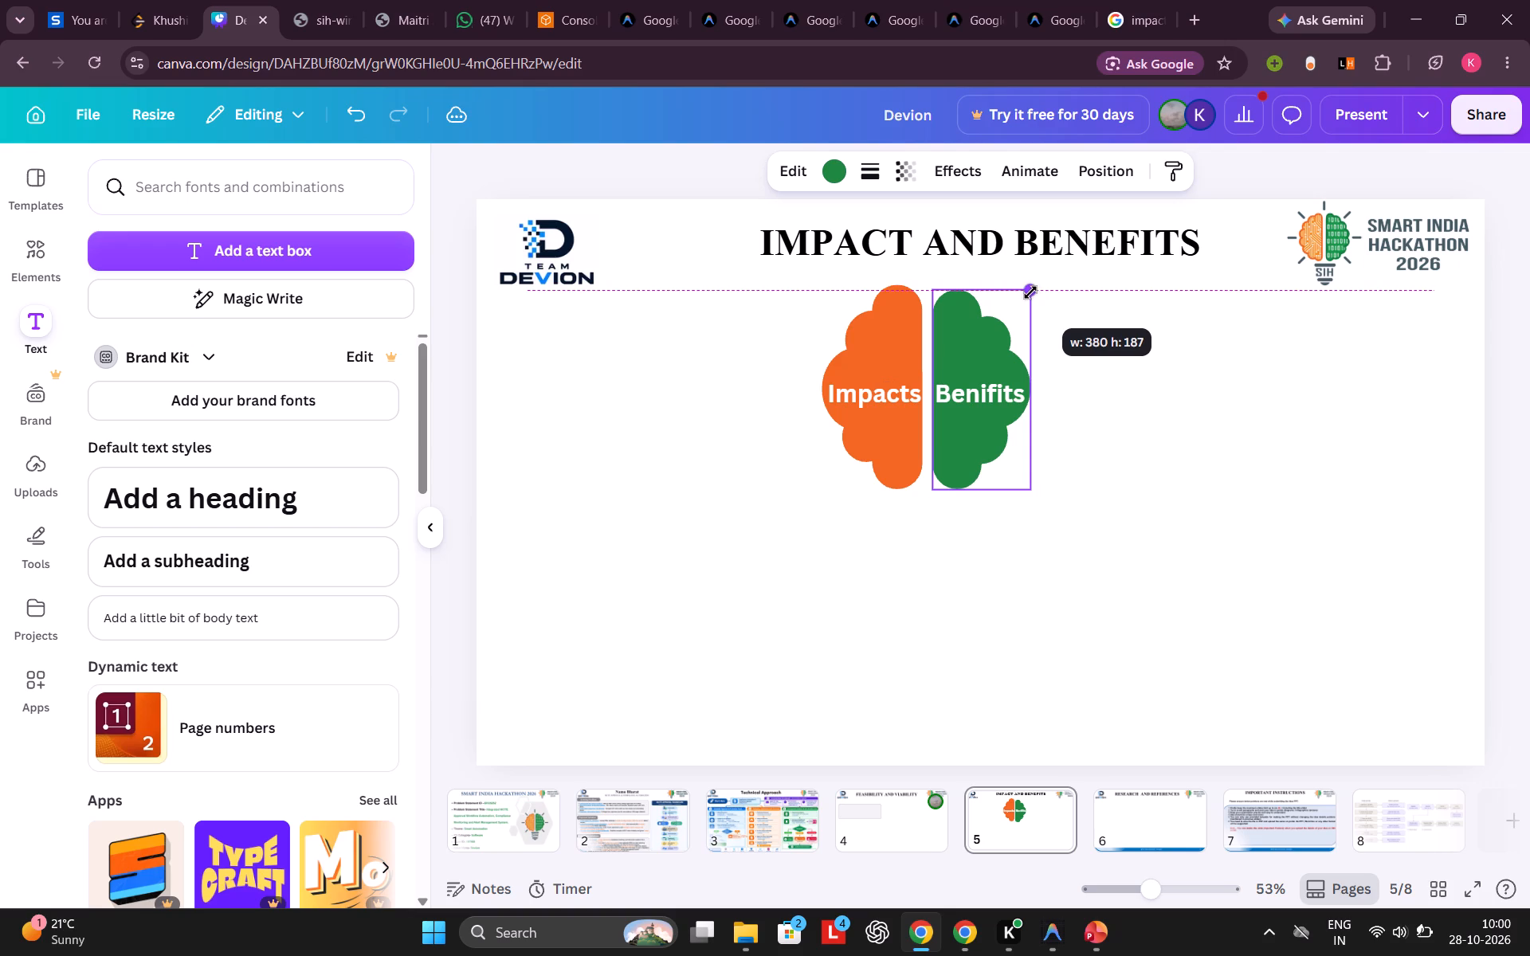
drag(1030, 292, 1032, 289)
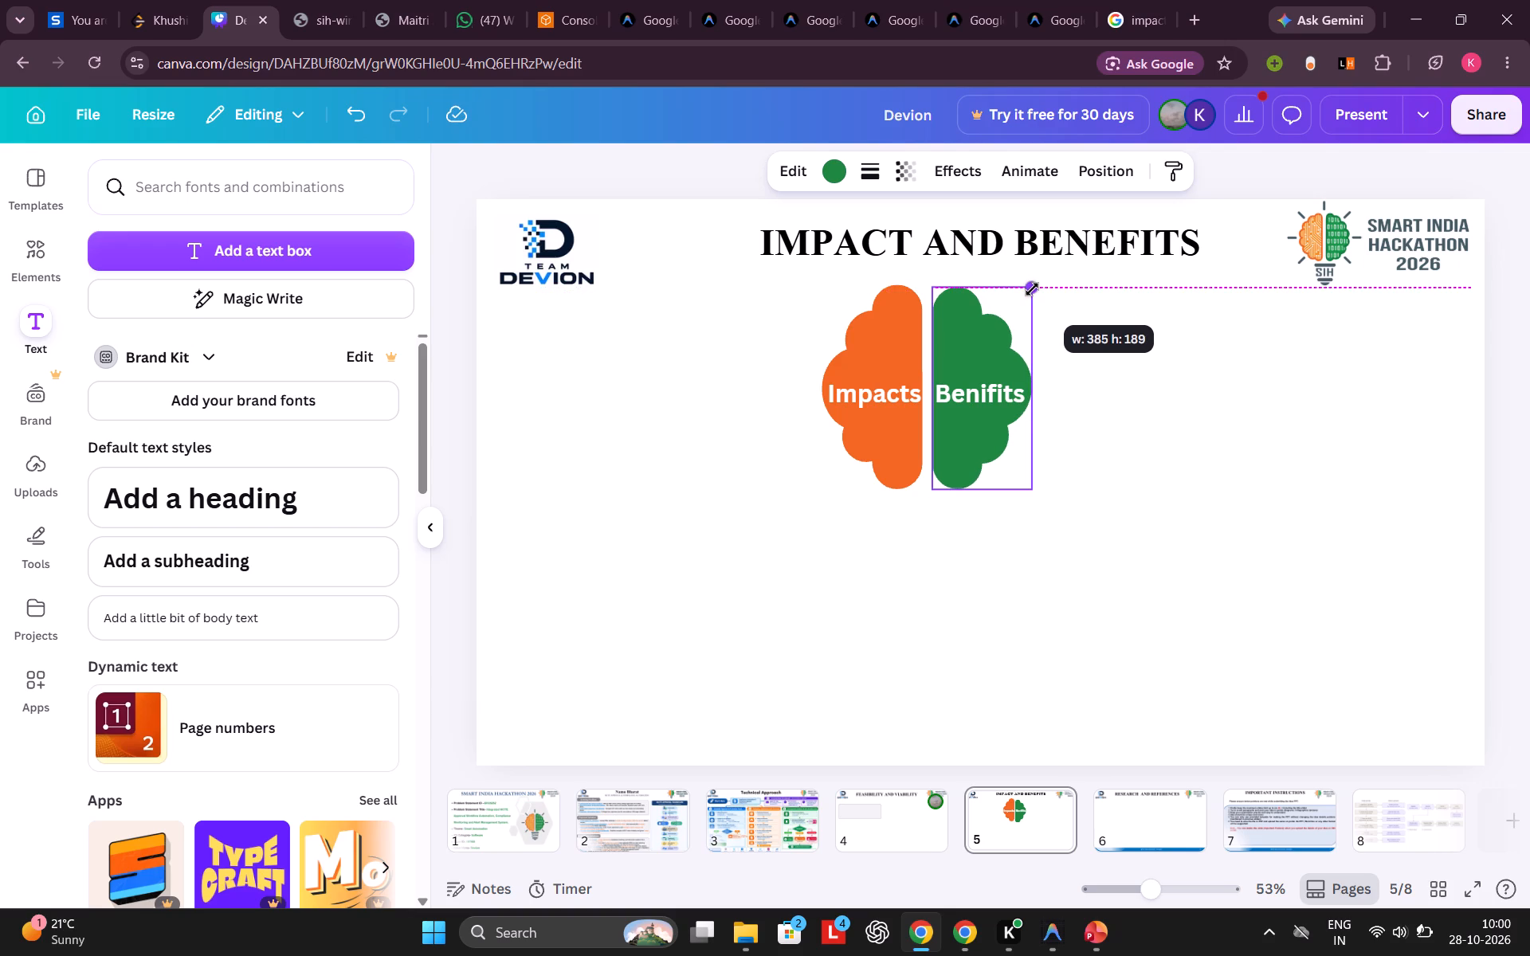
drag(1032, 289, 1035, 287)
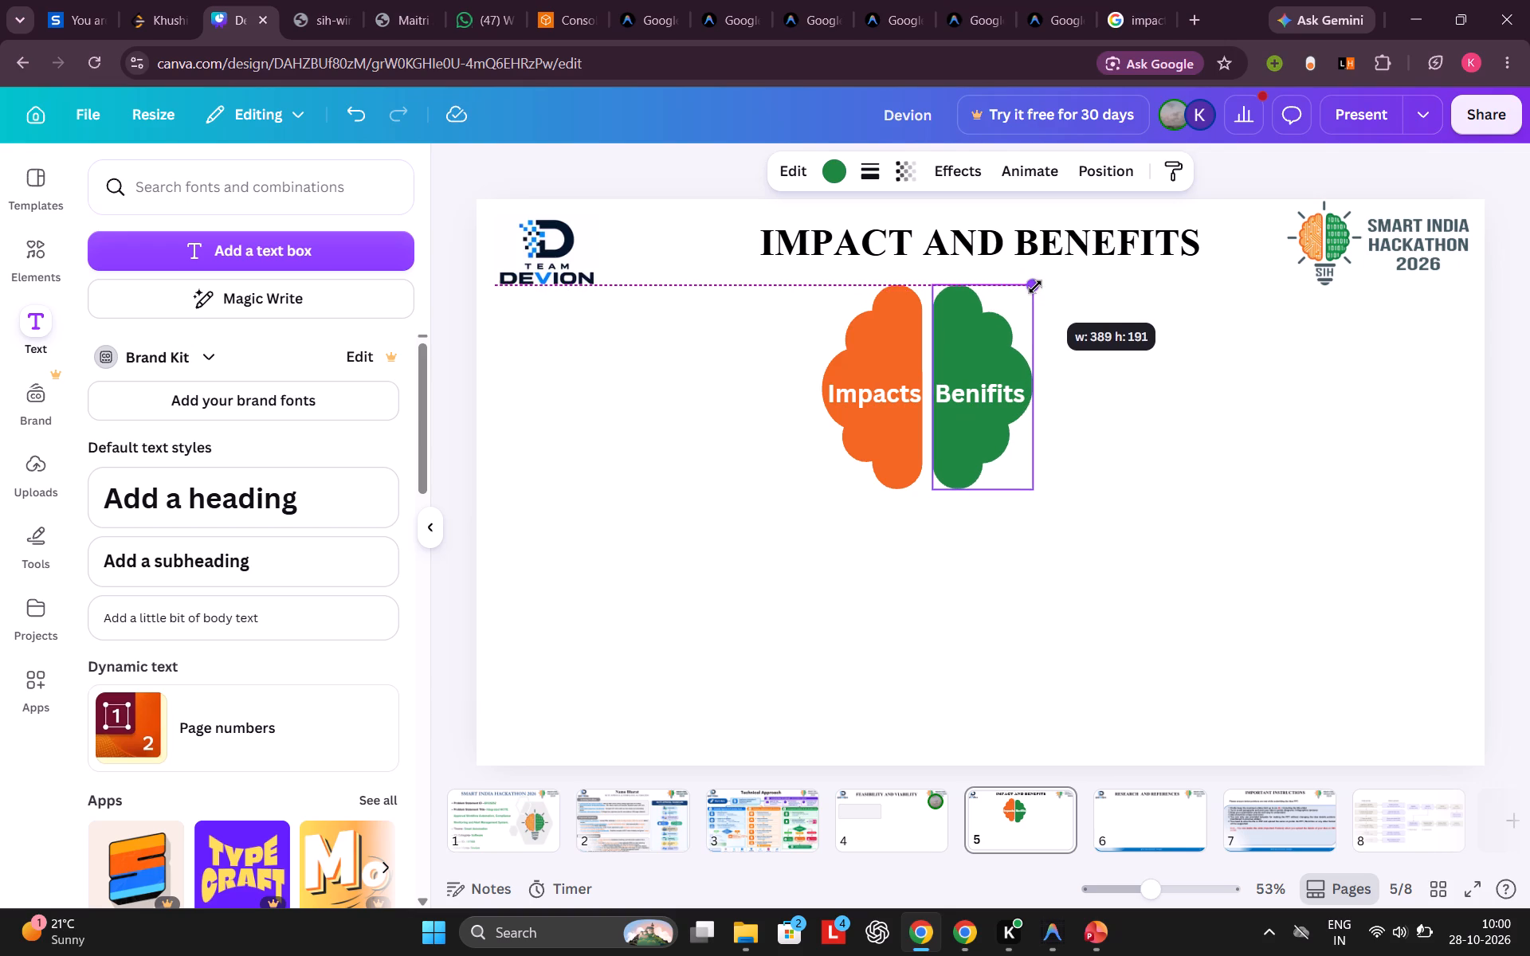
drag(1035, 287, 1035, 288)
click(1083, 358)
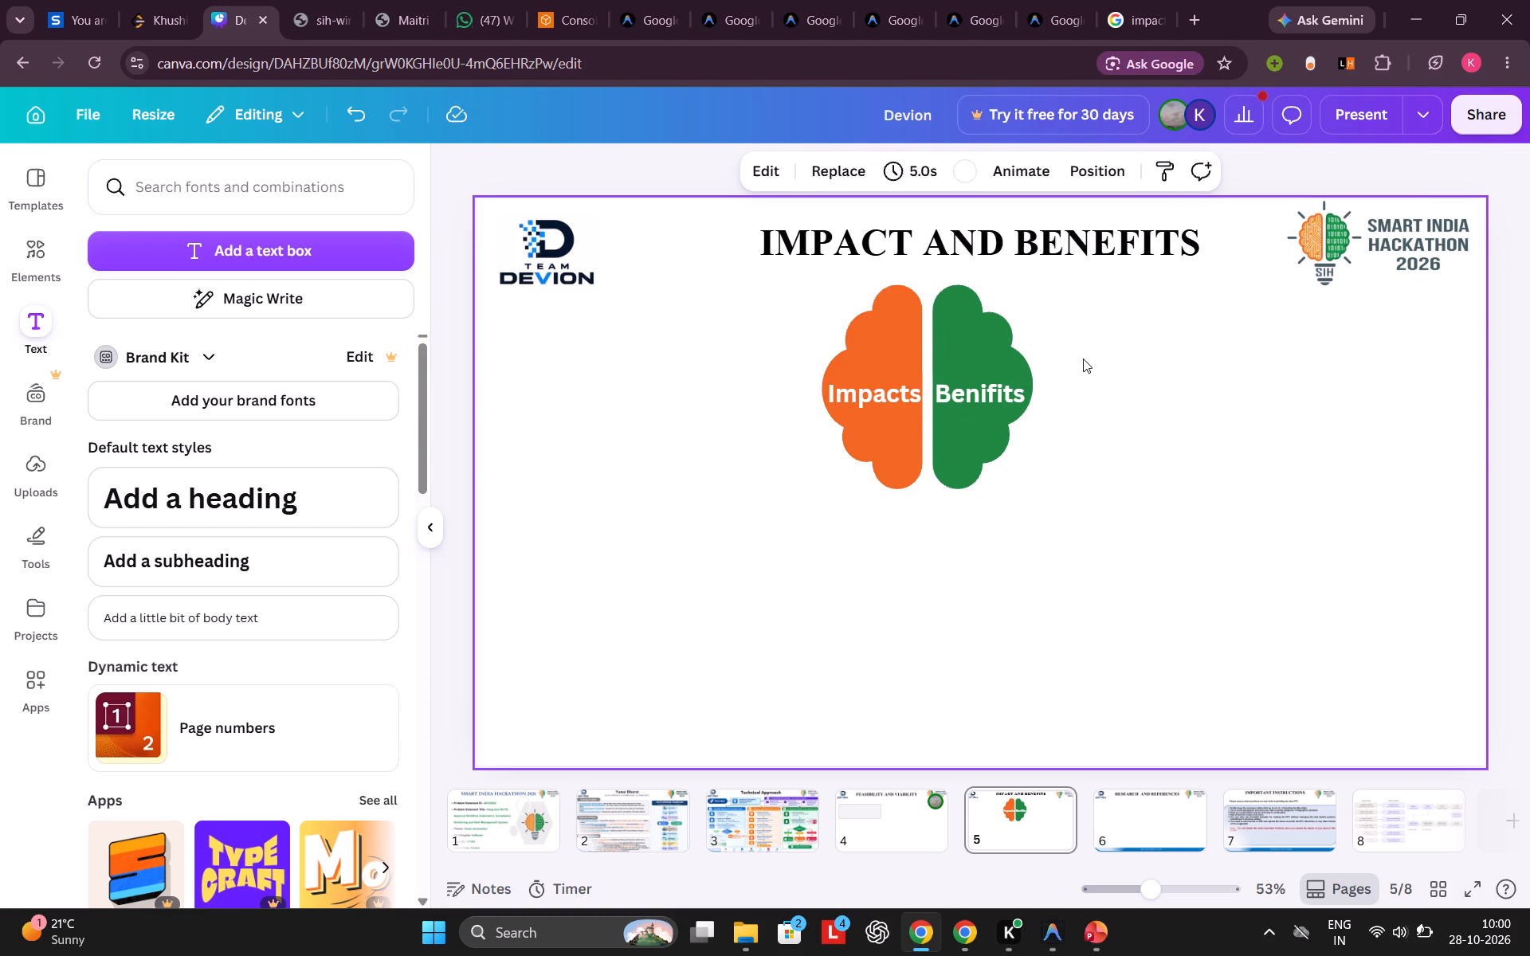
Move the "Impacts" label slightly up to the vertical middle of the orange brain half, nudged toward the gap between the halves.
click(896, 394)
click(896, 394)
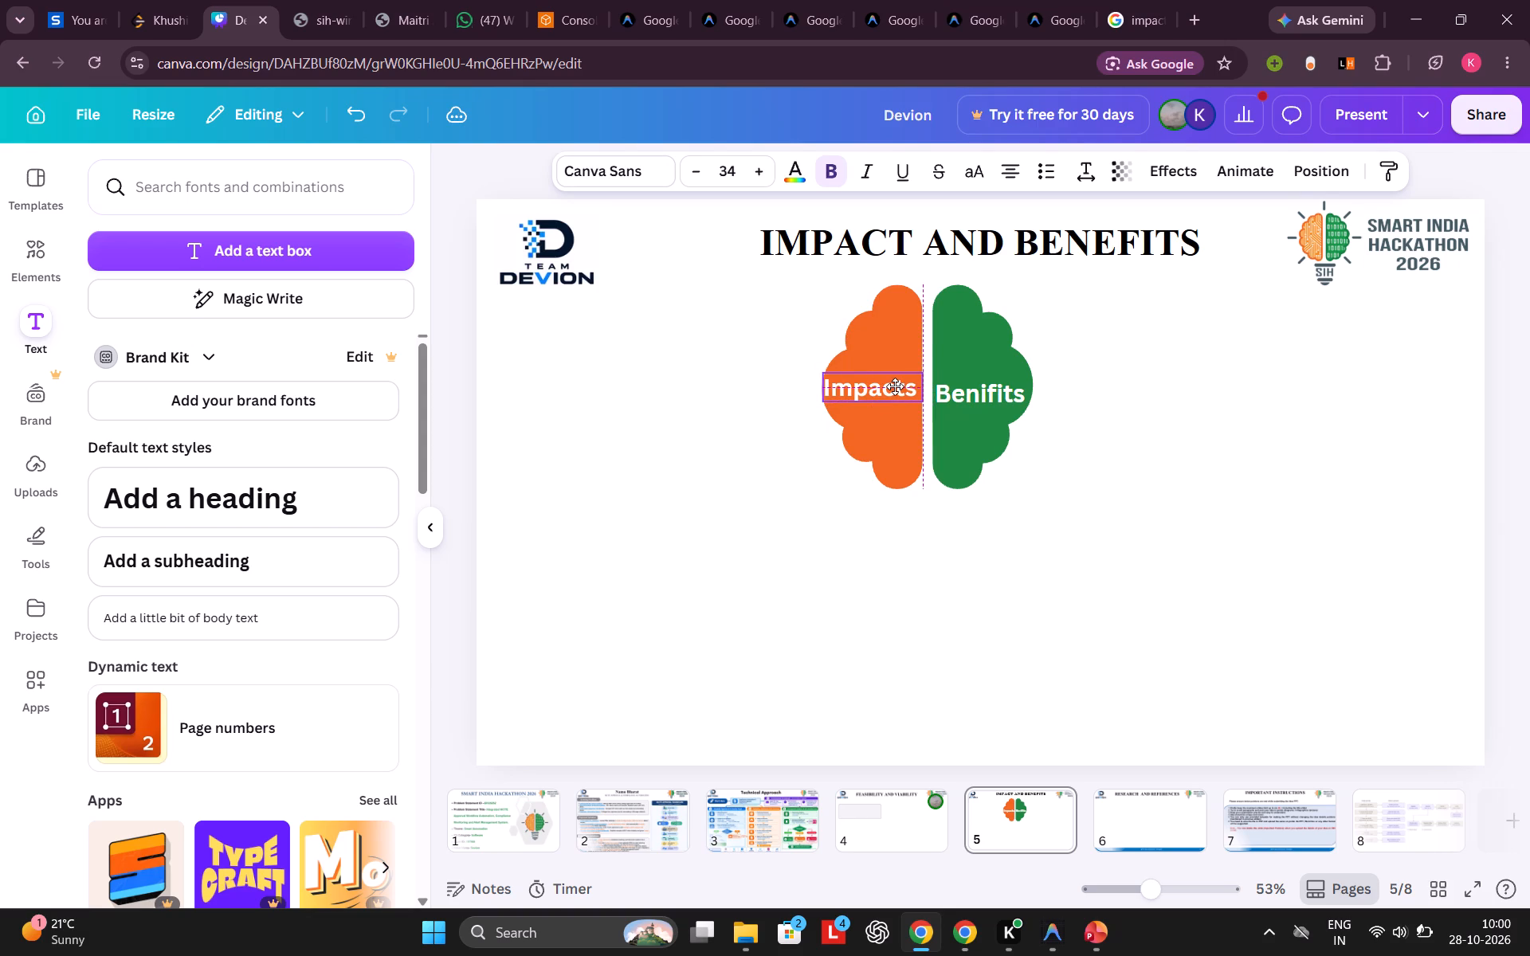
click(1159, 421)
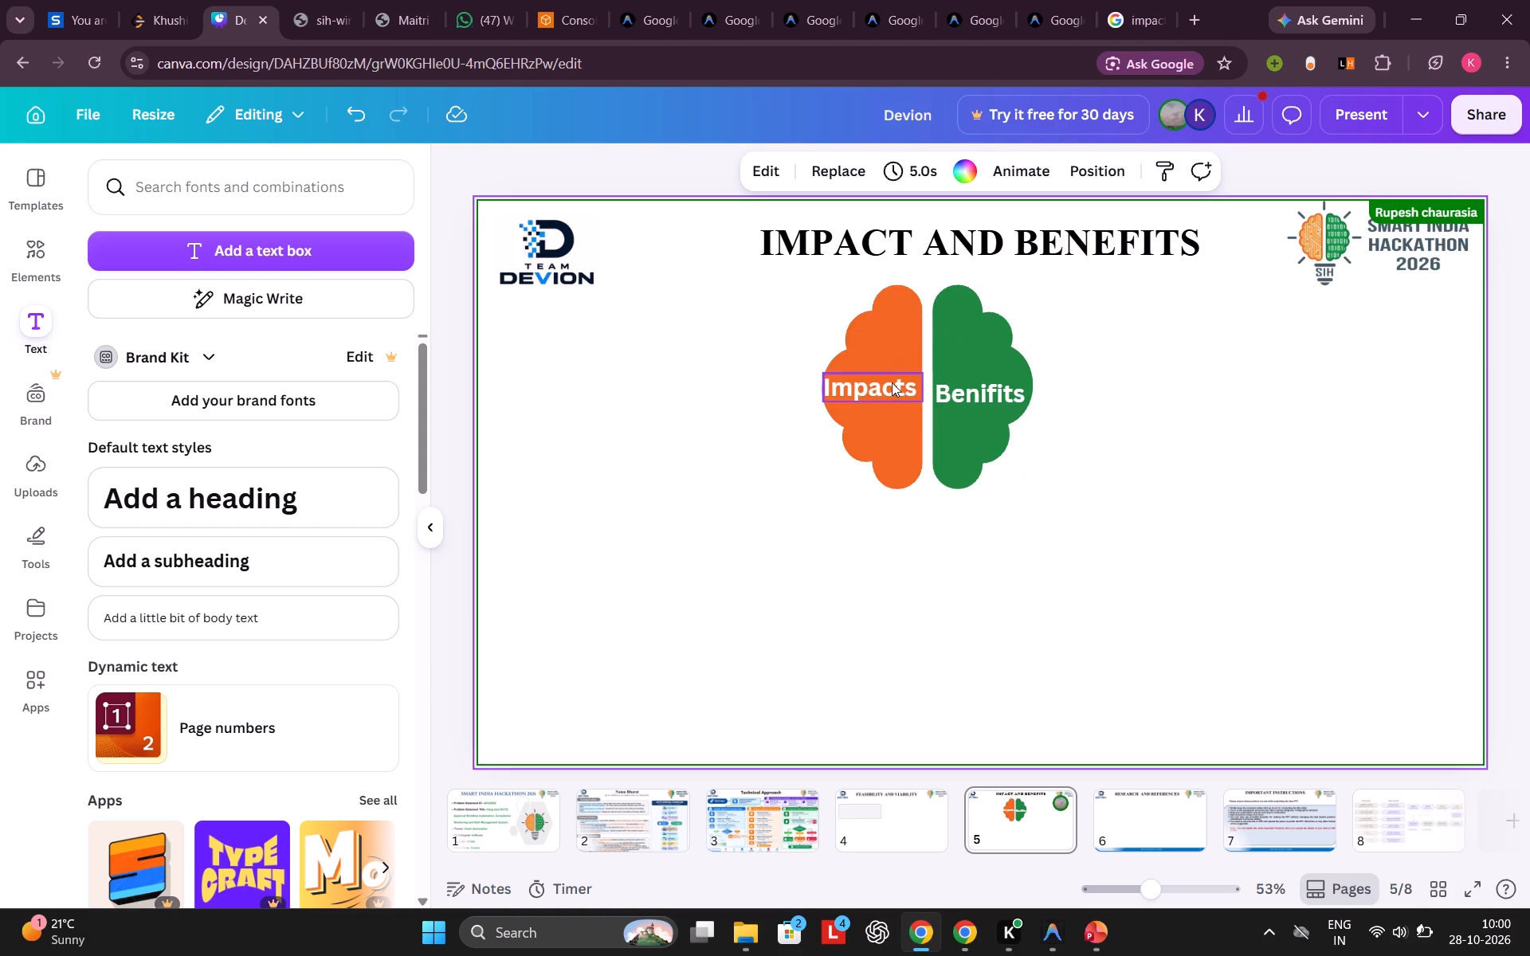
click(881, 386)
click(881, 386)
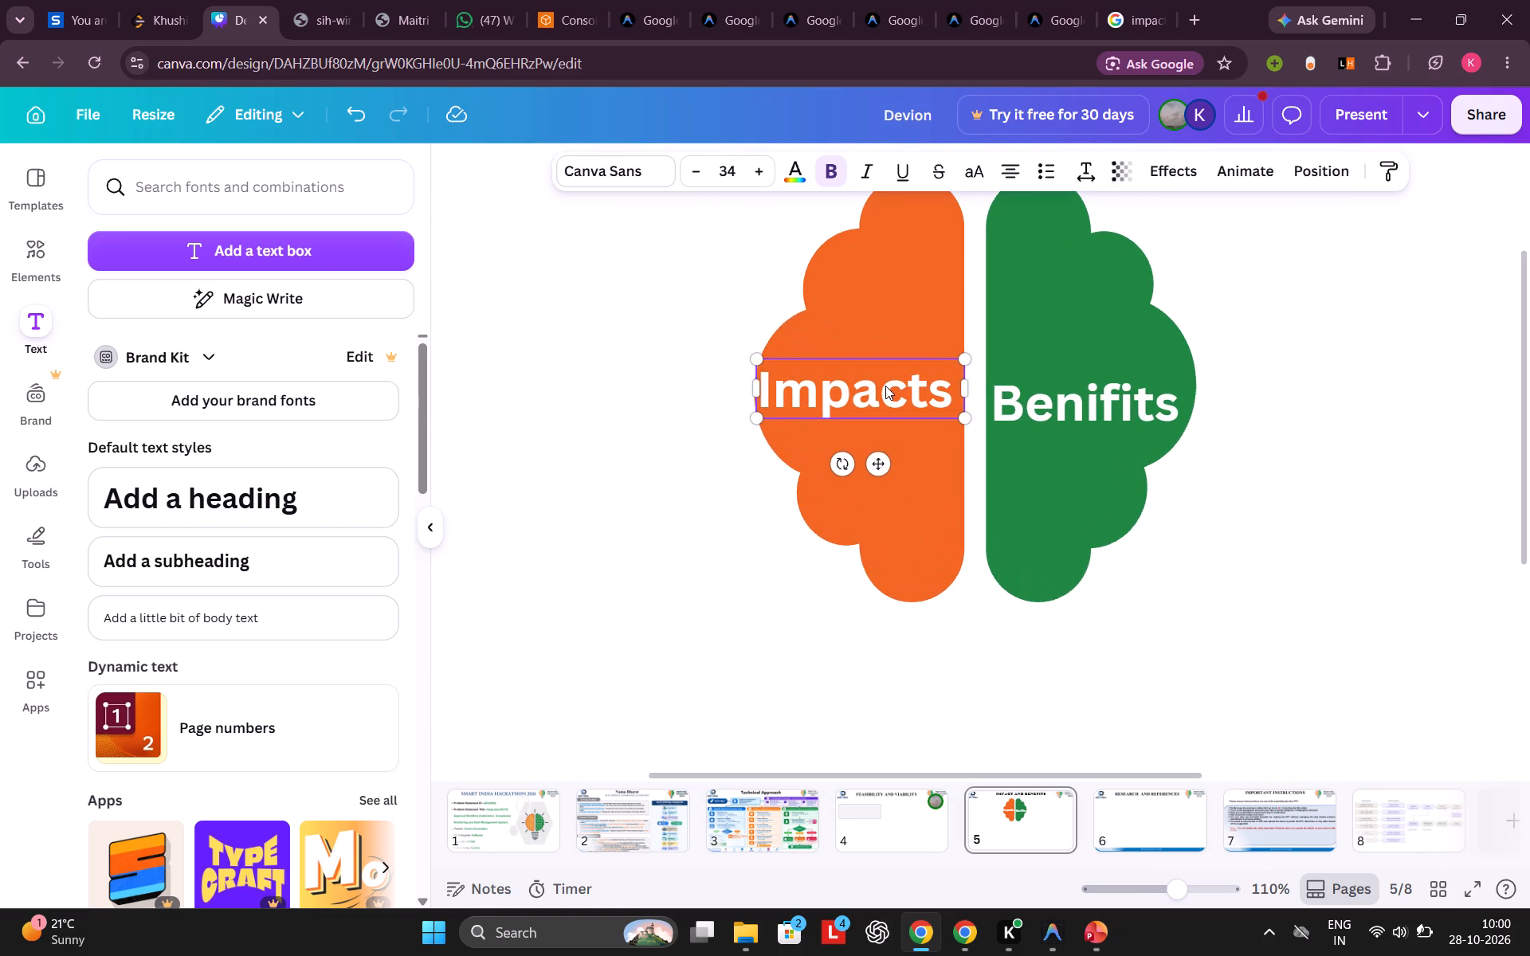
drag(869, 389, 873, 388)
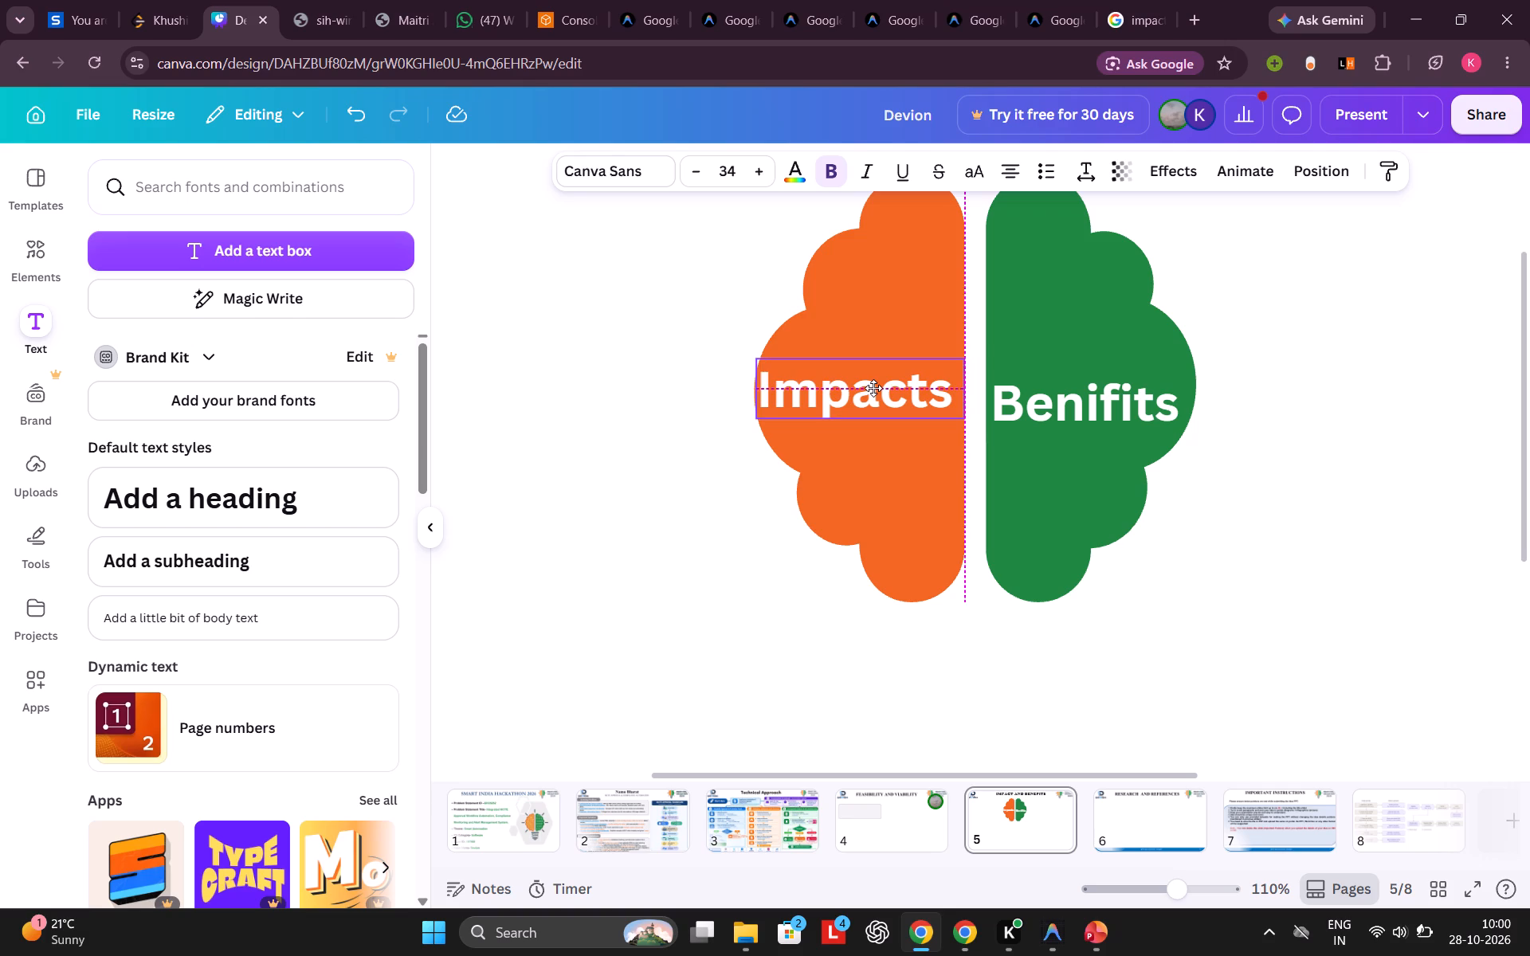
drag(873, 388, 877, 388)
click(1205, 531)
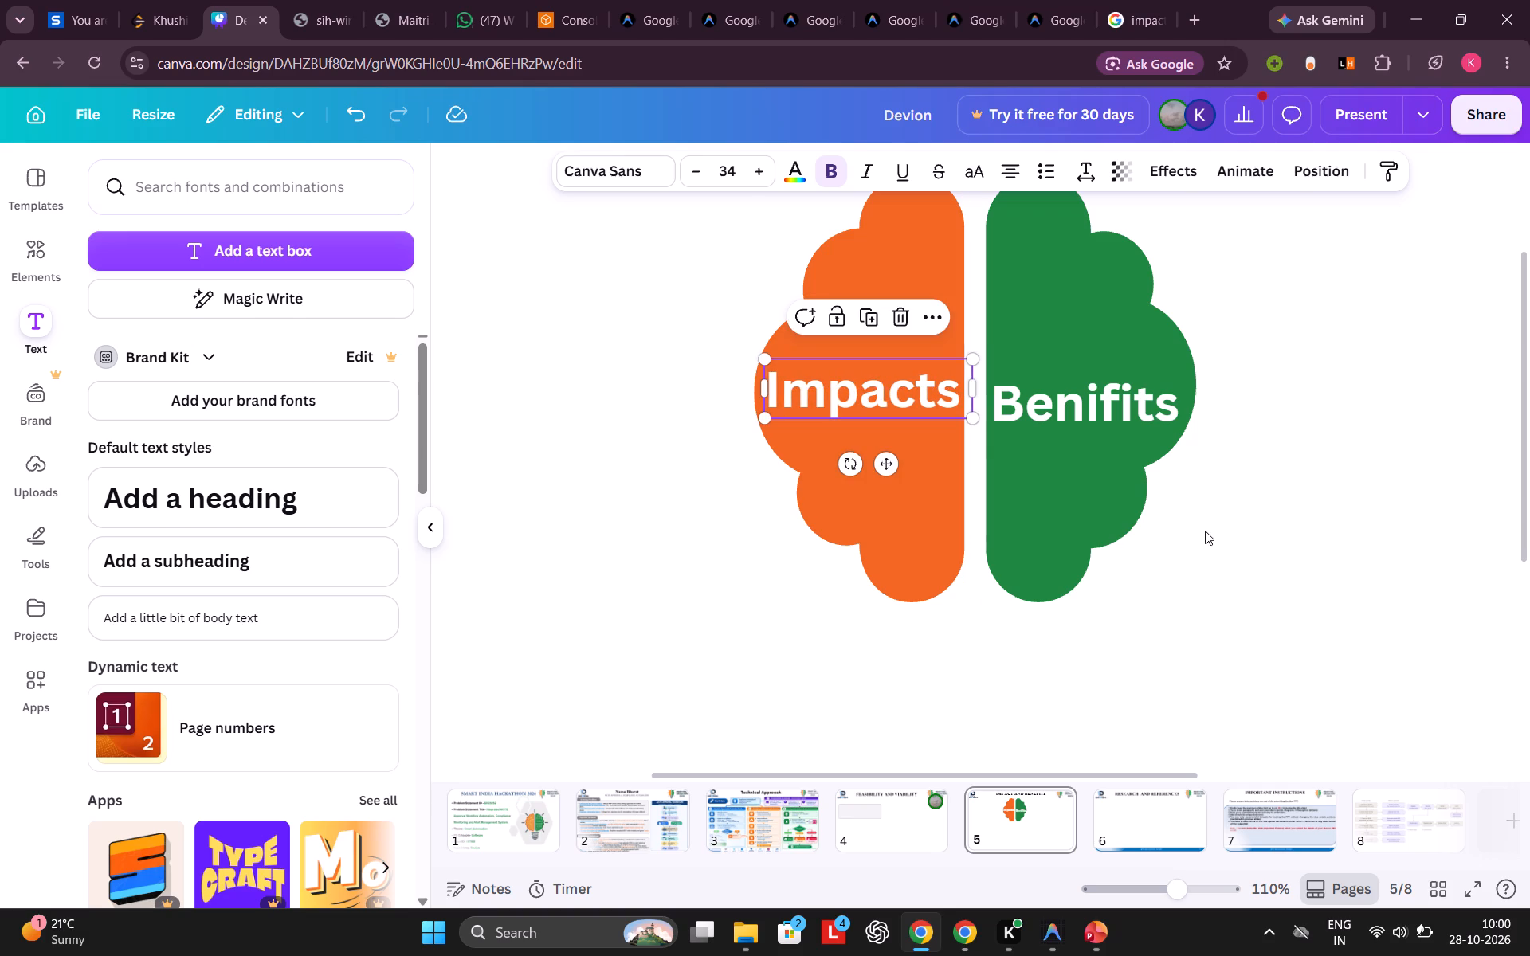
Move the "Benifits" label slightly up so it sits level with the "Impacts" label.
click(1080, 416)
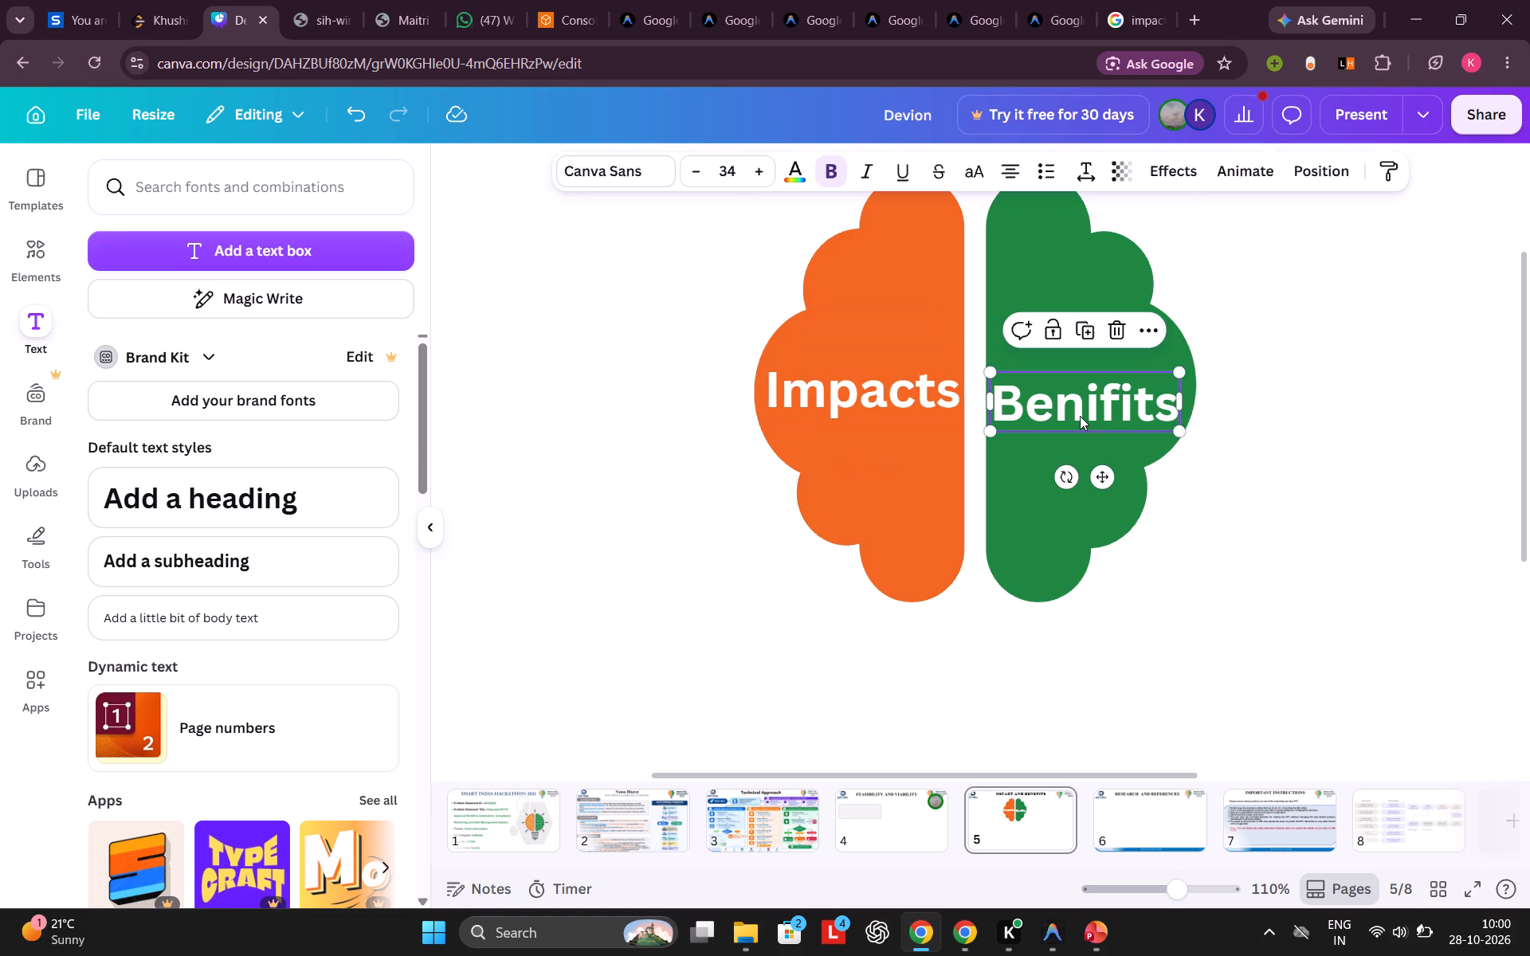
drag(1080, 416, 1079, 409)
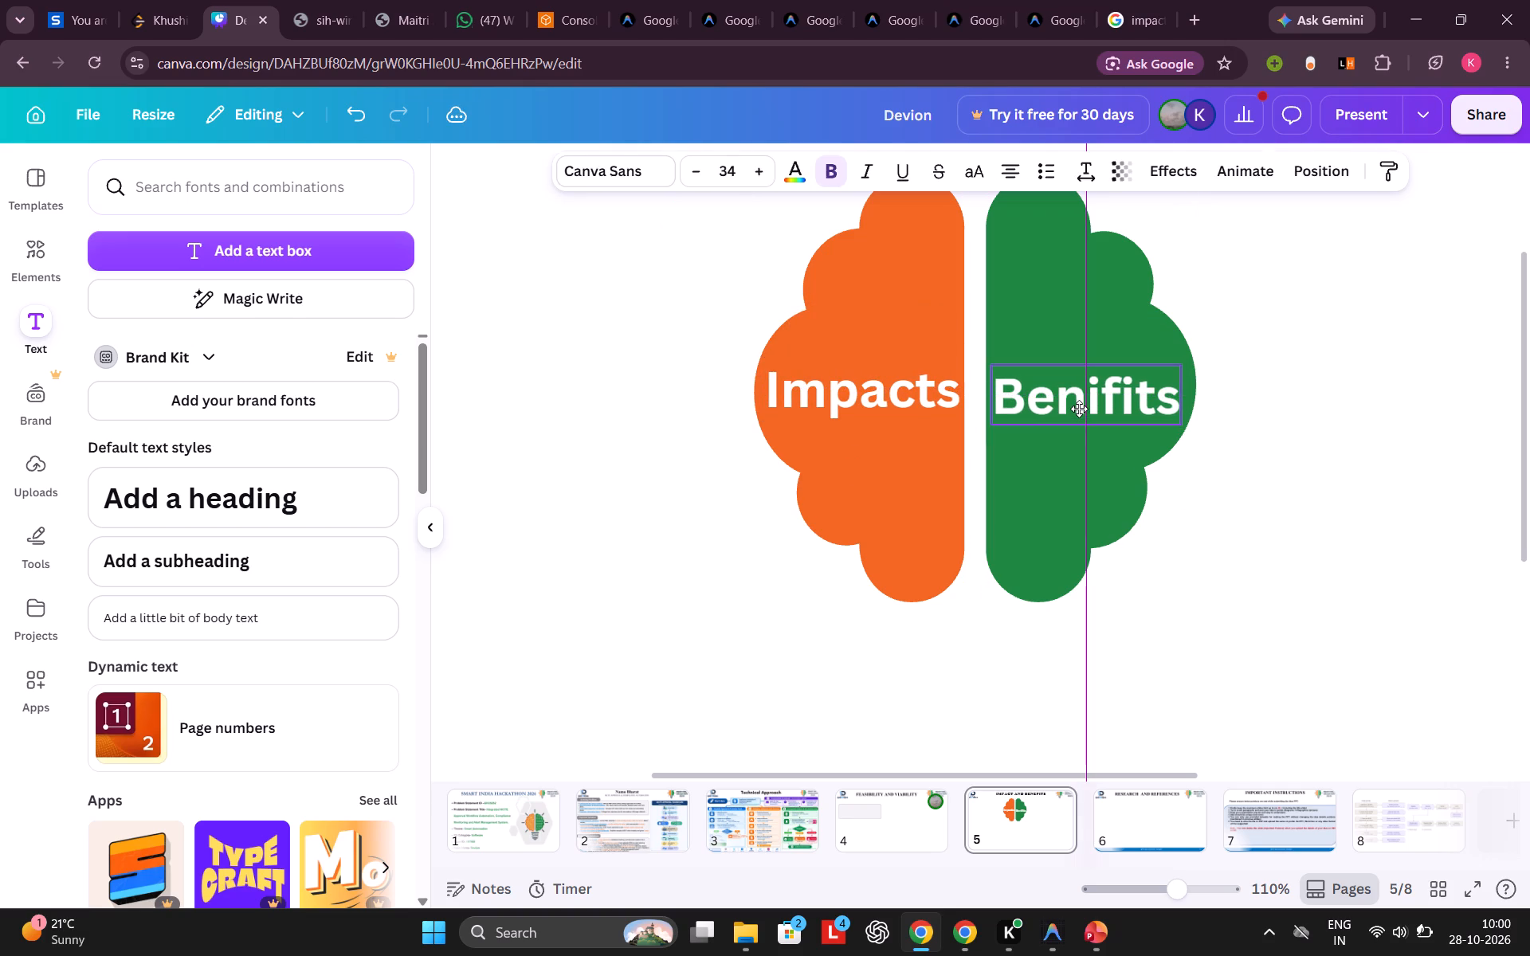
drag(1079, 409, 1079, 407)
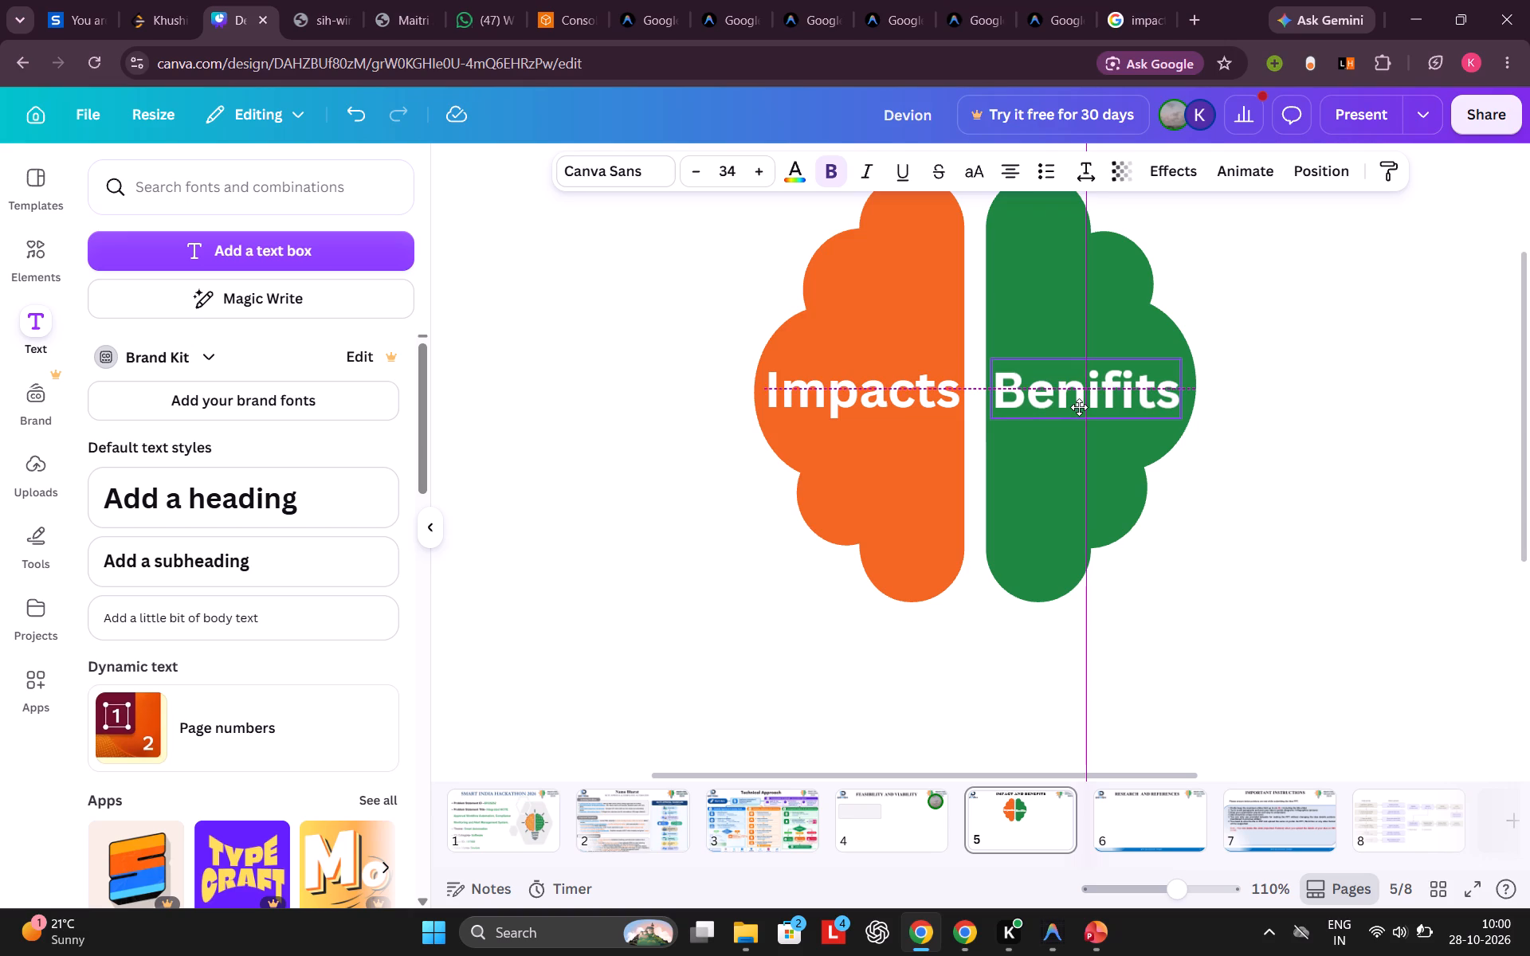
drag(1079, 407, 1079, 408)
click(1273, 531)
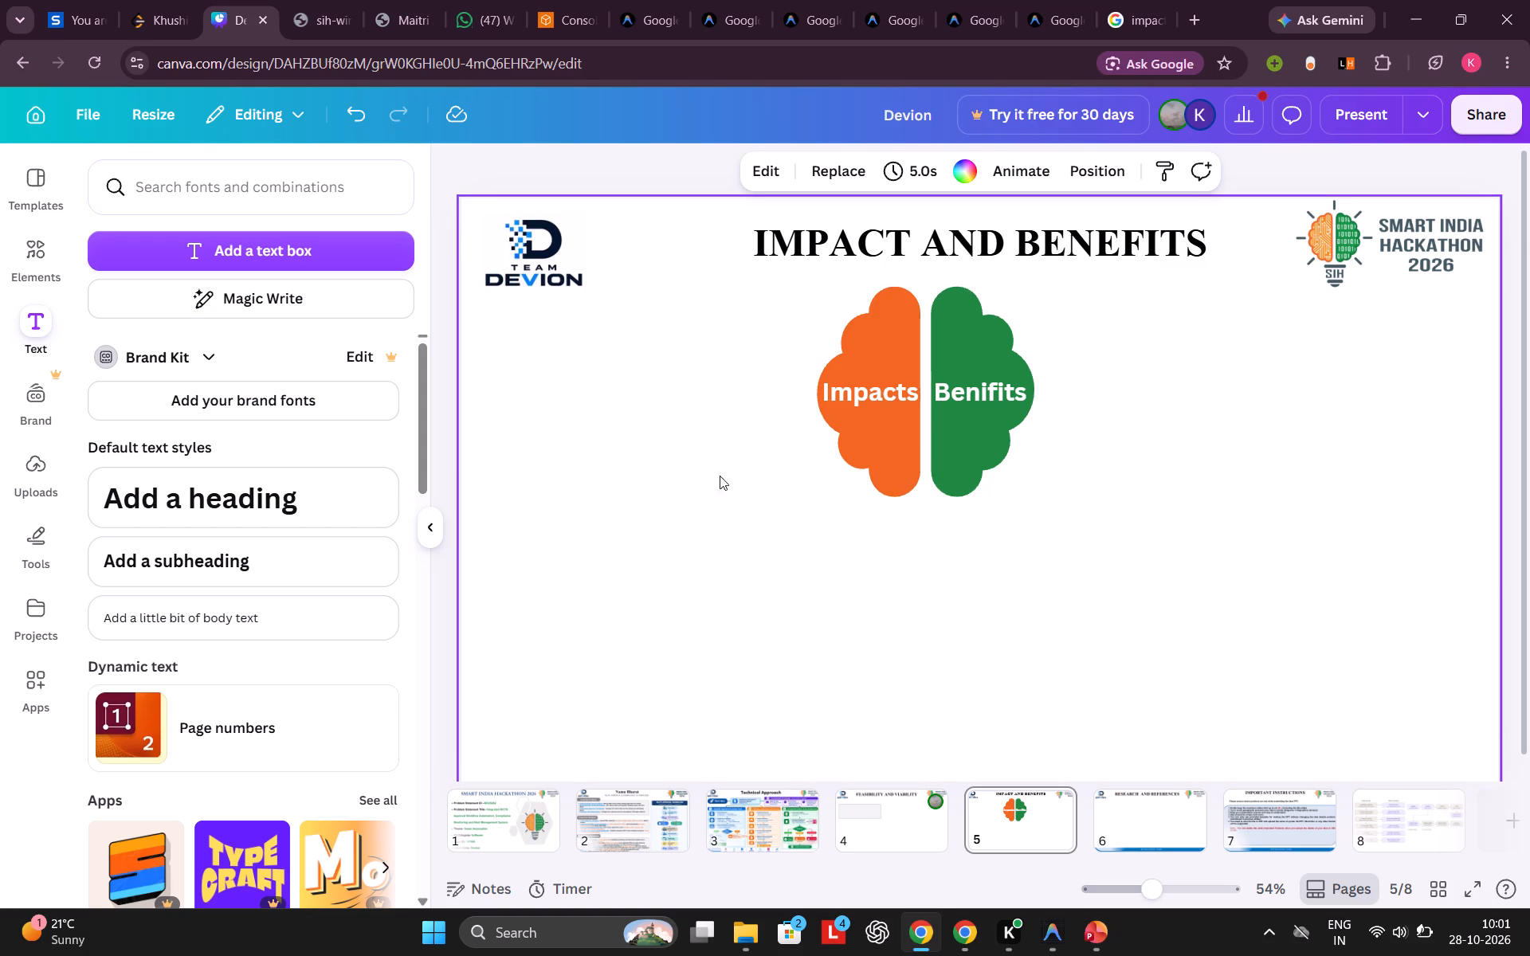
key(alt+Tab)
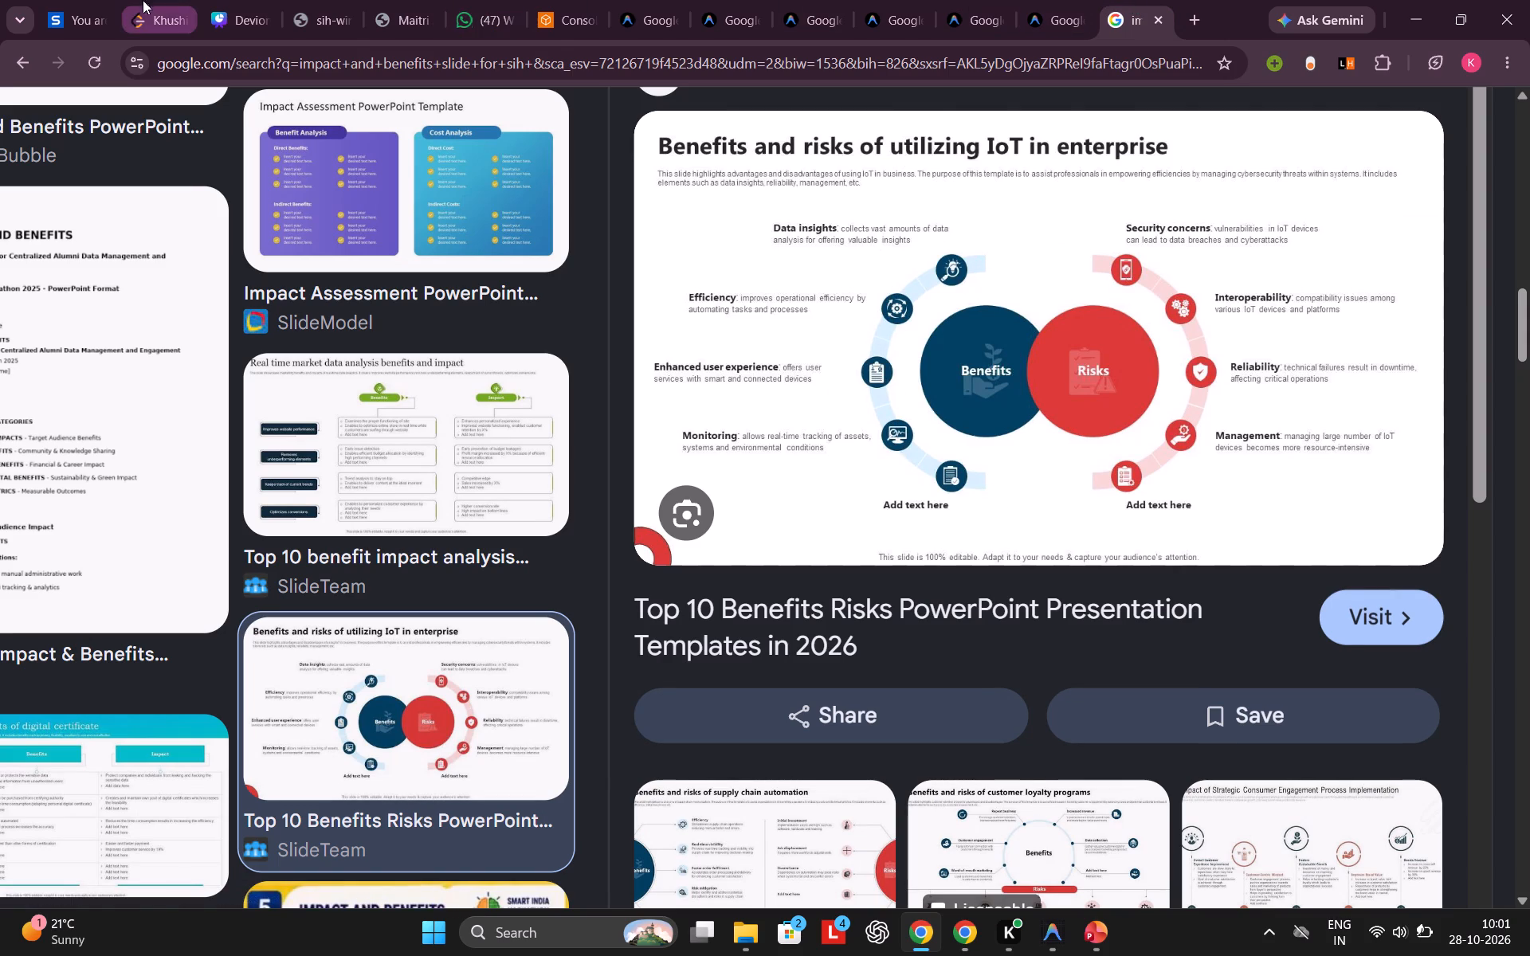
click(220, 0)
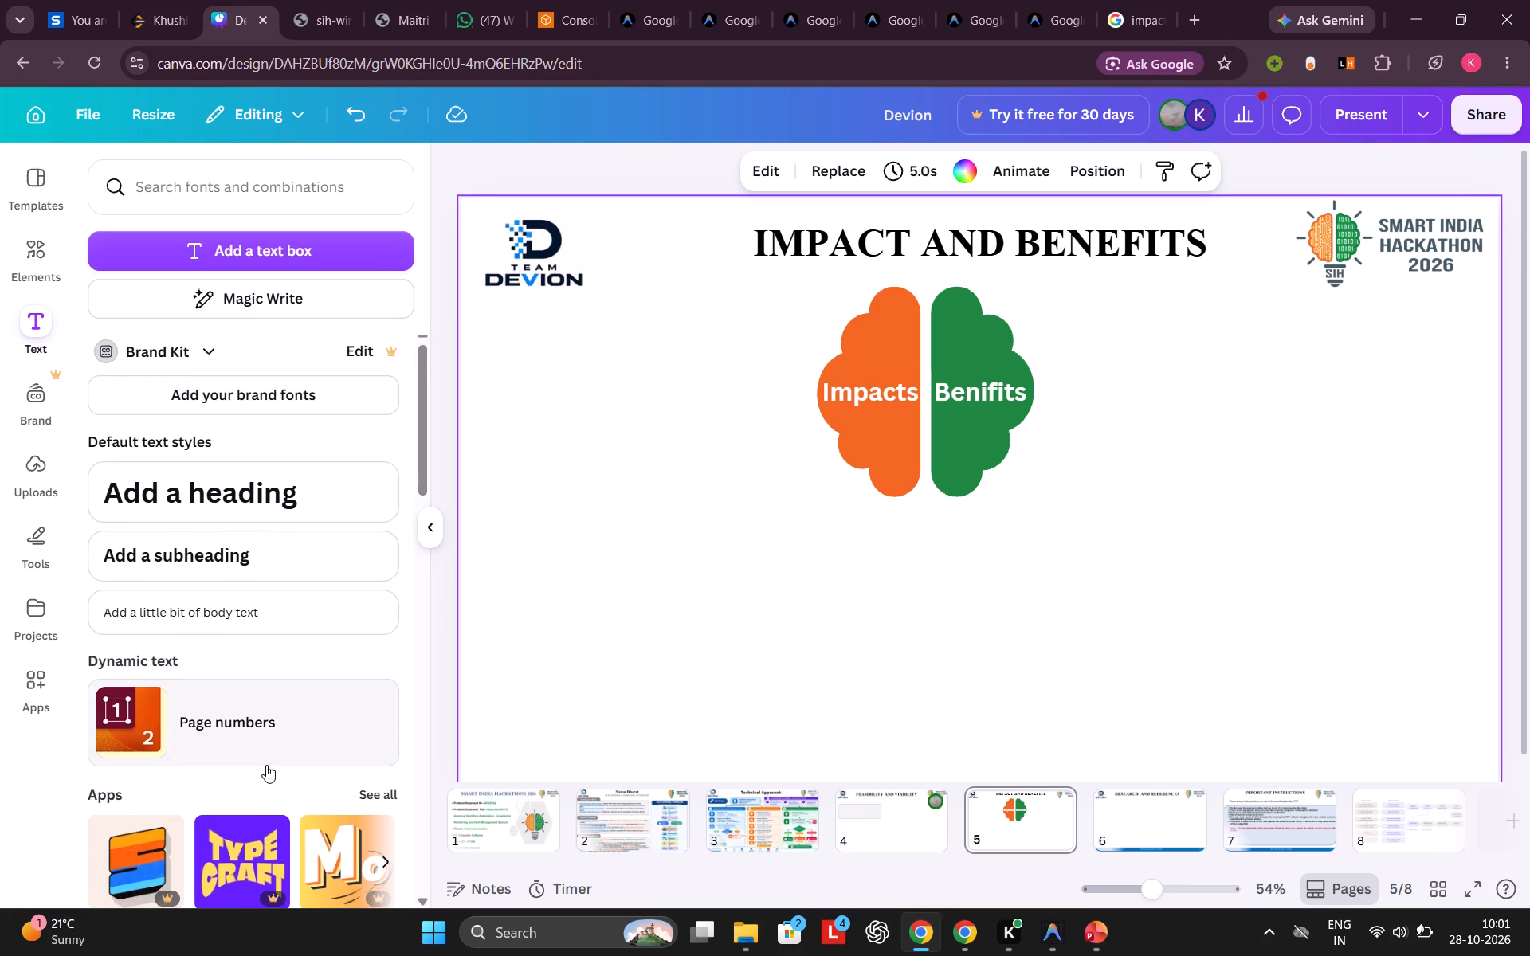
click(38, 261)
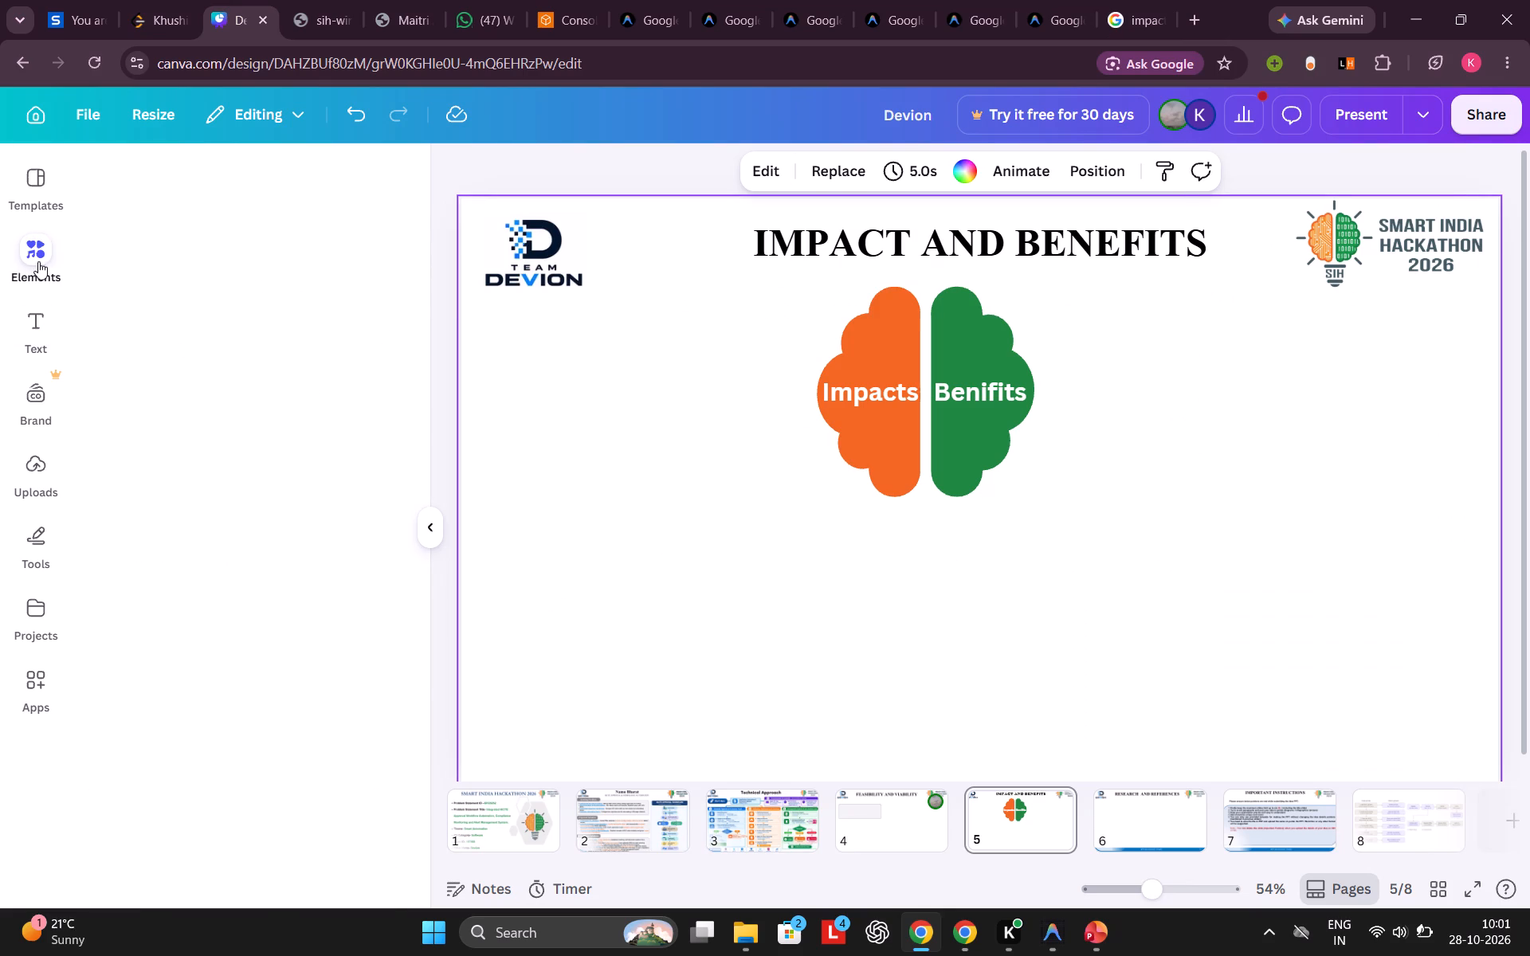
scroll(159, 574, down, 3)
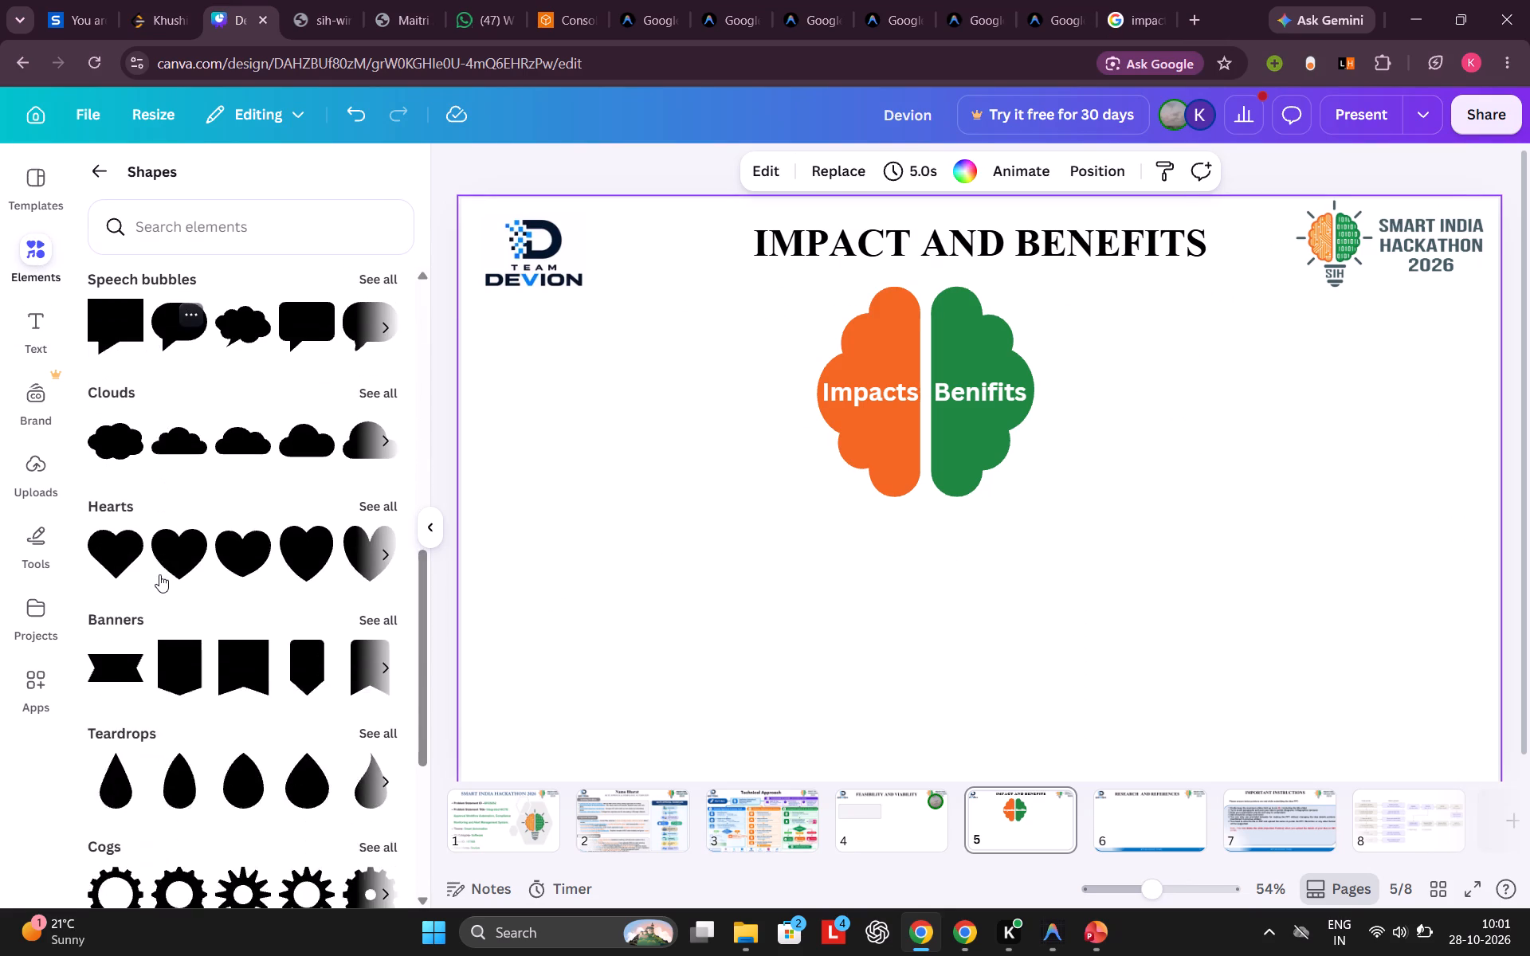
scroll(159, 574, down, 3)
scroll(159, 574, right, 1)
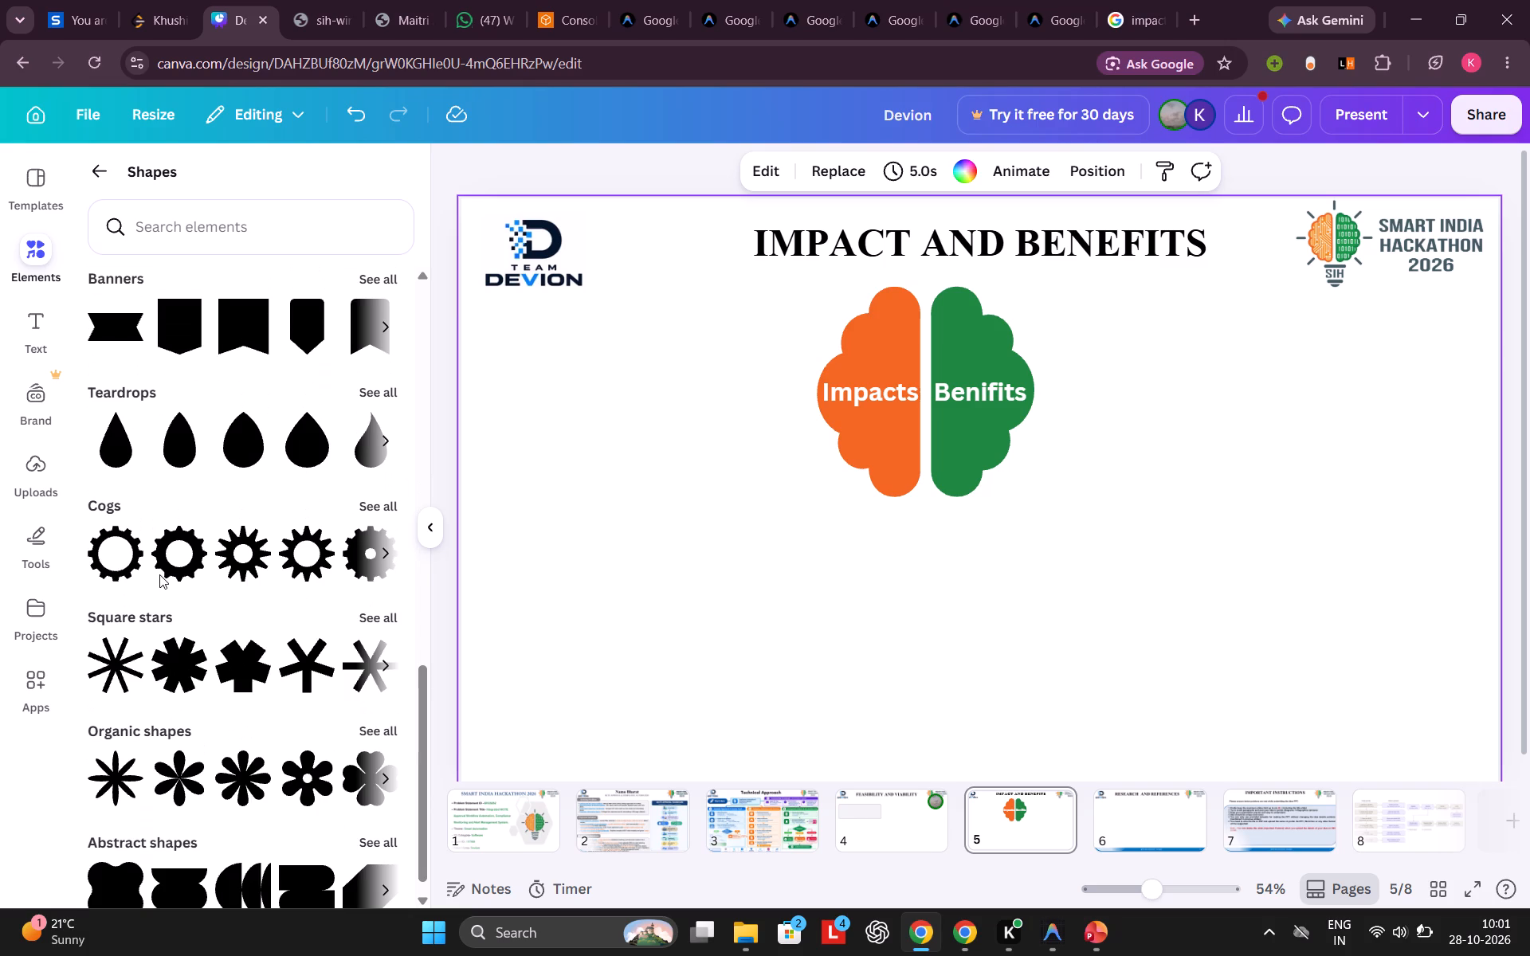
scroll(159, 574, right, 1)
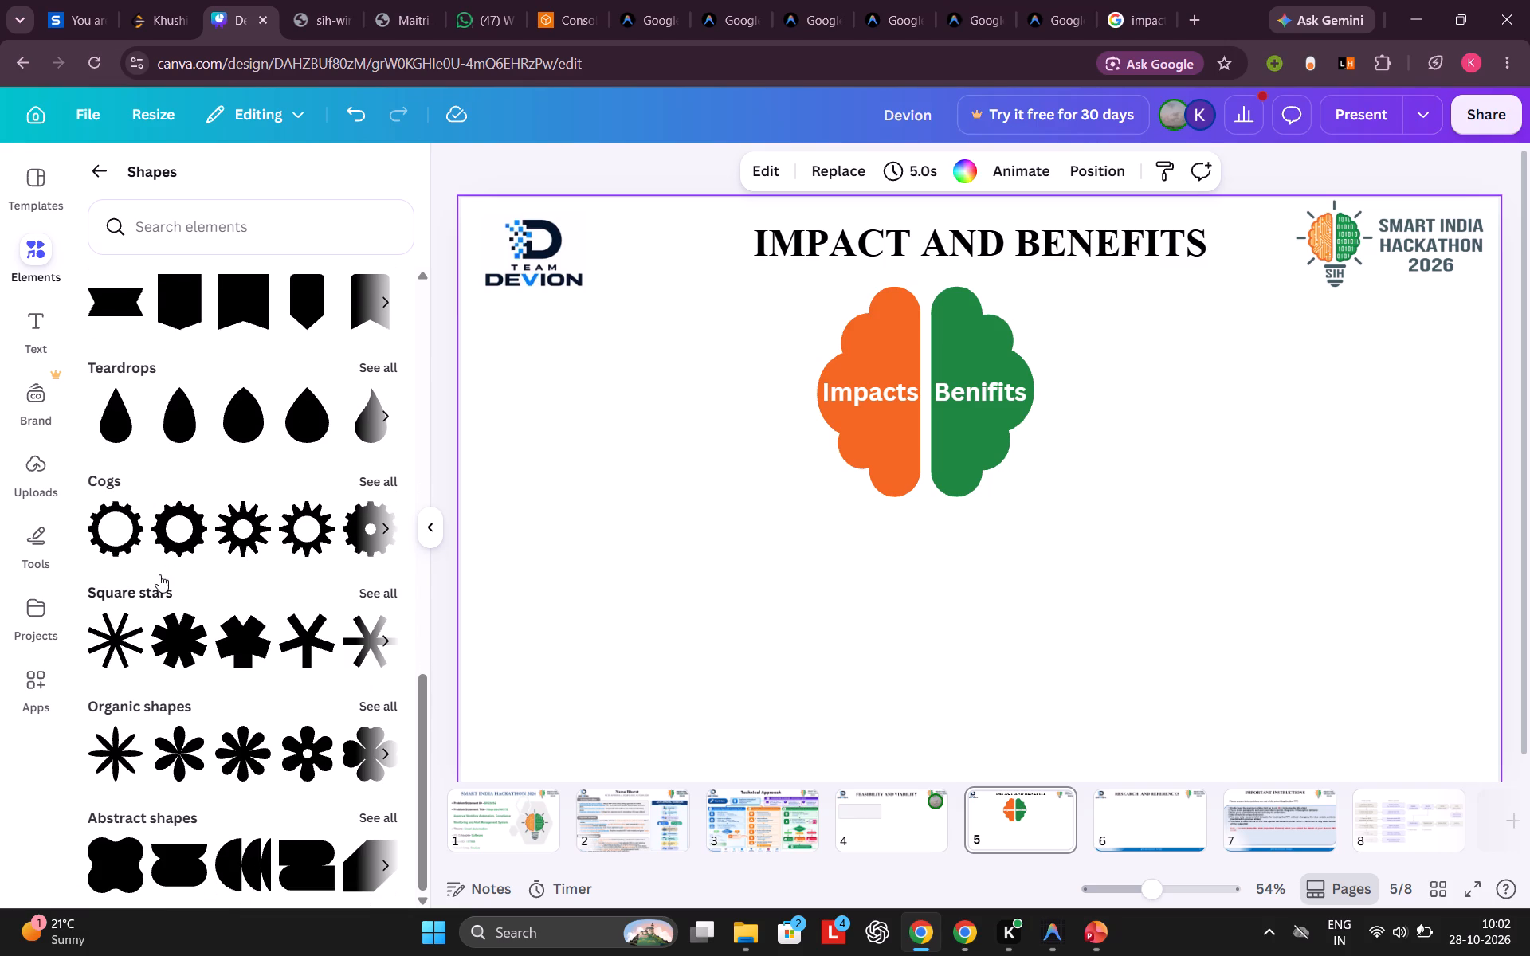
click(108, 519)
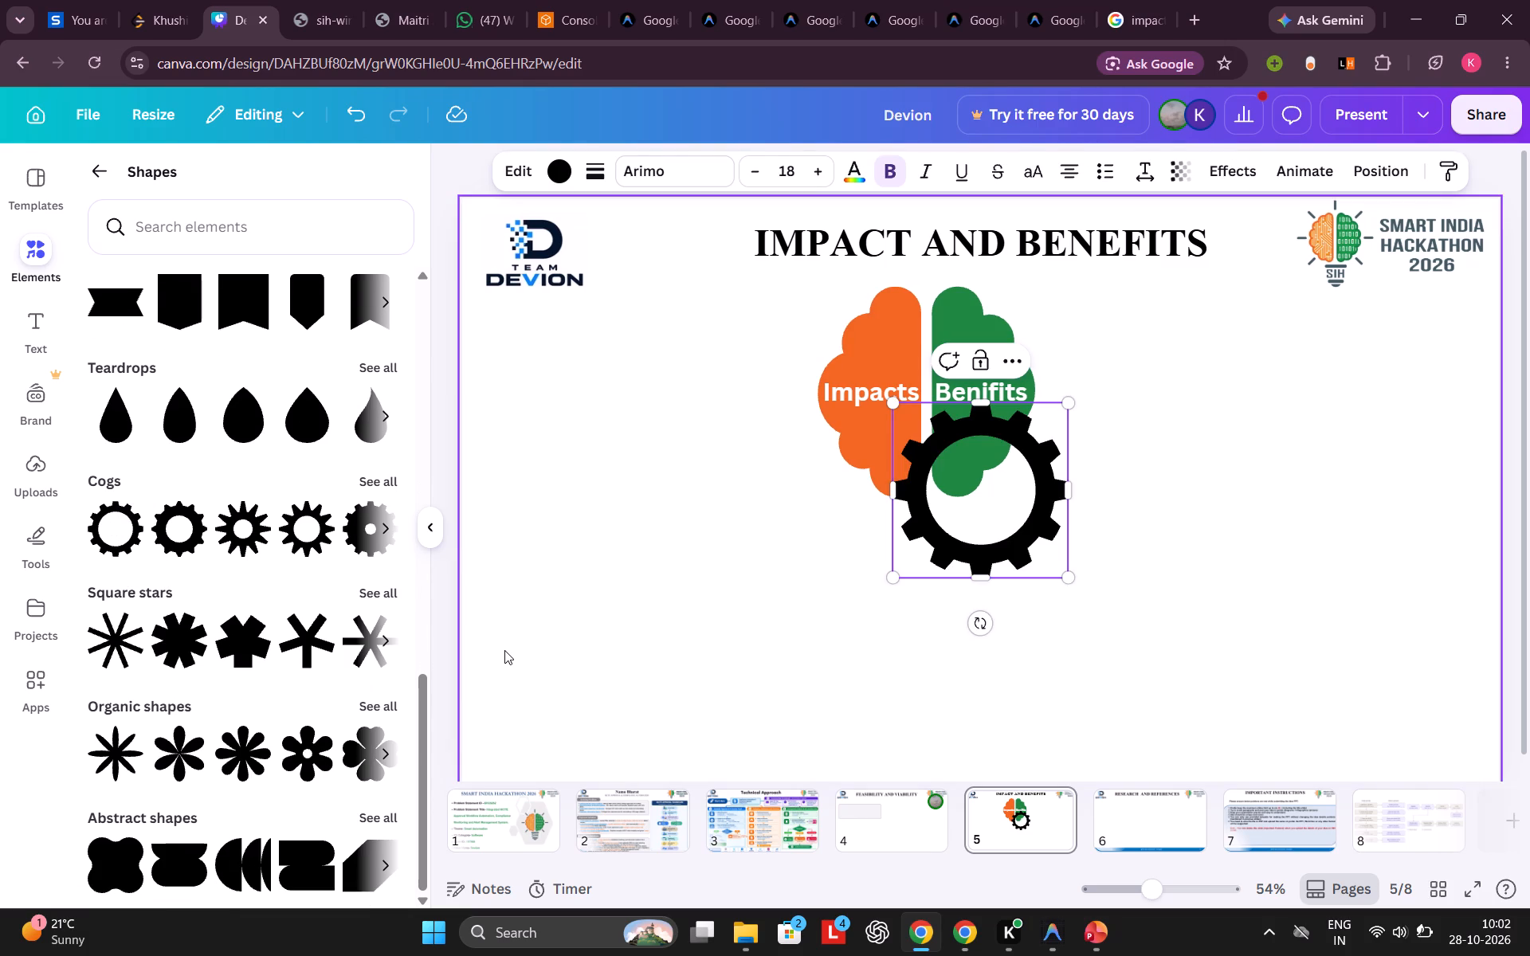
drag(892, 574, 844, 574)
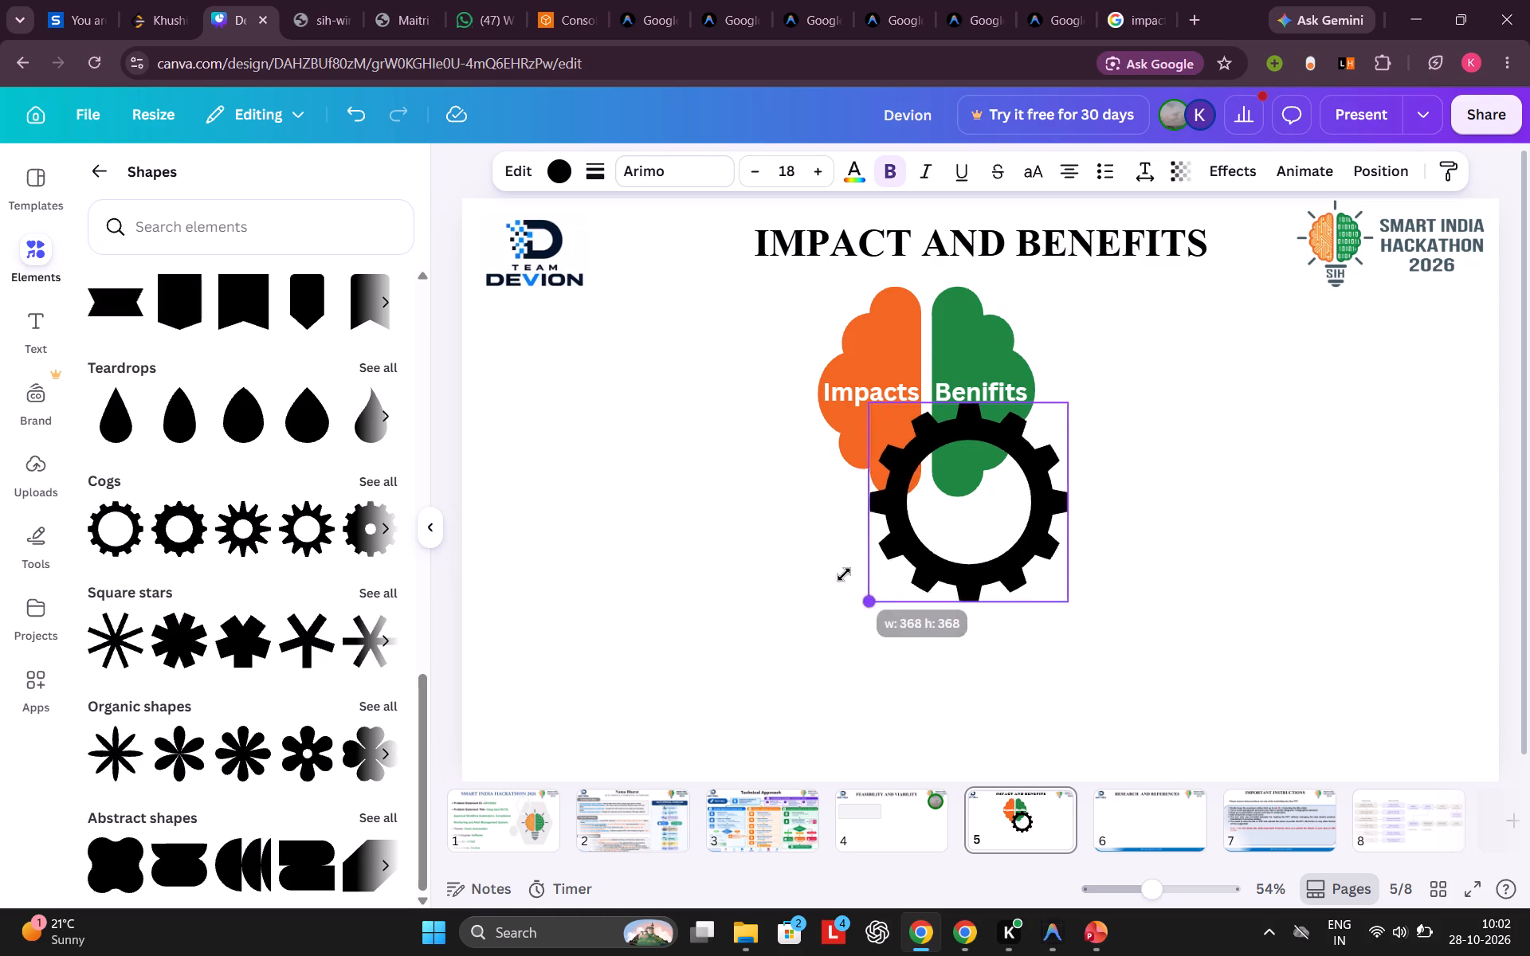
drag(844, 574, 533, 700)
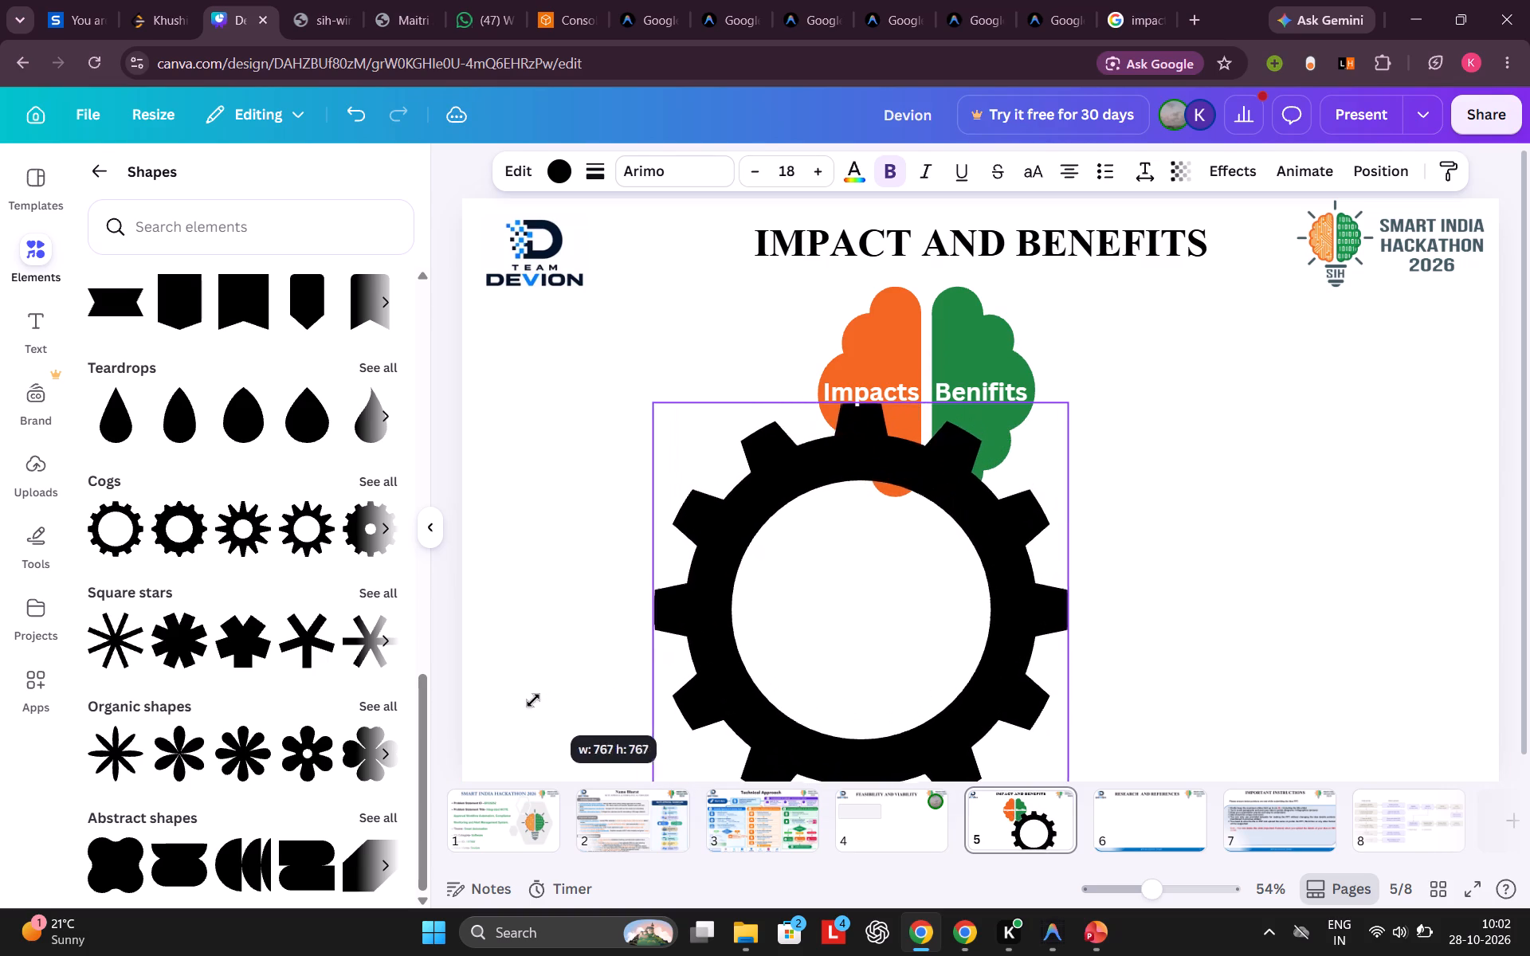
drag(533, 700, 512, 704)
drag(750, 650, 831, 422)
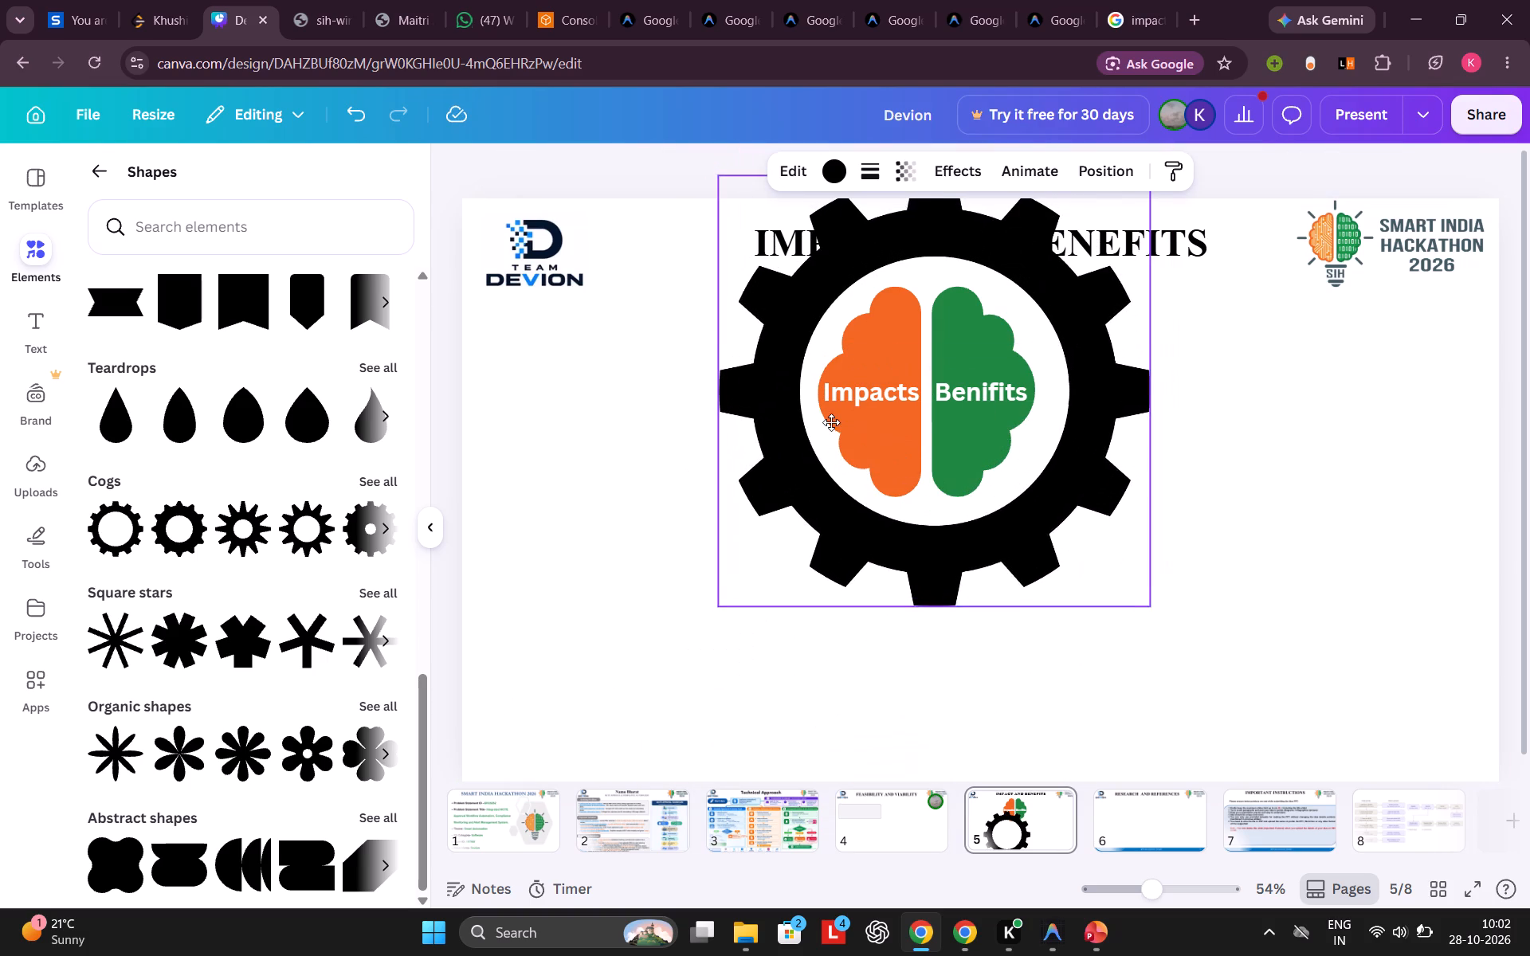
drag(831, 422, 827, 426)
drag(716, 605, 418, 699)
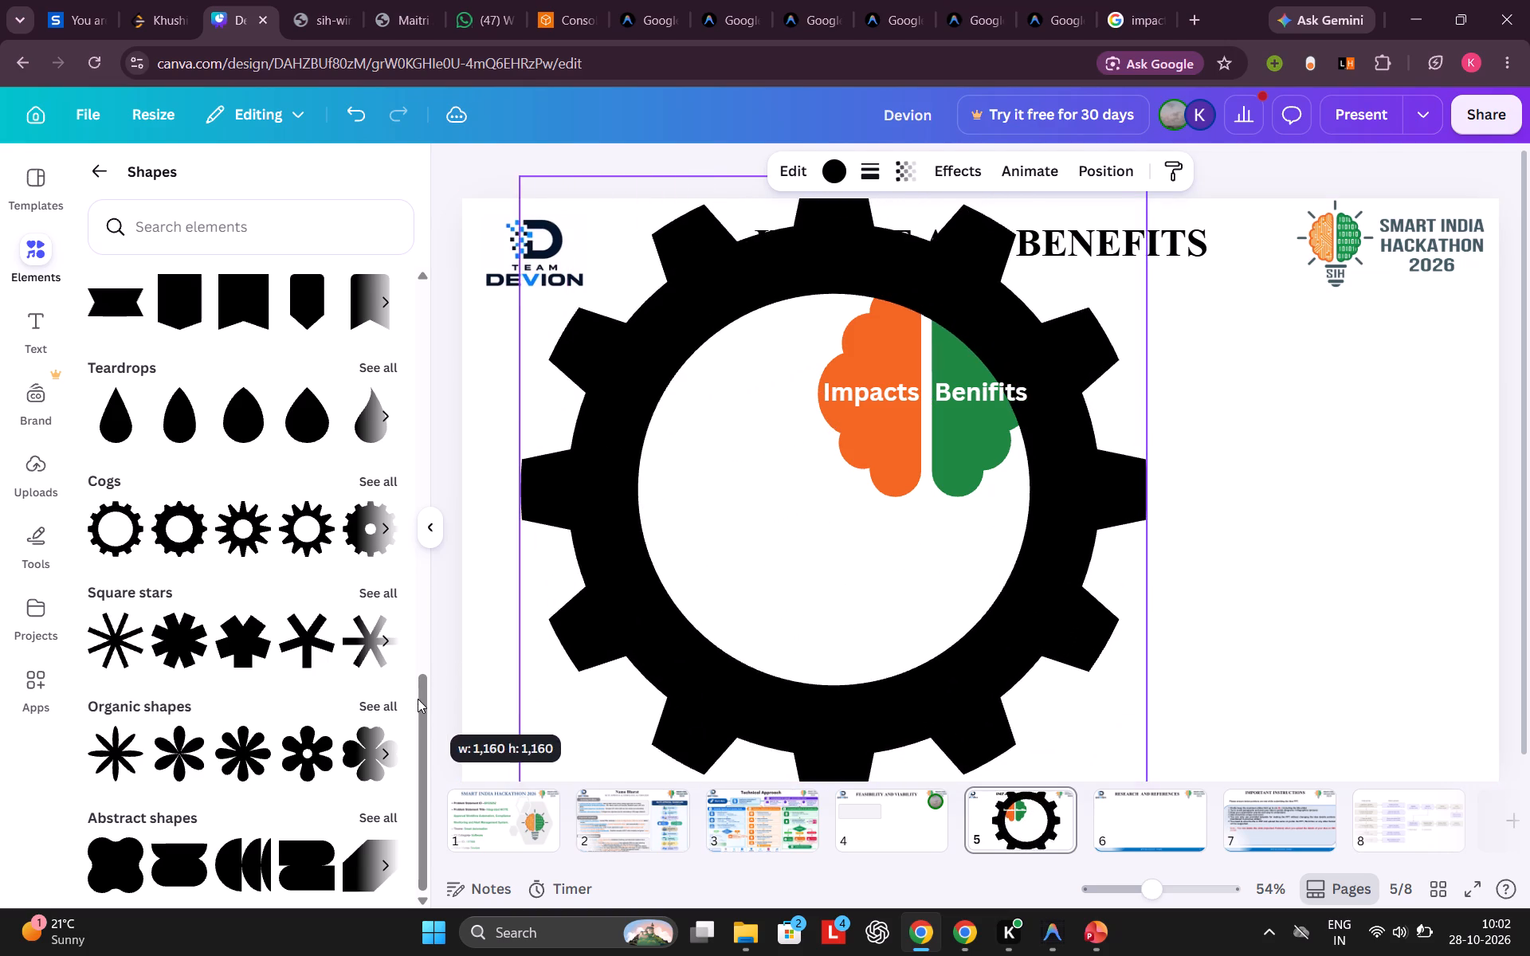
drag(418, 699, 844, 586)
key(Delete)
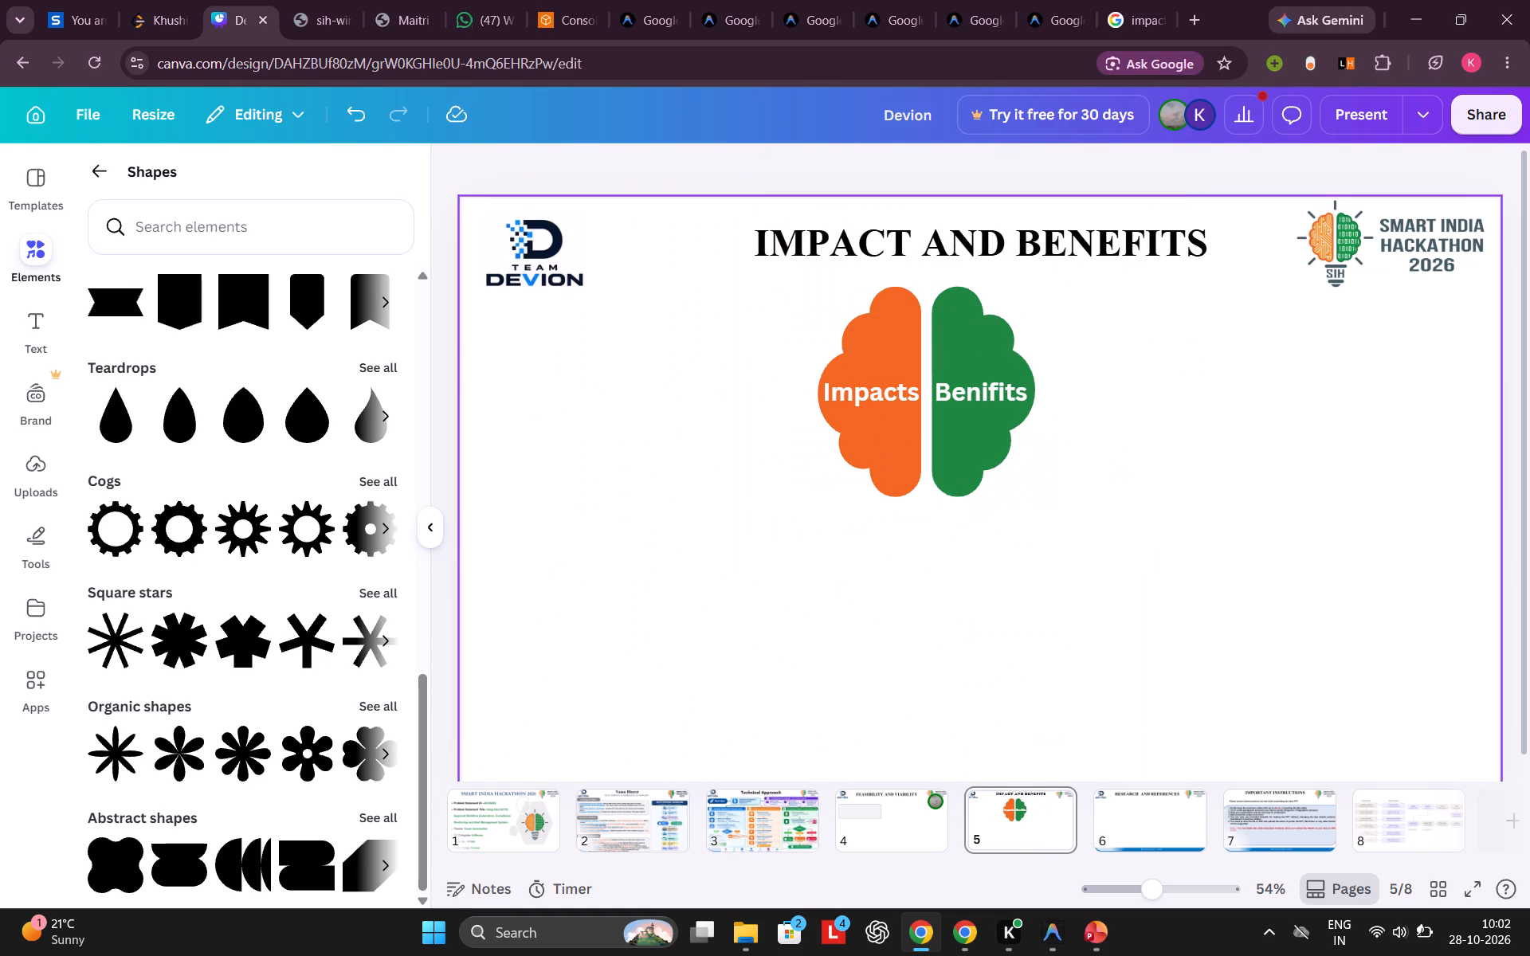
Look through the library's shapes, graphics, frames and grids, and the drawing tools, for an element to complement the brain halves.
scroll(309, 556, down, 5)
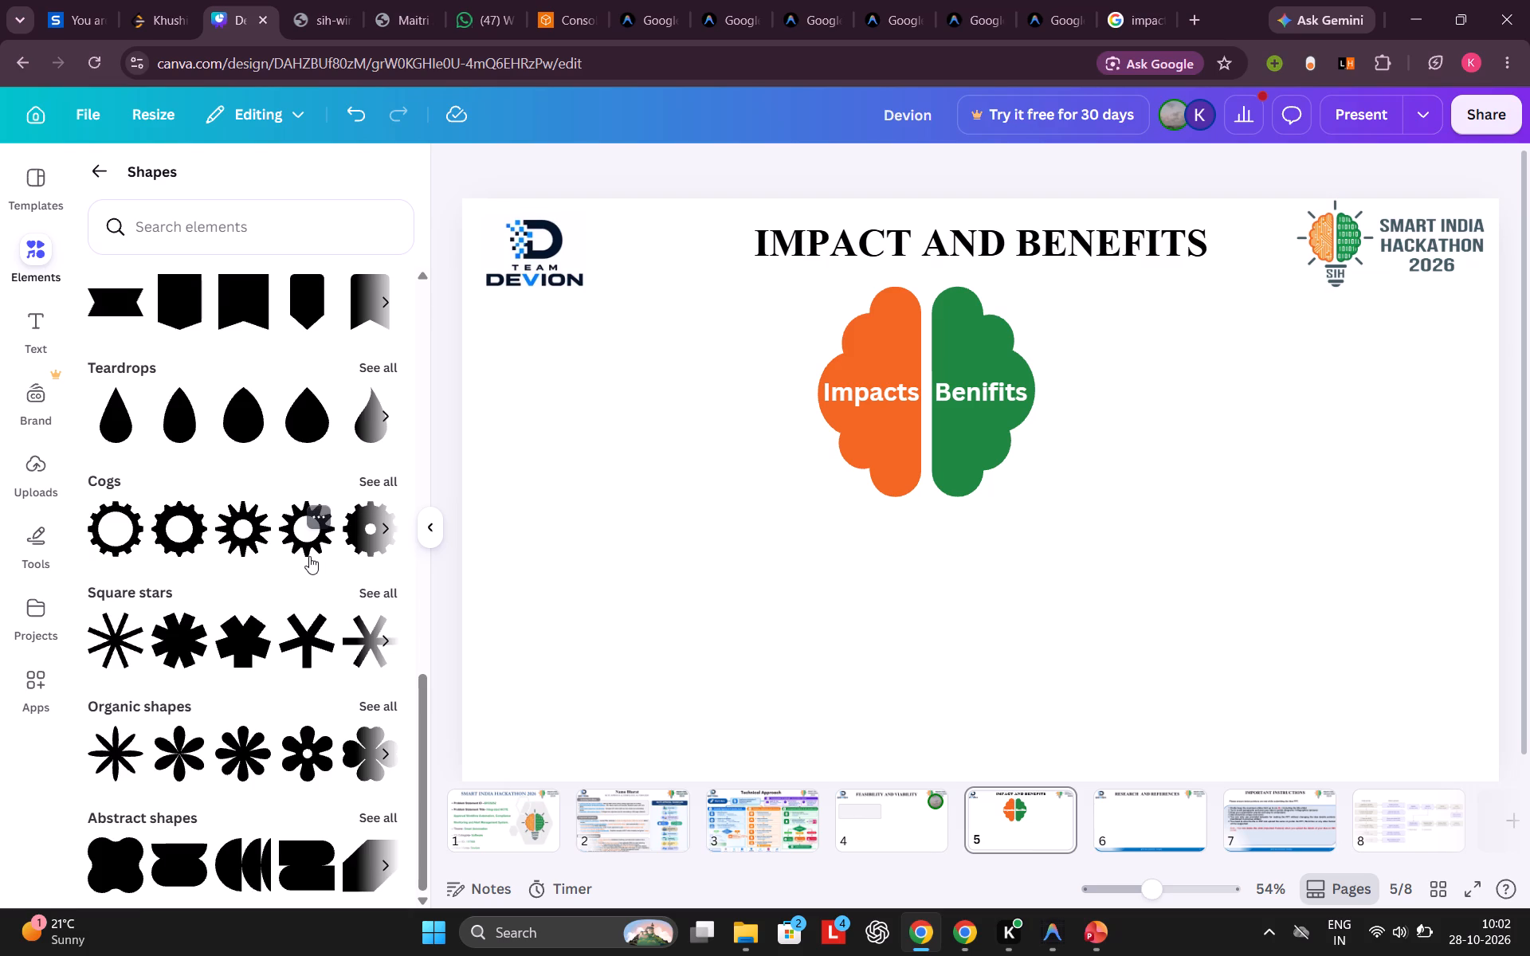
scroll(309, 556, up, 10)
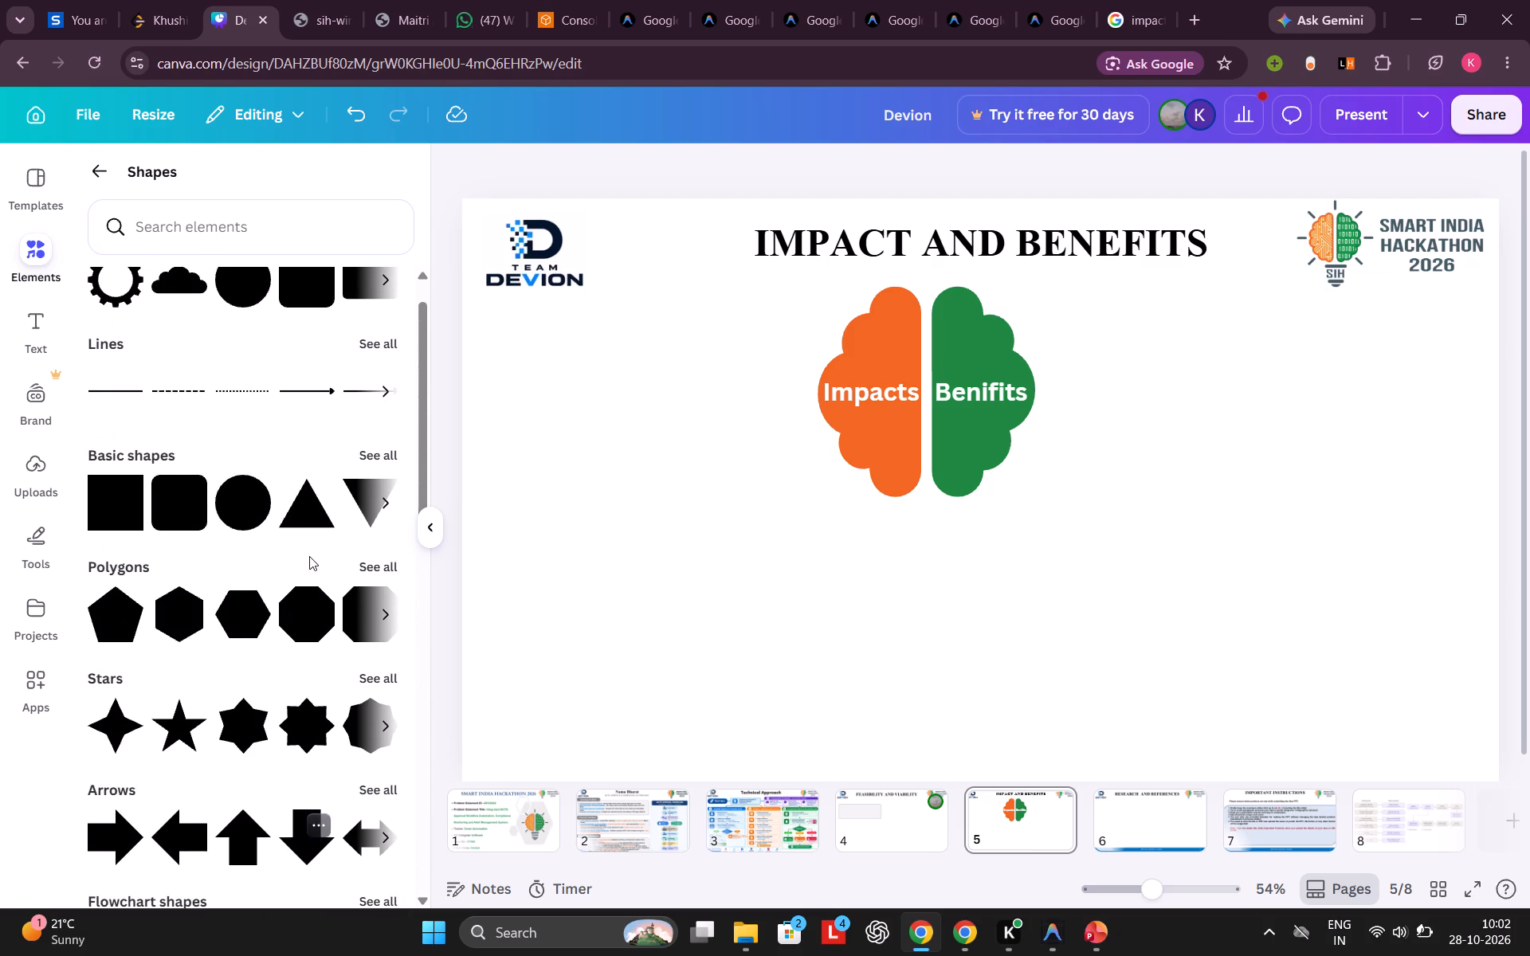
scroll(309, 556, up, 2)
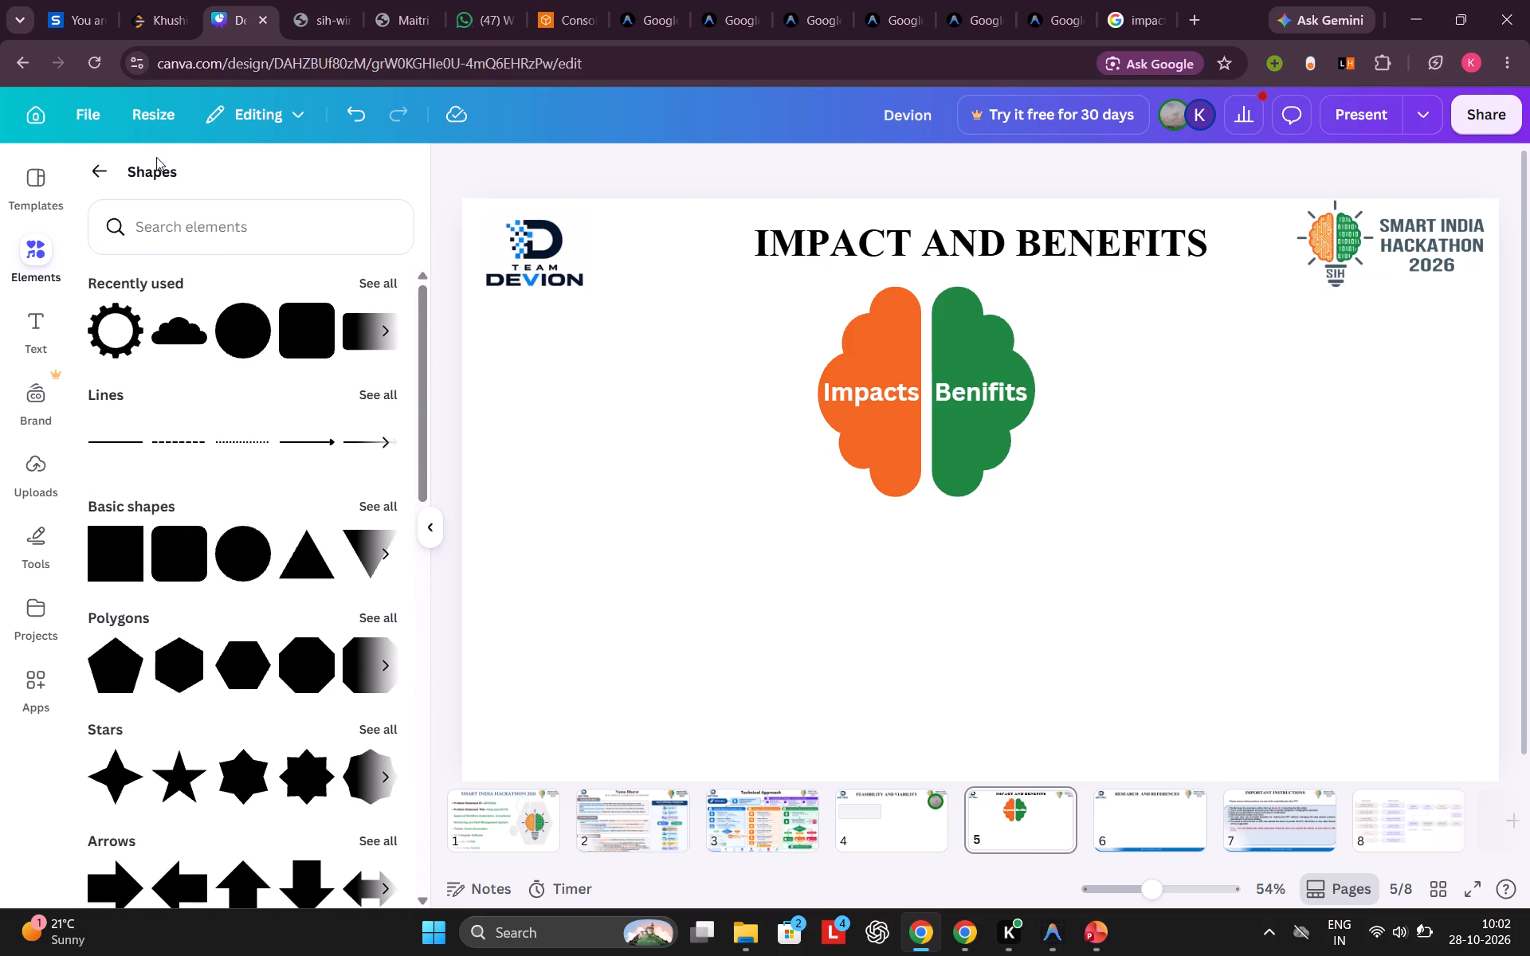
click(98, 172)
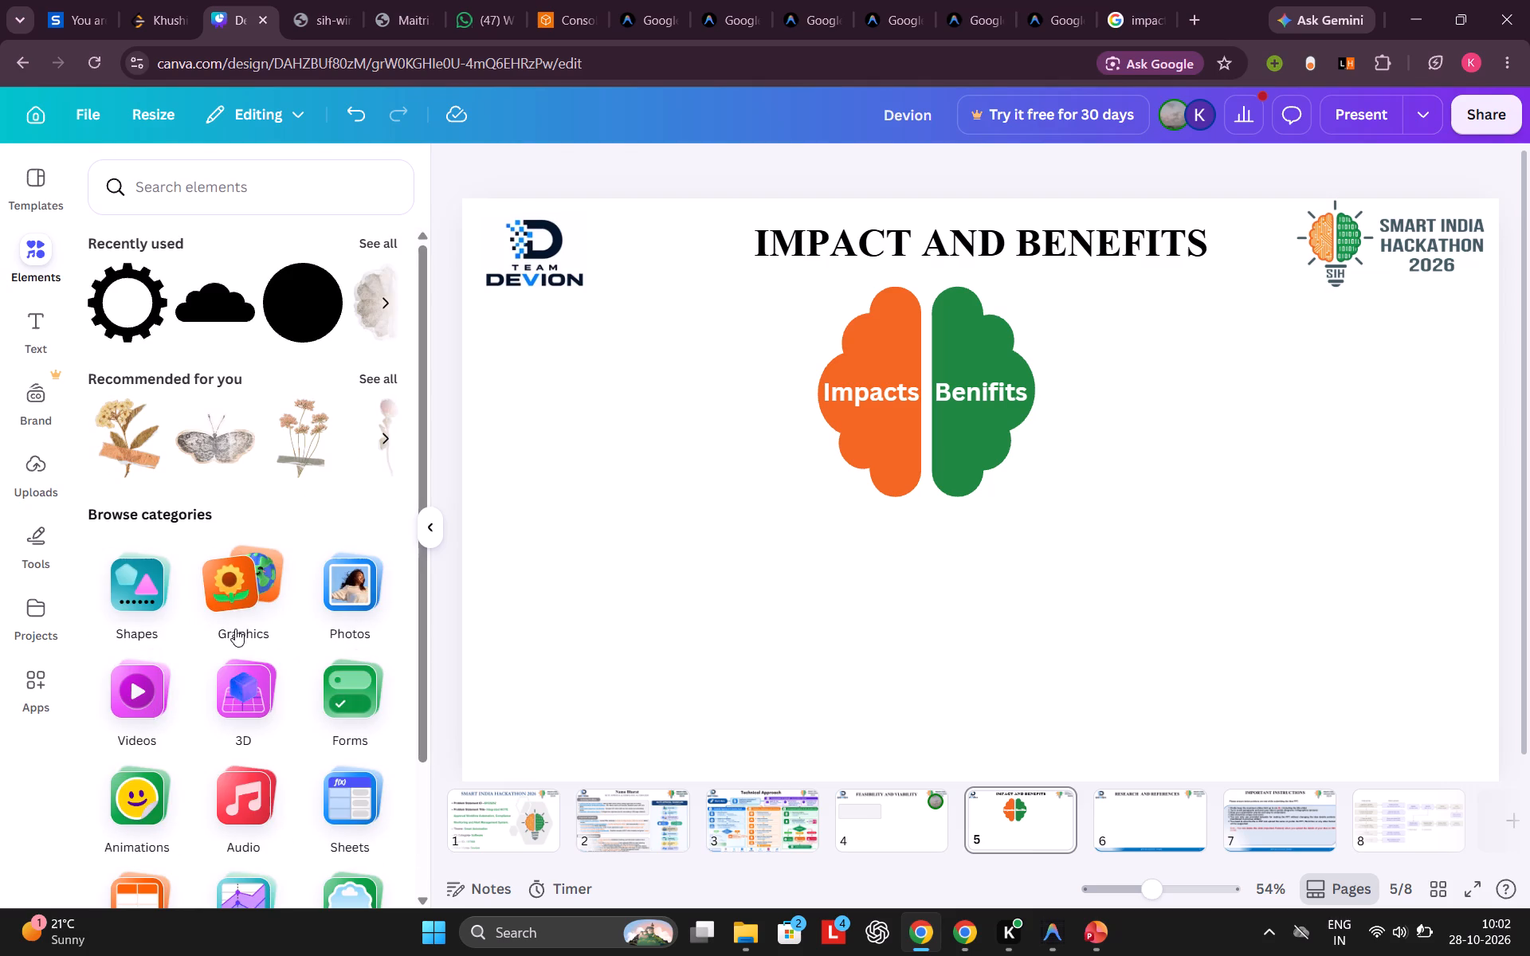
click(233, 588)
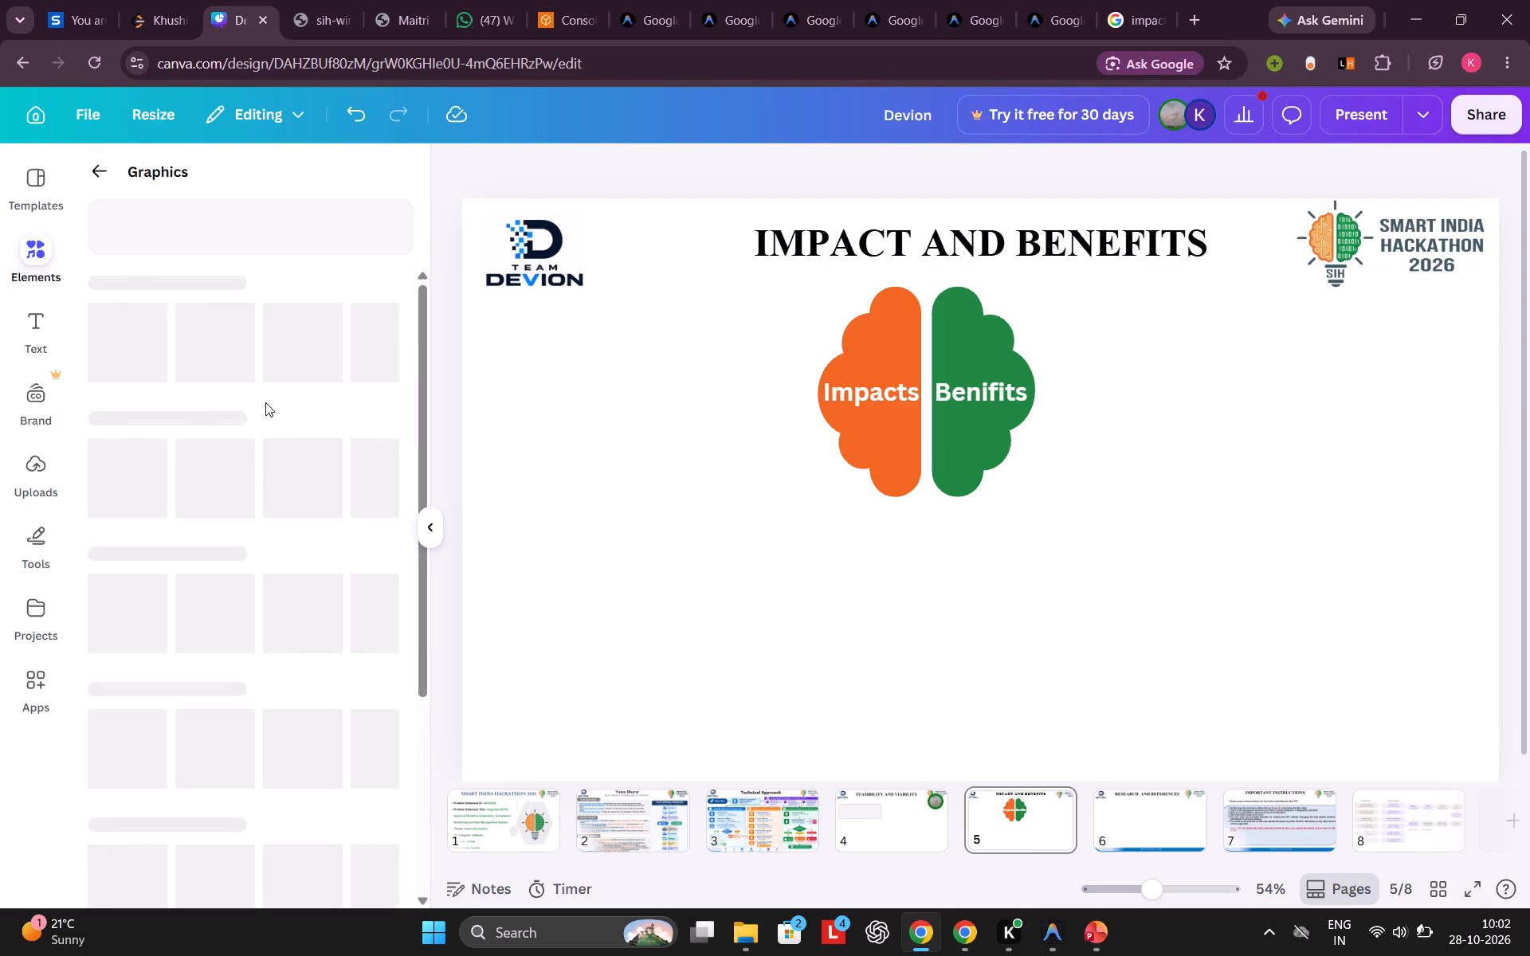
scroll(234, 570, right, 1)
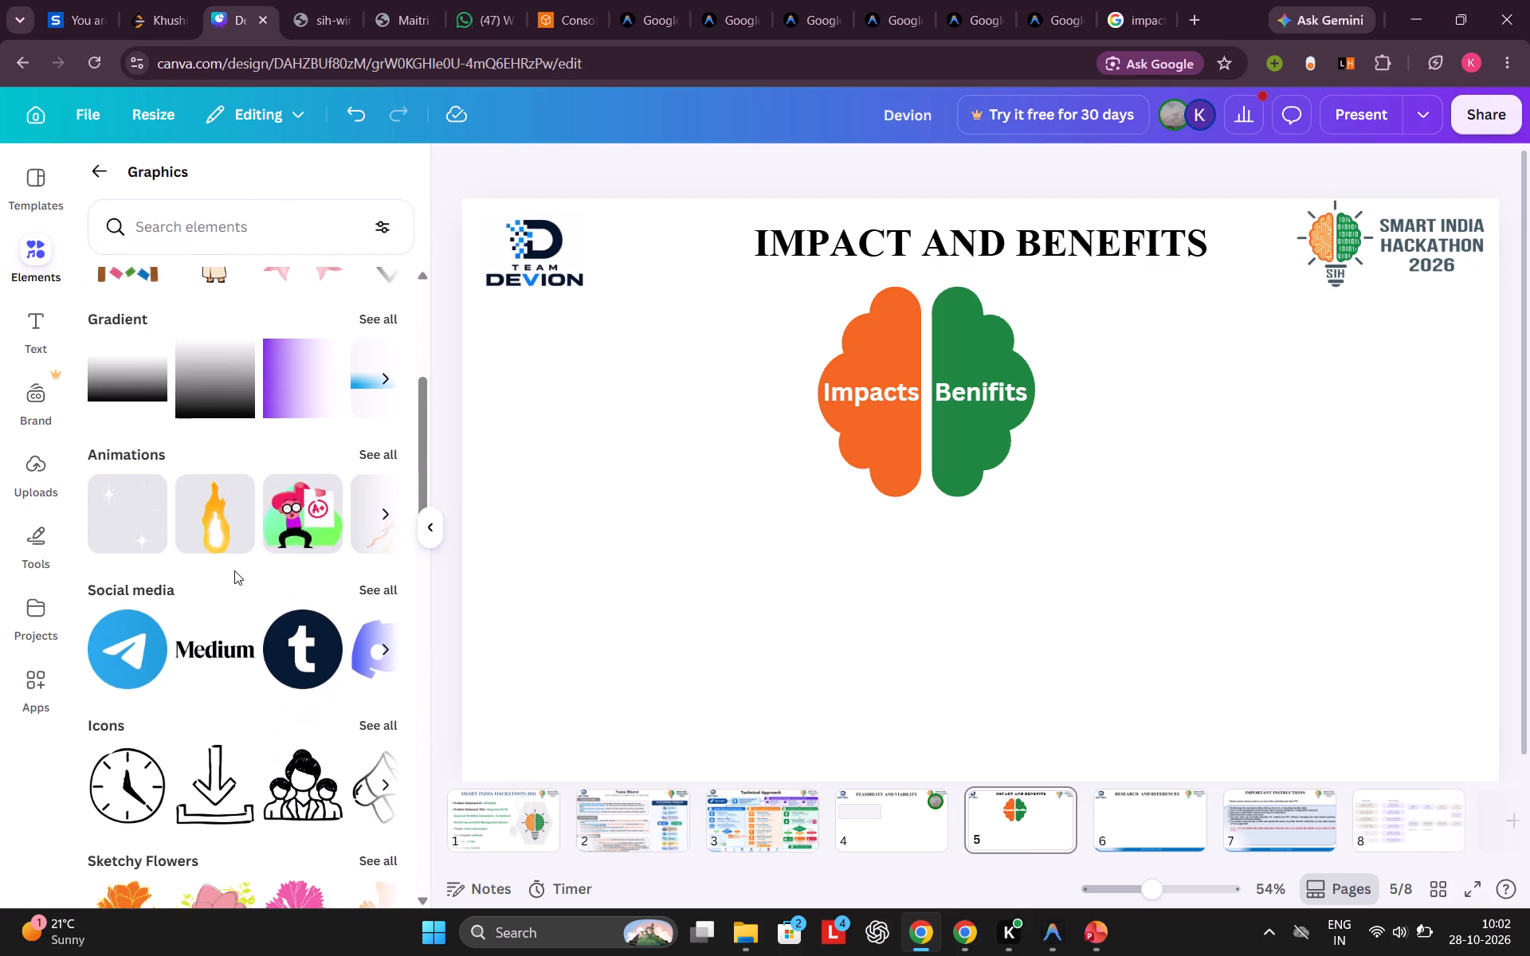
scroll(234, 570, right, 2)
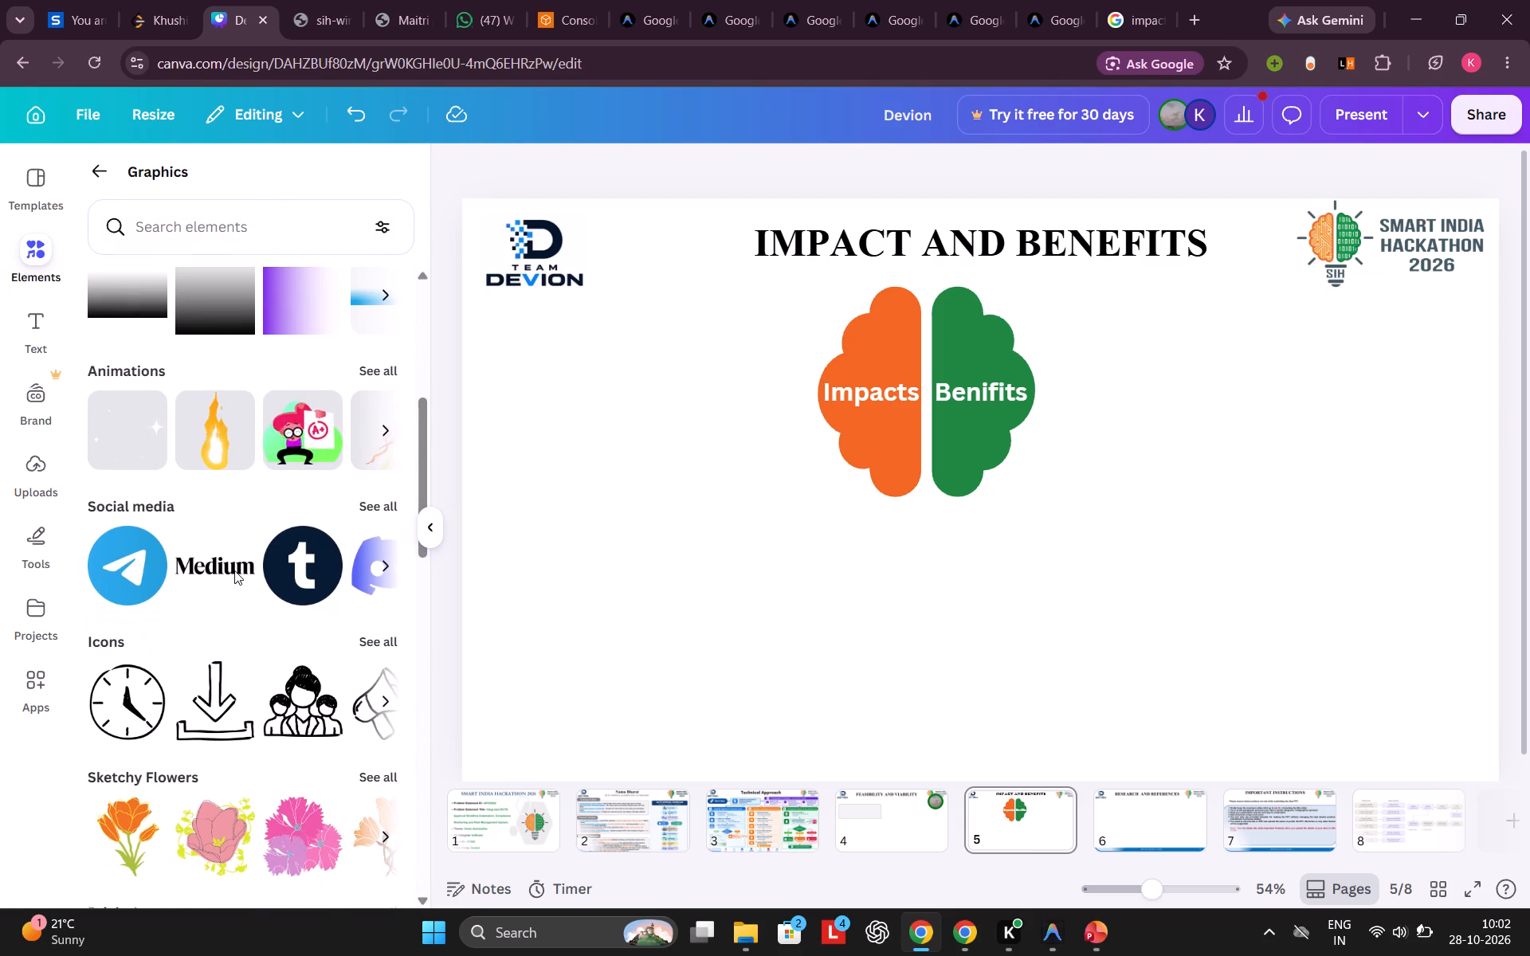
scroll(234, 570, right, 1)
click(102, 170)
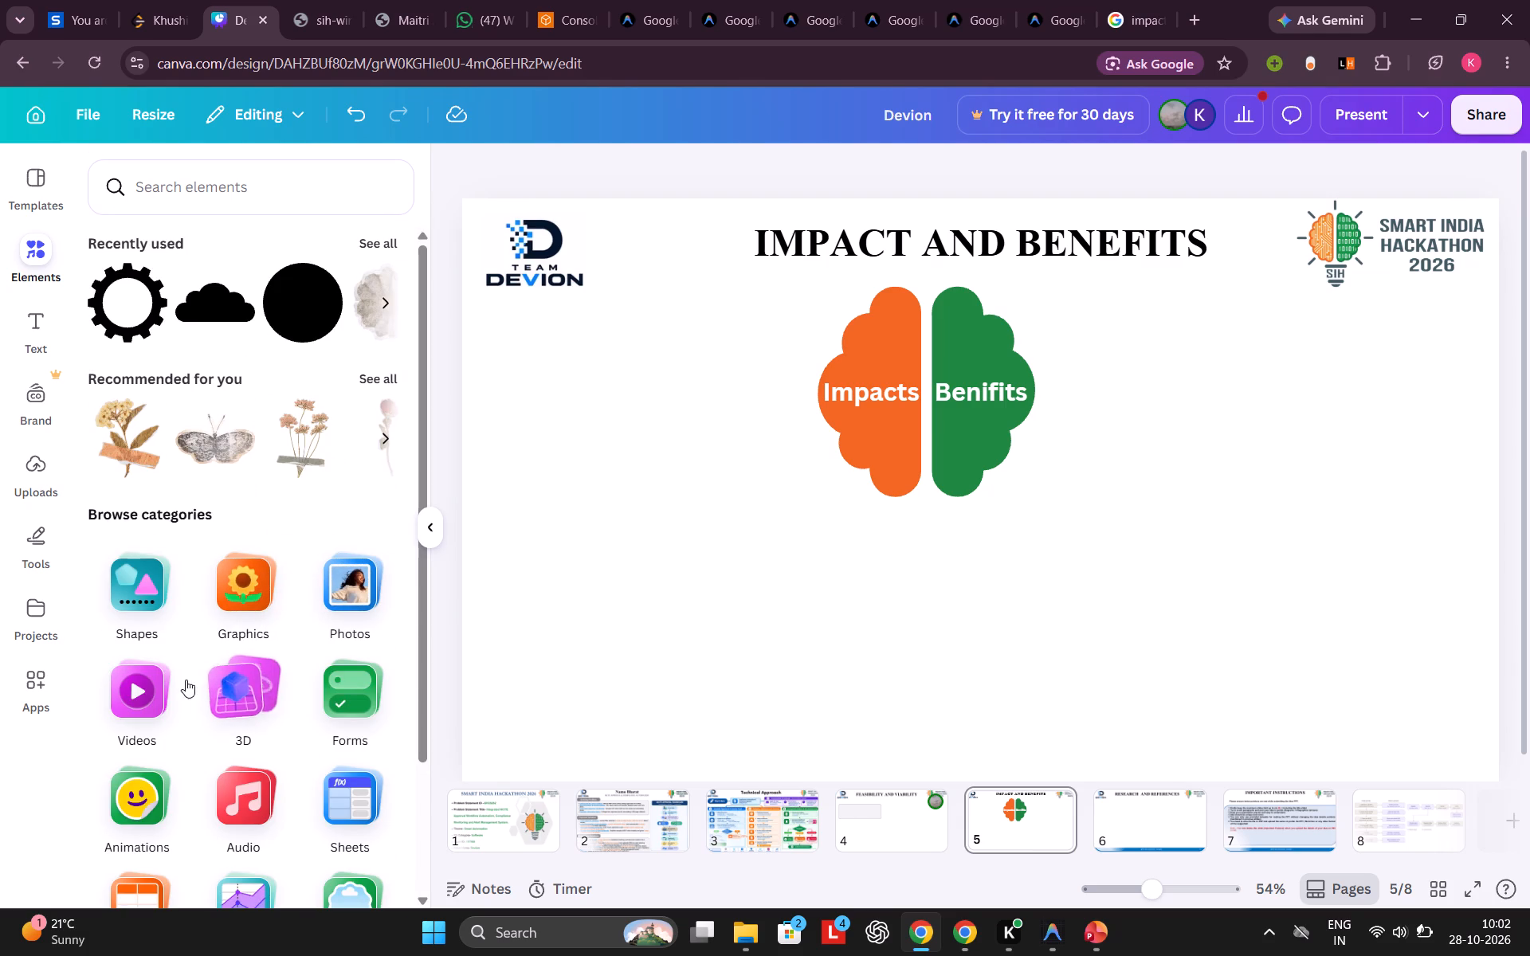
scroll(265, 692, down, 3)
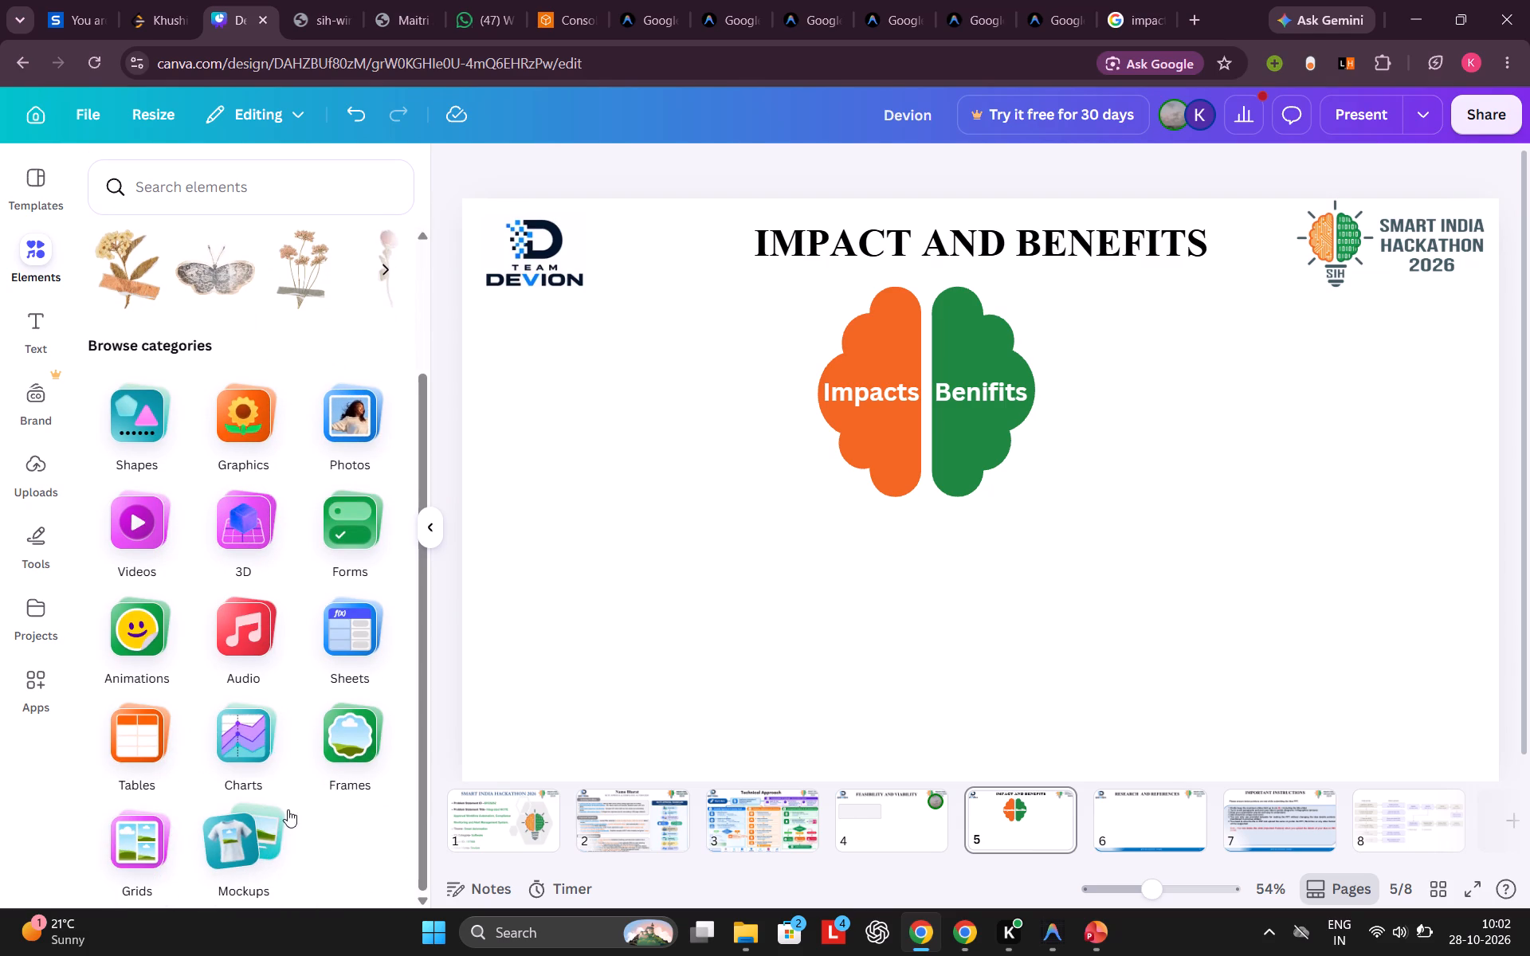
click(355, 753)
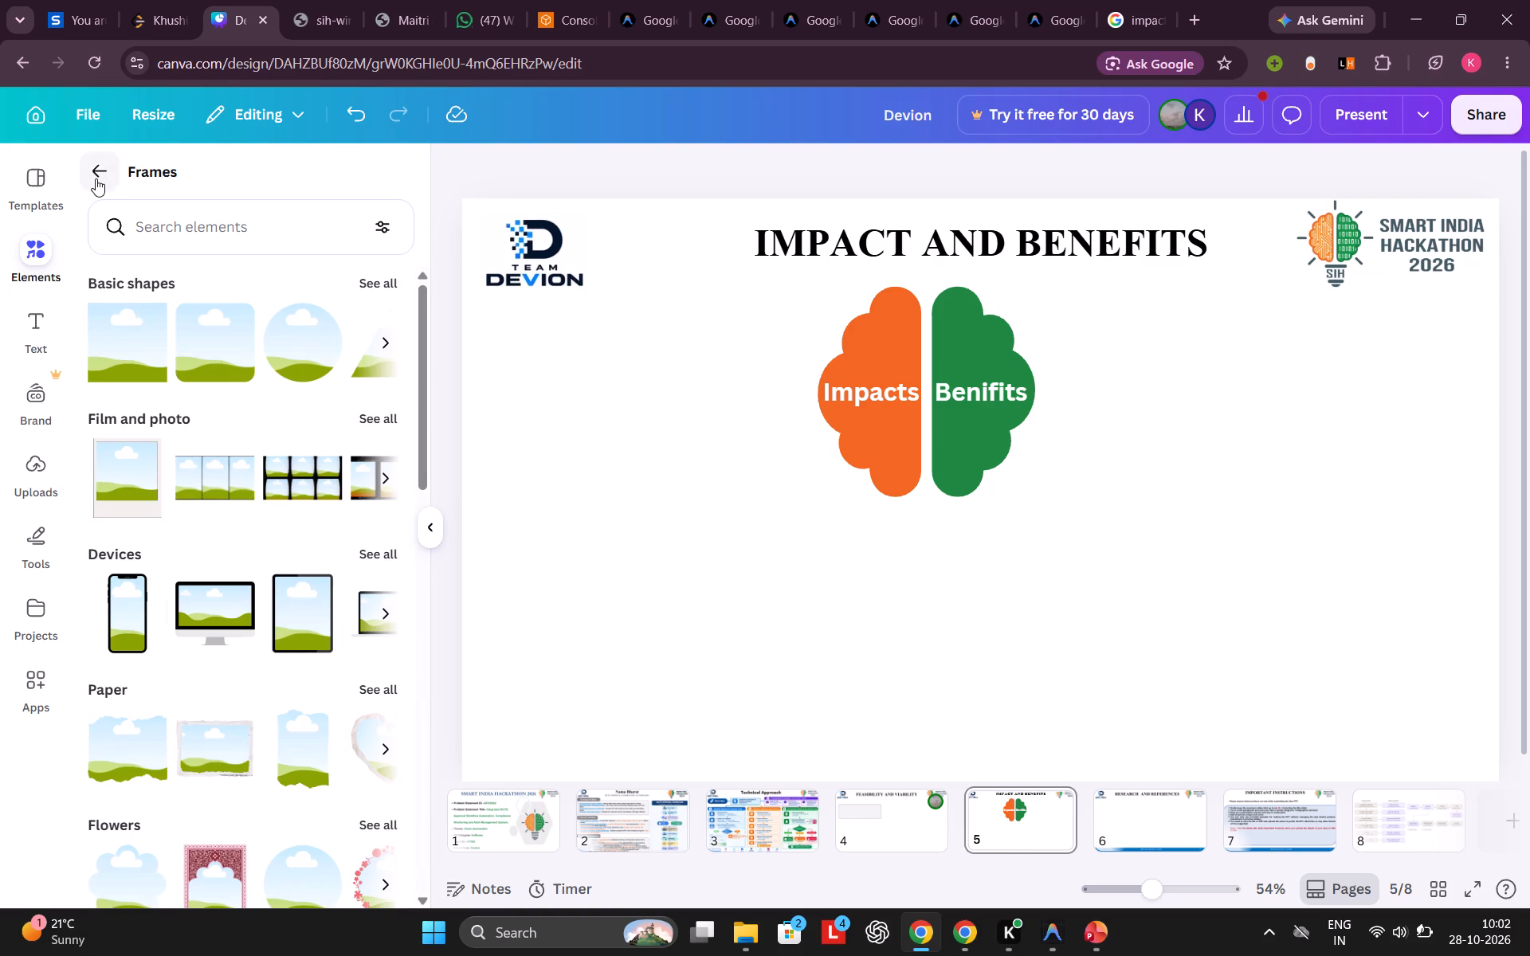
click(96, 176)
scroll(206, 843, down, 6)
click(143, 846)
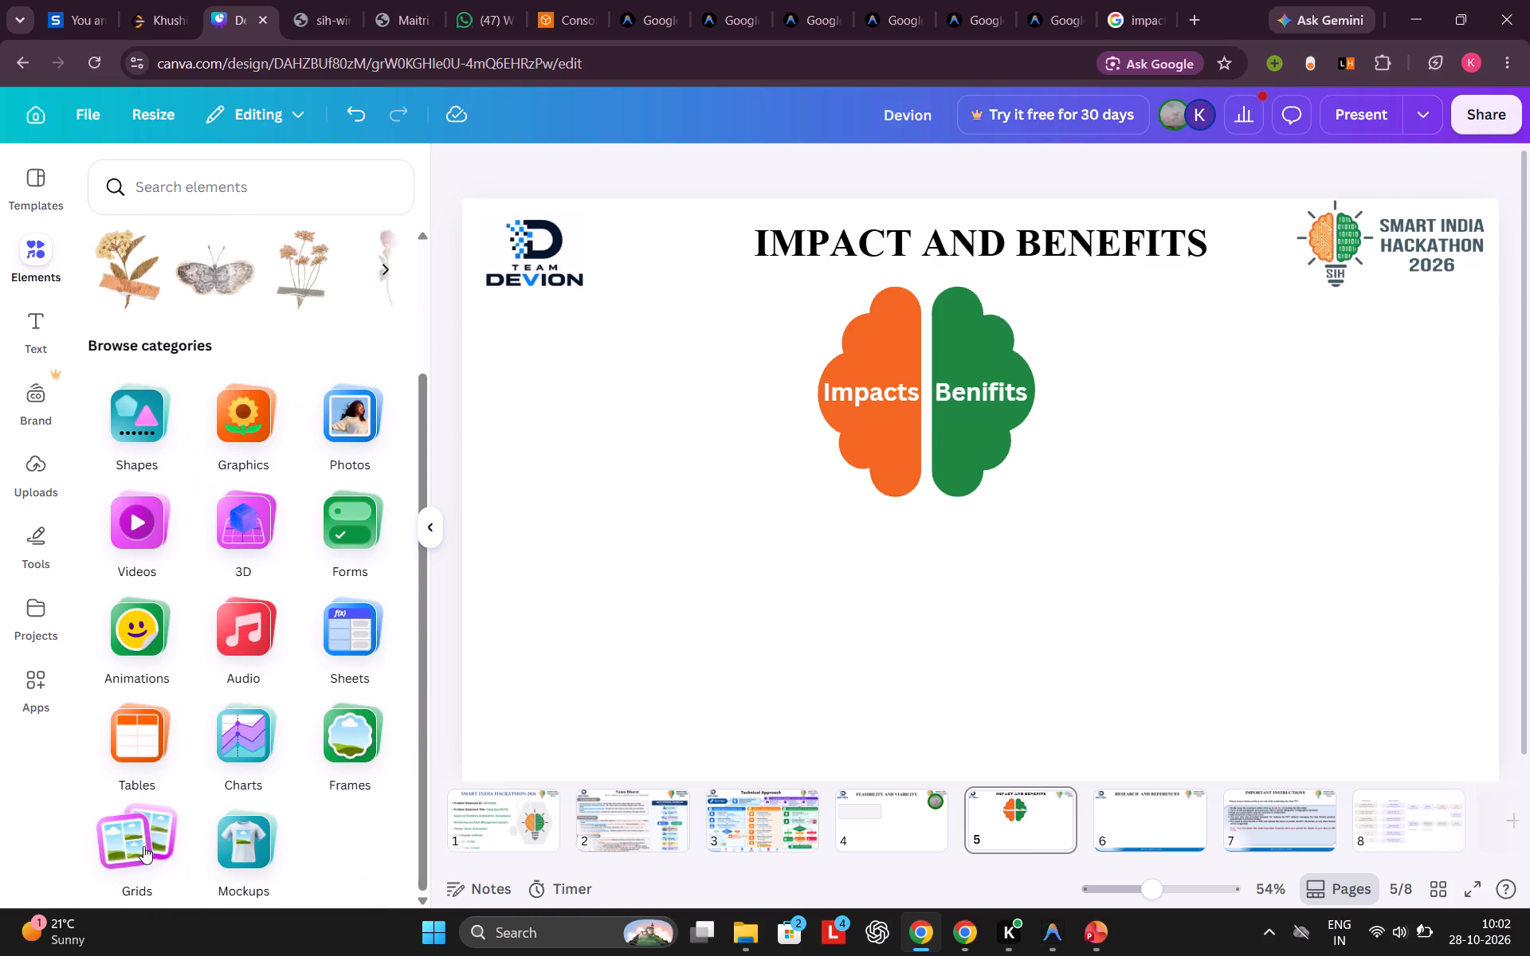
click(100, 174)
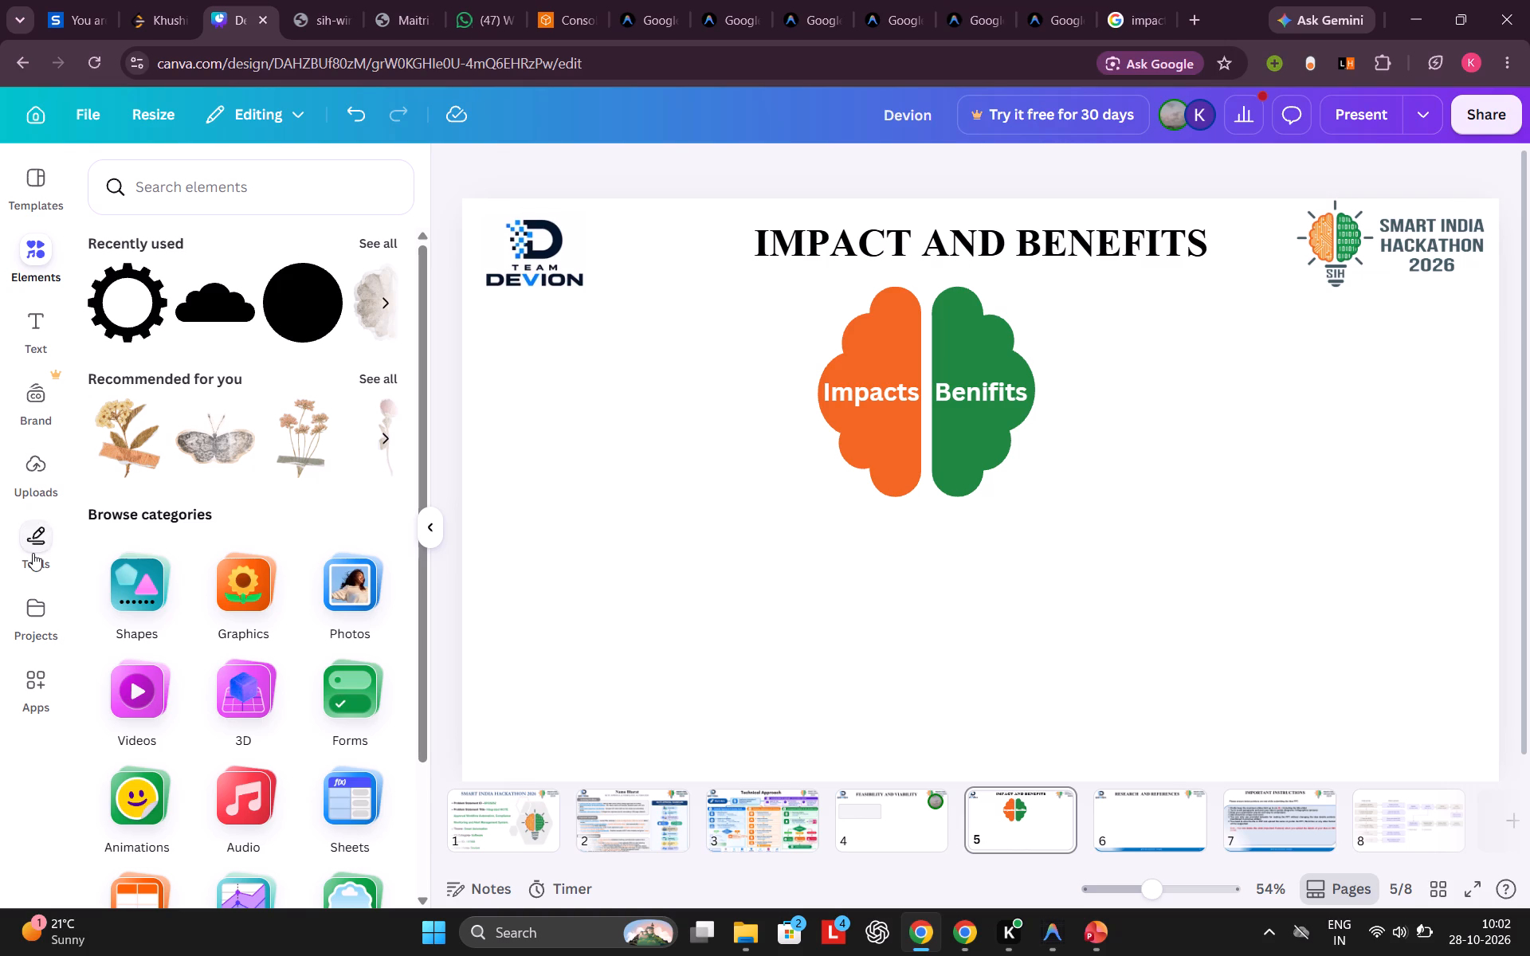
click(33, 553)
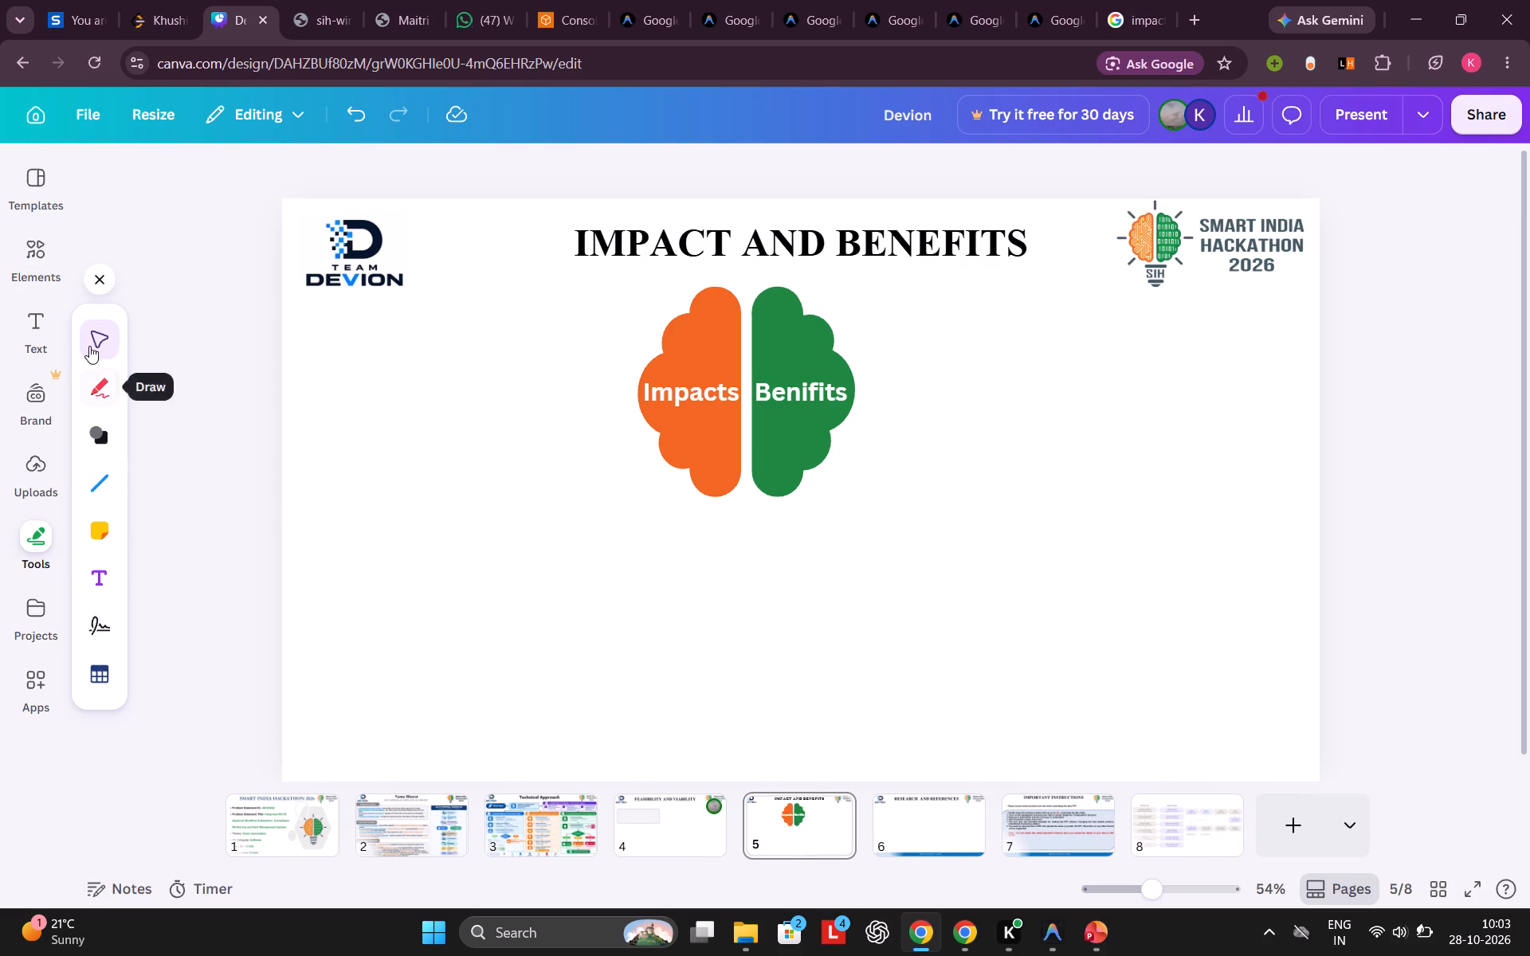
click(186, 545)
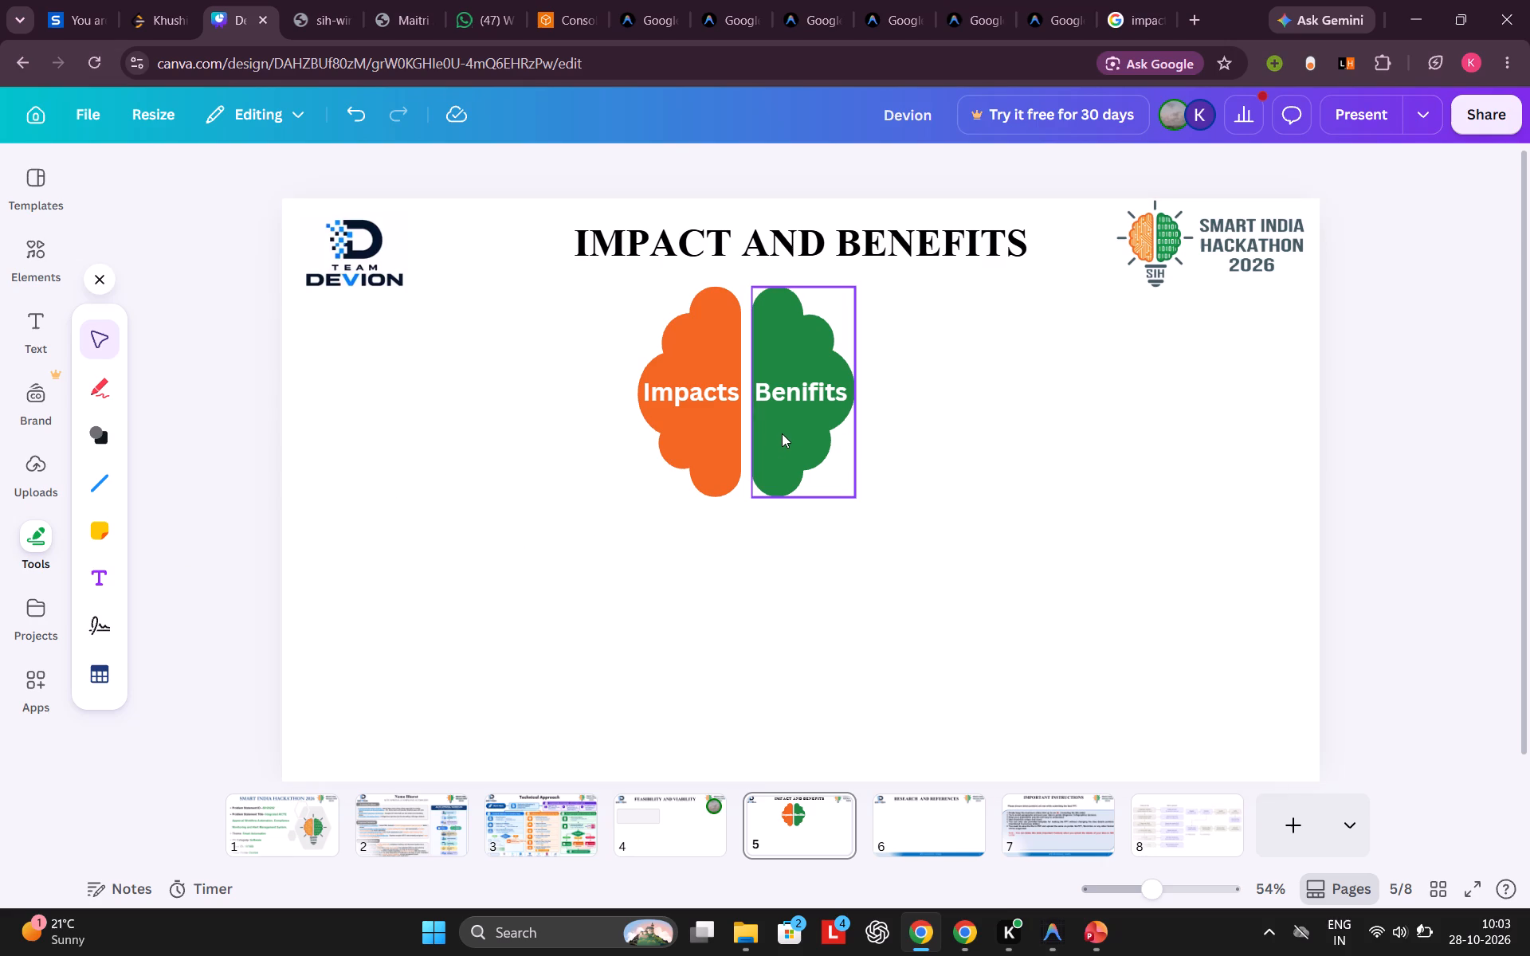
Shift the green and orange brain halves rightward to about the slide's centre, keeping them level with a narrow gap between them.
drag(782, 433, 849, 431)
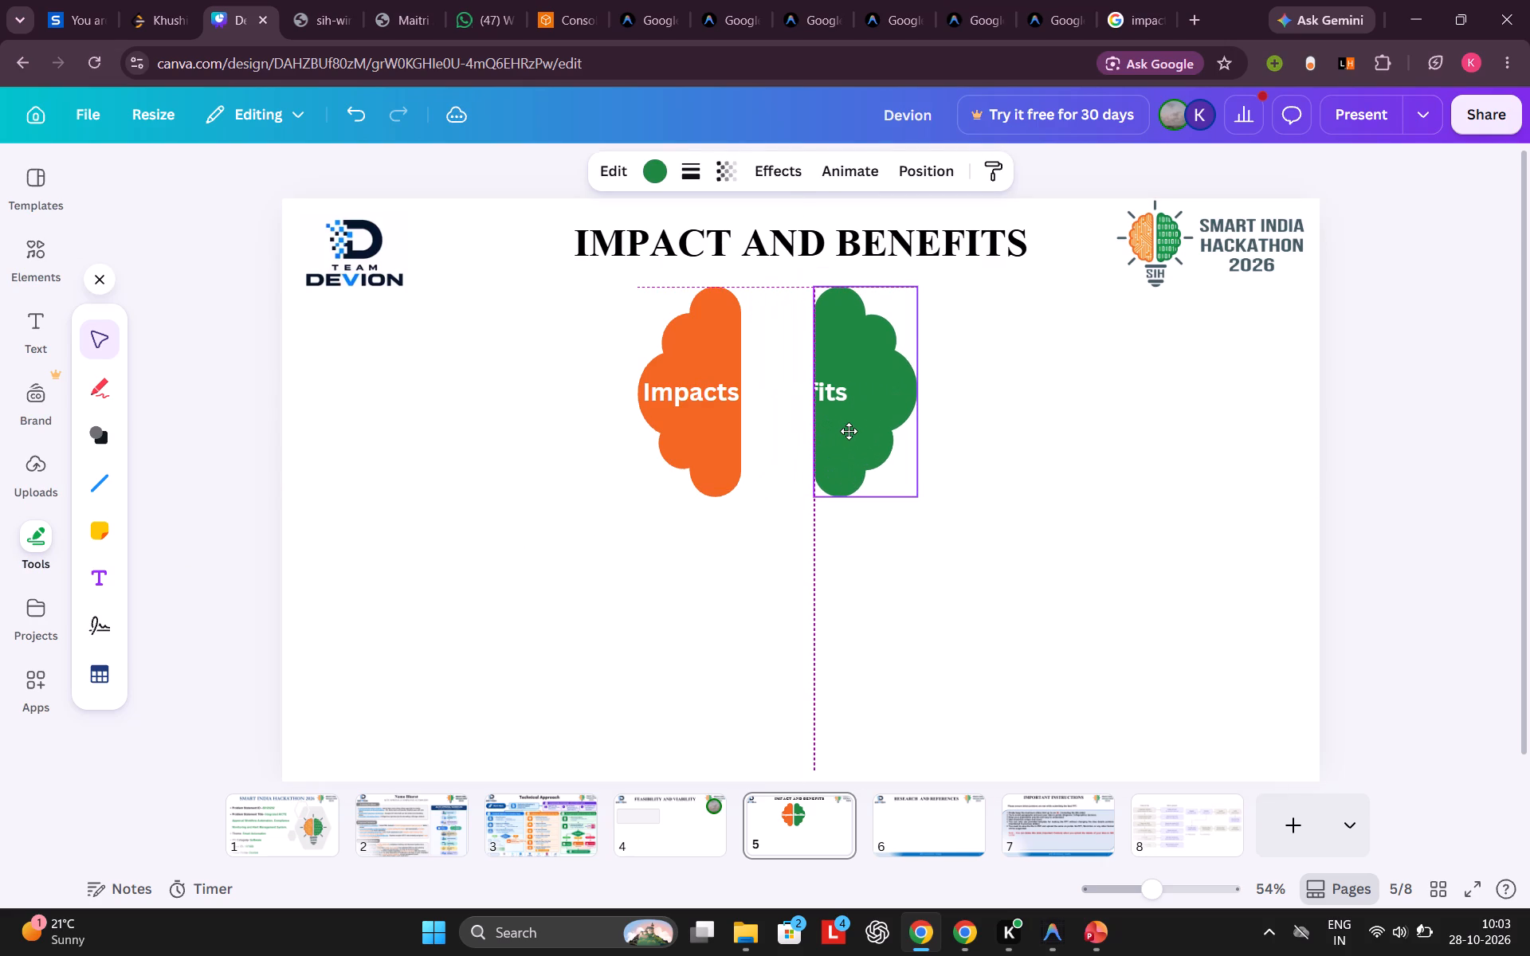
drag(849, 431, 848, 431)
drag(848, 431, 847, 430)
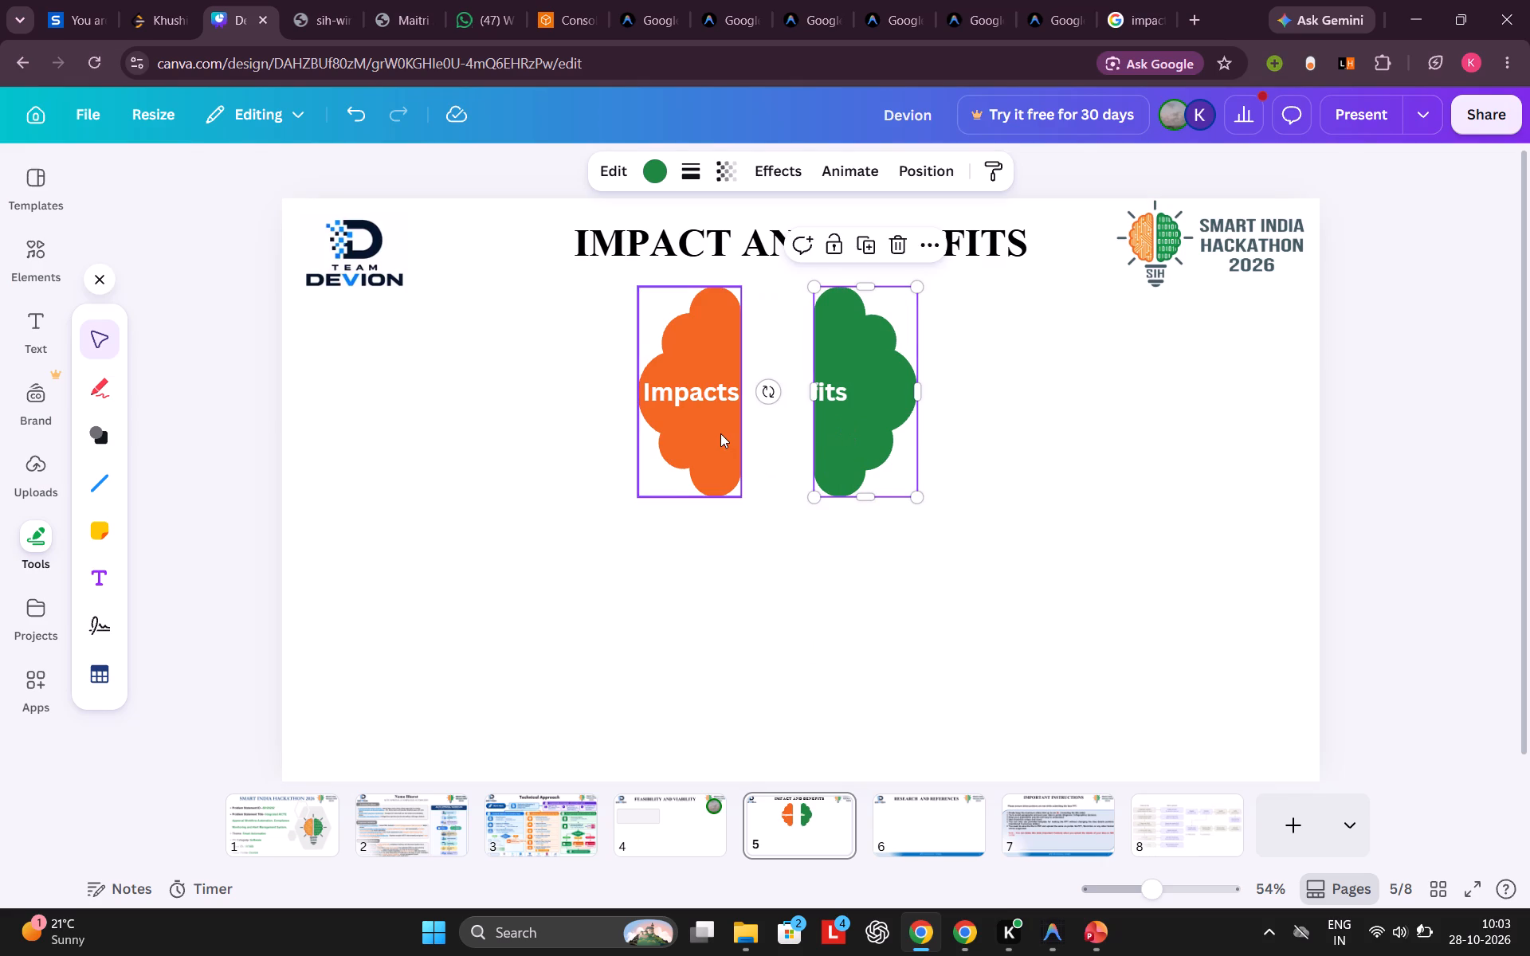
drag(720, 433, 779, 433)
Move the "Benifits" label onto the shifted green brain half, nudged slightly up and toward the gap.
click(783, 394)
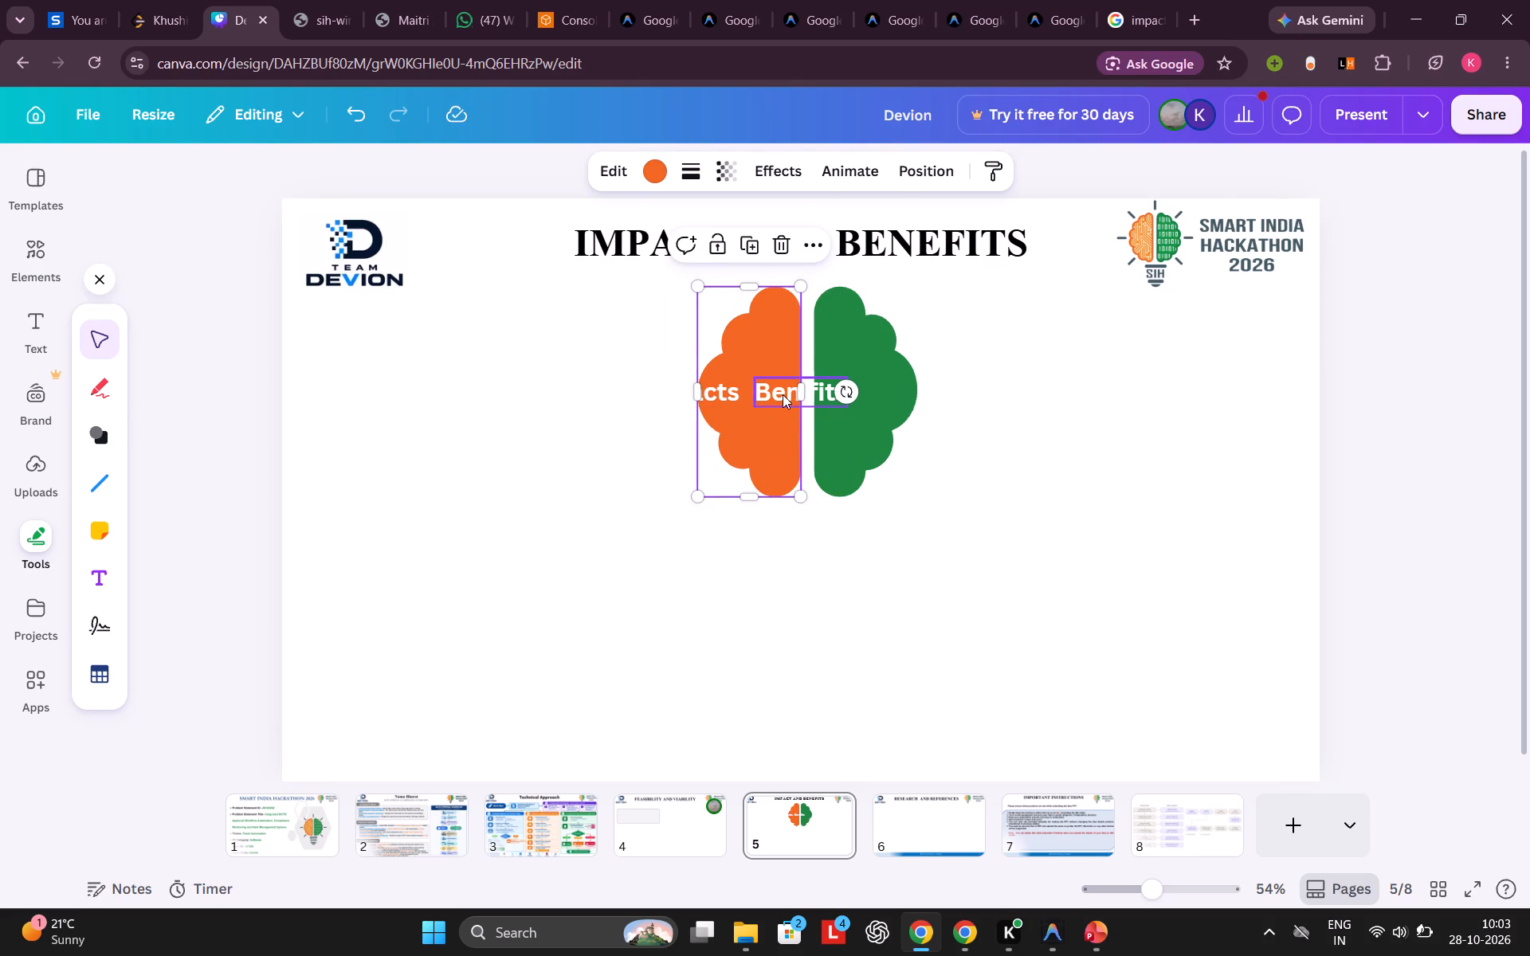
drag(783, 394, 847, 394)
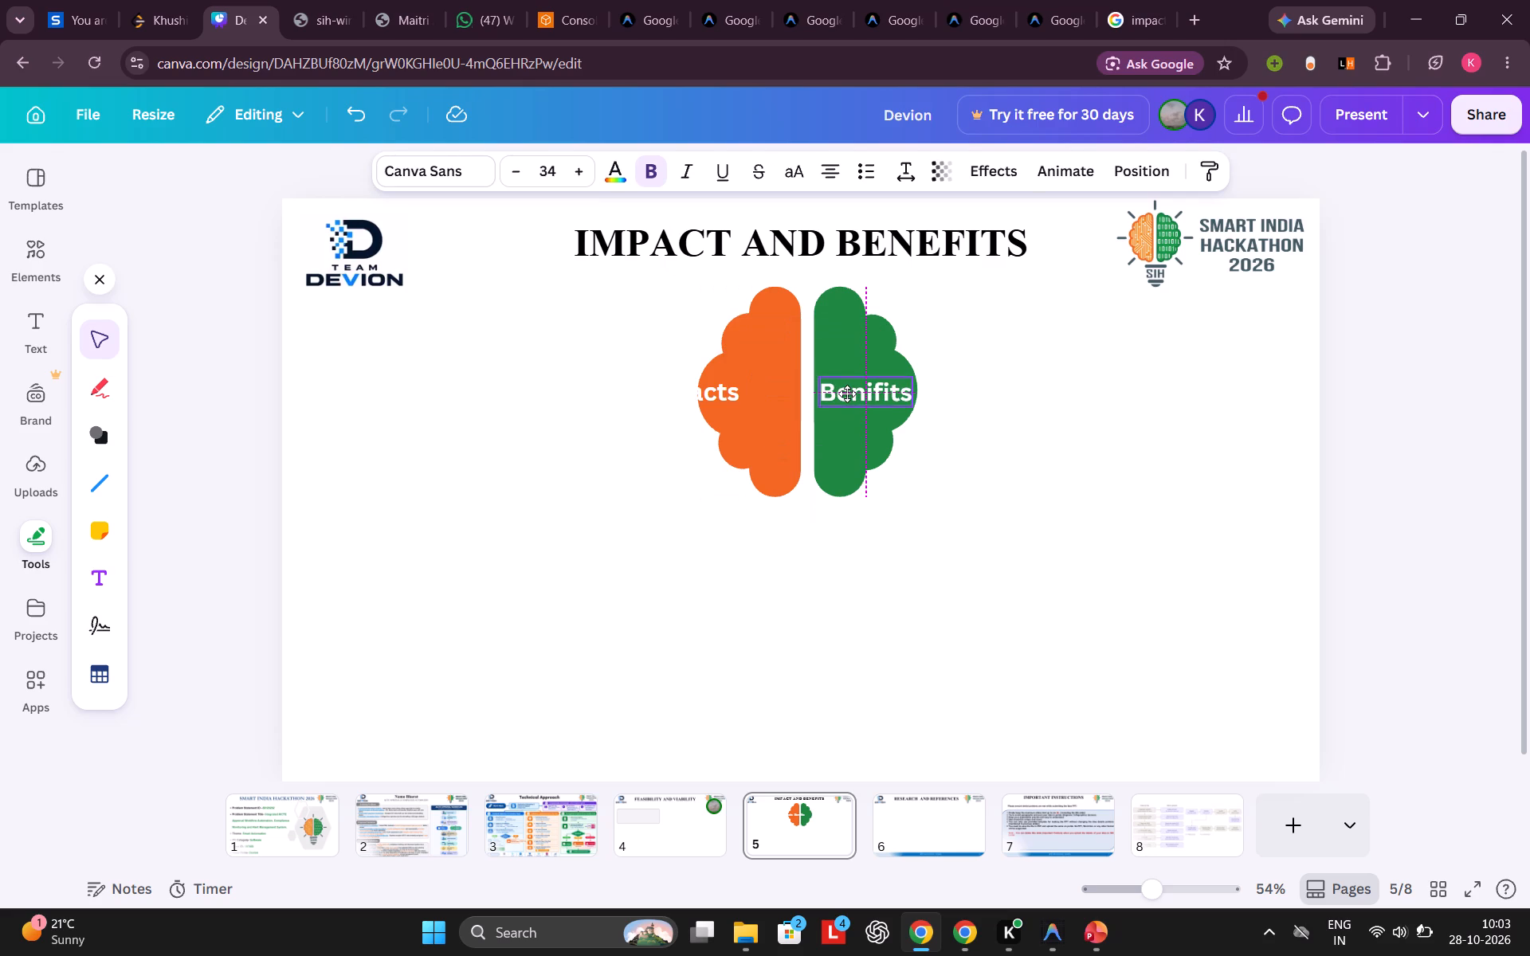
drag(847, 394, 846, 390)
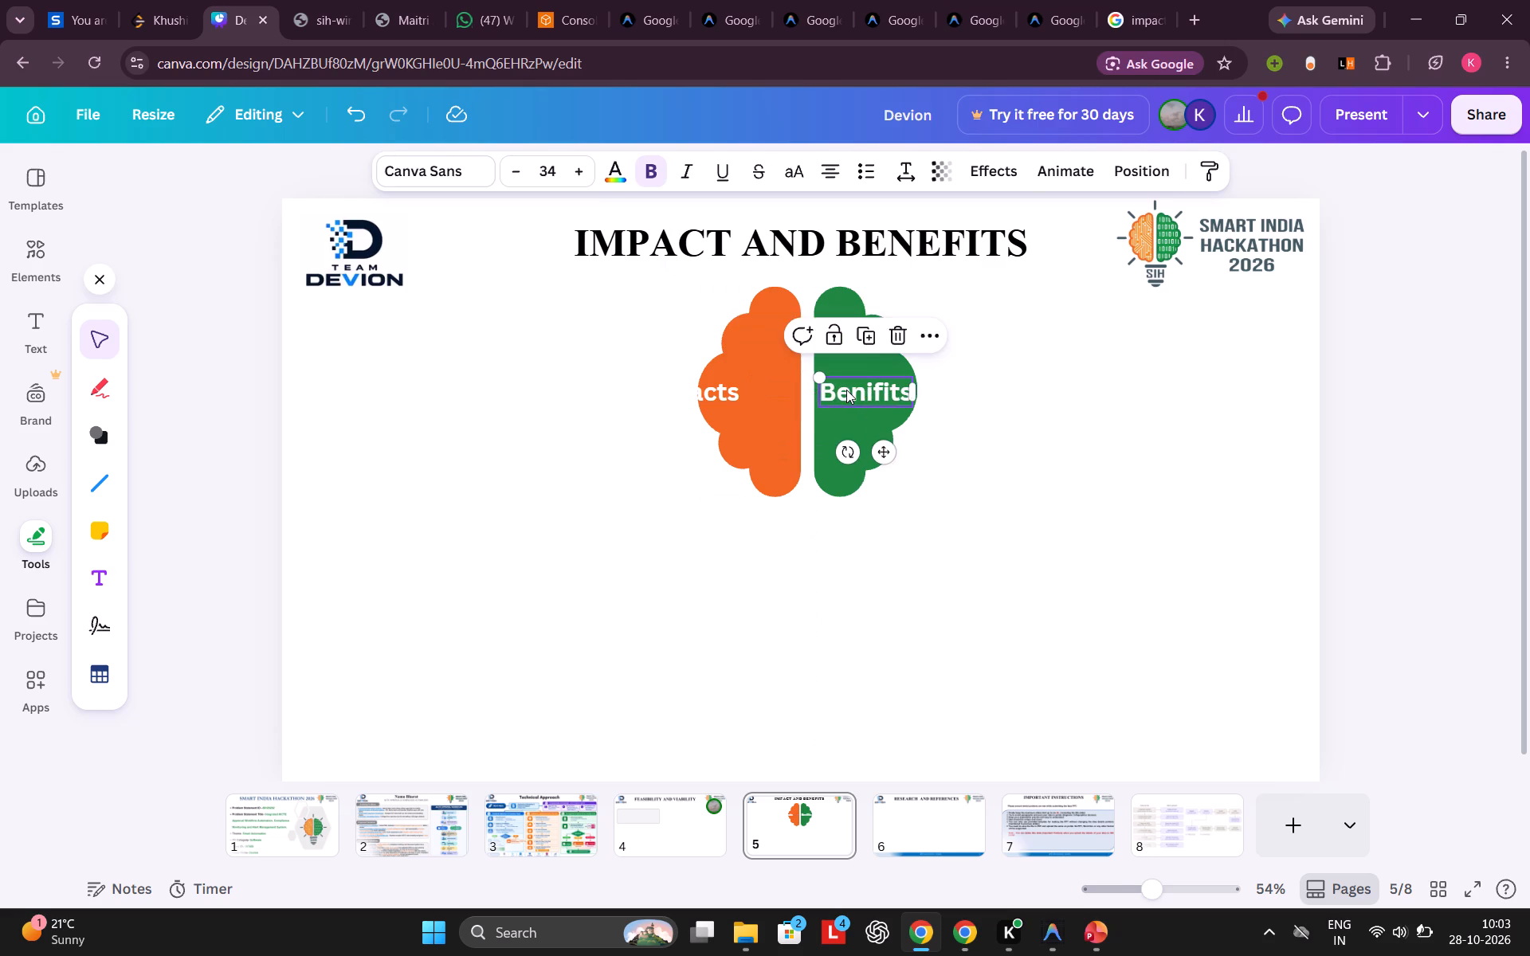
drag(874, 402, 871, 397)
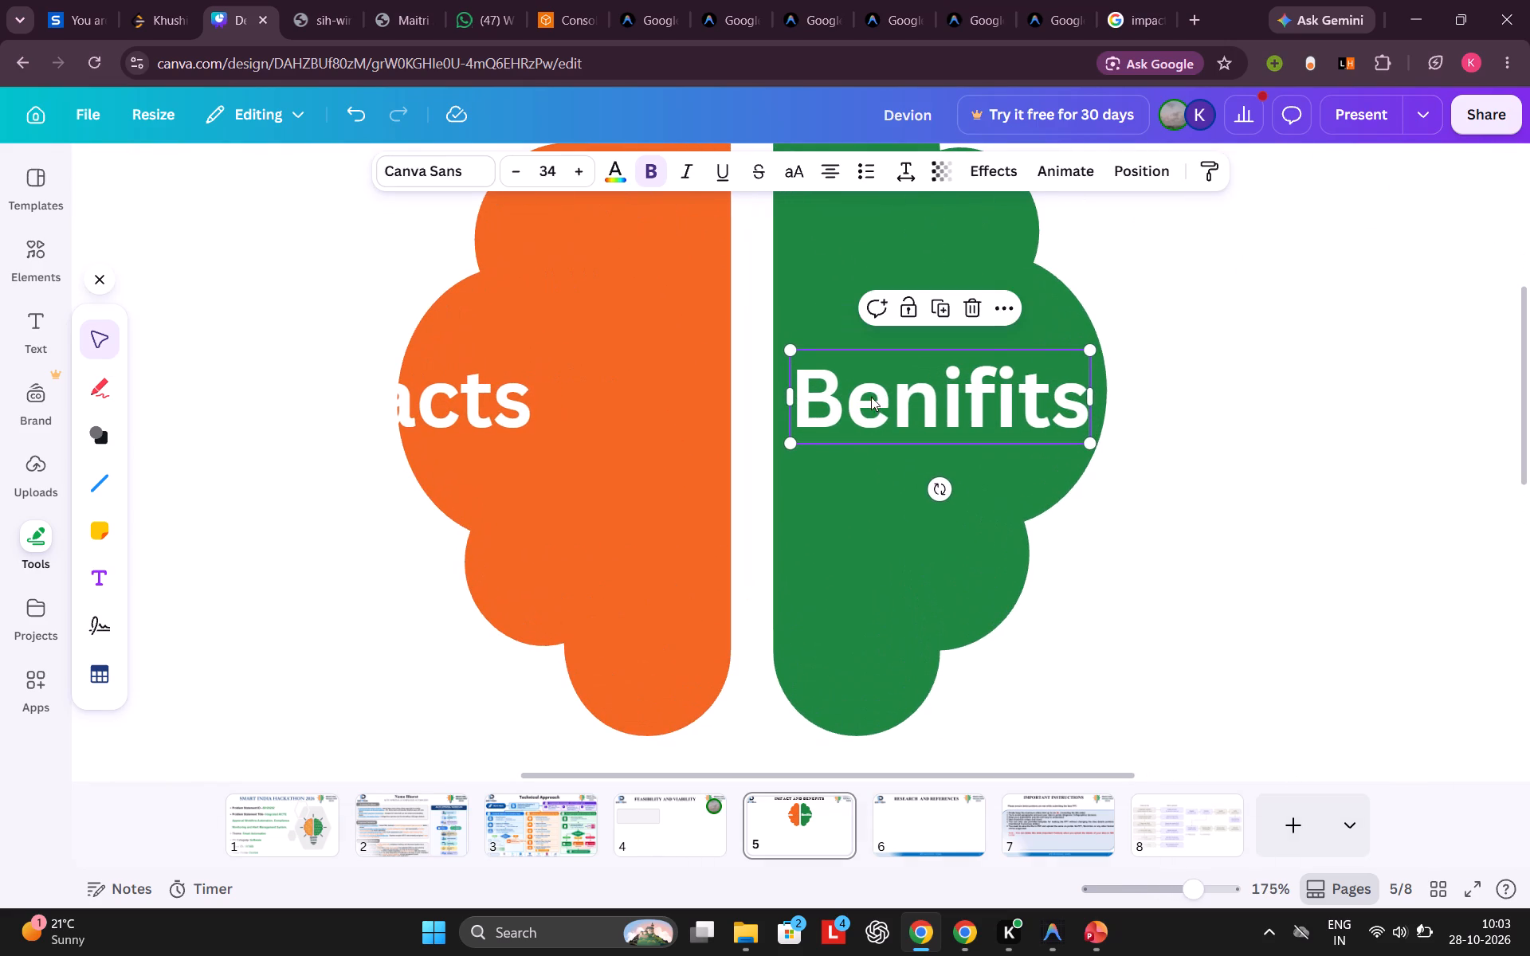
drag(871, 397, 866, 396)
Move the "Impacts" label onto the shifted orange brain half, level with the "Benifits" label and close to the gap.
click(490, 412)
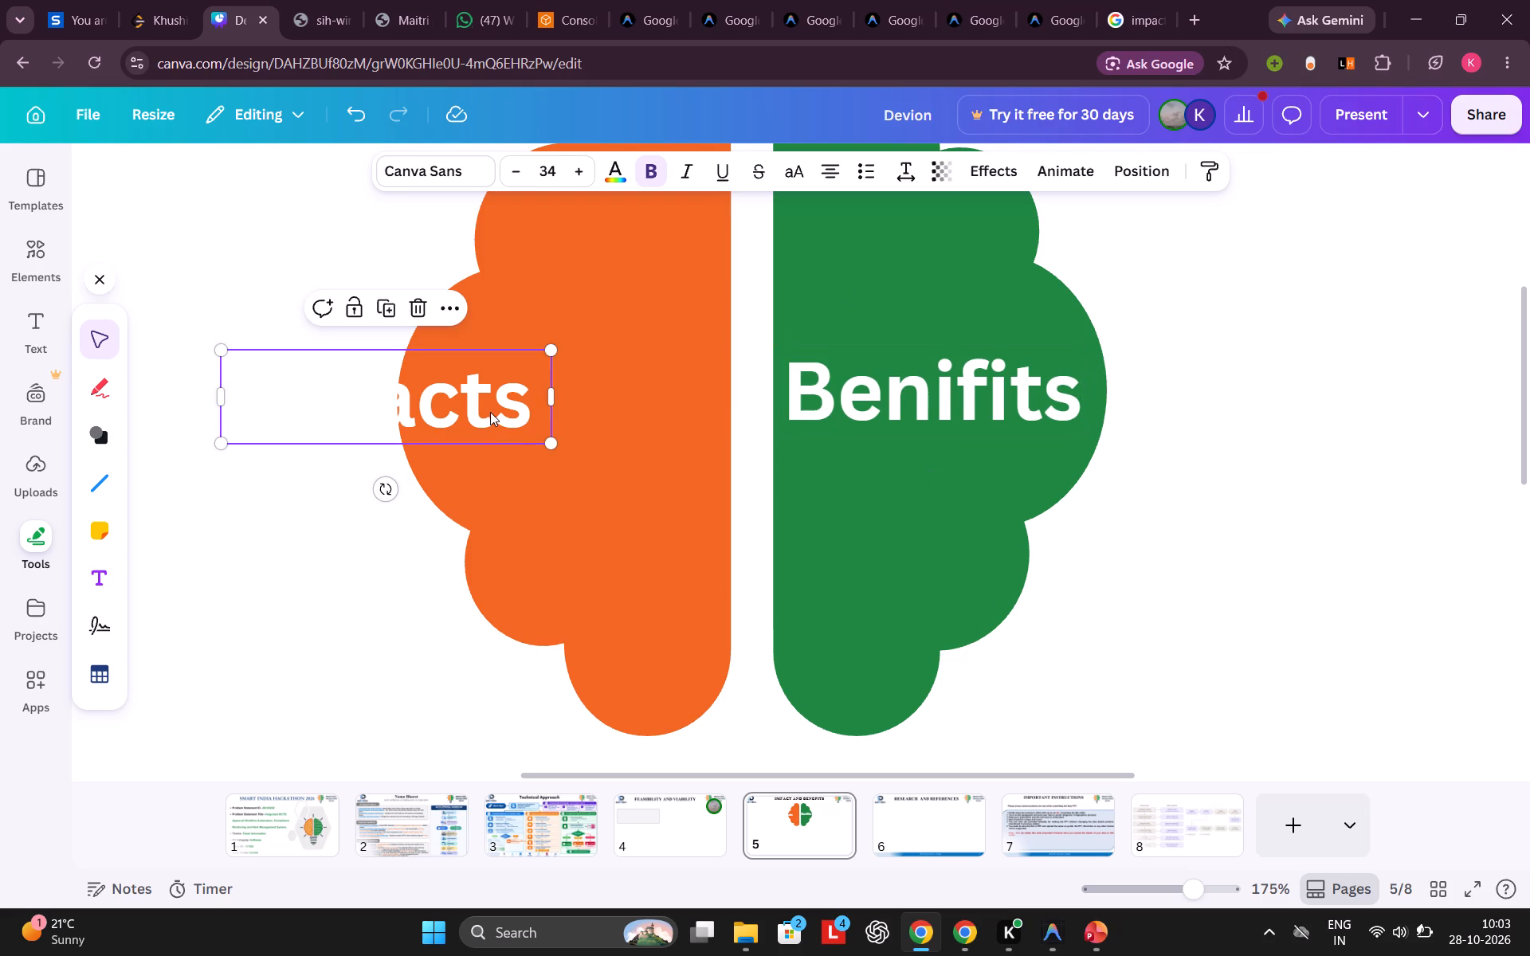
drag(490, 412, 669, 406)
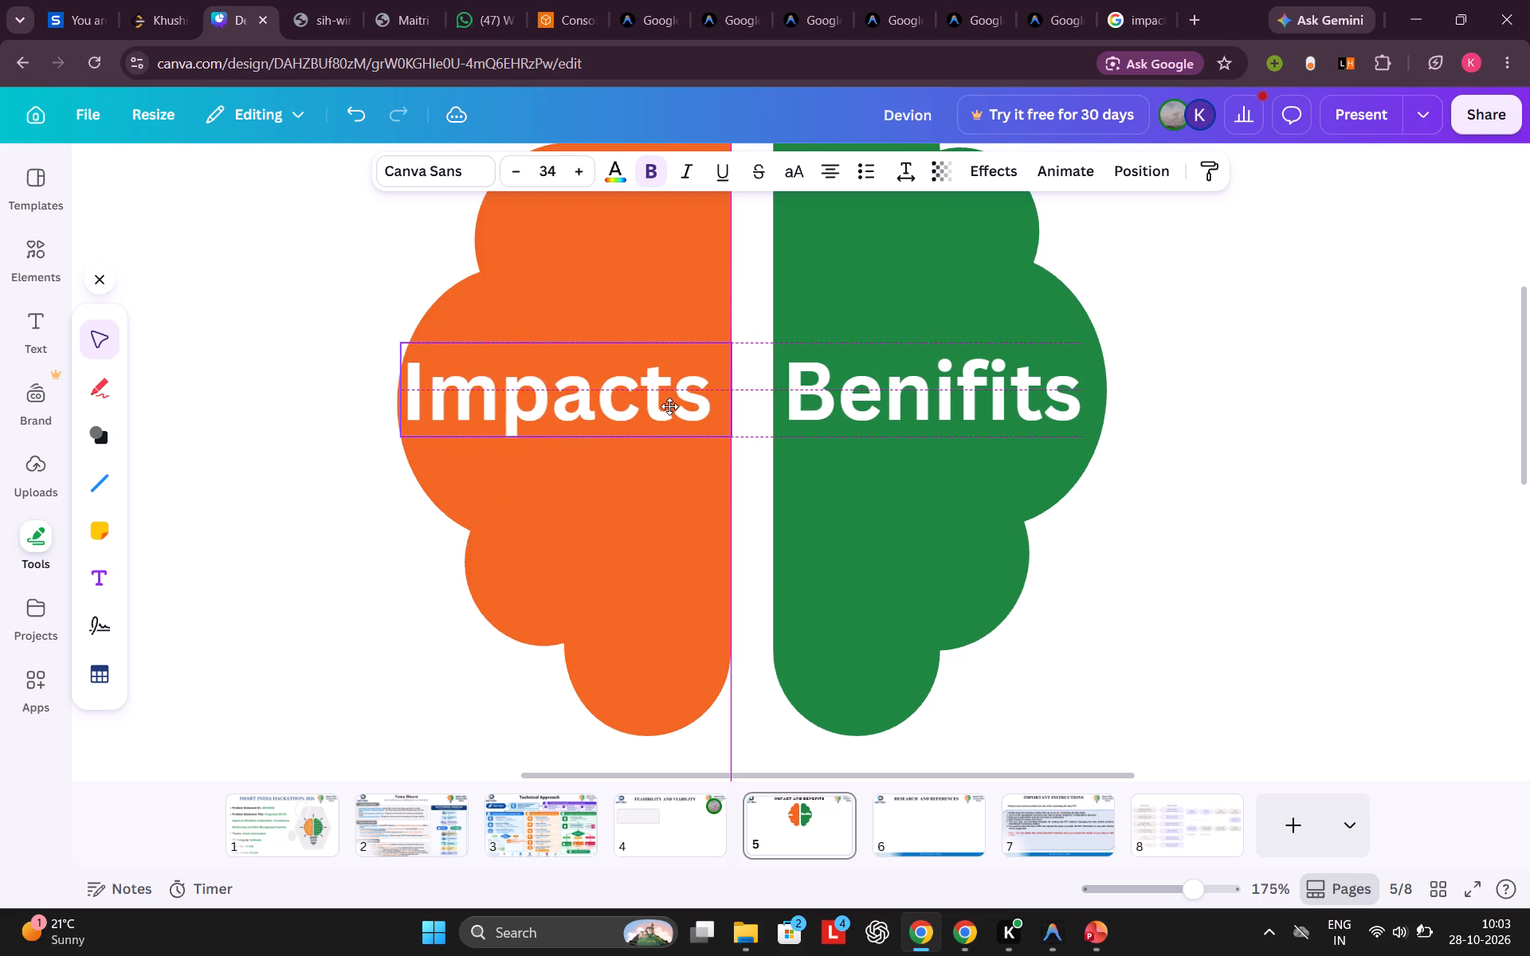
drag(669, 406, 678, 406)
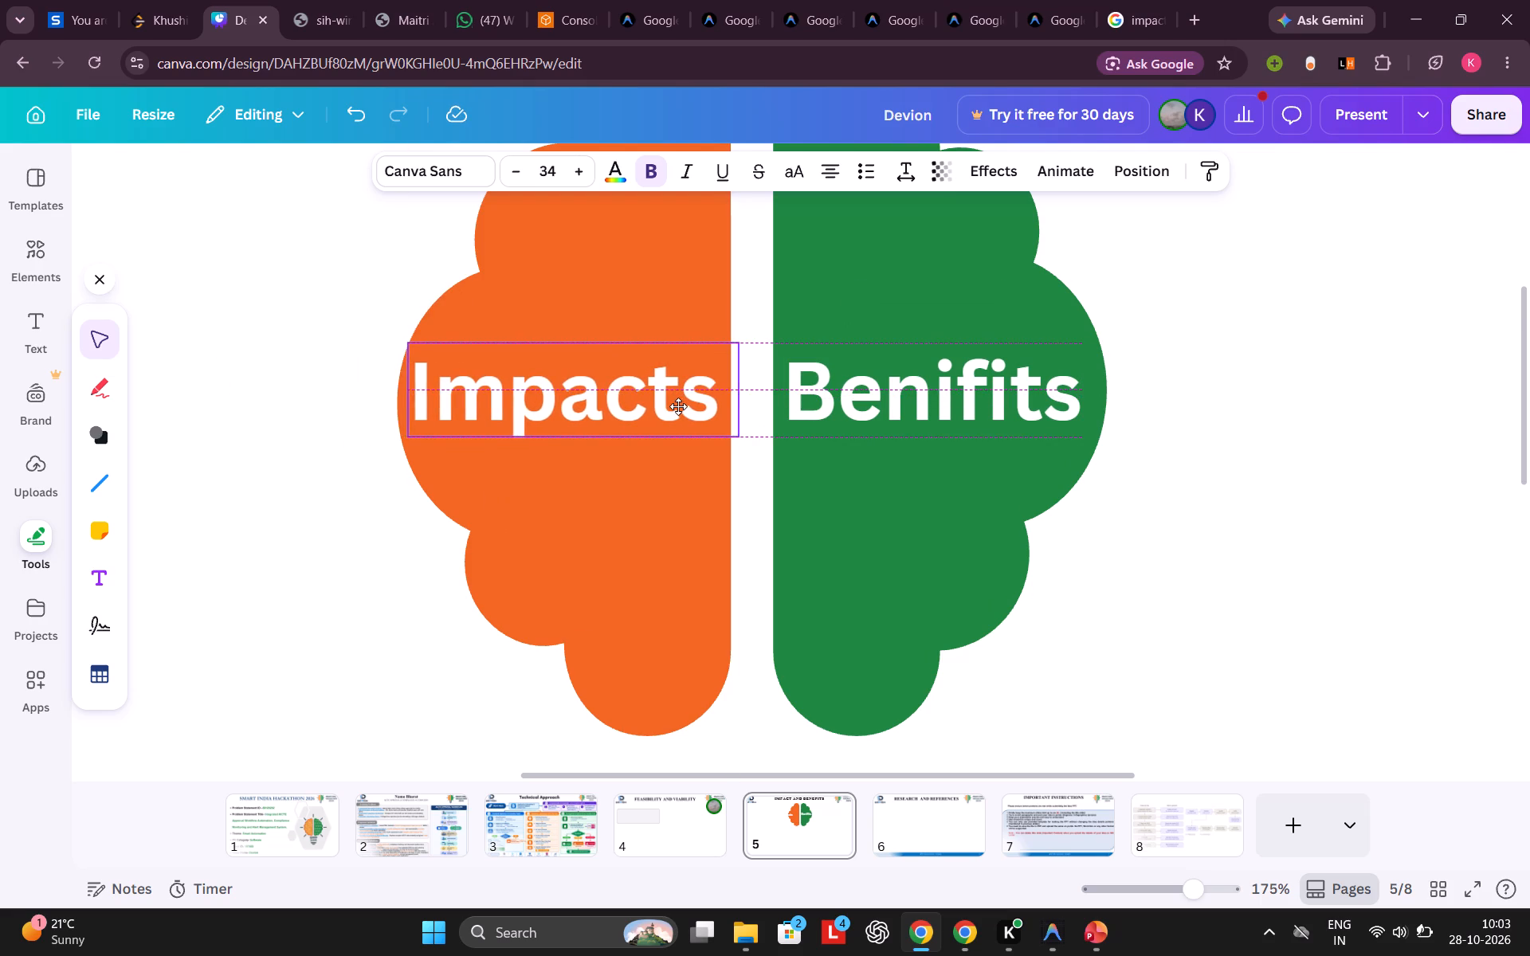
drag(678, 406, 676, 407)
drag(676, 407, 685, 405)
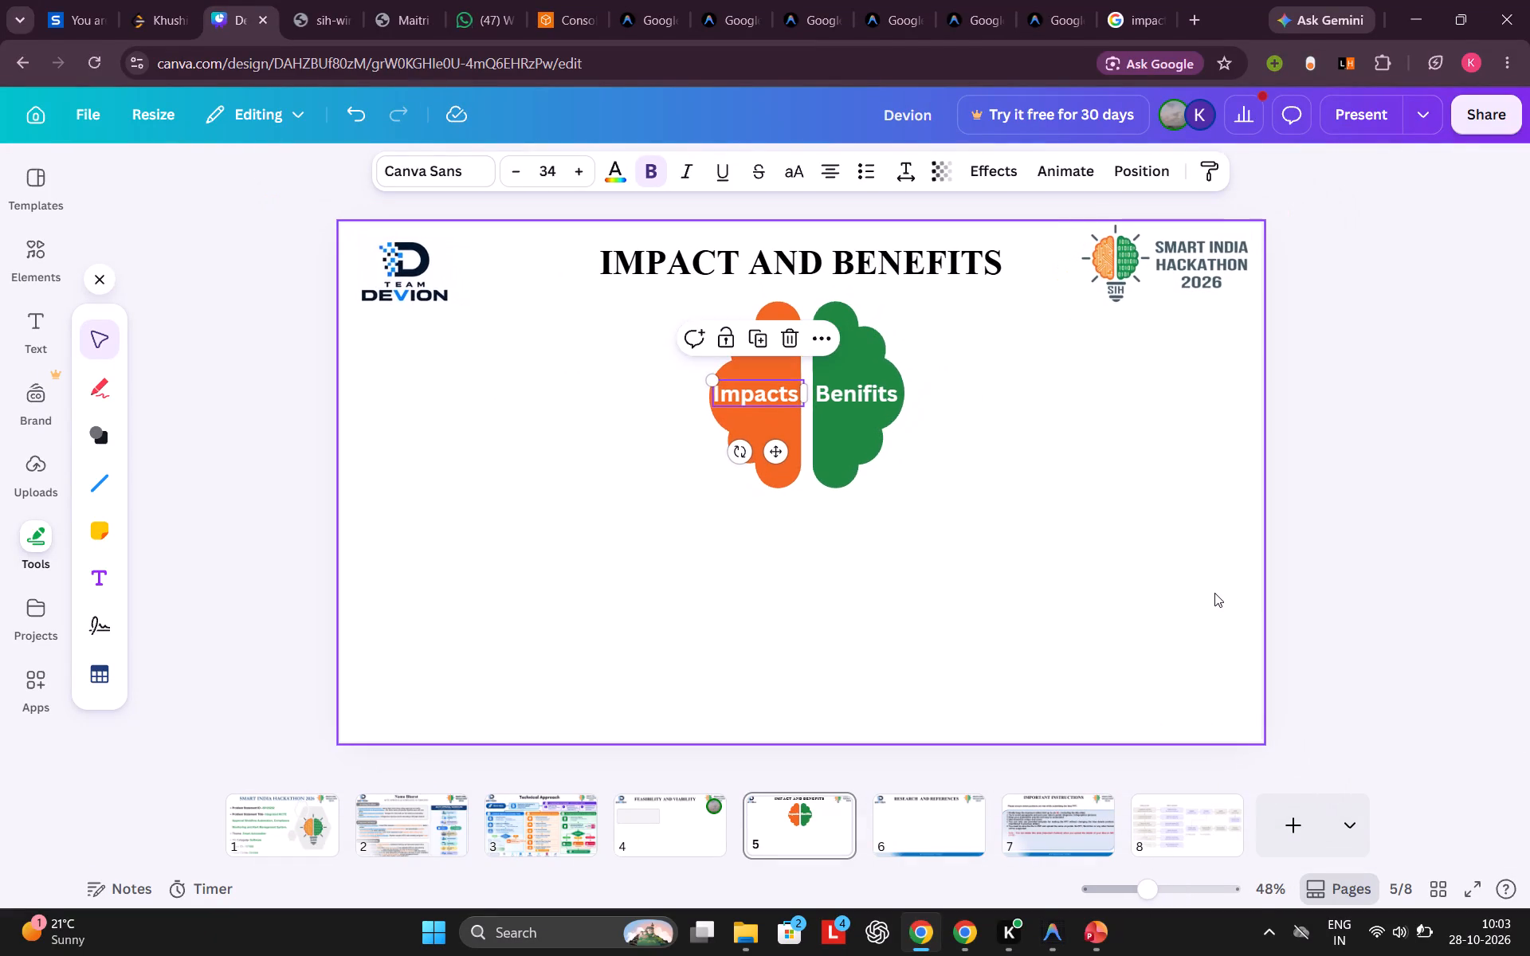
click(1387, 543)
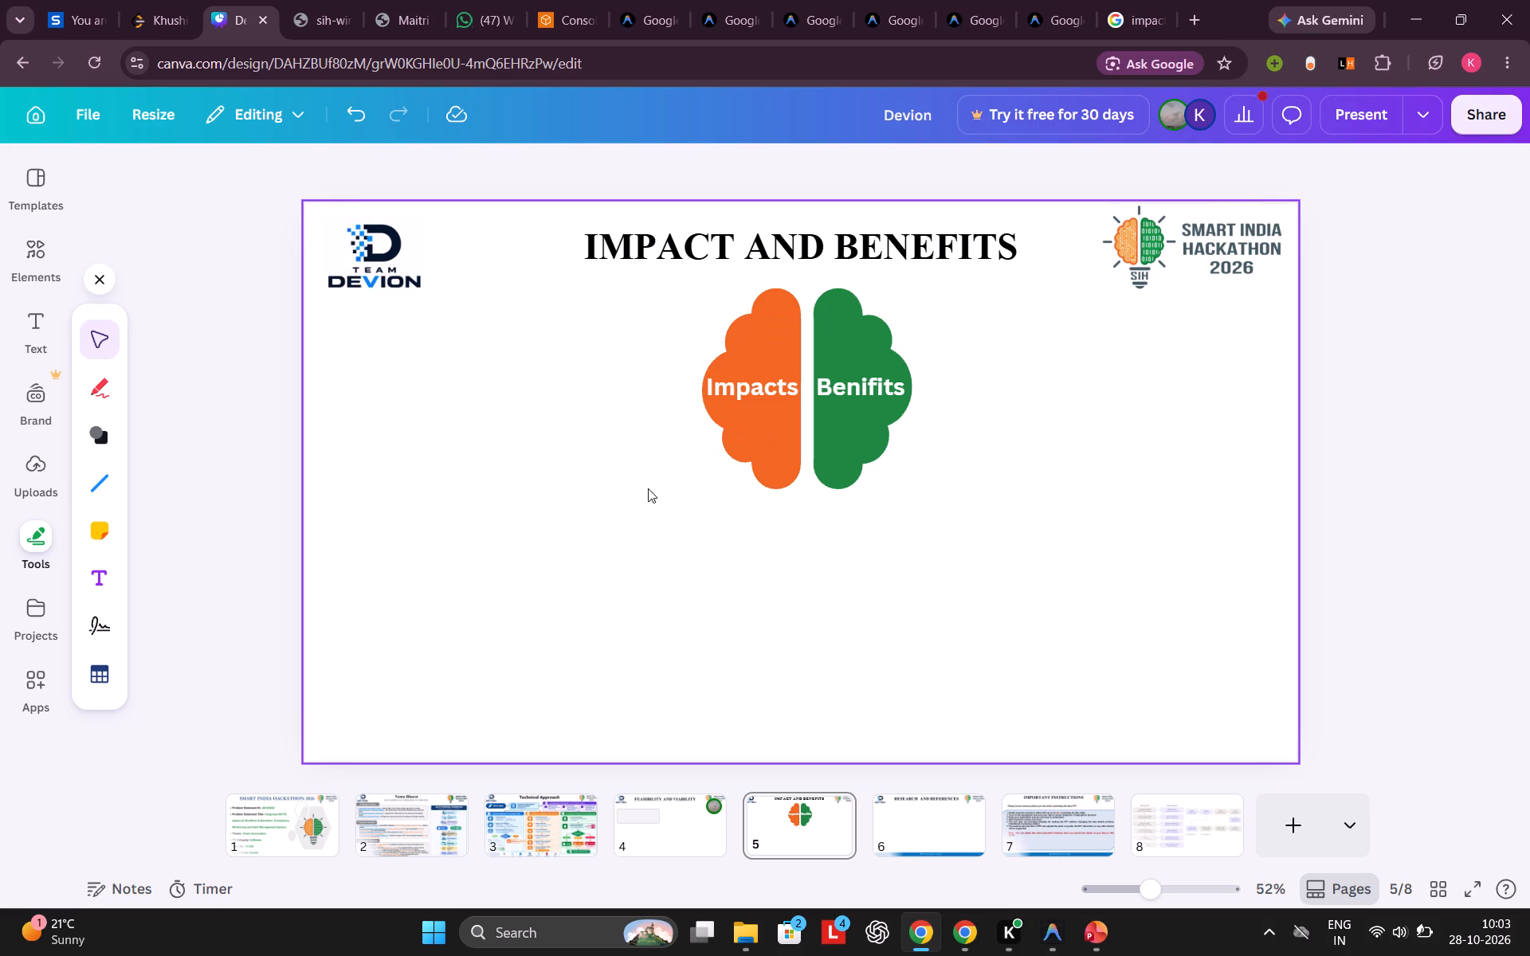
Look through the library's shapes, including arrows, speech bubbles, cogs and abstract shapes, for something to branch off the brain halves.
click(29, 264)
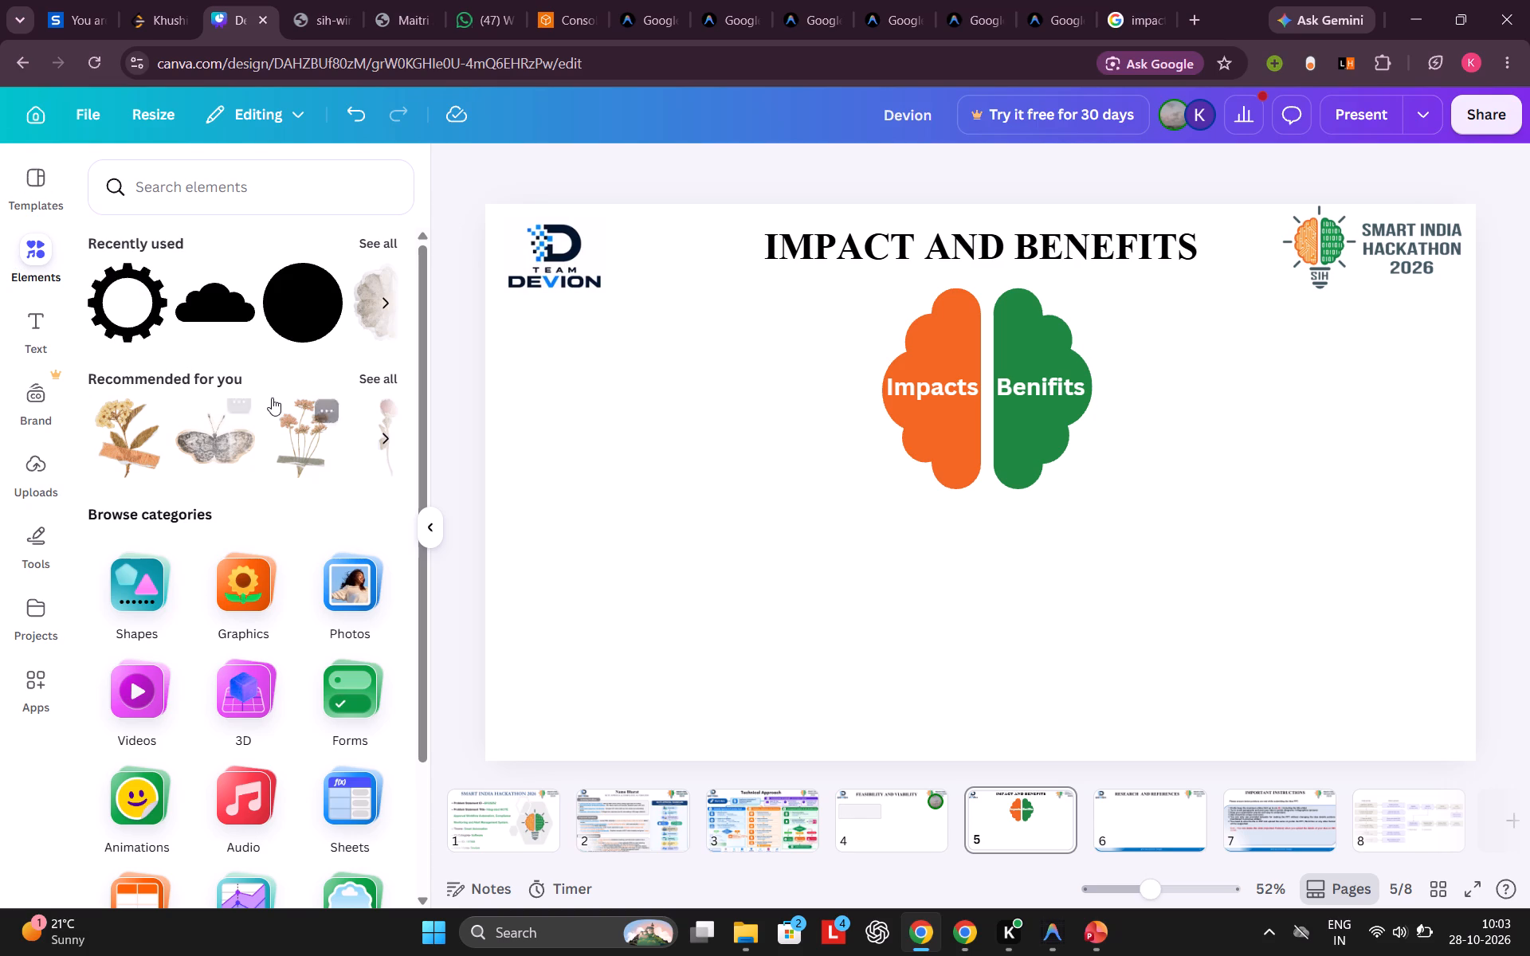
click(125, 599)
scroll(202, 619, down, 2)
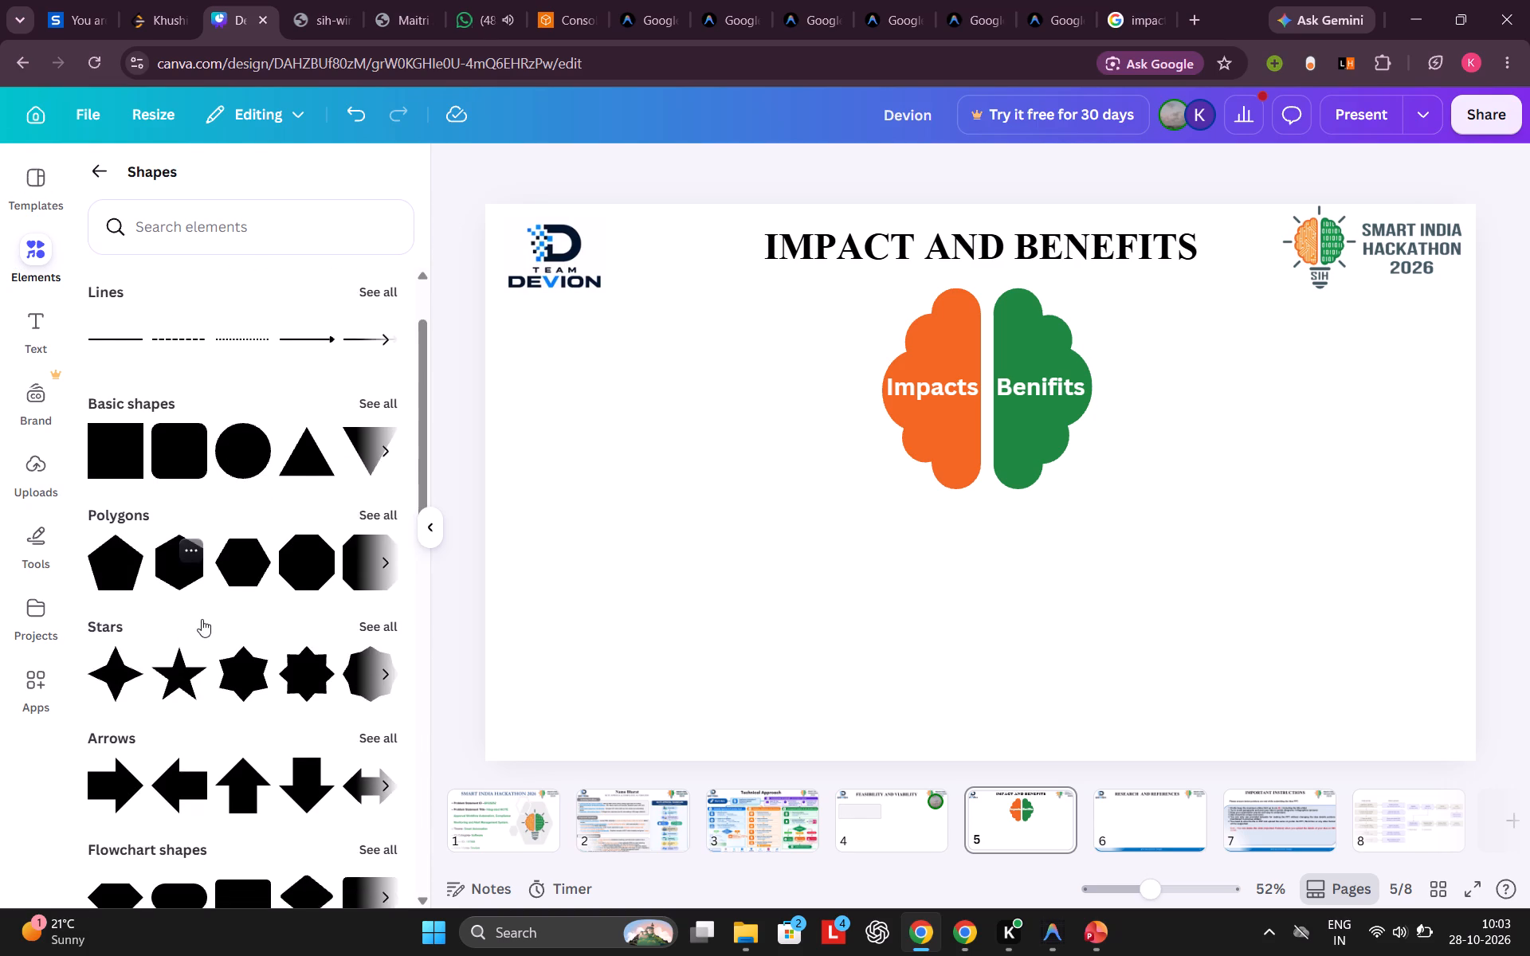
scroll(202, 619, down, 2)
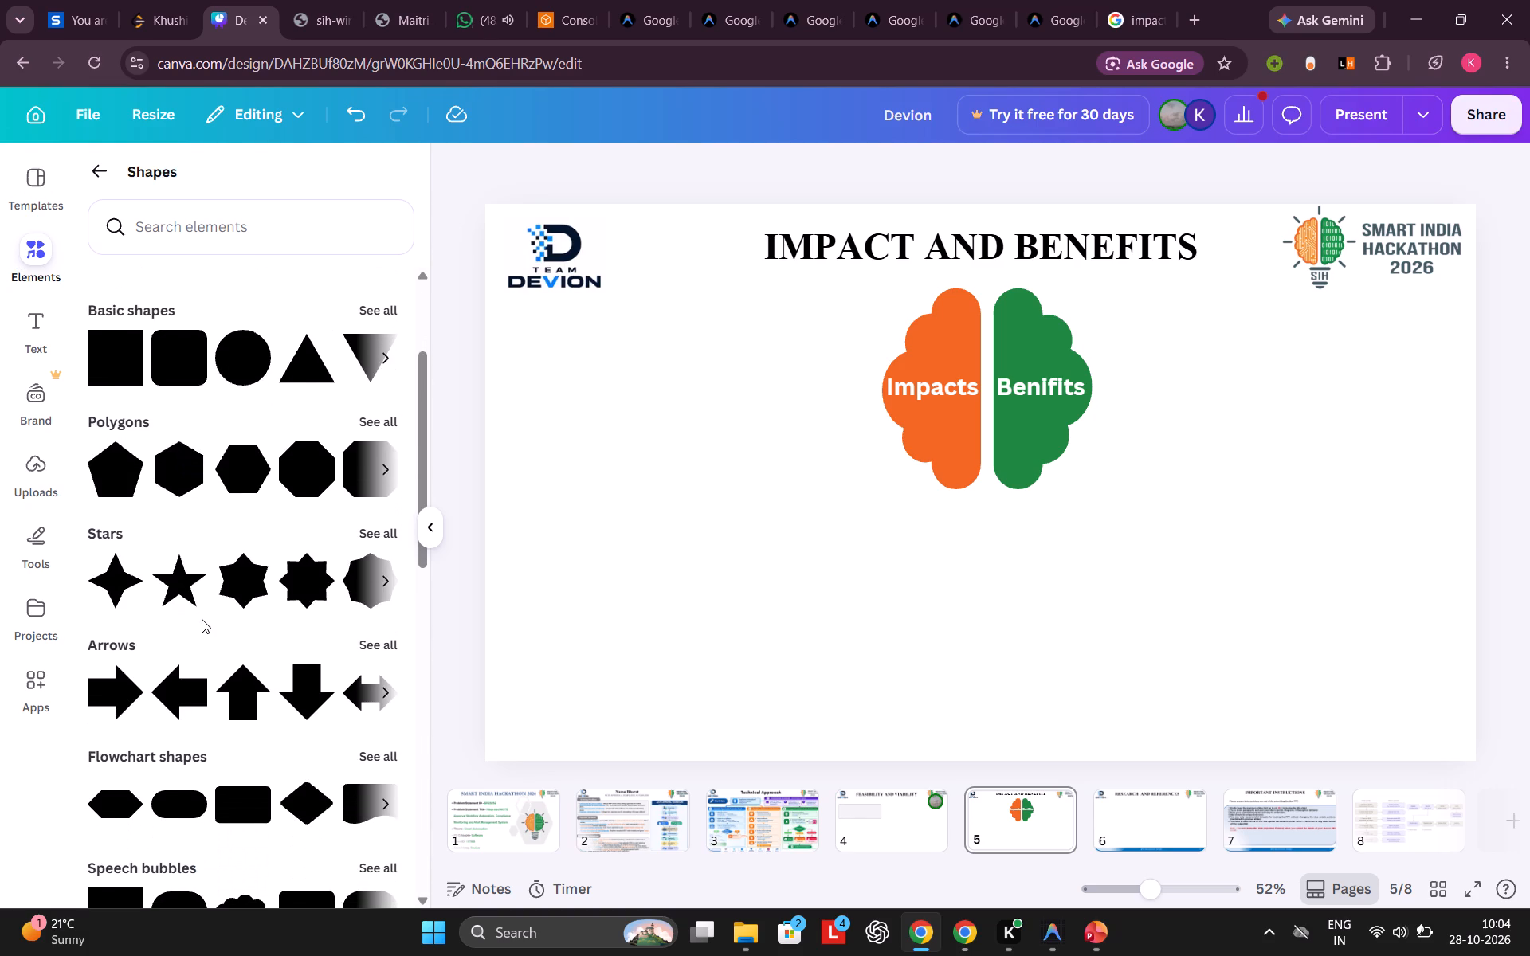
scroll(202, 619, down, 1)
scroll(294, 534, left, 2)
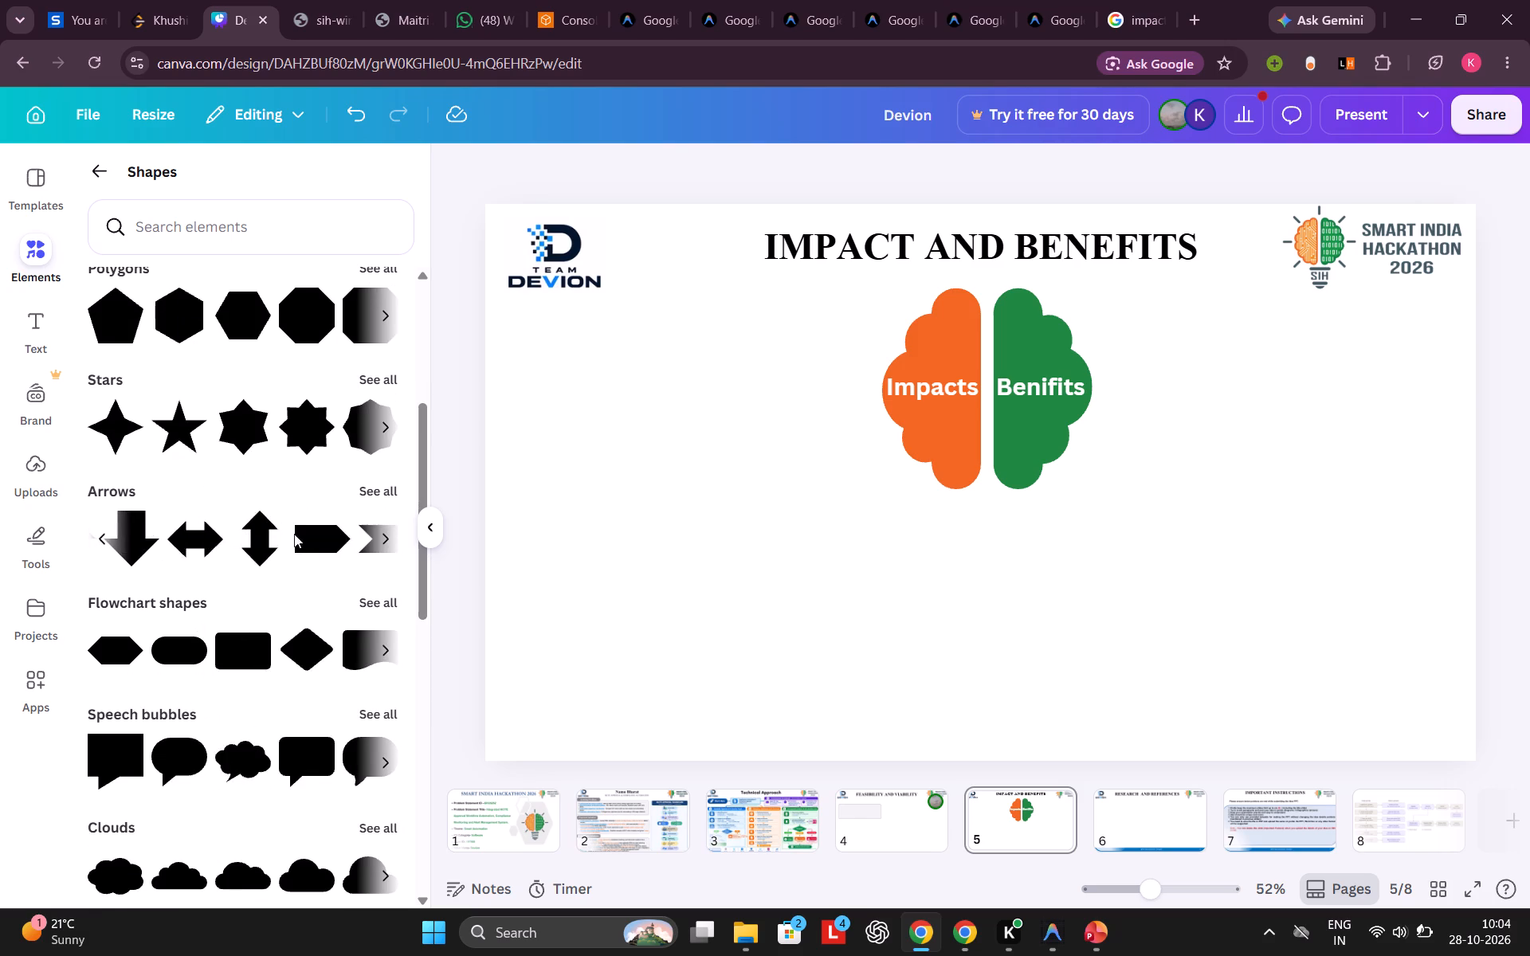
scroll(294, 534, left, 2)
click(294, 534)
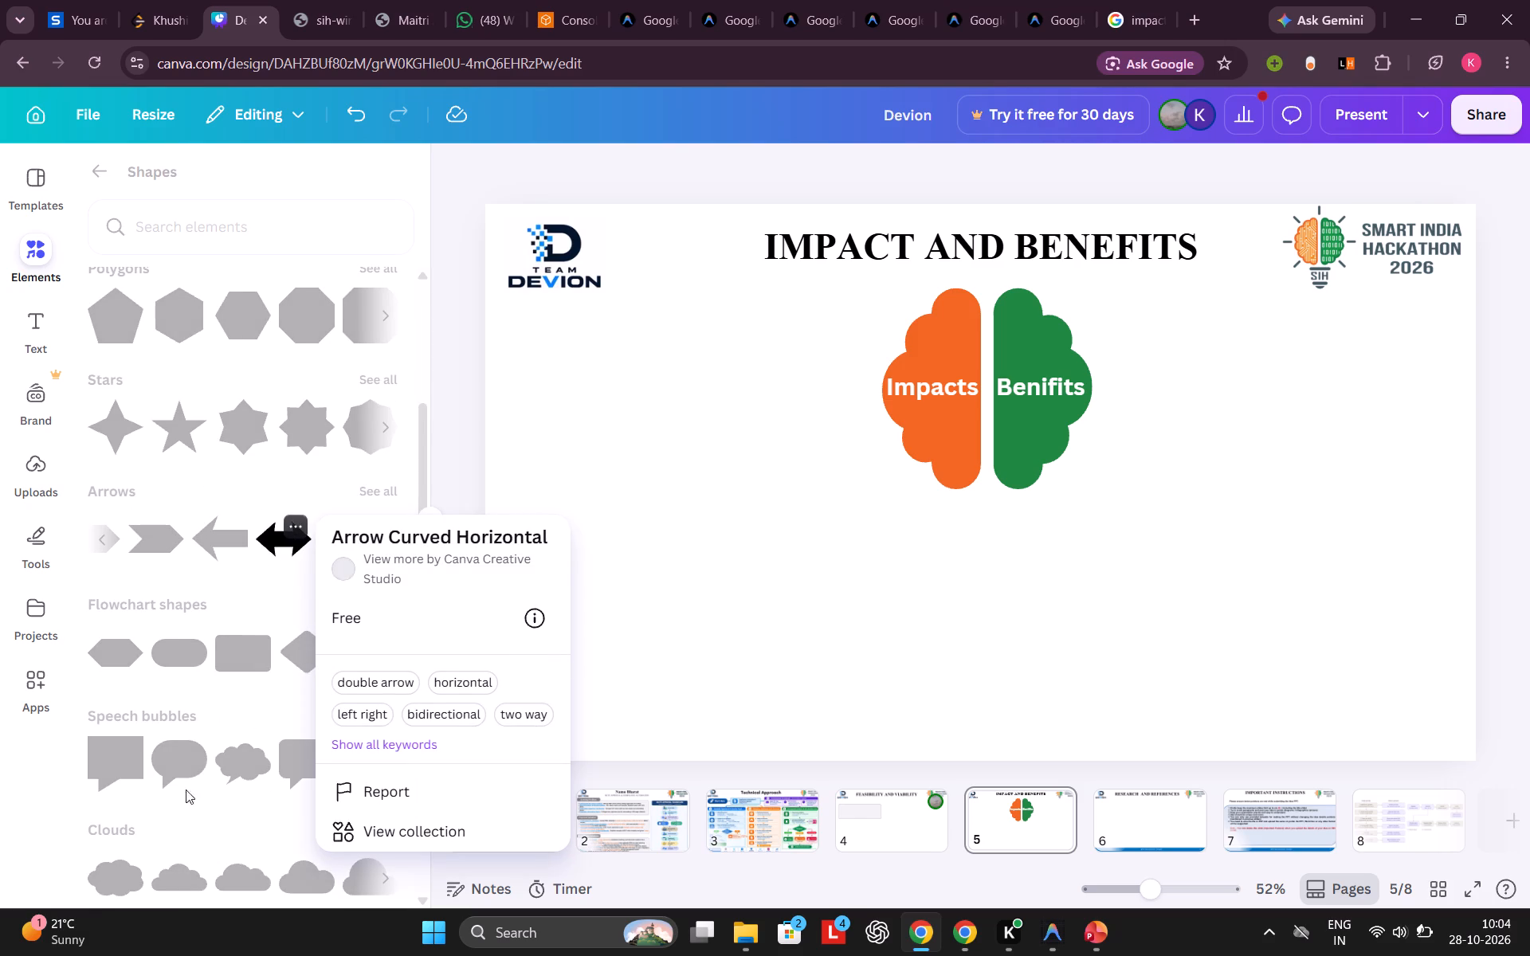
click(461, 414)
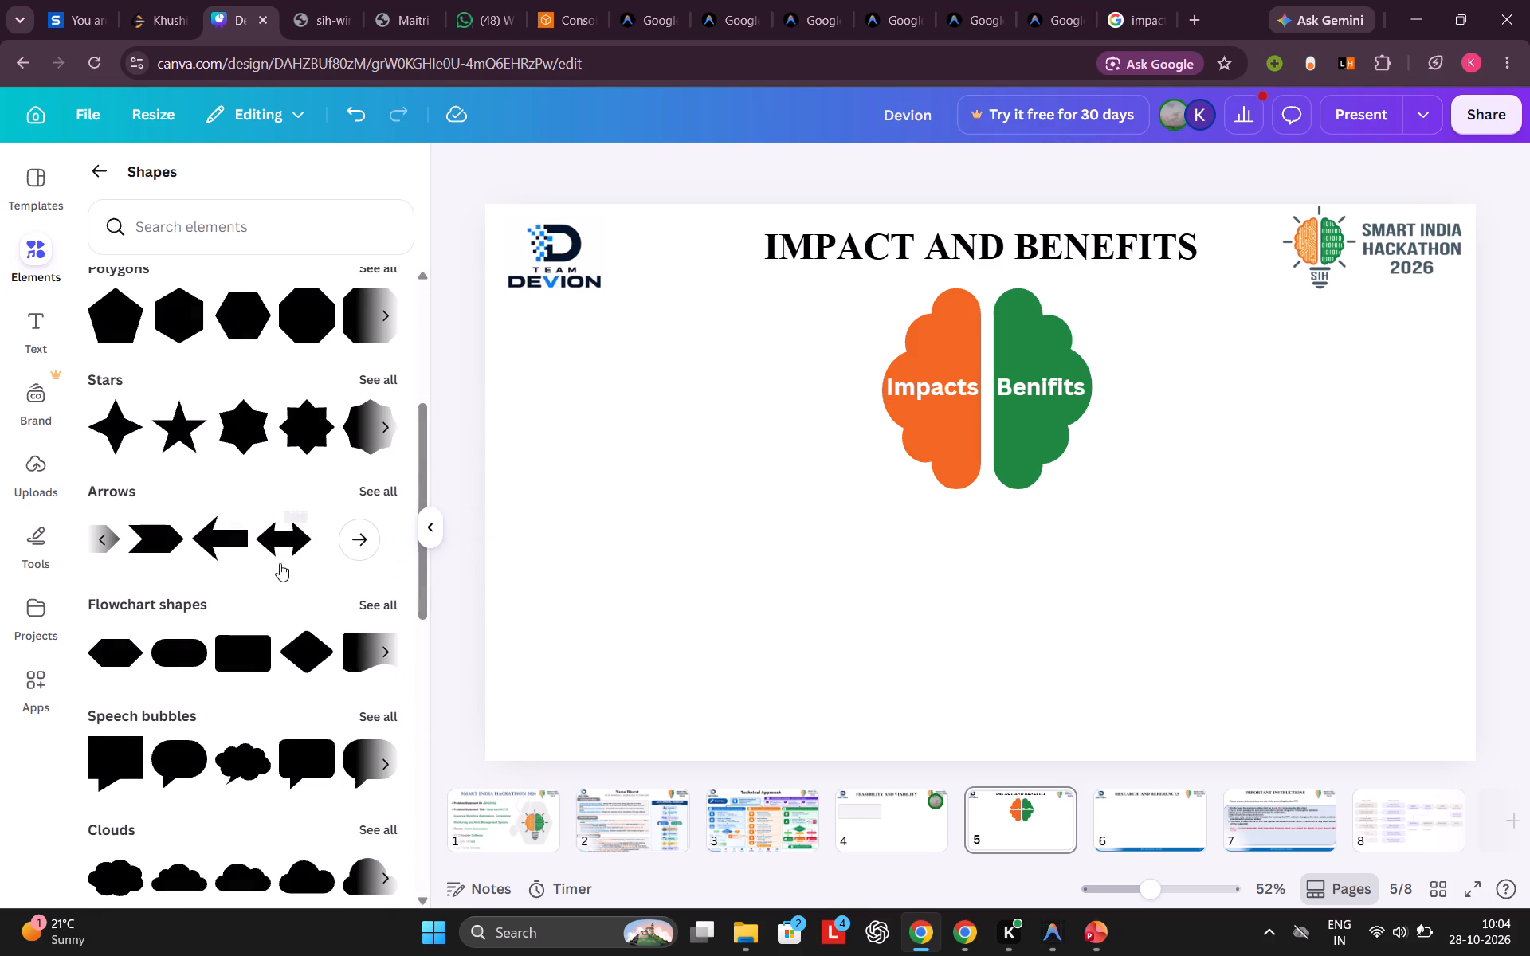
scroll(193, 625, down, 2)
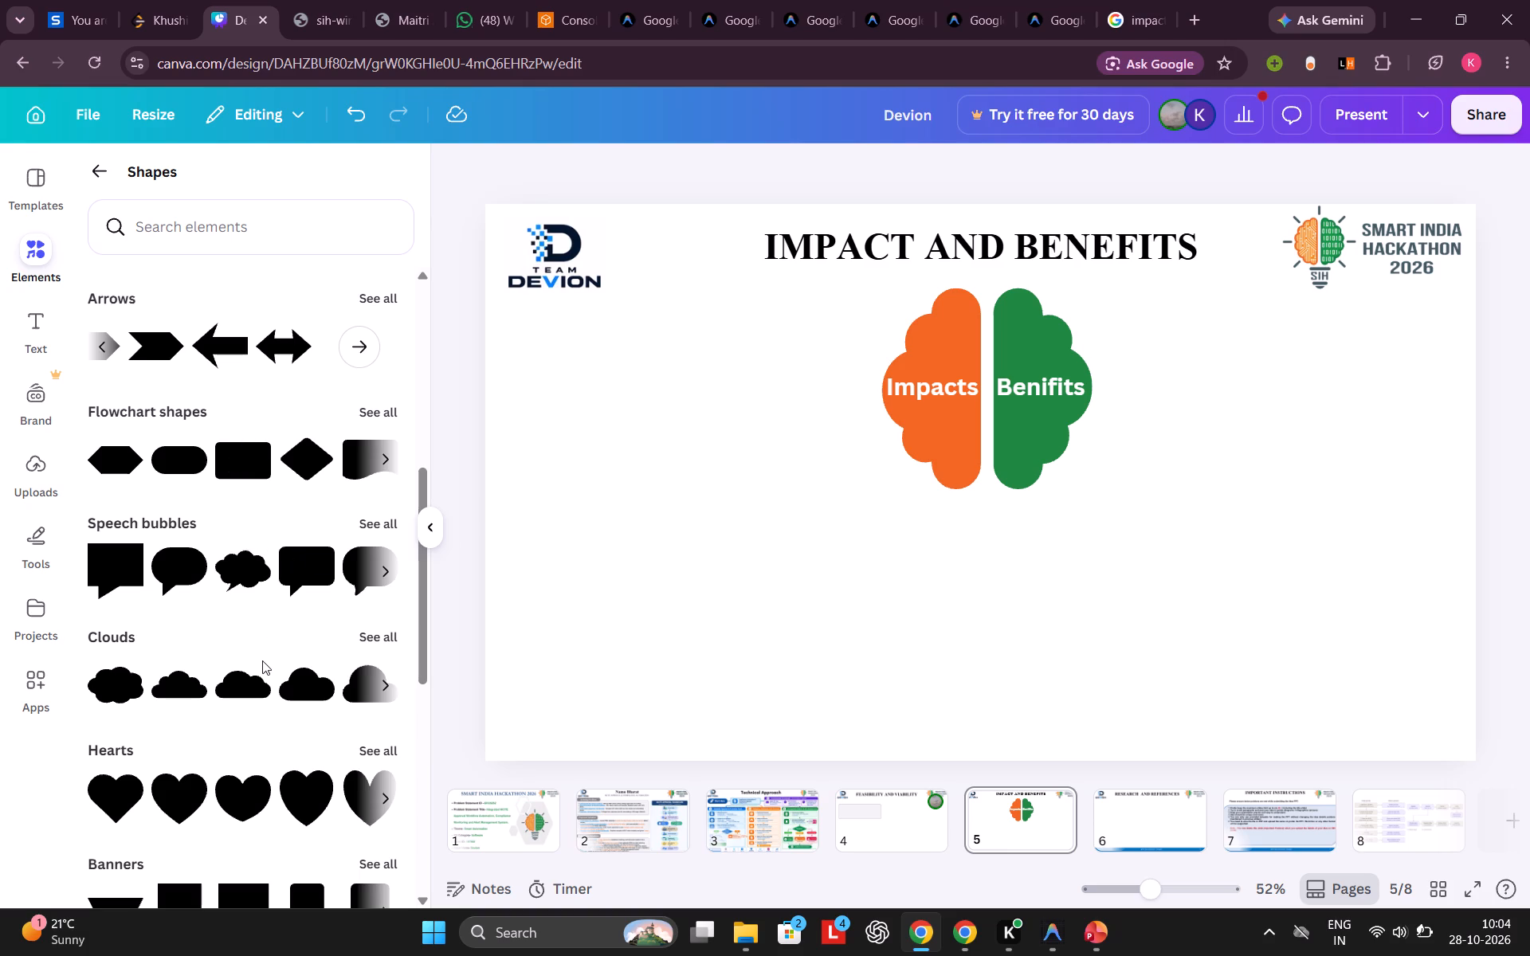
click(382, 574)
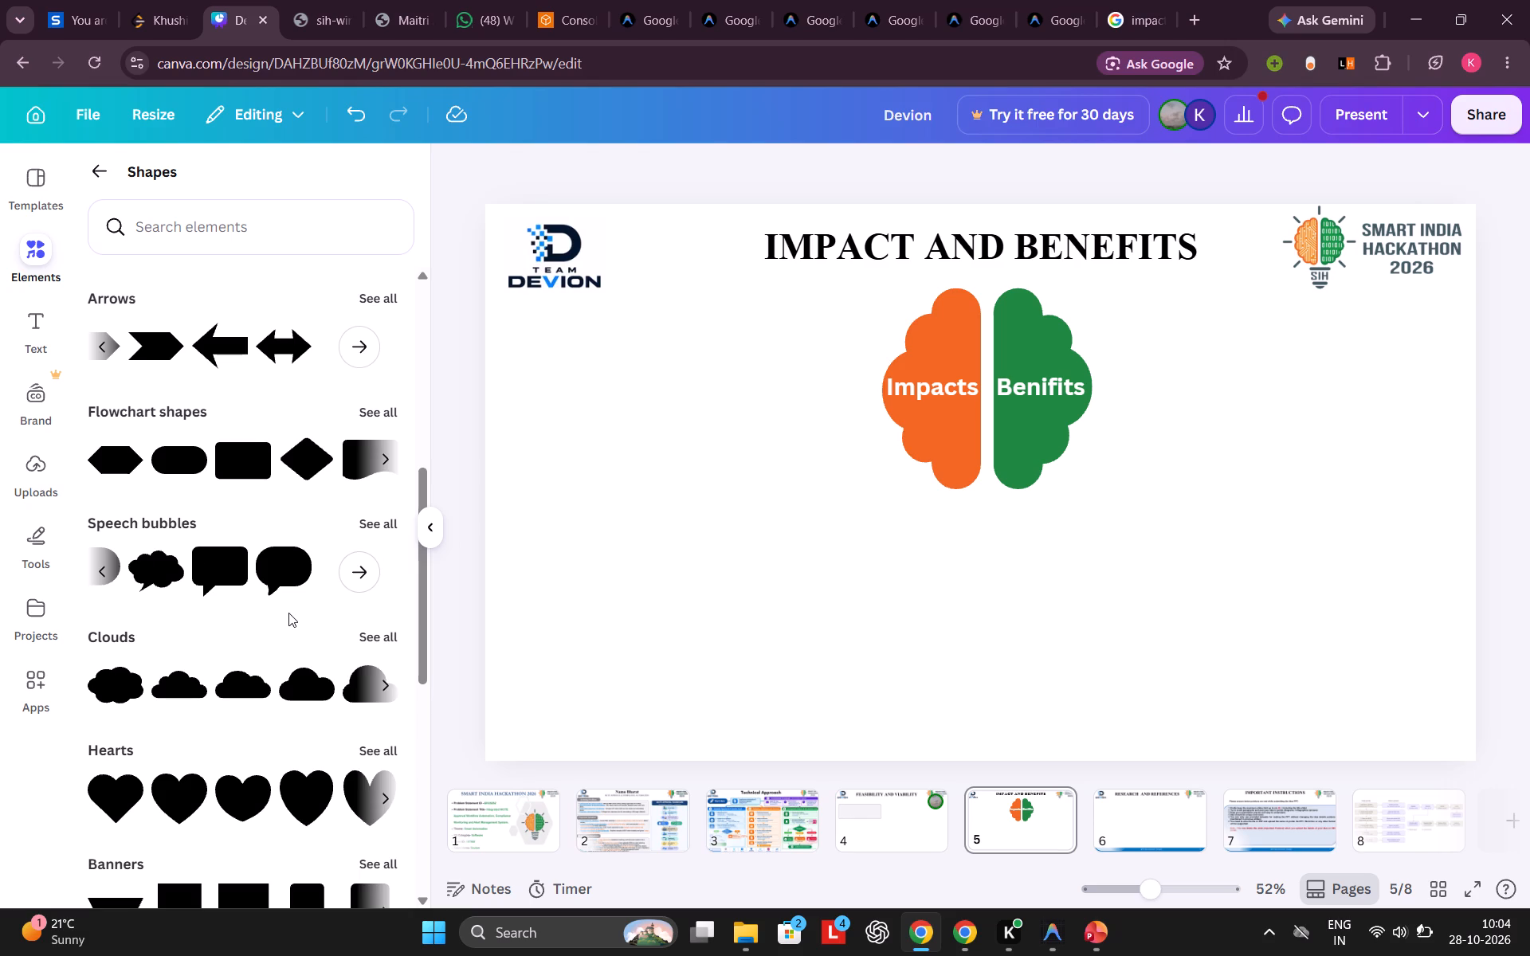
scroll(288, 611, down, 3)
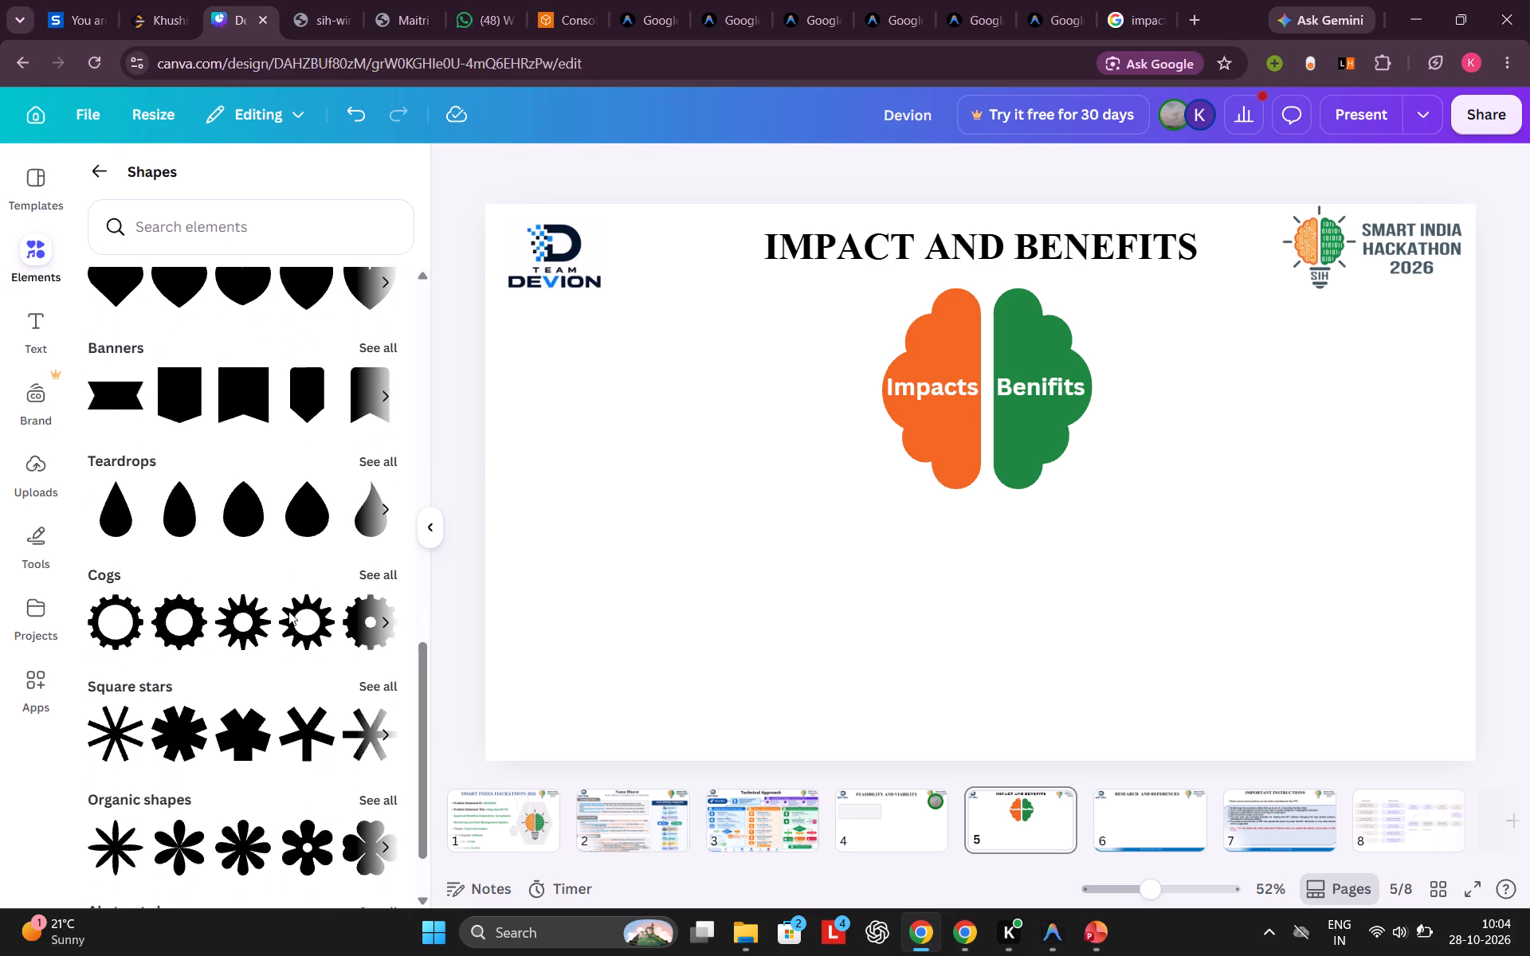
scroll(288, 611, down, 5)
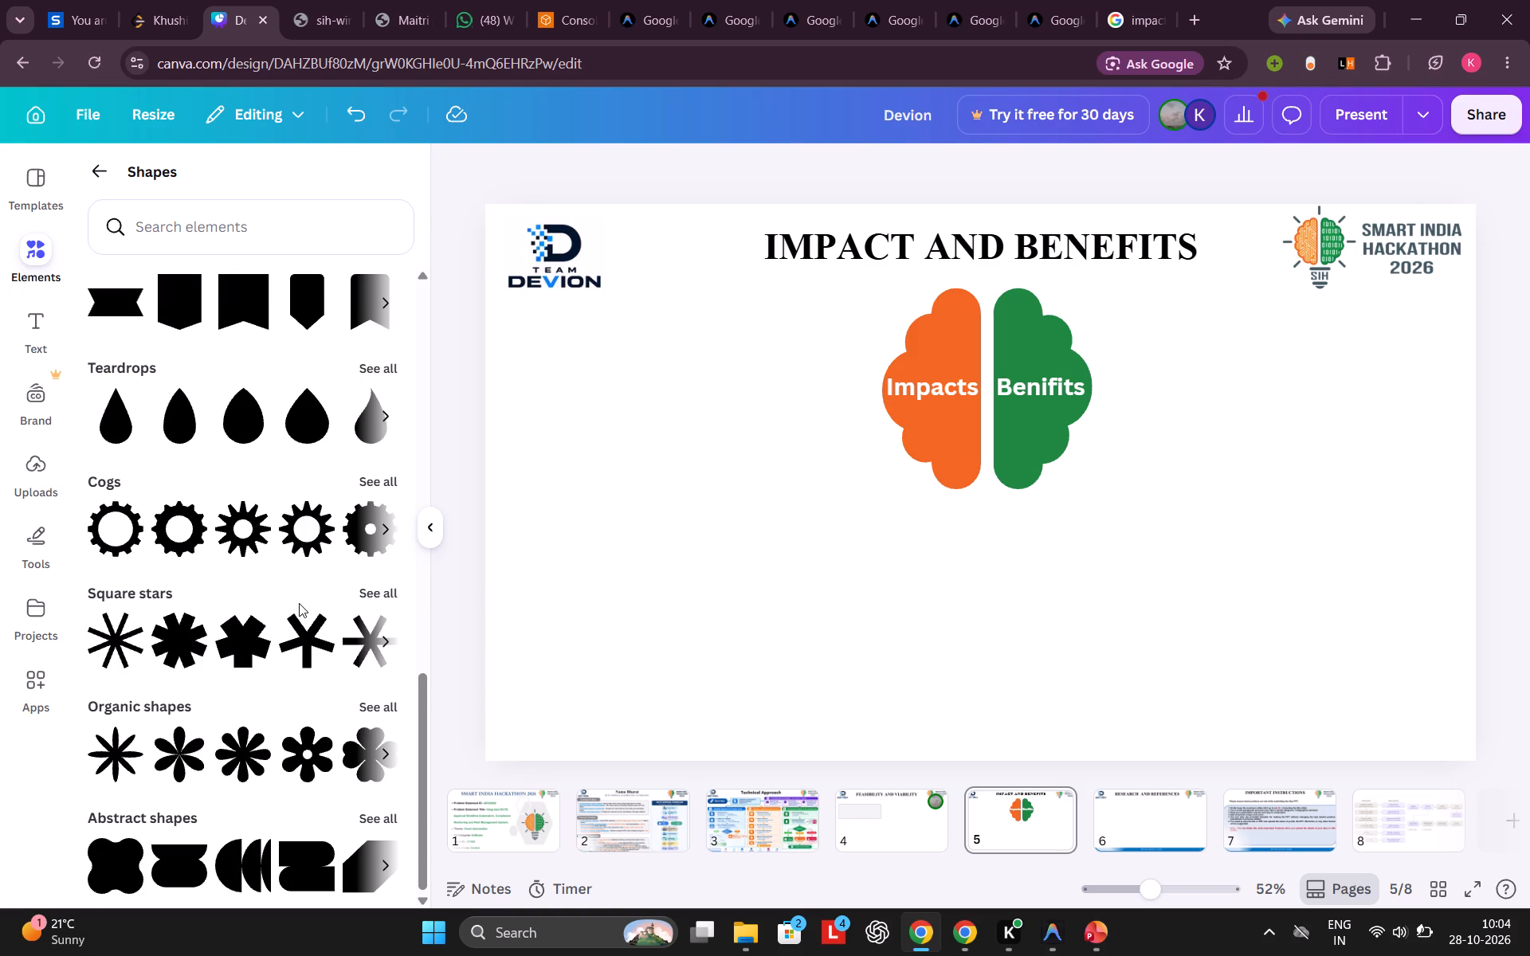
Switch to the Google image results and examine the risk-and-benefit template as a layout reference for the slide.
click(1133, 0)
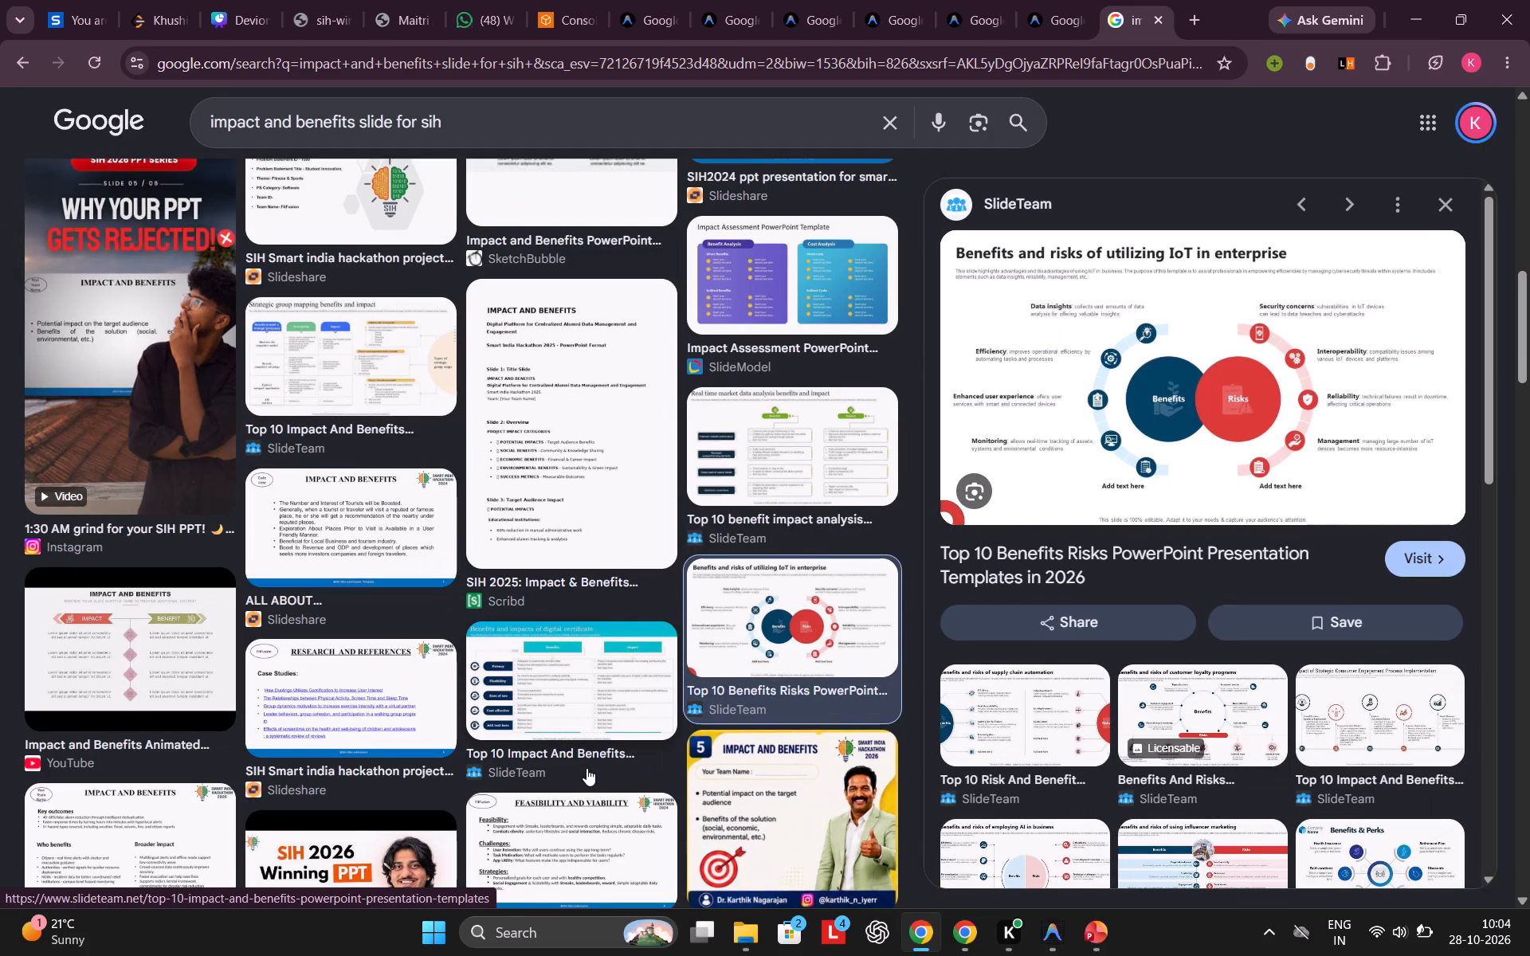
scroll(586, 768, down, 1)
click(993, 730)
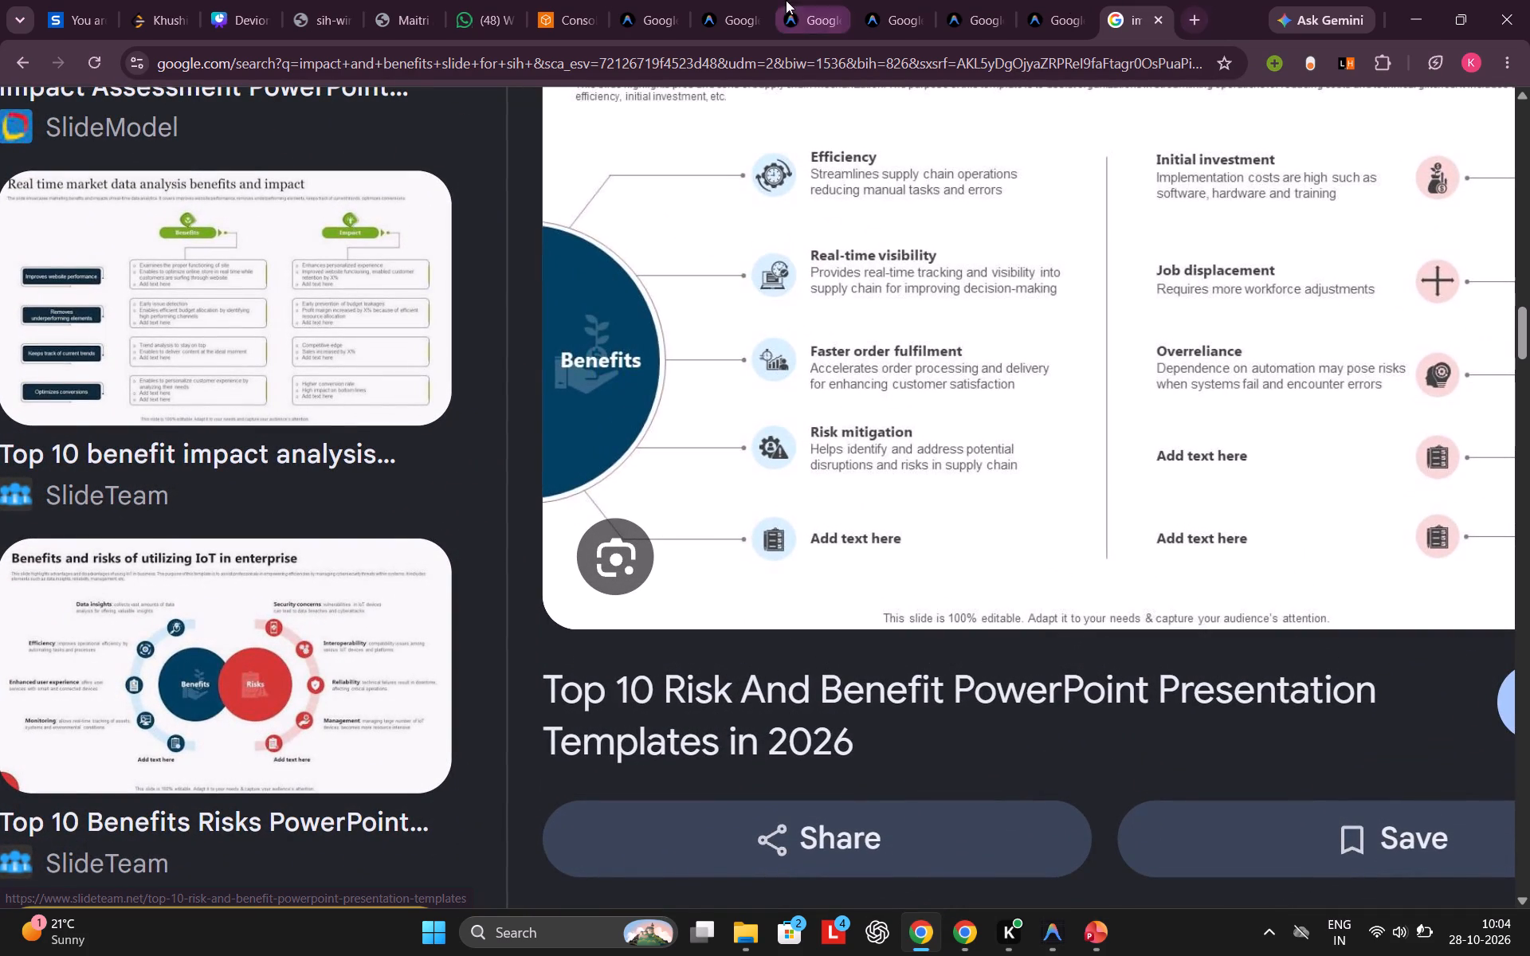
Back in the Canva design, add a solid line with a small arrowhead from the shape library to the Impact and Benefits slide.
click(242, 0)
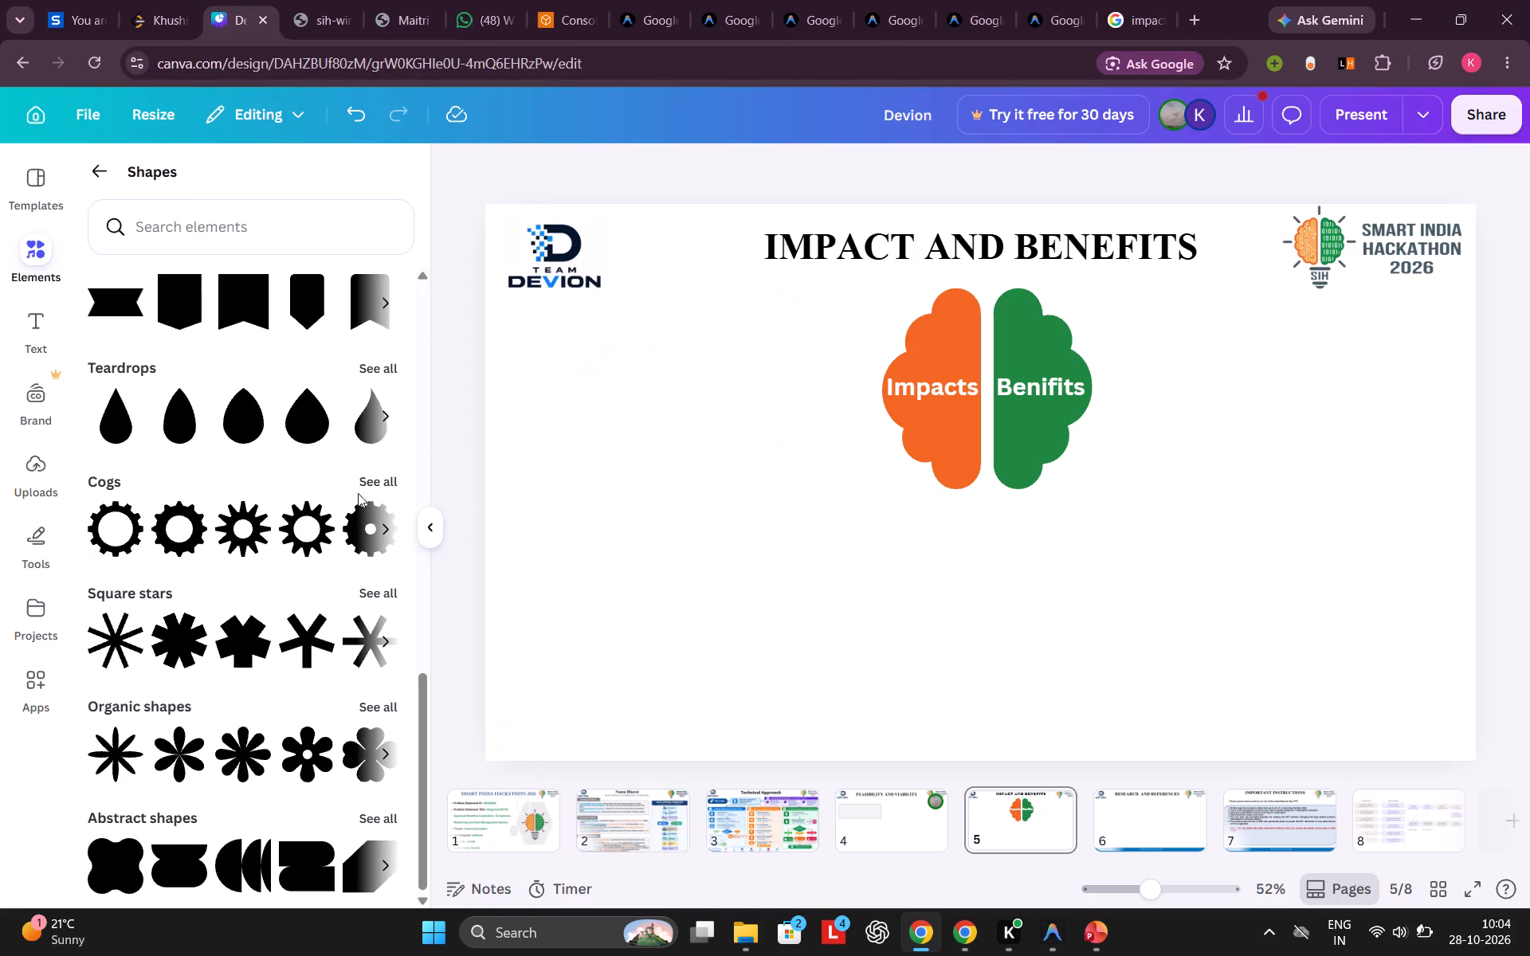
scroll(303, 758, down, 4)
scroll(303, 758, up, 8)
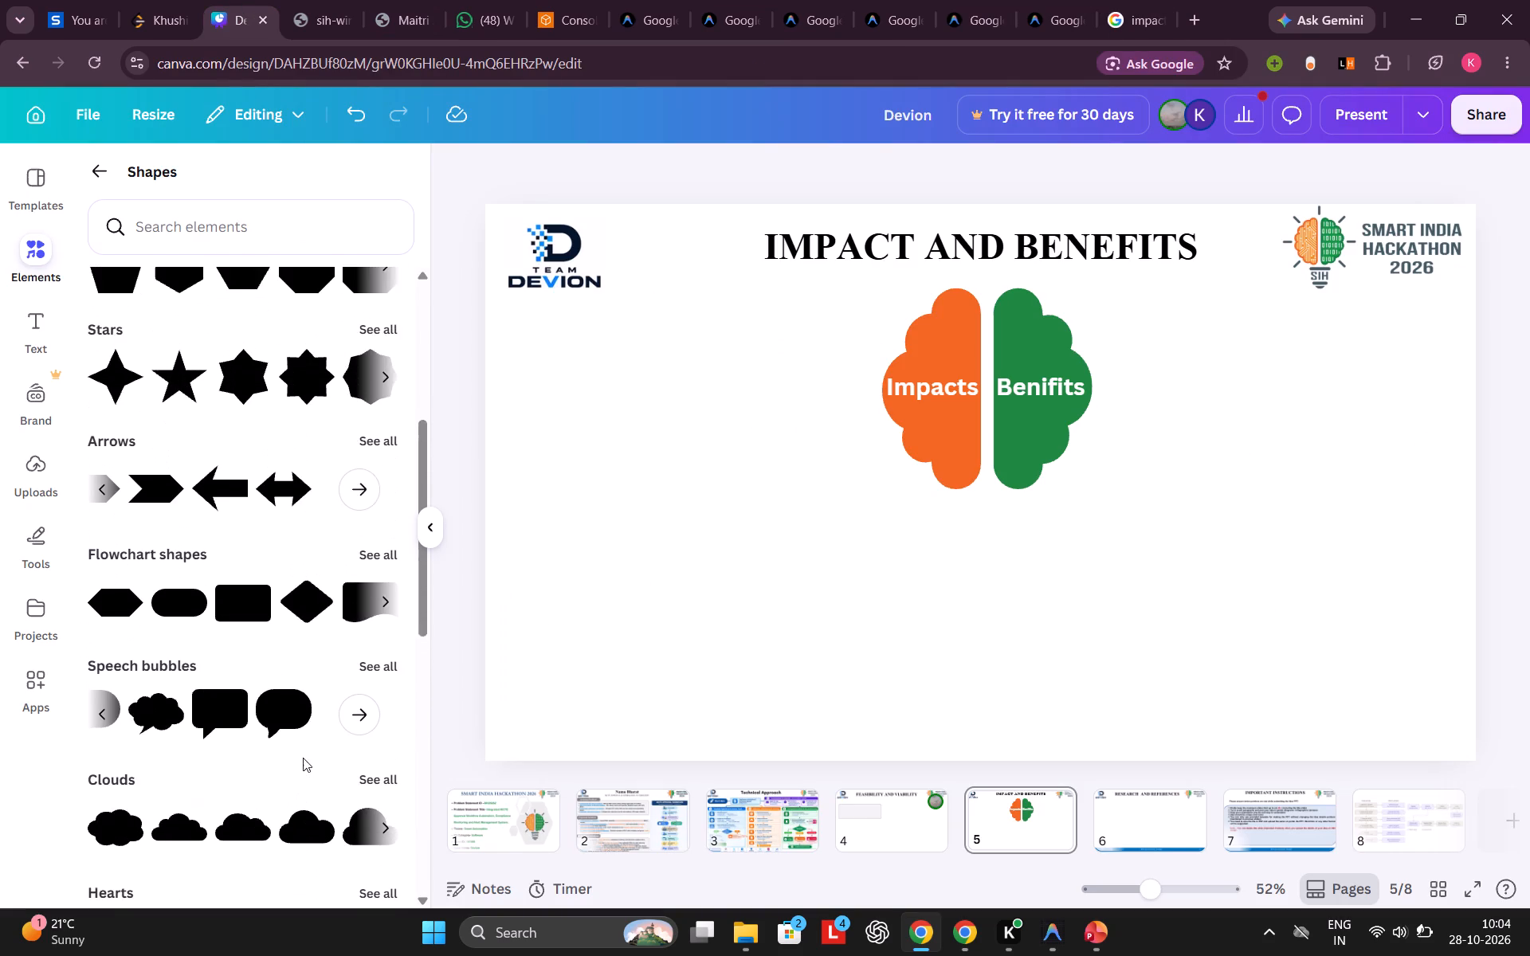
scroll(303, 758, up, 2)
scroll(274, 625, up, 5)
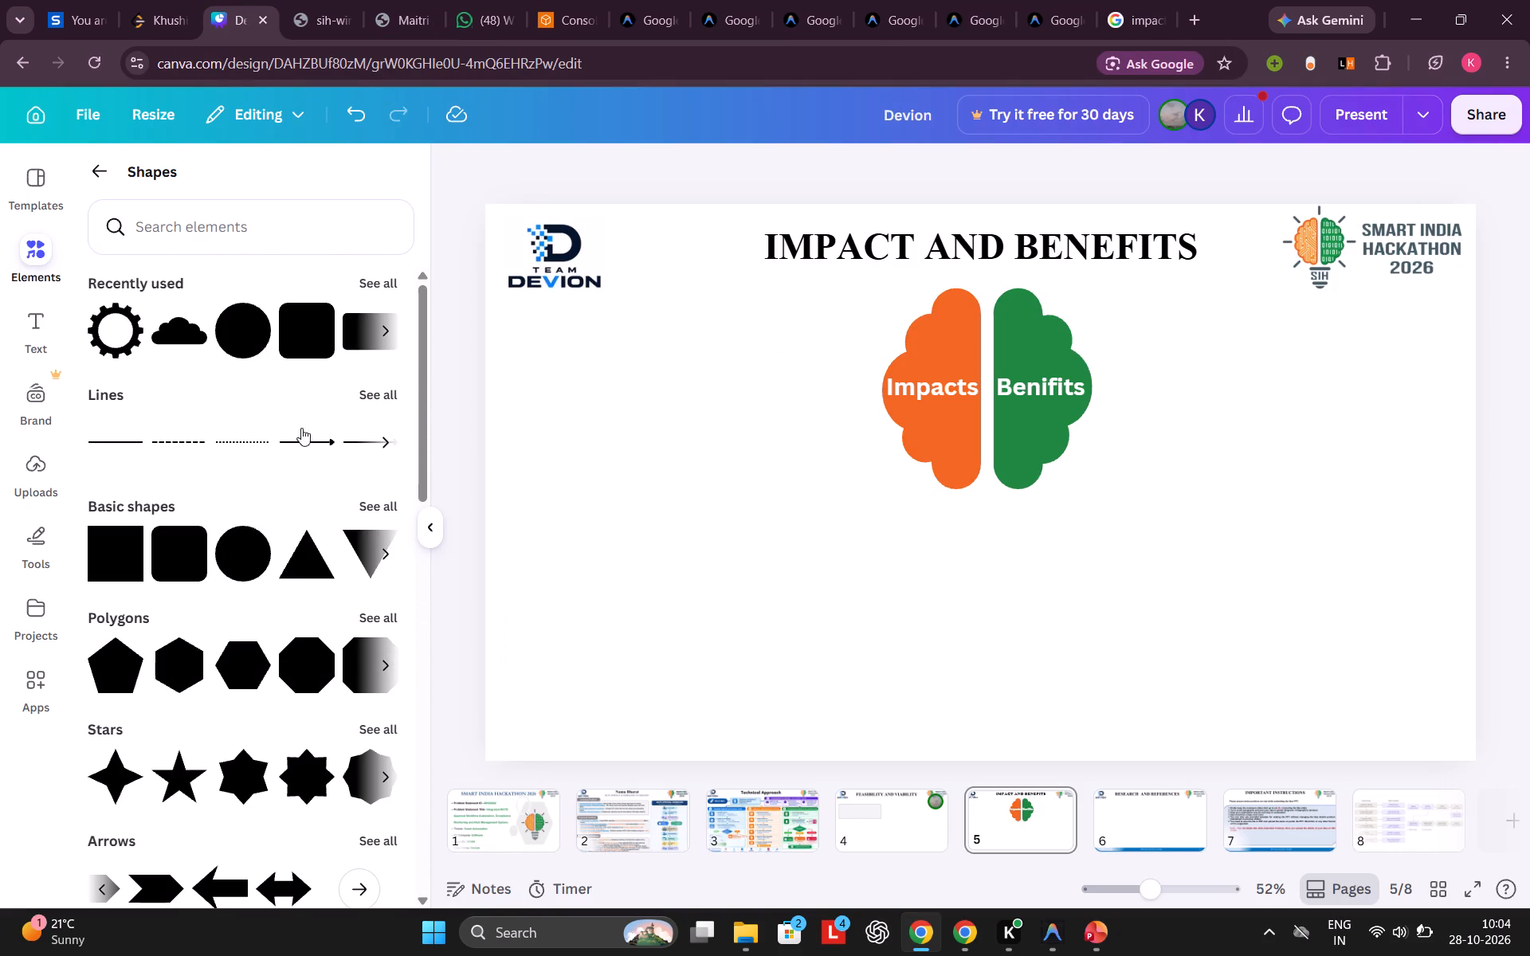
click(311, 444)
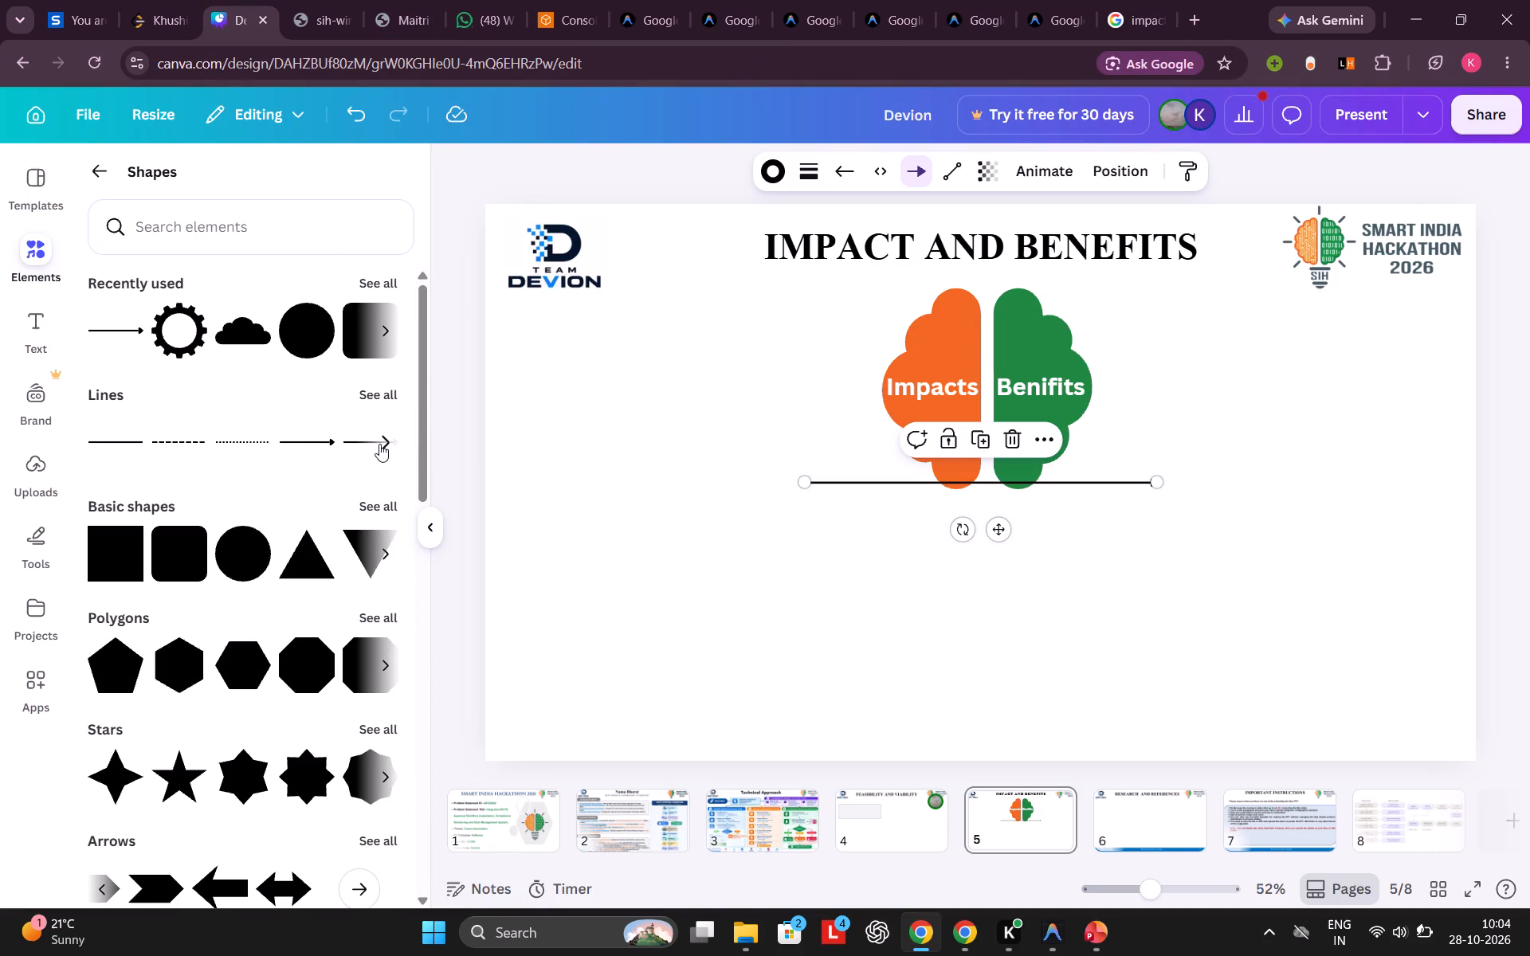
click(379, 444)
click(379, 444)
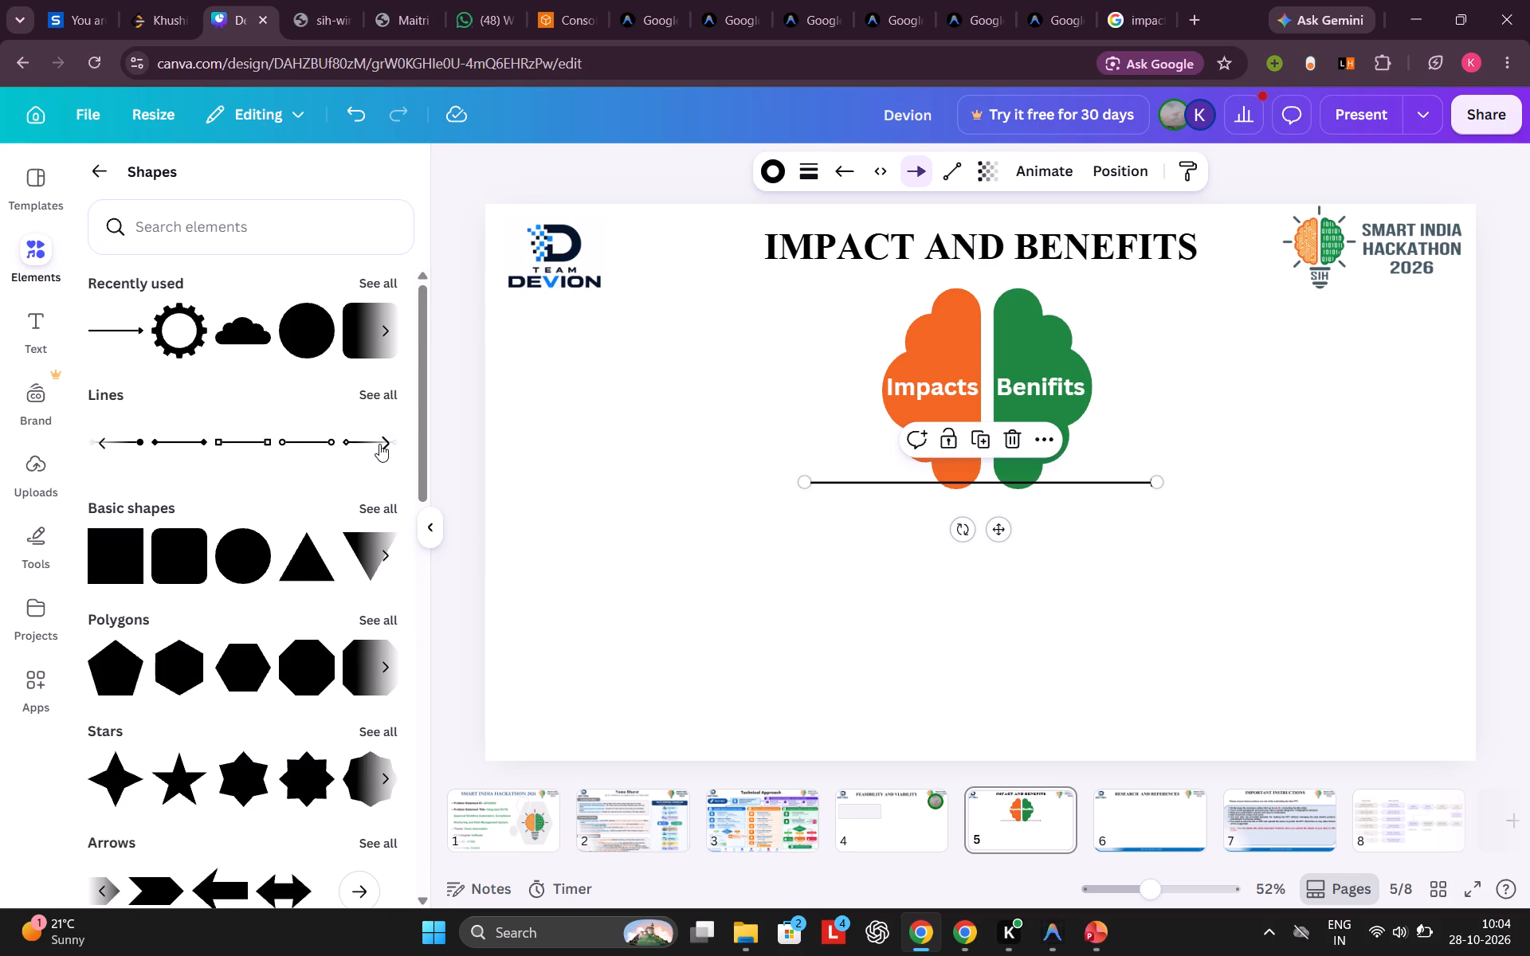
click(379, 444)
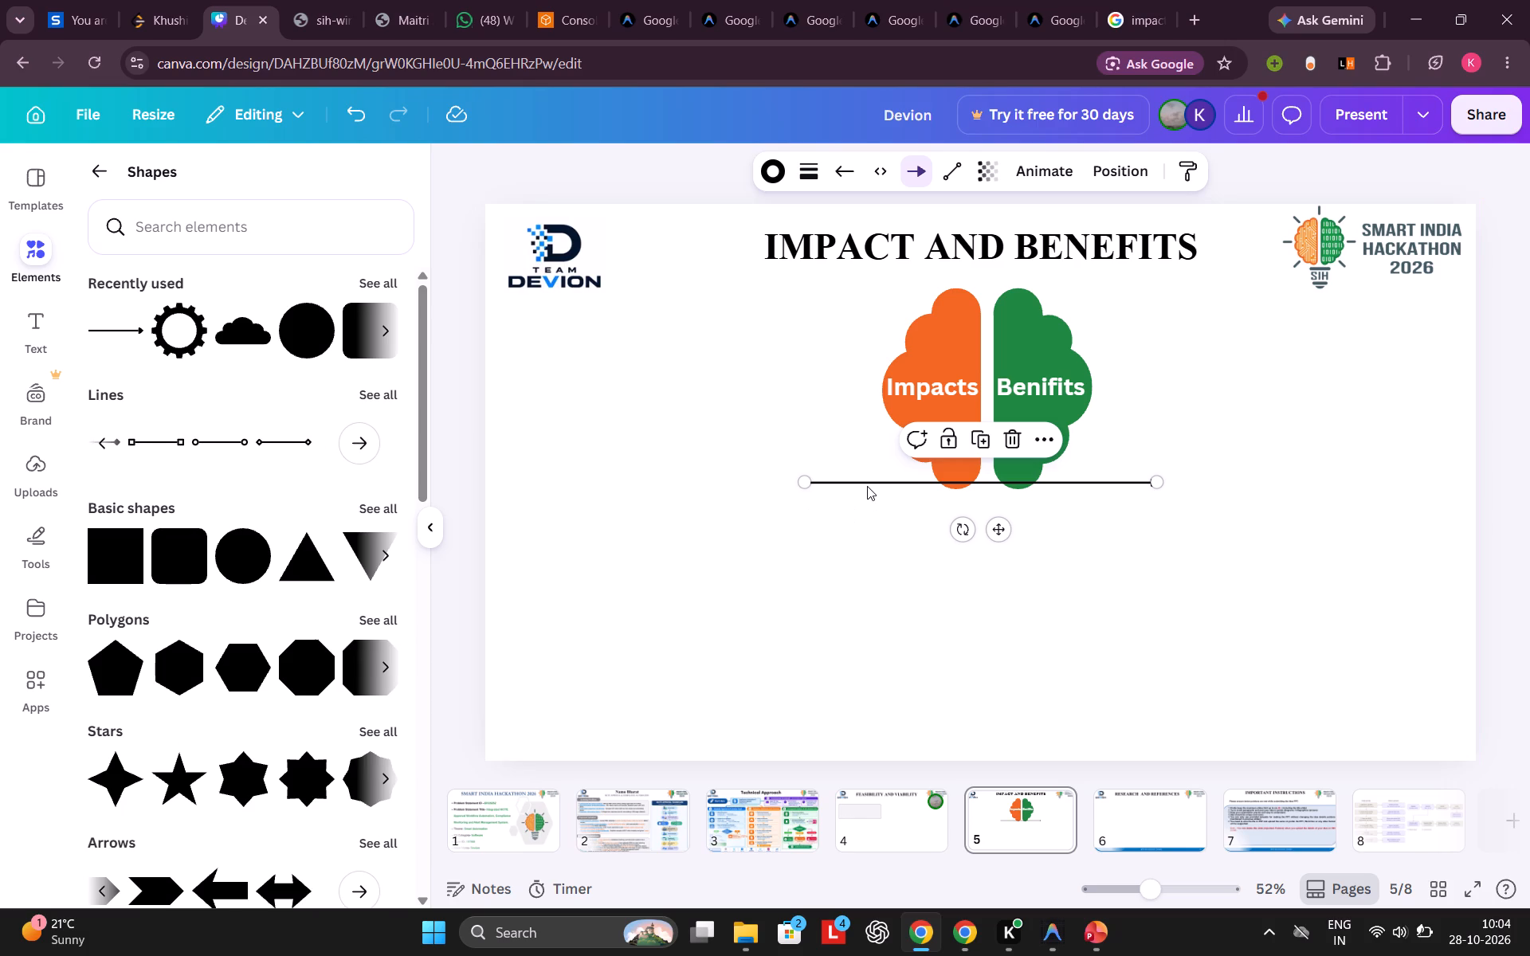
Move the arrow line to the blank area below the brain halves and shorten it to about a fifth of its length.
drag(865, 484, 636, 461)
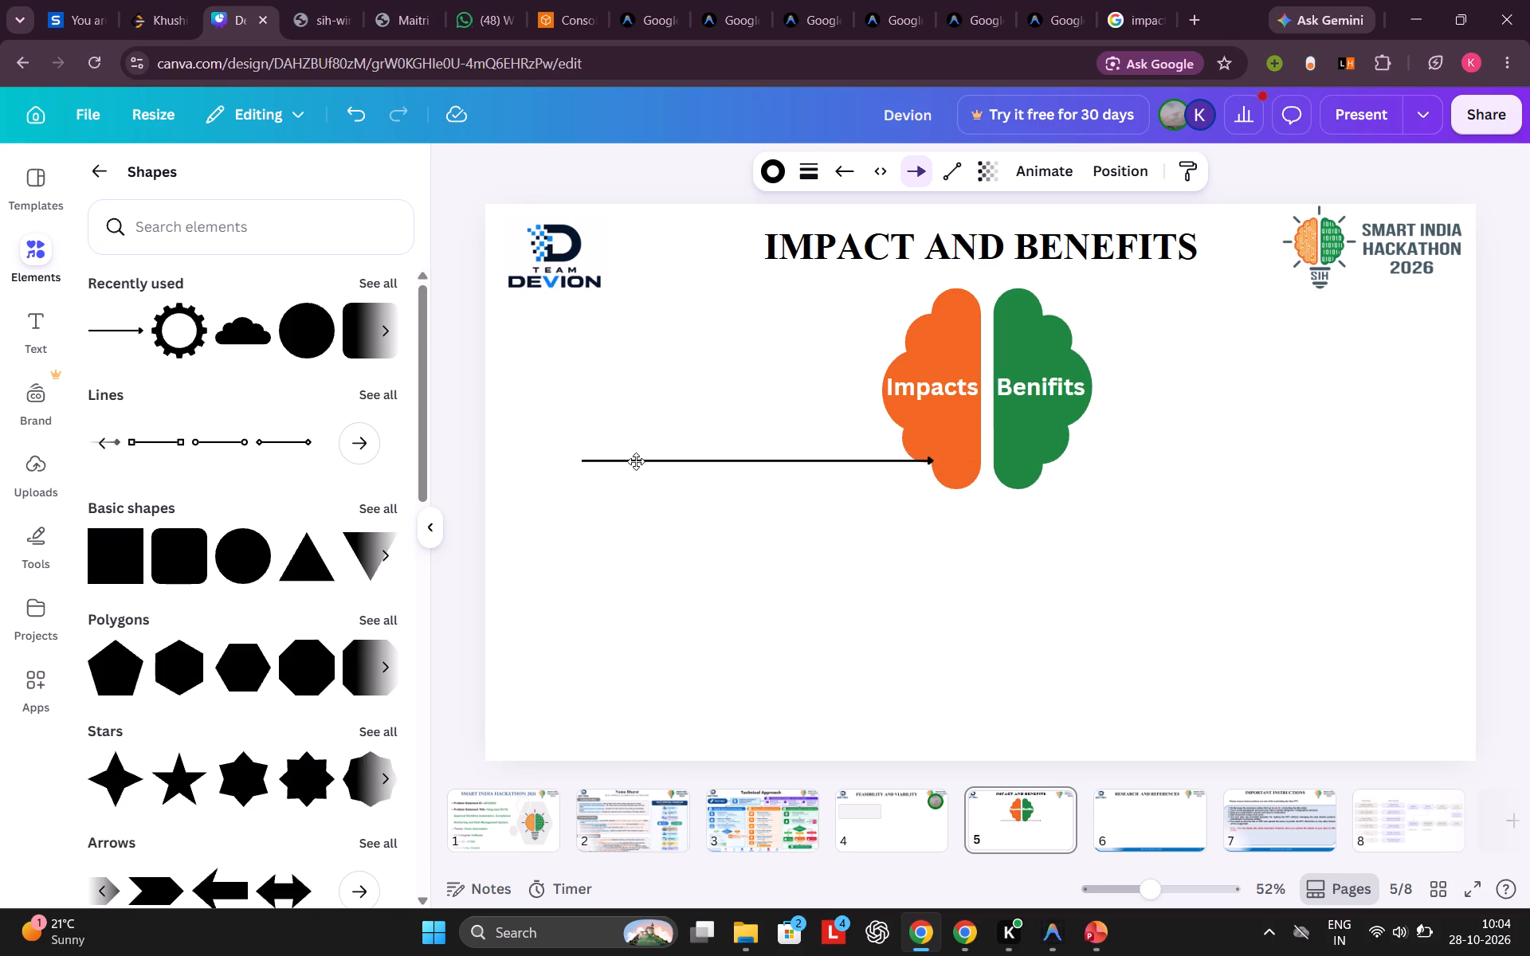
drag(636, 461, 760, 697)
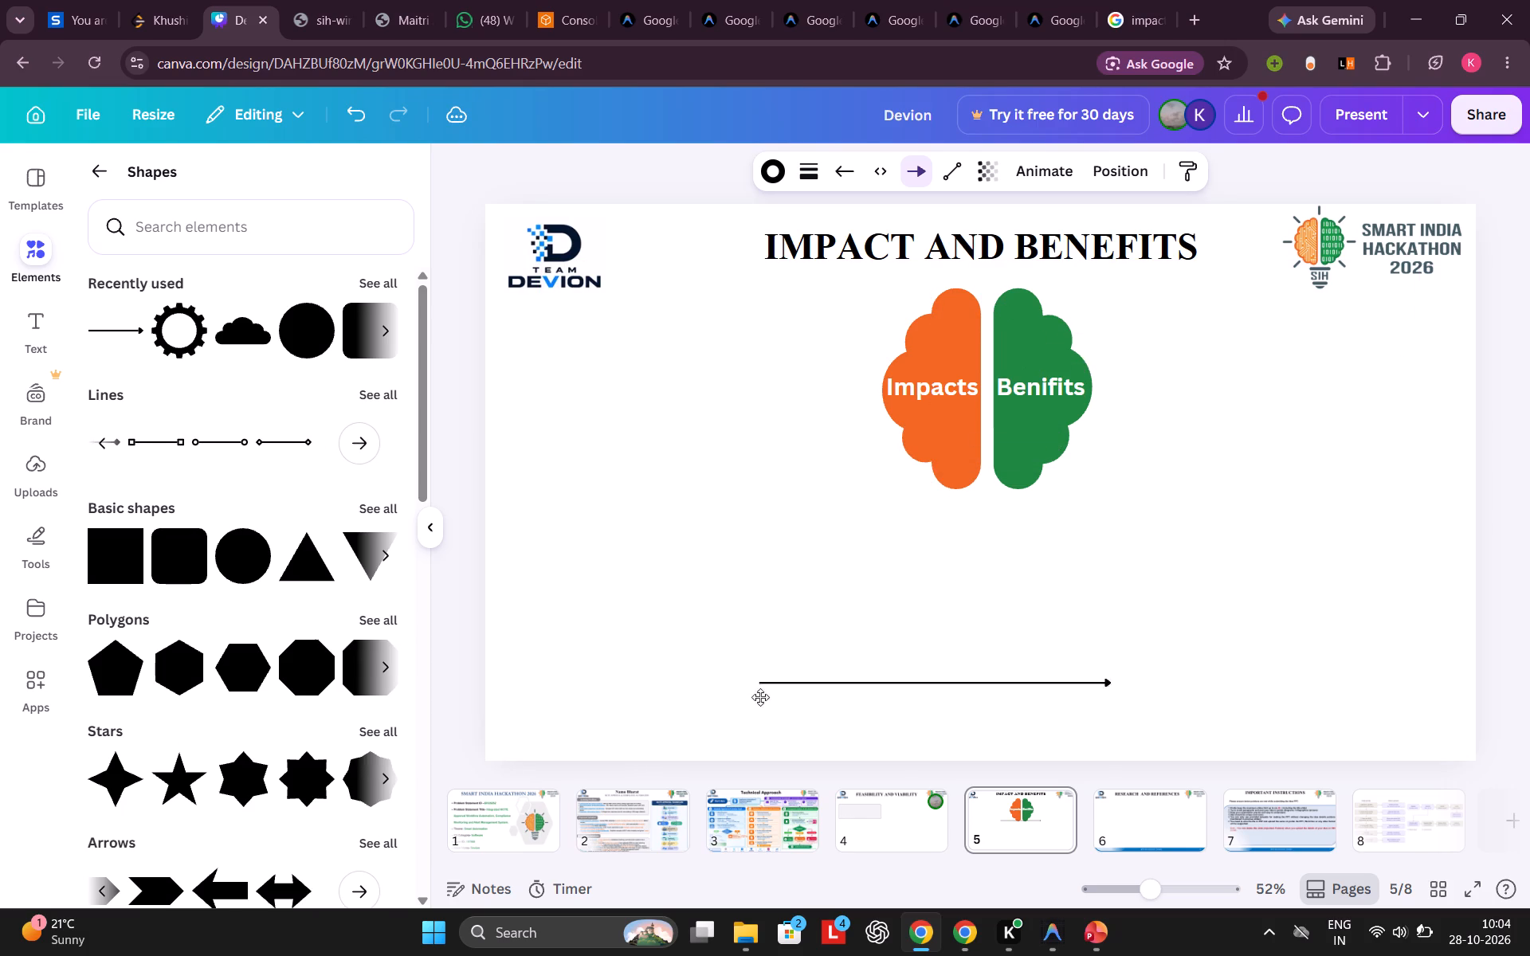
drag(760, 697, 735, 698)
click(987, 702)
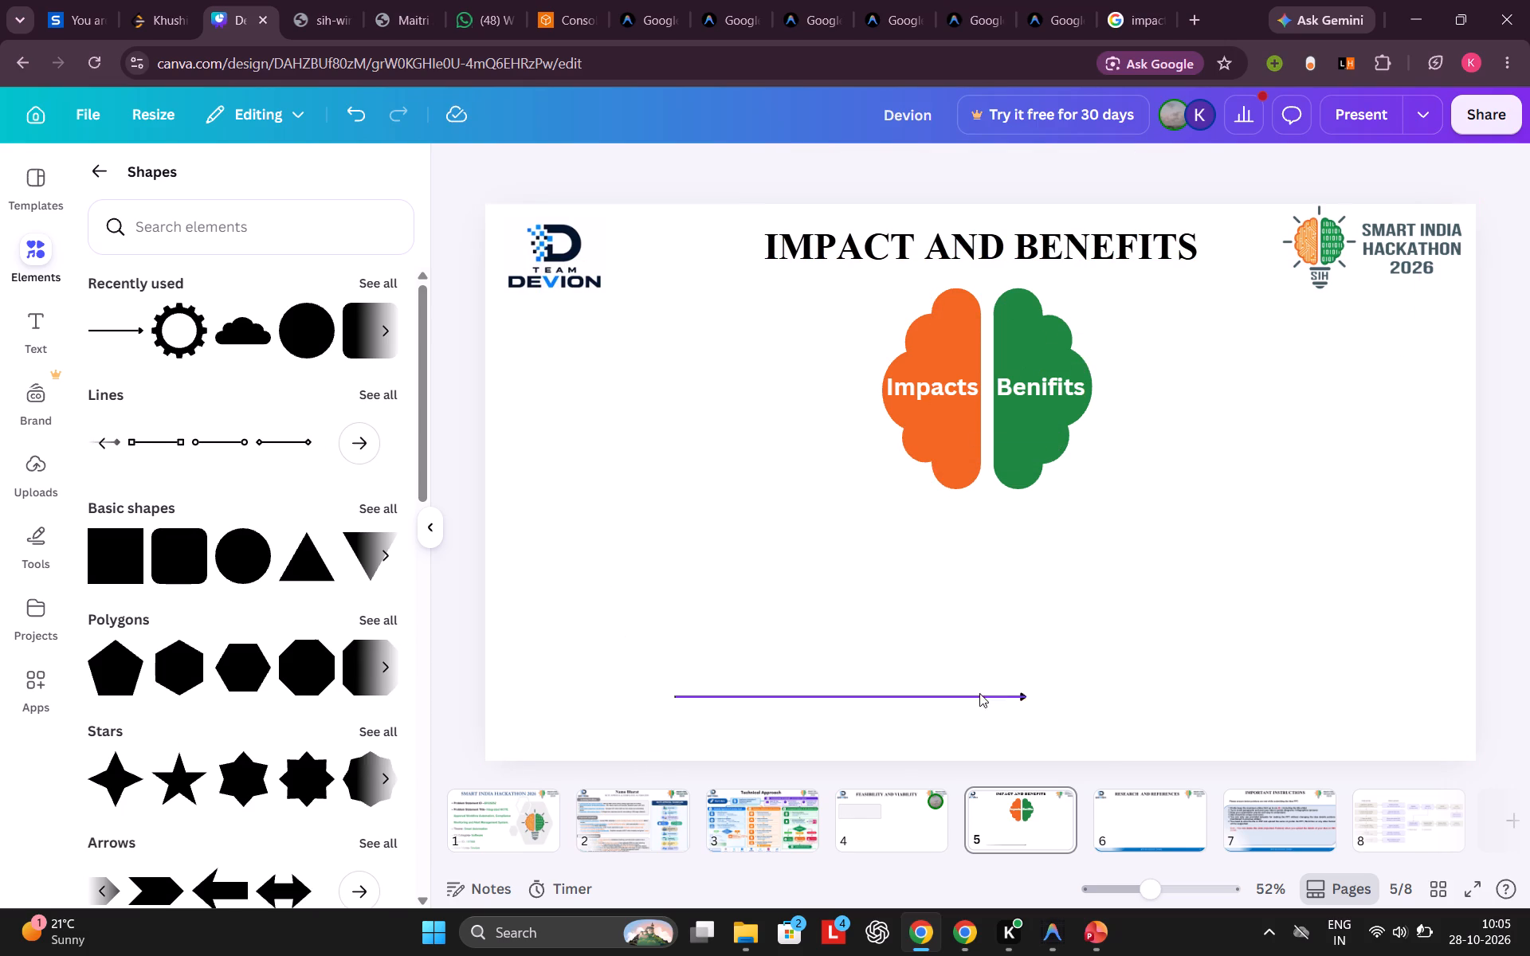
click(1004, 695)
drag(1030, 697, 794, 699)
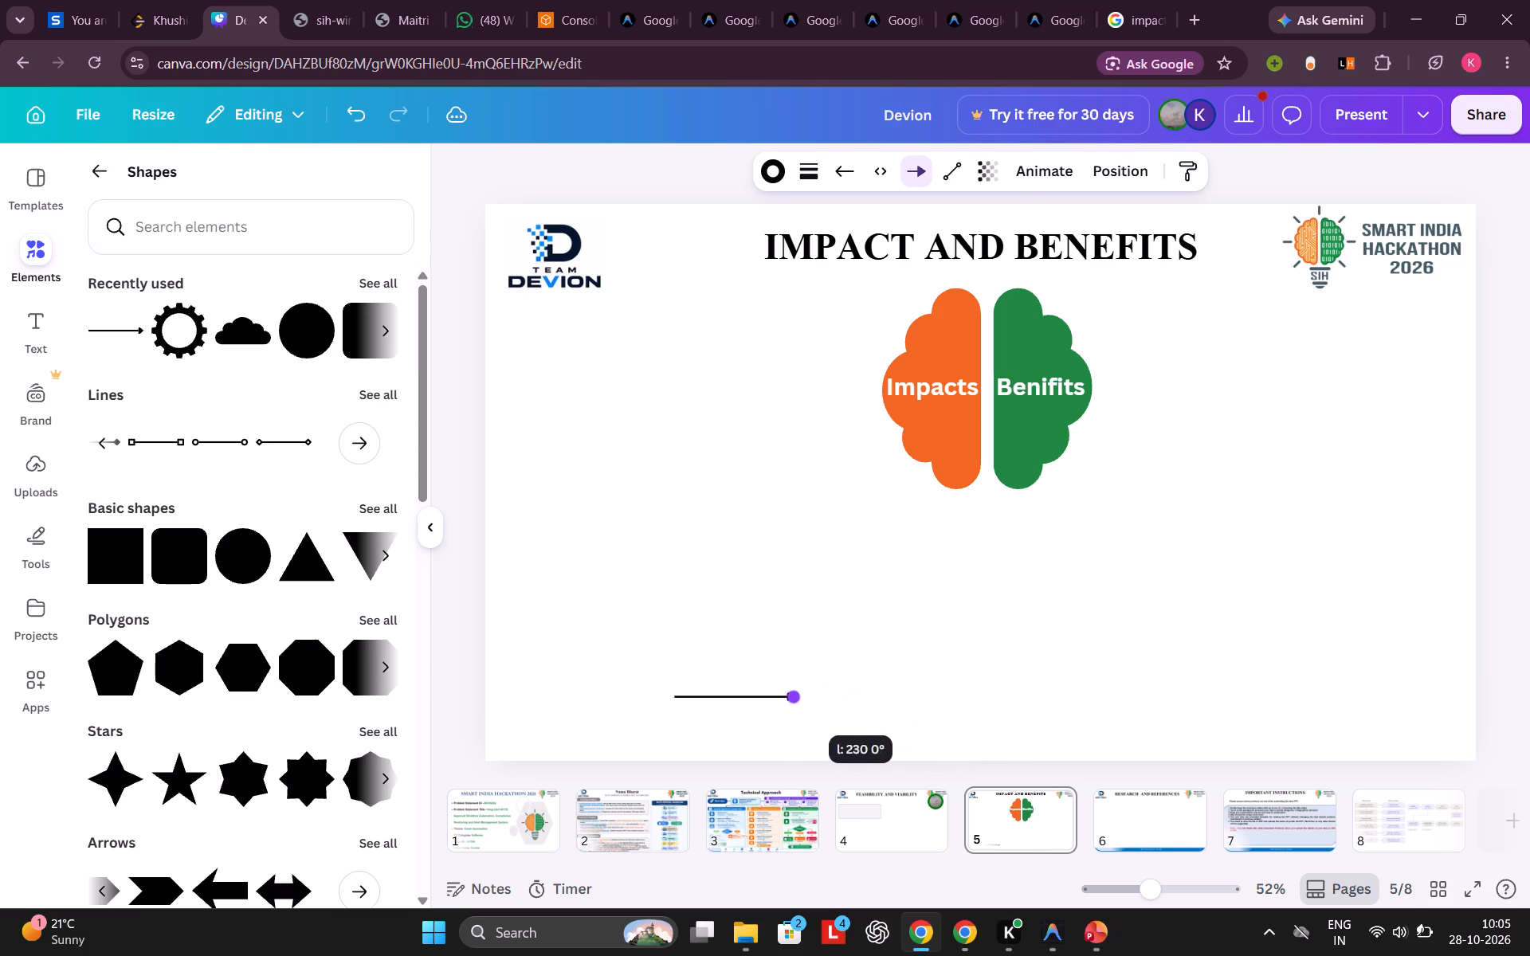
drag(794, 699, 751, 696)
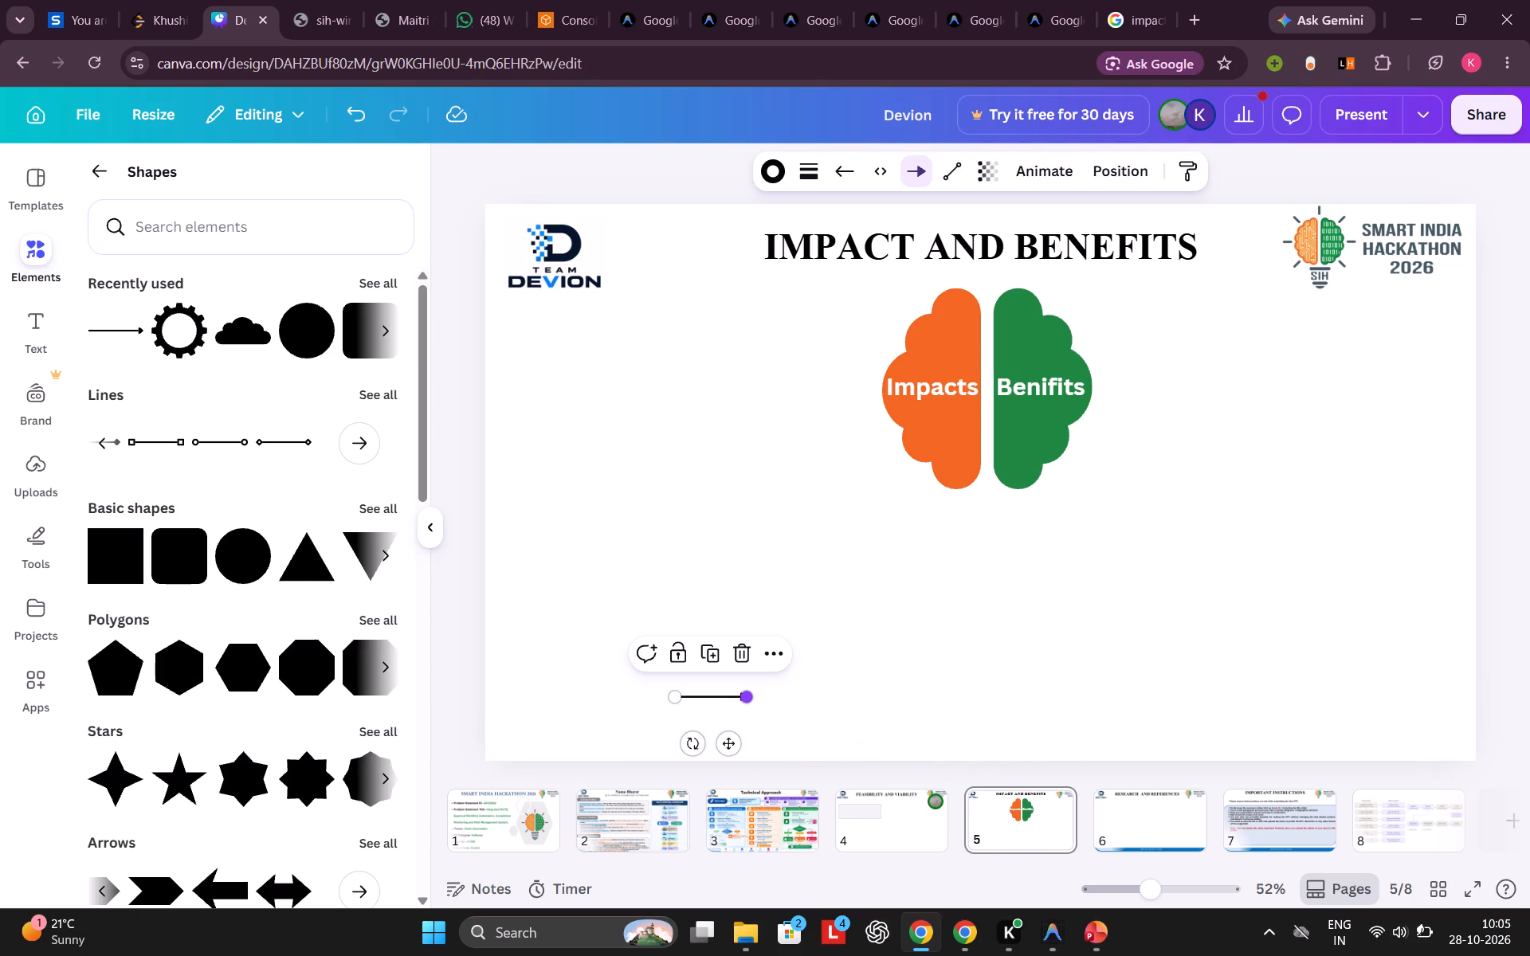
Rotate the short arrow to -180° and place it beside the top of the orange brain half, pointing outward.
drag(720, 694, 1142, 323)
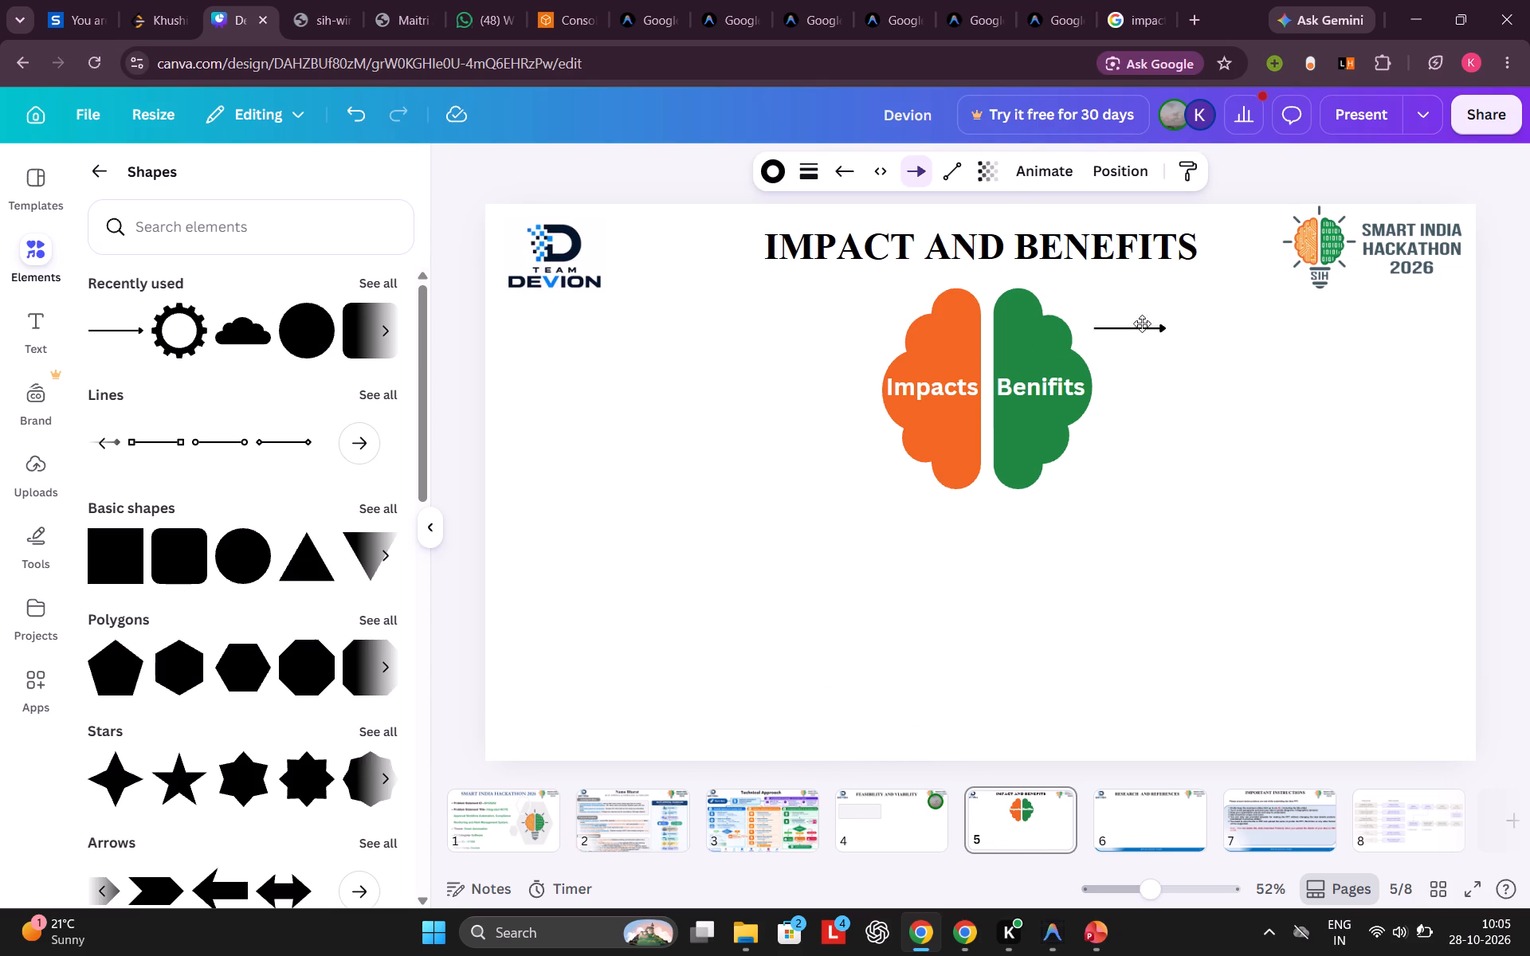
drag(1142, 323, 781, 388)
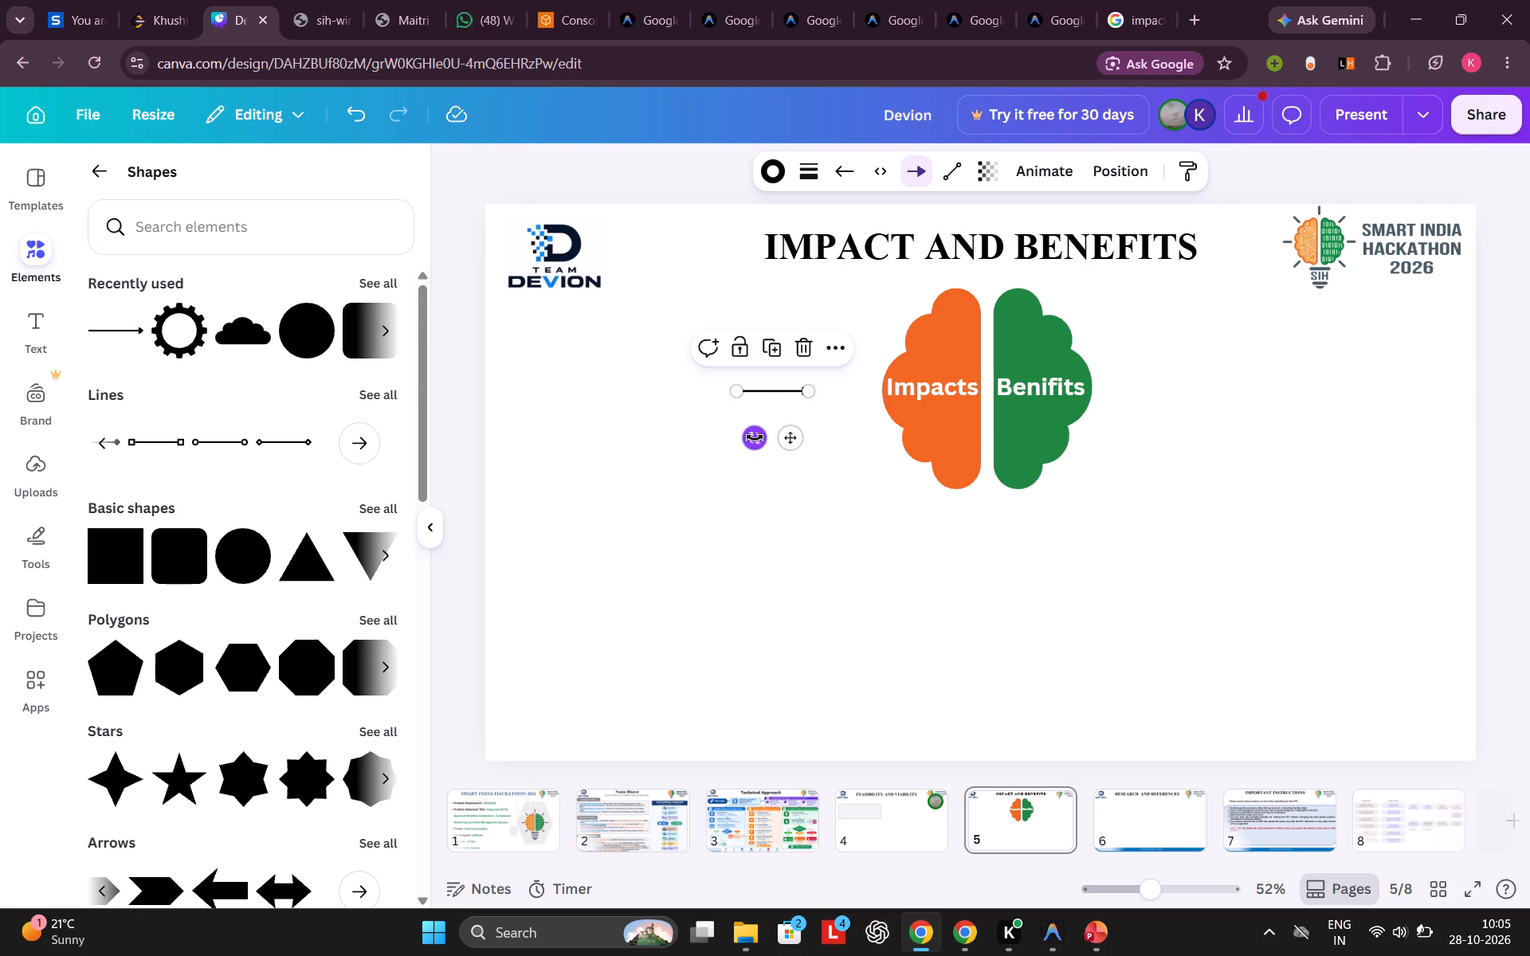
click(755, 437)
drag(755, 437, 771, 332)
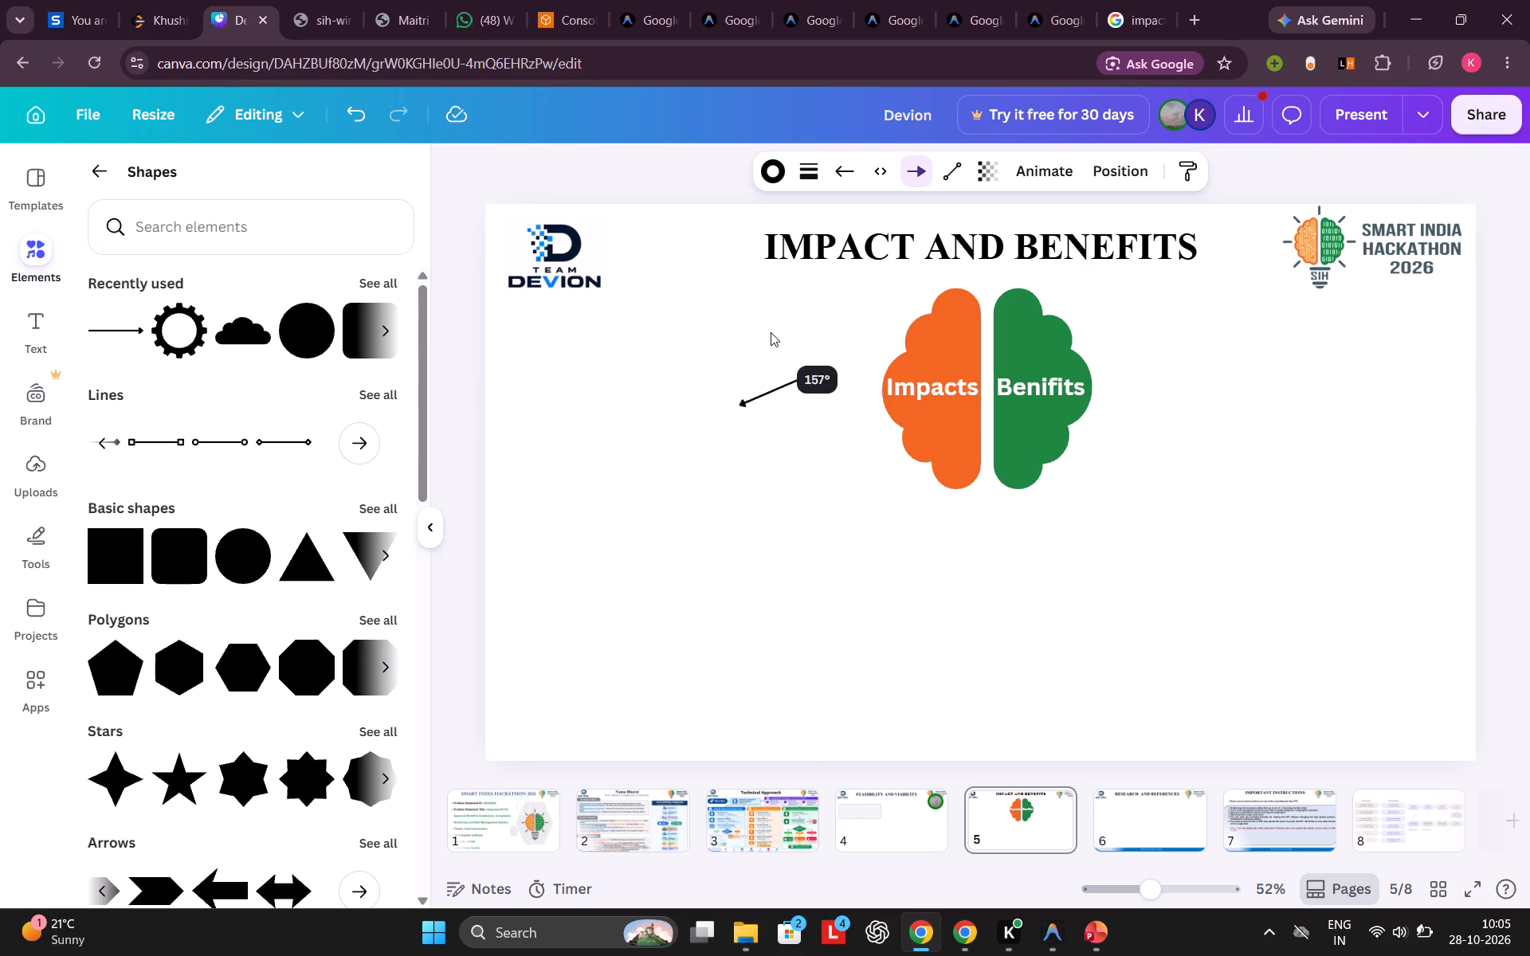
drag(771, 332, 790, 342)
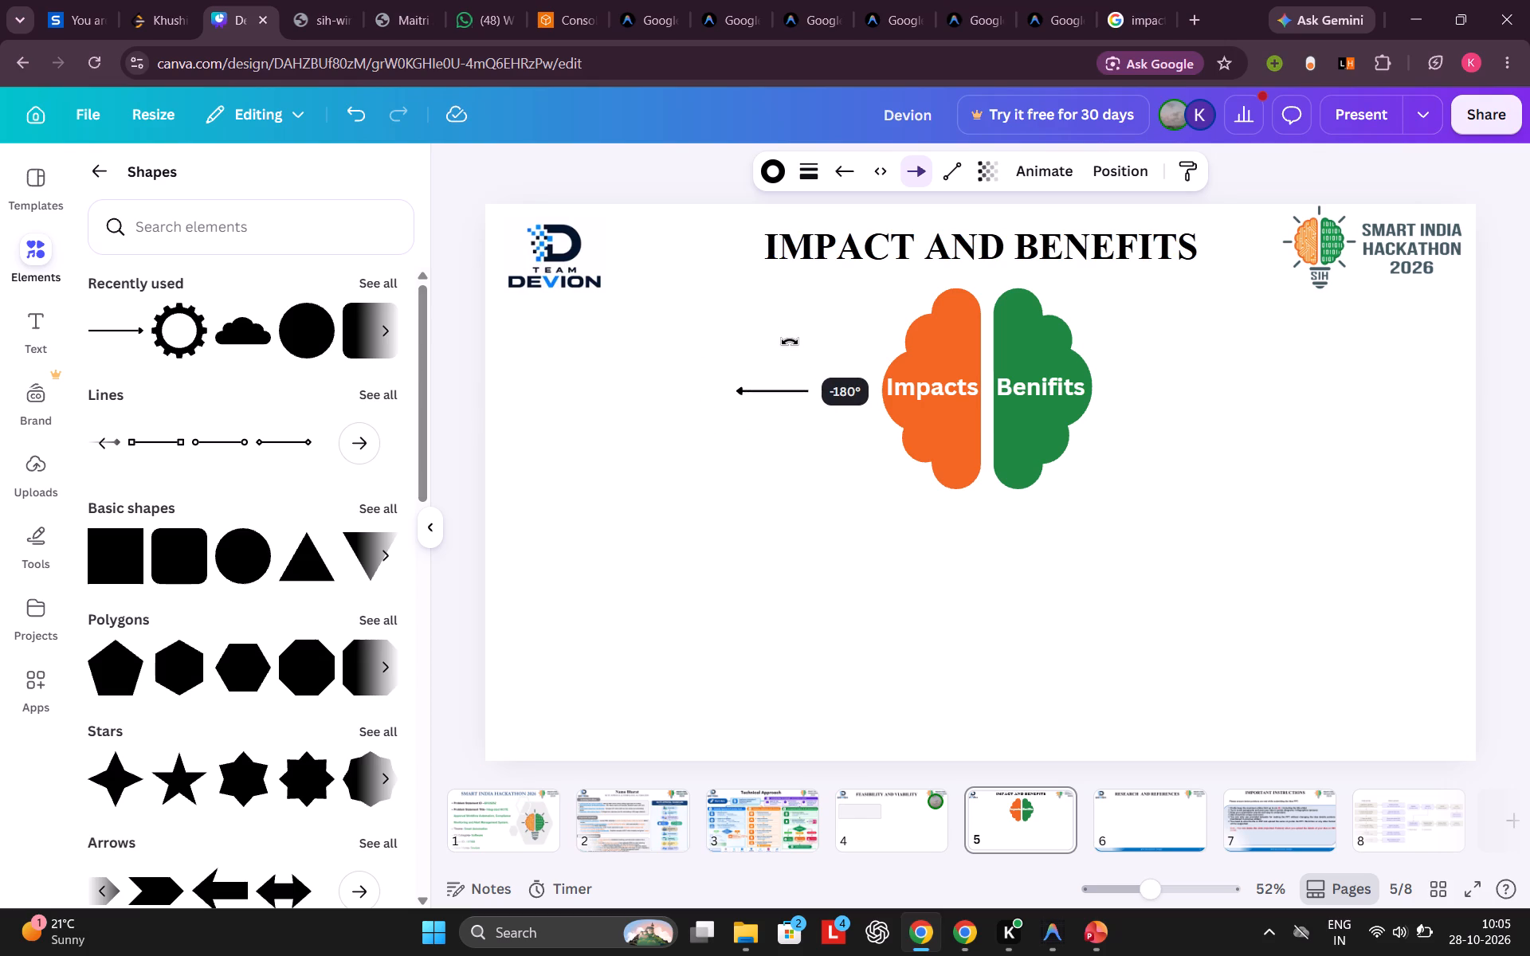
drag(790, 342, 790, 343)
drag(755, 390, 759, 384)
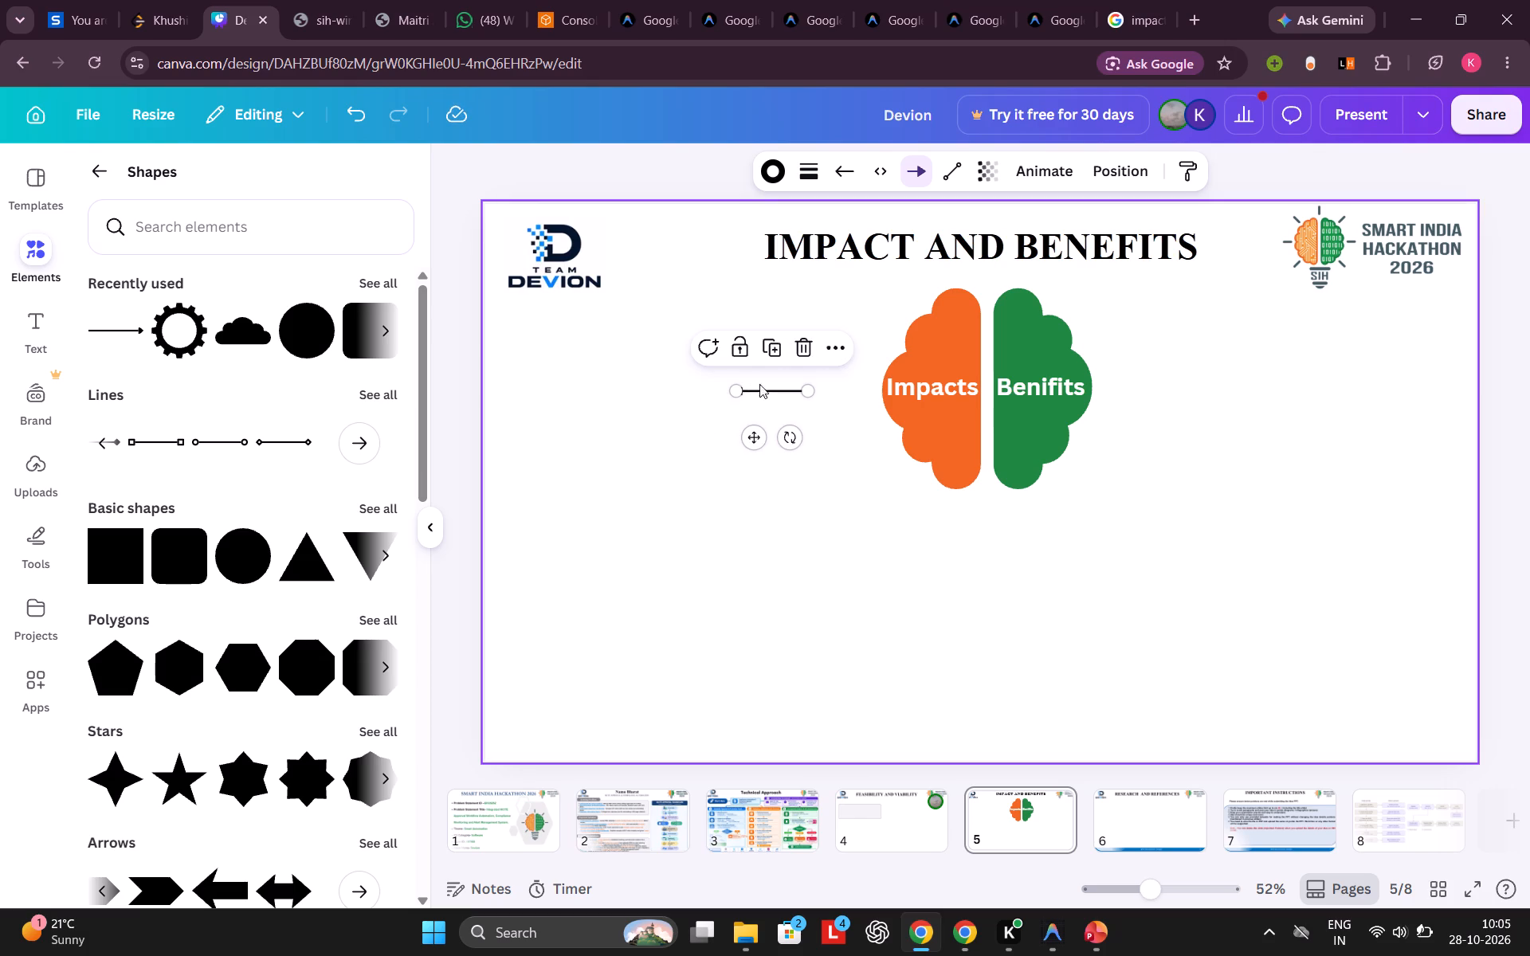
drag(759, 384, 834, 296)
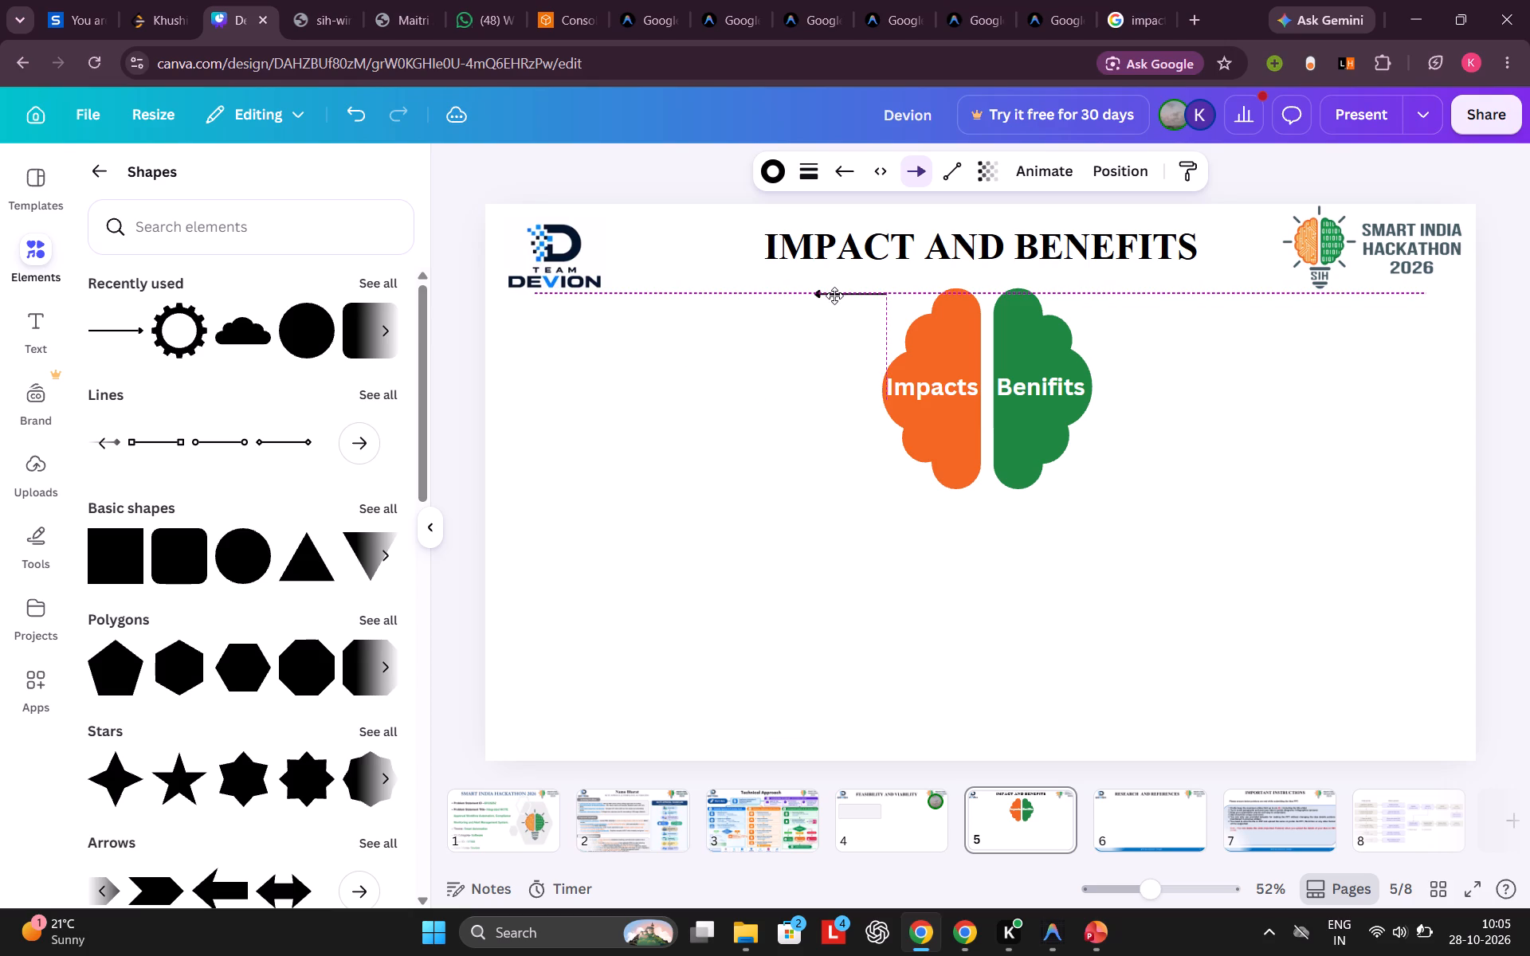
drag(834, 296, 834, 296)
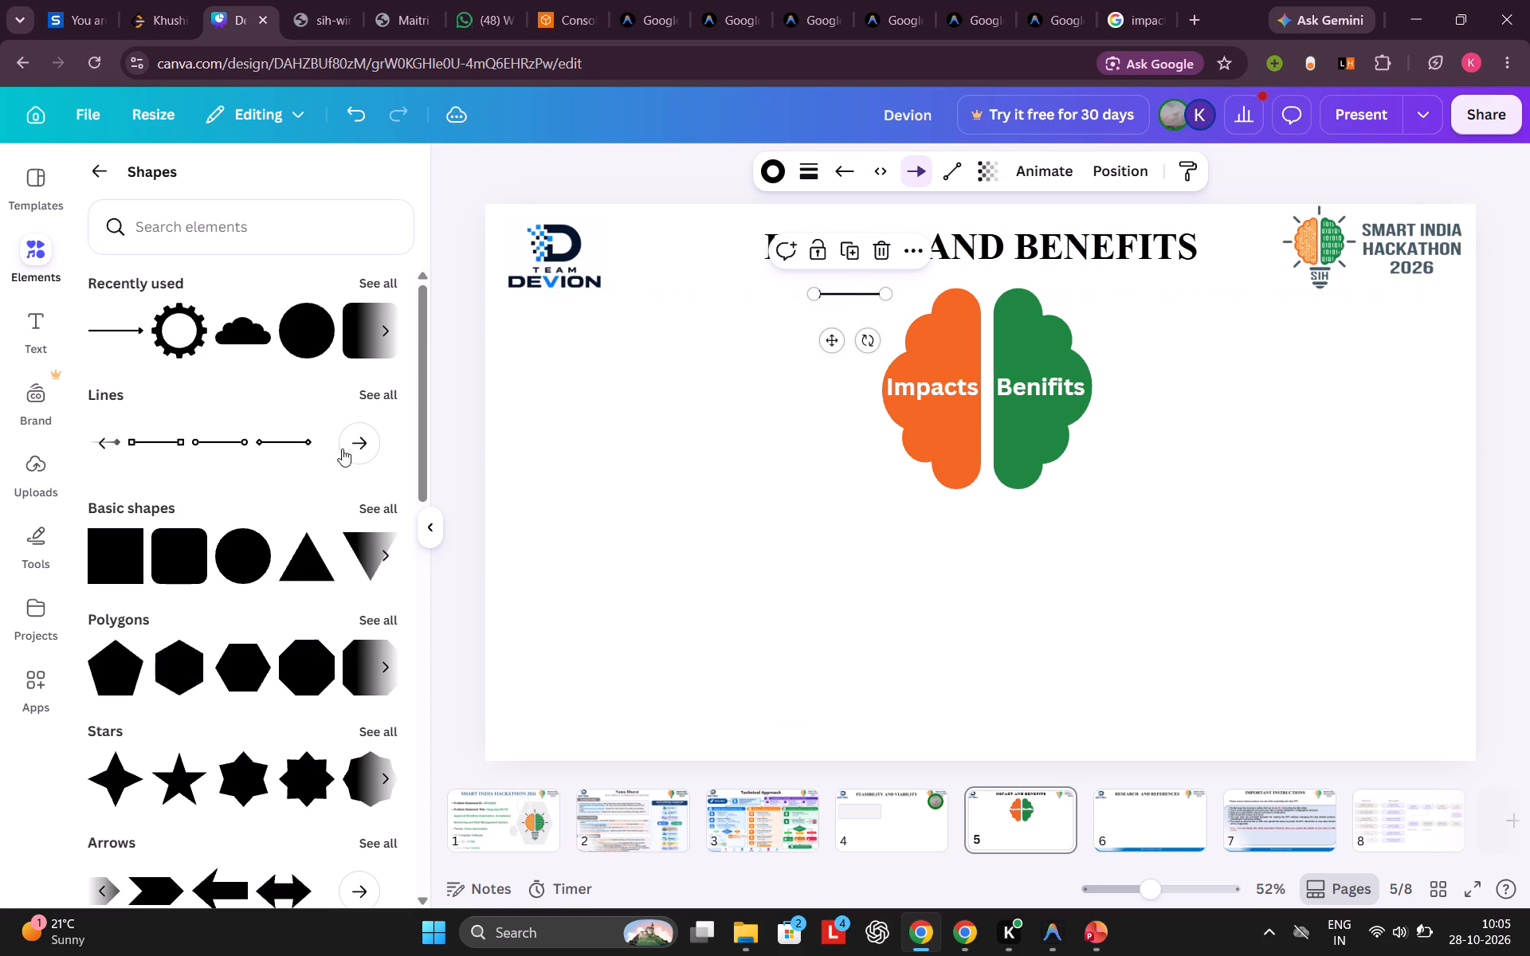
Add a second short solid arrow line, rotate it to point outward, and place it just below the first arrow beside the orange brain half.
scroll(199, 457, right, 7)
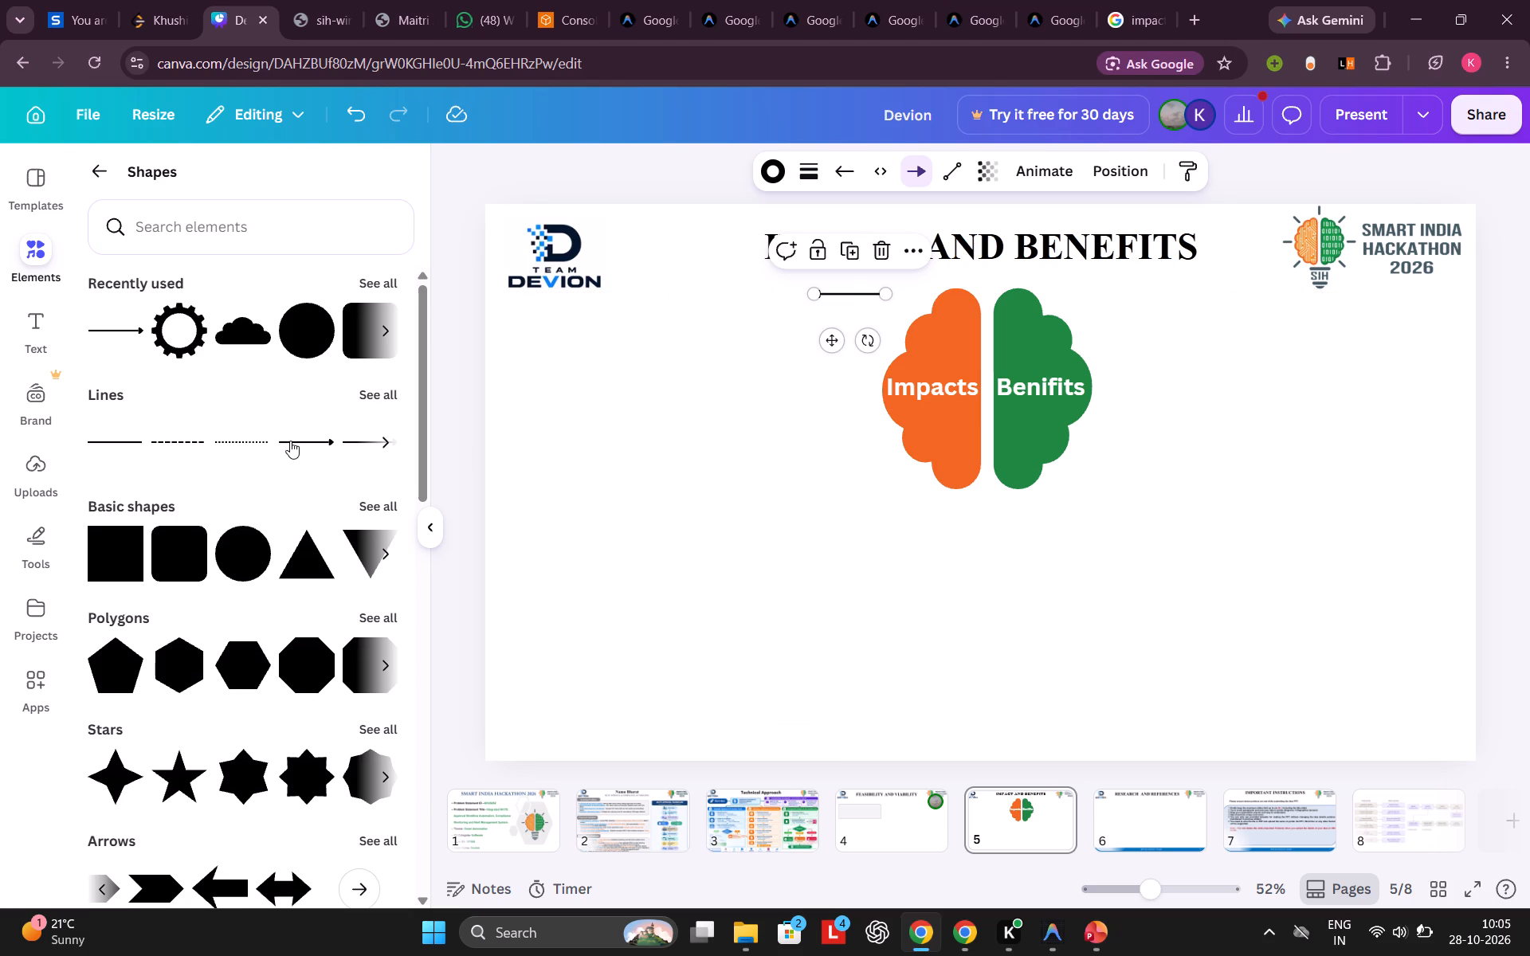
click(300, 441)
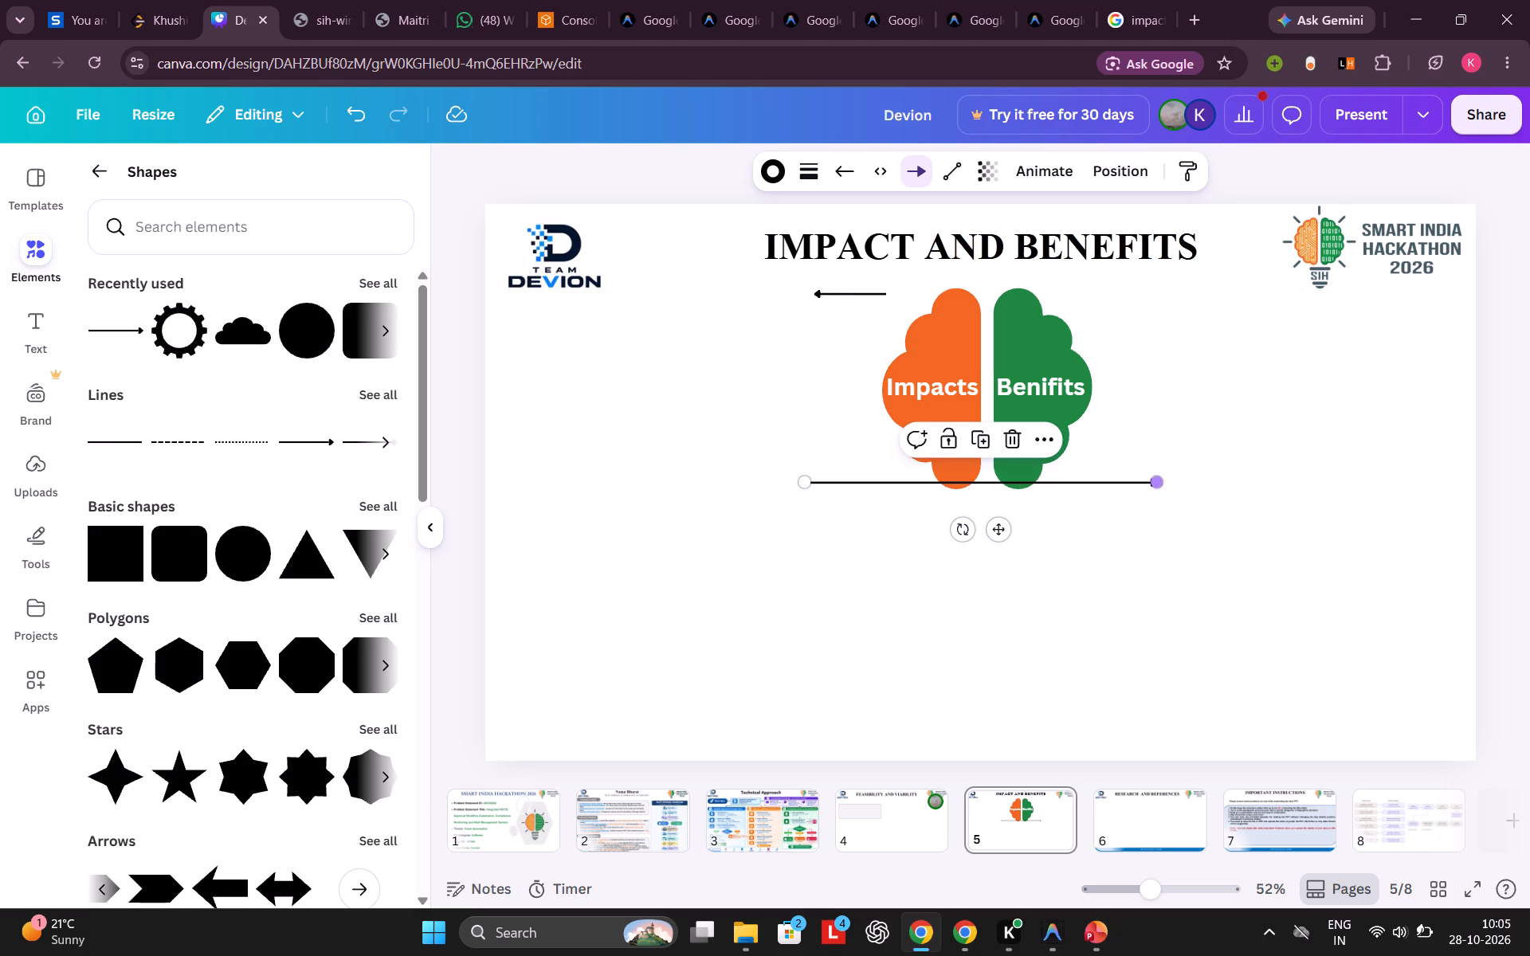
drag(1159, 484, 875, 482)
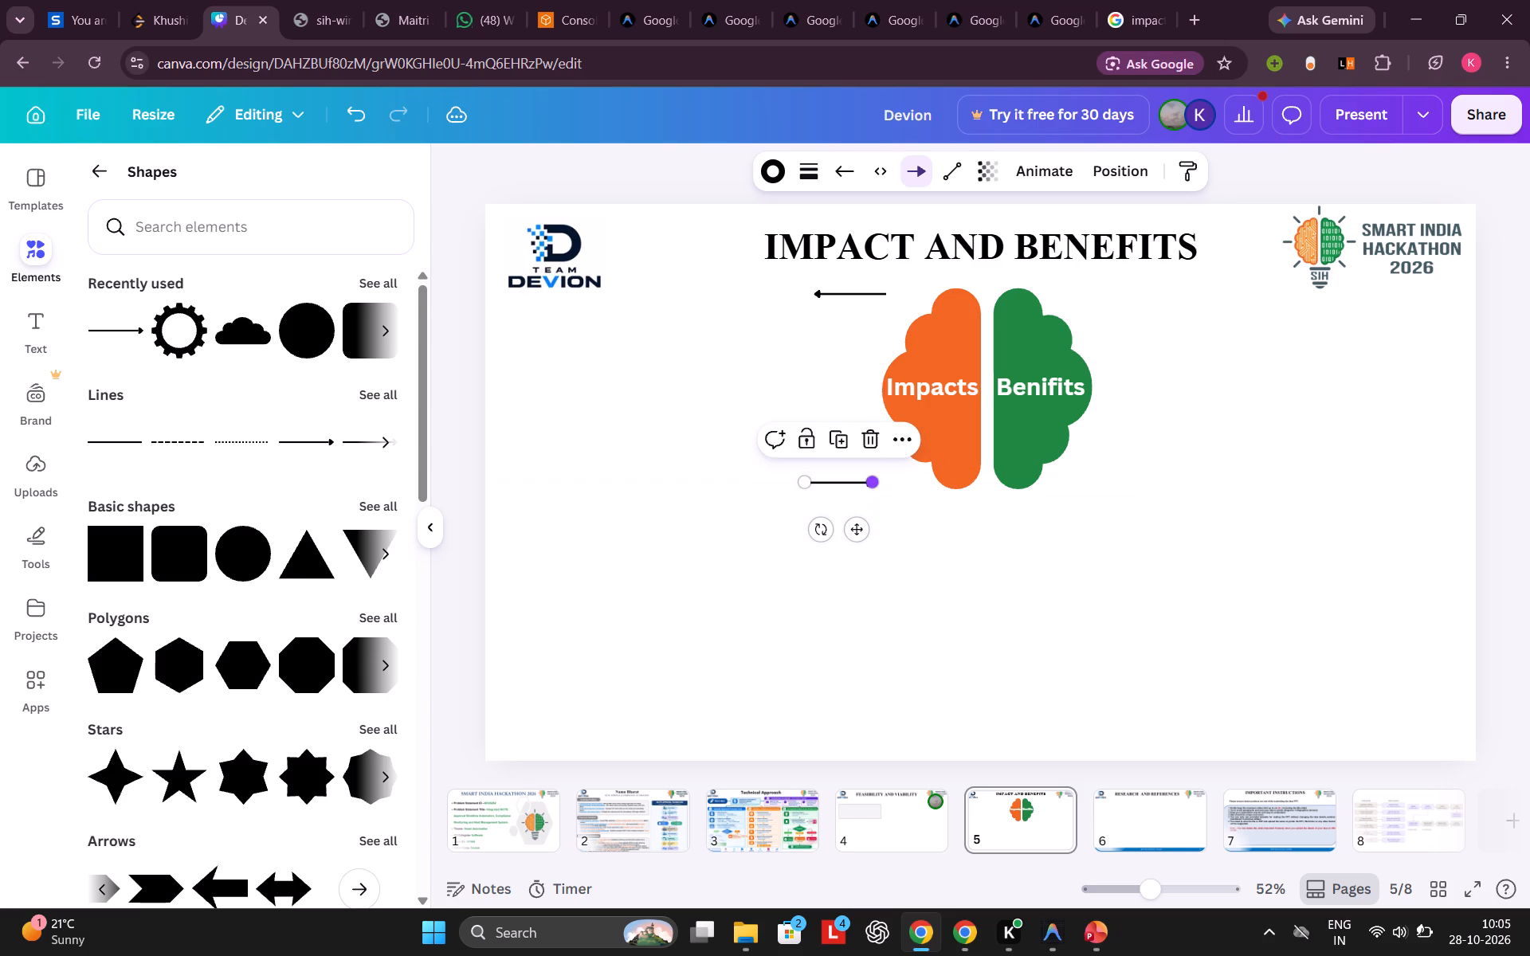
drag(822, 533, 724, 552)
drag(724, 552, 854, 424)
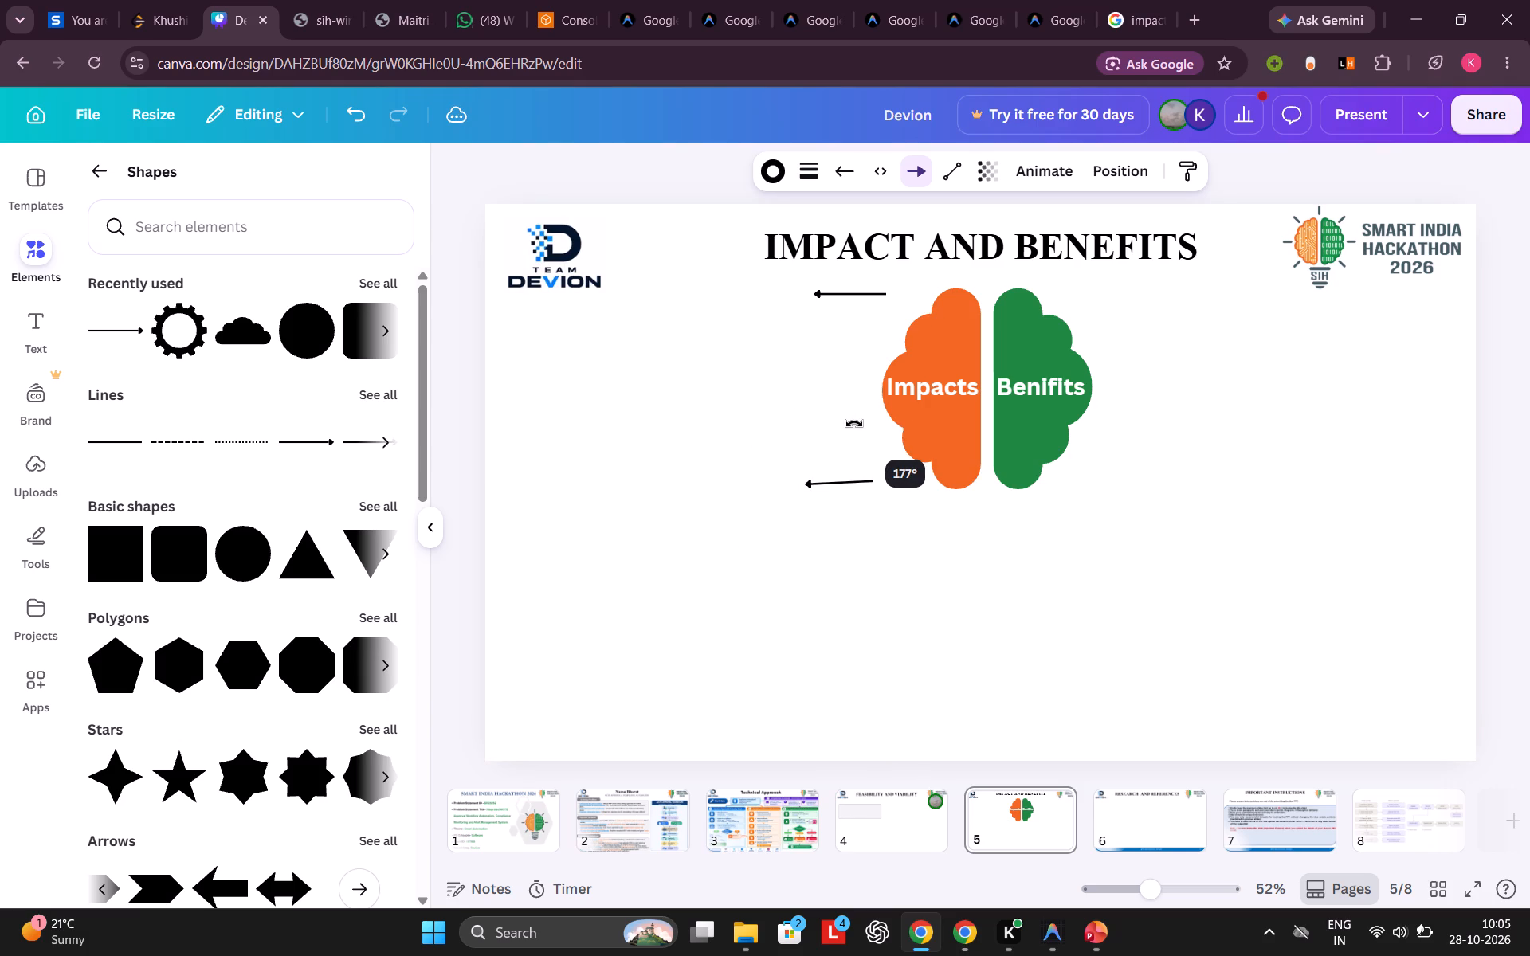
drag(854, 424, 857, 420)
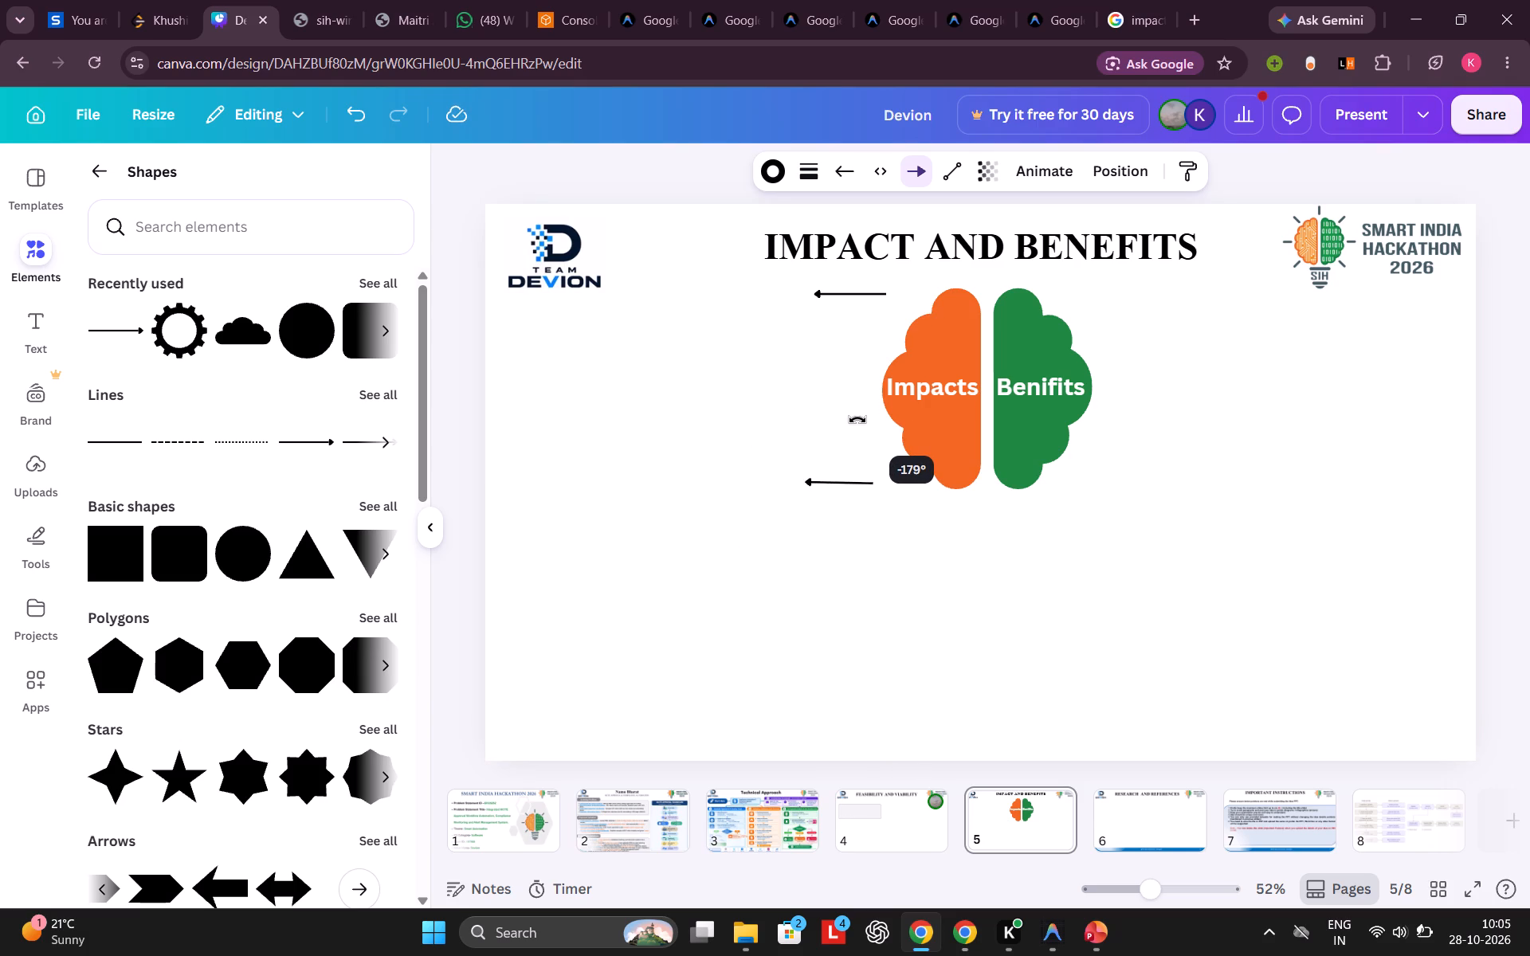
drag(857, 420, 857, 421)
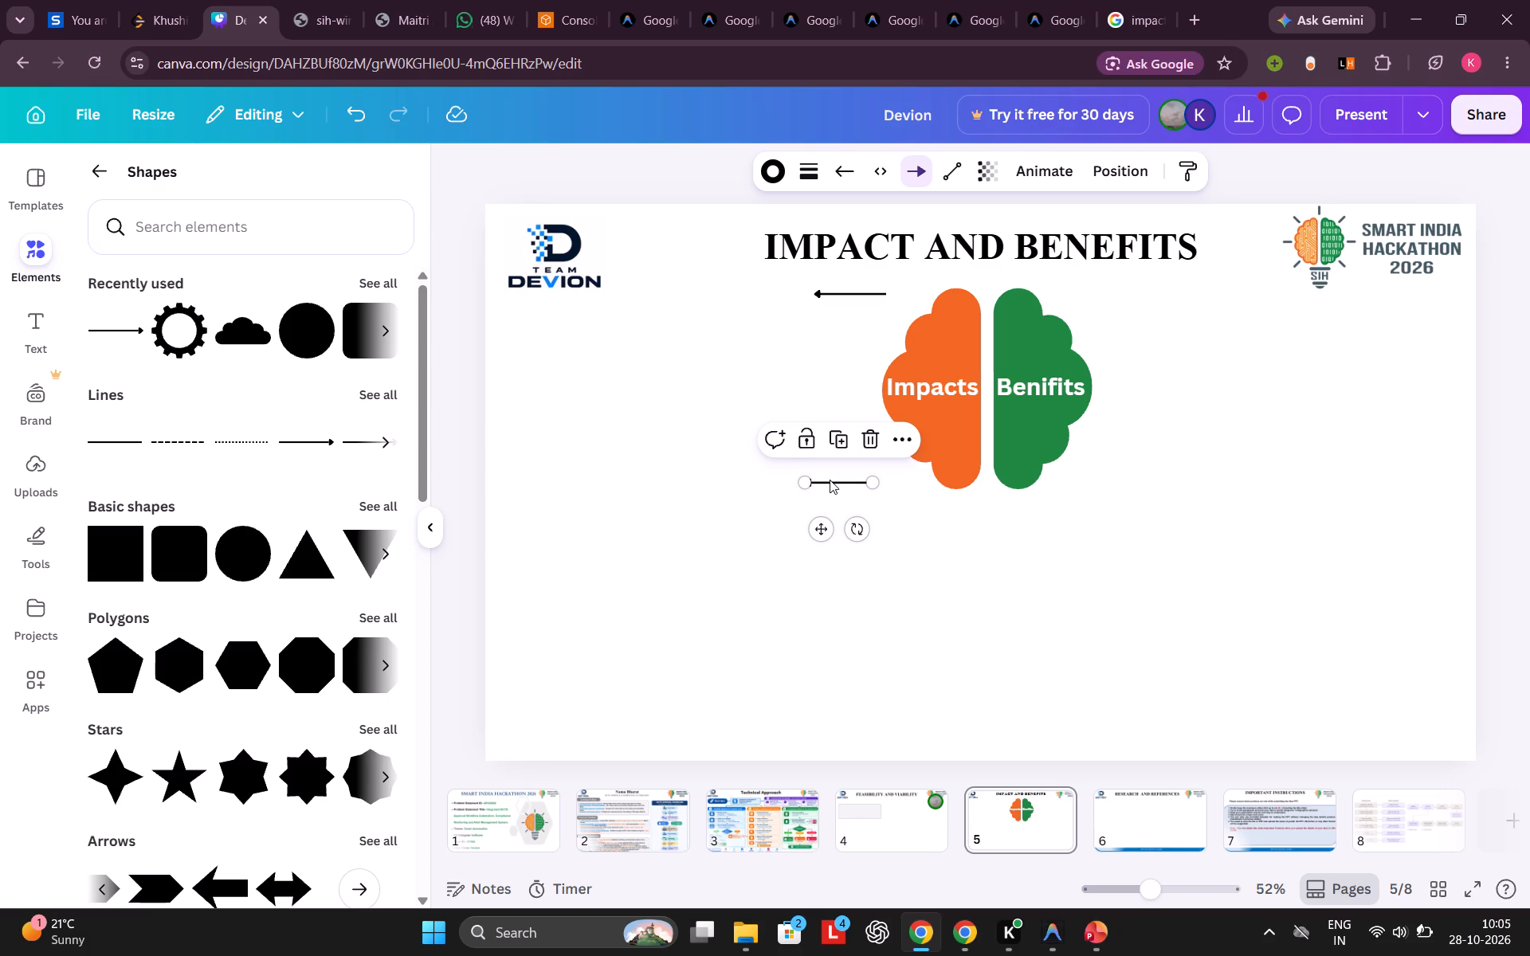
drag(829, 484, 826, 325)
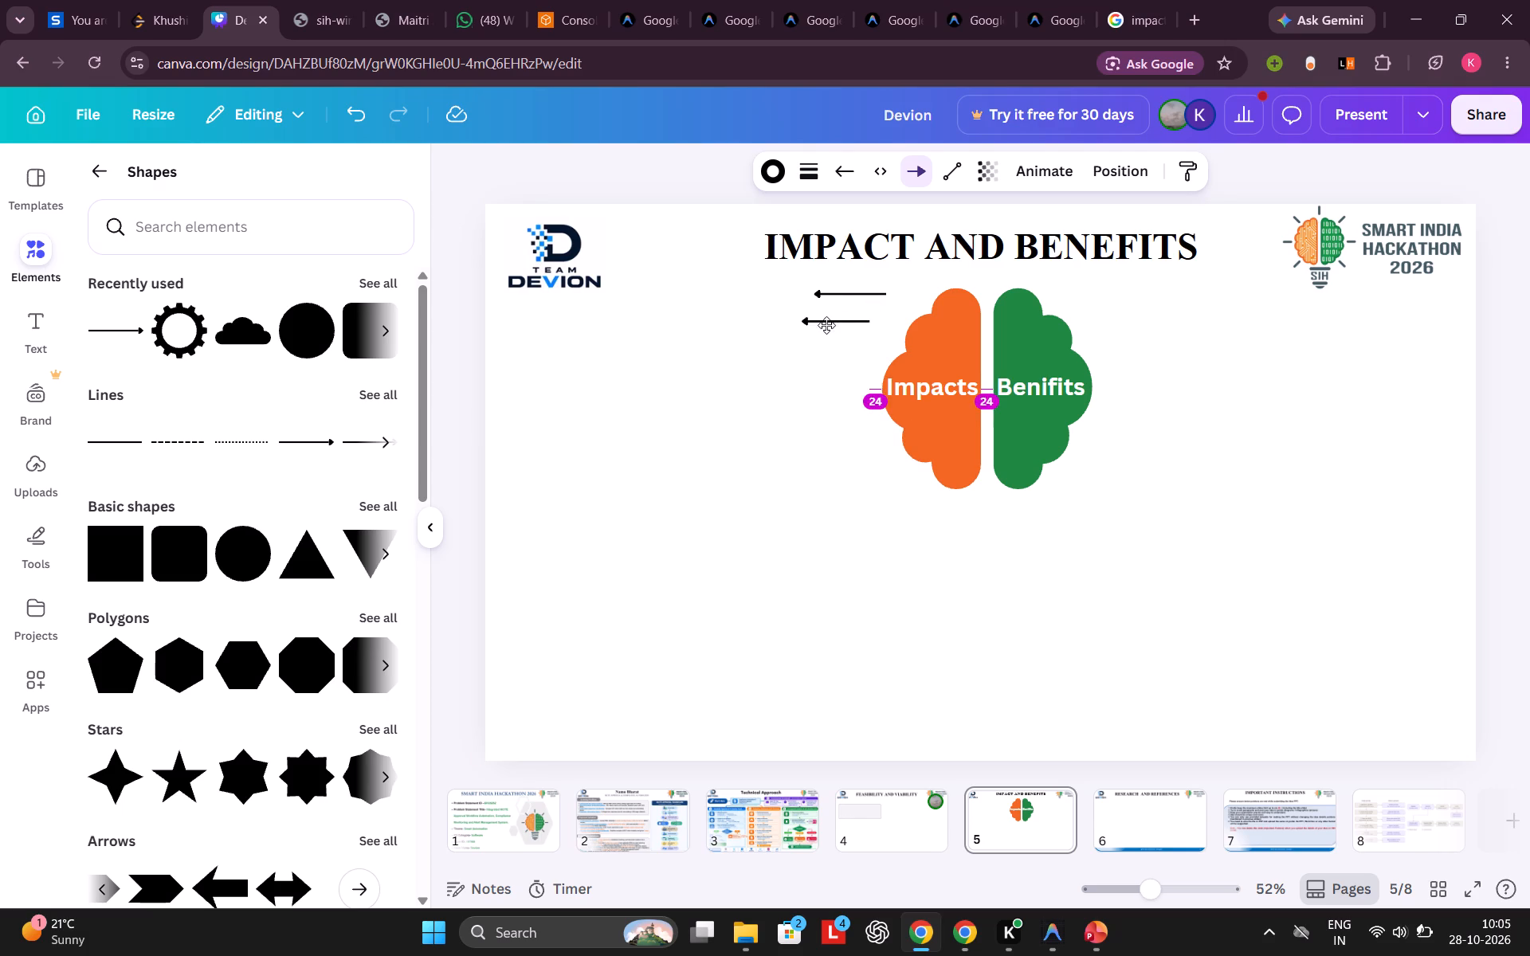
drag(826, 325, 822, 326)
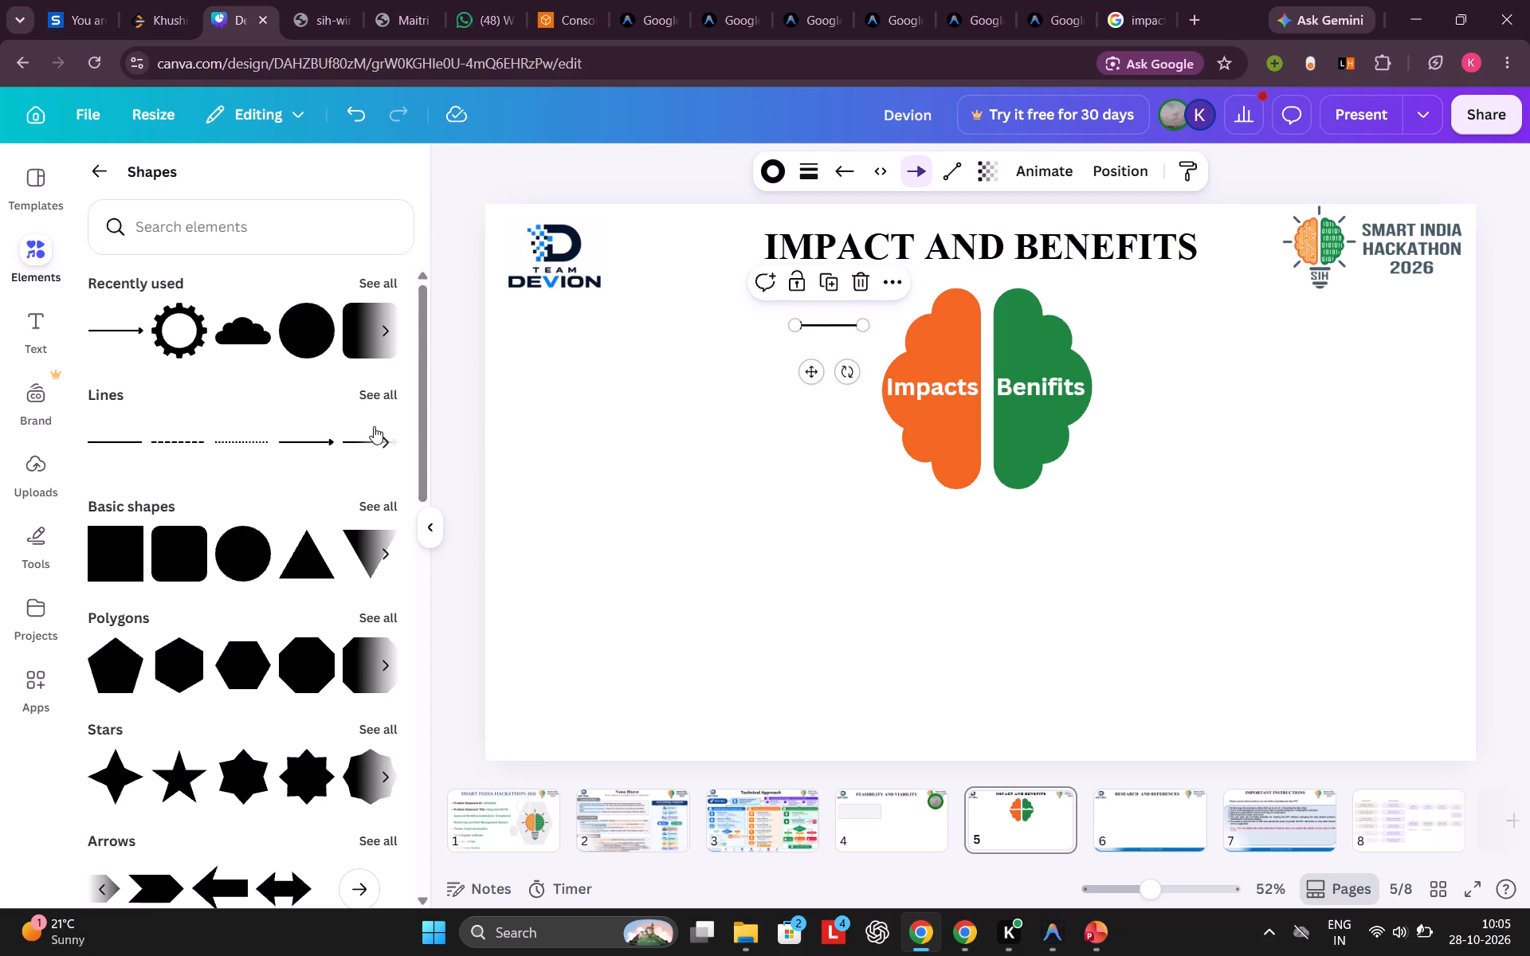
Add a third arrow line, shorten it to about a quarter length pointing outward, and place it beside the Impacts label.
click(319, 441)
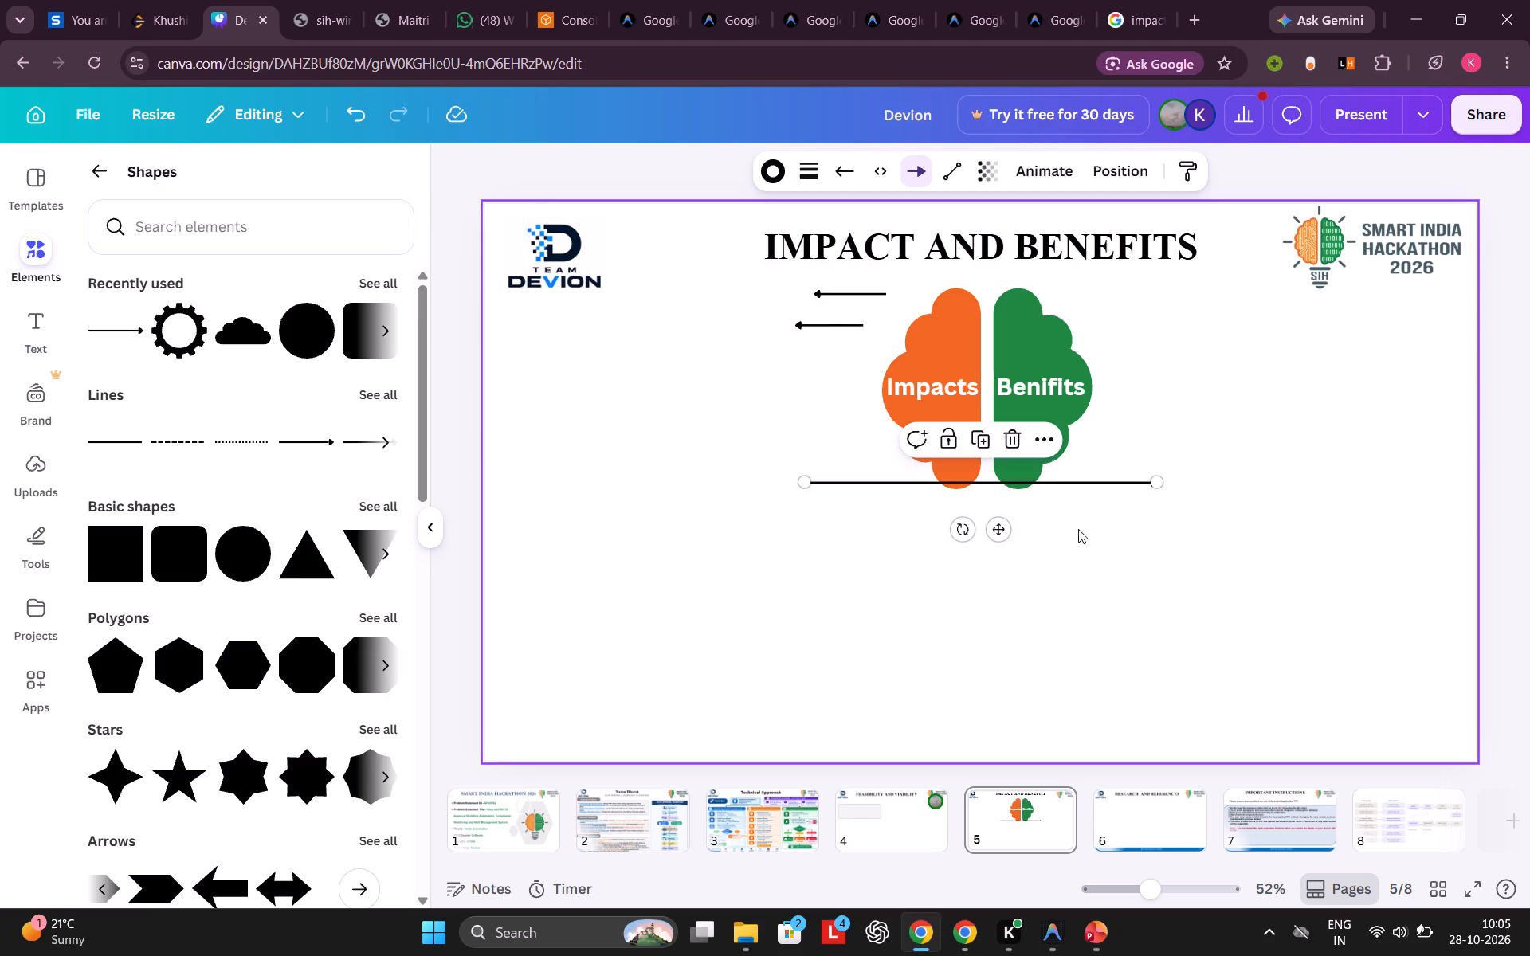
drag(1156, 482, 725, 485)
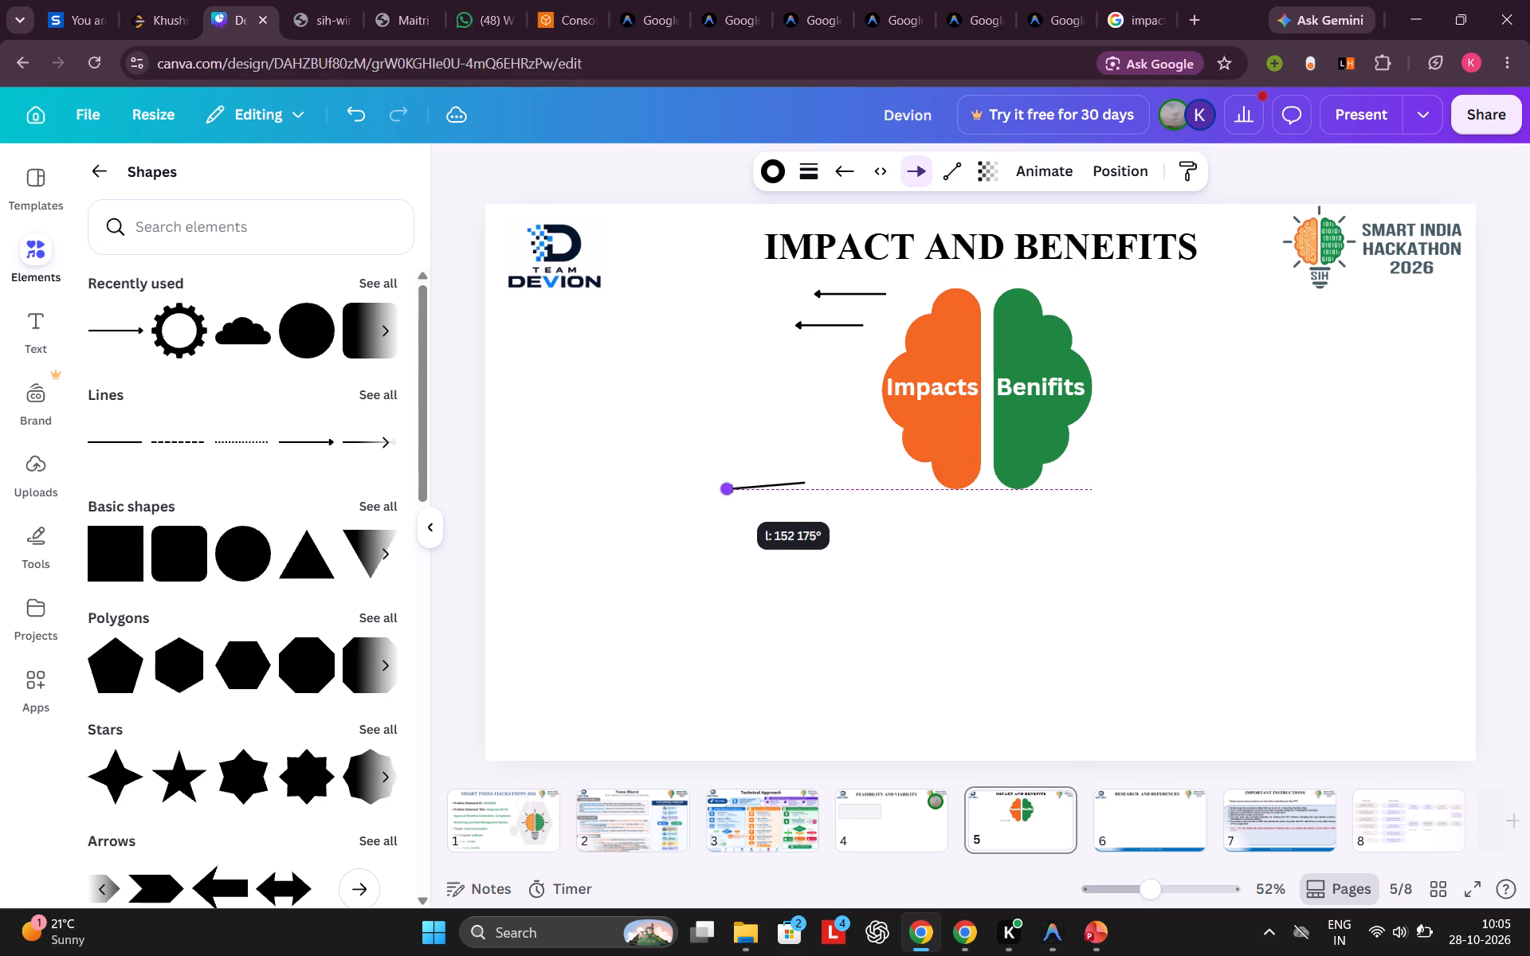
drag(725, 485, 723, 479)
click(861, 664)
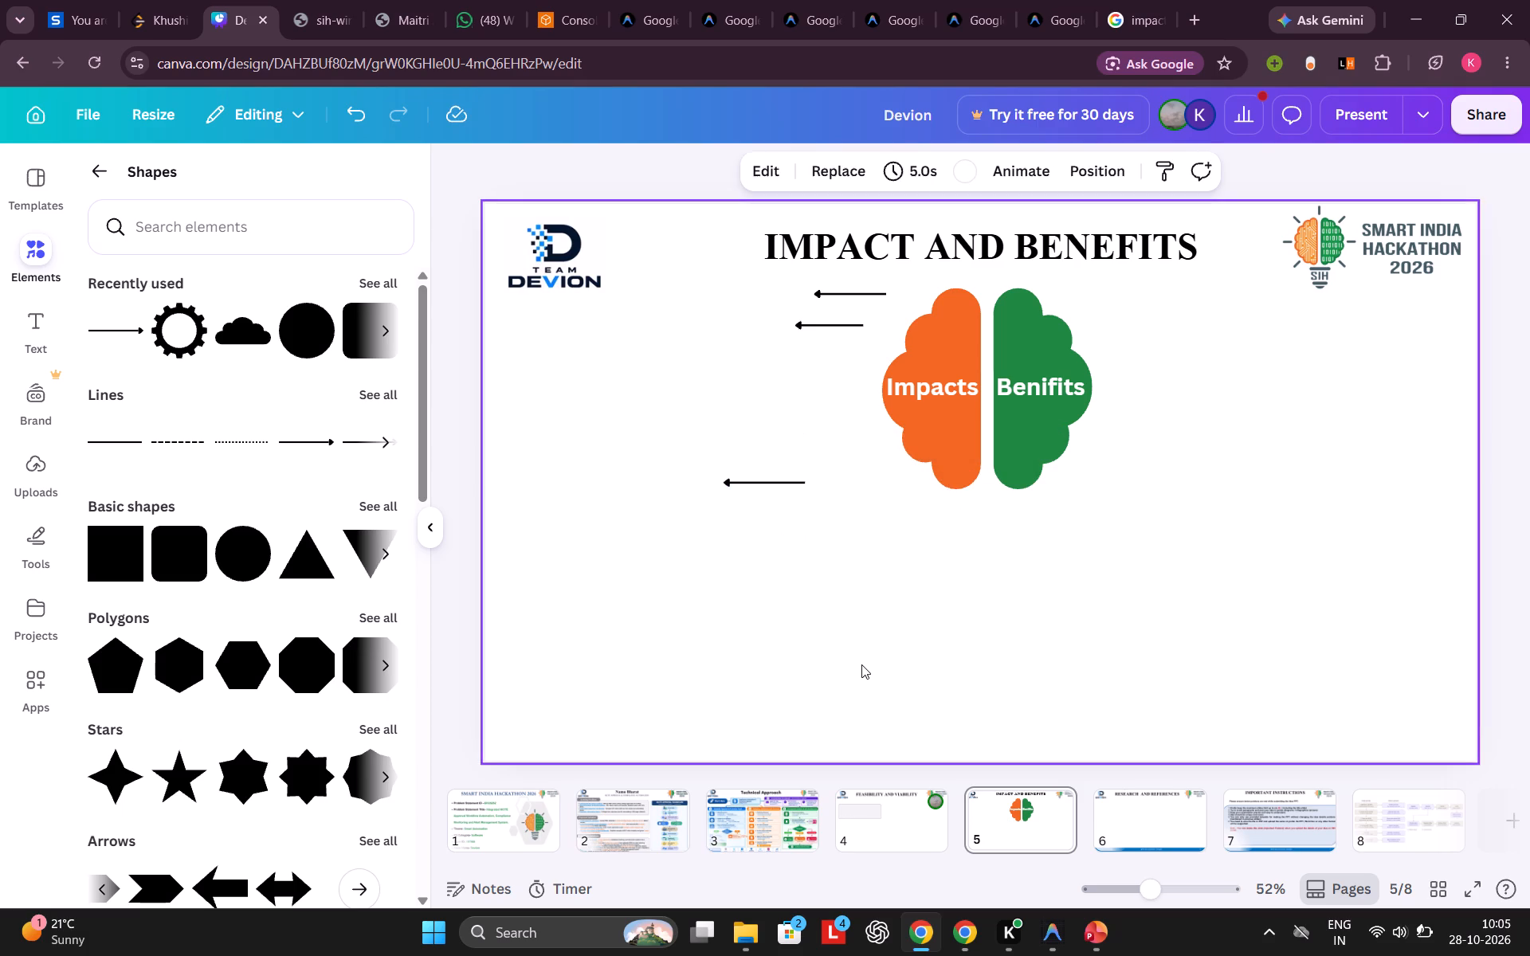
drag(732, 480, 790, 359)
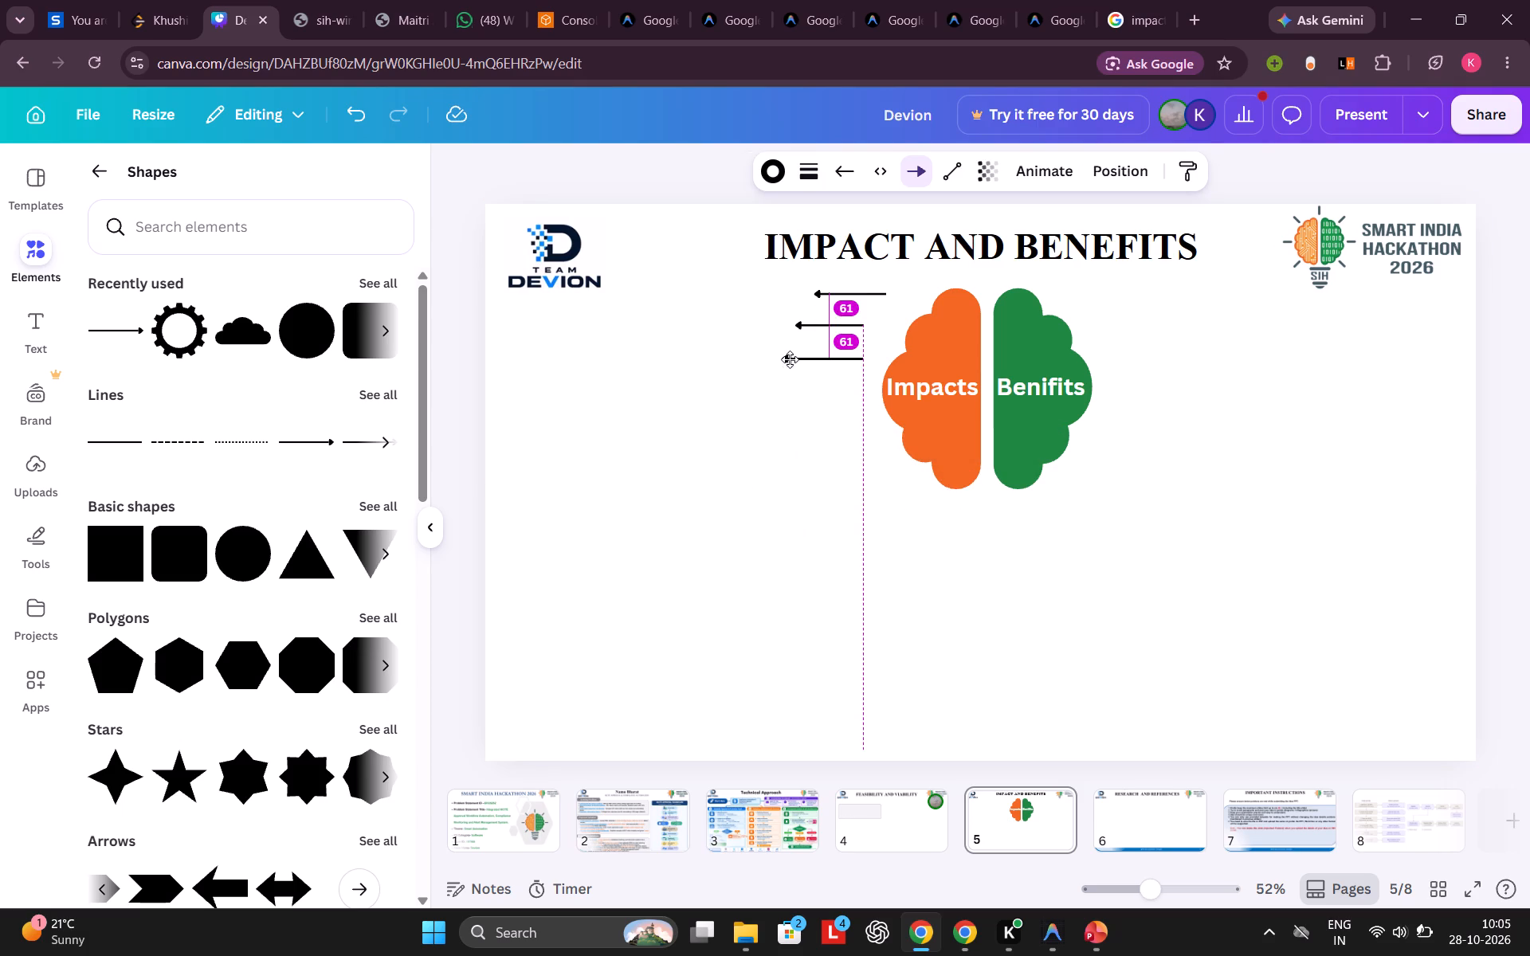
drag(790, 359, 783, 378)
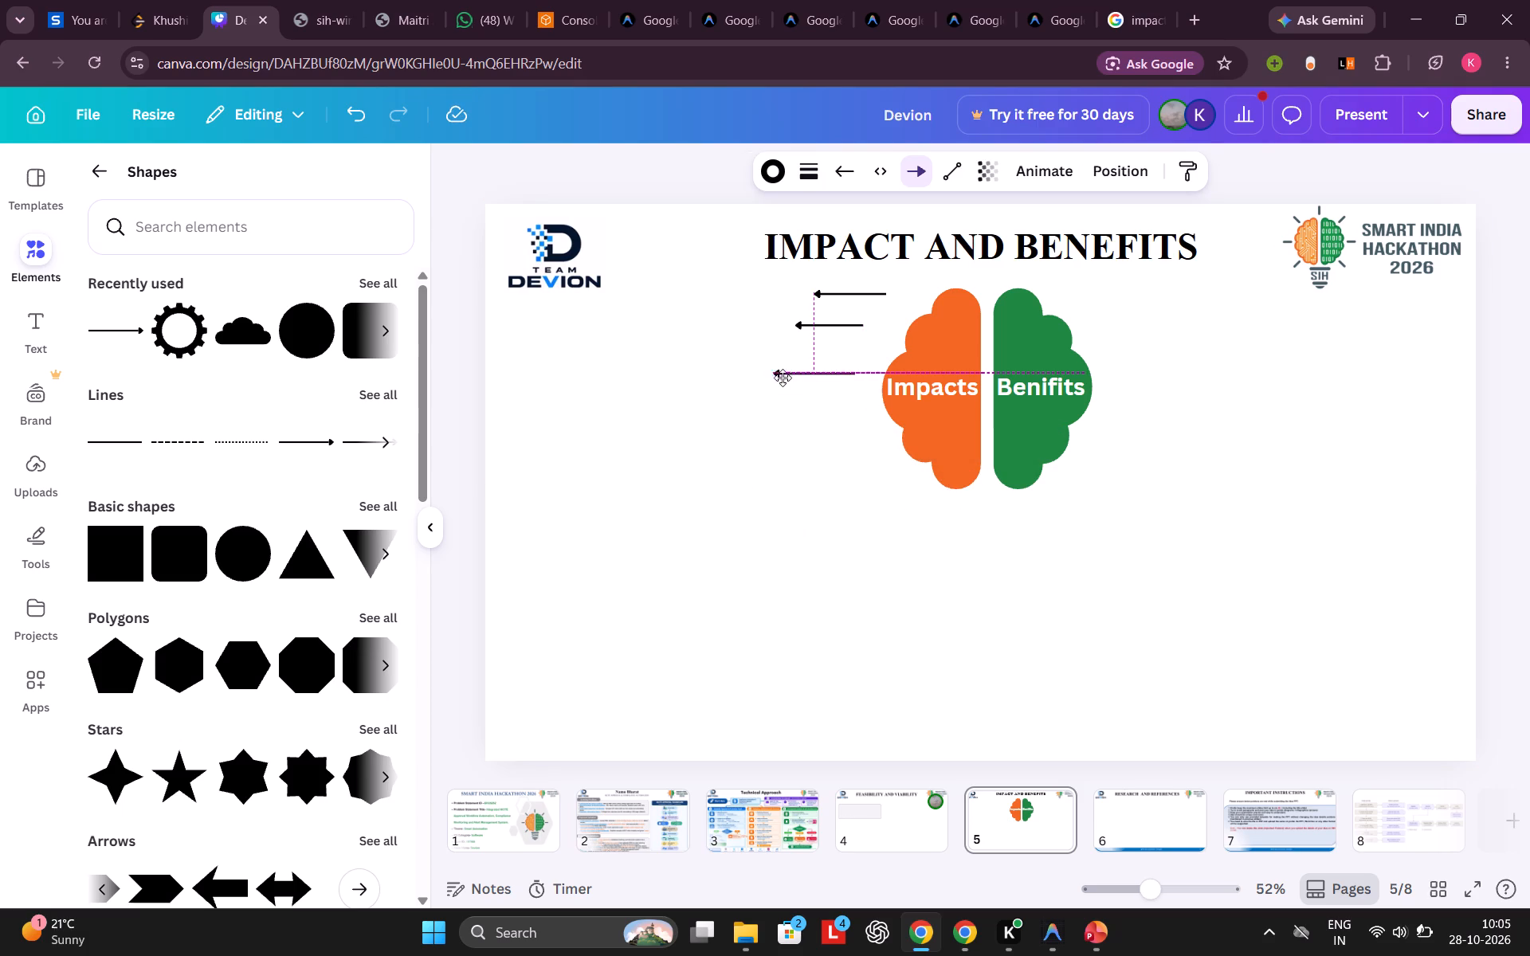
drag(783, 378, 786, 380)
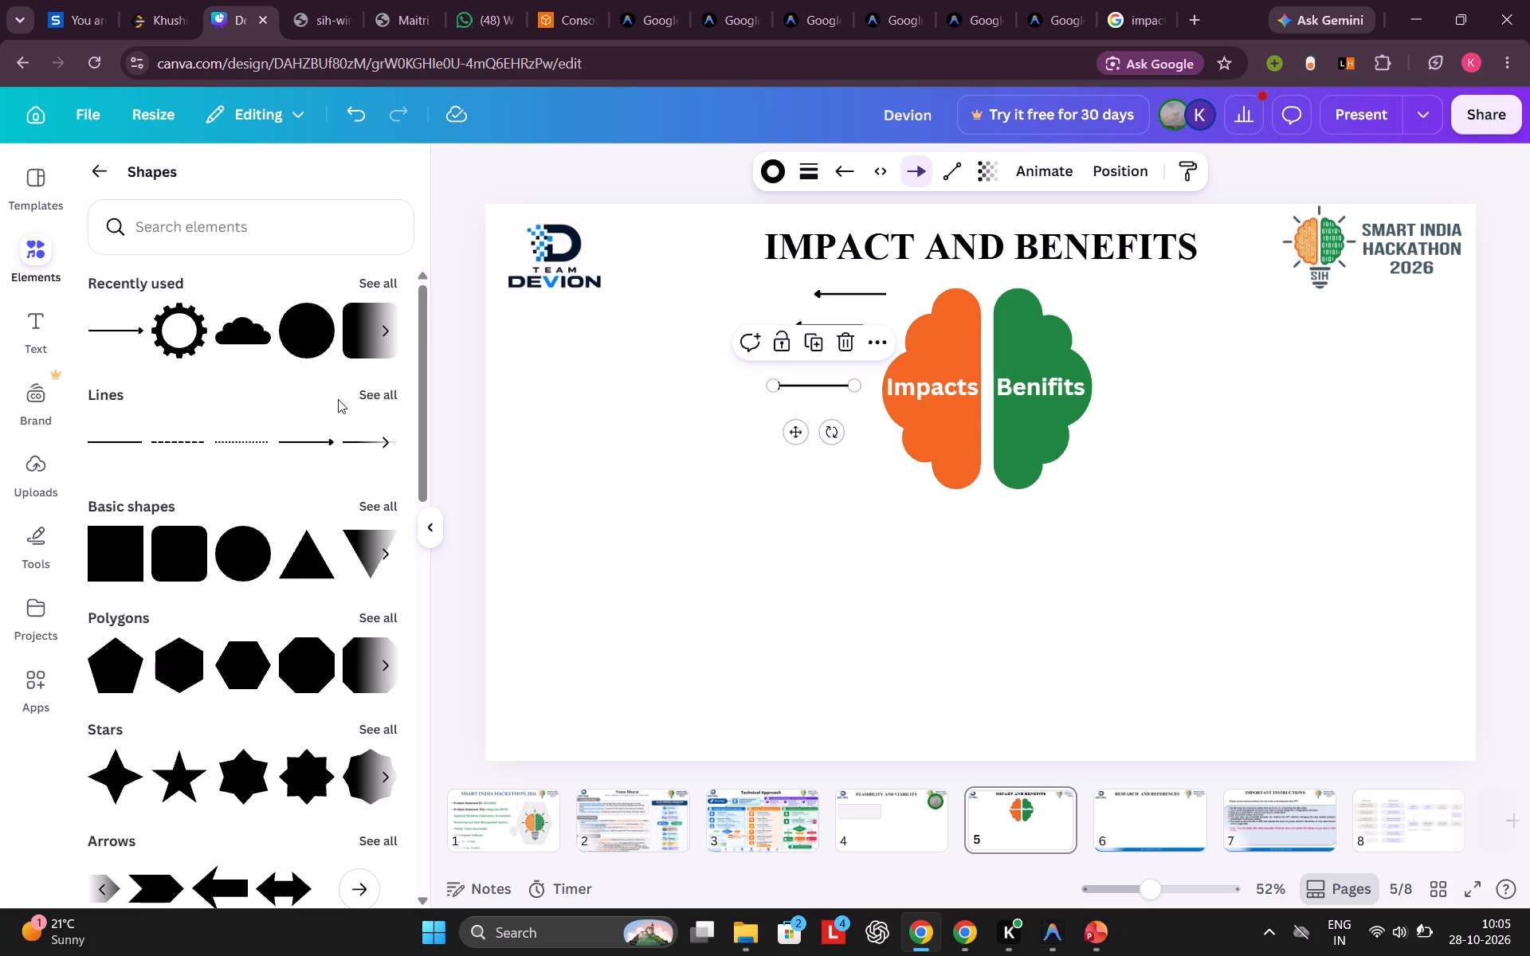
Add a fourth arrow line, shorten and flip it to point outward, and place it beside the bottom of the orange brain half.
click(316, 441)
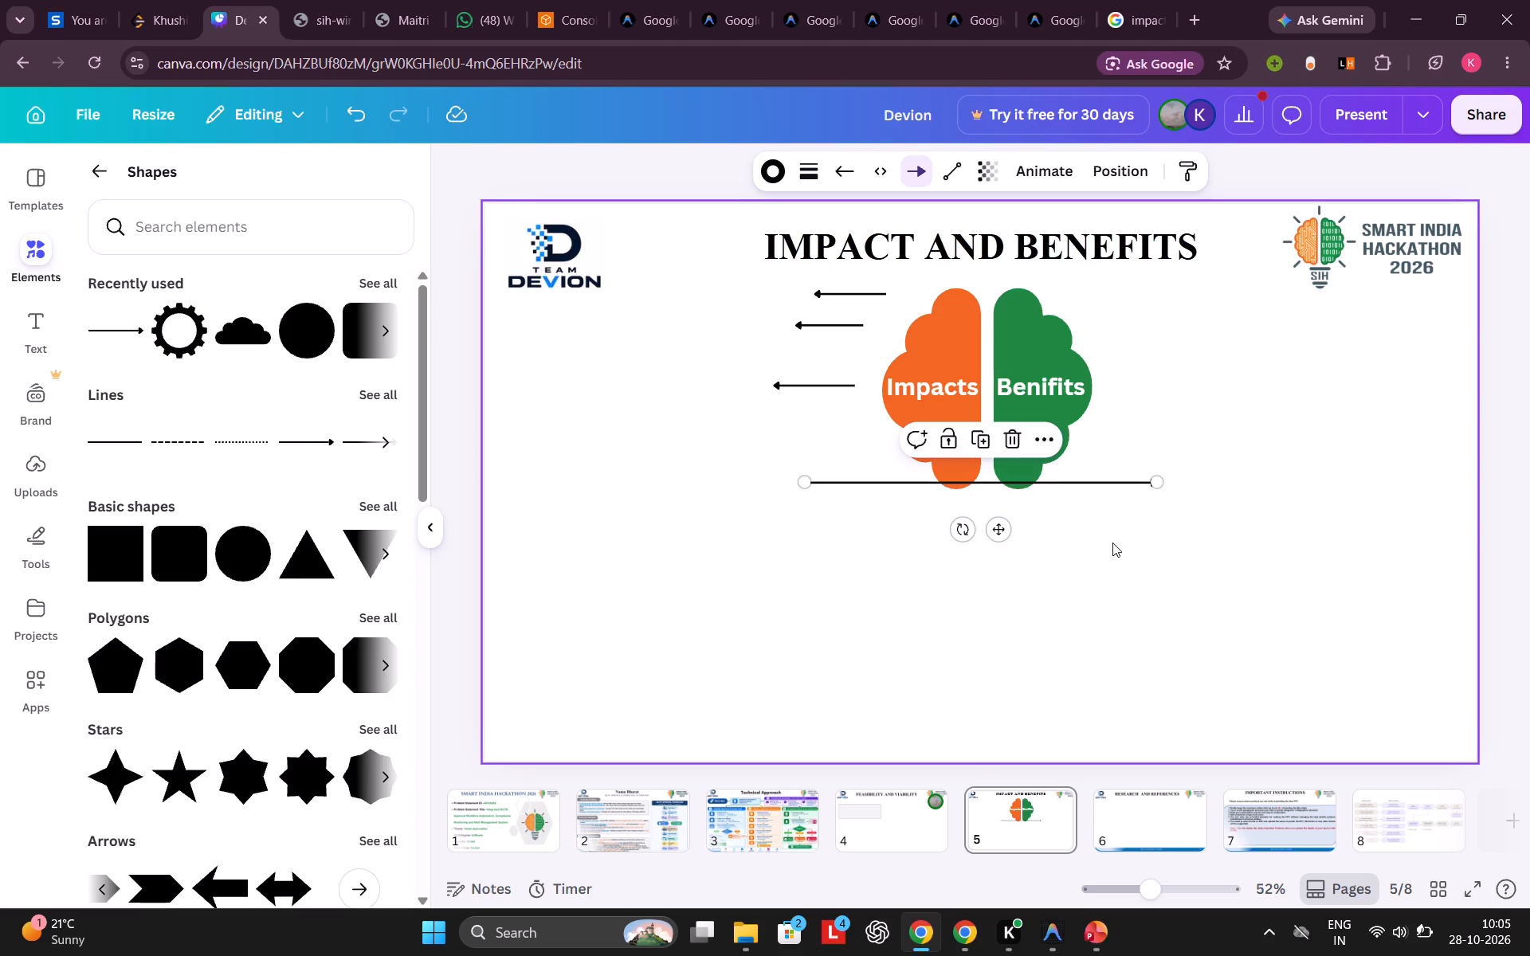
drag(1158, 484, 714, 483)
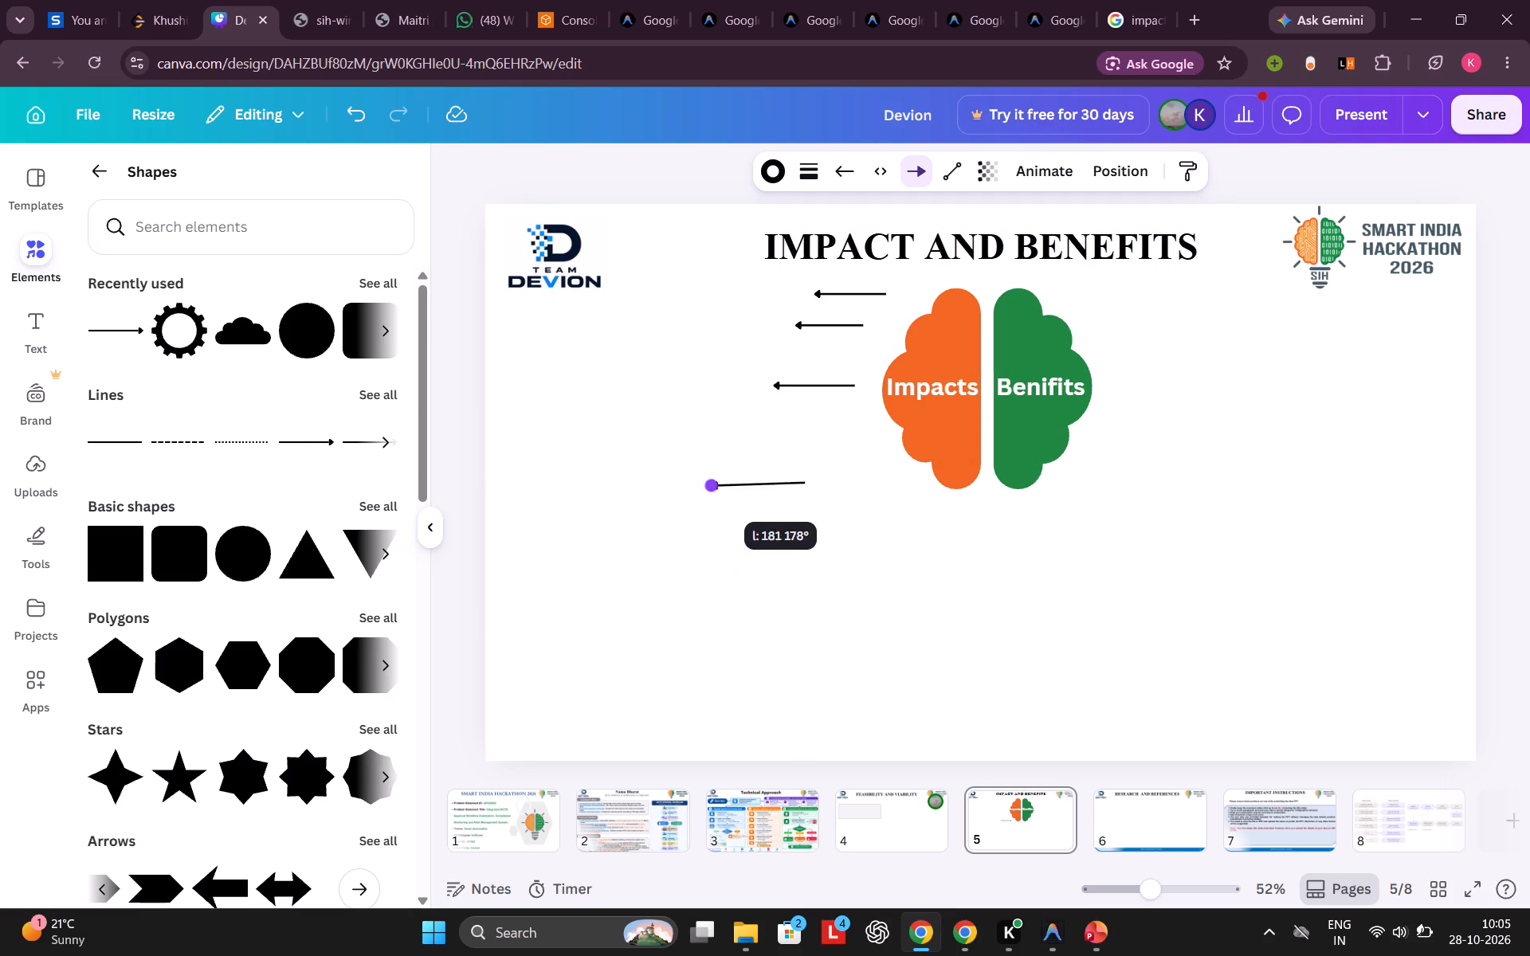
drag(714, 483, 728, 482)
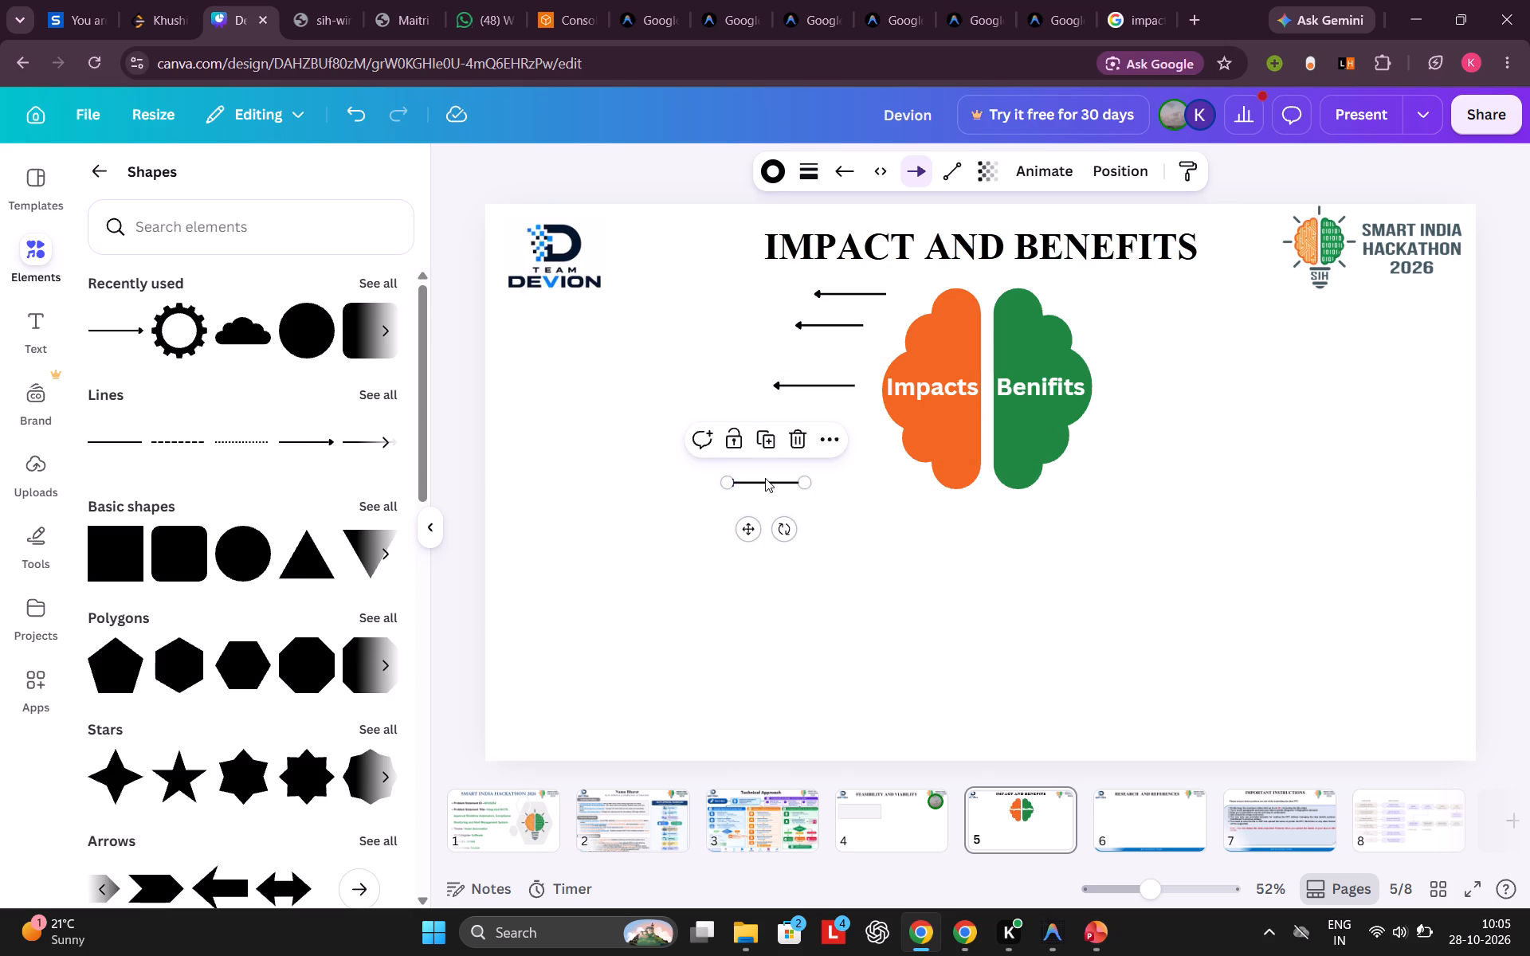
drag(764, 484, 818, 449)
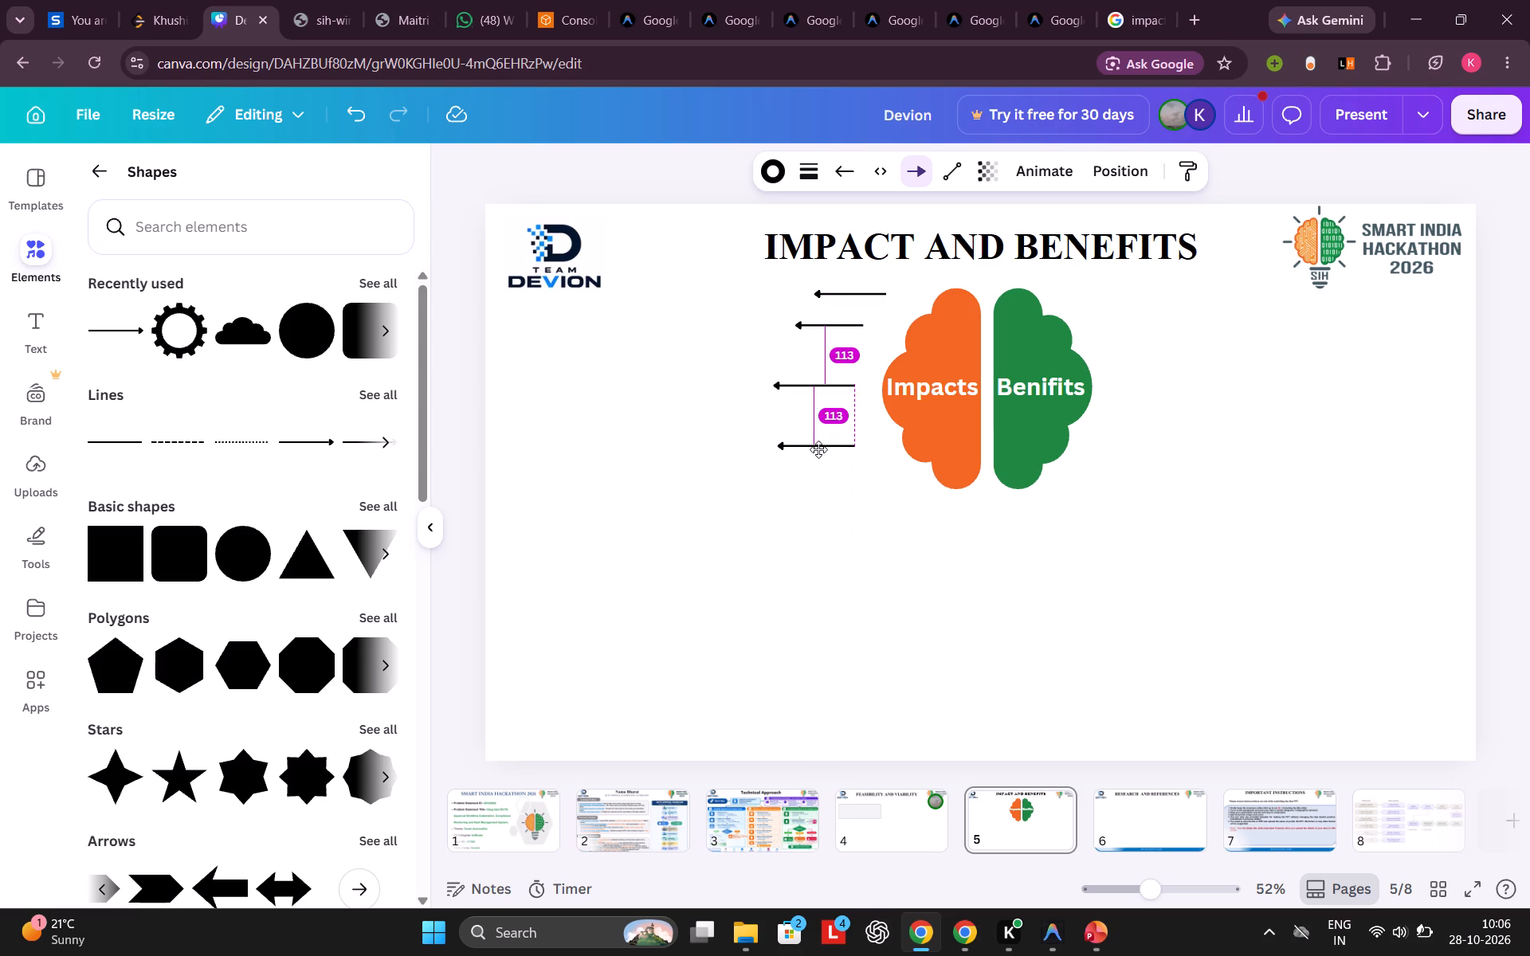
drag(818, 449, 827, 465)
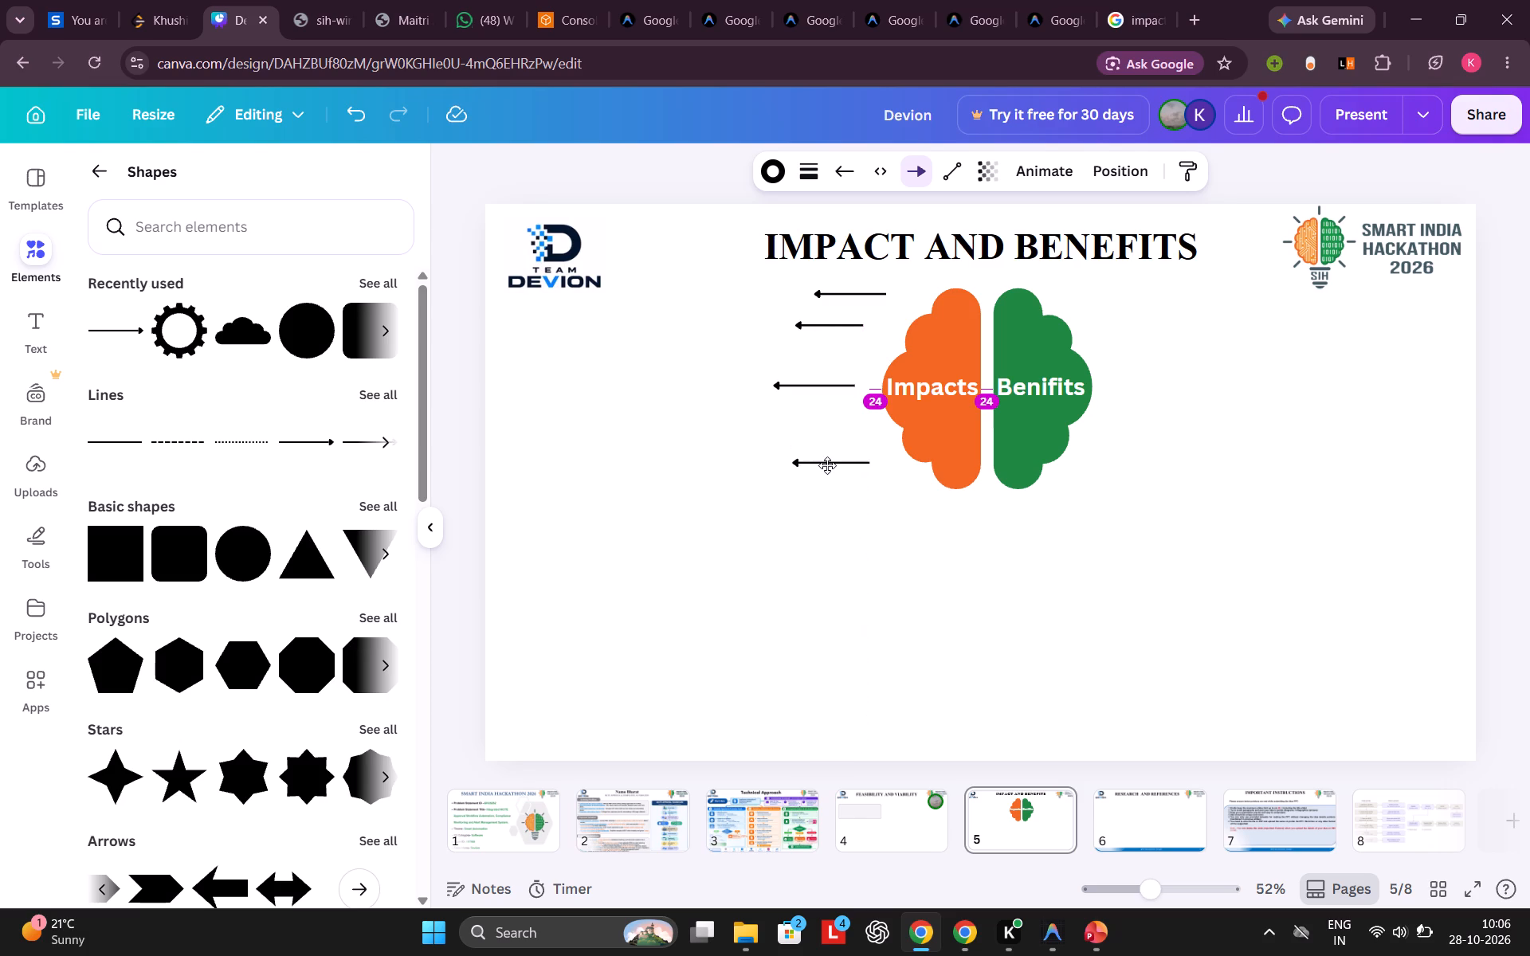
drag(827, 465, 826, 466)
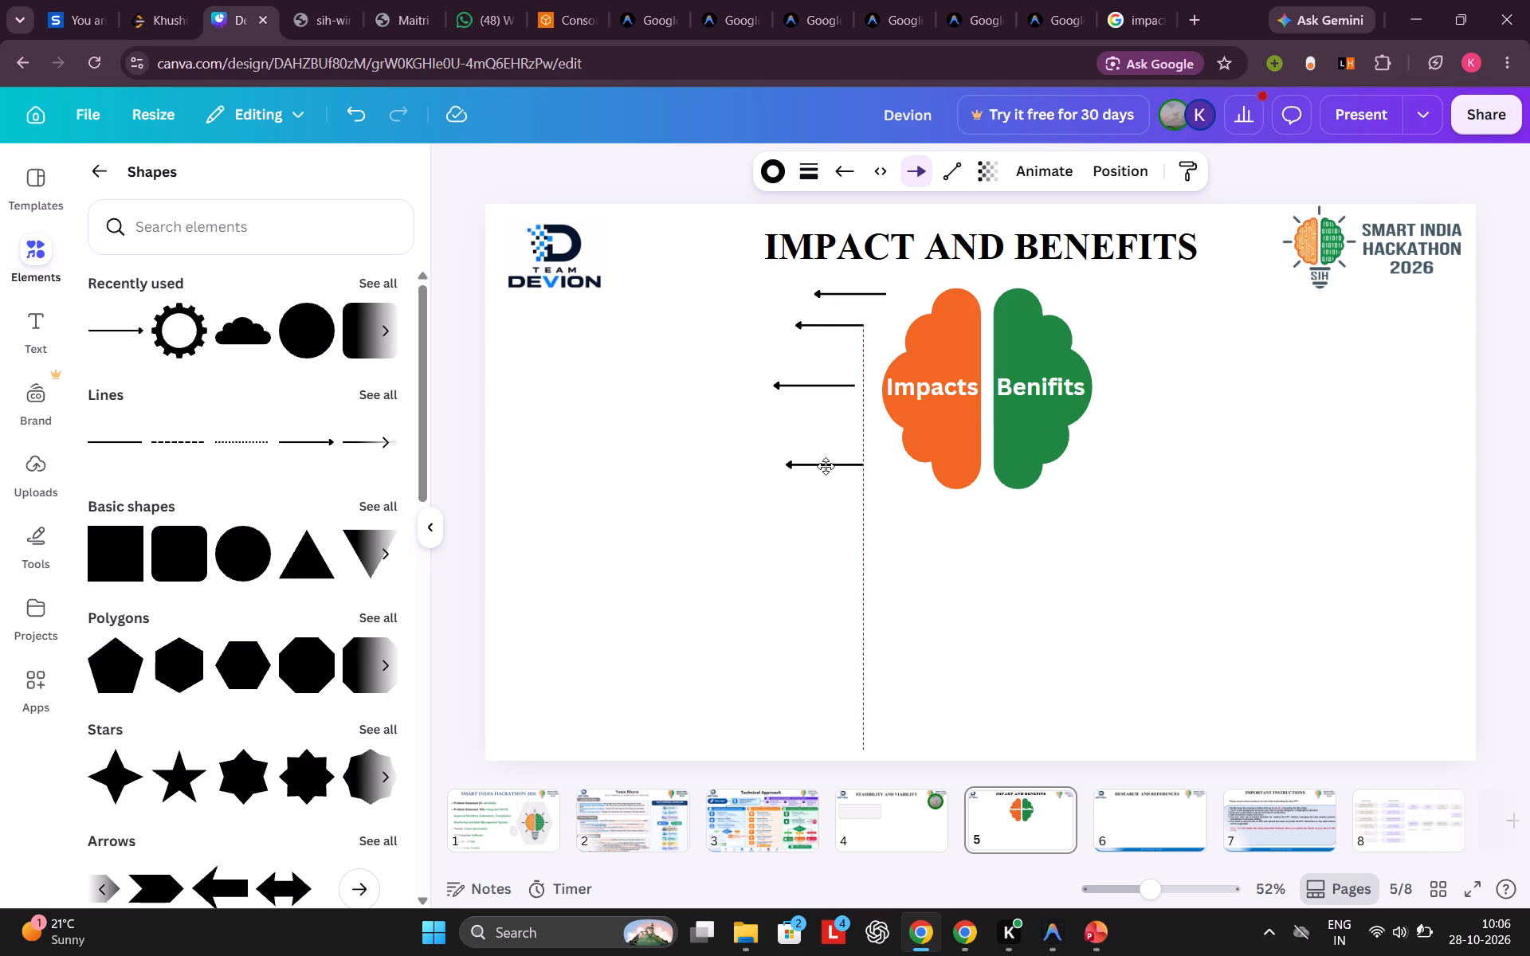
drag(826, 466, 823, 462)
drag(823, 462, 823, 472)
drag(823, 472, 824, 473)
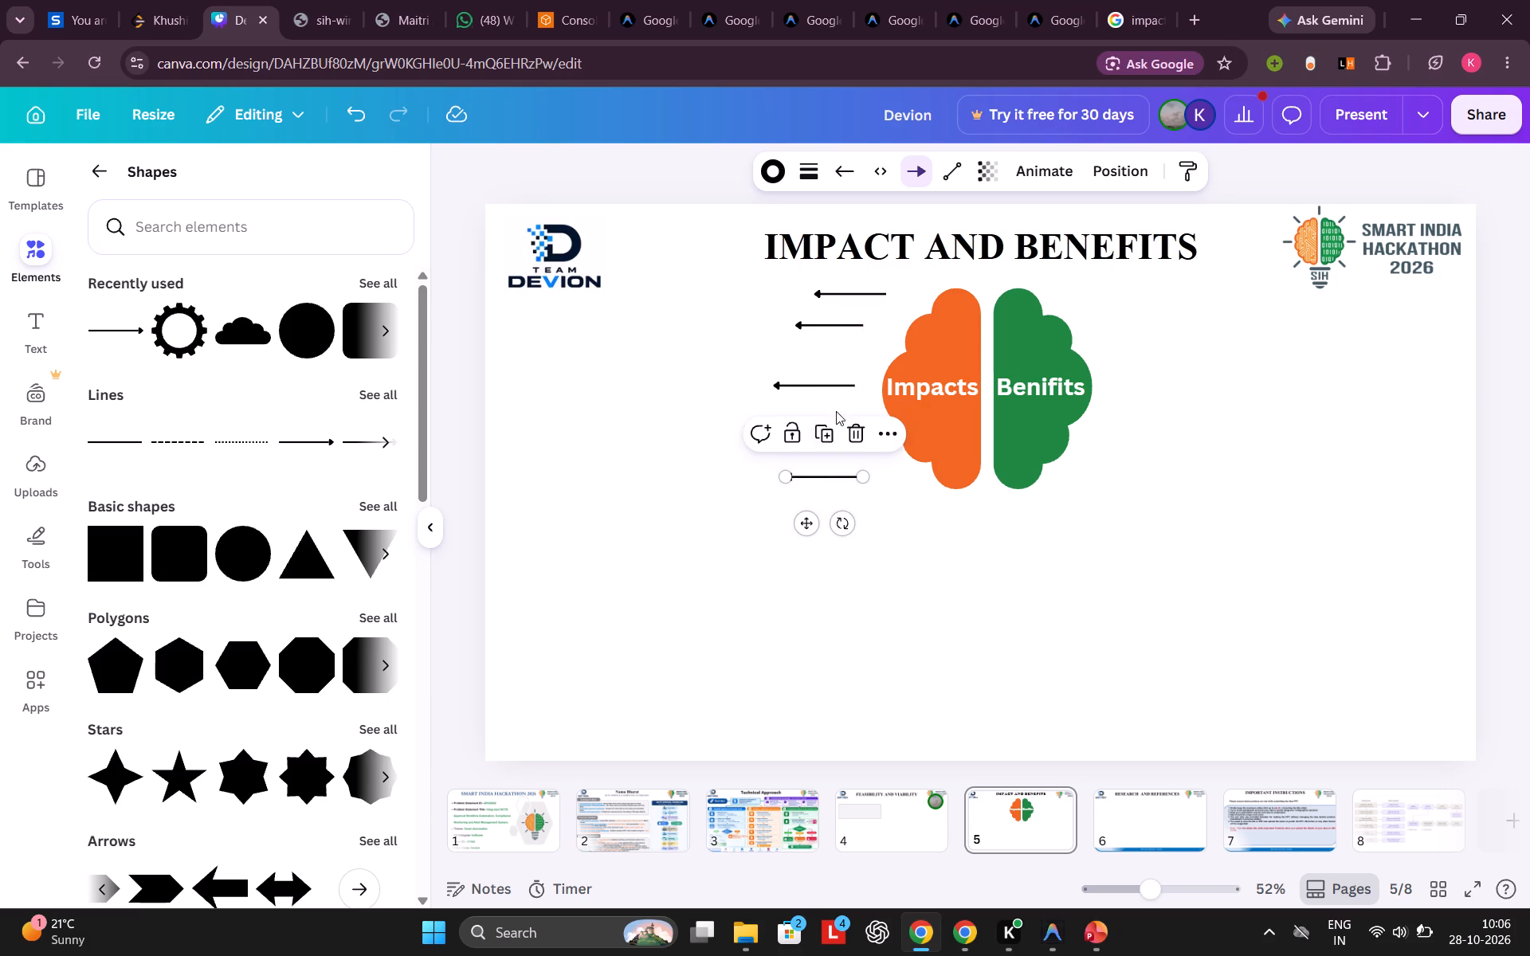
Nudge the third arrow slightly lower to line up with the Impacts label.
click(824, 387)
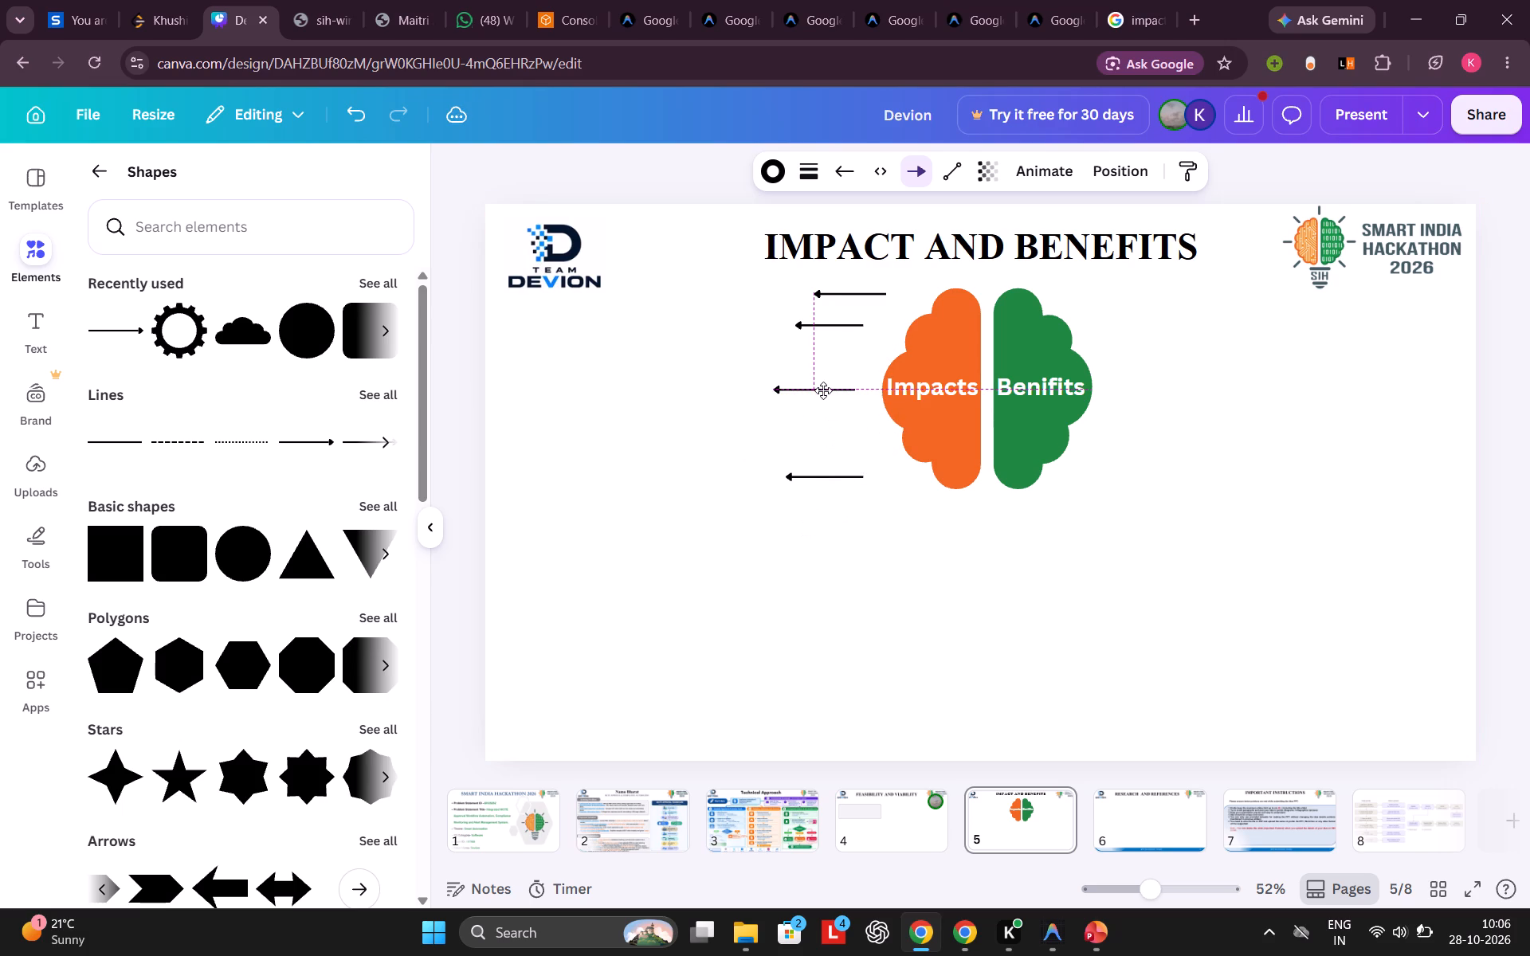
click(828, 327)
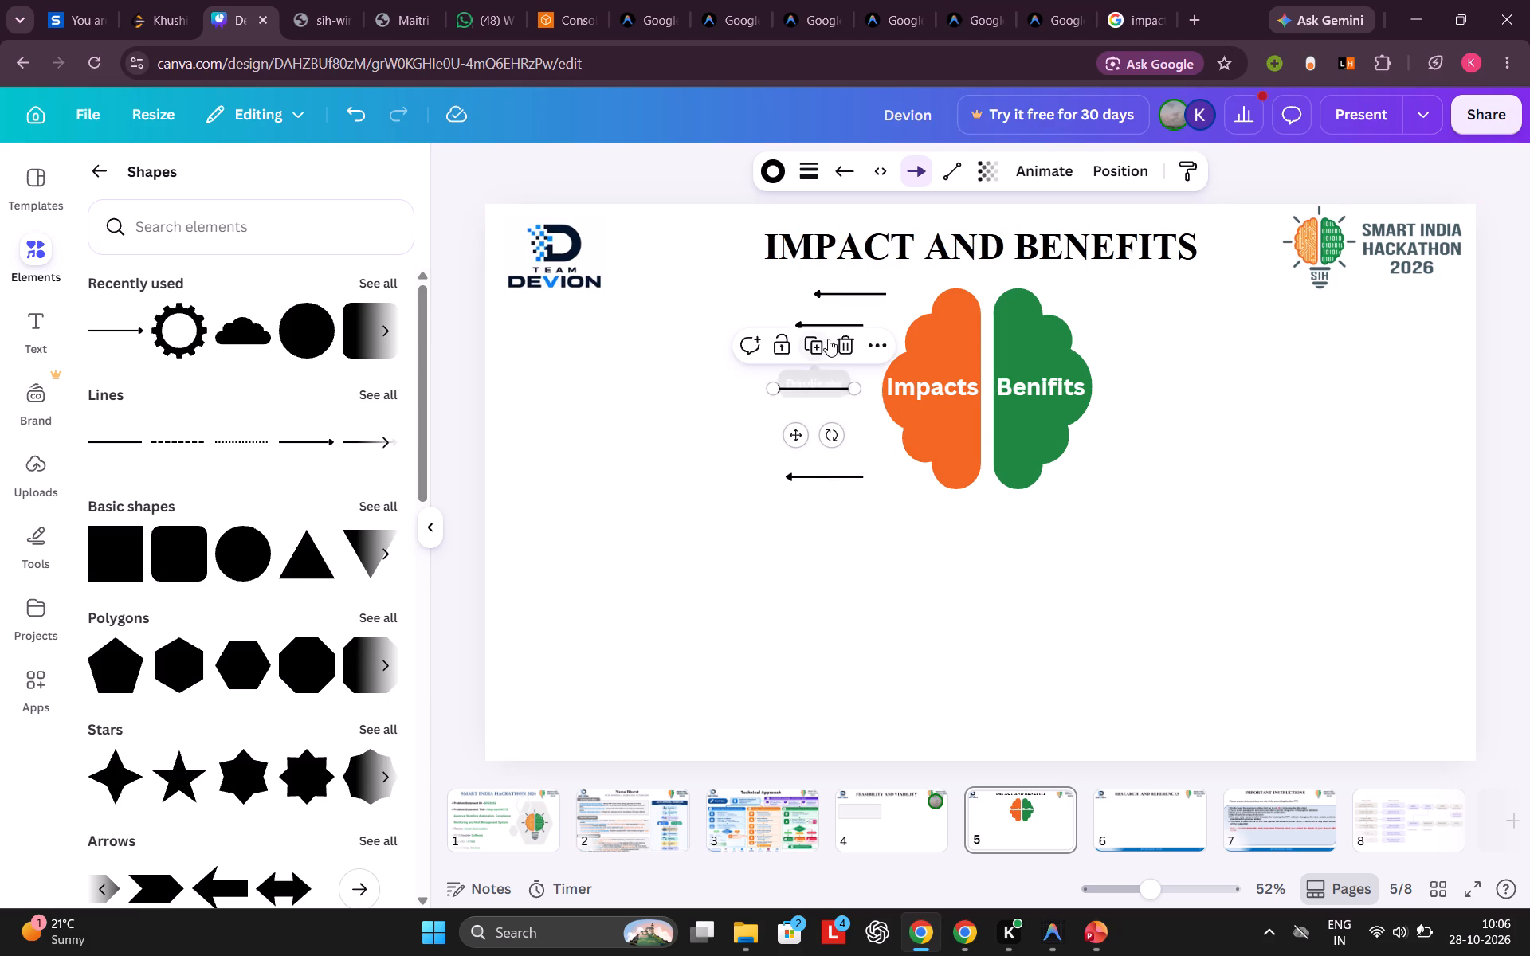
click(943, 641)
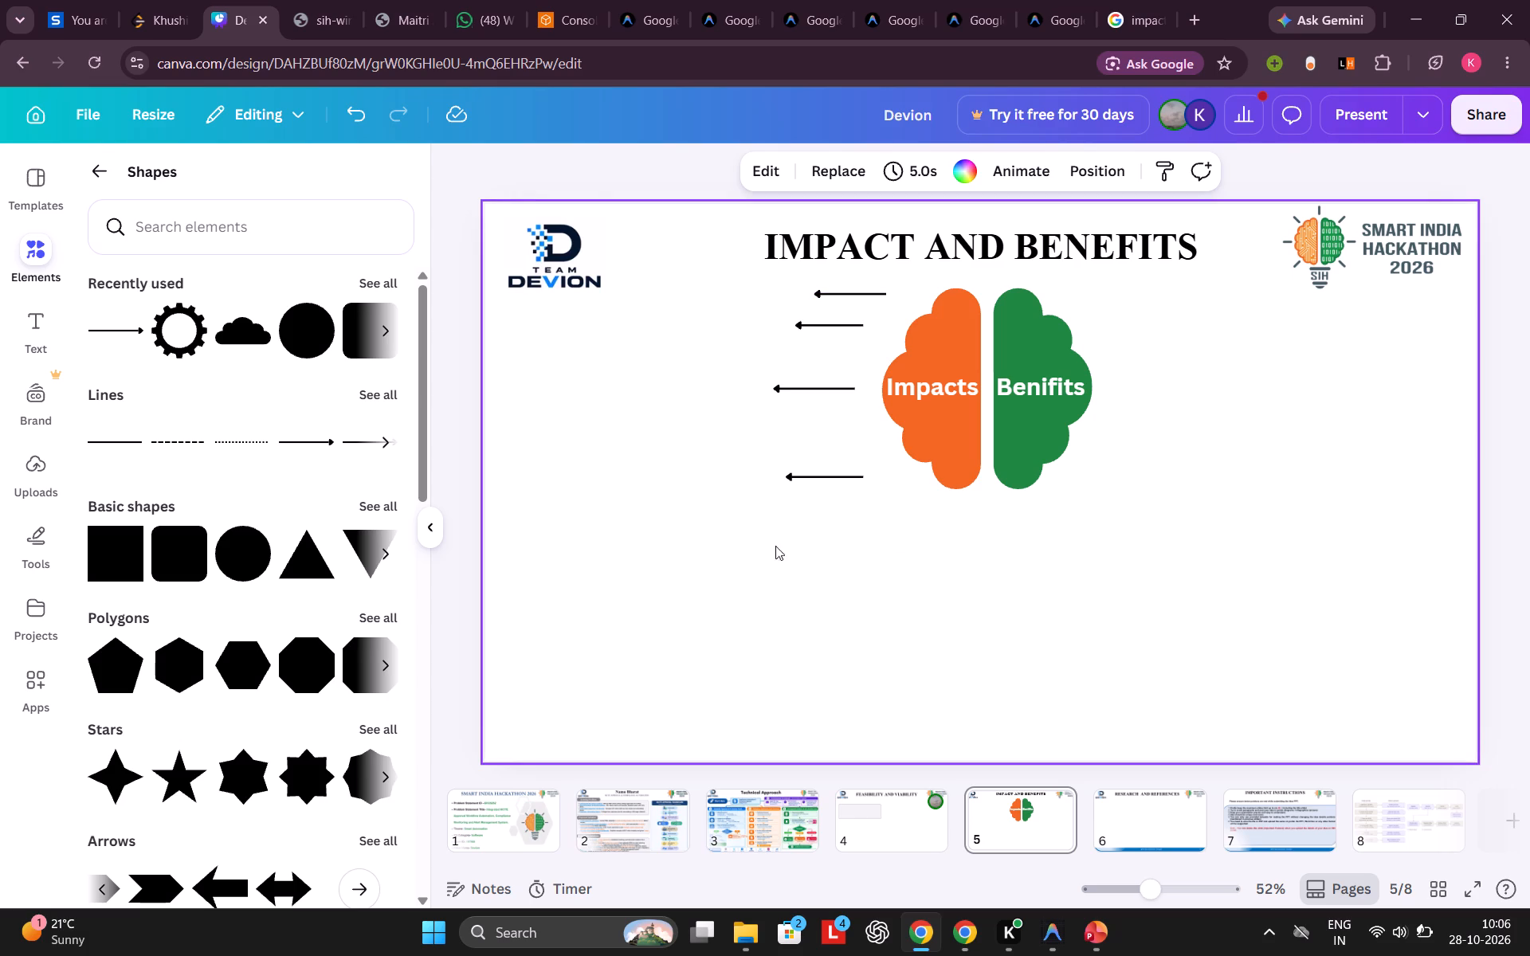
Add a rounded rectangle from the flowchart shapes, fill it light grey, and place it beside the arrow tips under the Devion logo.
scroll(273, 716, down, 3)
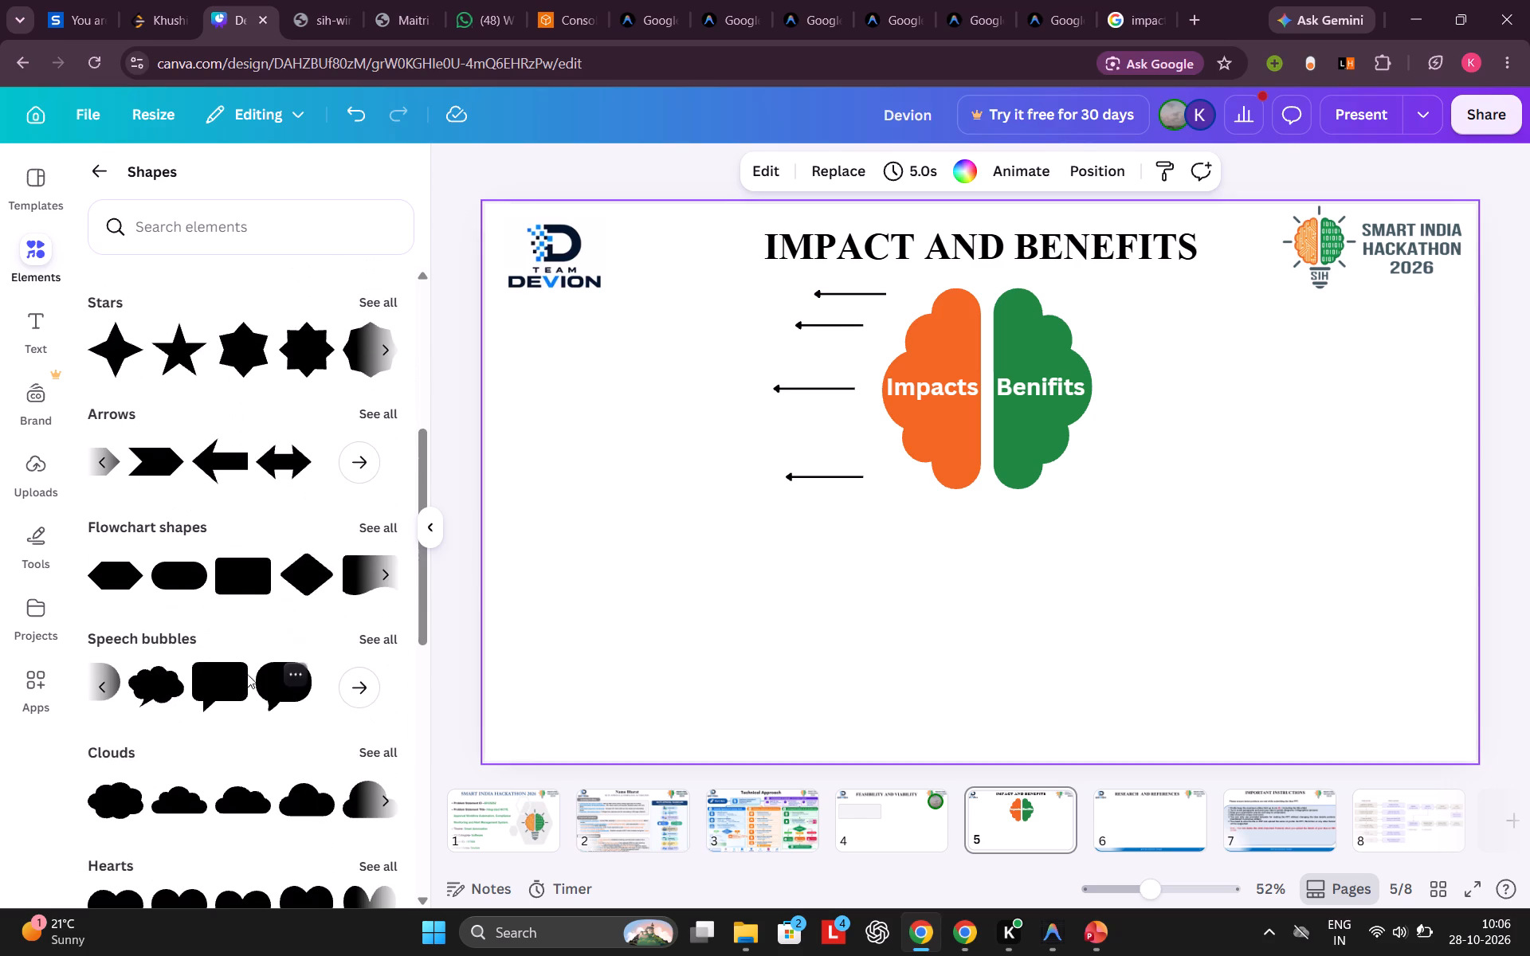
click(236, 581)
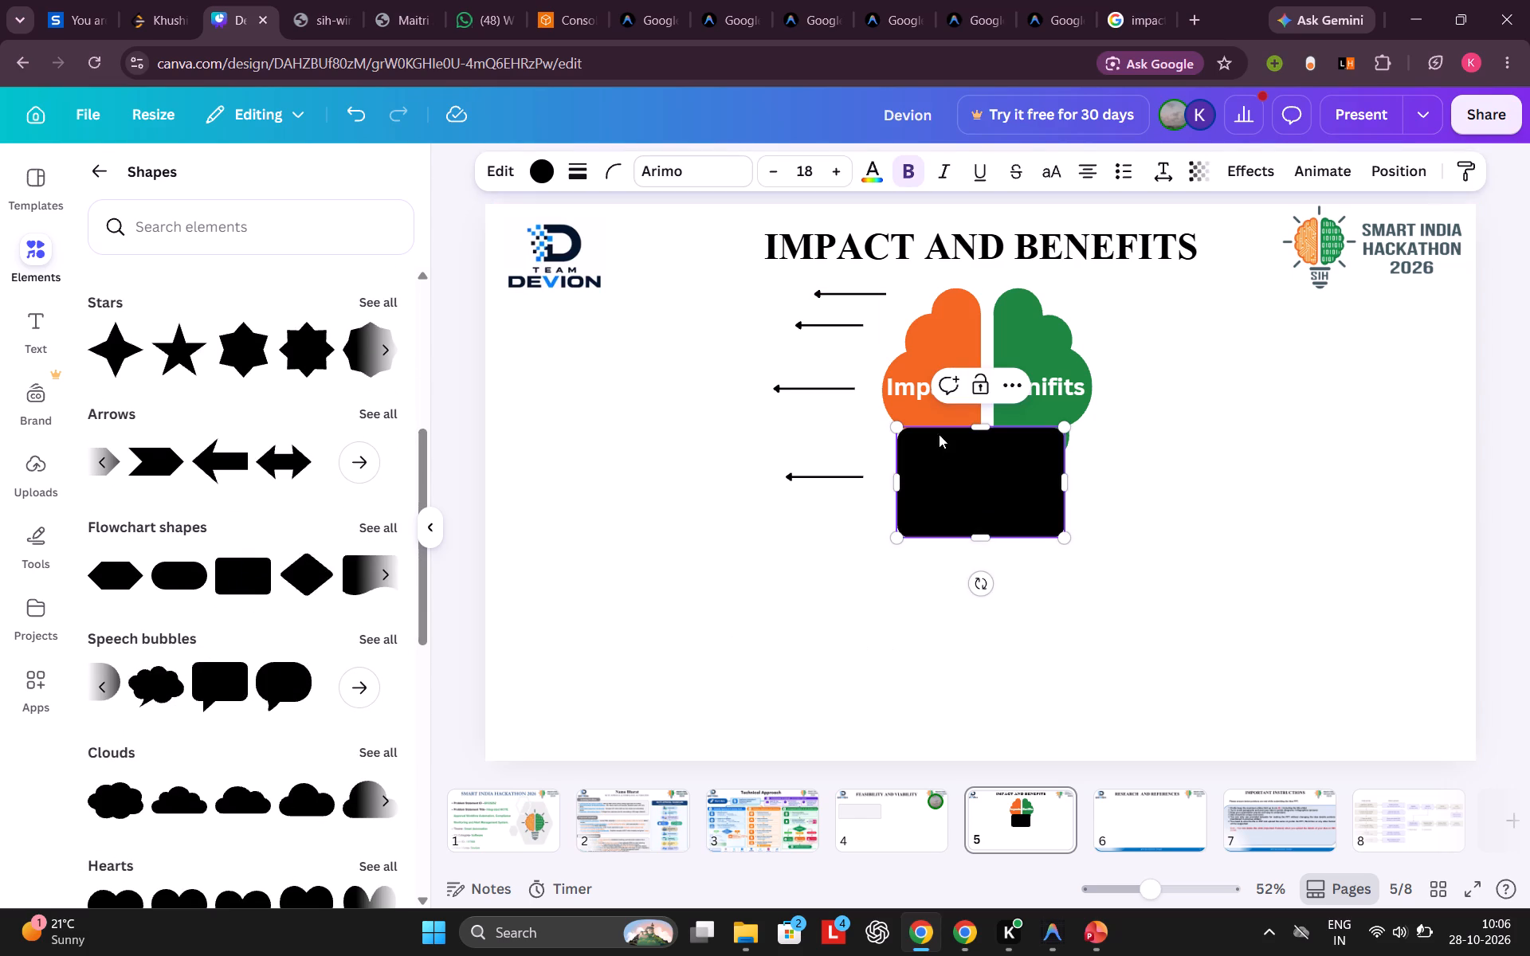
click(539, 175)
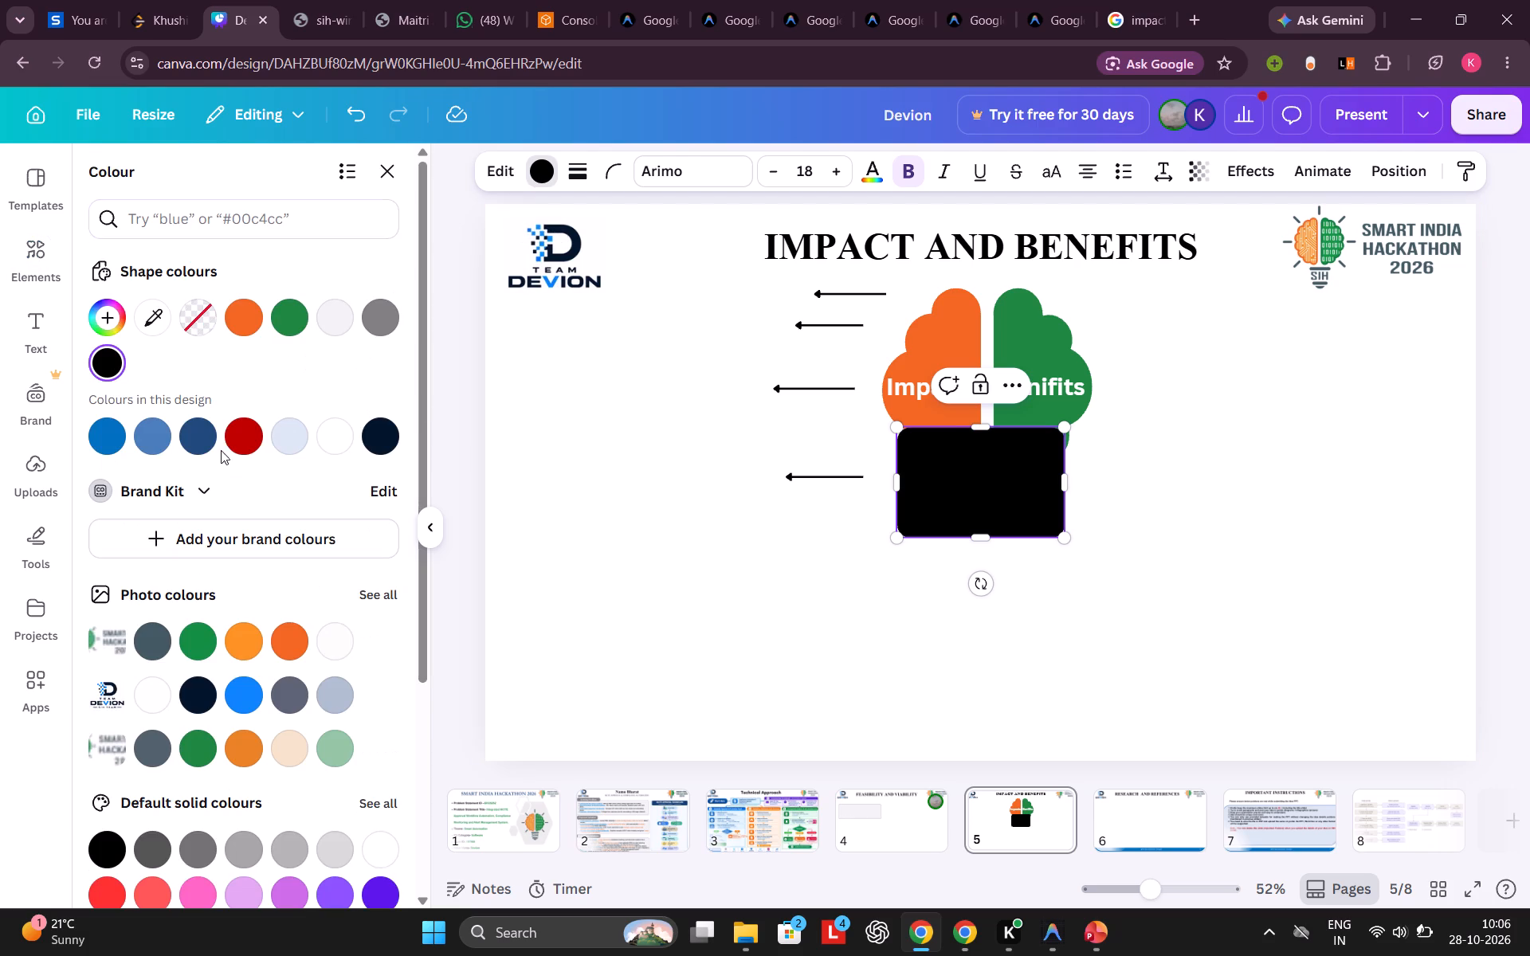
click(329, 323)
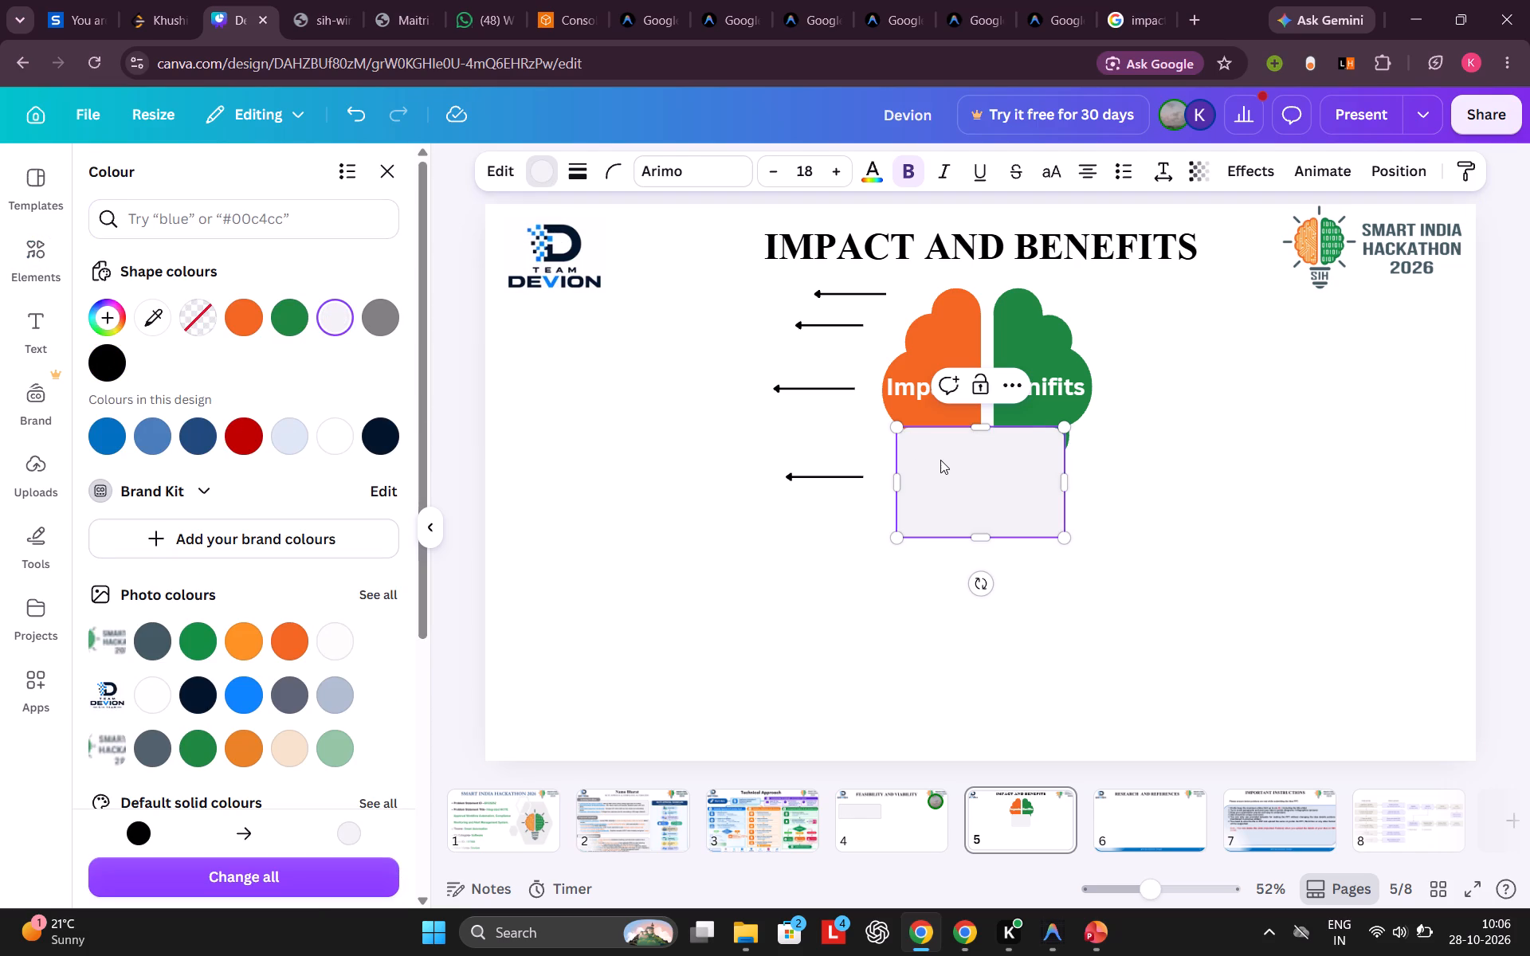
drag(940, 460, 597, 329)
click(640, 609)
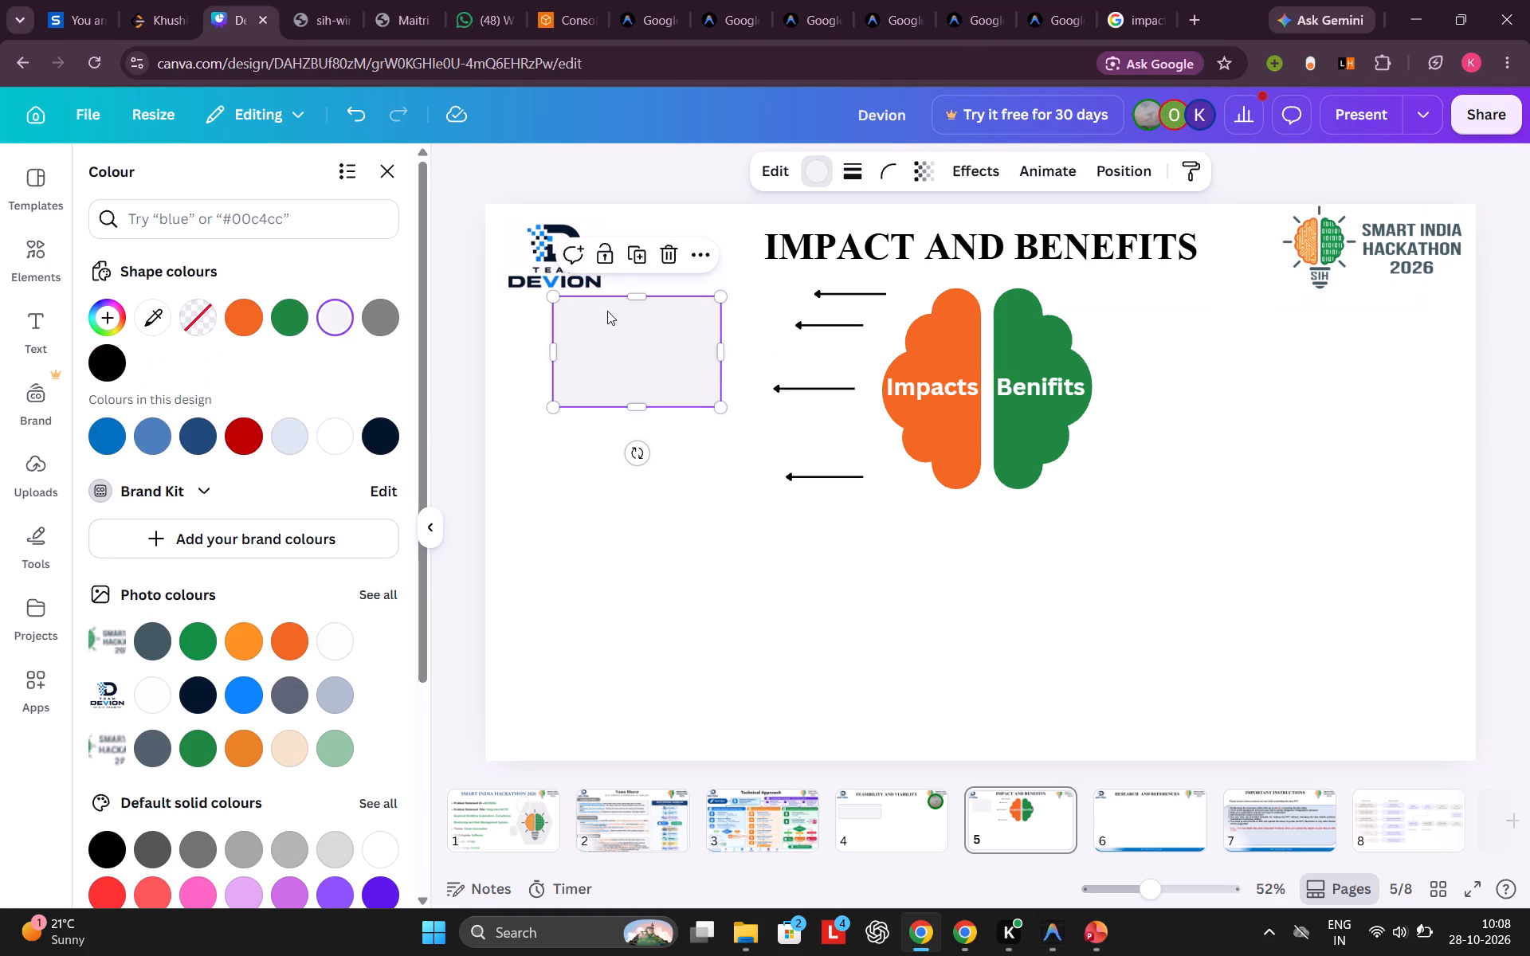
key(ctrl+z)
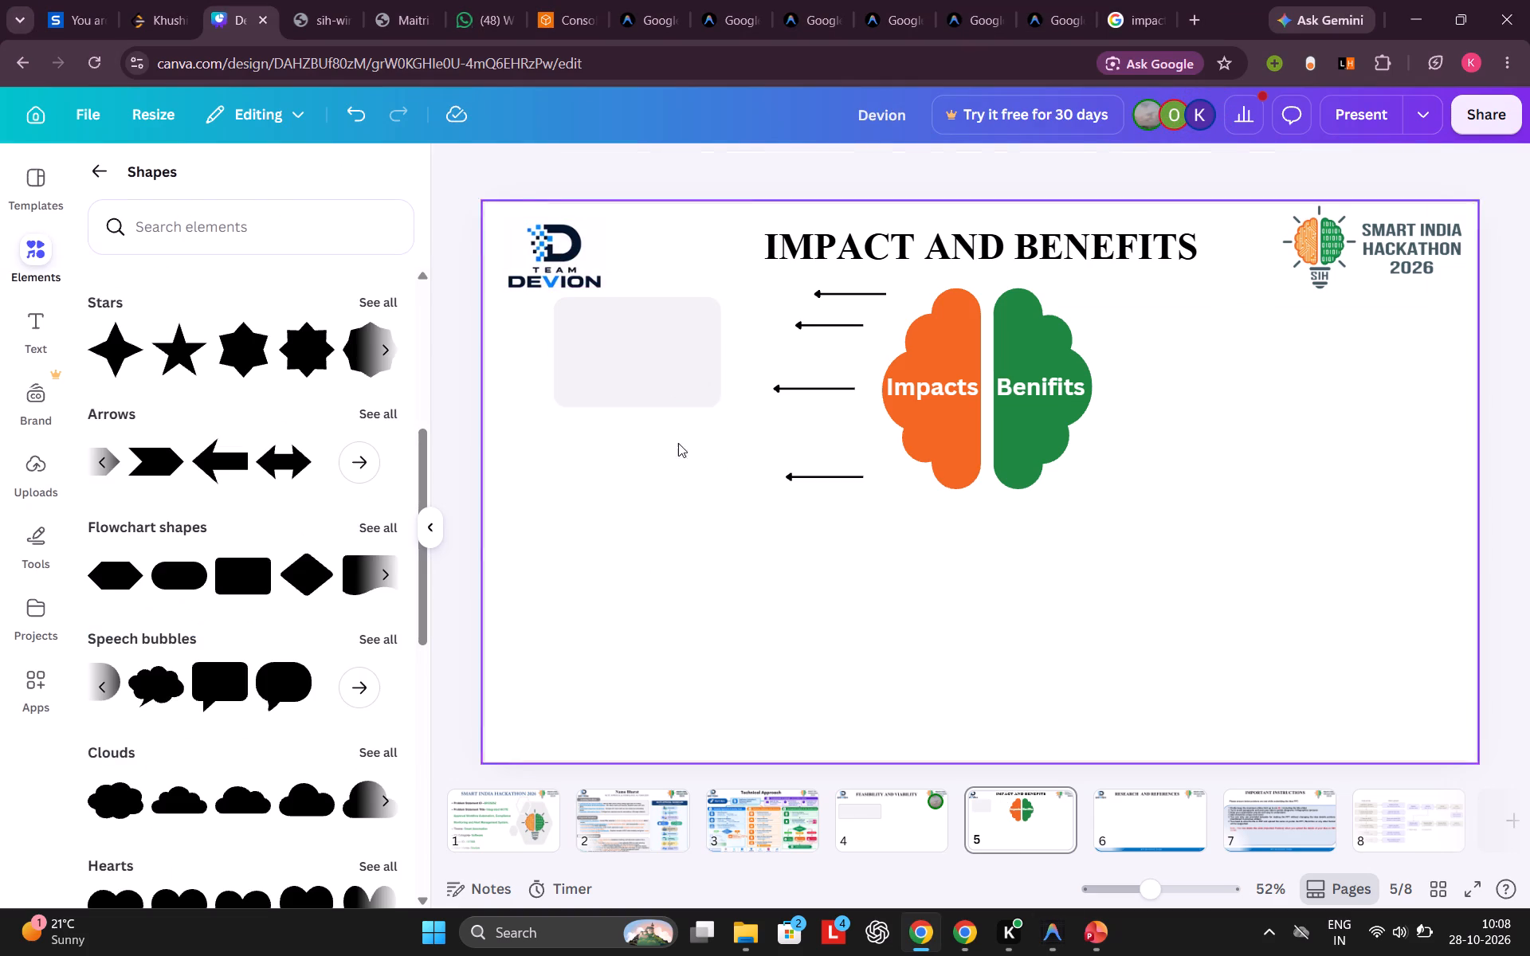
double_click(657, 330)
key(ctrl+v)
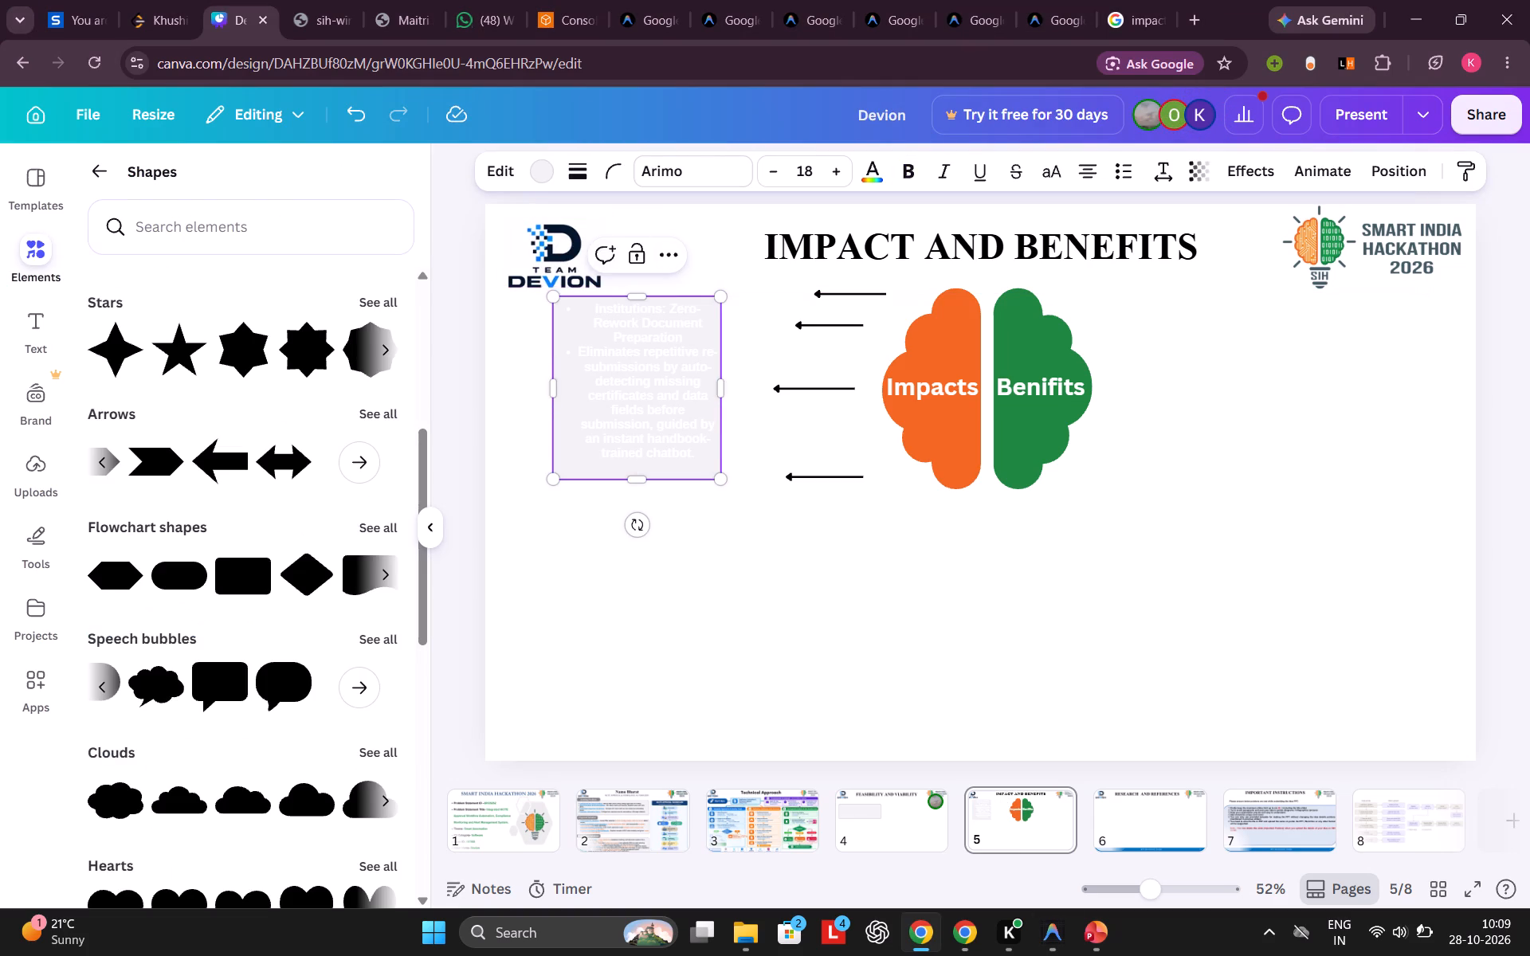
Set all the text in the light grey Institutions box on the Impact and Benefits slide to black.
double_click(622, 339)
click(593, 309)
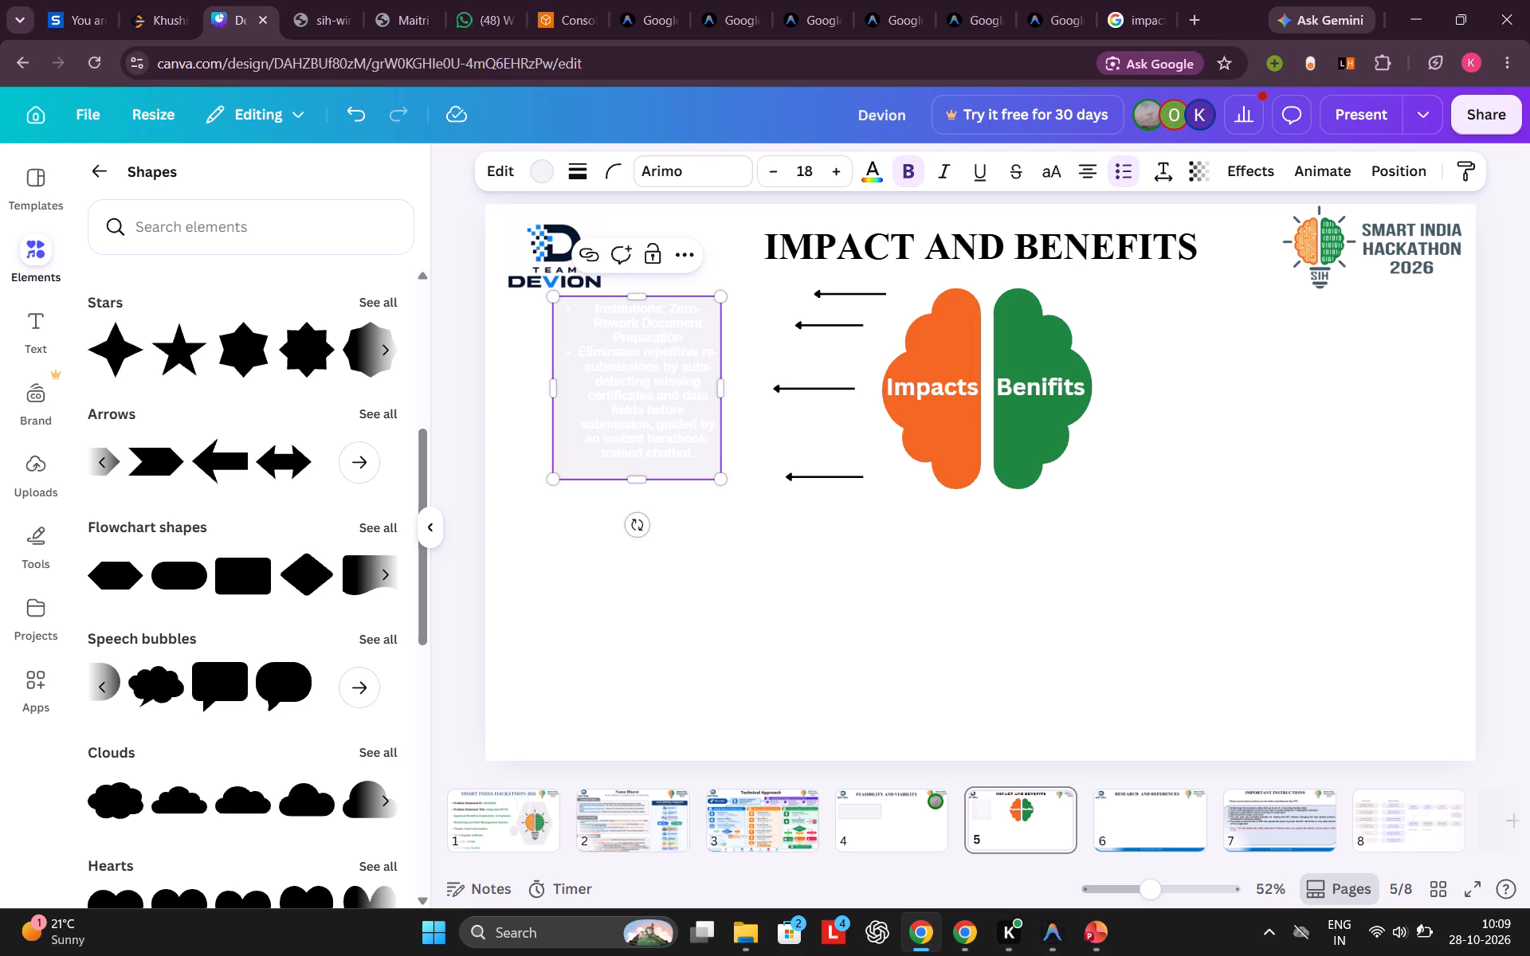
drag(699, 456, 586, 315)
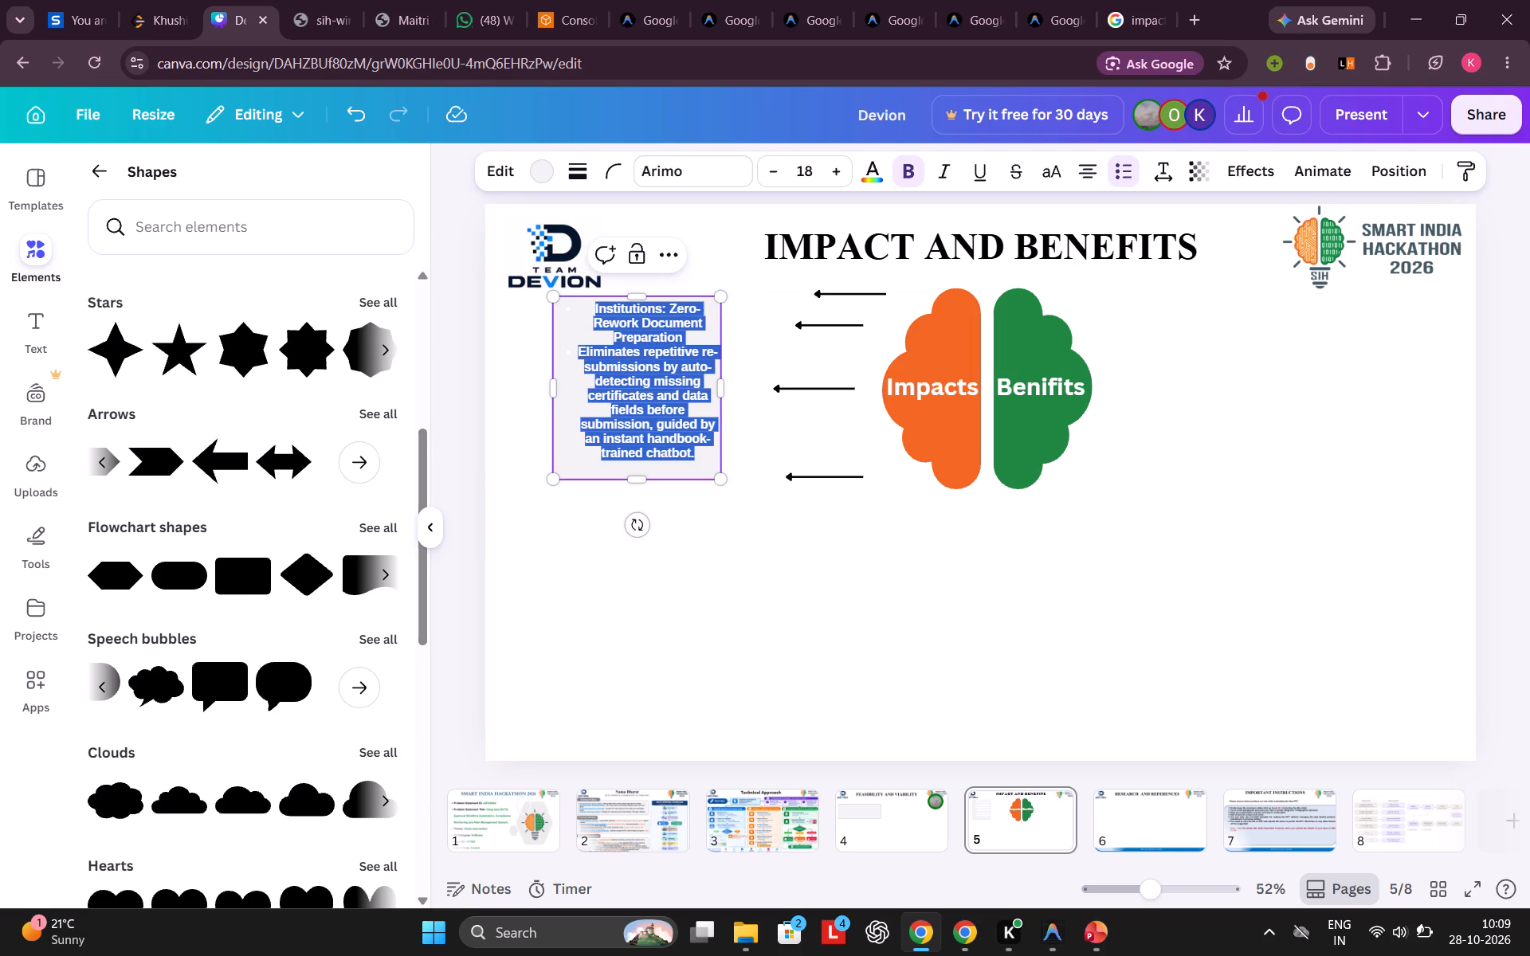
drag(586, 315, 584, 309)
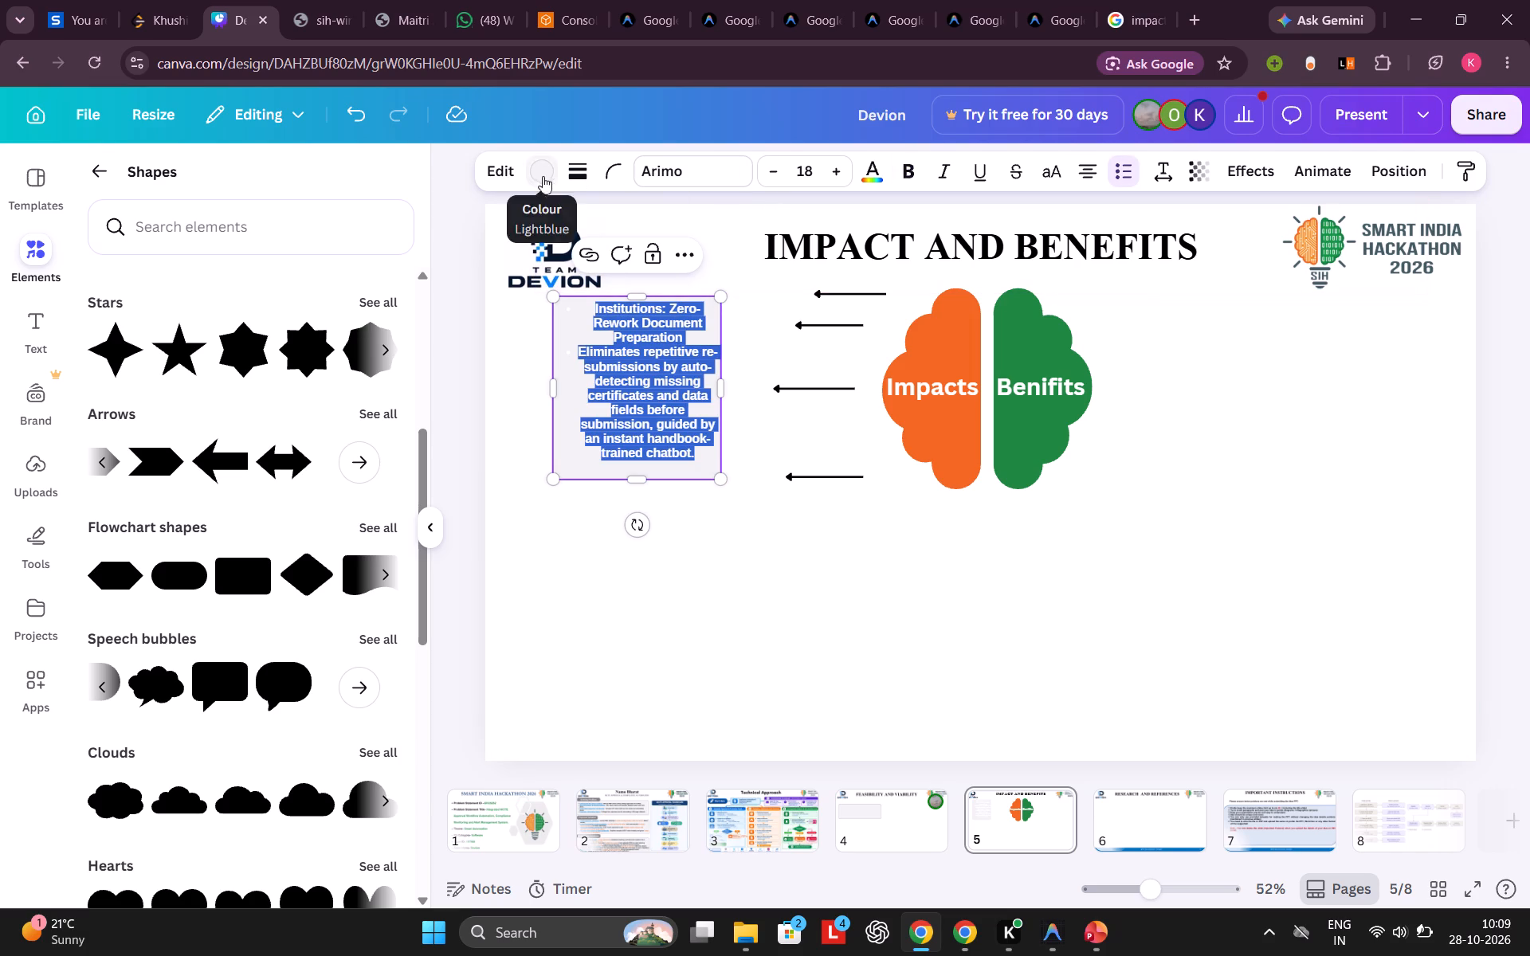
click(874, 176)
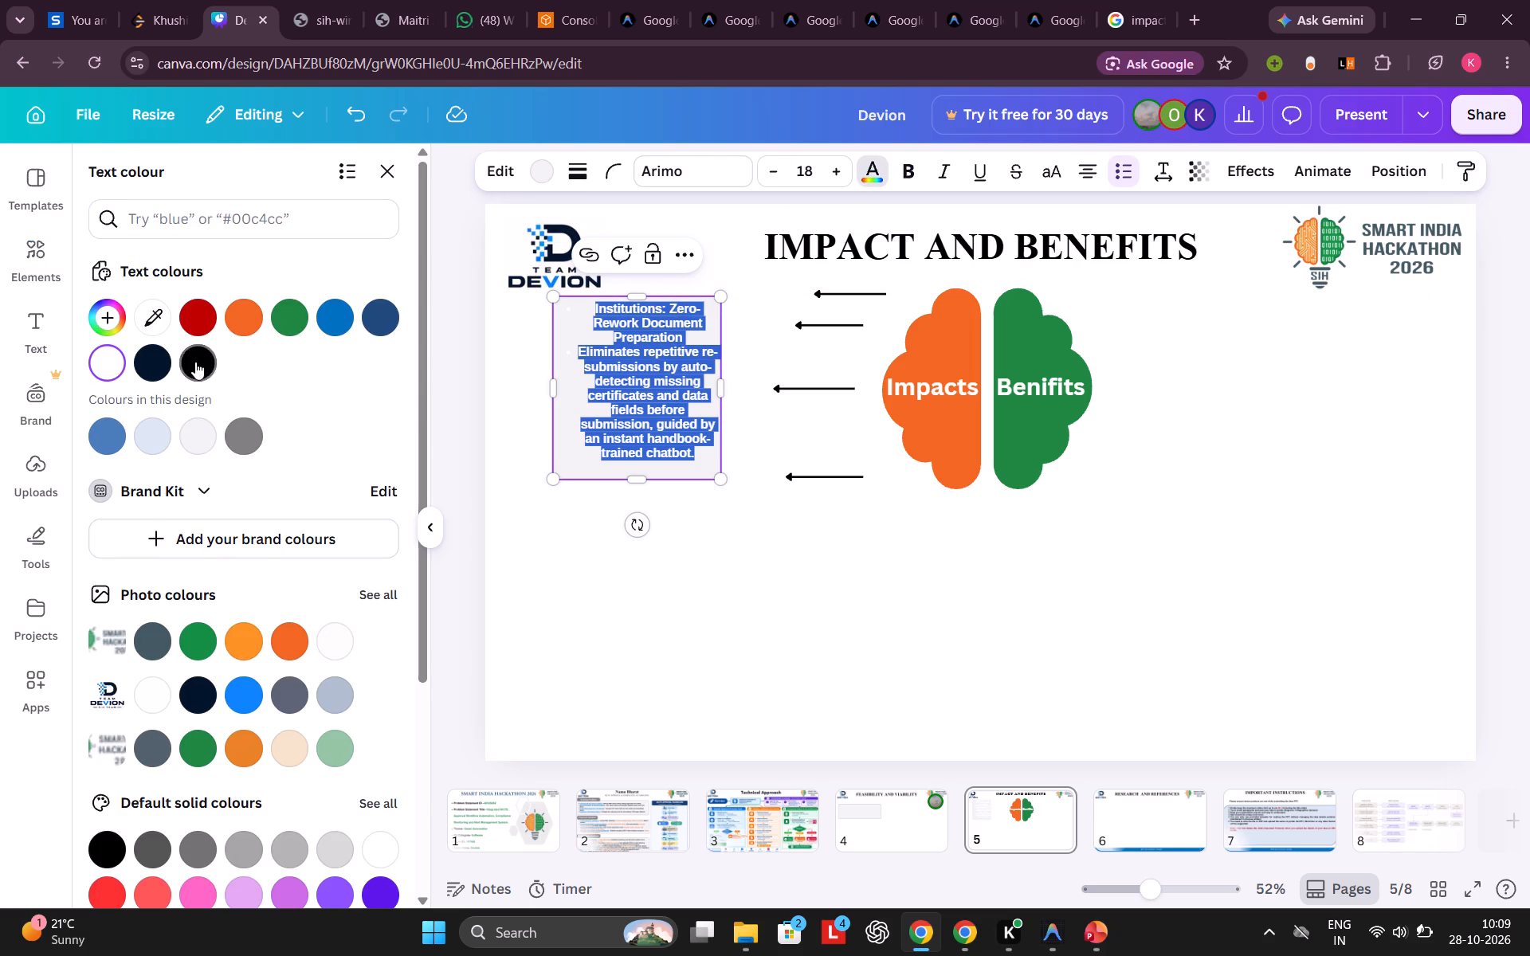
click(199, 365)
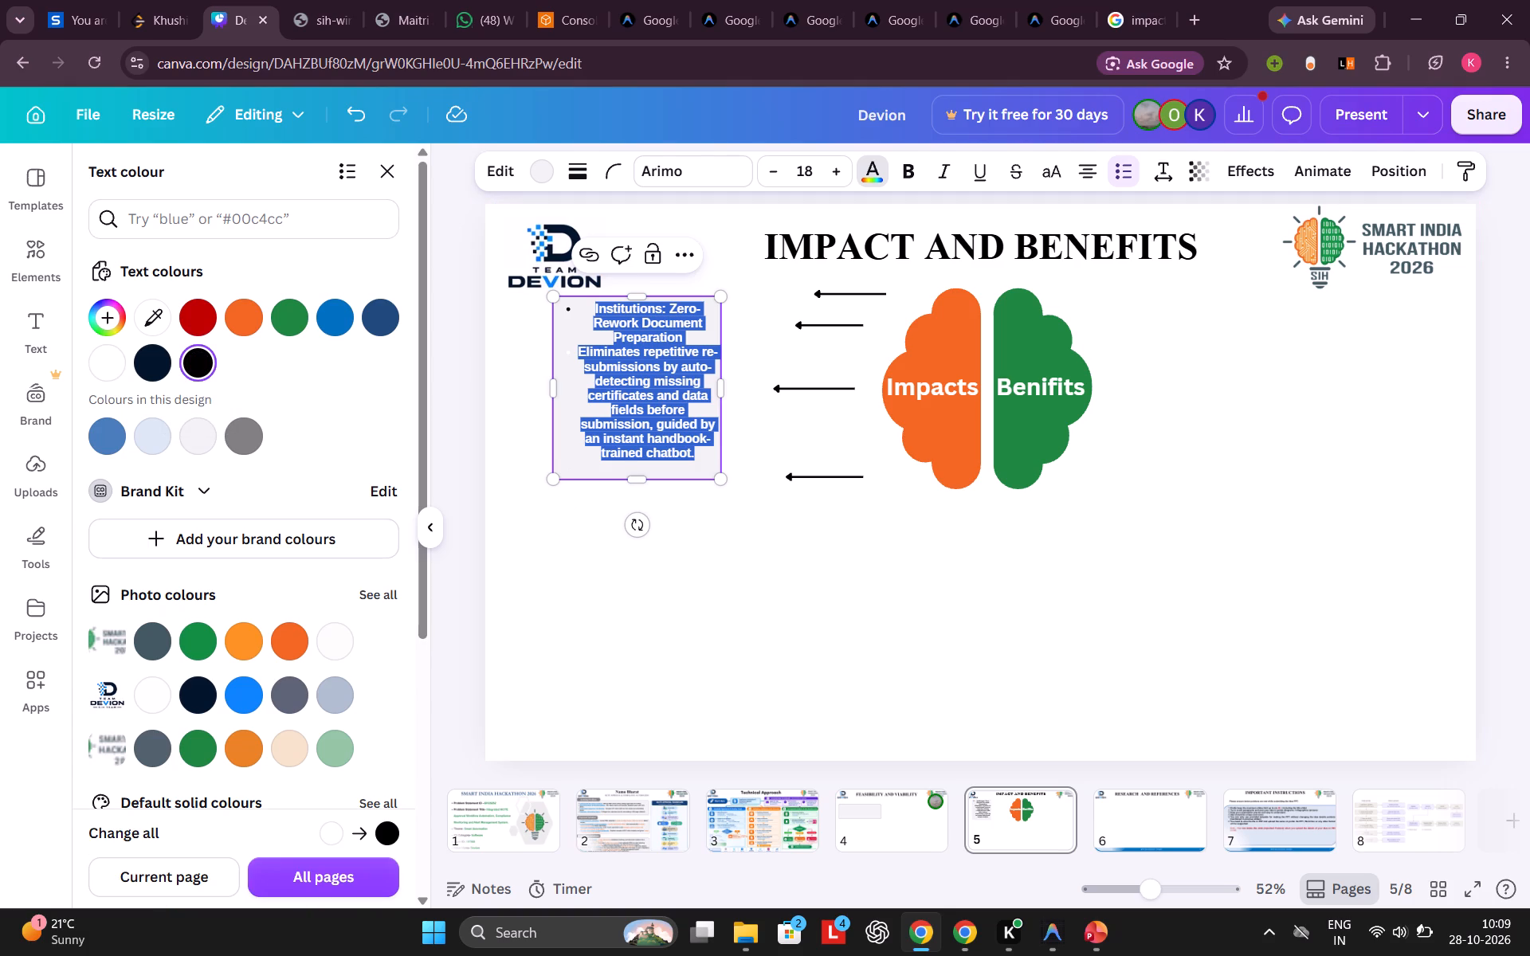
click(641, 414)
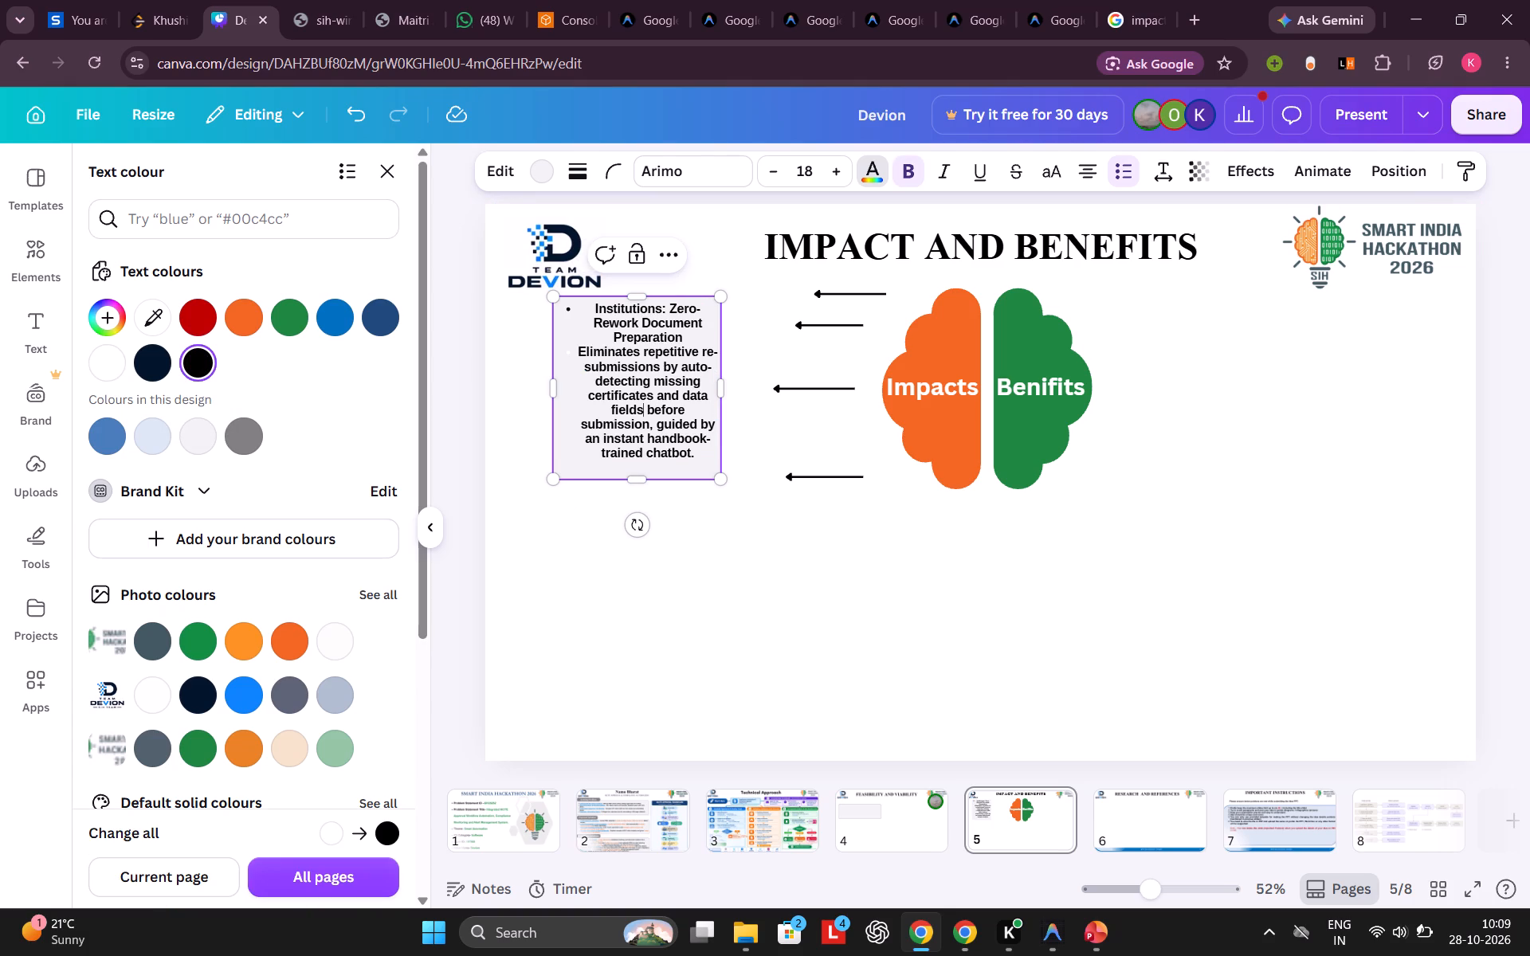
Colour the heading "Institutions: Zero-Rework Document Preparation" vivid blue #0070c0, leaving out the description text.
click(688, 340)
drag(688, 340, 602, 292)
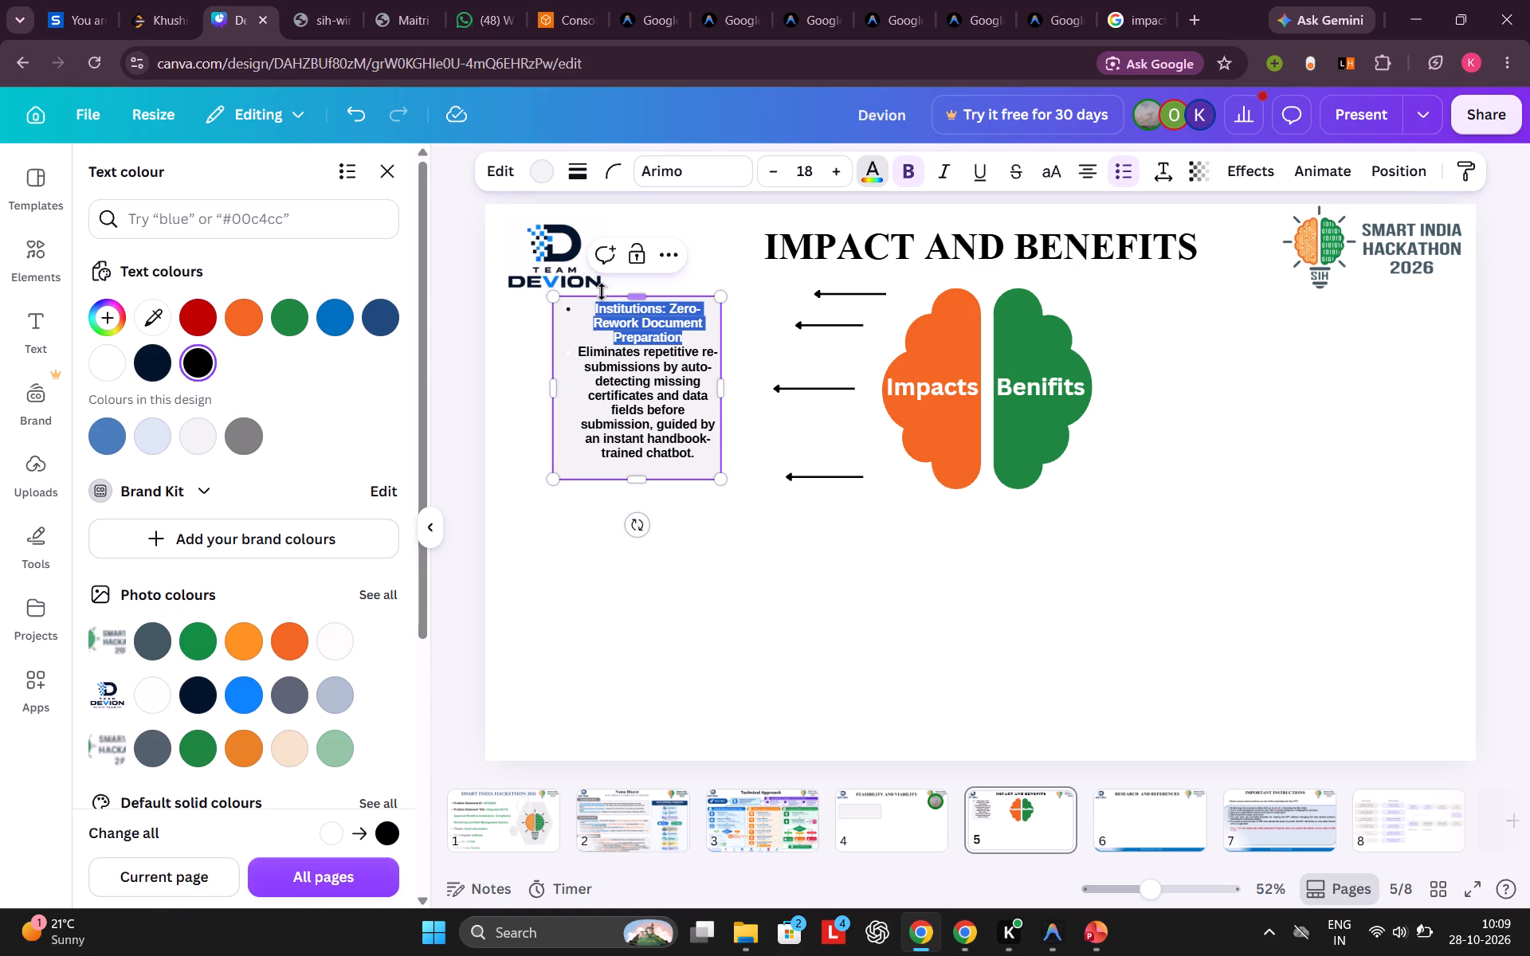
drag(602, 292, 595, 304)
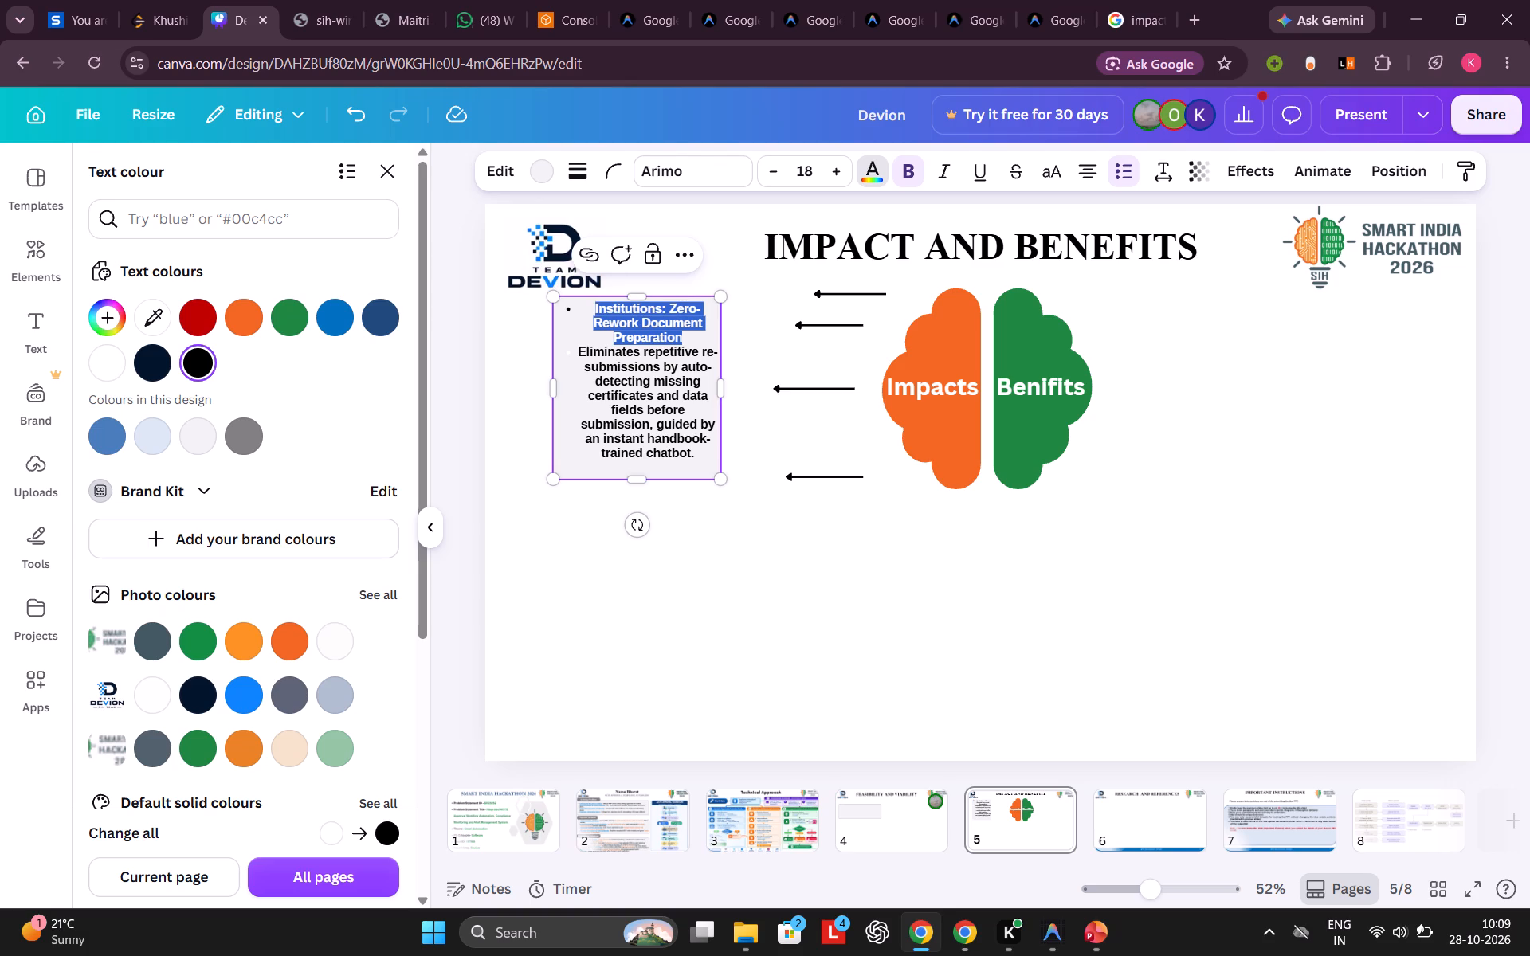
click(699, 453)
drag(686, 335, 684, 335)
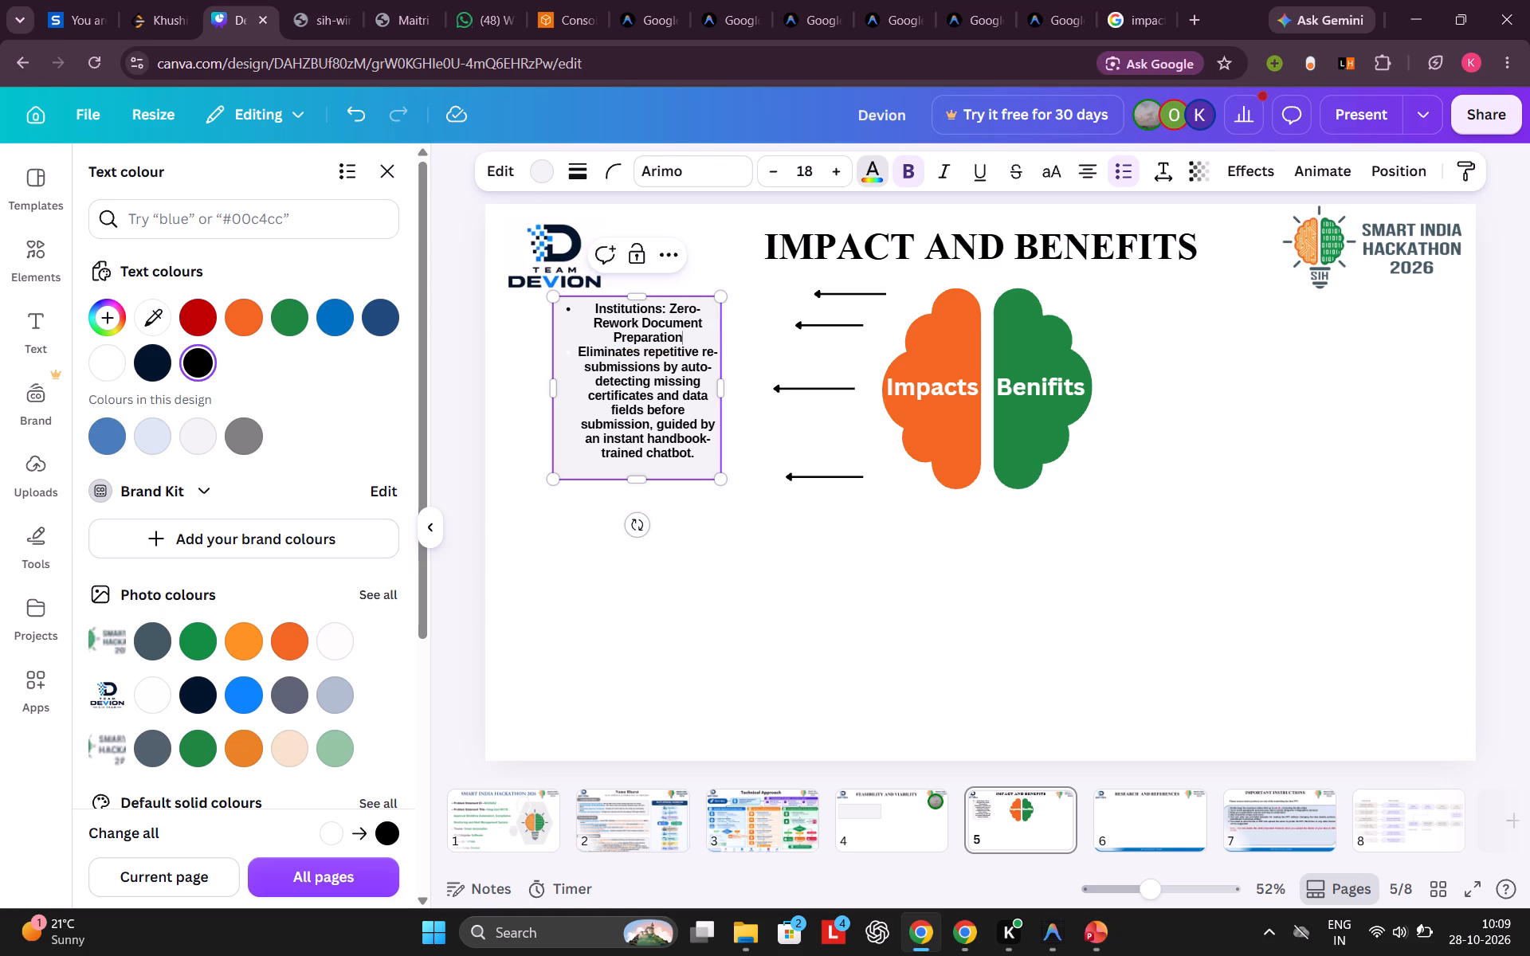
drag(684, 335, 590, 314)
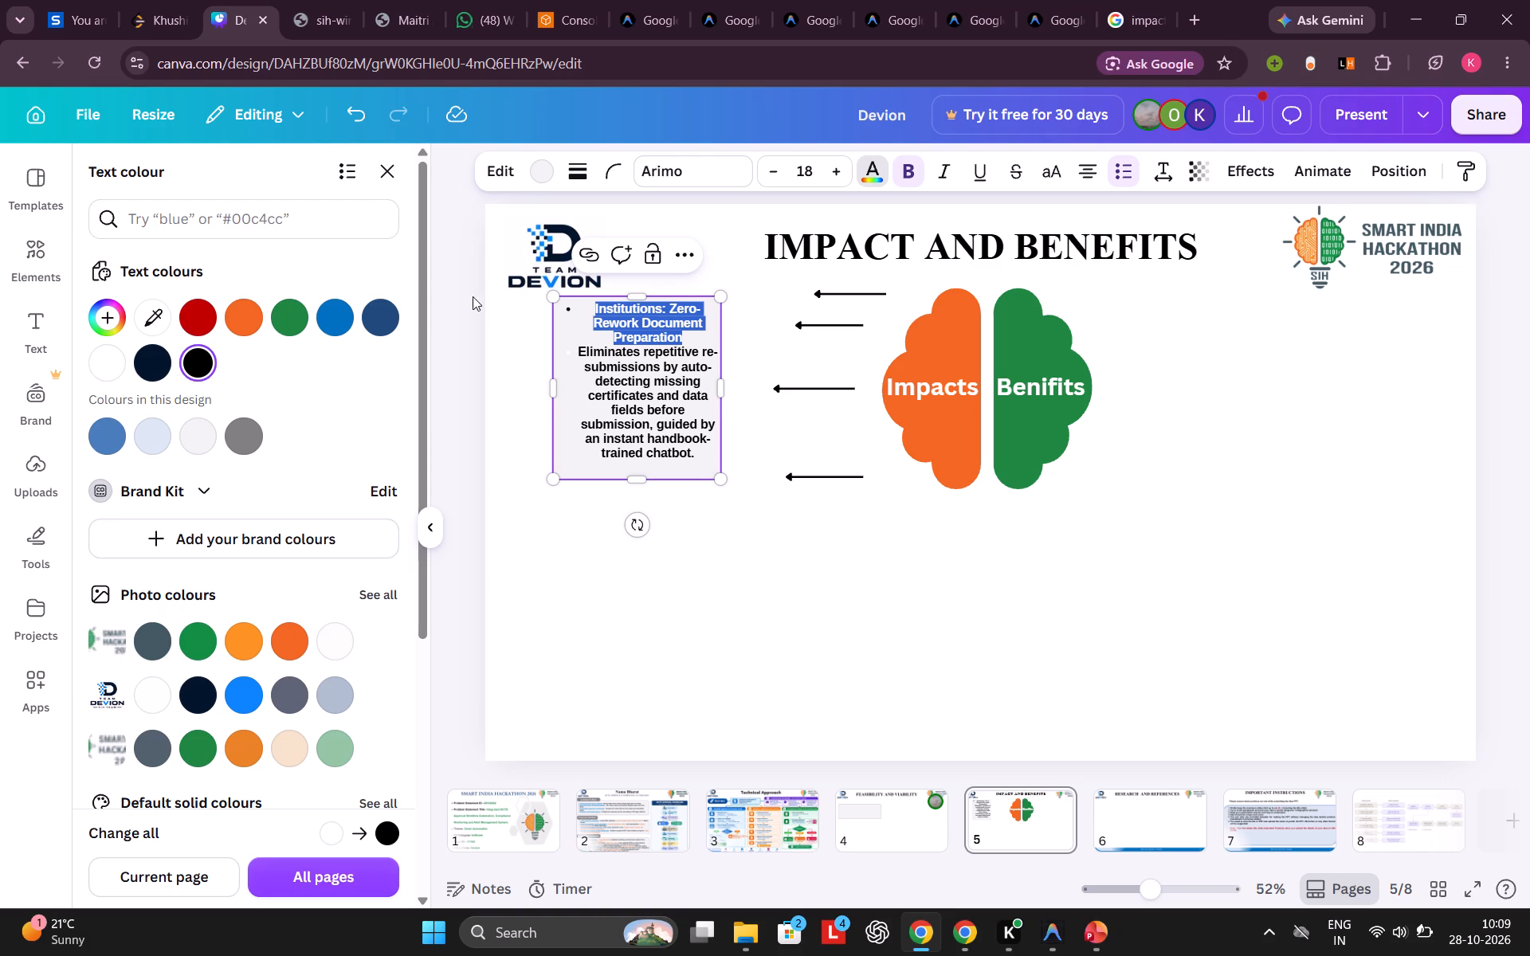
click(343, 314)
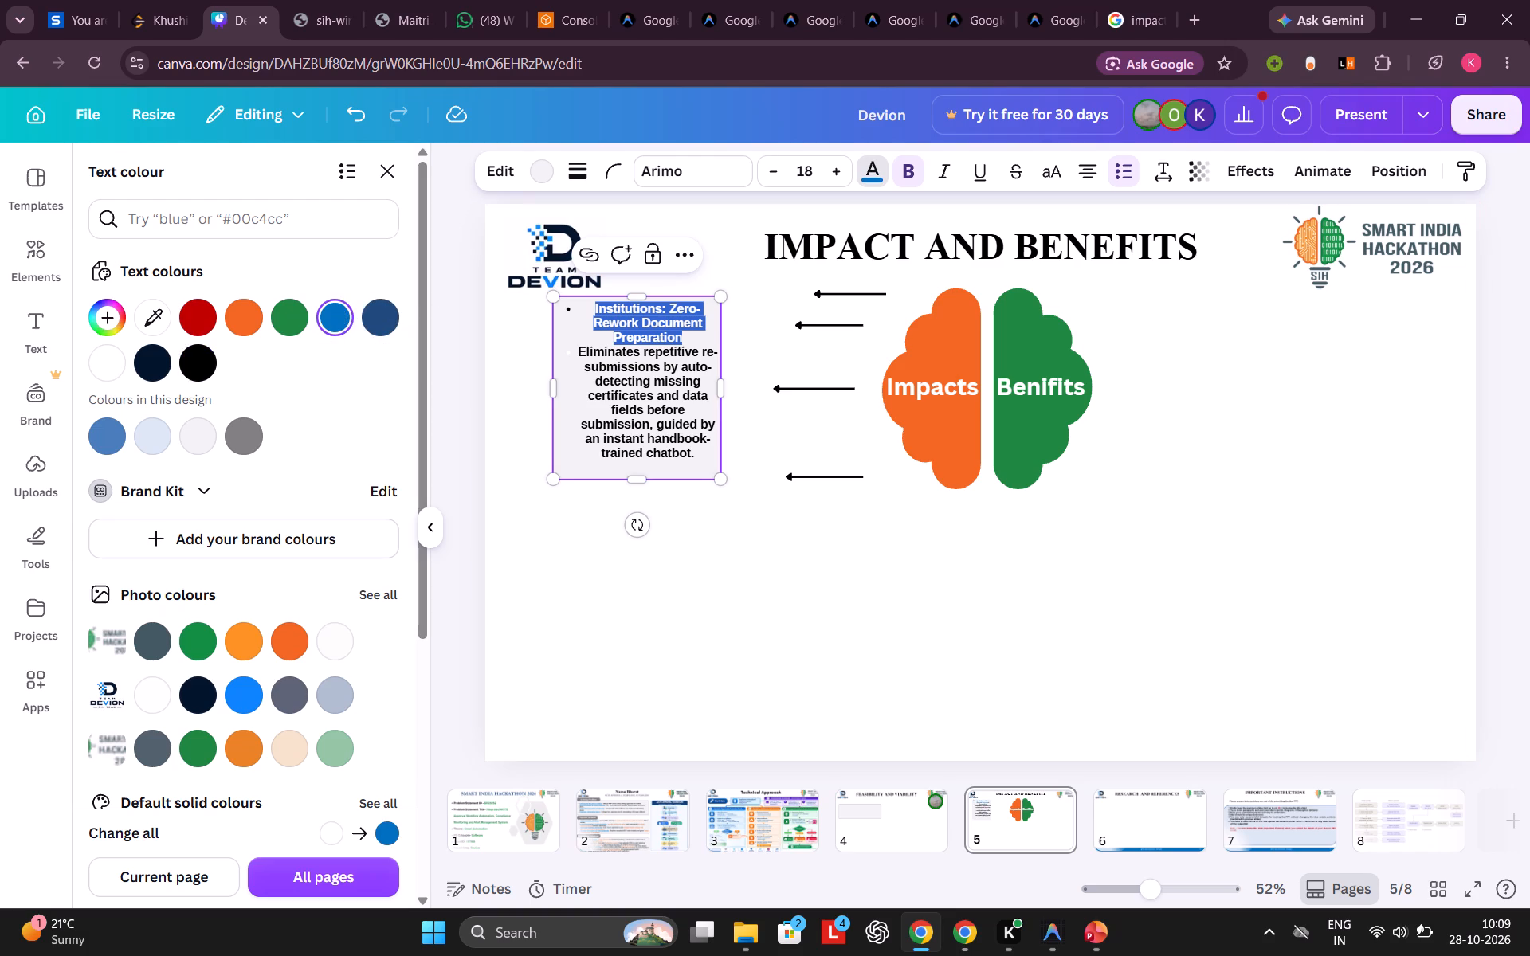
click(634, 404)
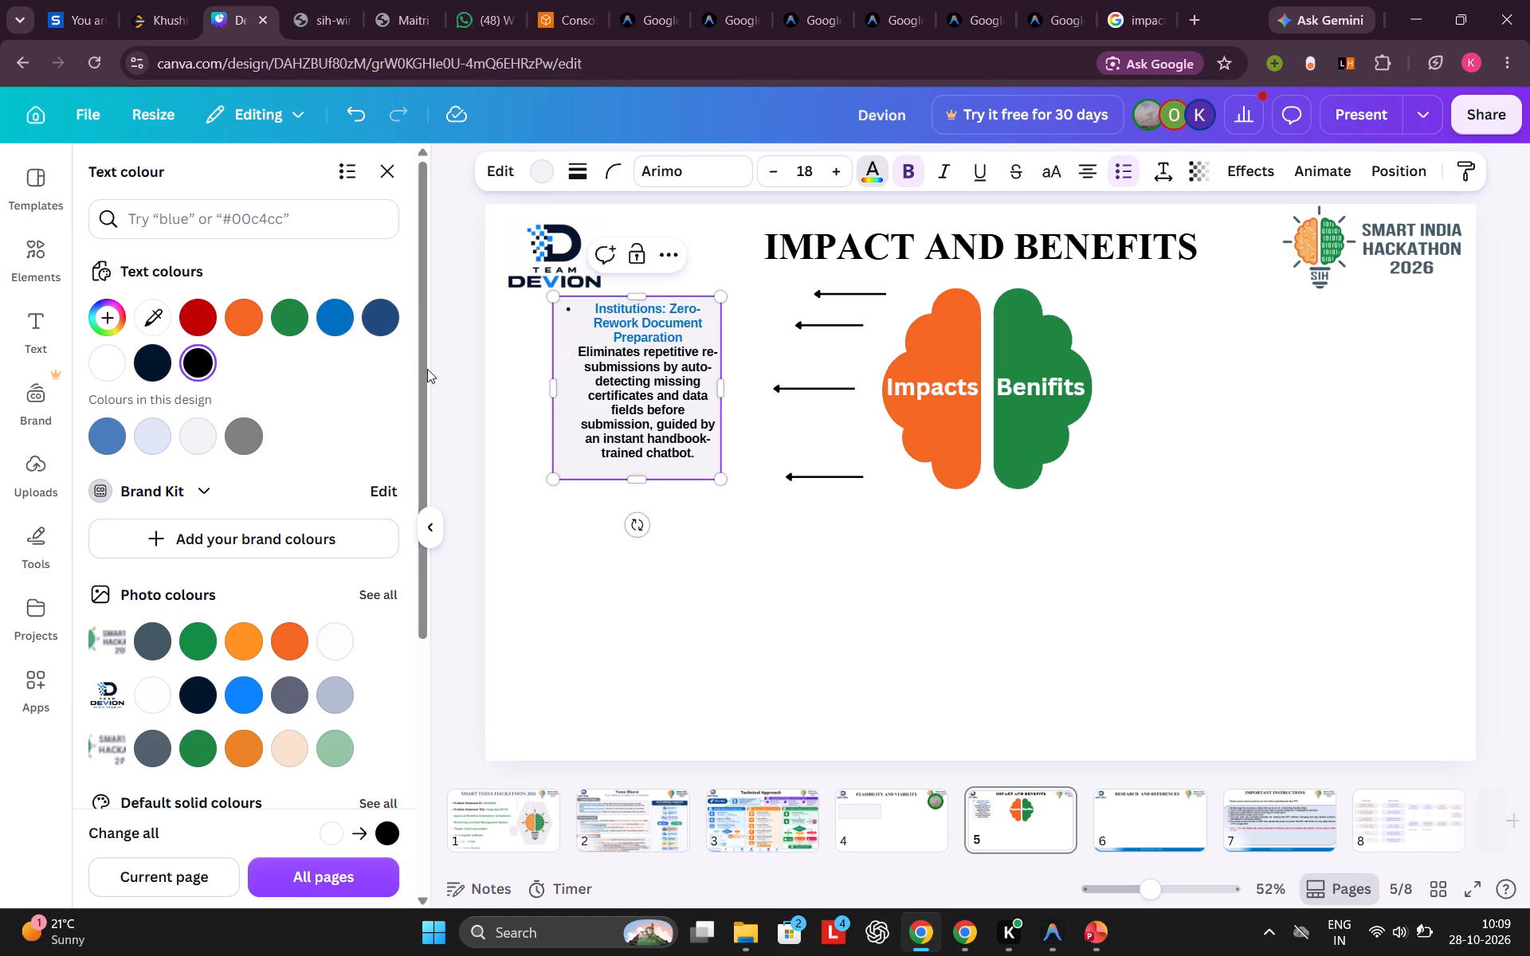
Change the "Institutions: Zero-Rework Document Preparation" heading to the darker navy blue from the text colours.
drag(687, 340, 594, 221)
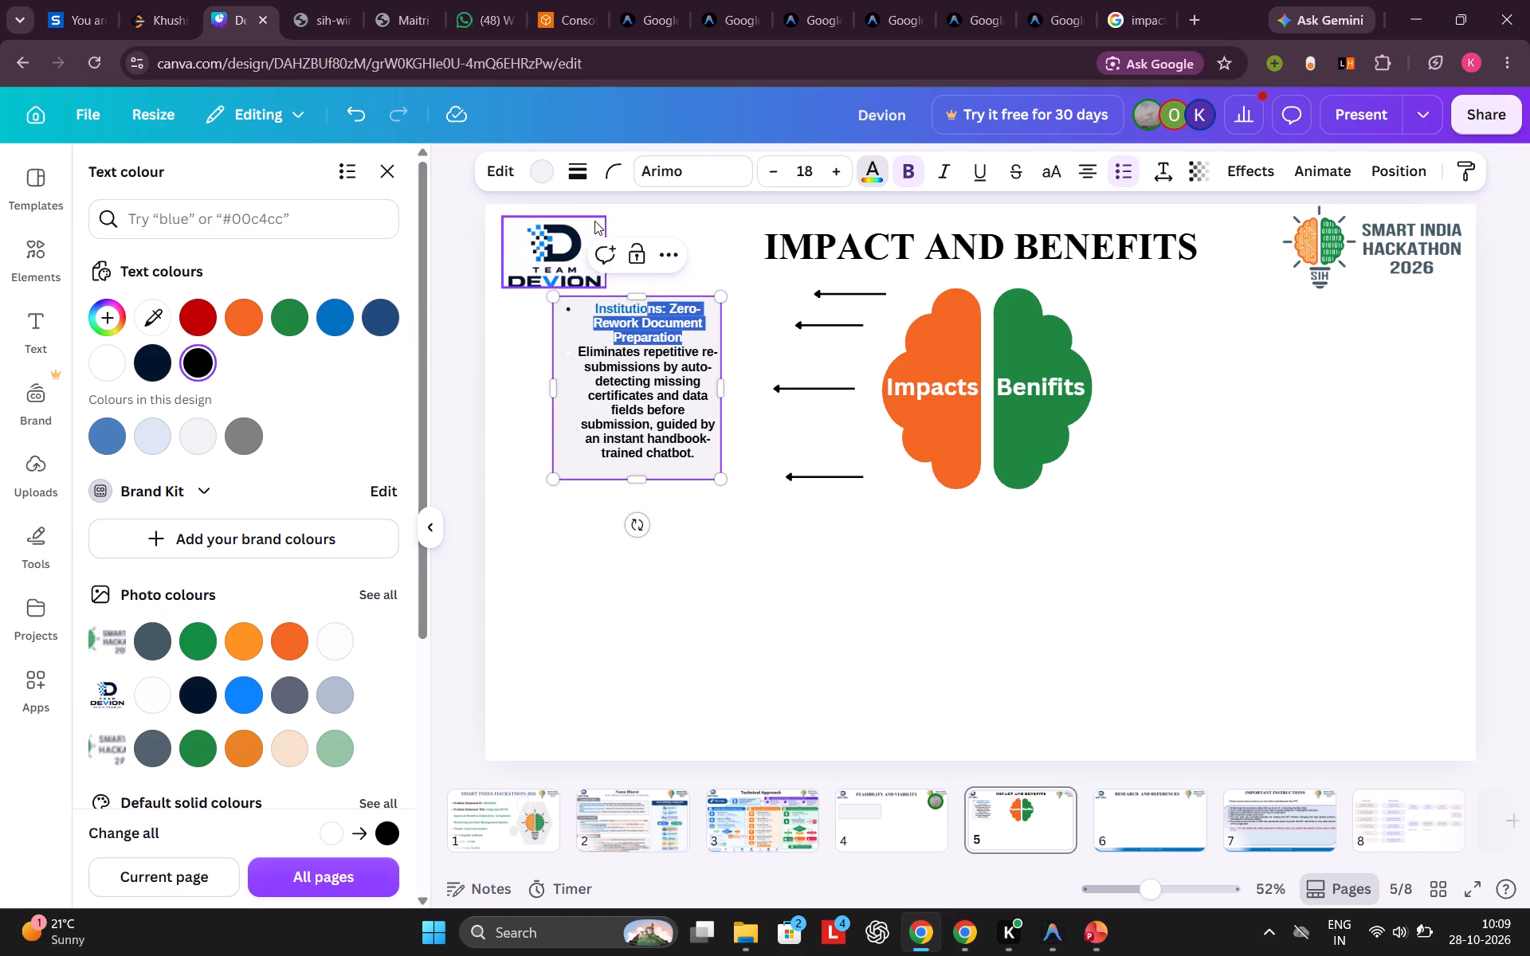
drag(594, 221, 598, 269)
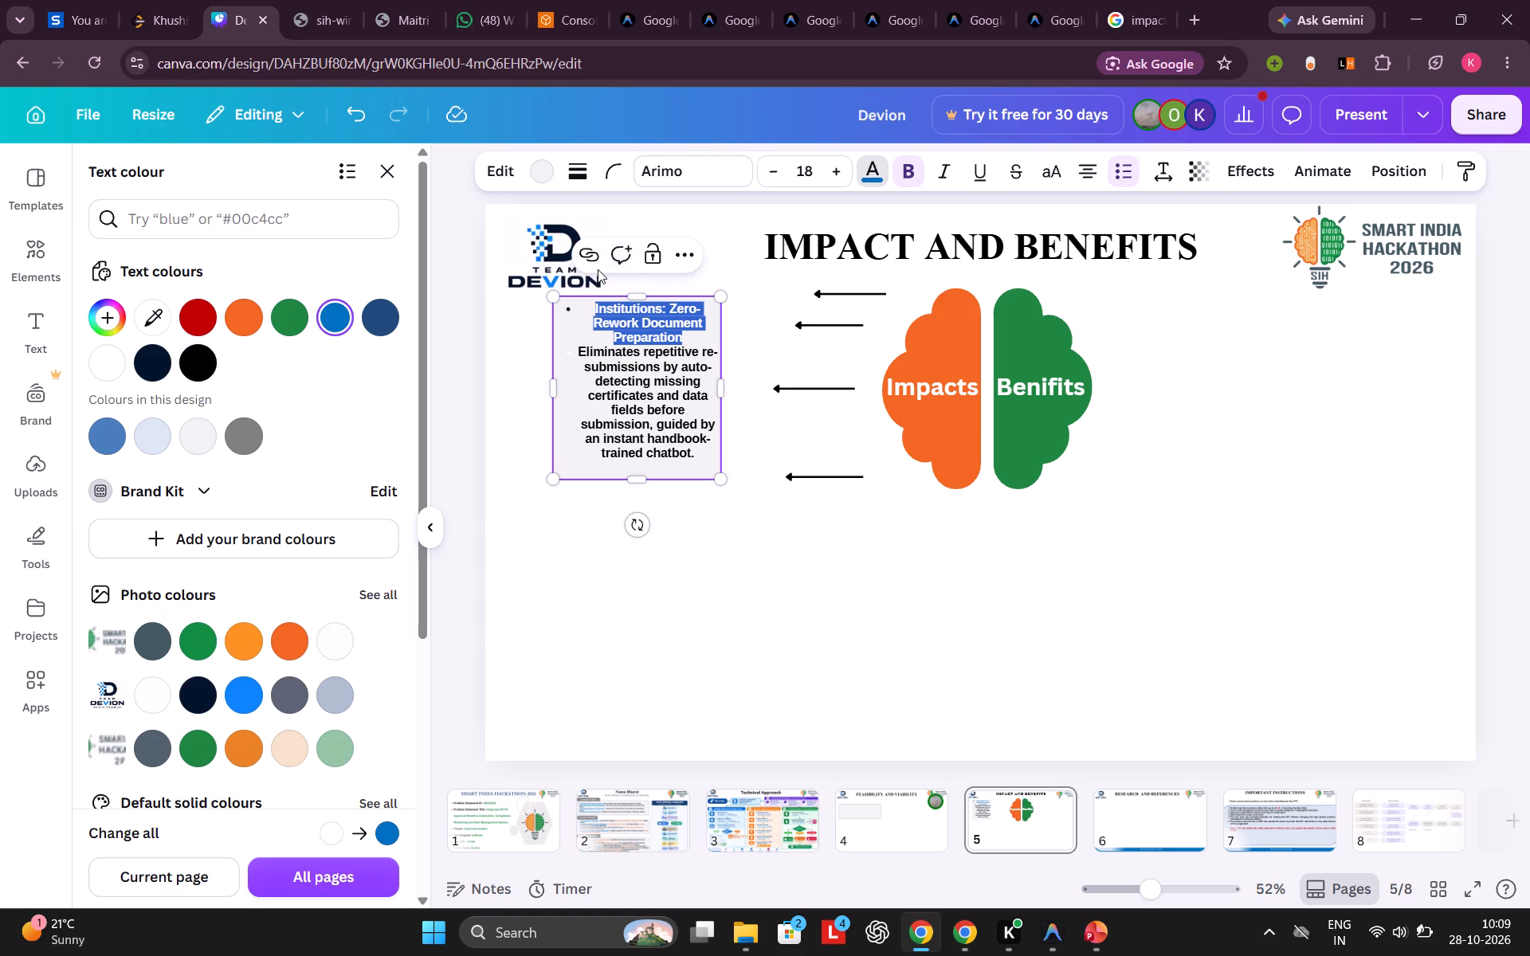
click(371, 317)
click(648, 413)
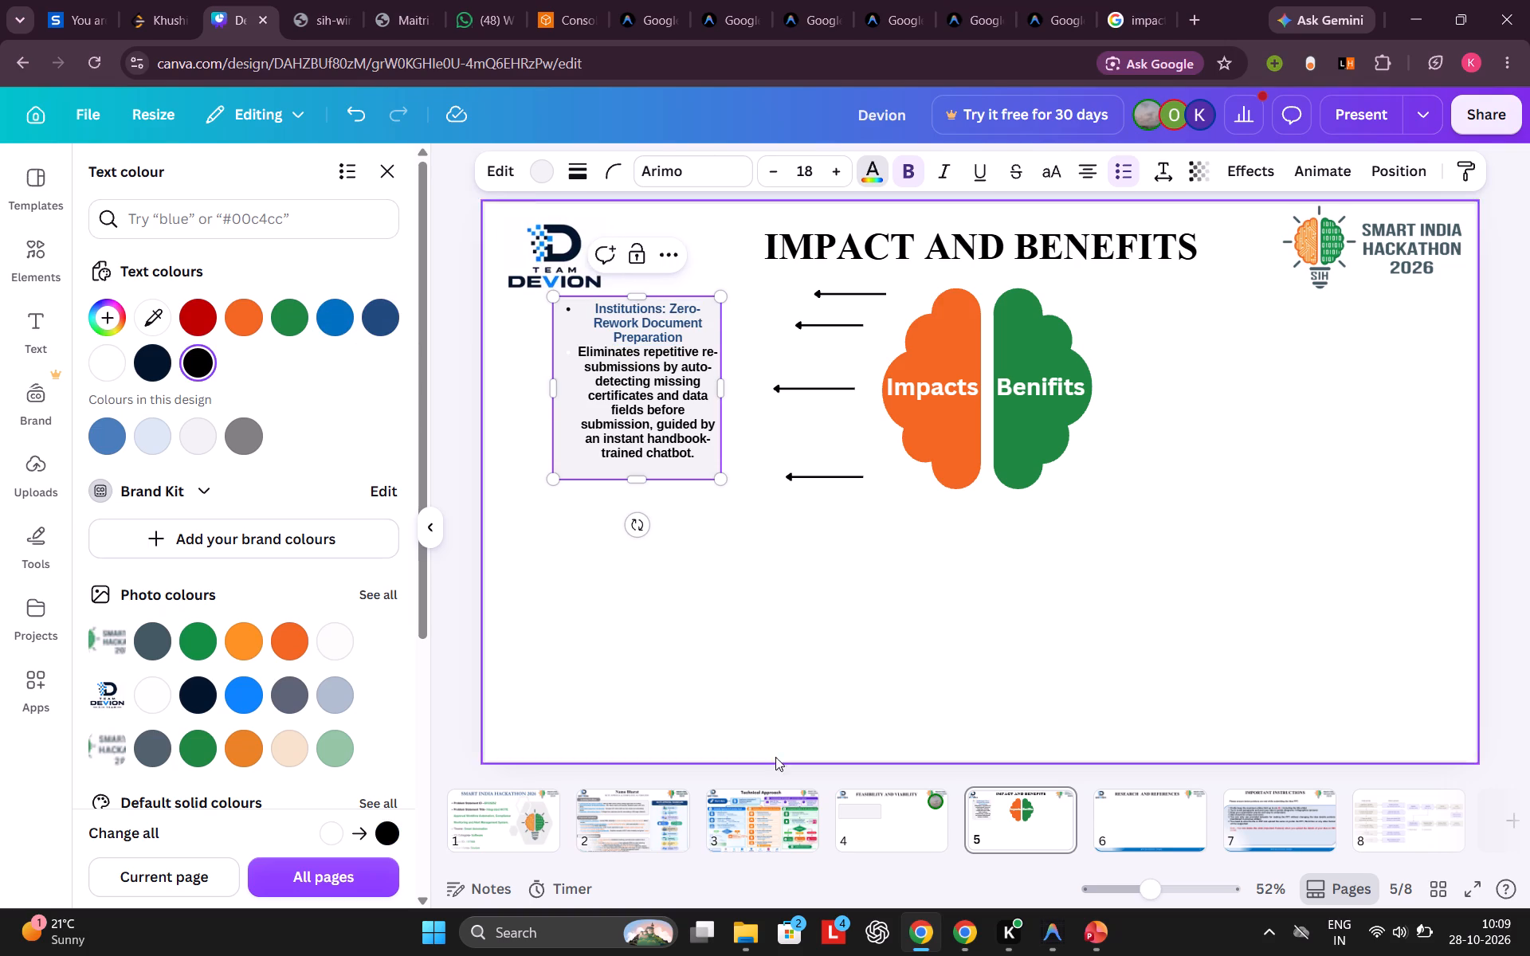
Check the heading colour on slide 2, and recolour the "Institutions: Zero-Rework Document Preparation" heading on slide 5 to Vividazure #0070c0.
click(628, 823)
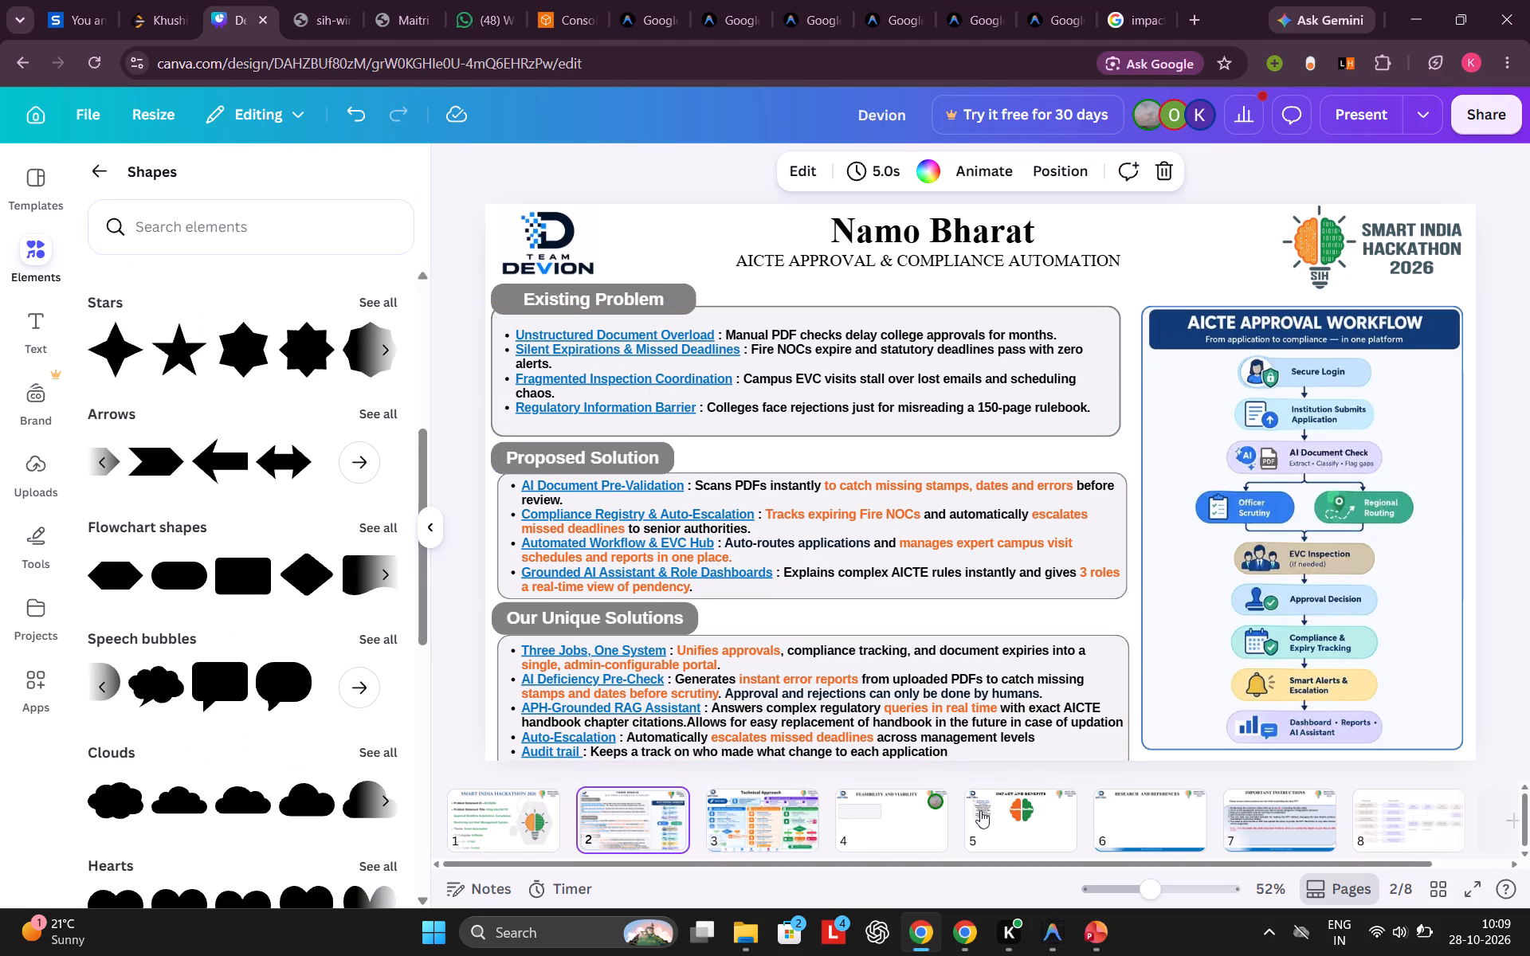
click(1006, 817)
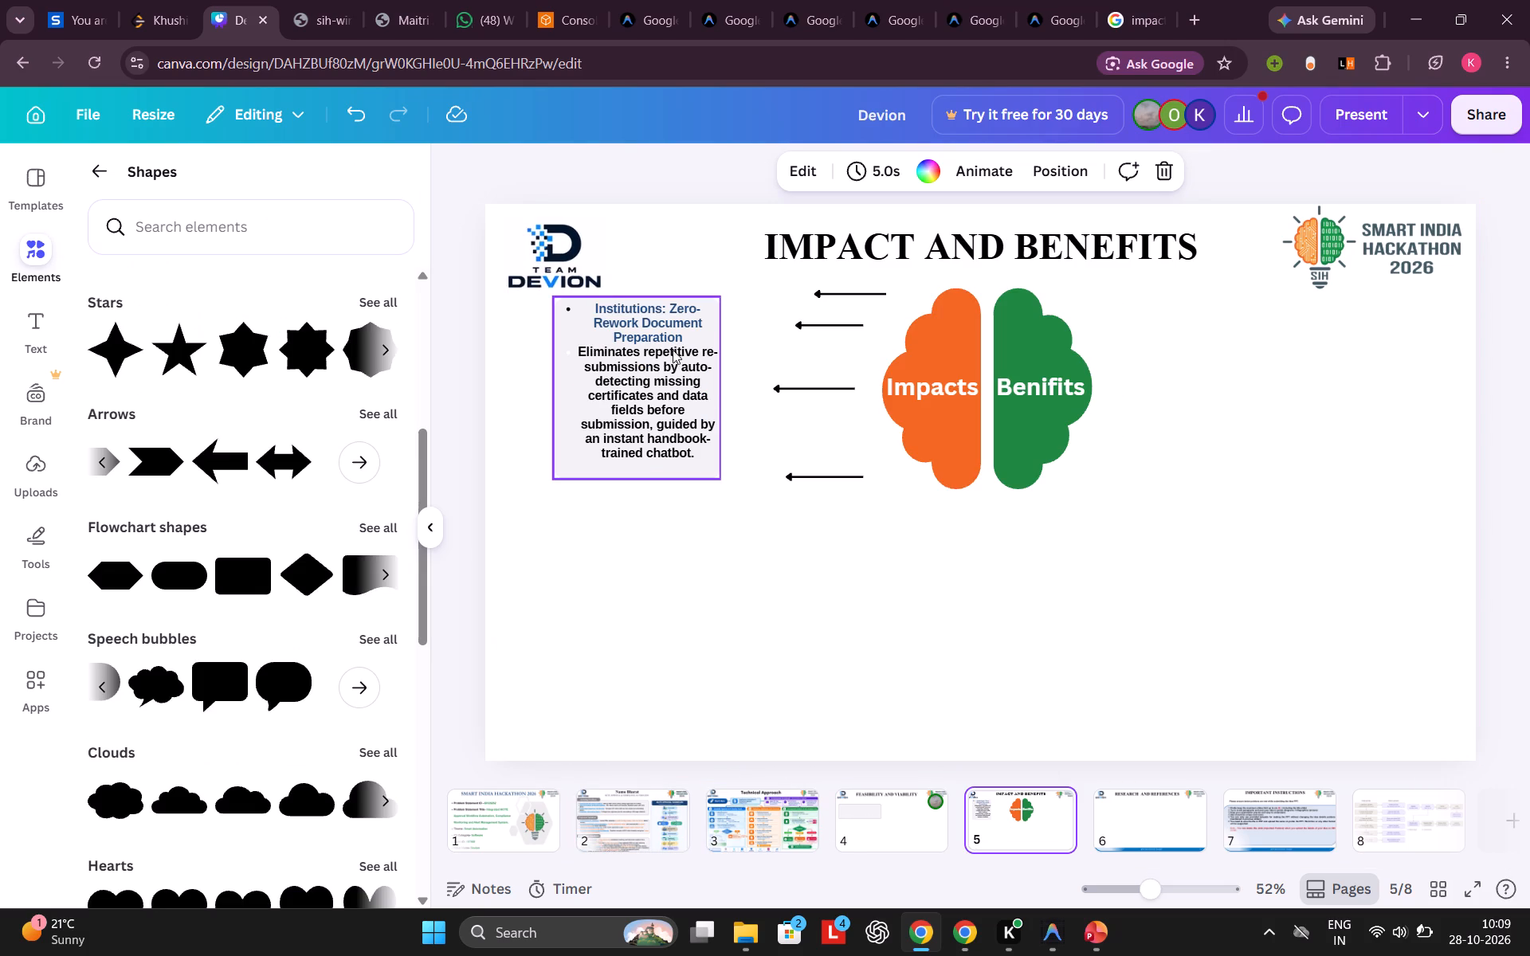
click(684, 332)
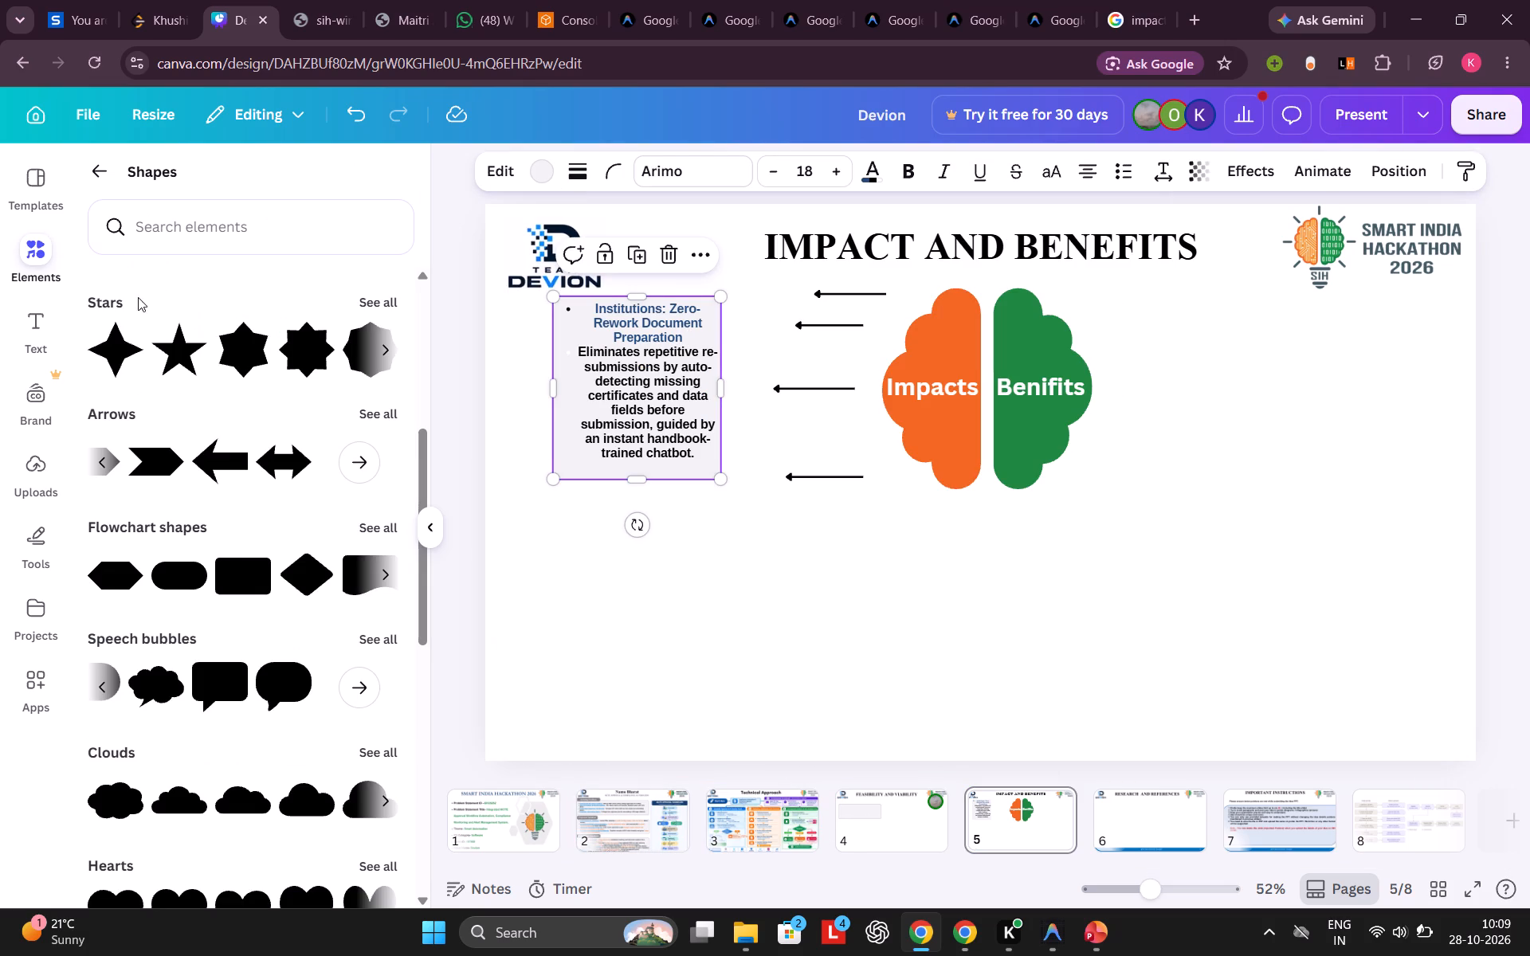
click(682, 337)
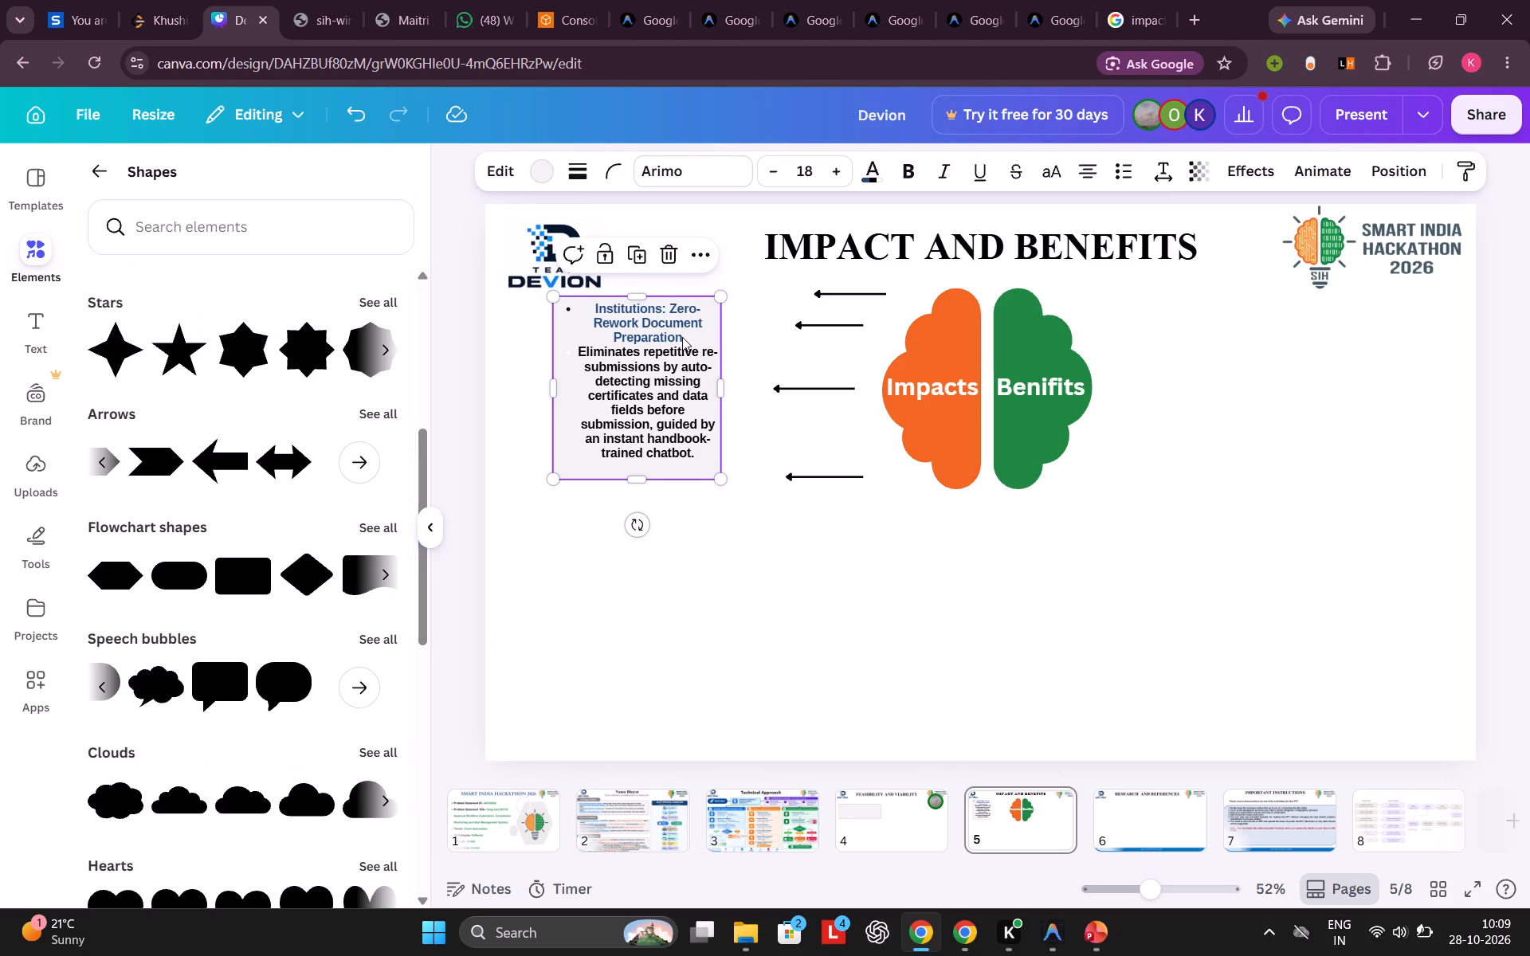
click(682, 337)
drag(682, 337, 584, 300)
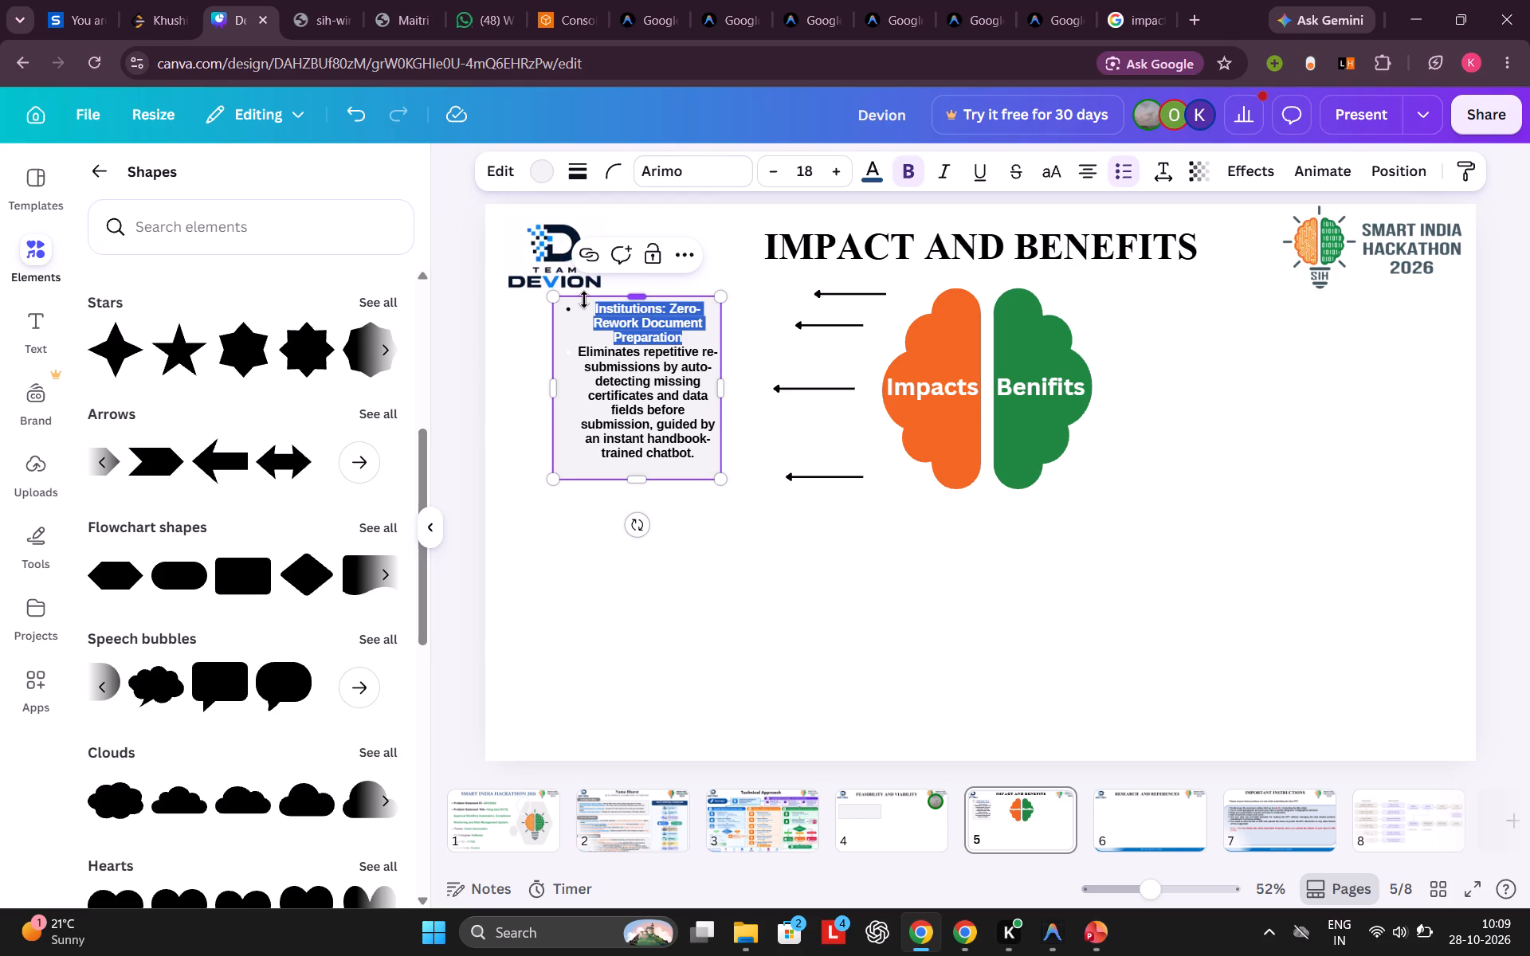
click(876, 175)
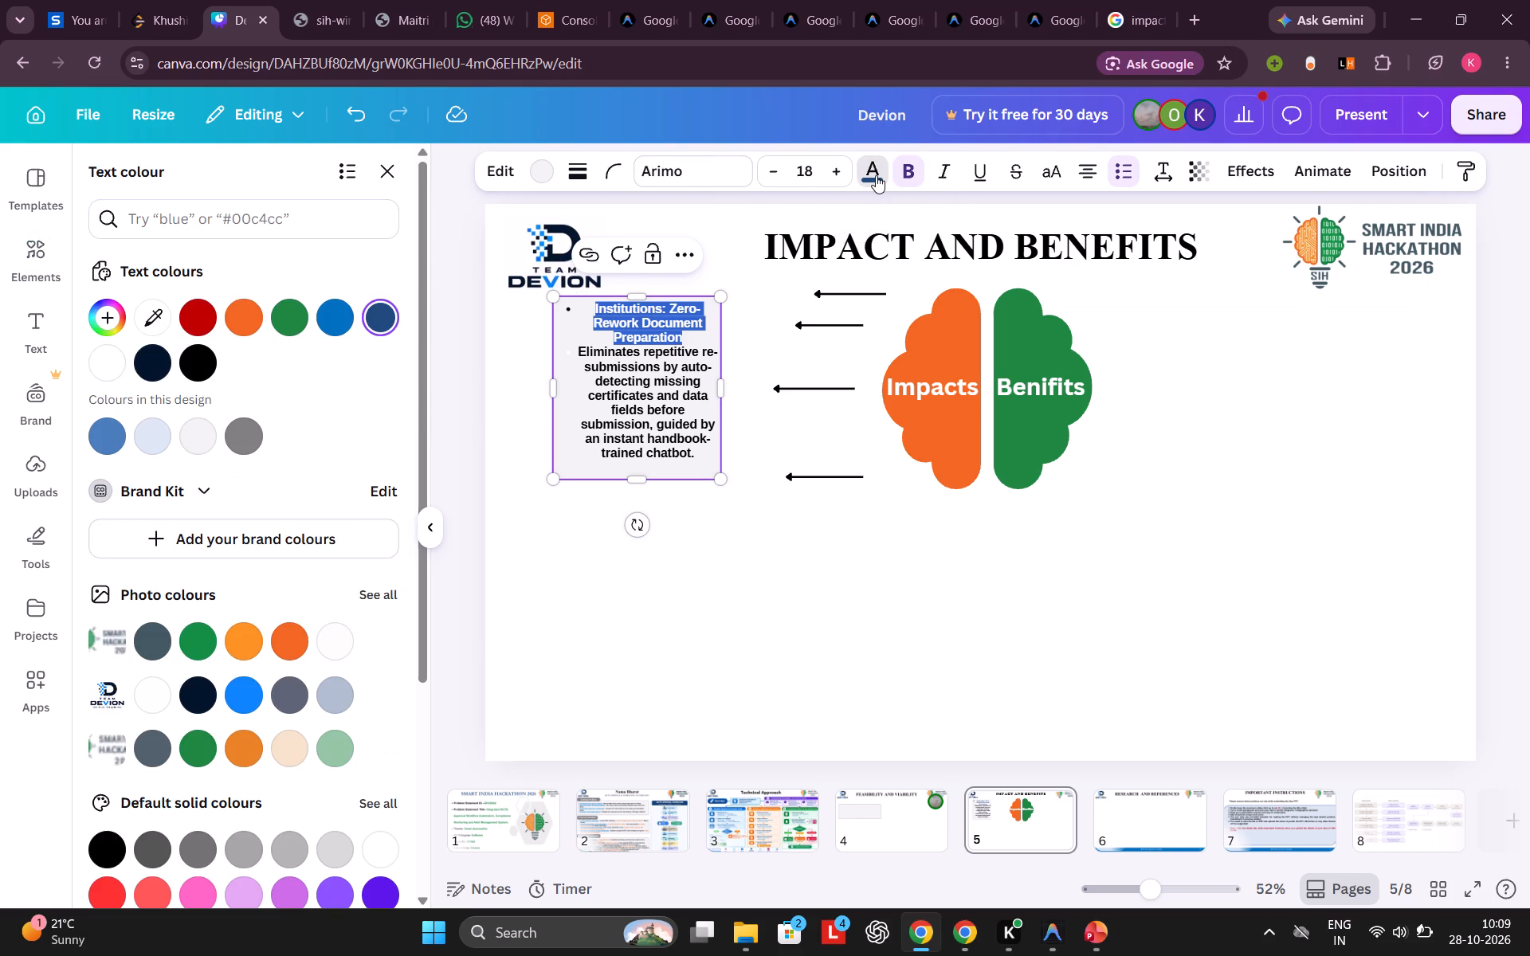
click(339, 316)
click(715, 393)
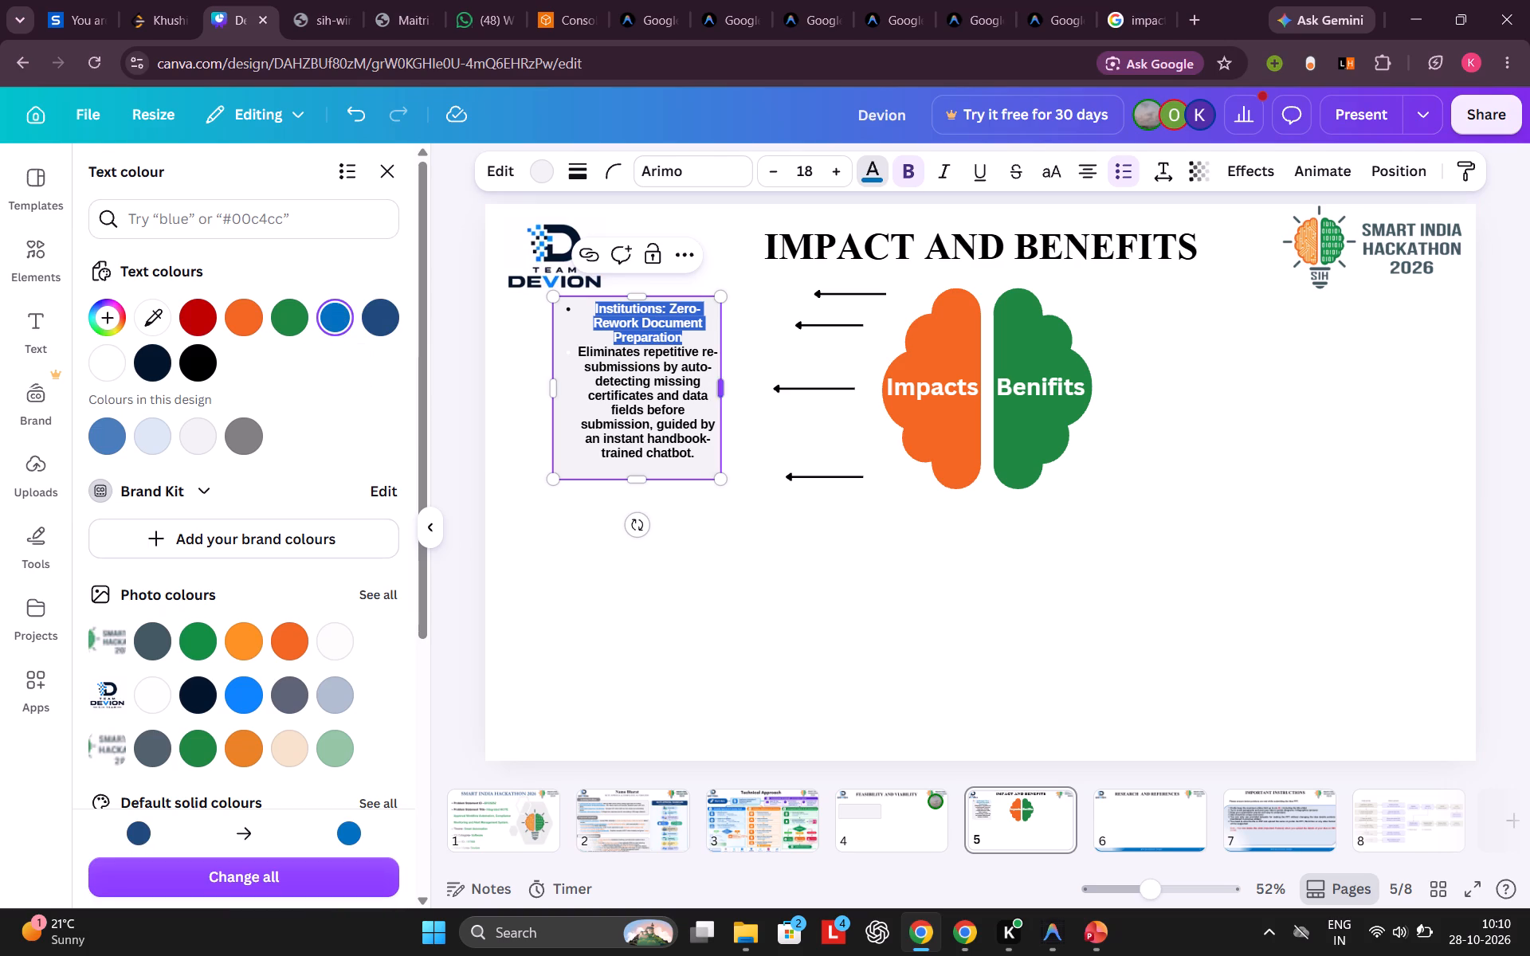
click(688, 394)
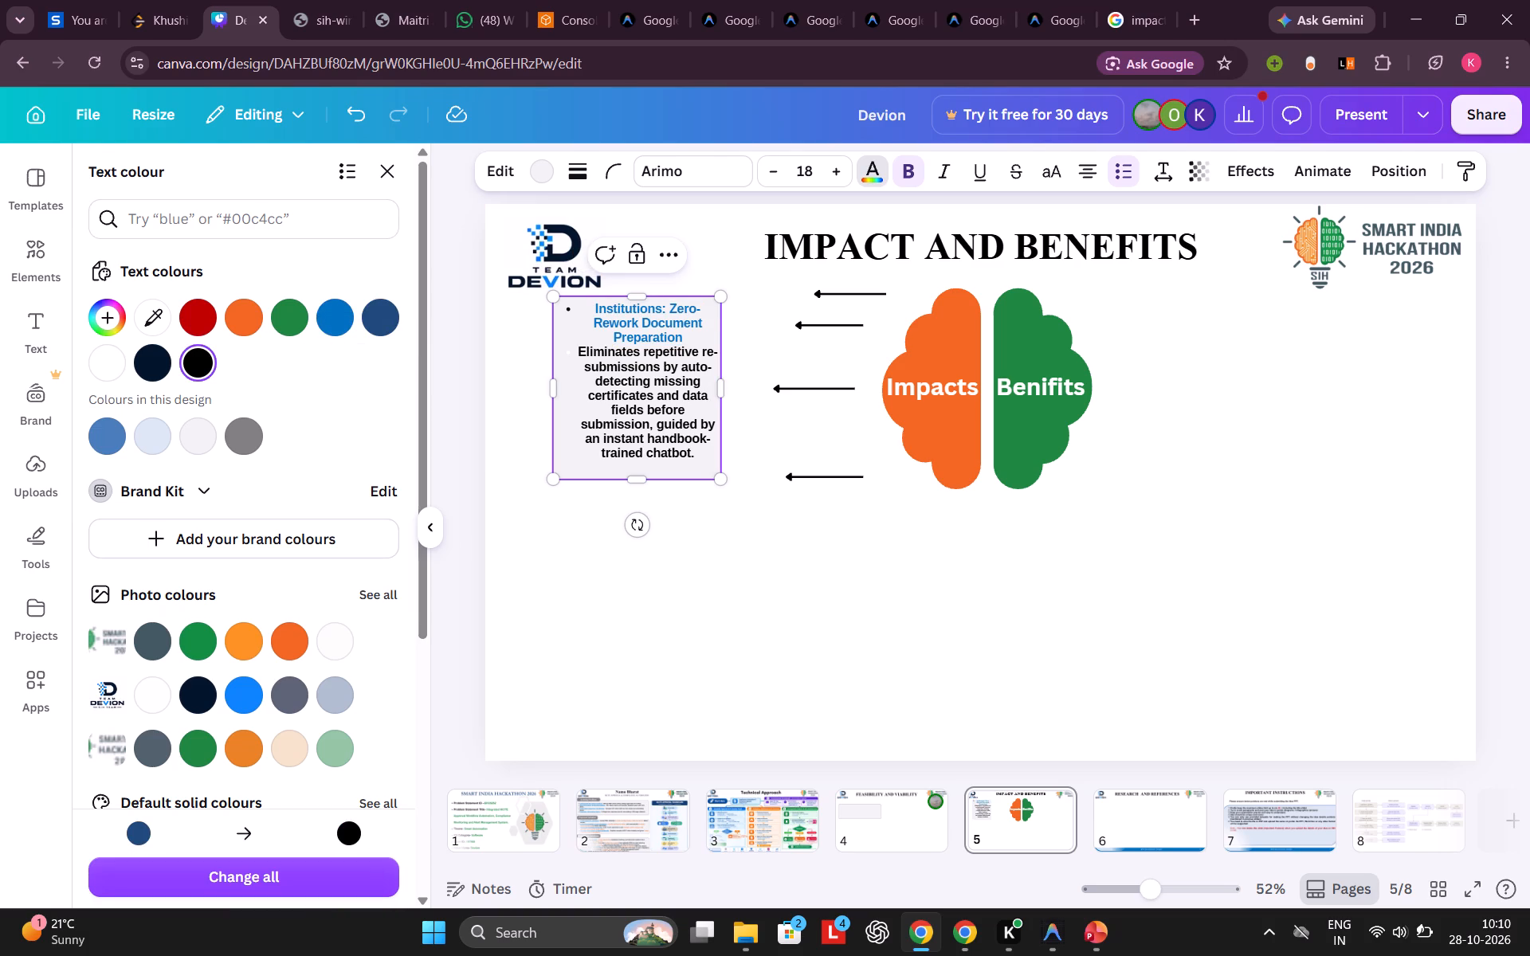
click(576, 307)
key(BackSpace)
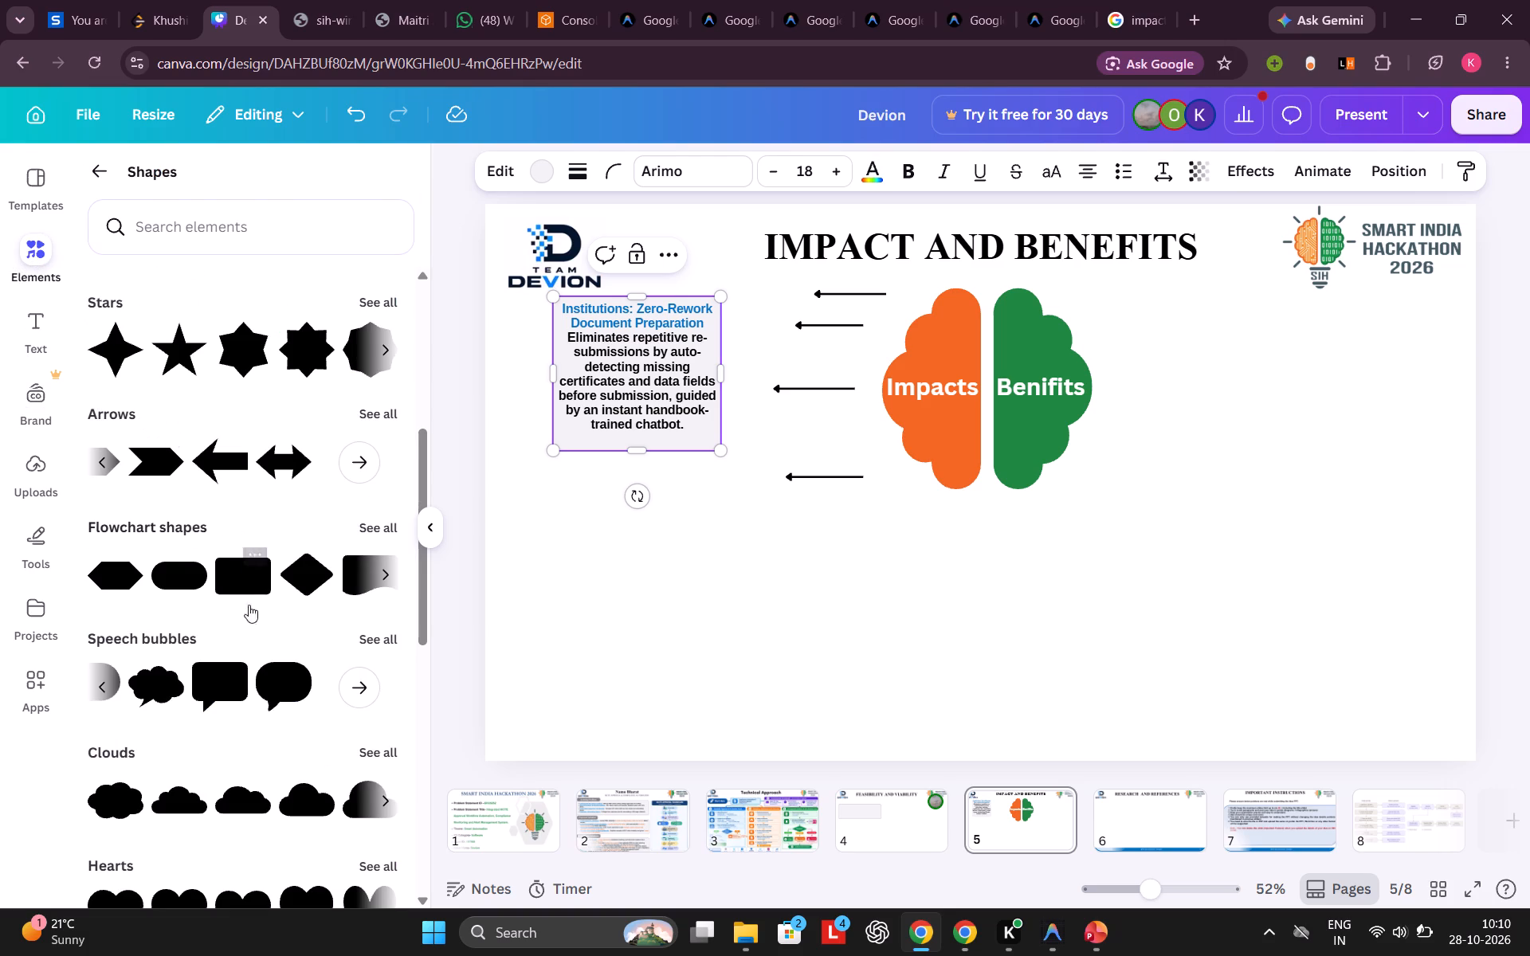
click(223, 578)
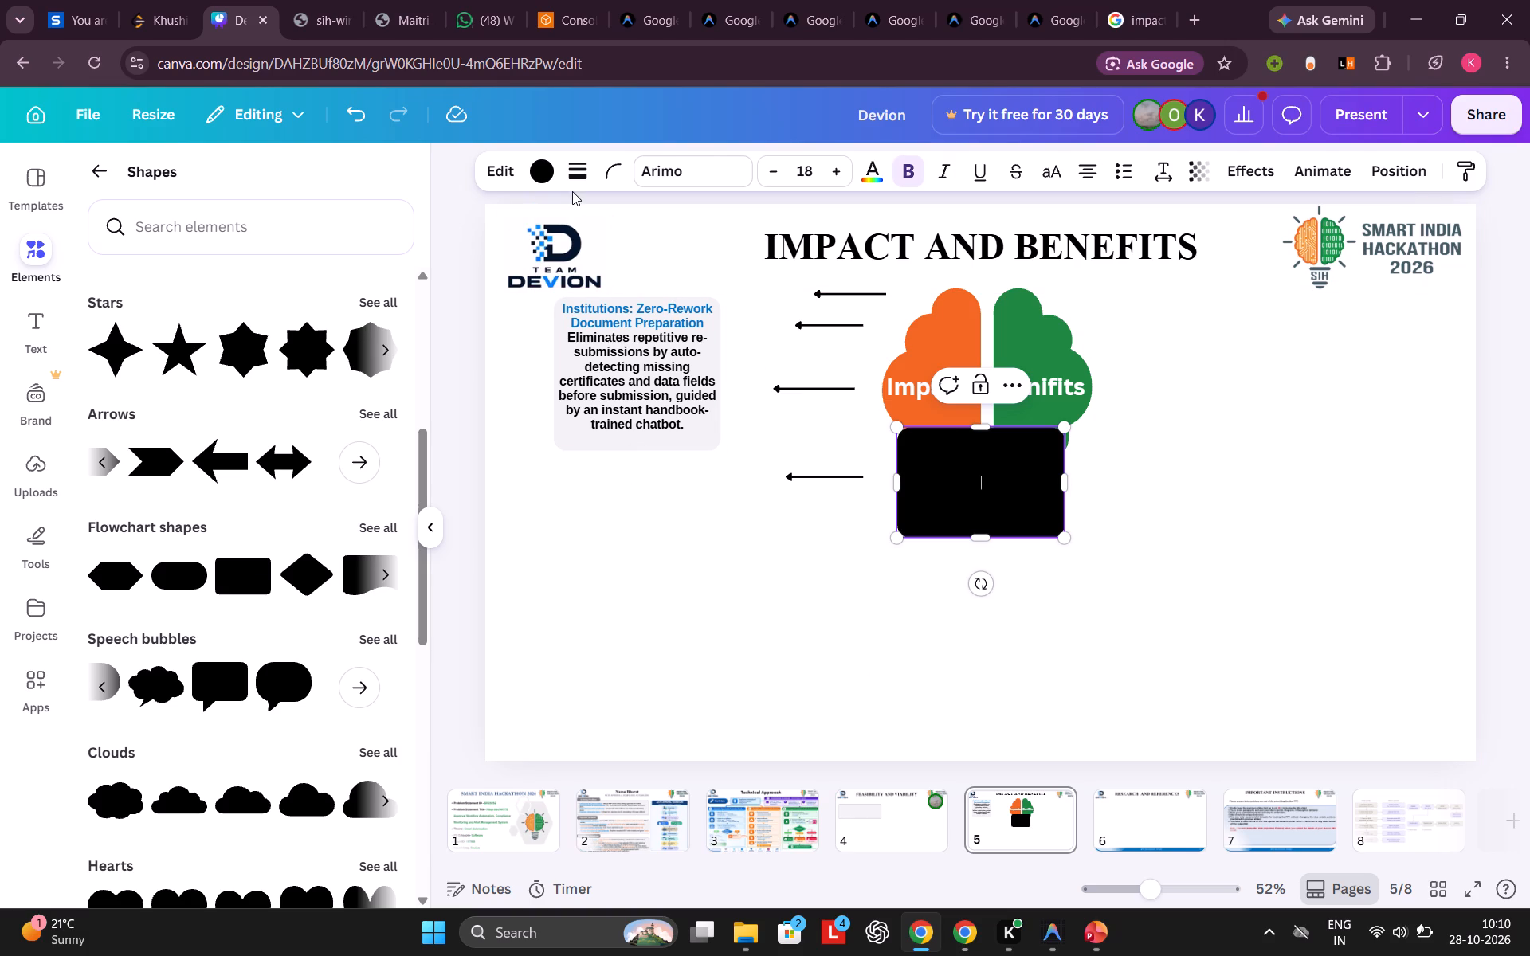
click(541, 180)
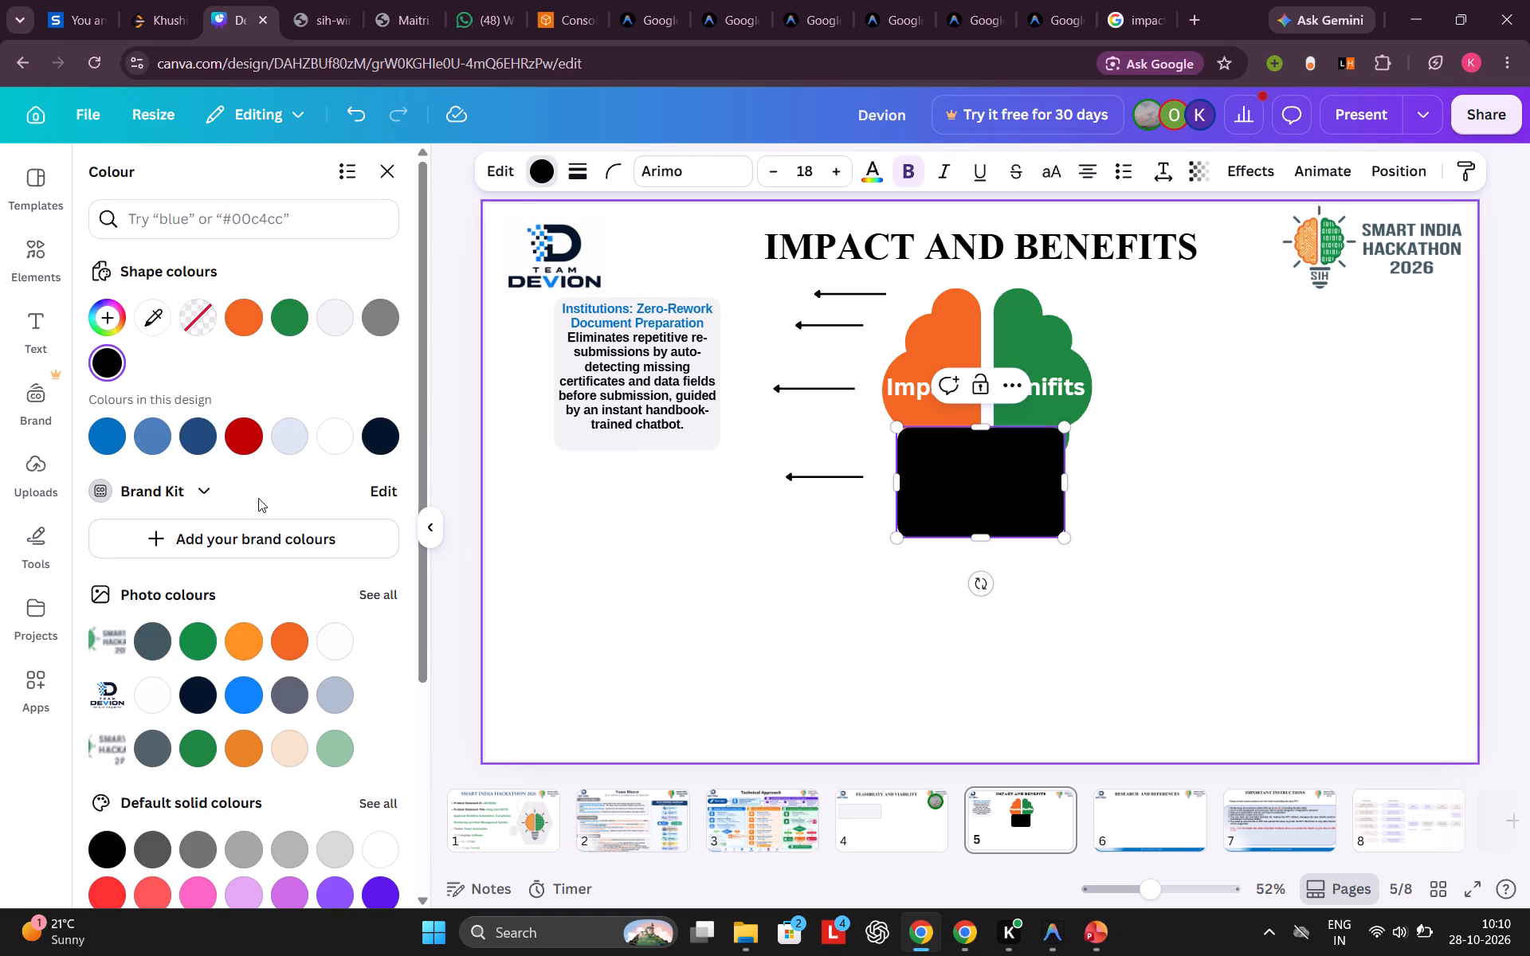
click(337, 315)
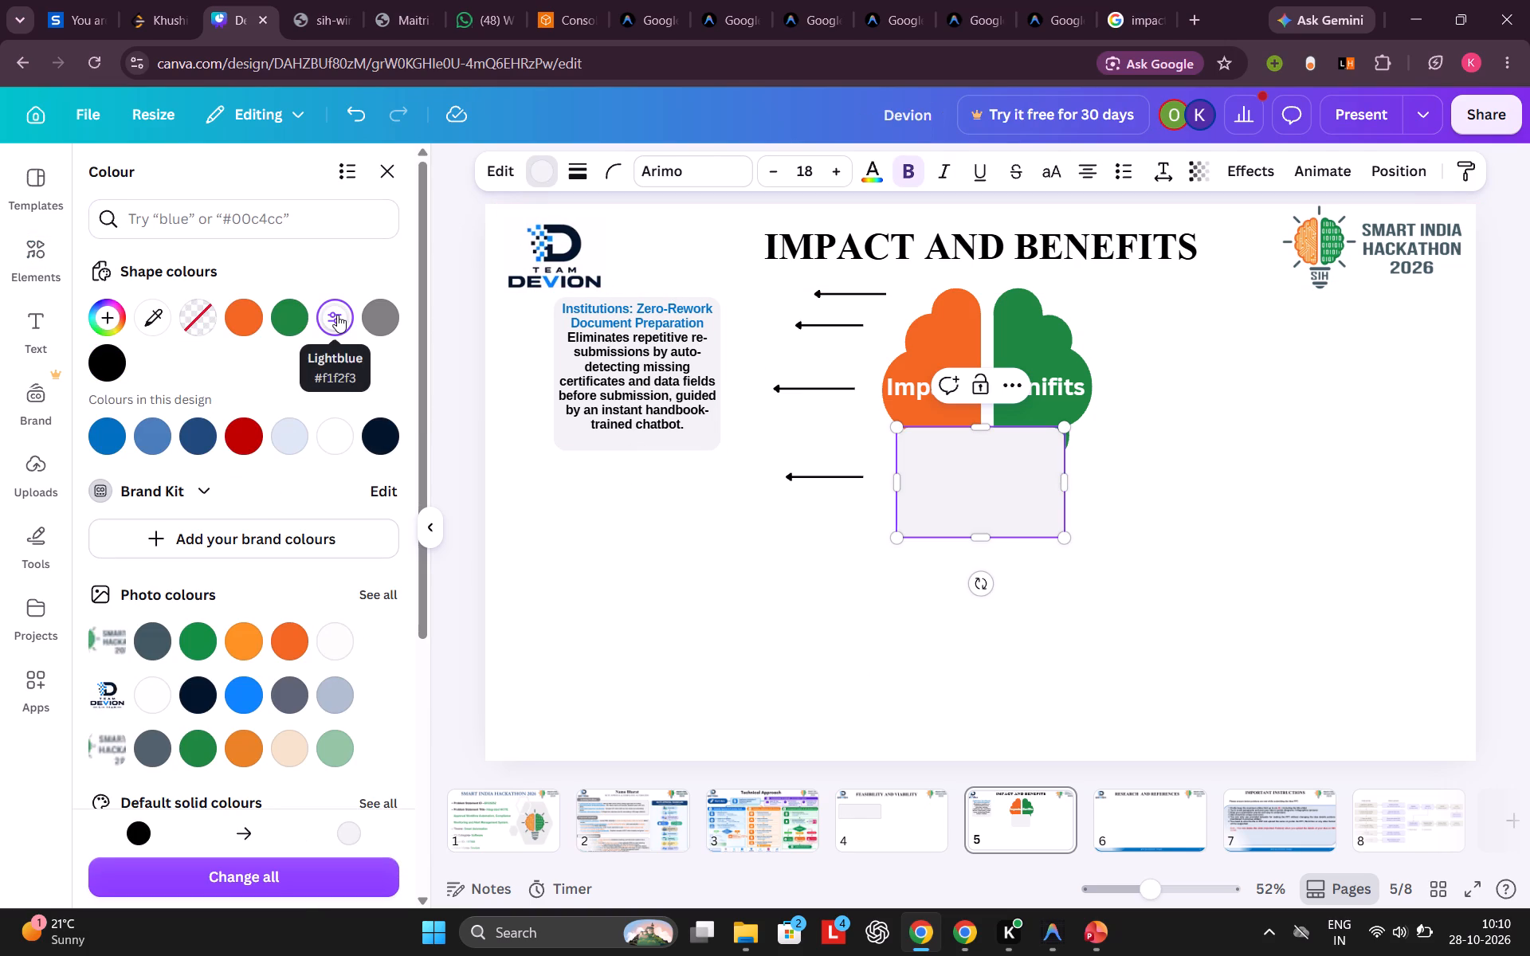
click(337, 315)
click(613, 543)
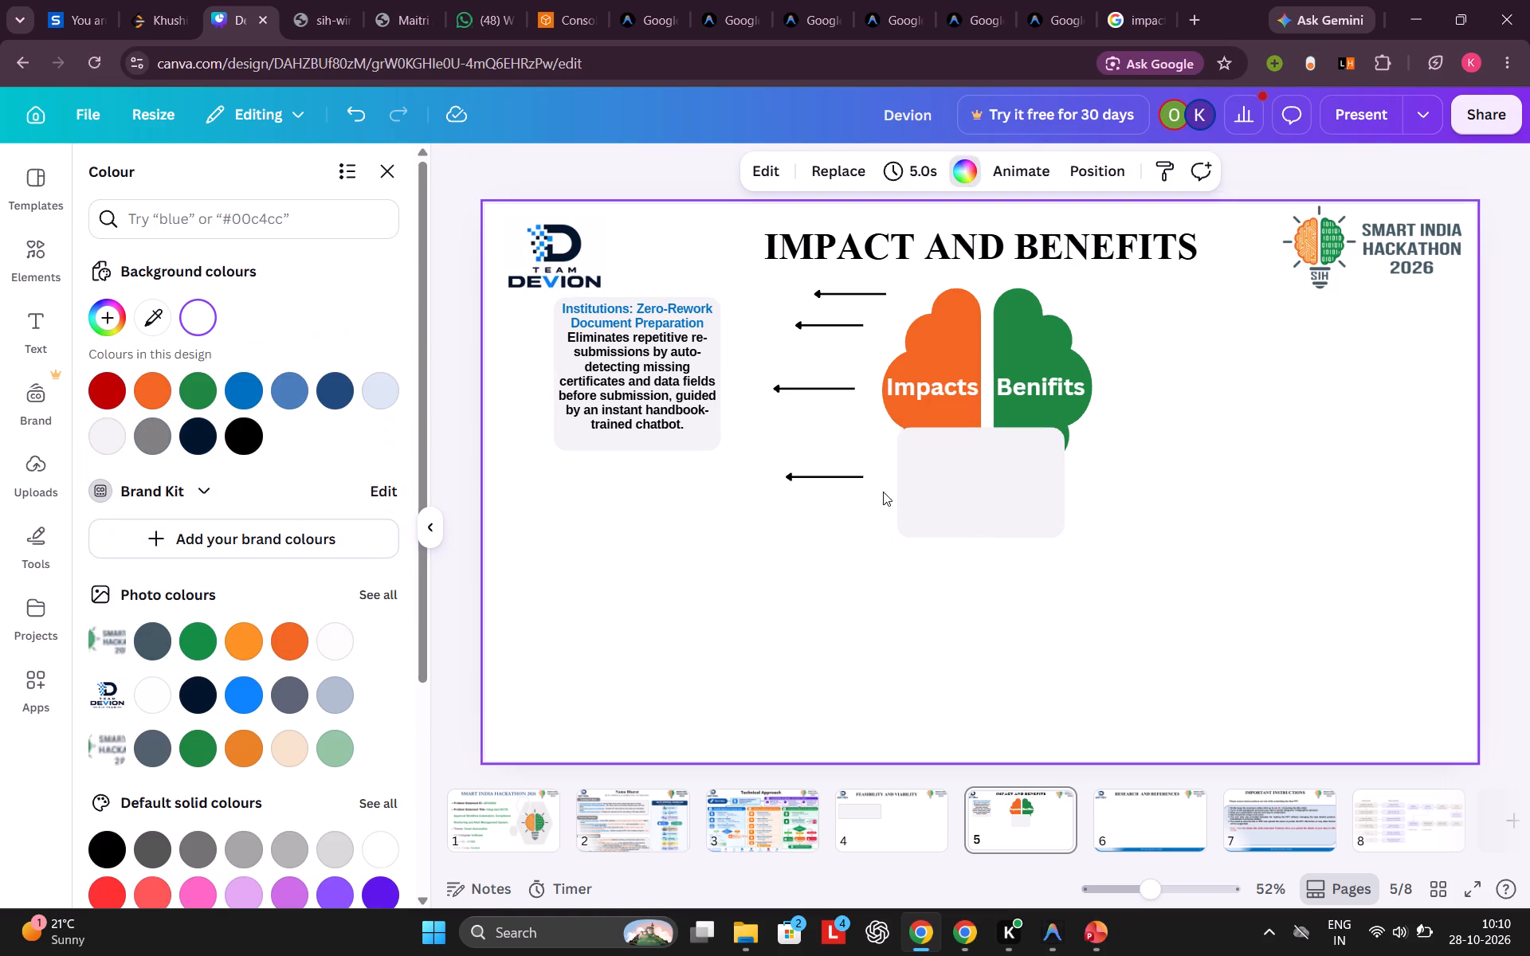
click(948, 483)
drag(948, 483, 598, 527)
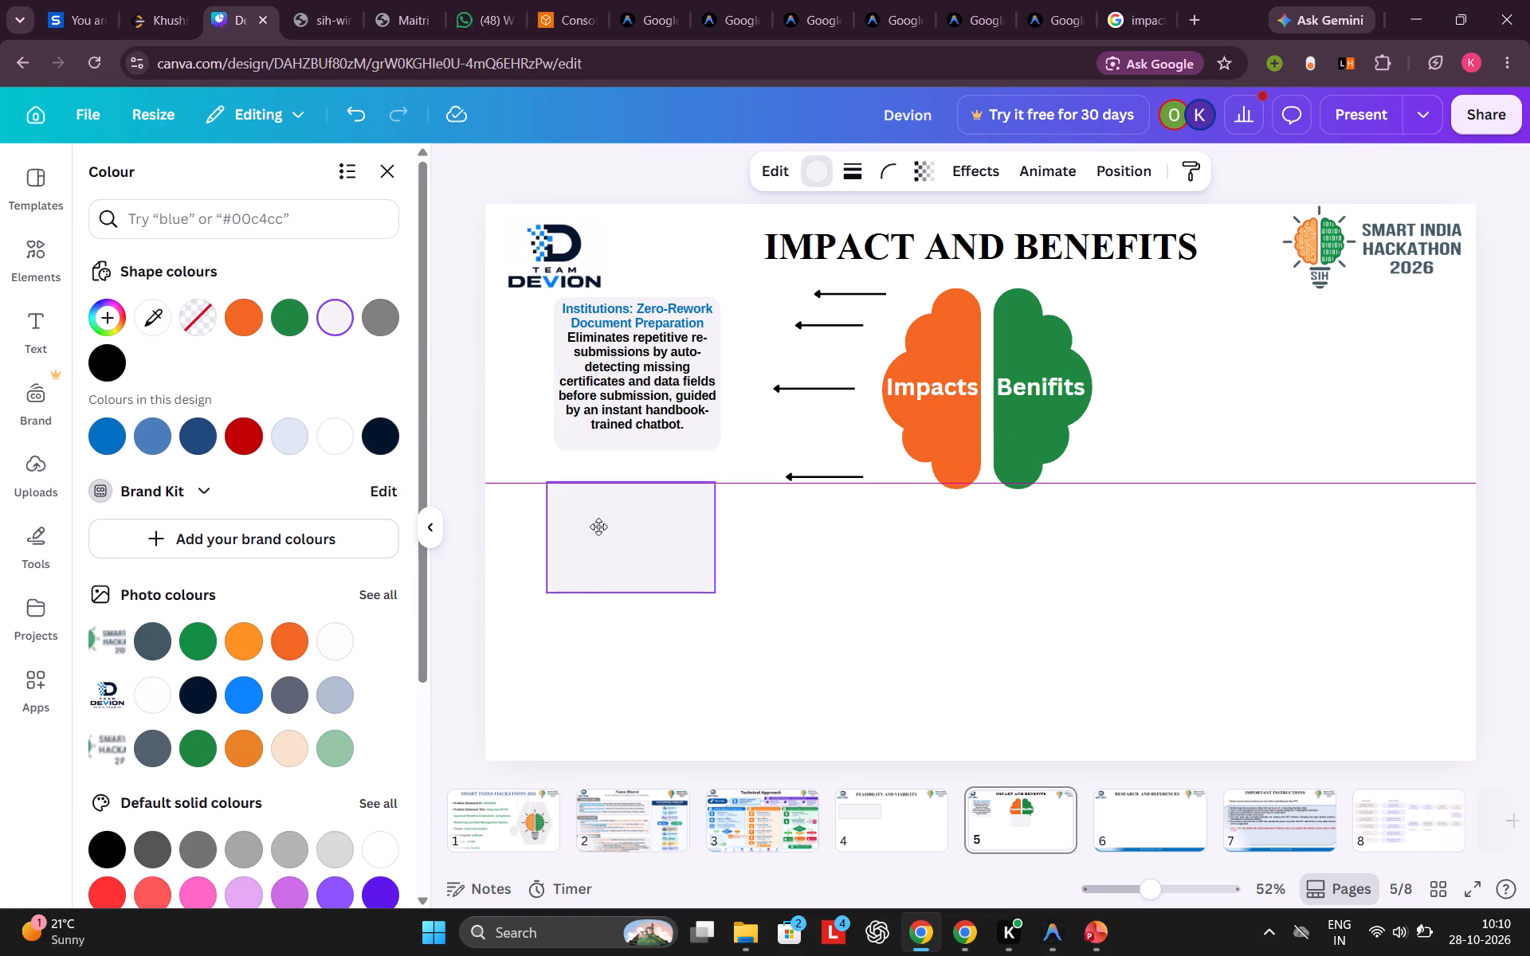
Move the empty light rounded box slightly closer beneath the Institutions box.
drag(598, 527, 598, 523)
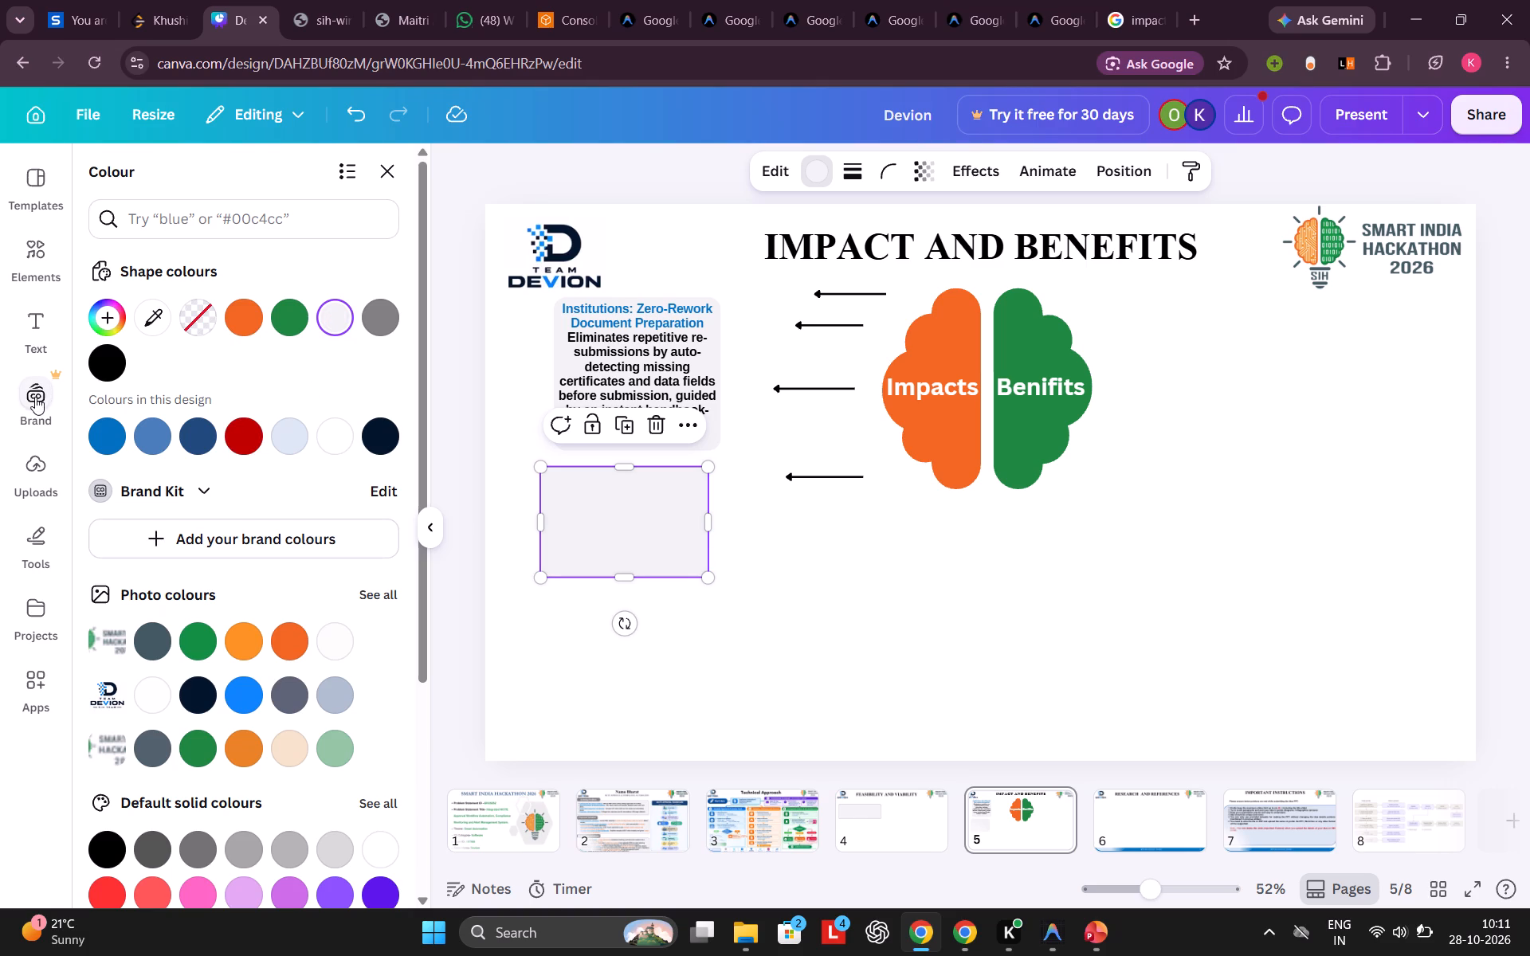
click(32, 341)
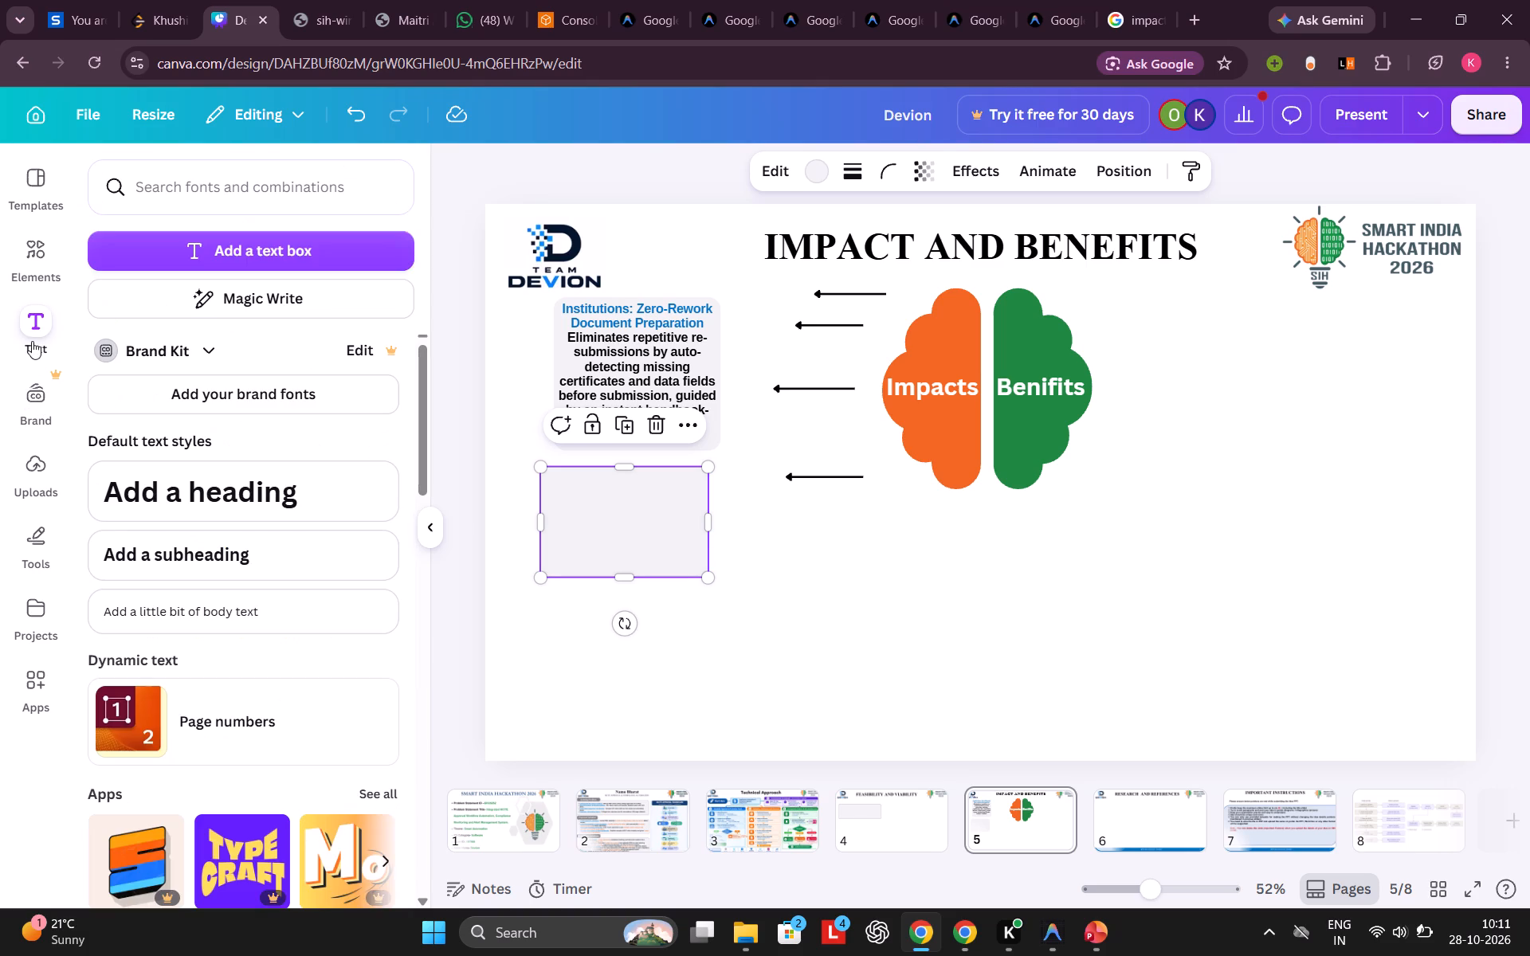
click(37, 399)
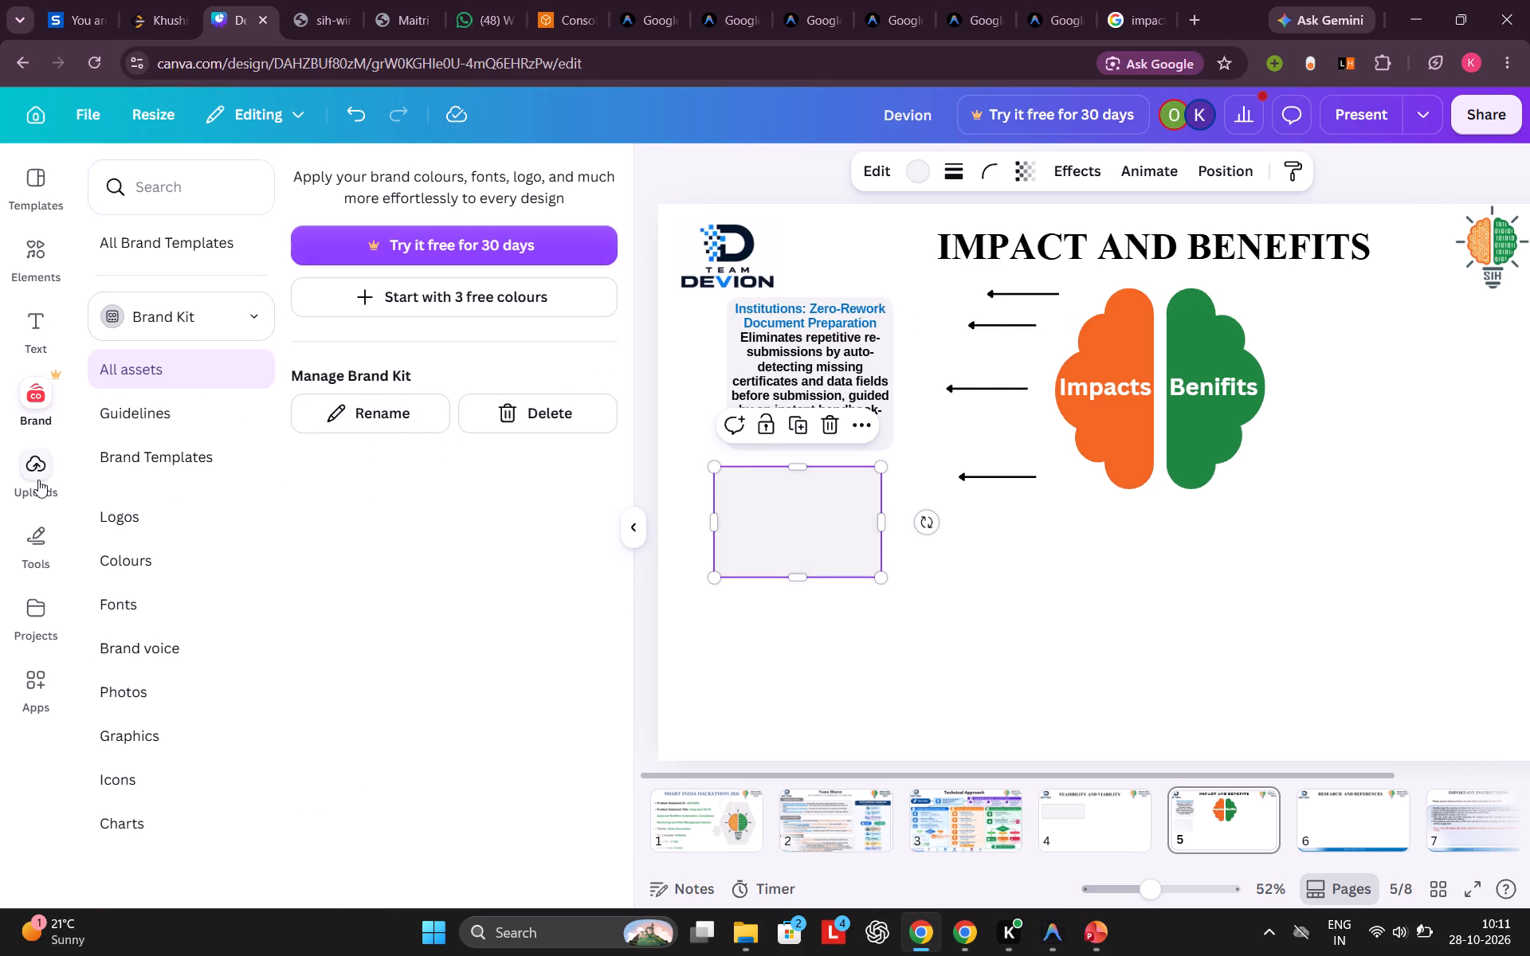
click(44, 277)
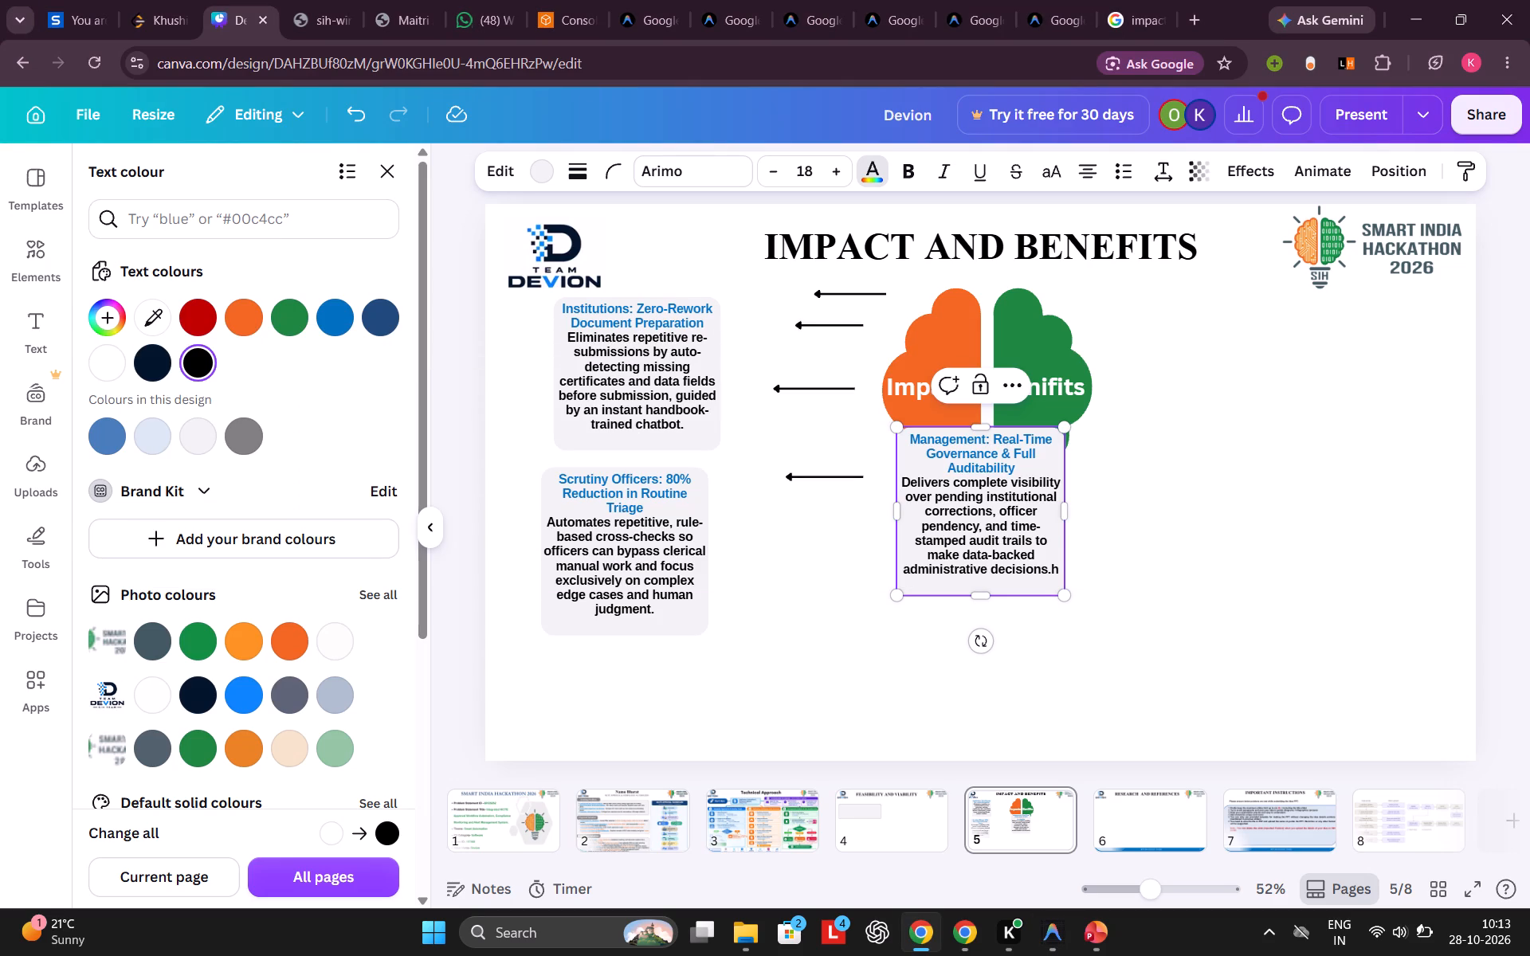
click(461, 539)
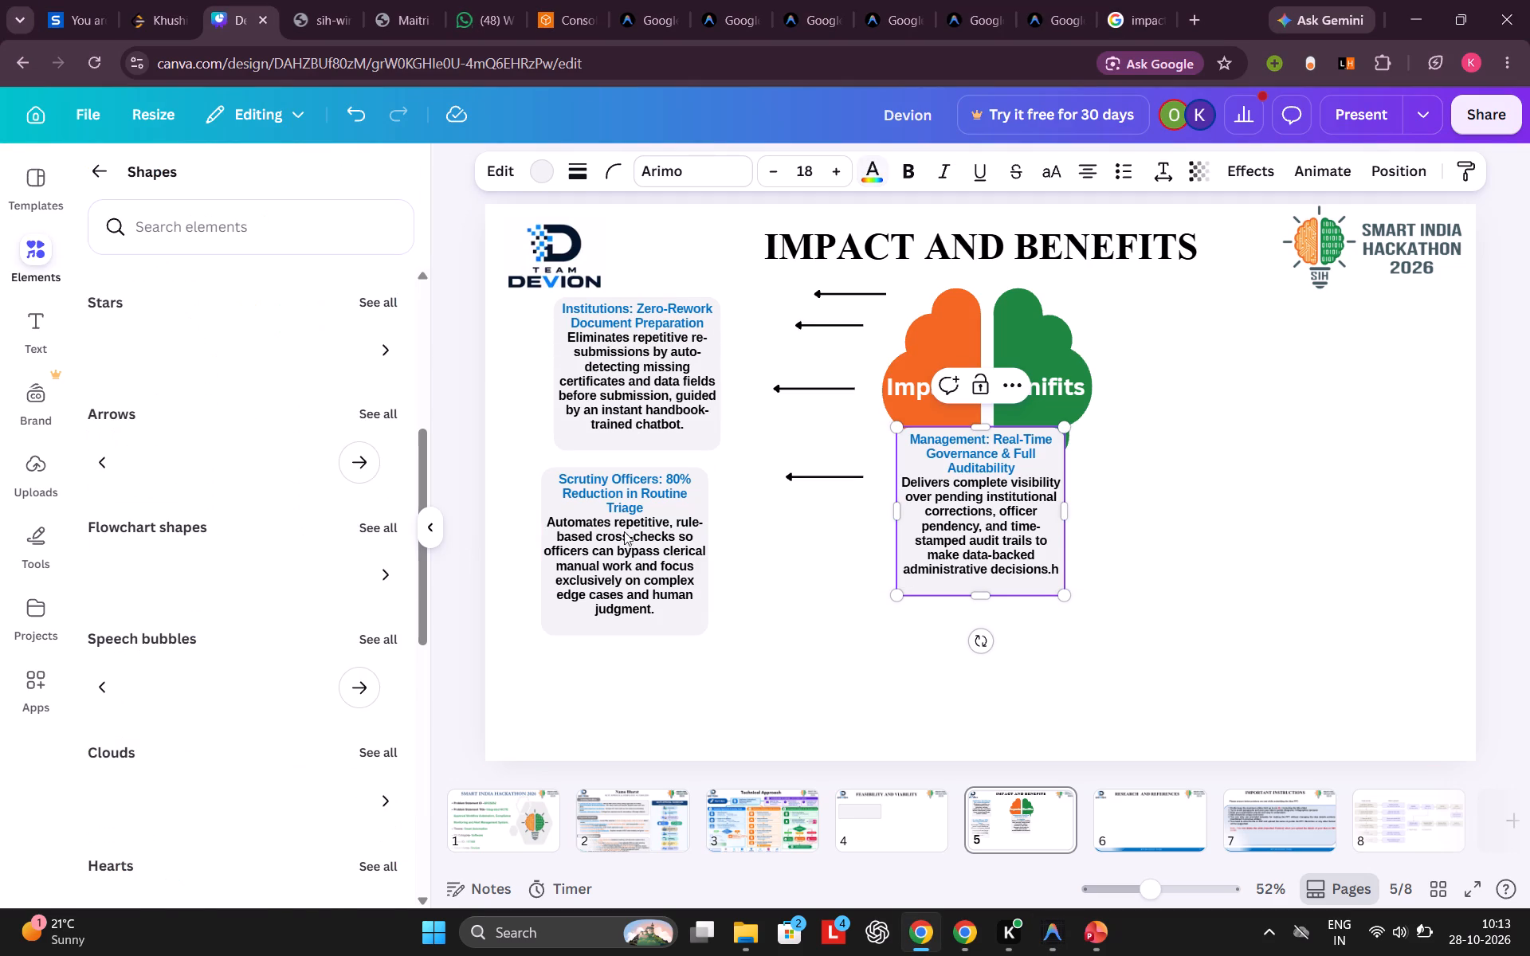
click(952, 512)
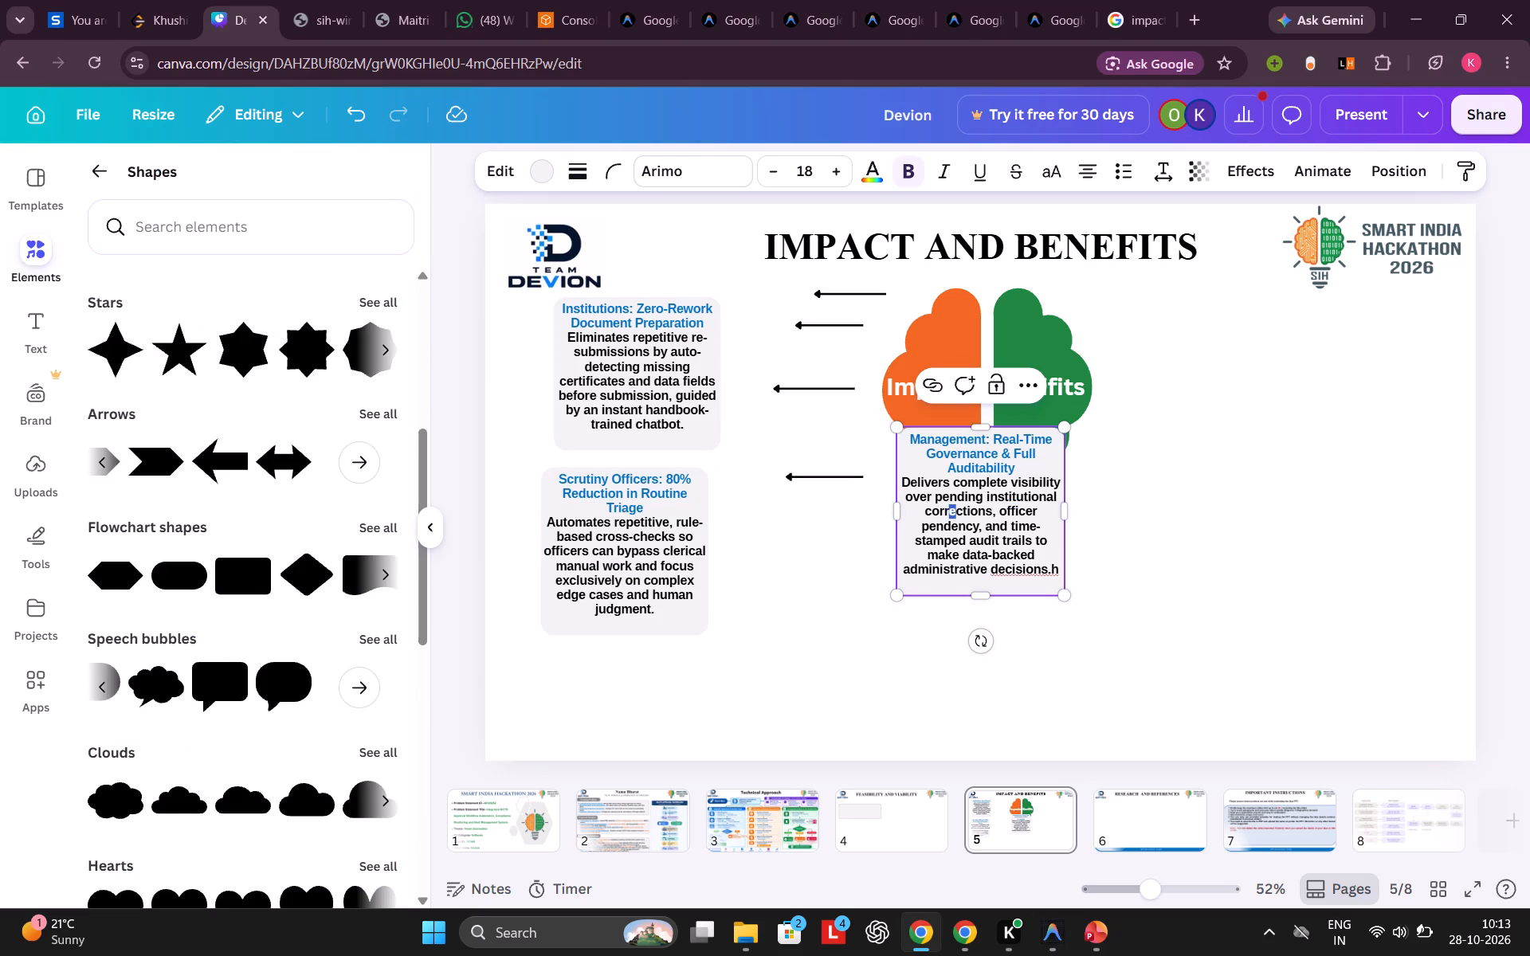
click(955, 517)
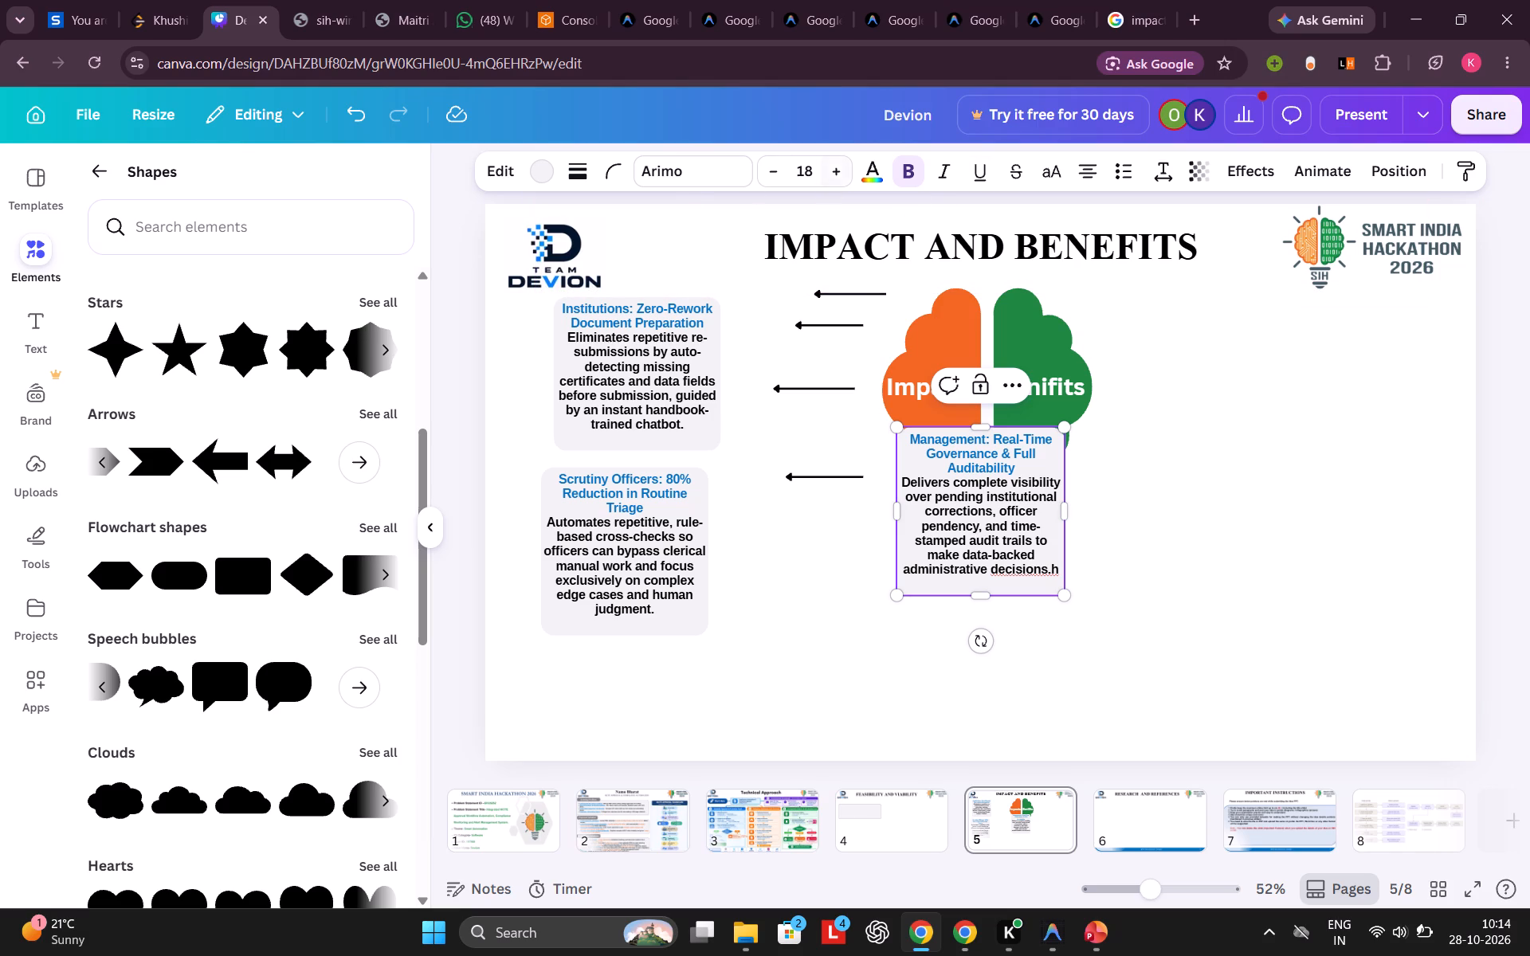
Add another flowchart rounded rectangle beside the Management box and fill it with the same light colour as the other boxes.
click(241, 576)
drag(961, 464, 1117, 456)
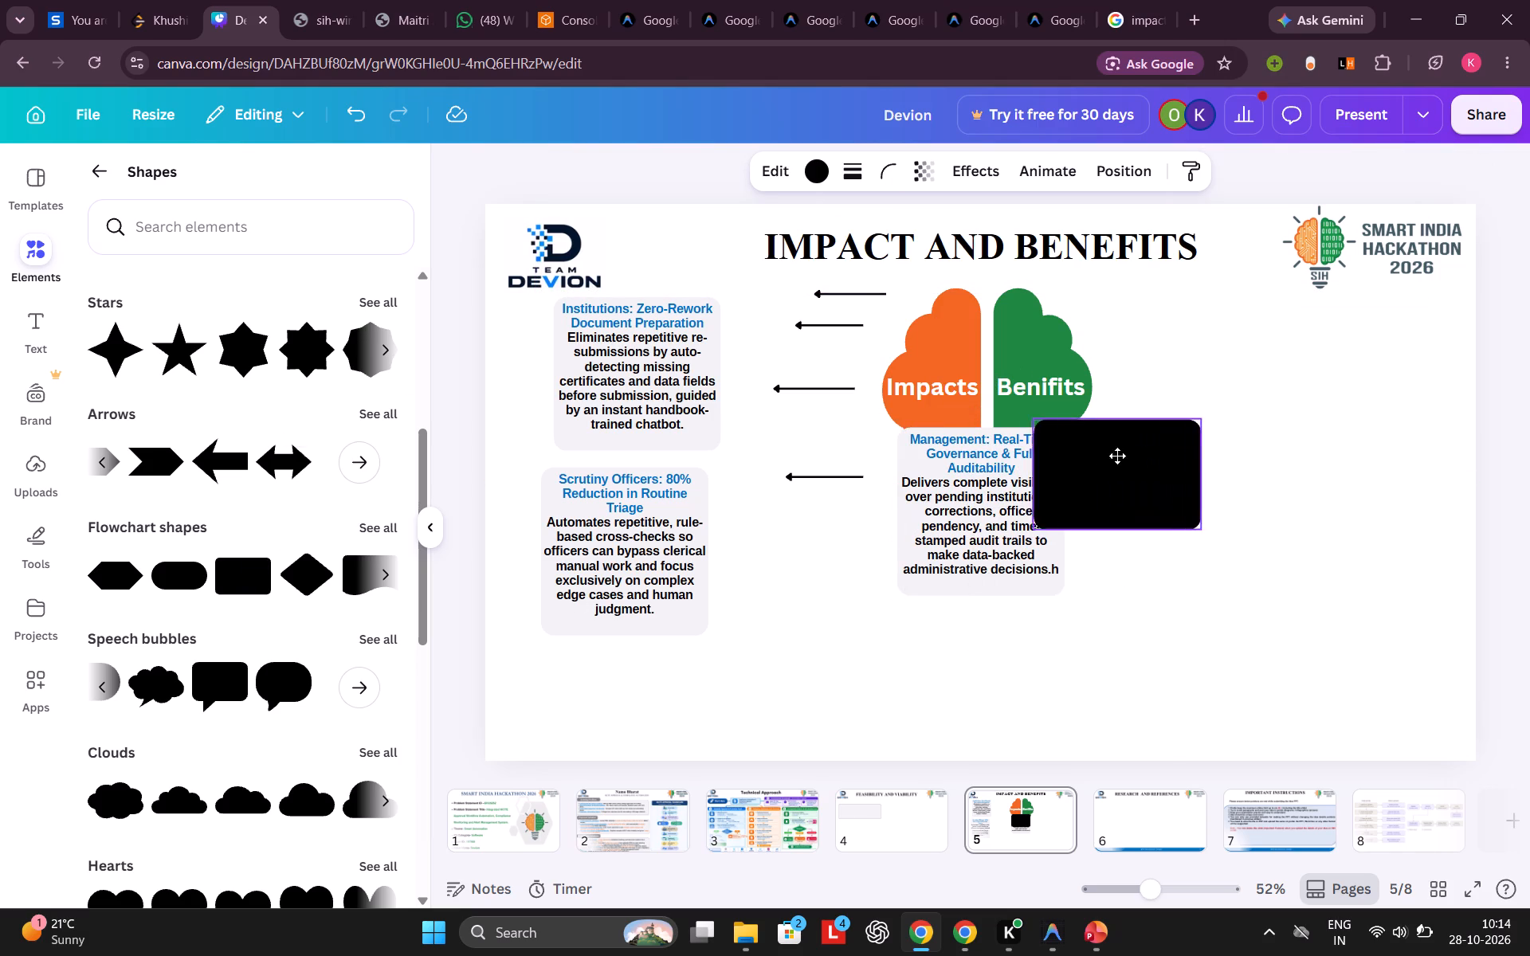
drag(1117, 456, 1168, 453)
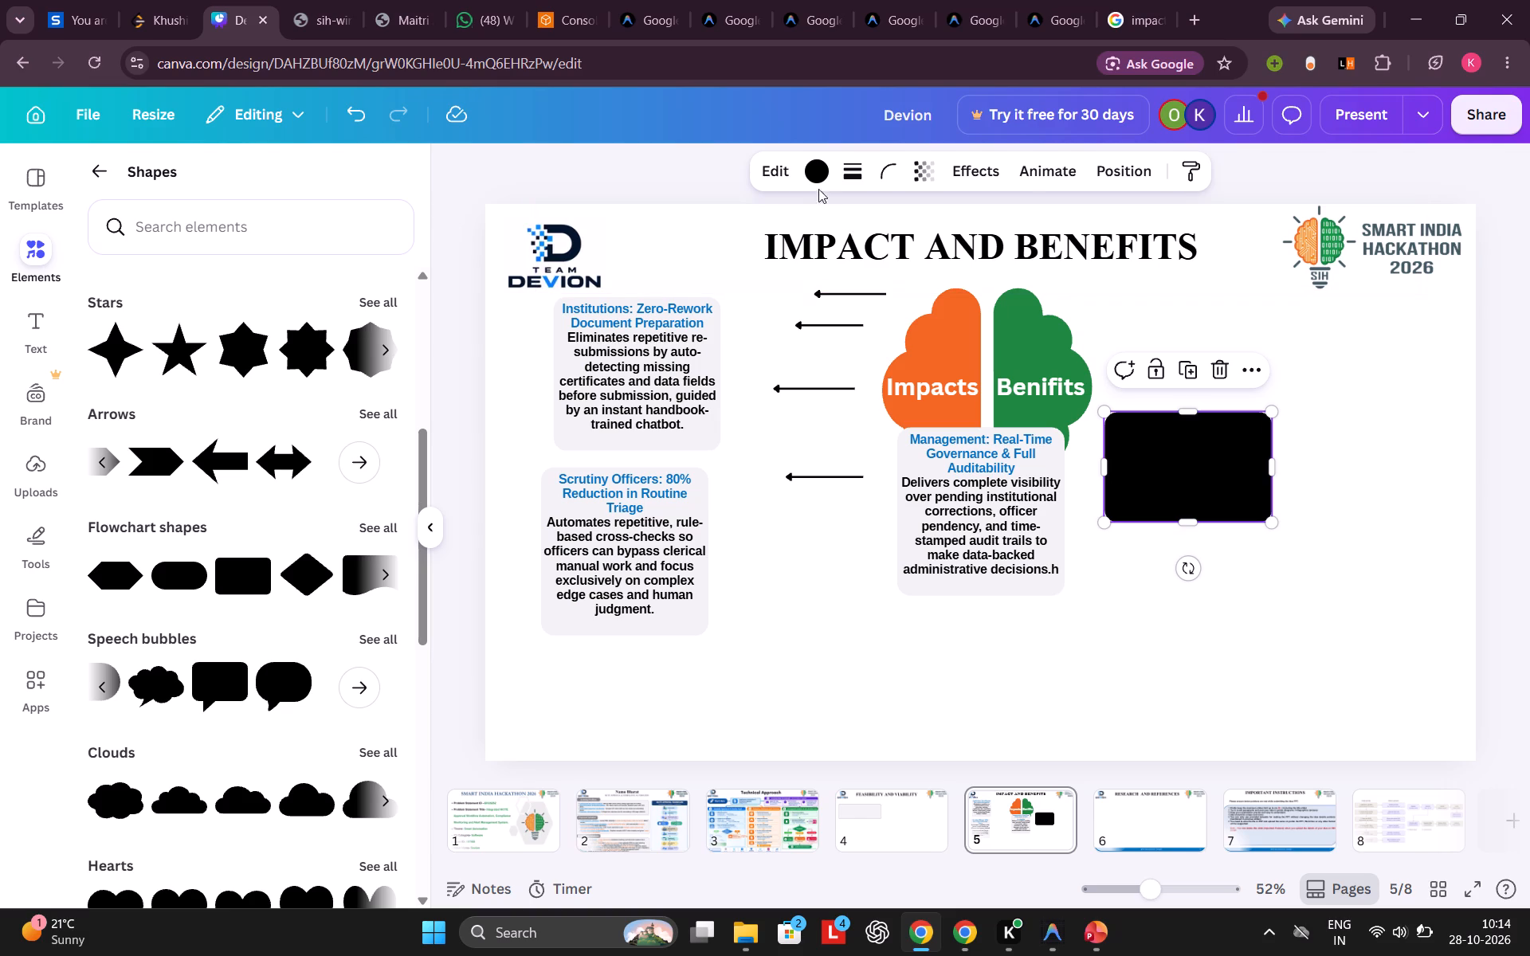
click(814, 180)
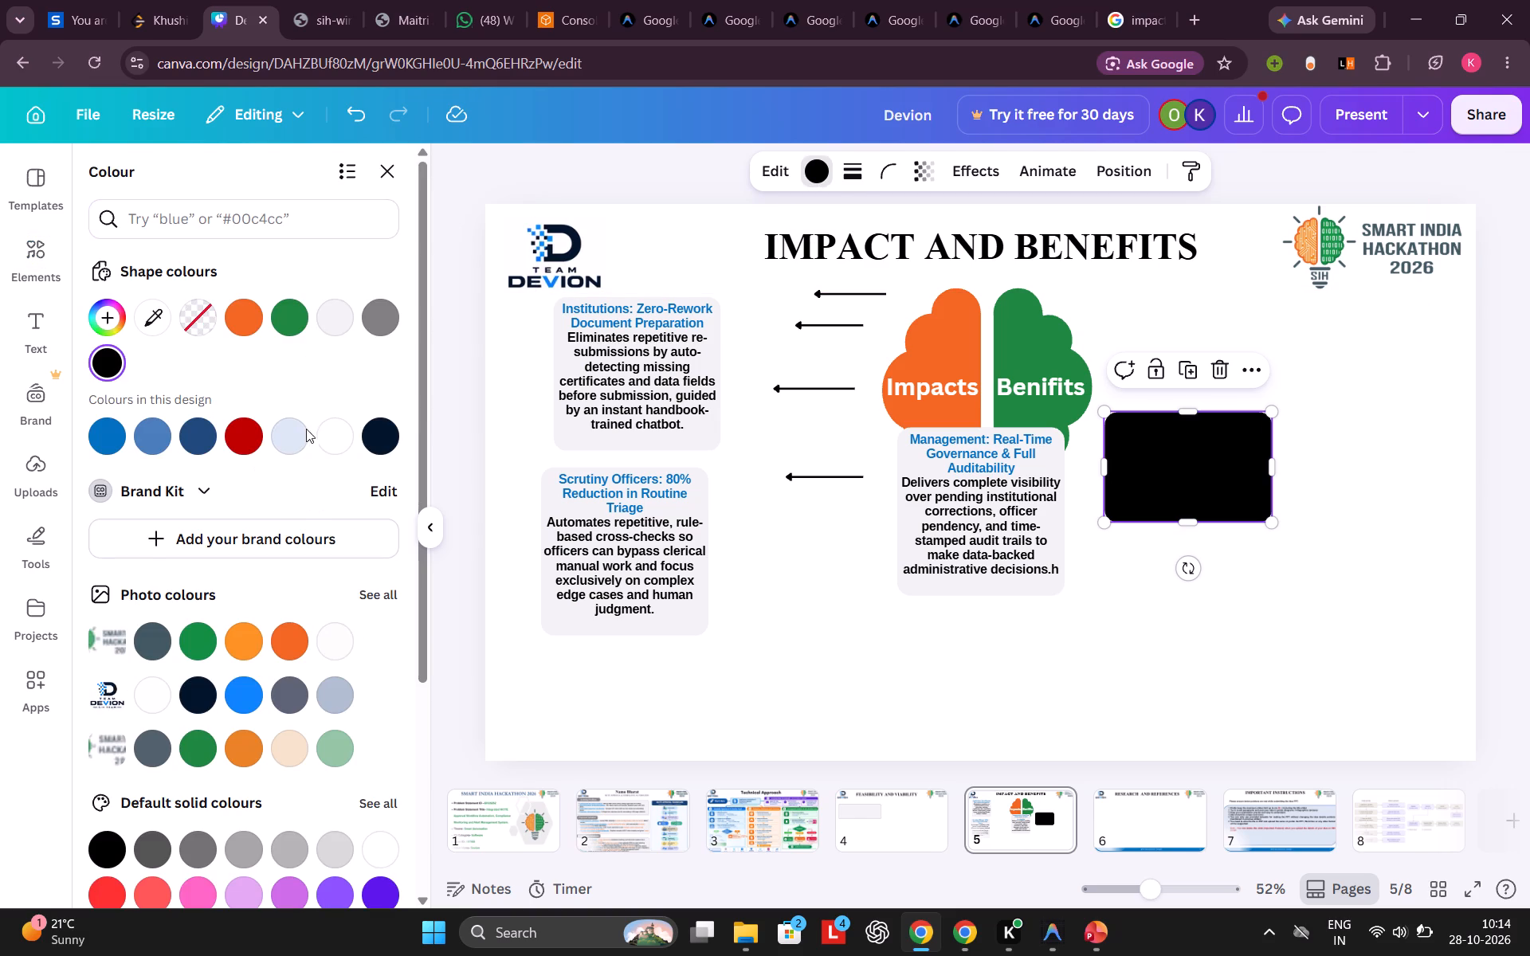
click(335, 321)
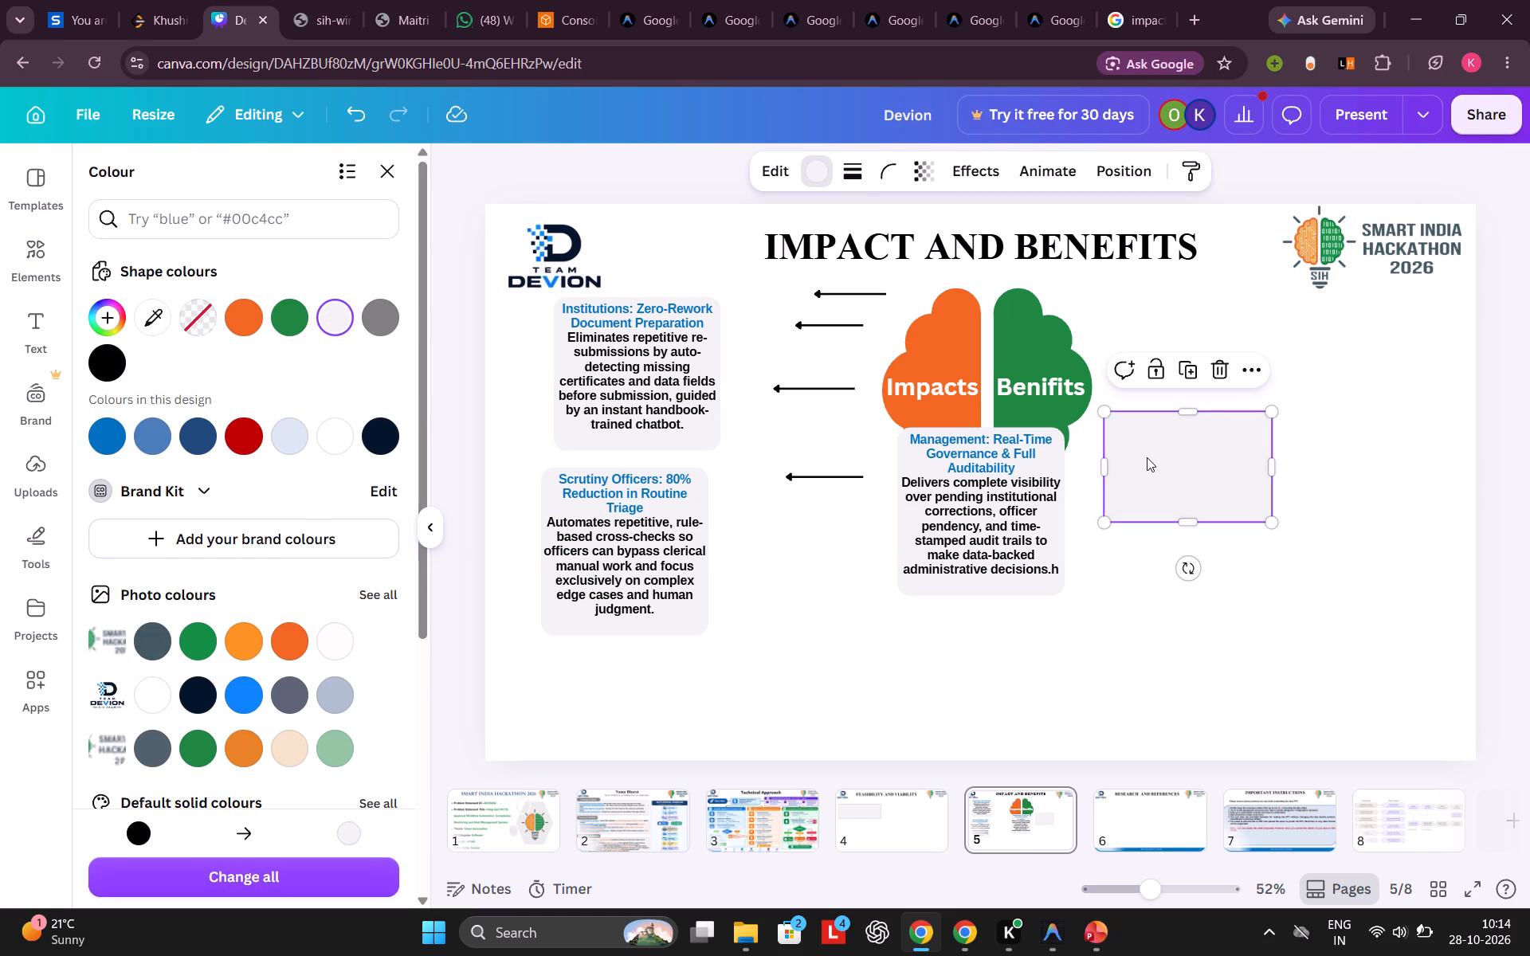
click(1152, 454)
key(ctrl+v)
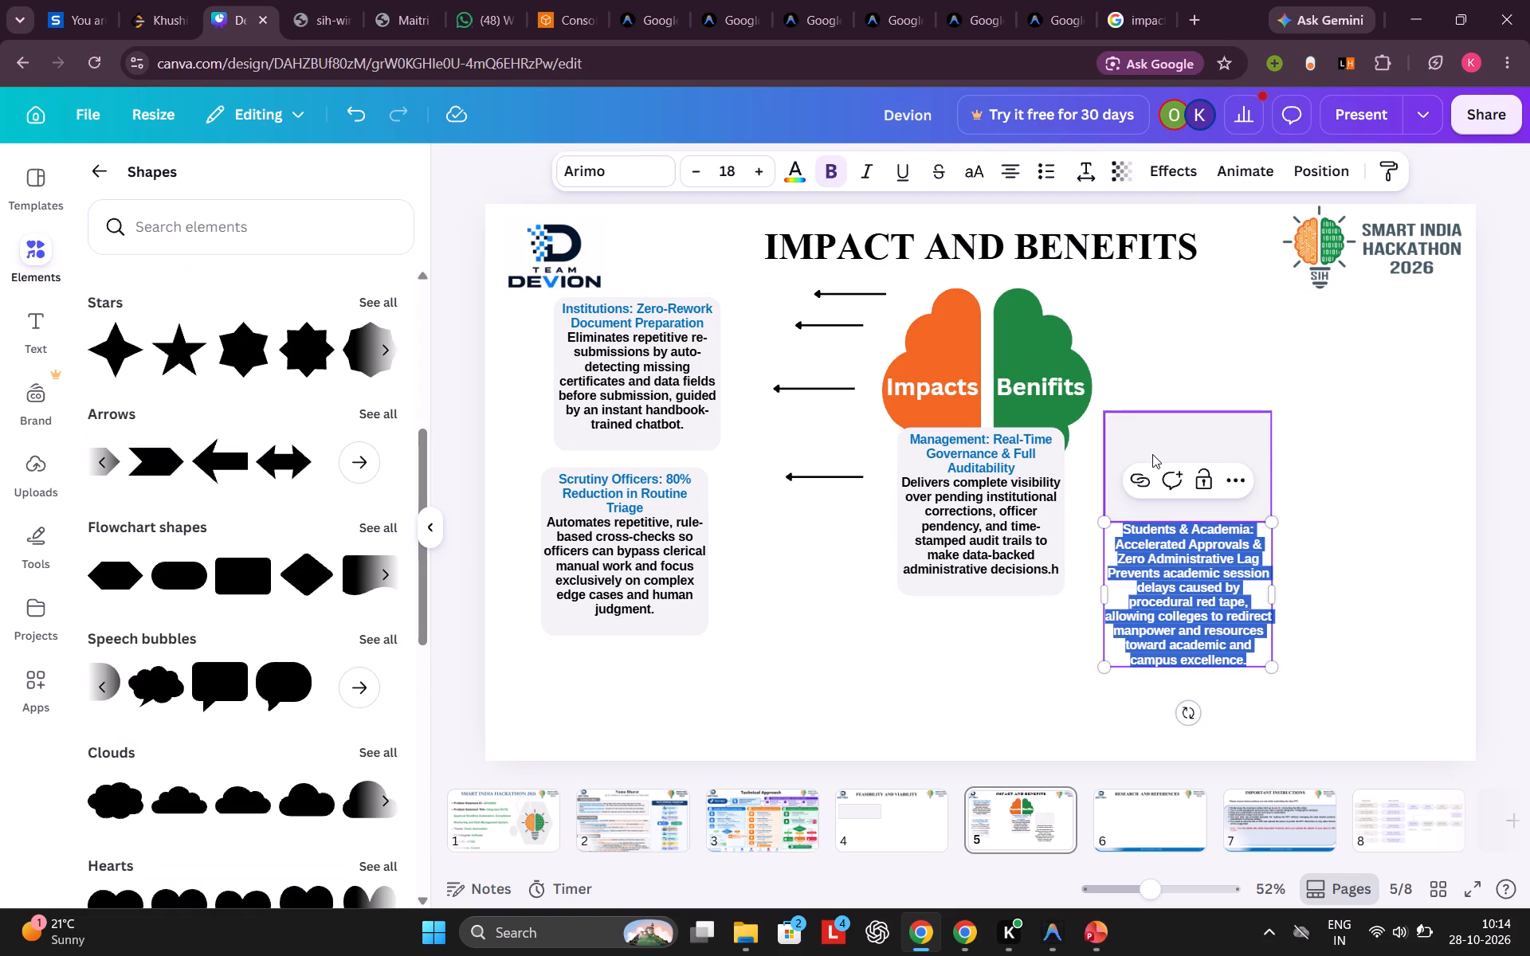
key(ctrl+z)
Paste the copied Students & Academia point inside the new light box.
double_click(1167, 443)
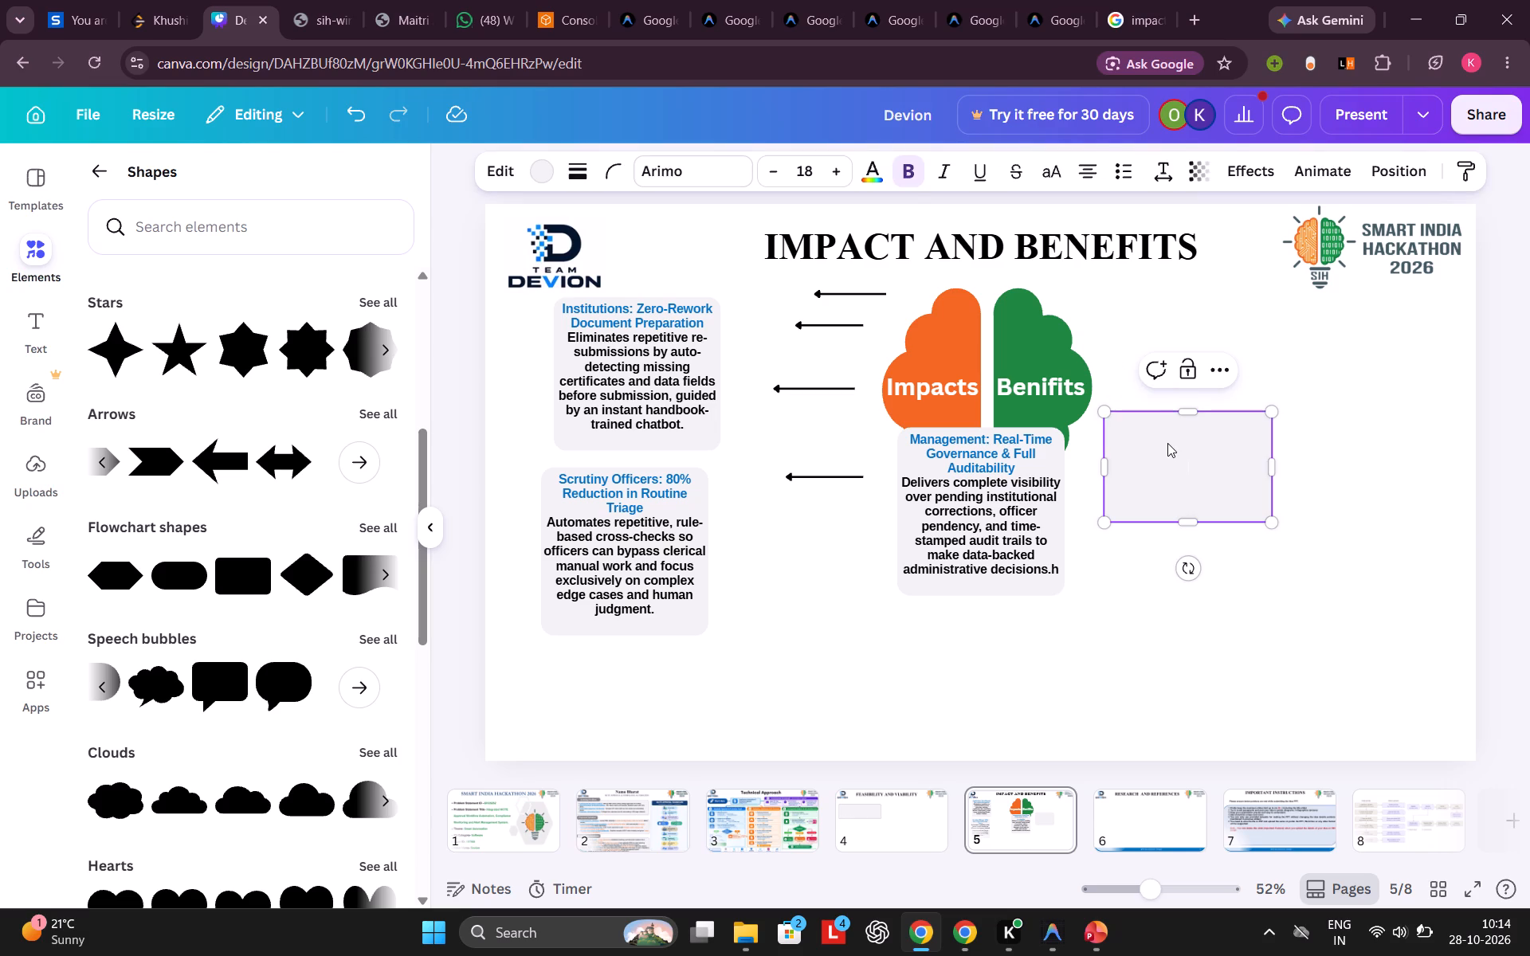
key(ctrl+v)
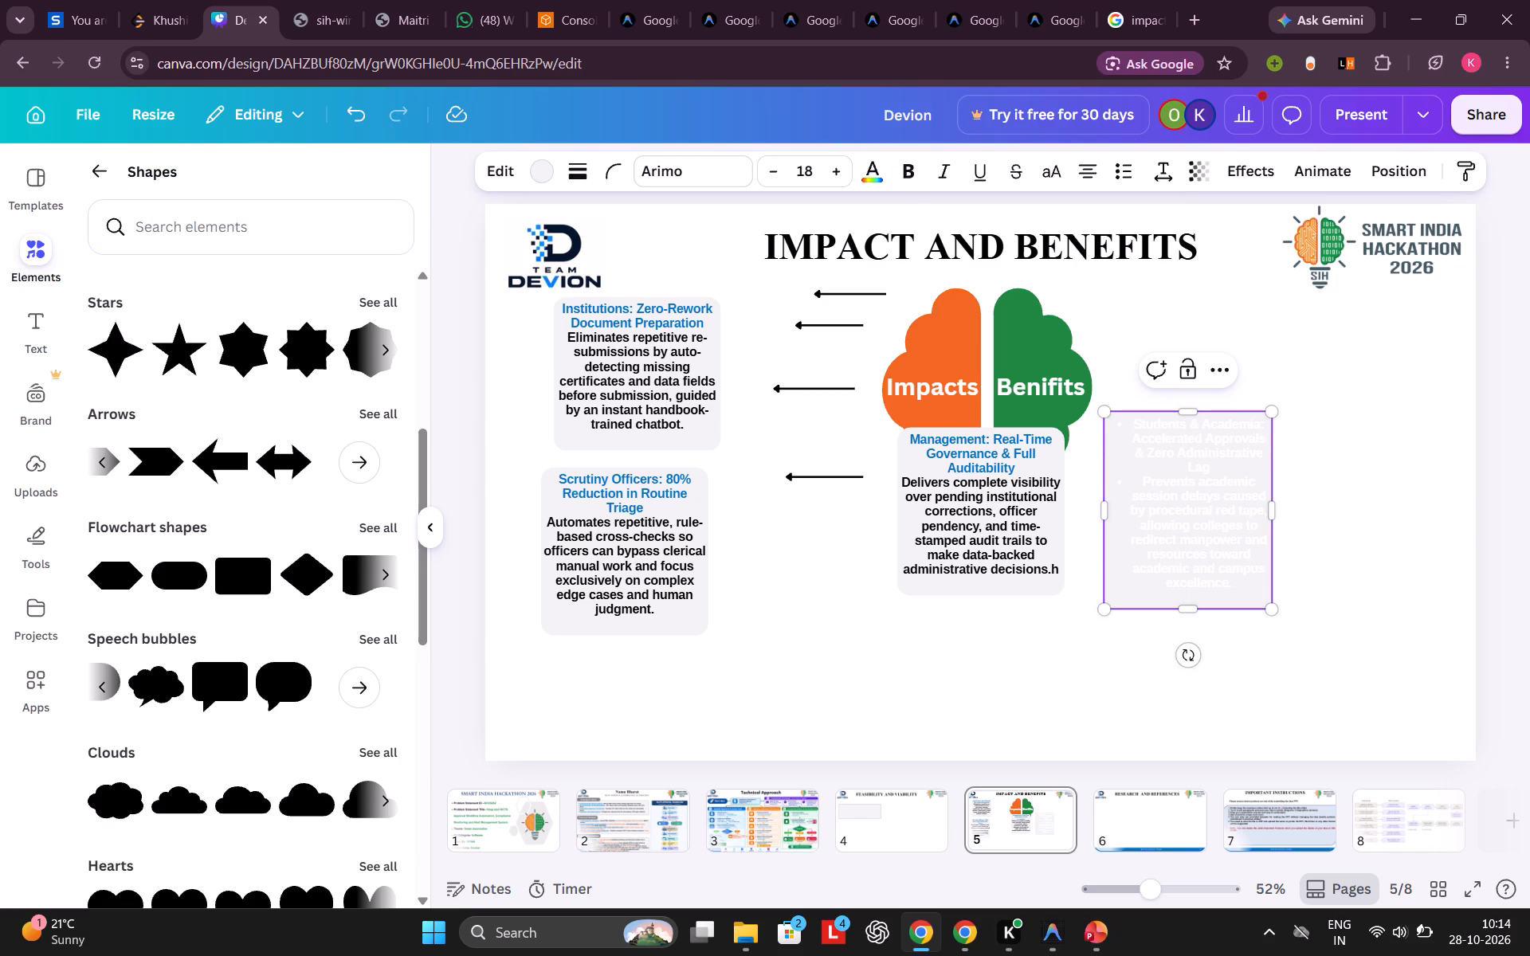
Colour the Students & Academia box text black #000000 and its heading blue #0070c0.
drag(1238, 582, 1130, 426)
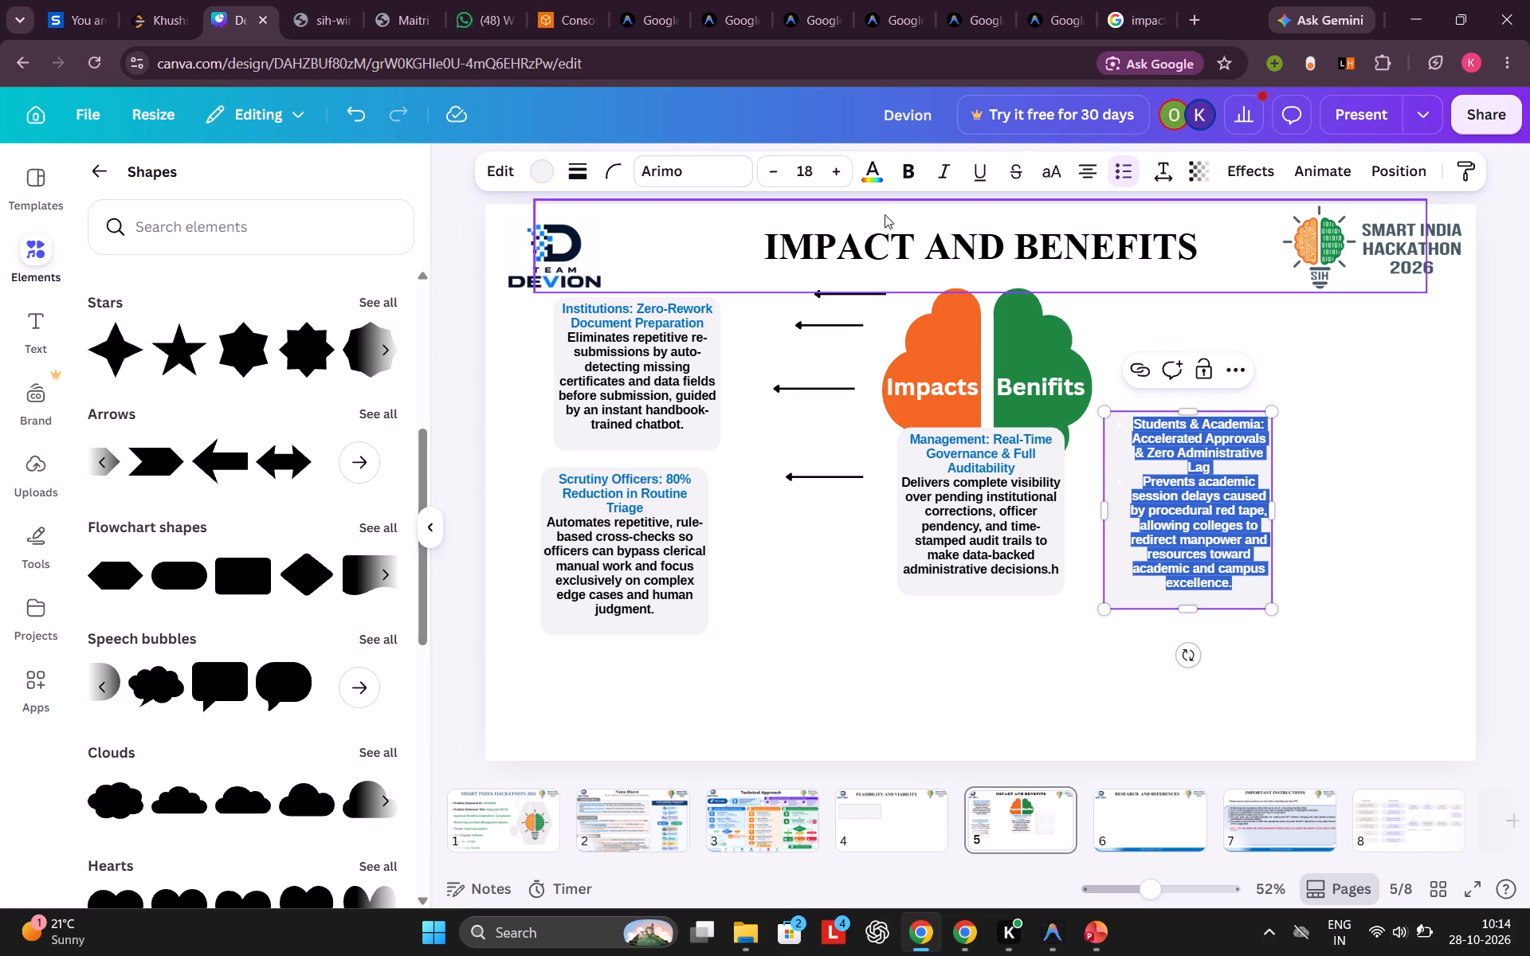
click(866, 174)
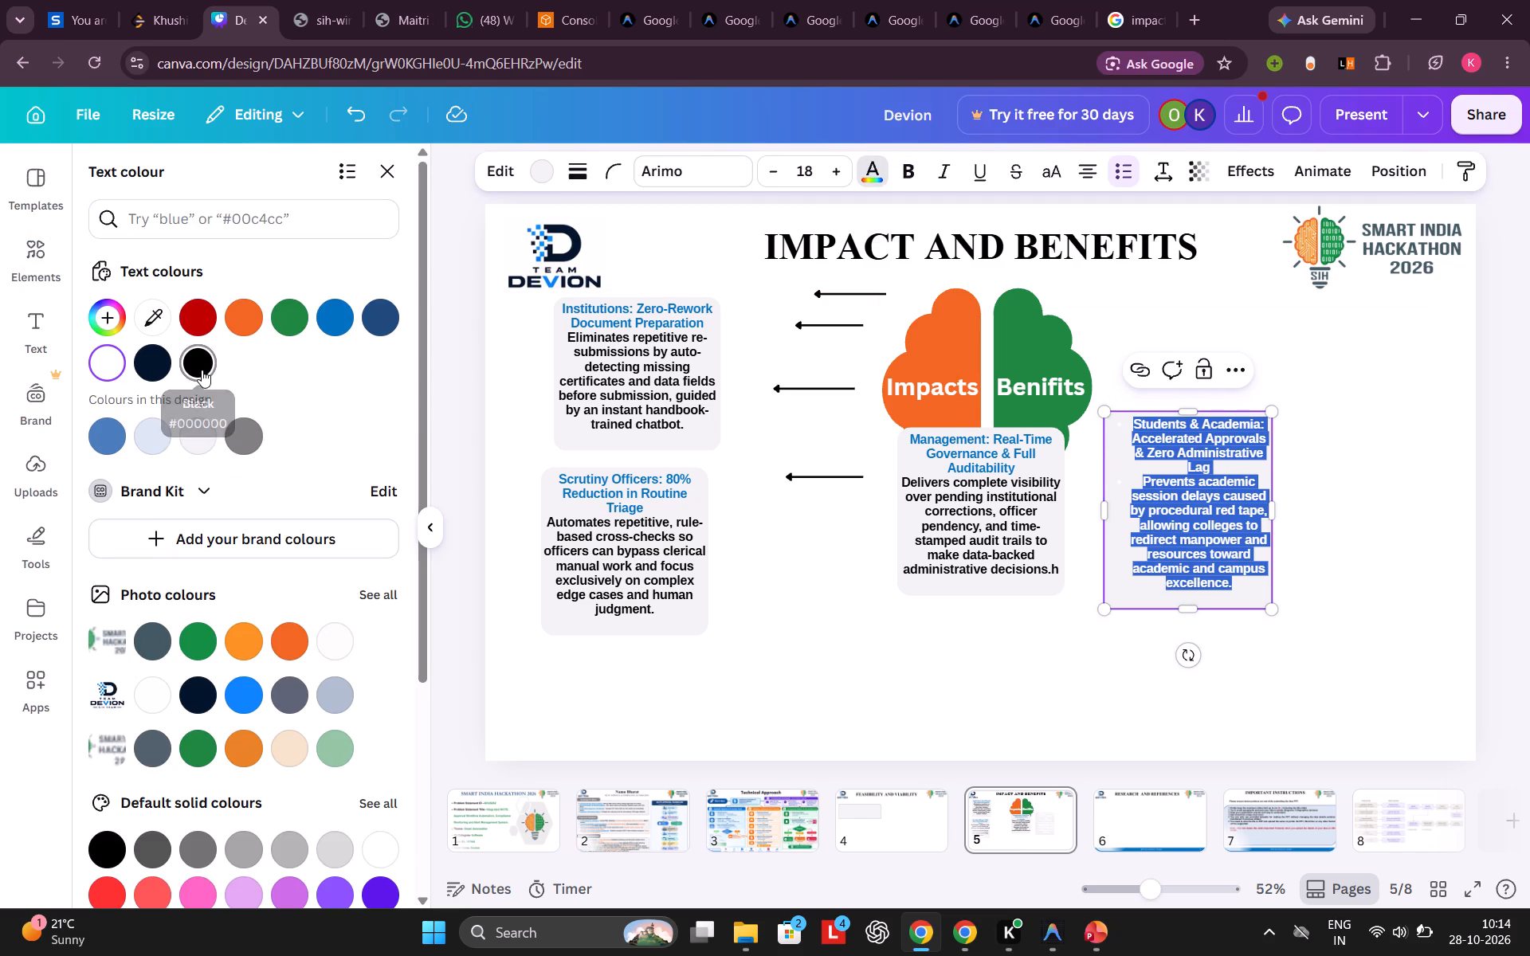
click(202, 370)
click(1164, 513)
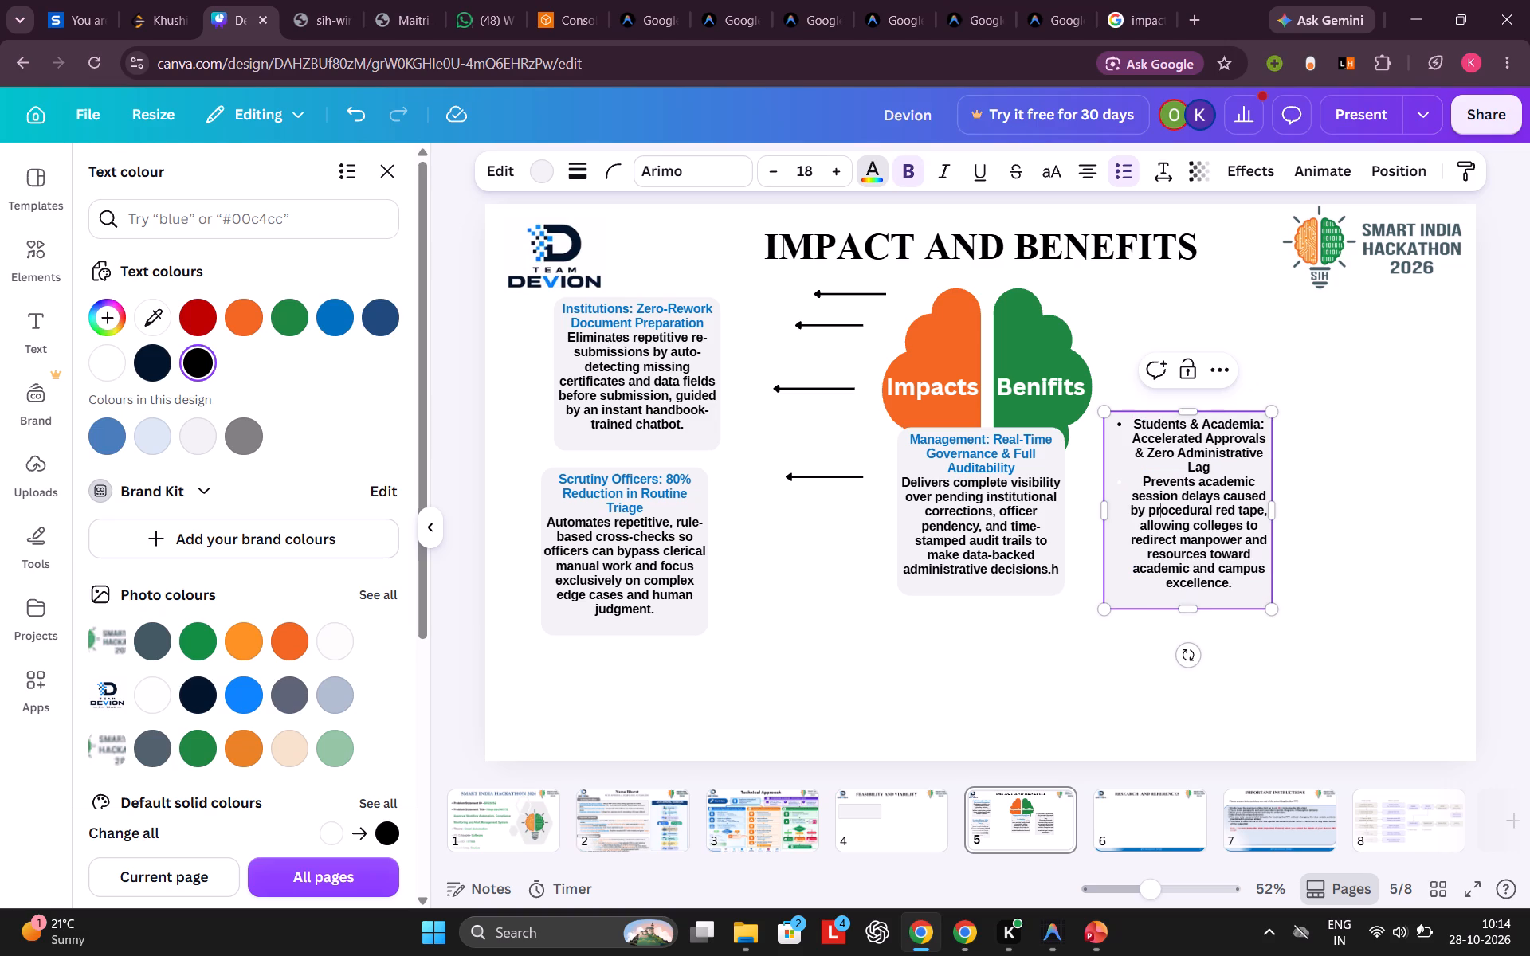
drag(1217, 472, 1132, 421)
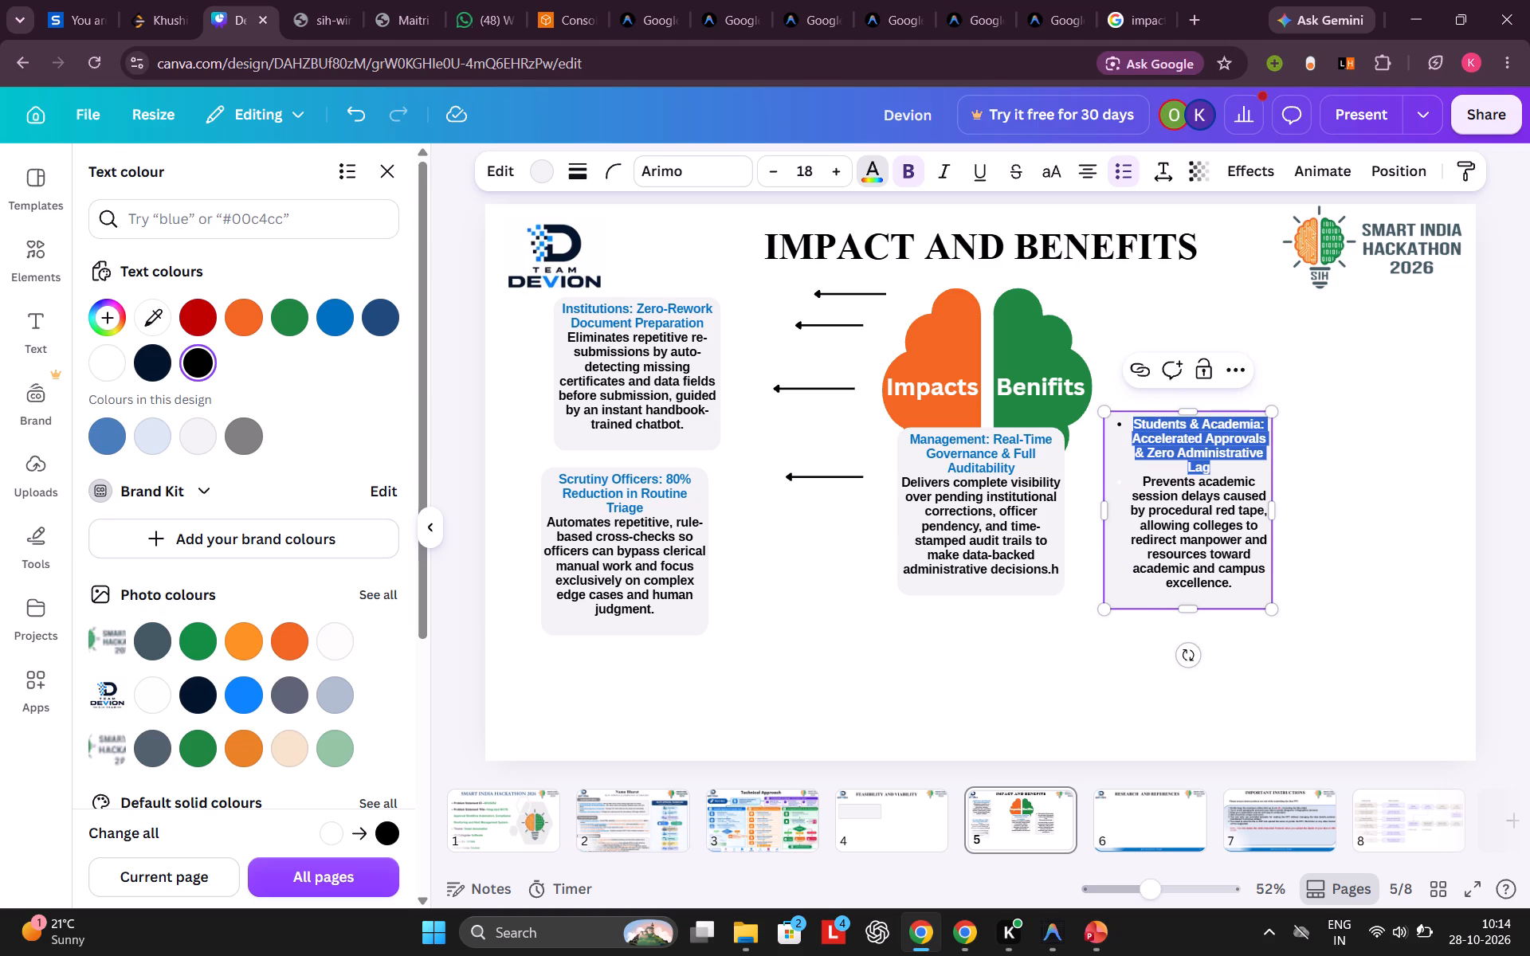
click(332, 323)
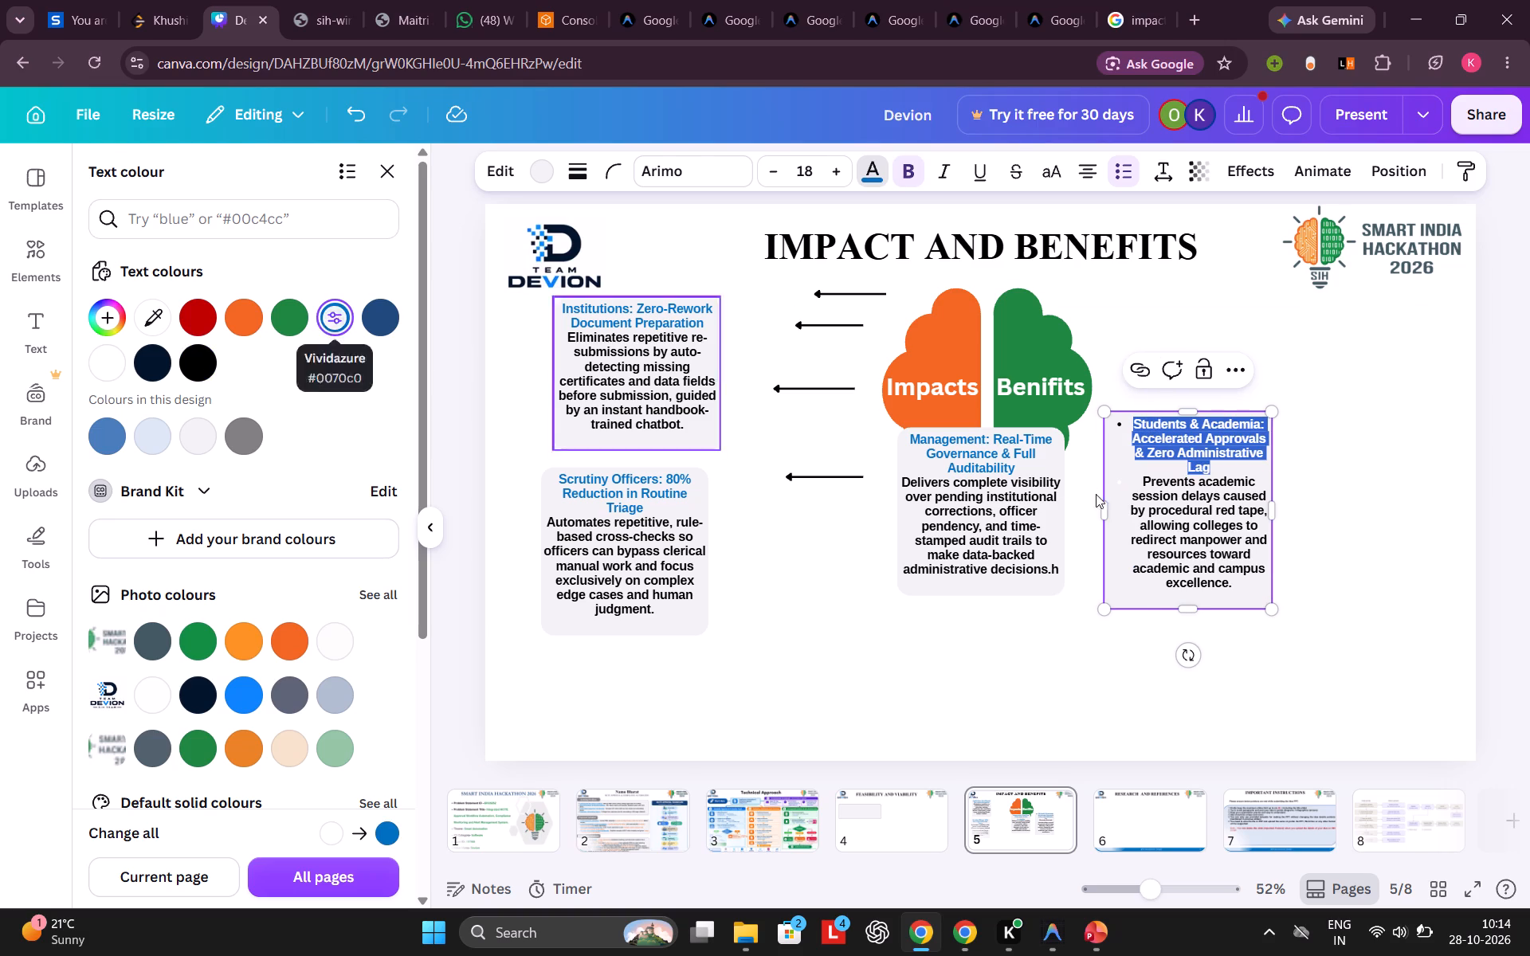
Remove the bullets from the Students & Academia heading and description.
click(1128, 420)
key(BackSpace)
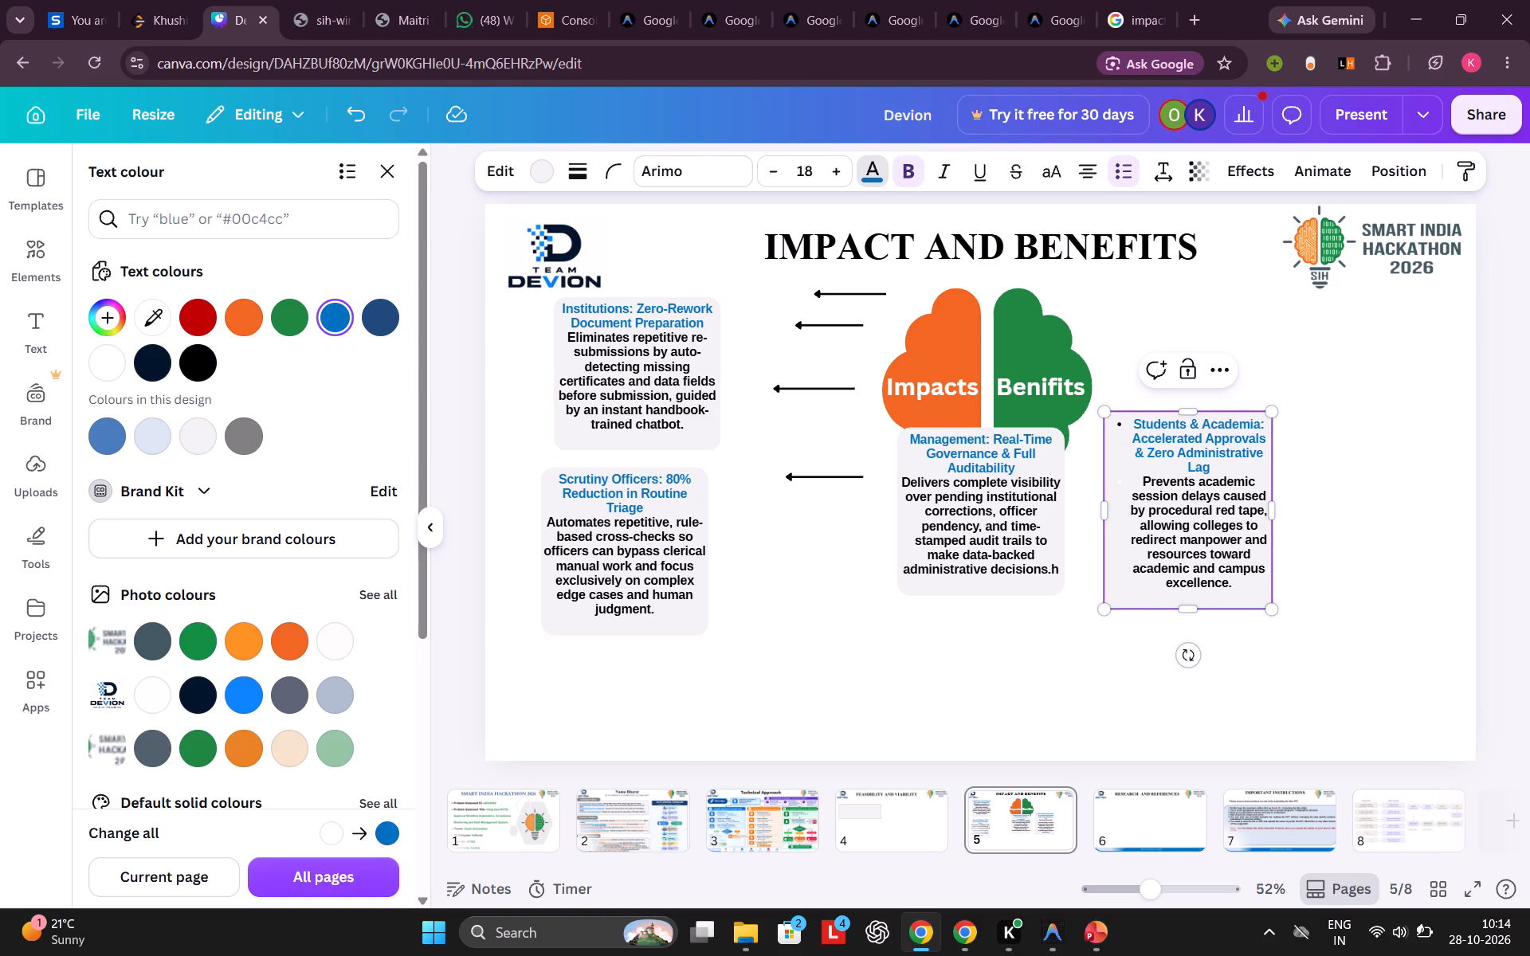
key(BackSpace)
click(1145, 464)
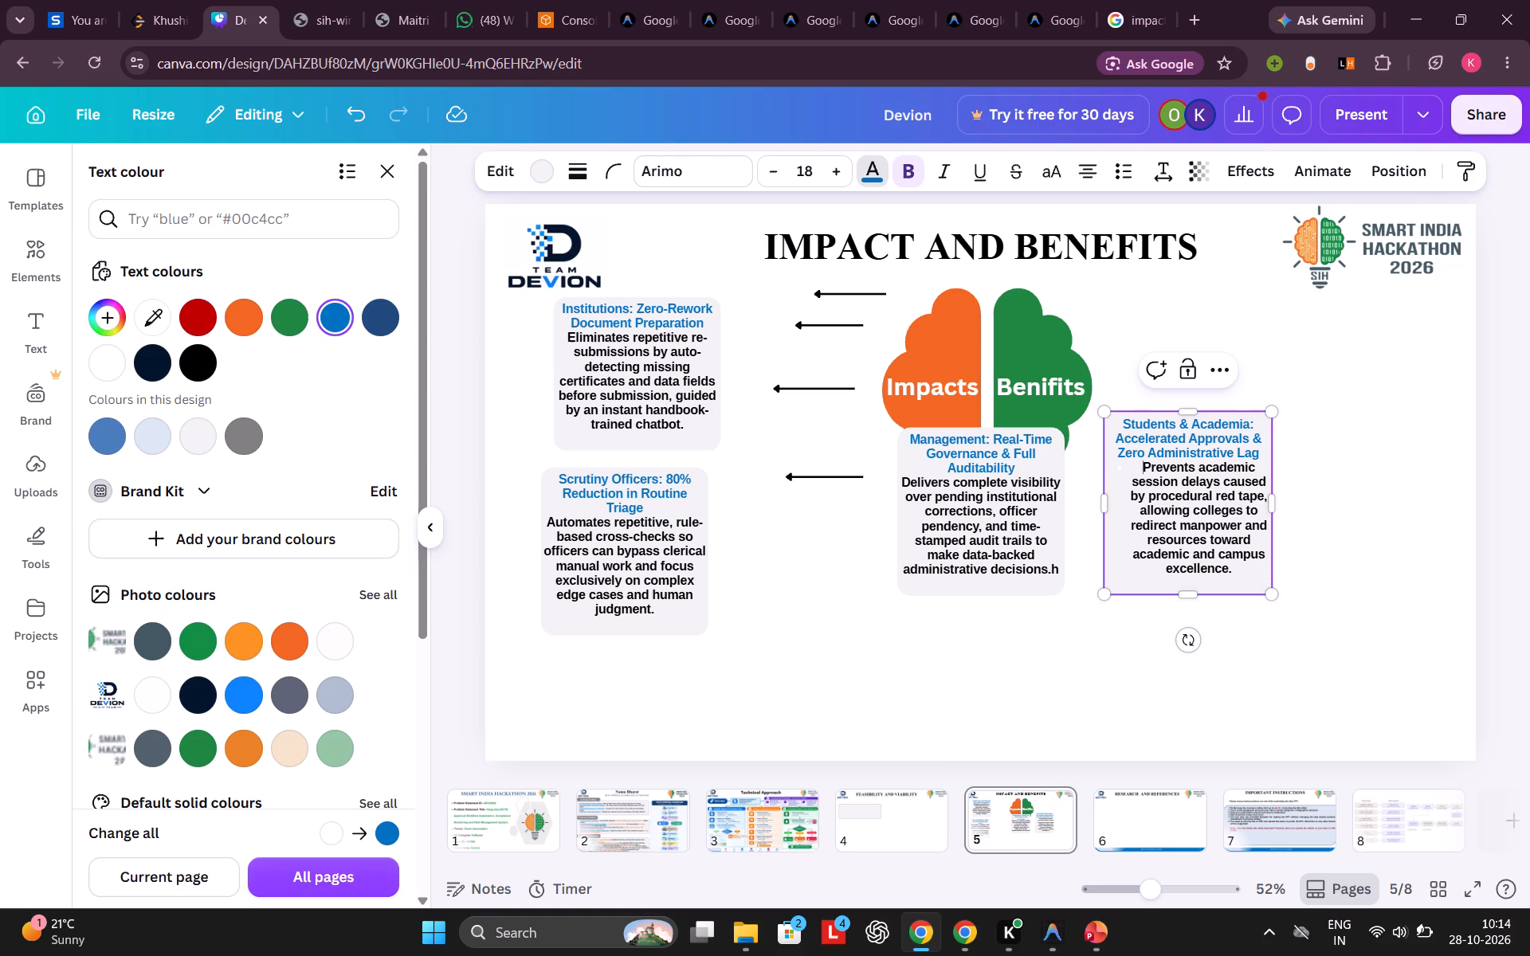
key(BackSpace)
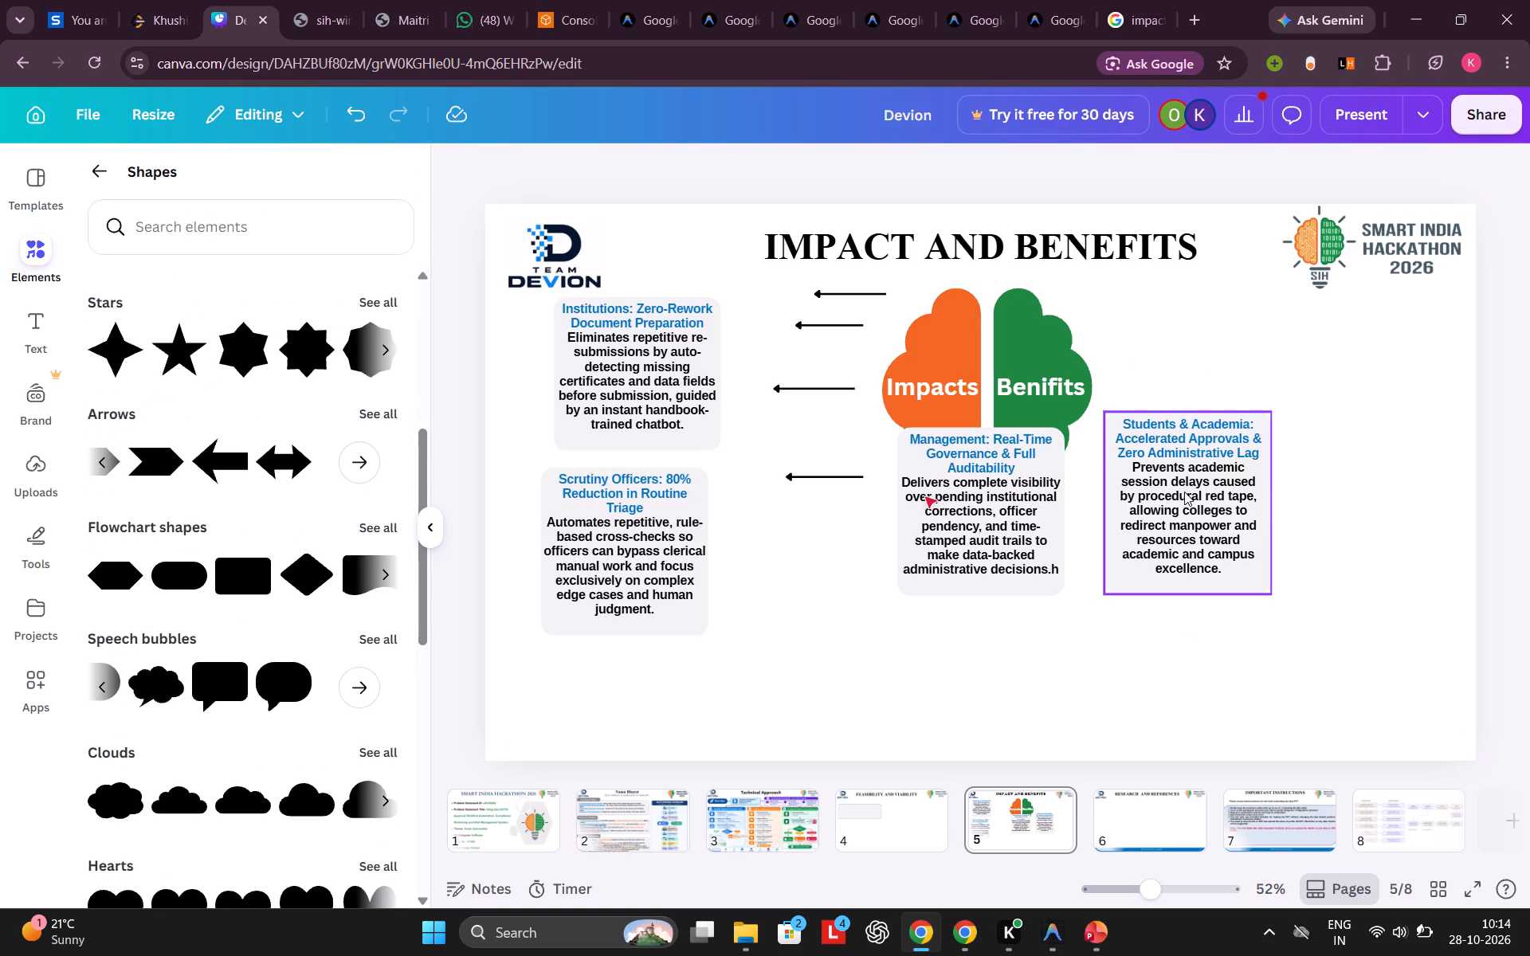
Rearrange the boxes on slide 5: Institutions, Scrutiny Officers and Management down the slide's left side, with Students & Academia below the Impacts half.
drag(1198, 496, 1170, 522)
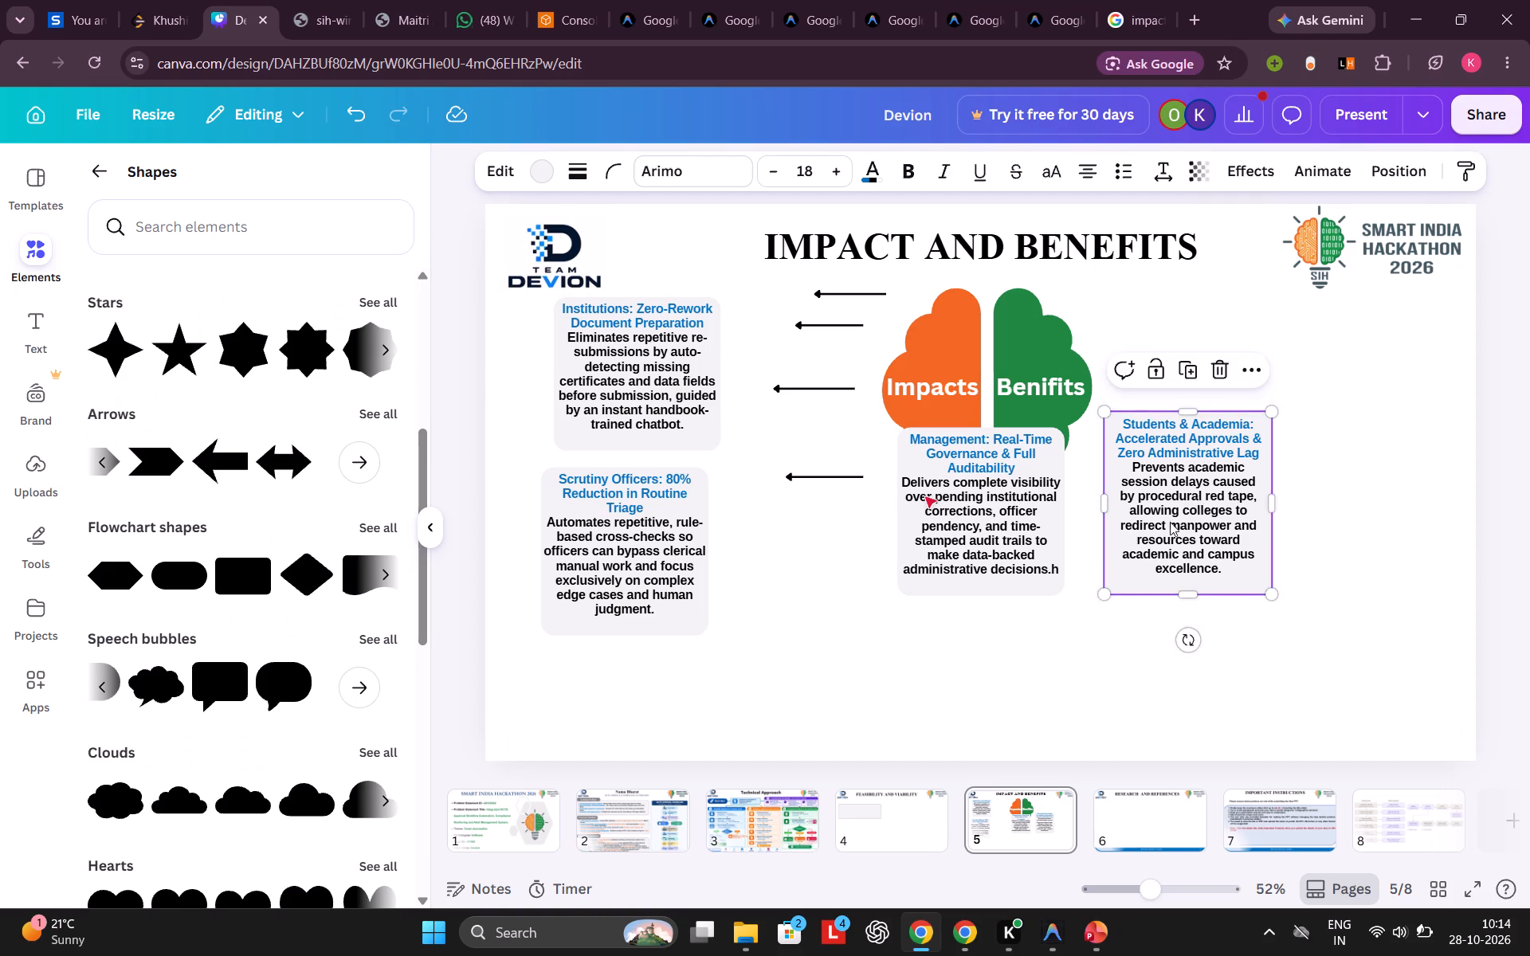
drag(1170, 522, 1154, 503)
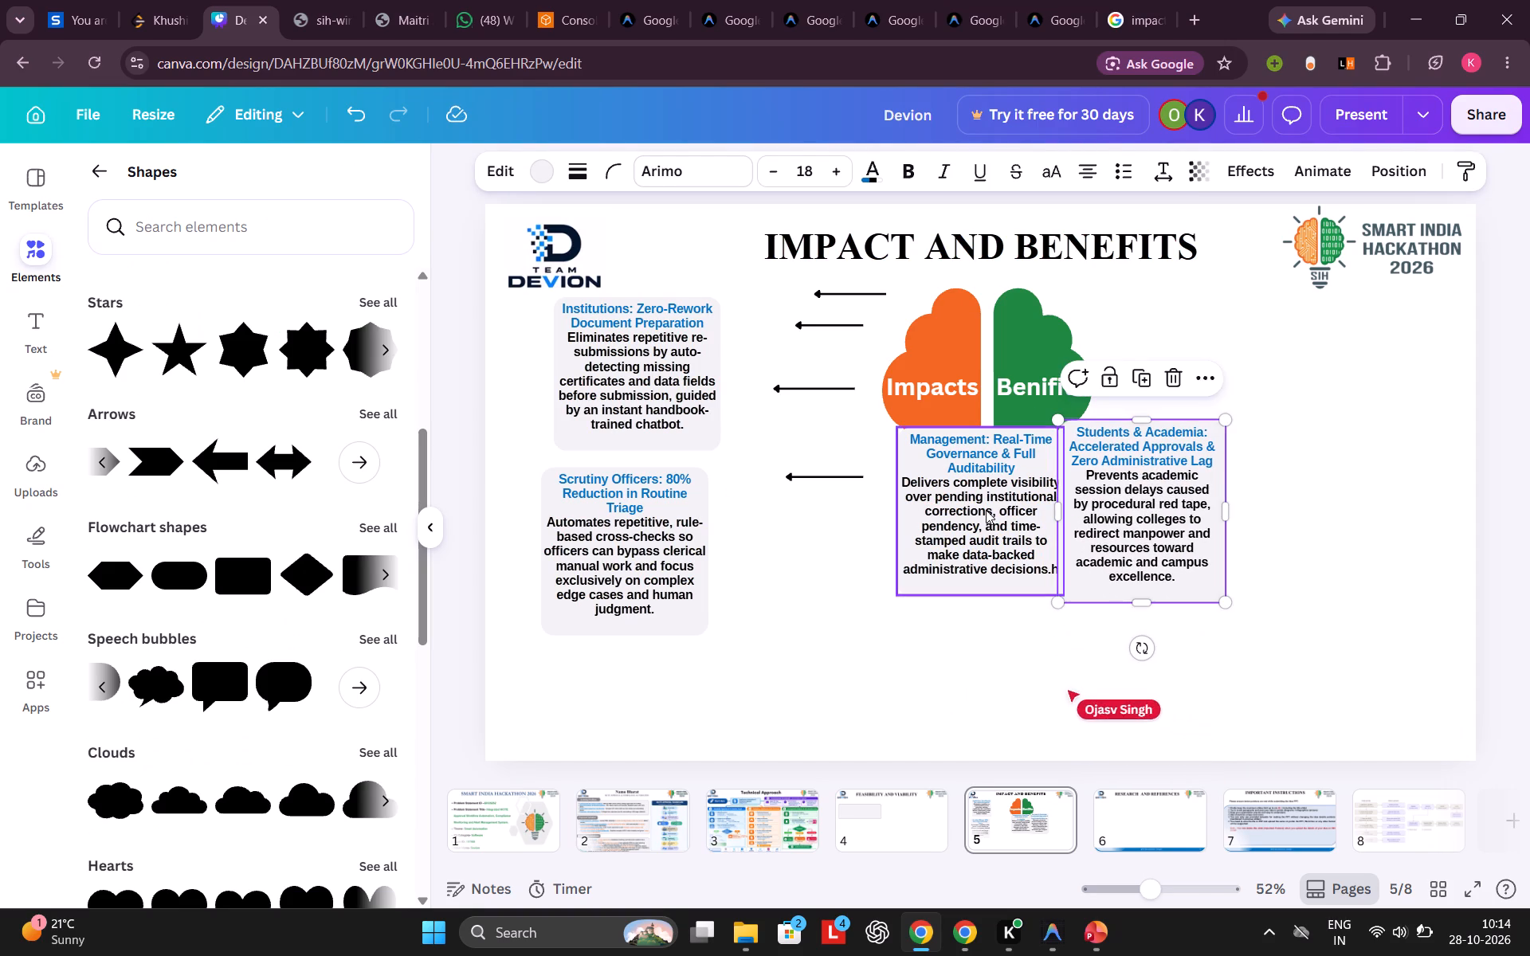
drag(986, 510, 875, 633)
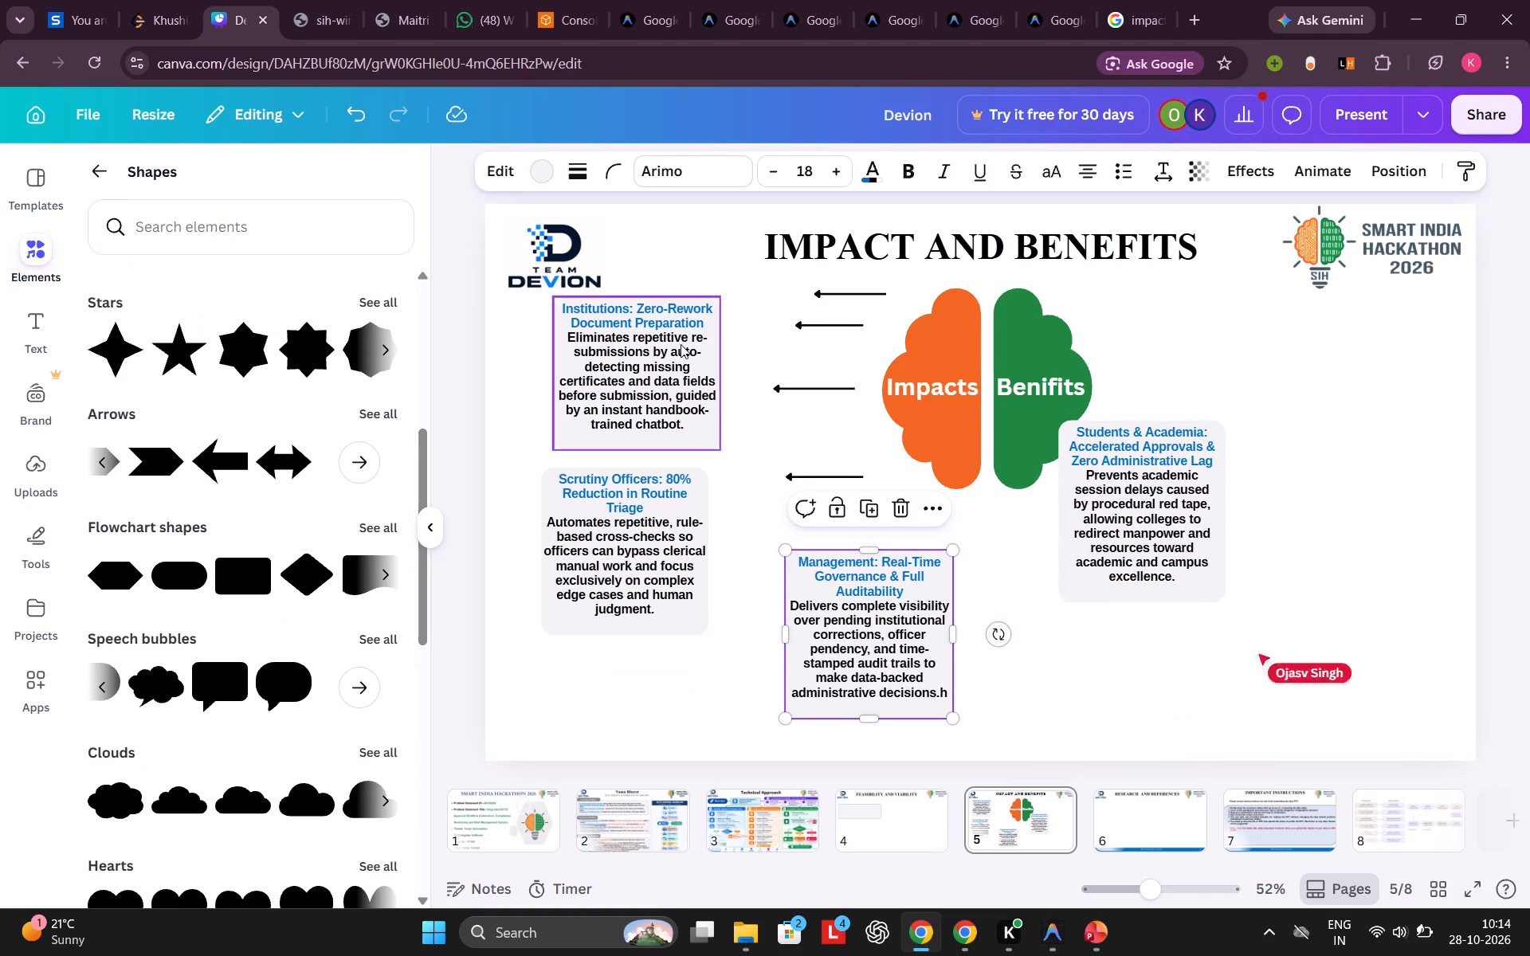
drag(650, 347, 697, 317)
drag(606, 510, 592, 485)
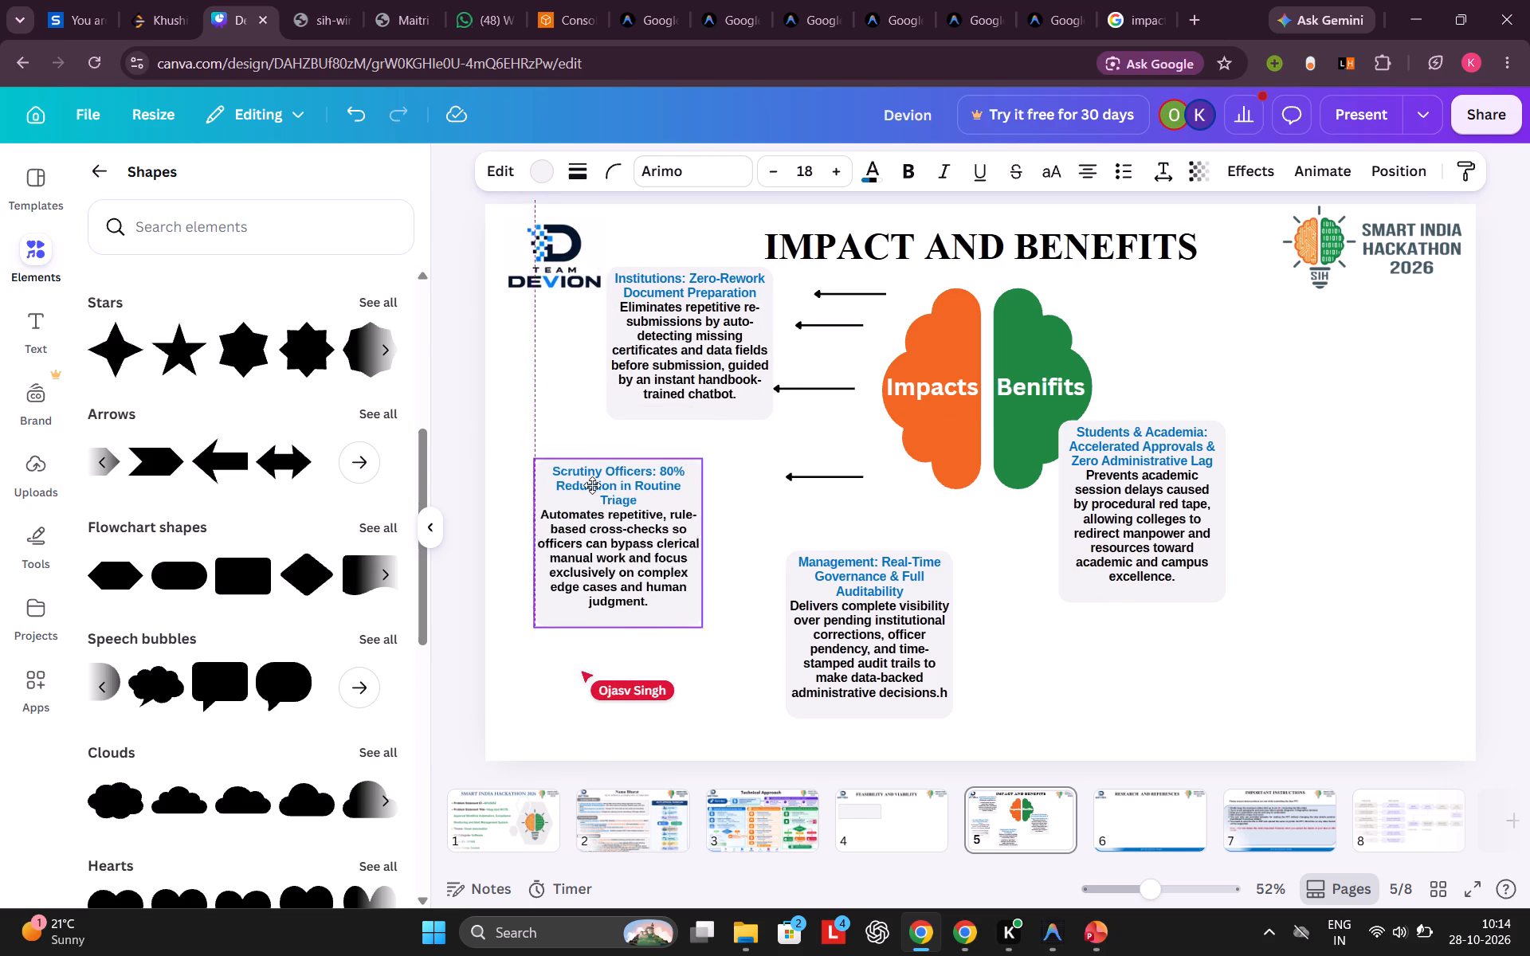
drag(592, 485, 579, 469)
drag(840, 615, 779, 630)
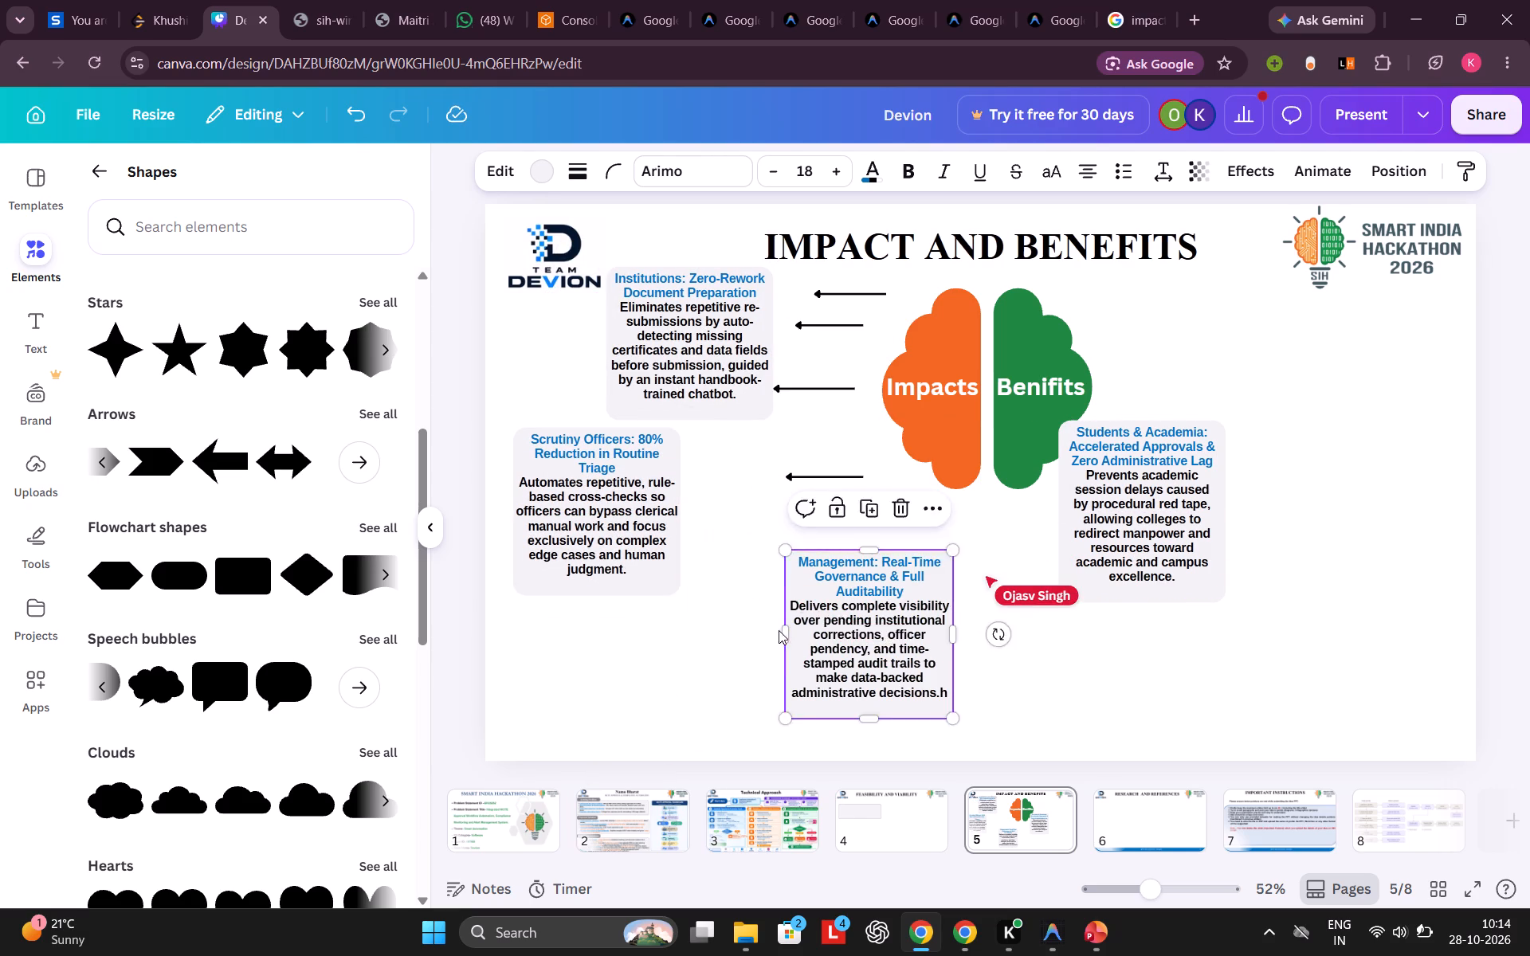
drag(779, 630, 580, 658)
drag(1155, 550, 841, 670)
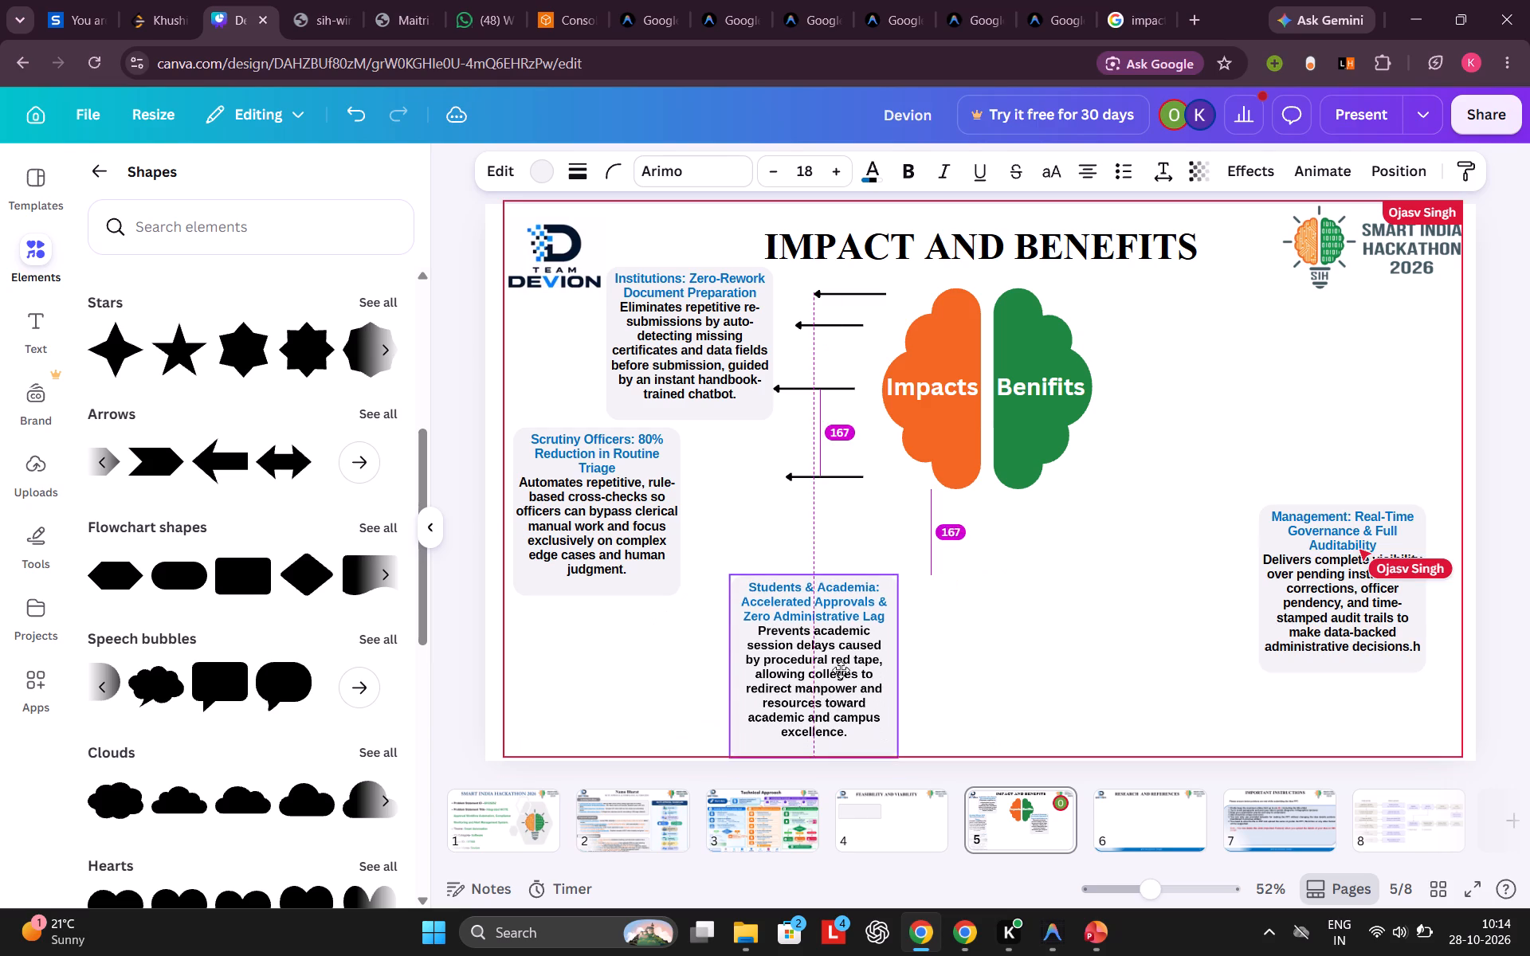
drag(841, 670, 846, 656)
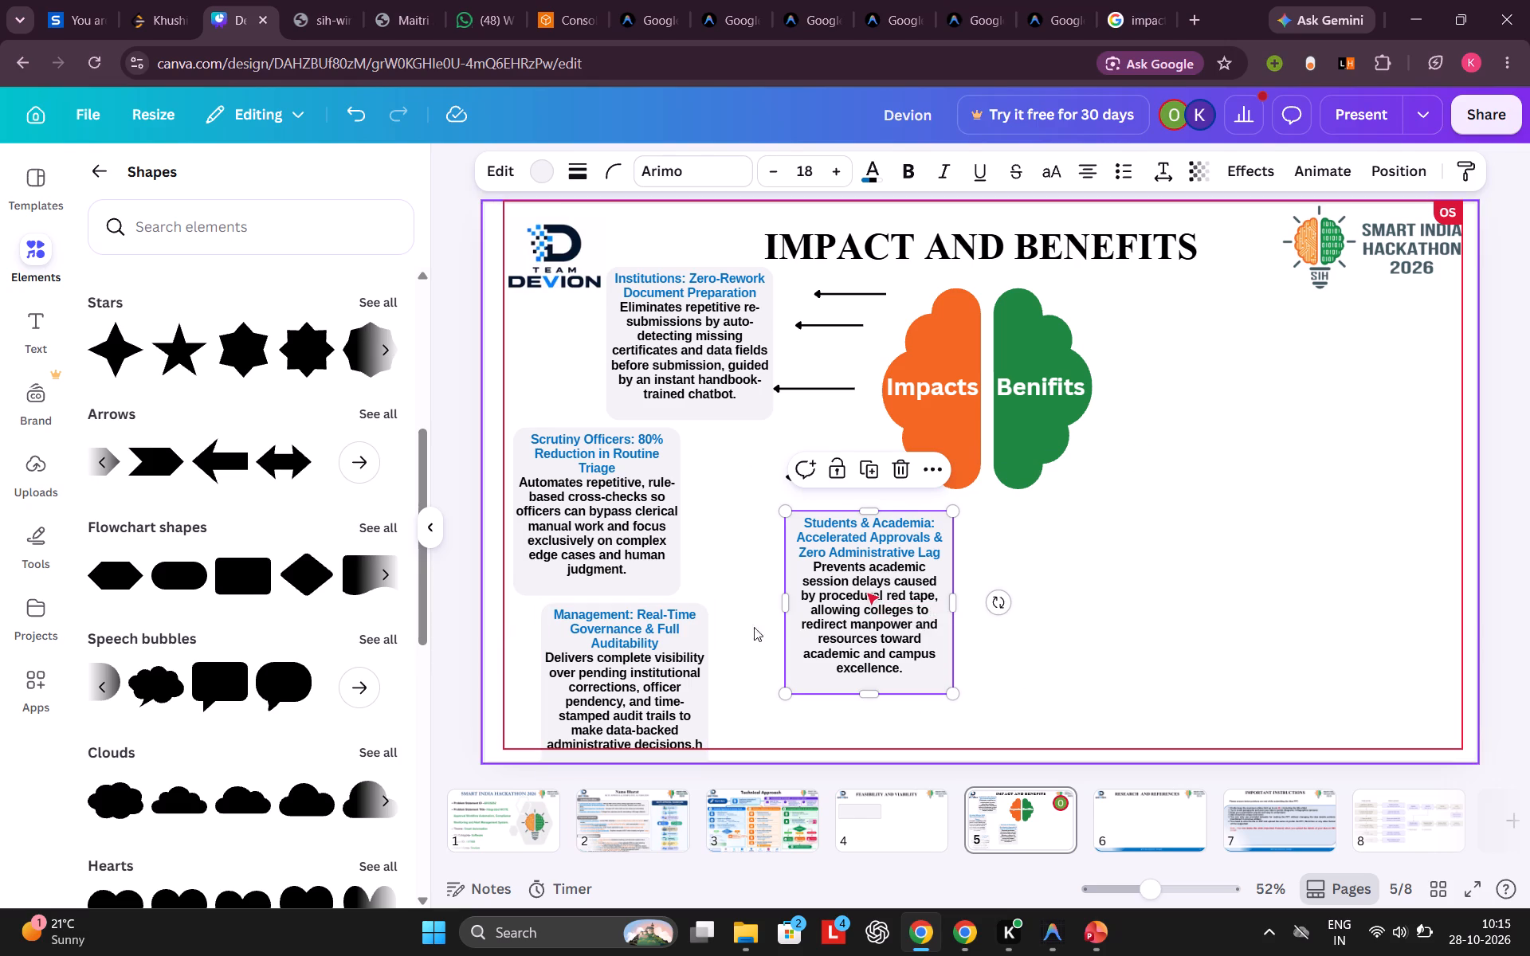
Move the Students & Academia box directly beneath the brain and the Management box between it and the Scrutiny Officers box.
drag(856, 617, 941, 609)
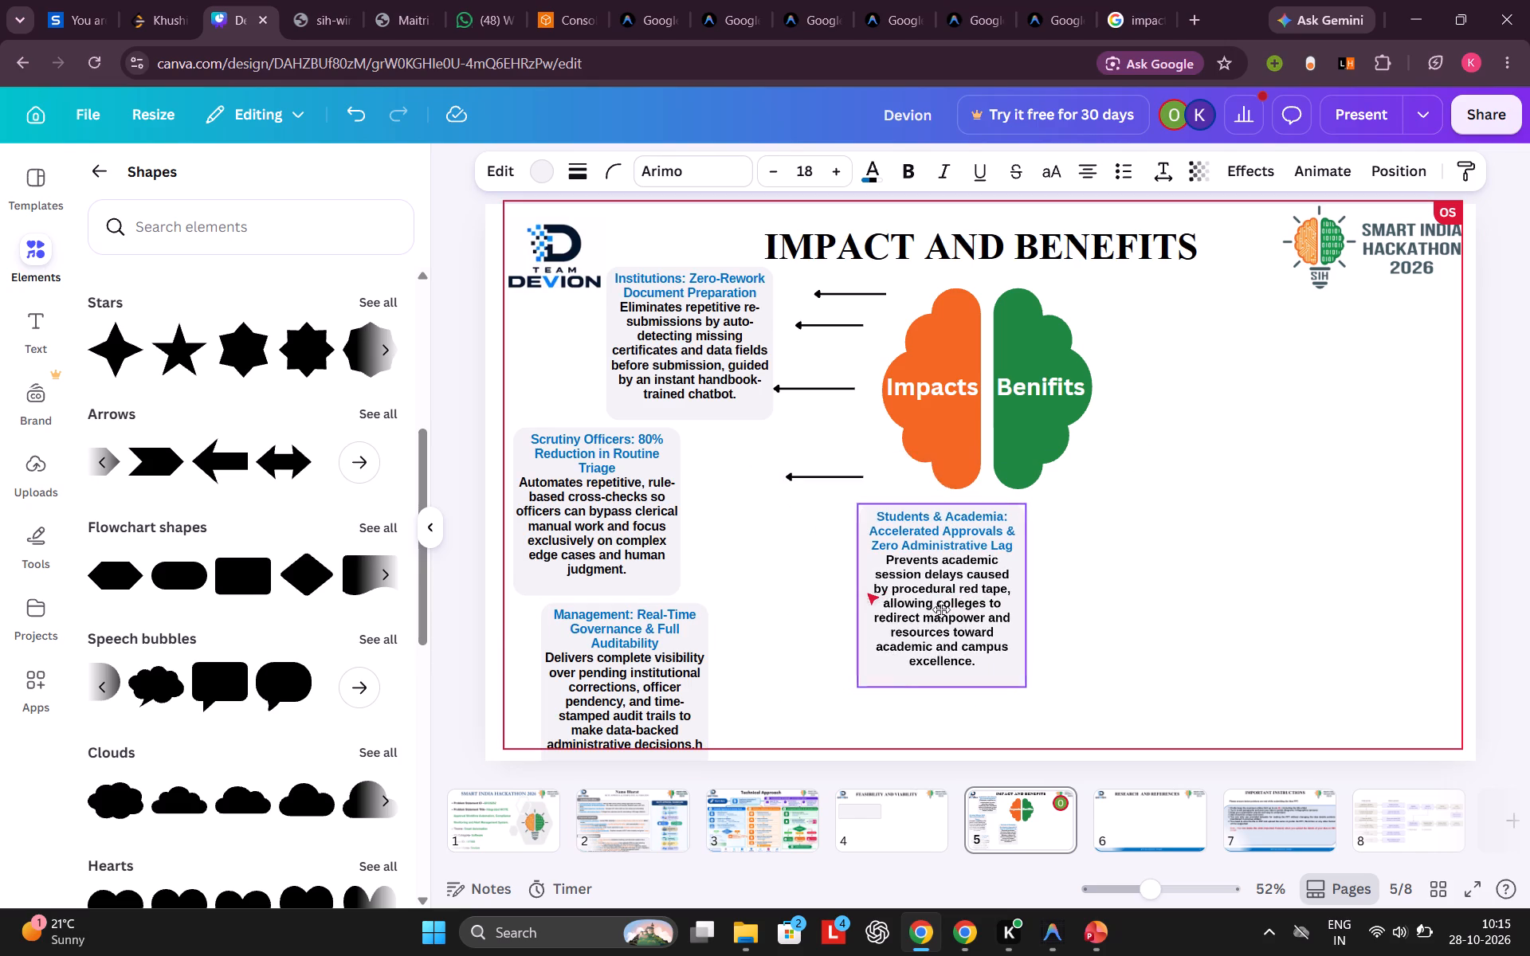
drag(941, 609, 949, 608)
drag(643, 668, 787, 614)
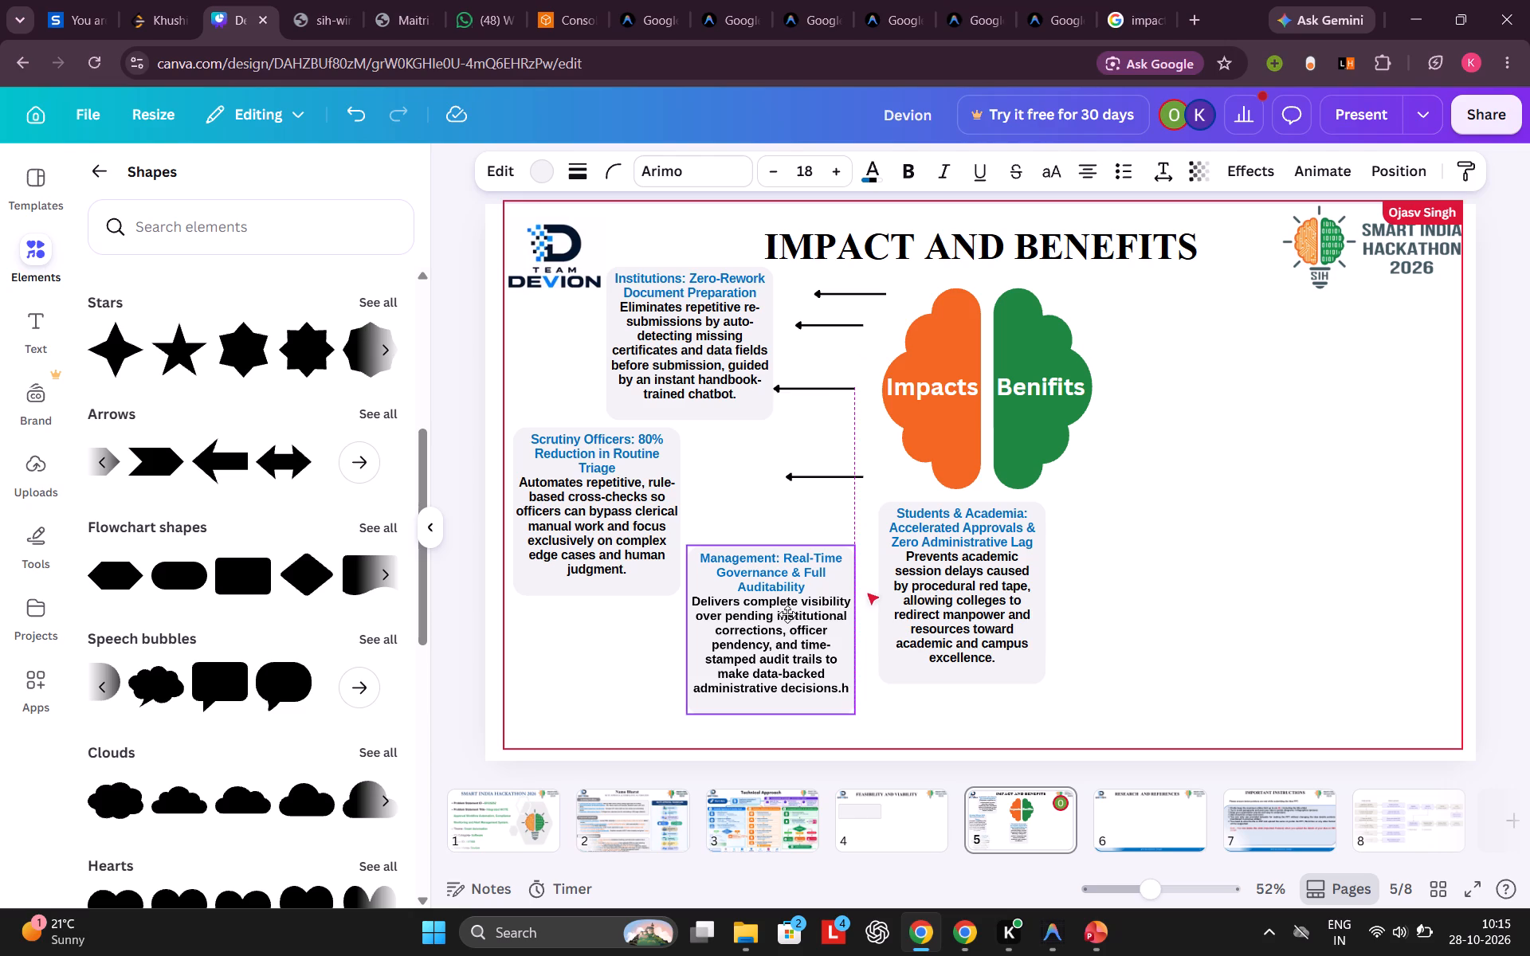
drag(787, 614, 789, 615)
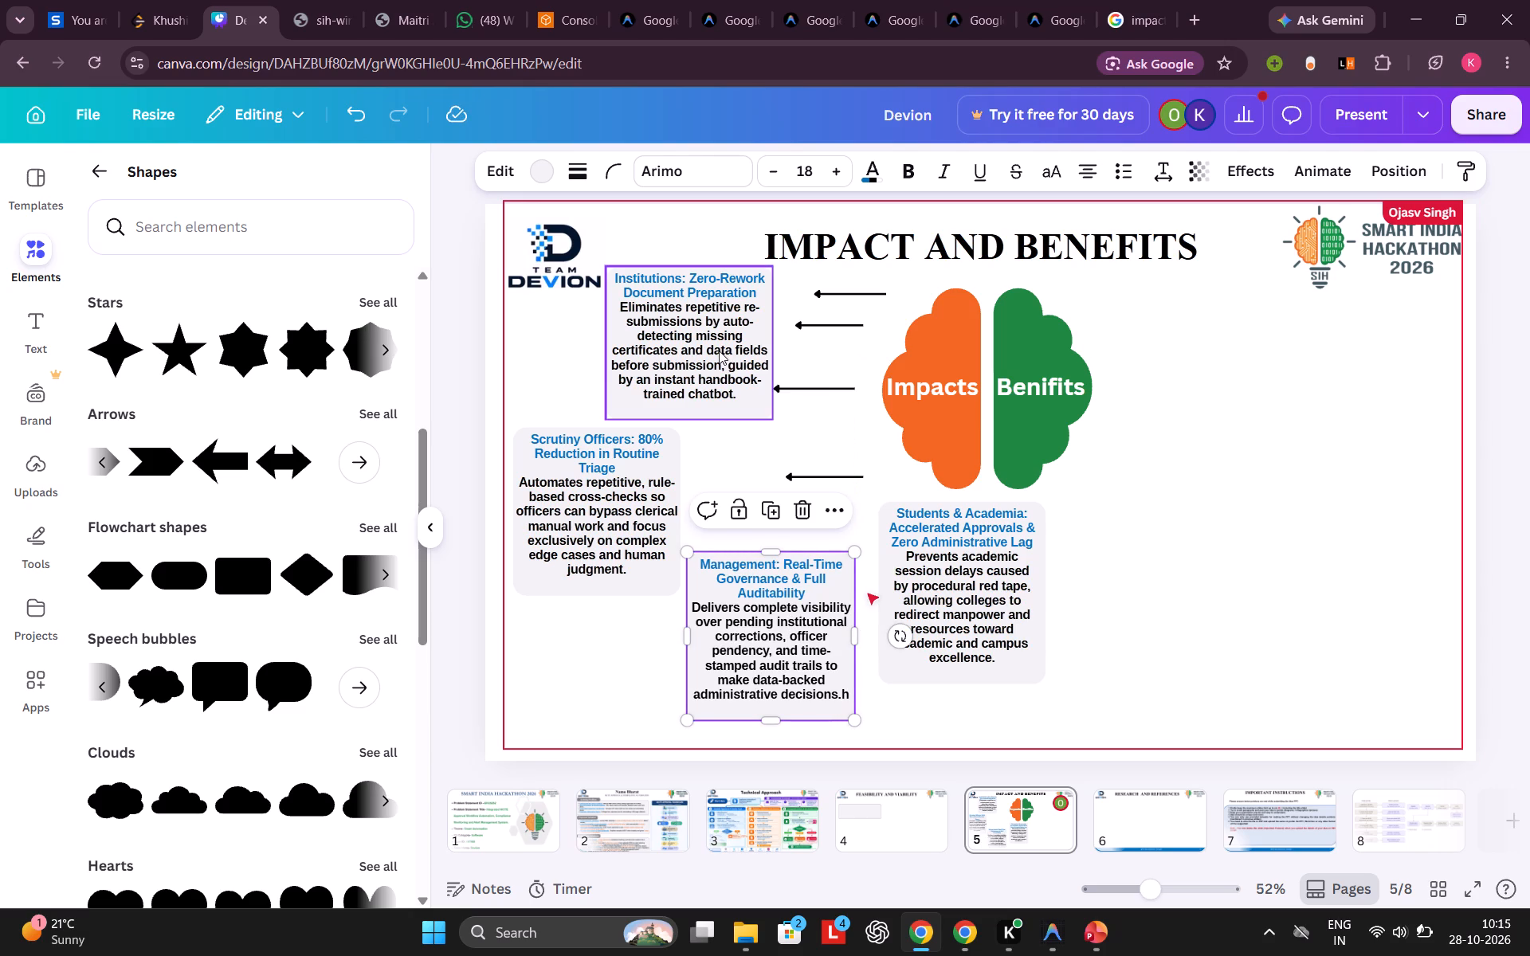
Reduce the height of the "IMPACT AND BENEFITS" title text box from its lower edge.
click(763, 246)
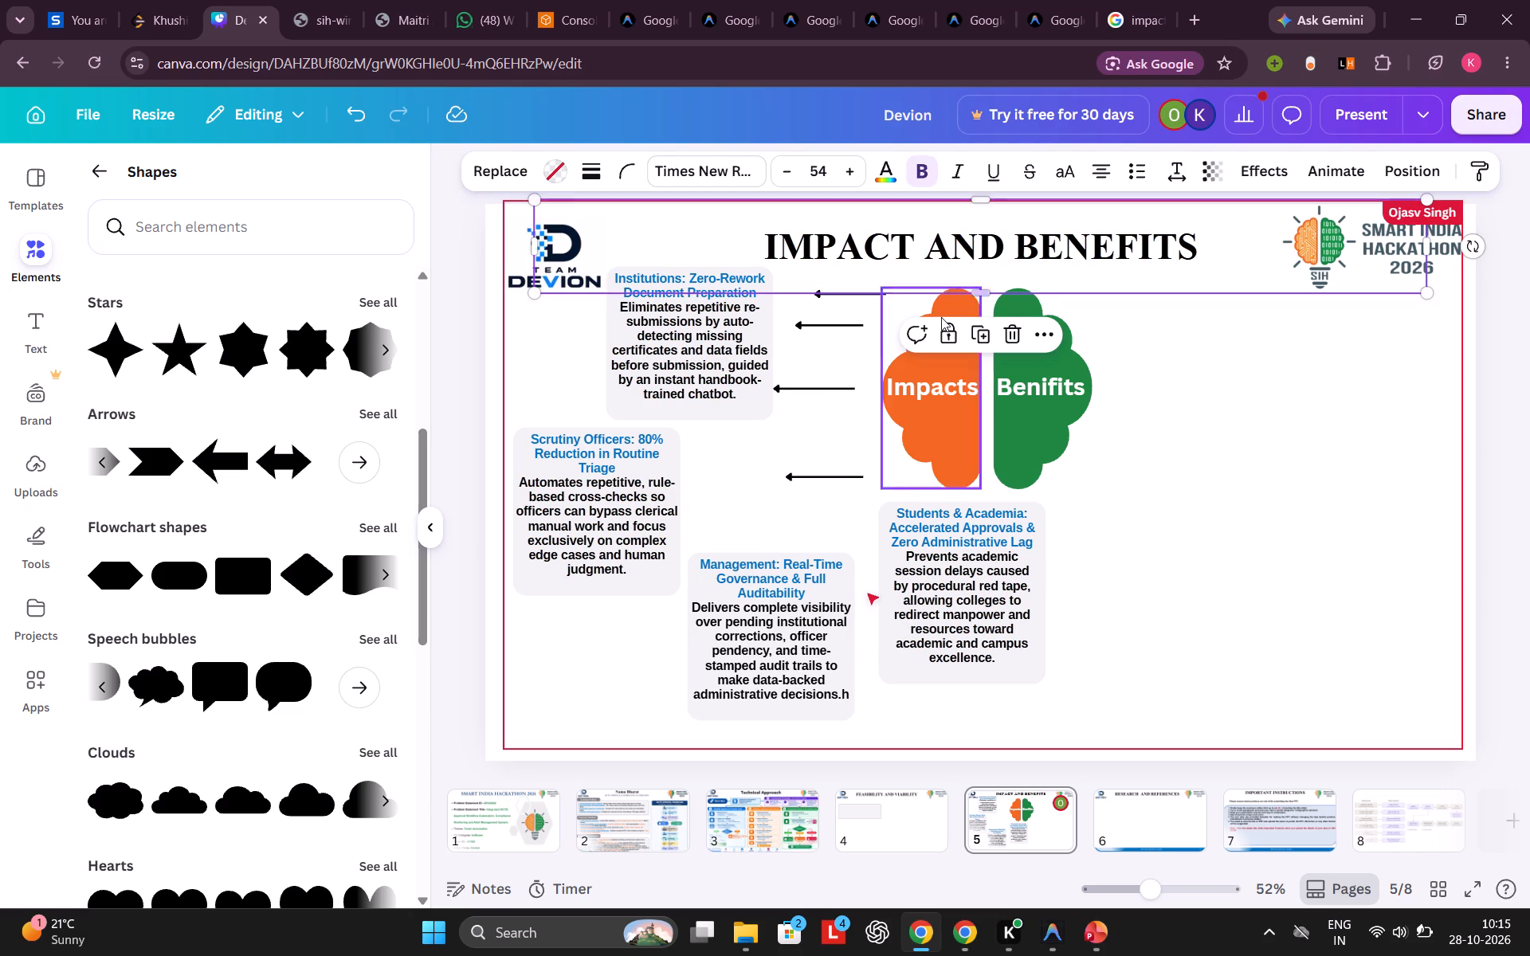
drag(983, 296, 983, 275)
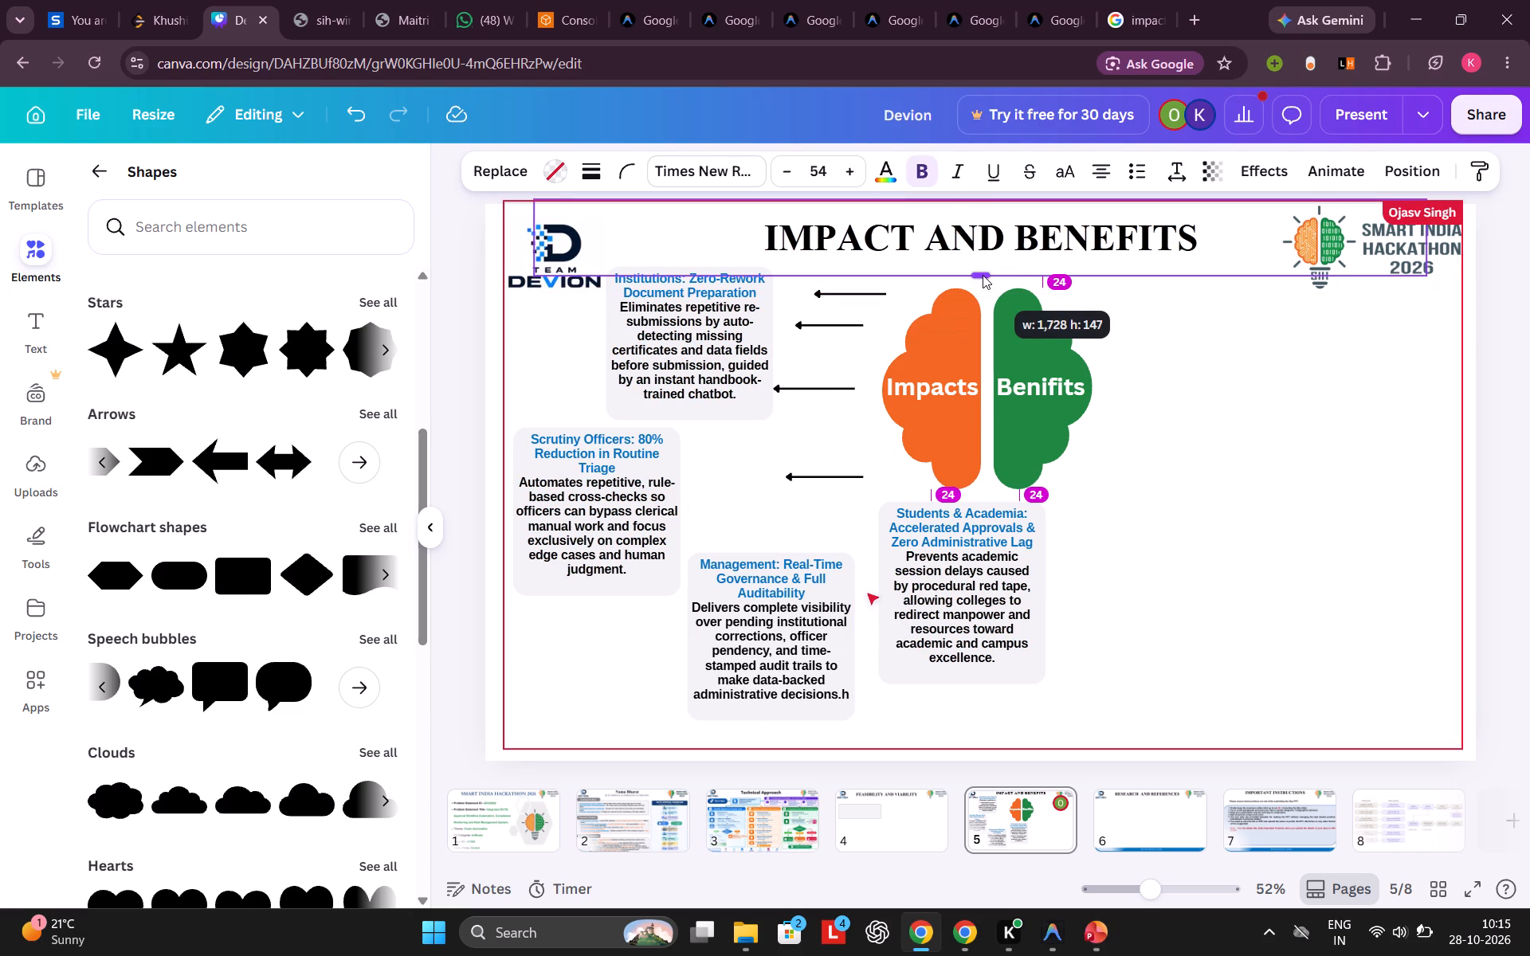
drag(983, 275, 976, 263)
Reduce the height of the Smart India Hackathon logo on slide 5 slightly from its lower edge.
click(1358, 276)
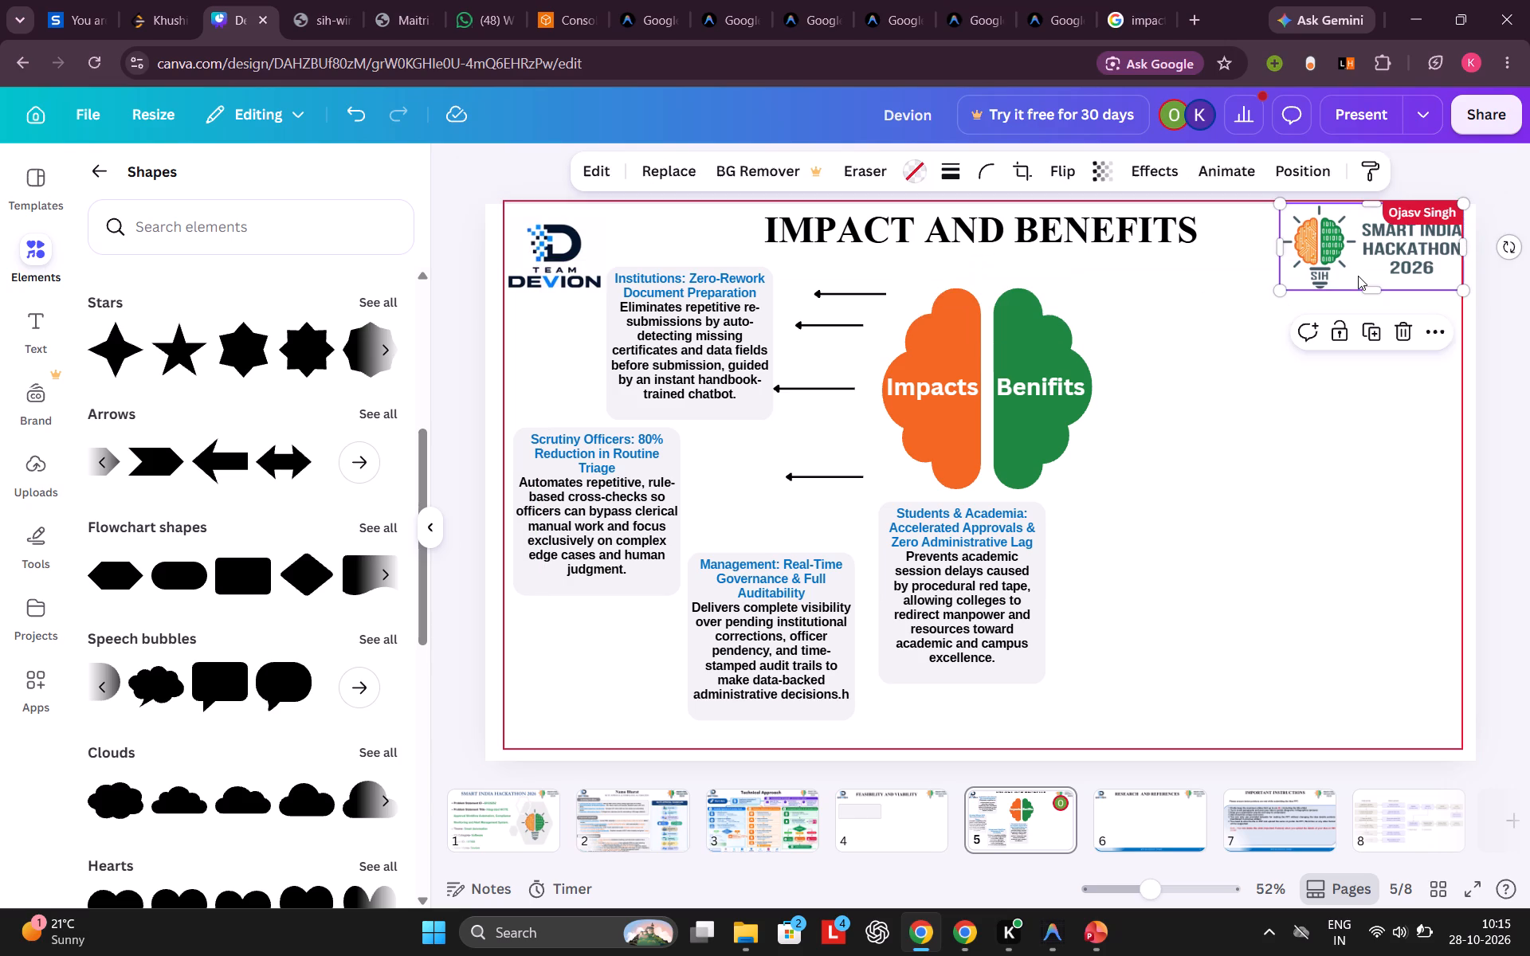
drag(1378, 292, 1378, 284)
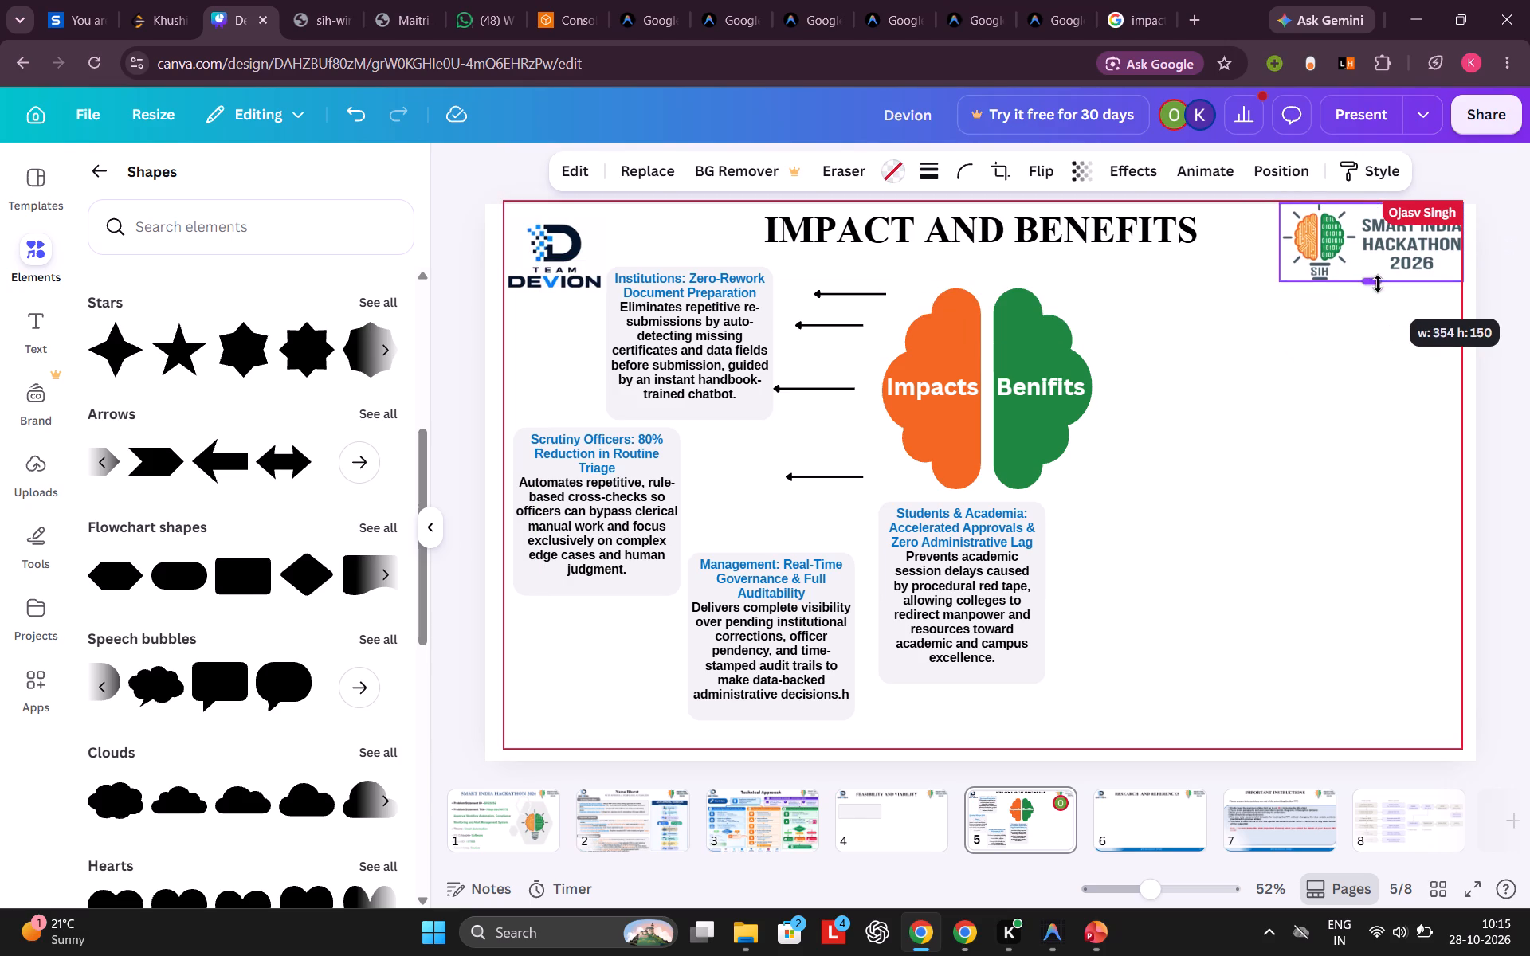
drag(1378, 284, 1378, 285)
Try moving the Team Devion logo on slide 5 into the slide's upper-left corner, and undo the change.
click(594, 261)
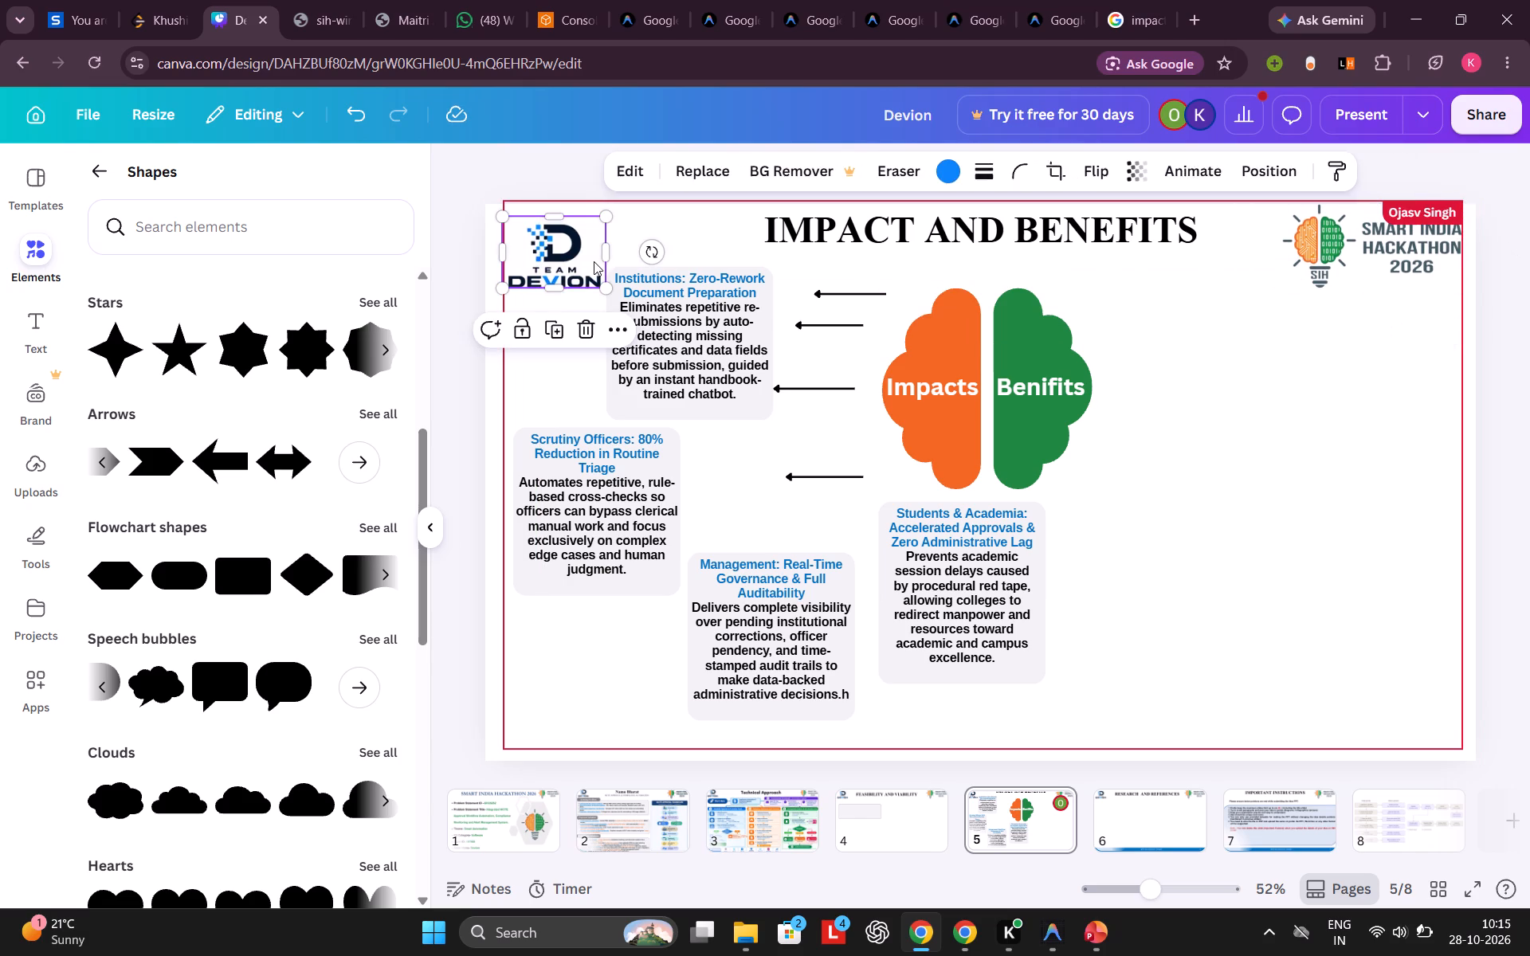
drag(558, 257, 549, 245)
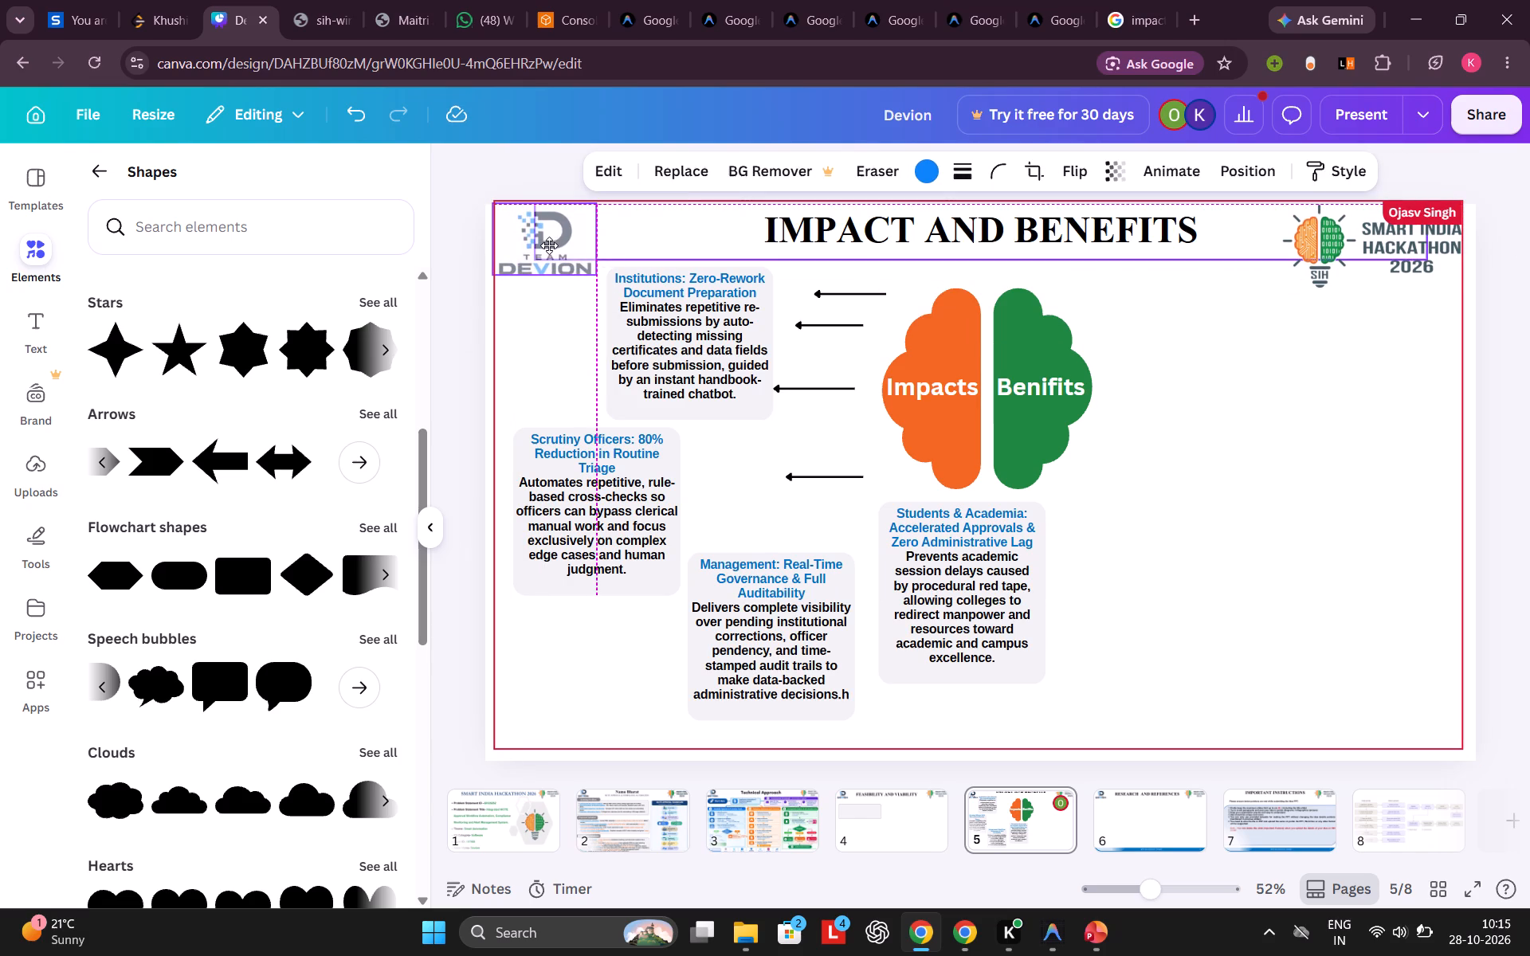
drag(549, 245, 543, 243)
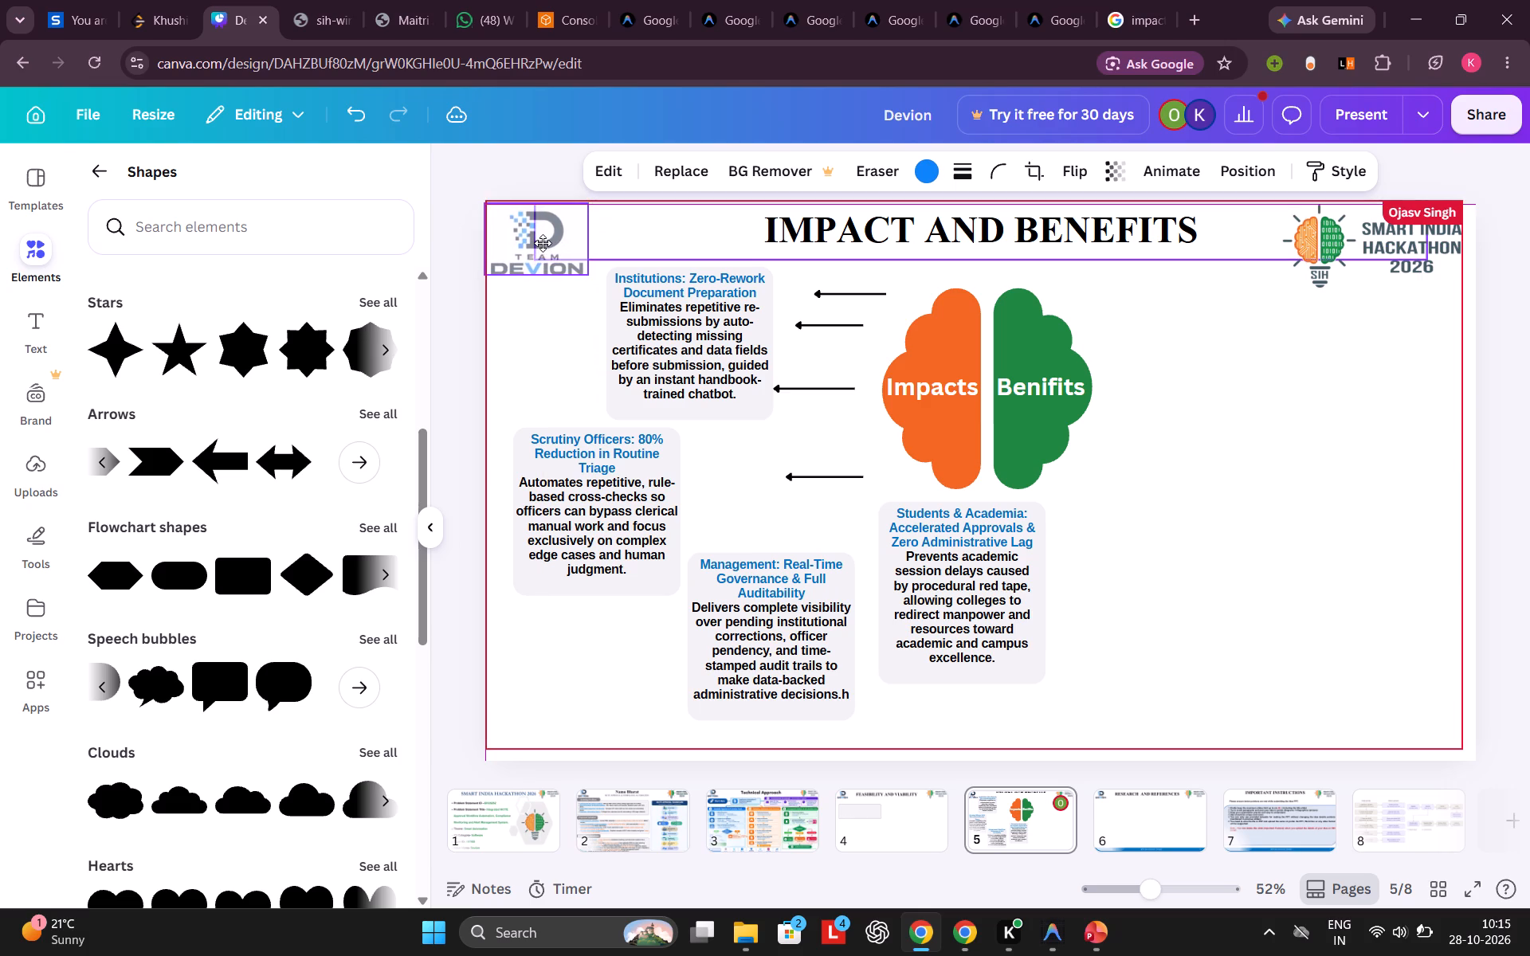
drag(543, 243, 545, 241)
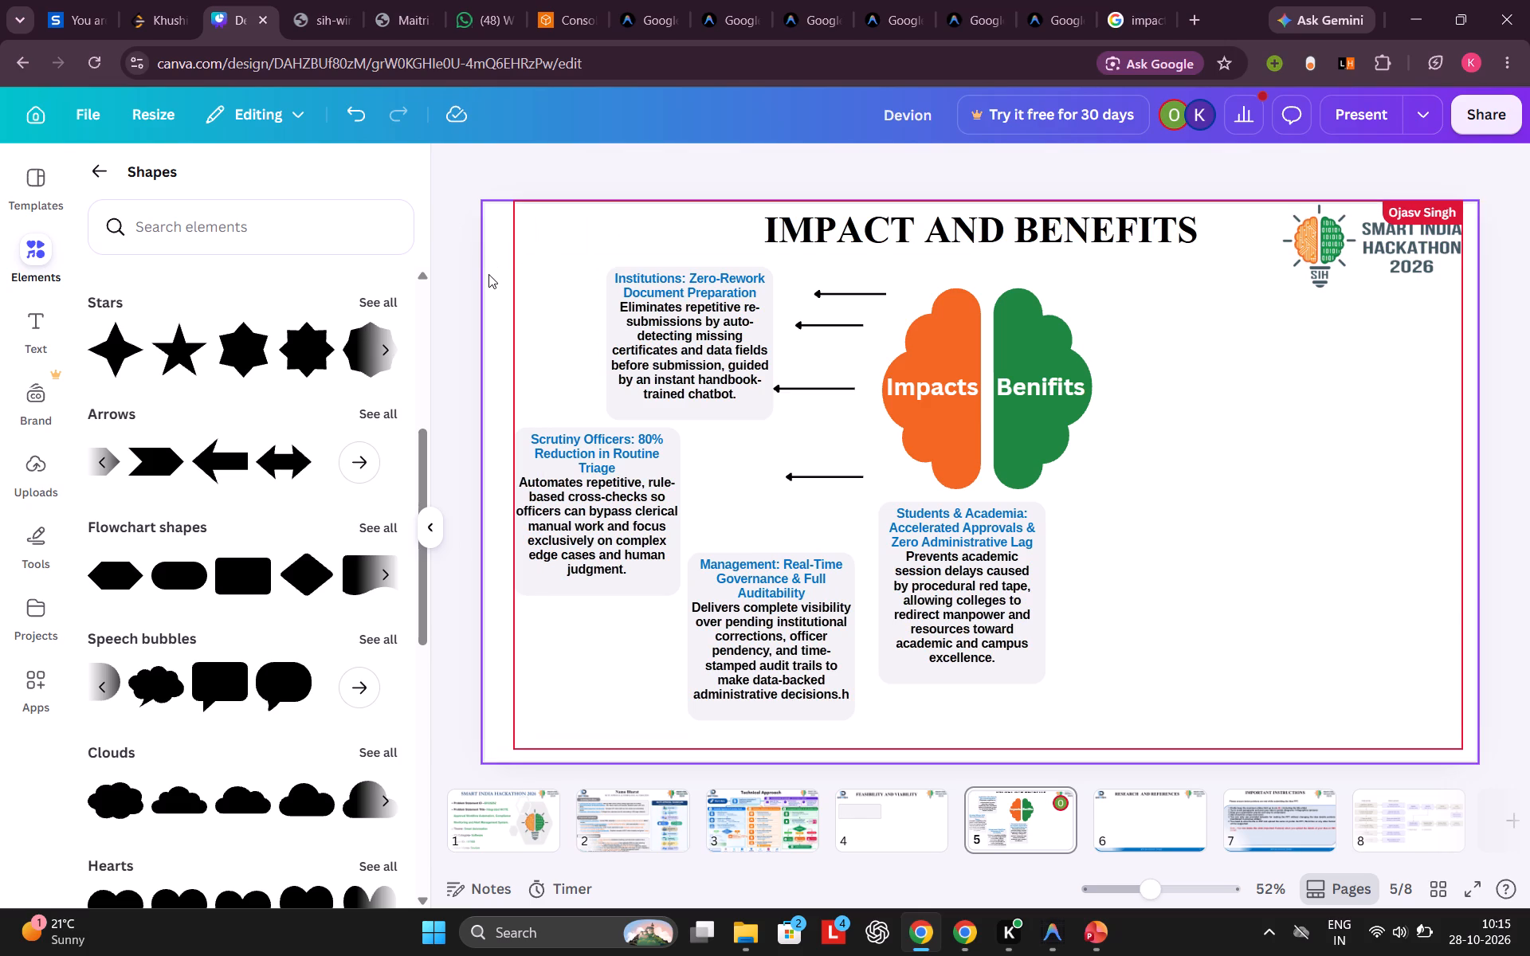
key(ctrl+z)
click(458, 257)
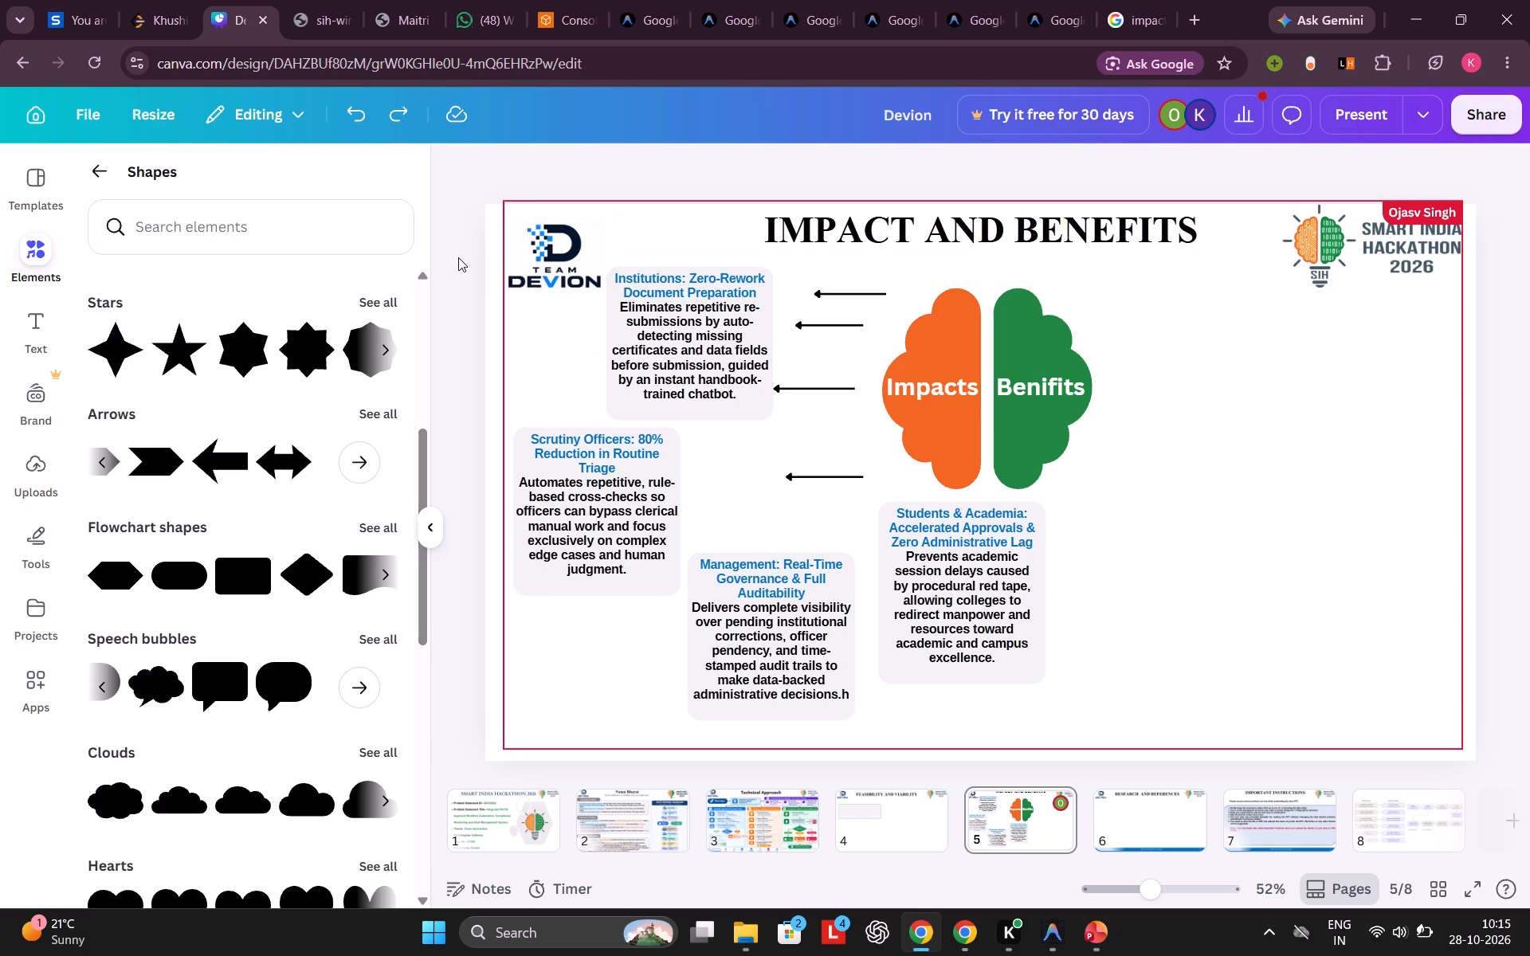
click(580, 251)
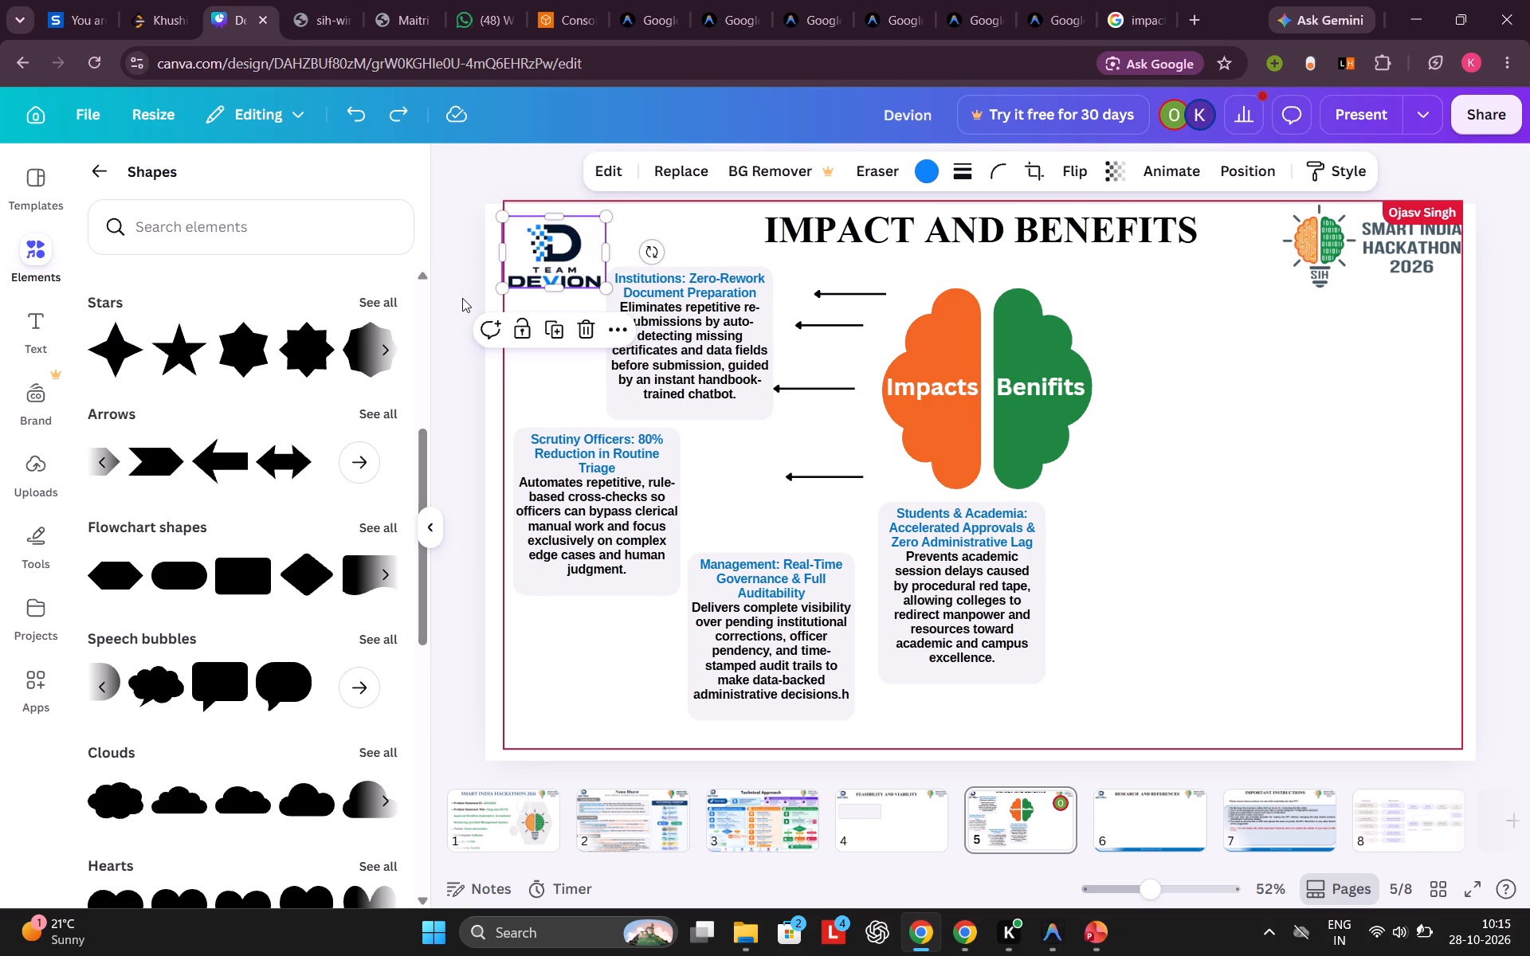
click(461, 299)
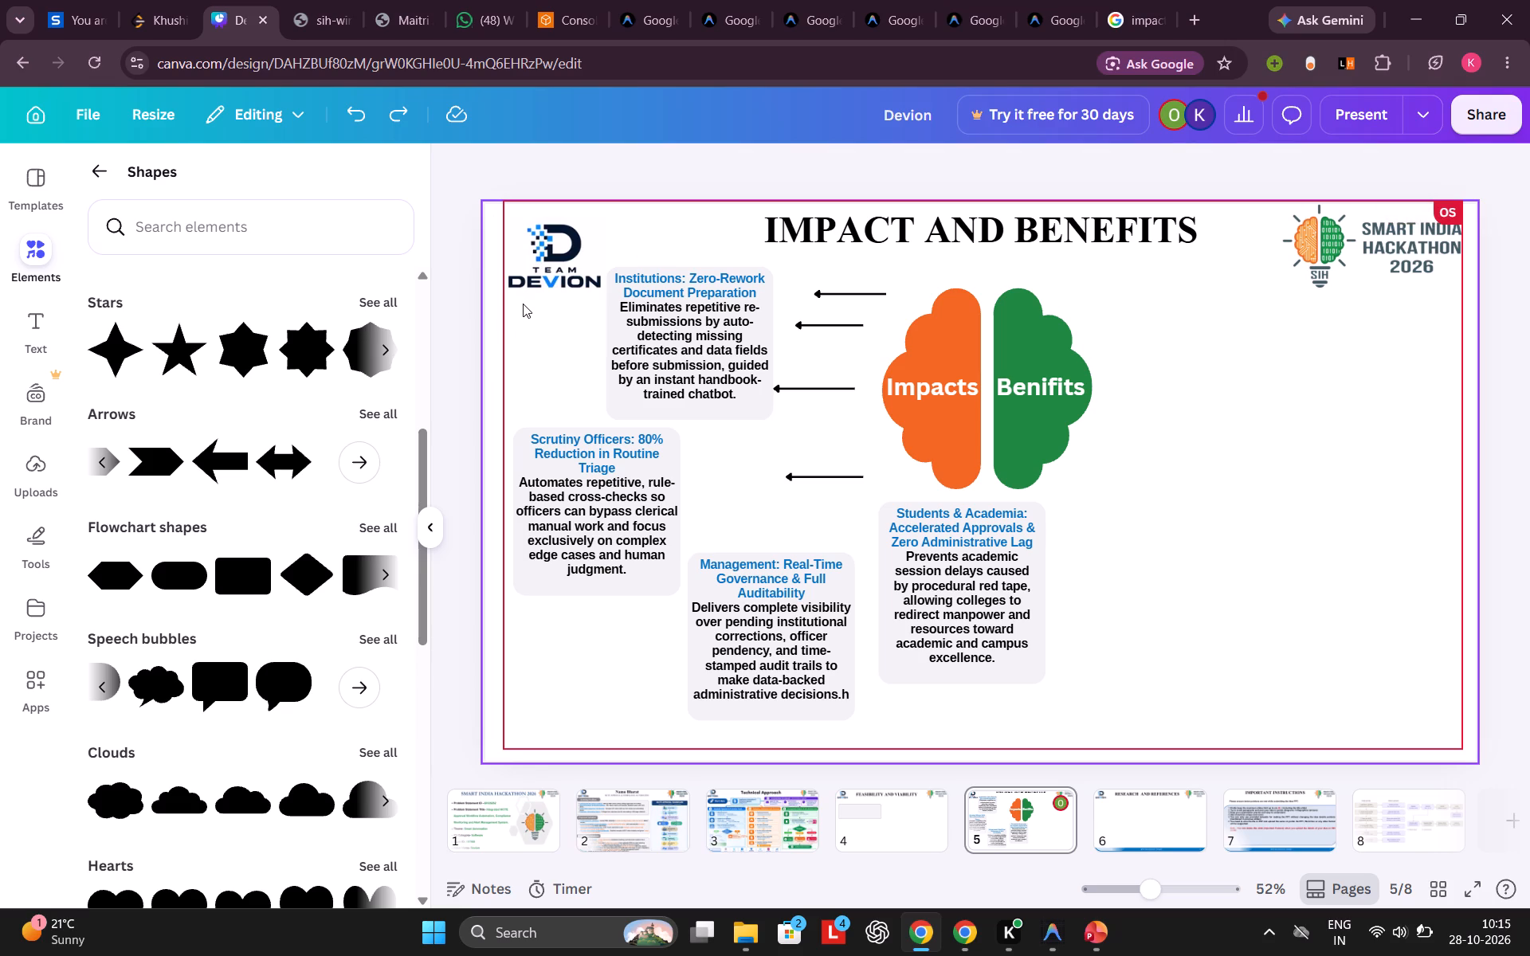
Check the Team Devion logo's placement on slide 2 and shift the logo on slide 3 into that slide's upper-left corner.
click(630, 817)
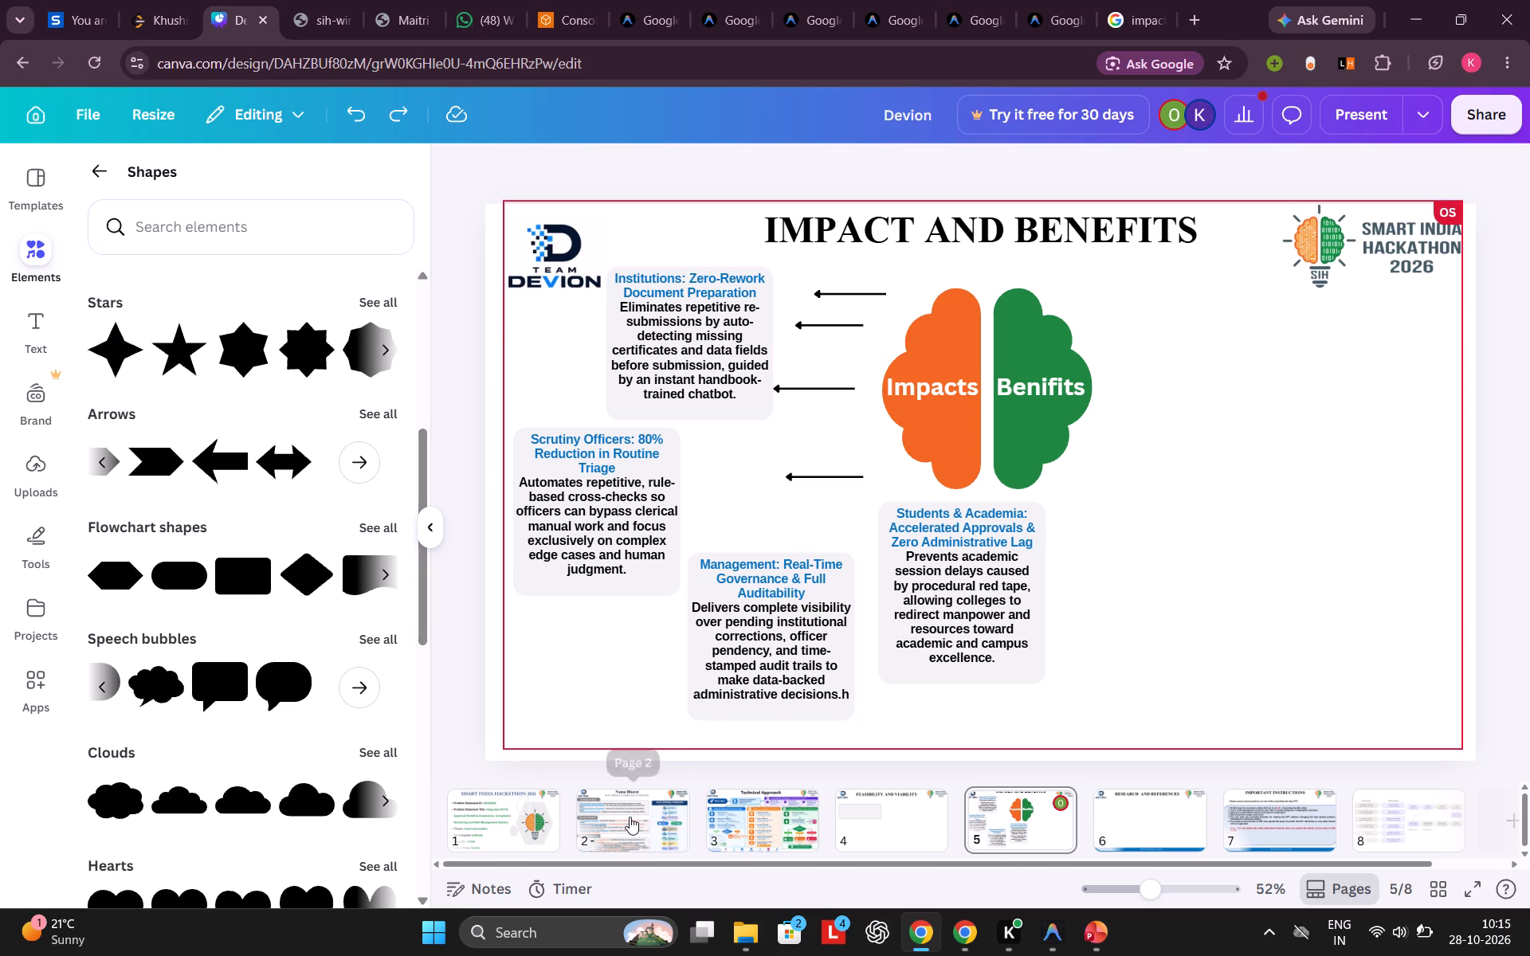
click(539, 264)
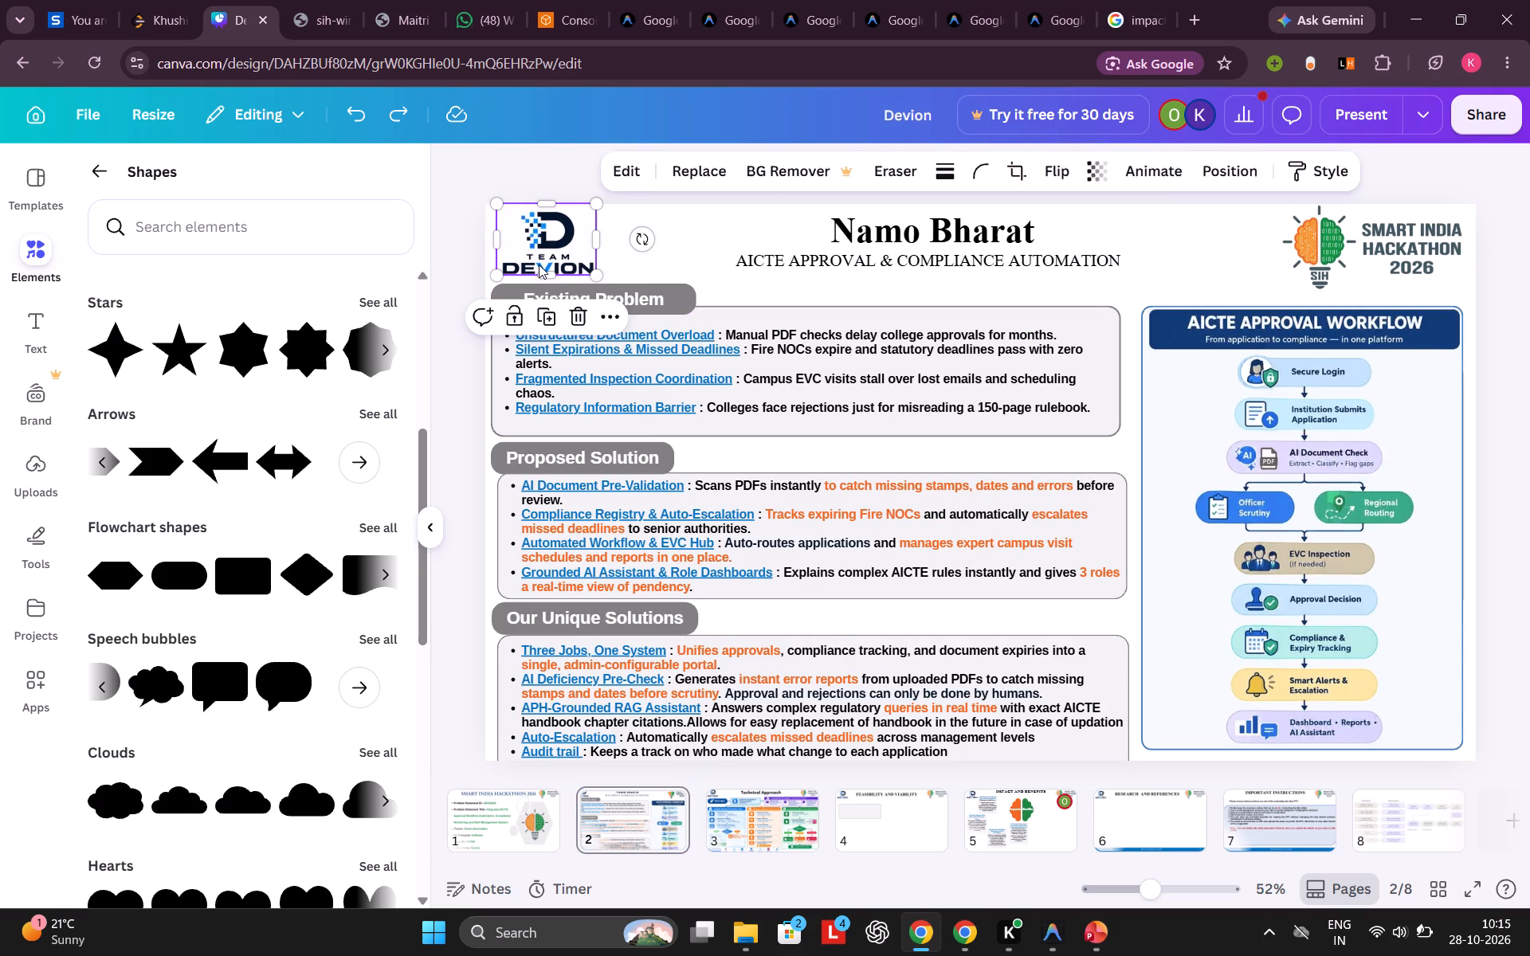
click(766, 819)
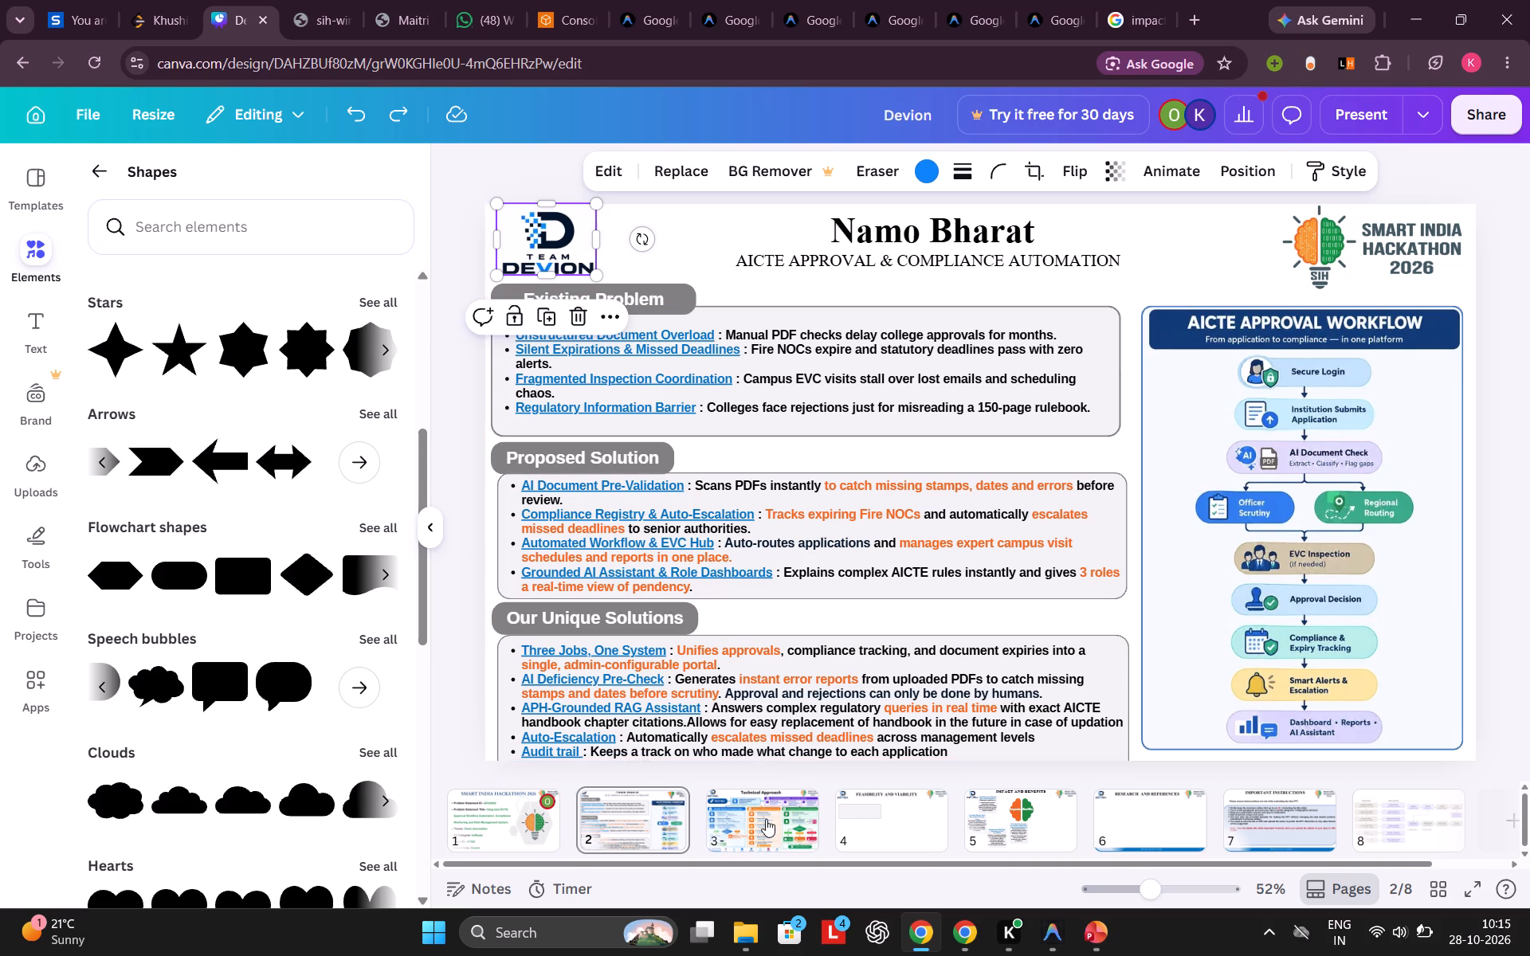
click(551, 236)
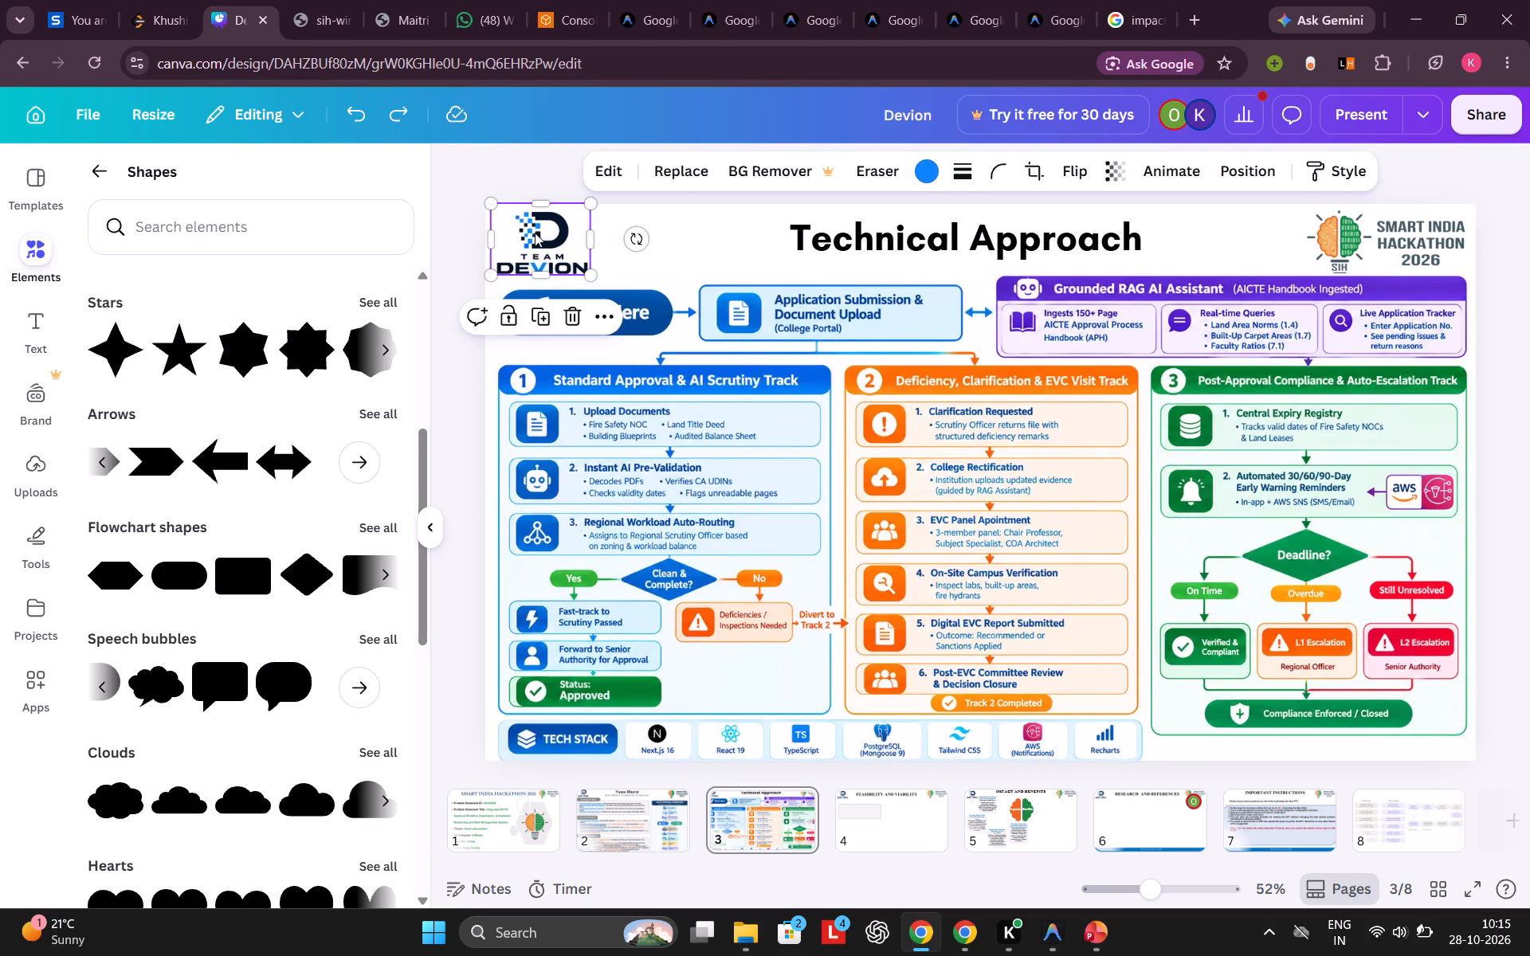
click(535, 233)
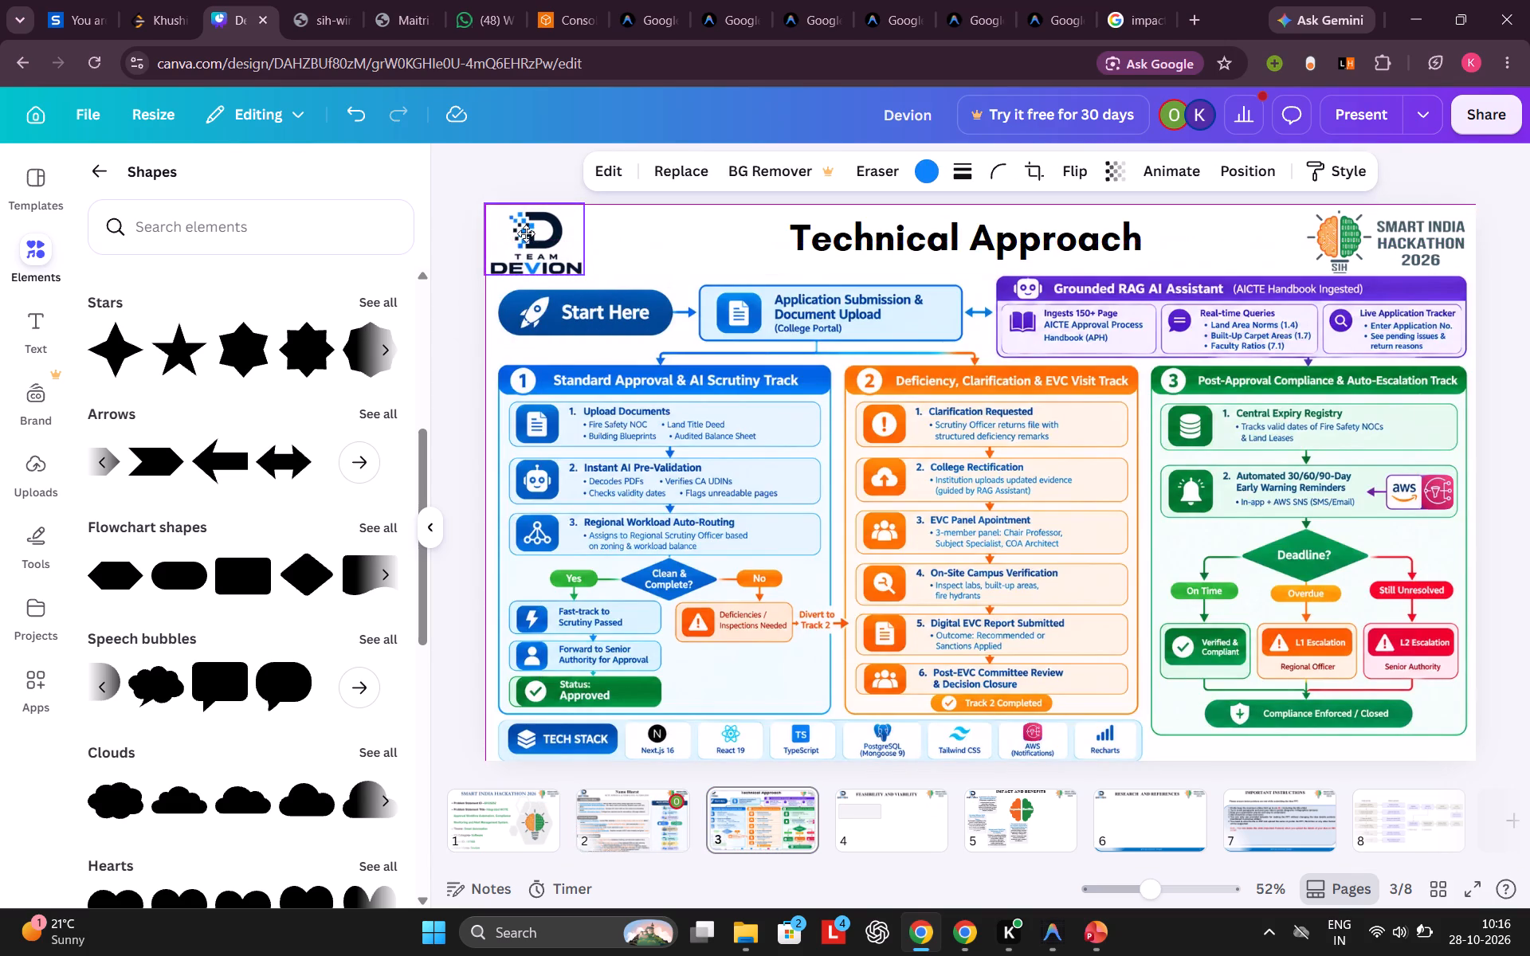
click(530, 237)
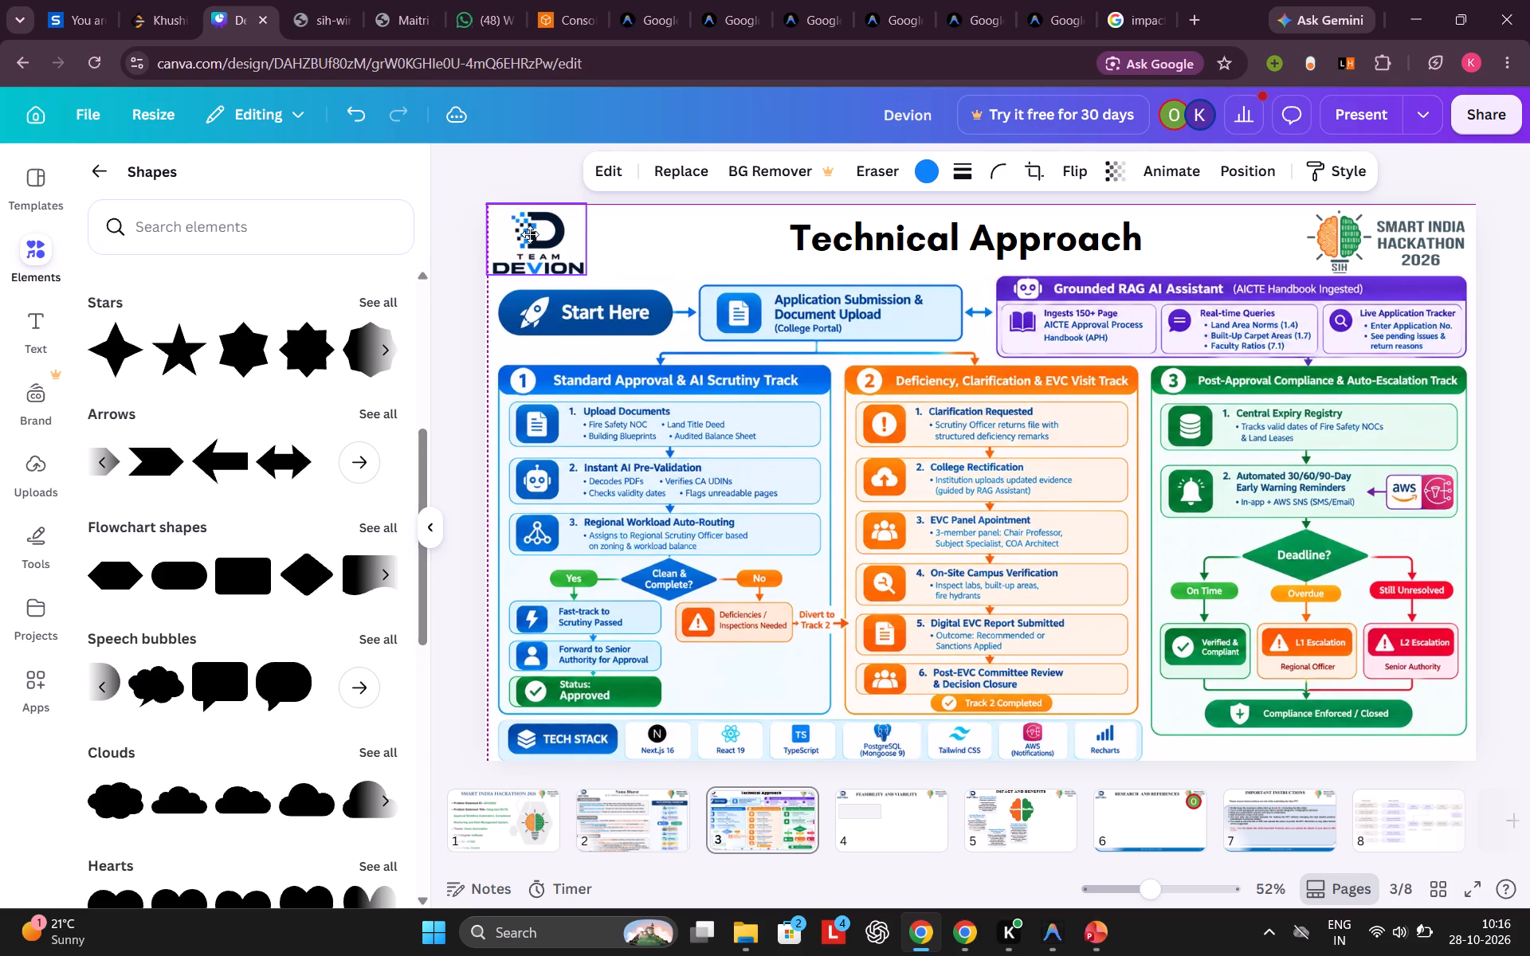
click(531, 237)
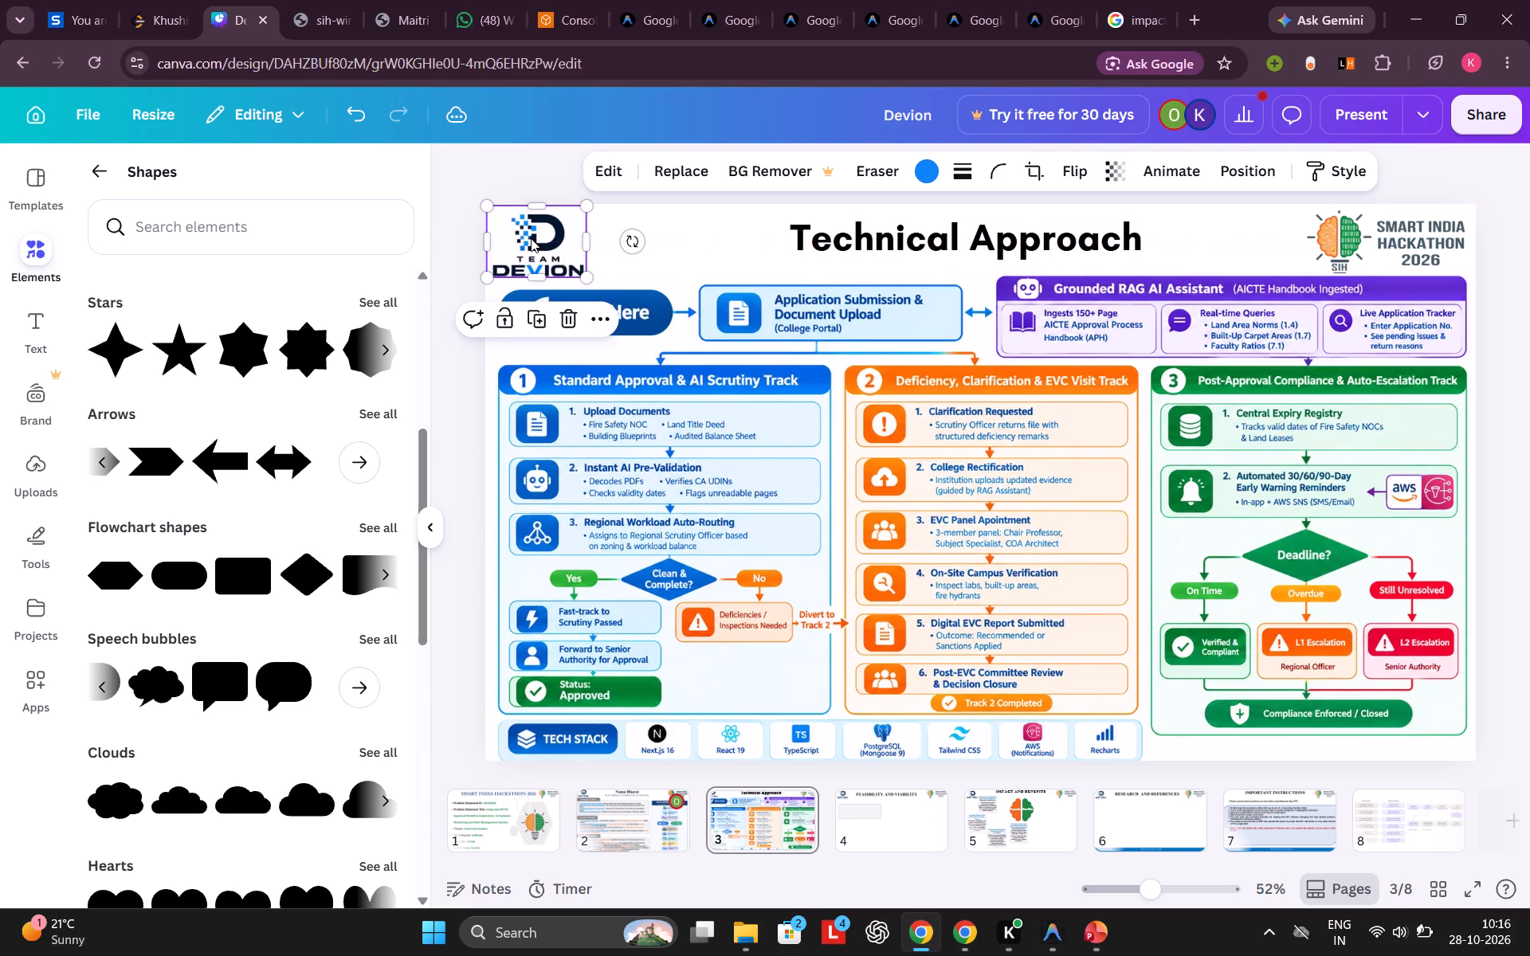
click(531, 238)
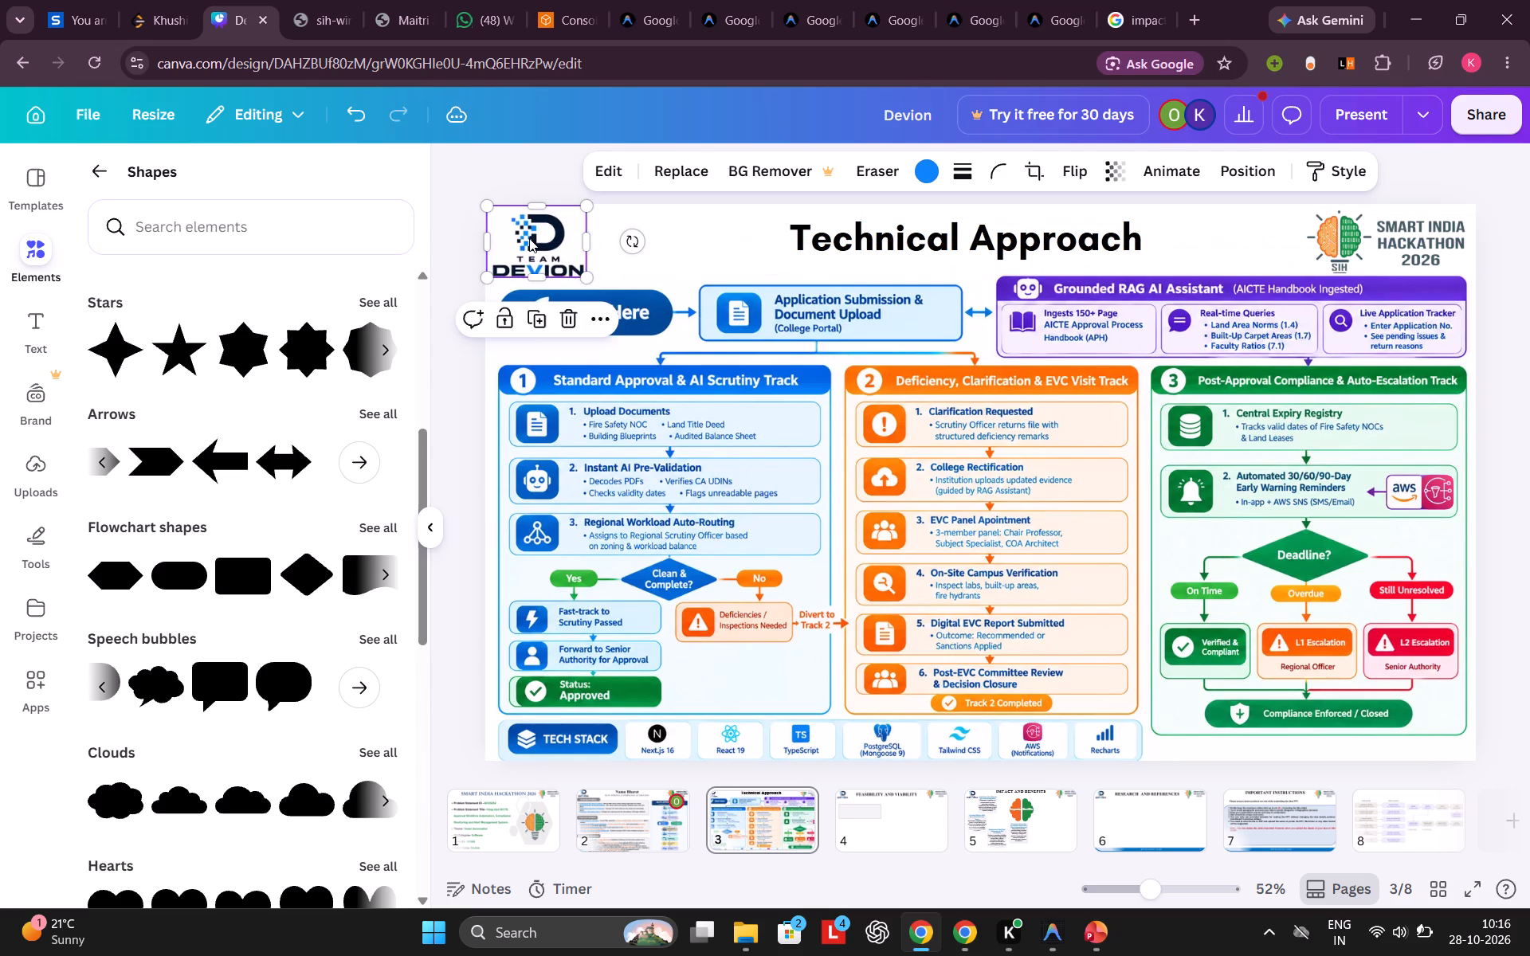
click(529, 238)
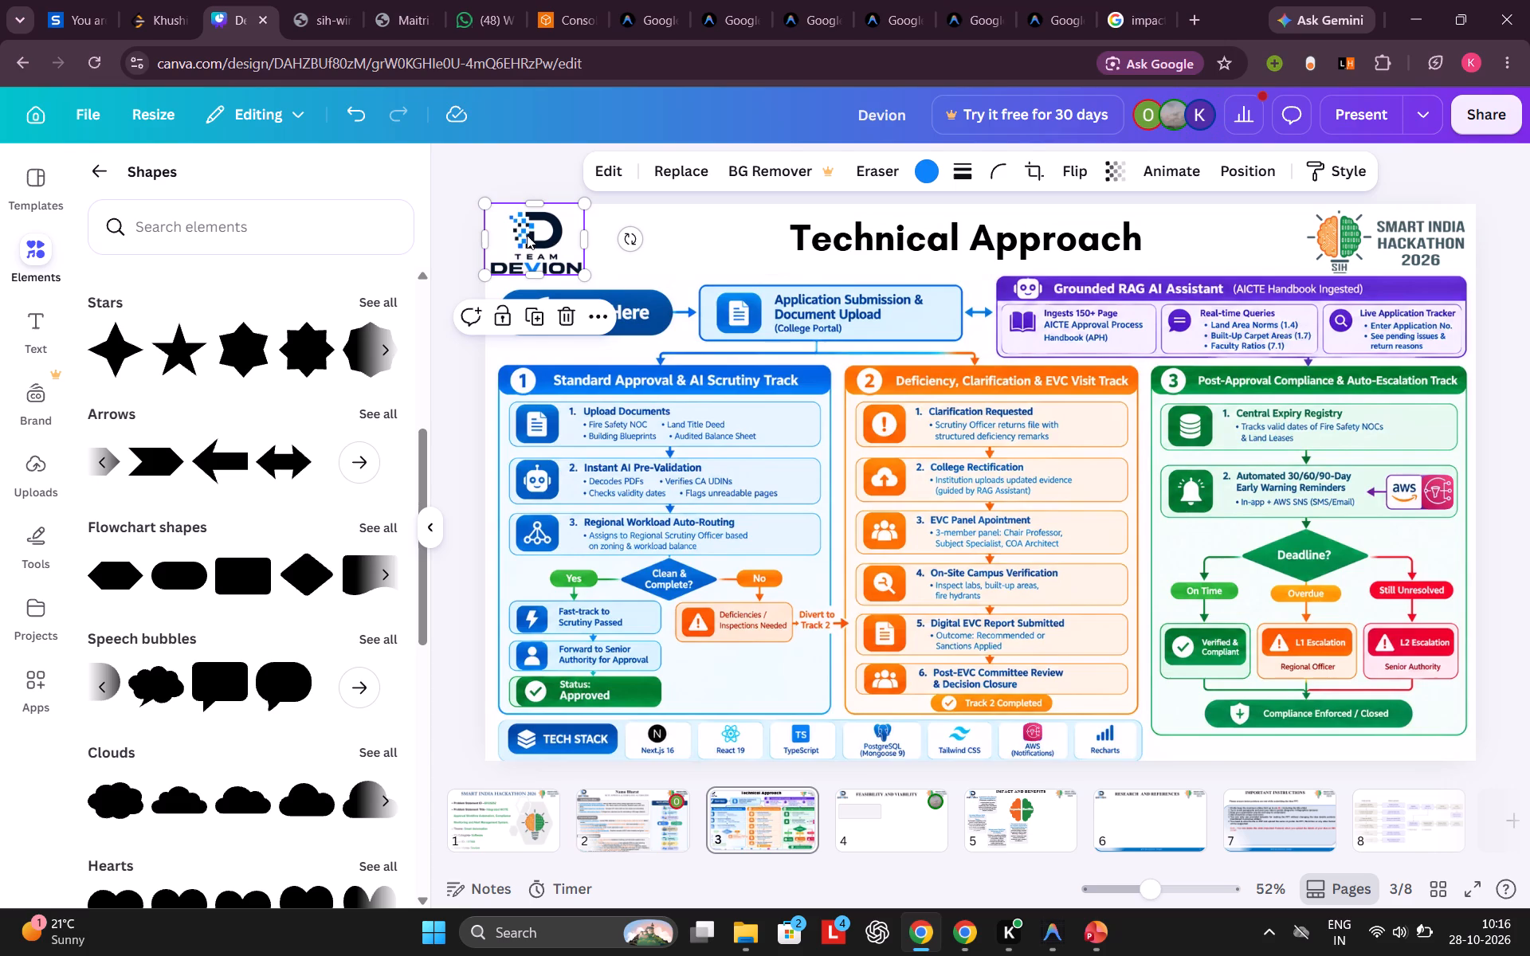
On slide 5, lower the top two arrows beside the Impacts half, levelling the second with the middle of the Institutions box.
click(881, 821)
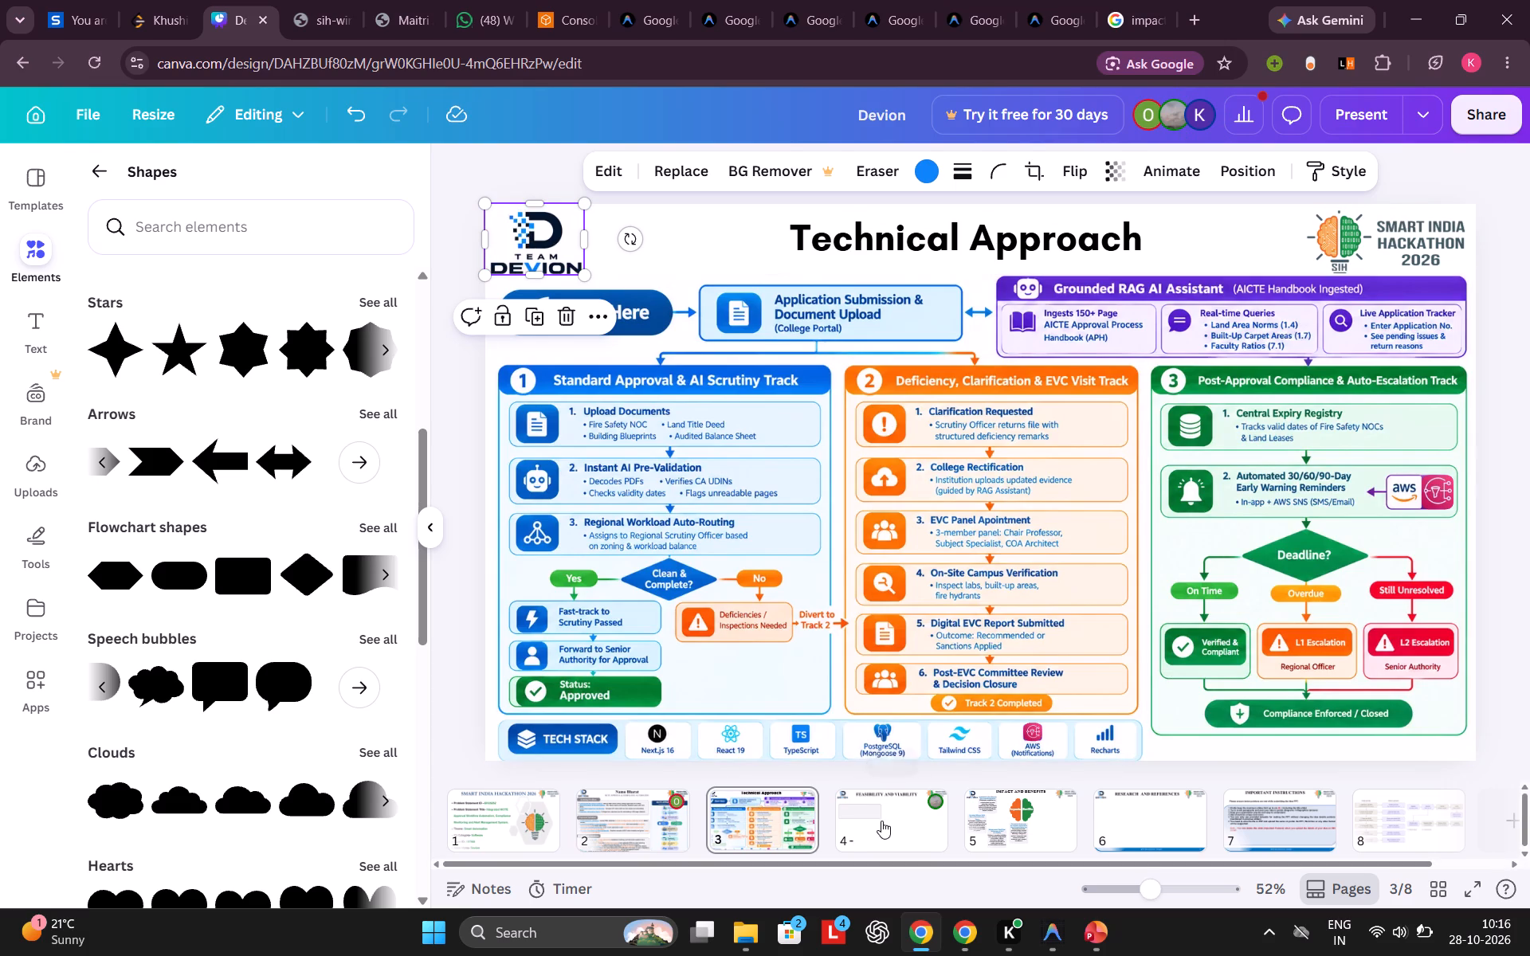
click(1030, 822)
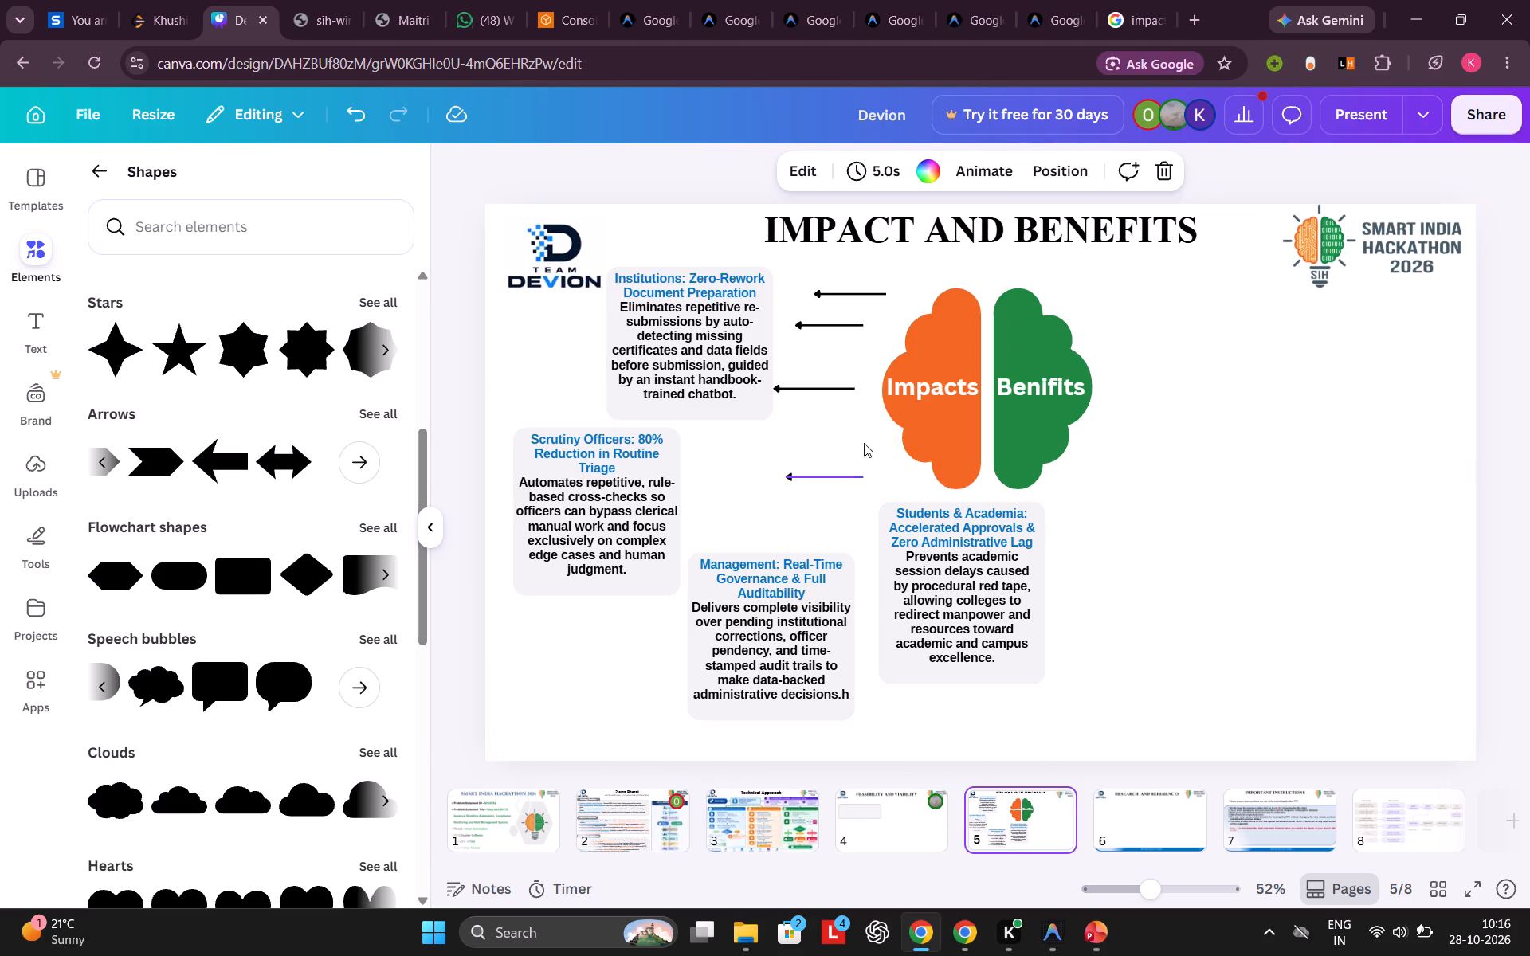
click(842, 295)
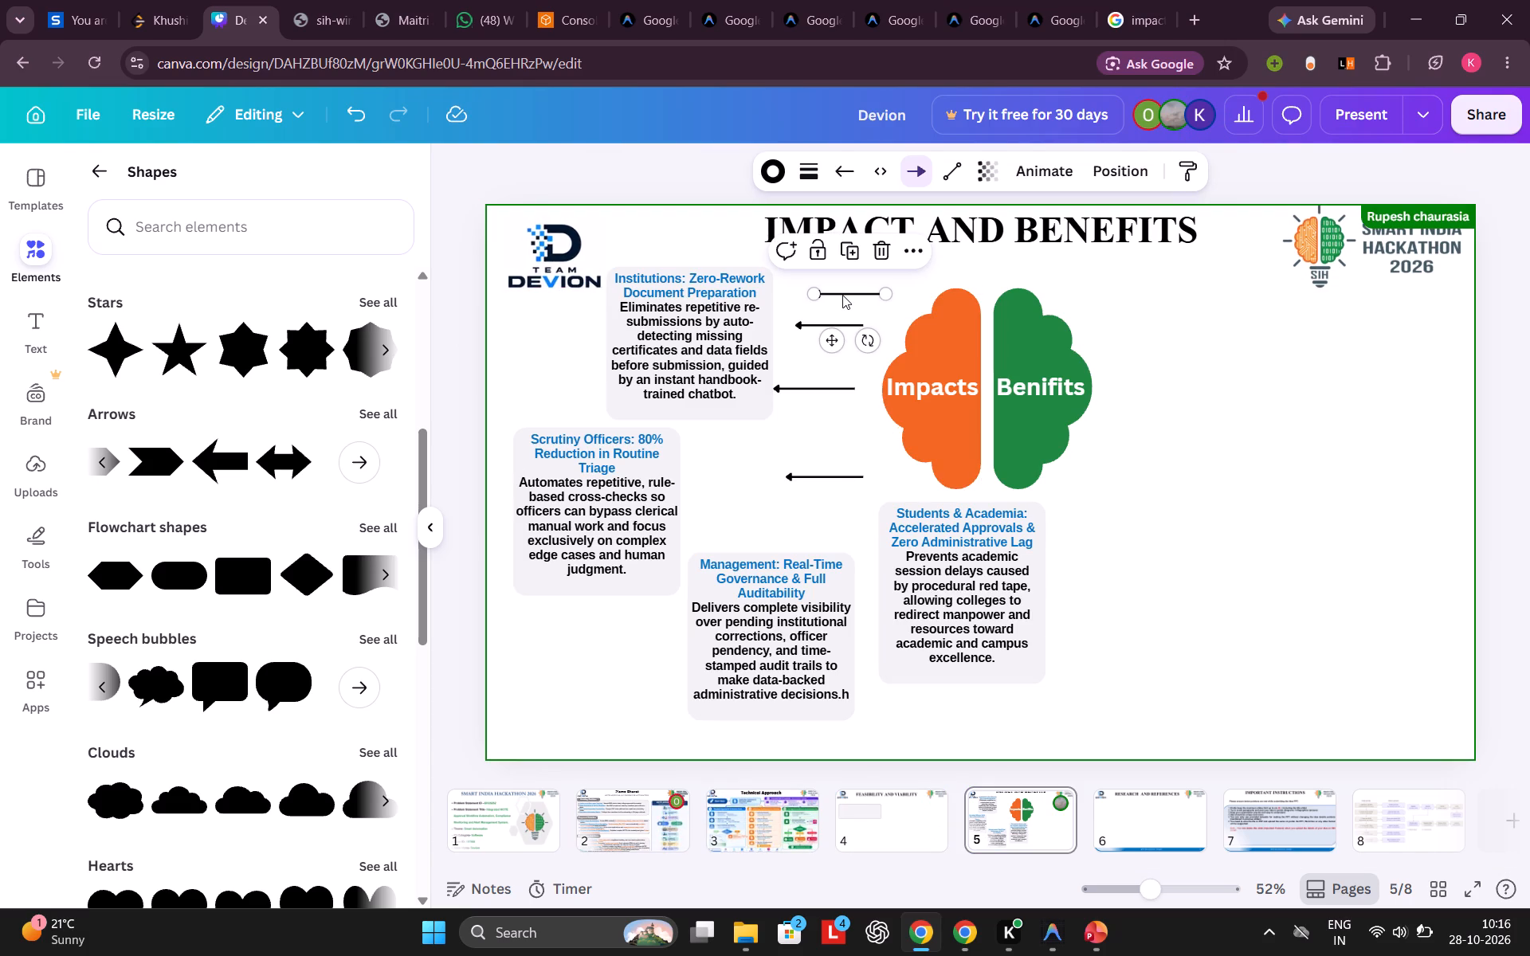
click(842, 295)
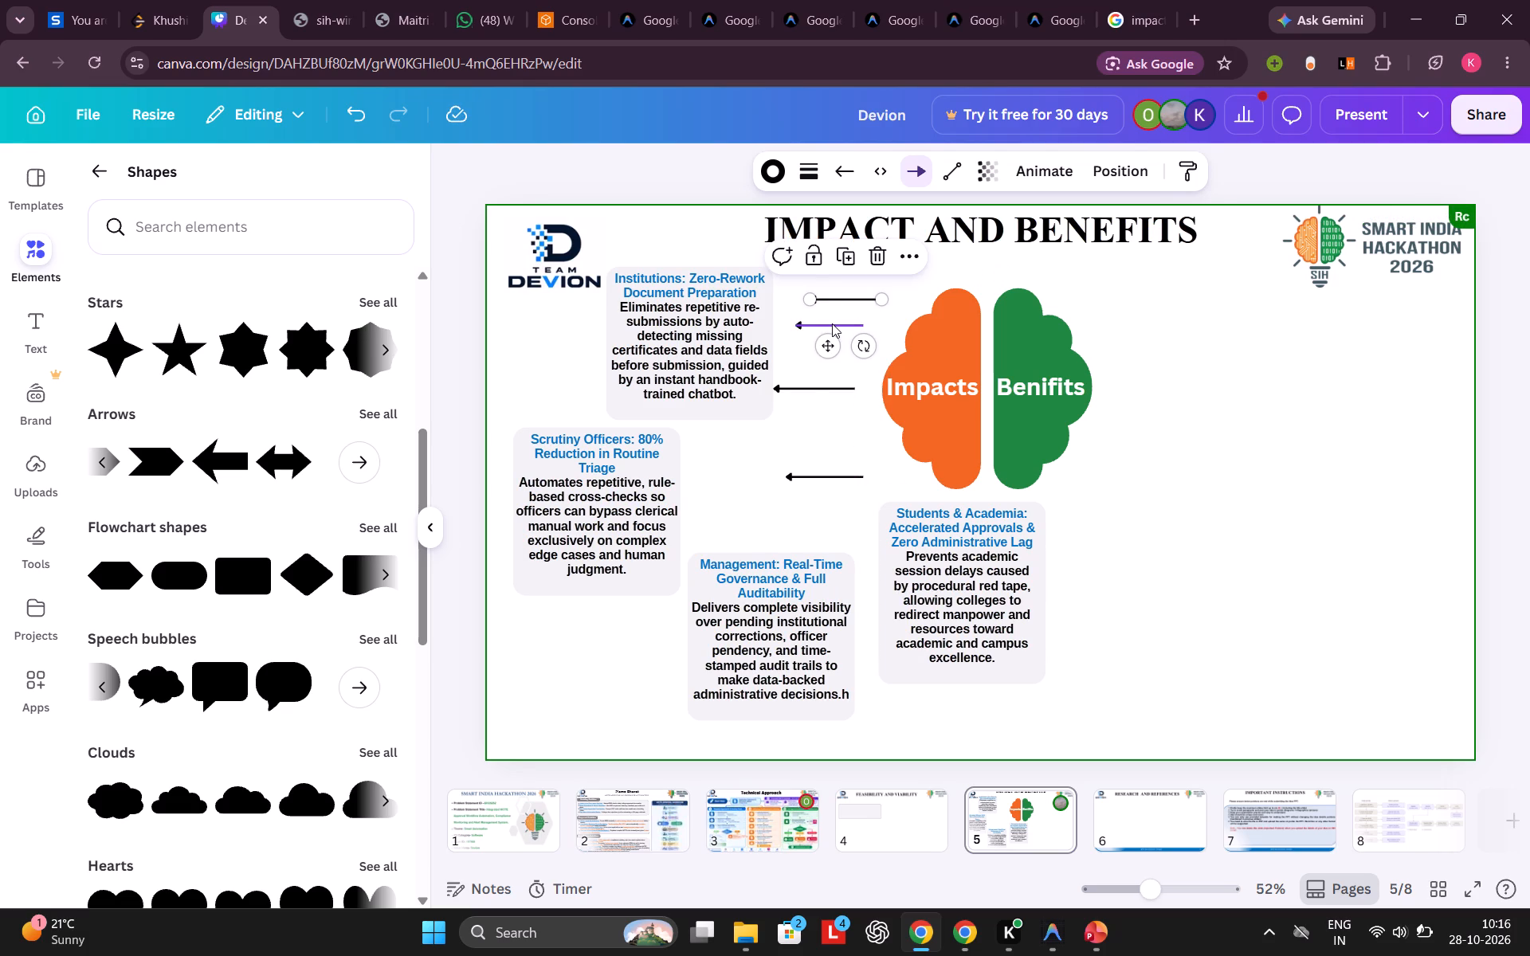
click(832, 323)
drag(832, 323, 836, 331)
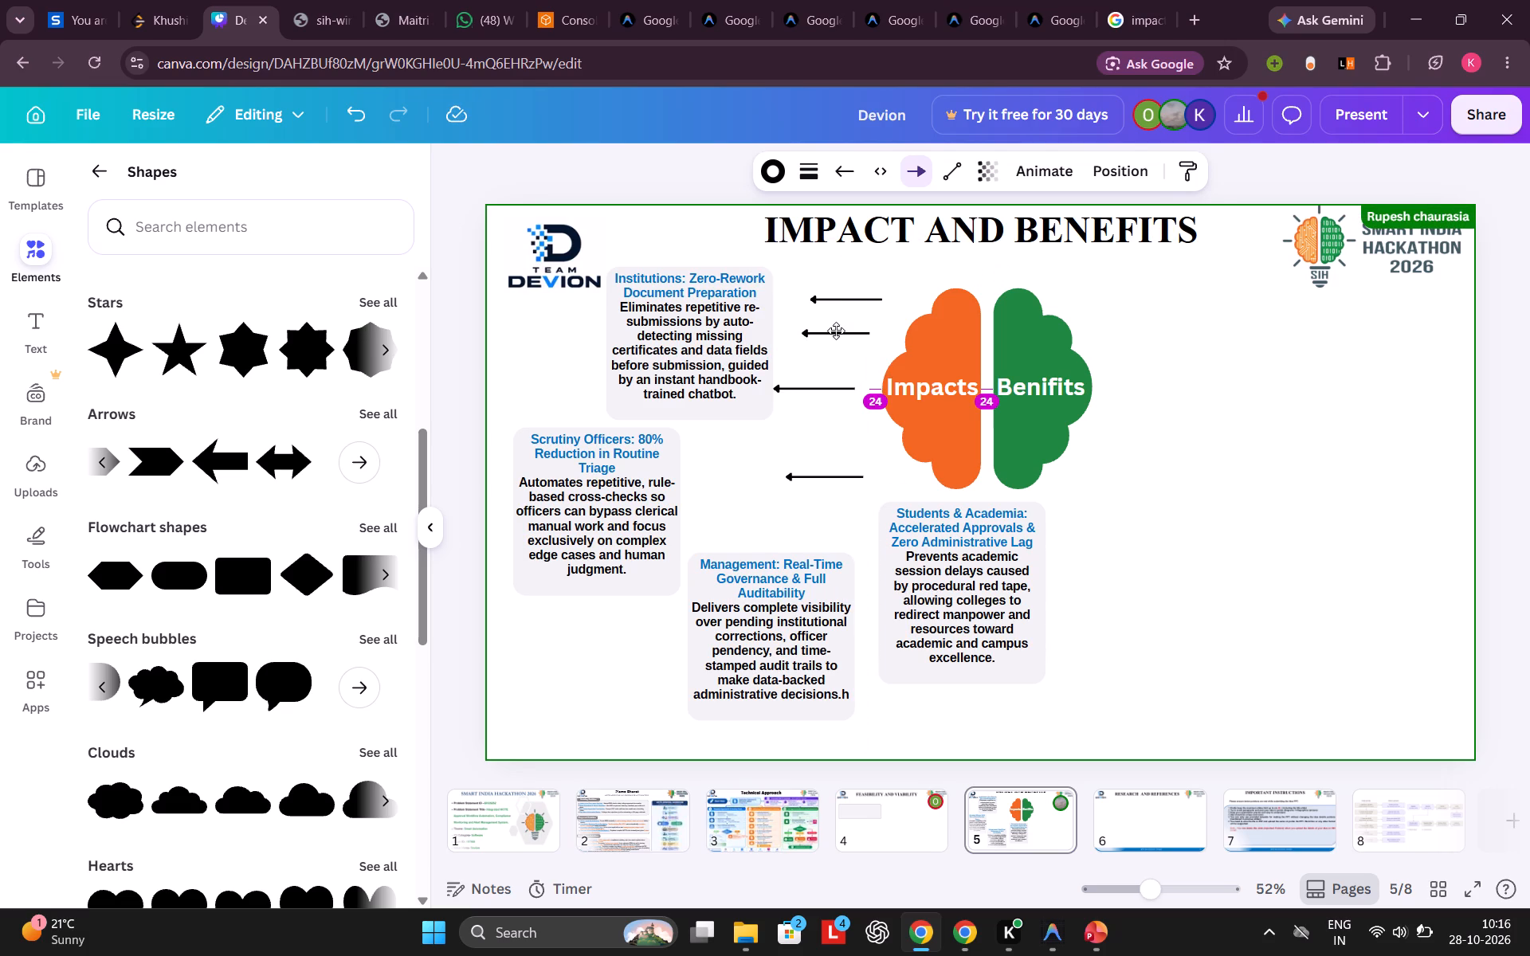
drag(836, 331, 831, 331)
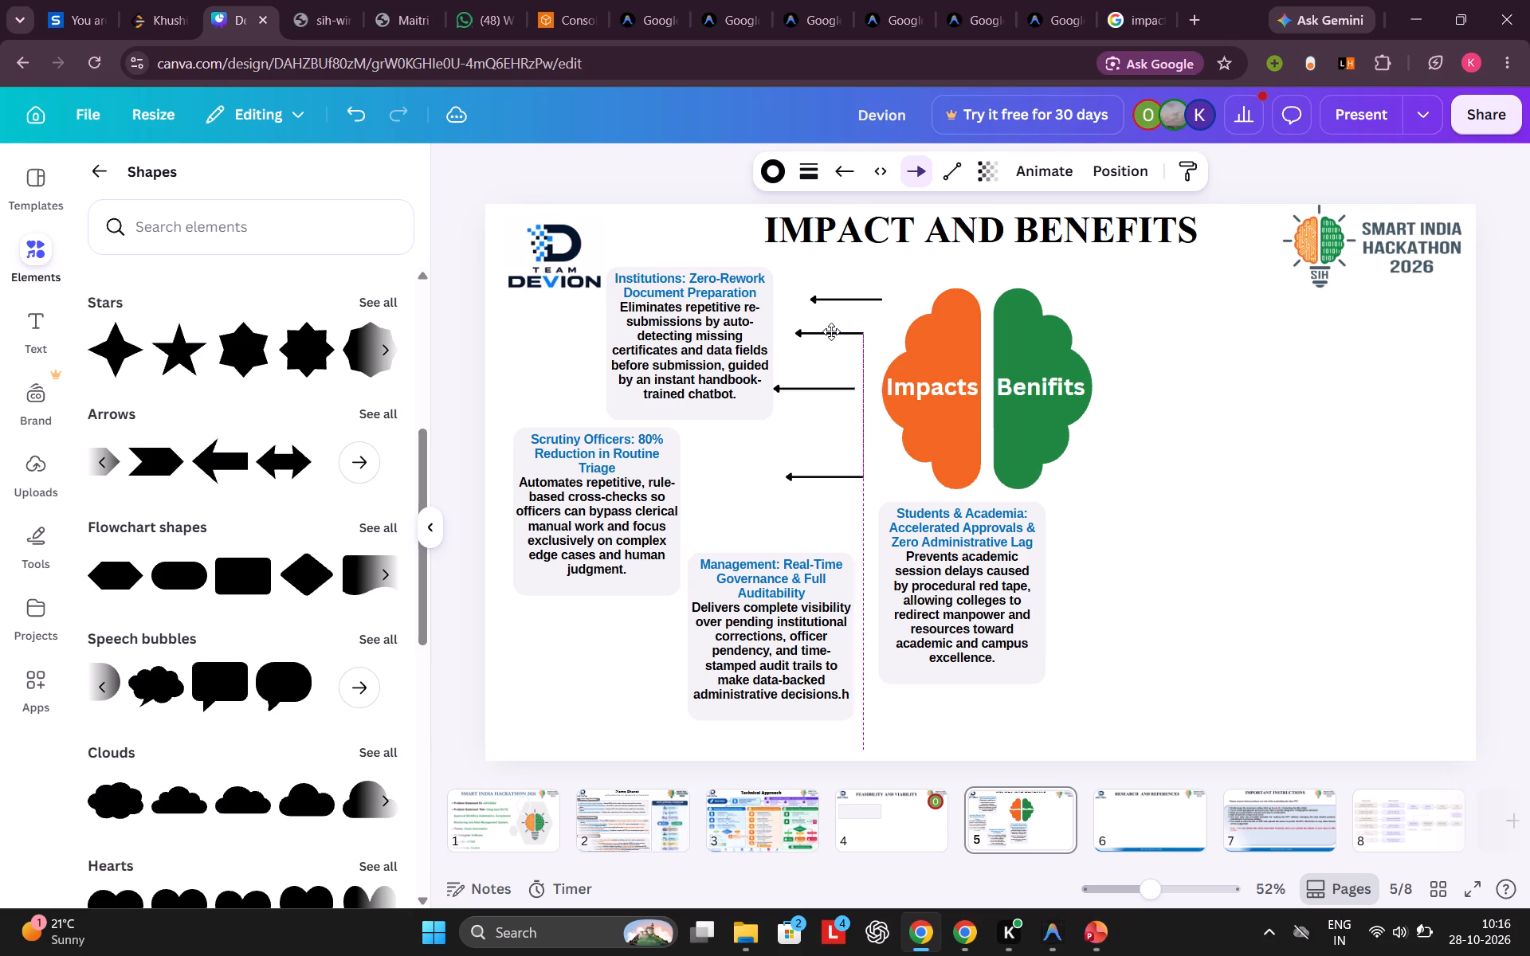
drag(831, 331, 829, 351)
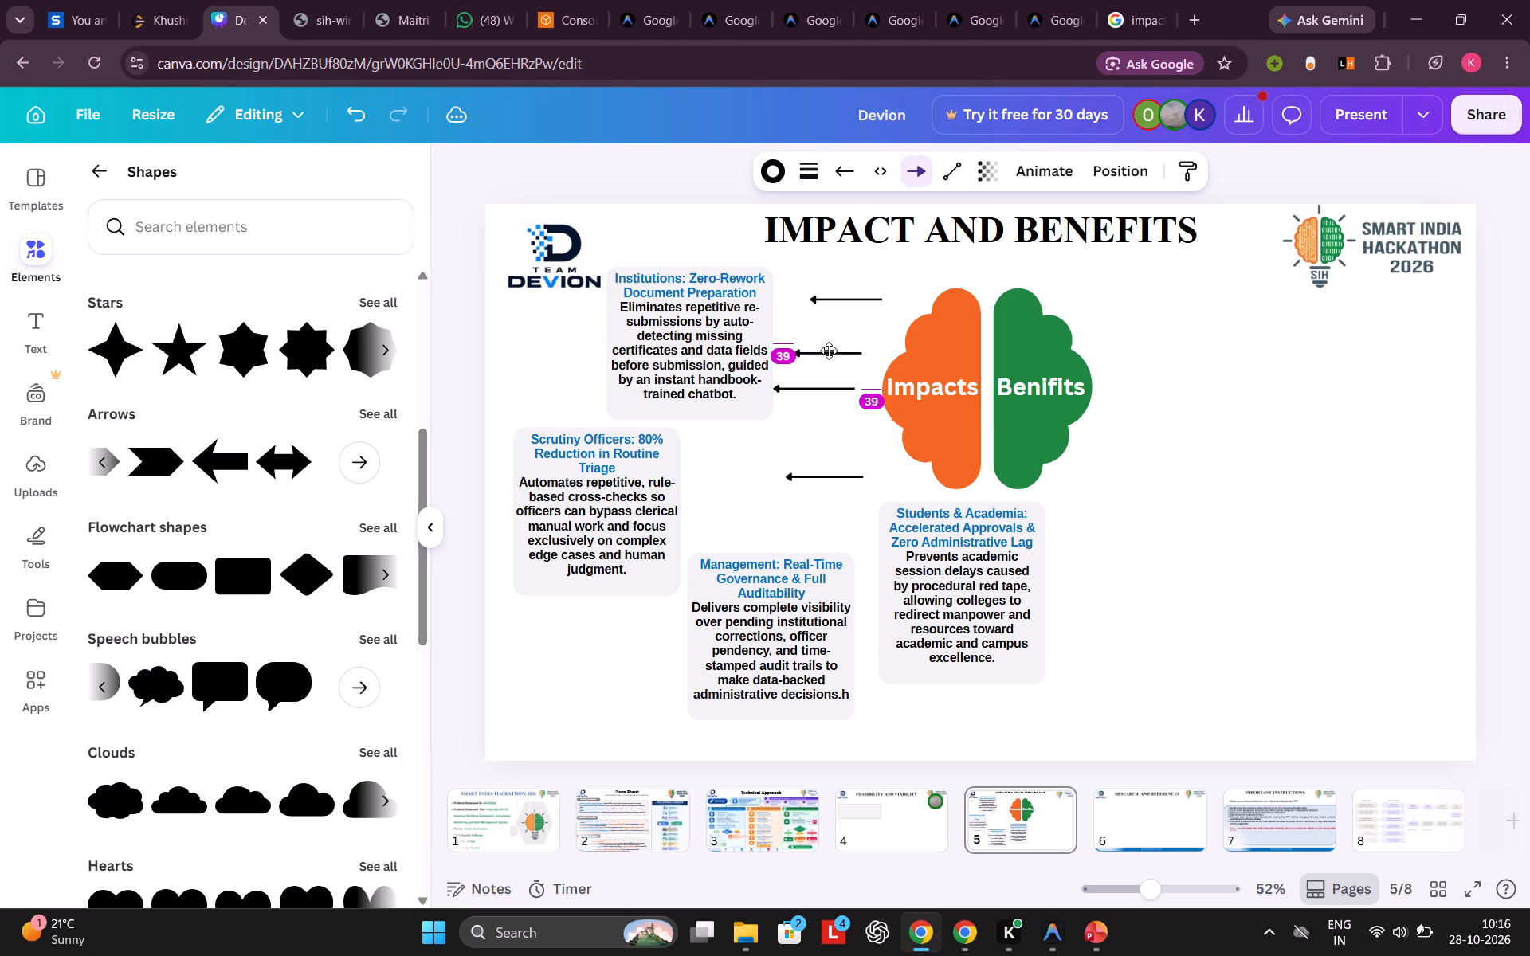
drag(829, 351, 830, 350)
drag(830, 350, 832, 350)
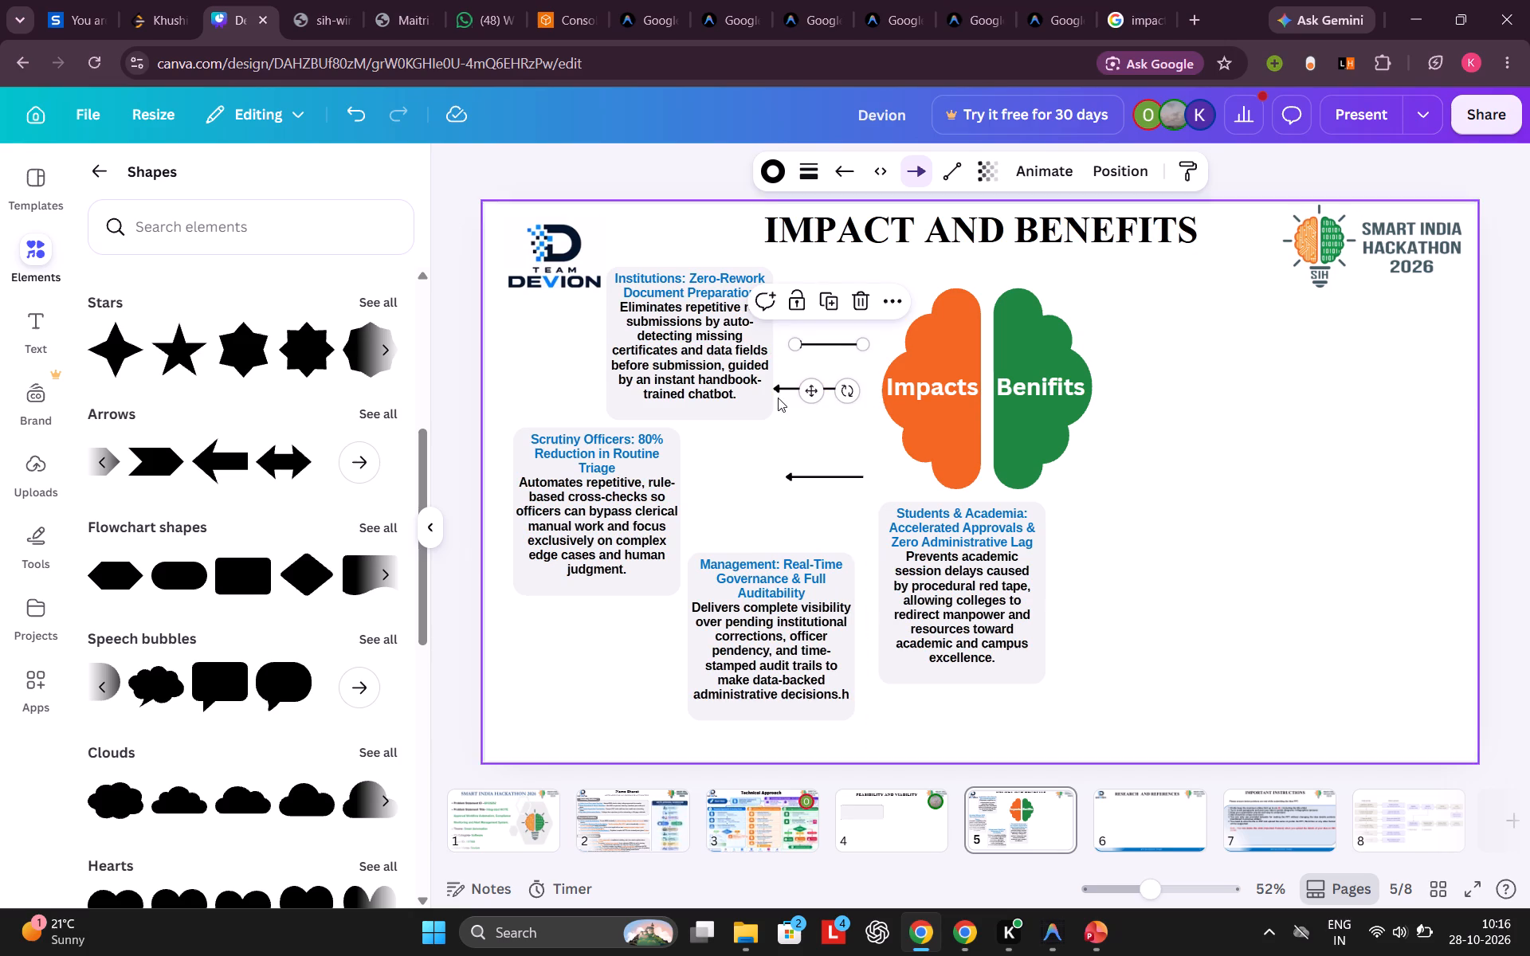
Move the third arrow down to midway between the second and bottom arrows, about 124 from each.
click(785, 390)
drag(785, 390, 785, 426)
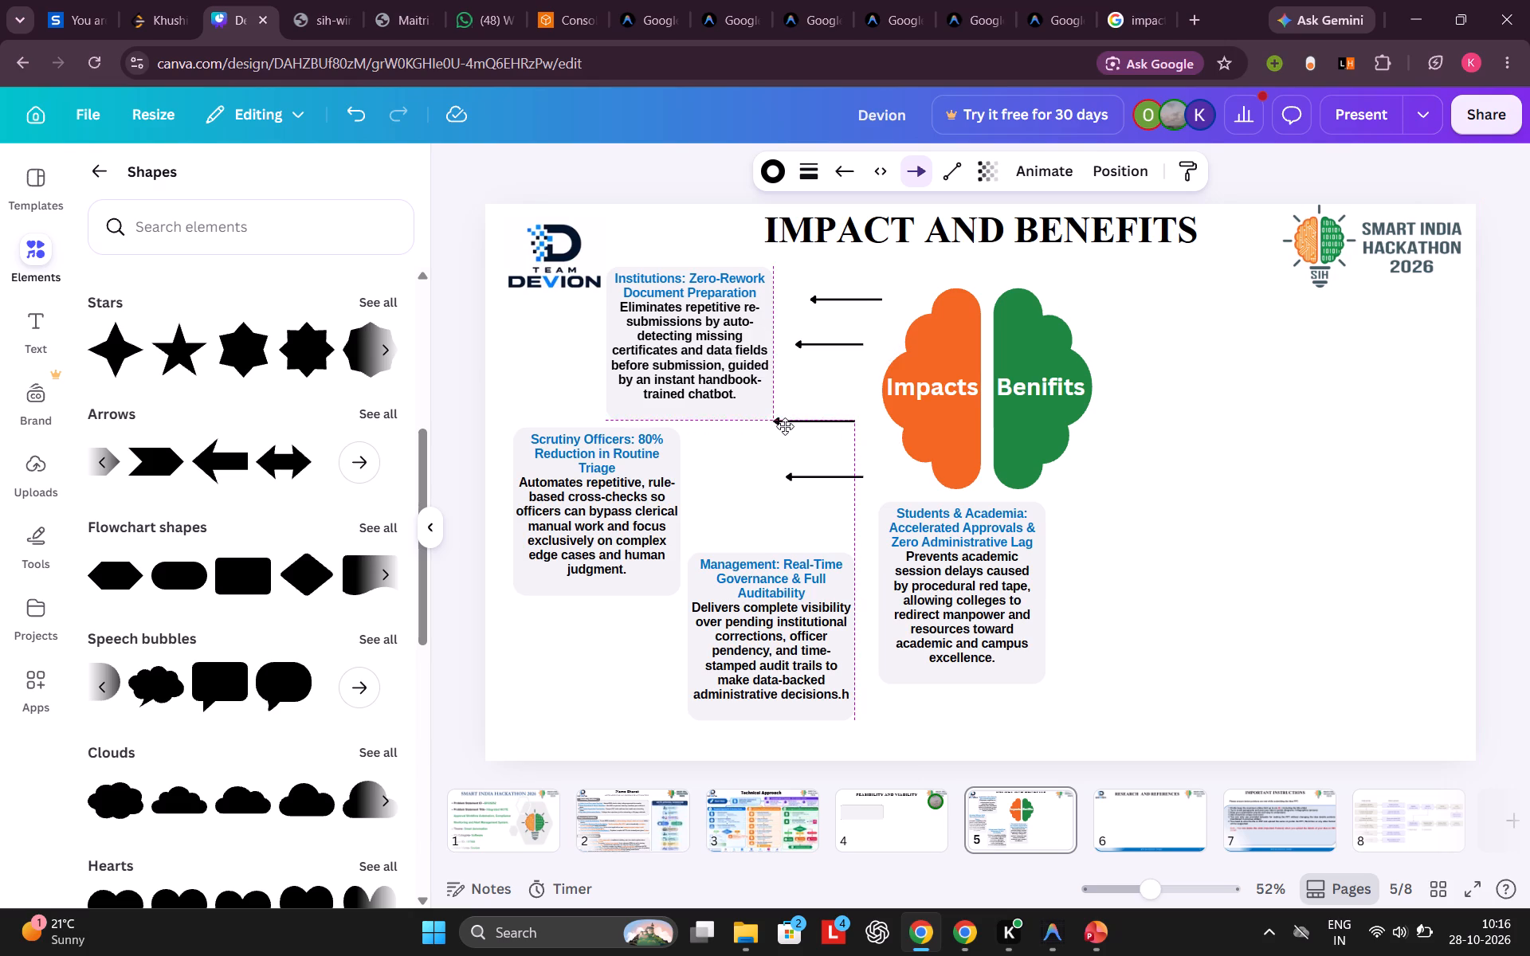
drag(785, 426, 801, 415)
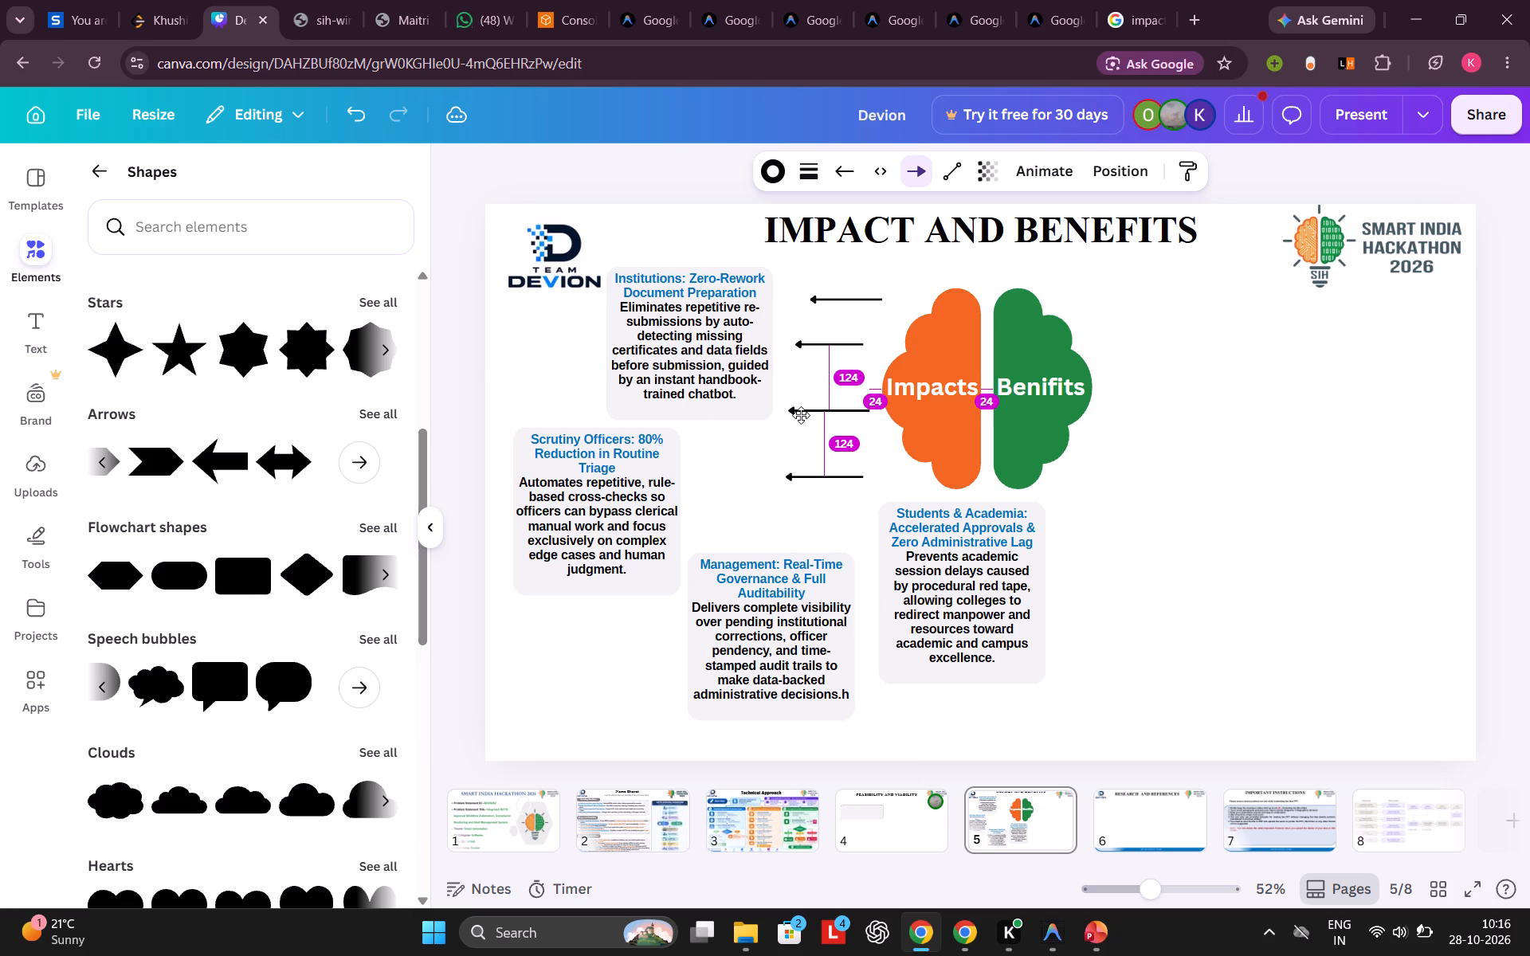
drag(801, 415, 799, 416)
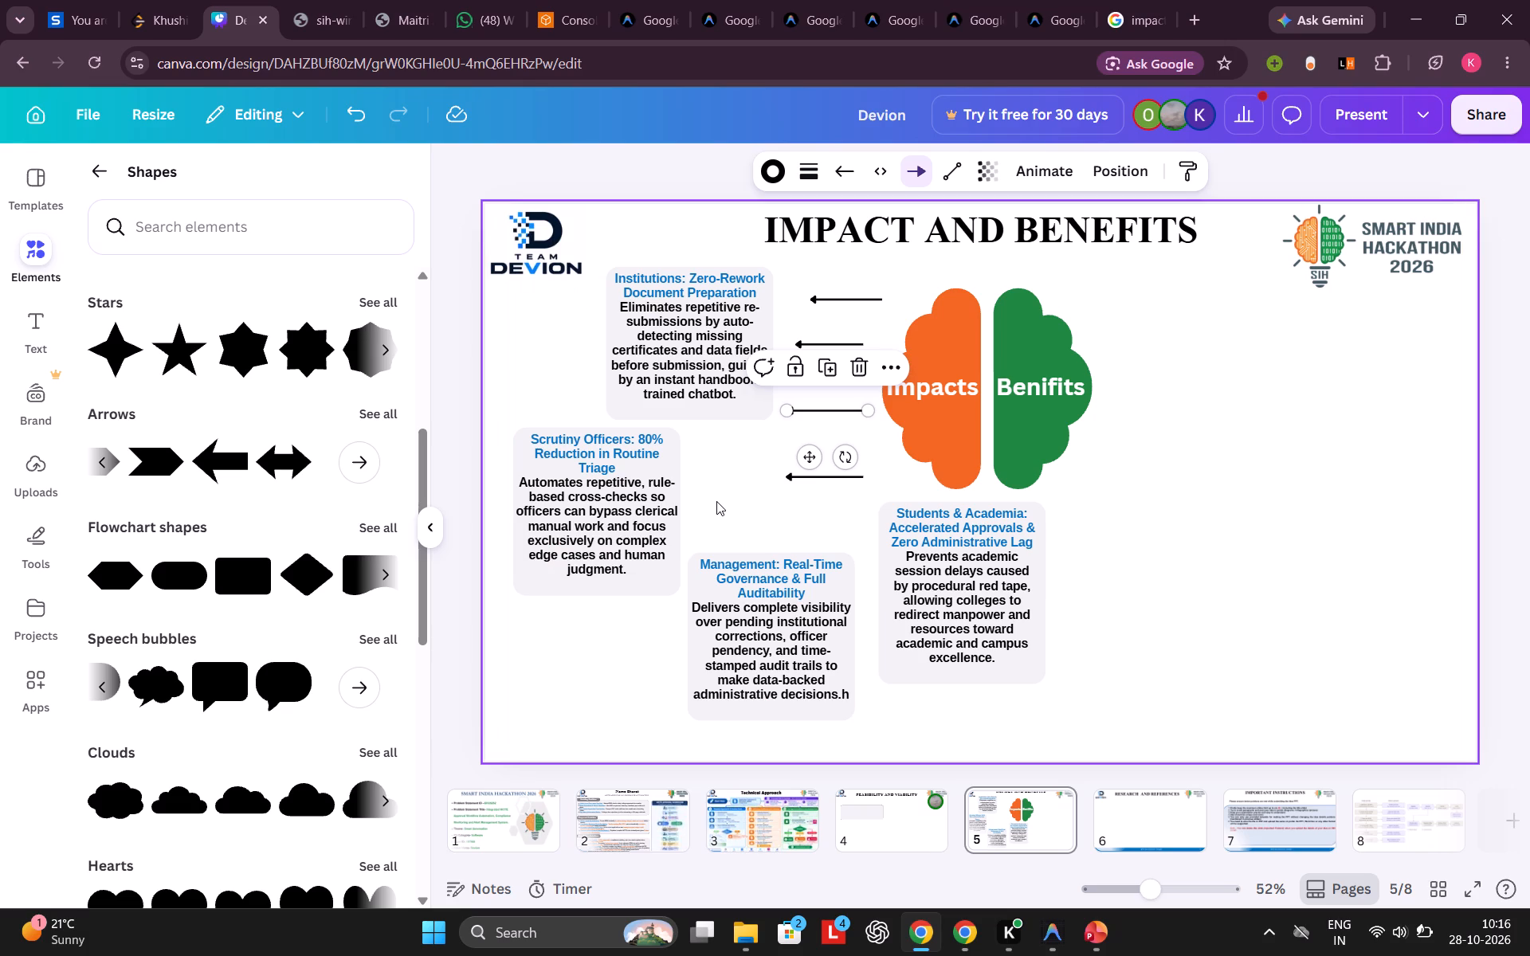
Move the bottom arrow beside the Impacts half level with the brain's lower edge, its tip in line with the top arrow's tip.
click(822, 477)
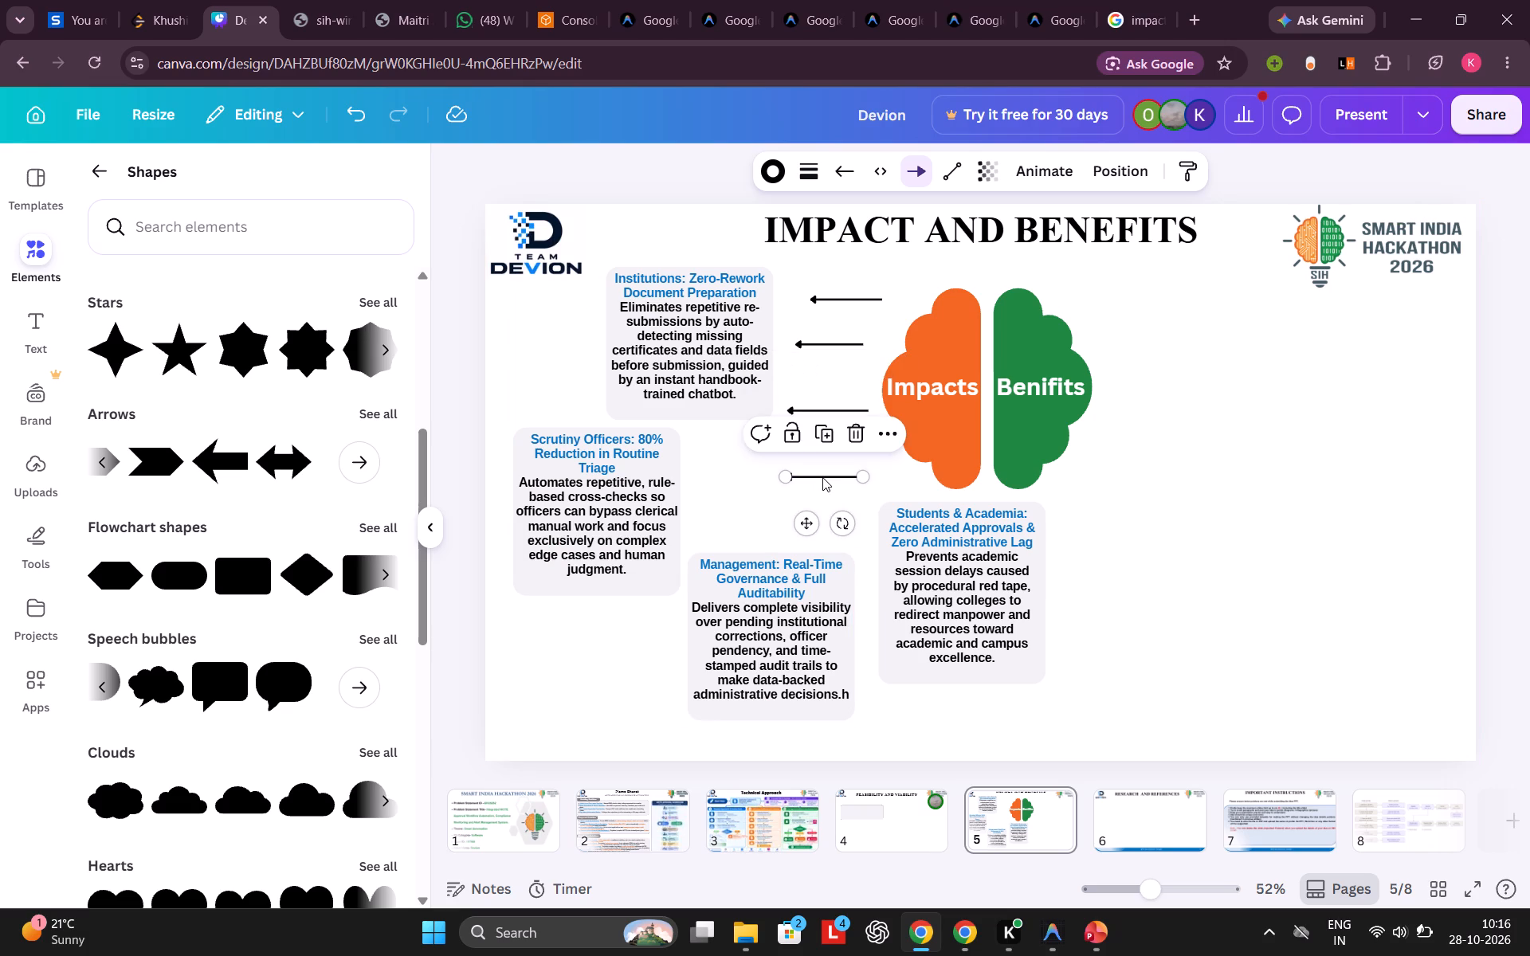
drag(822, 477, 838, 472)
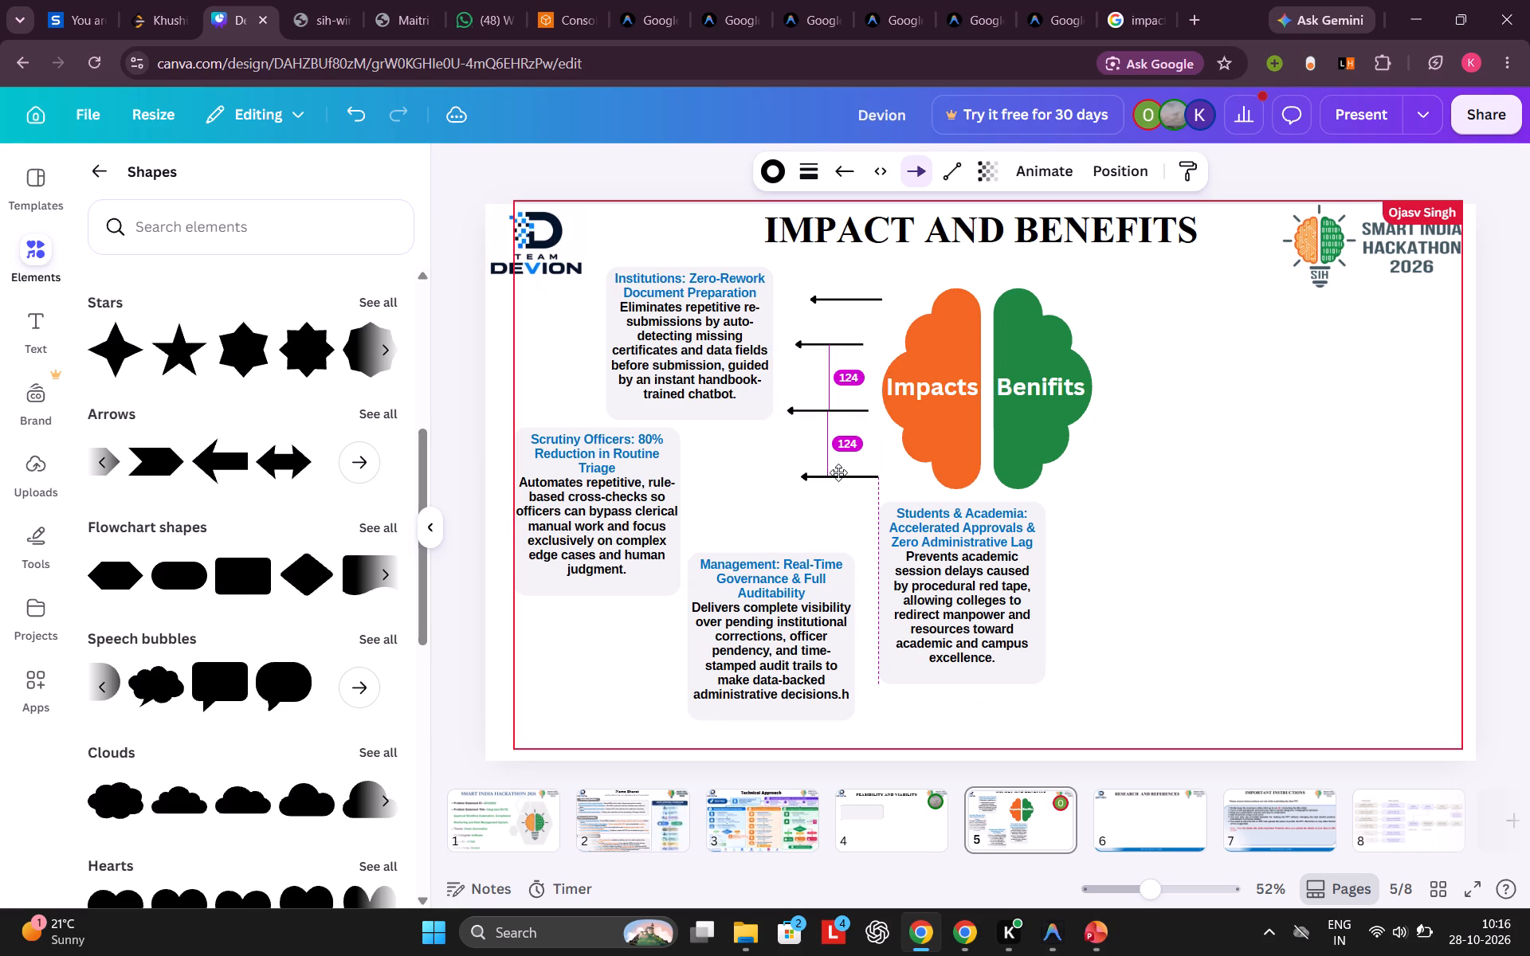
drag(838, 472, 841, 482)
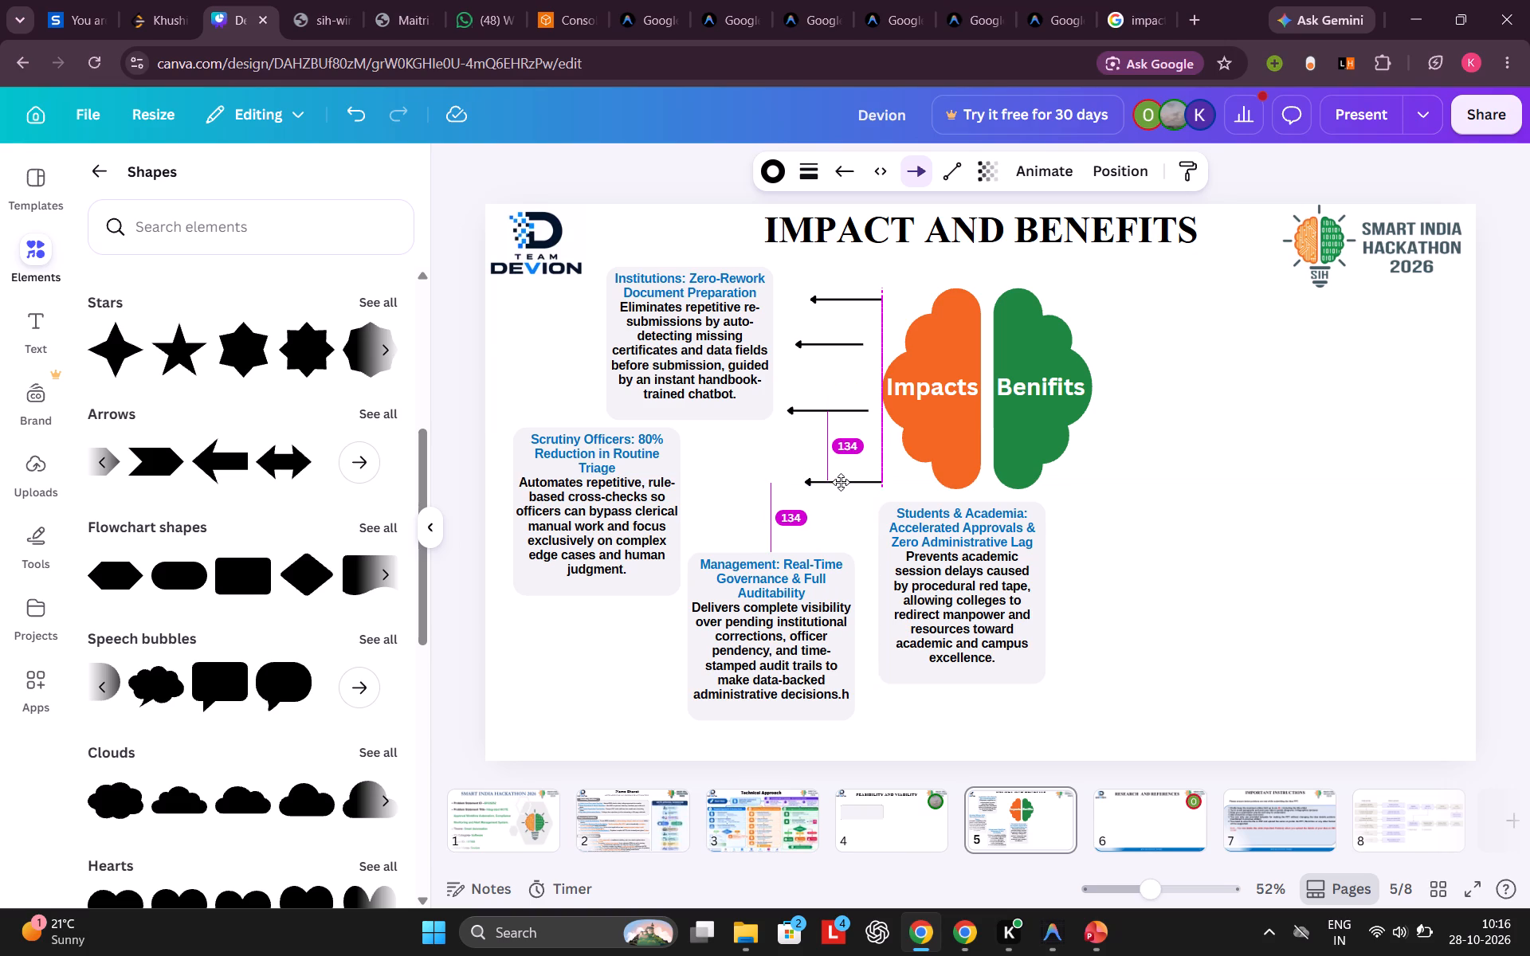
drag(841, 482, 840, 488)
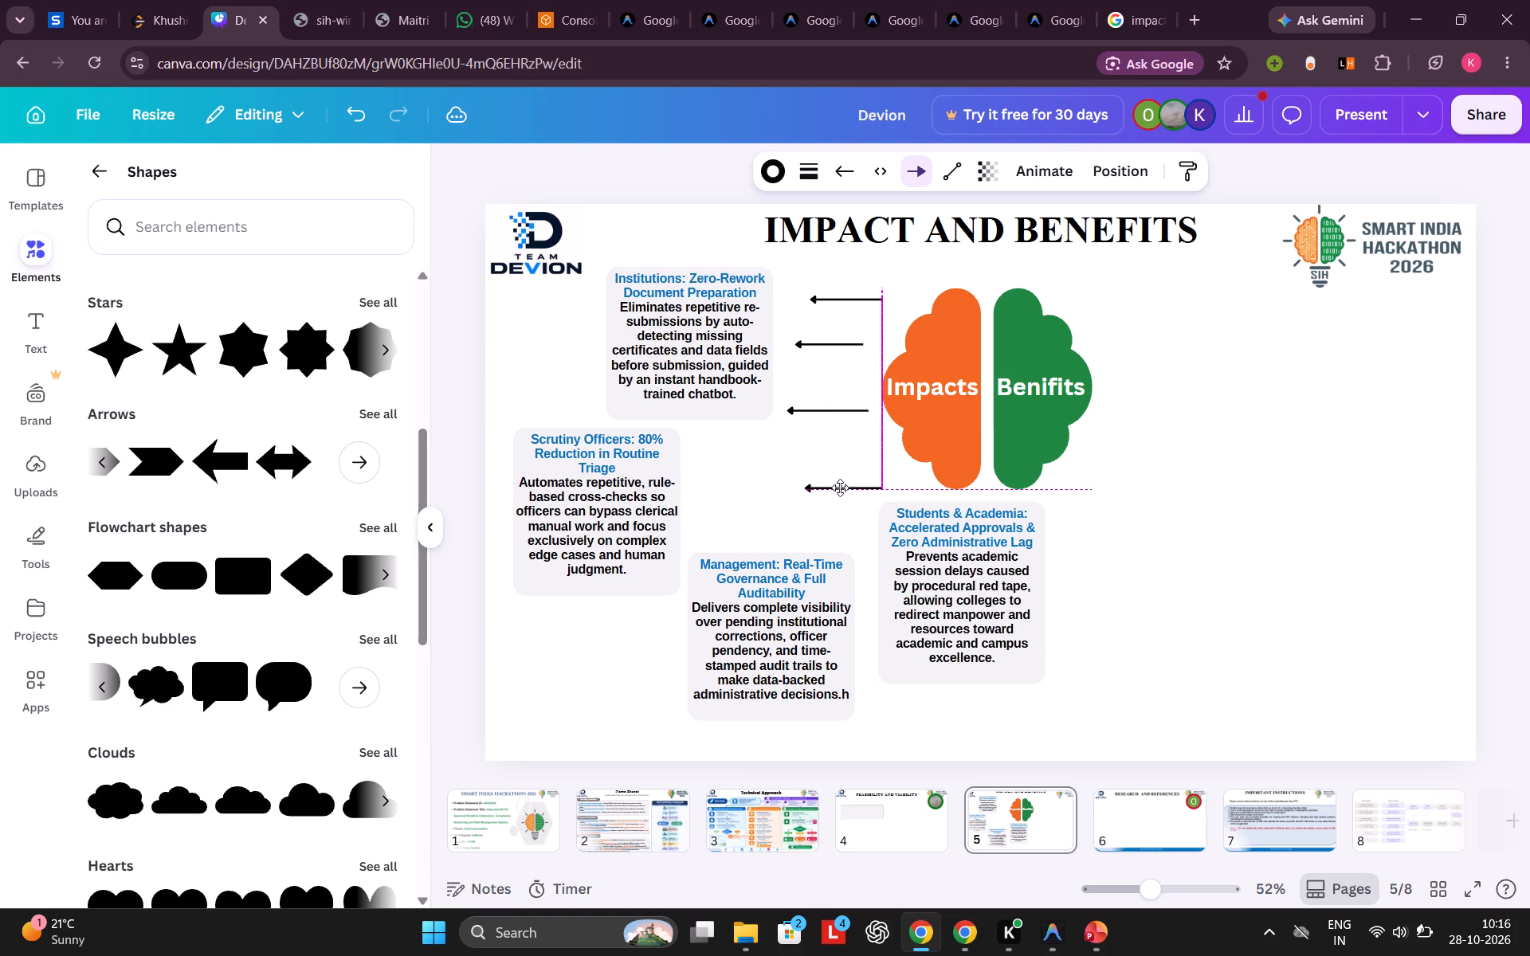
drag(840, 488, 849, 492)
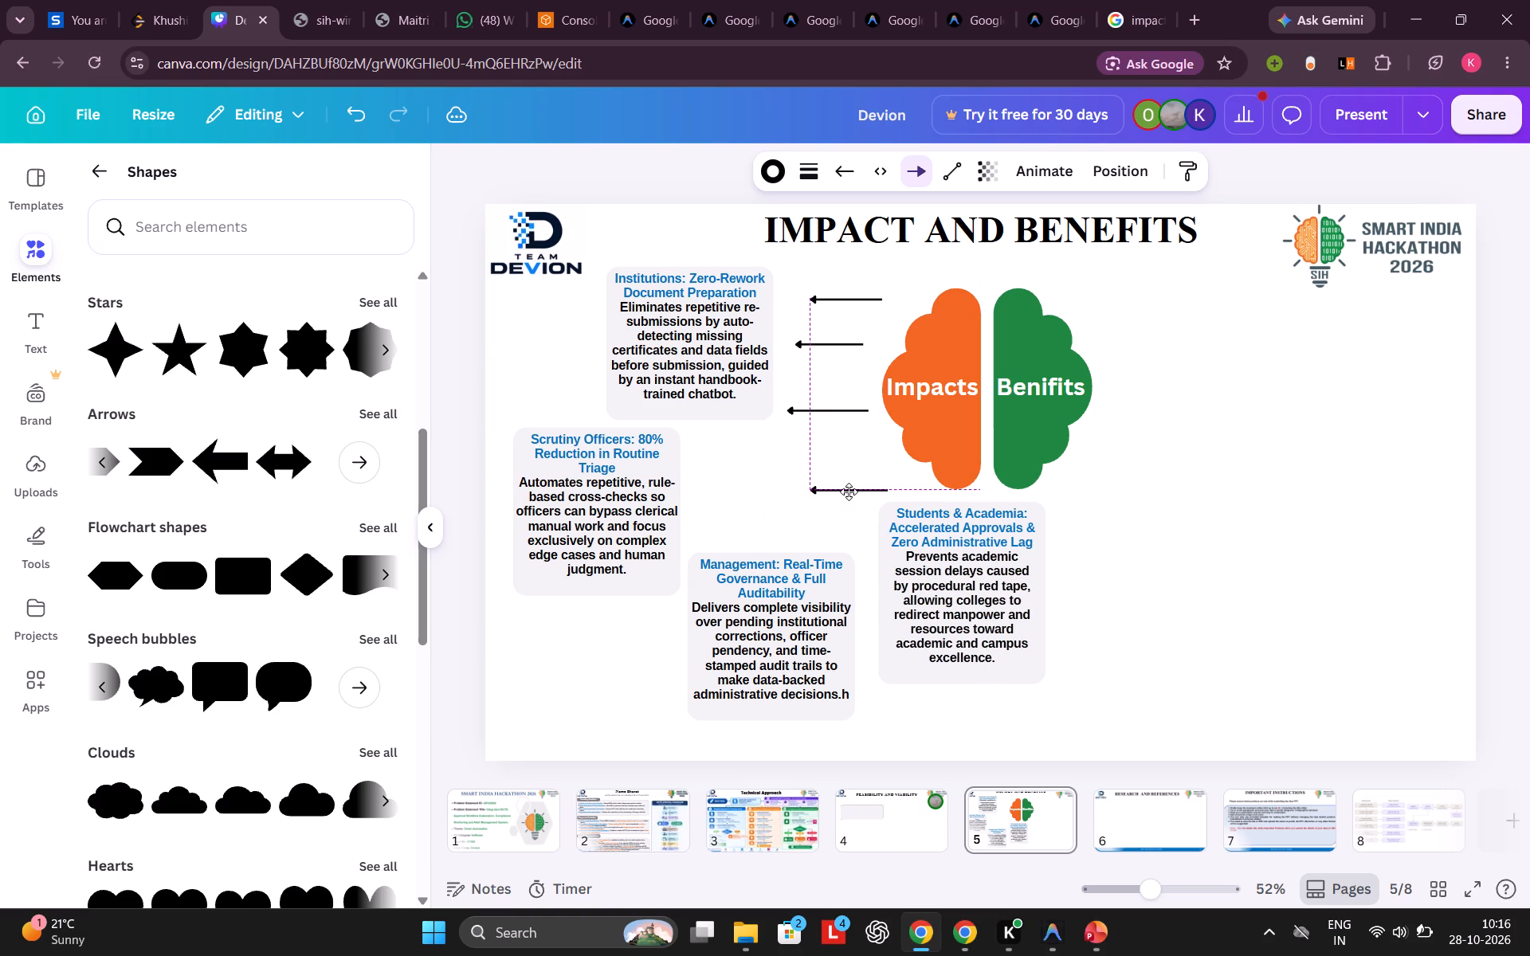
drag(849, 492, 848, 492)
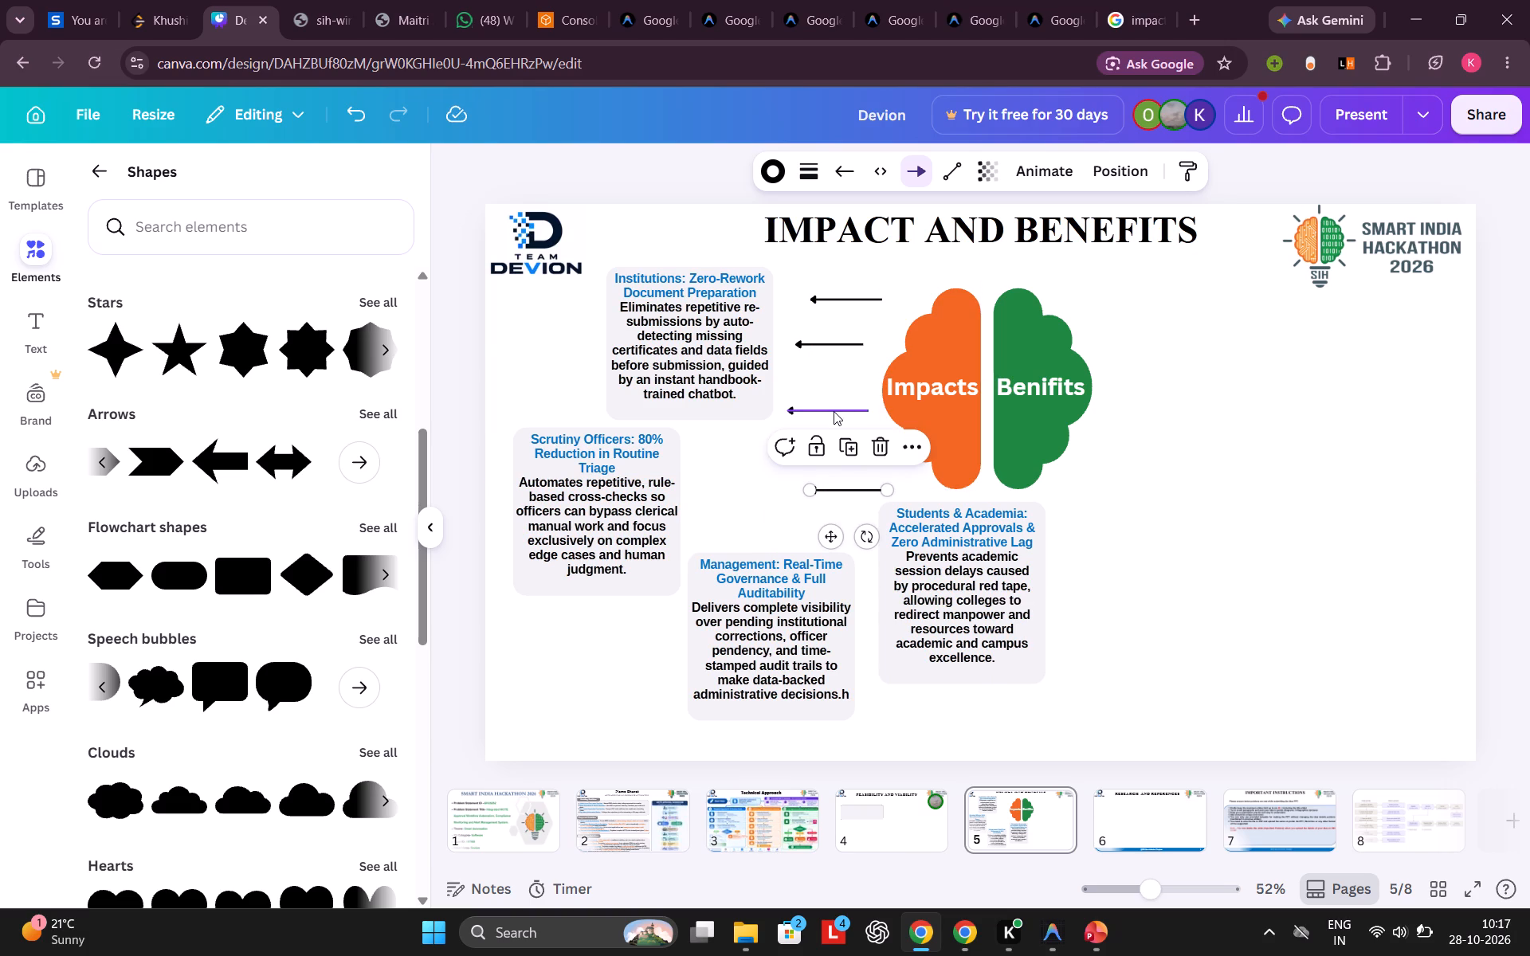
Lower the third arrow beside the Impacts half to the bottom edge of the Institutions box and shift it slightly toward the boxes.
click(834, 411)
drag(834, 411, 838, 420)
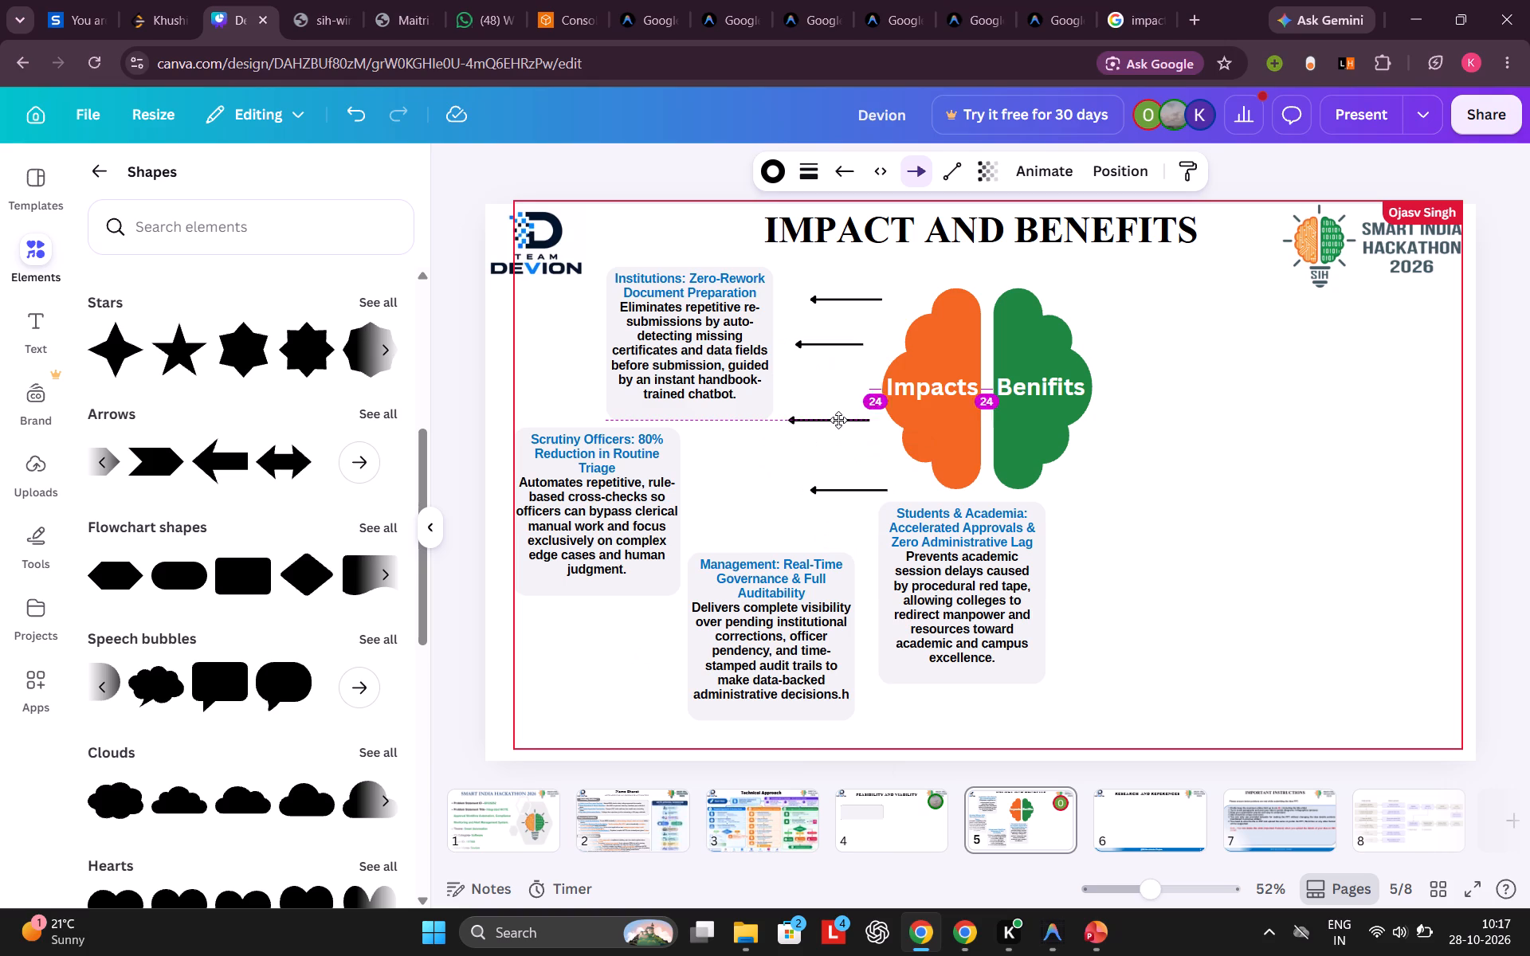
drag(838, 420, 830, 423)
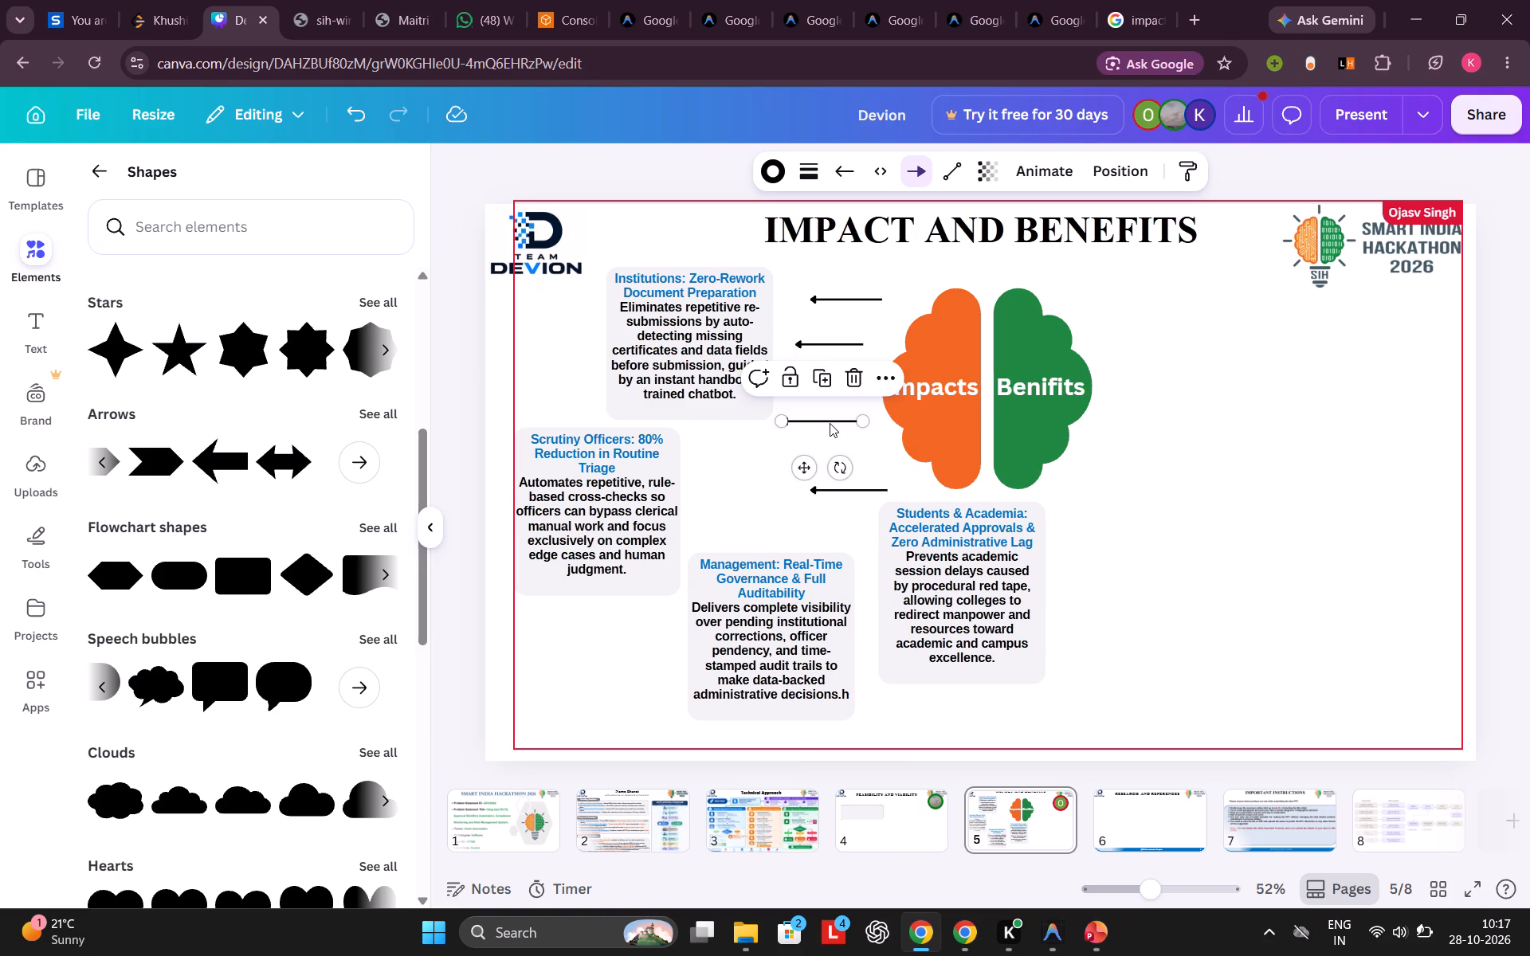
Nudge the top arrow down slightly and lower the second arrow to about 130 above the third.
click(844, 298)
click(844, 298)
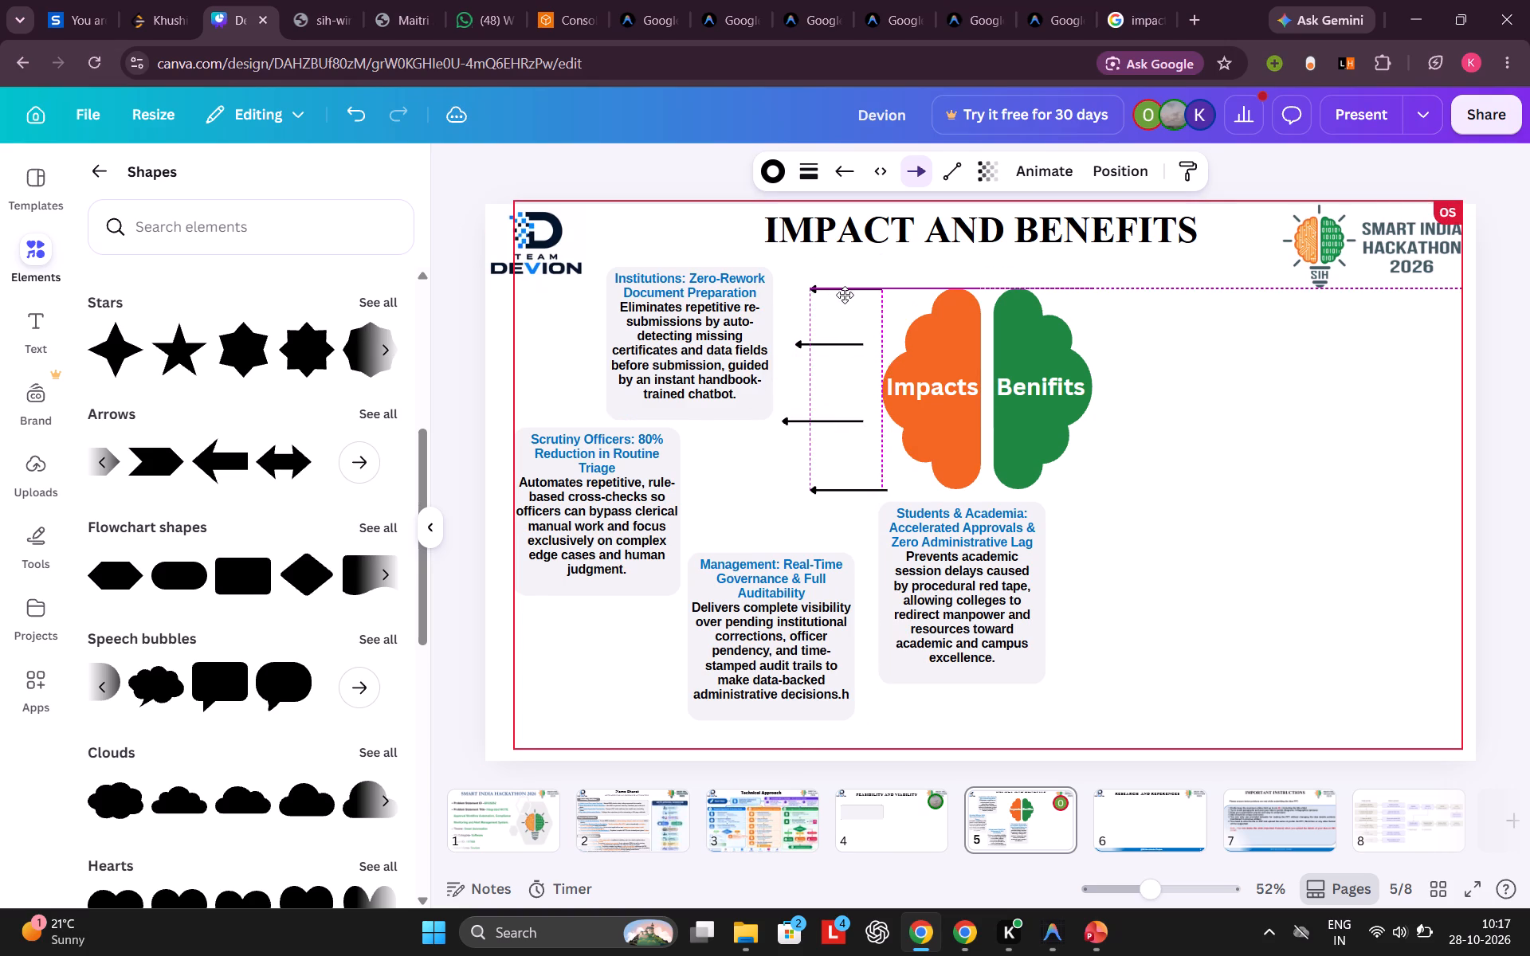
click(806, 344)
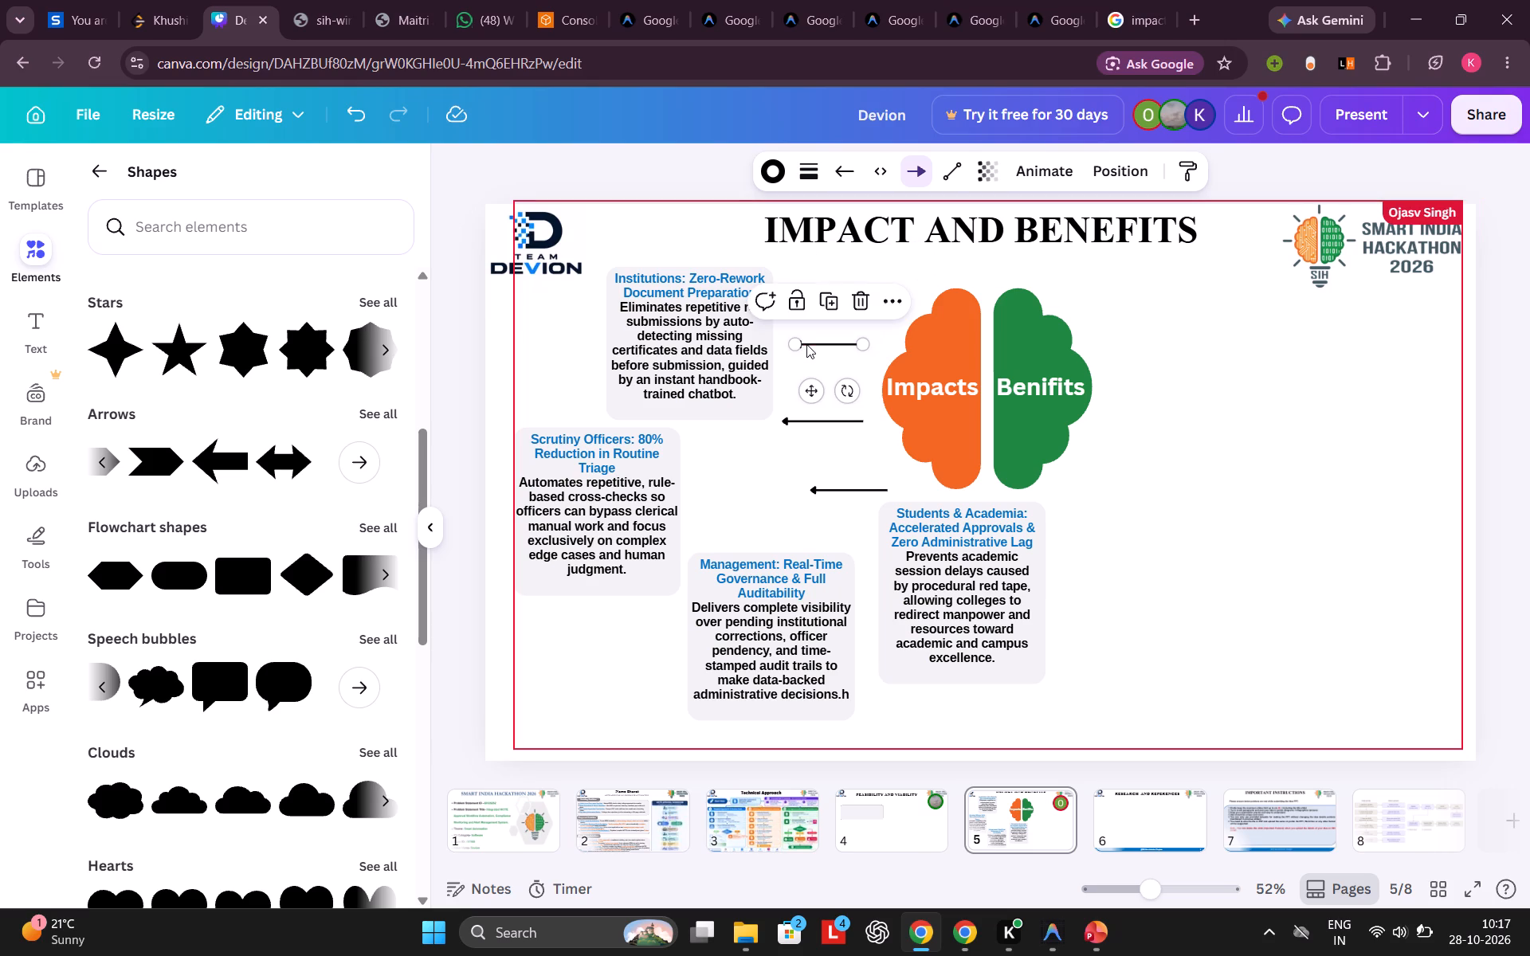
click(806, 344)
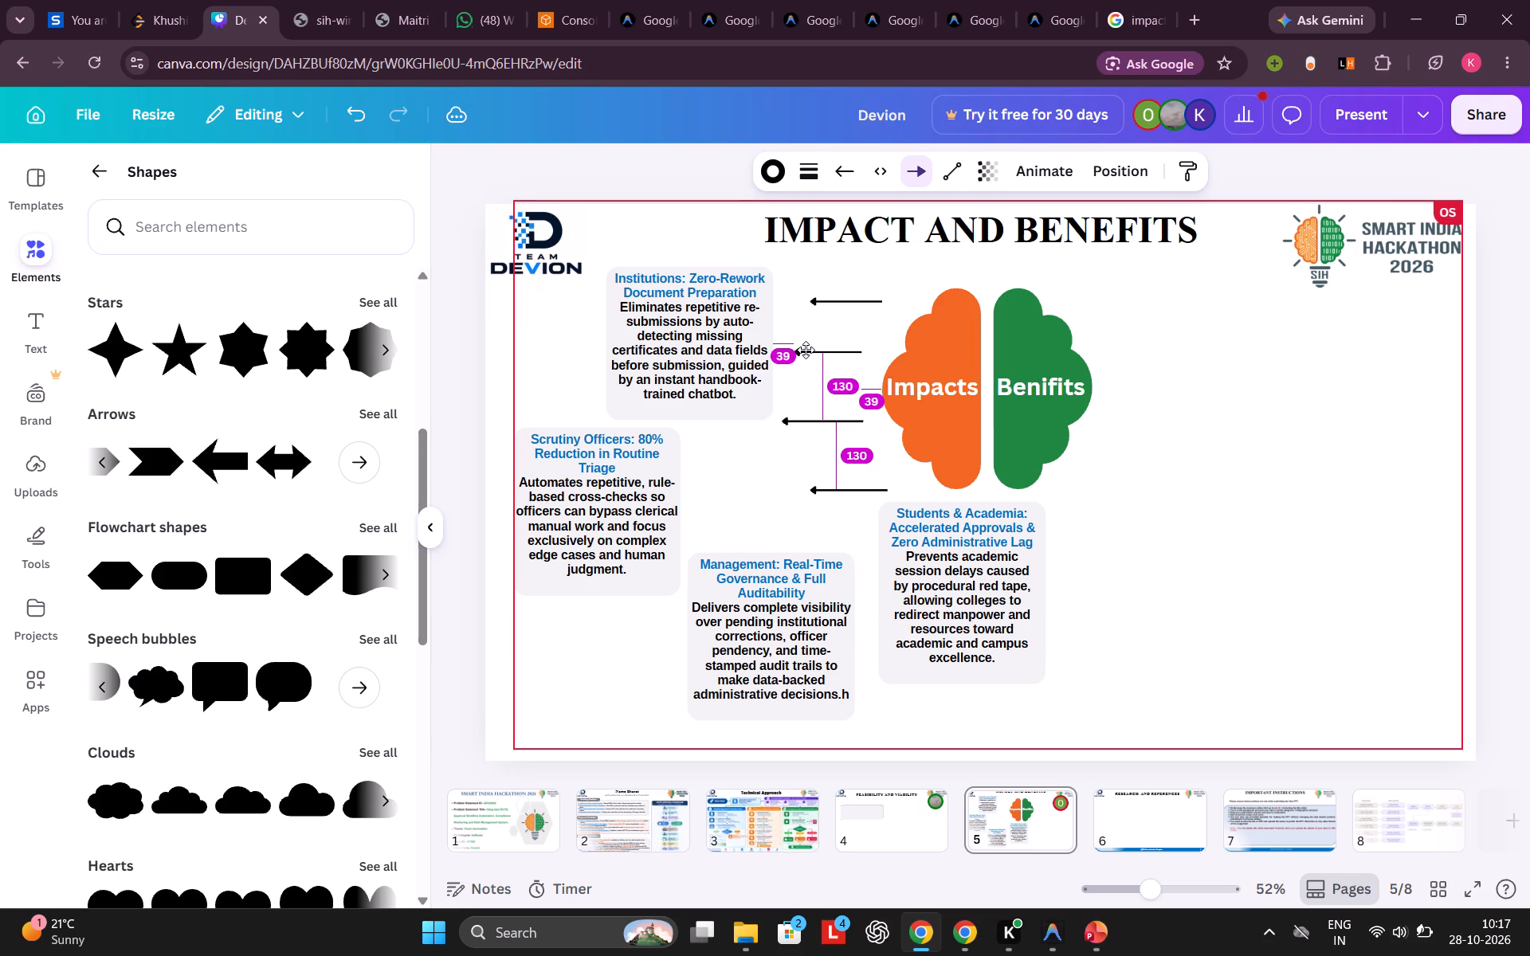
click(807, 350)
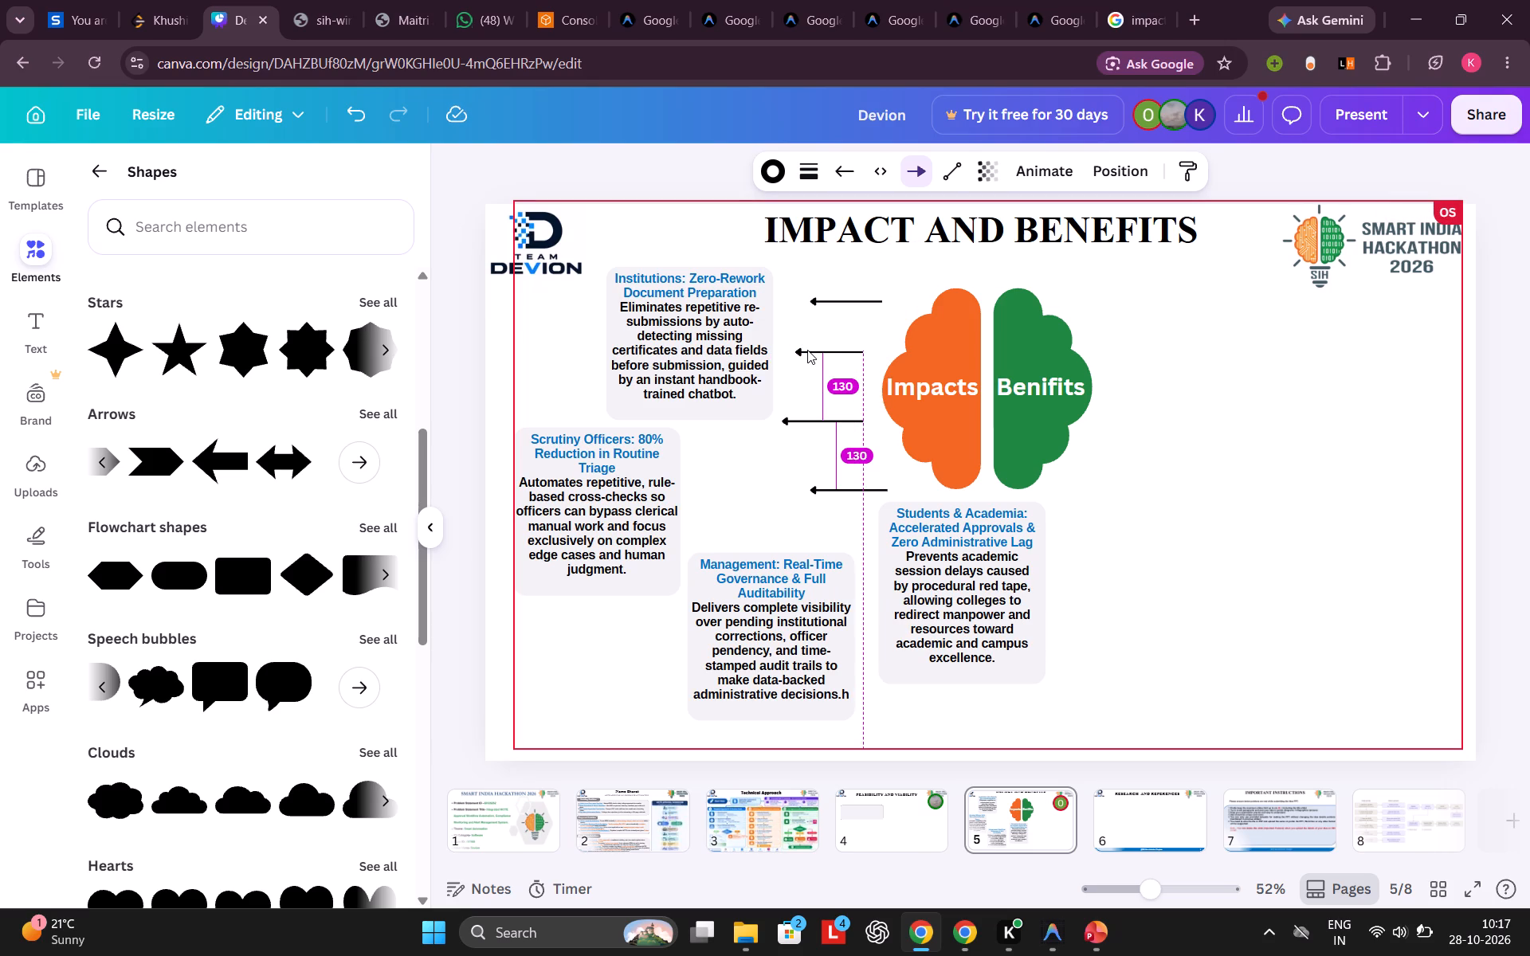
click(805, 351)
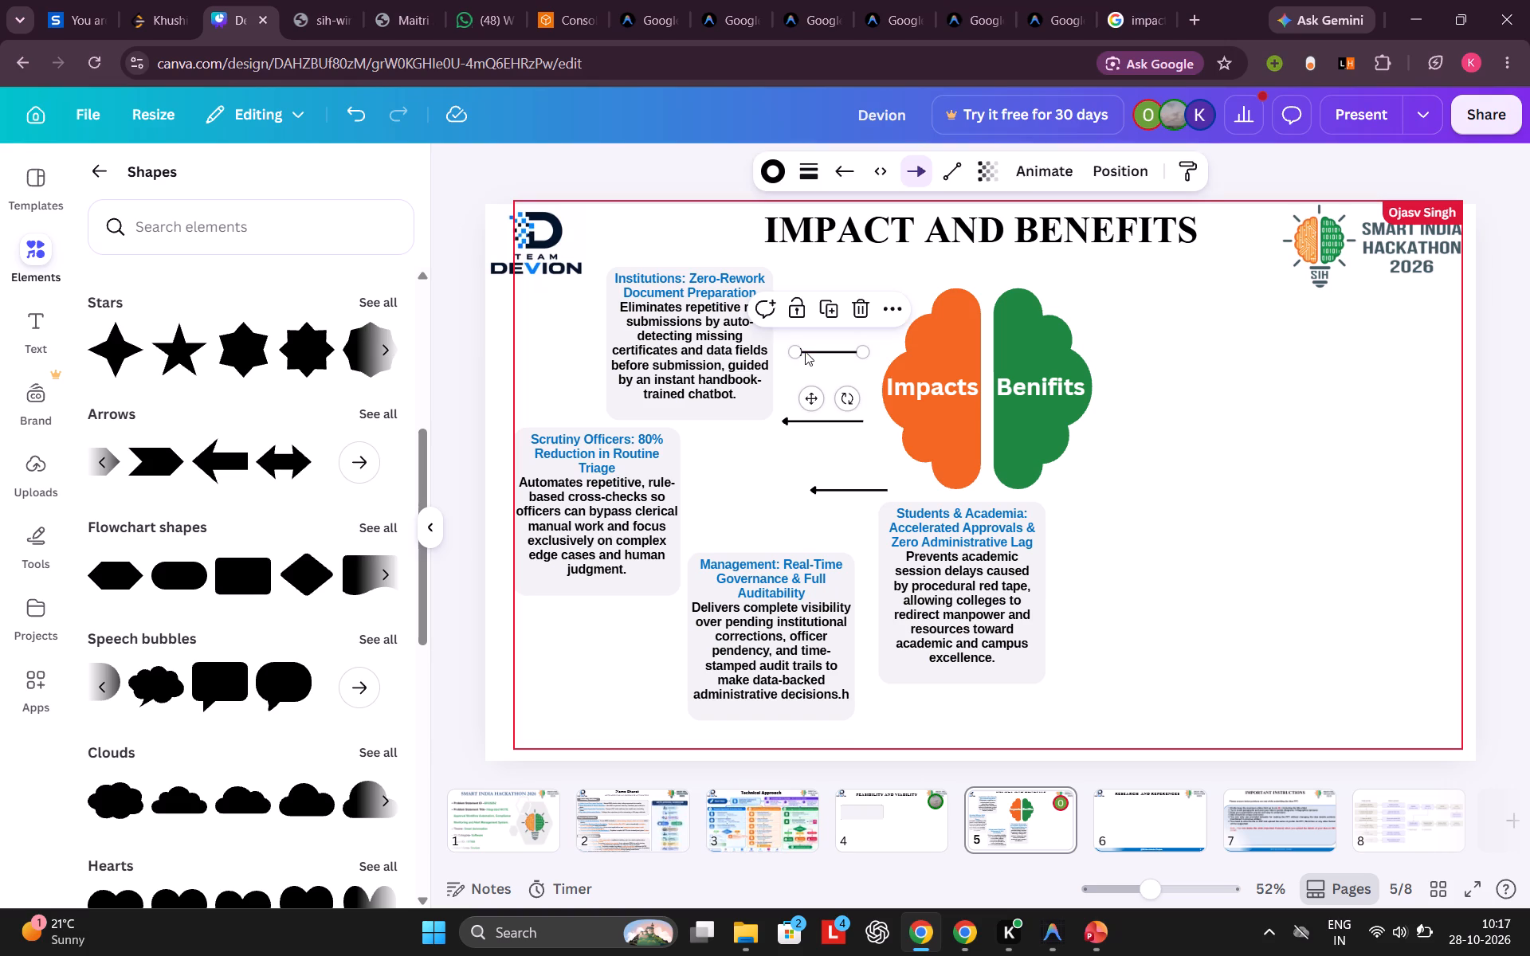
Extend the second arrow's tip toward the Institutions box, making it about 158 long and nearly horizontal.
click(797, 354)
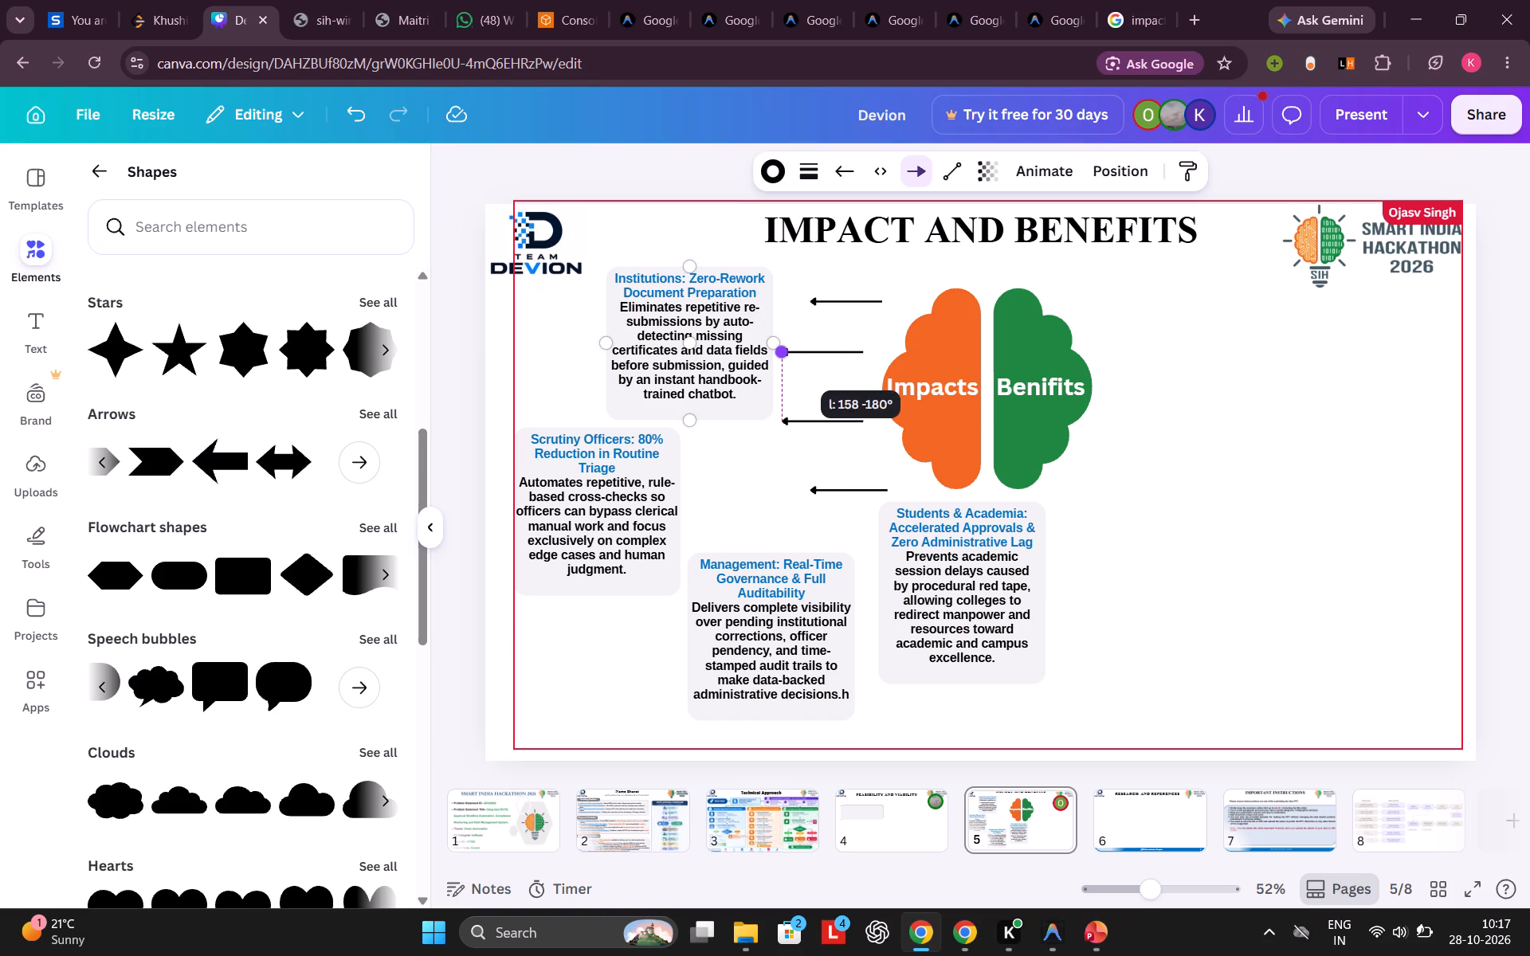
click(794, 357)
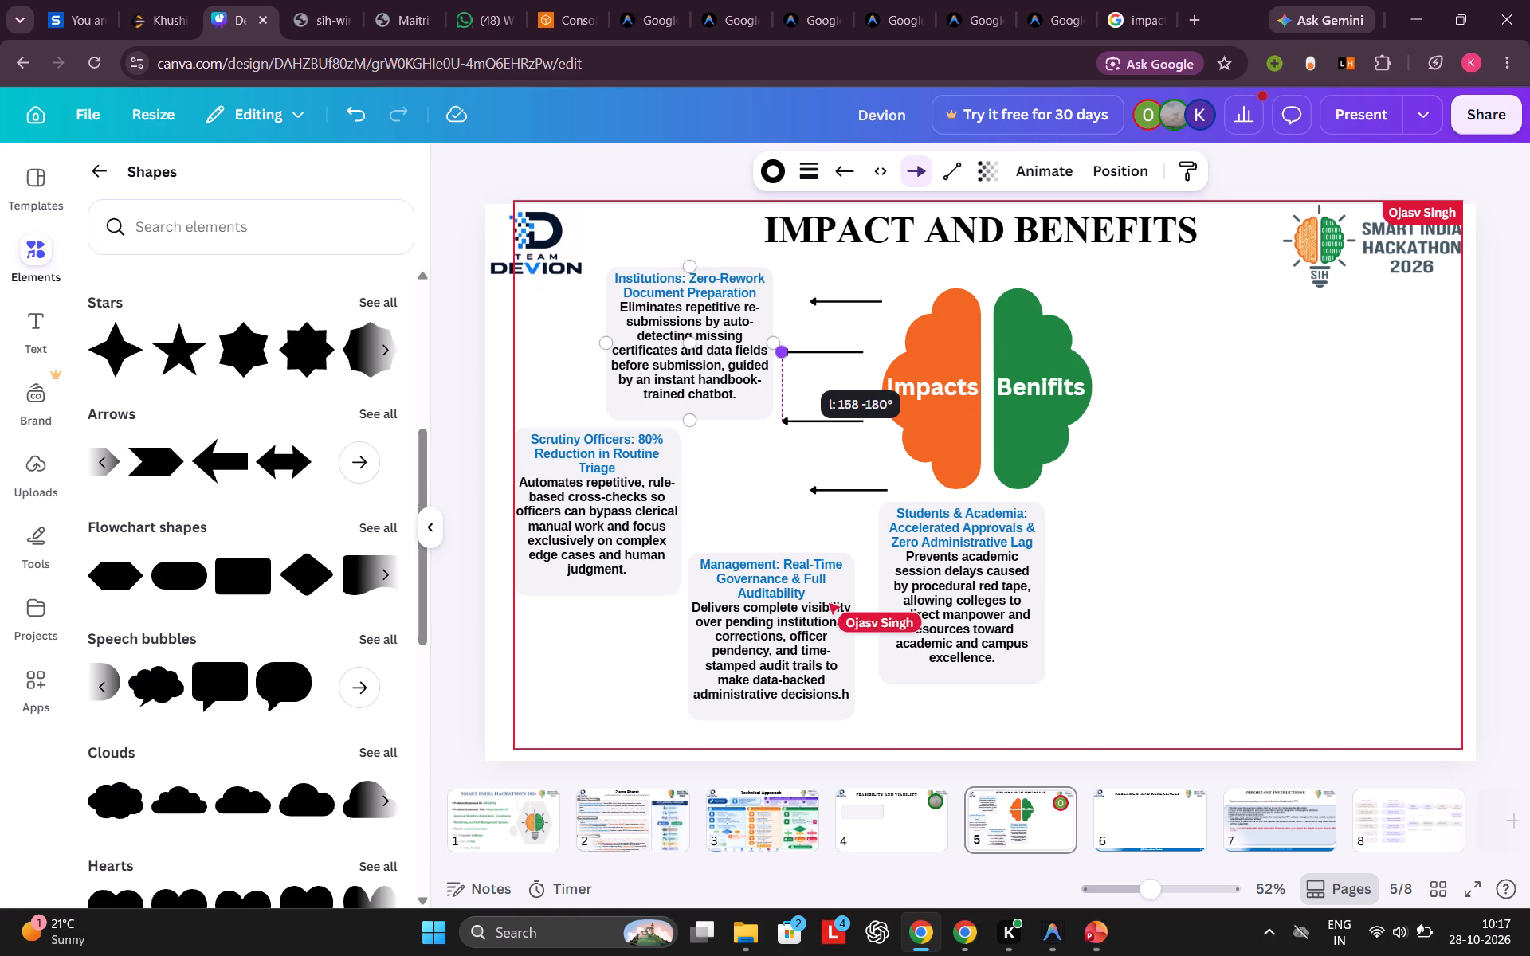
click(789, 358)
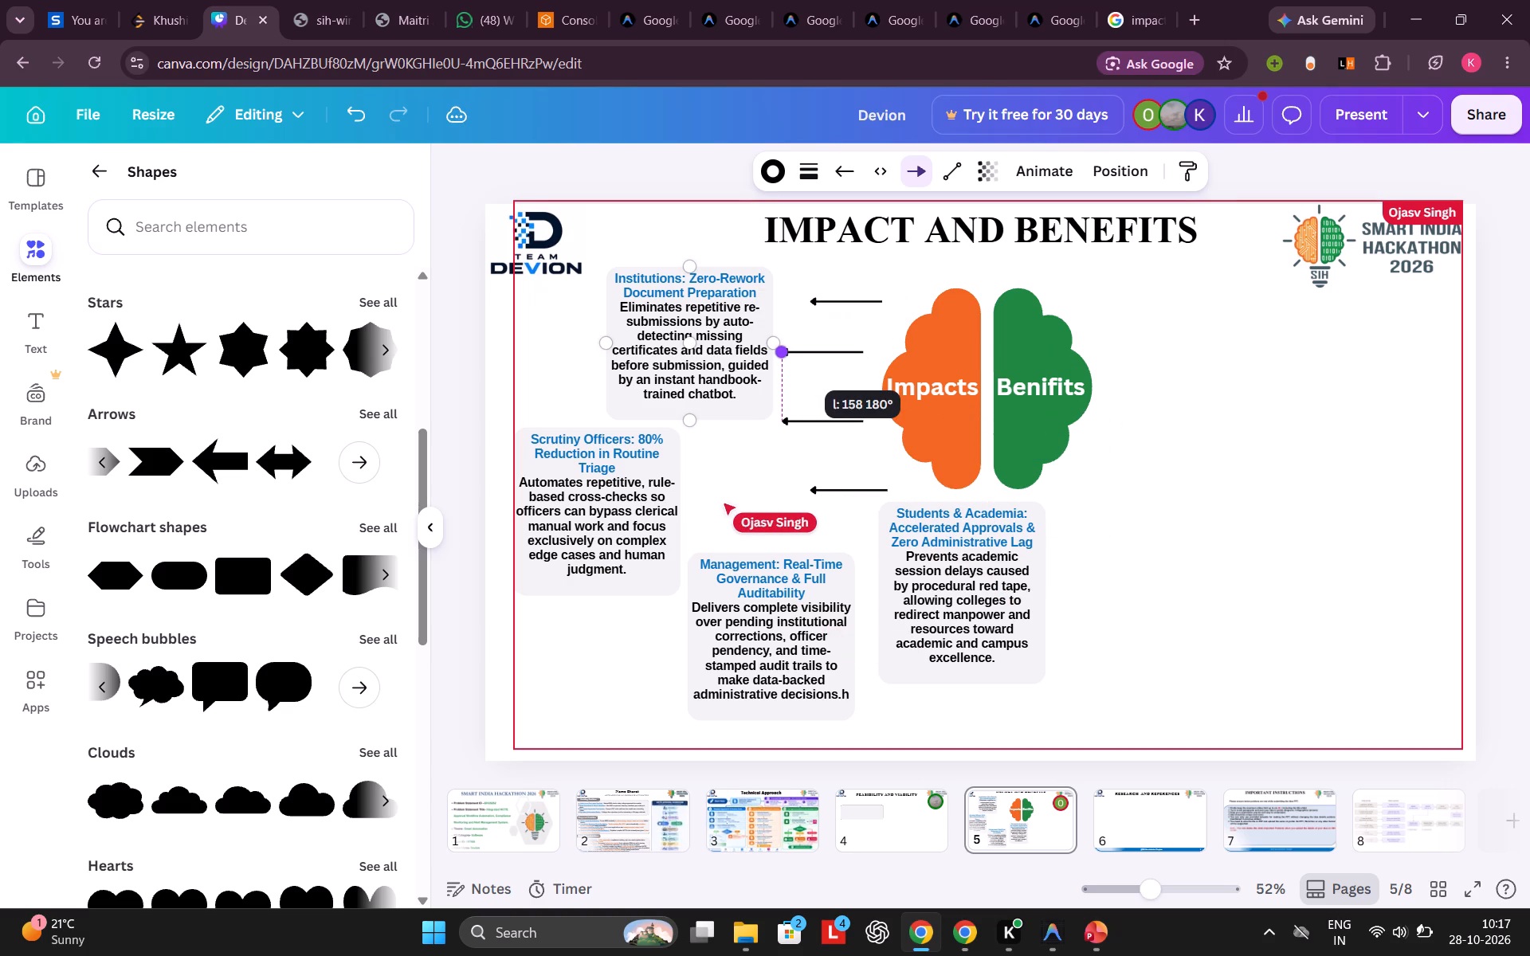
click(793, 357)
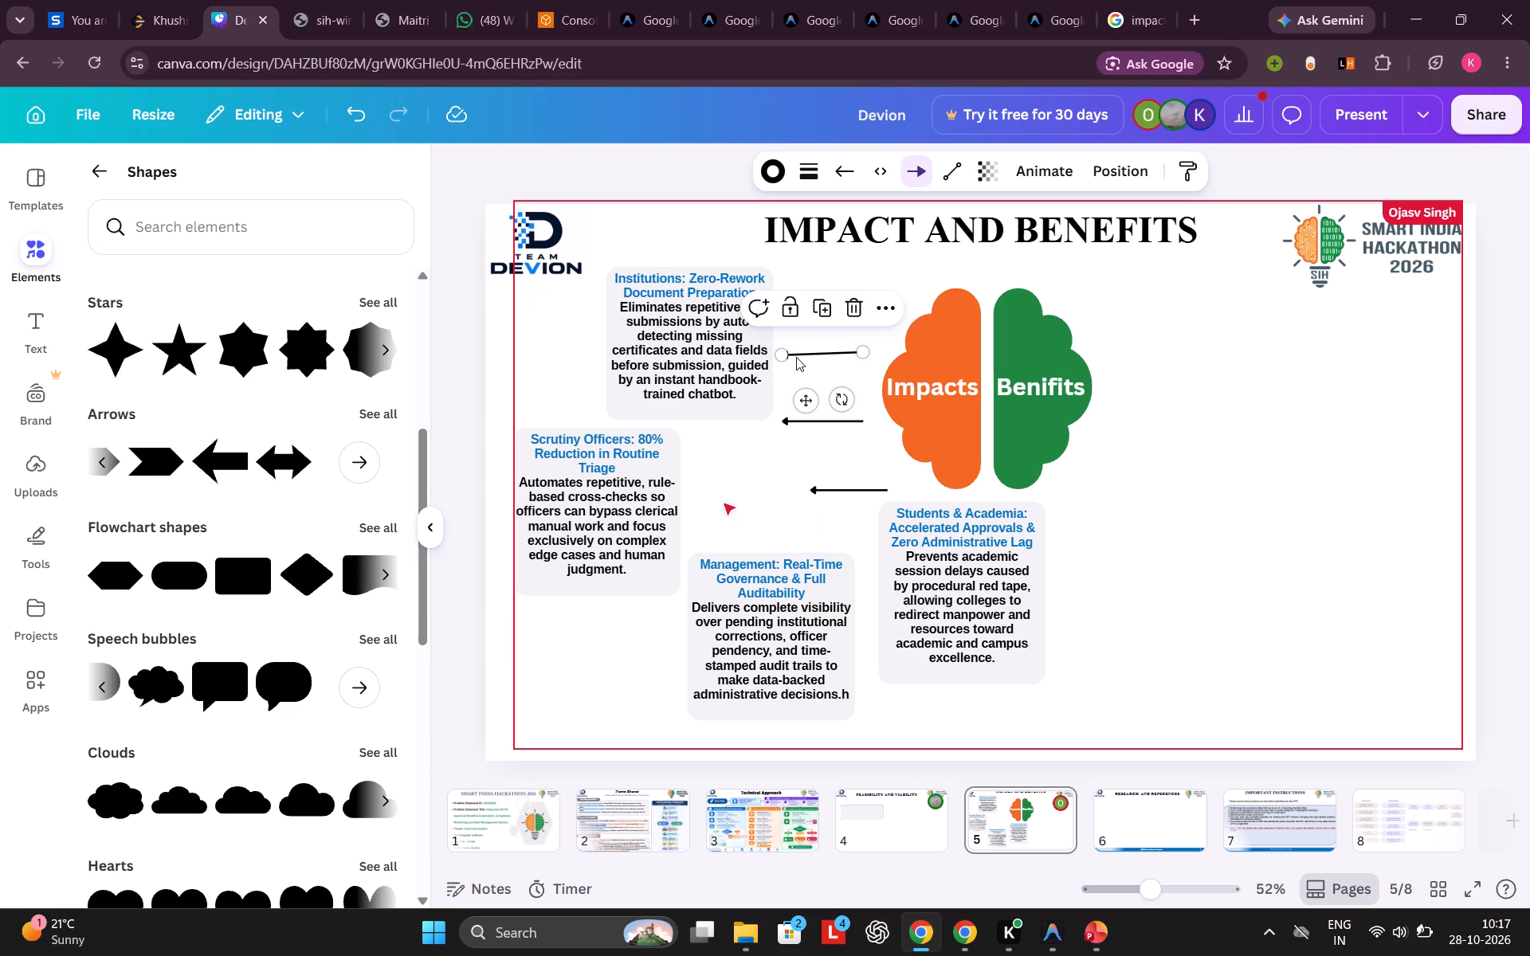
drag(781, 354, 785, 349)
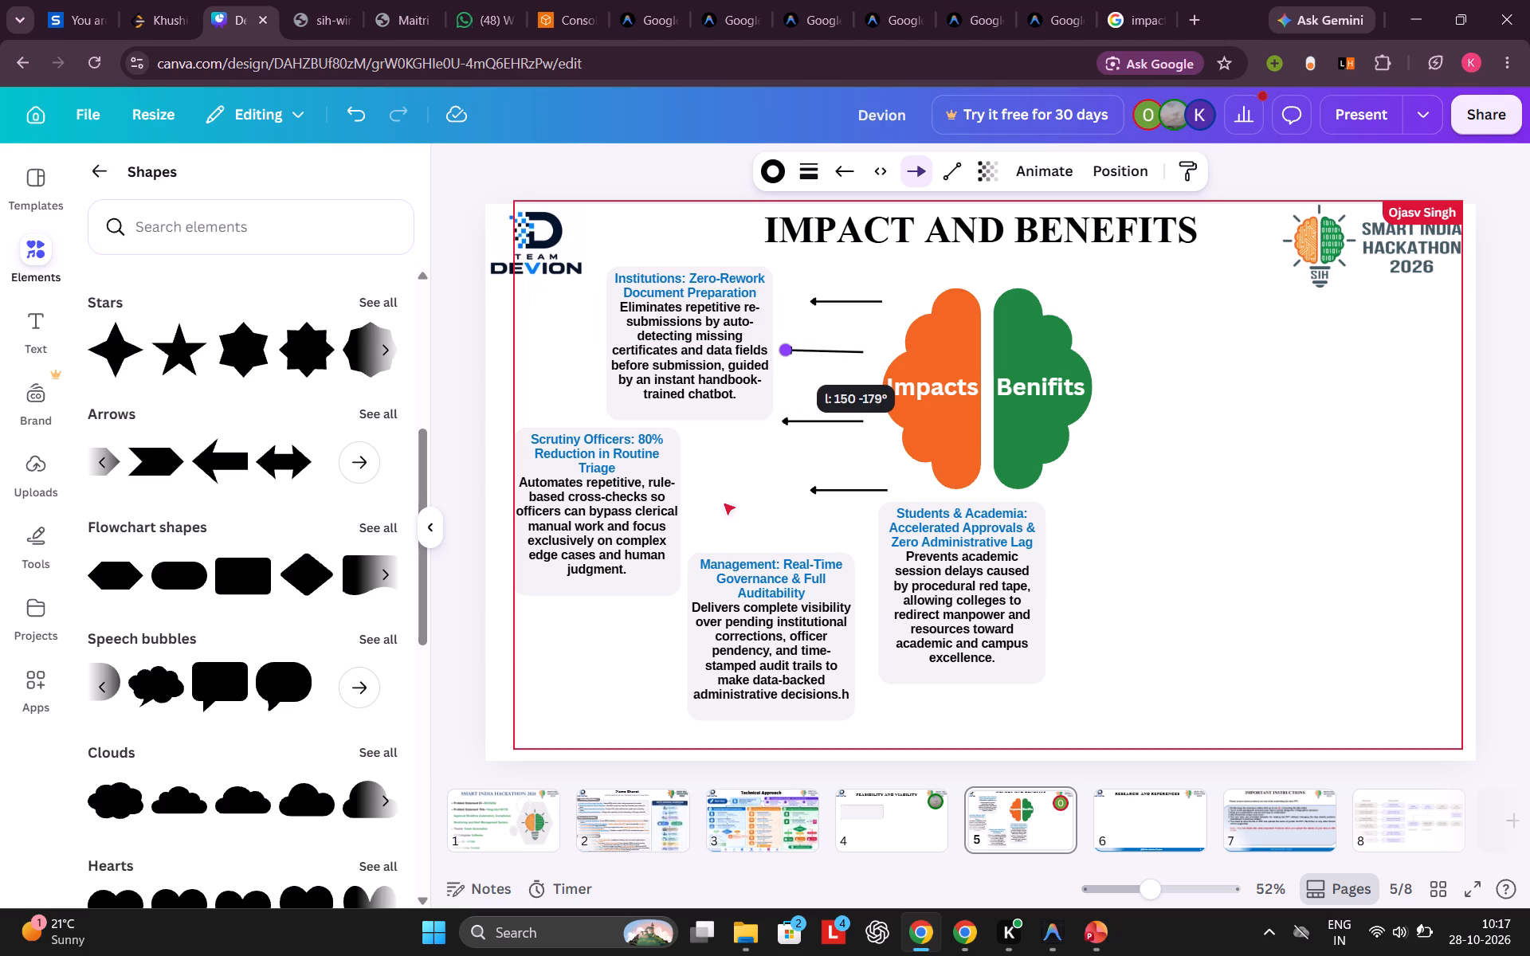
drag(785, 349, 788, 351)
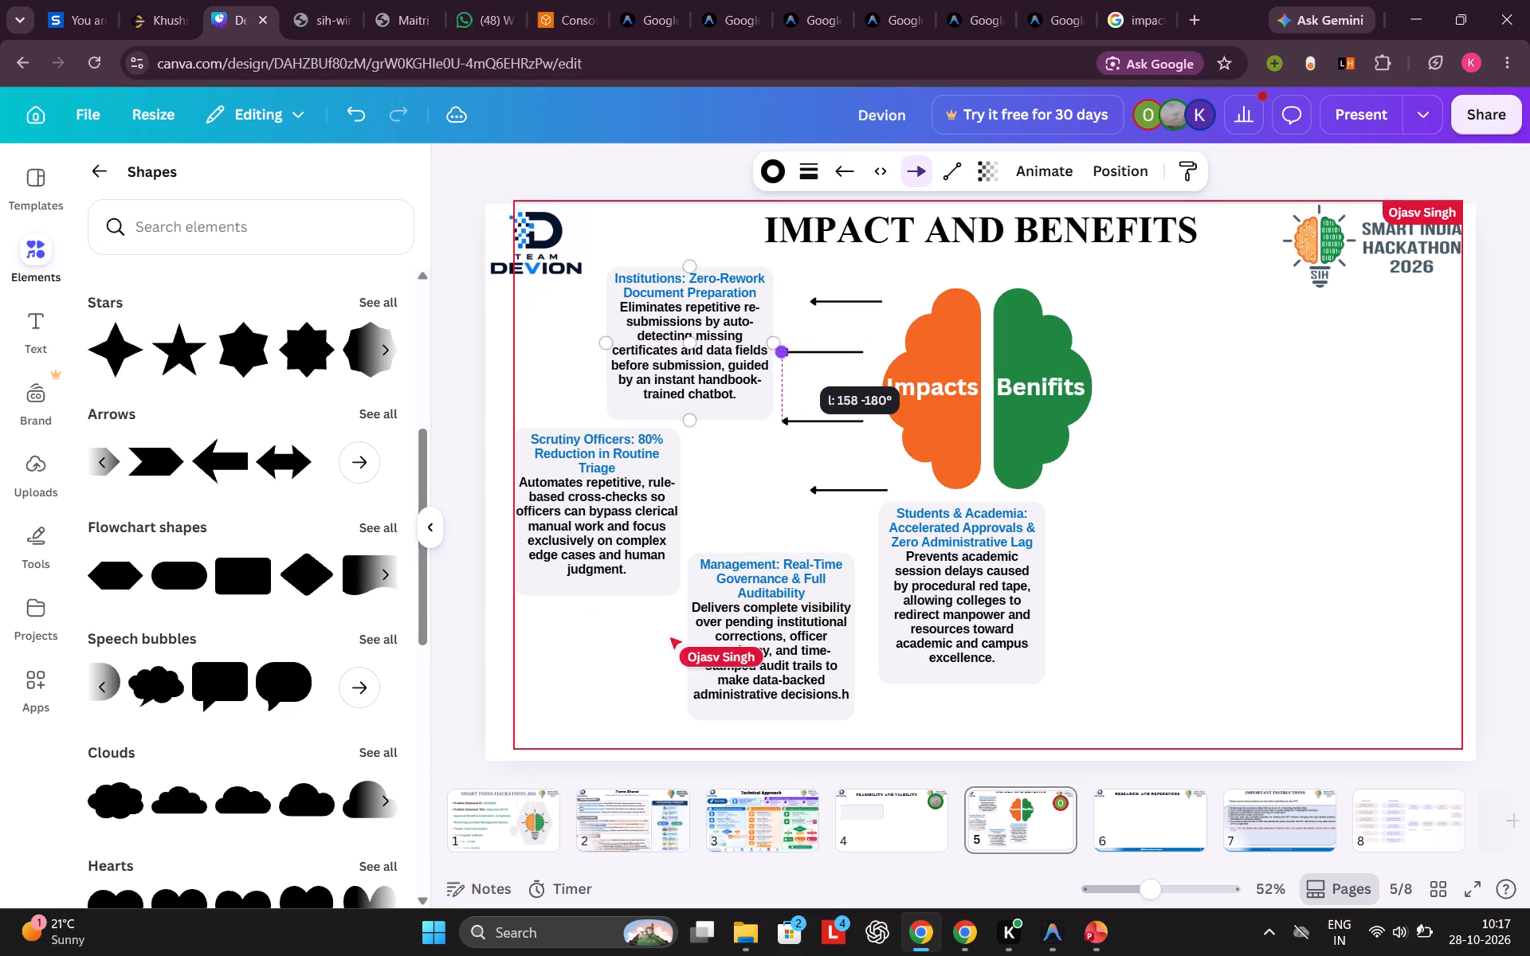
drag(788, 351, 788, 353)
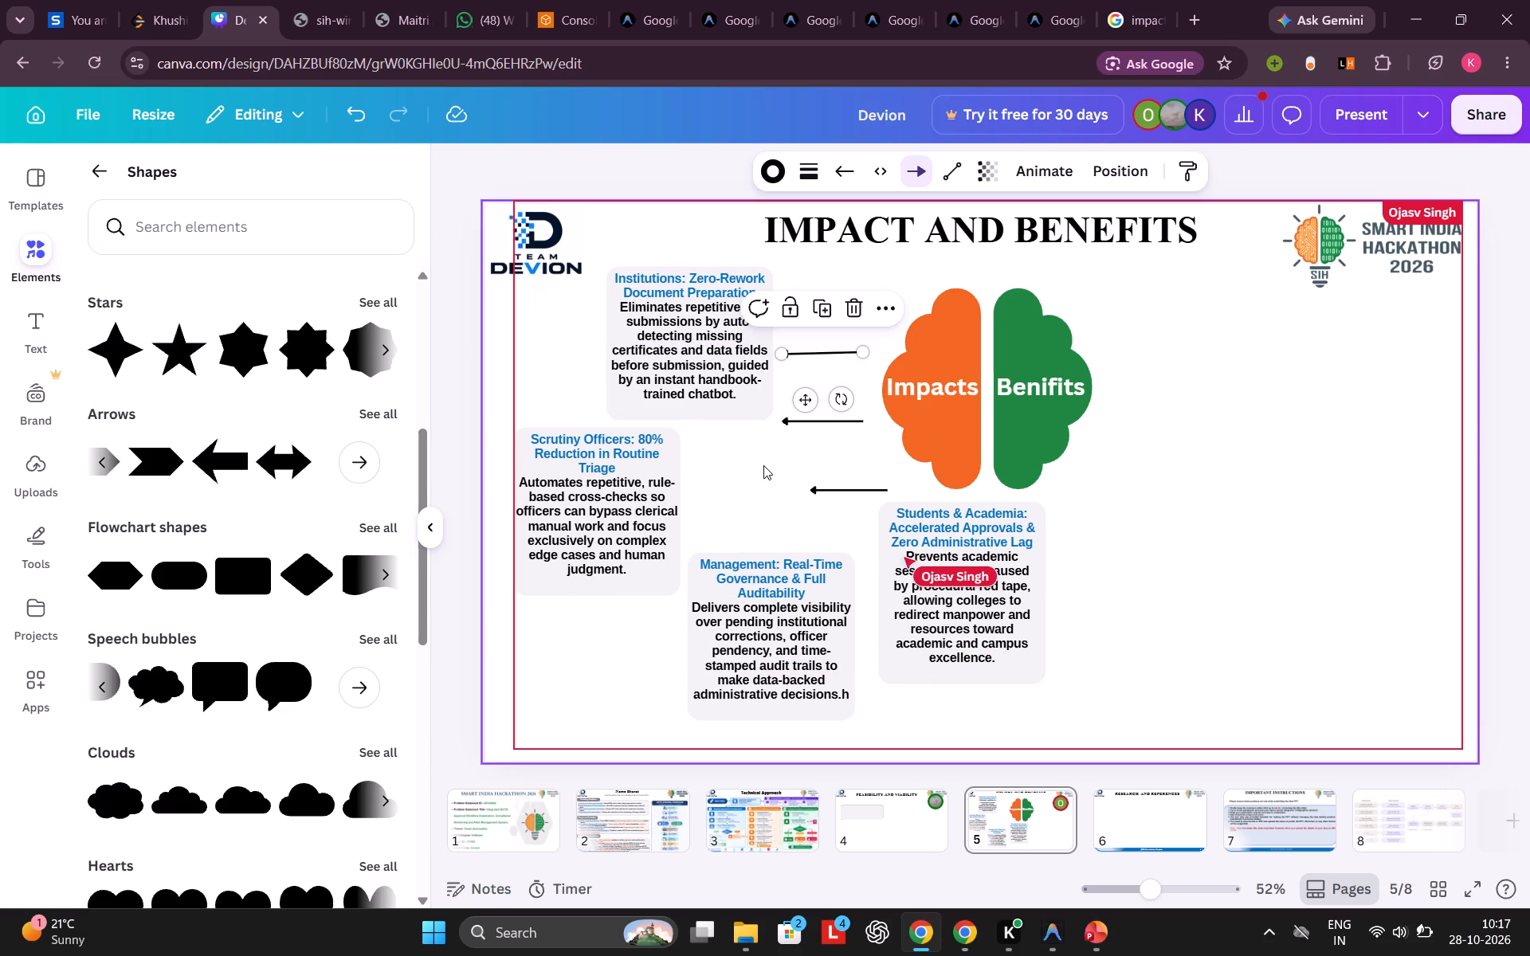
click(760, 465)
click(810, 358)
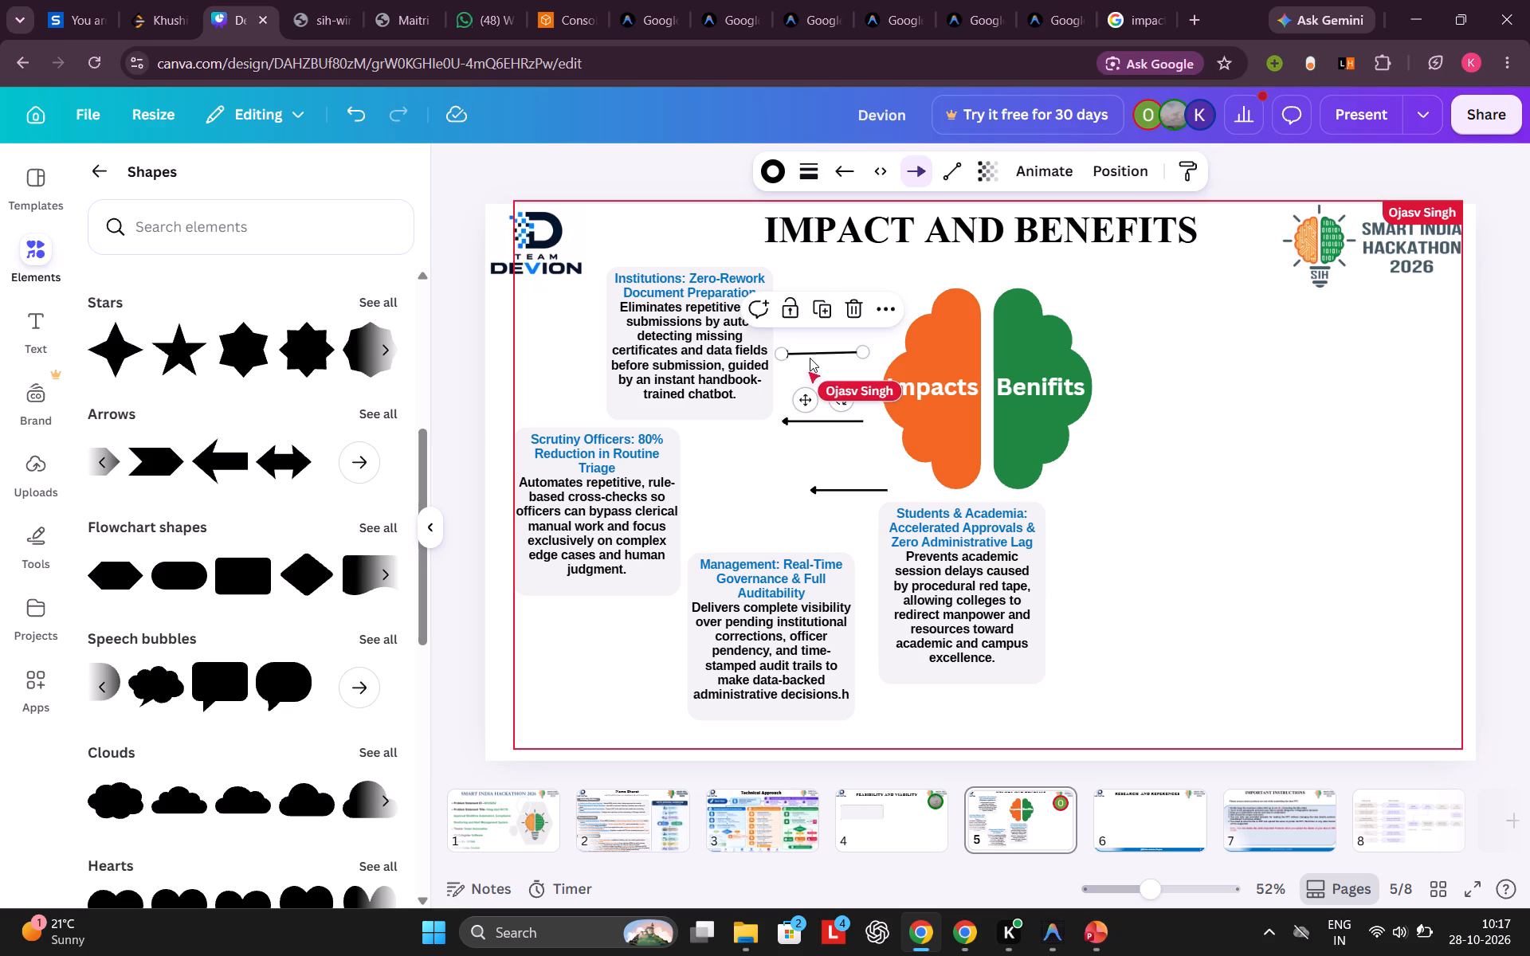
click(742, 483)
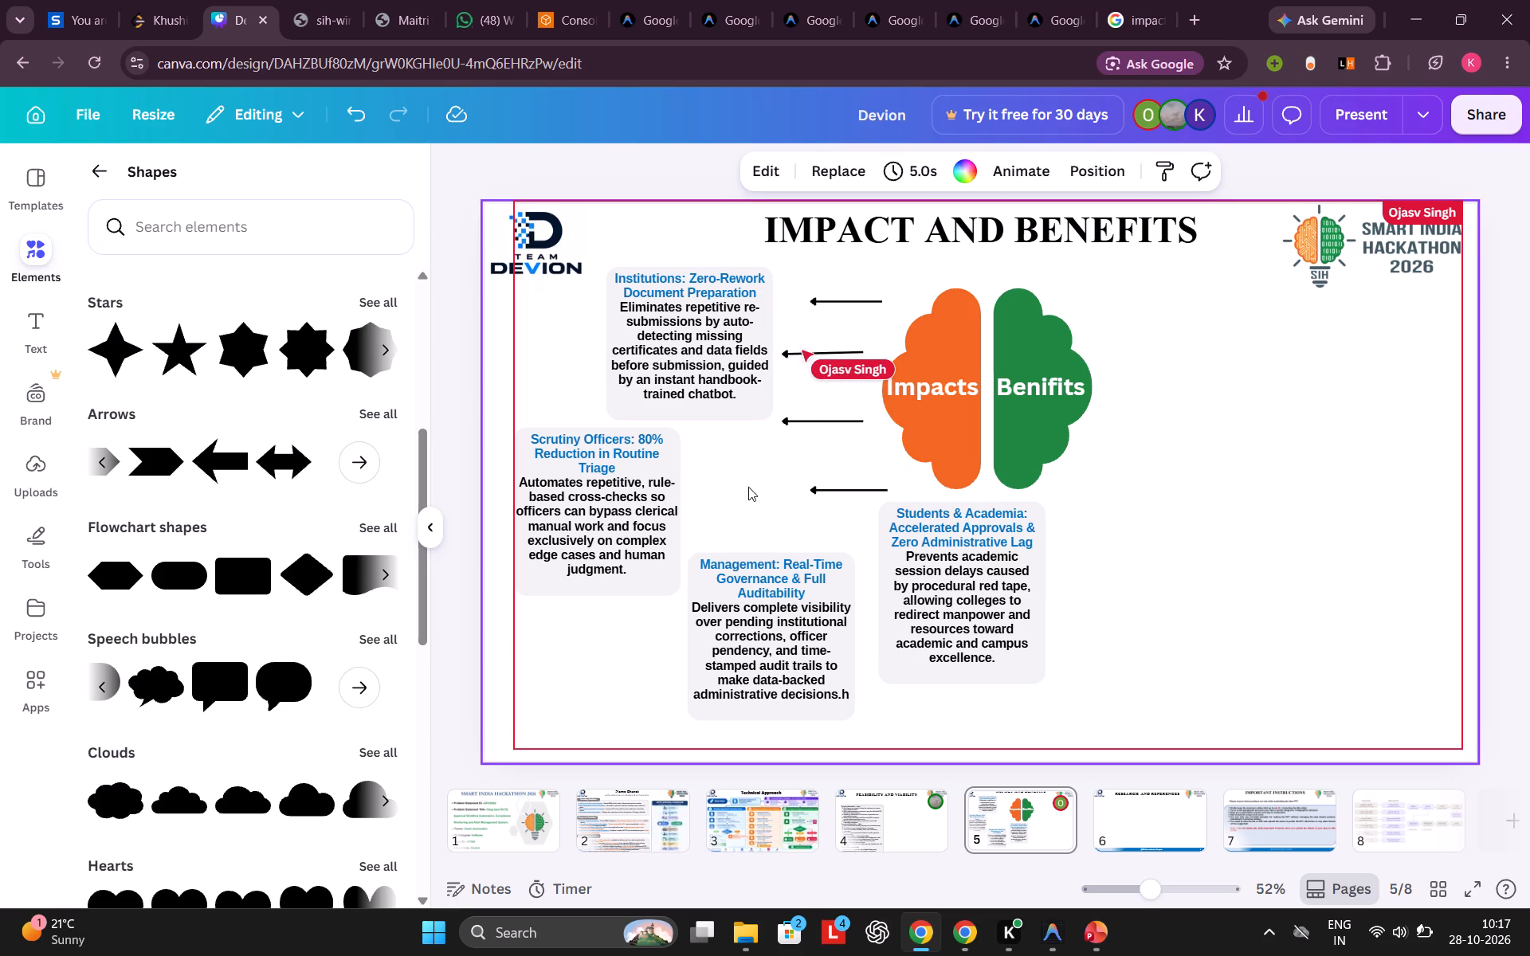
Widen the Institutions box outward to the slide's left edge.
click(689, 341)
drag(608, 338, 606, 338)
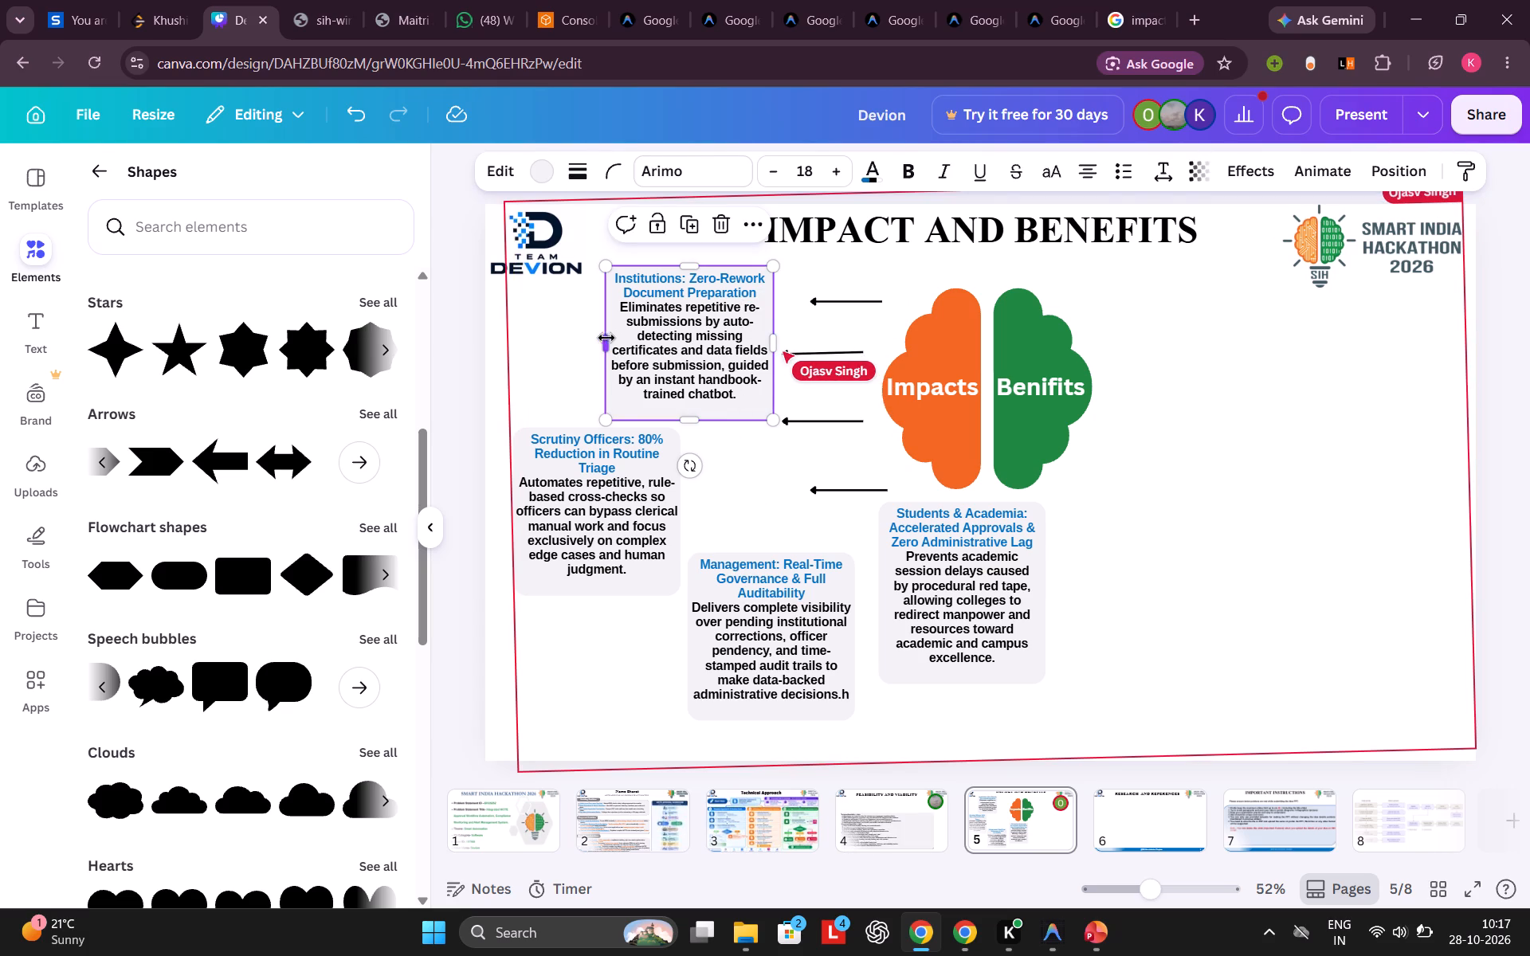
drag(606, 338, 587, 338)
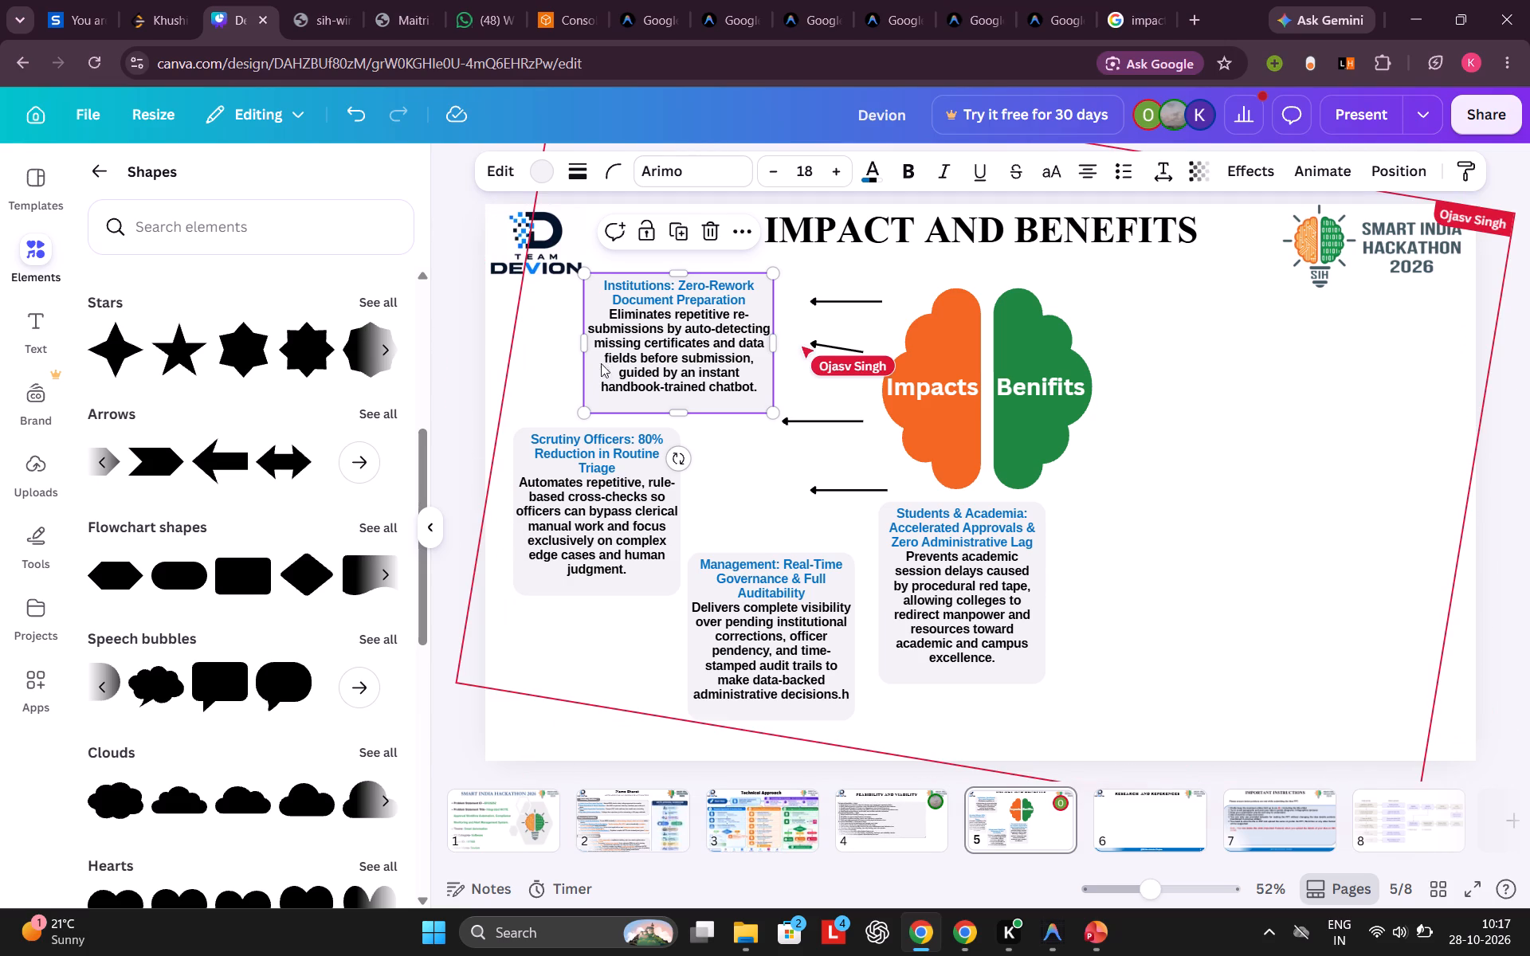
drag(586, 339, 537, 336)
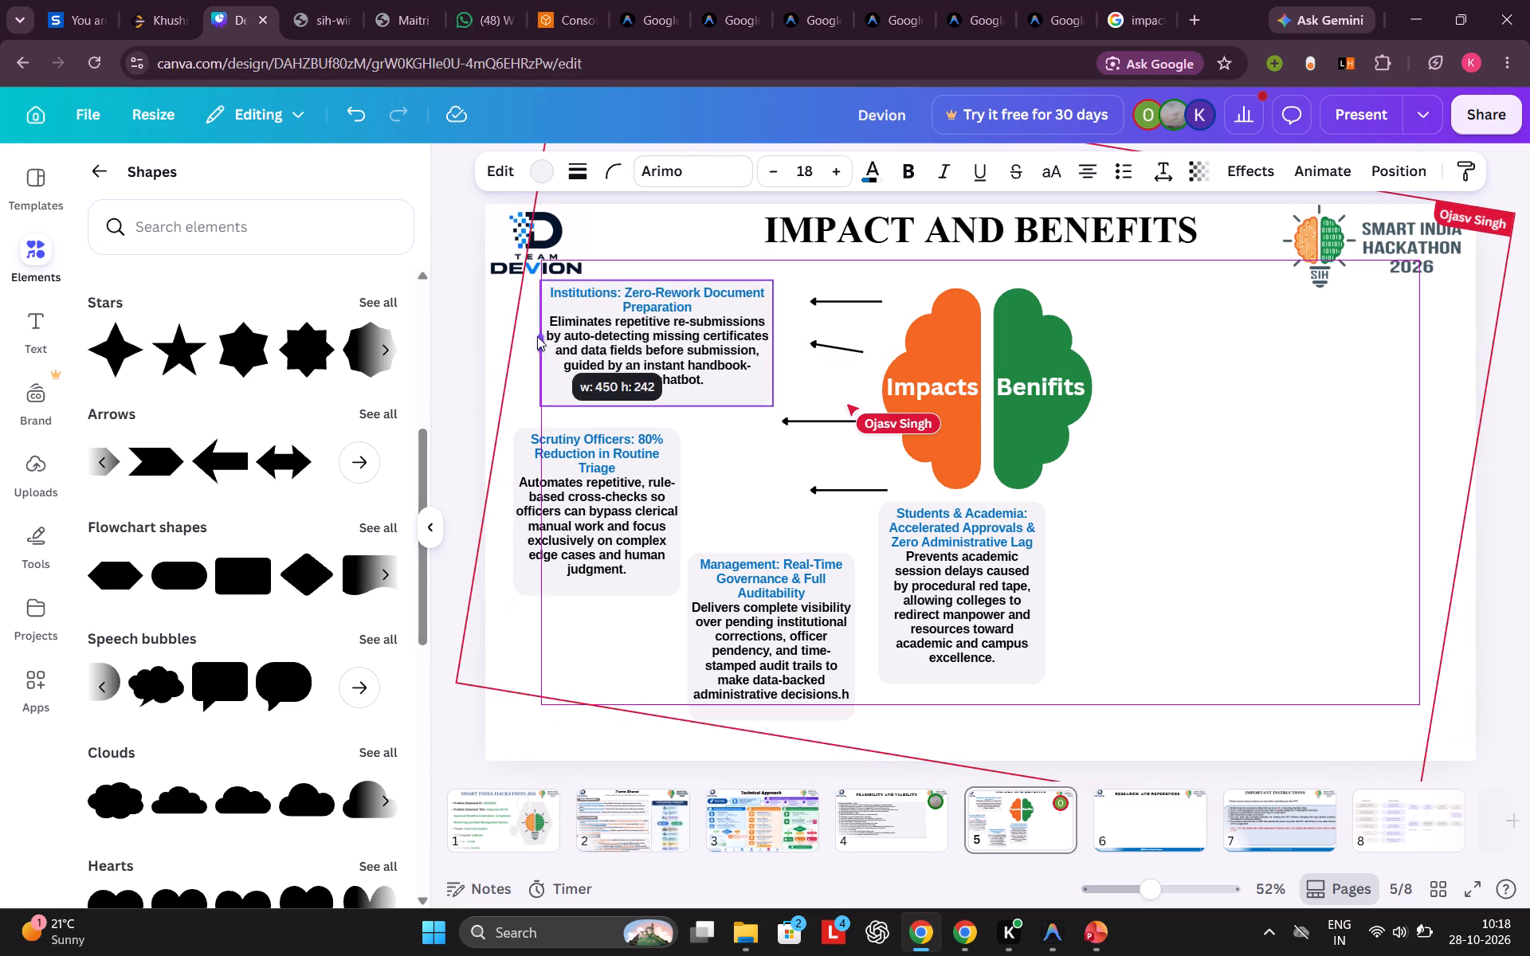
drag(537, 336, 488, 331)
Widen the Scrutiny Officers box toward the bottom arrow's tip, and move the Management box beneath it with their right edges aligned.
click(609, 485)
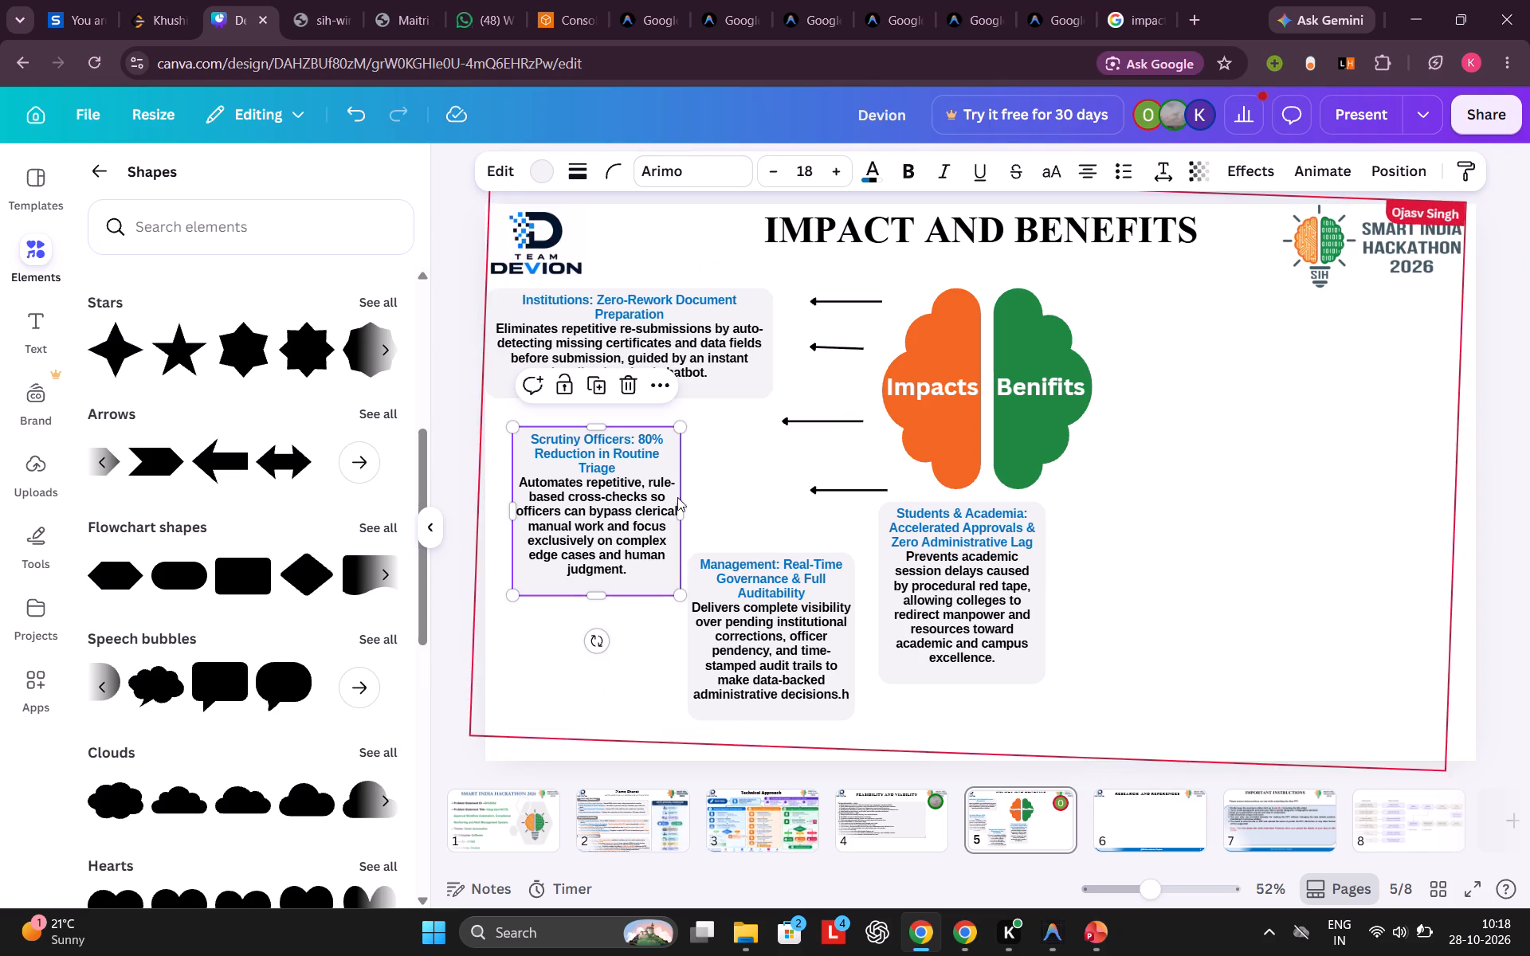
drag(683, 509, 800, 496)
drag(783, 620, 722, 655)
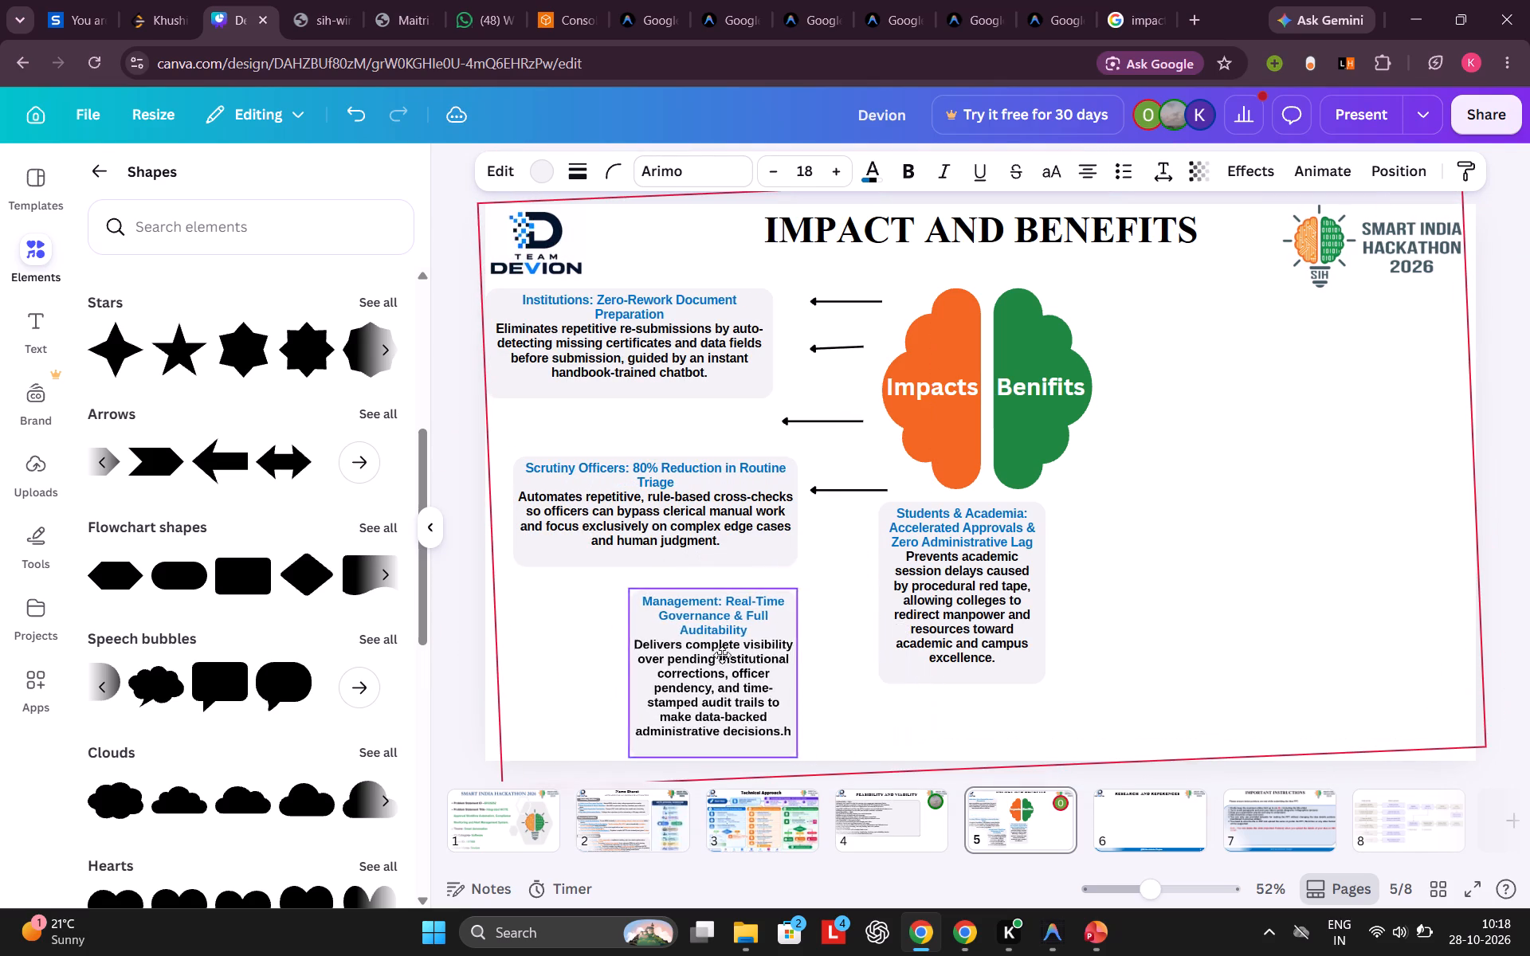
drag(722, 655, 724, 655)
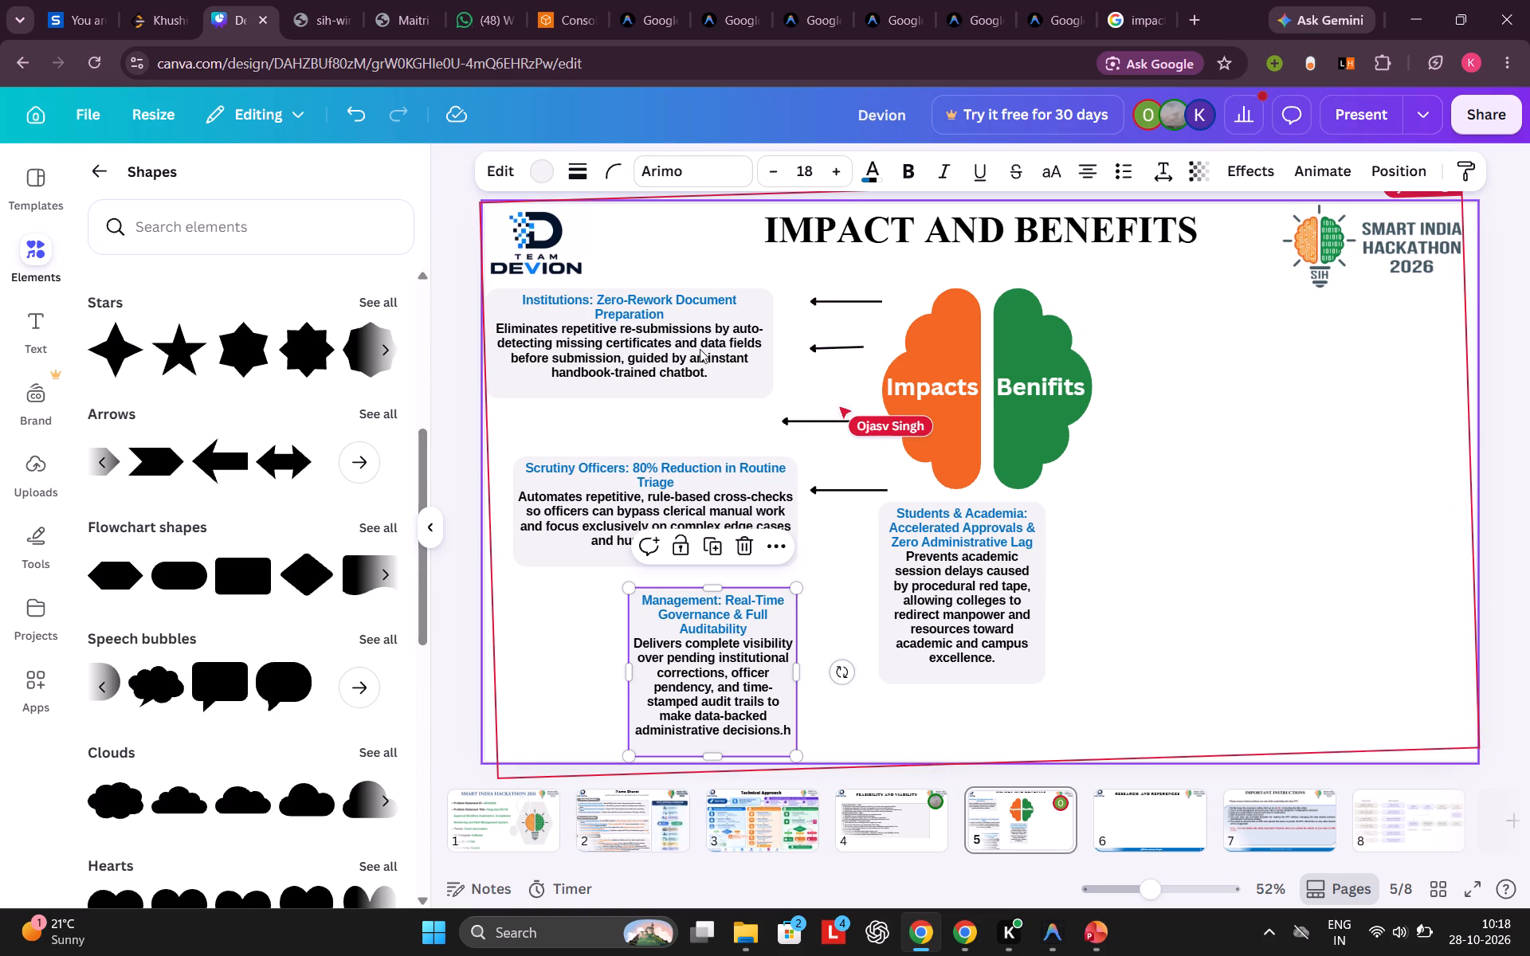
Stack the Institutions box just beneath the Team Devion logo and the Scrutiny Officers box directly below it.
drag(700, 349, 713, 335)
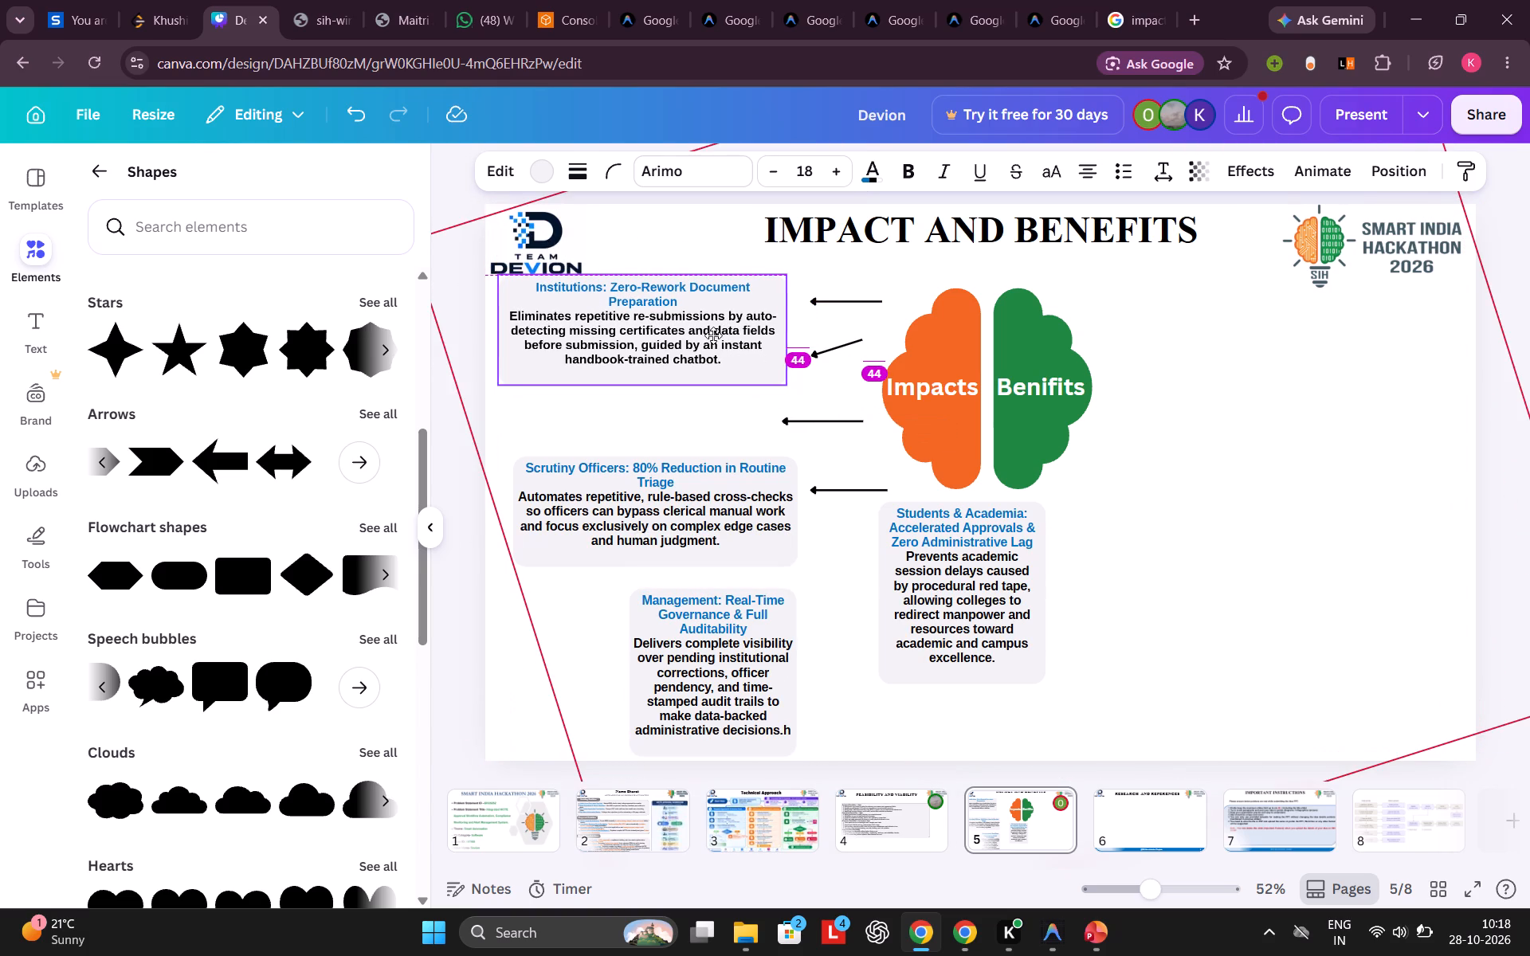
drag(713, 335, 714, 339)
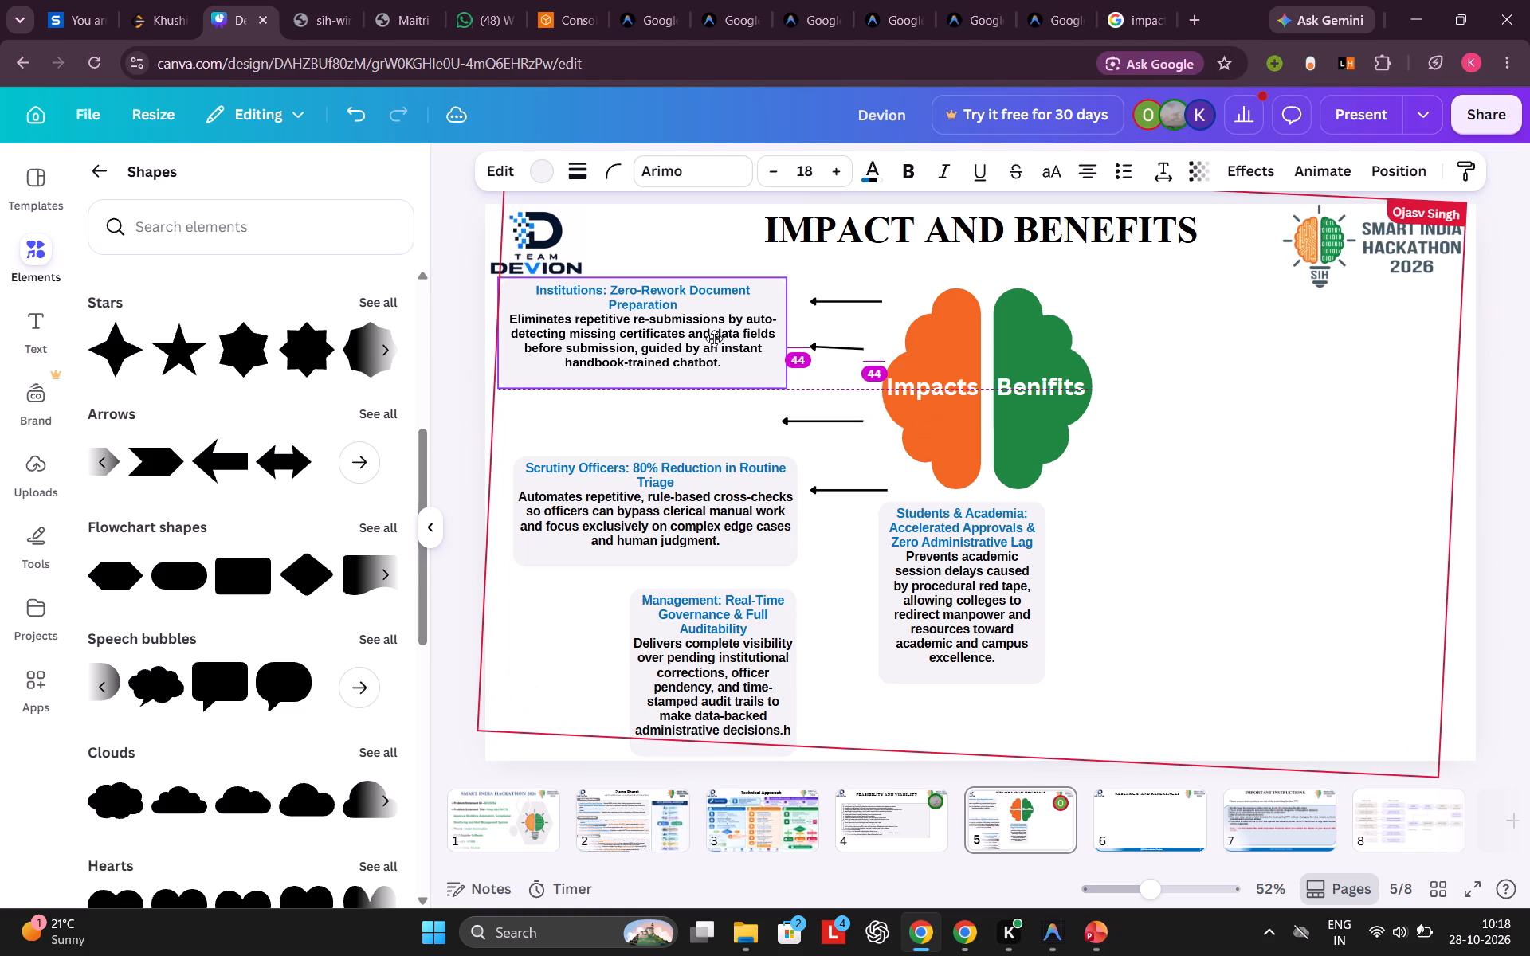
drag(714, 339, 711, 338)
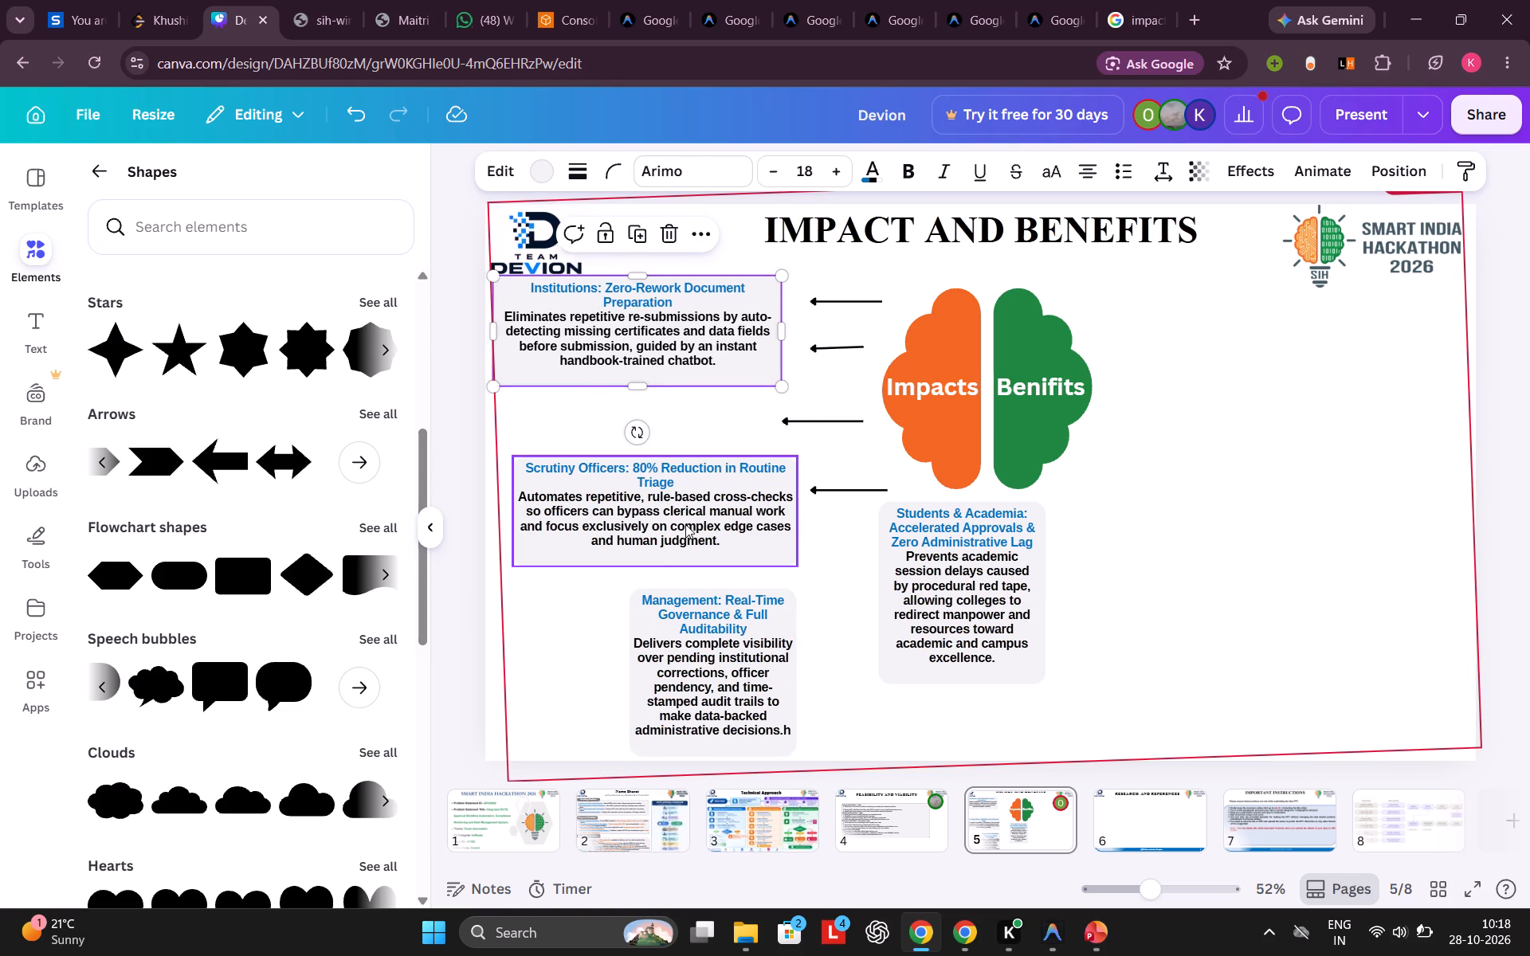
click(685, 524)
drag(685, 524, 664, 464)
Widen the Management box to match the other Impacts boxes and move it up directly below the Scrutiny Officers box.
click(658, 679)
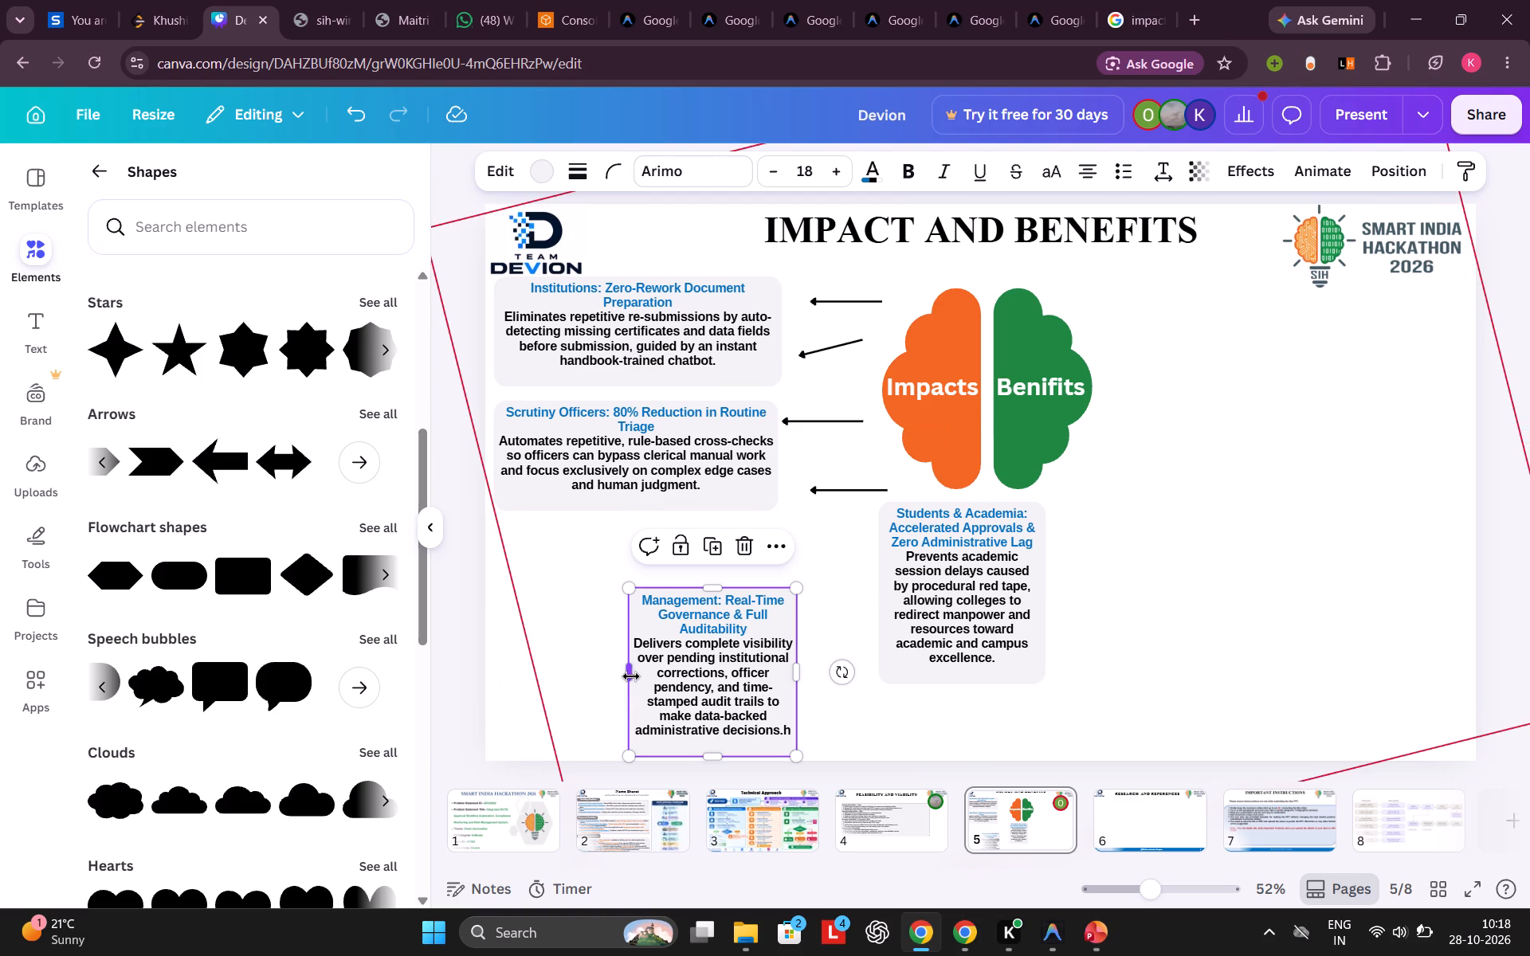
drag(631, 676, 496, 649)
drag(602, 660, 609, 559)
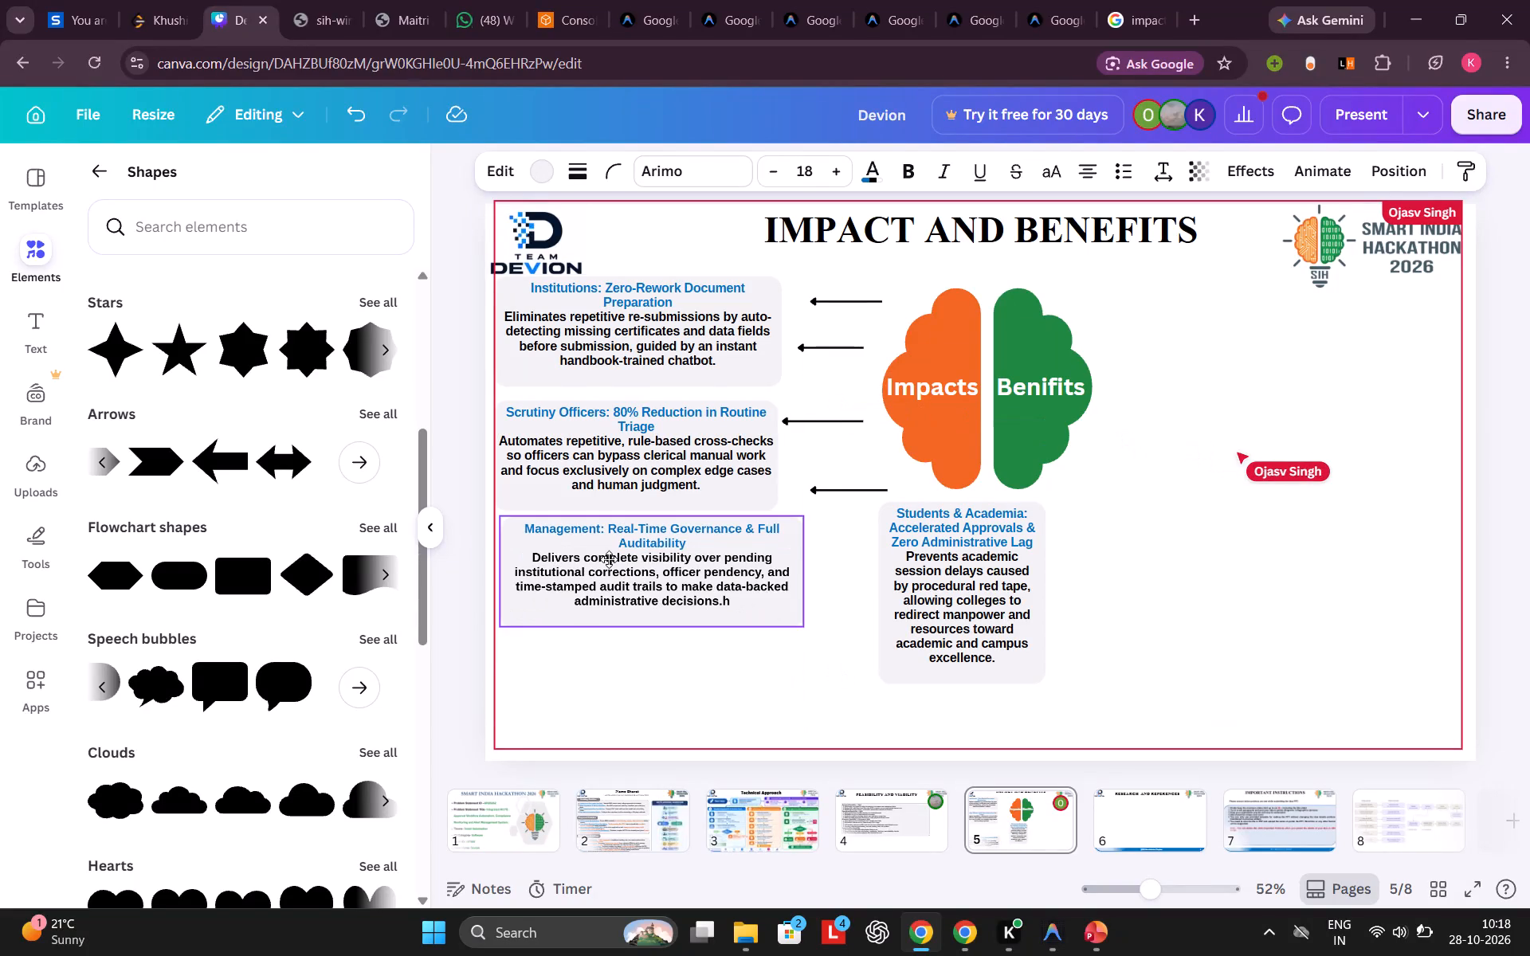
drag(609, 559, 607, 563)
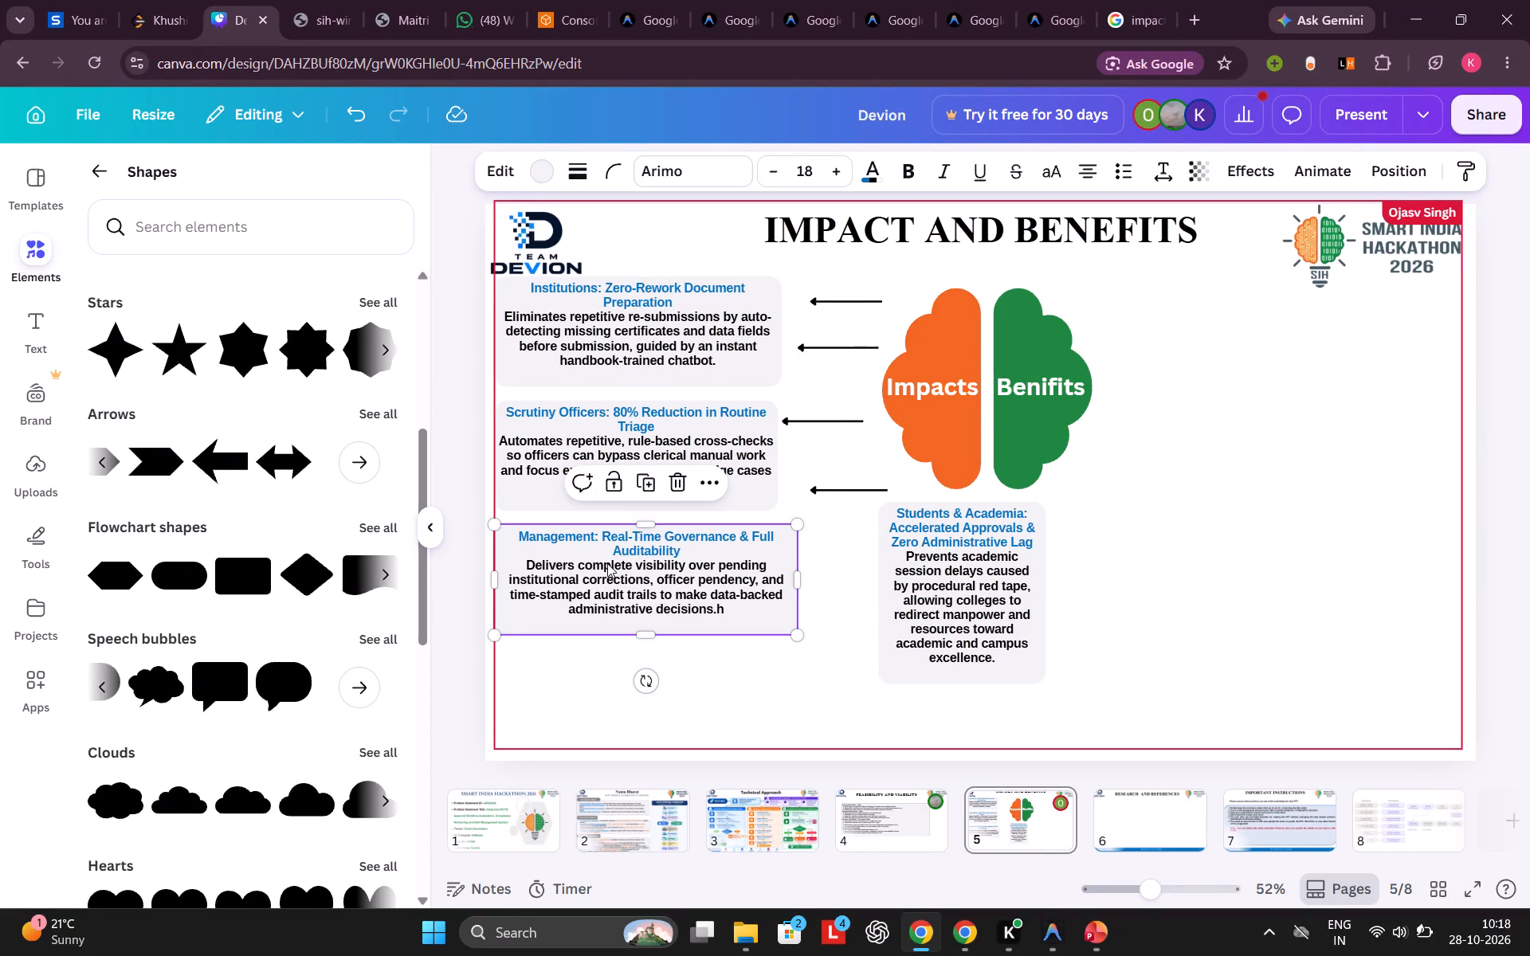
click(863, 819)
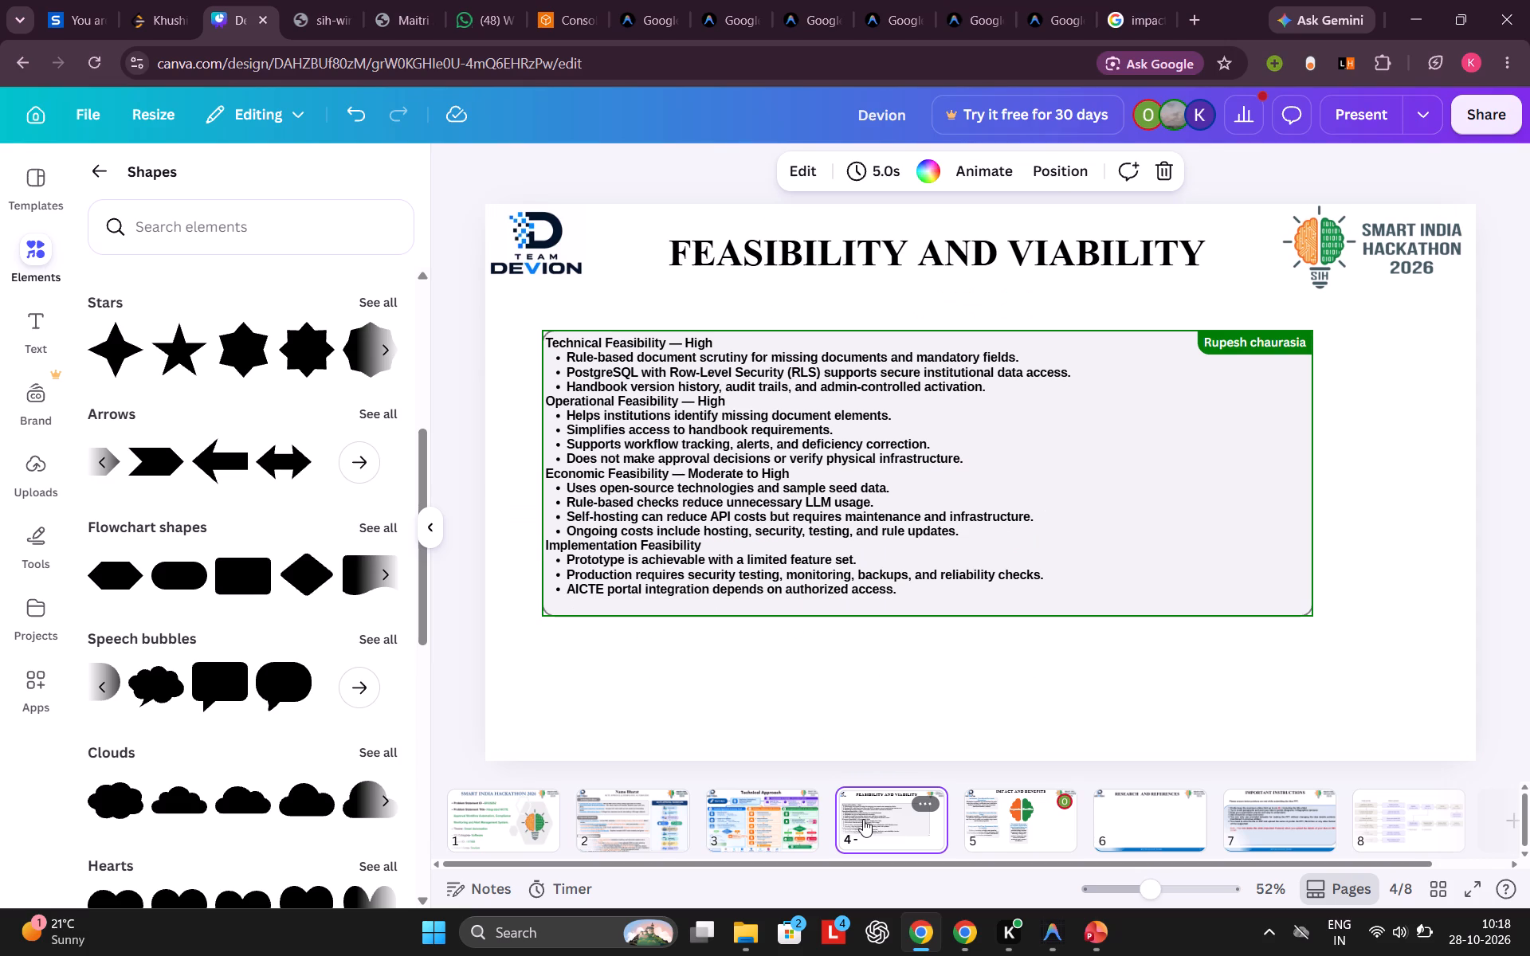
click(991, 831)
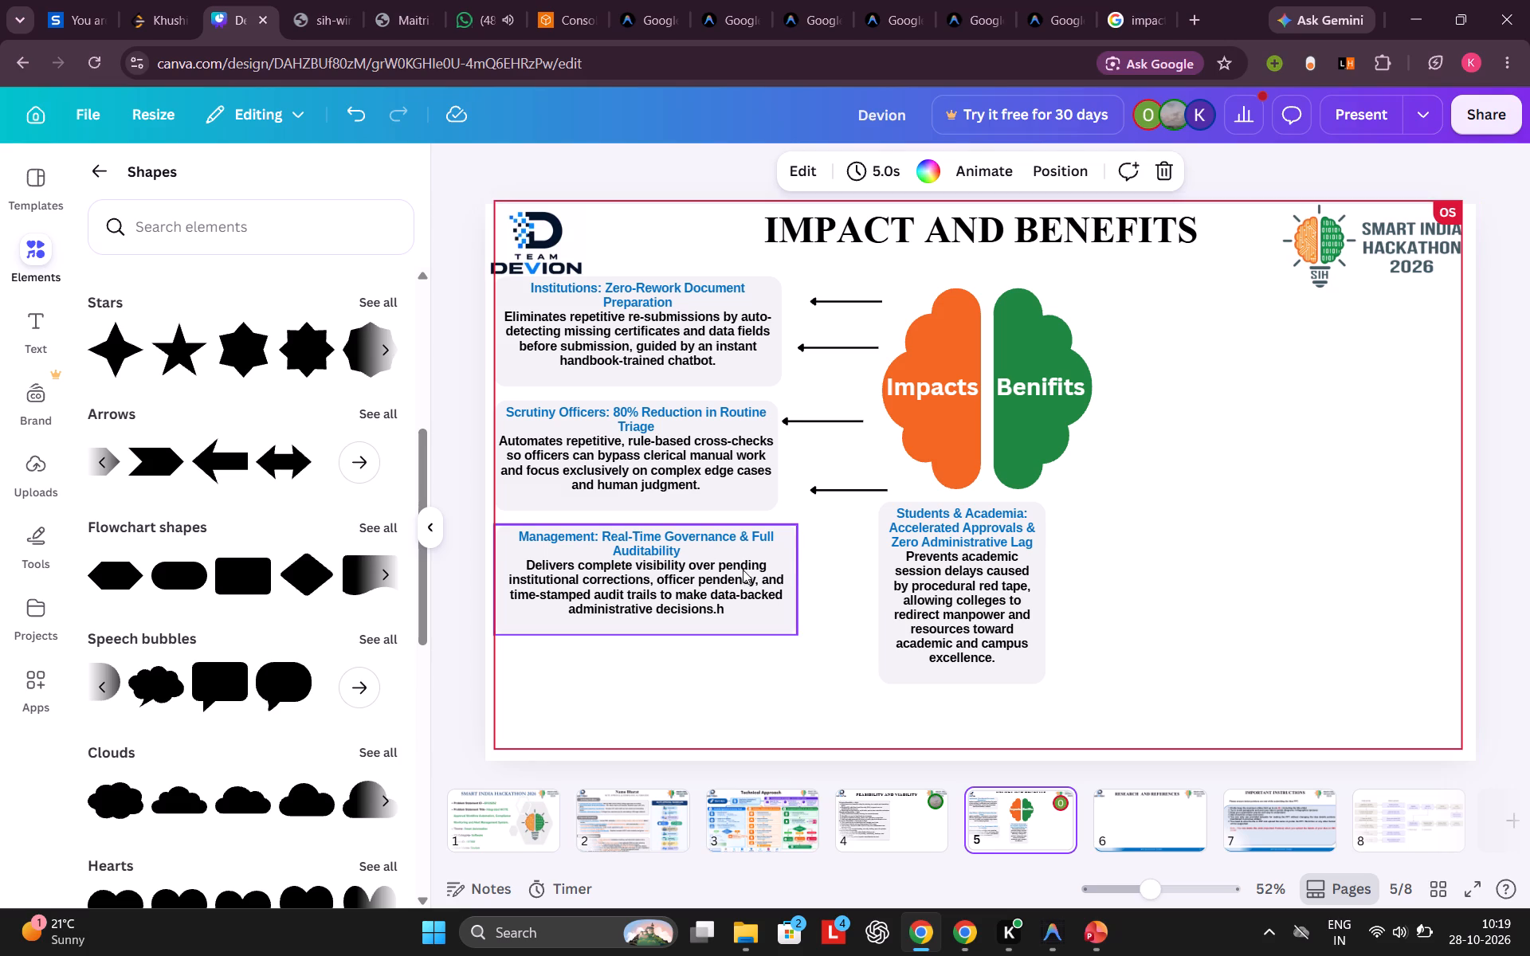
Shorten the topmost arrow beside the Impacts brain half to a length of about 95 by pulling its tip inward, keeping it horizontal.
click(837, 300)
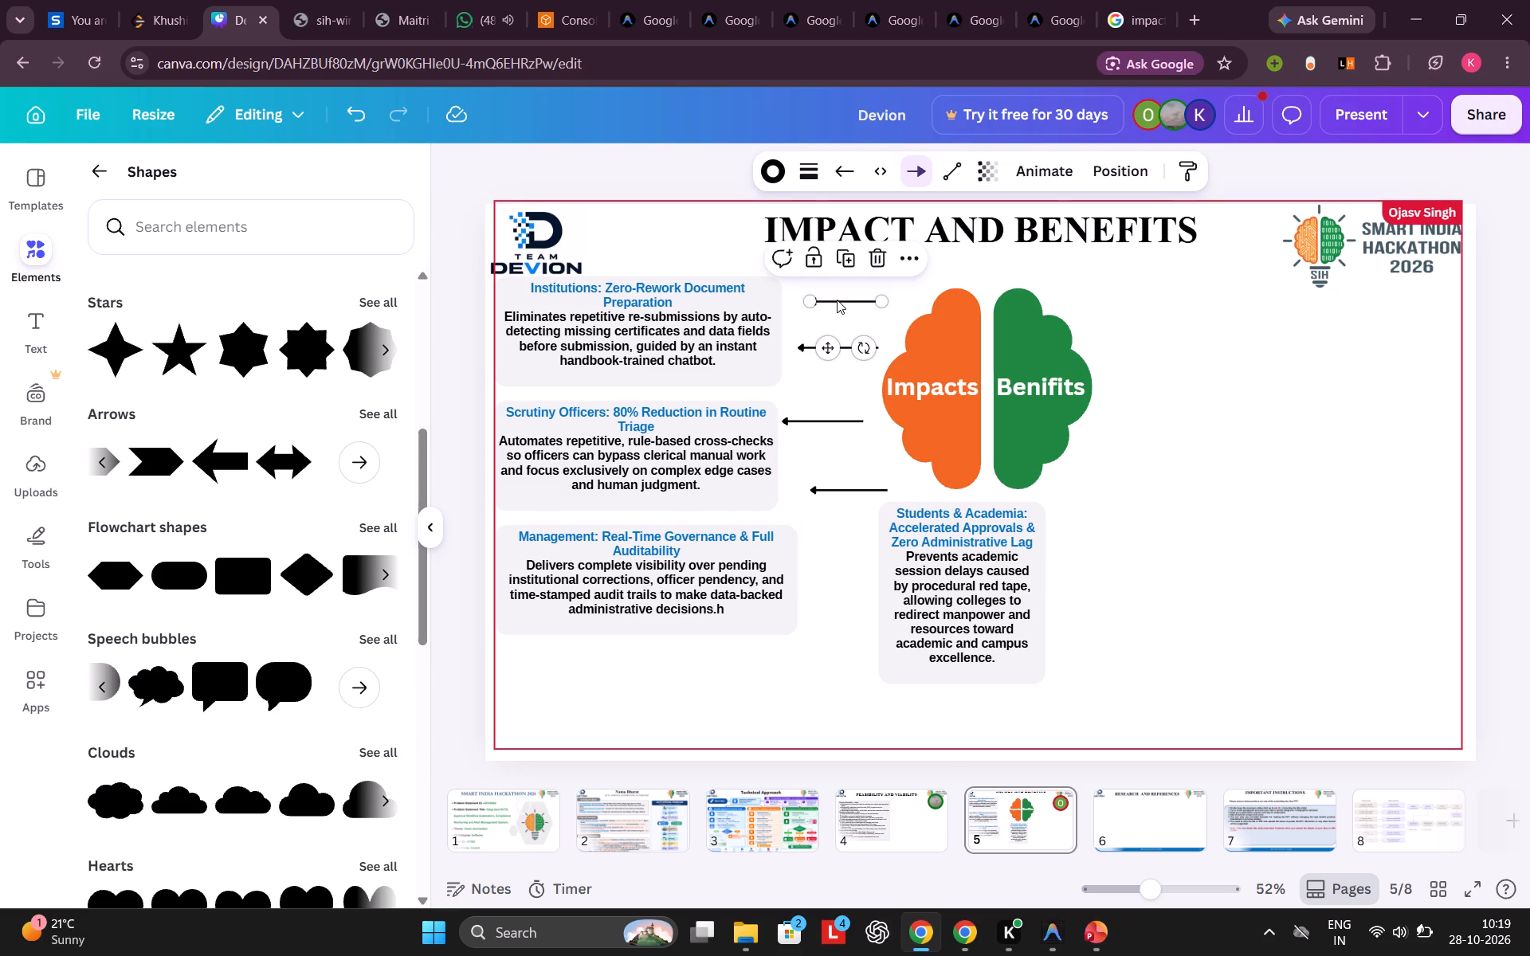
drag(813, 301, 825, 300)
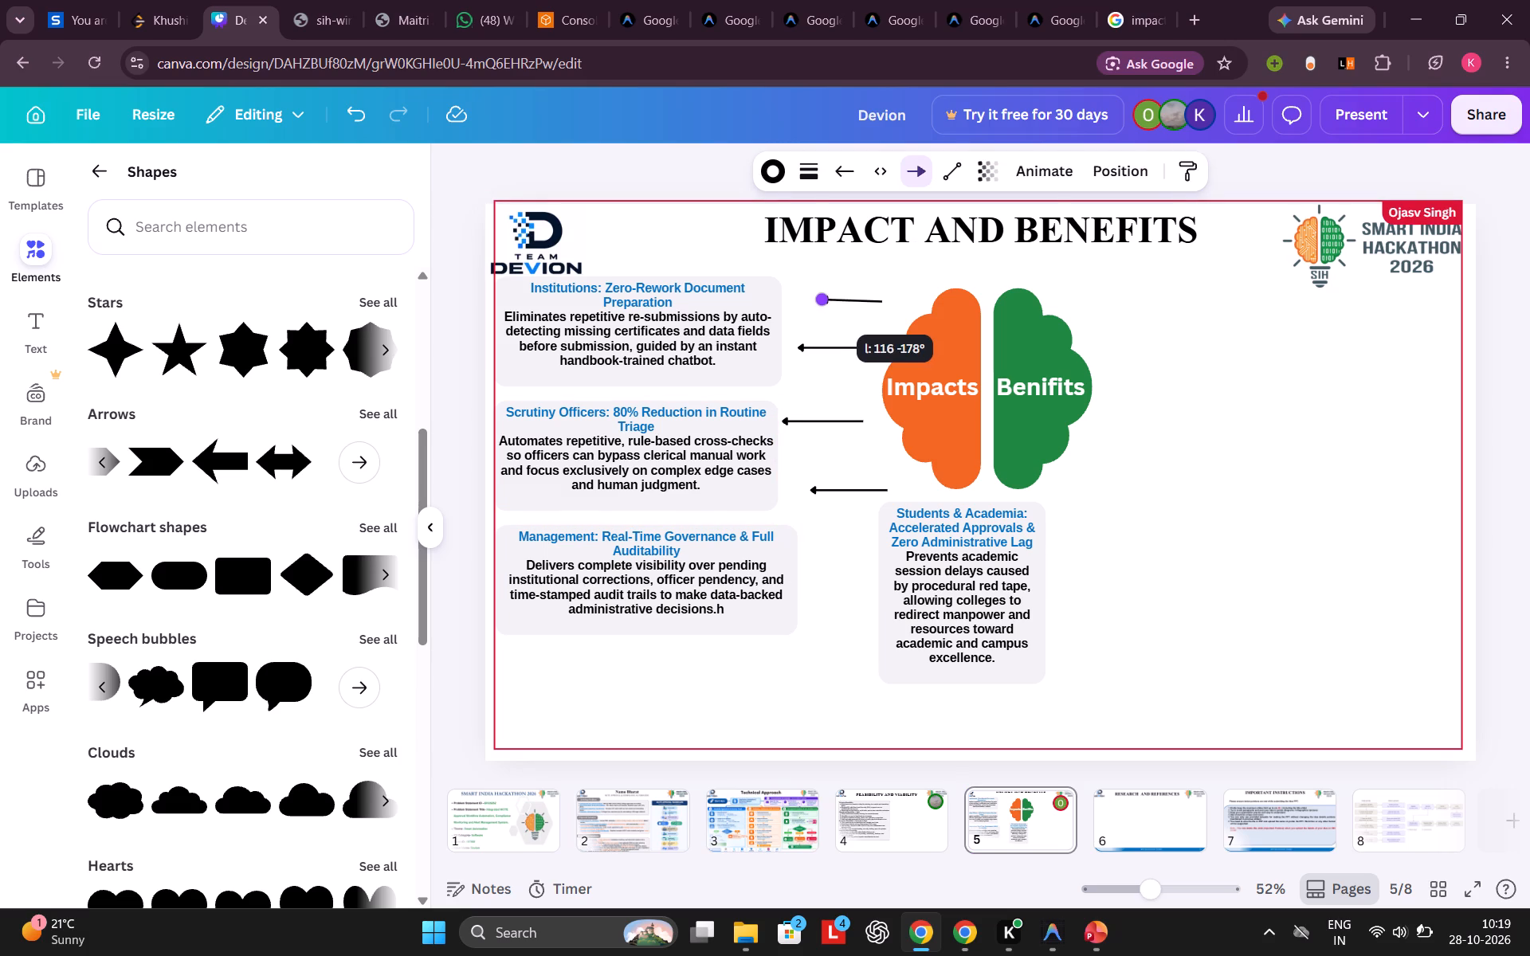
drag(825, 300, 834, 301)
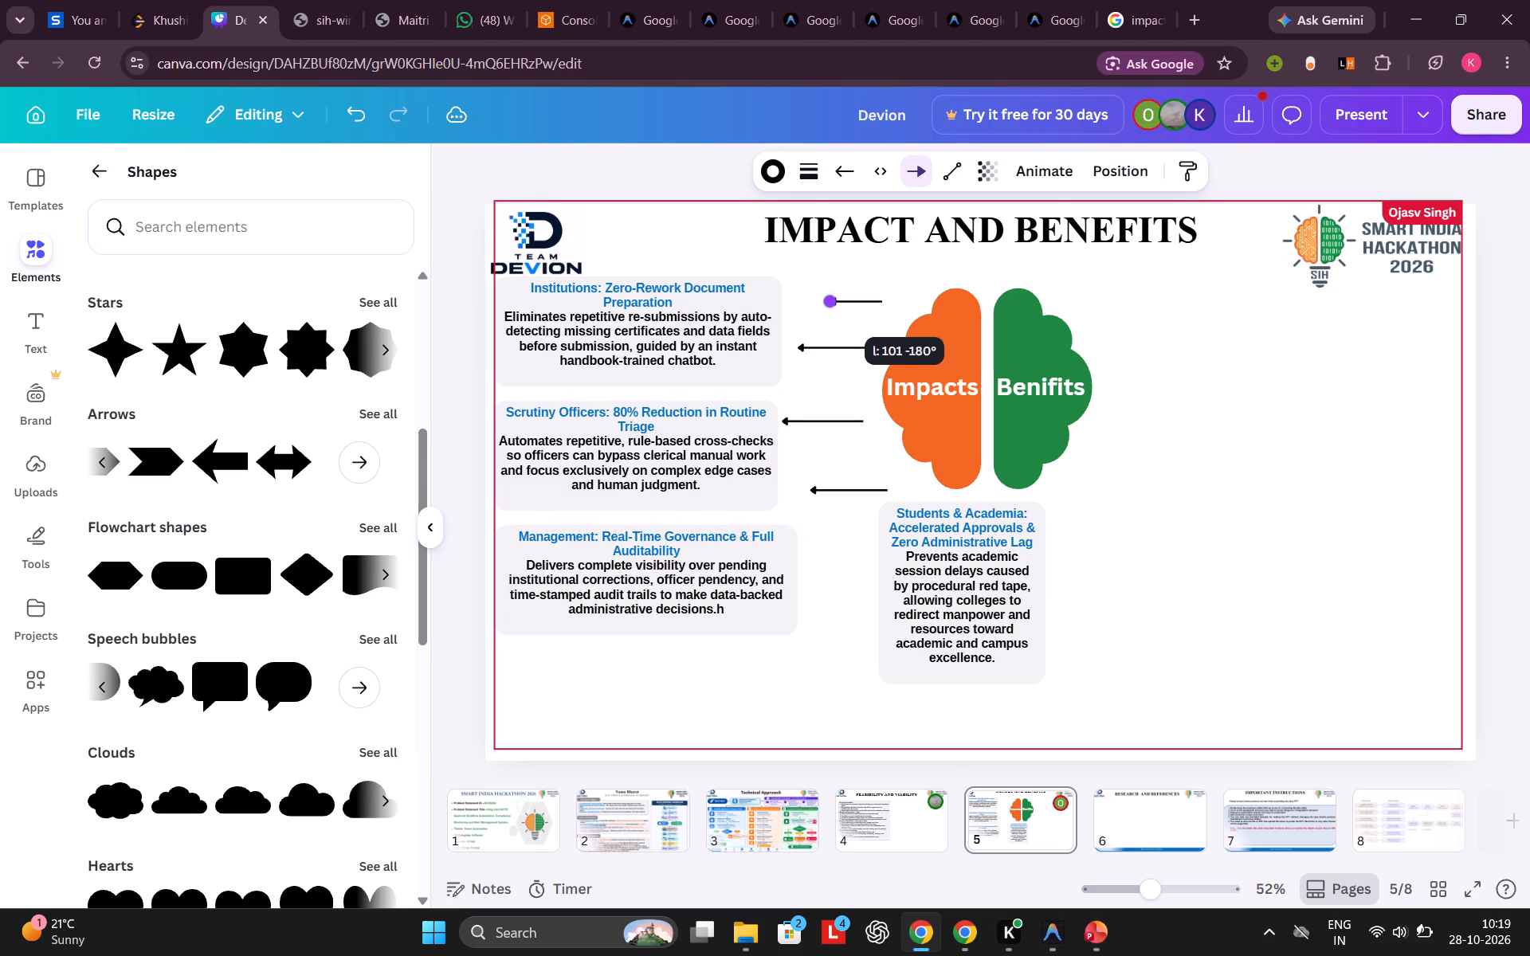
drag(834, 301, 834, 302)
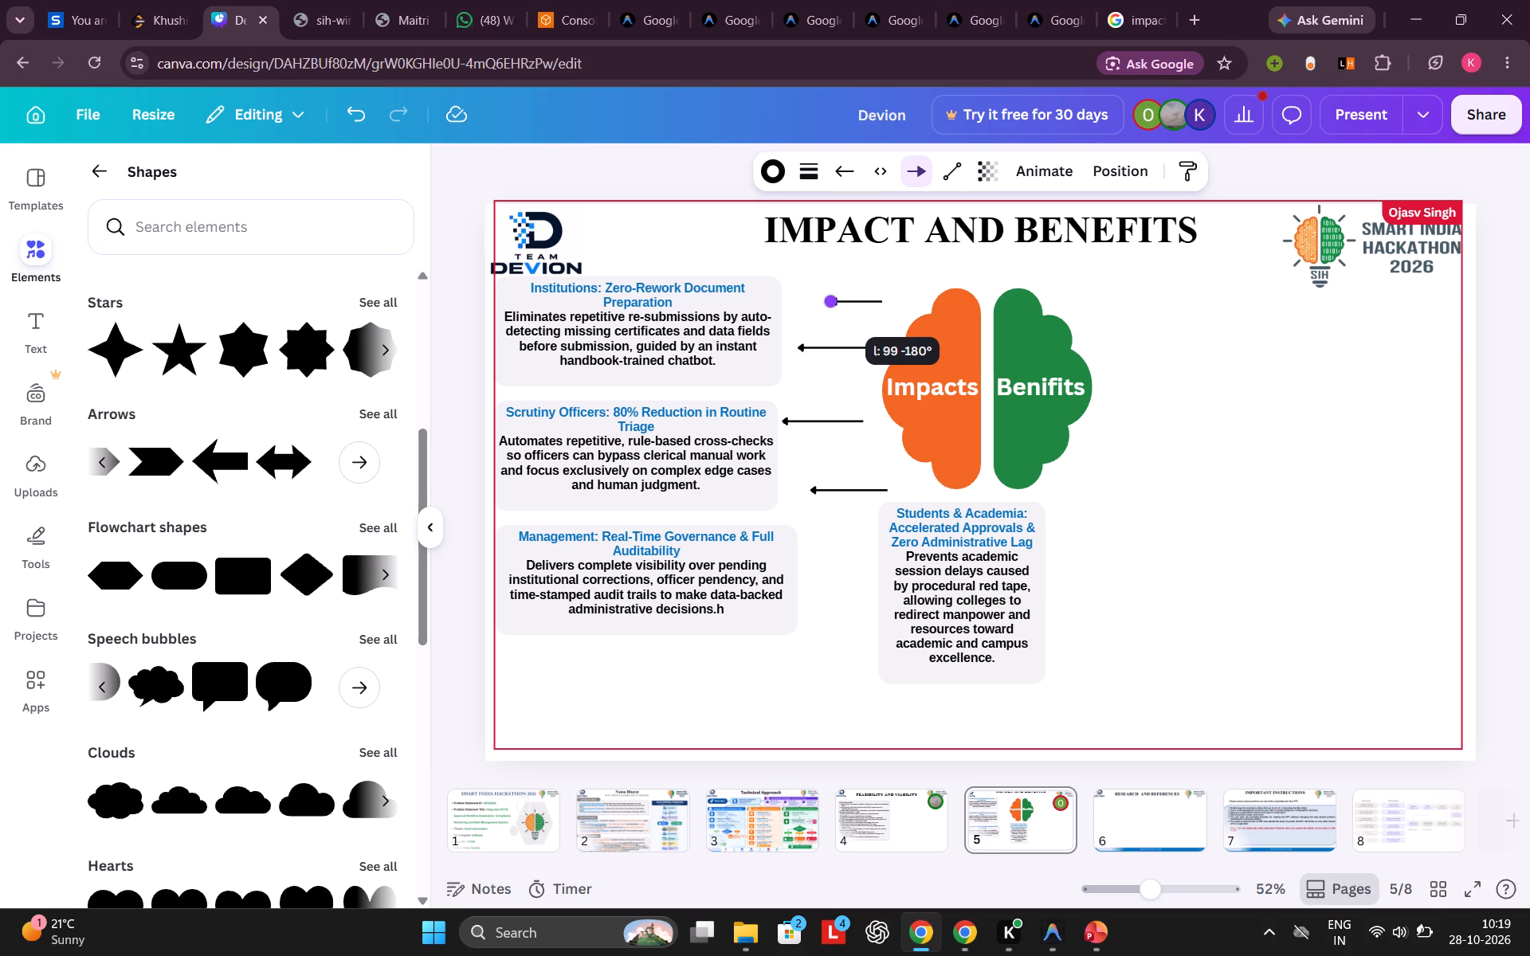
drag(834, 302, 835, 300)
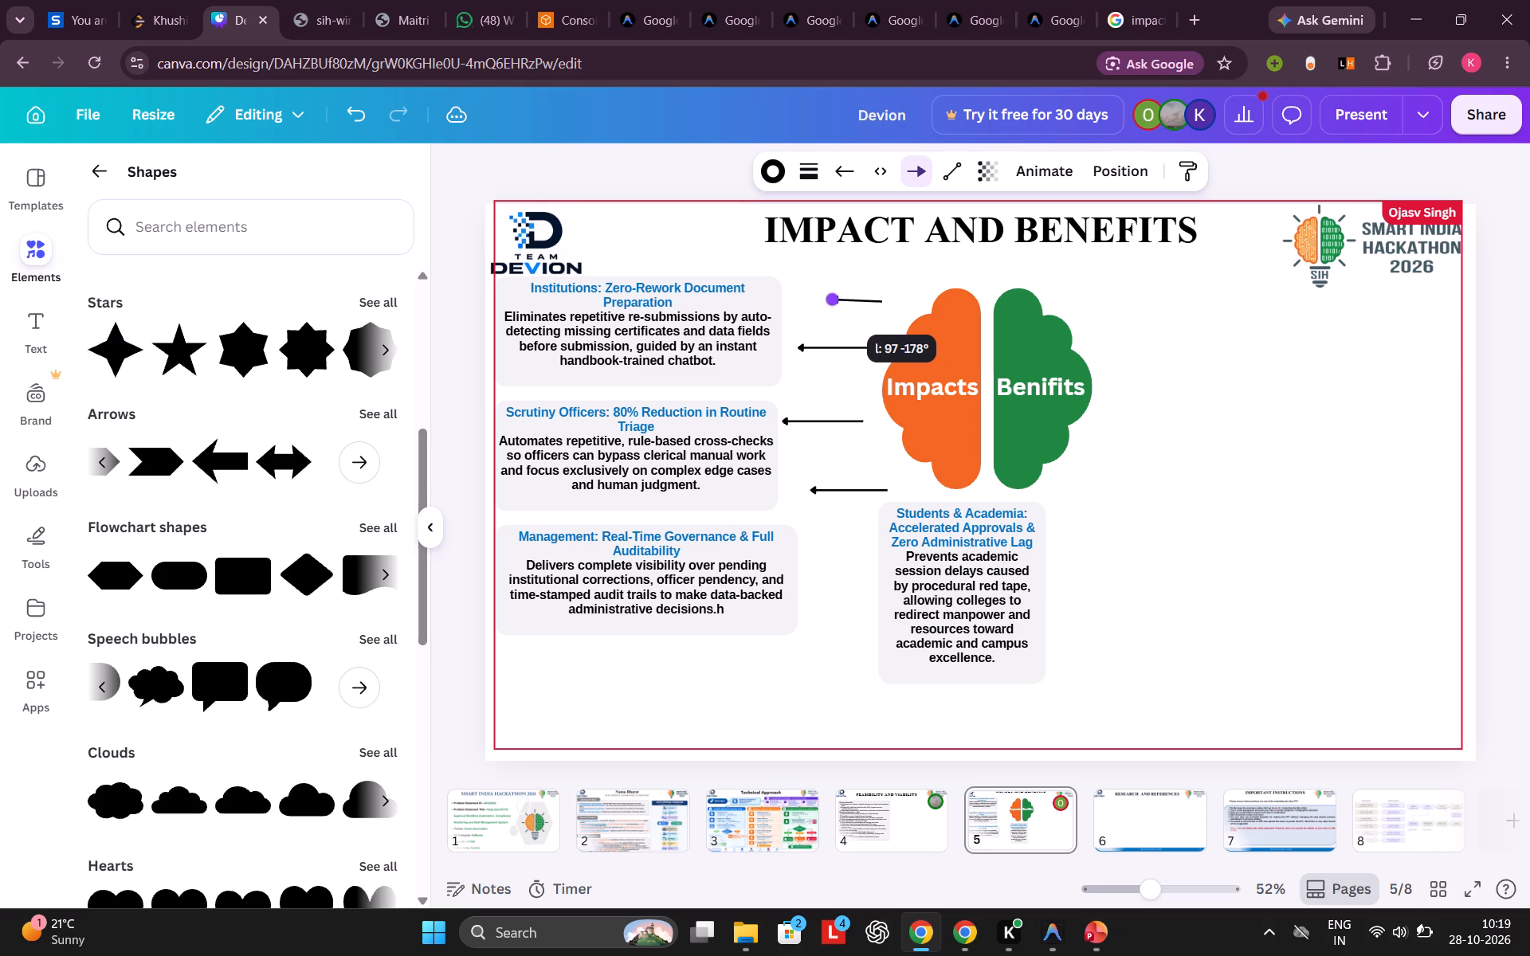
drag(835, 300, 835, 301)
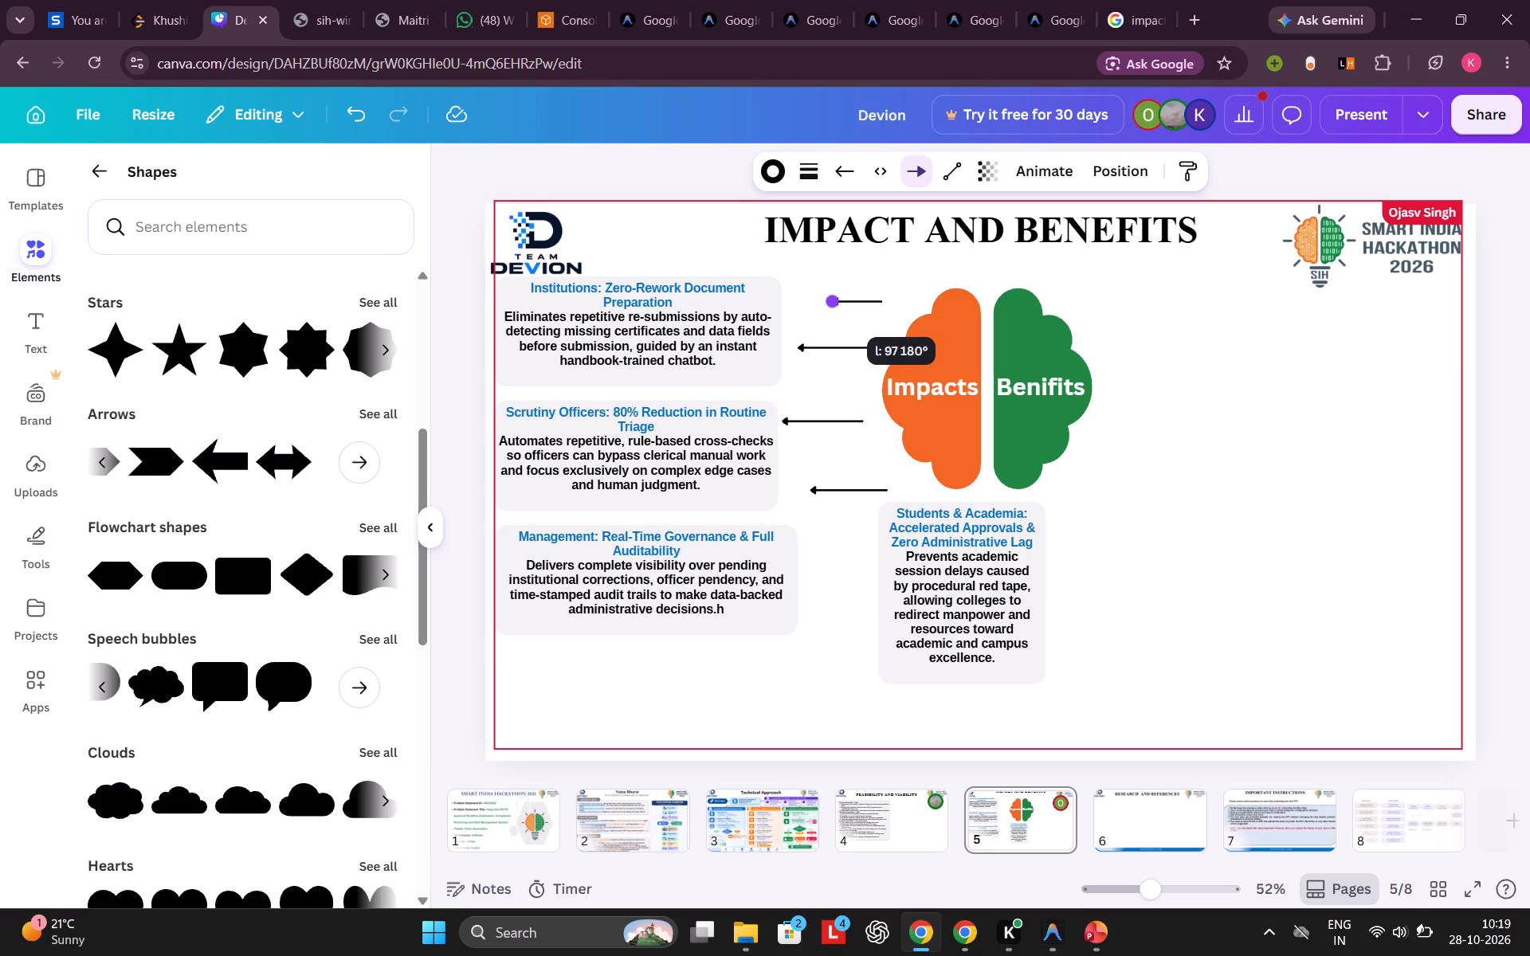
drag(835, 301, 834, 302)
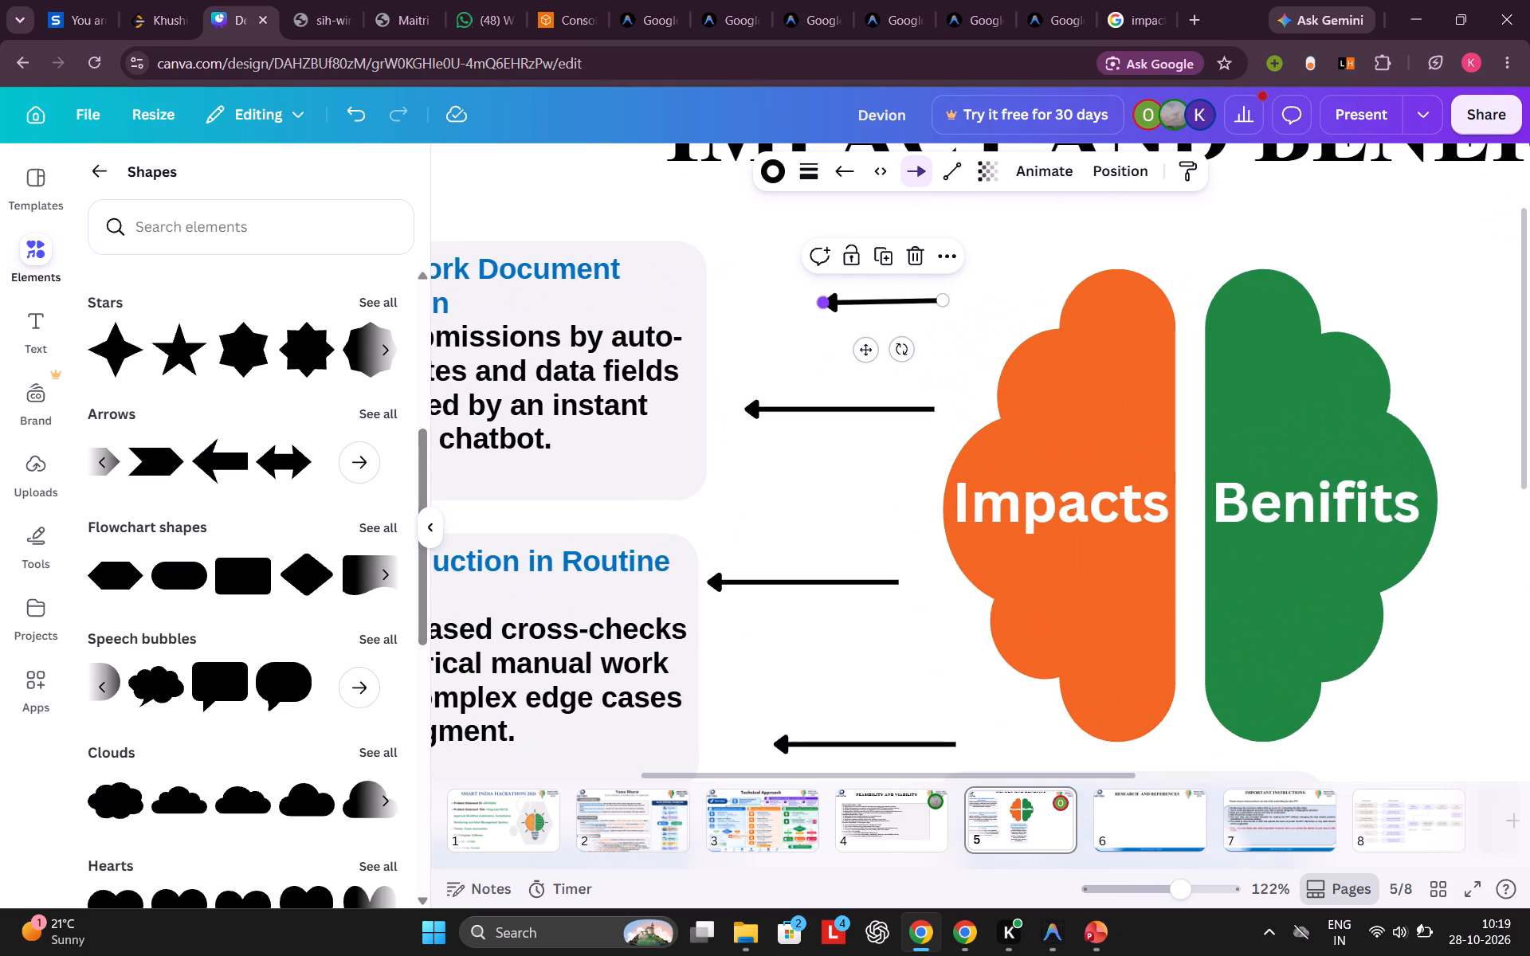
click(825, 302)
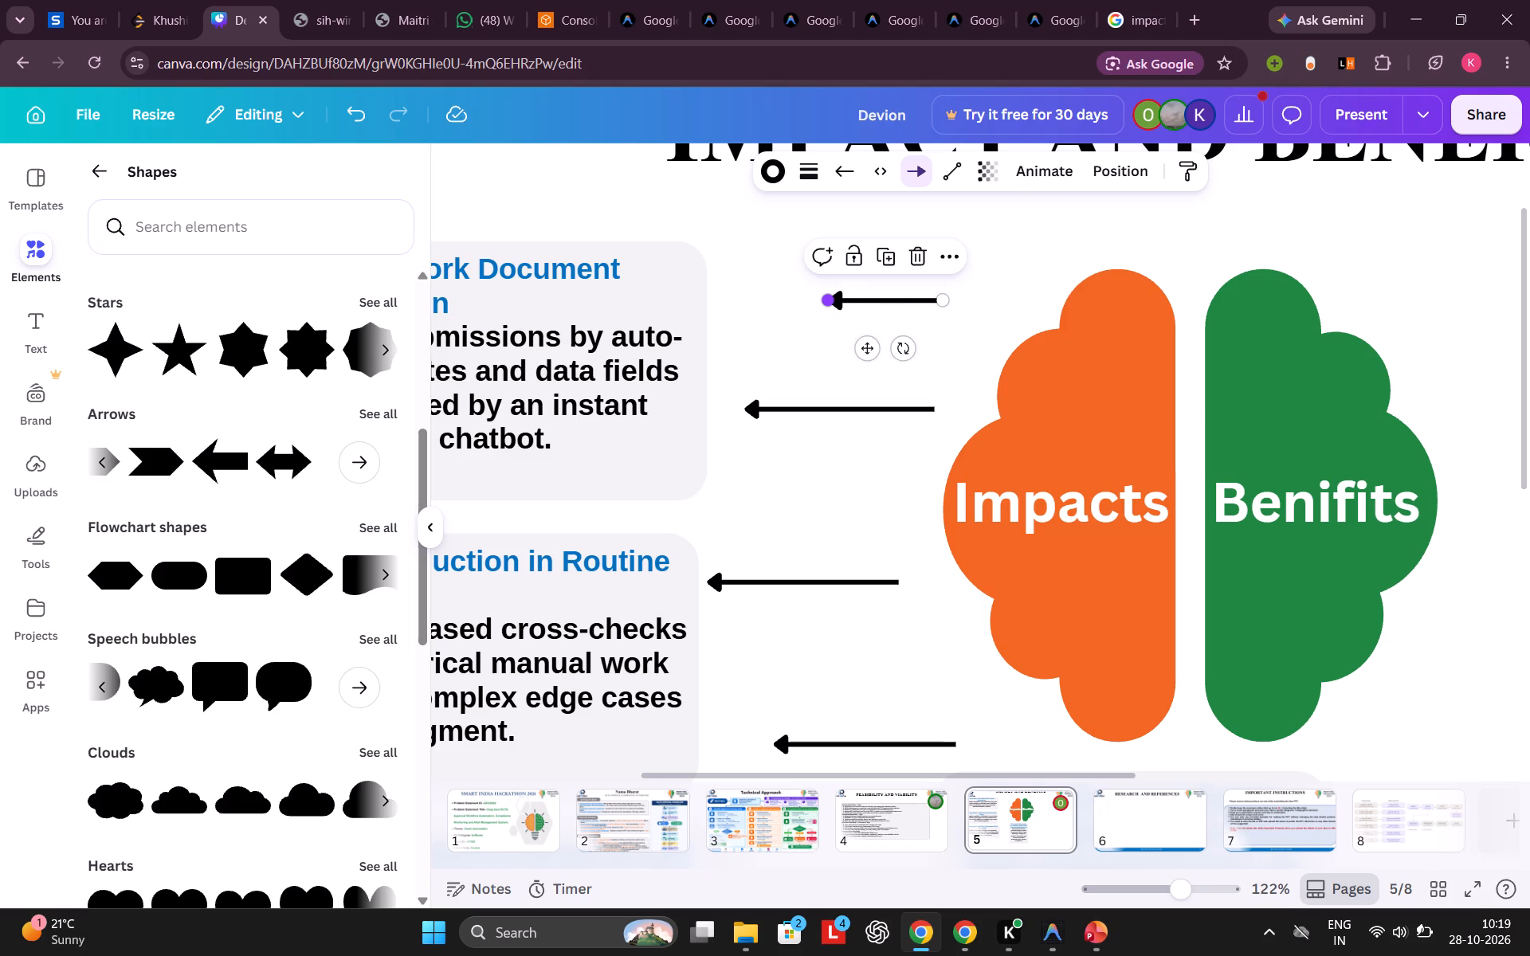
click(830, 298)
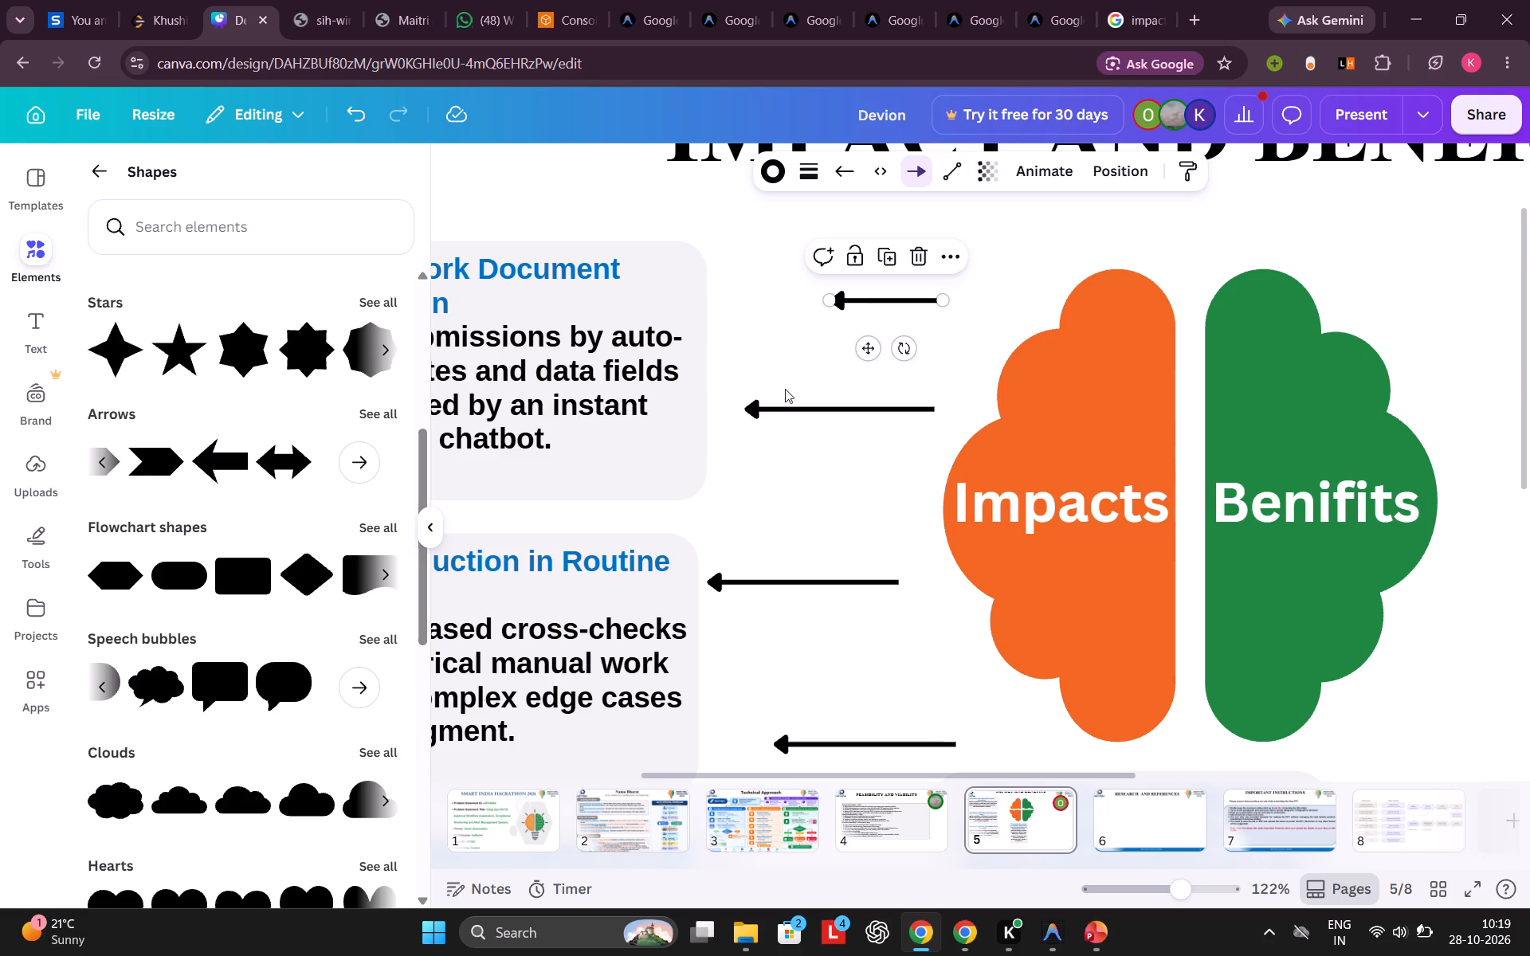
Shorten the second arrow beside the Impacts brain half to about 95 long from its tip, keeping it horizontal.
click(759, 409)
drag(747, 409, 804, 409)
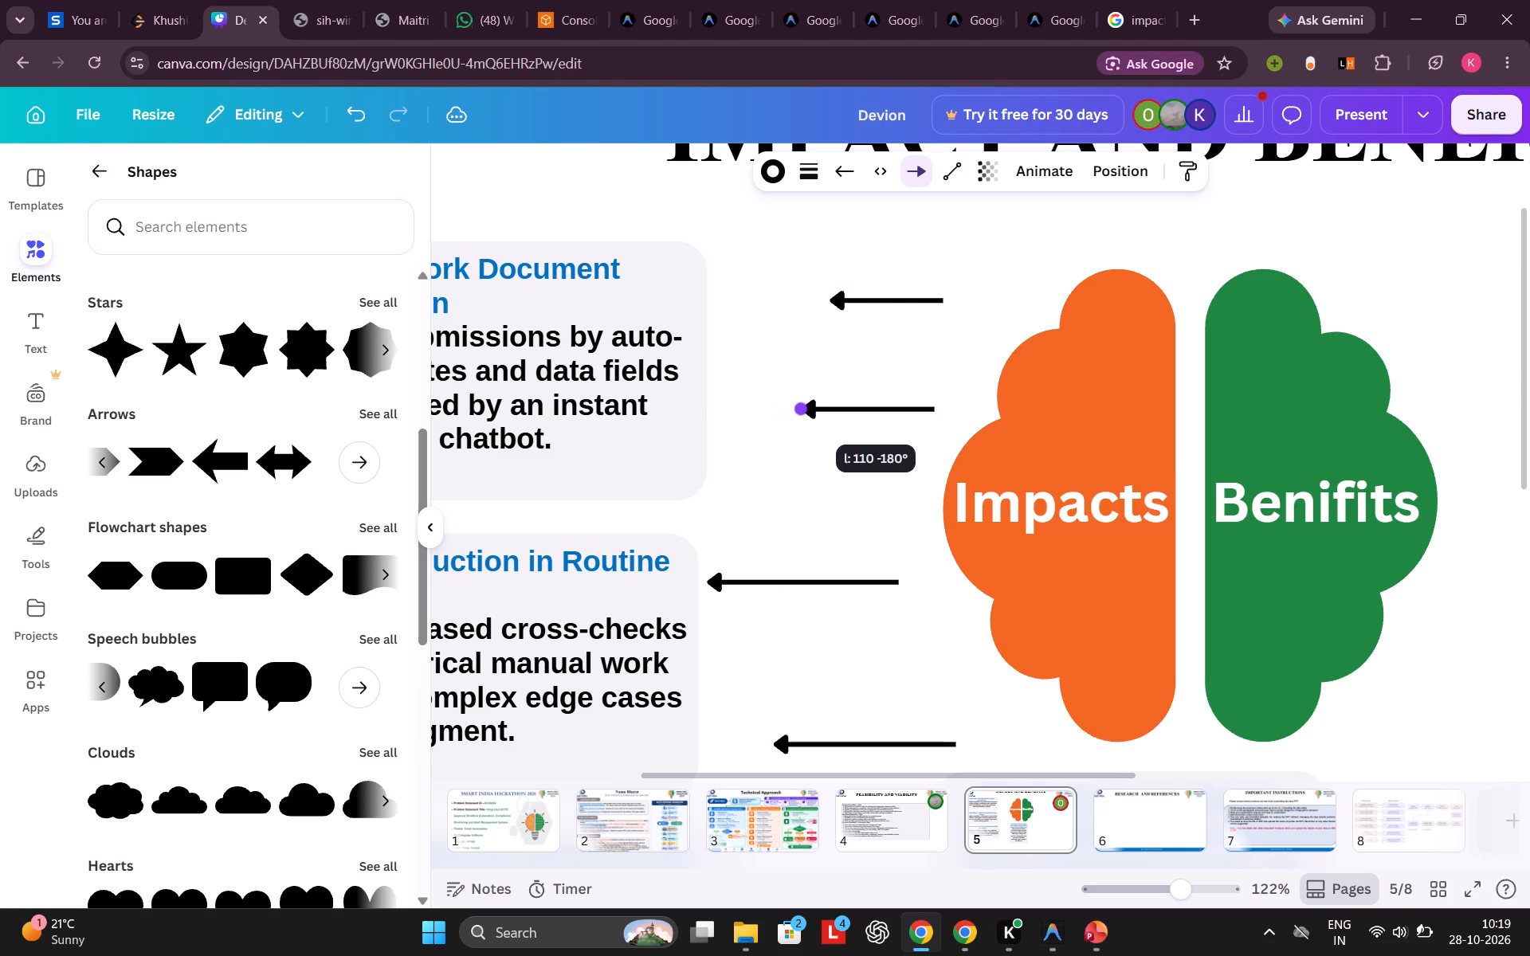
drag(804, 409, 817, 409)
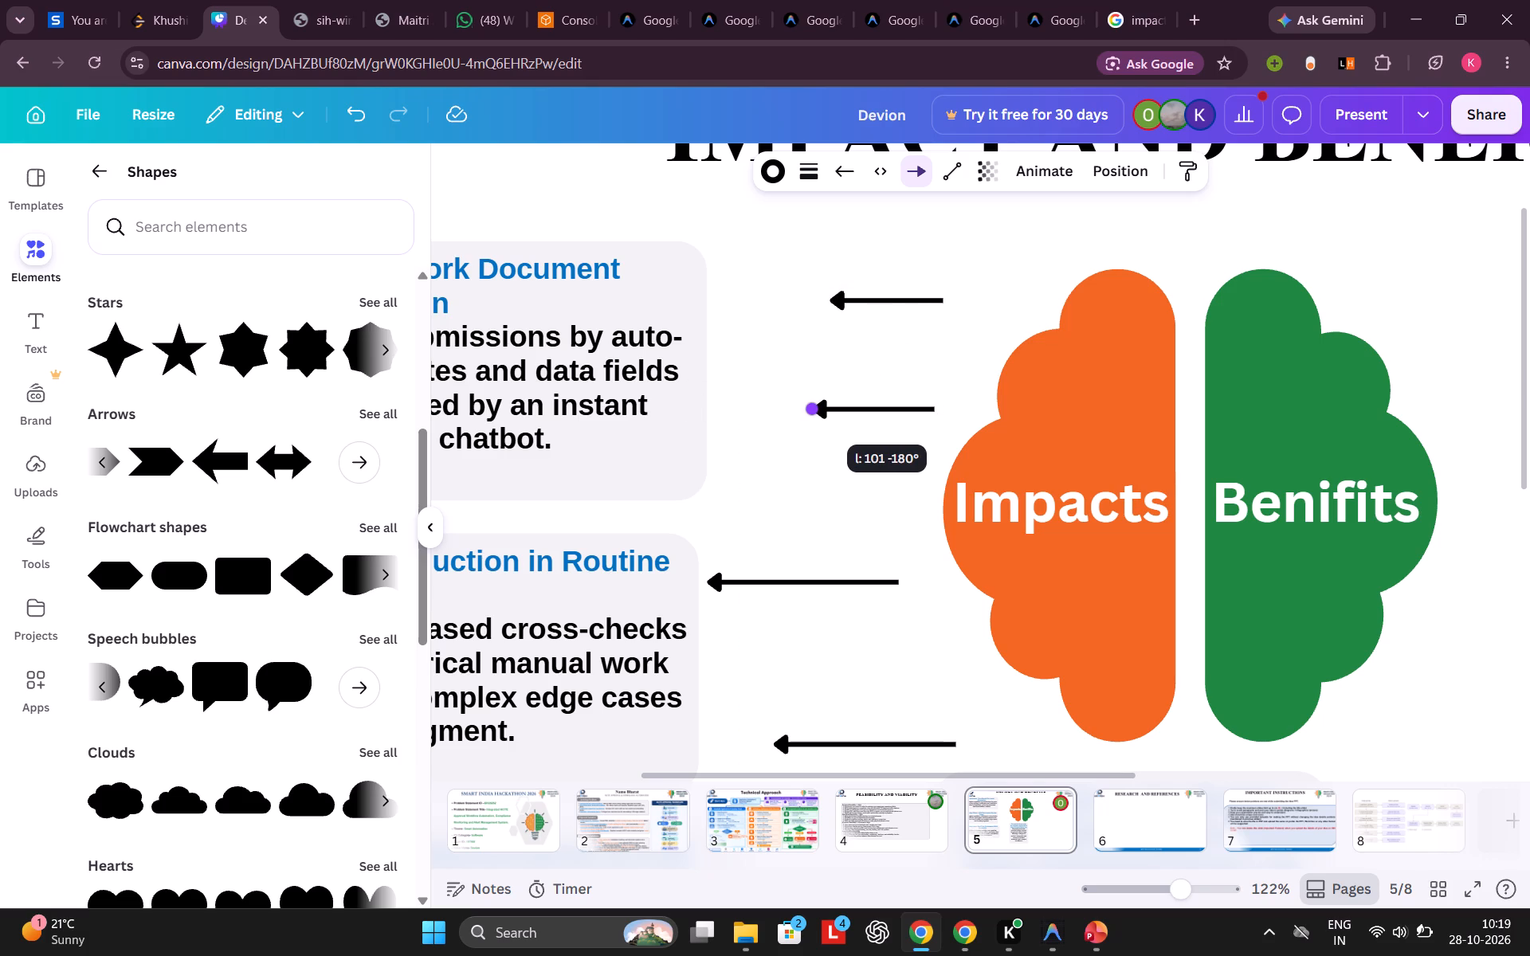
drag(817, 409, 824, 411)
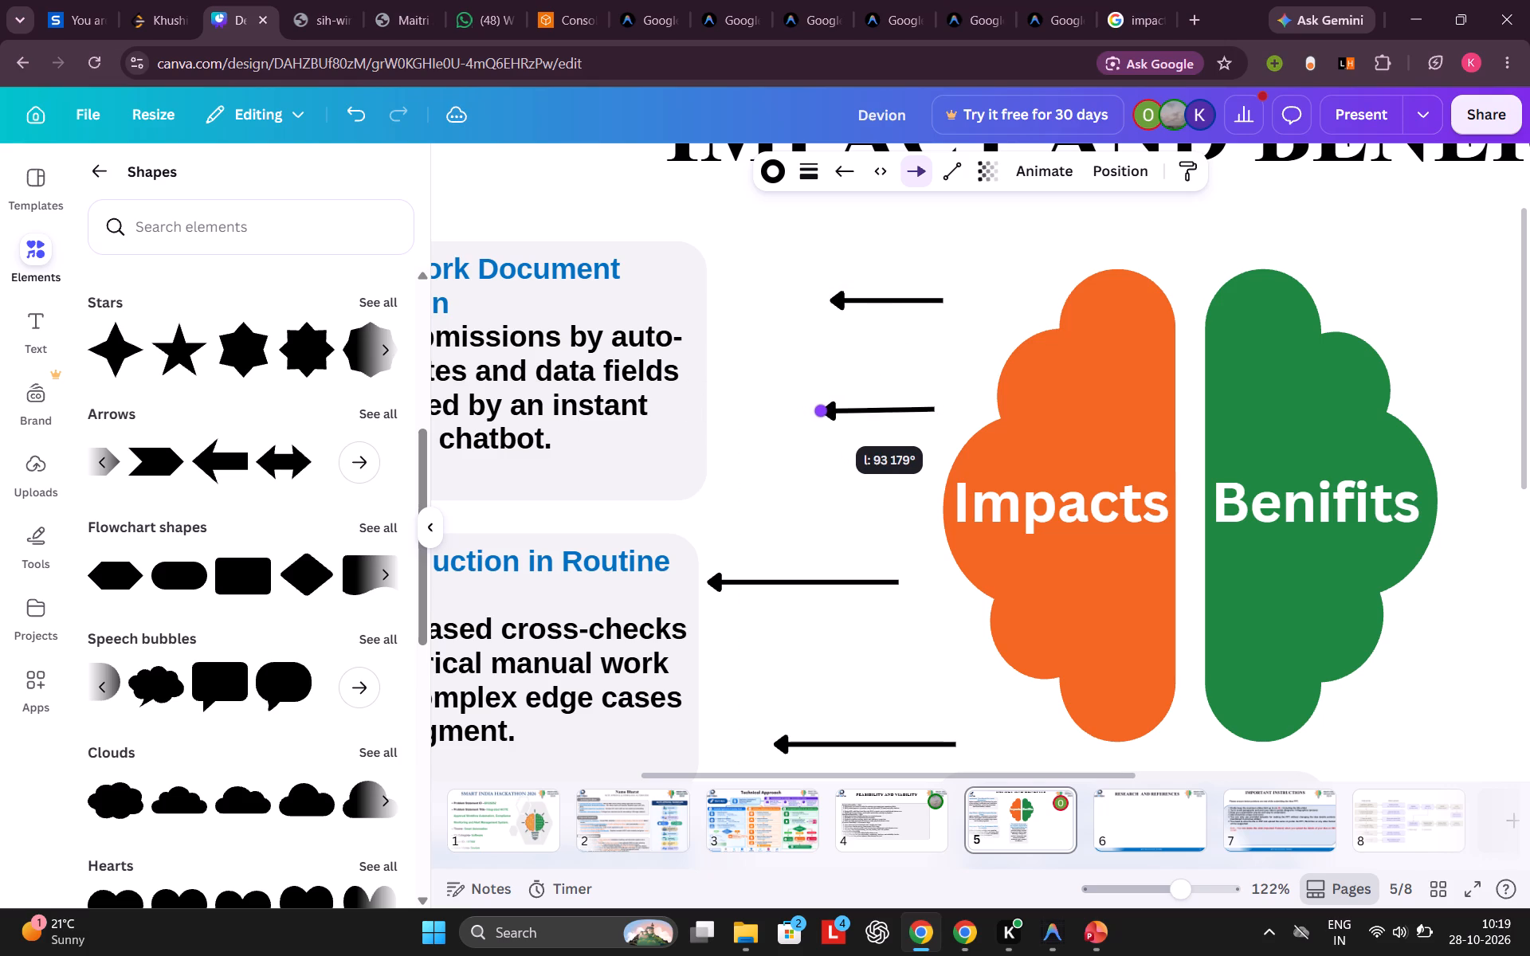
drag(824, 411, 822, 409)
Shorten the third arrow, beside the Scrutiny Officers box, to about 95 long from its tip, keeping it horizontal.
click(734, 583)
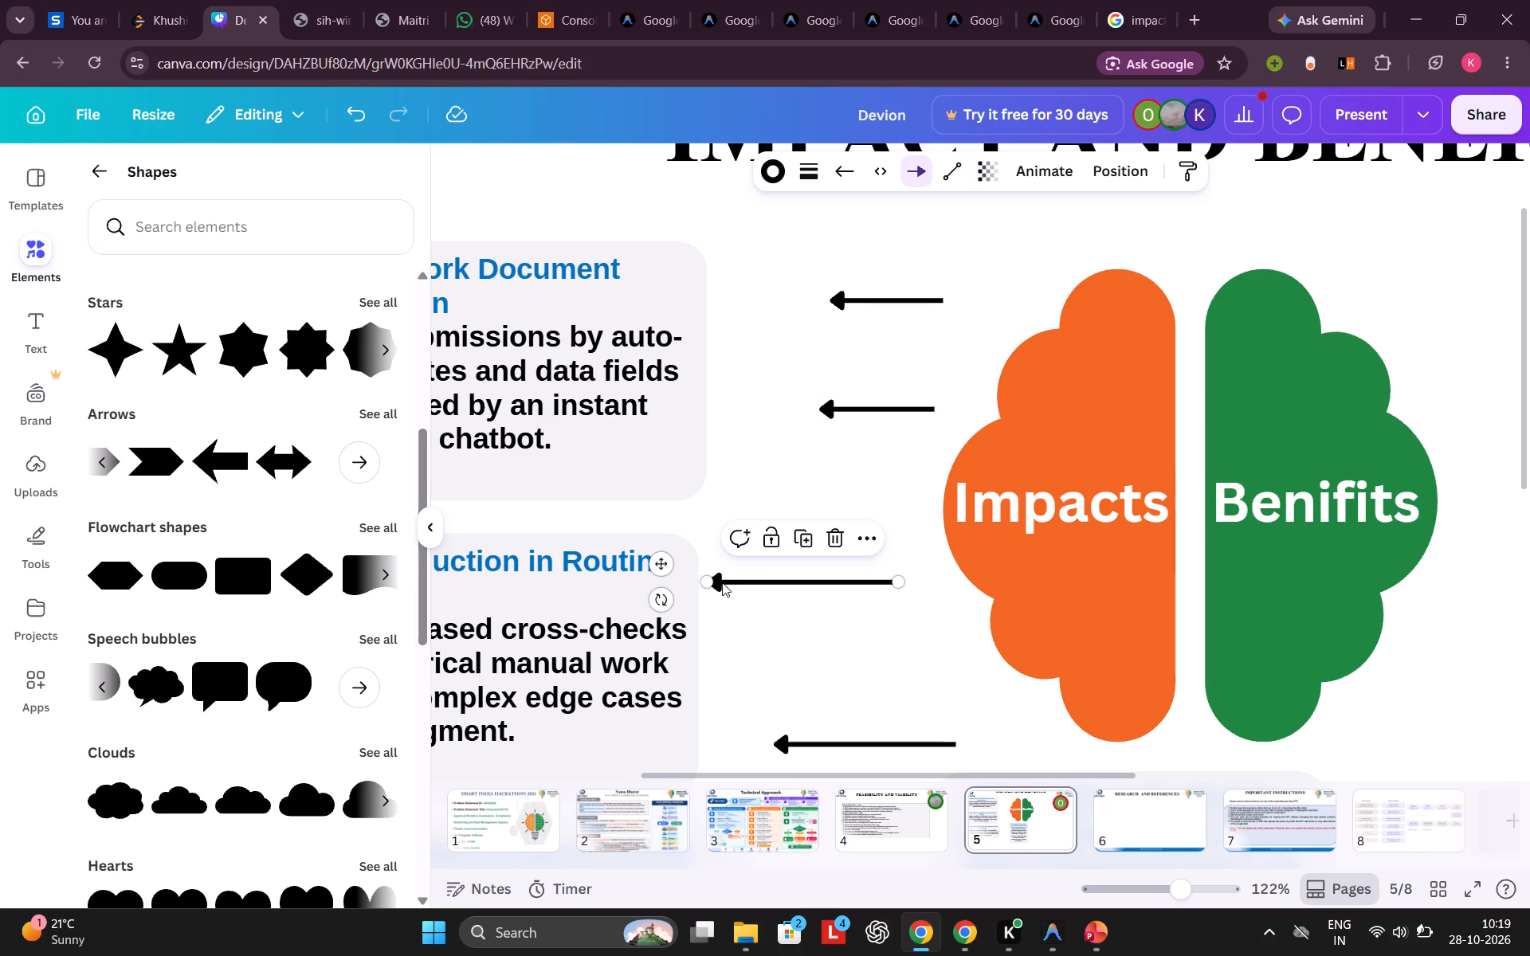
drag(708, 583, 768, 583)
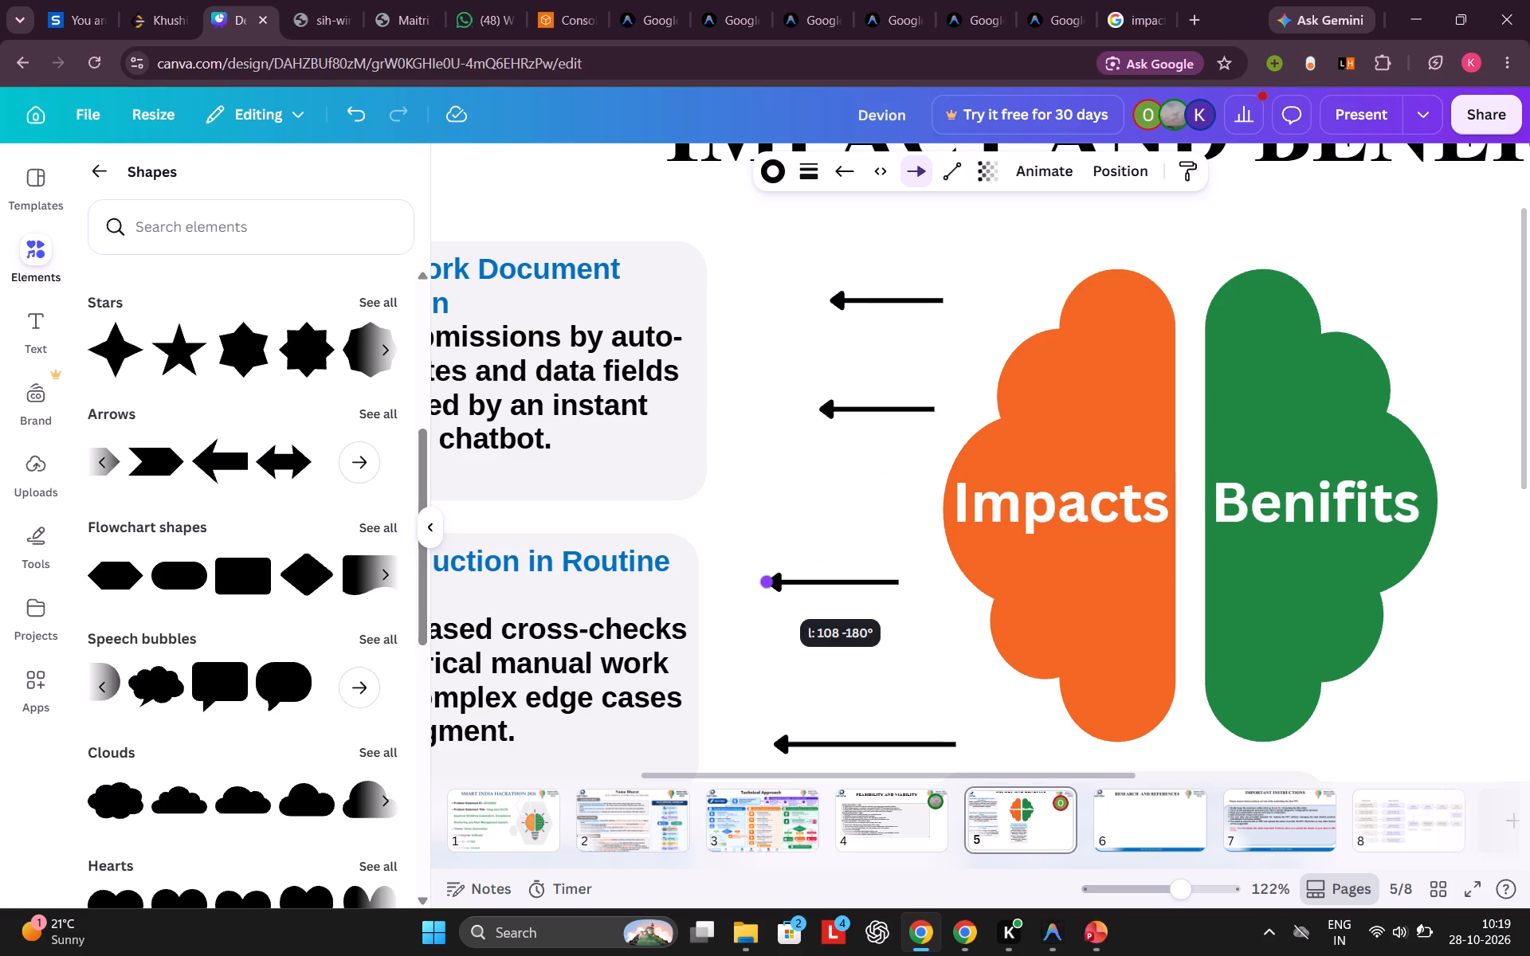
drag(768, 583, 783, 583)
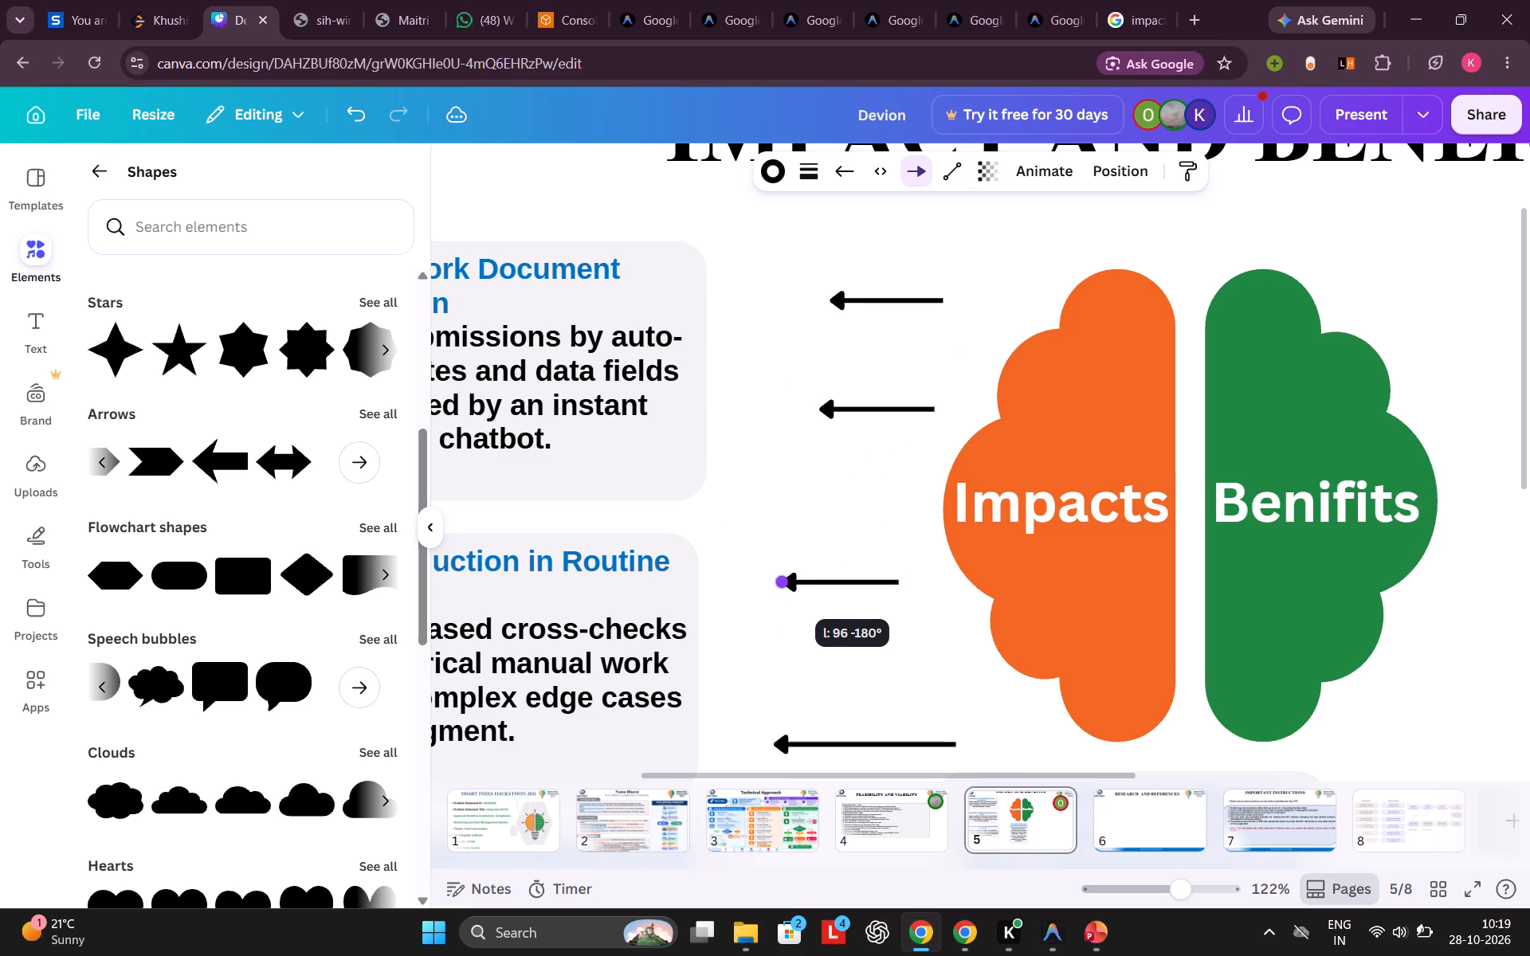
drag(783, 583, 785, 582)
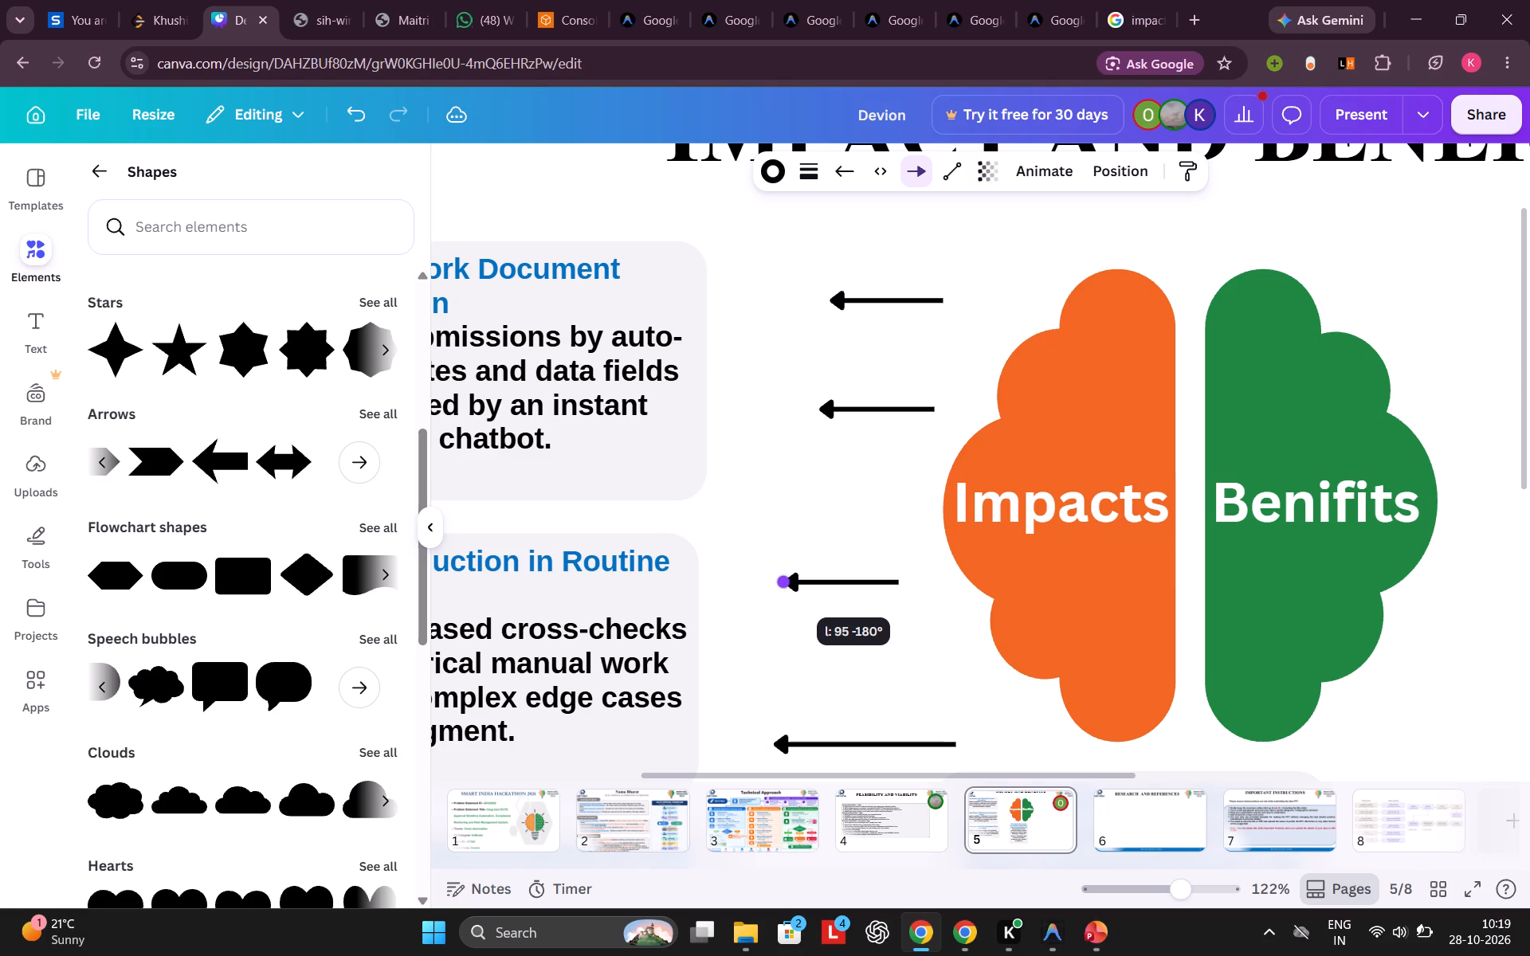
drag(785, 582, 783, 583)
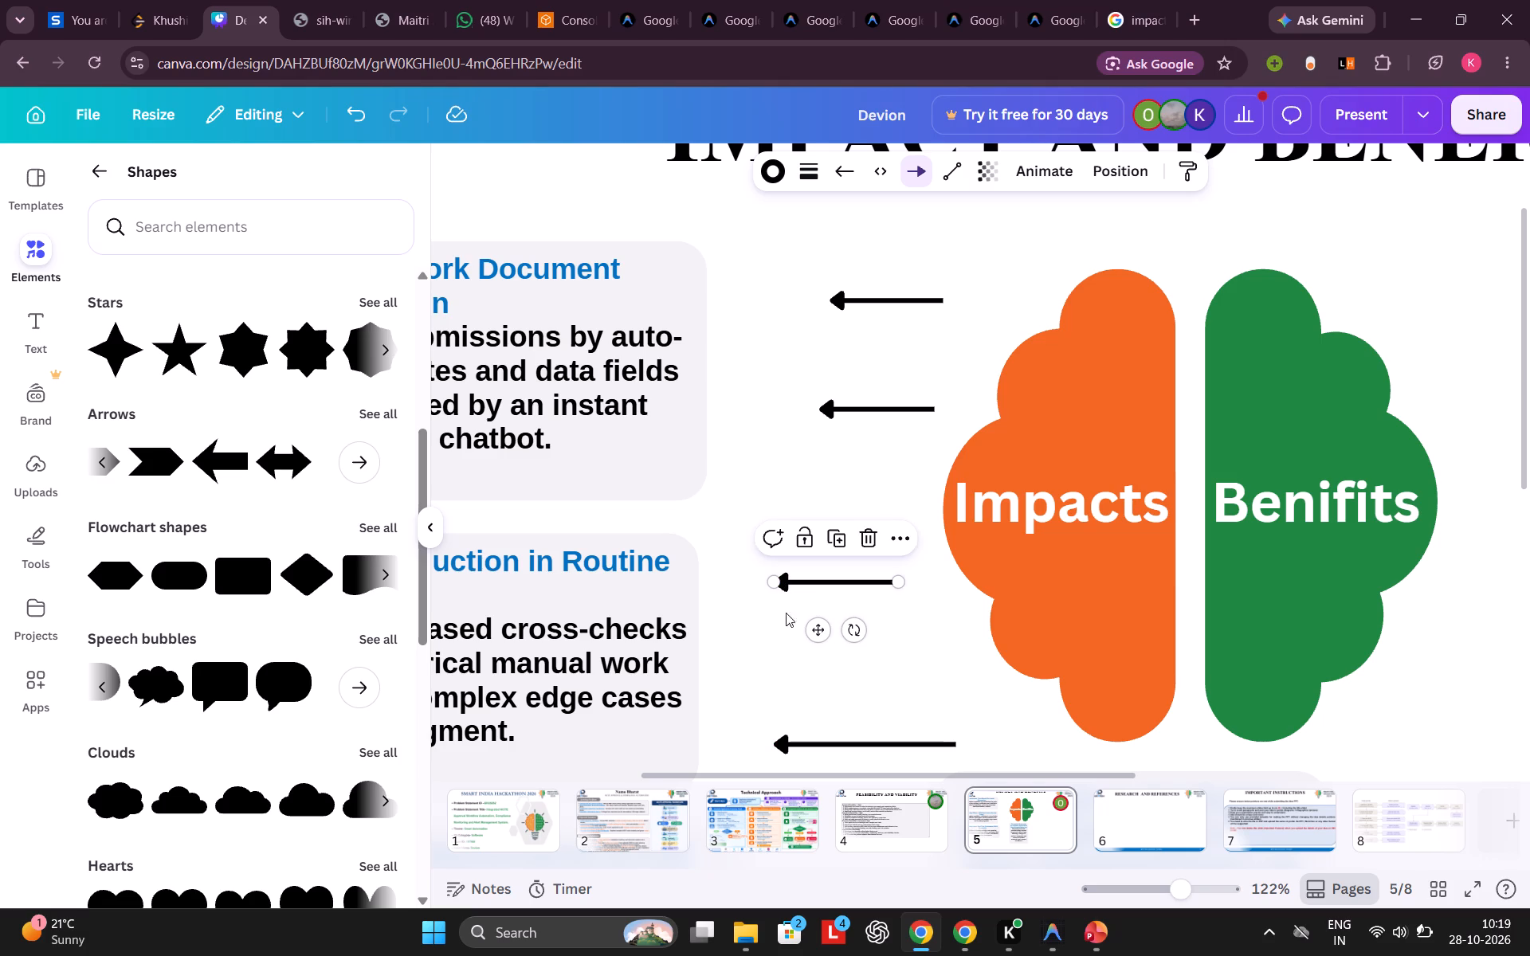
drag(777, 586, 786, 585)
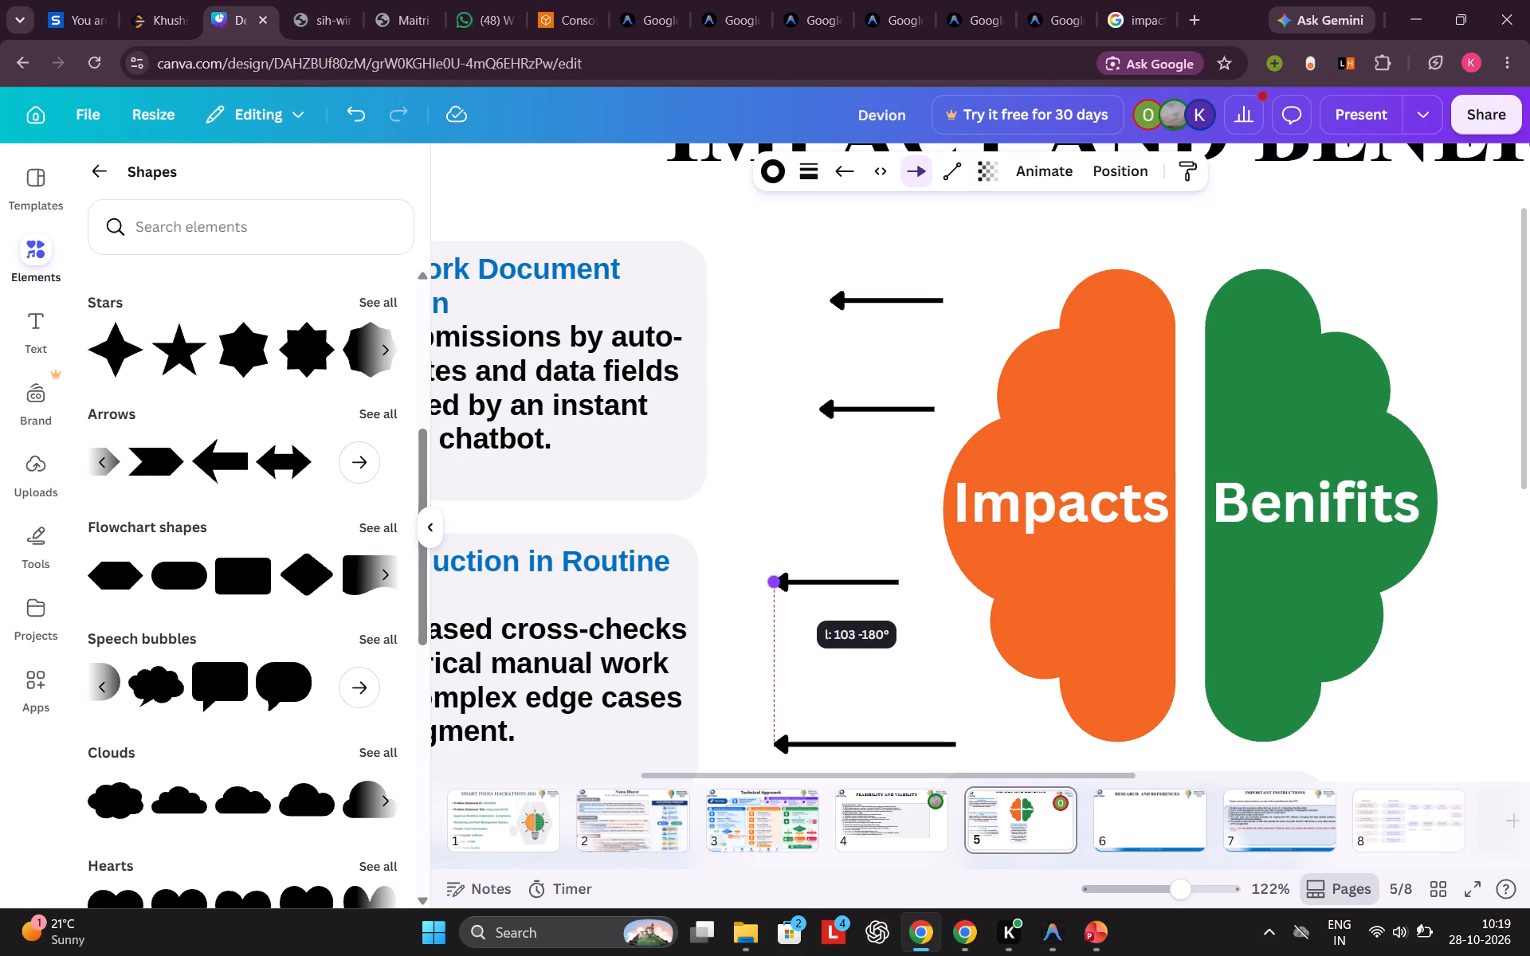
drag(786, 585, 787, 585)
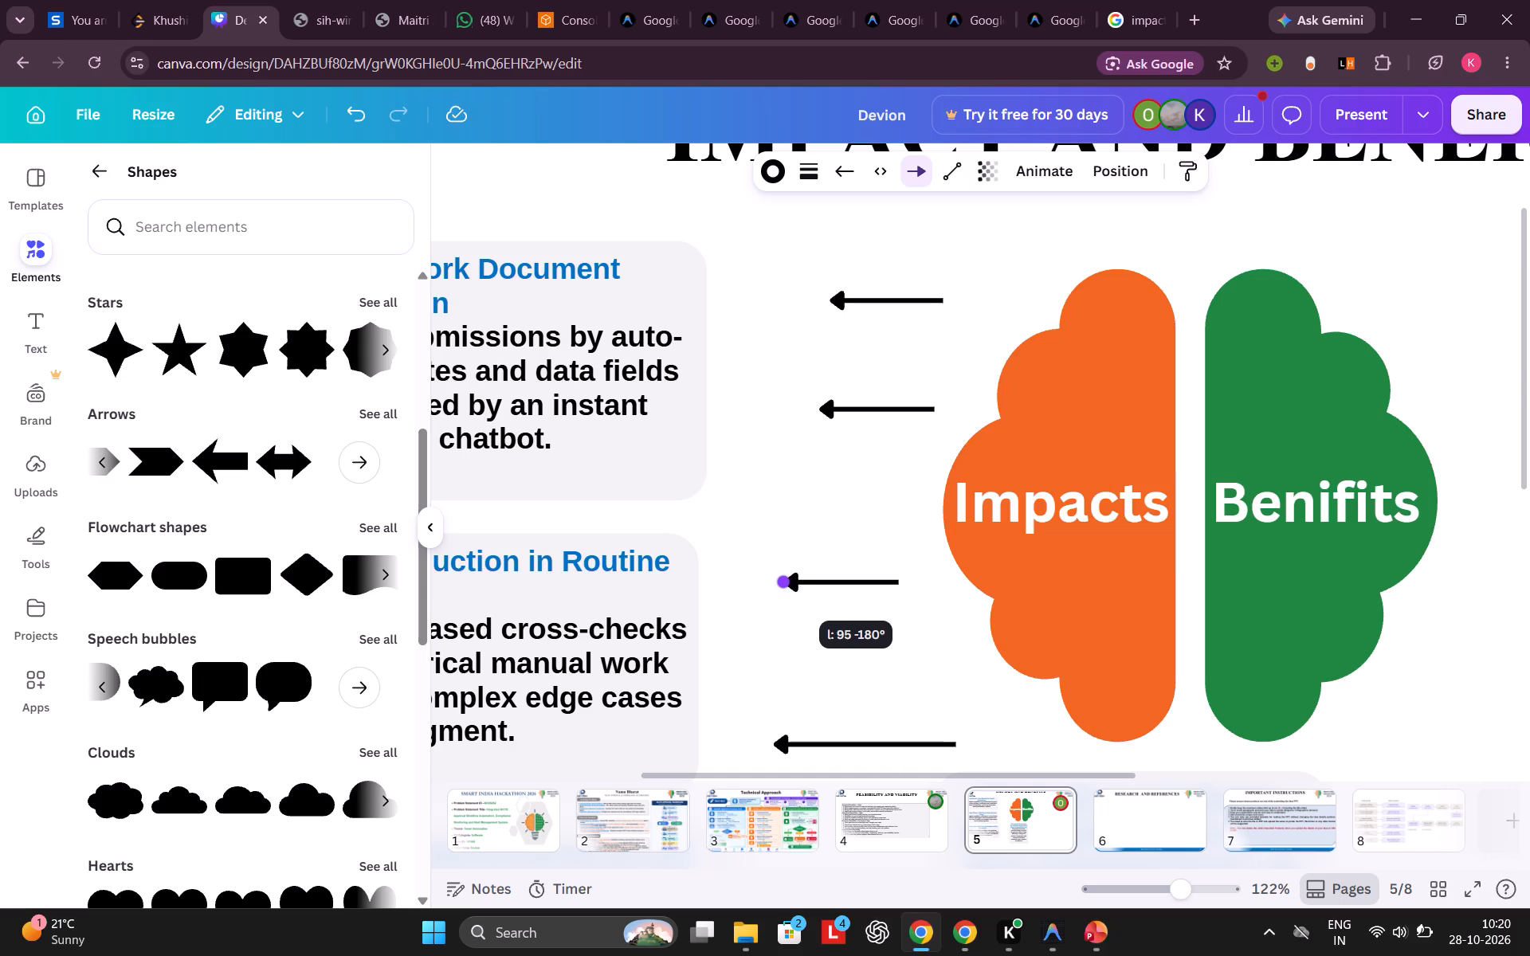
drag(787, 585, 787, 586)
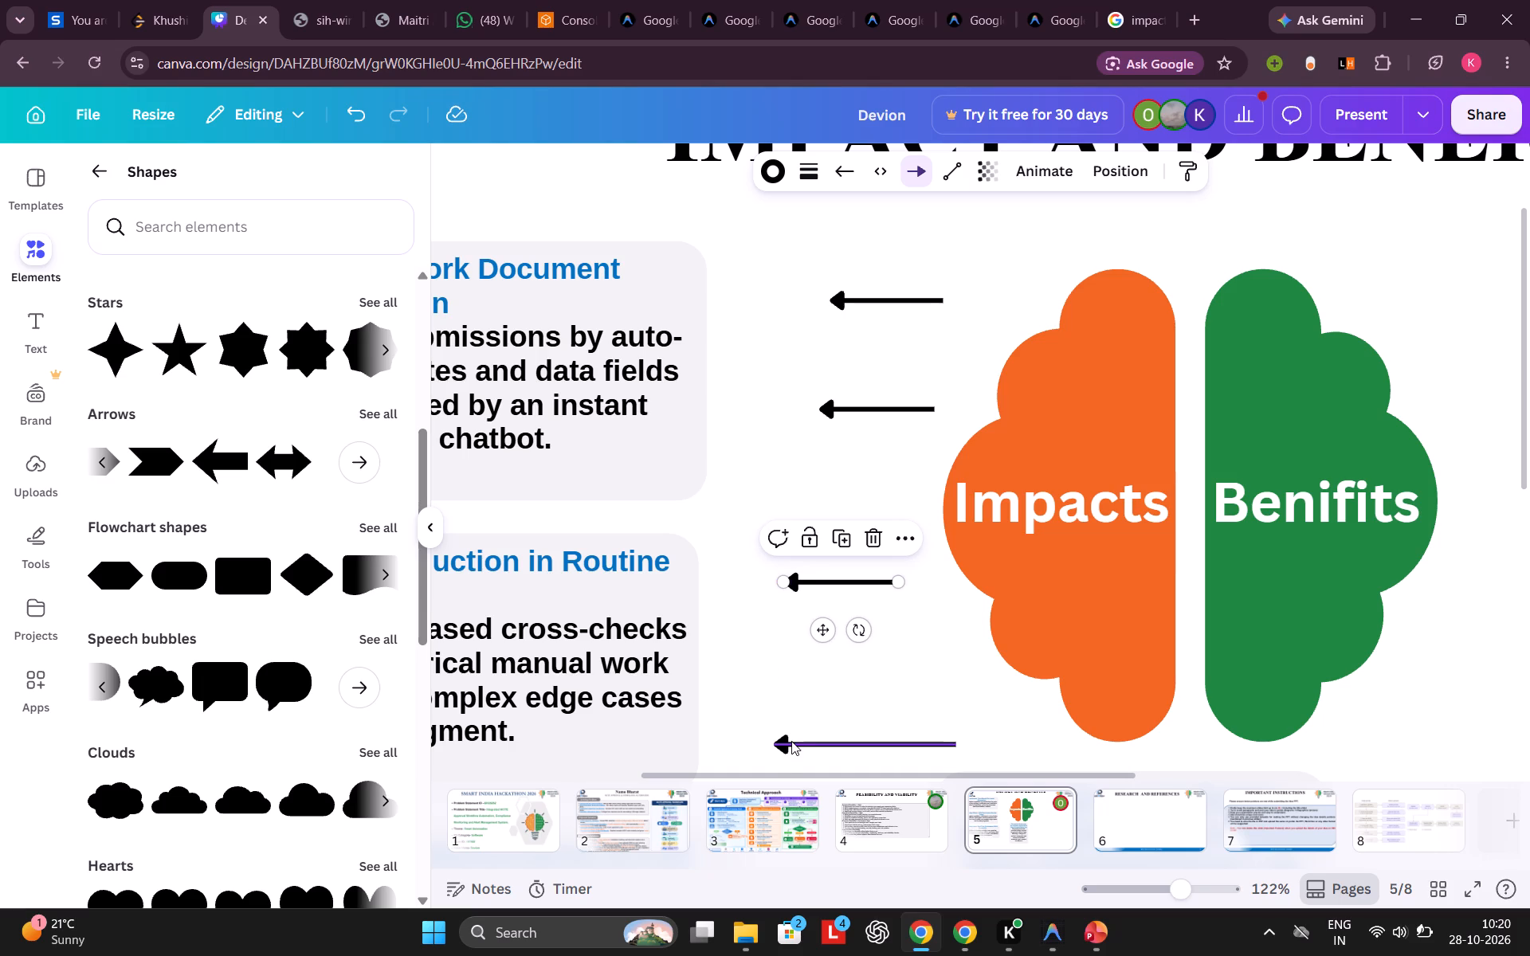
Shorten the bottom arrow beside the Impacts brain half to about 80 long by pulling its tip inward, keeping it nearly horizontal.
click(791, 741)
drag(775, 742, 807, 740)
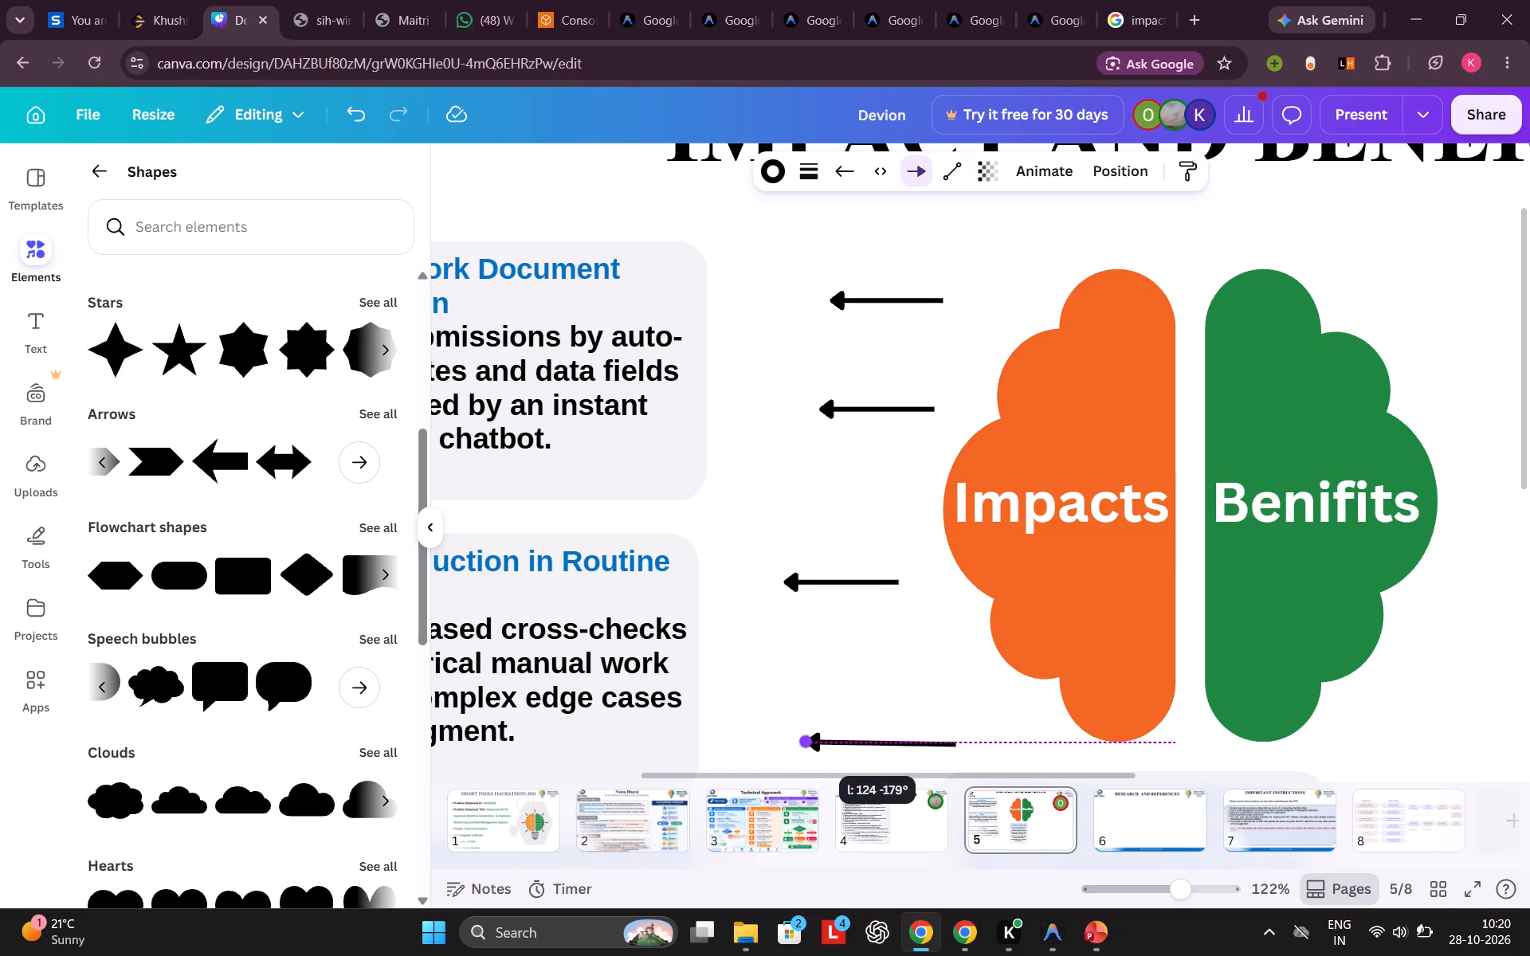
drag(807, 740, 832, 741)
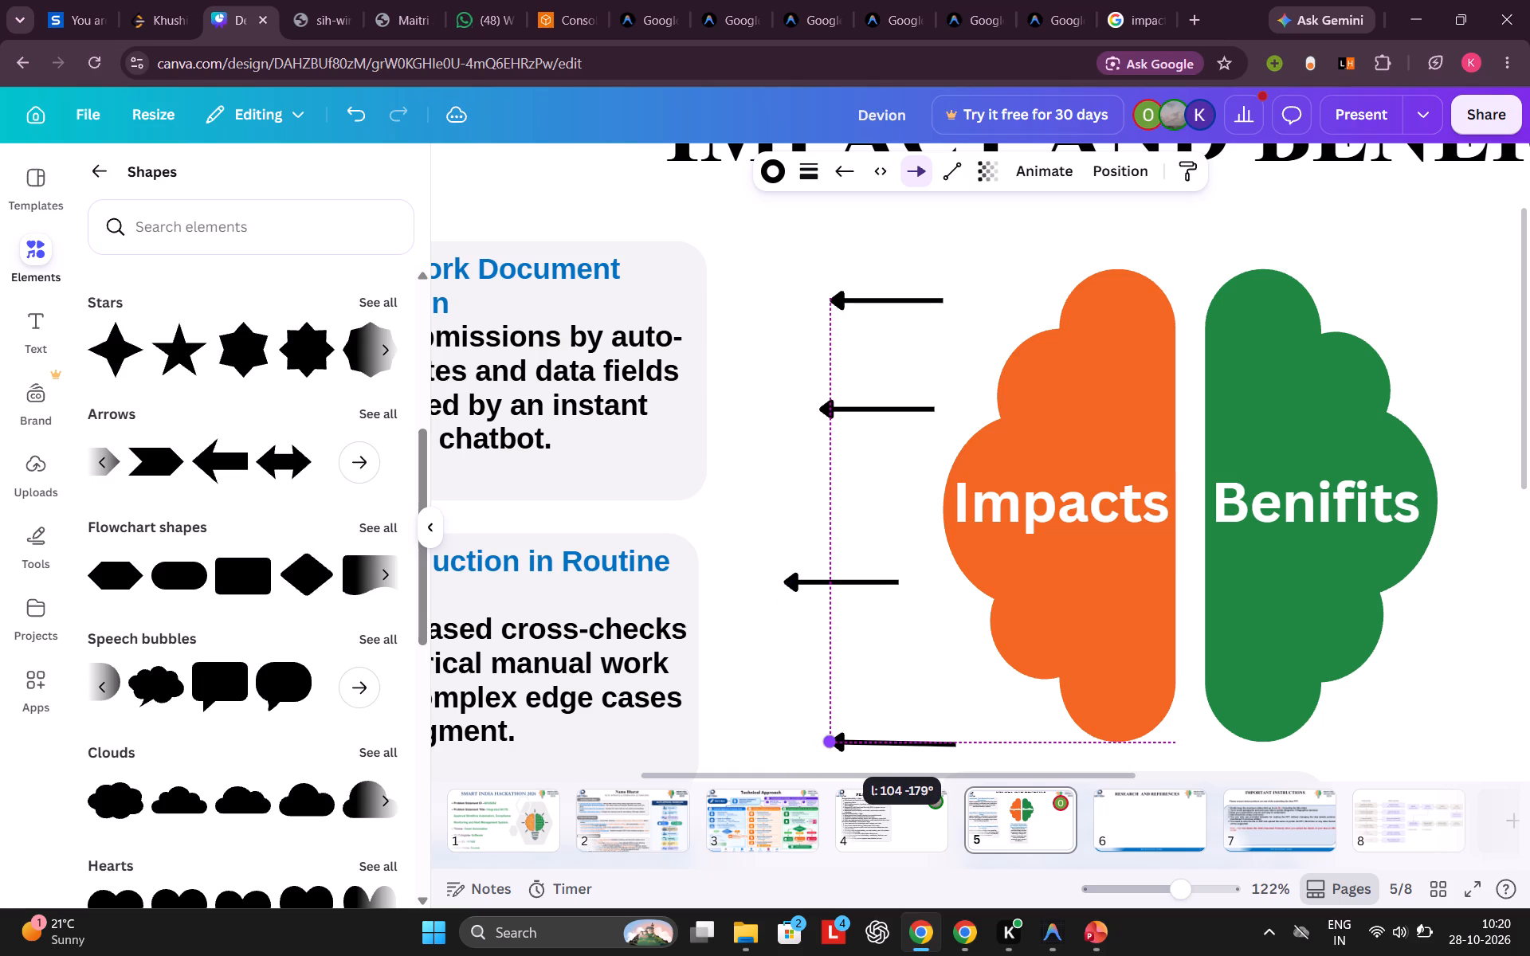
drag(832, 741, 843, 741)
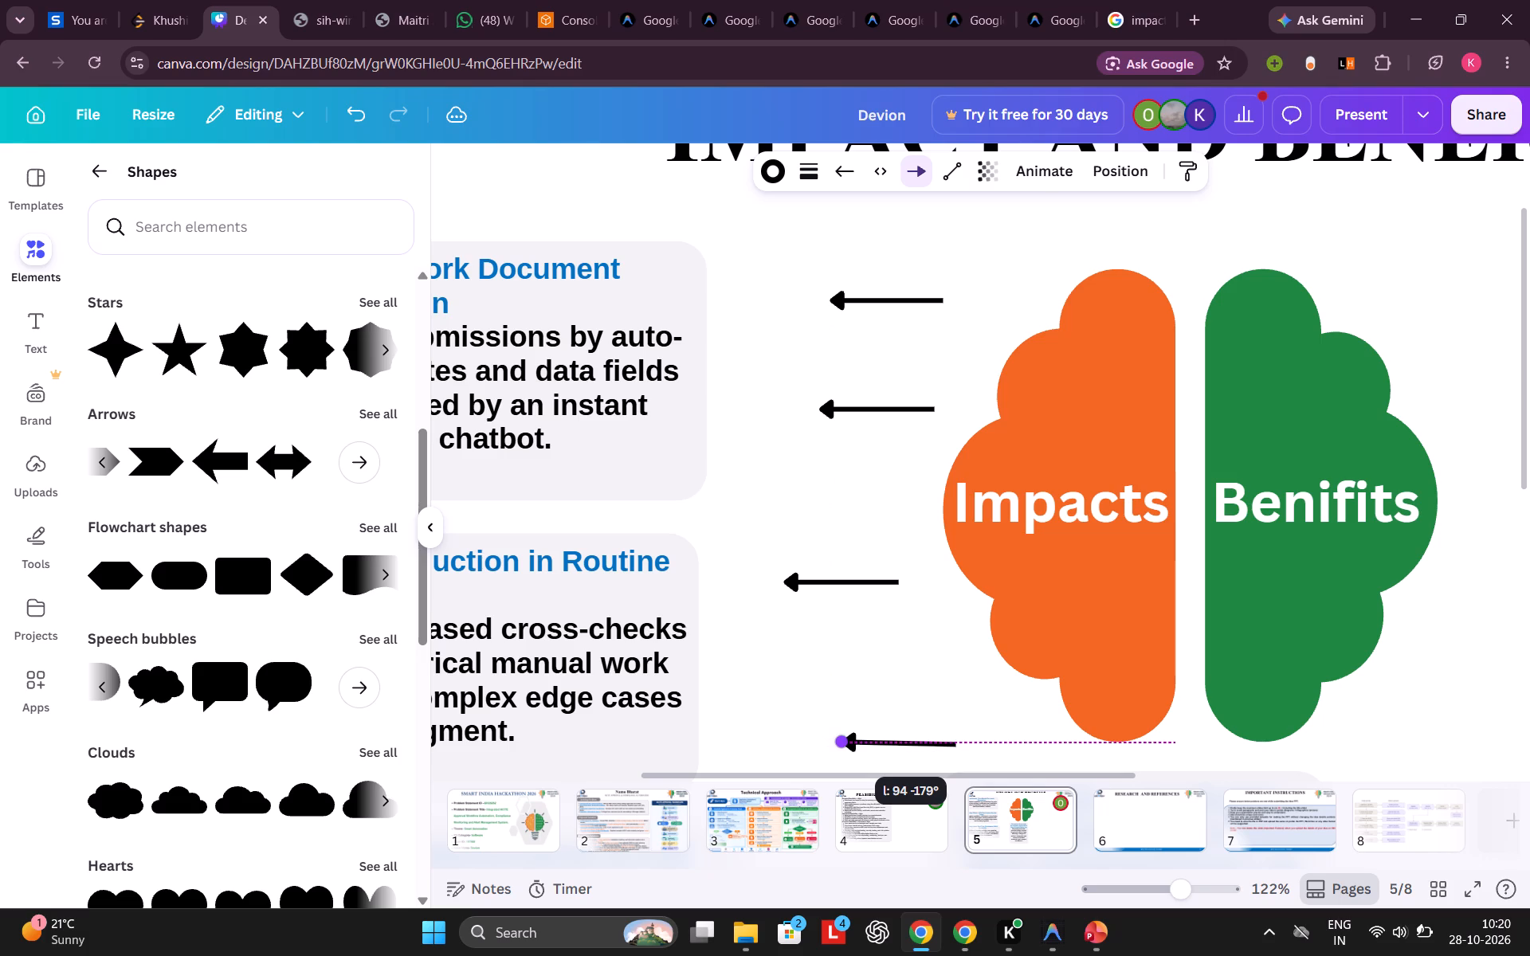
drag(843, 741, 841, 742)
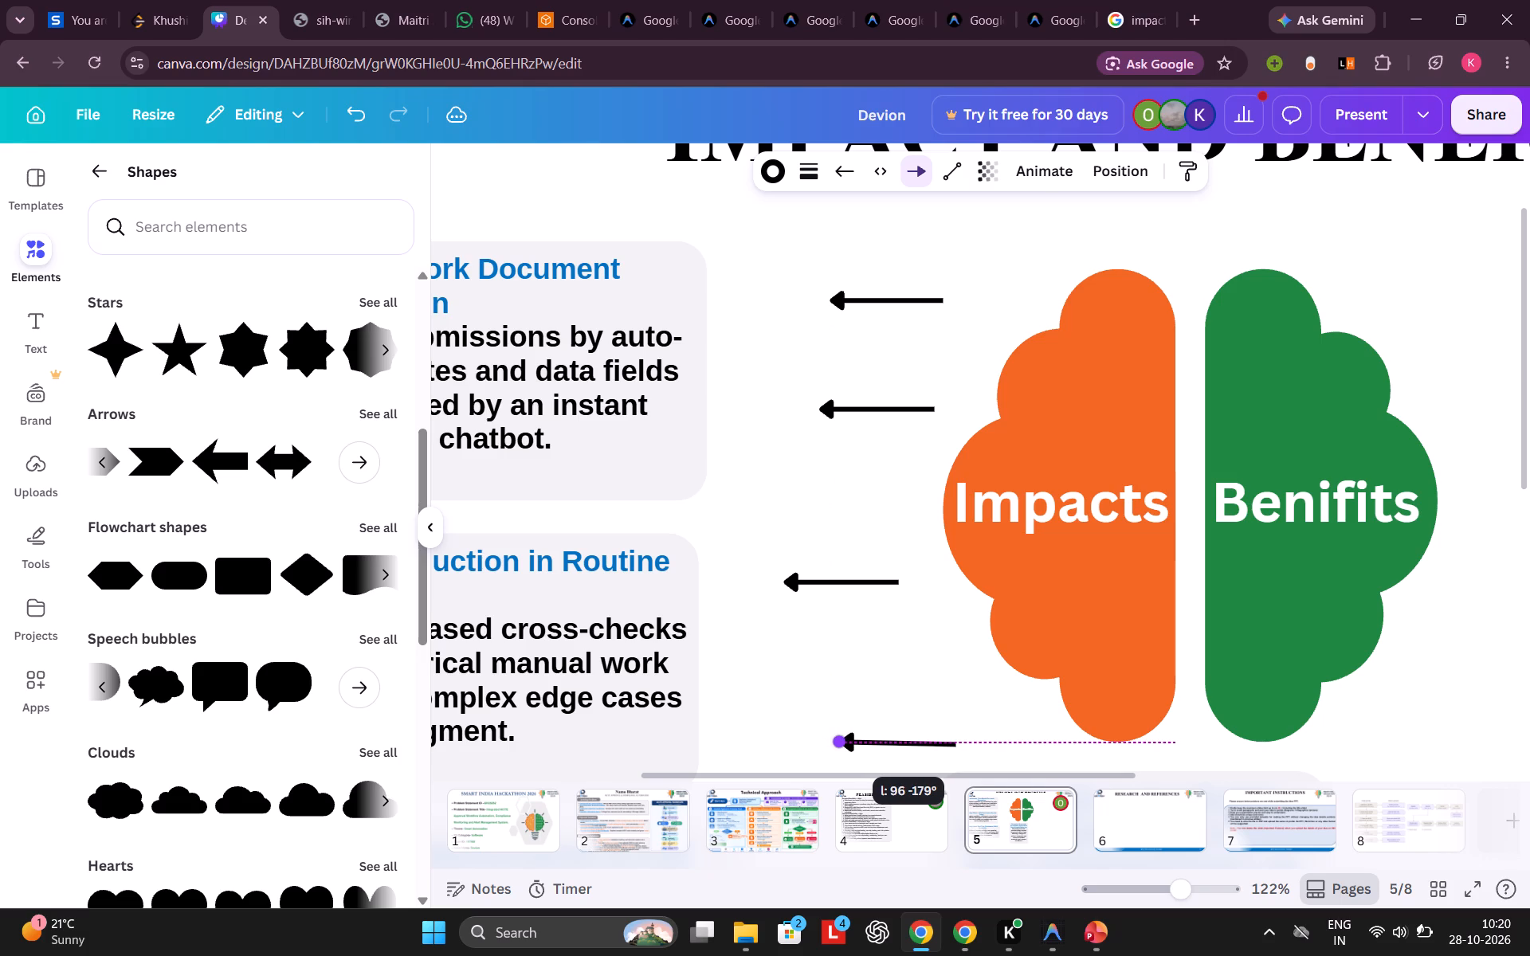
drag(841, 742, 842, 741)
drag(842, 741, 842, 742)
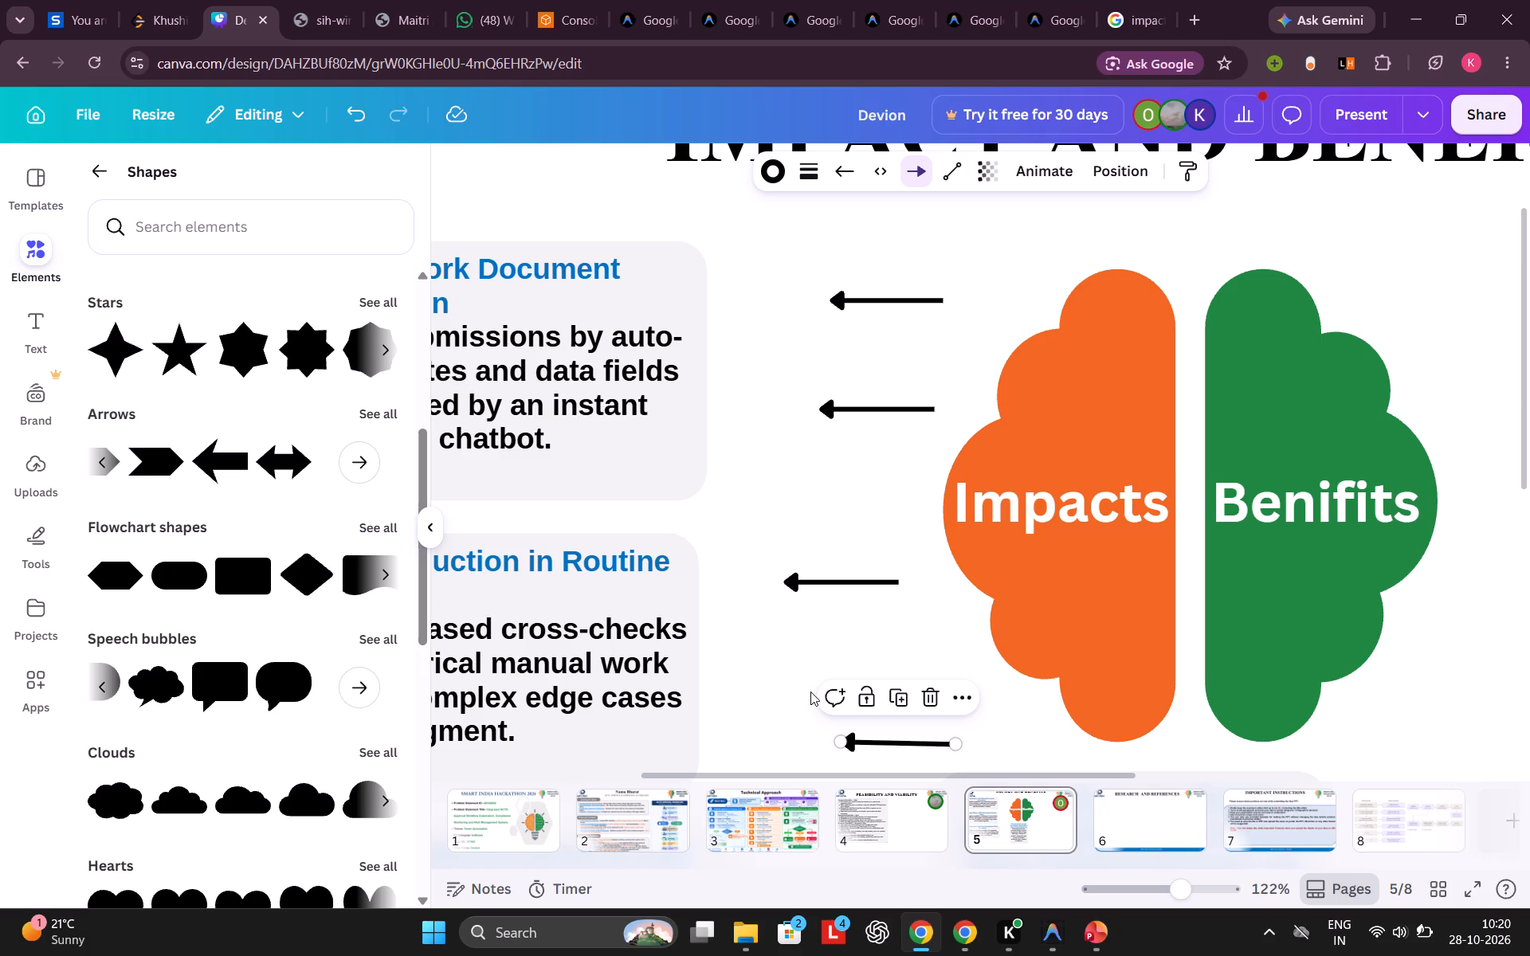
drag(841, 741, 841, 742)
drag(841, 742, 845, 746)
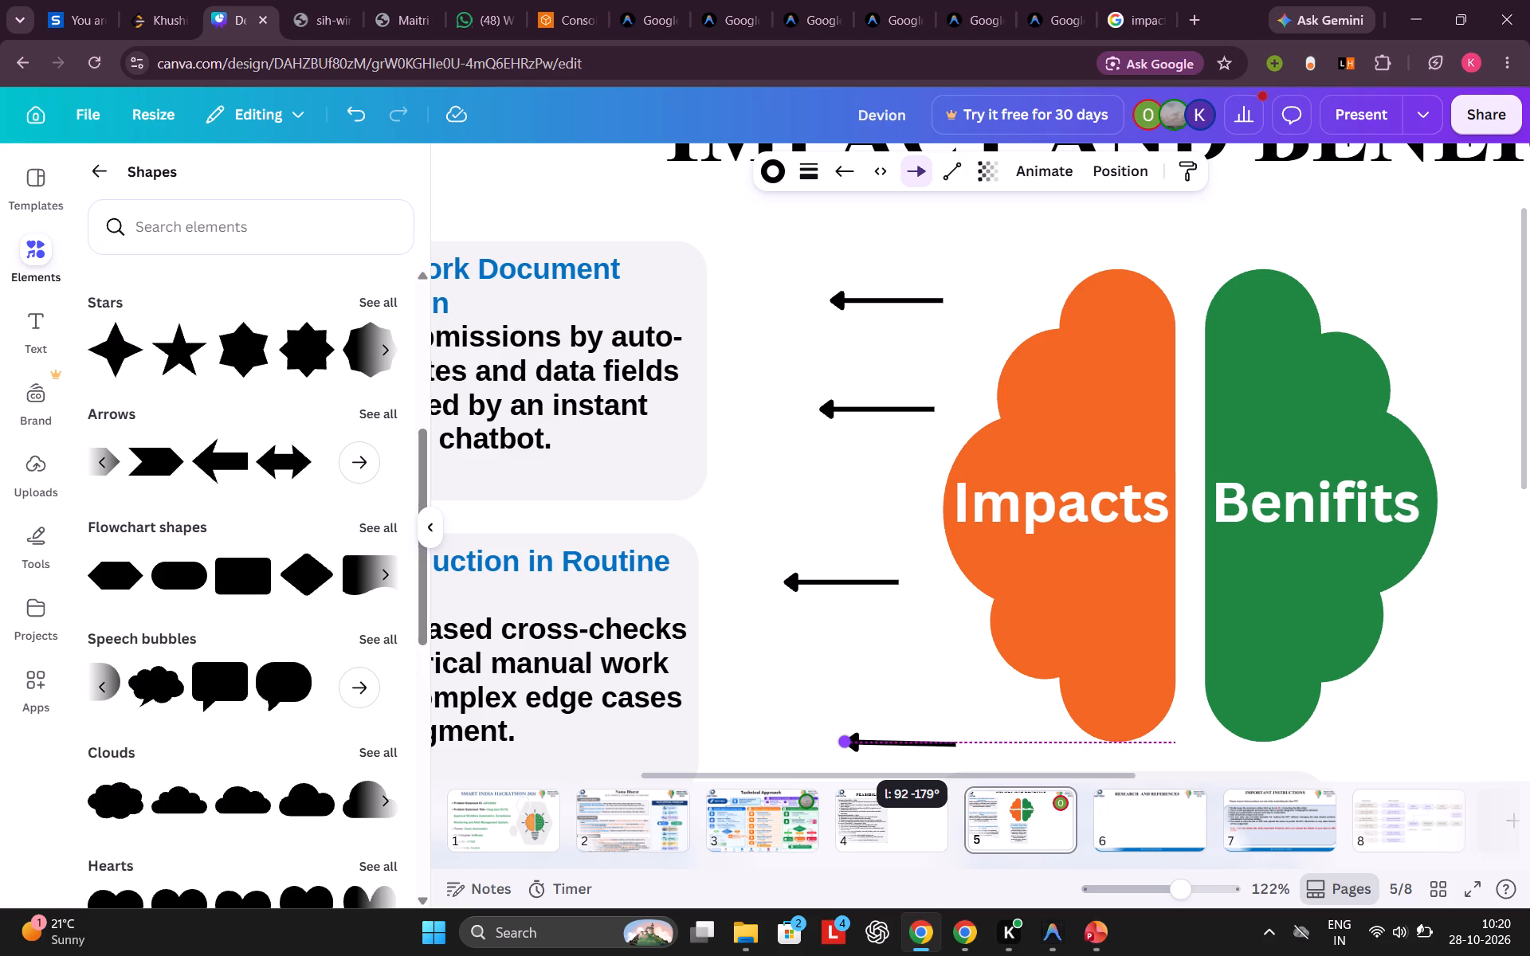
drag(845, 746, 841, 748)
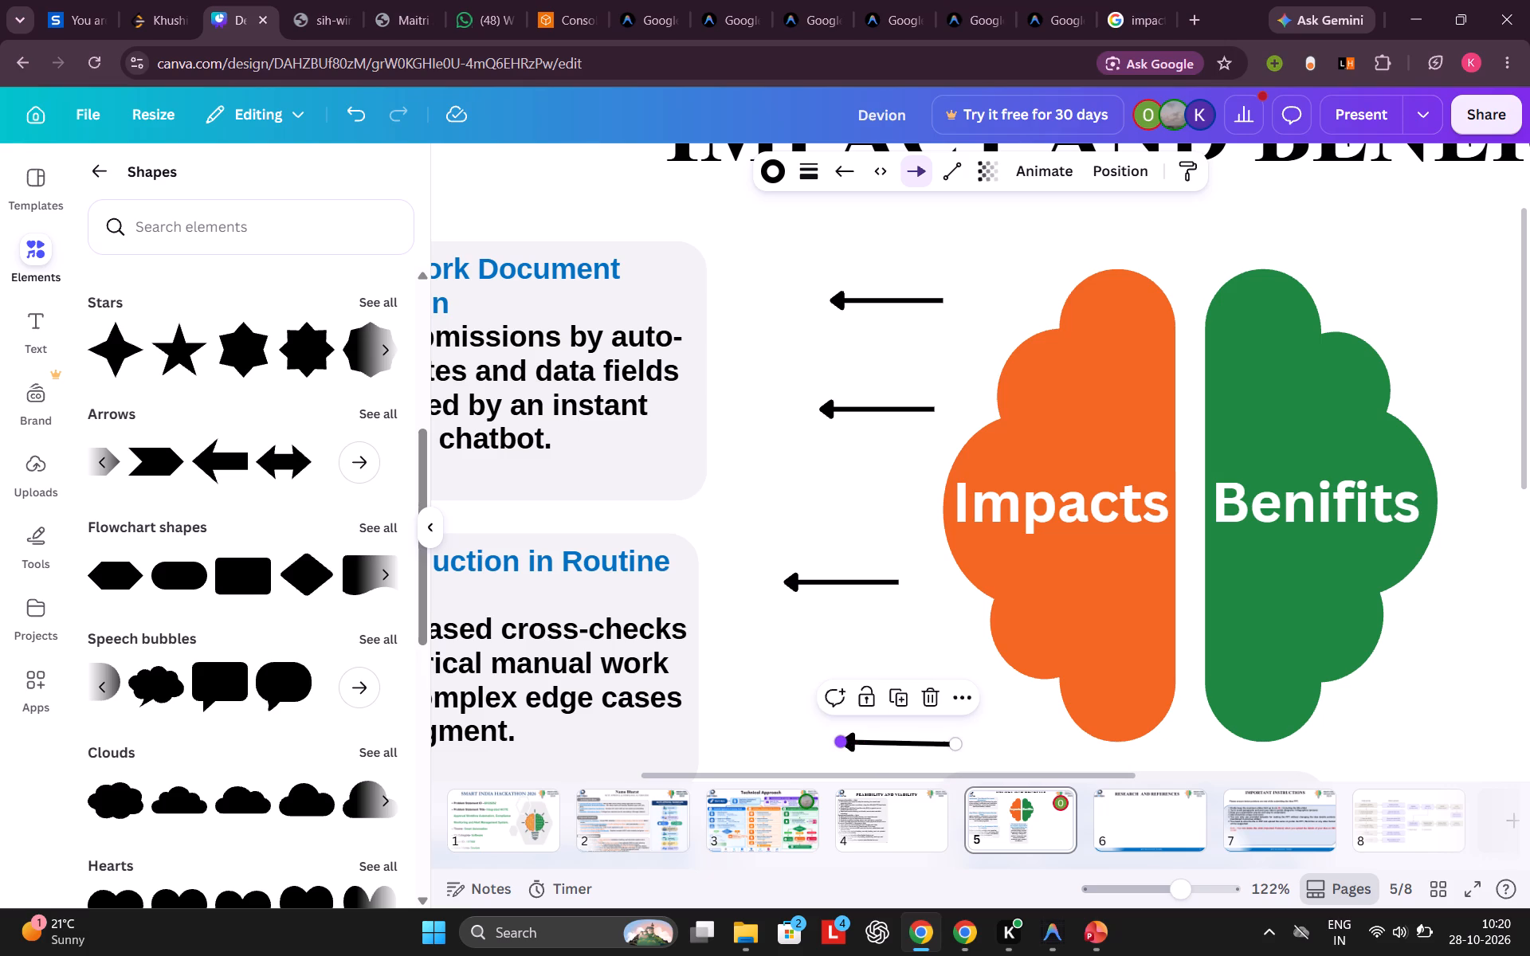
drag(842, 742, 850, 746)
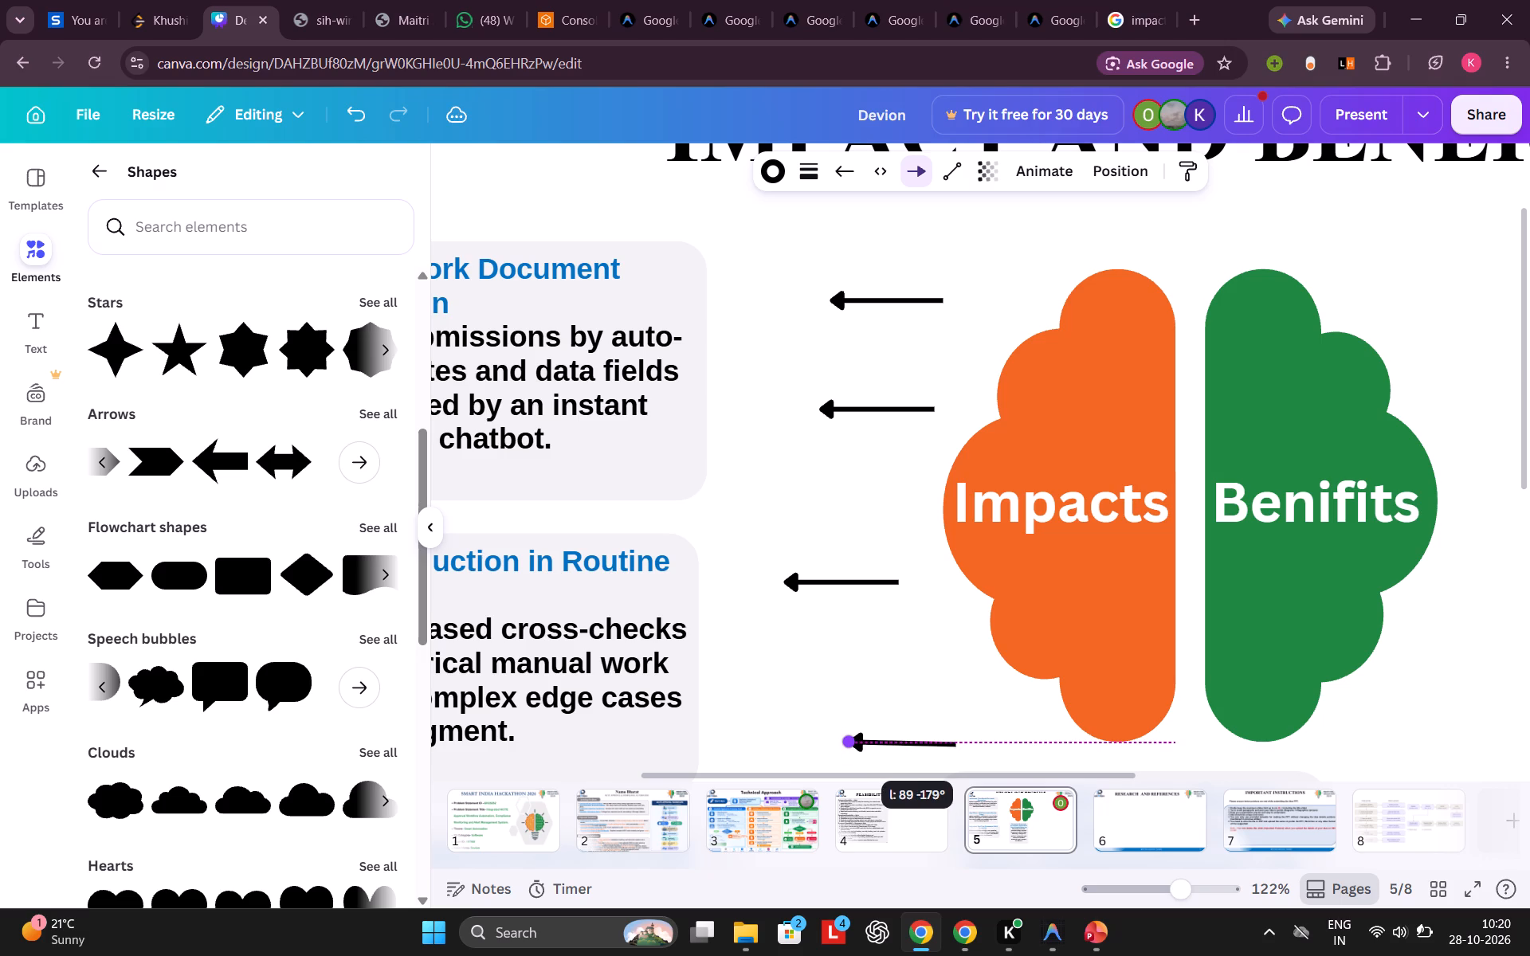
drag(850, 746, 853, 747)
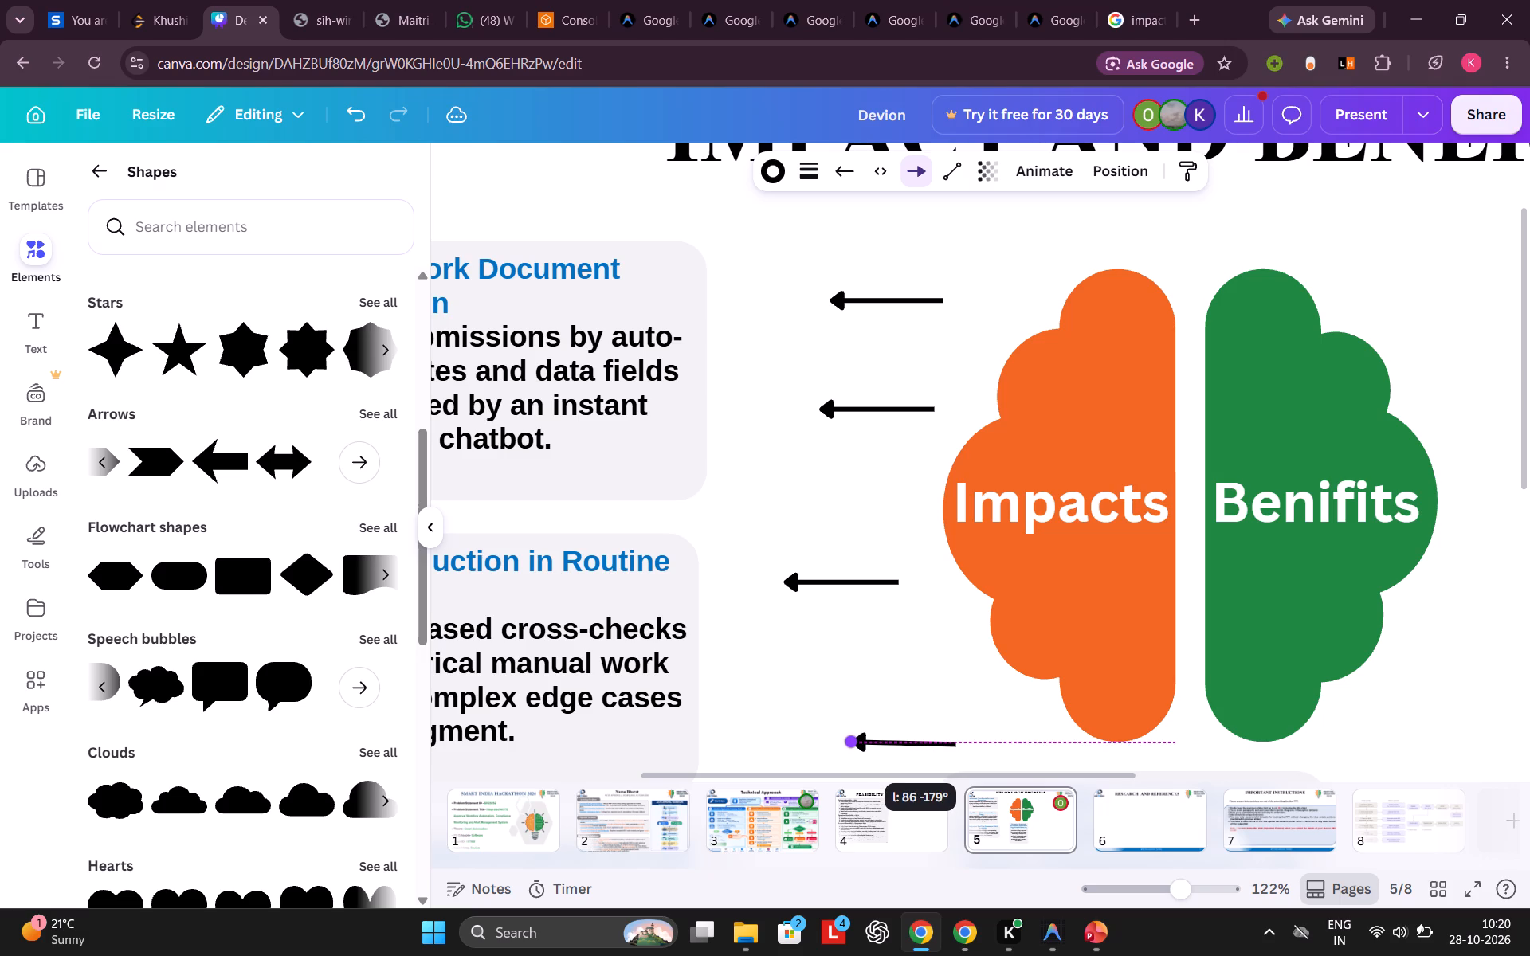
drag(853, 747, 853, 750)
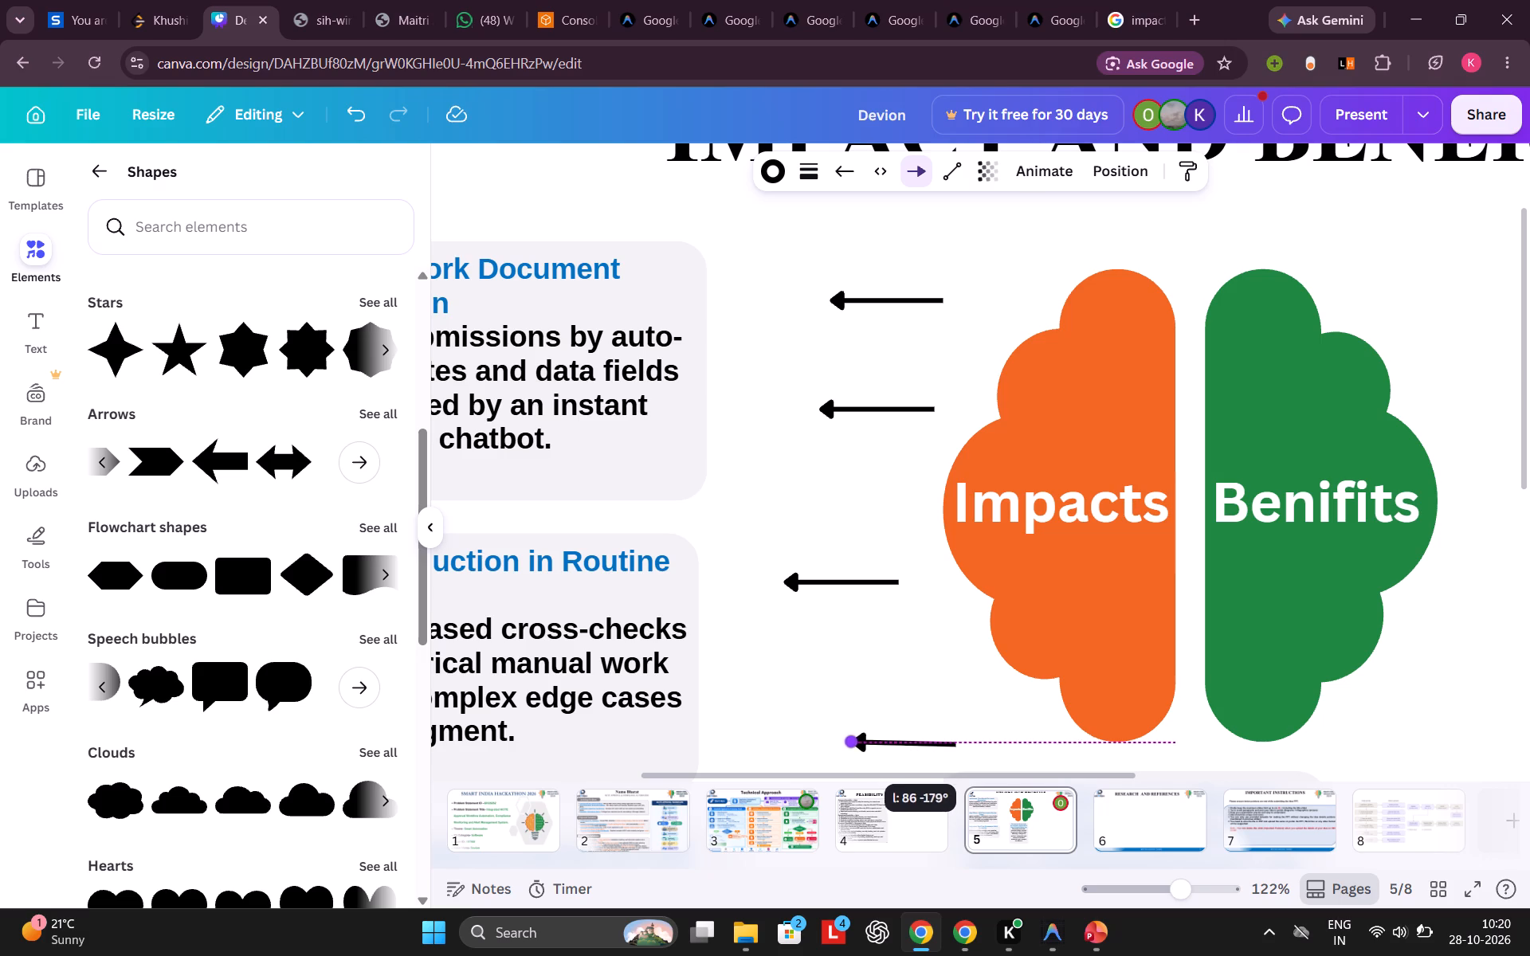
drag(853, 750, 860, 745)
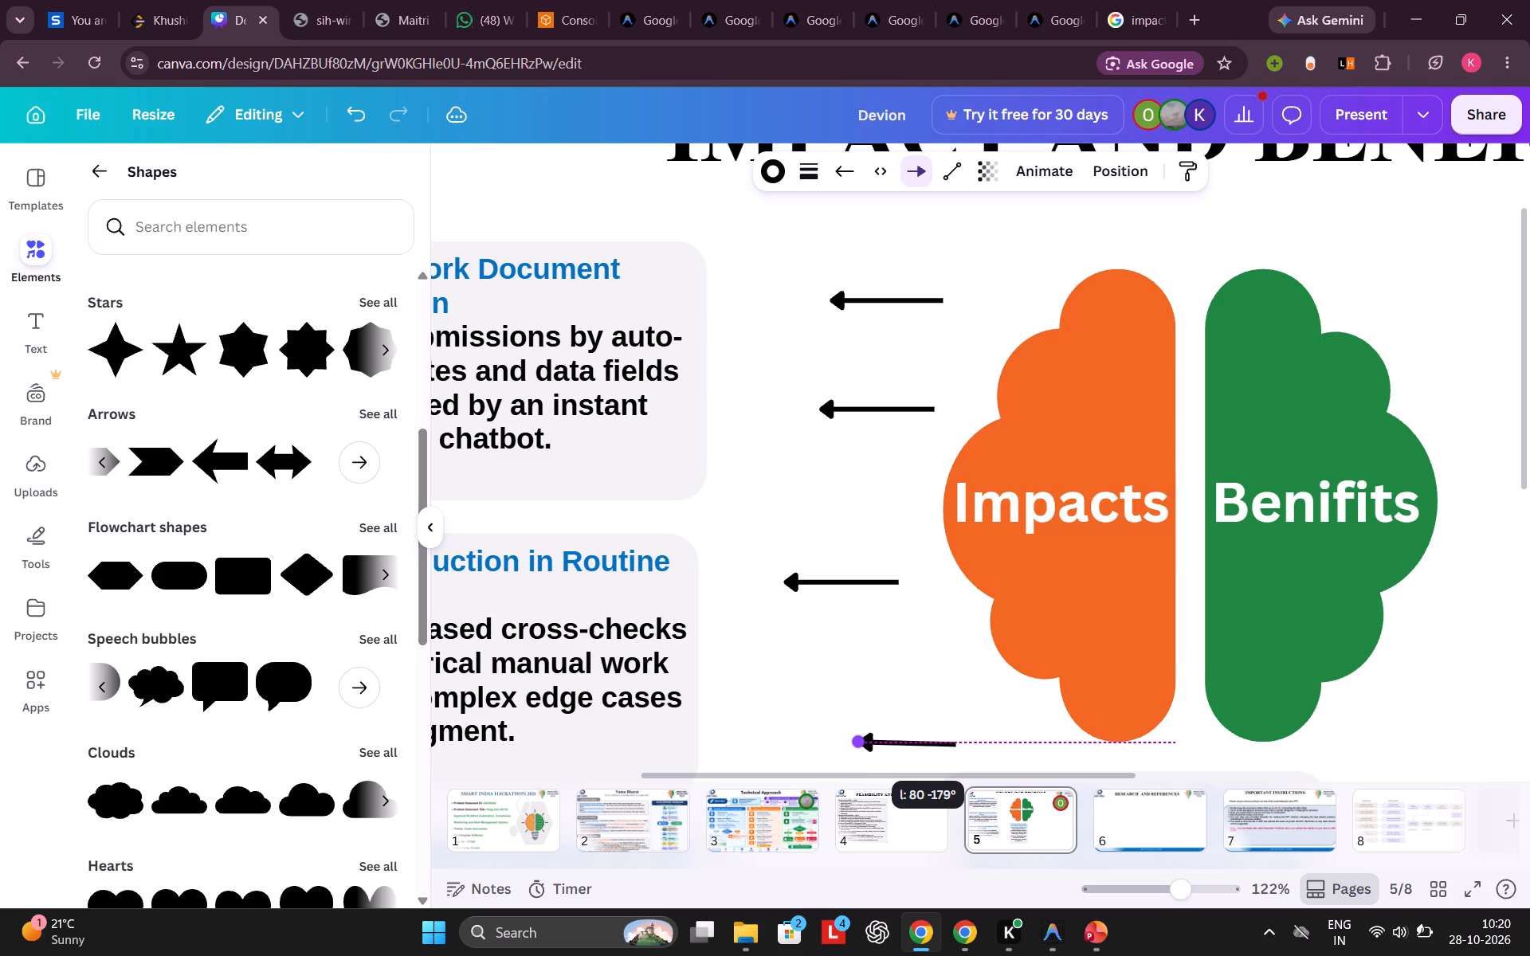
drag(860, 745, 859, 747)
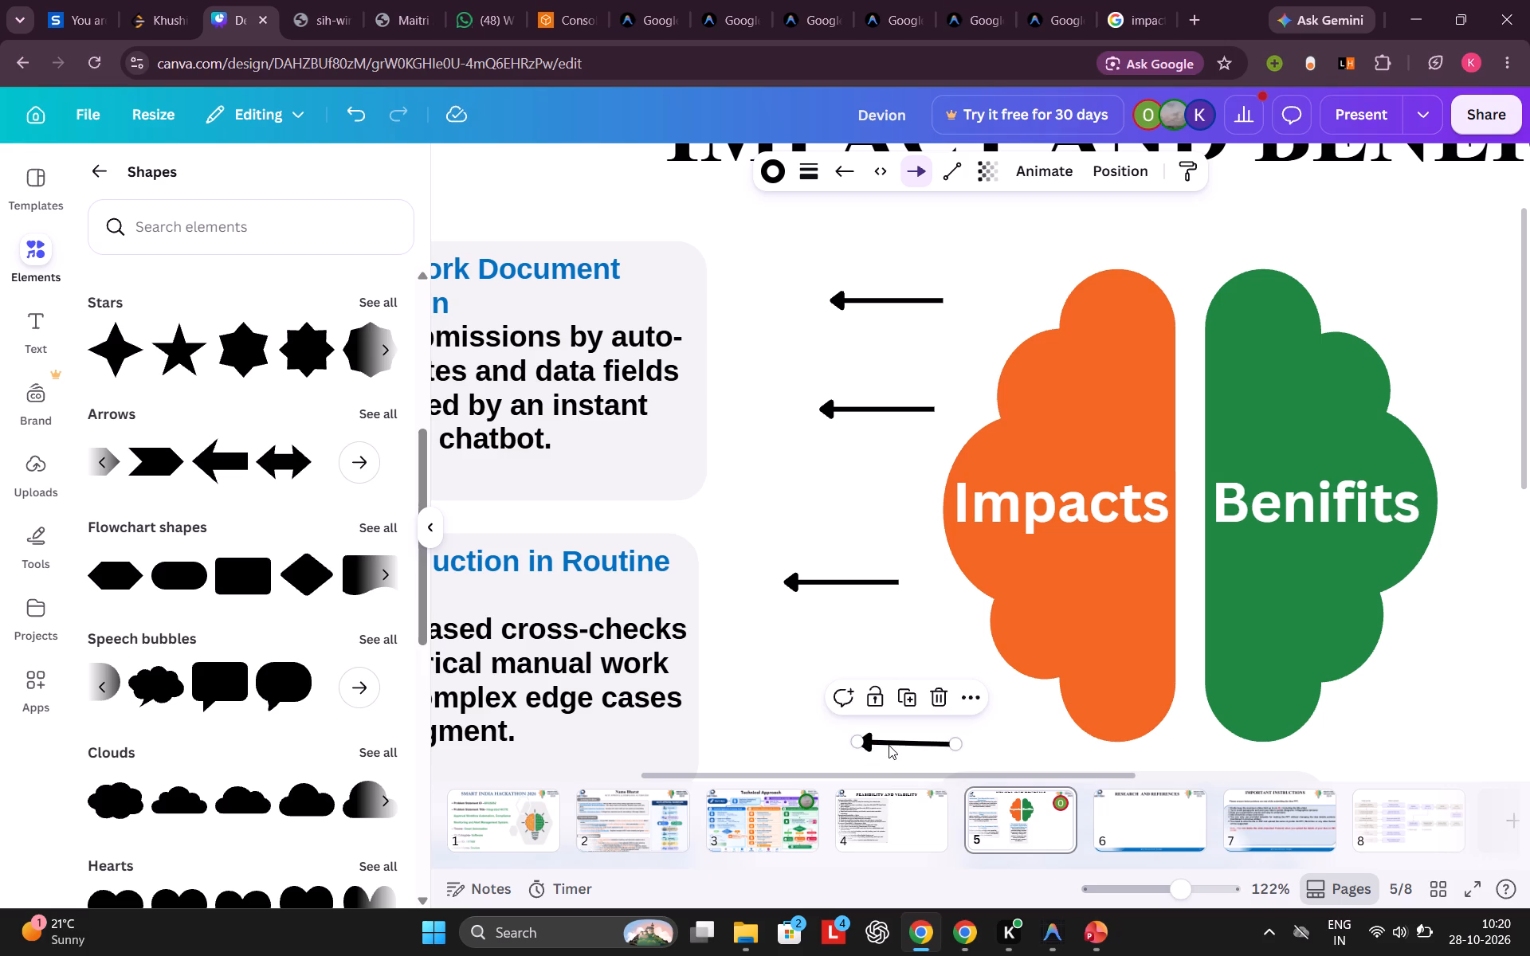
Move the shortened bottom arrow up to just below the third arrow beside the Impacts brain half and slightly adjust its tip.
drag(889, 743, 844, 660)
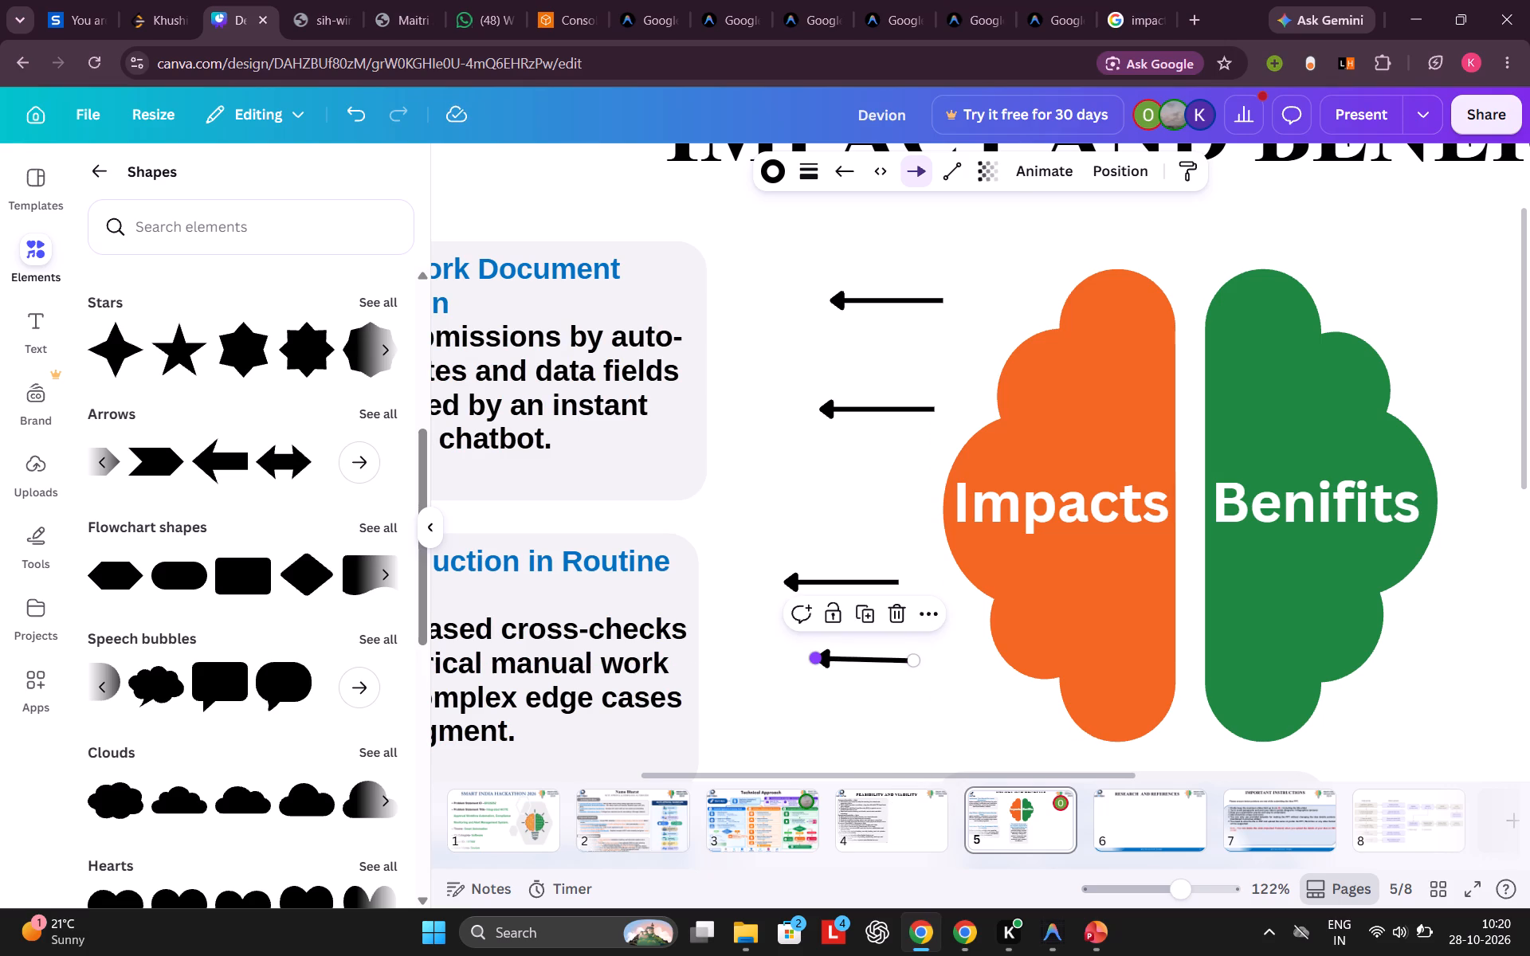
click(814, 660)
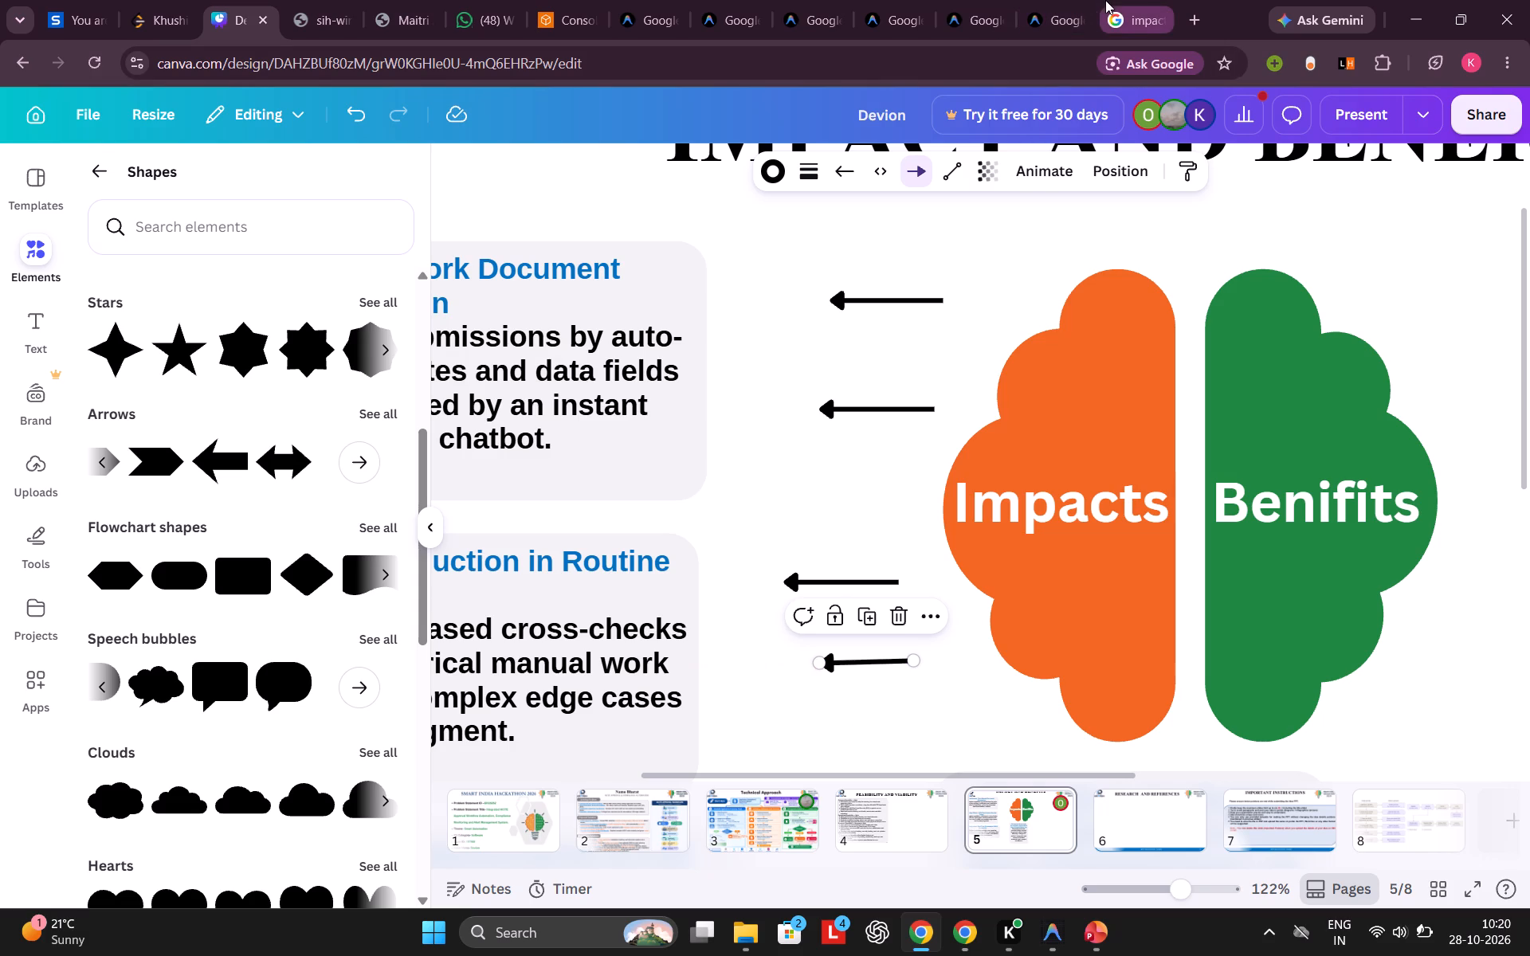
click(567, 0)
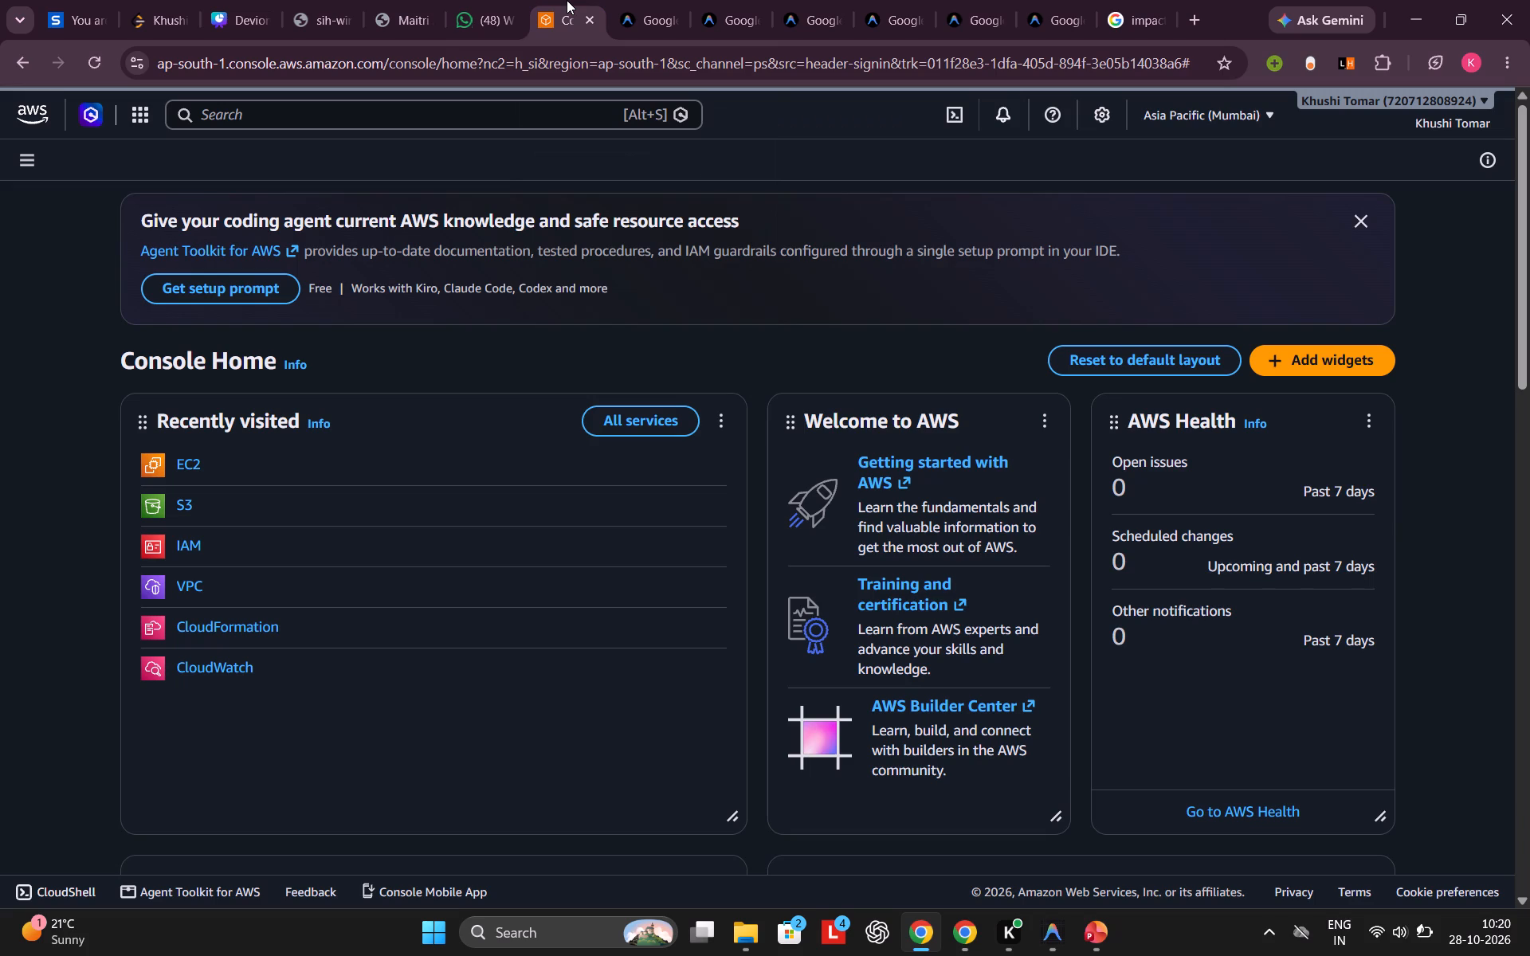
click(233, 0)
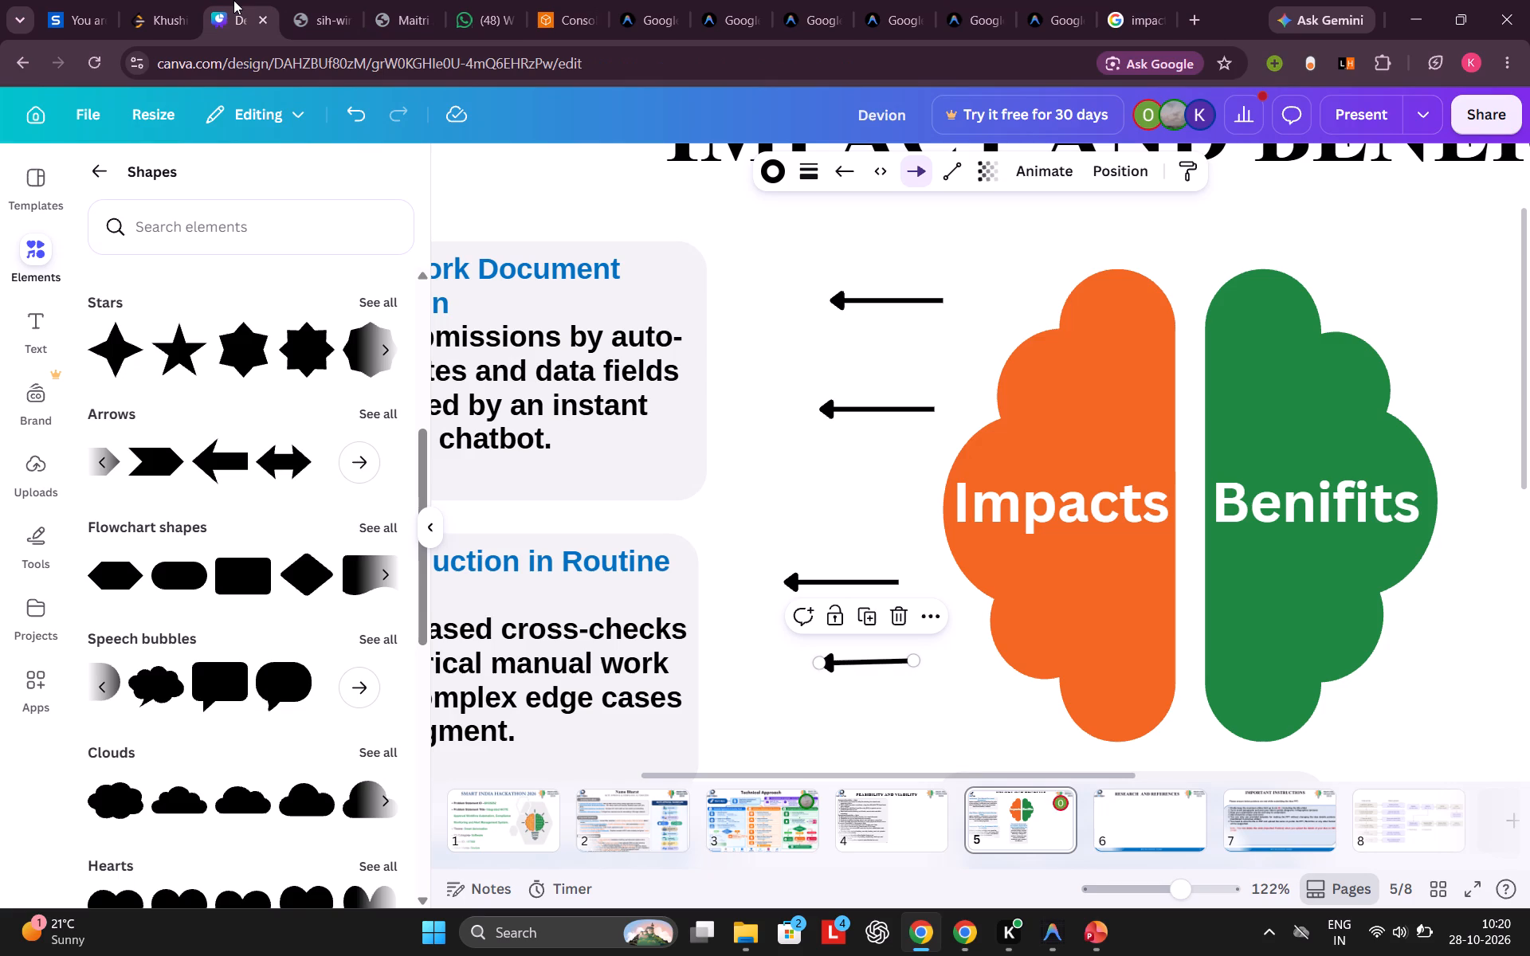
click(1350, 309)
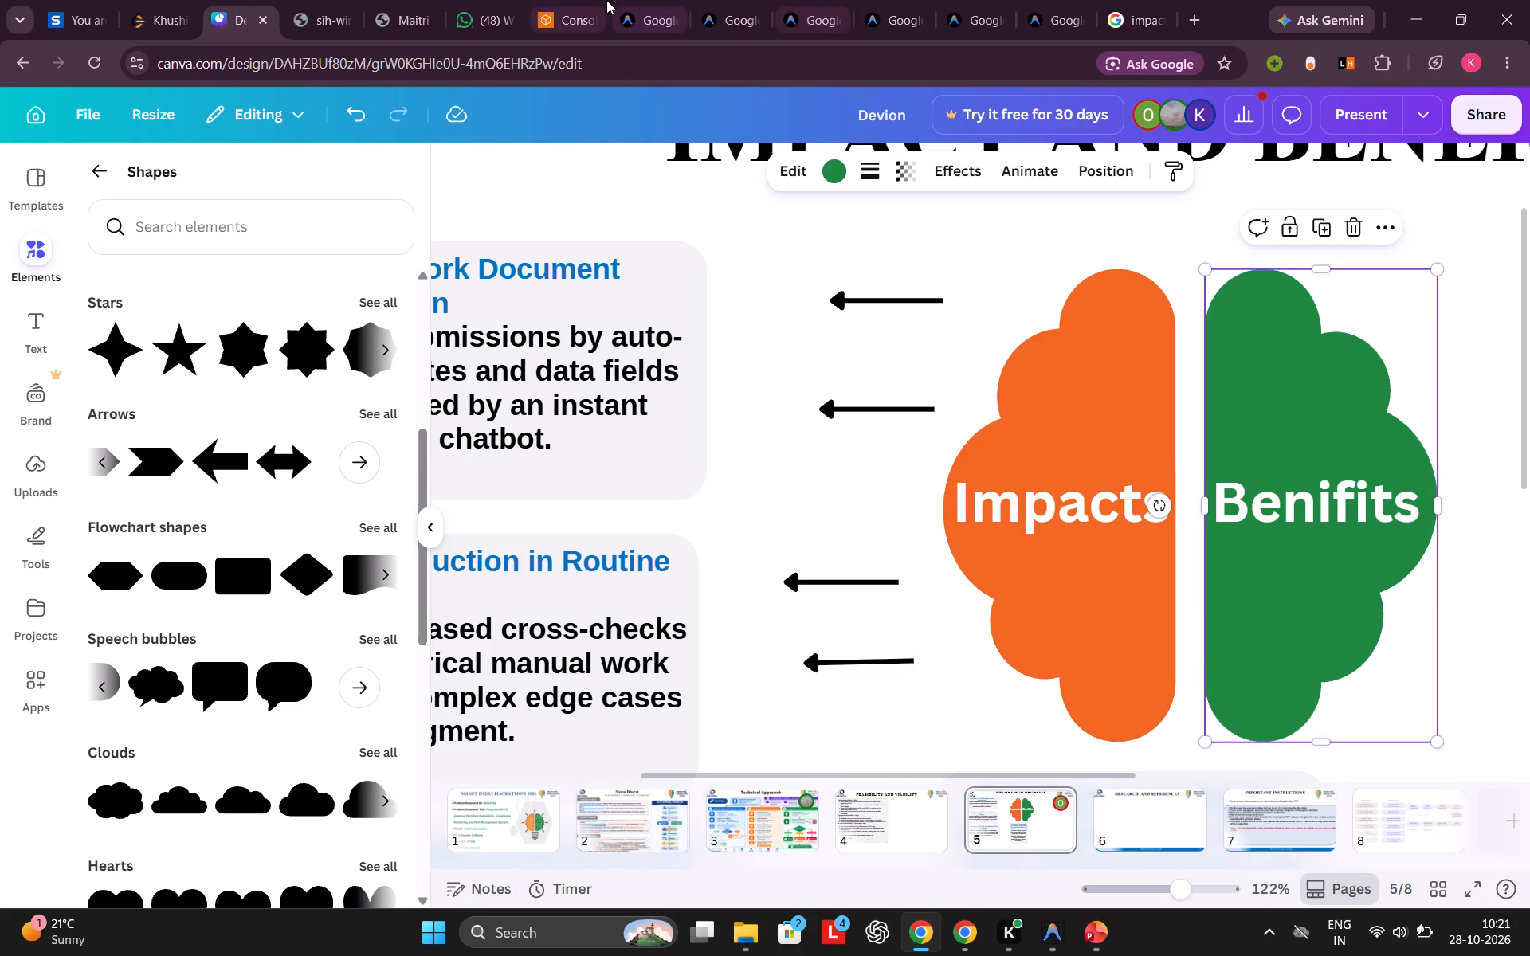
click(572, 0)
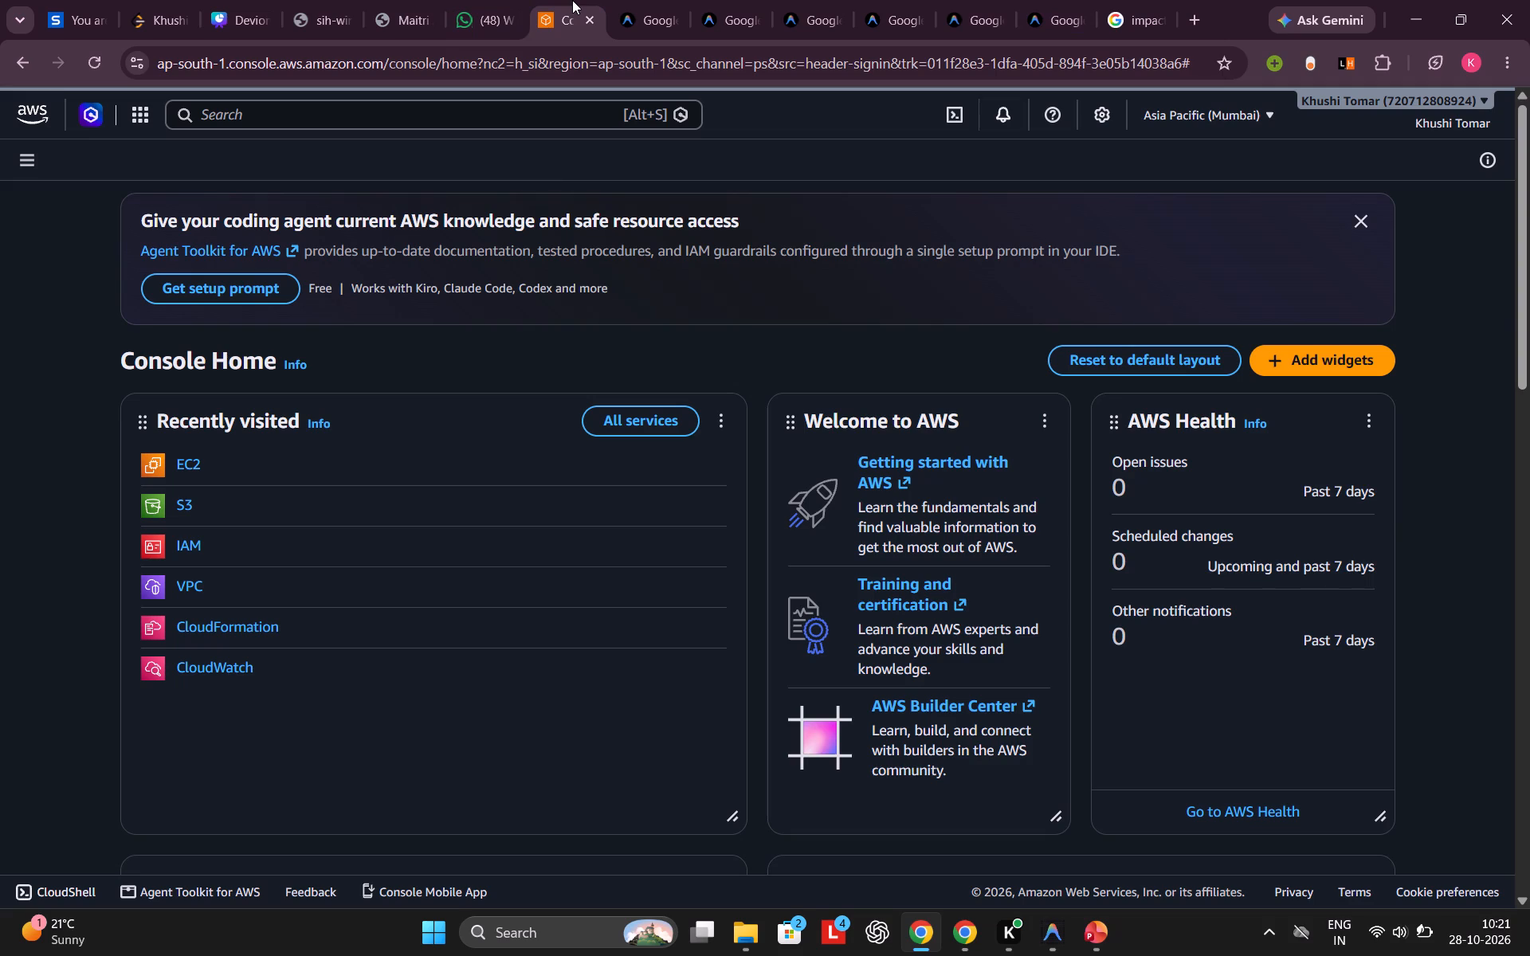
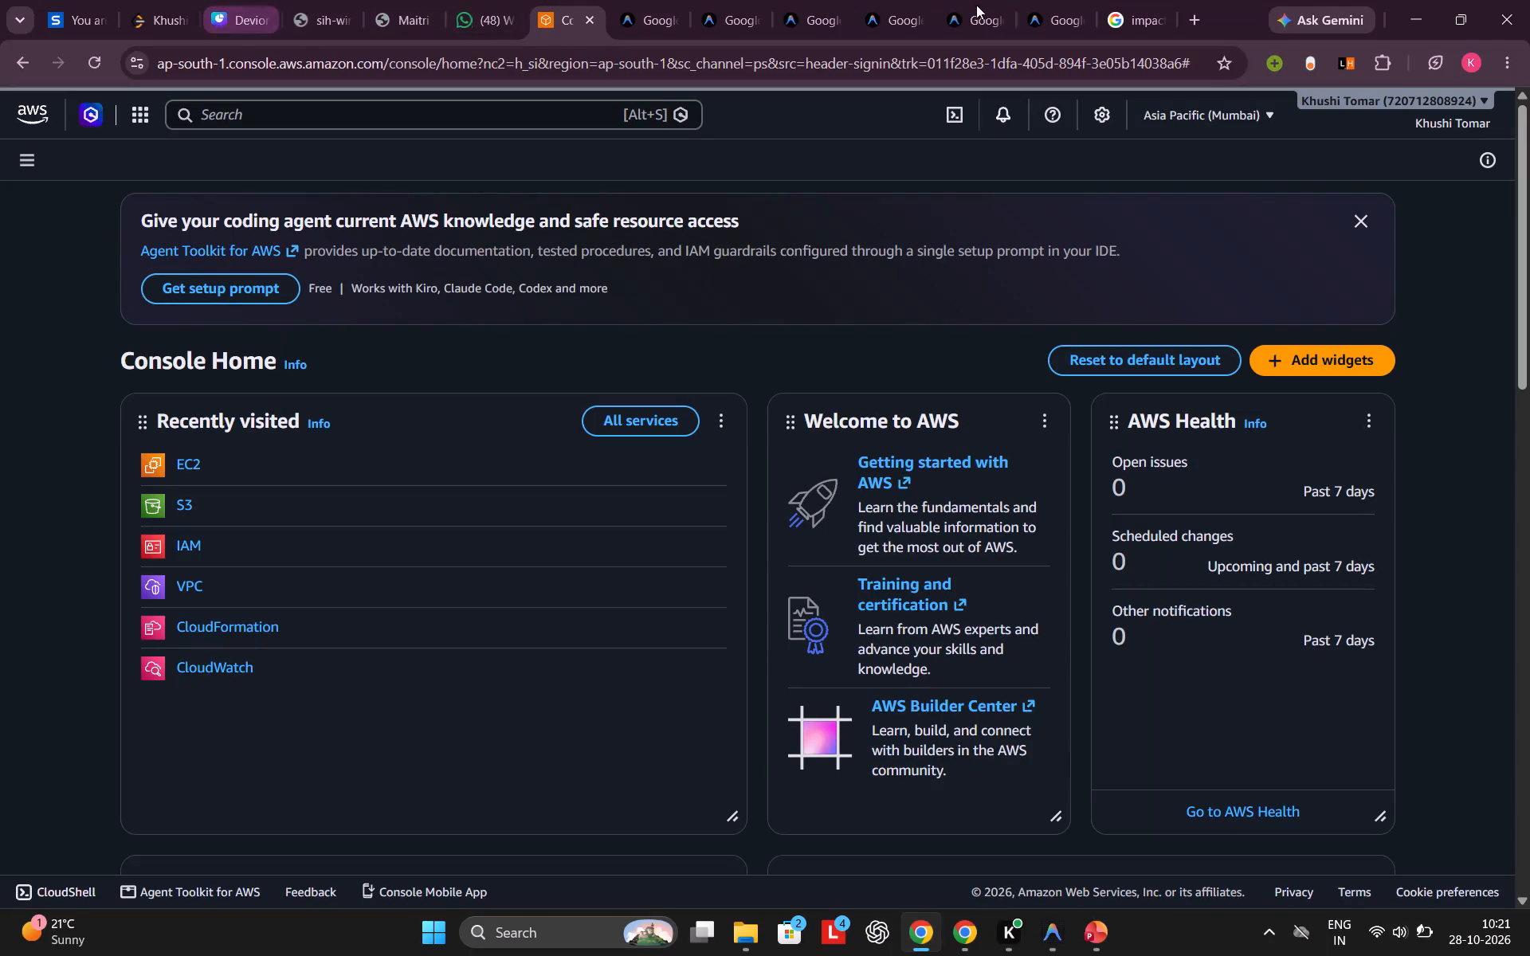
Back in the Canva presentation, widen the Students & Academia box and move it lower on the slide, beneath the brain halves.
click(258, 0)
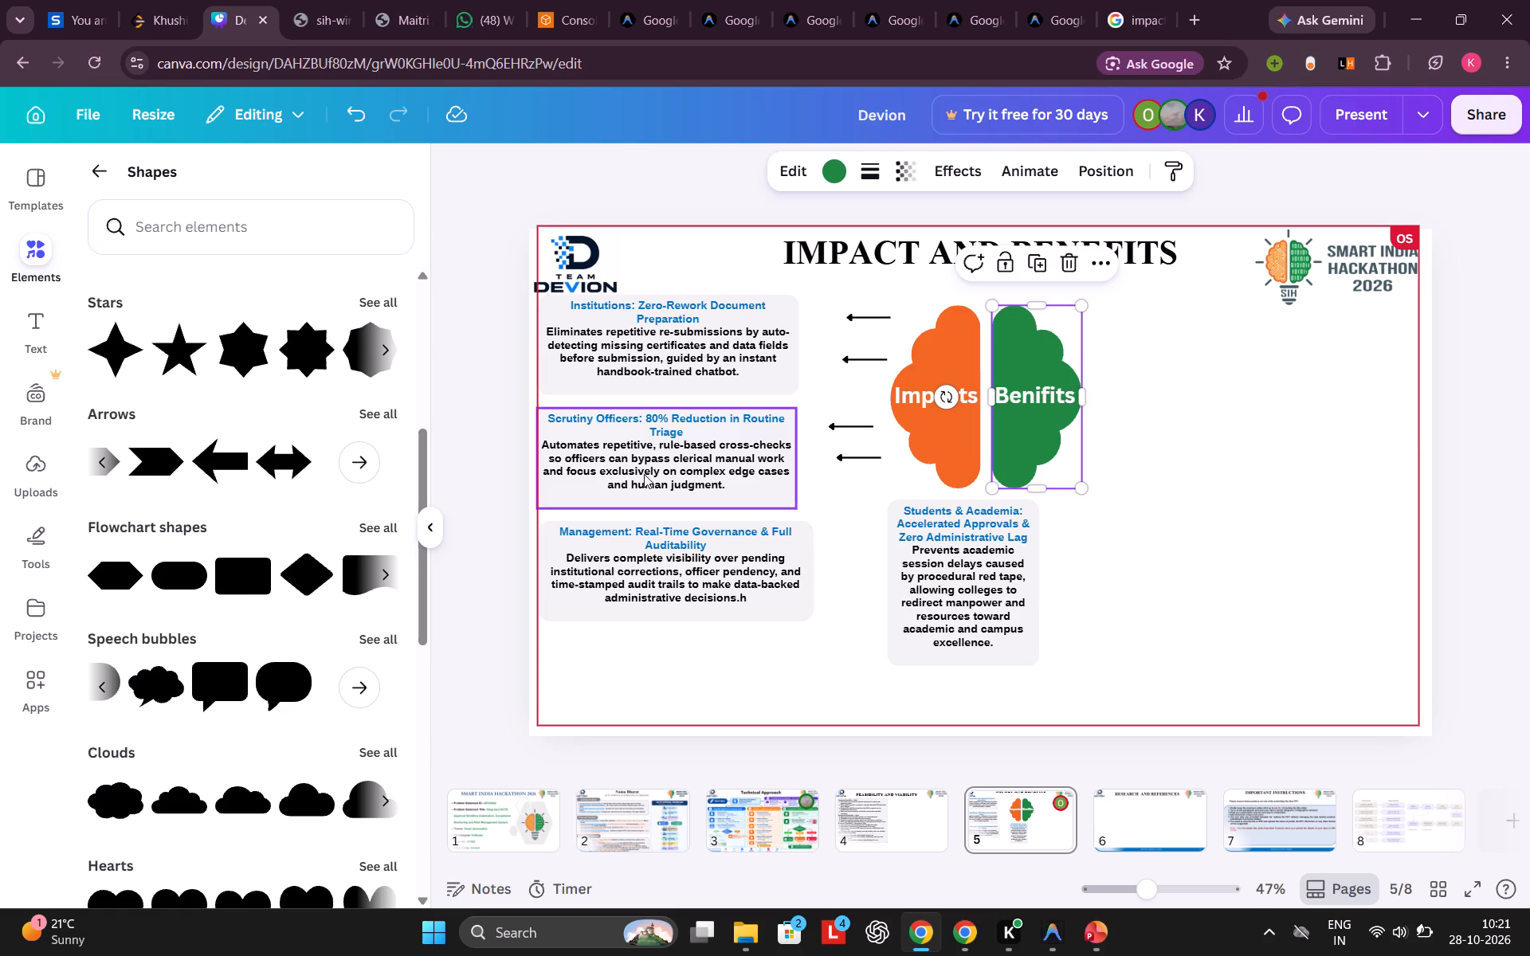
click(724, 485)
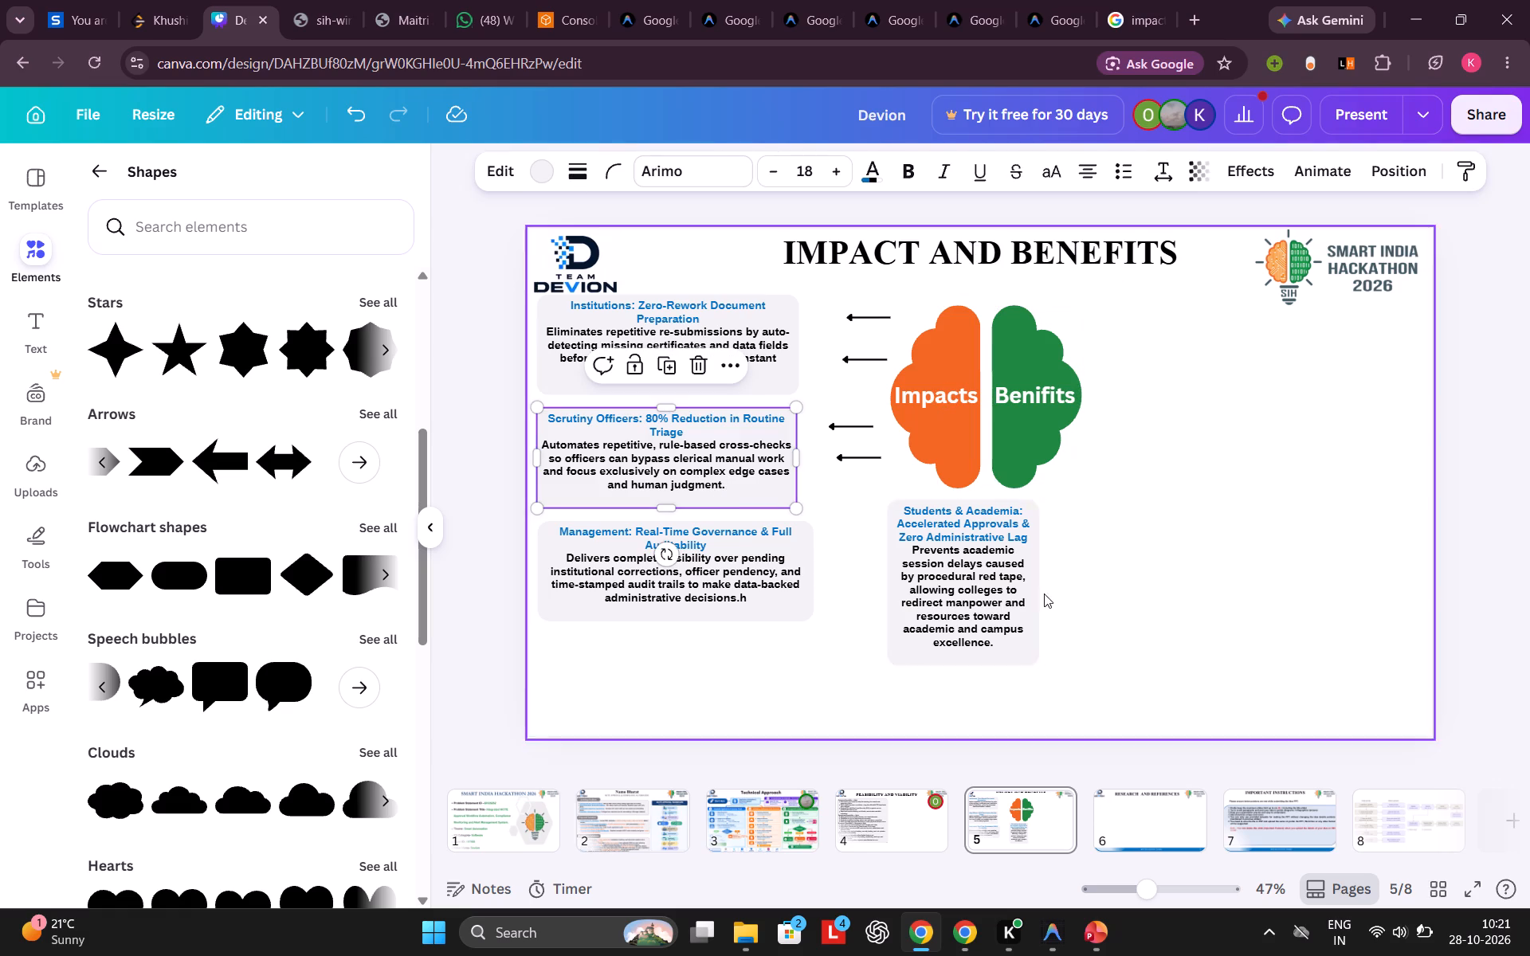
drag(968, 586, 975, 591)
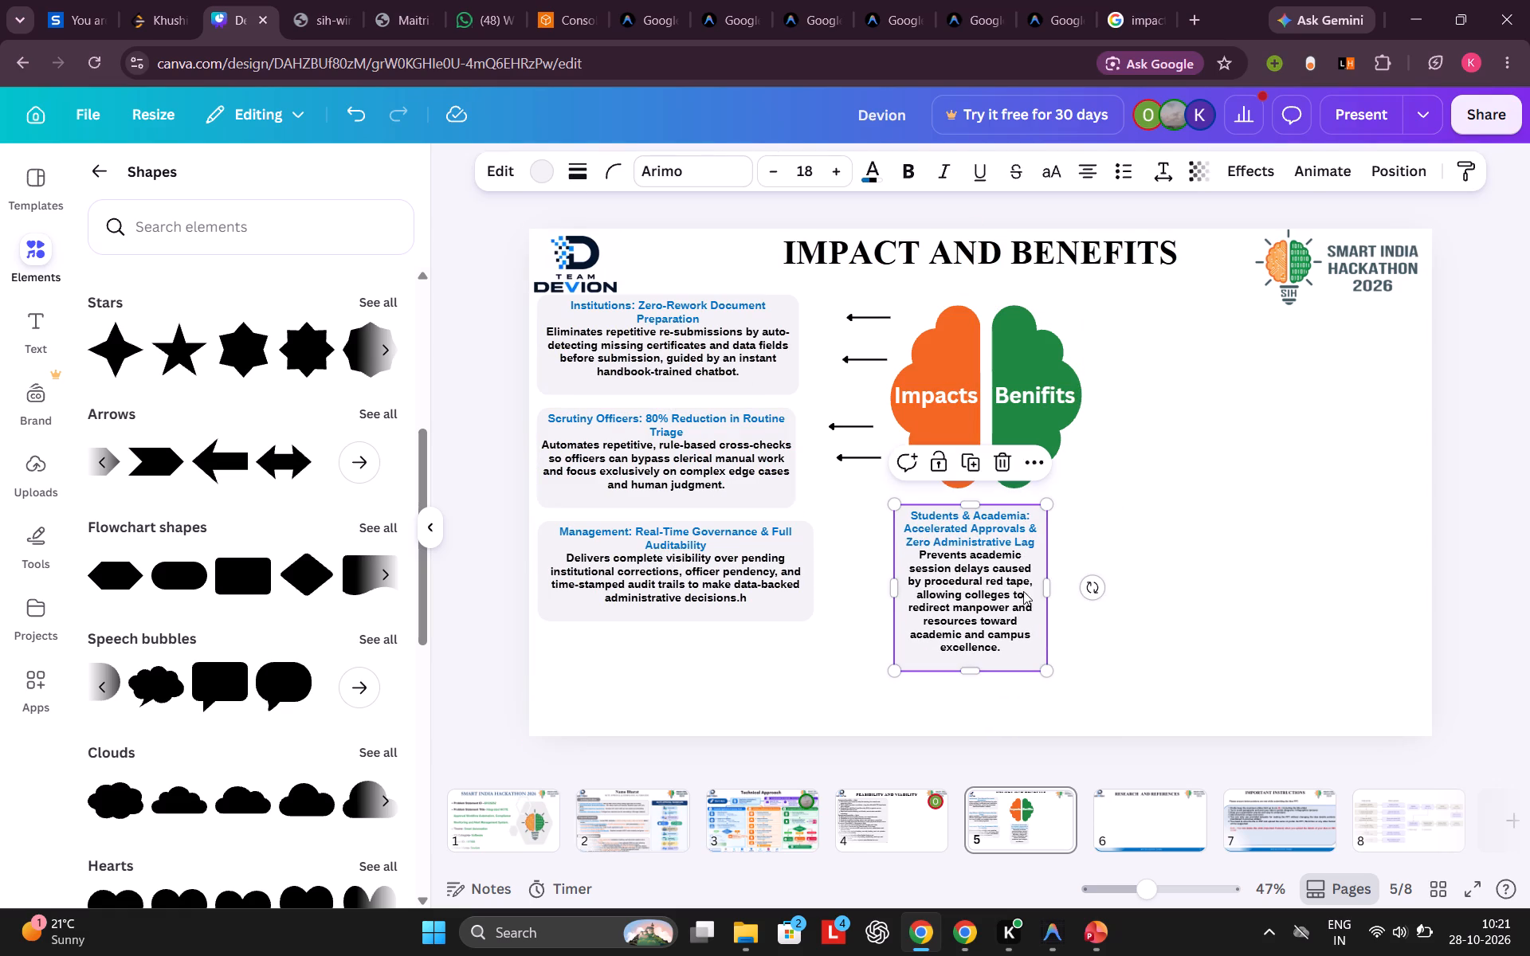
drag(1048, 588, 1223, 591)
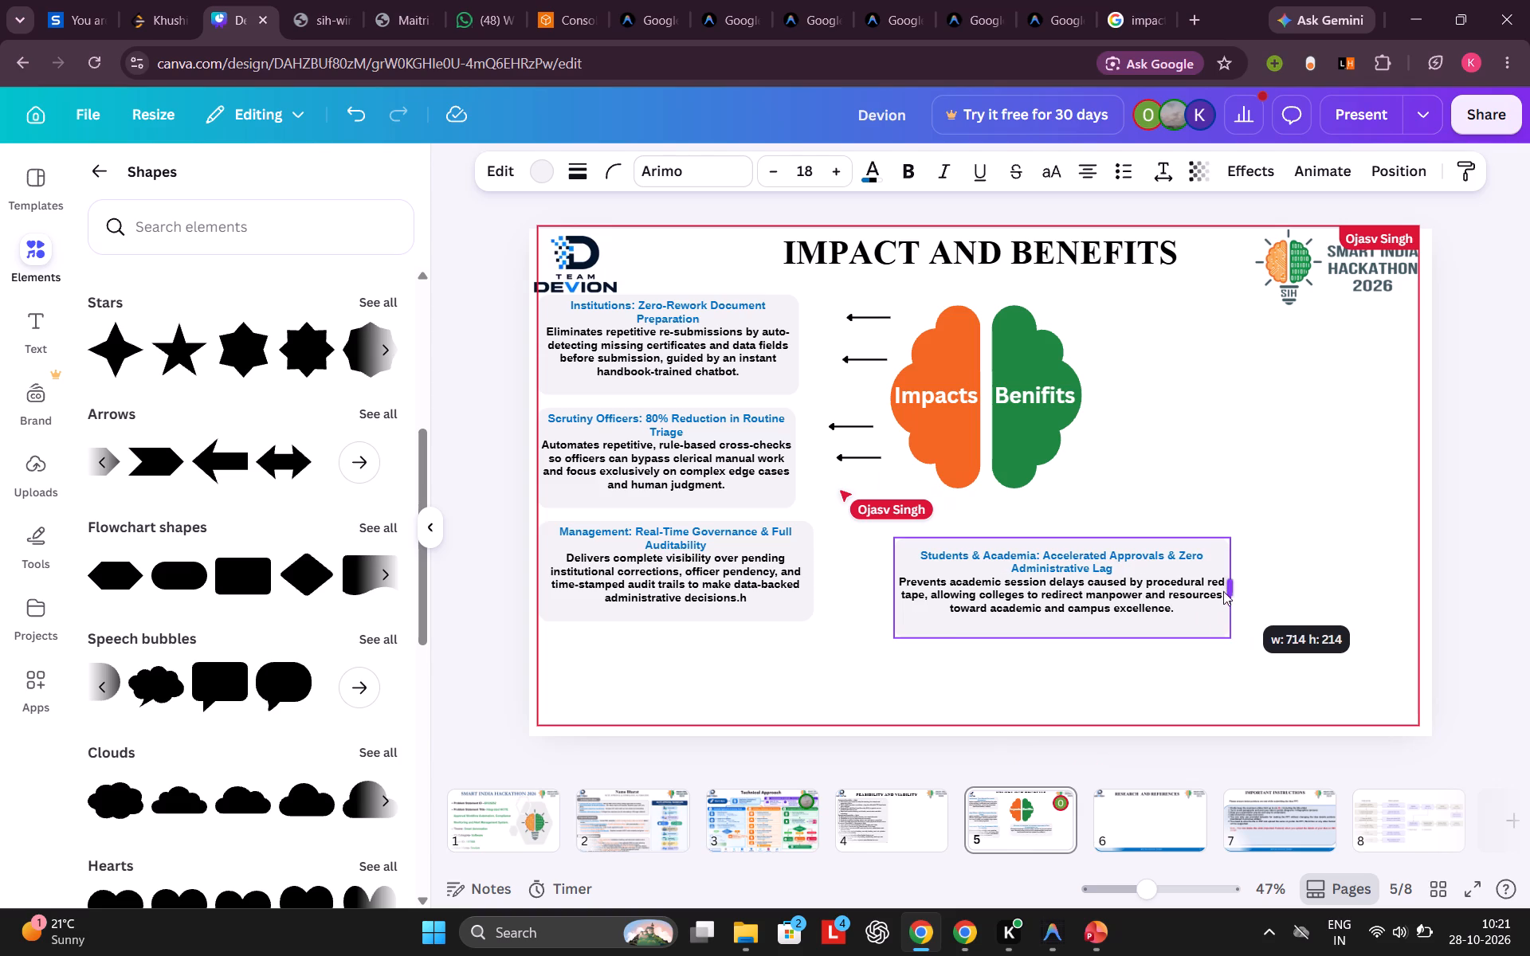
drag(1223, 591, 1205, 595)
drag(1042, 605, 890, 652)
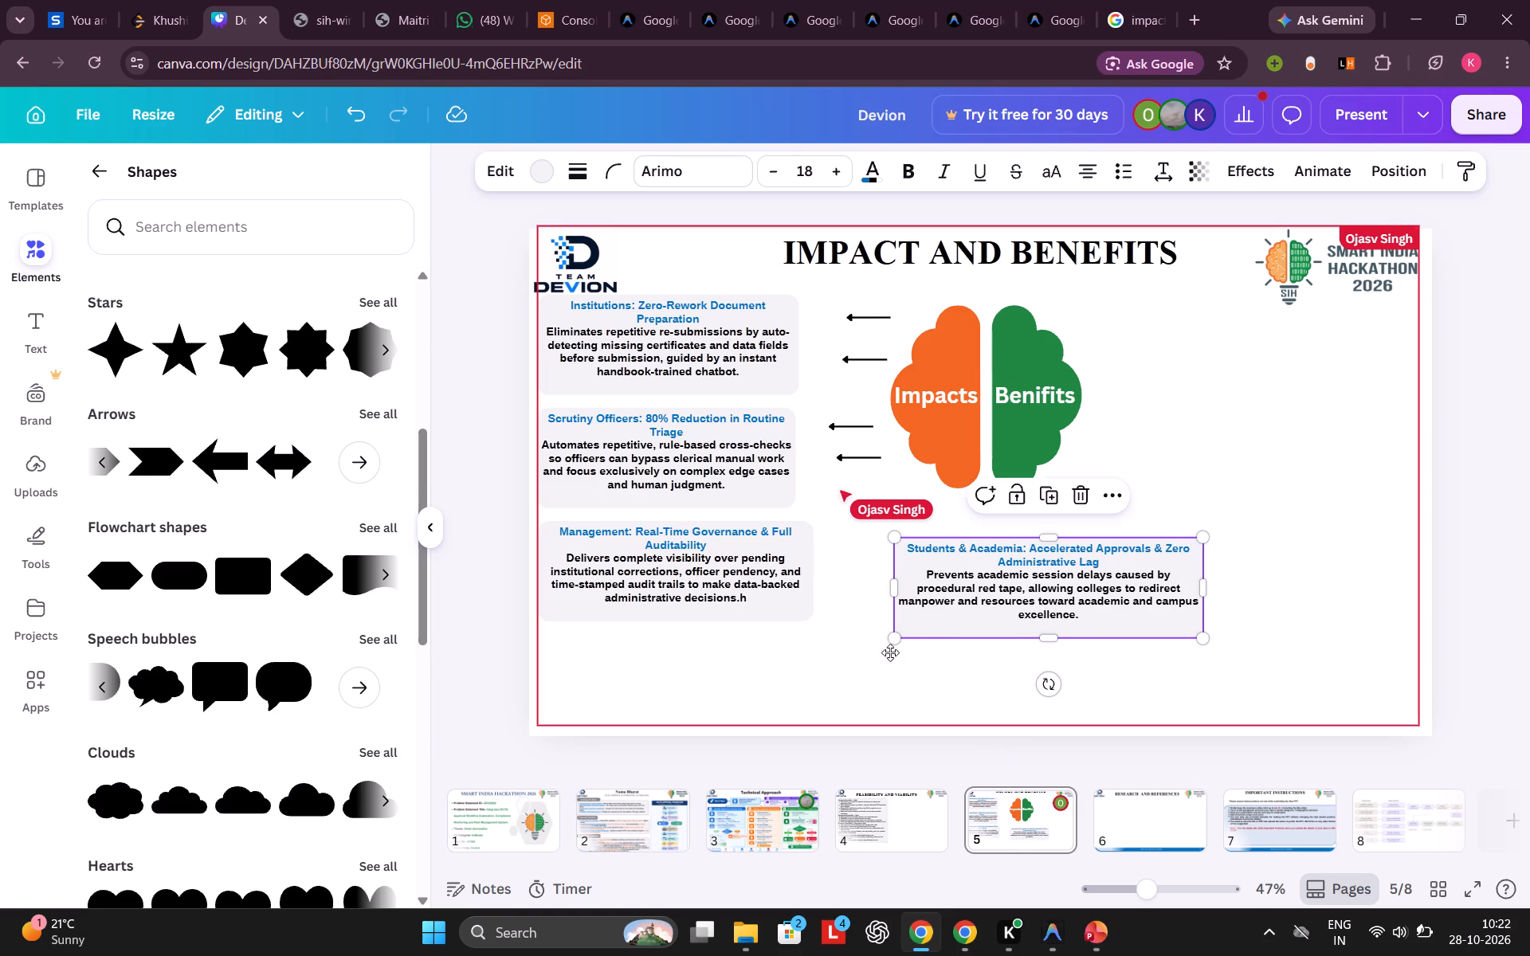
drag(890, 652, 1030, 660)
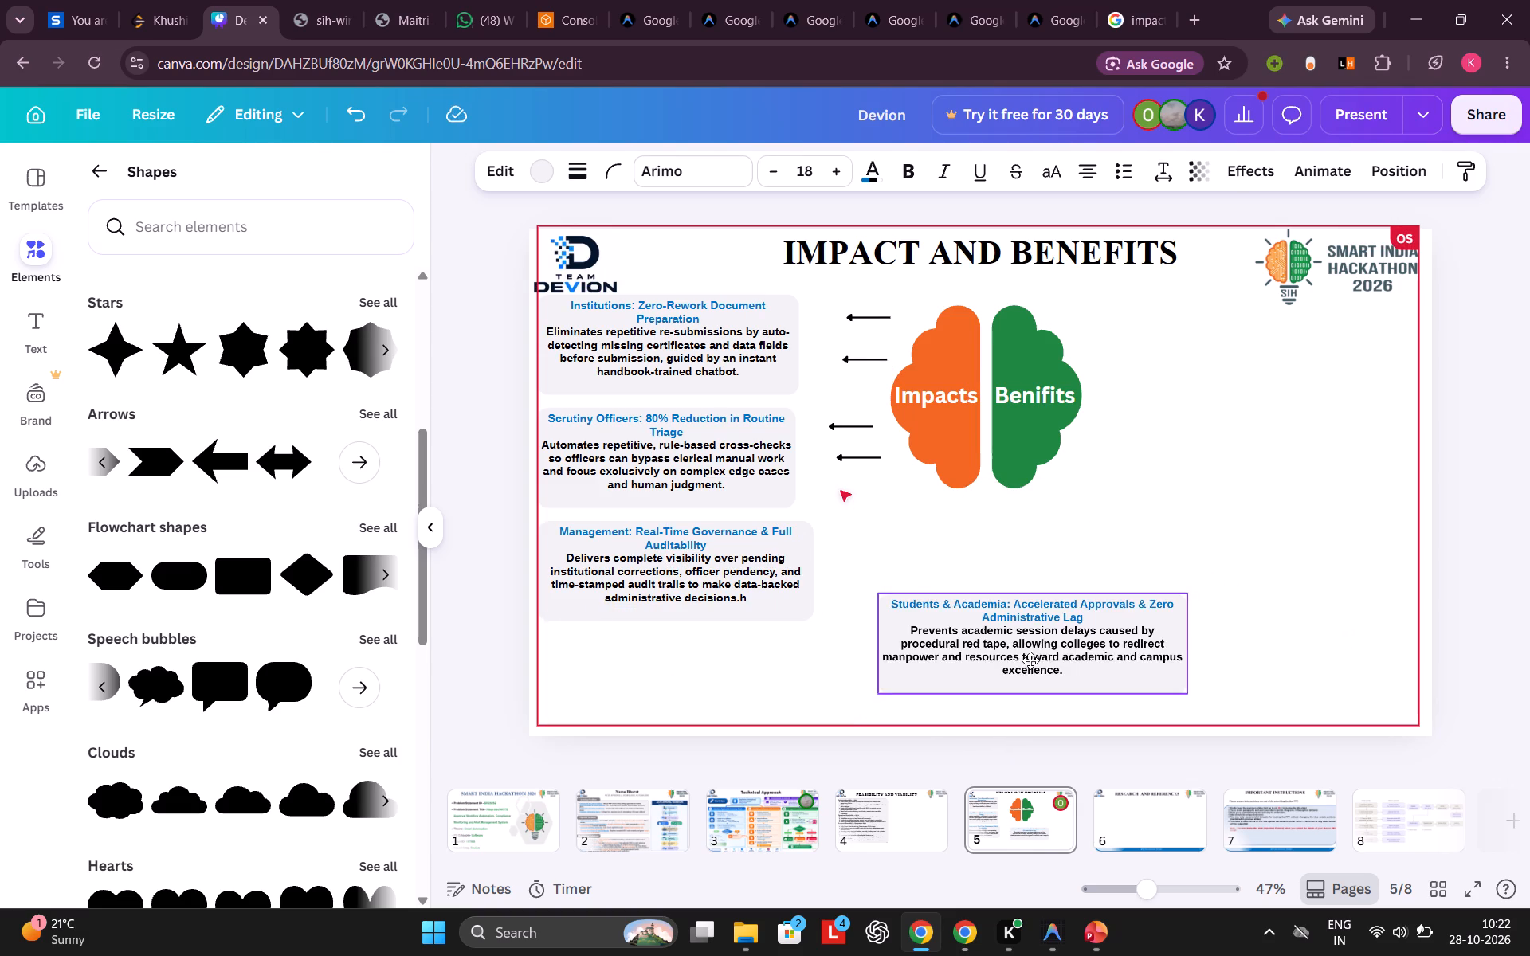
drag(1030, 660, 1034, 660)
Move the Institutions box slightly closer to the arrows beside the Impacts brain half.
drag(658, 346, 688, 343)
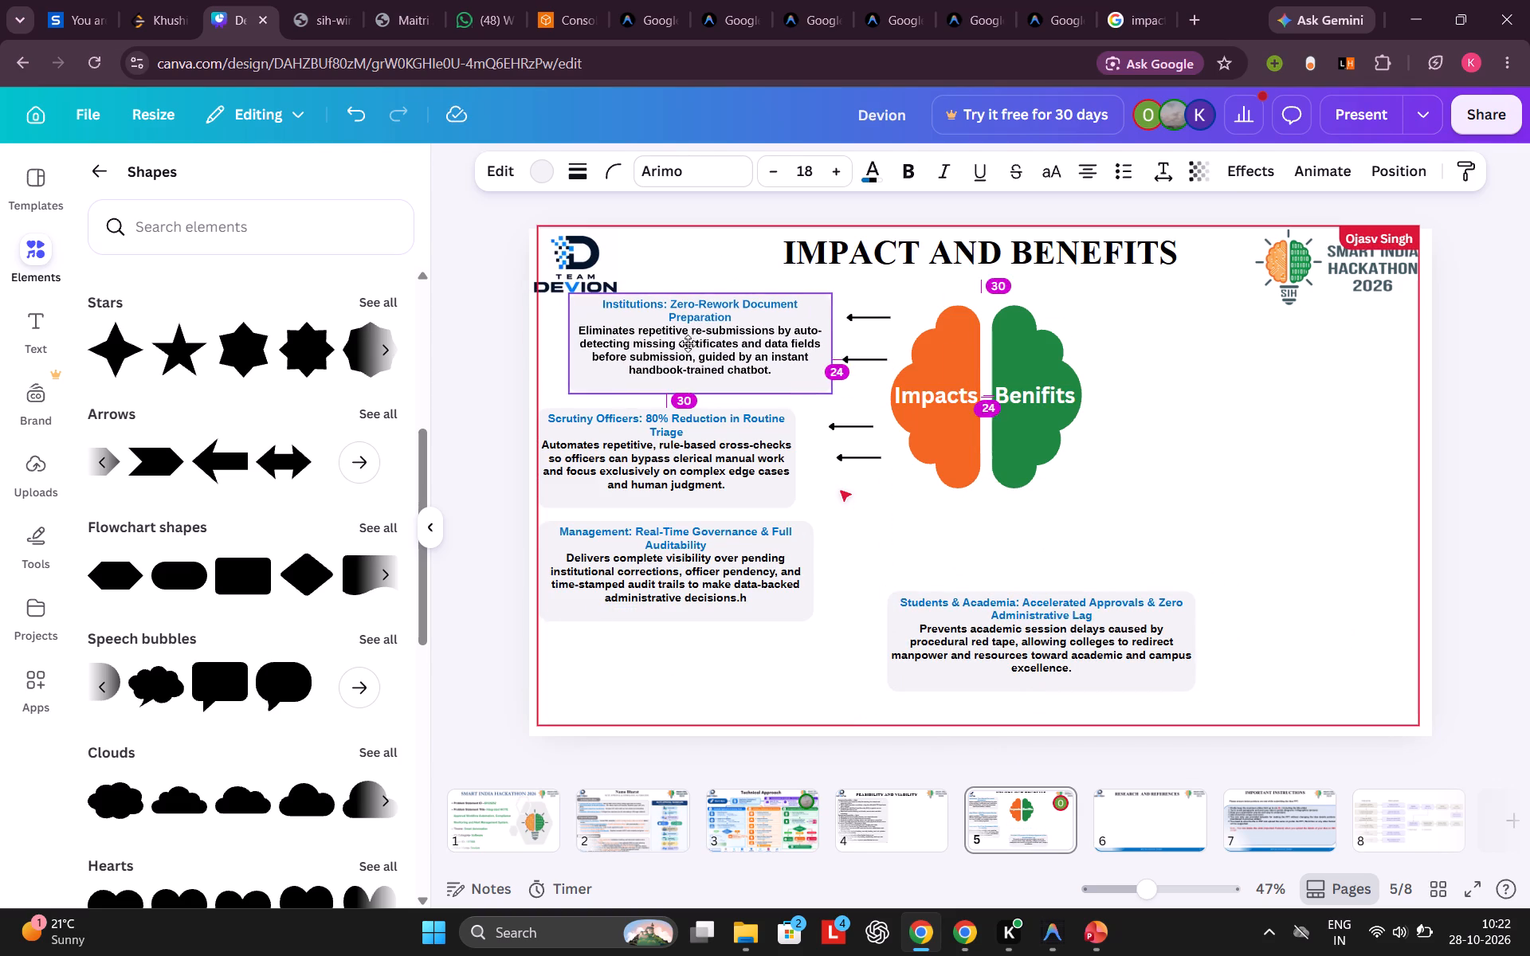
drag(688, 343, 686, 343)
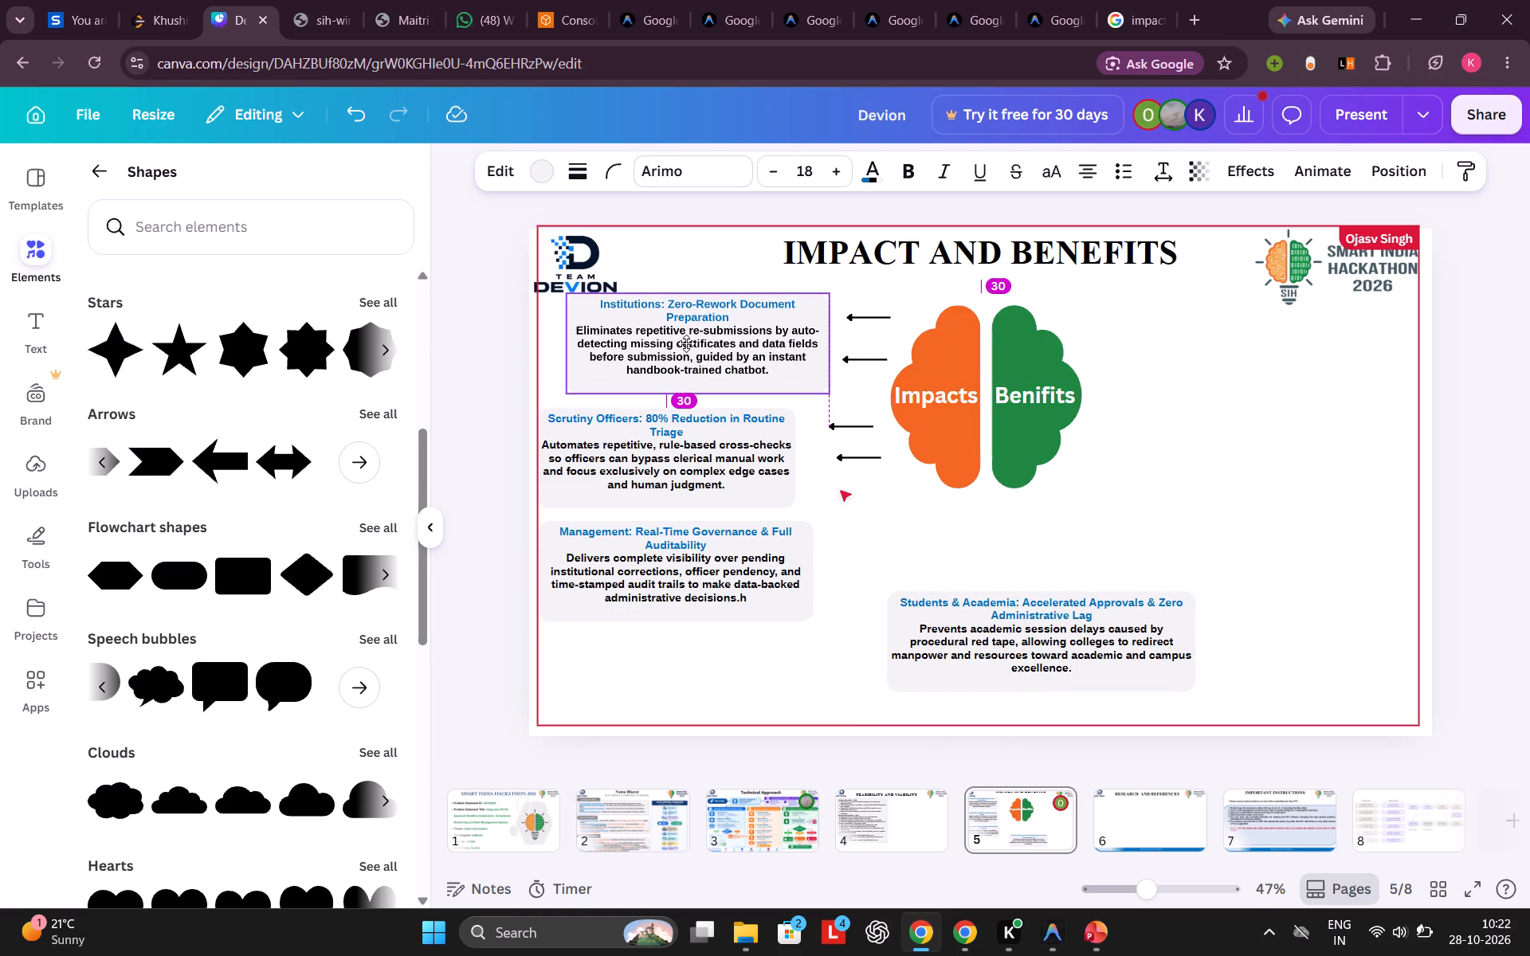
drag(686, 343, 685, 343)
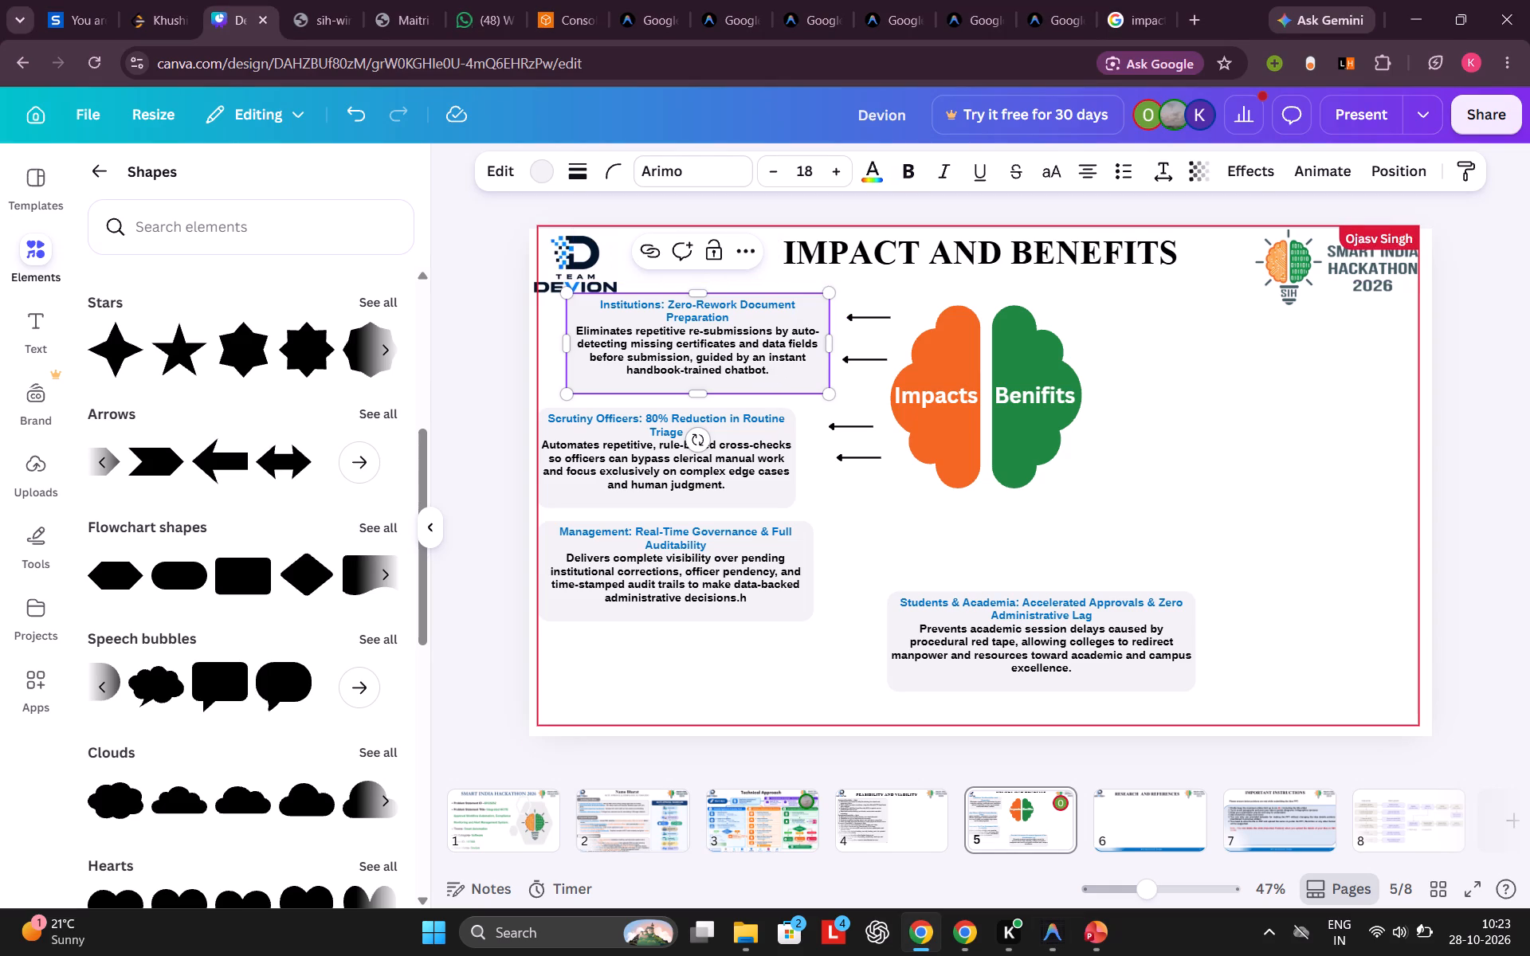
key(Return)
key(ctrl+v)
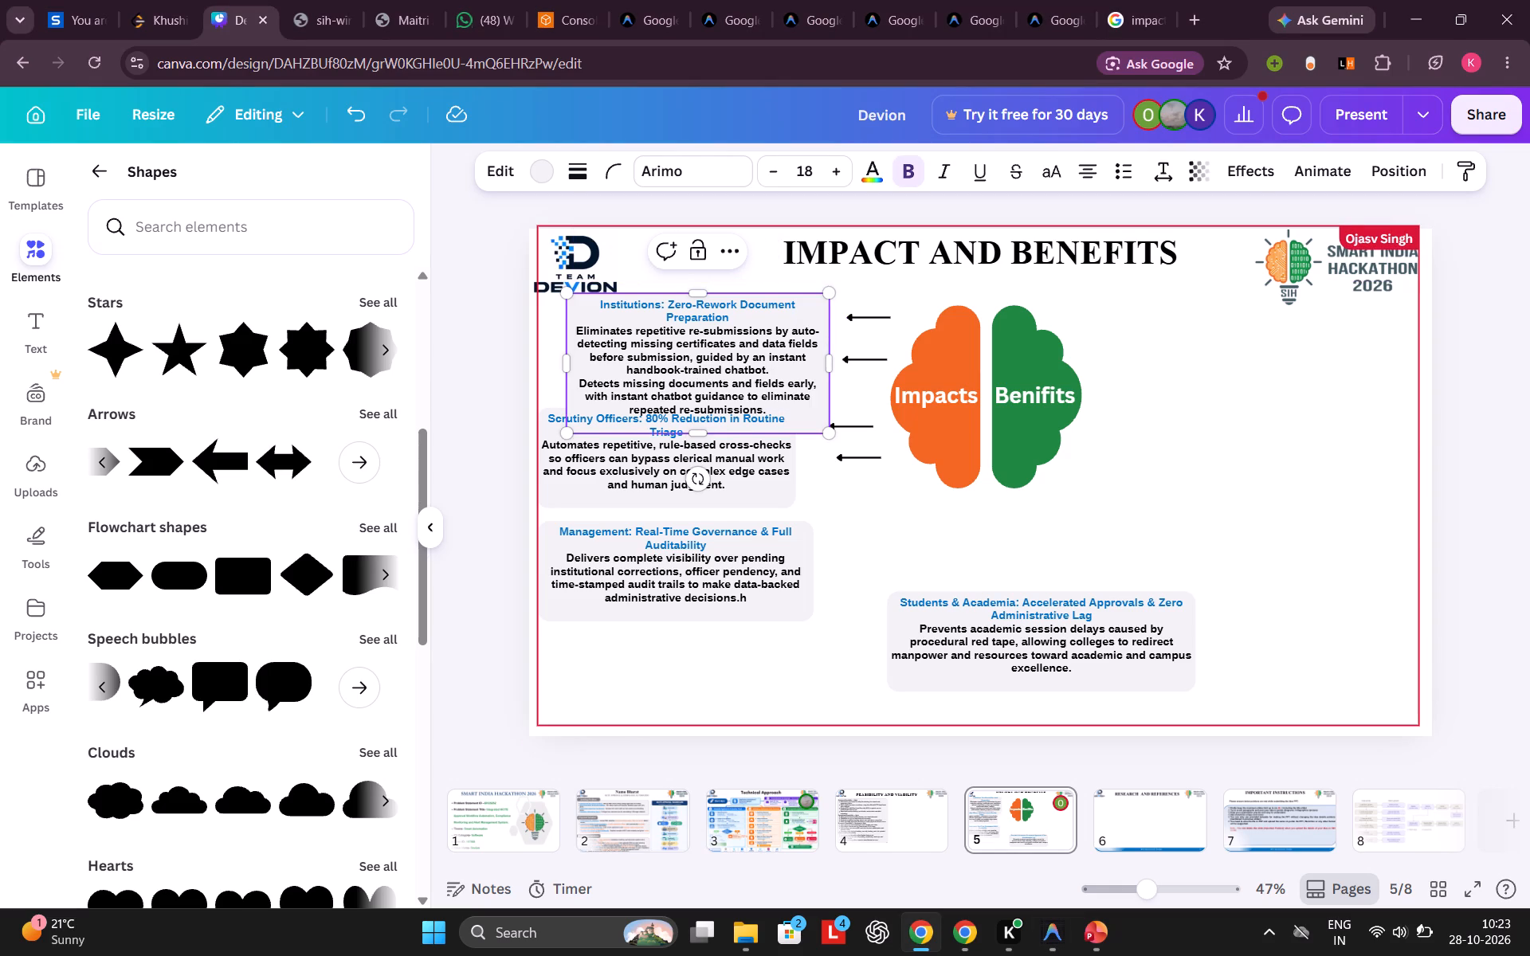
Move the Scrutiny Officers box across the slide to just below and beside the Benifits brain half, clear of the Institutions box.
click(691, 501)
drag(691, 501, 737, 664)
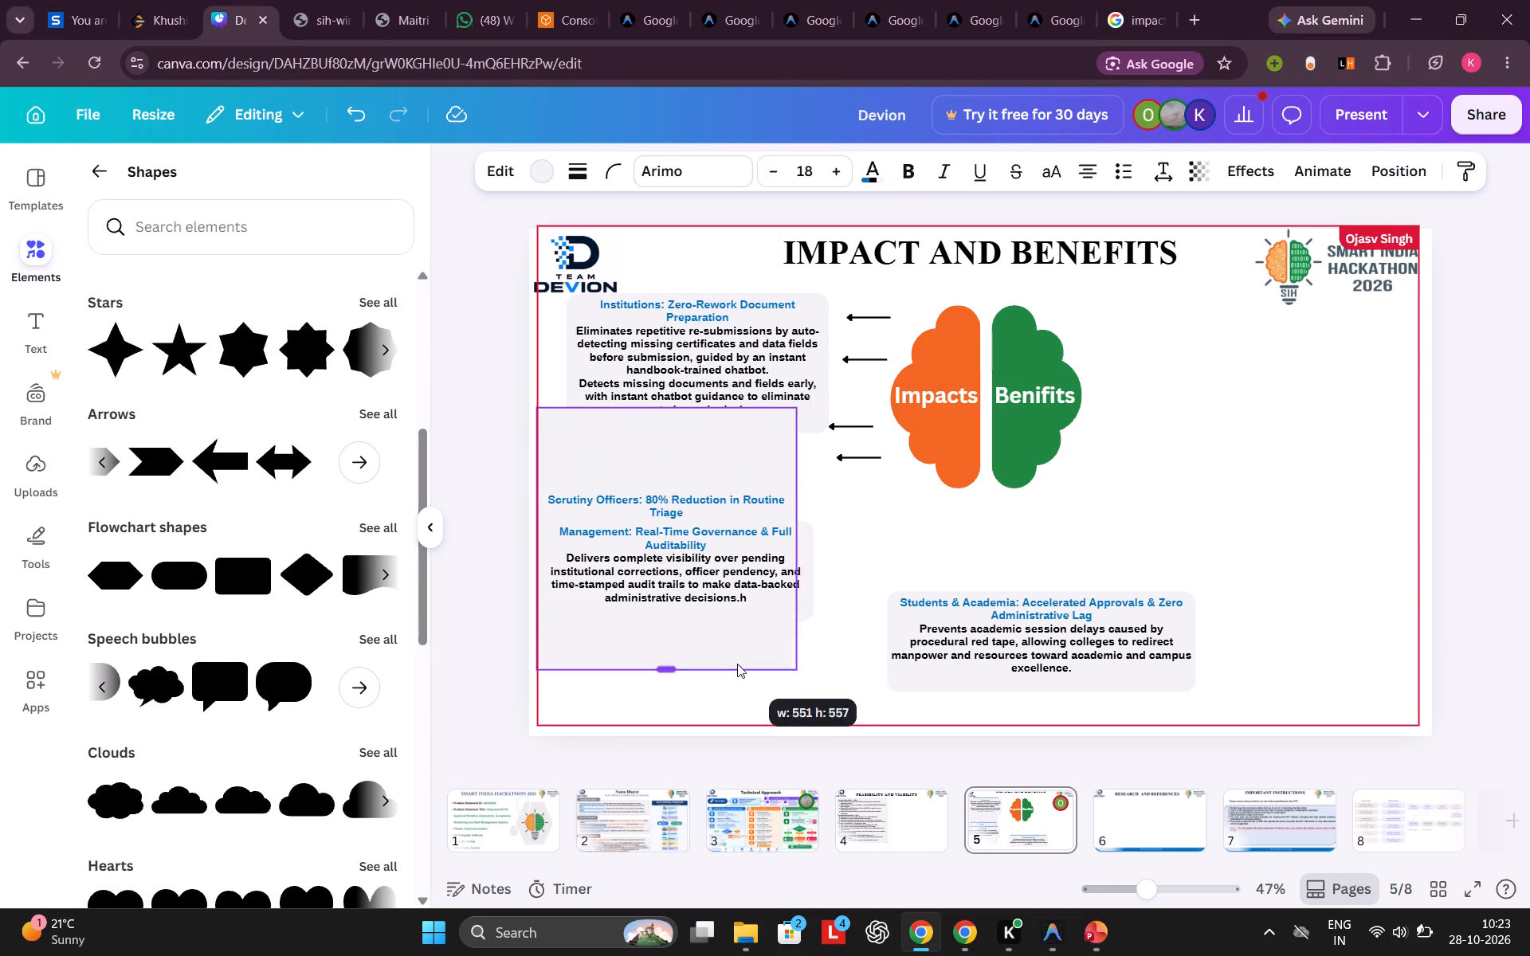
drag(737, 664, 703, 500)
drag(664, 462, 1129, 484)
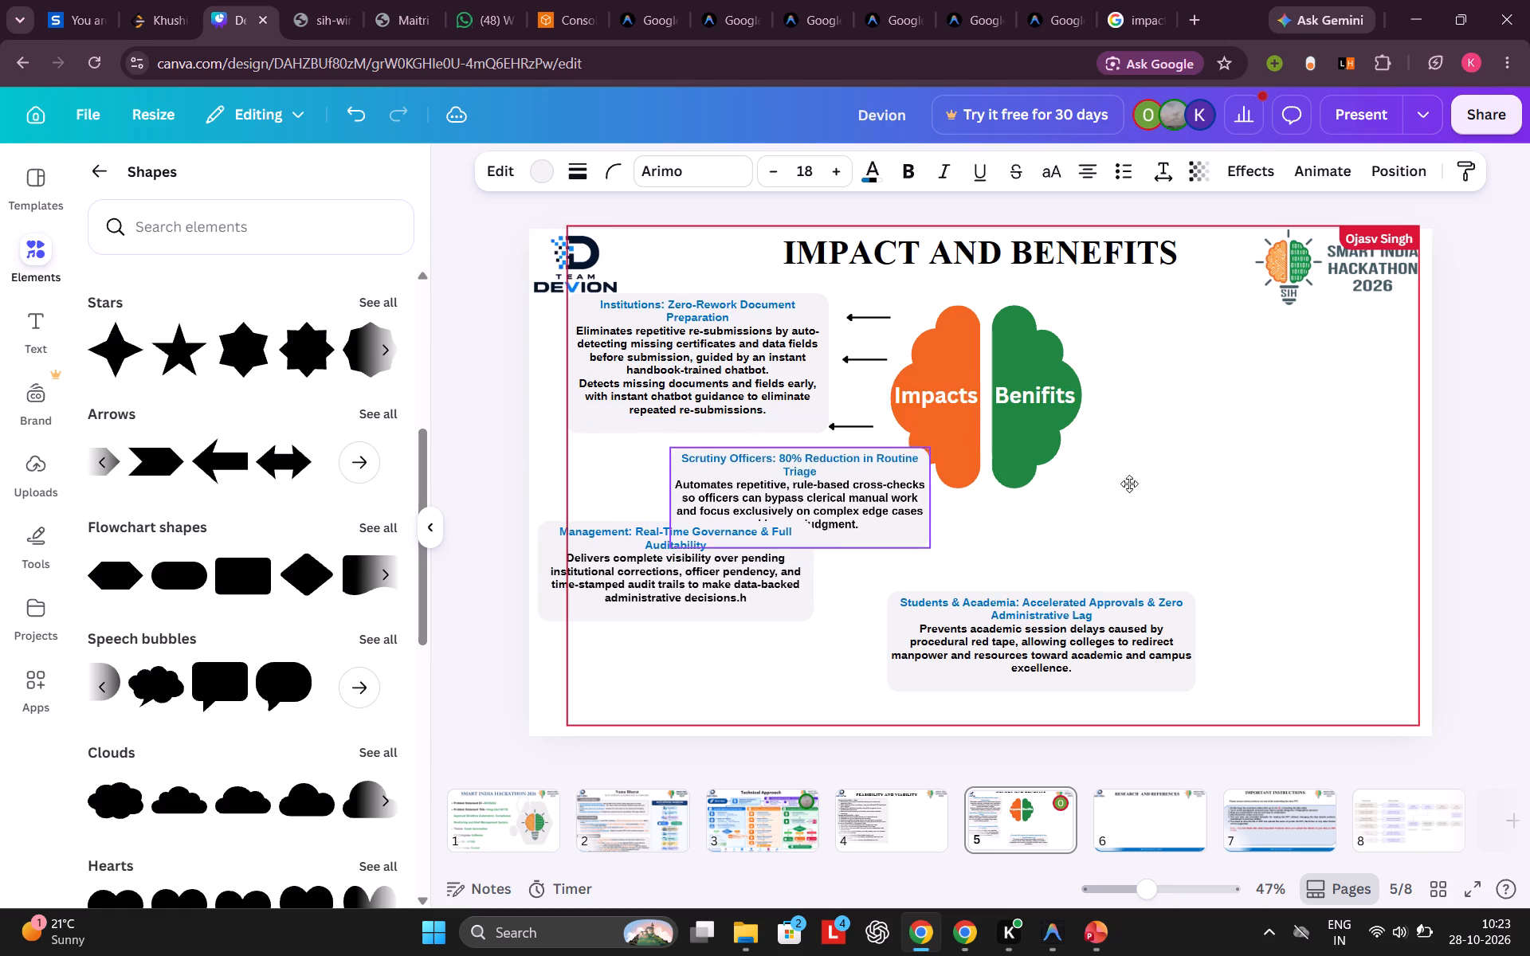
drag(1129, 484, 1203, 502)
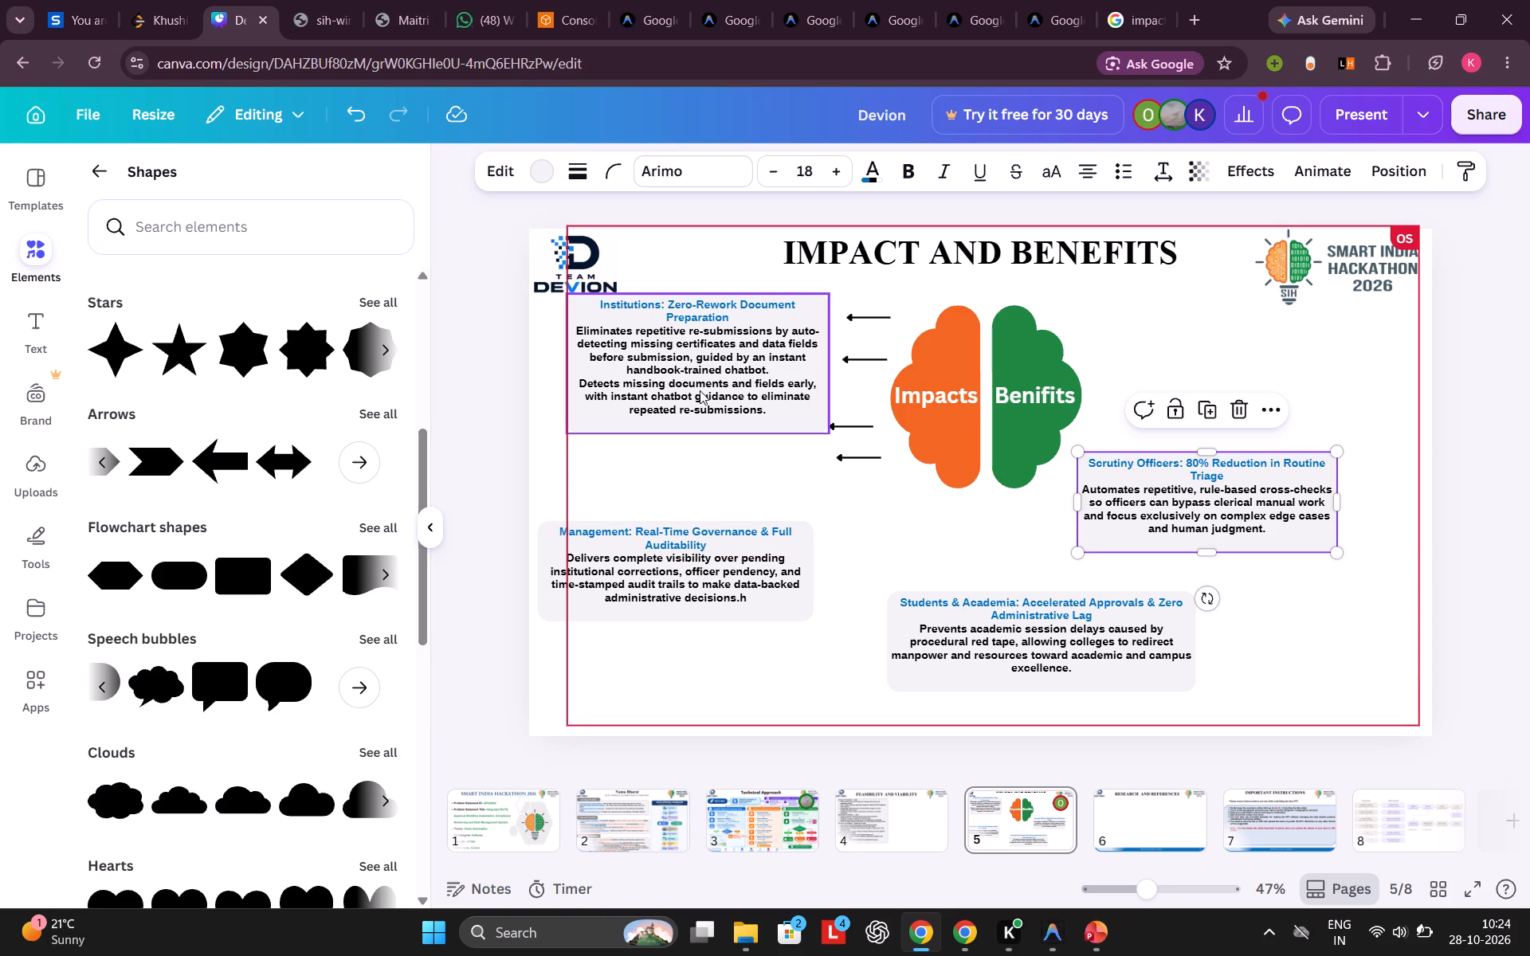
Delete the old "Eliminates repetitive re-submissions..." description and the blank lines from the Institutions box, keeping the shortened text directly under the heading.
click(772, 368)
click(772, 368)
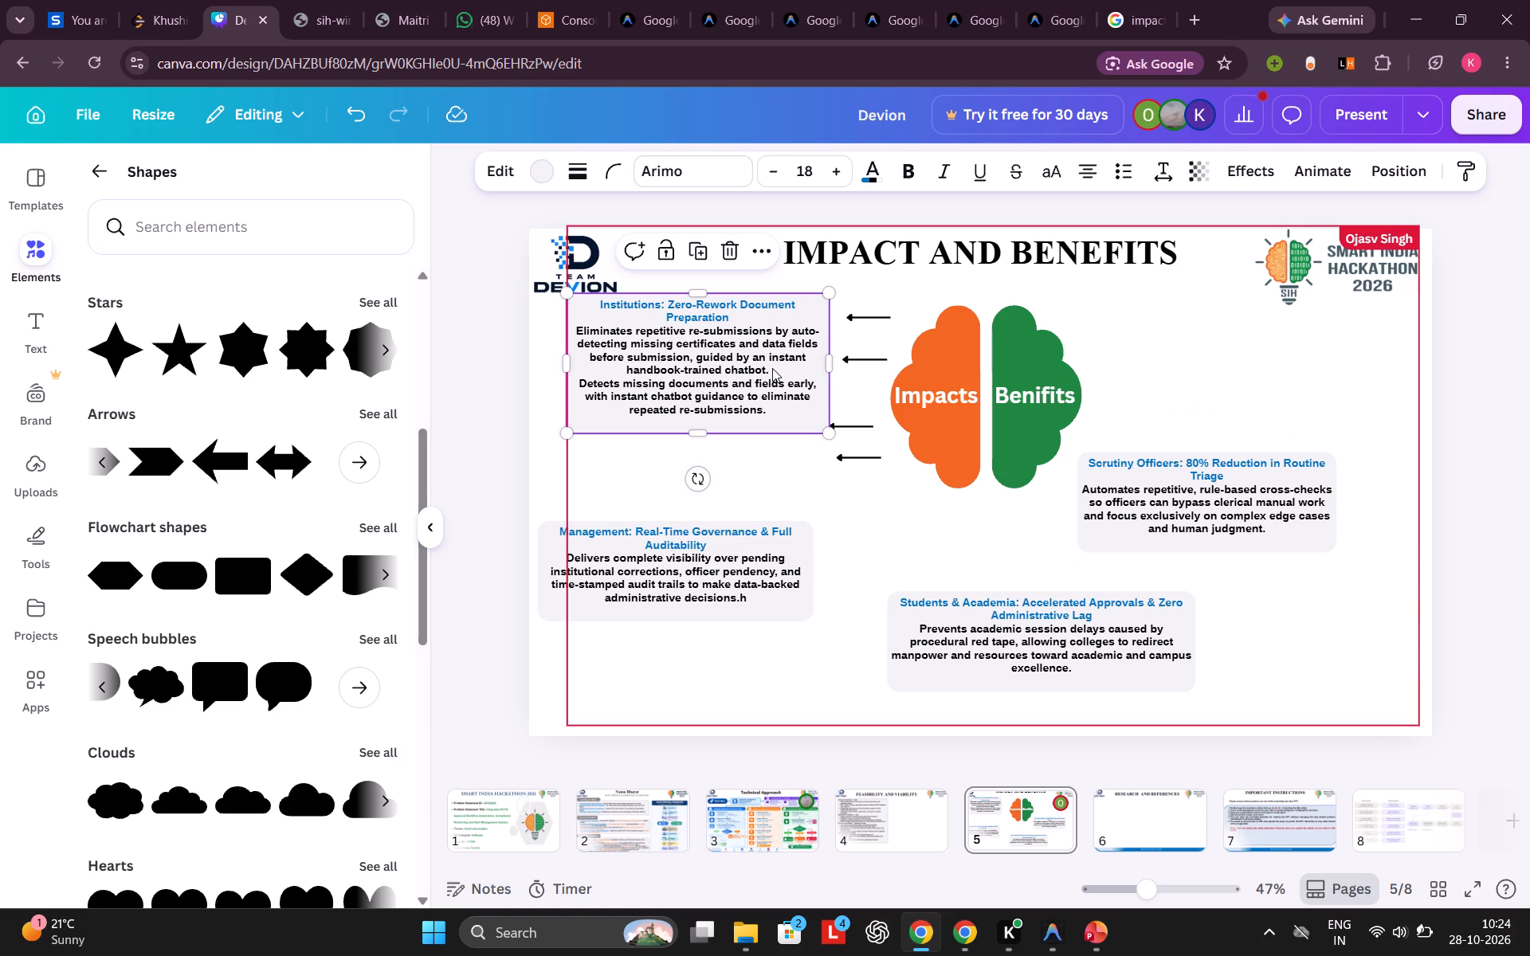
click(772, 368)
key(Return)
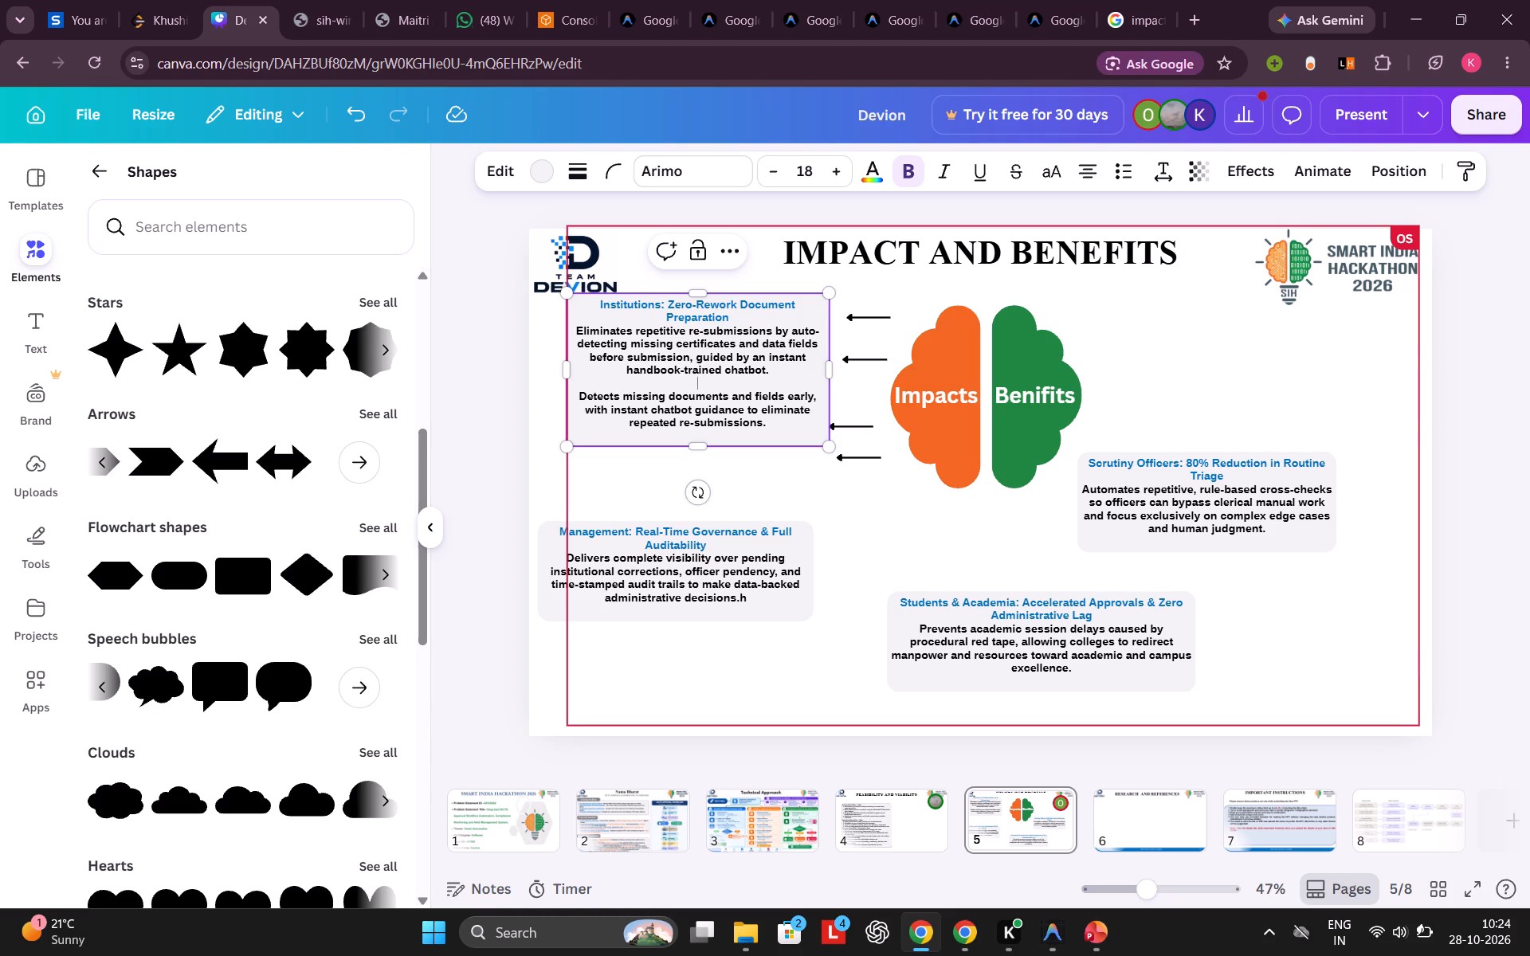
drag(770, 373, 586, 334)
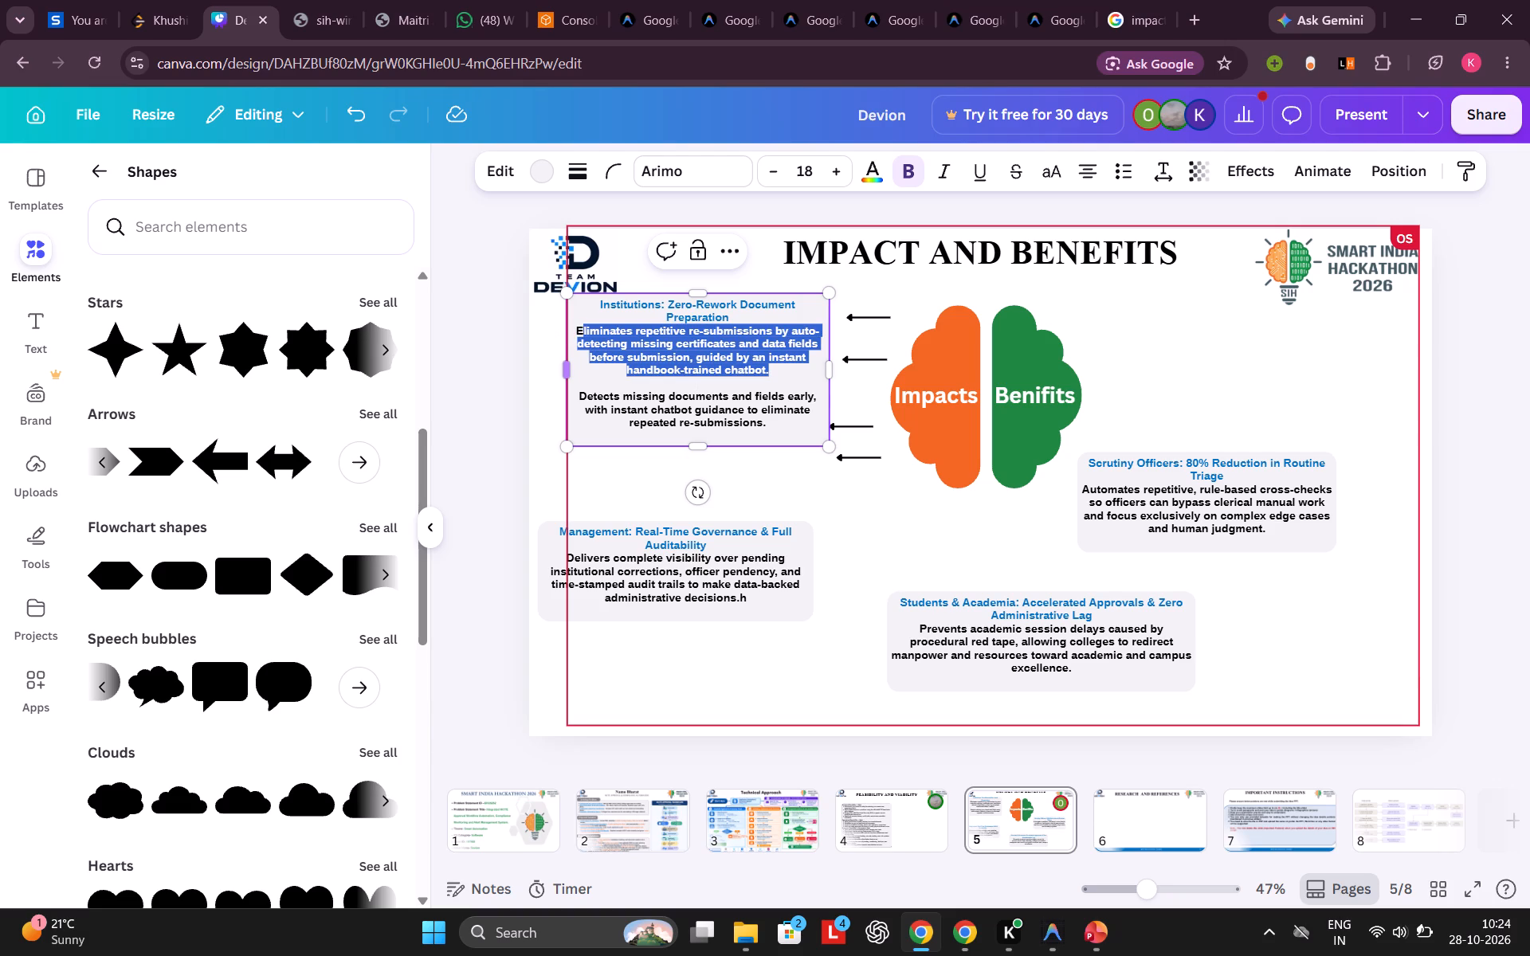
drag(586, 334, 579, 335)
key(BackSpace)
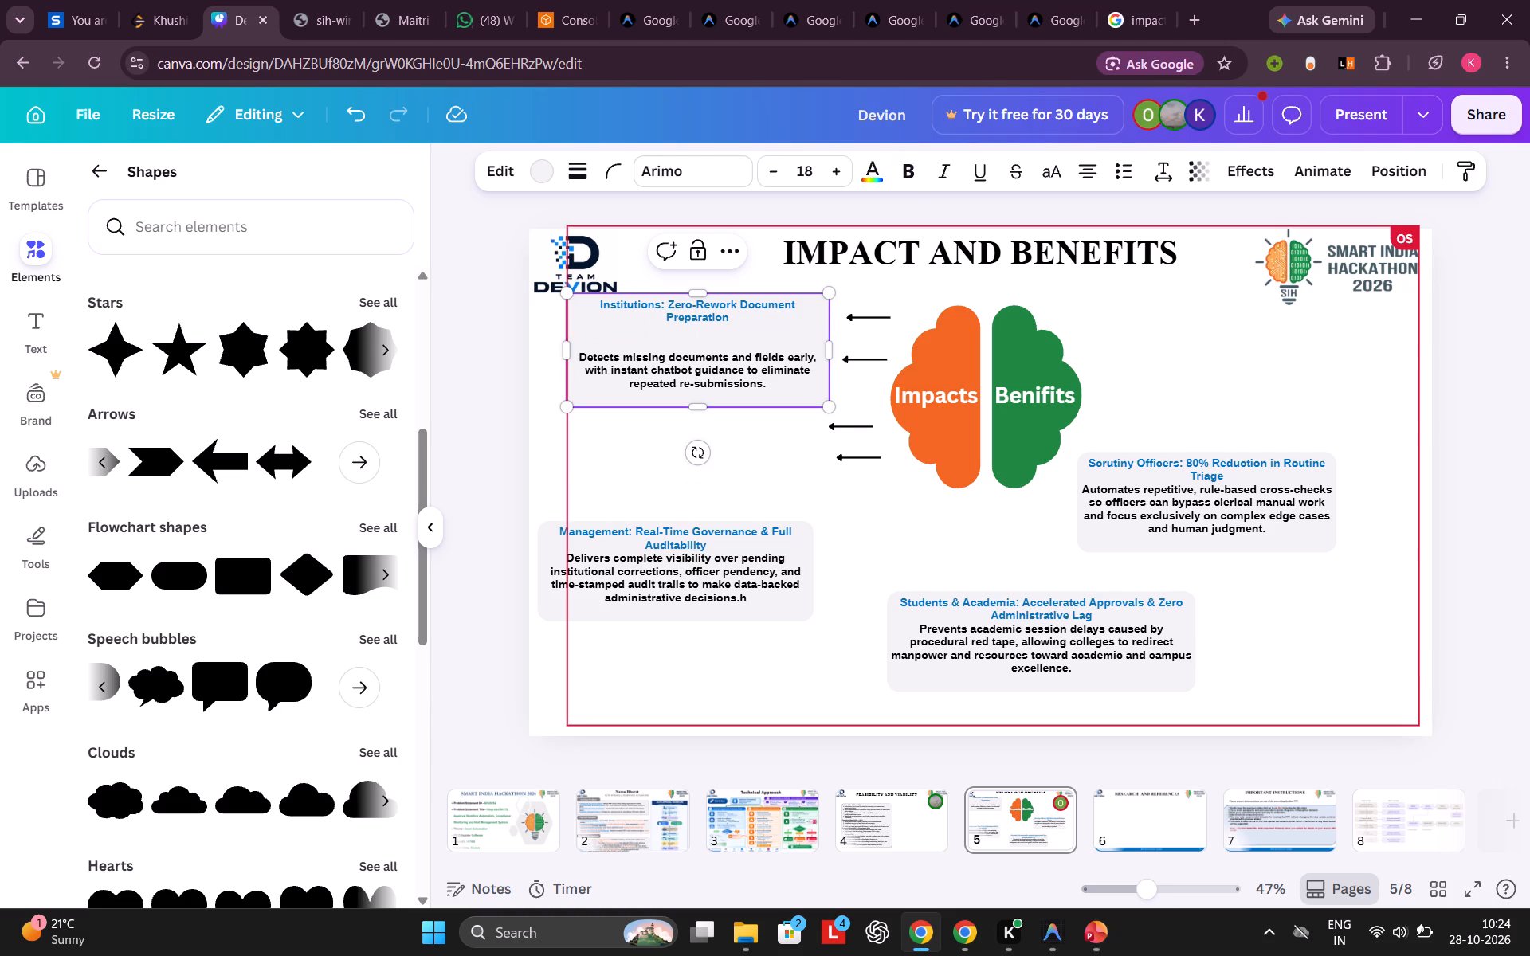
key(Down)
click(598, 342)
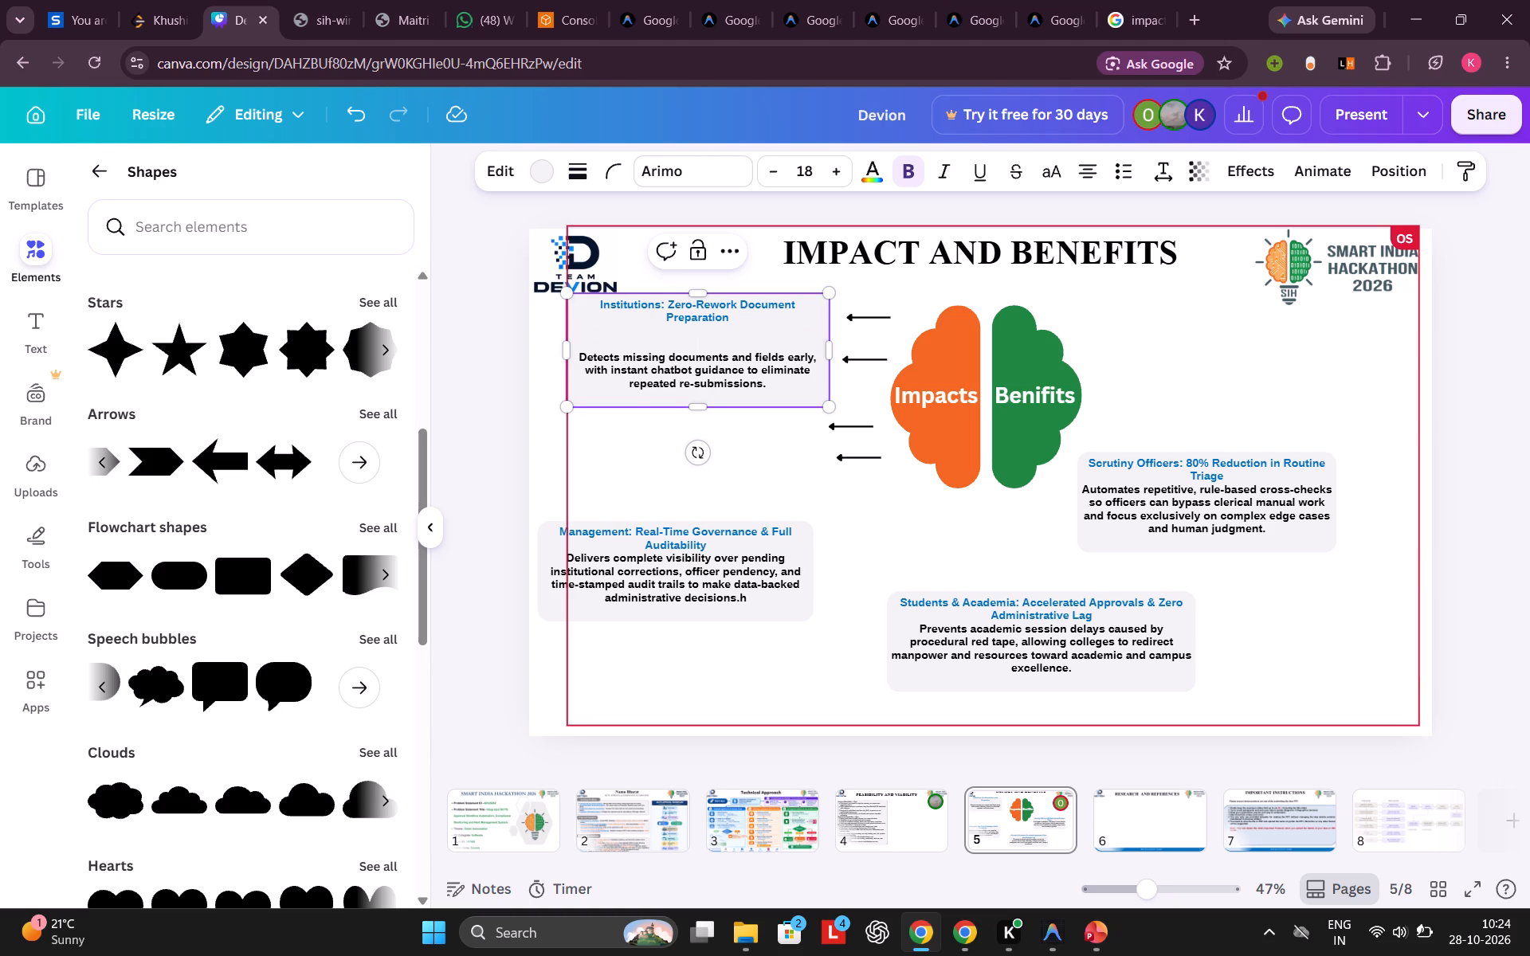
click(582, 360)
key(BackSpace)
key(BackSpace)
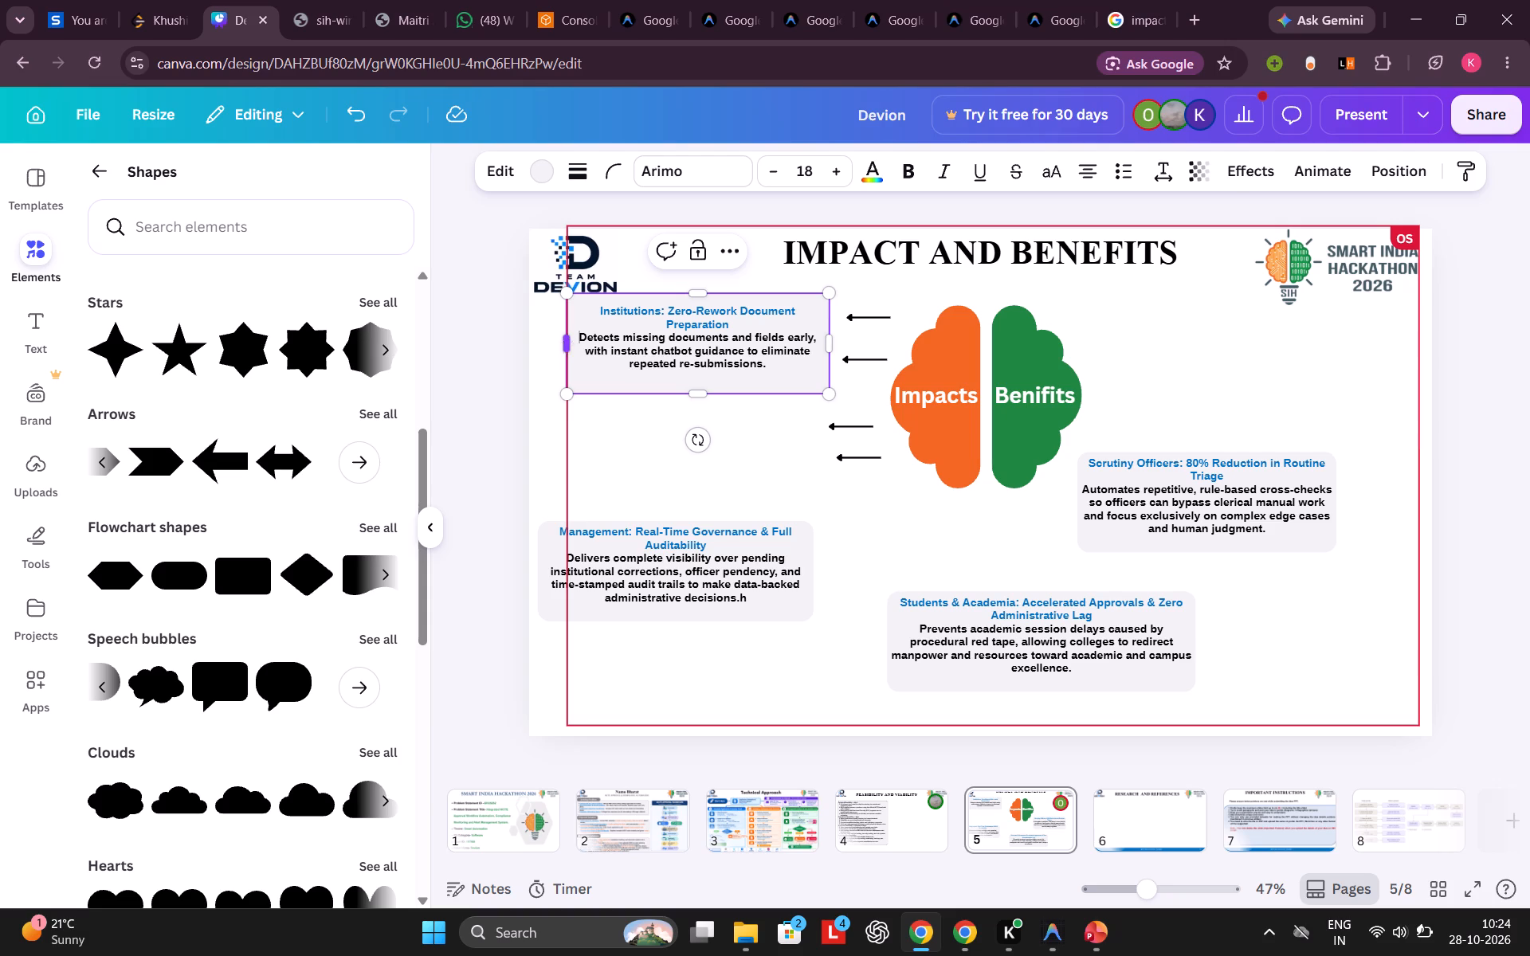
Reshape the Institutions box to fit a one-line heading and two-line description, about 143 high, and shift it away from the brain.
drag(830, 346, 843, 343)
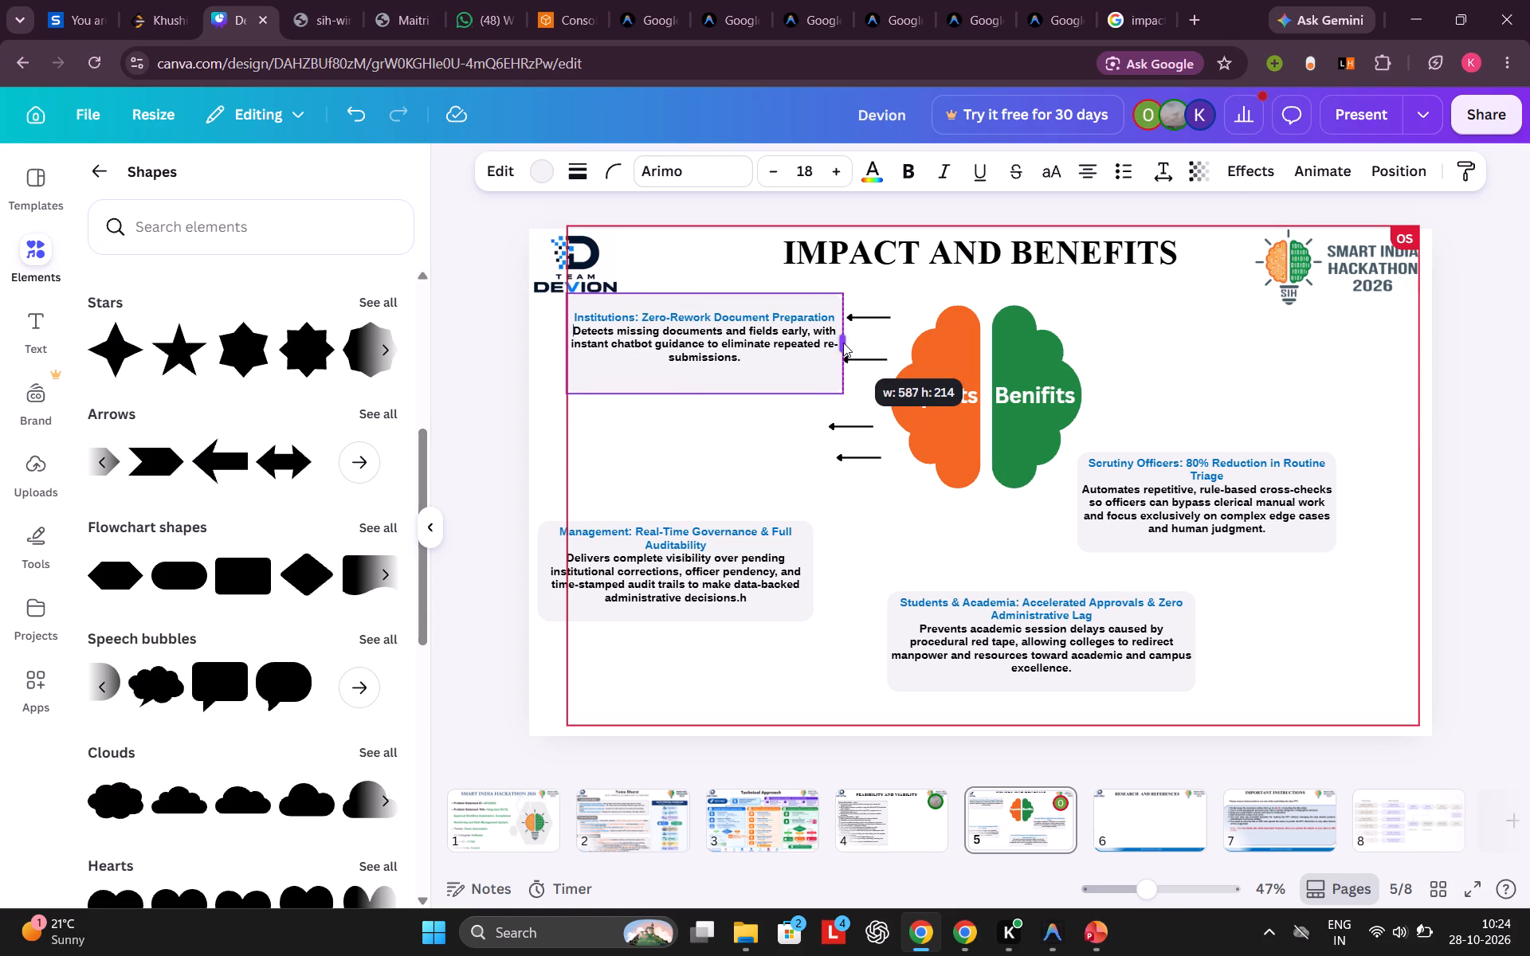
drag(843, 343, 860, 339)
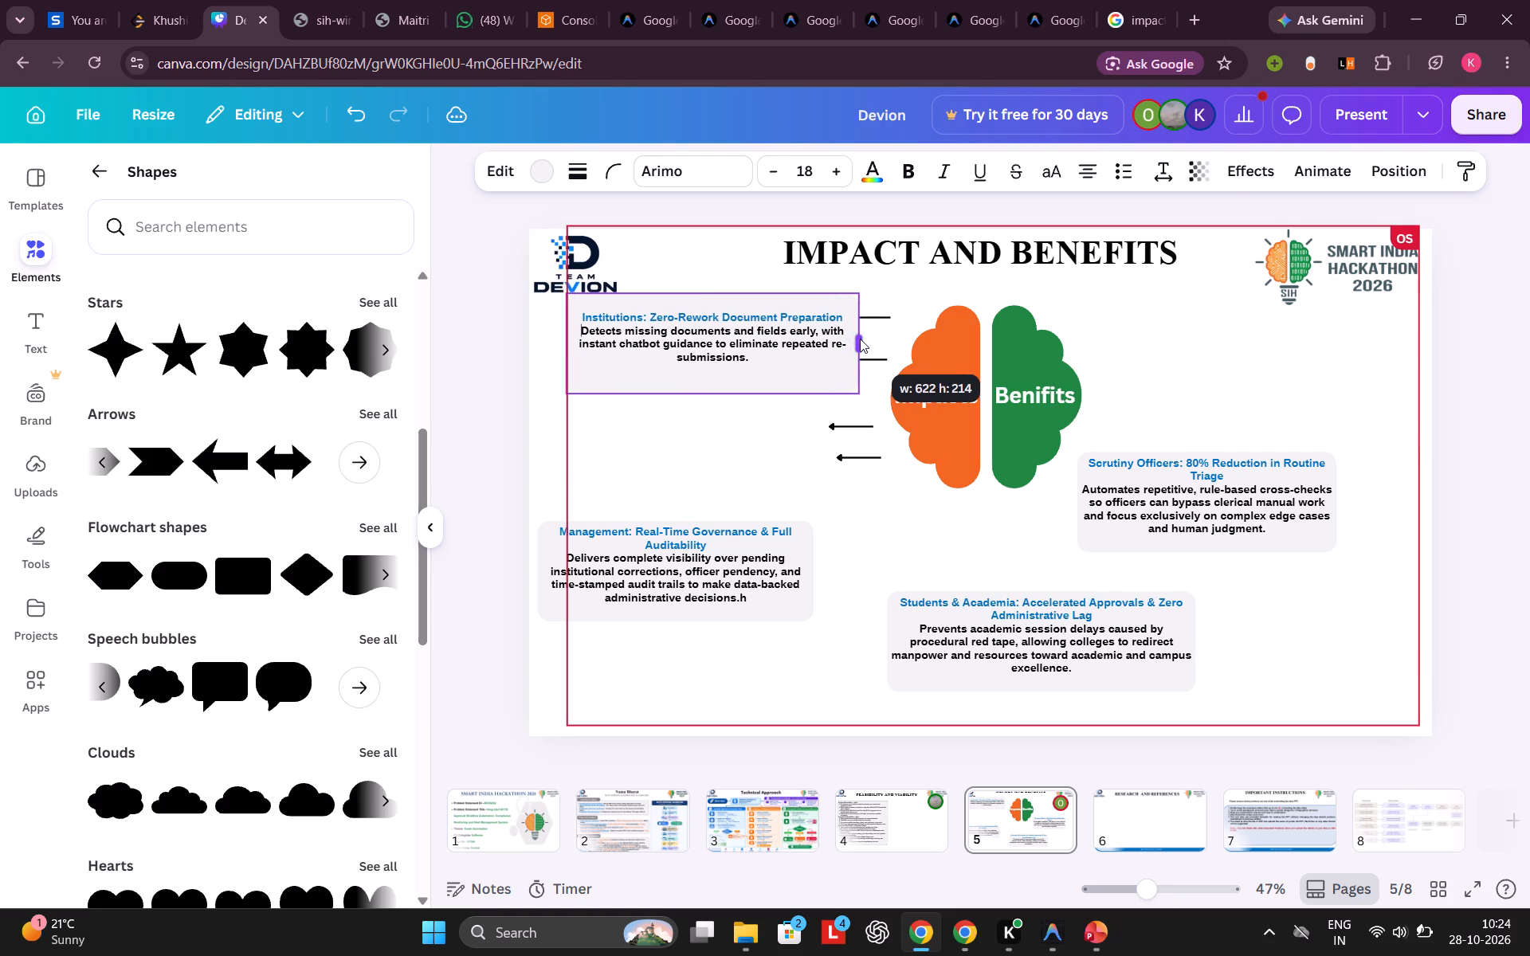
drag(860, 339, 904, 330)
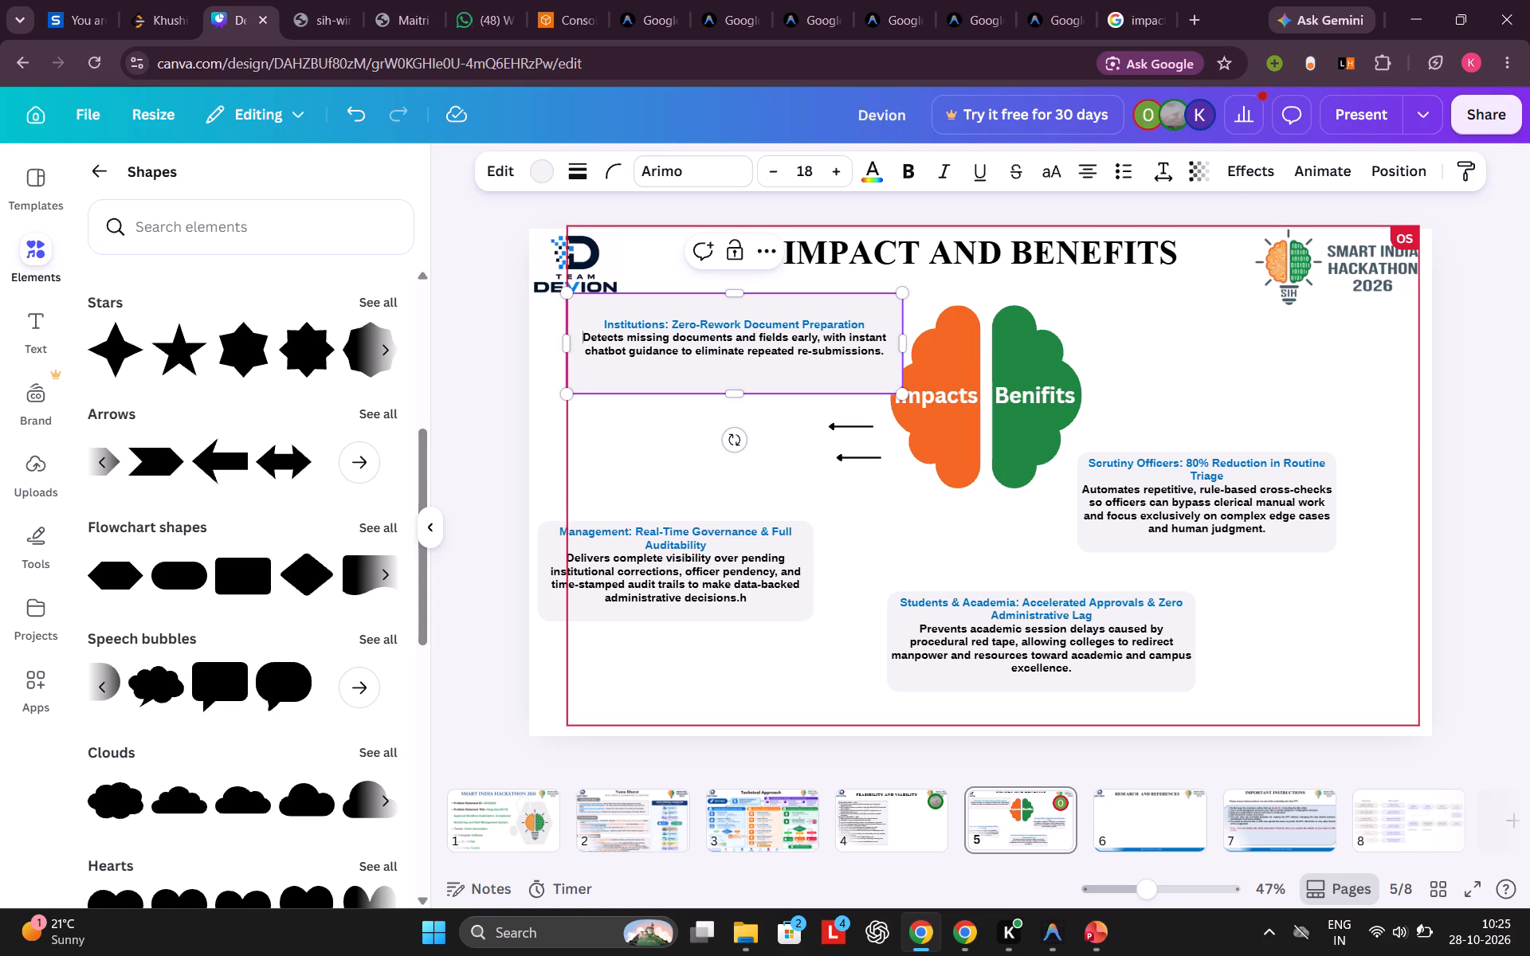
drag(736, 330, 697, 335)
click(637, 431)
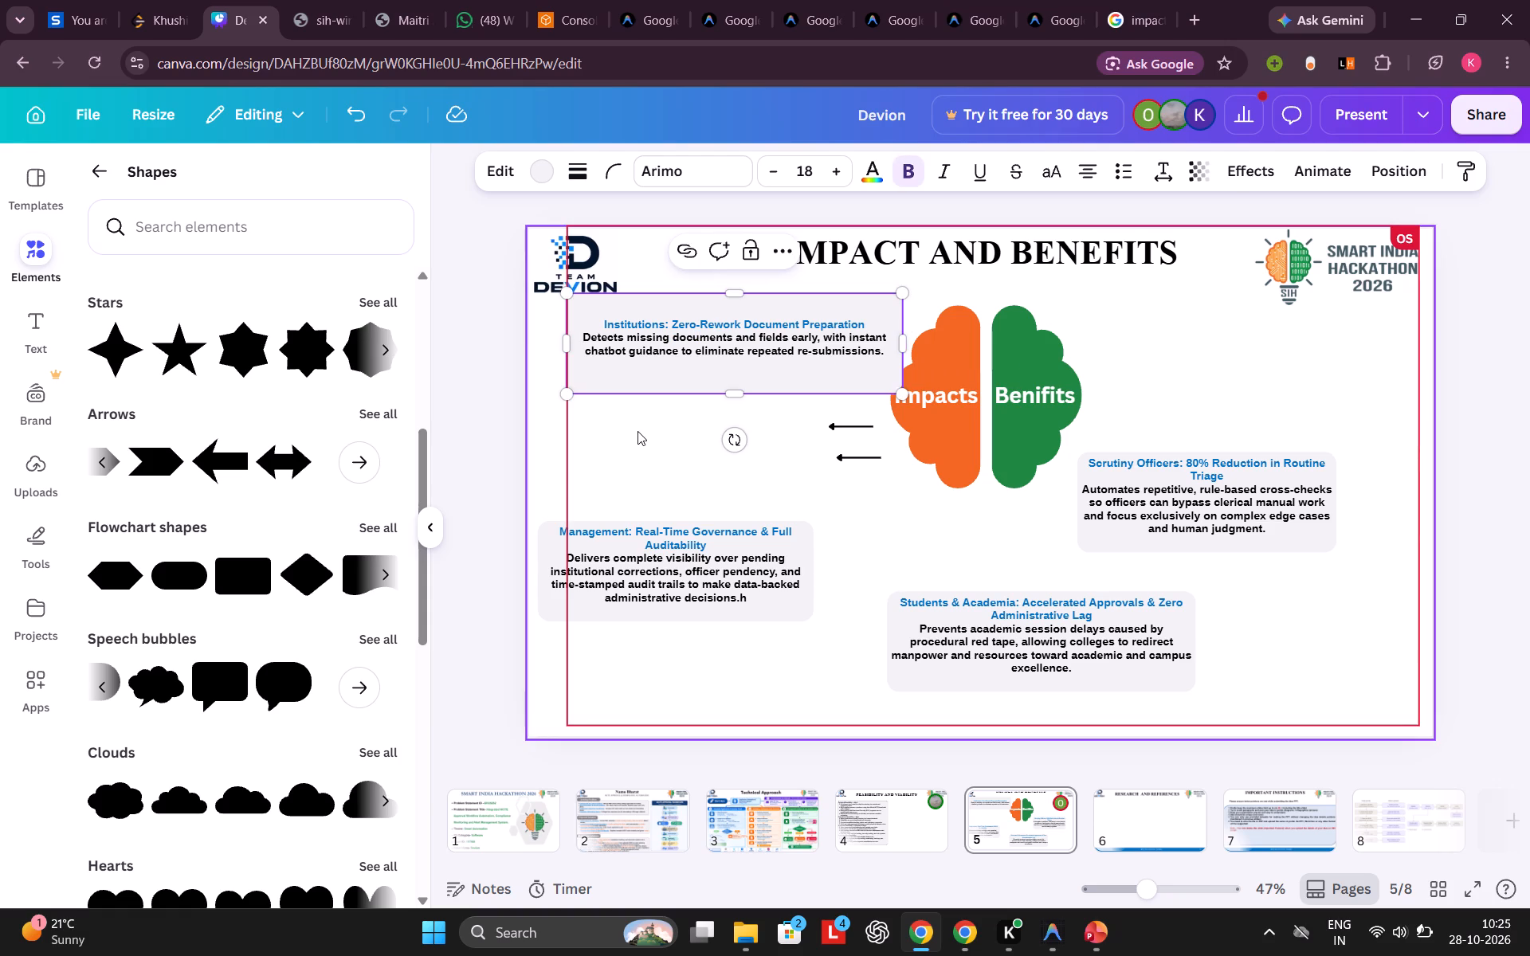
drag(711, 332, 657, 337)
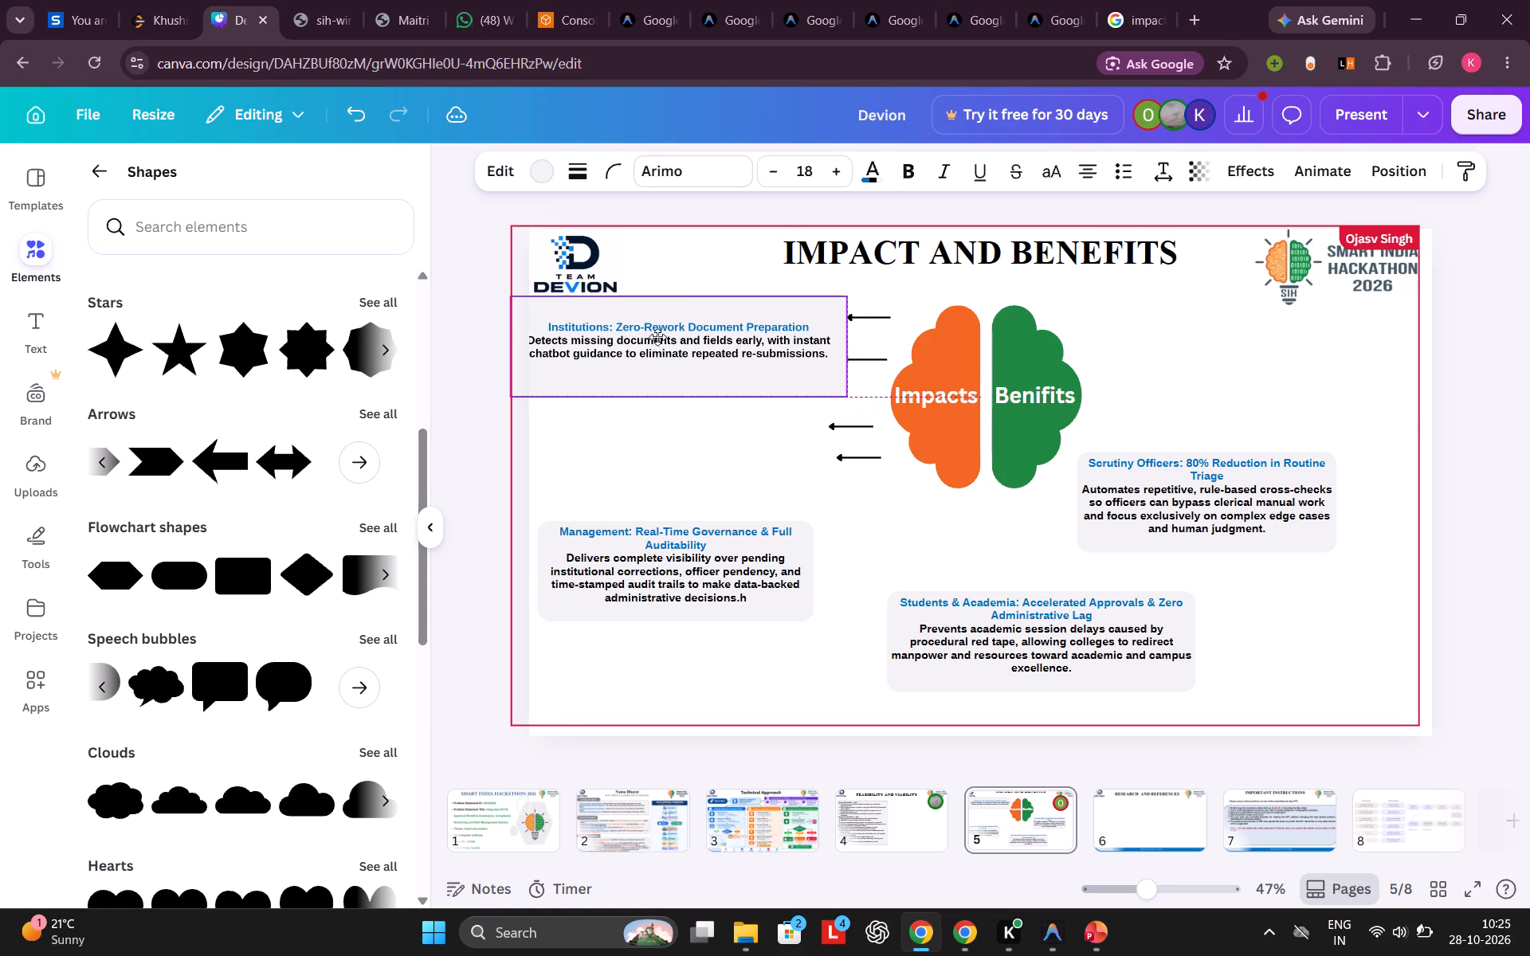
drag(657, 337, 660, 337)
drag(673, 393, 679, 362)
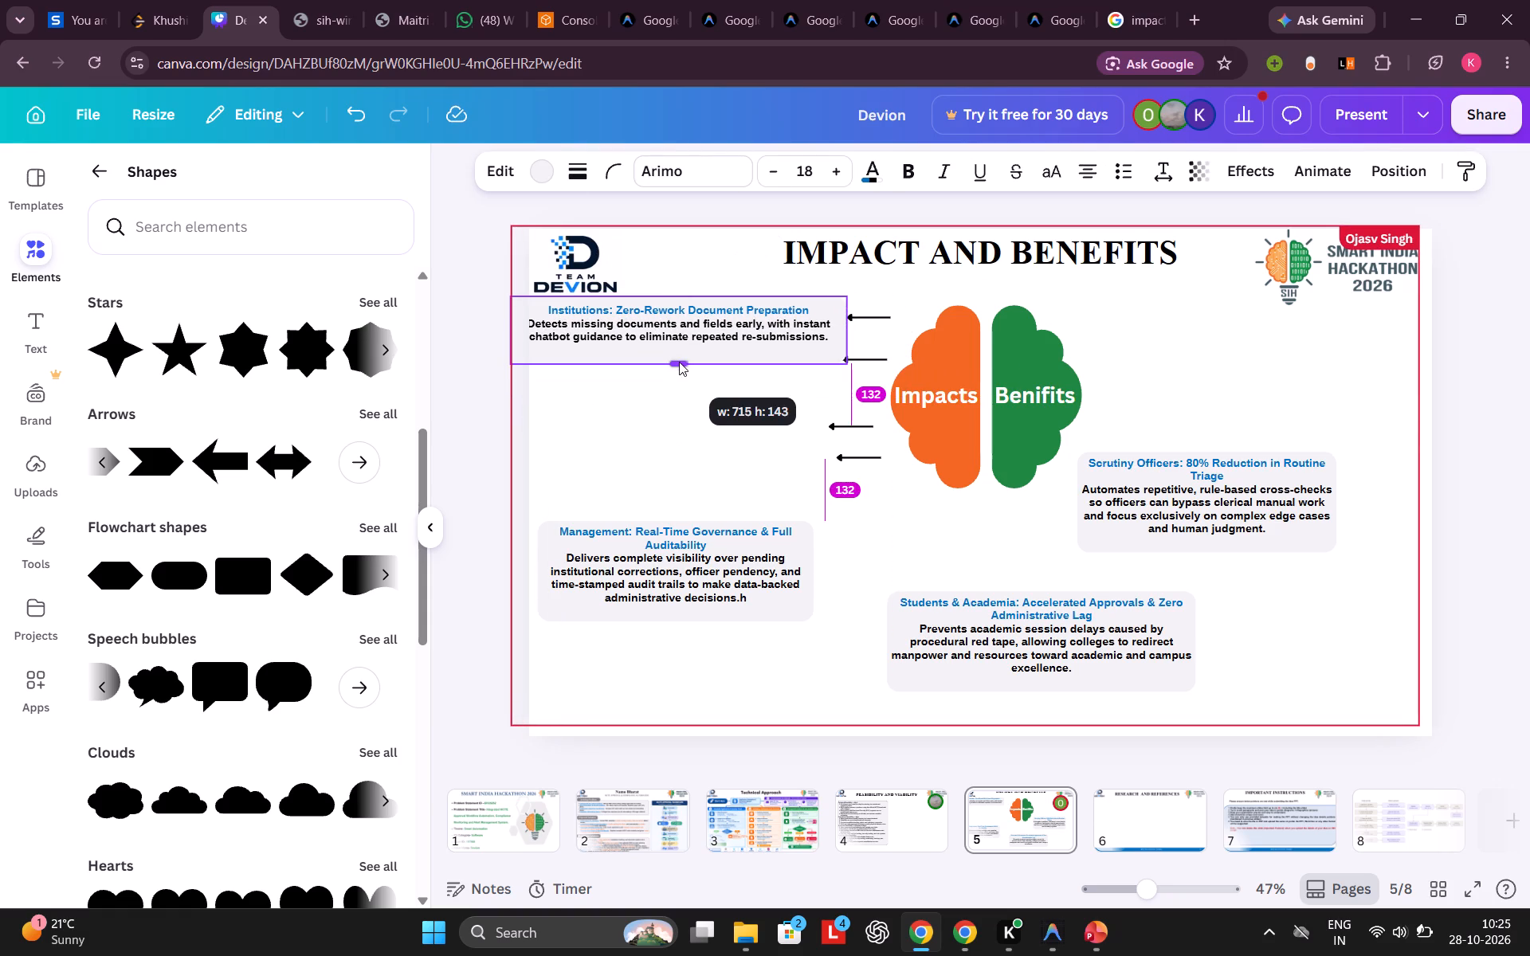
drag(679, 362, 678, 362)
drag(512, 327, 547, 328)
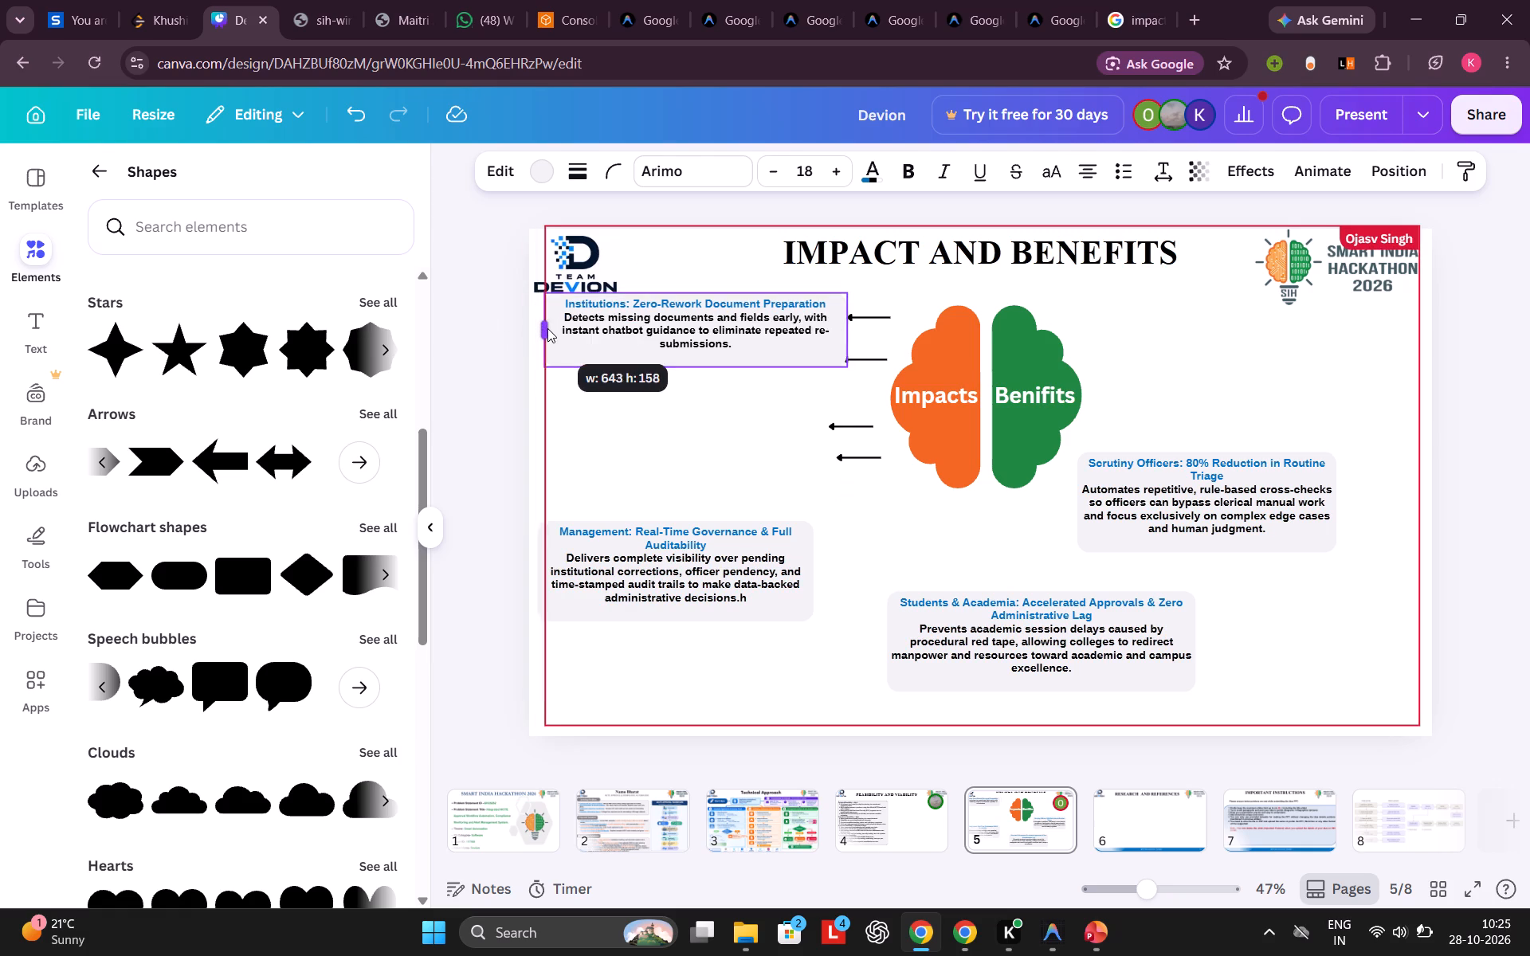
drag(547, 328, 543, 331)
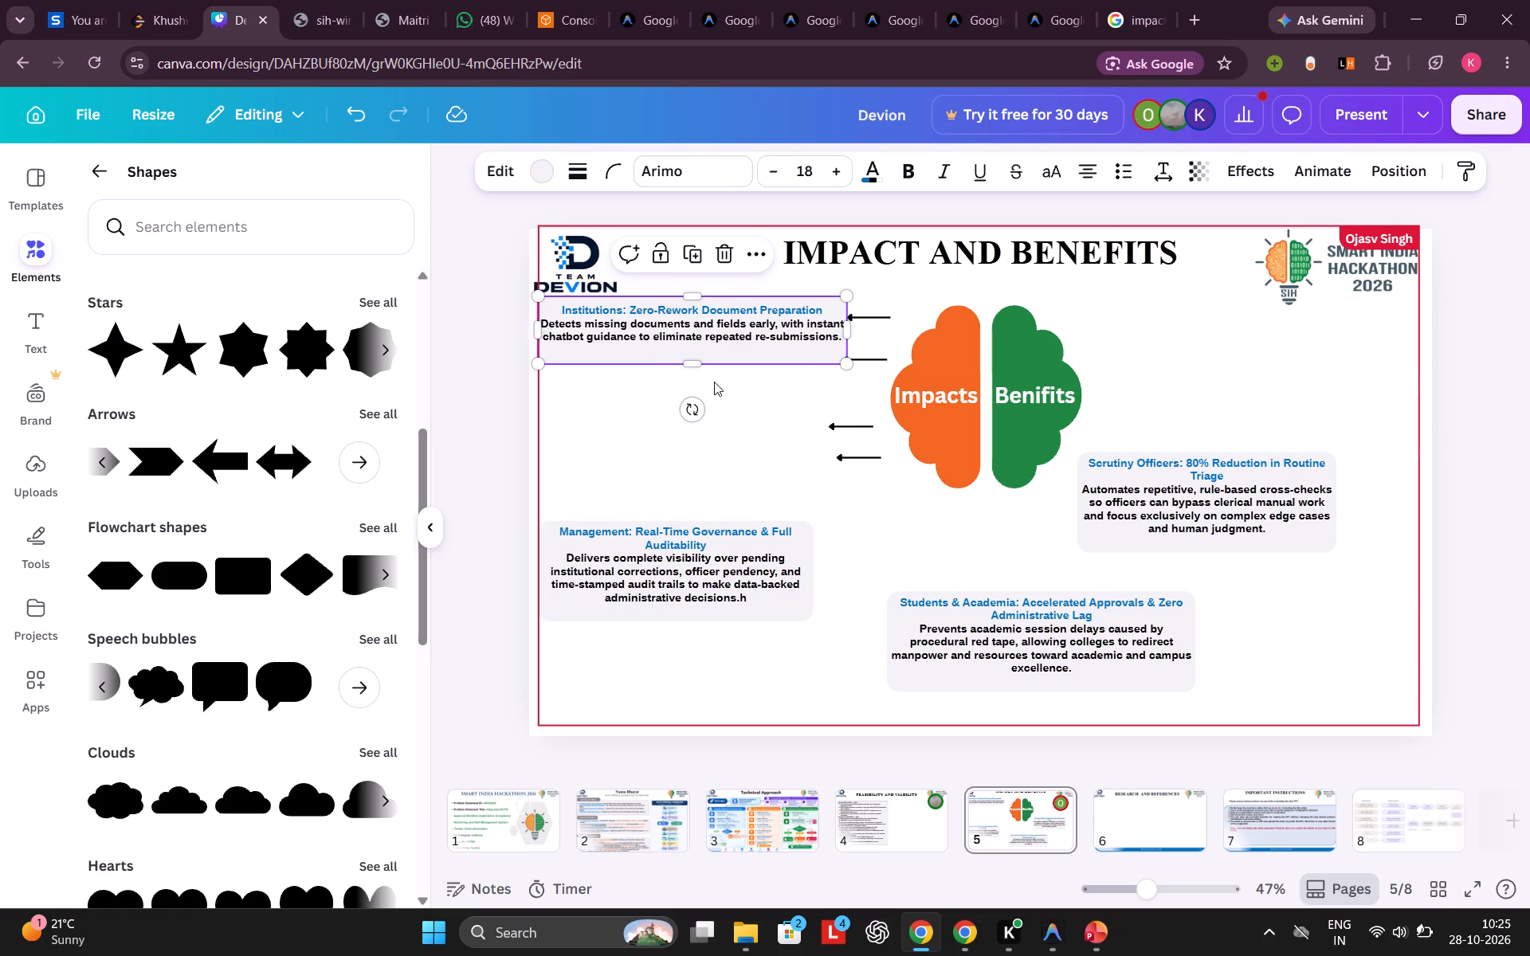
Nudge the Institutions box against the slide's left edge, just below the Devion logo and clear of the arrow tips.
click(738, 437)
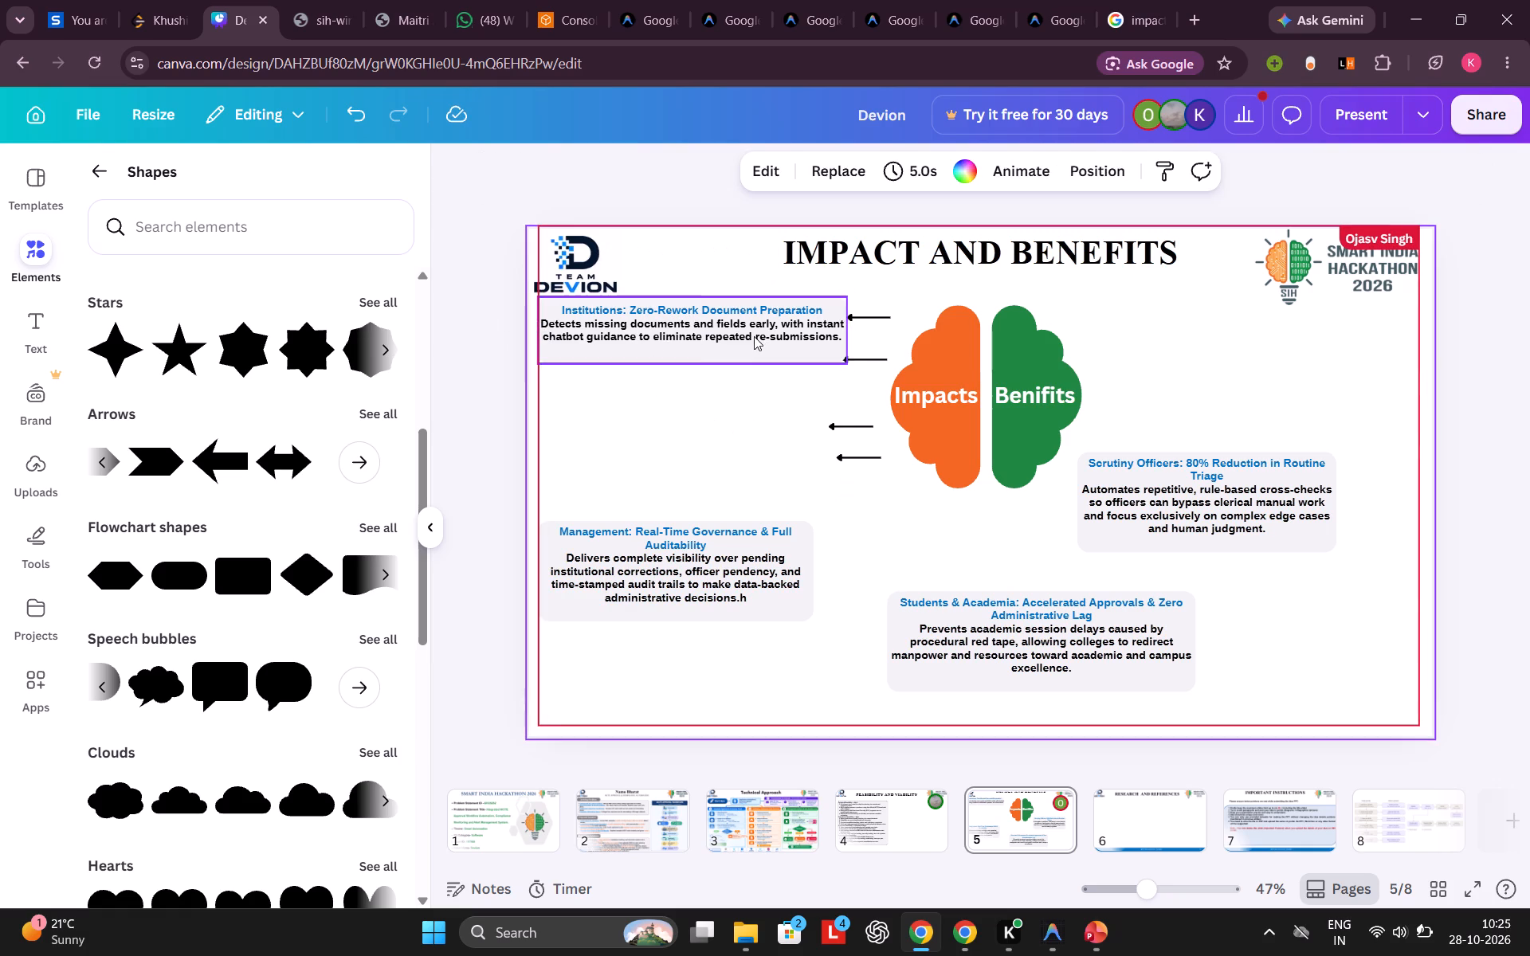
drag(754, 336, 745, 333)
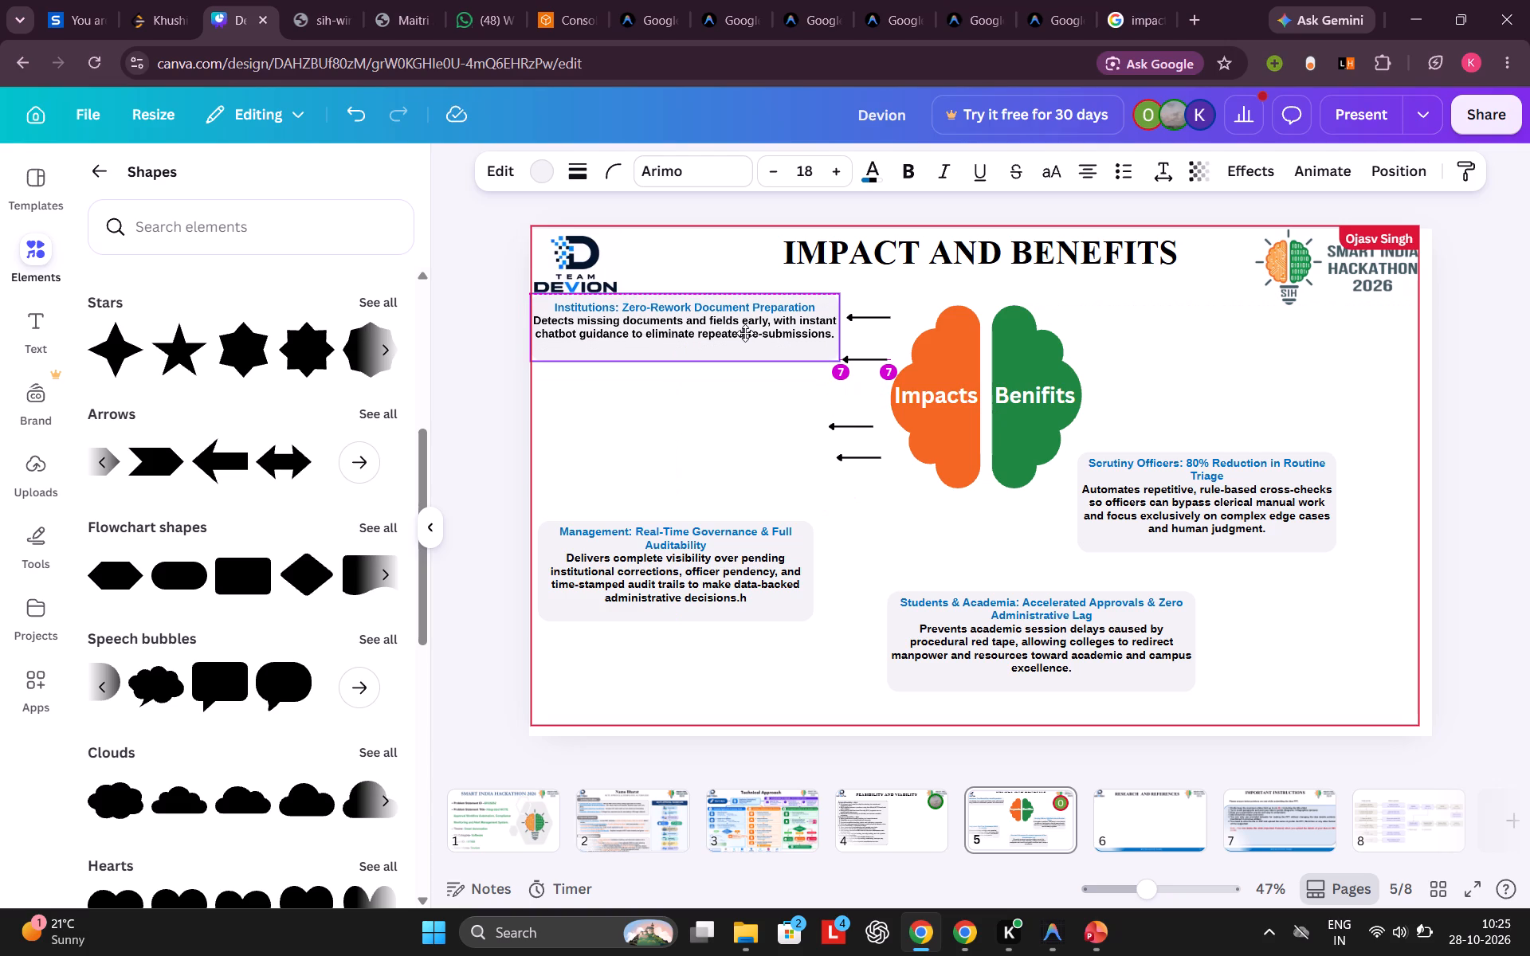
drag(745, 333, 750, 332)
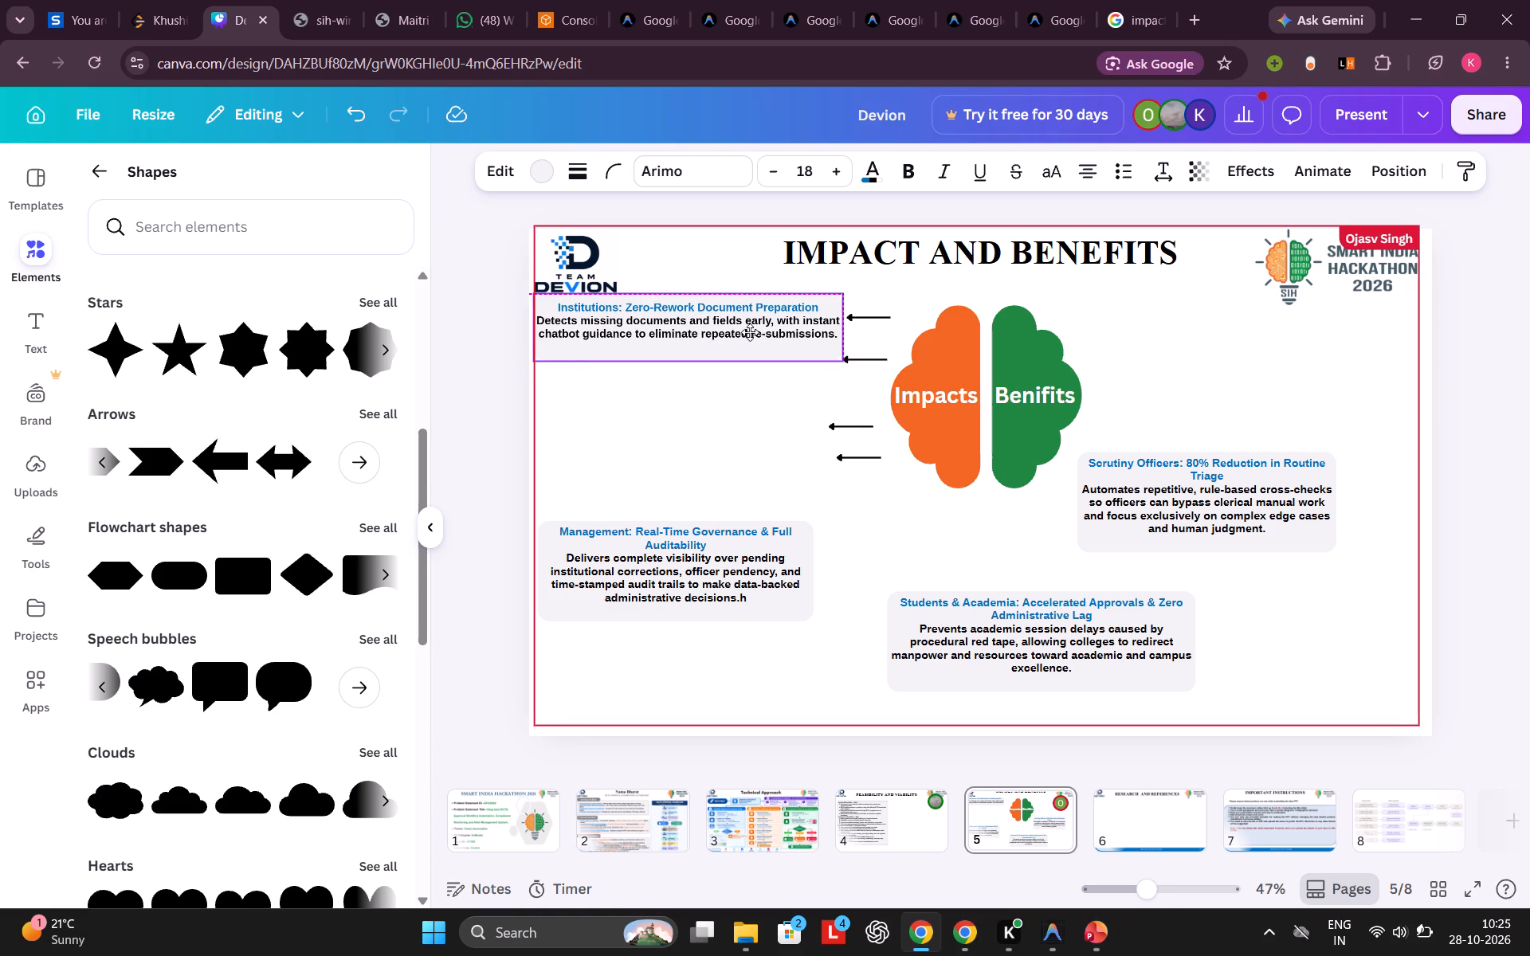
drag(750, 332, 747, 337)
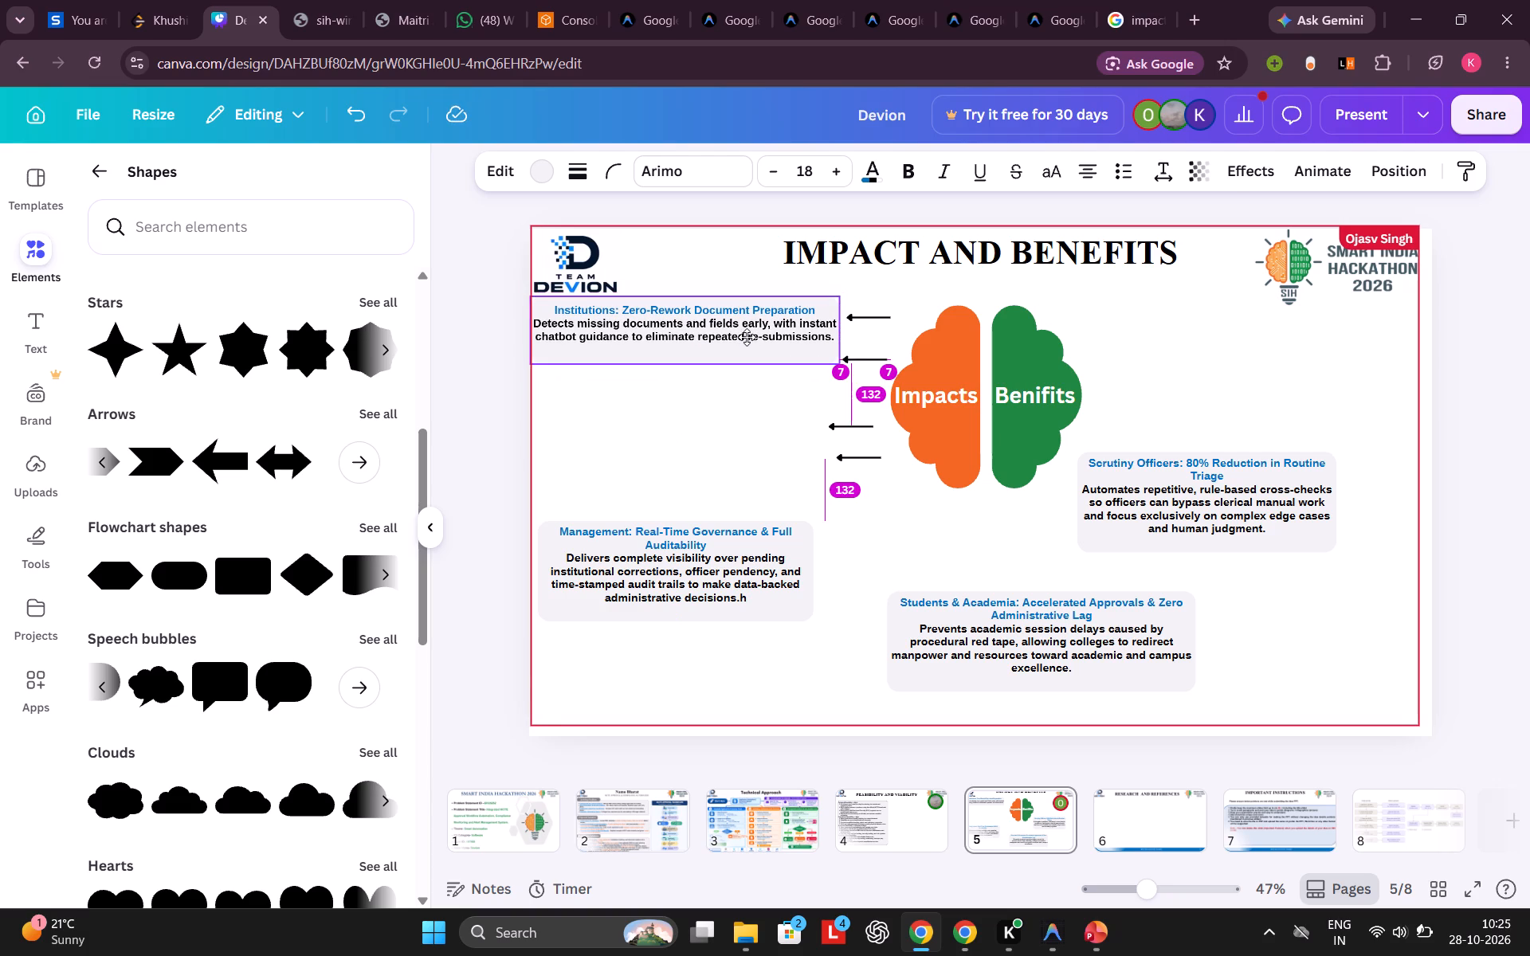
drag(747, 337, 745, 339)
drag(745, 339, 748, 340)
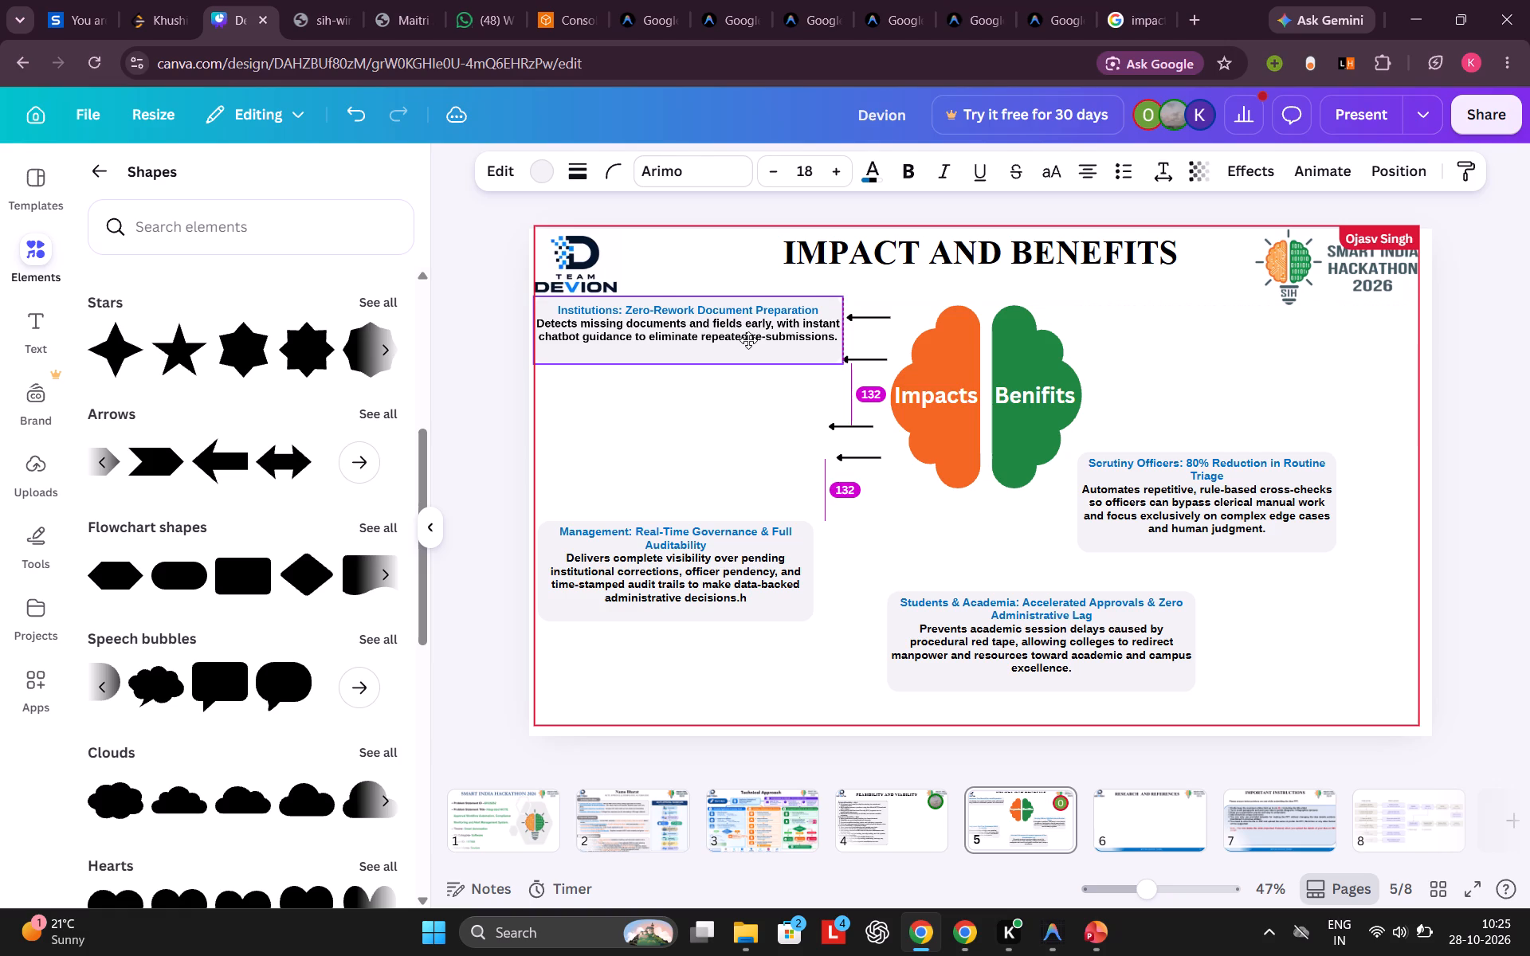
drag(748, 340, 747, 343)
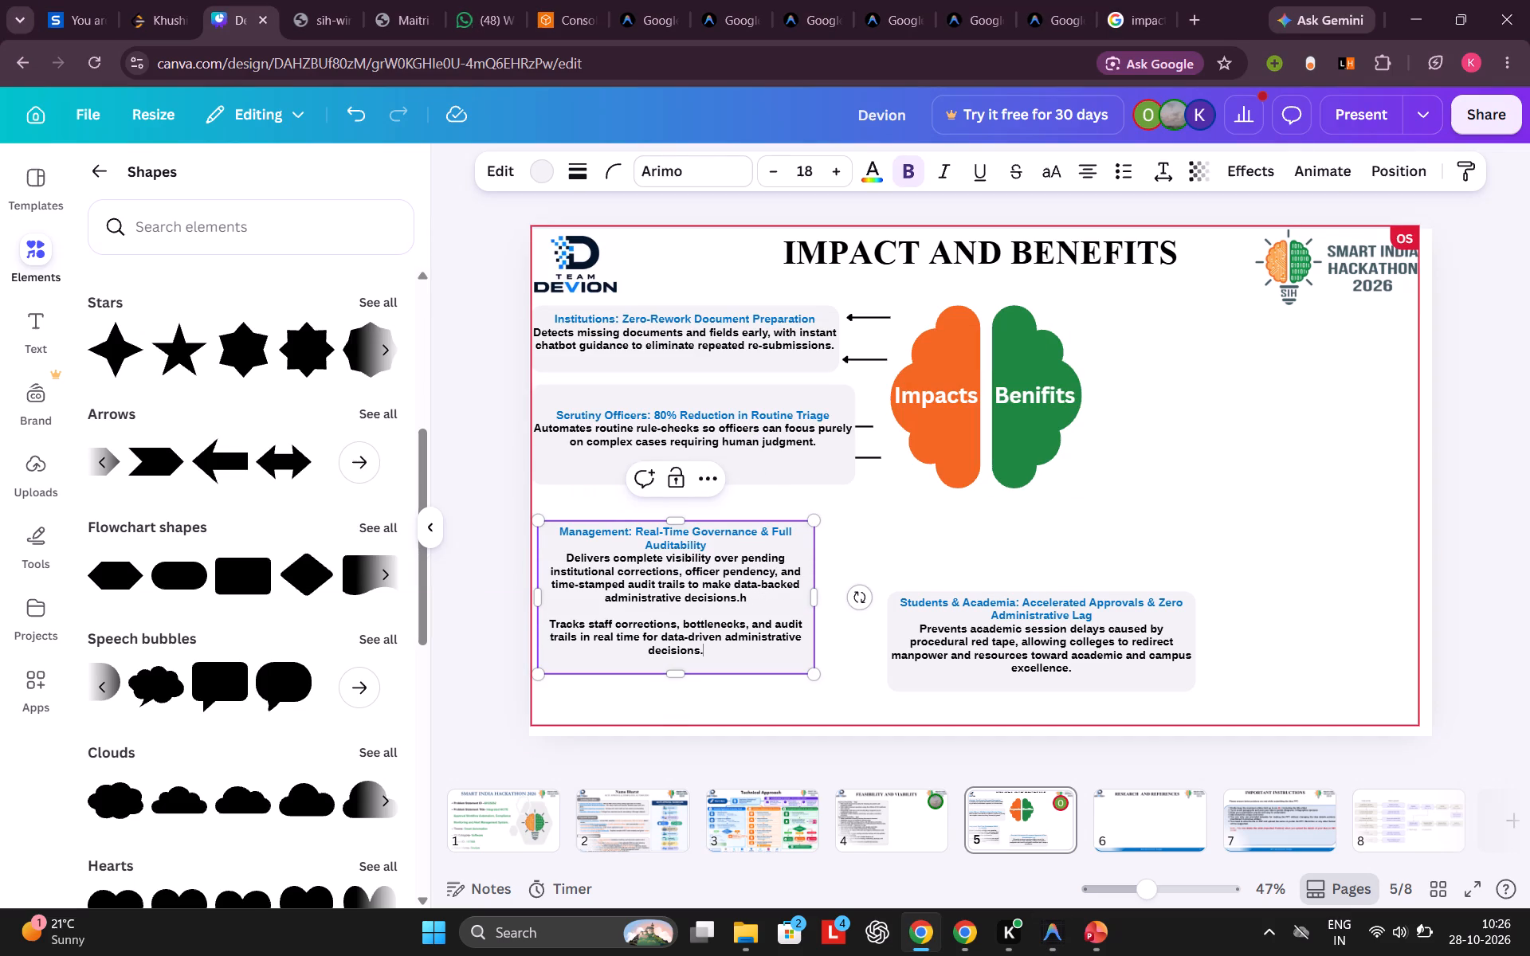
key(alt+Tab)
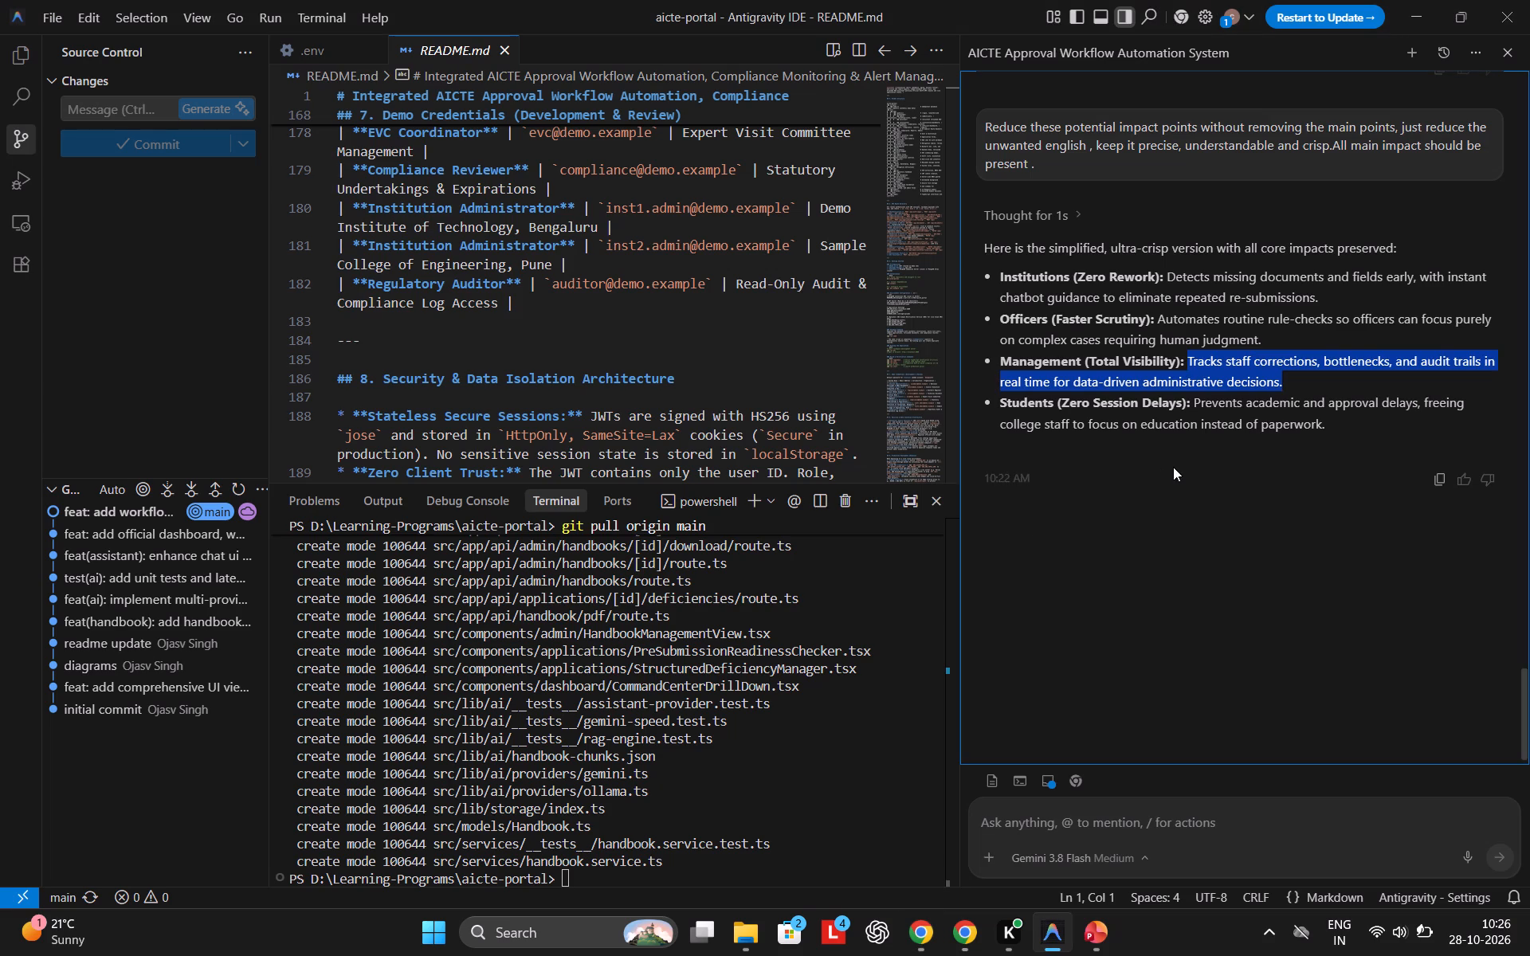
key(alt+Tab)
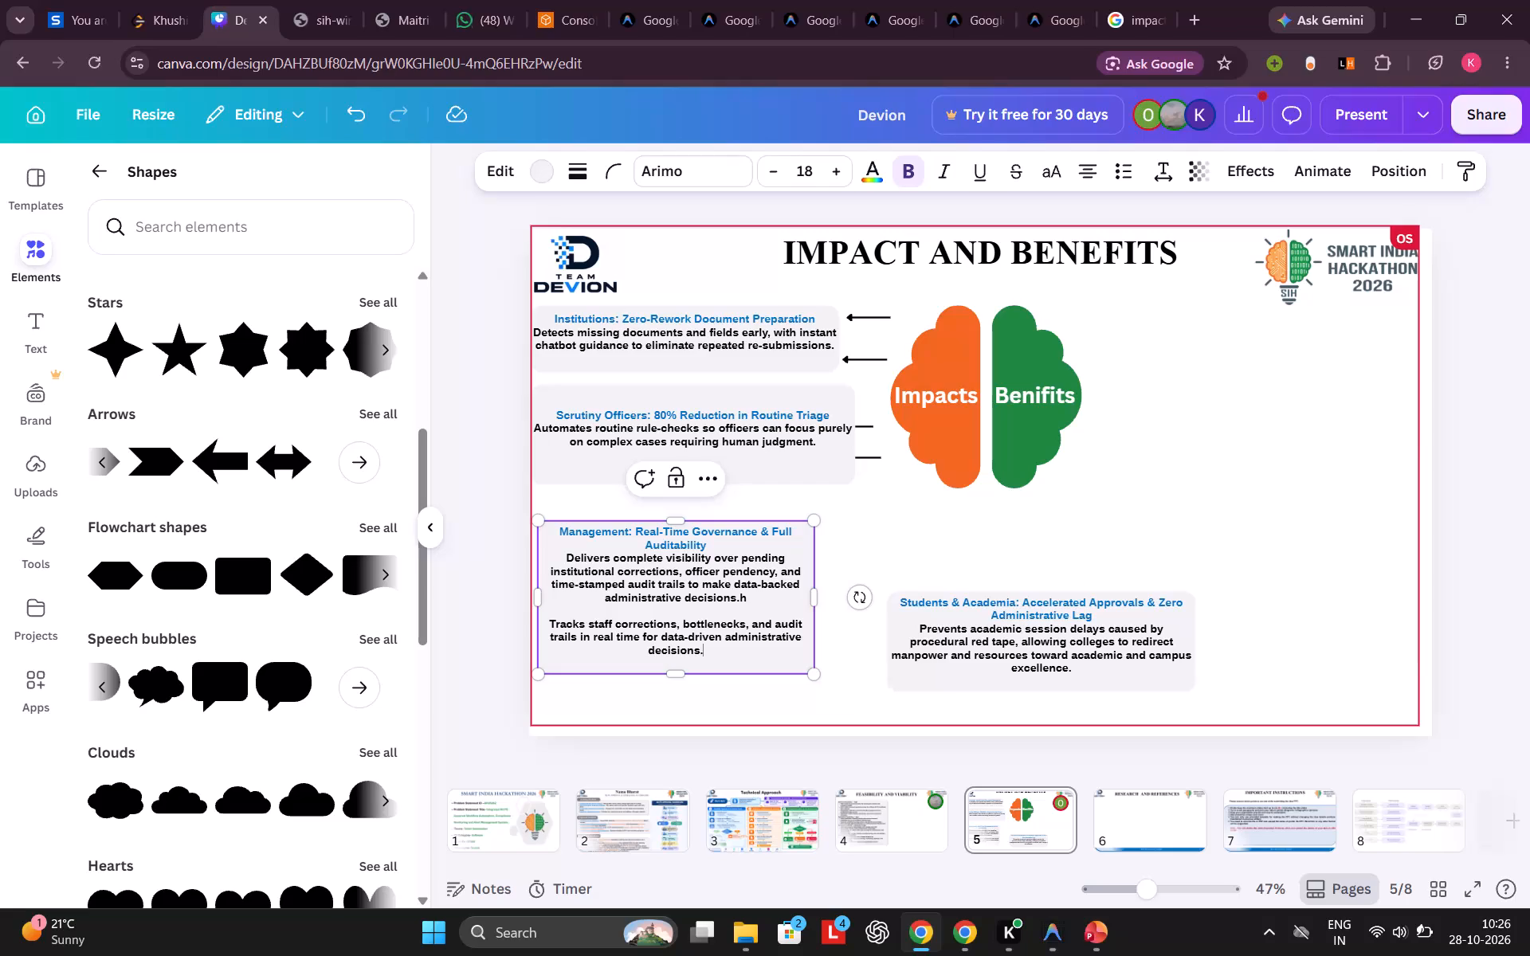
Delete the old description and the blank lines from the Management box, so the shortened text directly follows the heading.
drag(762, 601, 535, 562)
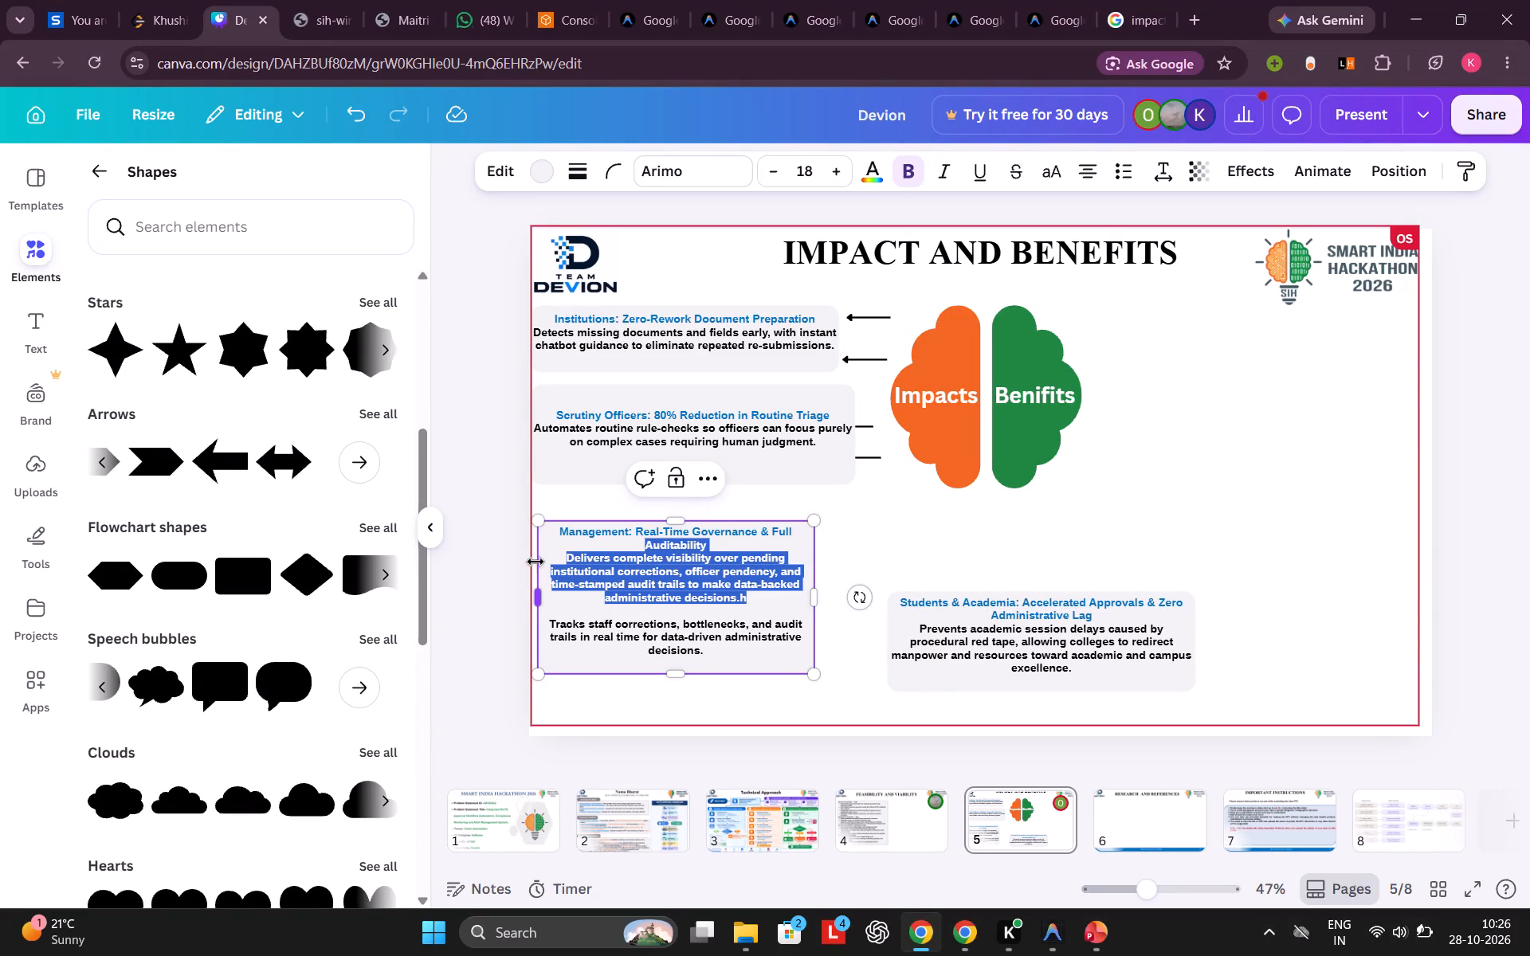
drag(535, 562, 580, 560)
key(BackSpace)
key(BackSpace)
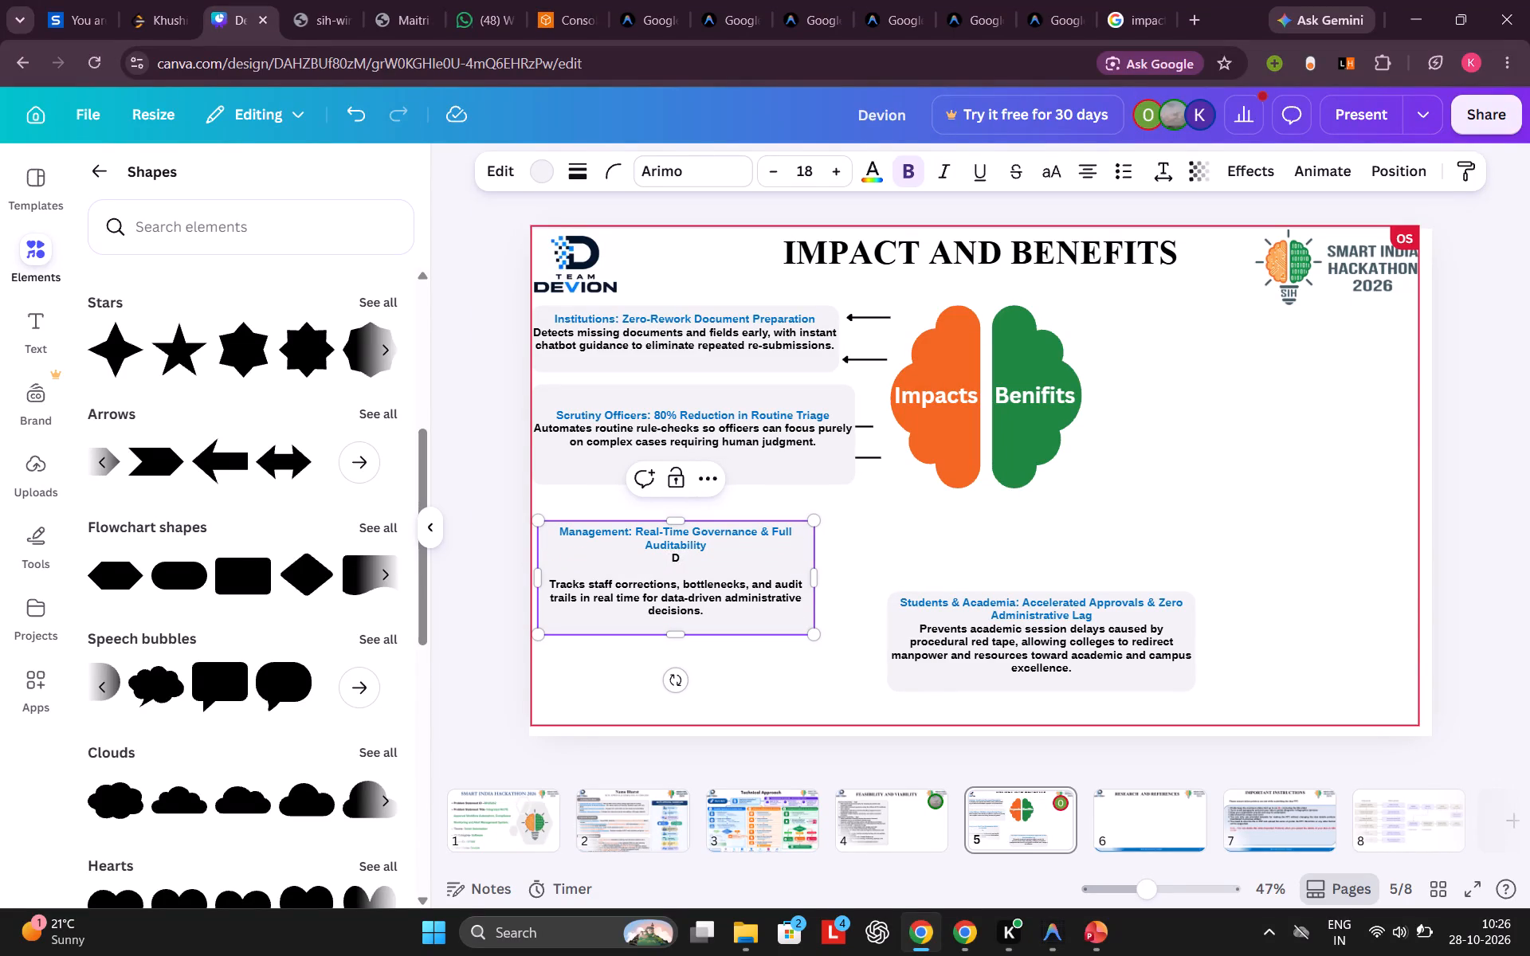
key(BackSpace)
key(BackSpace)
key(Down)
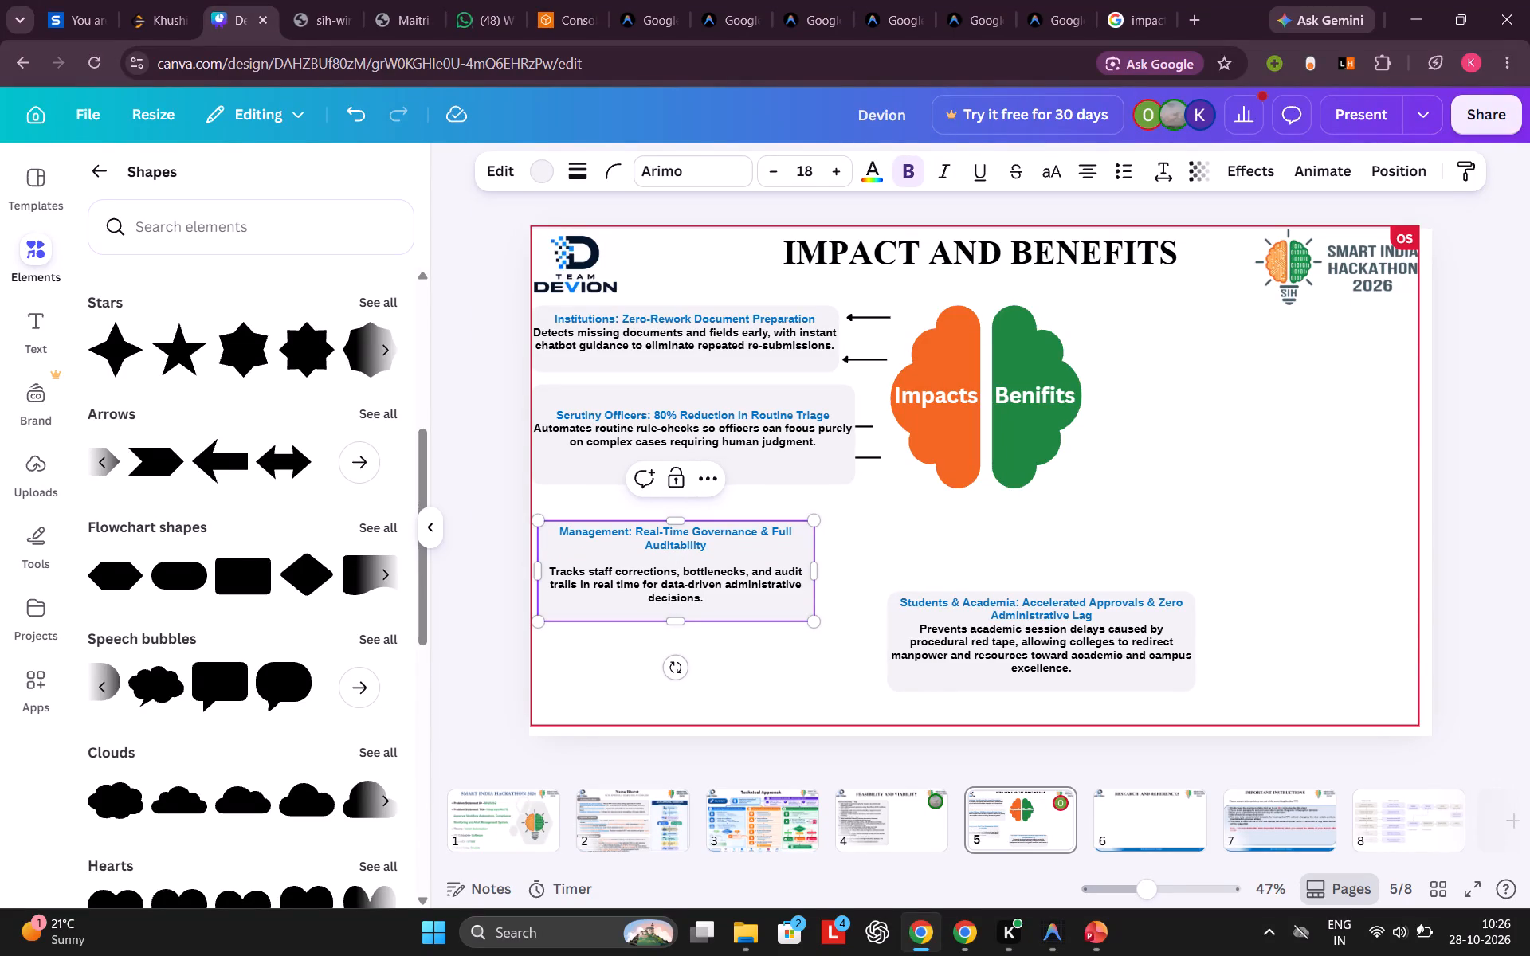
key(Down)
key(BackSpace)
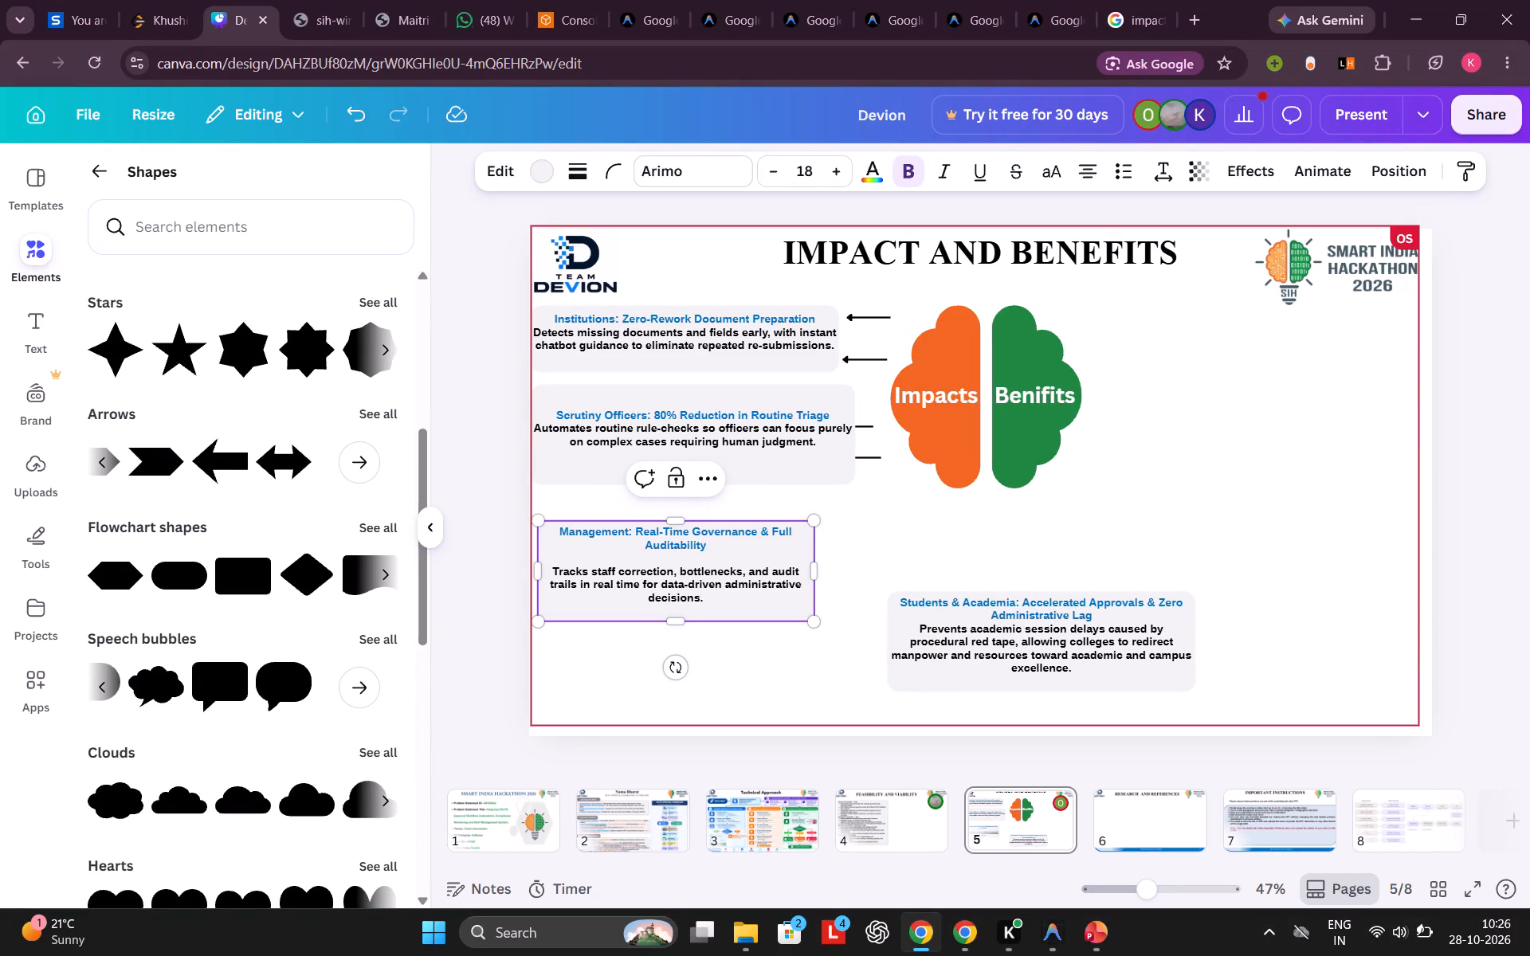
key(ctrl+z)
click(566, 559)
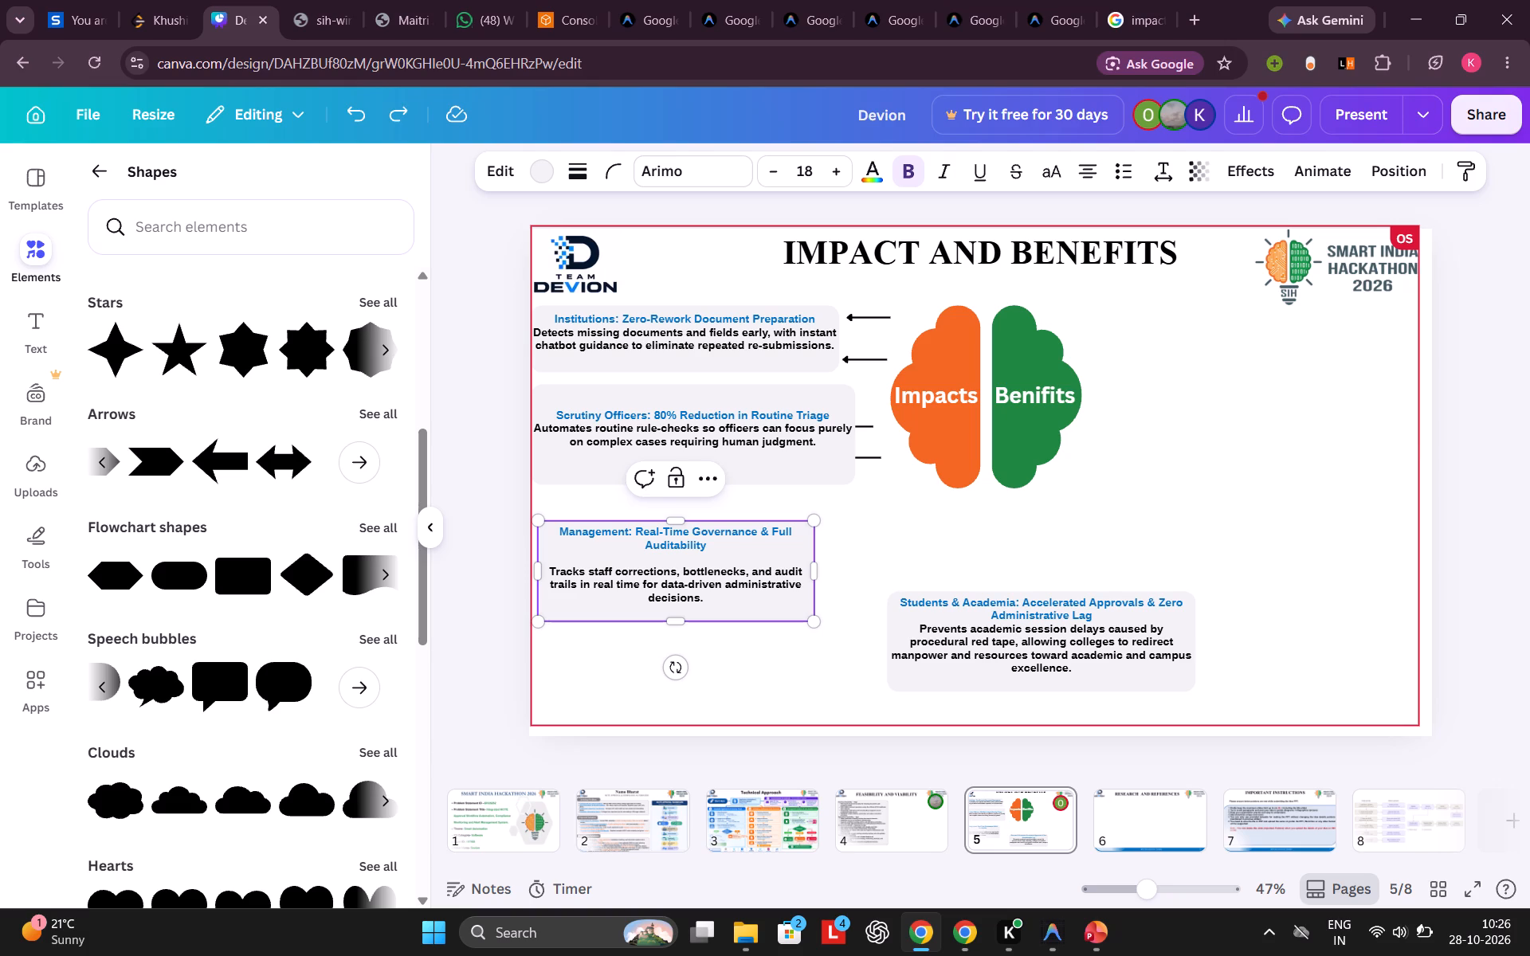
click(547, 566)
key(BackSpace)
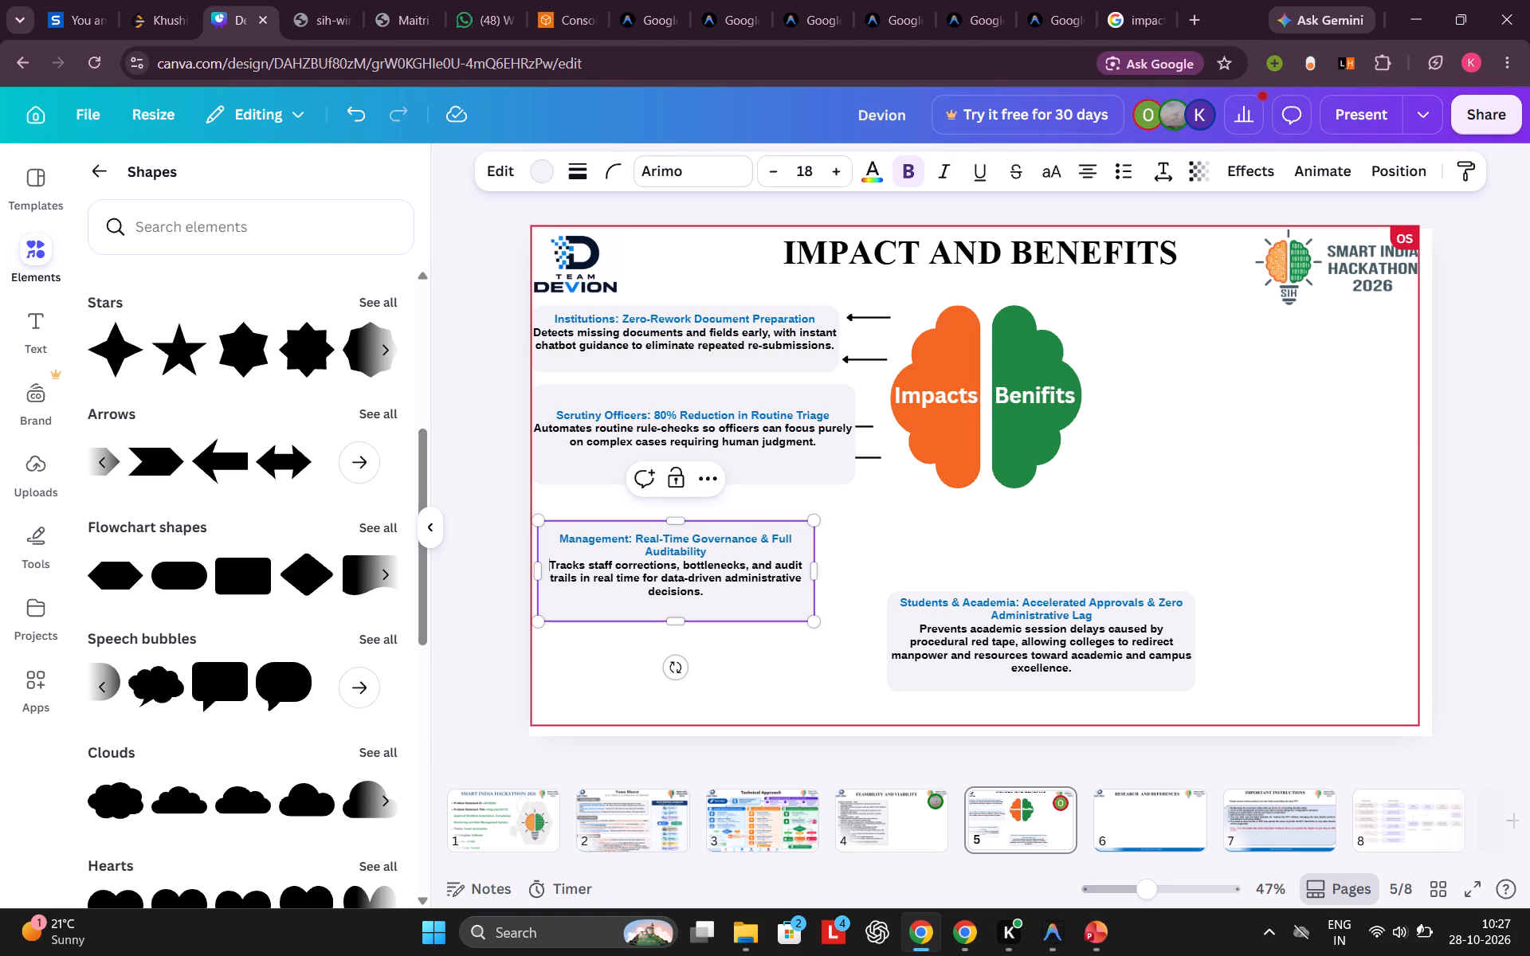
Widen the Management box to about 676, aligning its right side with the Scrutiny Officers box.
drag(815, 576, 855, 572)
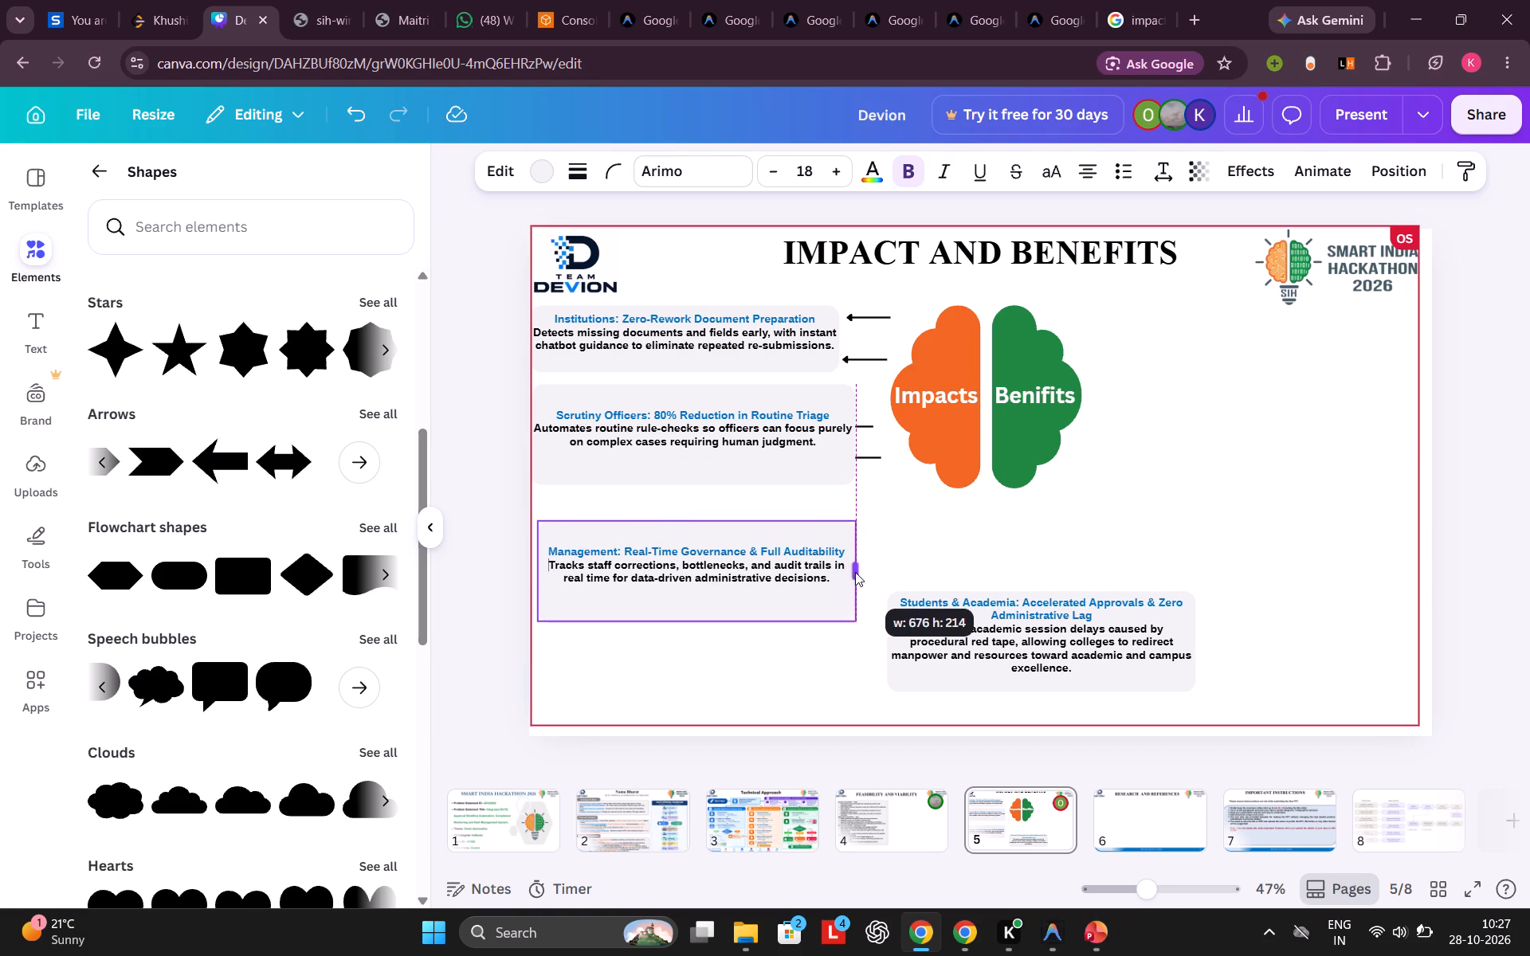
drag(855, 572, 853, 573)
Copy the shortened Students (Zero Session Delays) description from Antigravity's reply and paste it below the old Students & Academia text in Canva, after a blank line.
click(990, 655)
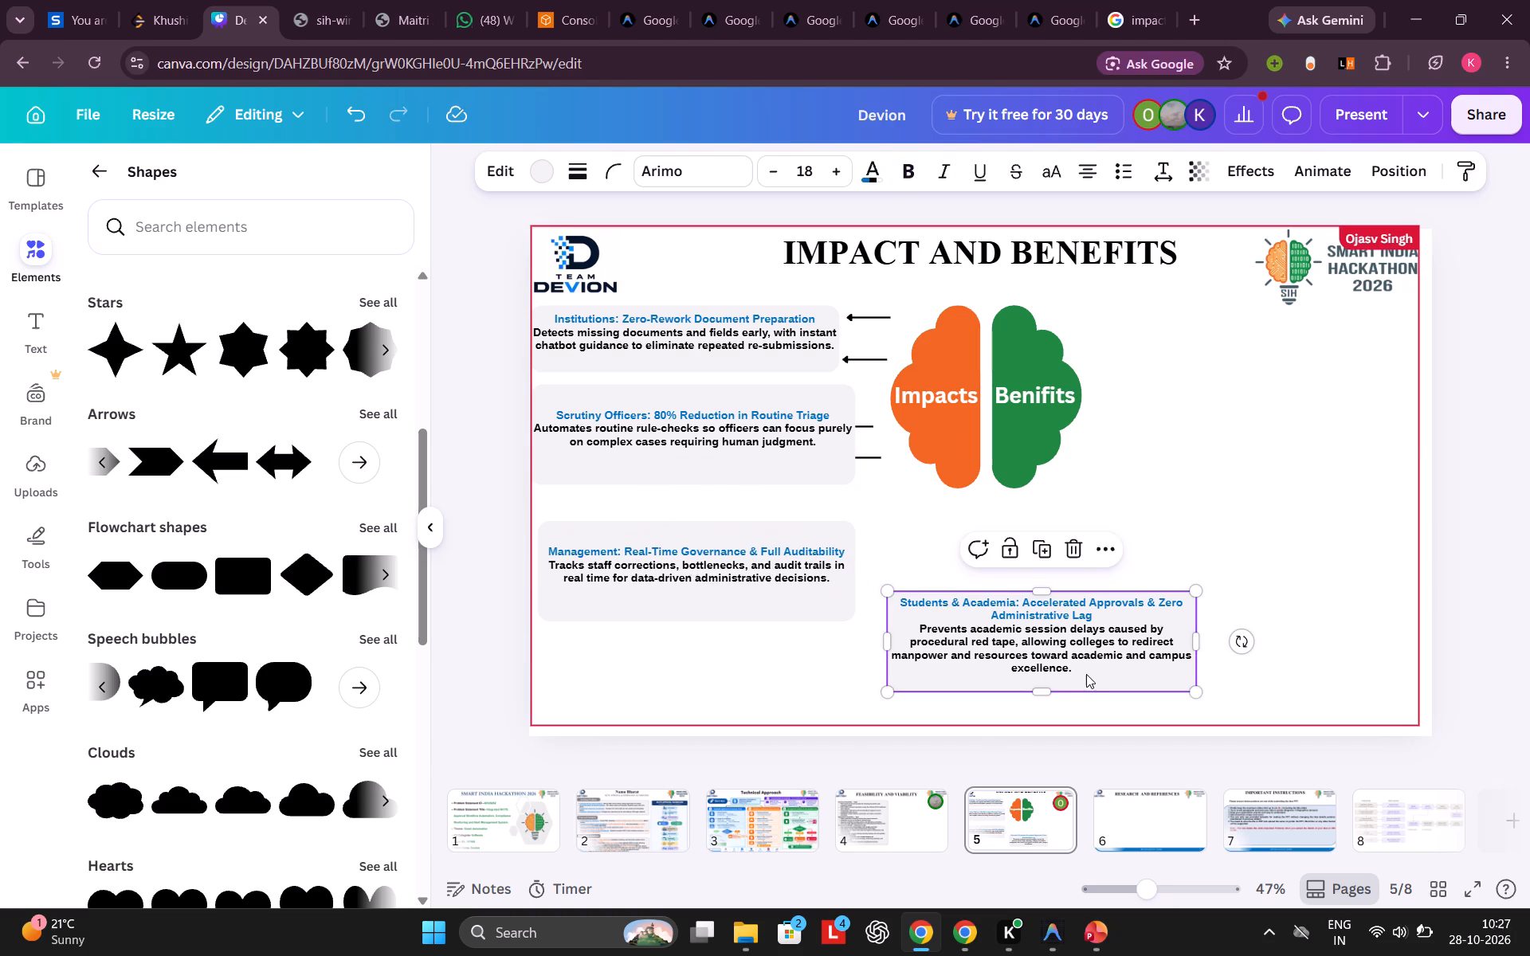
key(alt+Tab)
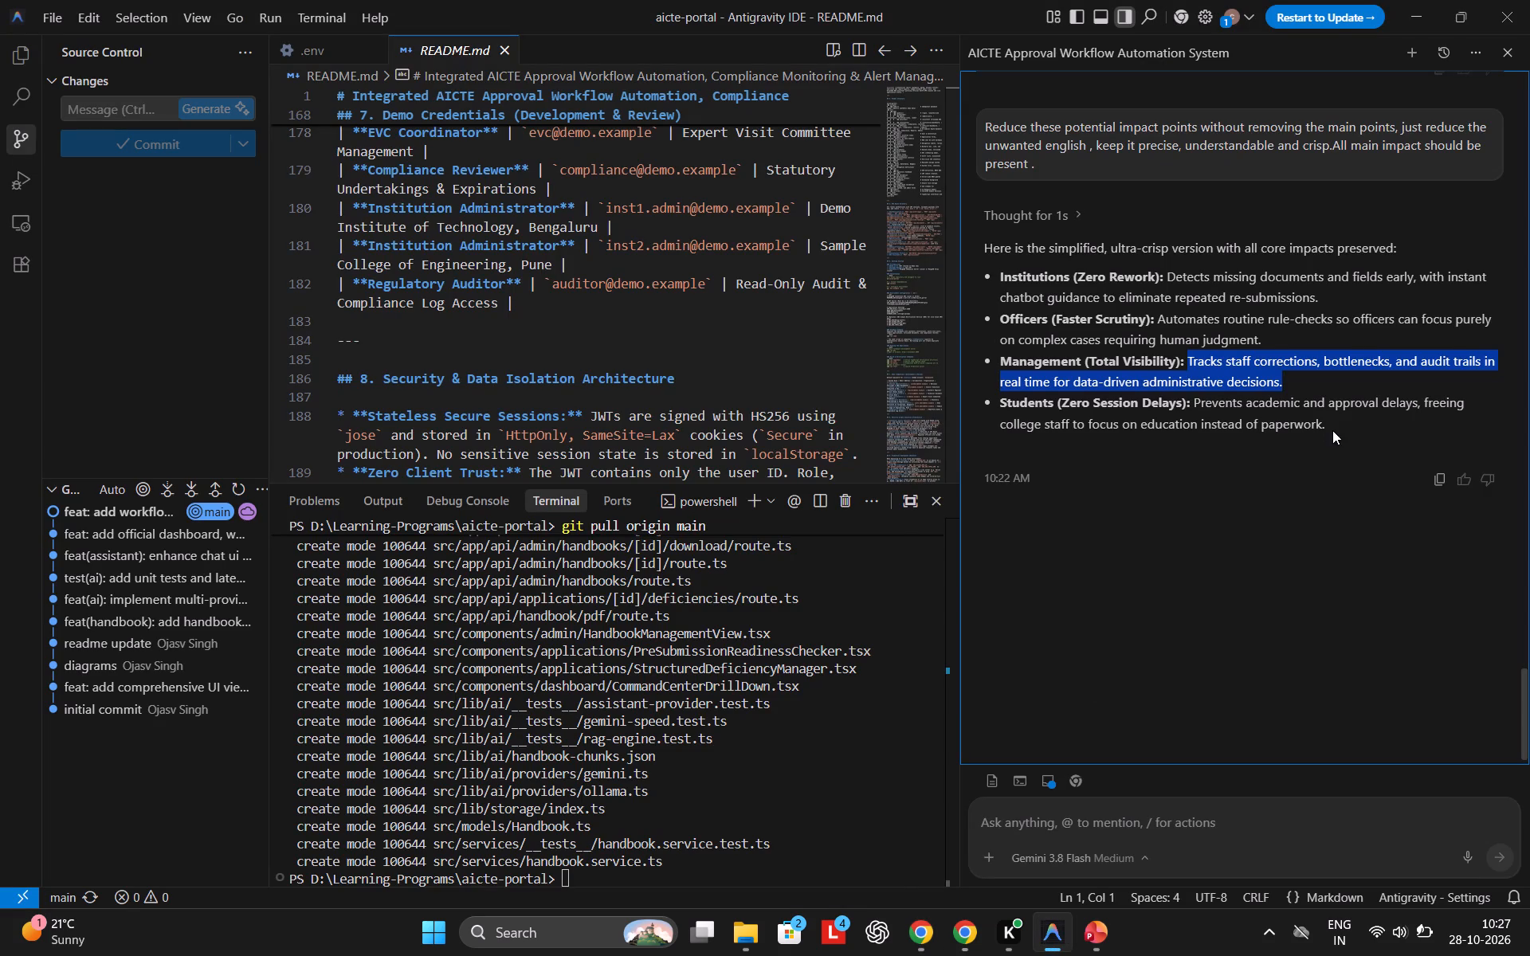
drag(1332, 430, 1195, 406)
key(ctrl+c)
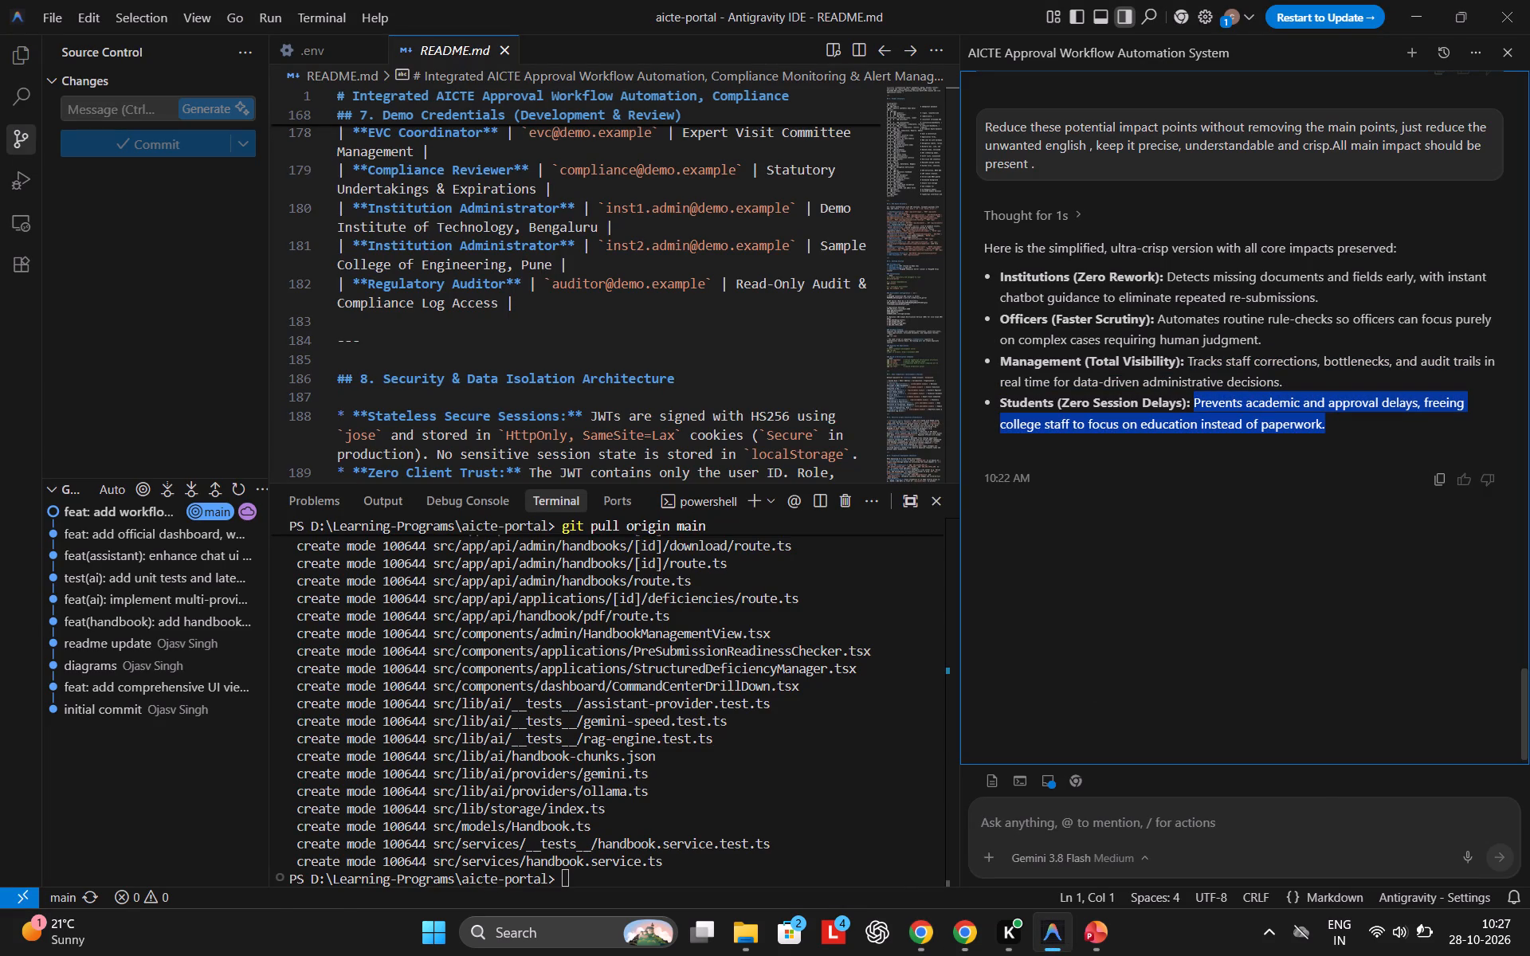
key(alt+Tab)
click(1132, 652)
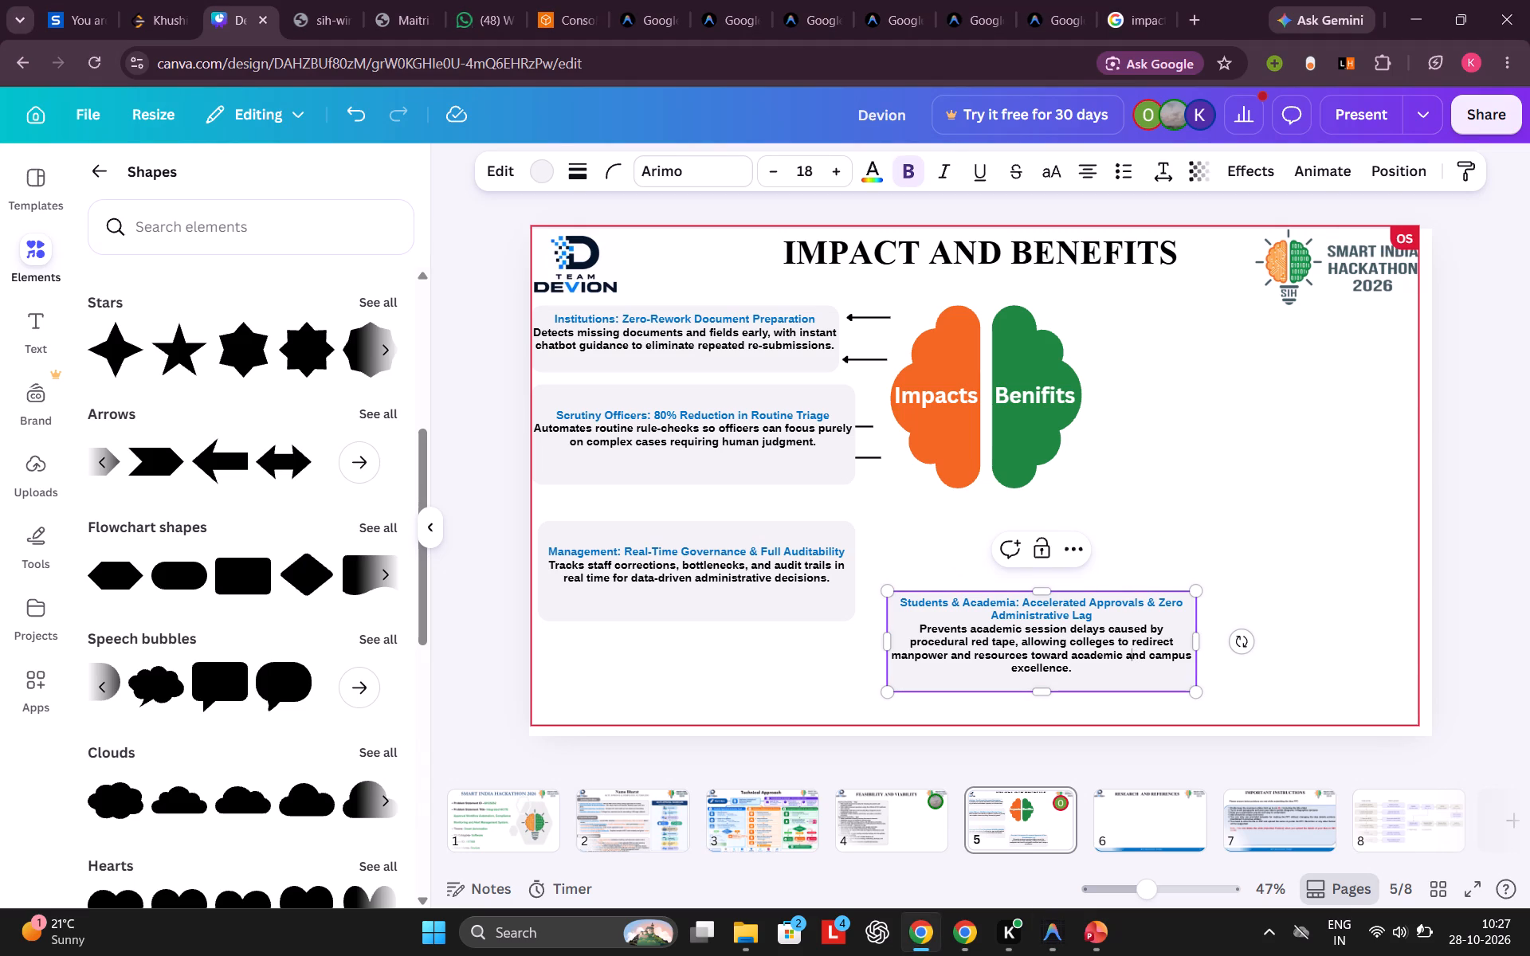
drag(1073, 667, 927, 628)
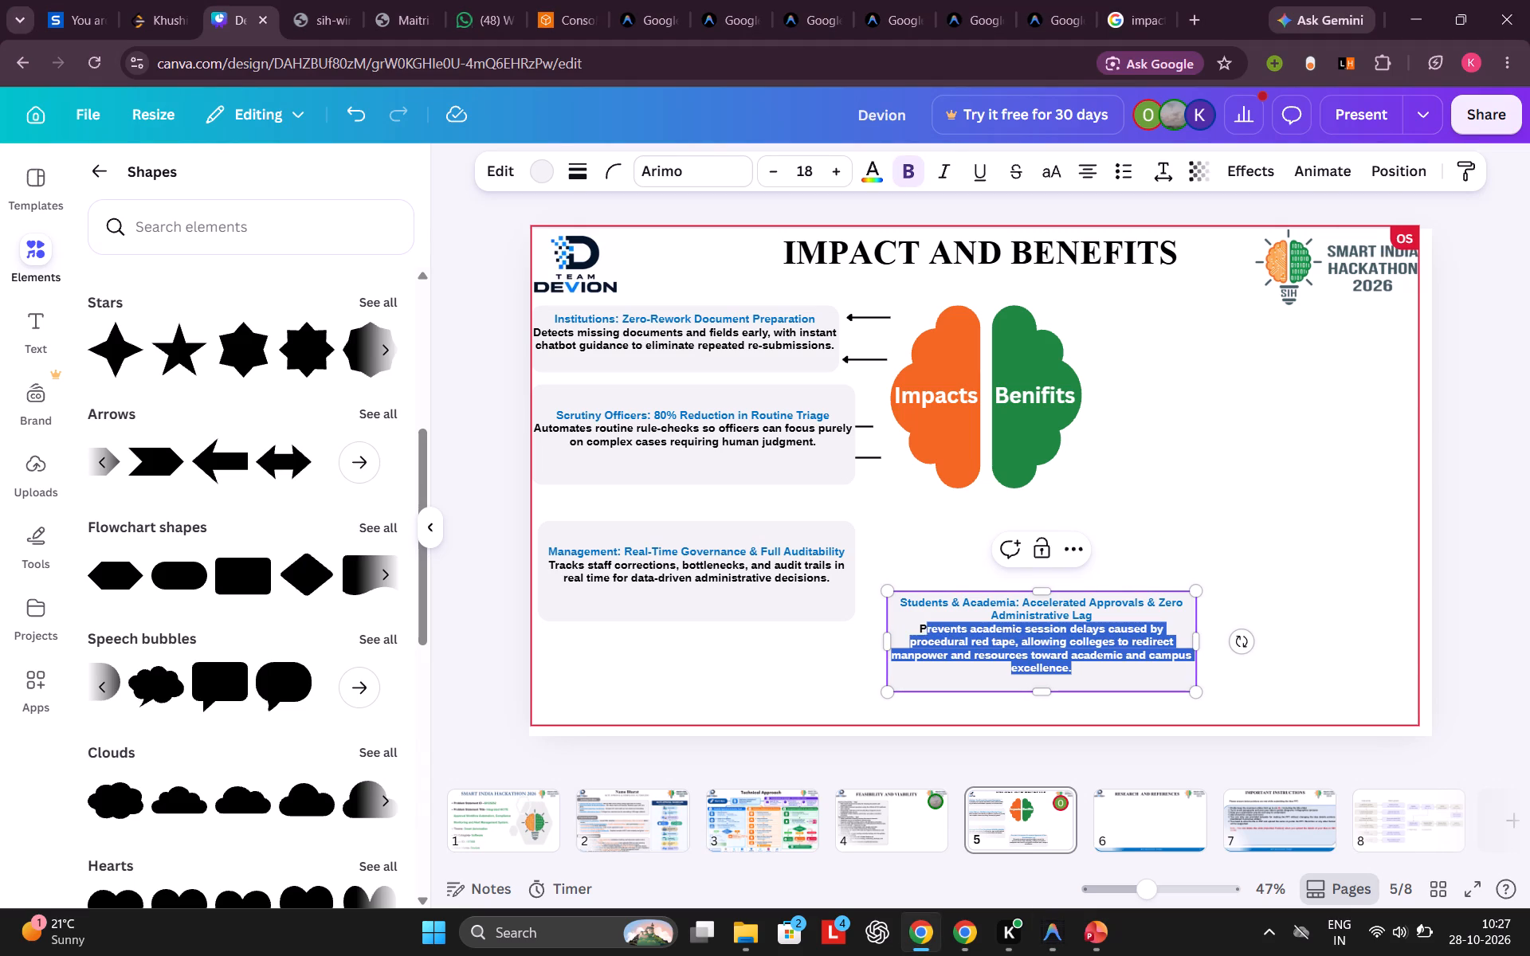
drag(927, 628, 921, 627)
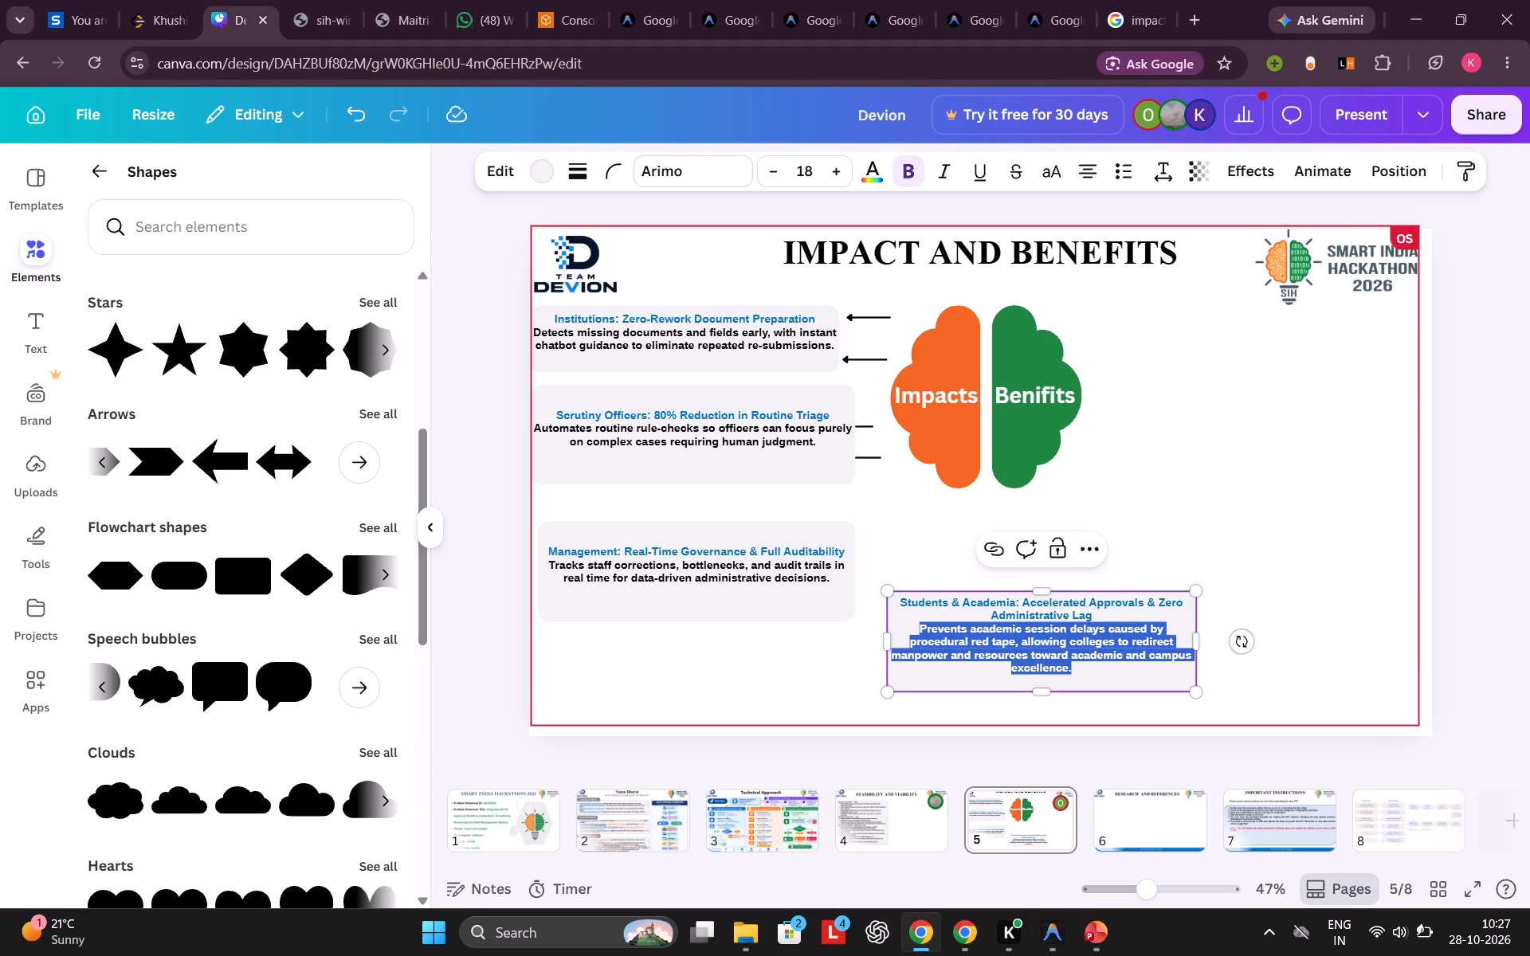
click(1074, 670)
key(Return)
key(Return)
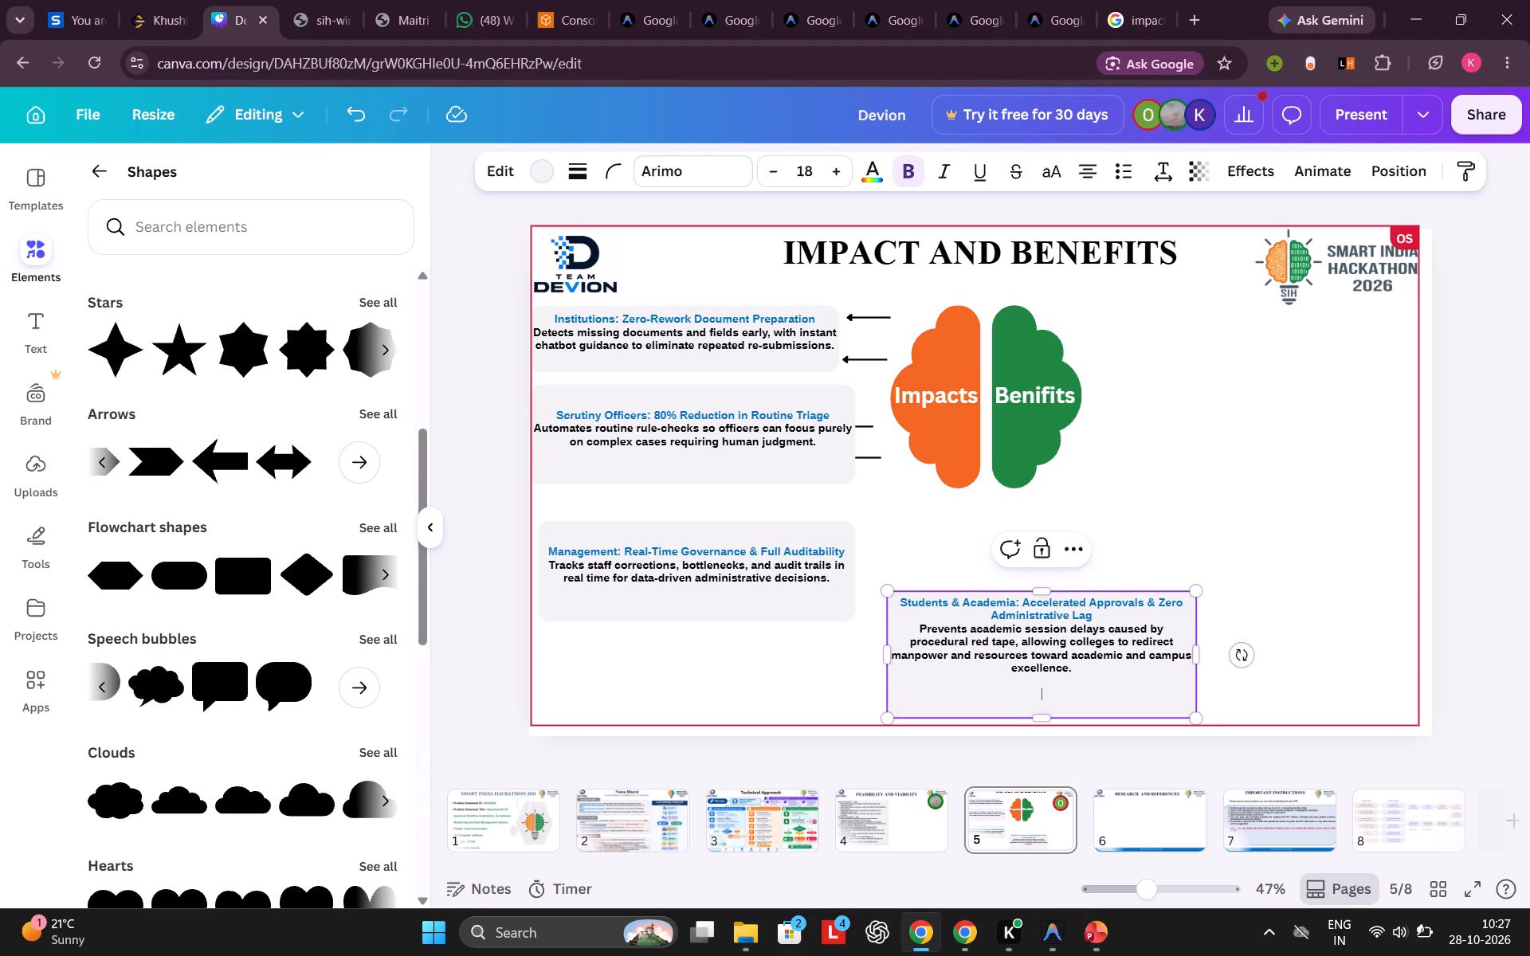
key(ctrl+v)
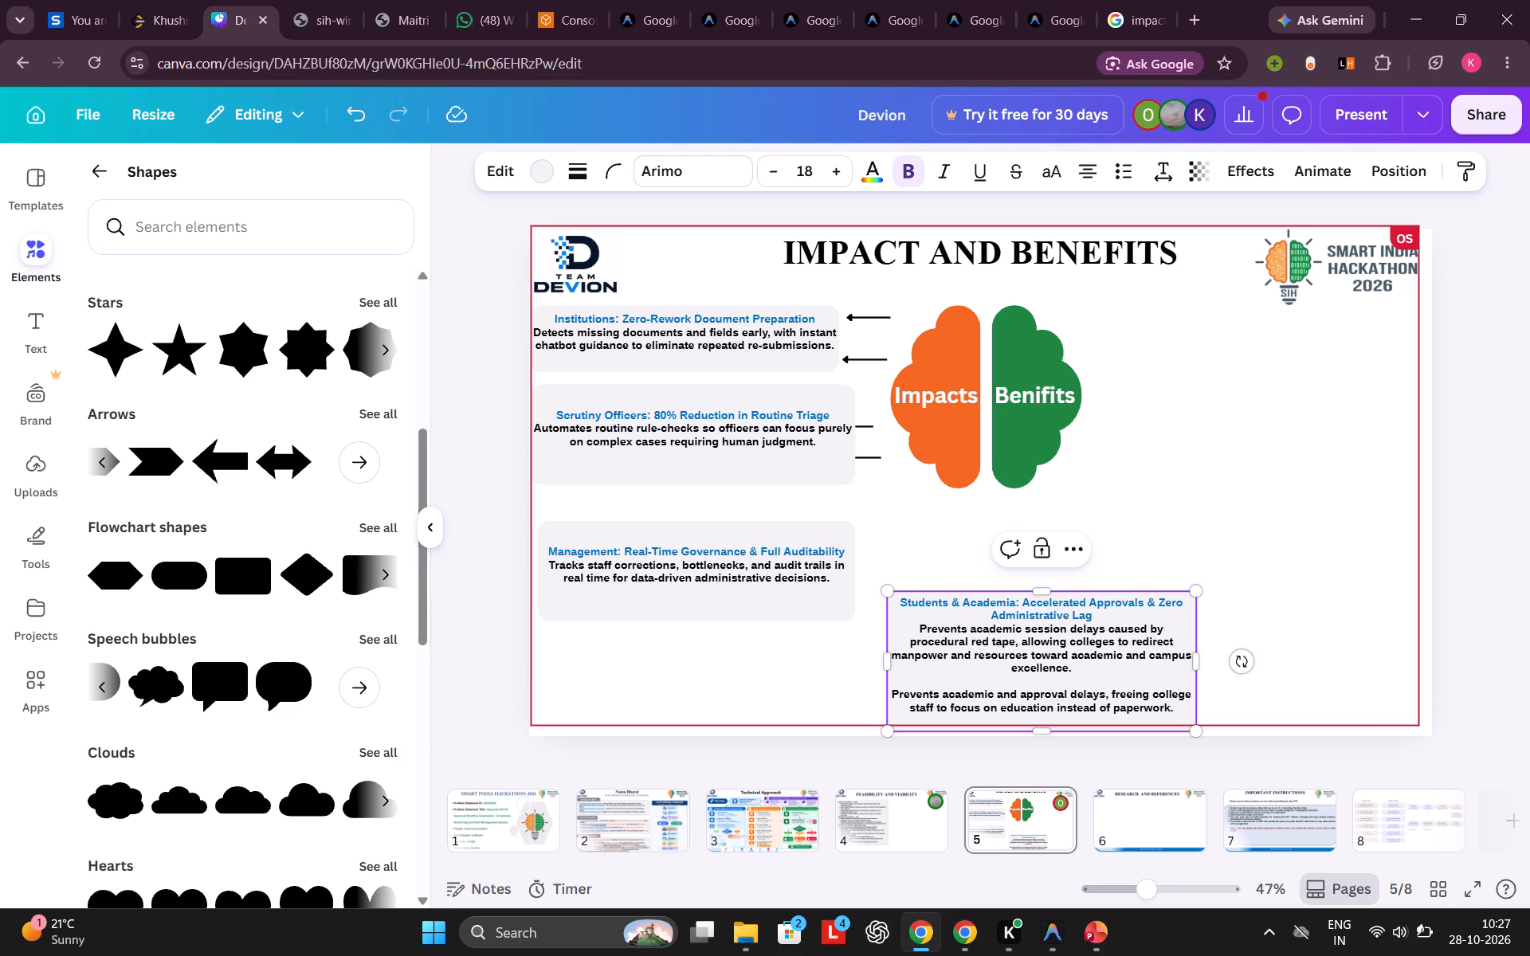
Move the Students & Academia box up to just below the brain, beside the Management box.
click(1067, 612)
click(1253, 505)
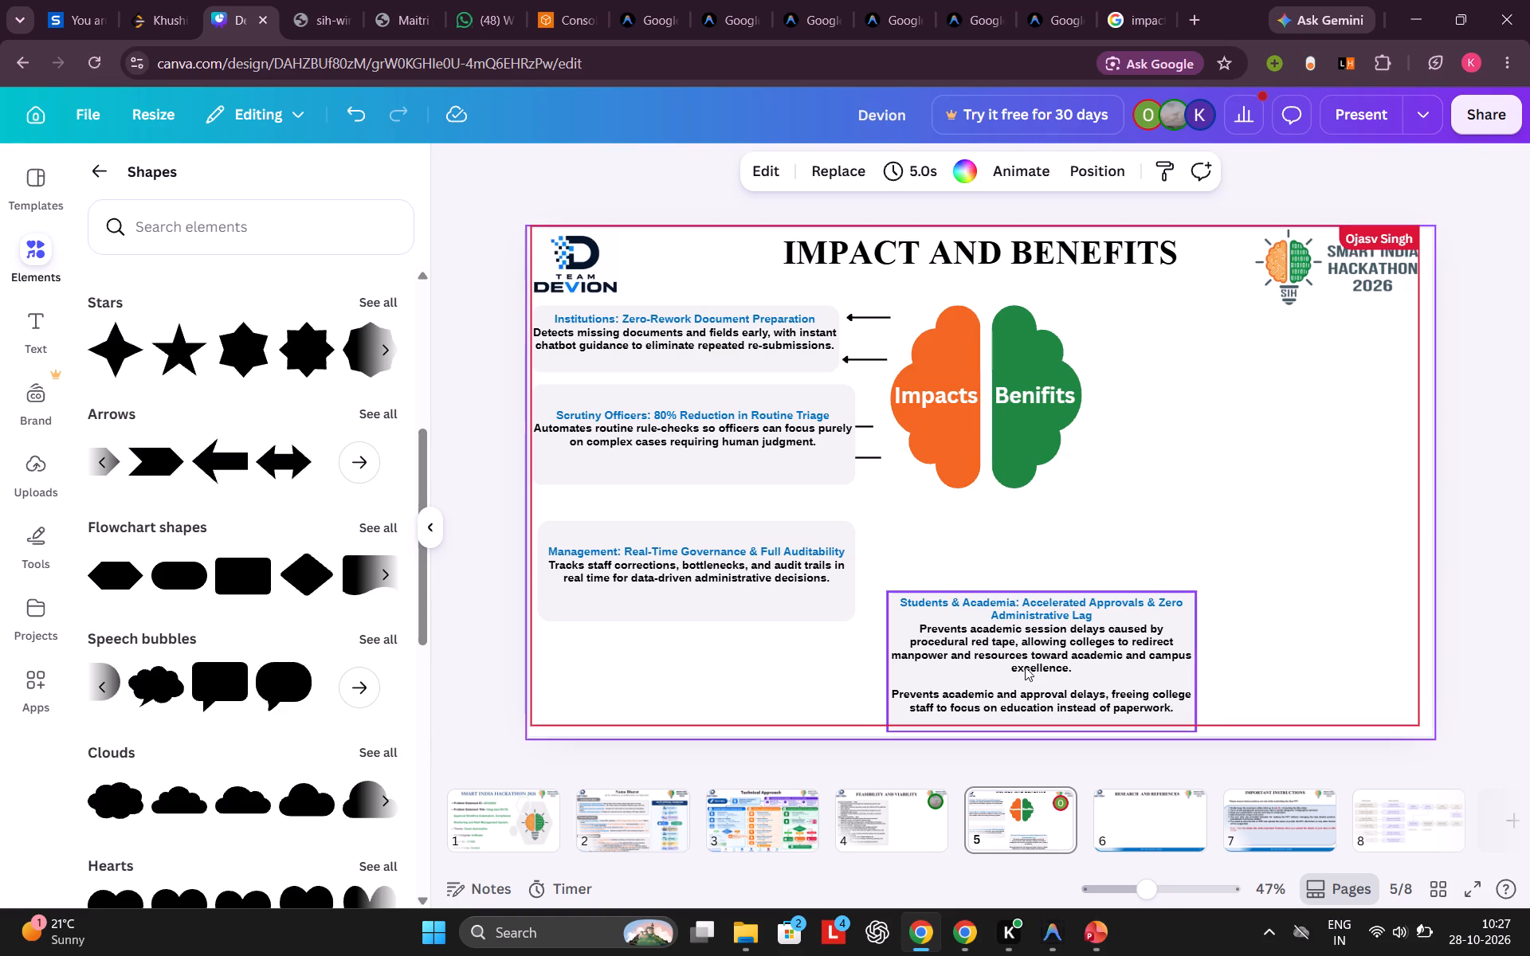
drag(1025, 667, 1038, 587)
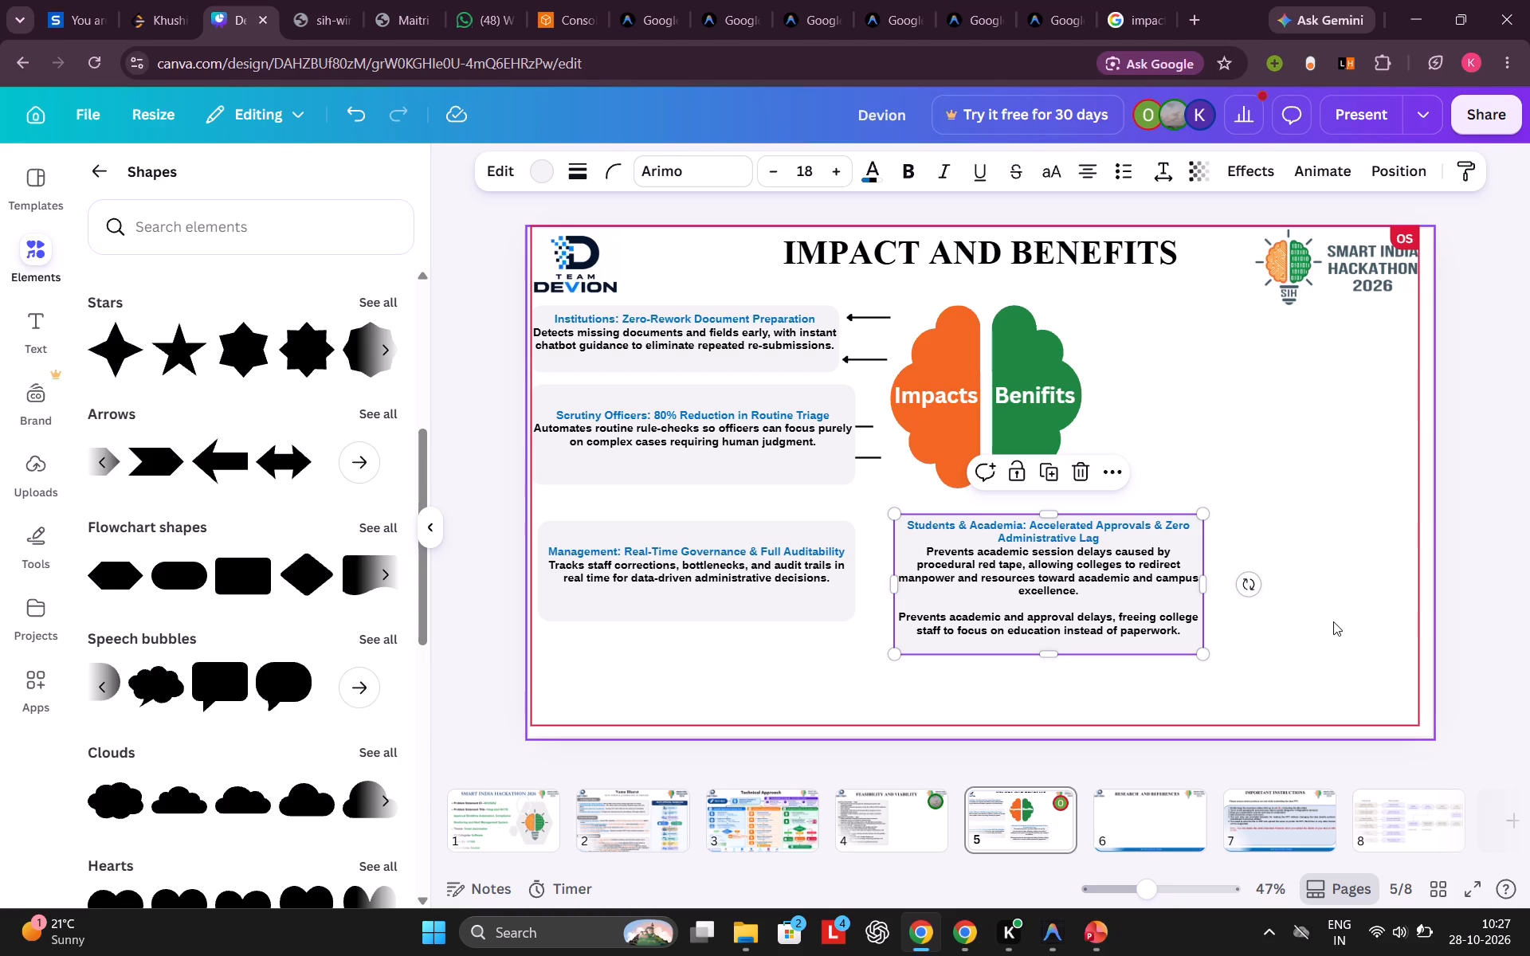
Delete the old description and the blank lines from the Students & Academia box, so the shortened text directly follows the heading.
click(1093, 590)
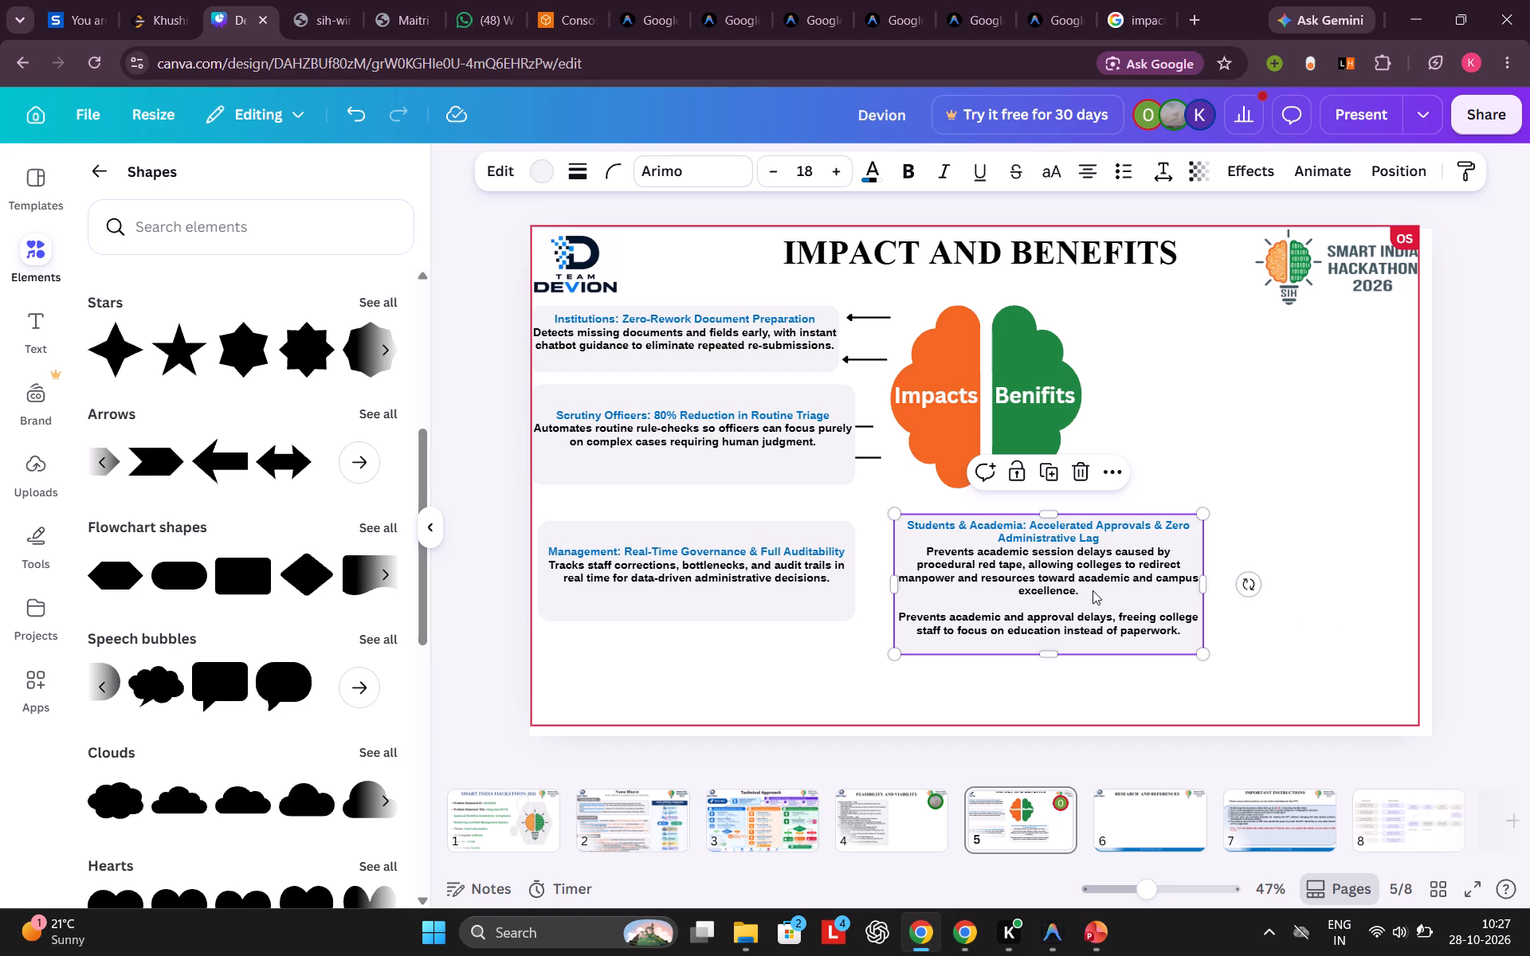
click(1093, 590)
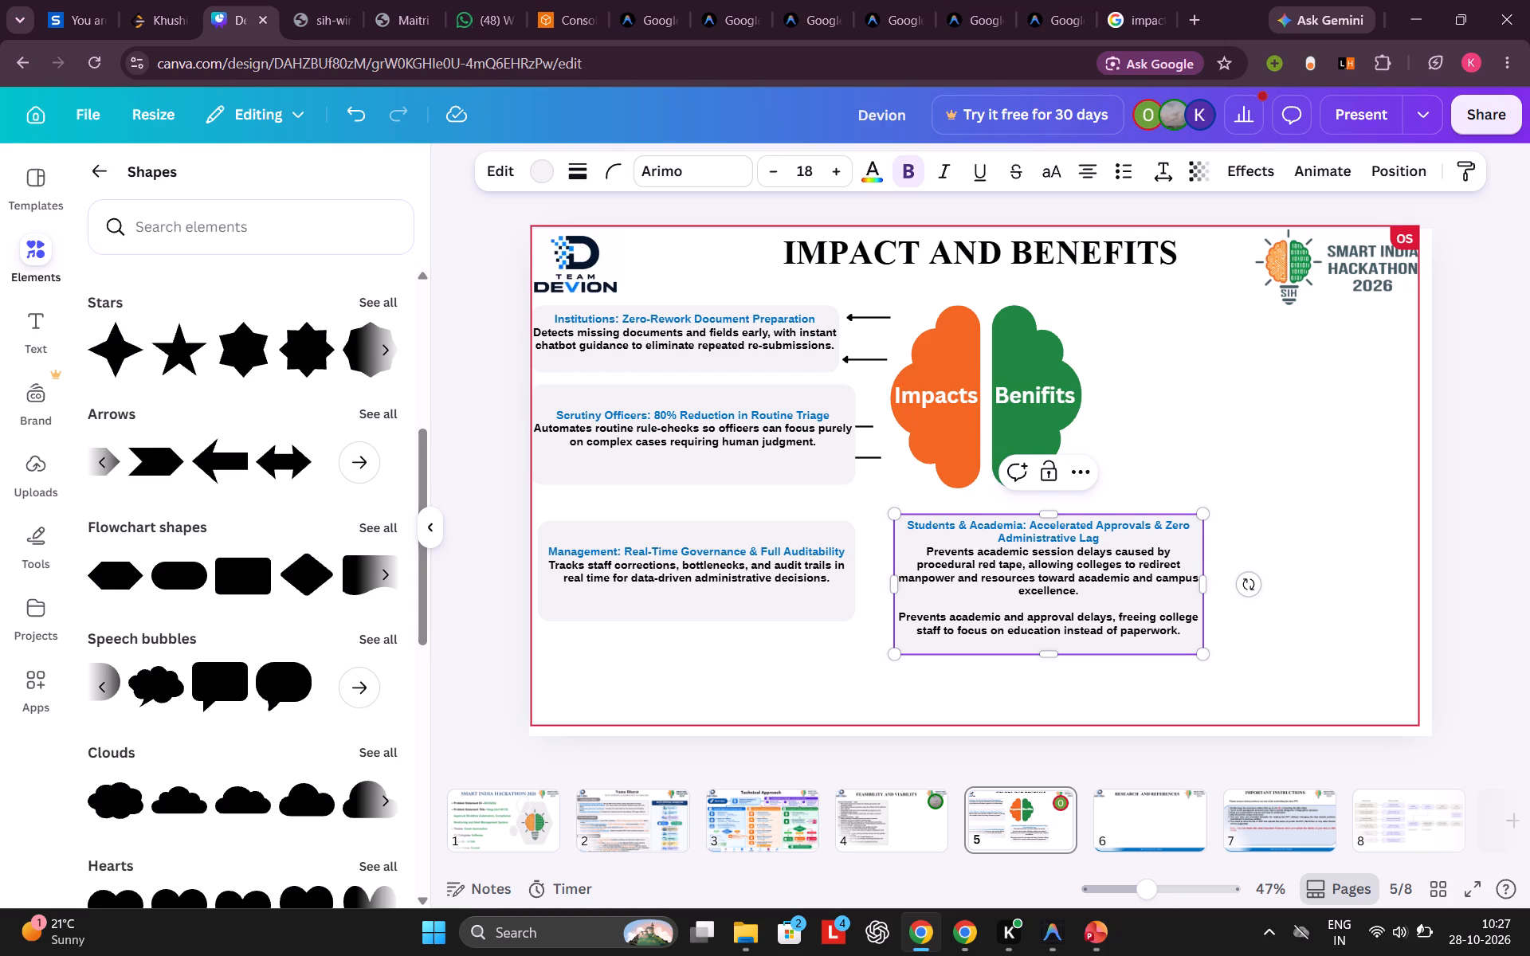
drag(1081, 590, 998, 579)
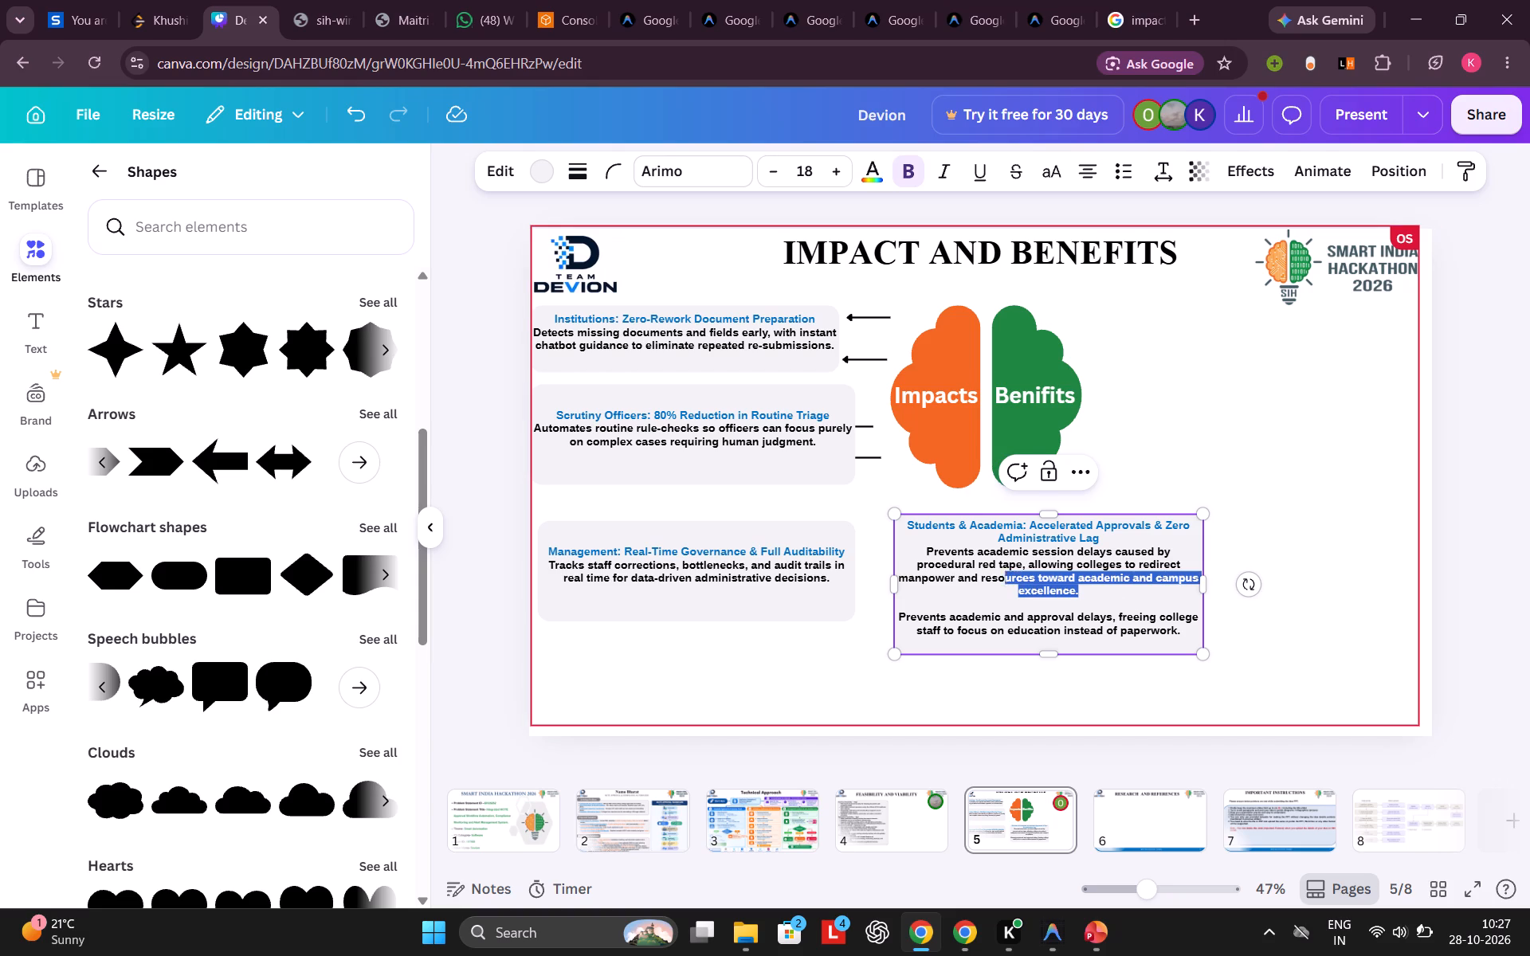
drag(998, 579, 916, 556)
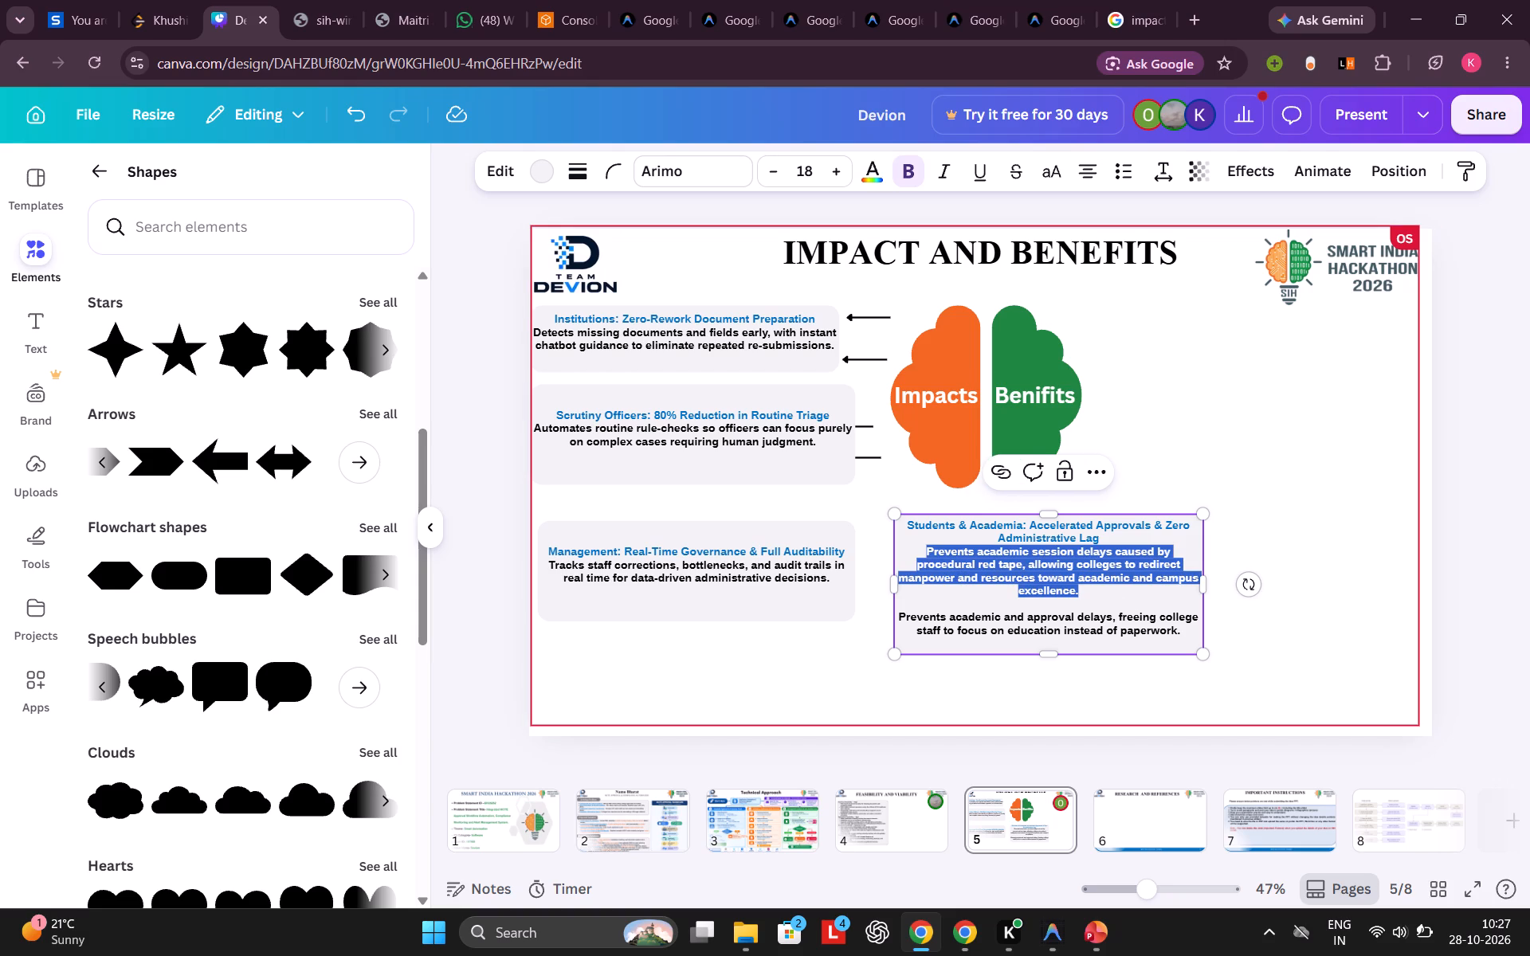
key(BackSpace)
key(BackSpace)
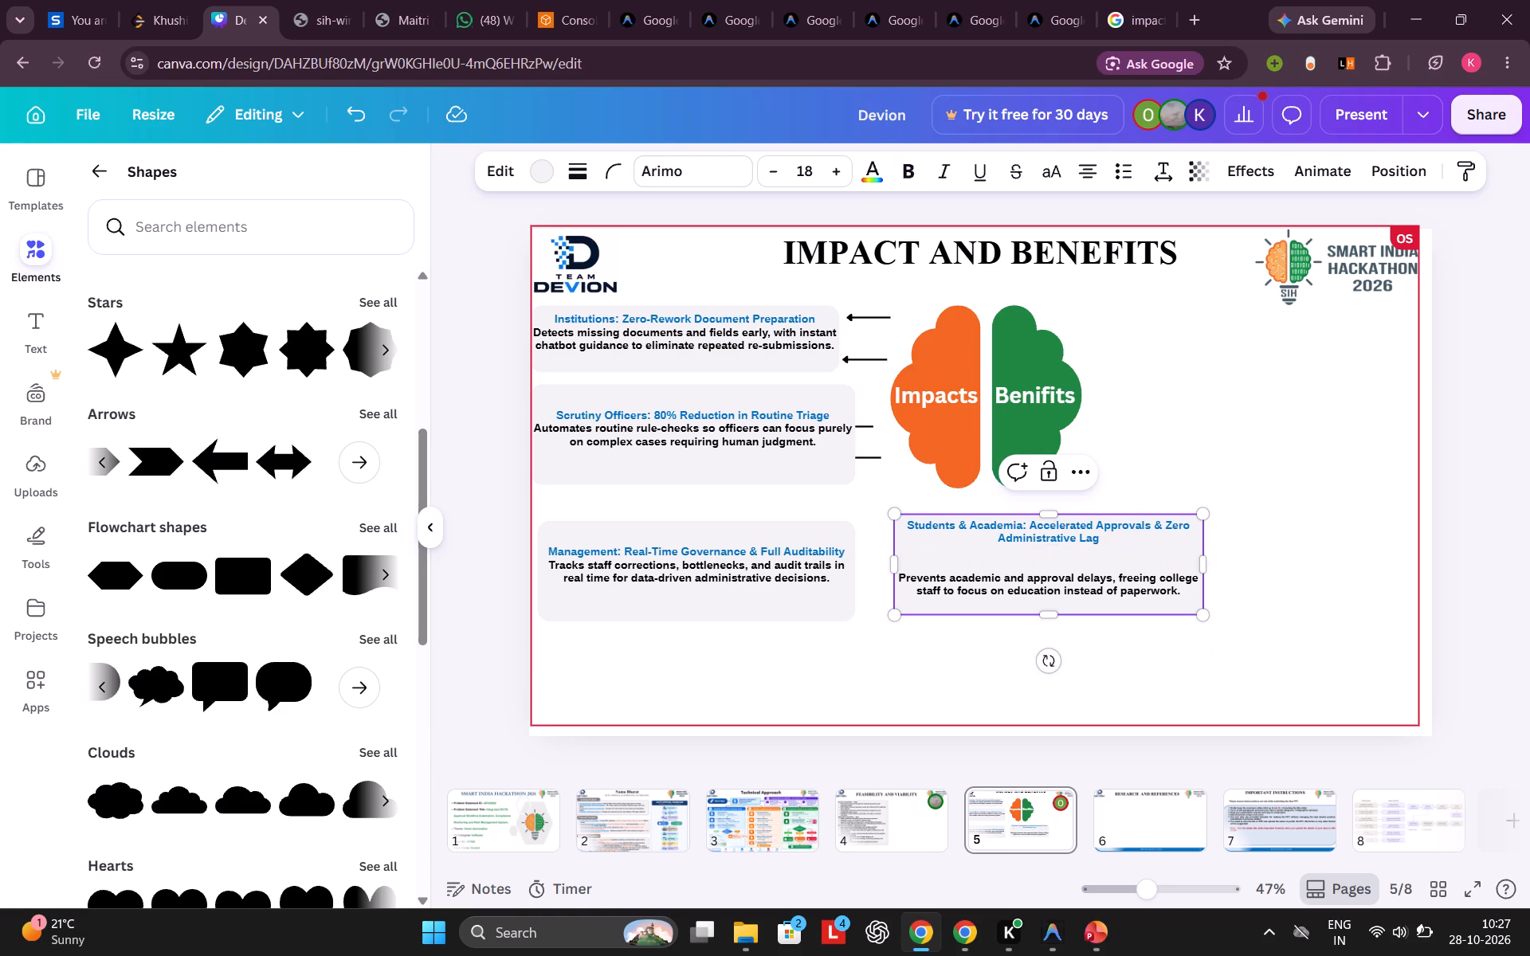
click(920, 558)
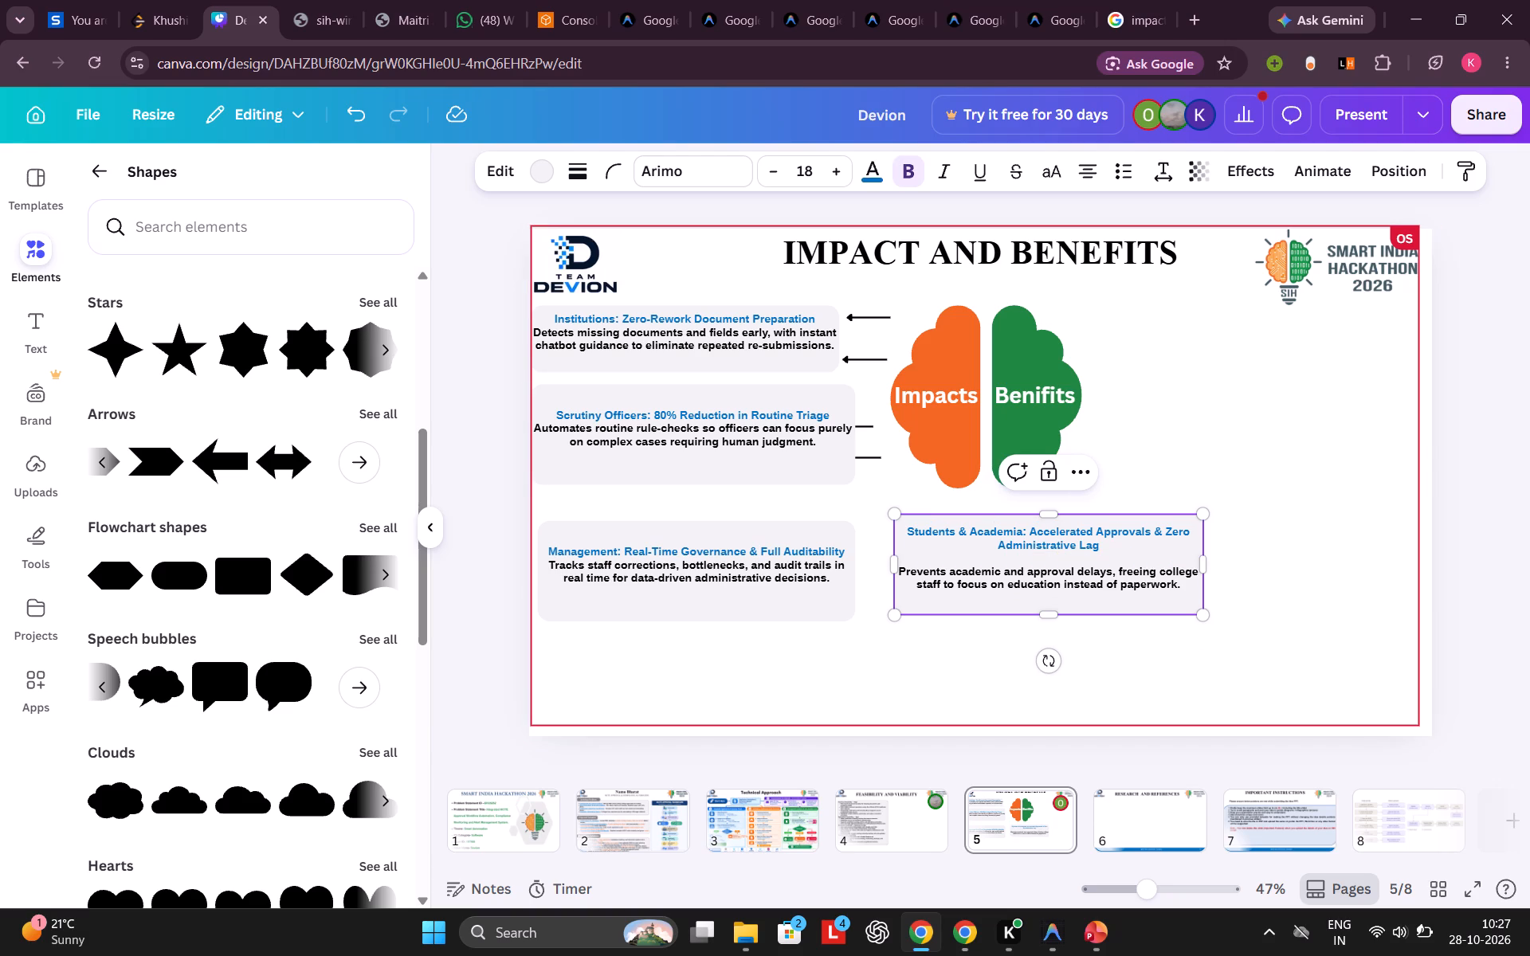
click(947, 555)
click(1017, 562)
click(903, 569)
key(Left)
key(BackSpace)
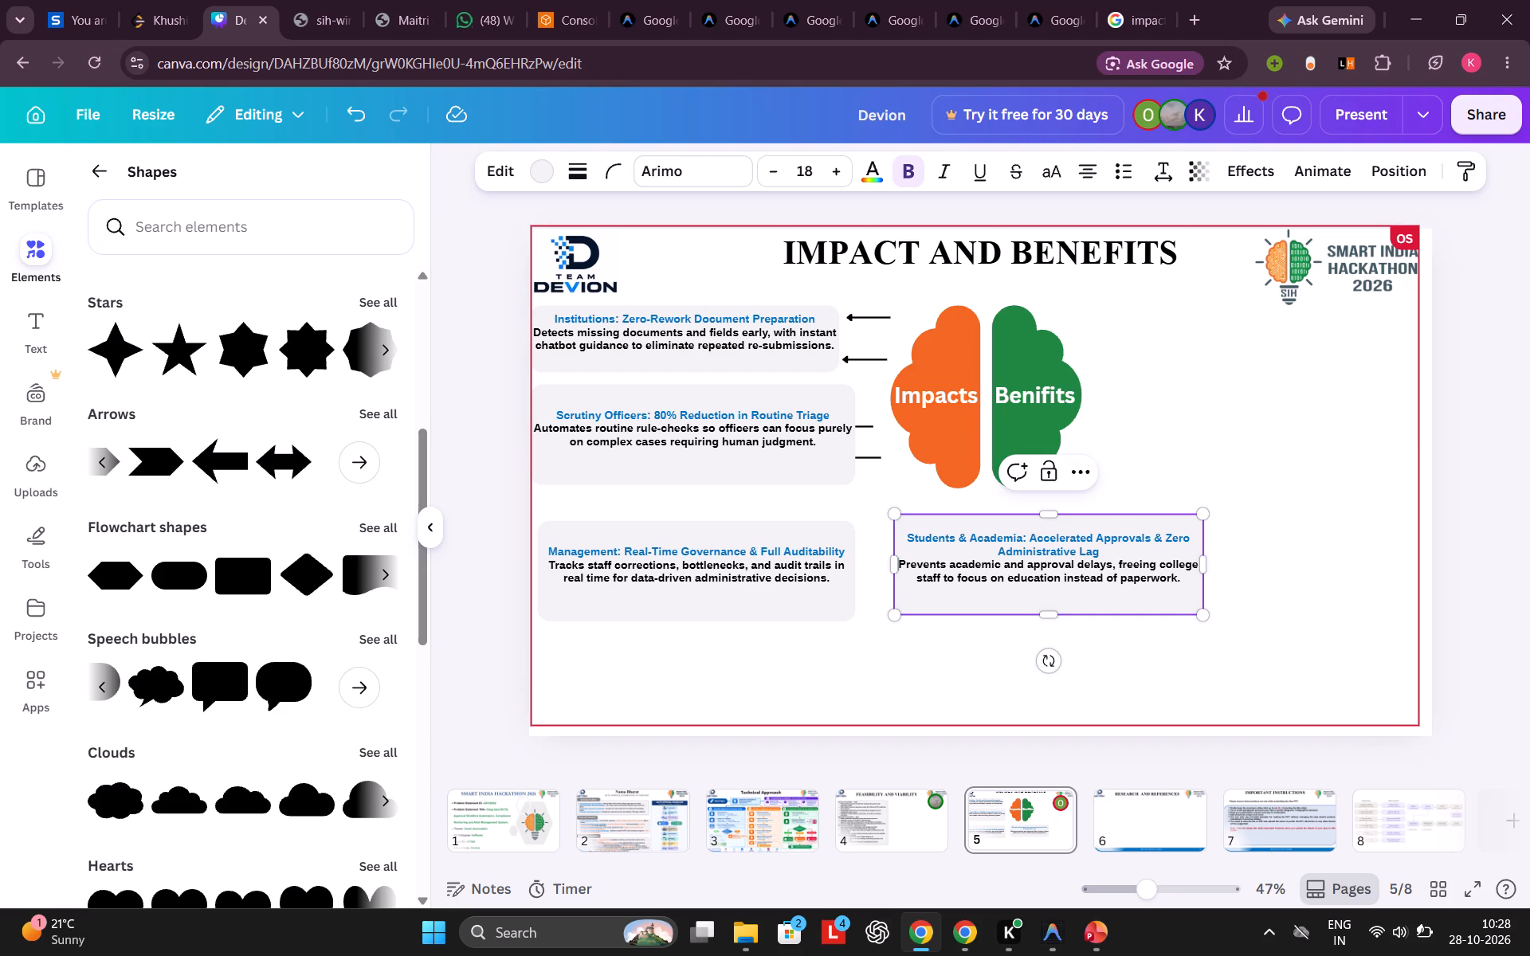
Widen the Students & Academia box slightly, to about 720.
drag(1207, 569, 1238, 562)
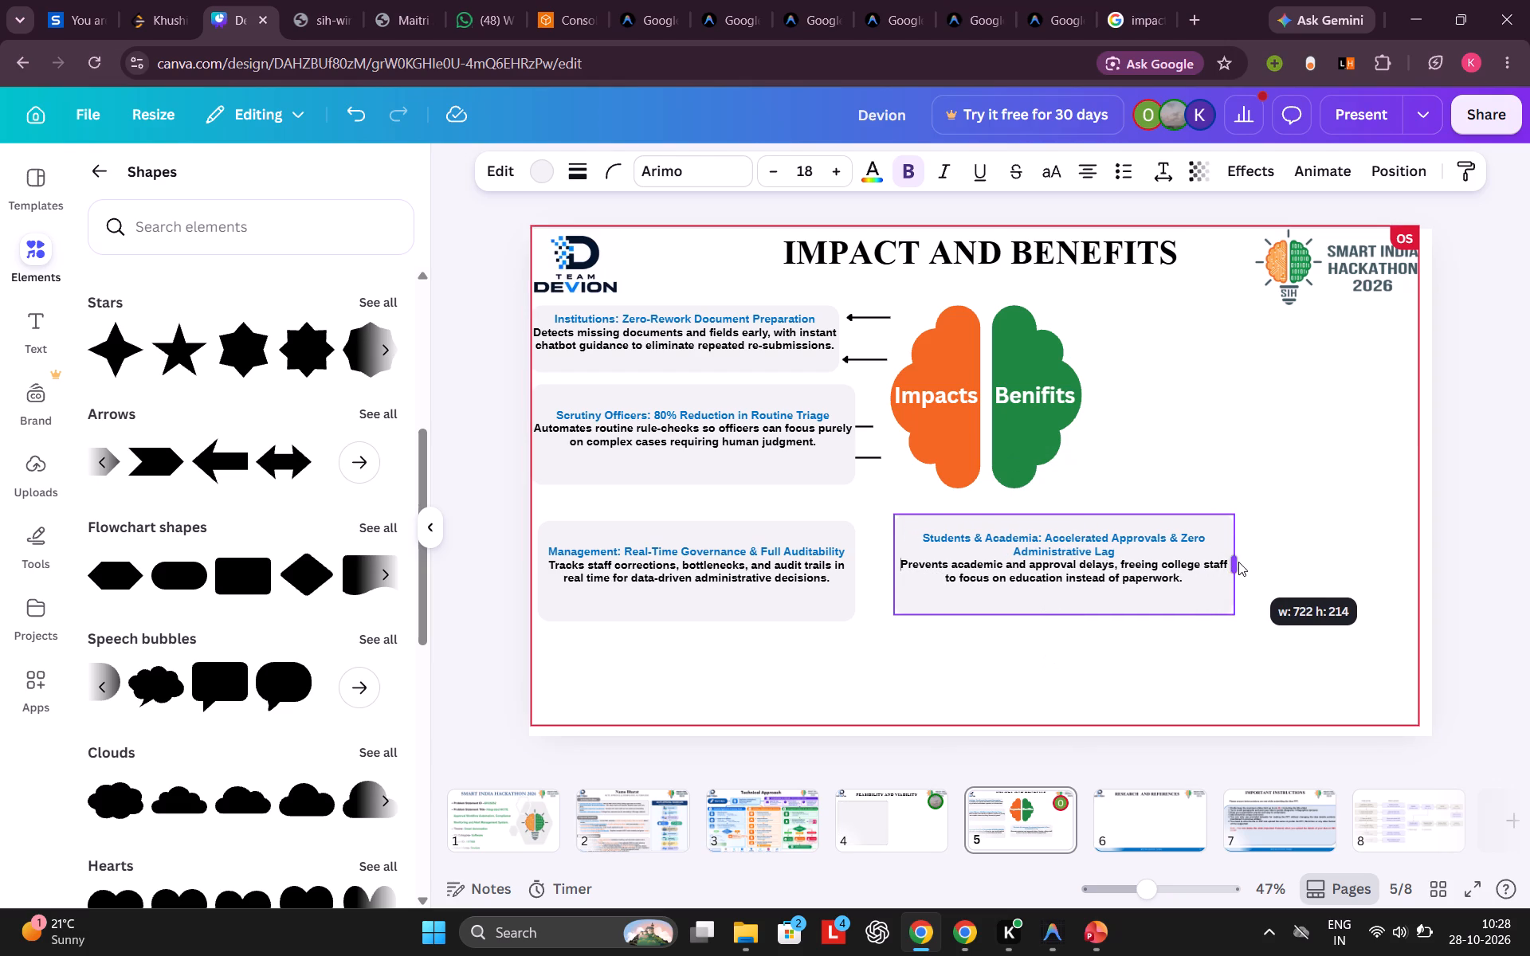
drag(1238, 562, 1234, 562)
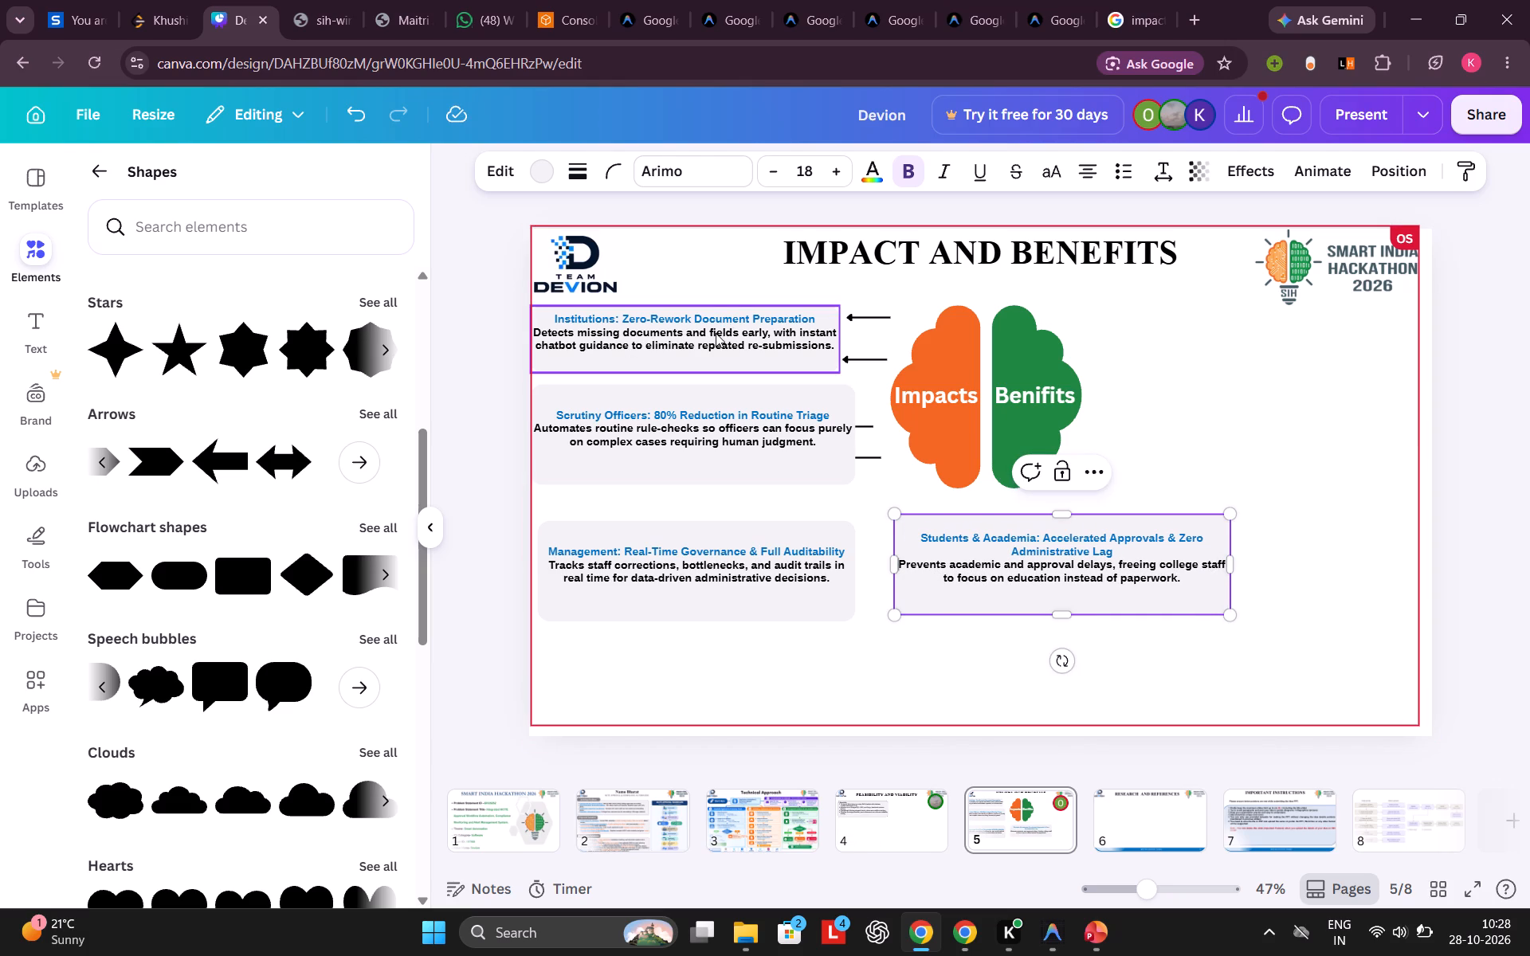
Shorten the boxes to fit their text: Scrutiny Officers and Management to a height of about 130, Students & Academia to about 158.
click(700, 441)
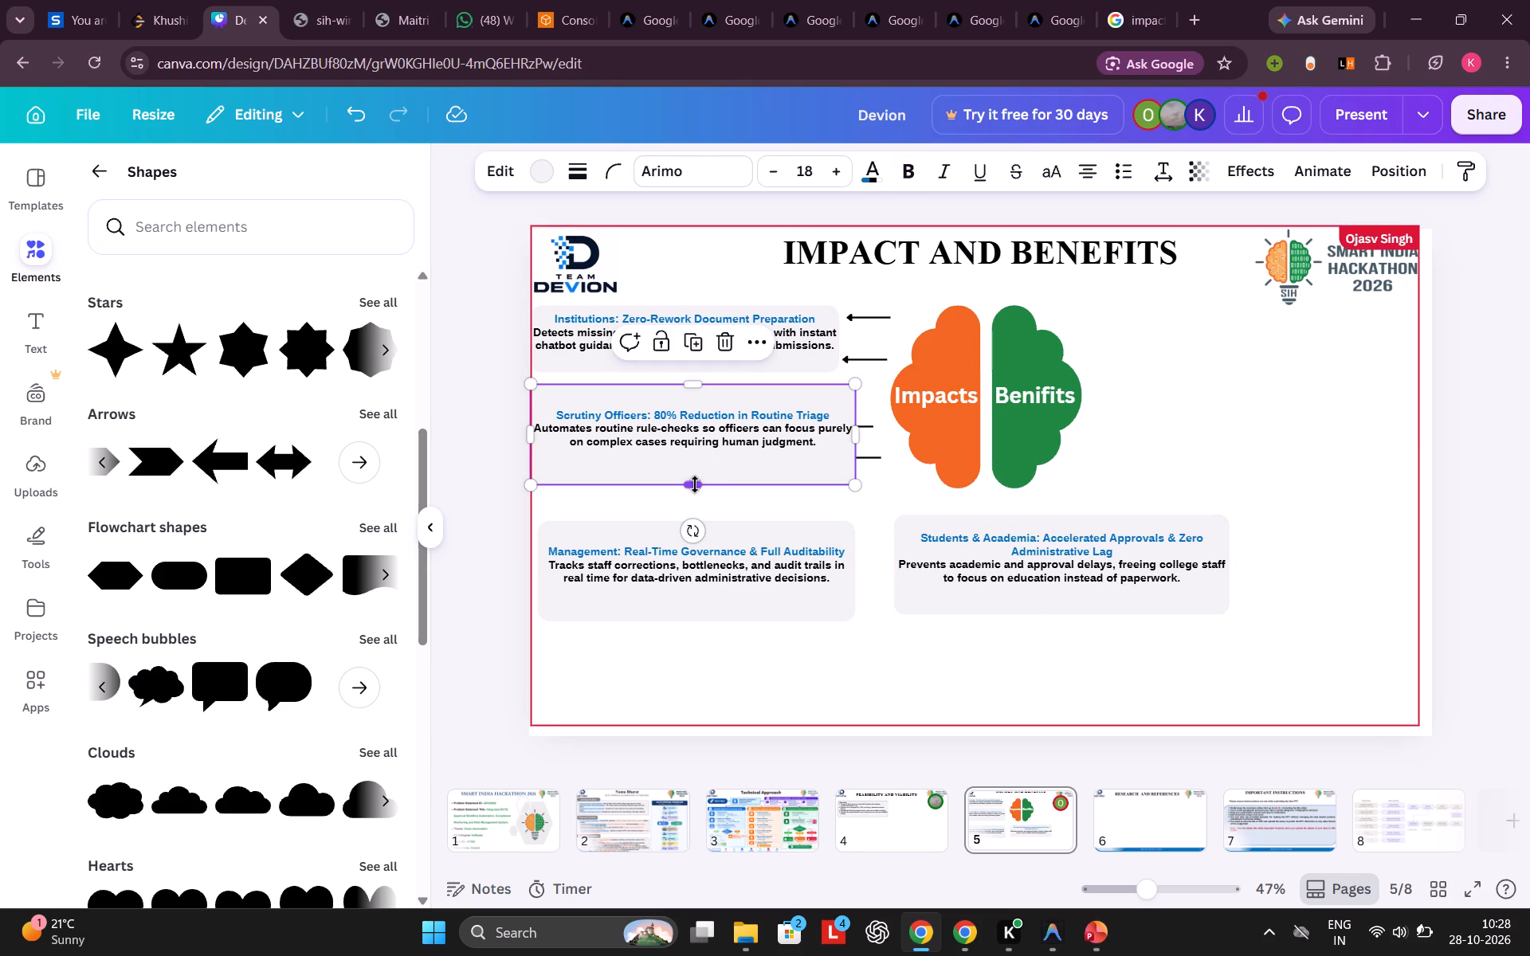
drag(695, 484, 708, 437)
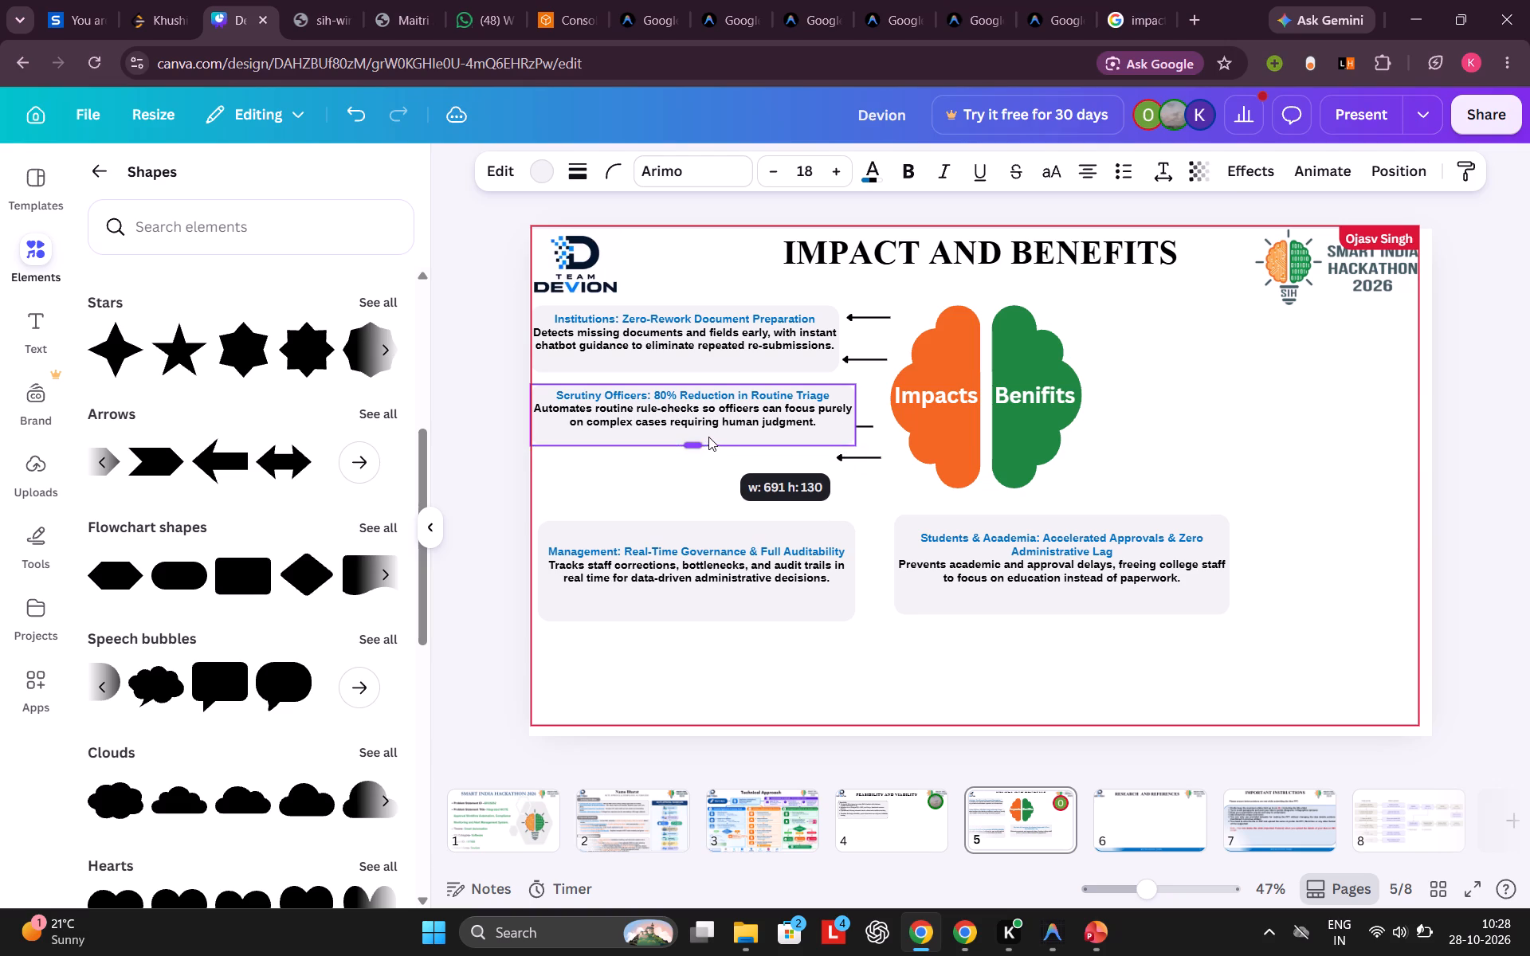
drag(708, 437, 710, 432)
click(692, 560)
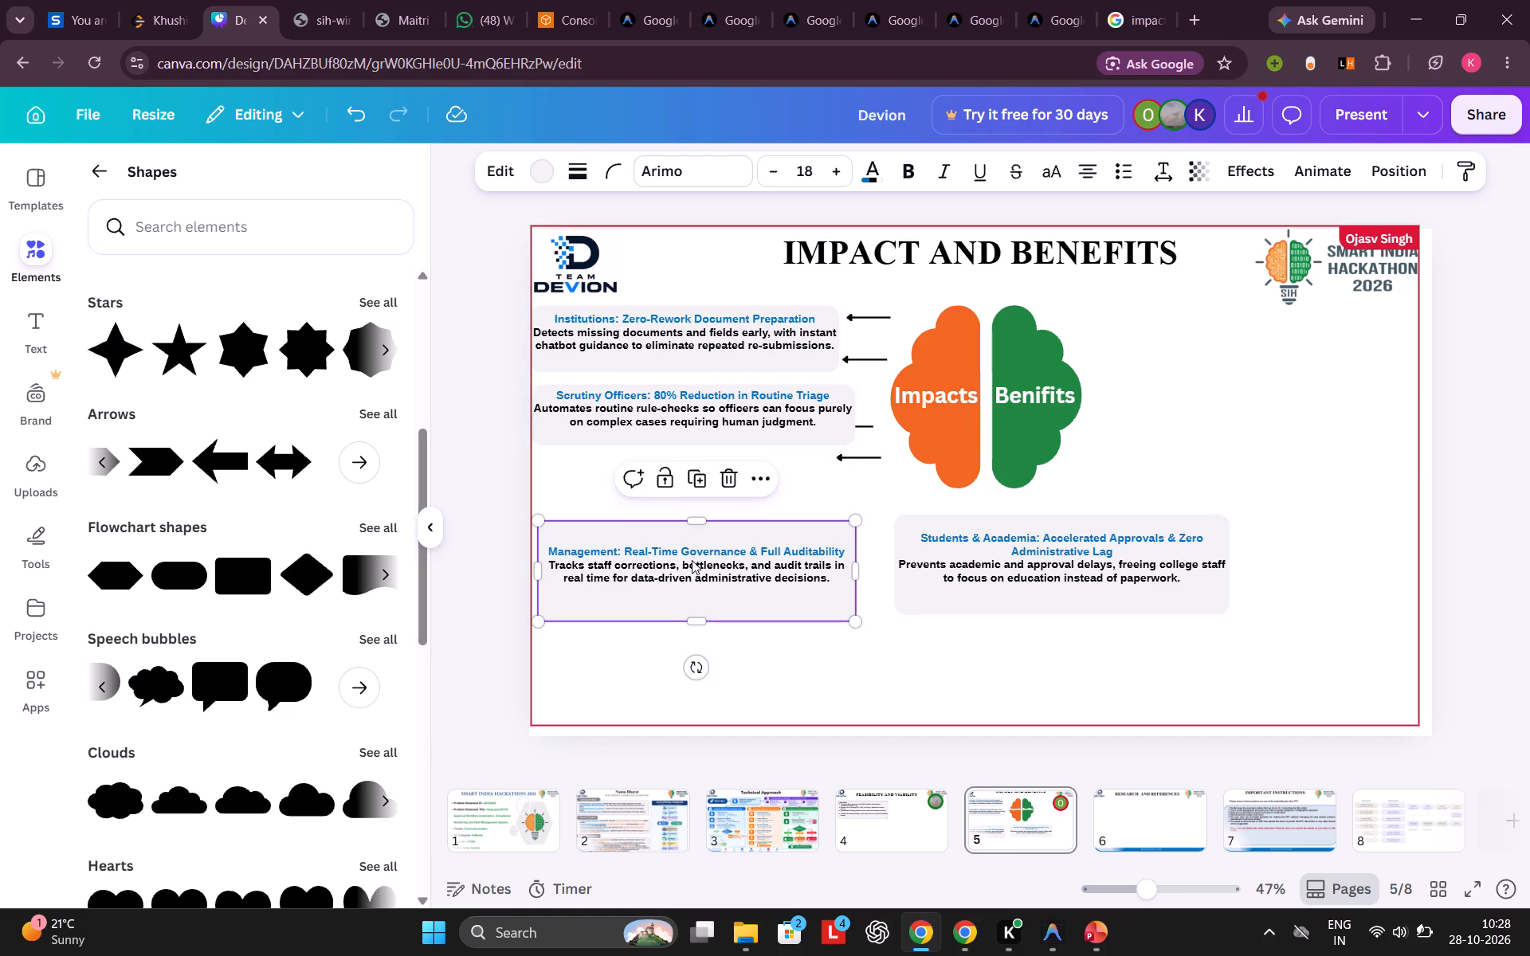
drag(694, 620, 706, 560)
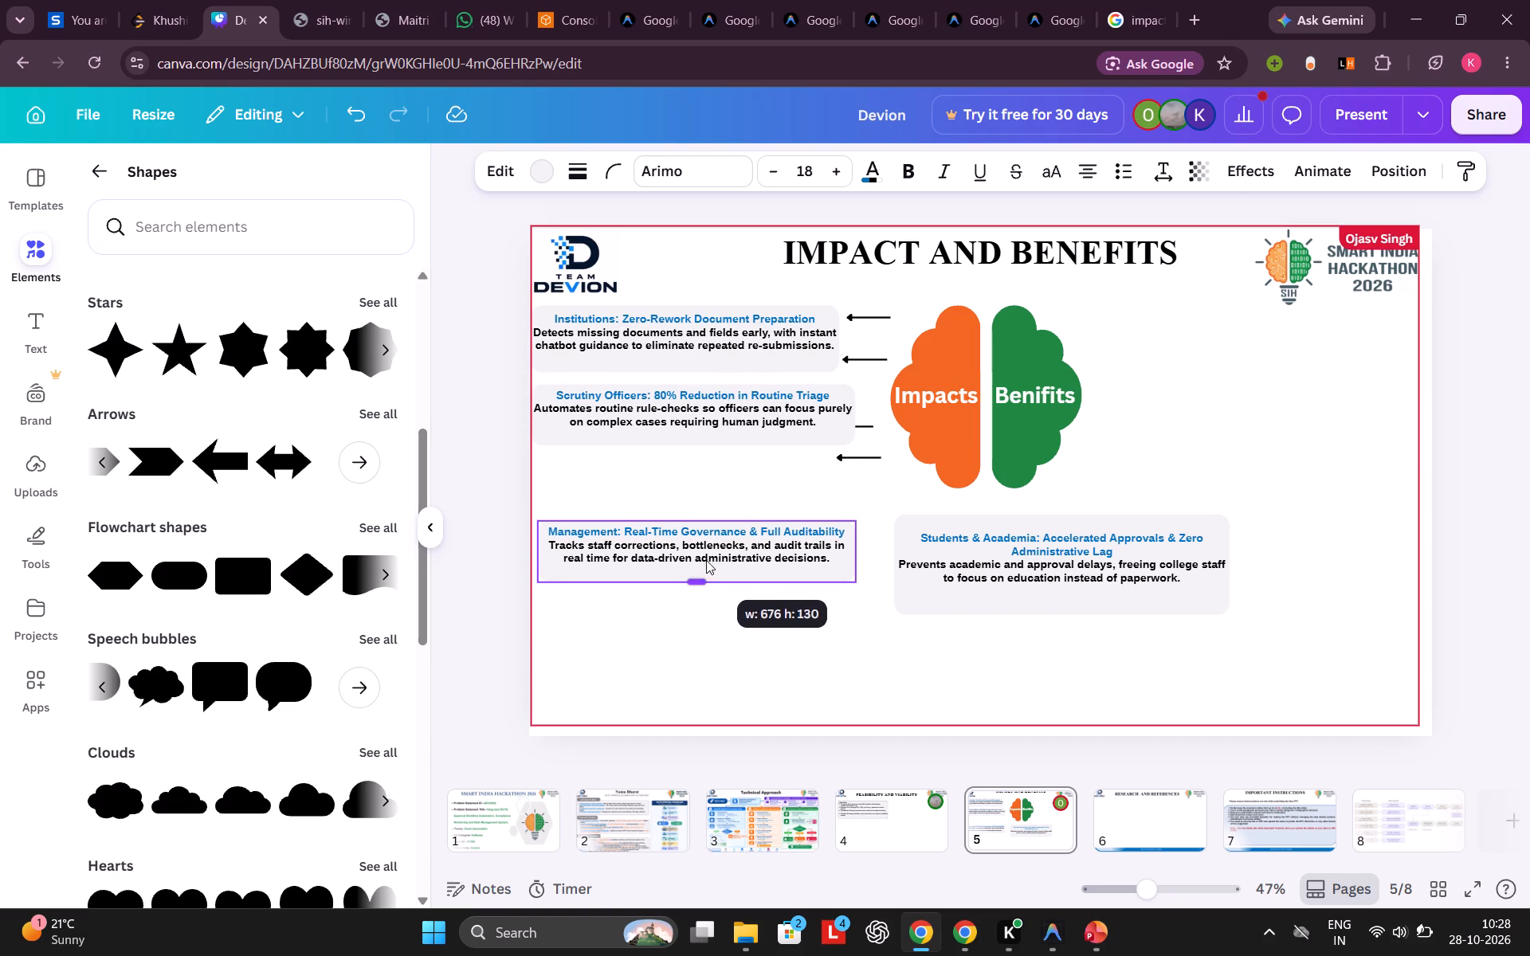
drag(706, 560, 708, 553)
click(1002, 586)
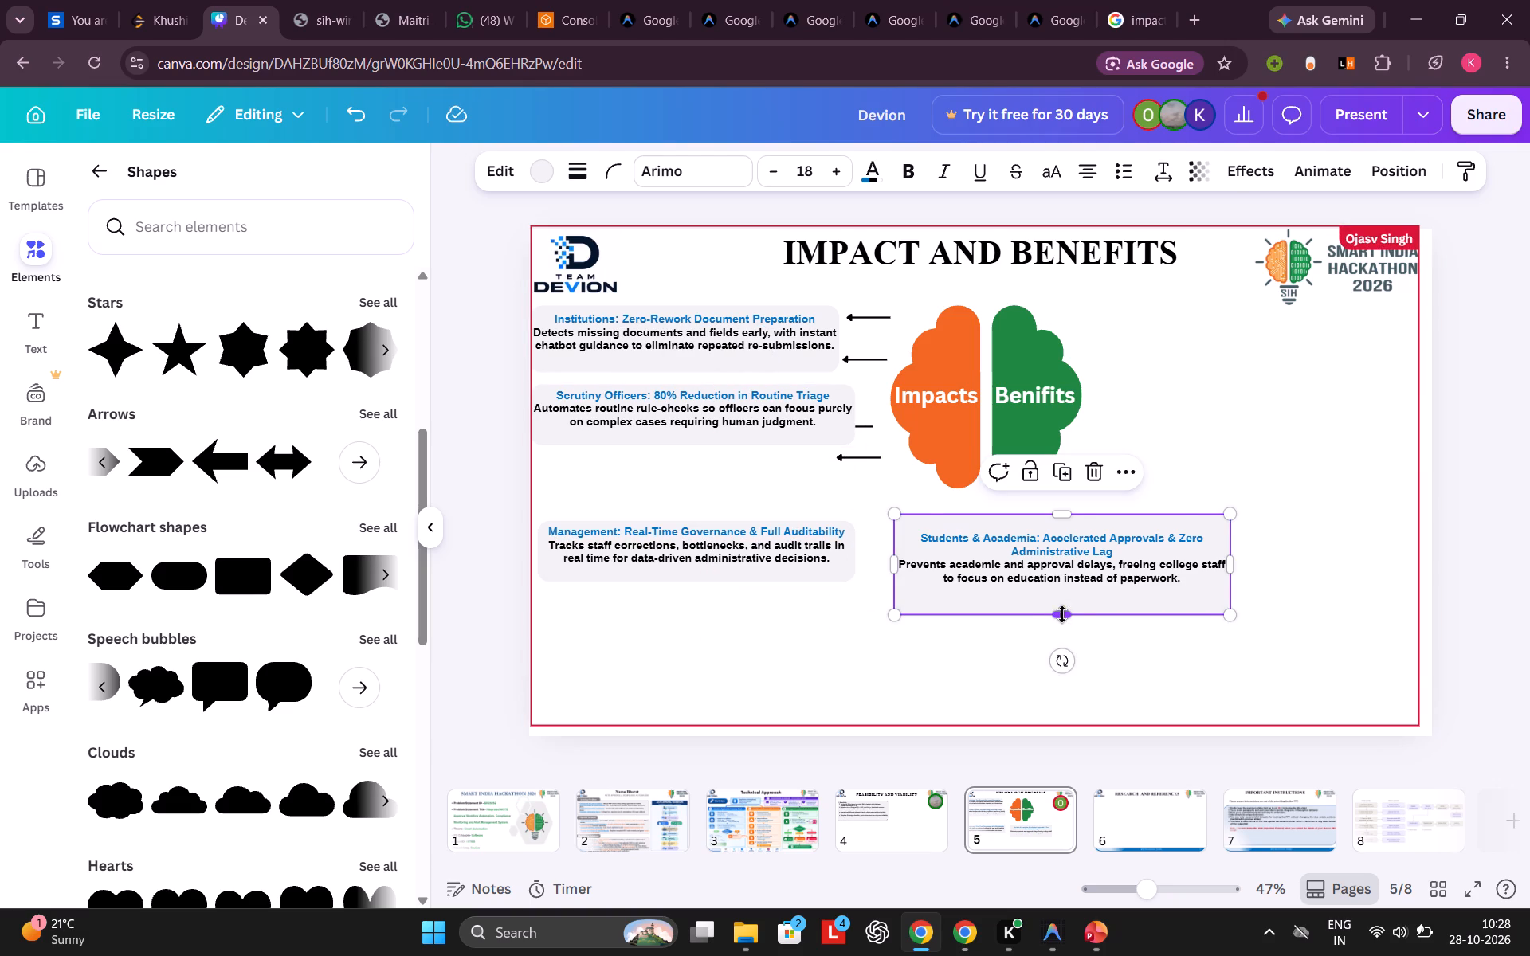
drag(1062, 615, 1065, 535)
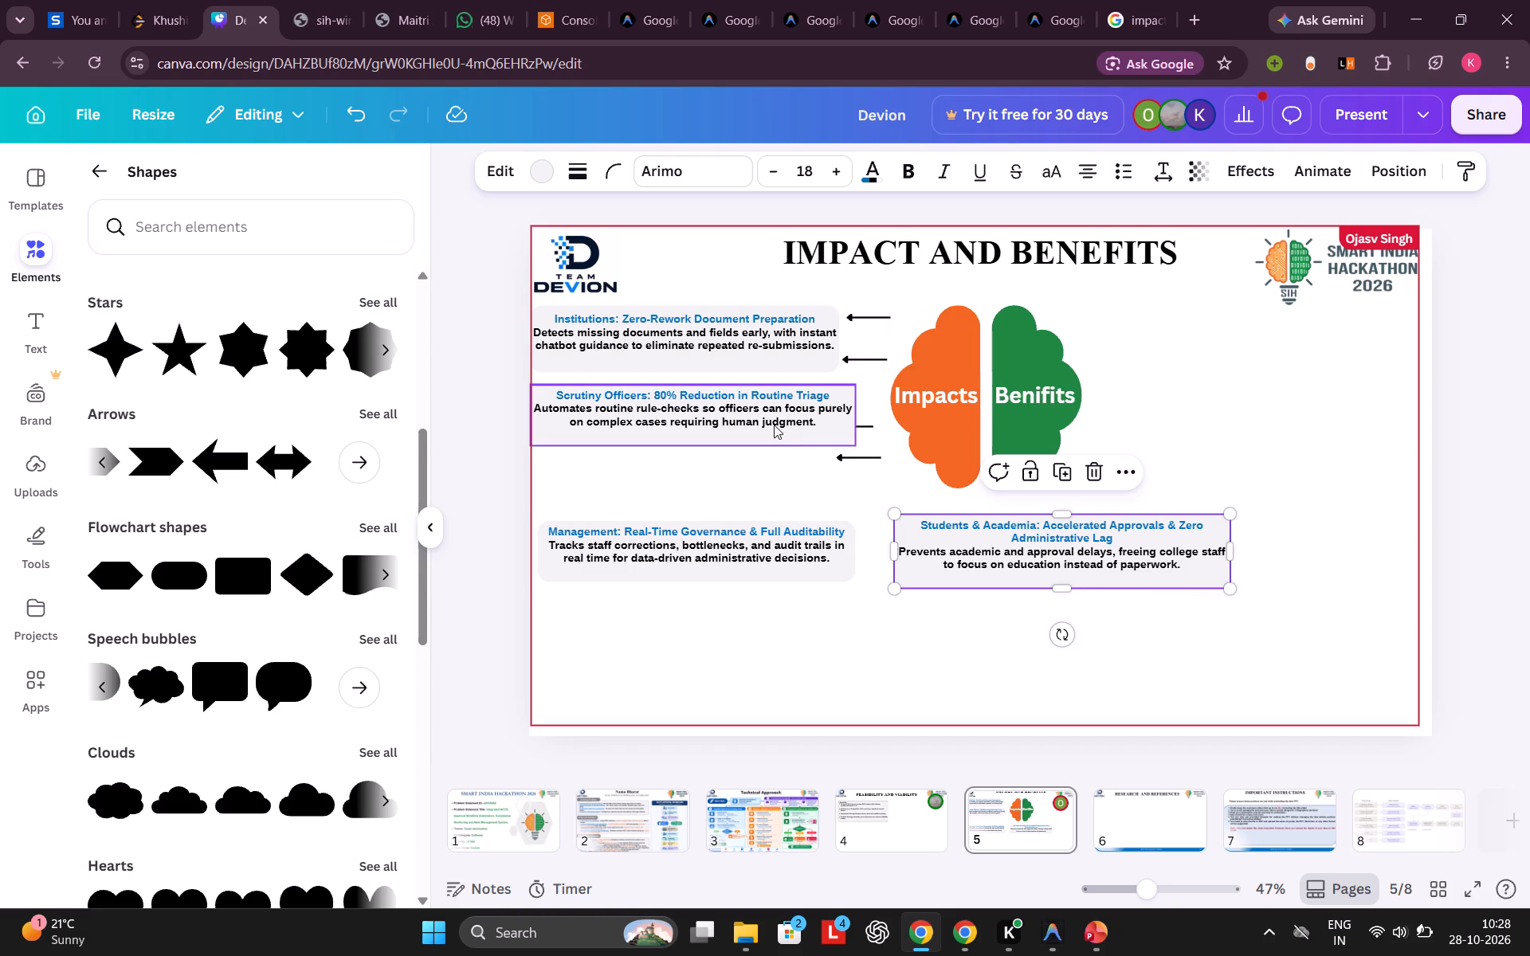
Narrow the Scrutiny Officers box to a width of about 616, keeping its description on two lines.
click(716, 421)
drag(856, 413, 844, 413)
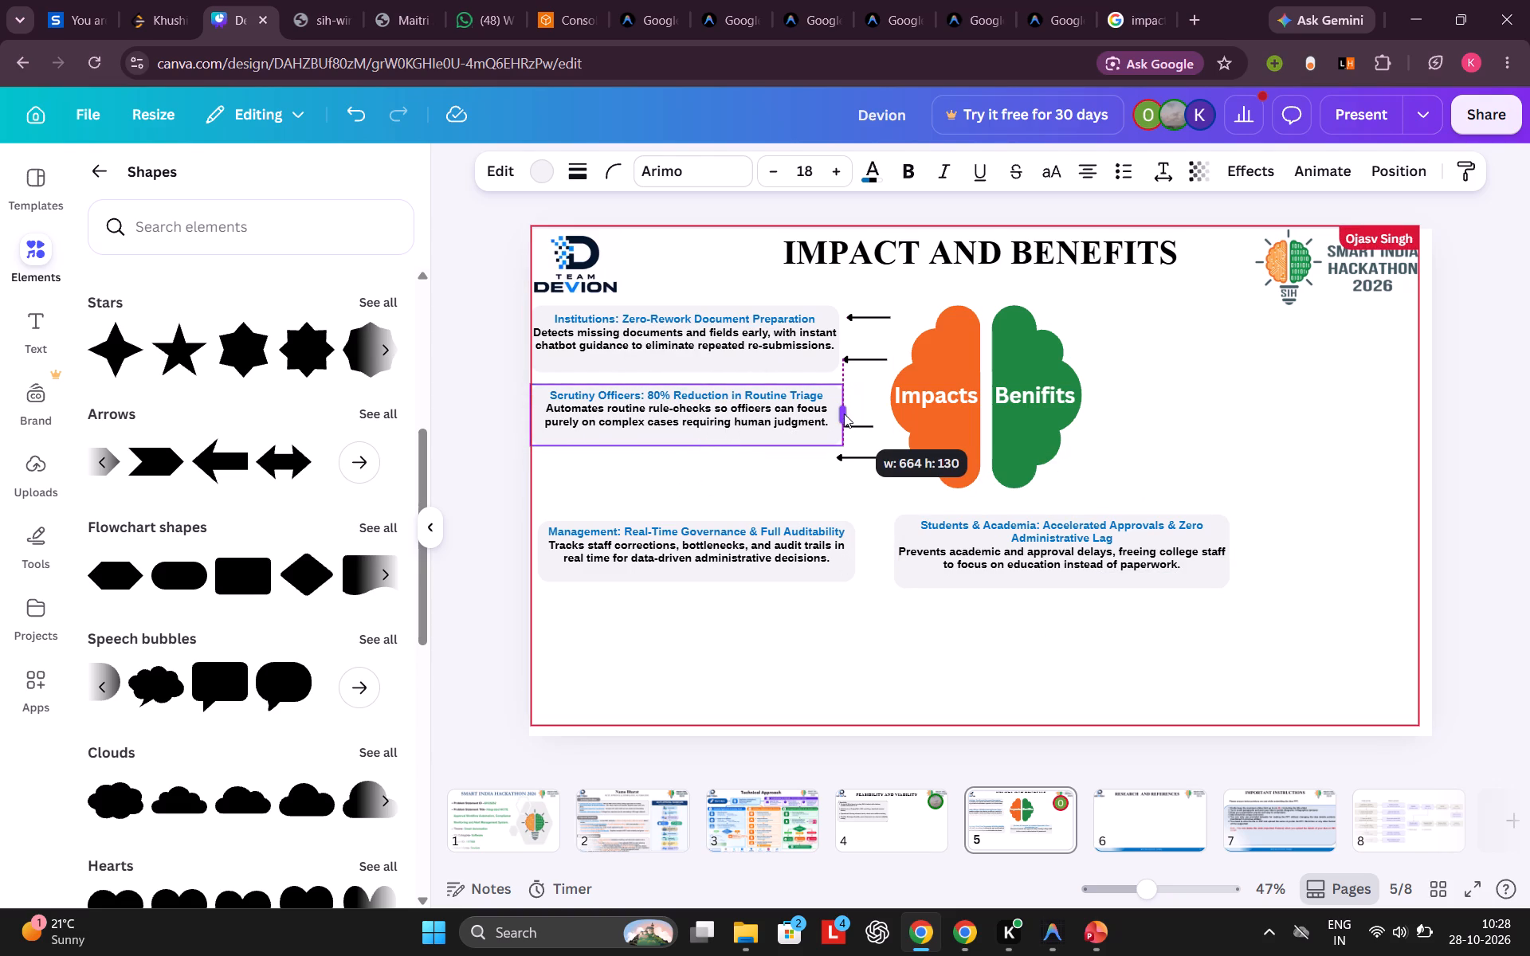
drag(844, 413, 820, 413)
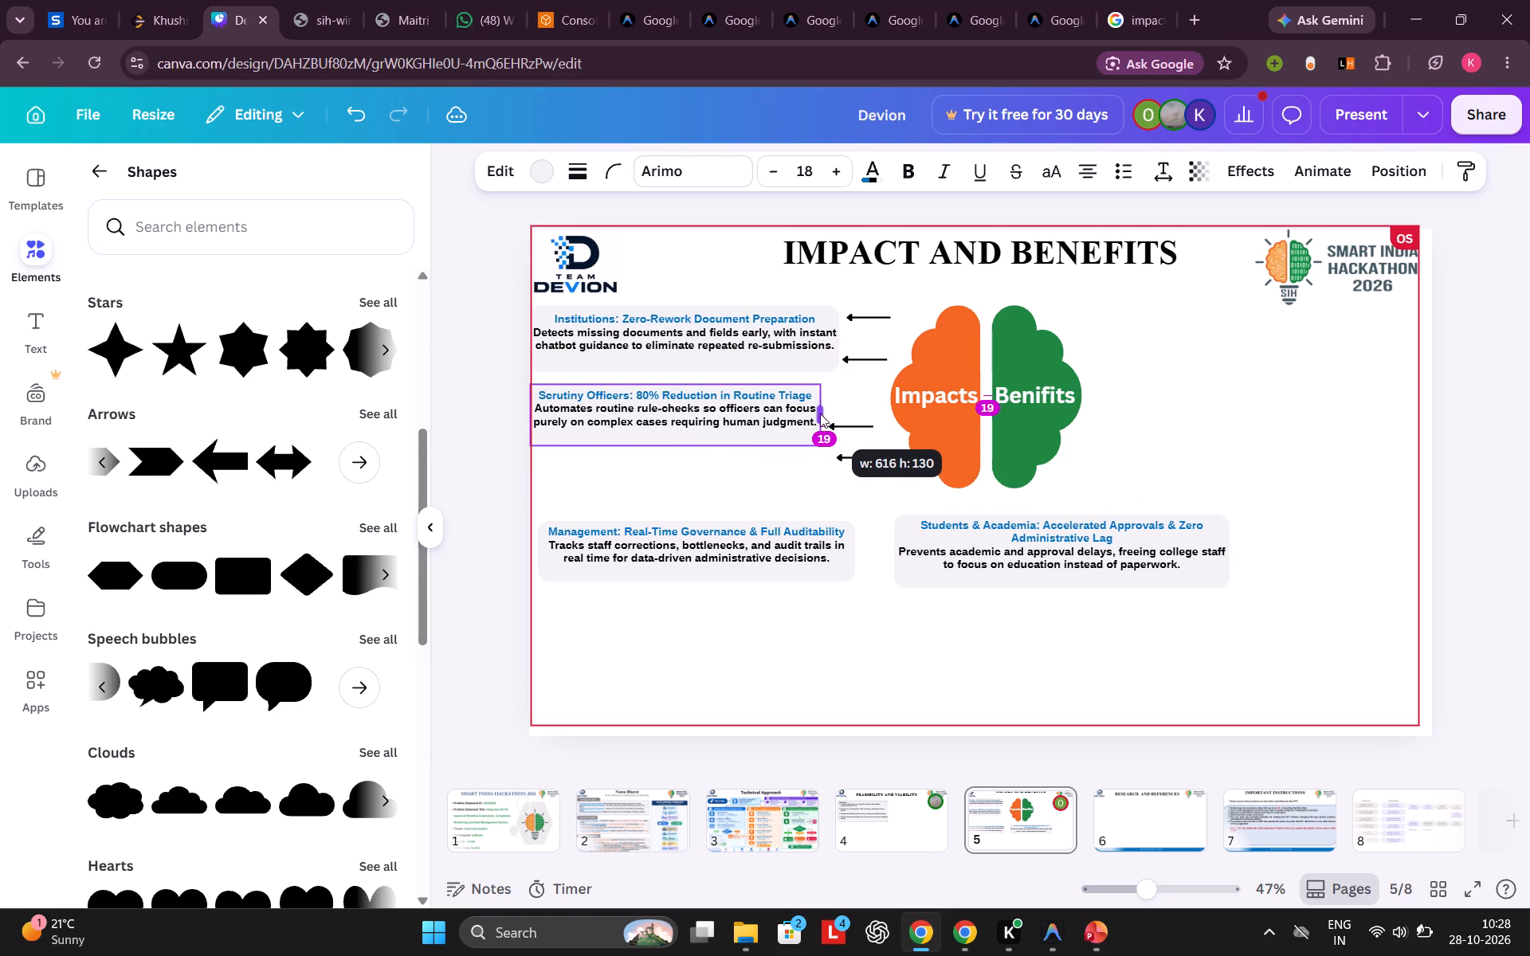
drag(820, 413, 822, 413)
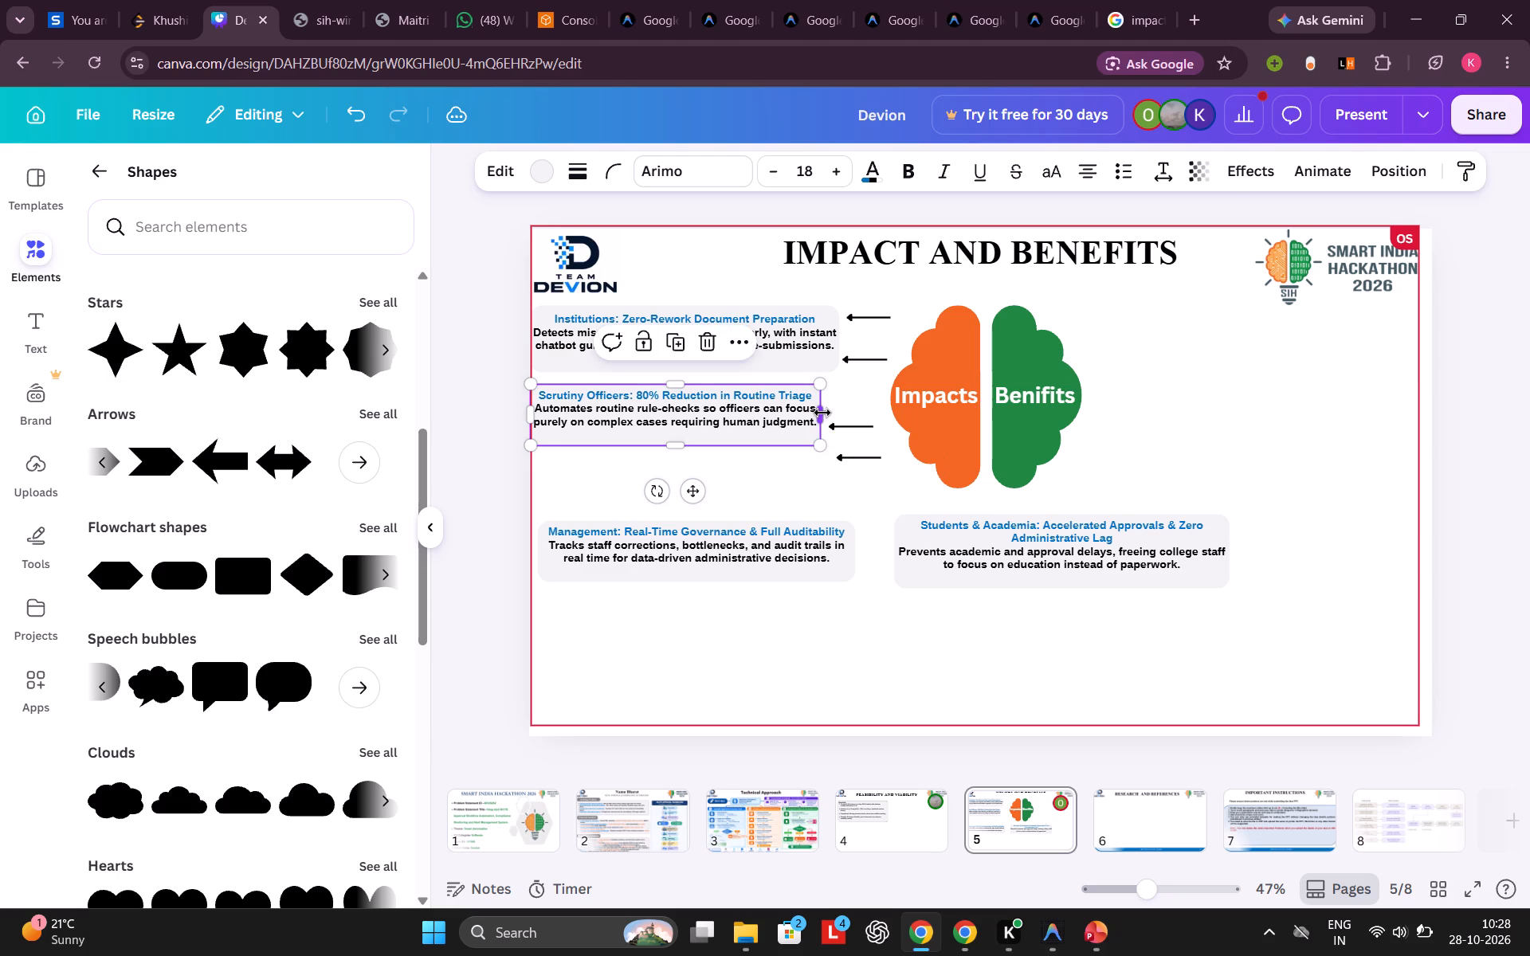
click(798, 355)
Narrow the Management box to a width of about 641, aligning its right edge with the Institutions box.
click(758, 568)
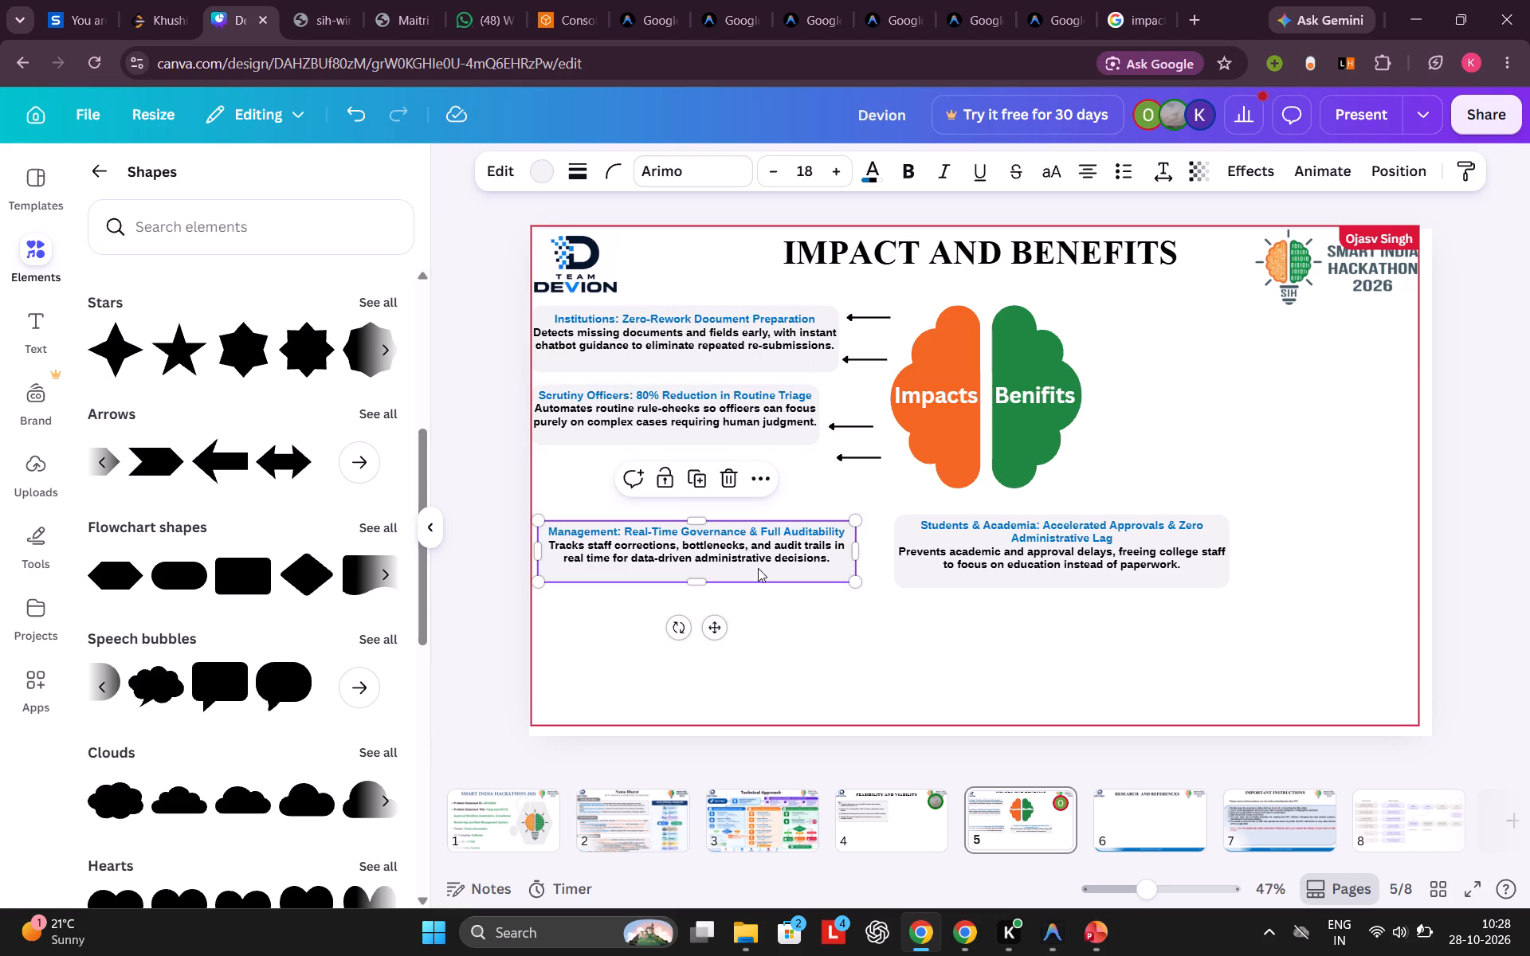
drag(861, 552, 857, 552)
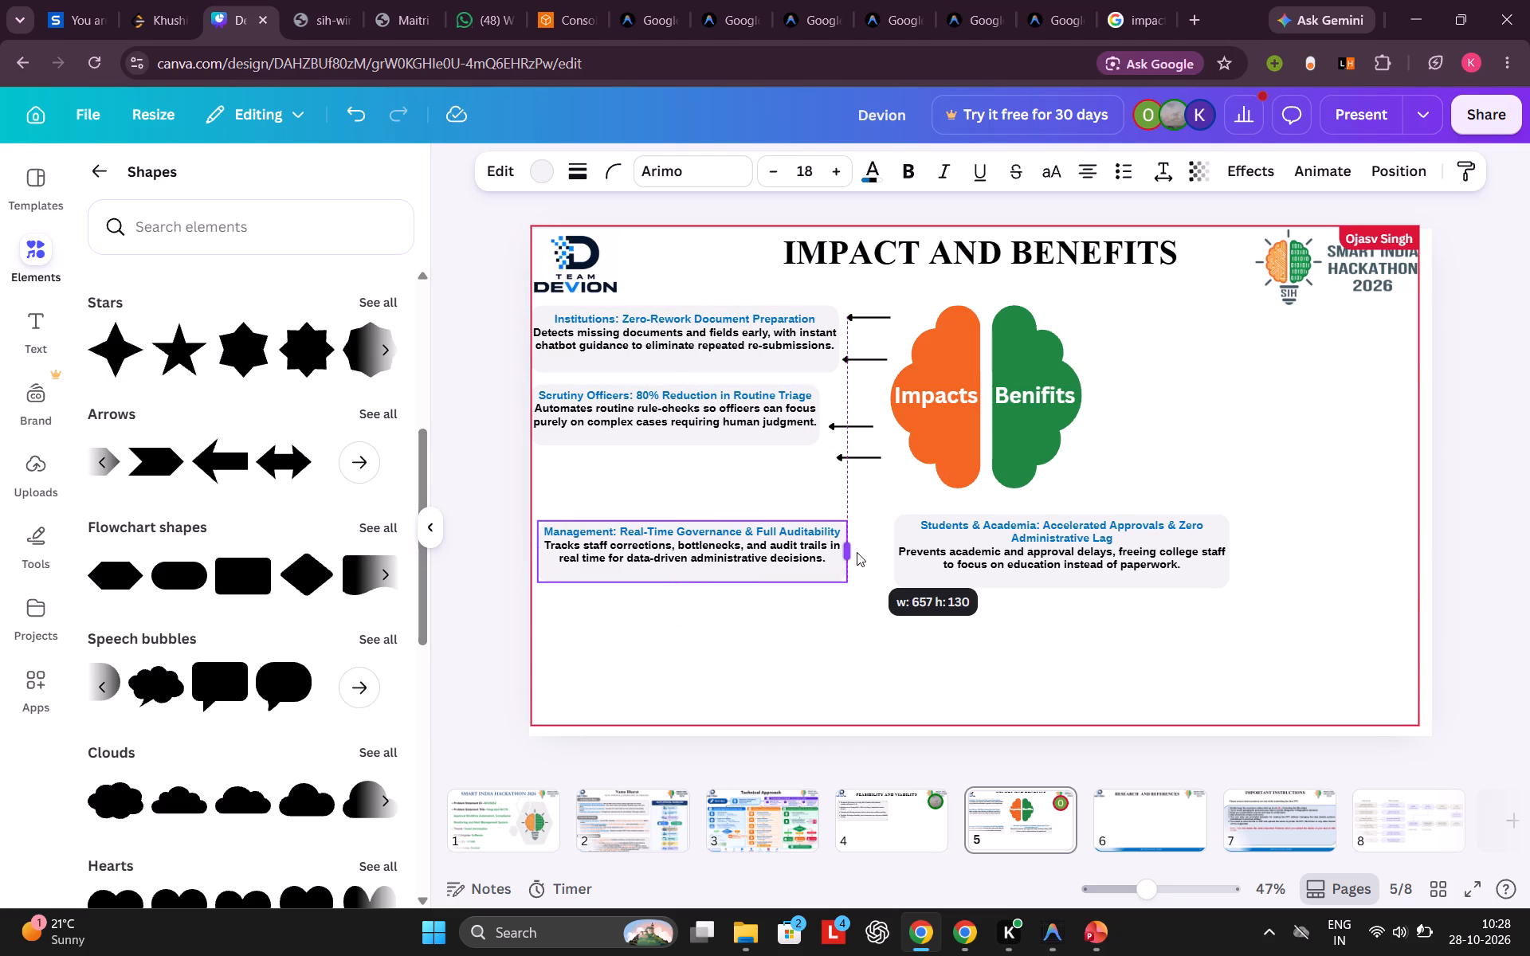
drag(857, 552, 845, 552)
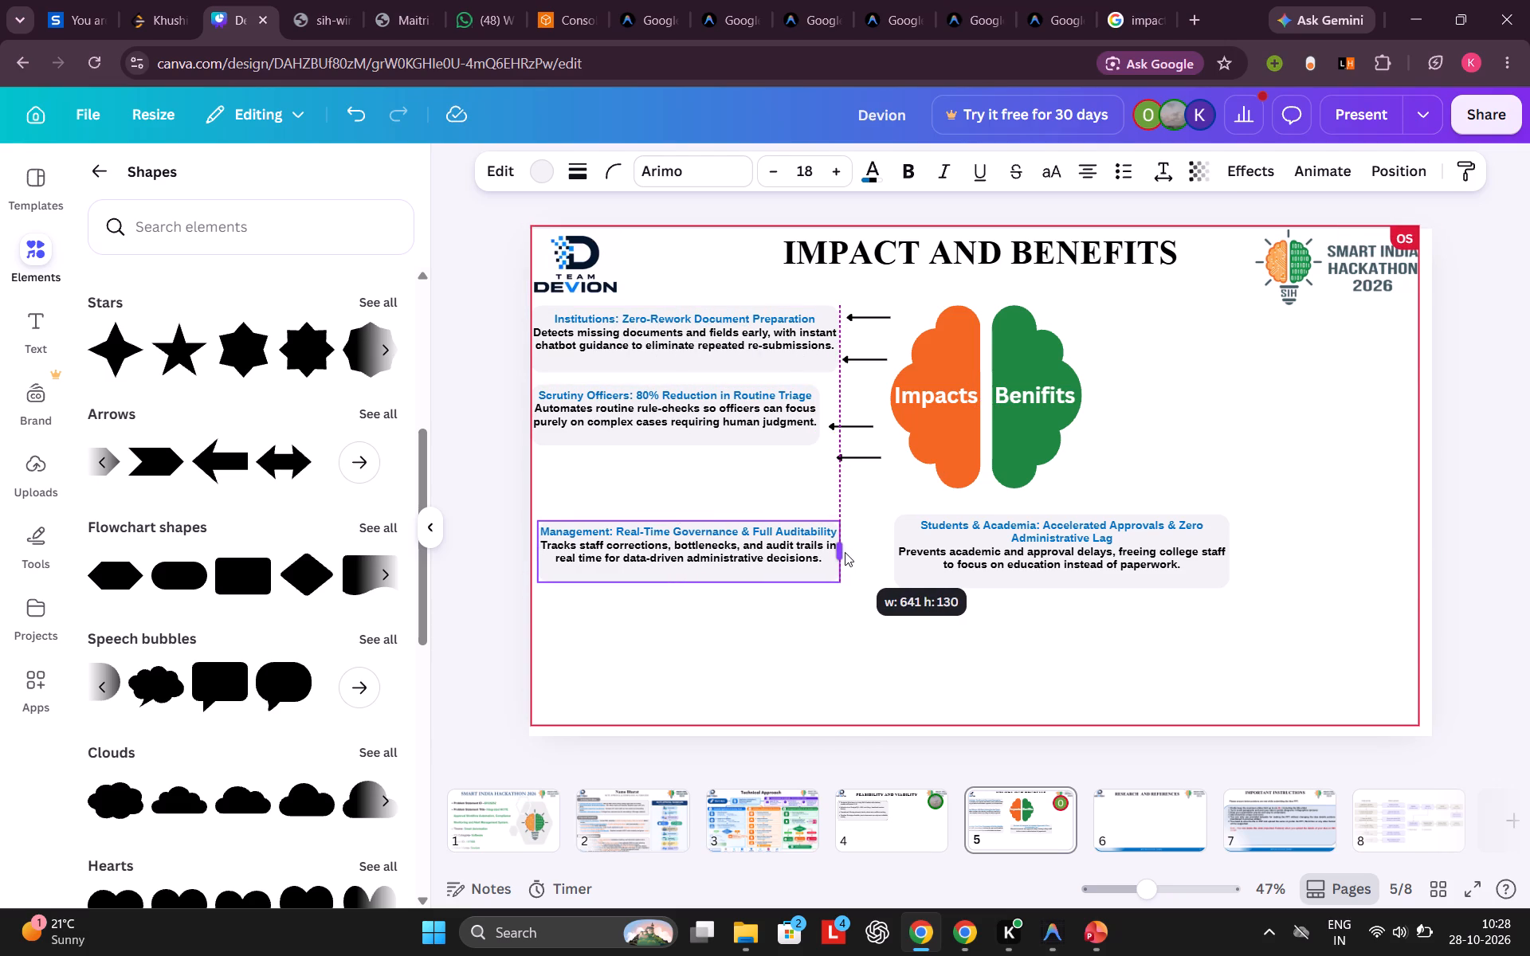
drag(845, 552, 846, 550)
Narrow the Students & Academia box to a width of about 655.
click(1043, 549)
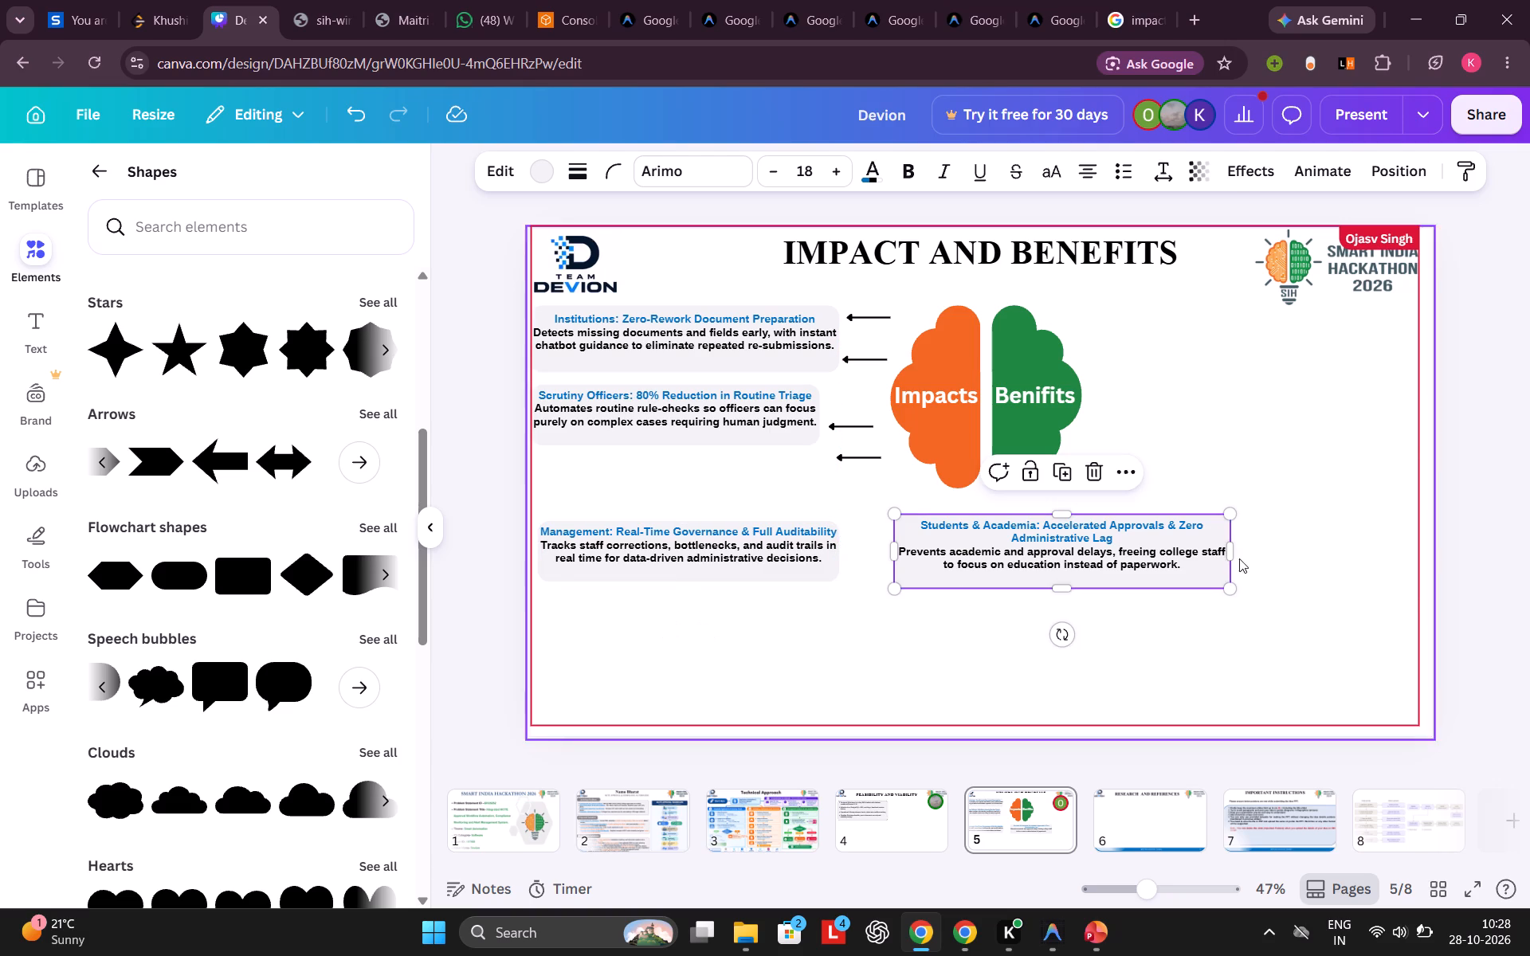
drag(1232, 554, 1227, 553)
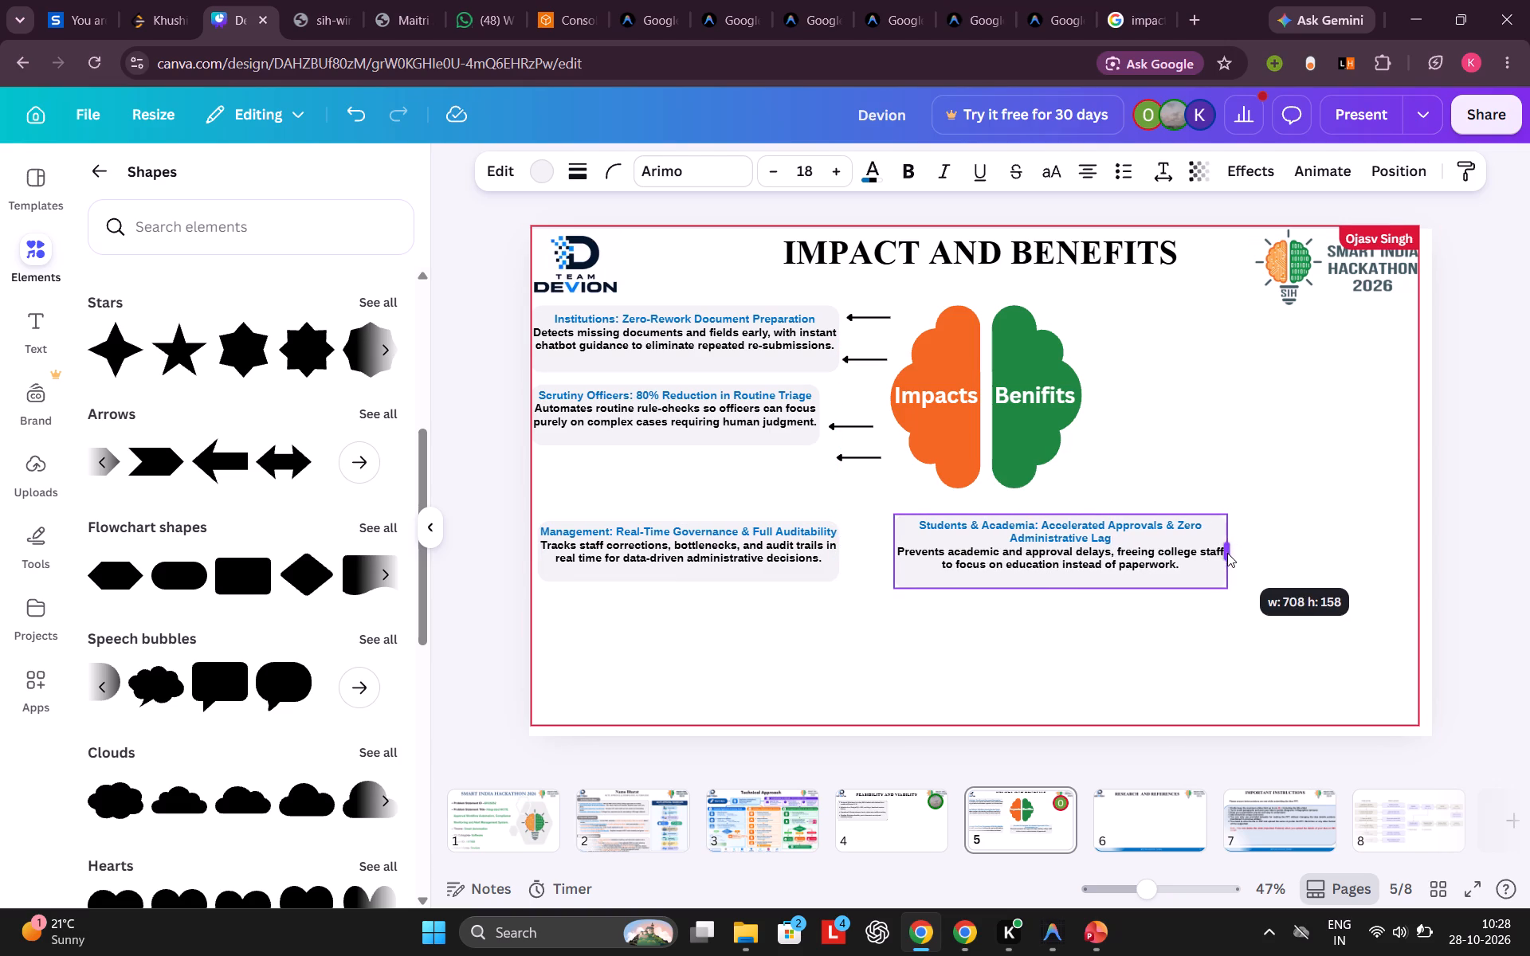
drag(1227, 553, 1206, 551)
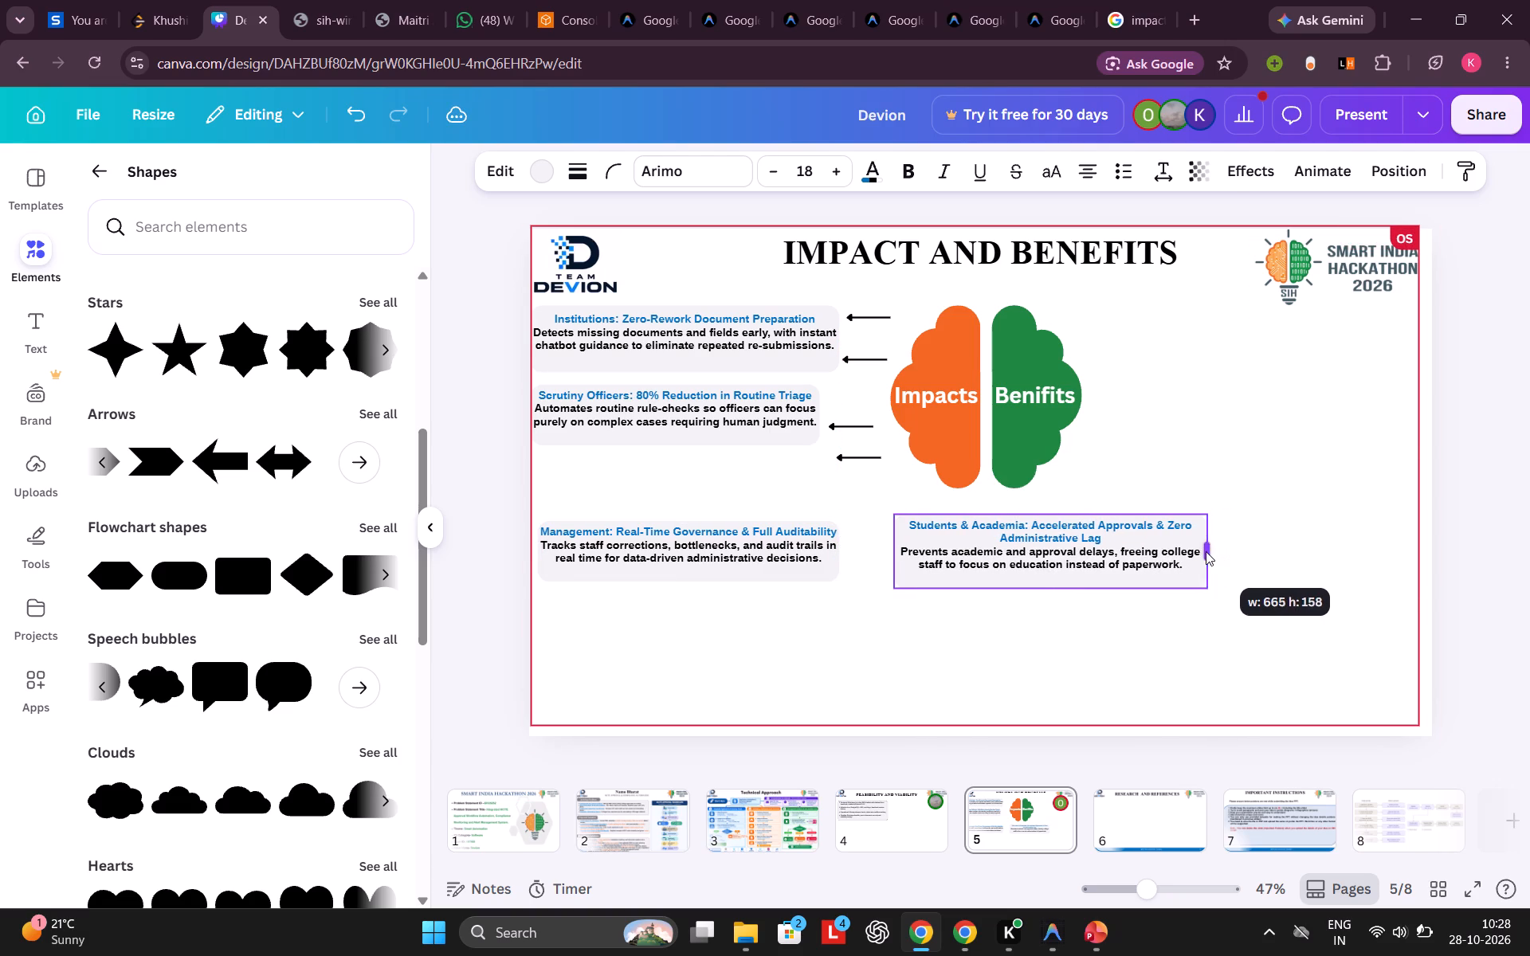
drag(1206, 551, 1204, 550)
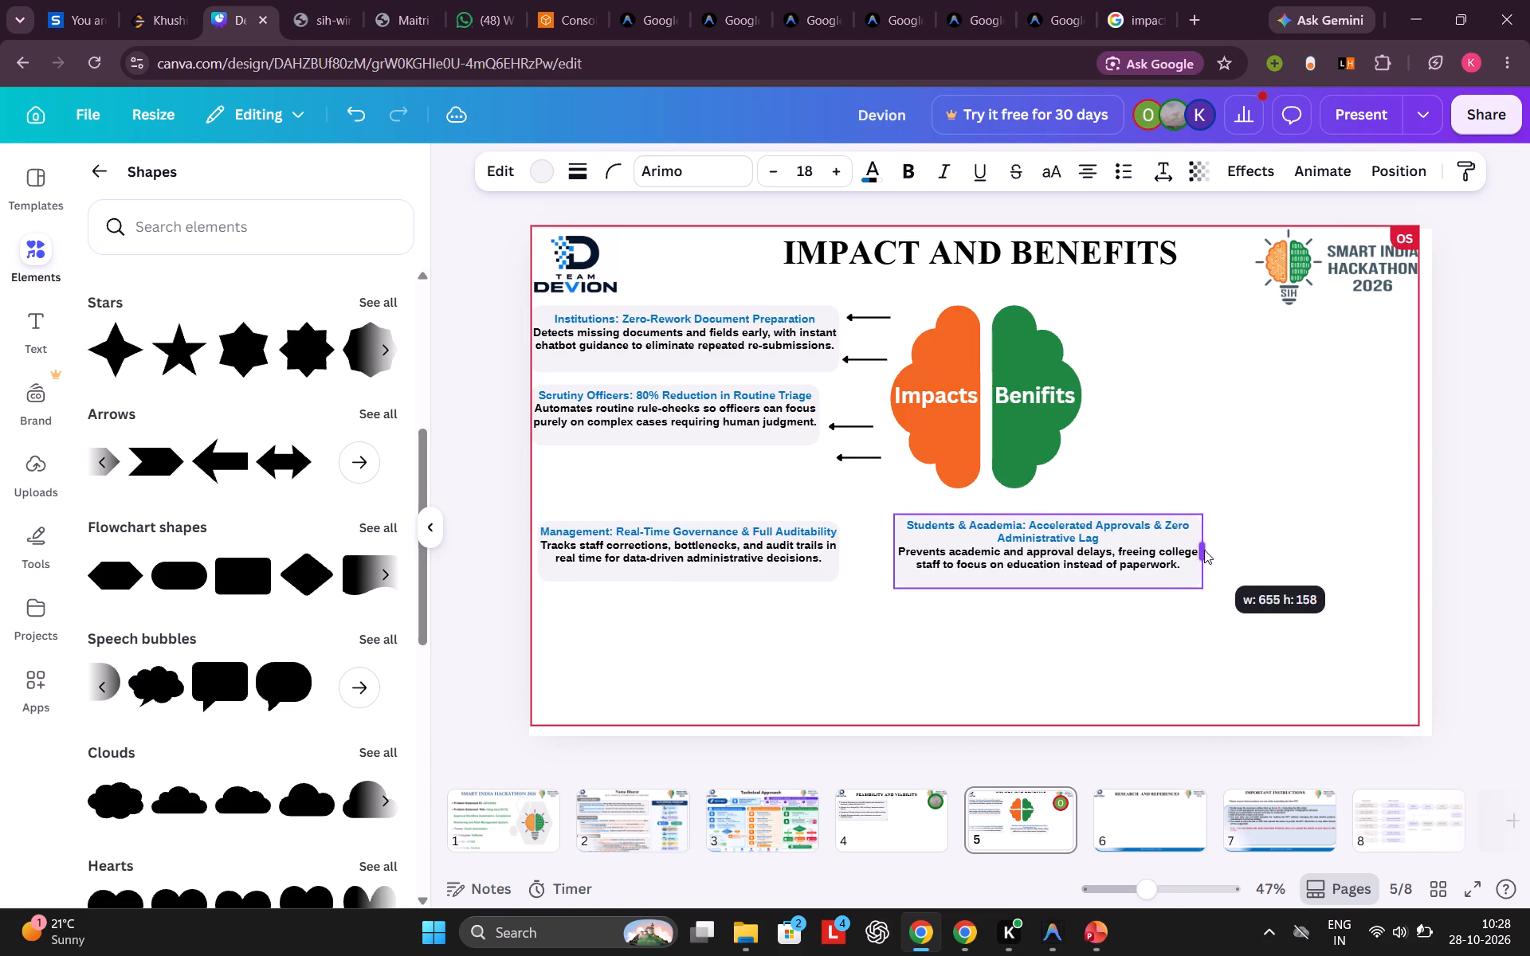
drag(1204, 550, 1205, 550)
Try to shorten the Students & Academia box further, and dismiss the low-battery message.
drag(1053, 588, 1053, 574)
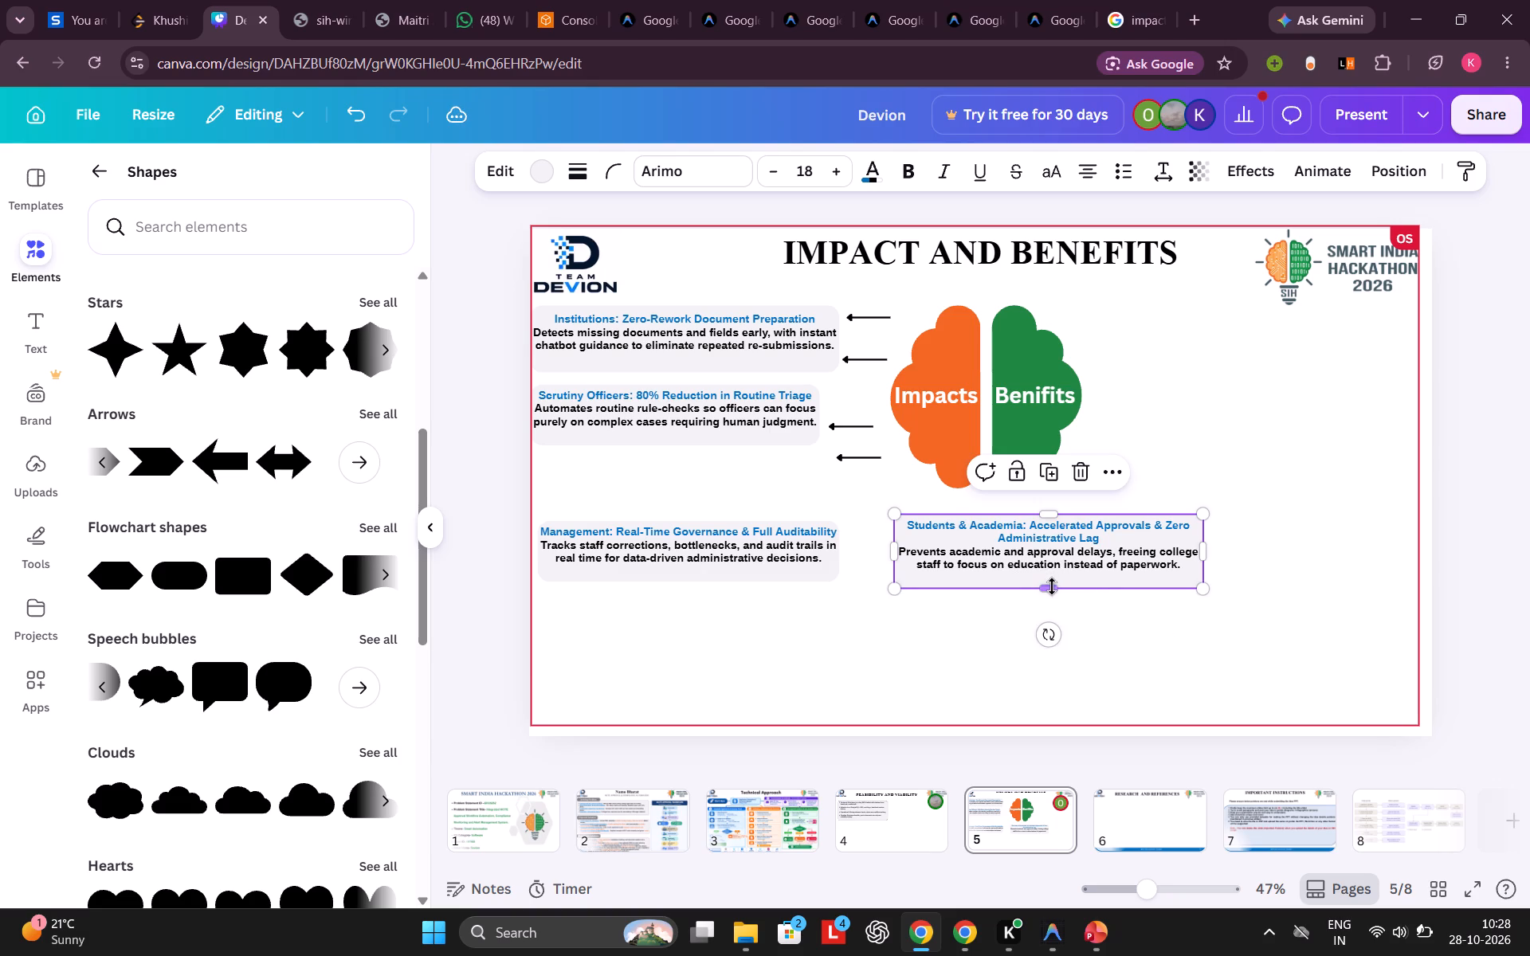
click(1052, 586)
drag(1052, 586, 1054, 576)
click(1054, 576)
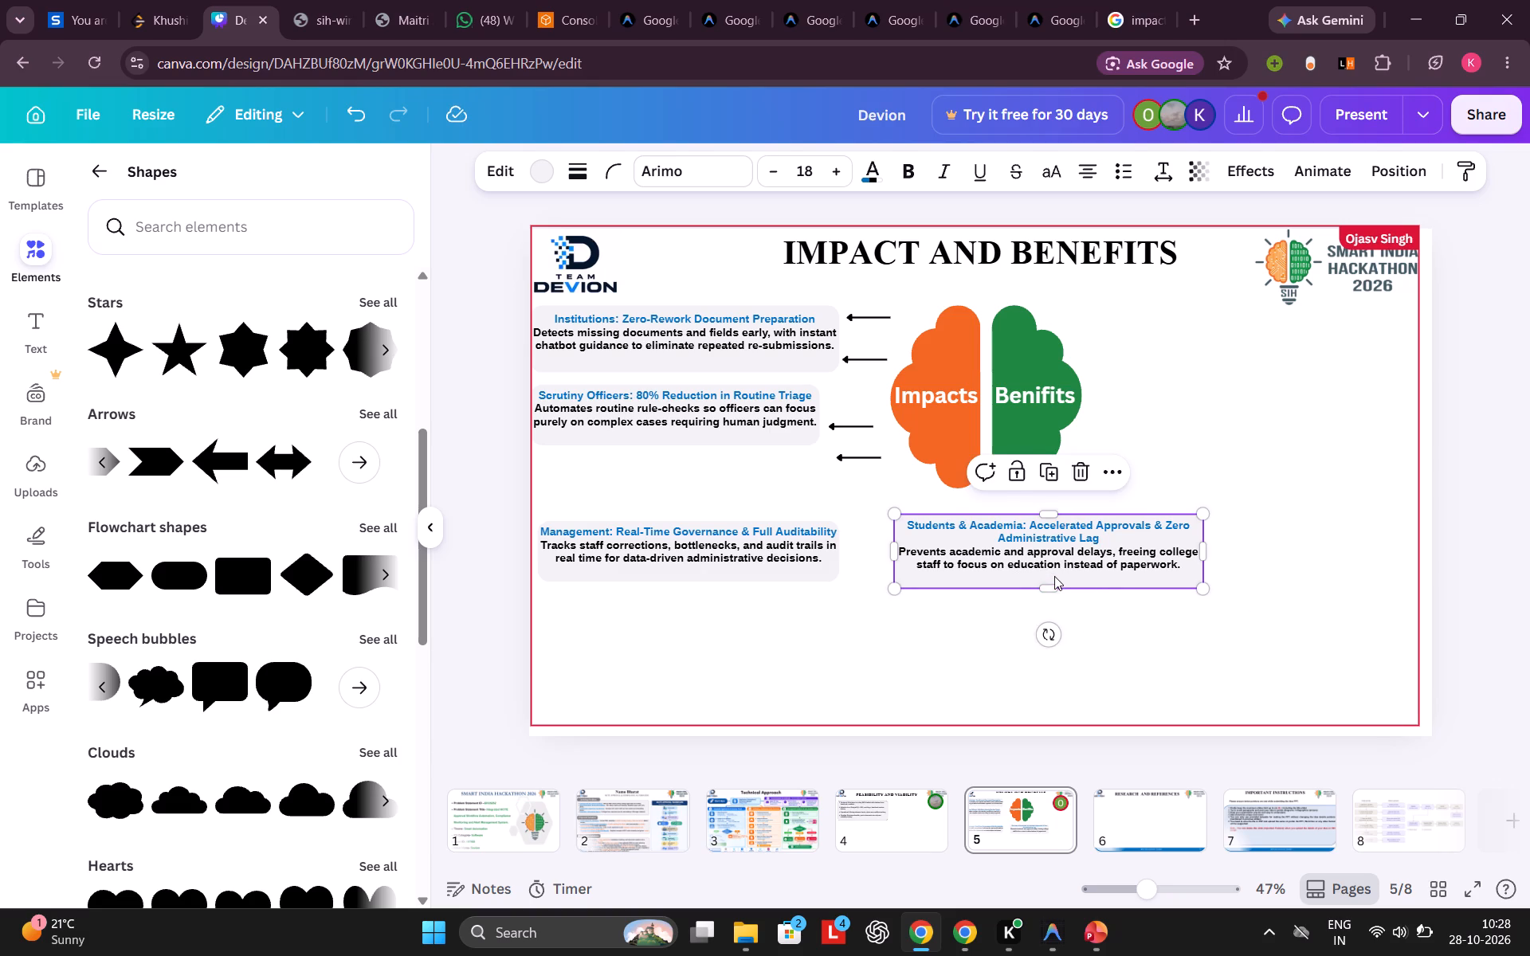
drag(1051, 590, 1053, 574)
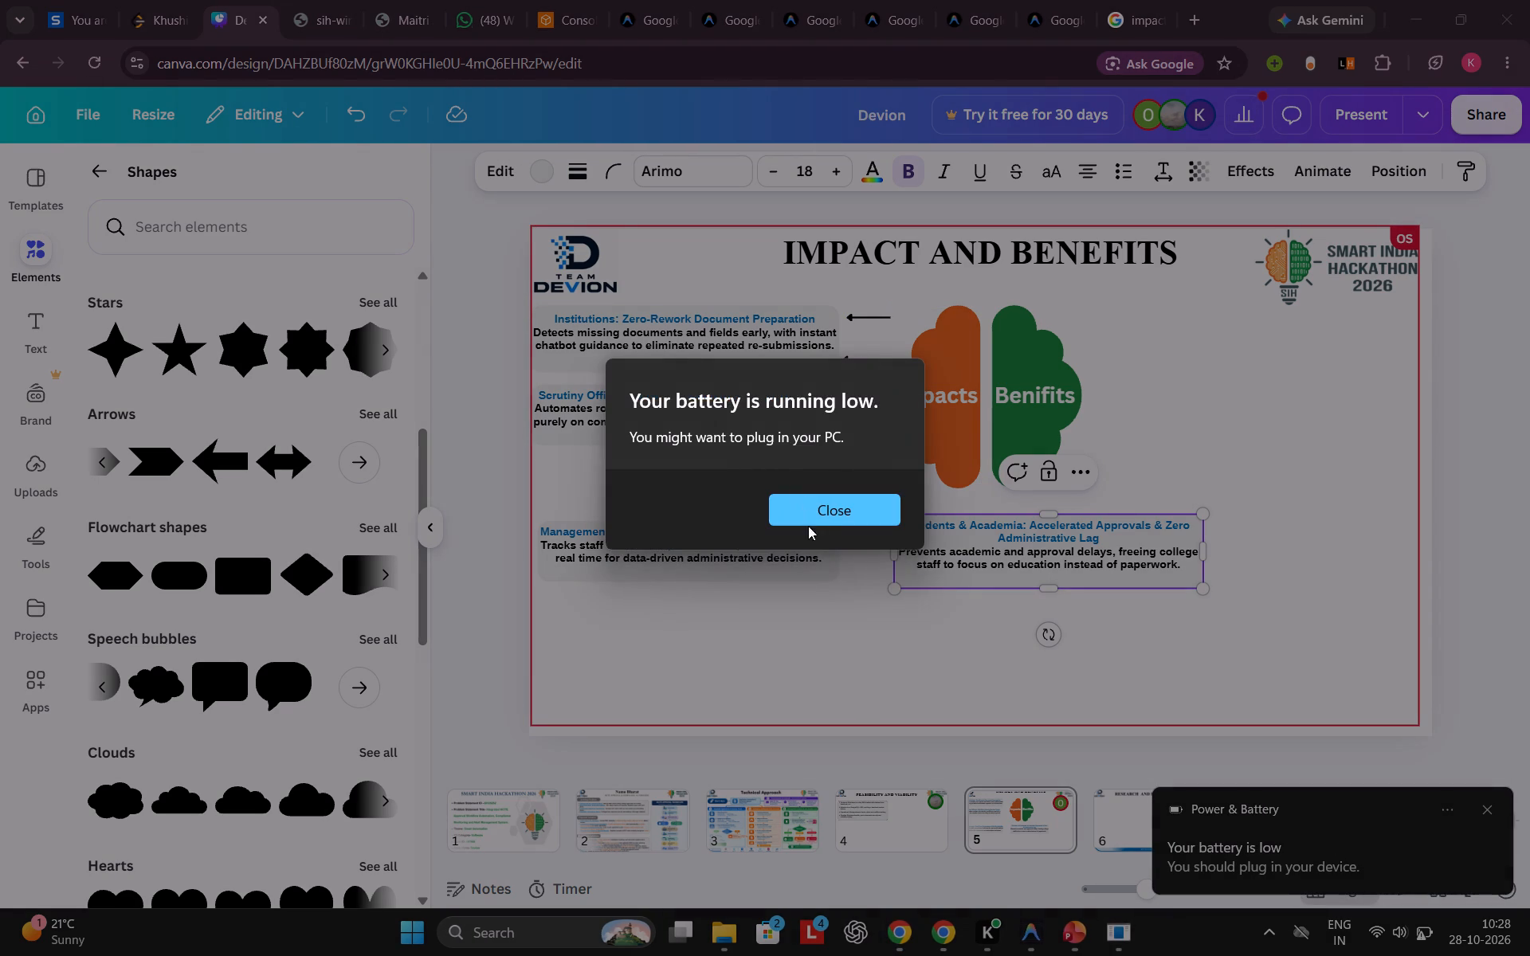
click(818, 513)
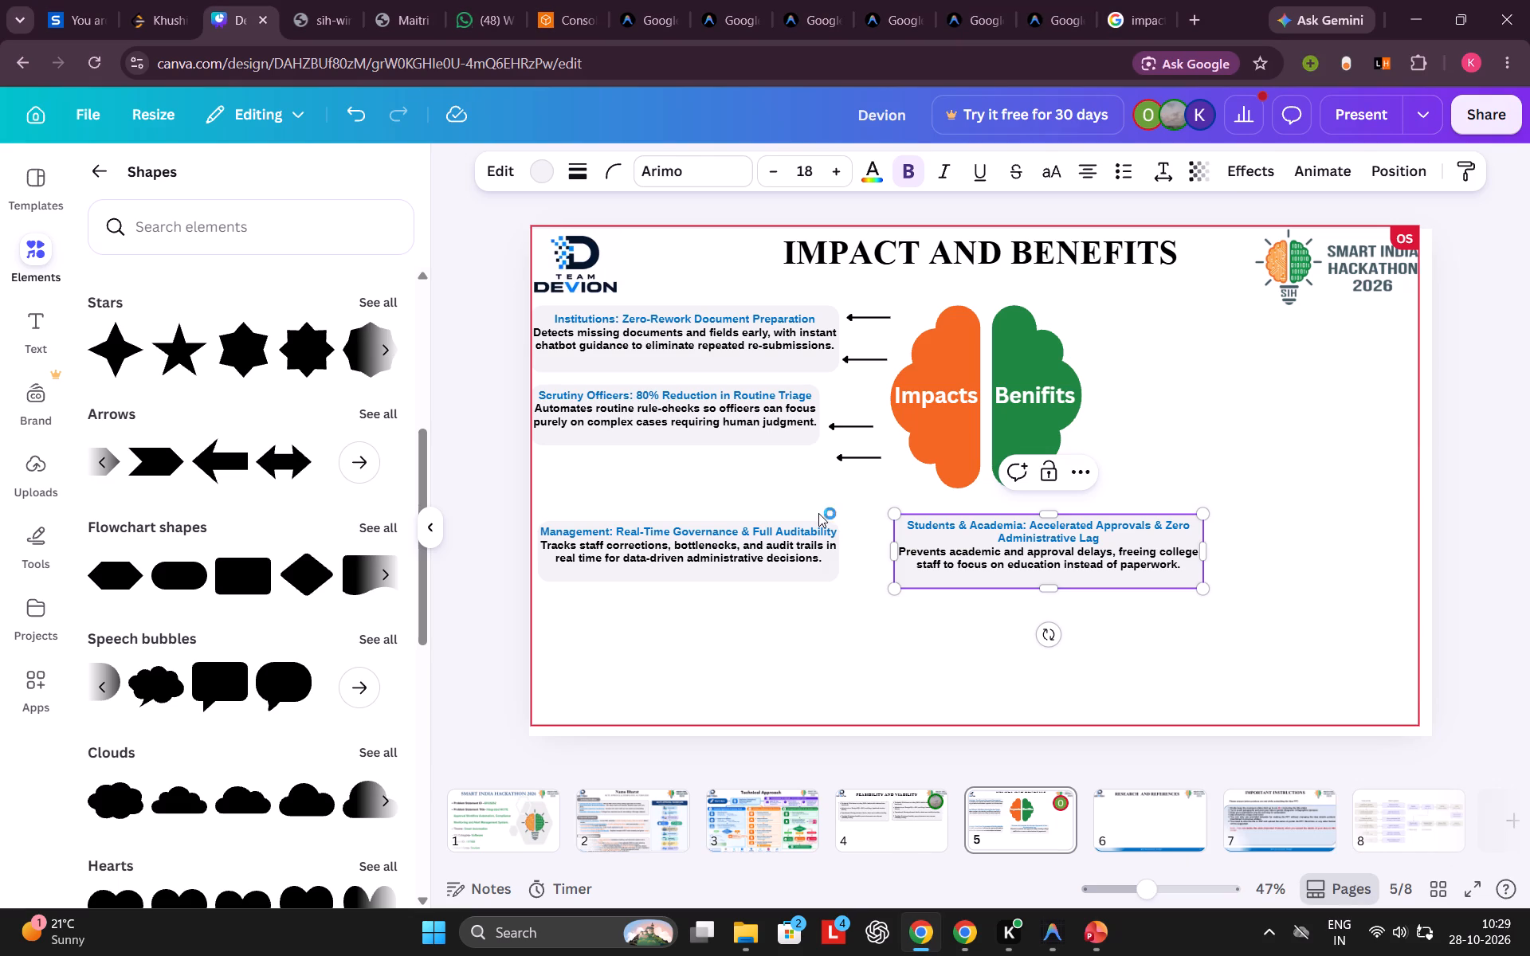
Stack the Management box just below Scrutiny Officers, and the Students & Academia box about 24 below the Management box.
drag(696, 538, 692, 481)
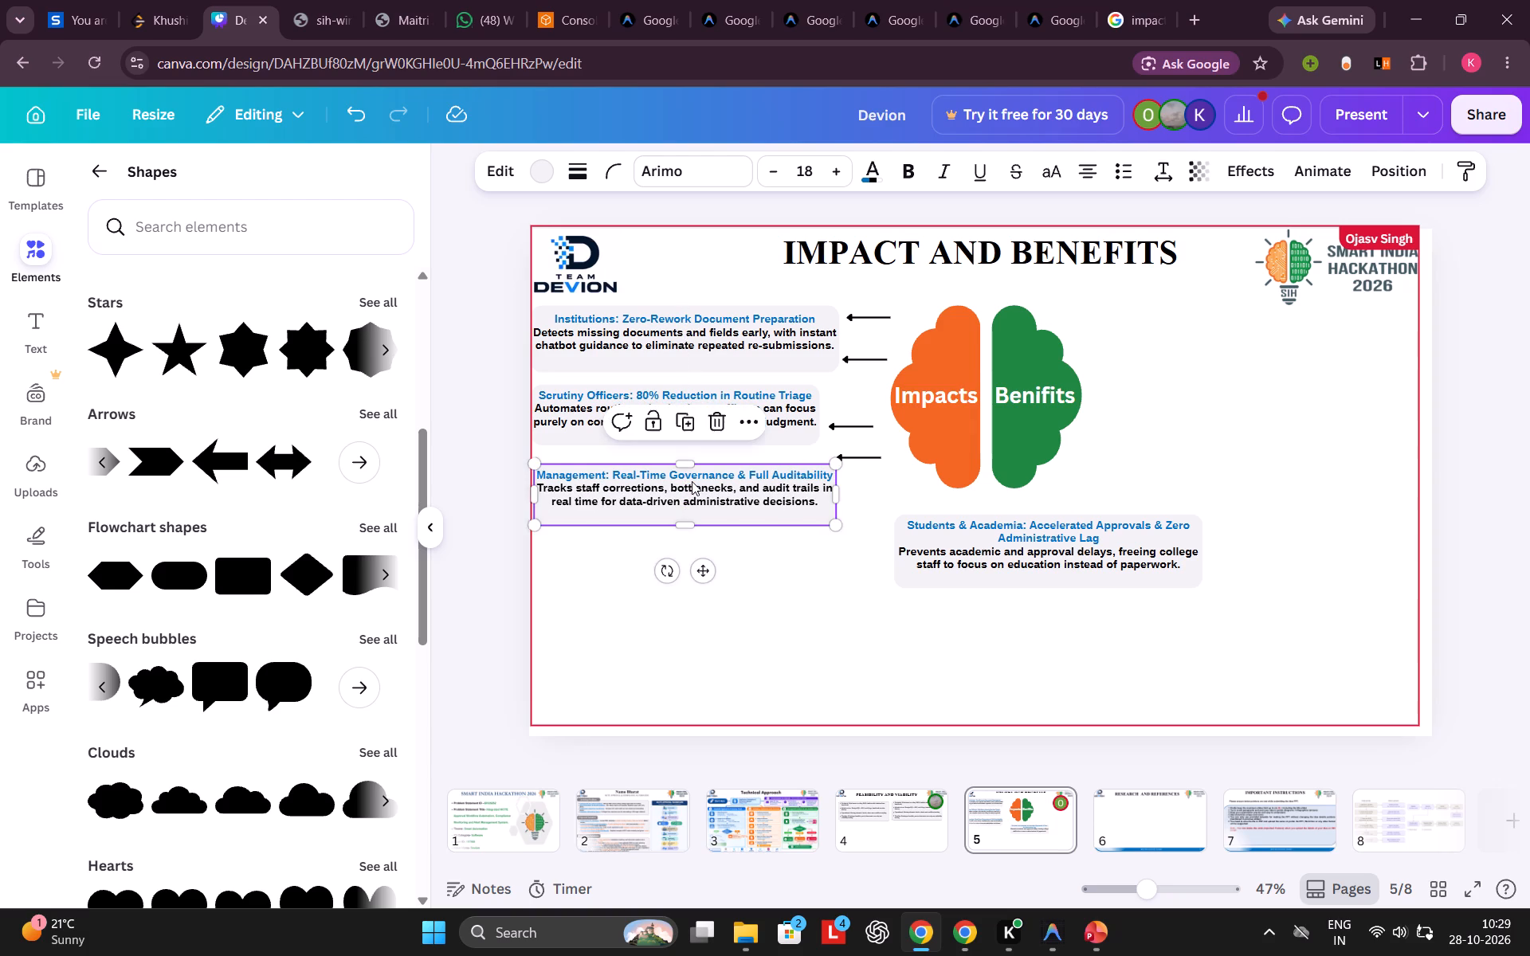
drag(928, 560, 580, 580)
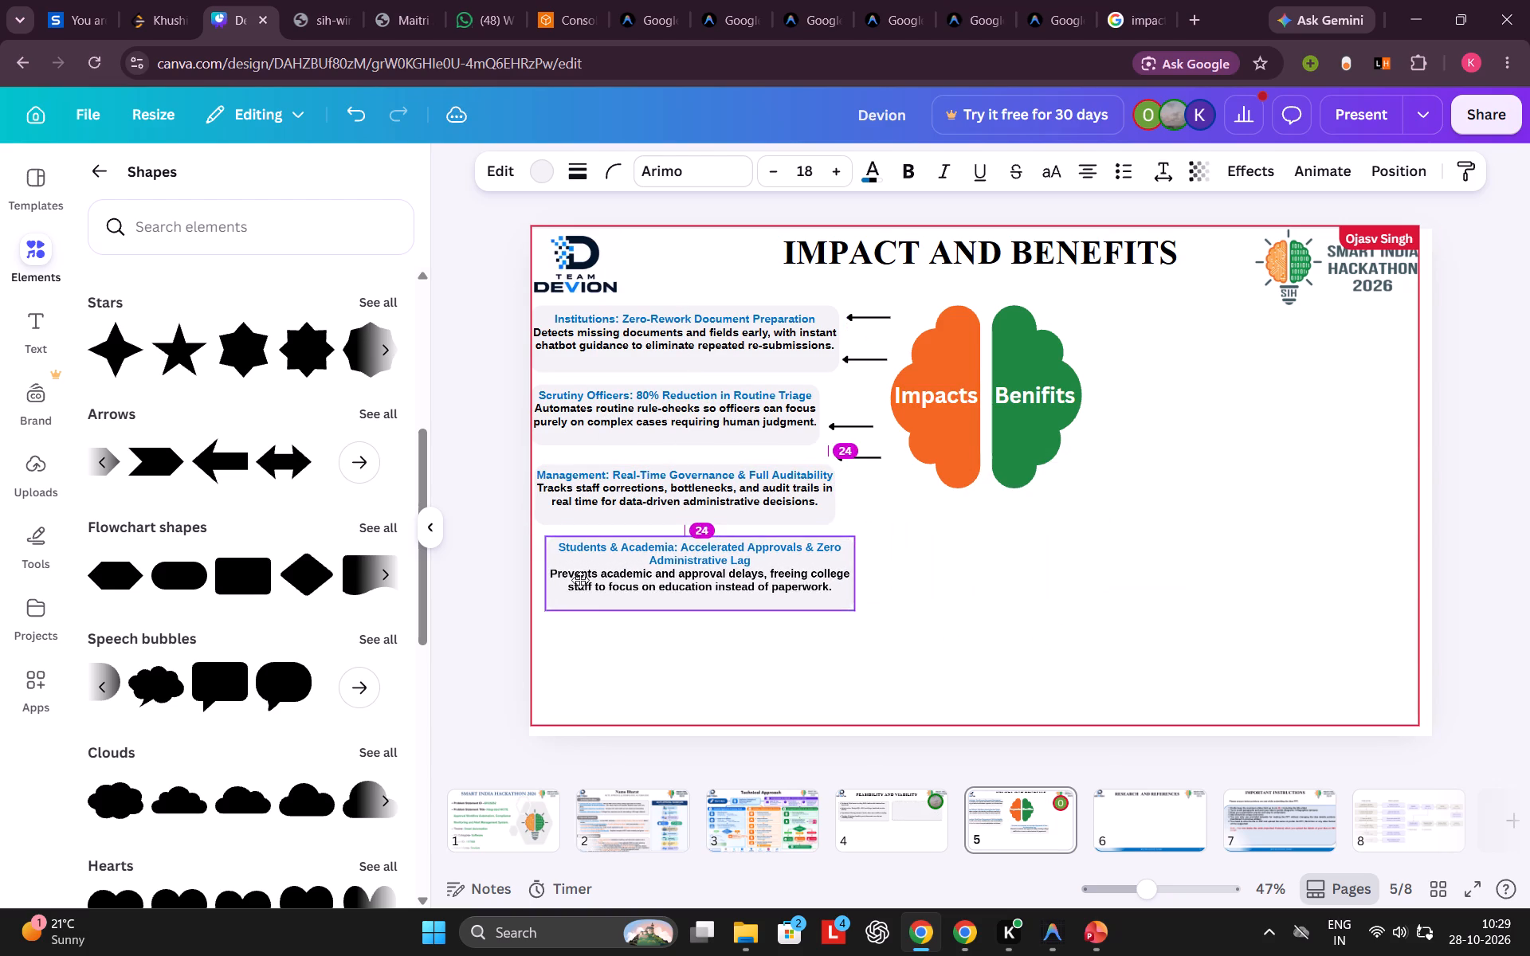
drag(580, 580, 582, 580)
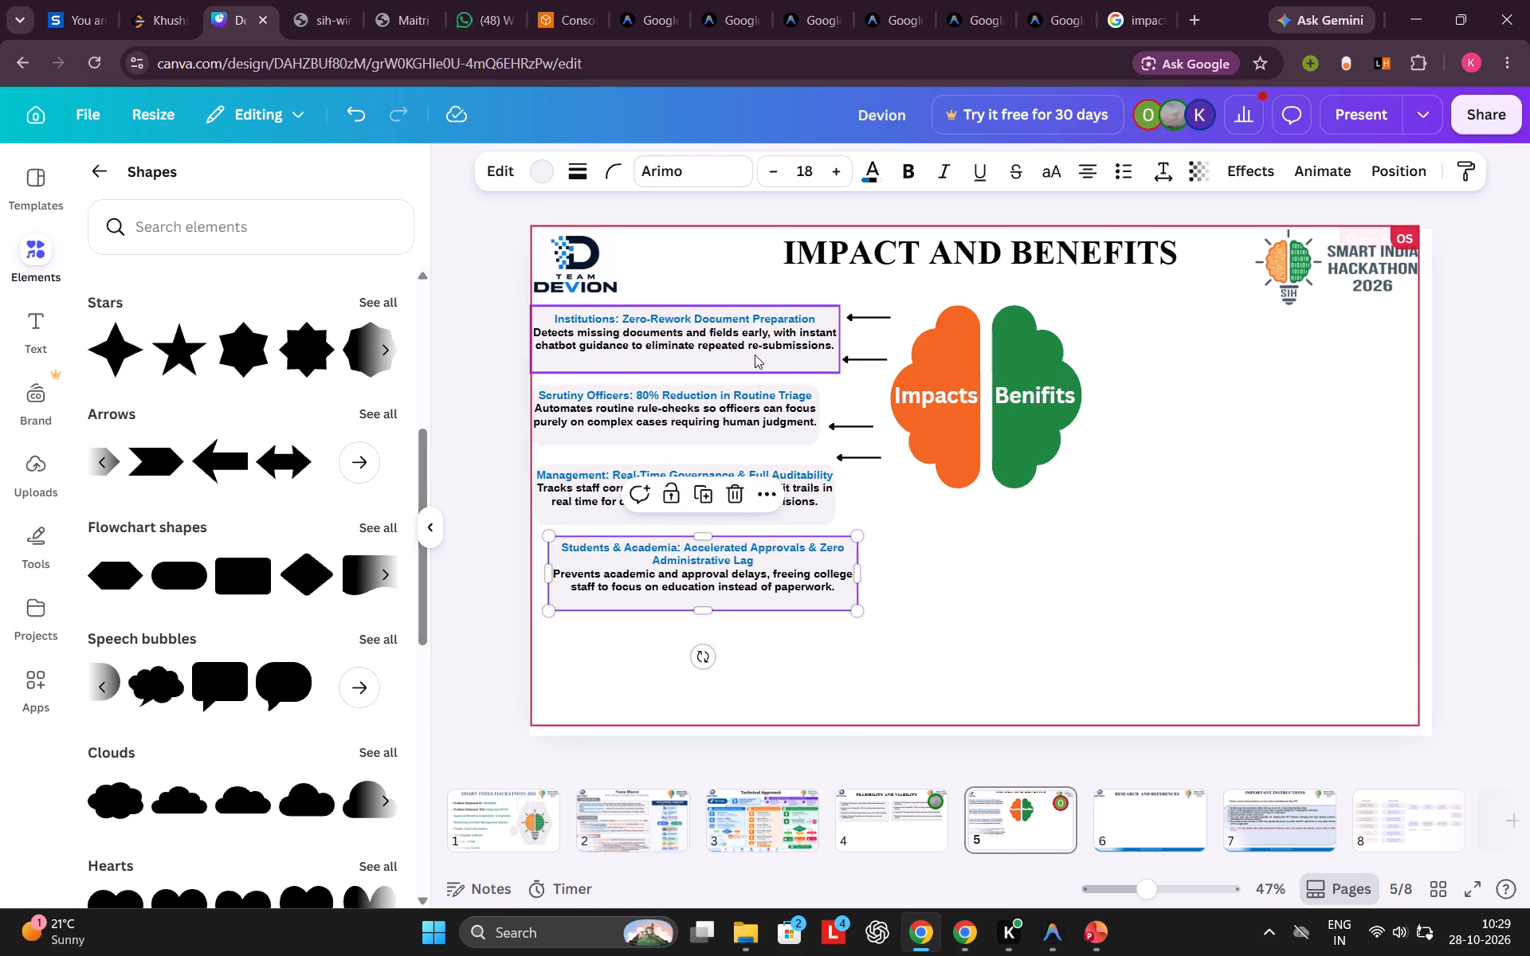
Move the orange and green brain halves lower on the slide, keeping both level with each other.
click(939, 435)
drag(939, 435, 940, 441)
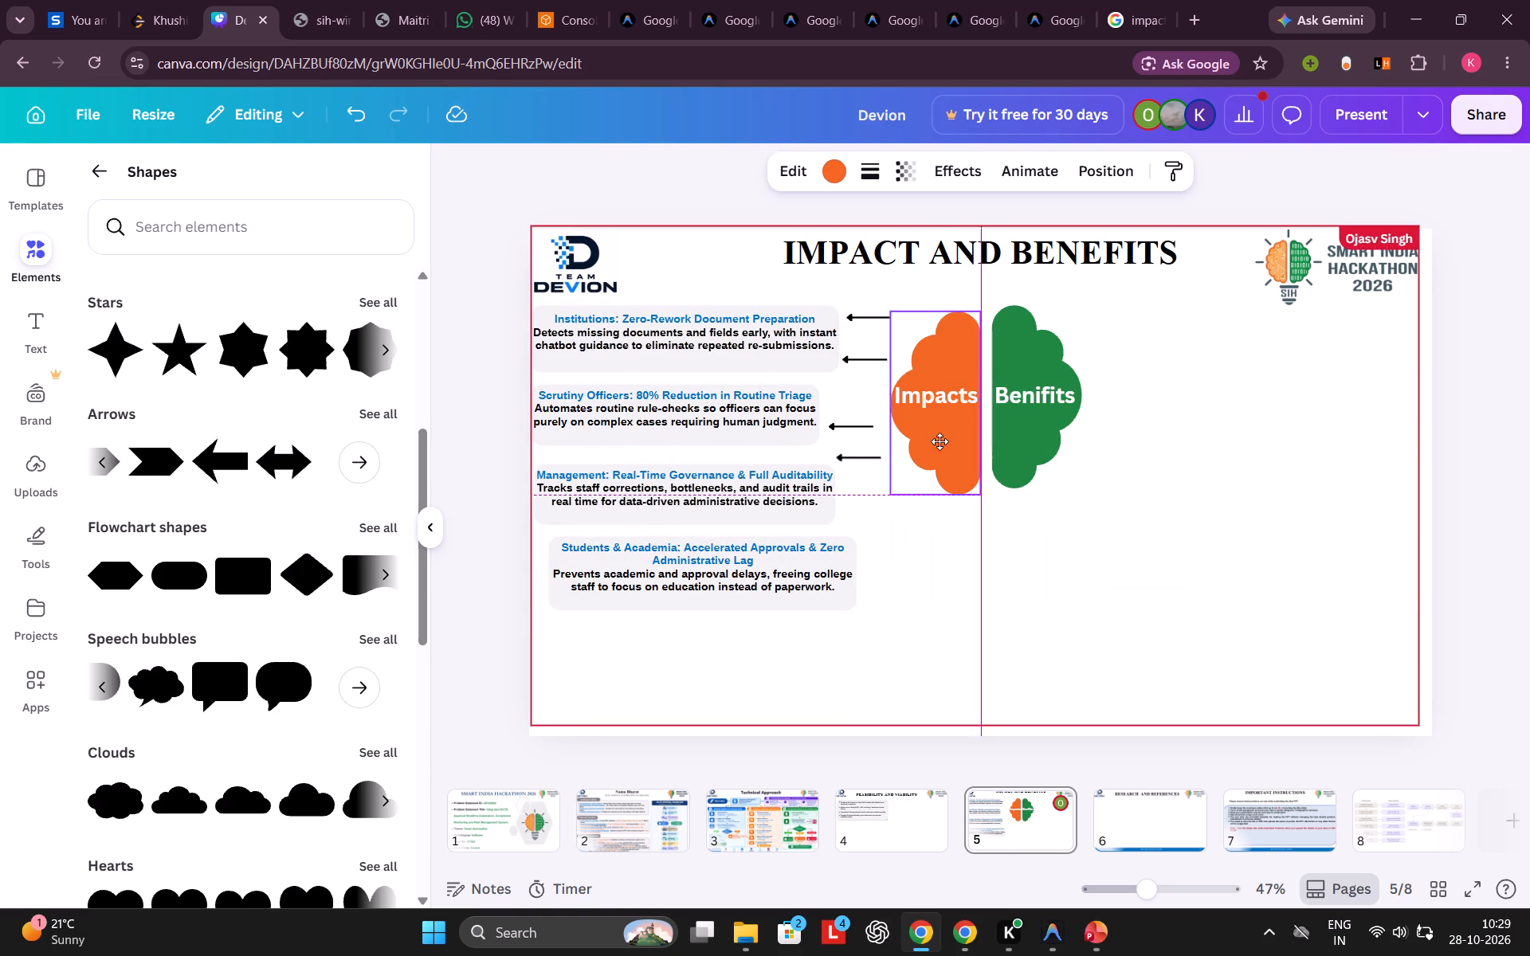
drag(940, 441, 943, 464)
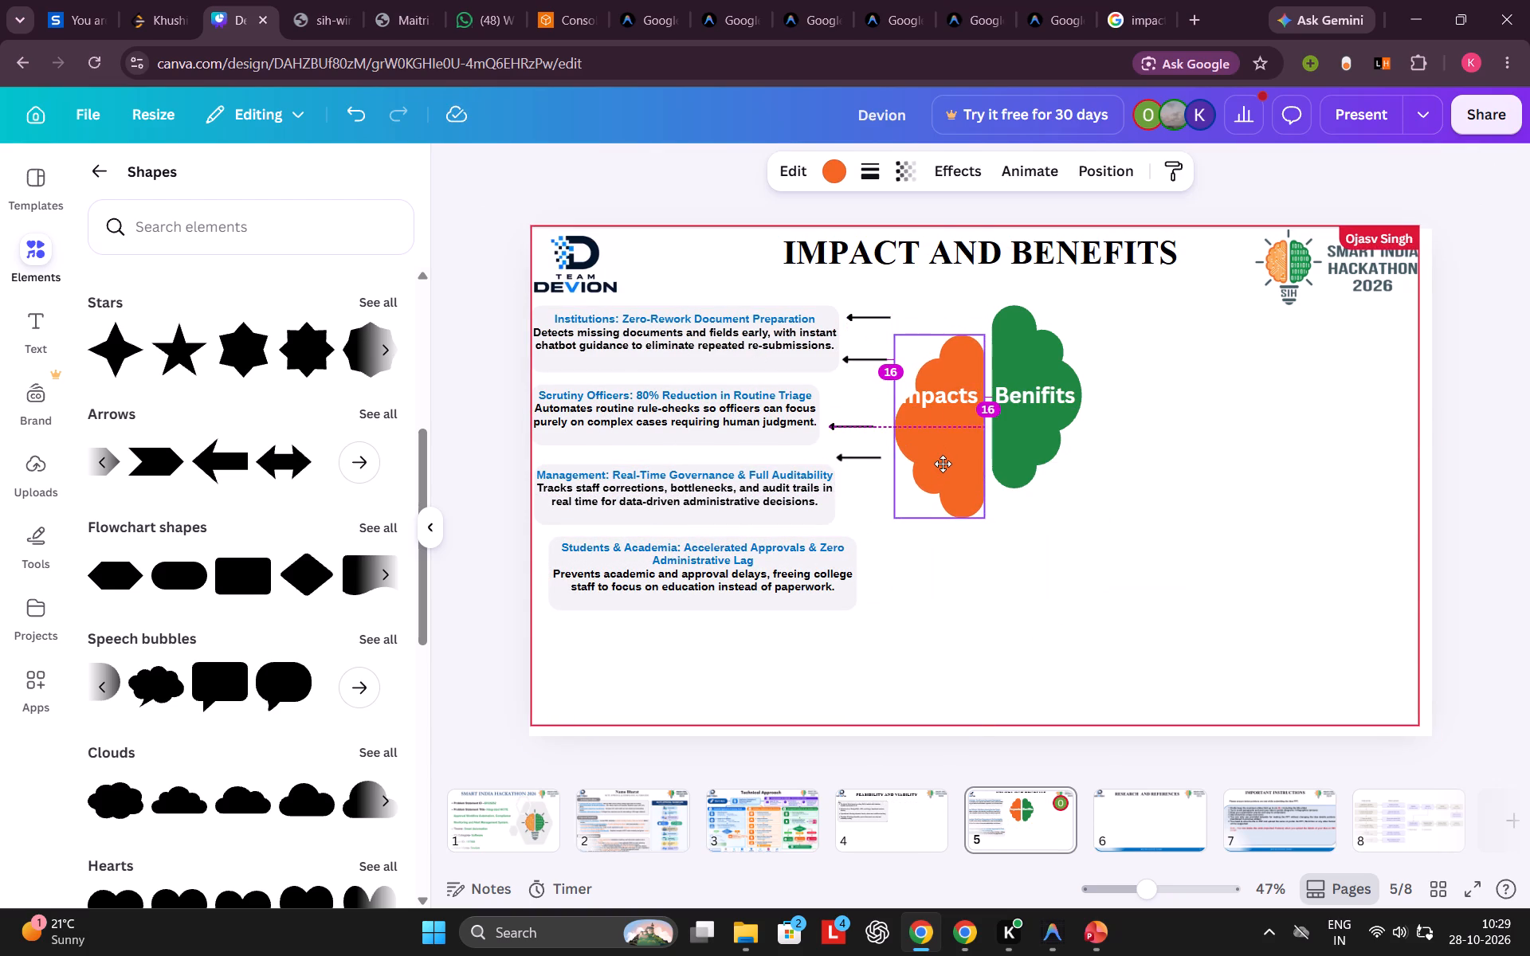
drag(943, 464, 943, 484)
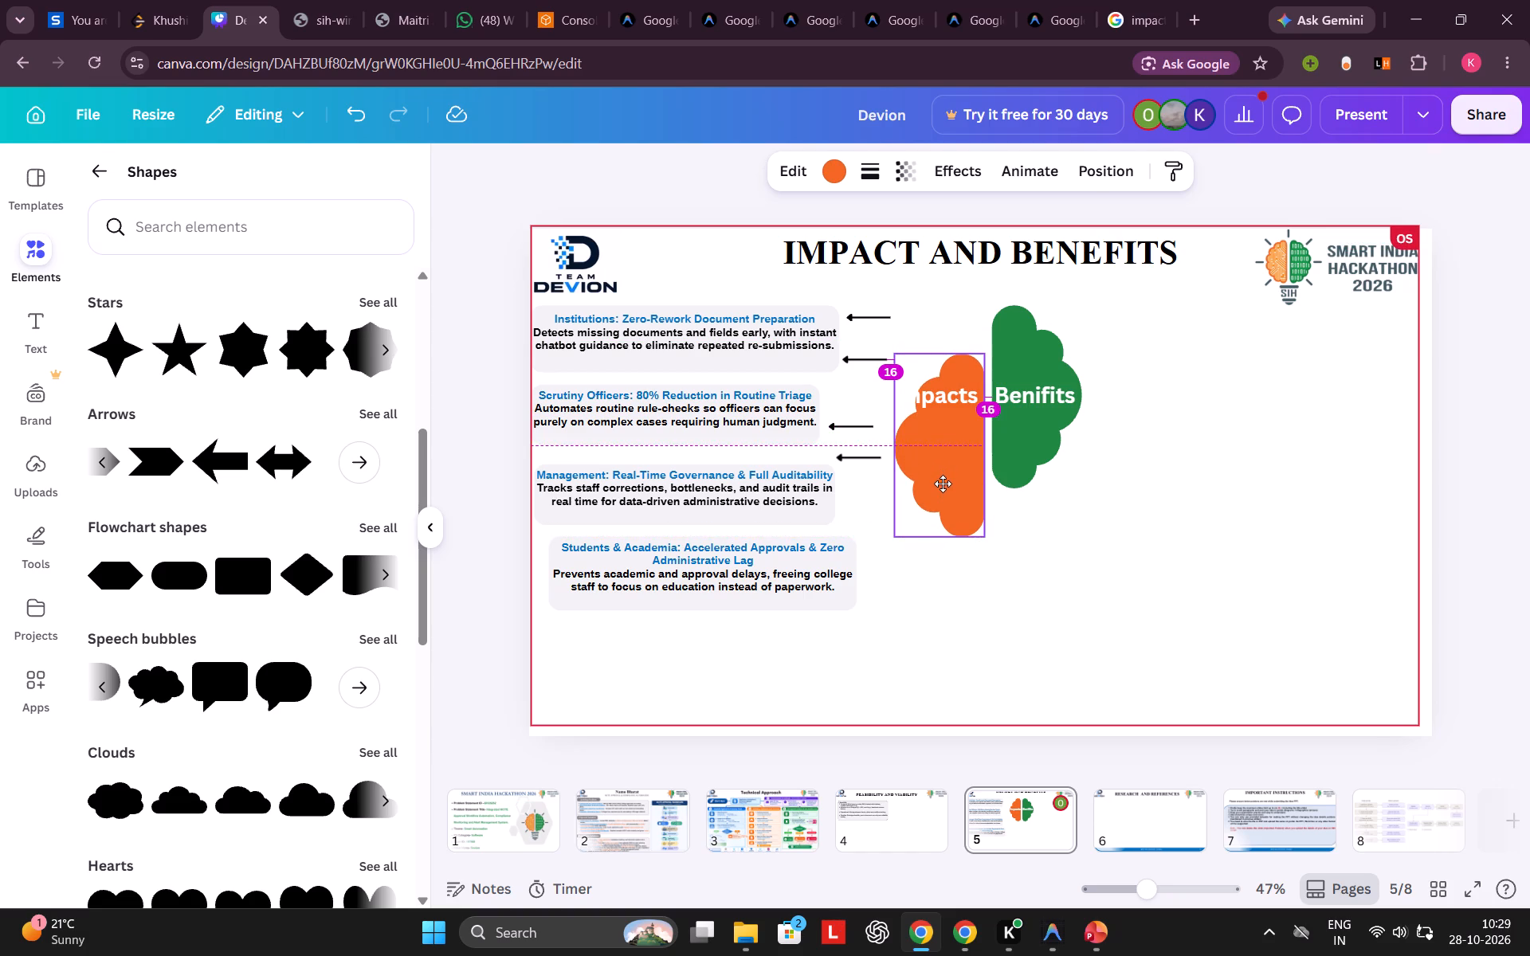
drag(943, 484, 943, 482)
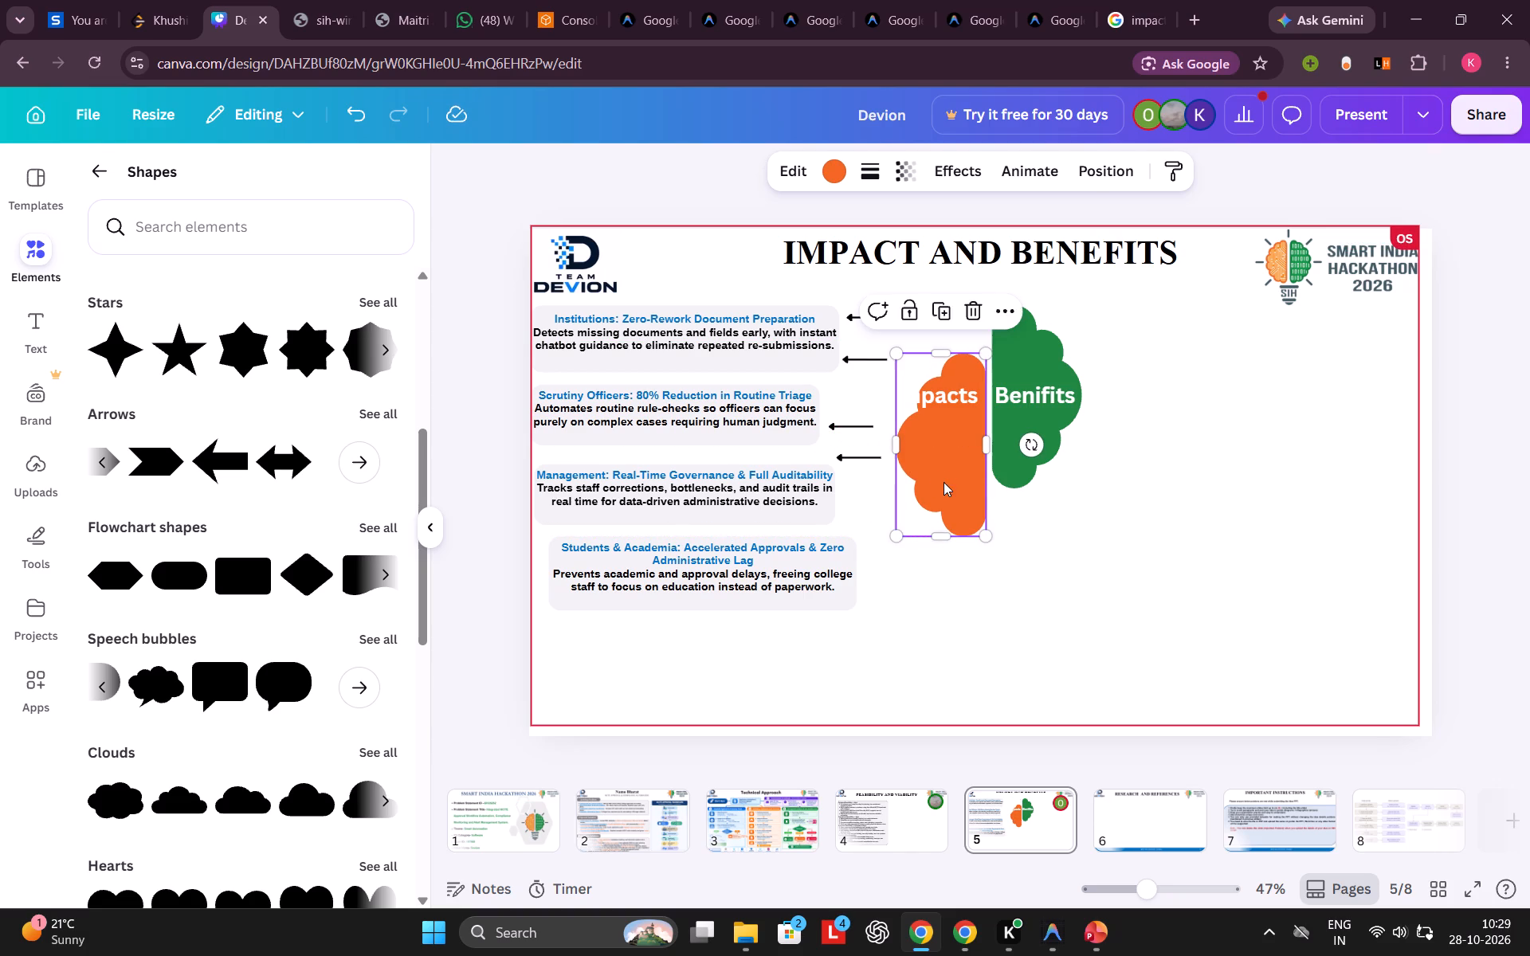
click(1031, 410)
drag(1031, 410, 1030, 449)
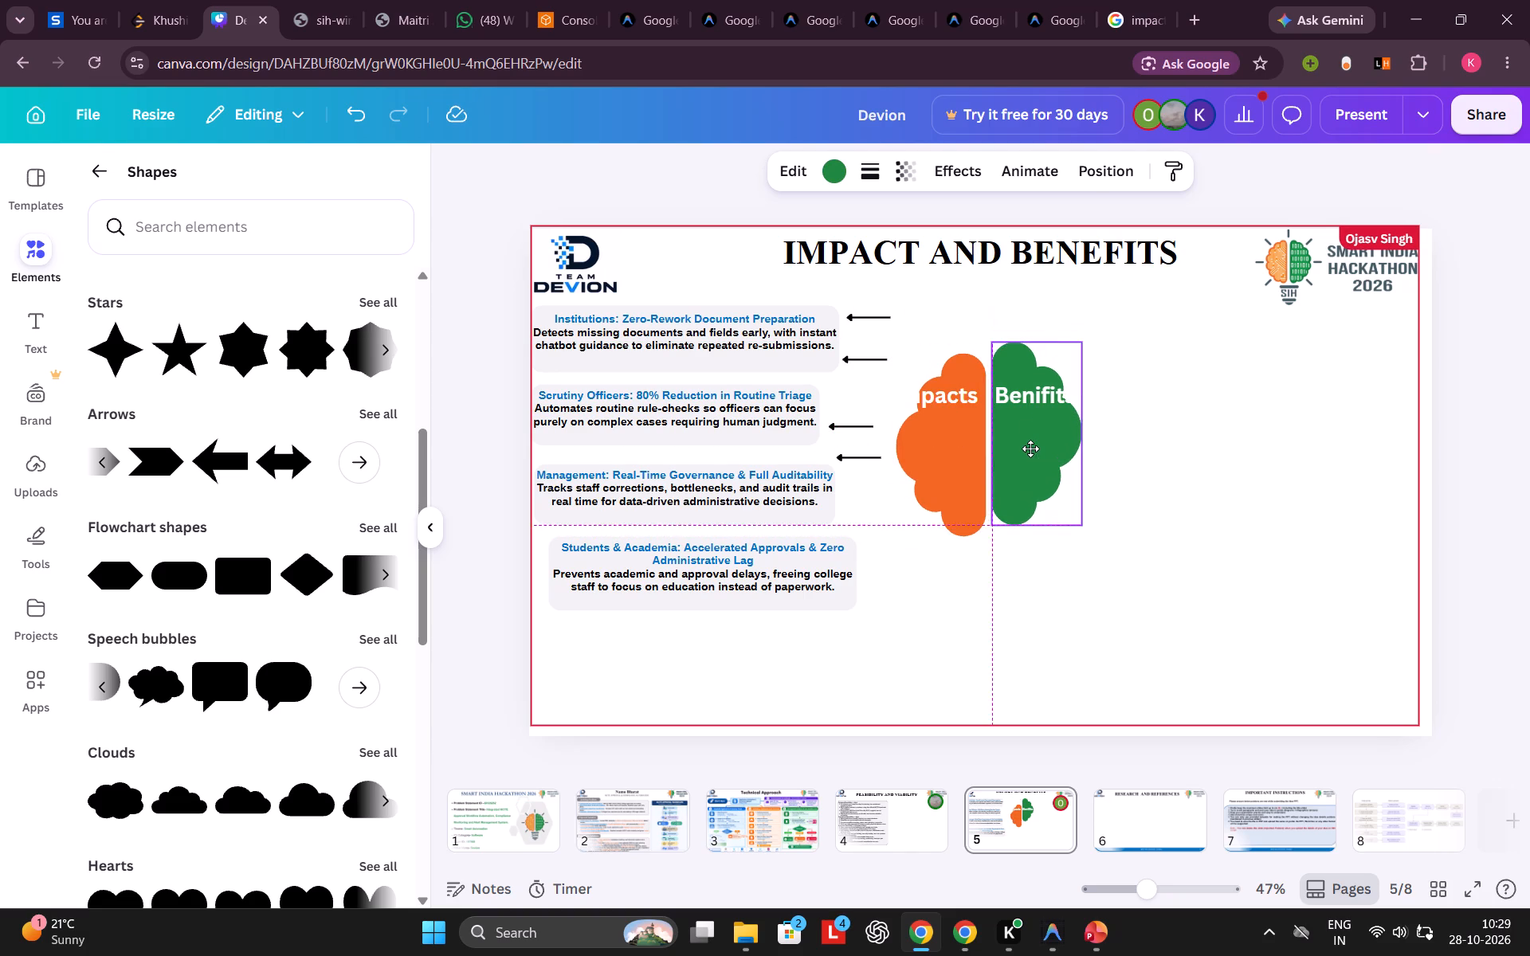
drag(1030, 449, 1032, 456)
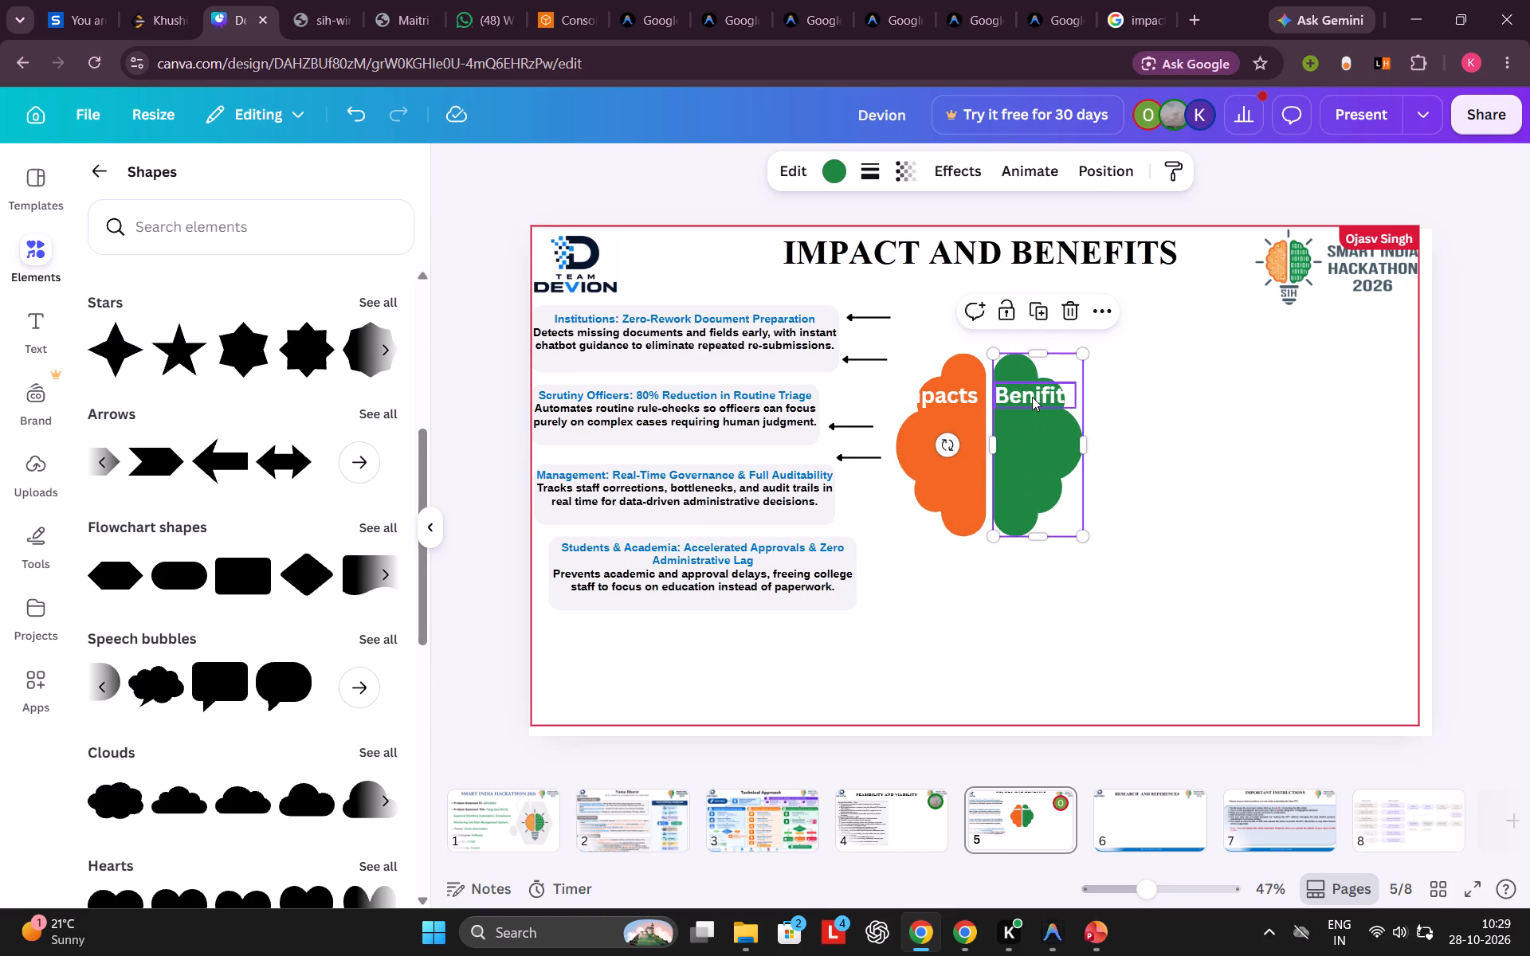
Move the Benifits and Impacts labels down onto the middle of their brain halves.
click(1032, 397)
drag(1032, 397, 1033, 440)
click(940, 391)
drag(940, 391, 943, 437)
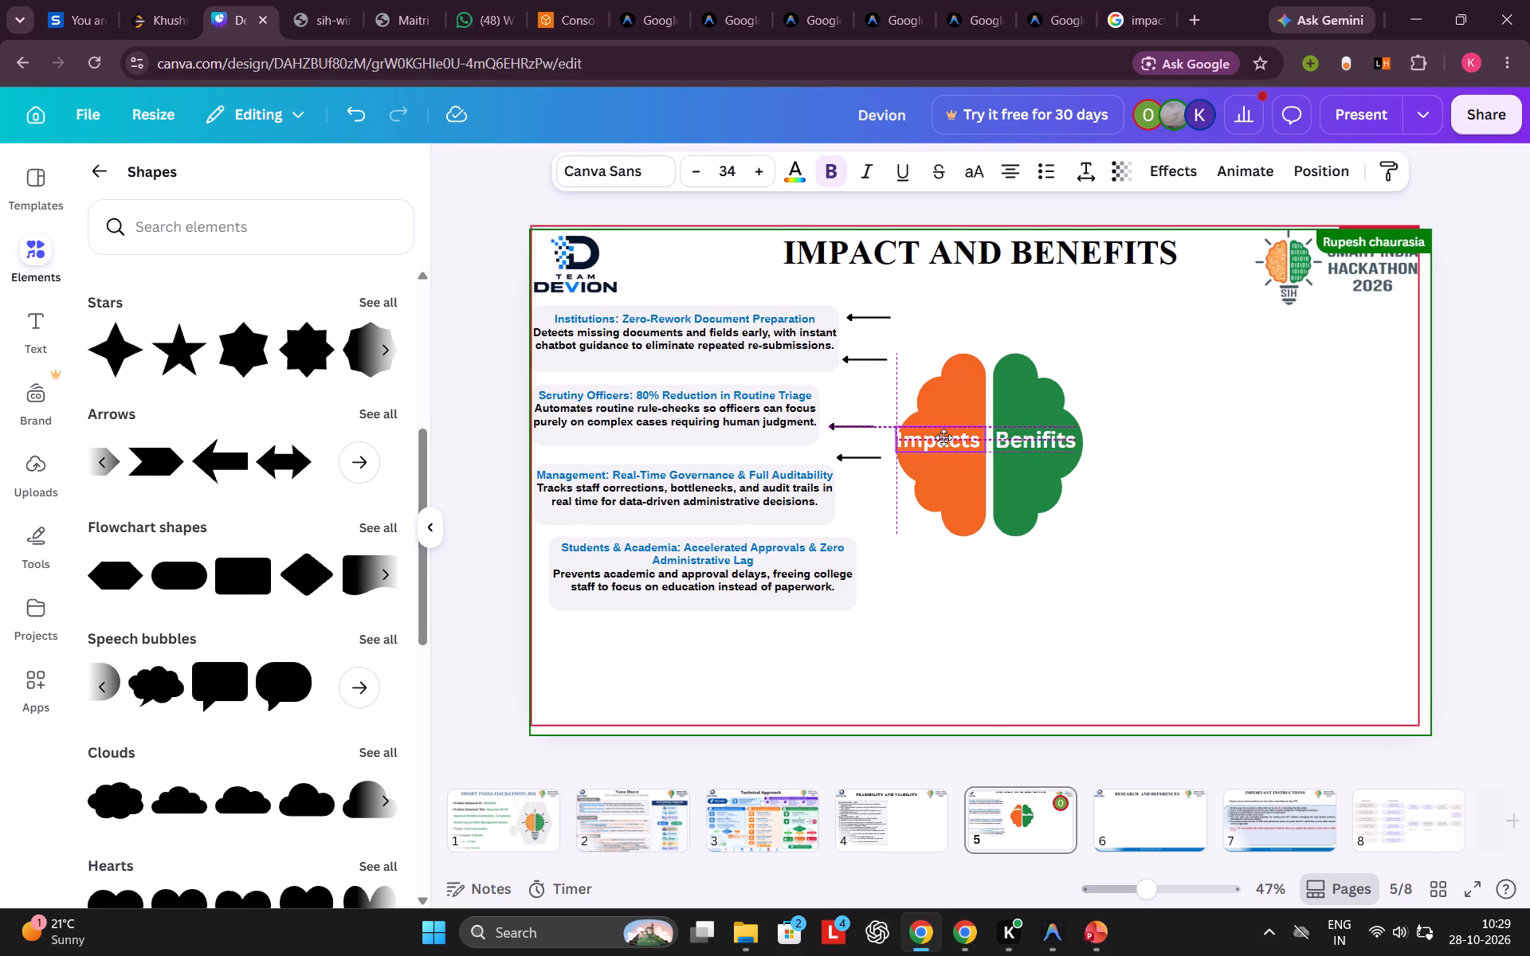
drag(943, 437, 946, 437)
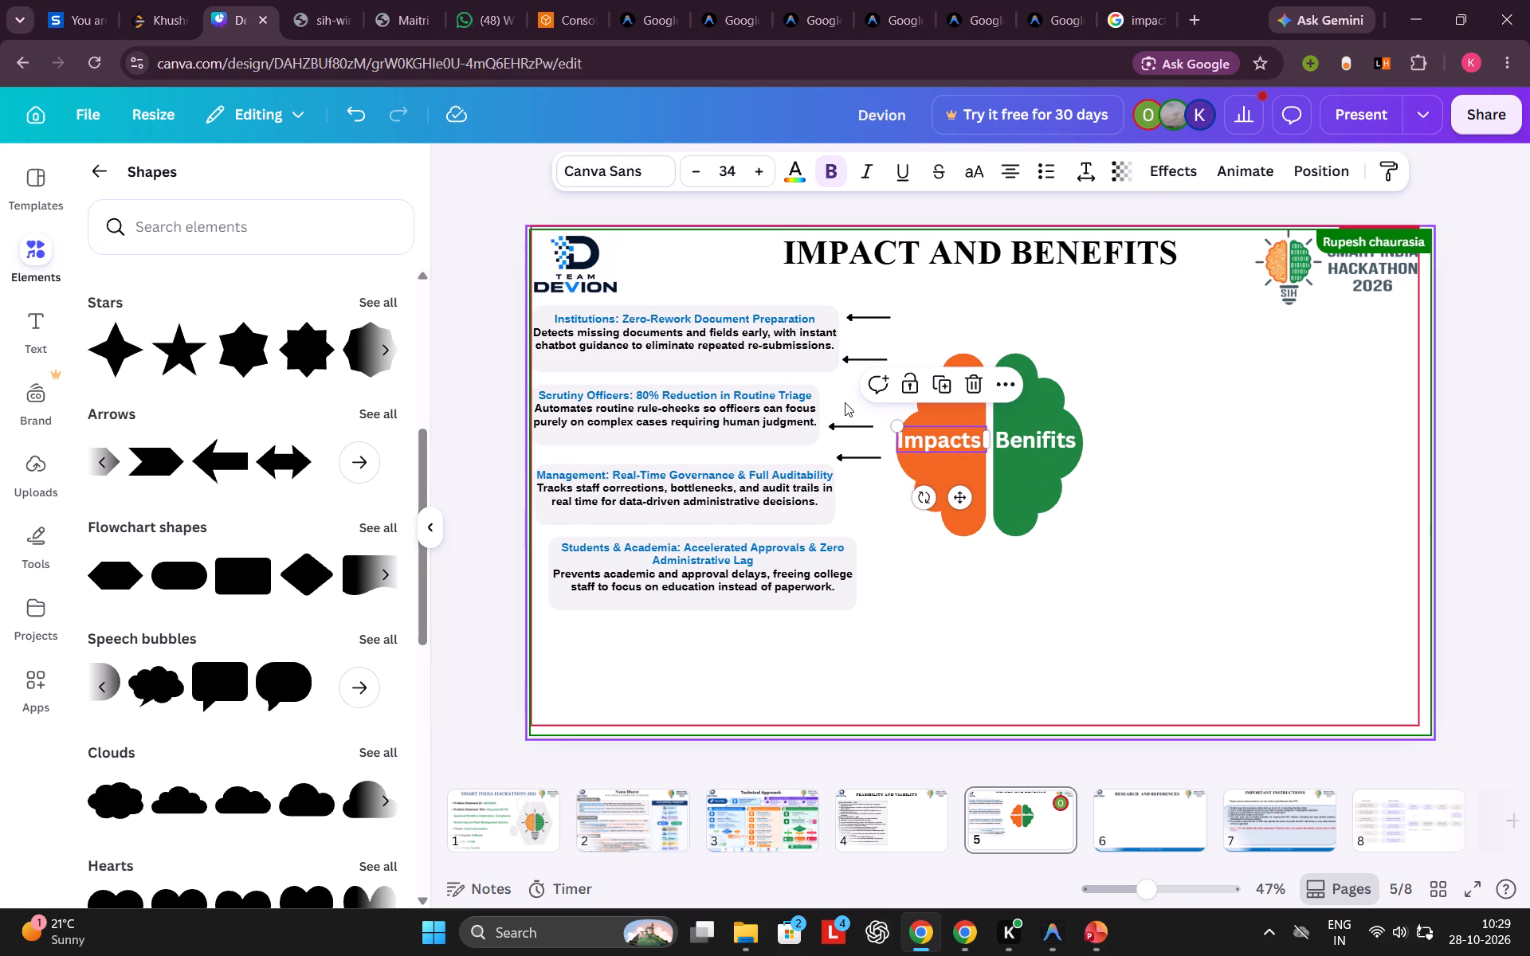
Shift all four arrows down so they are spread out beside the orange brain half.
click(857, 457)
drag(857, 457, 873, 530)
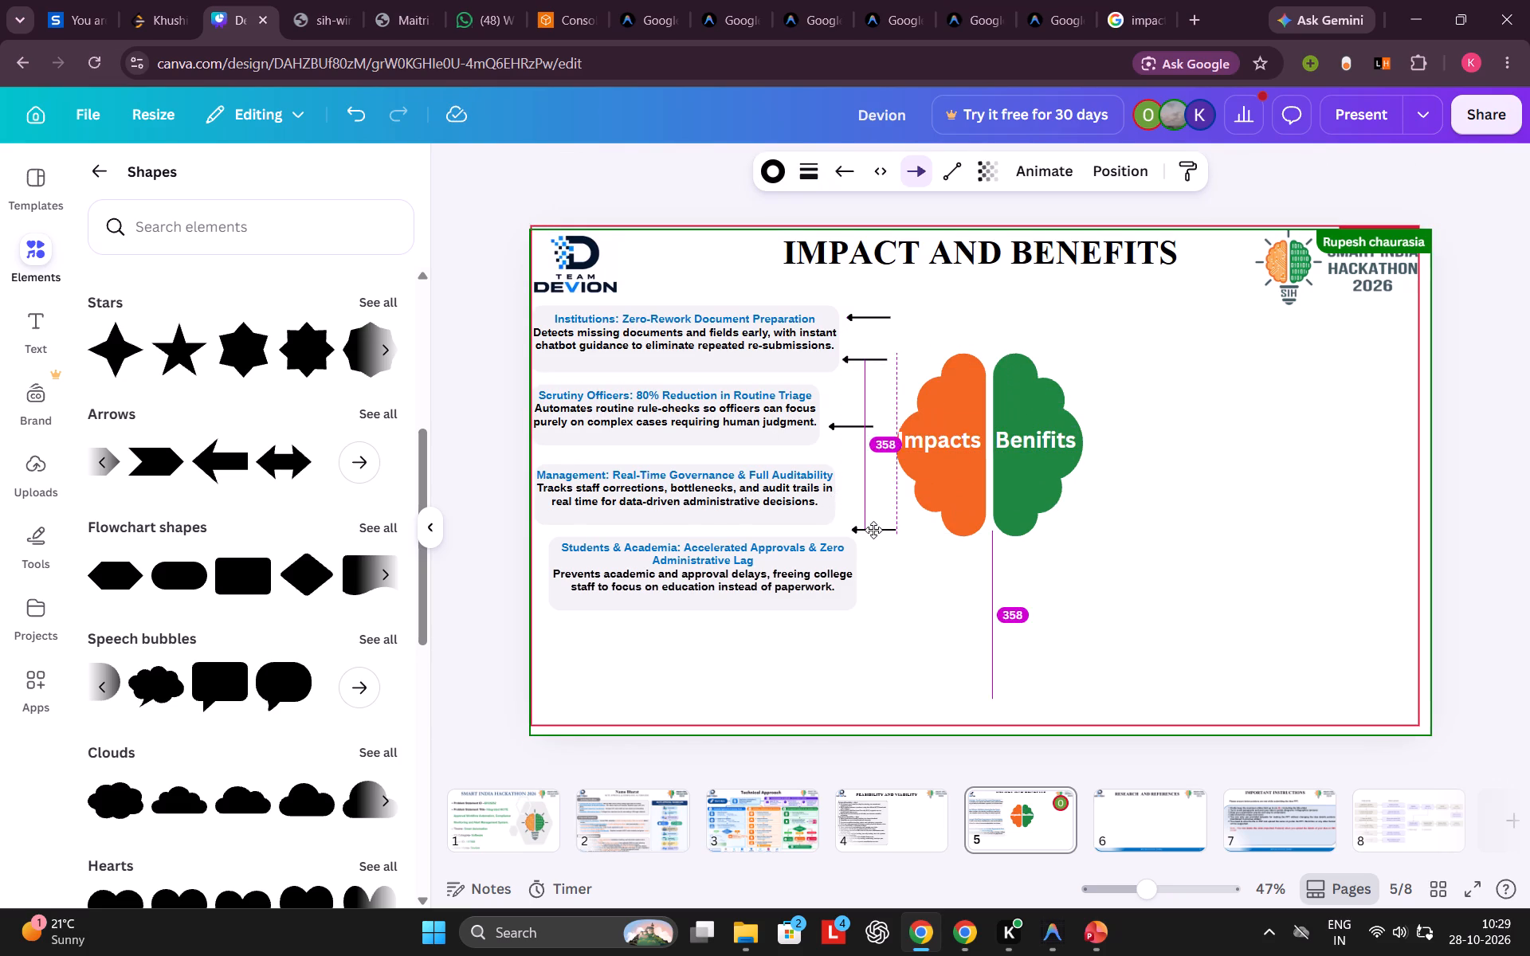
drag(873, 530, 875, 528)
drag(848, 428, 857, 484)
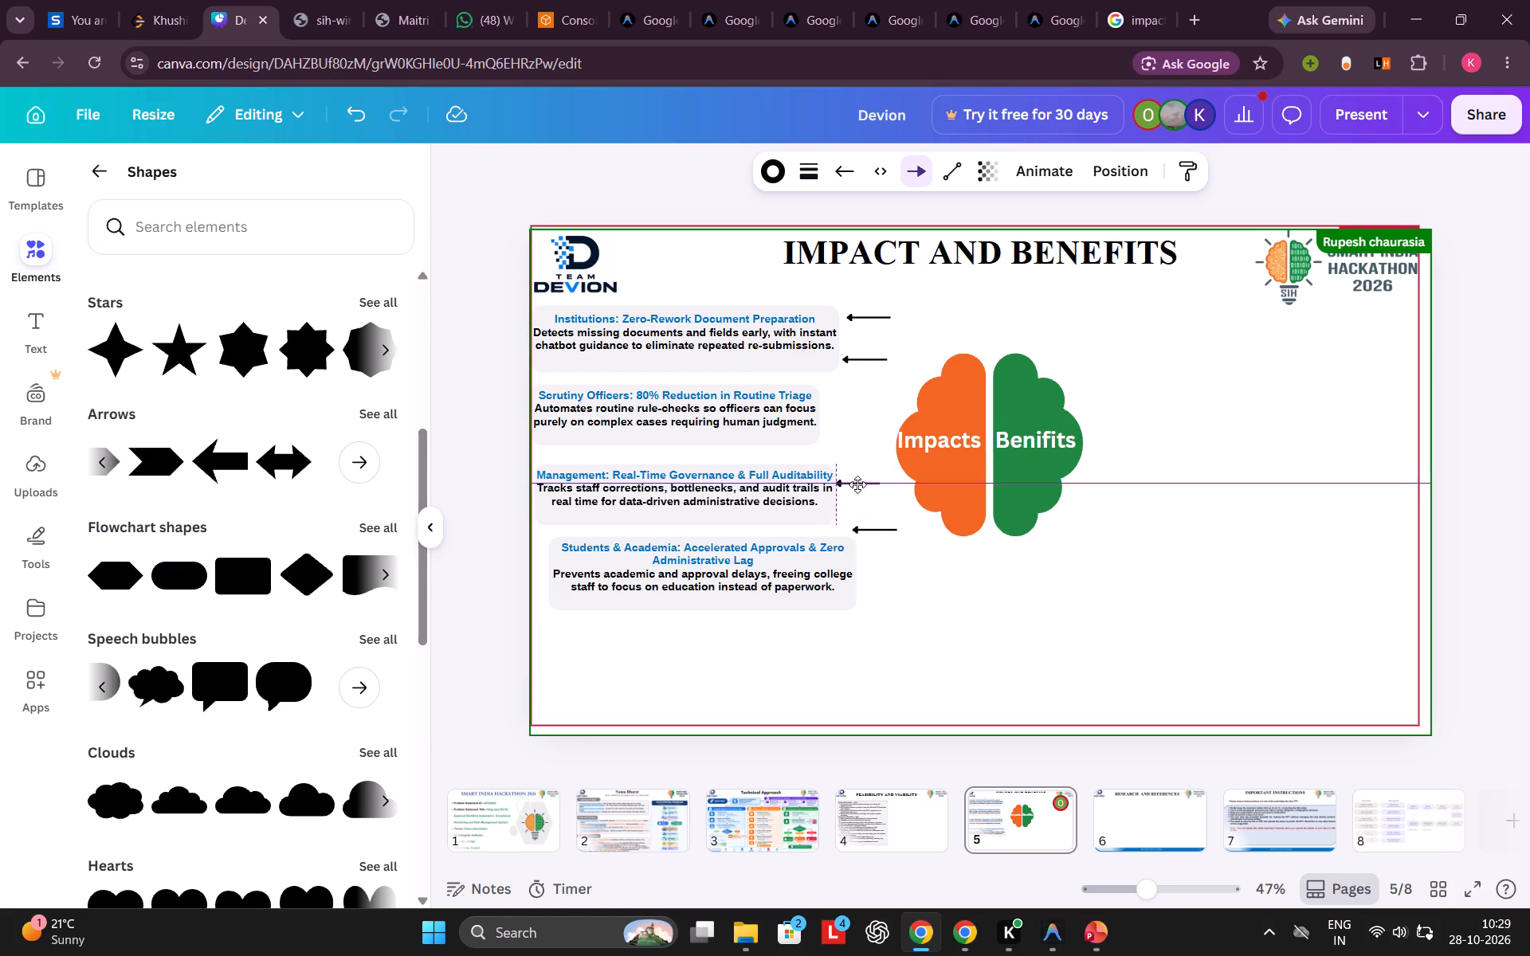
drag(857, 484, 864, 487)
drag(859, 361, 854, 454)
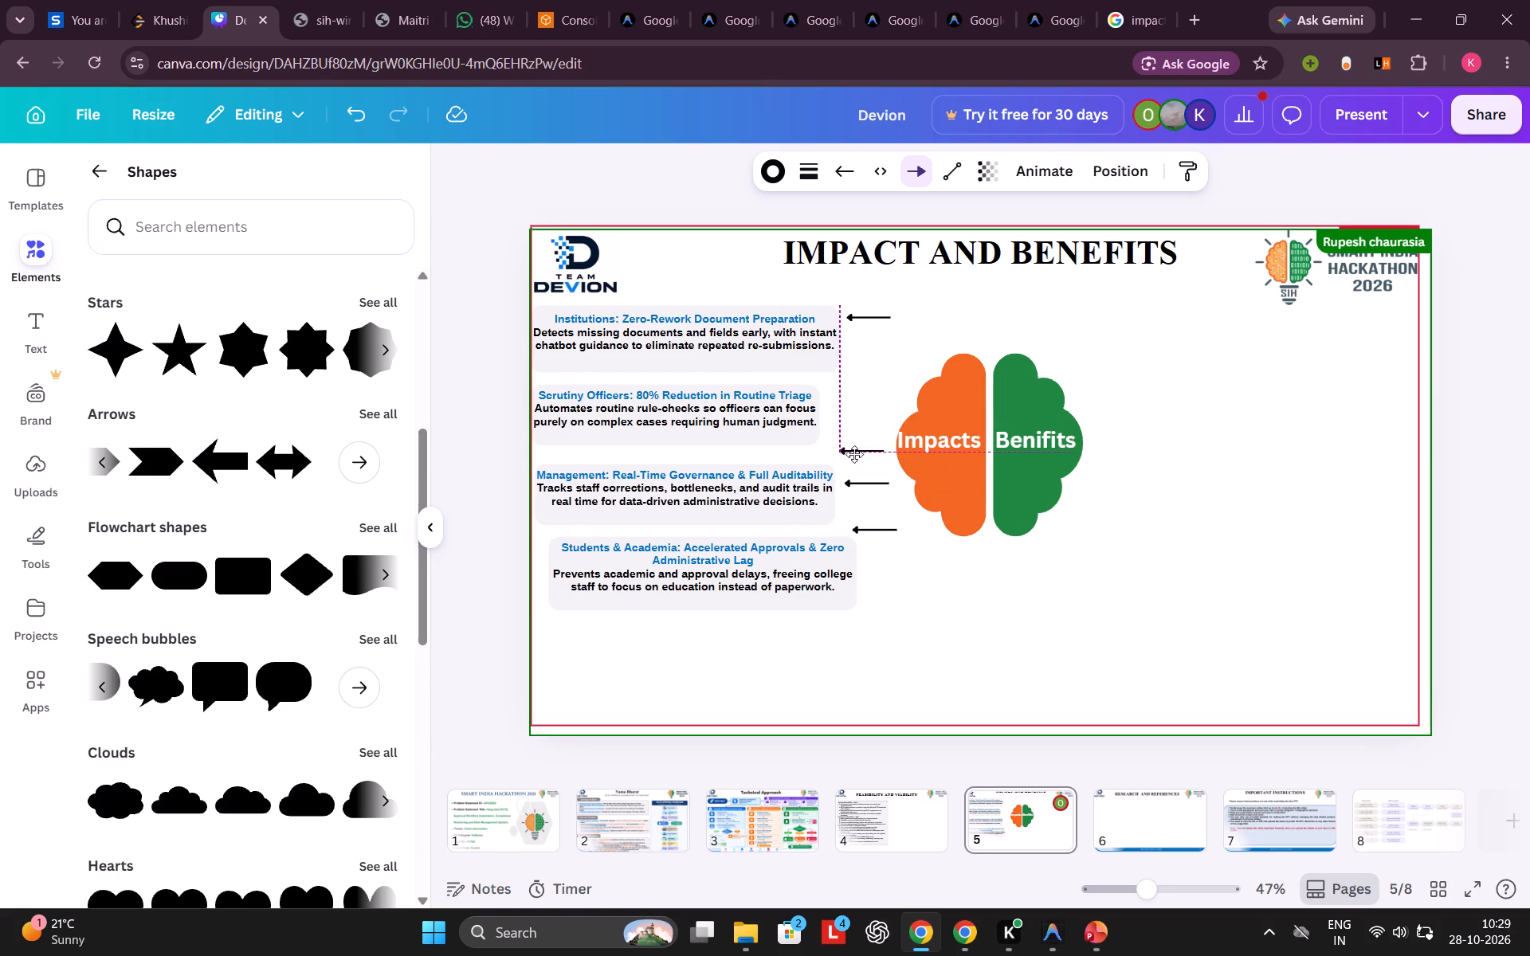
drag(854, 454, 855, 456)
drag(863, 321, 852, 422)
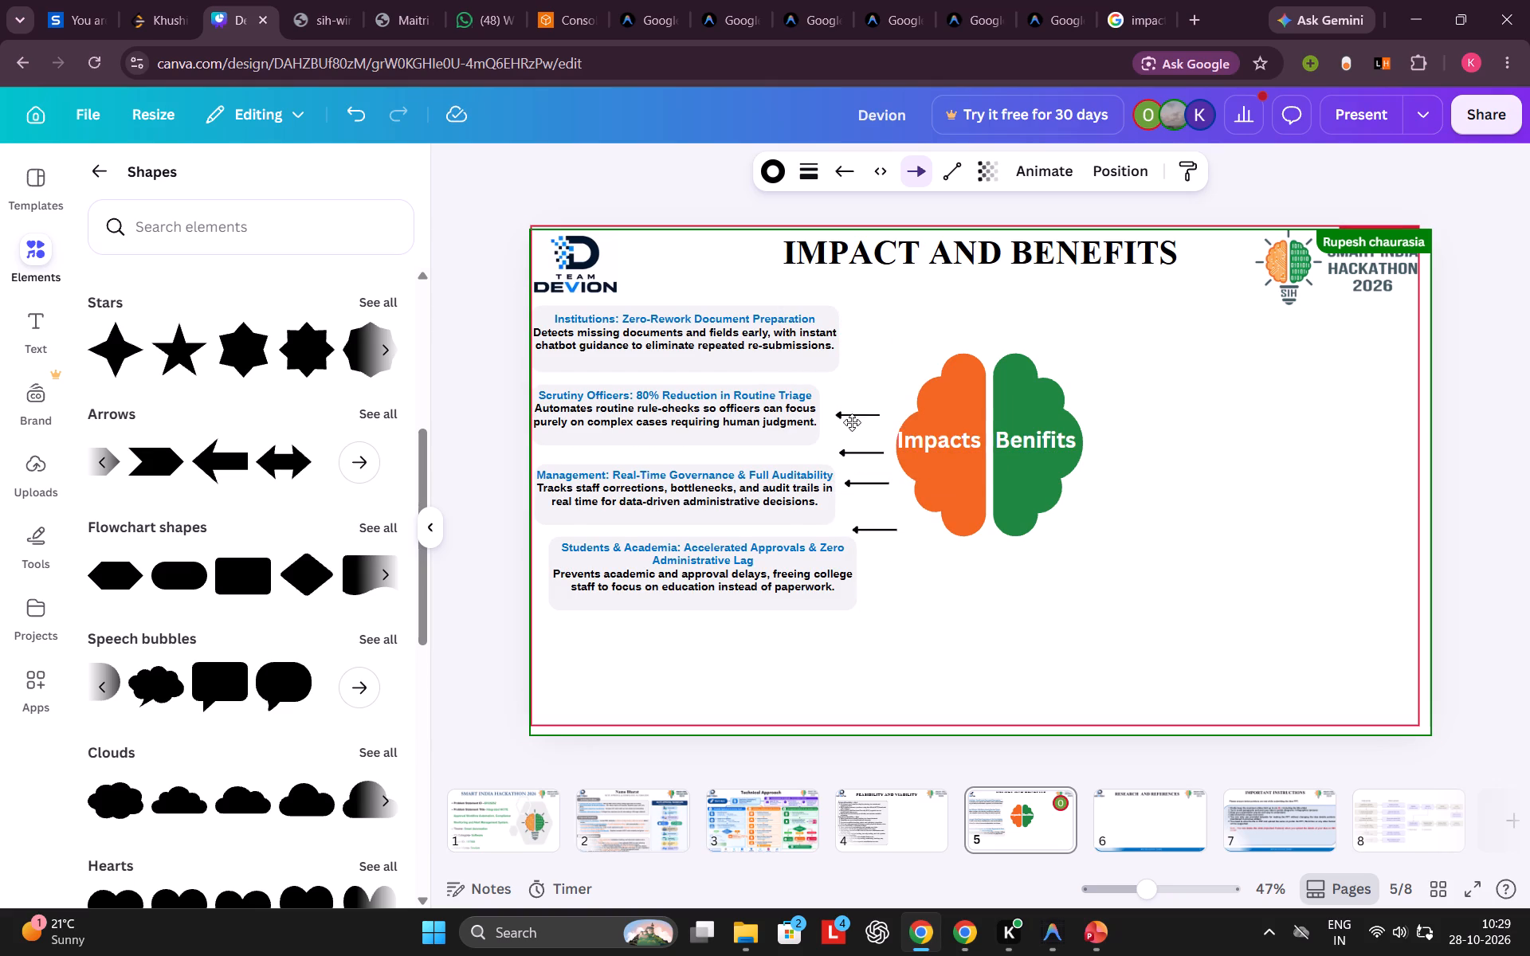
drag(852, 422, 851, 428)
Shift the Institutions, Scrutiny Officers and Students & Academia boxes toward the brain, and nudge the Management box up slightly.
click(774, 348)
drag(774, 348, 808, 351)
click(783, 406)
drag(783, 406, 791, 403)
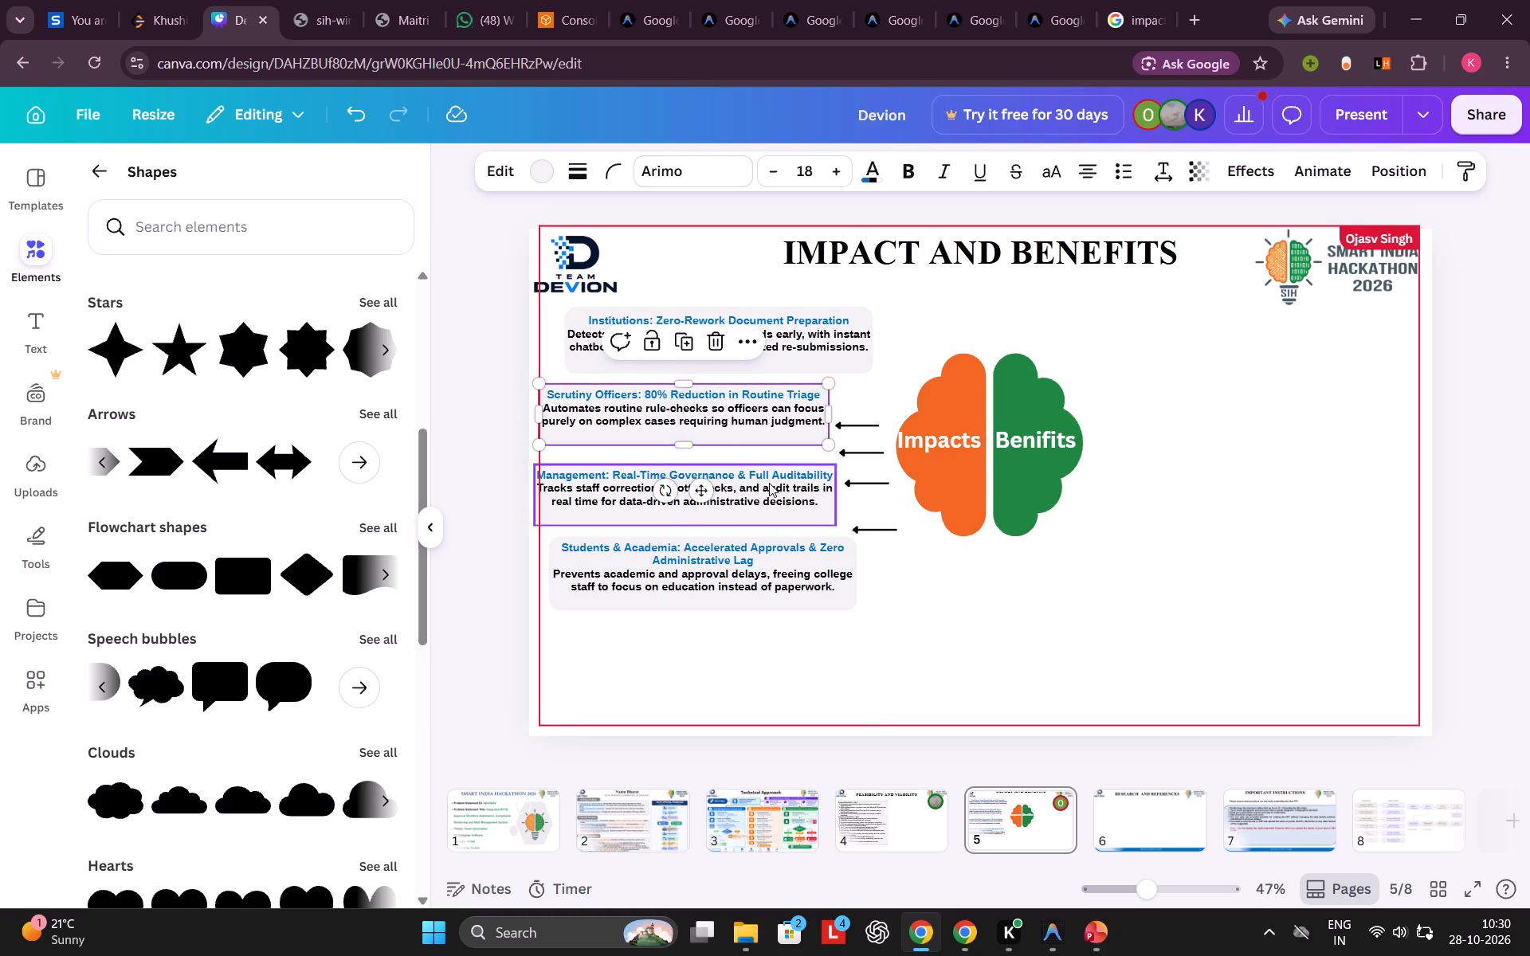
click(769, 485)
click(769, 485)
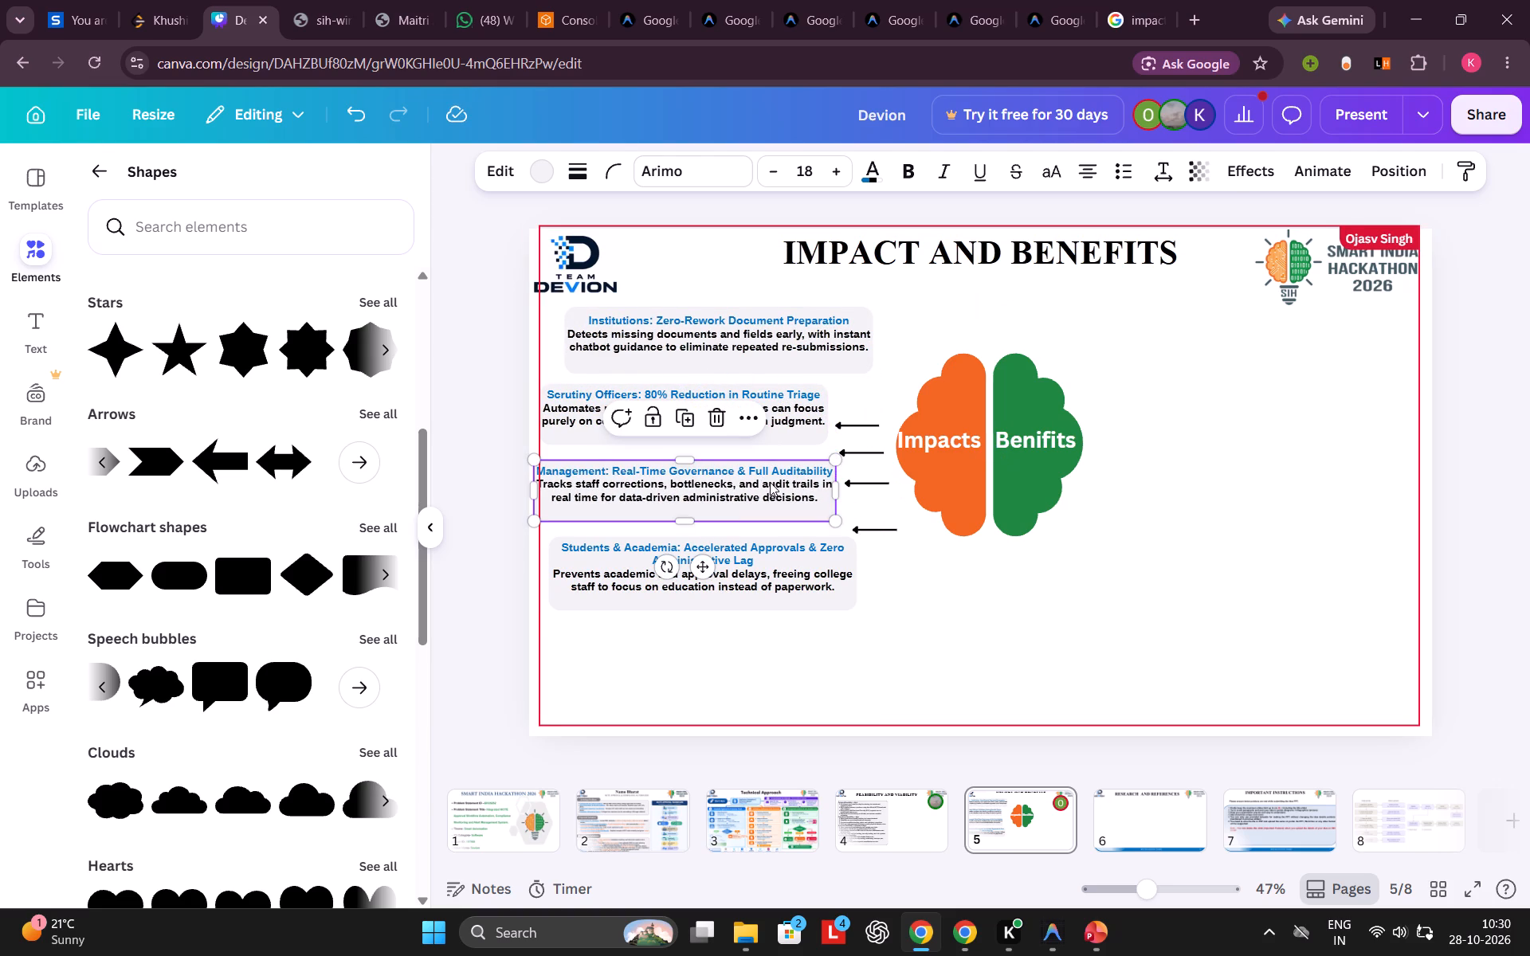
drag(785, 547, 794, 544)
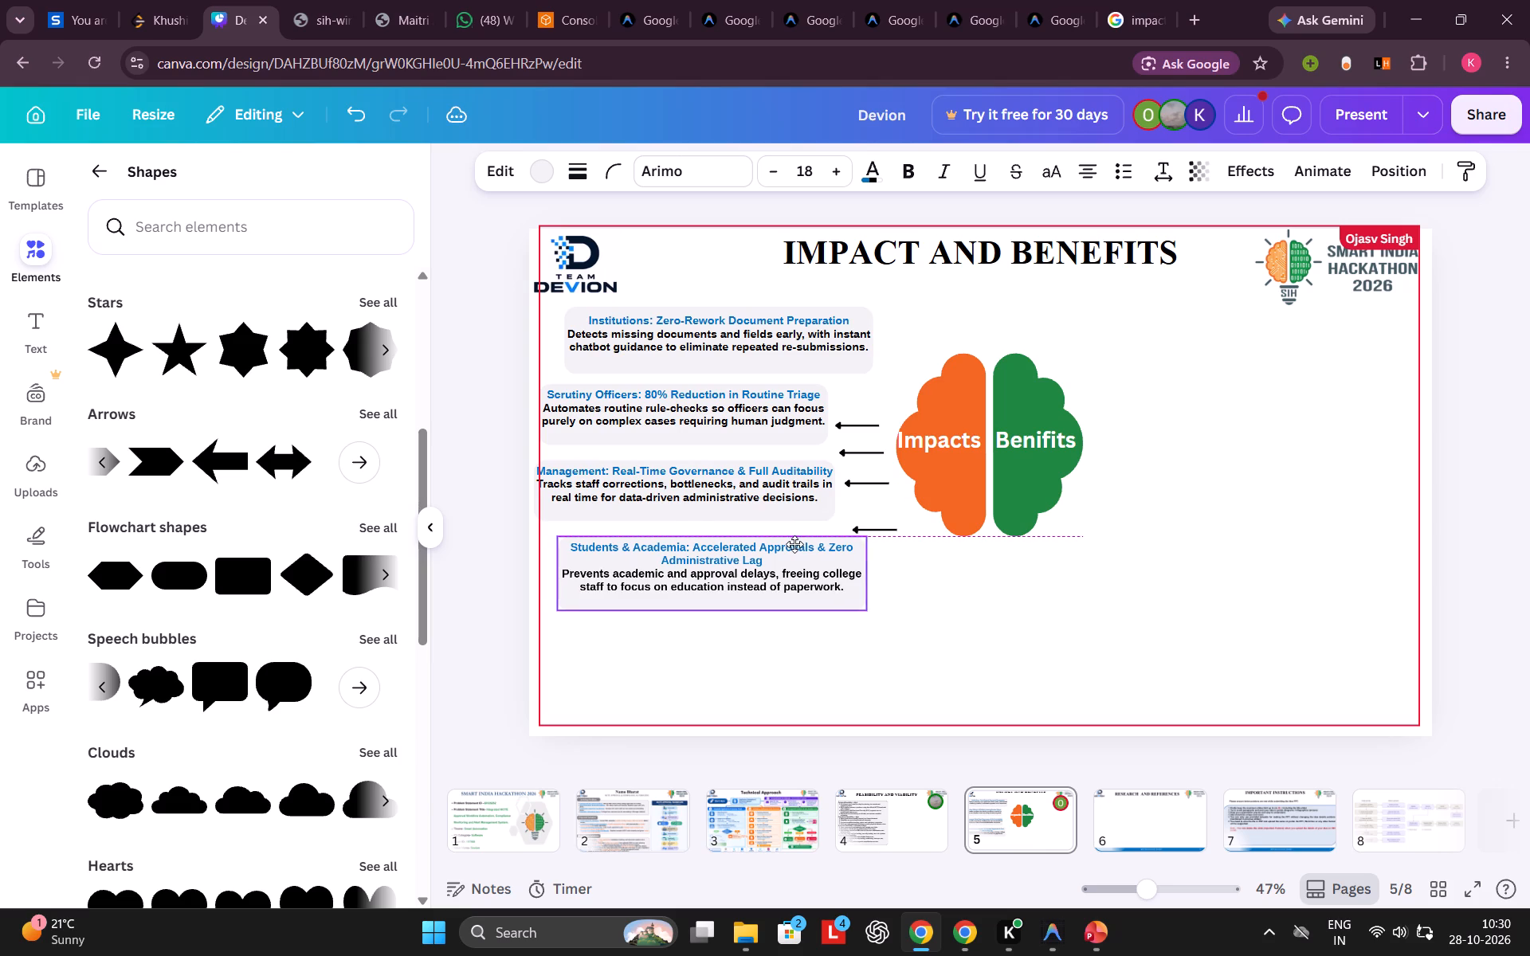
drag(794, 544, 793, 544)
Place one arrow beside each of the four text boxes, roughly level with the middle of its box.
click(848, 428)
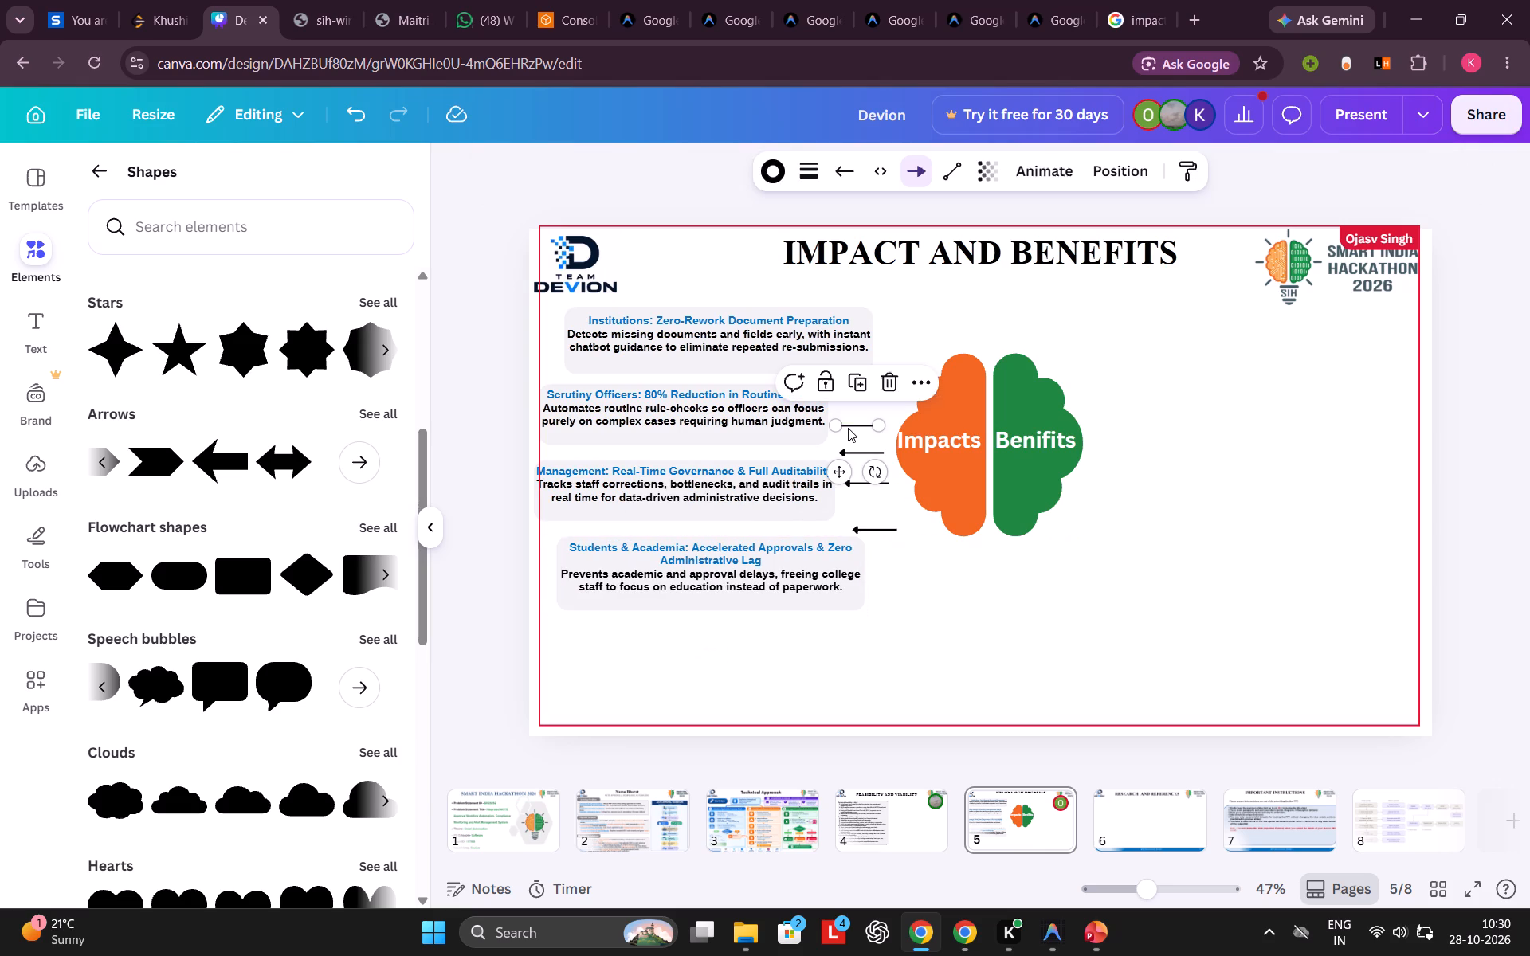
drag(848, 428, 896, 351)
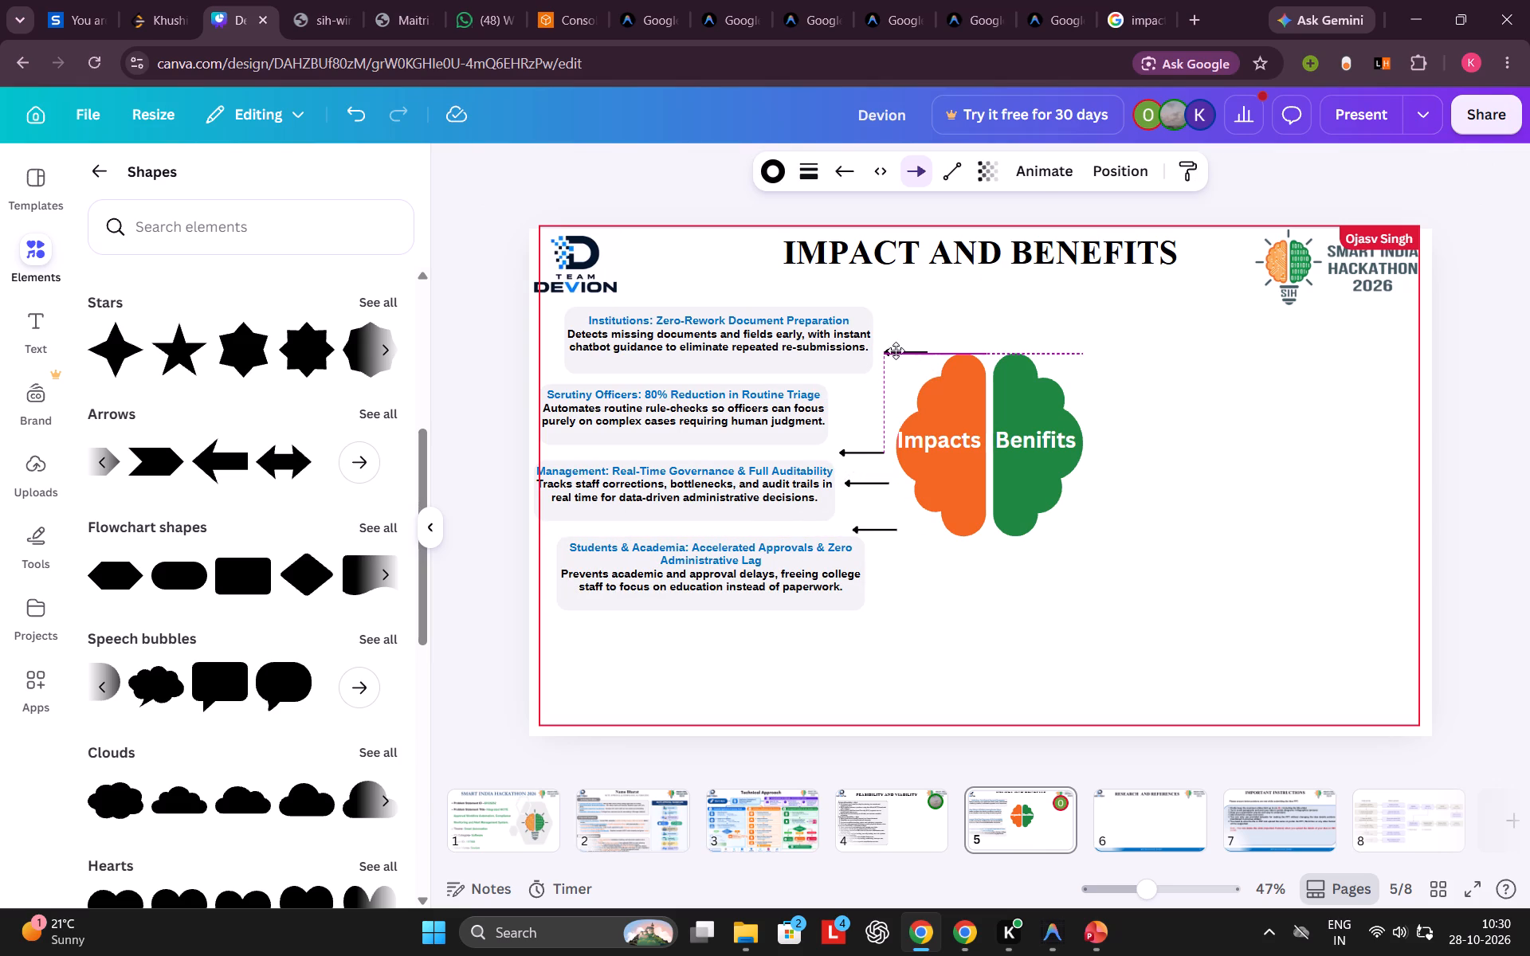
drag(896, 351, 896, 339)
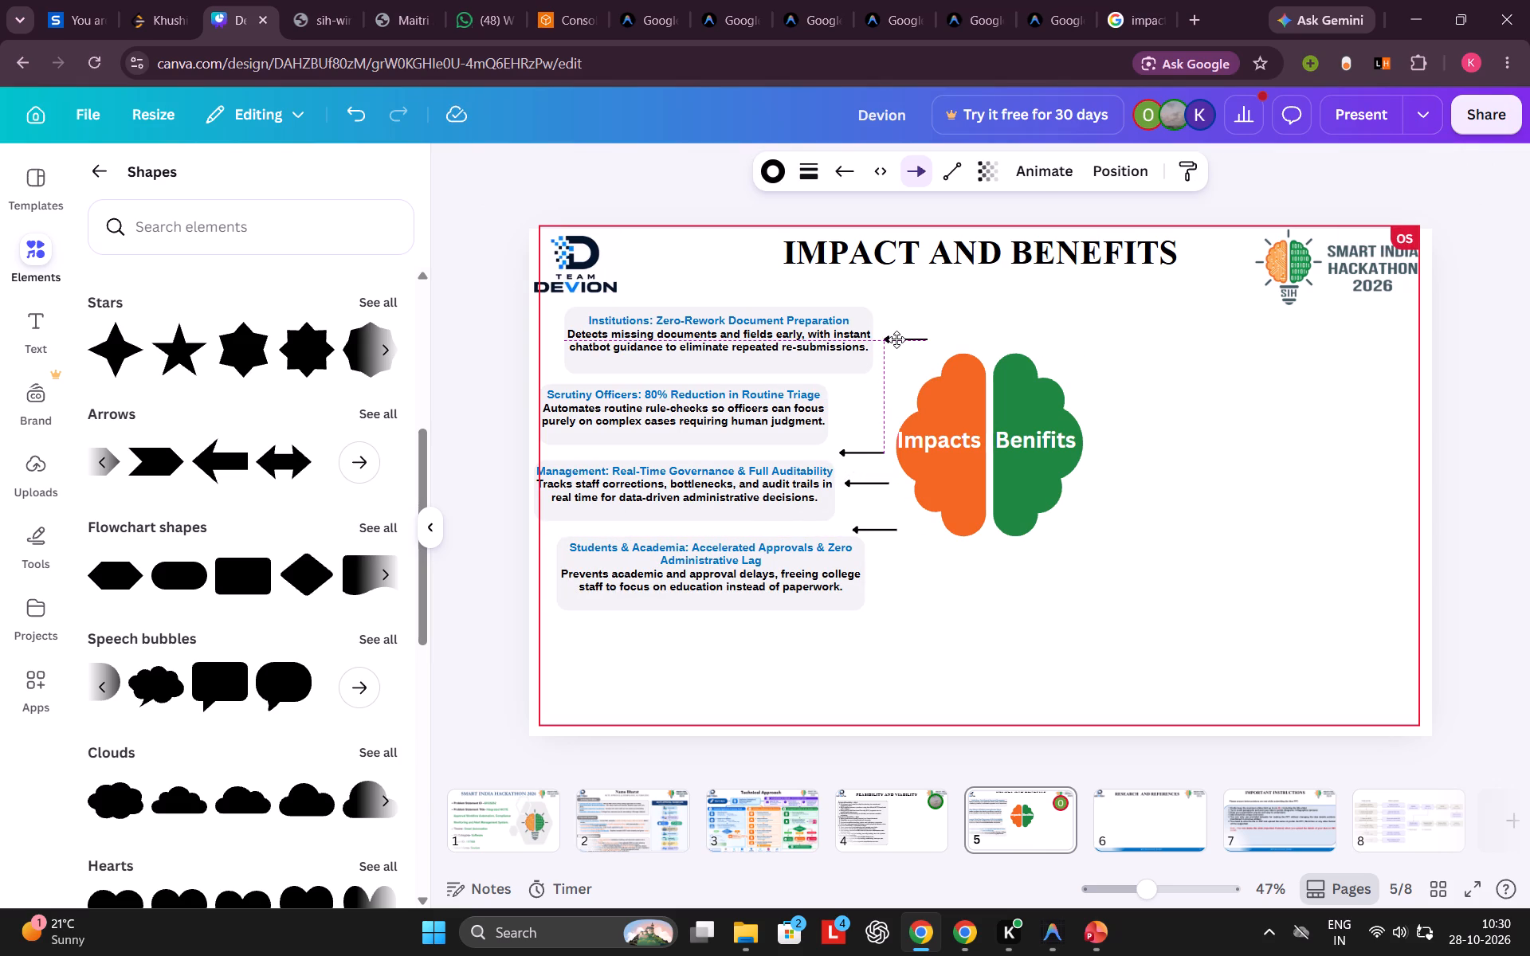
drag(896, 339, 895, 341)
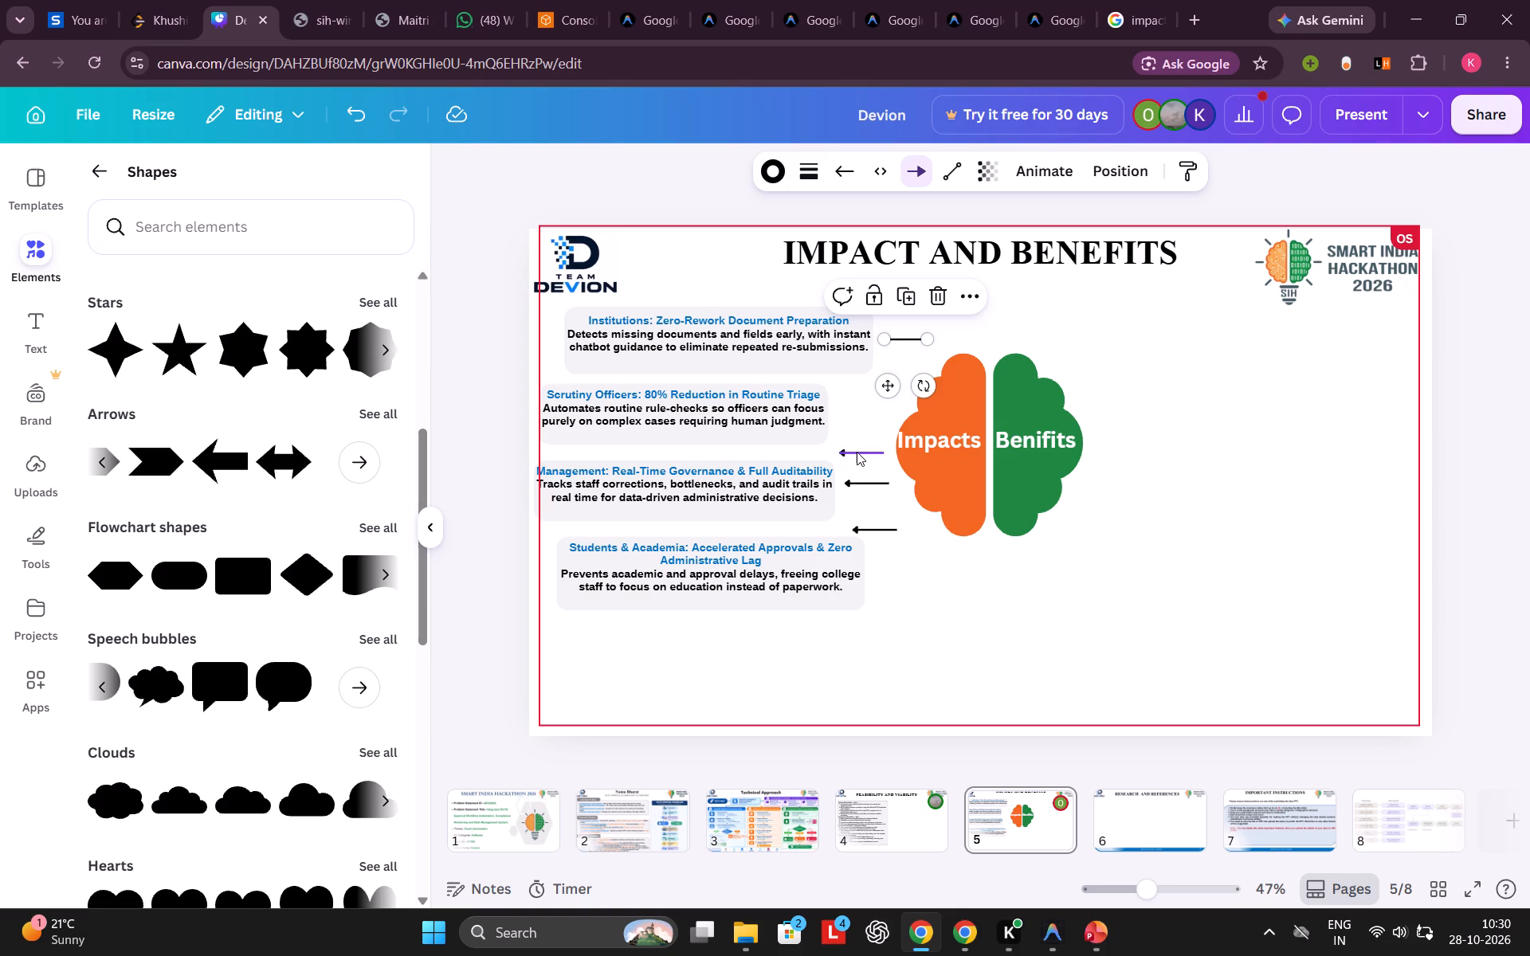
click(857, 452)
drag(857, 452, 861, 415)
click(861, 480)
drag(861, 480, 863, 487)
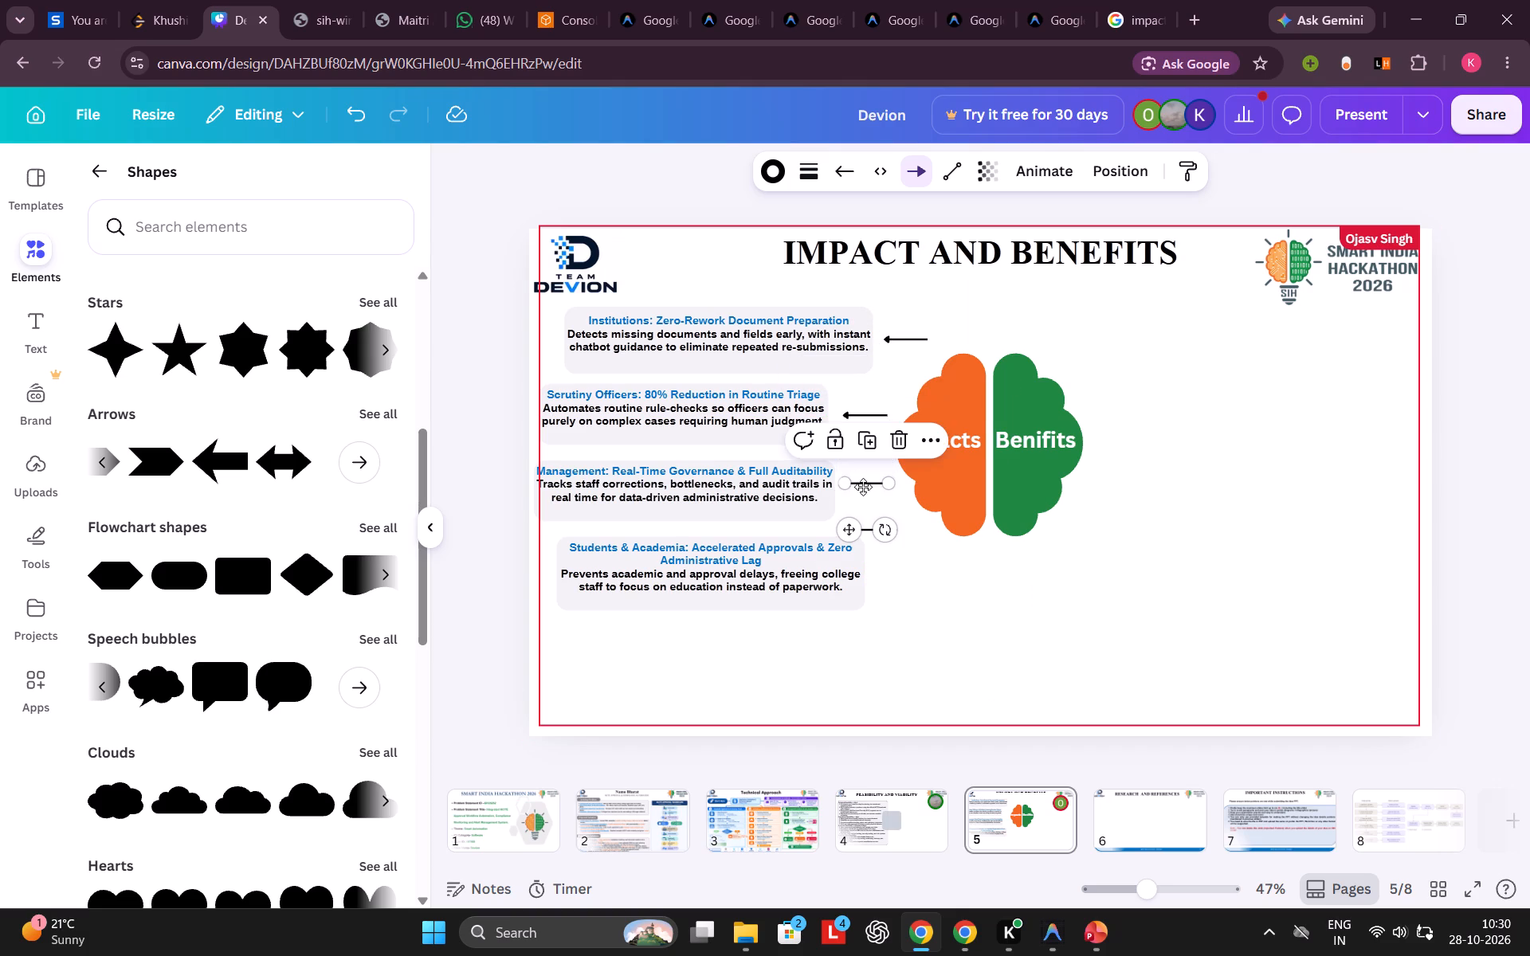
drag(863, 487, 865, 490)
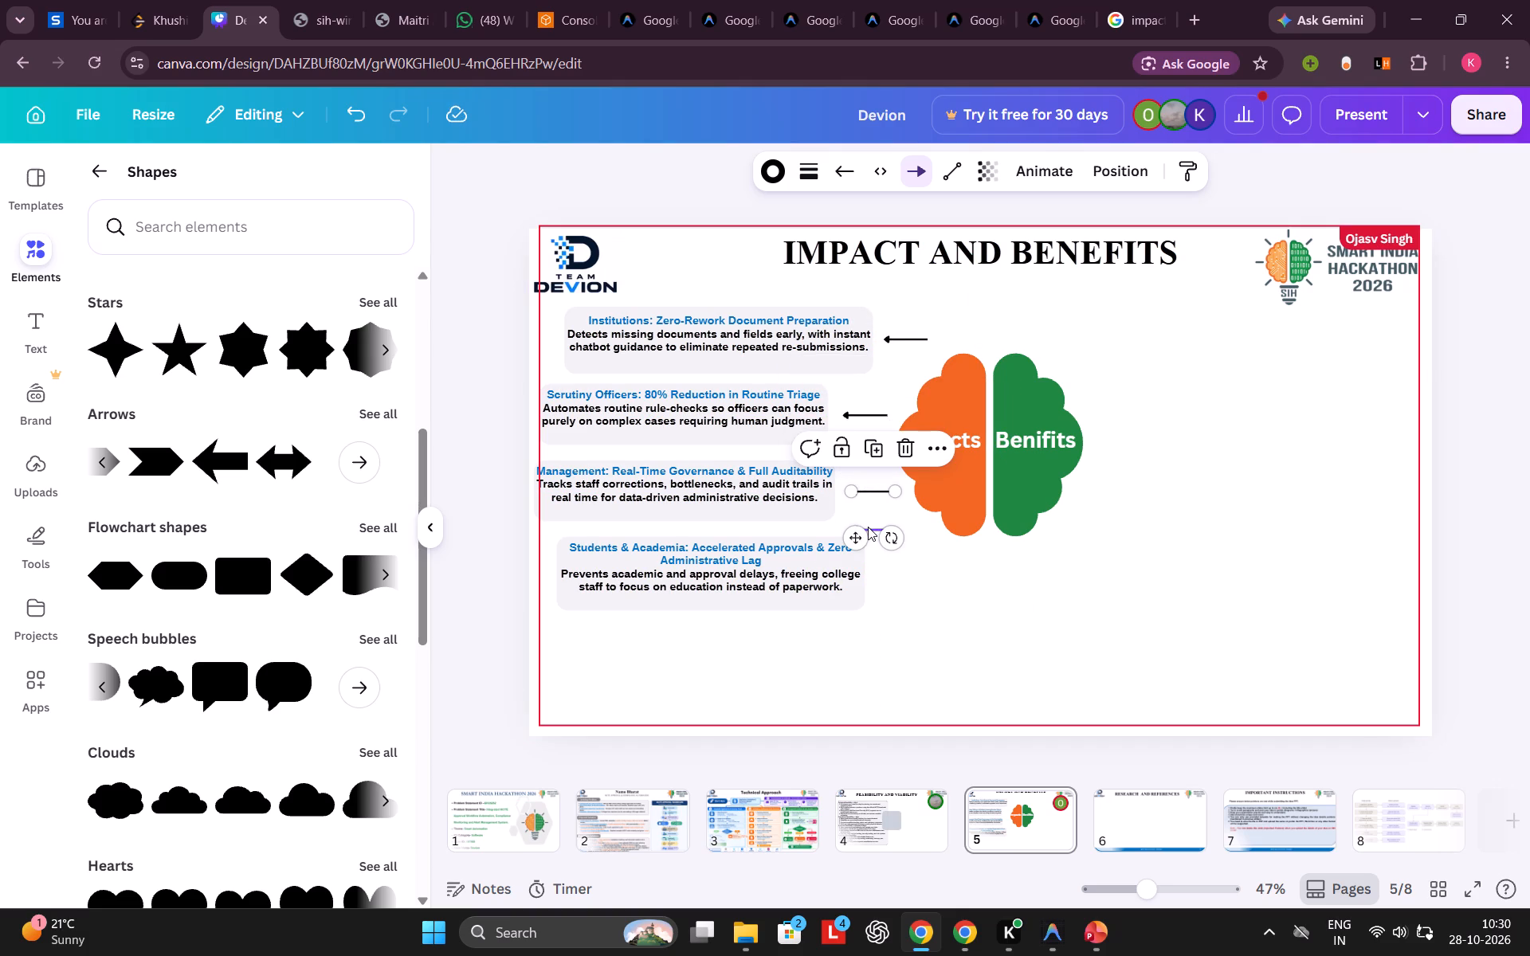
drag(868, 527, 897, 562)
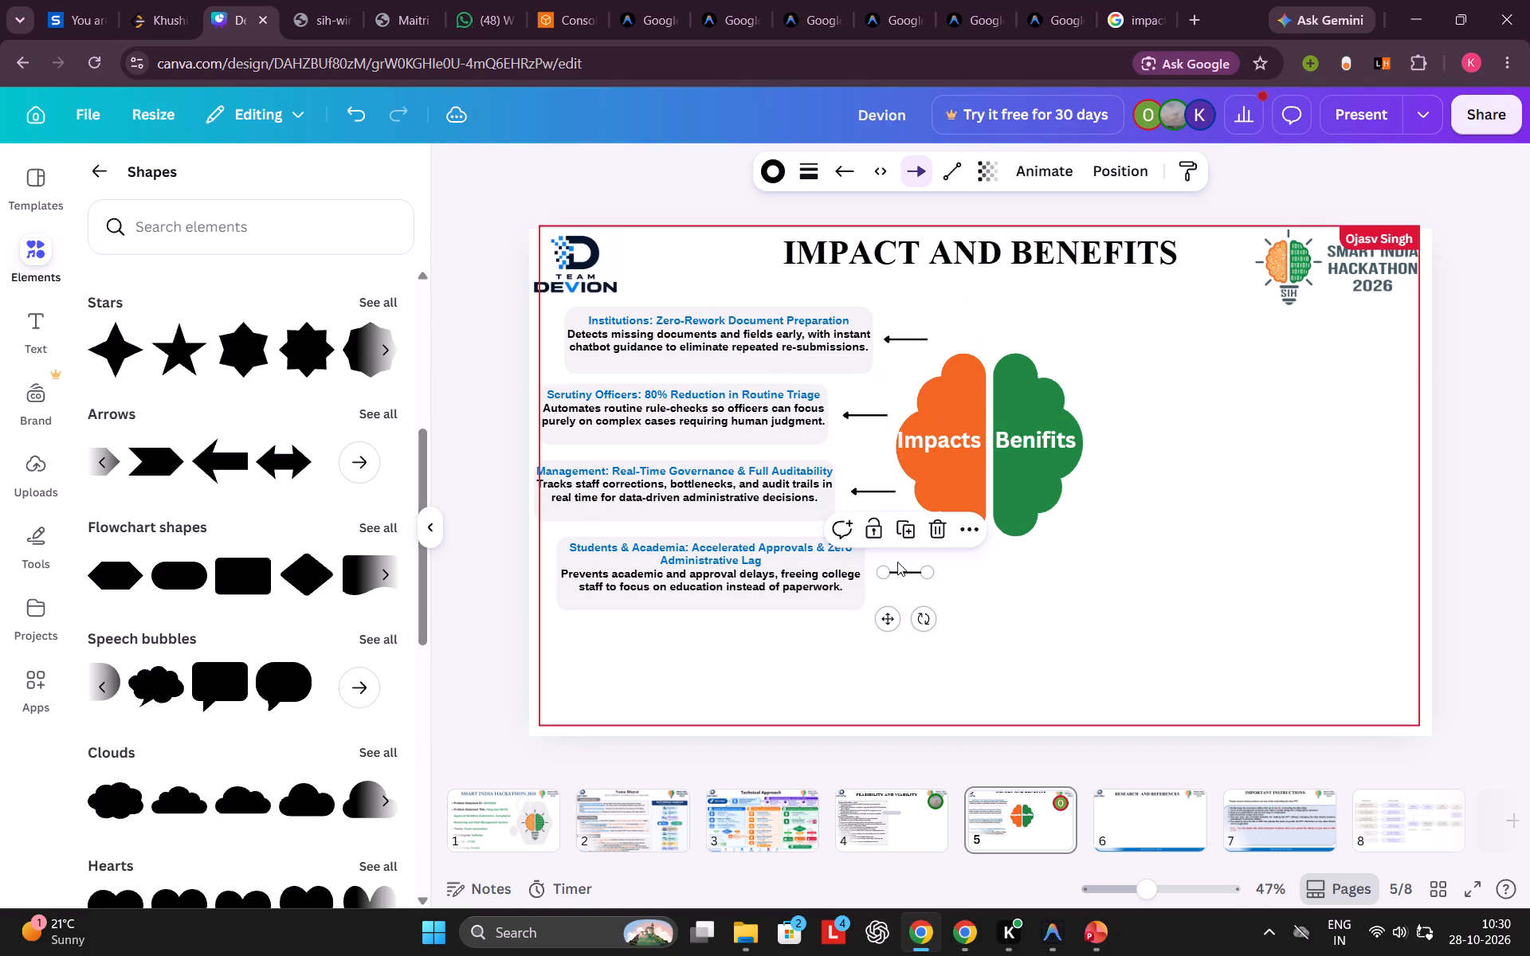
click(765, 644)
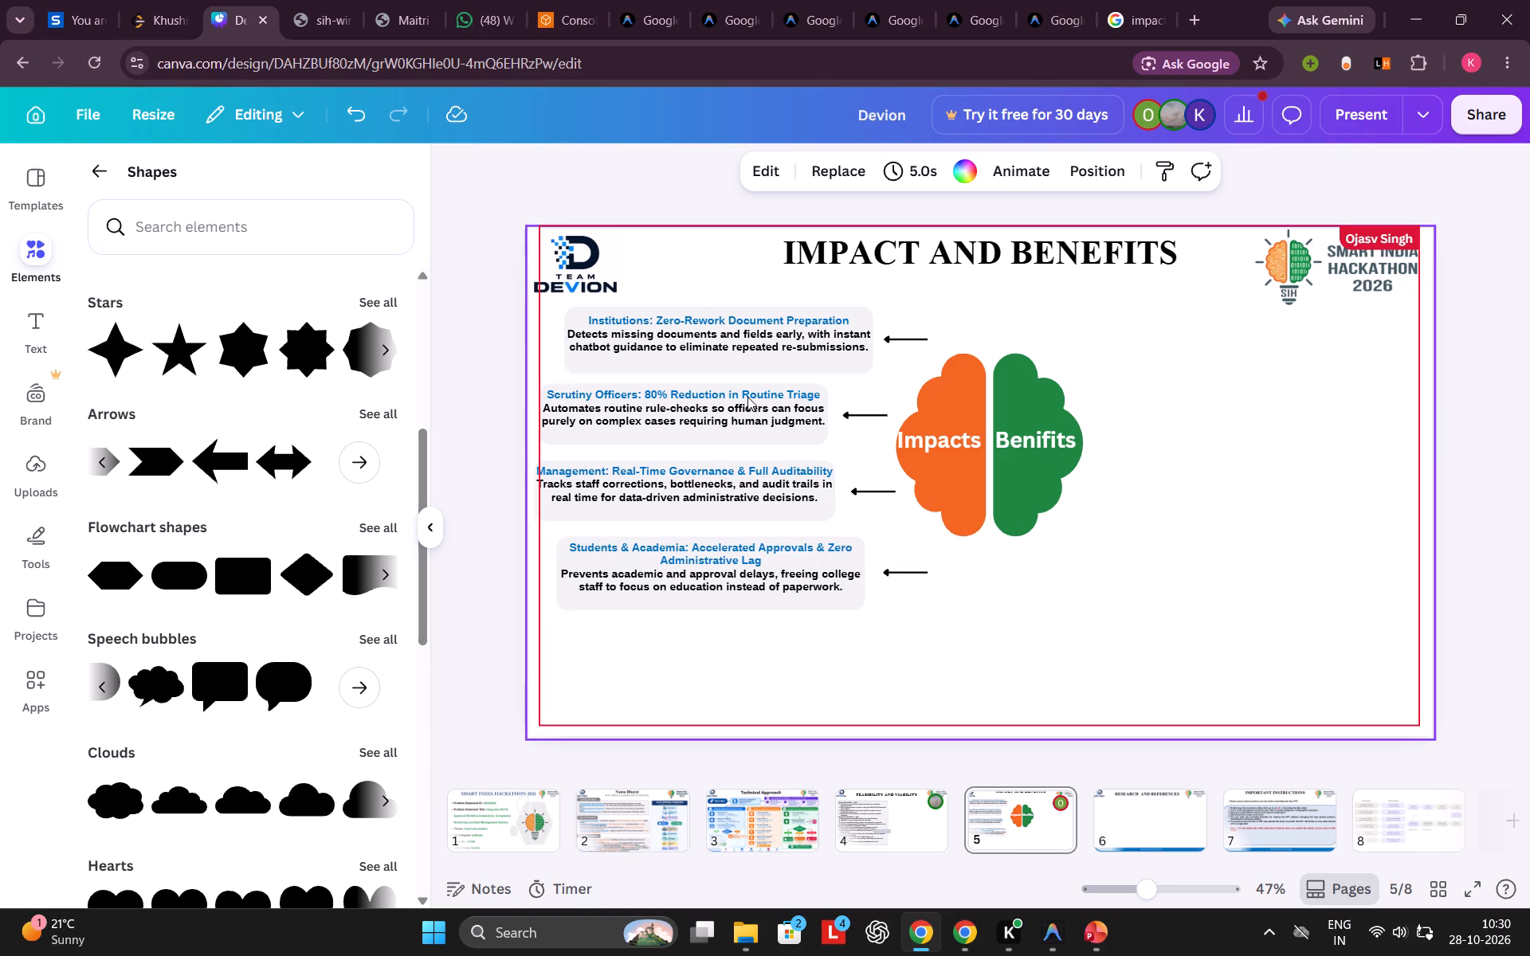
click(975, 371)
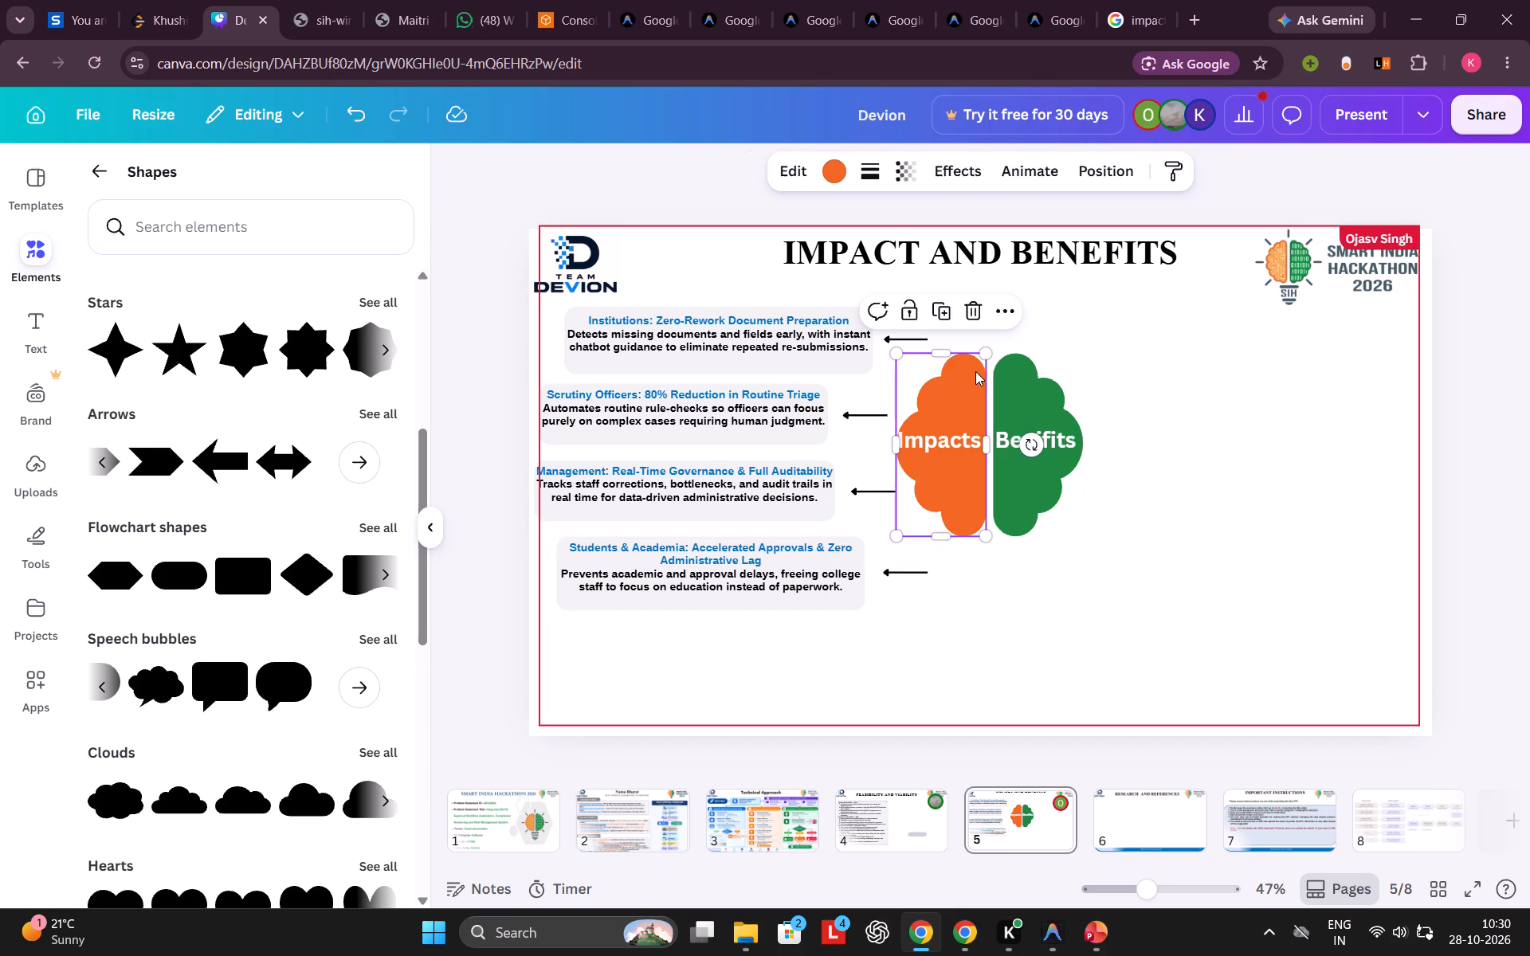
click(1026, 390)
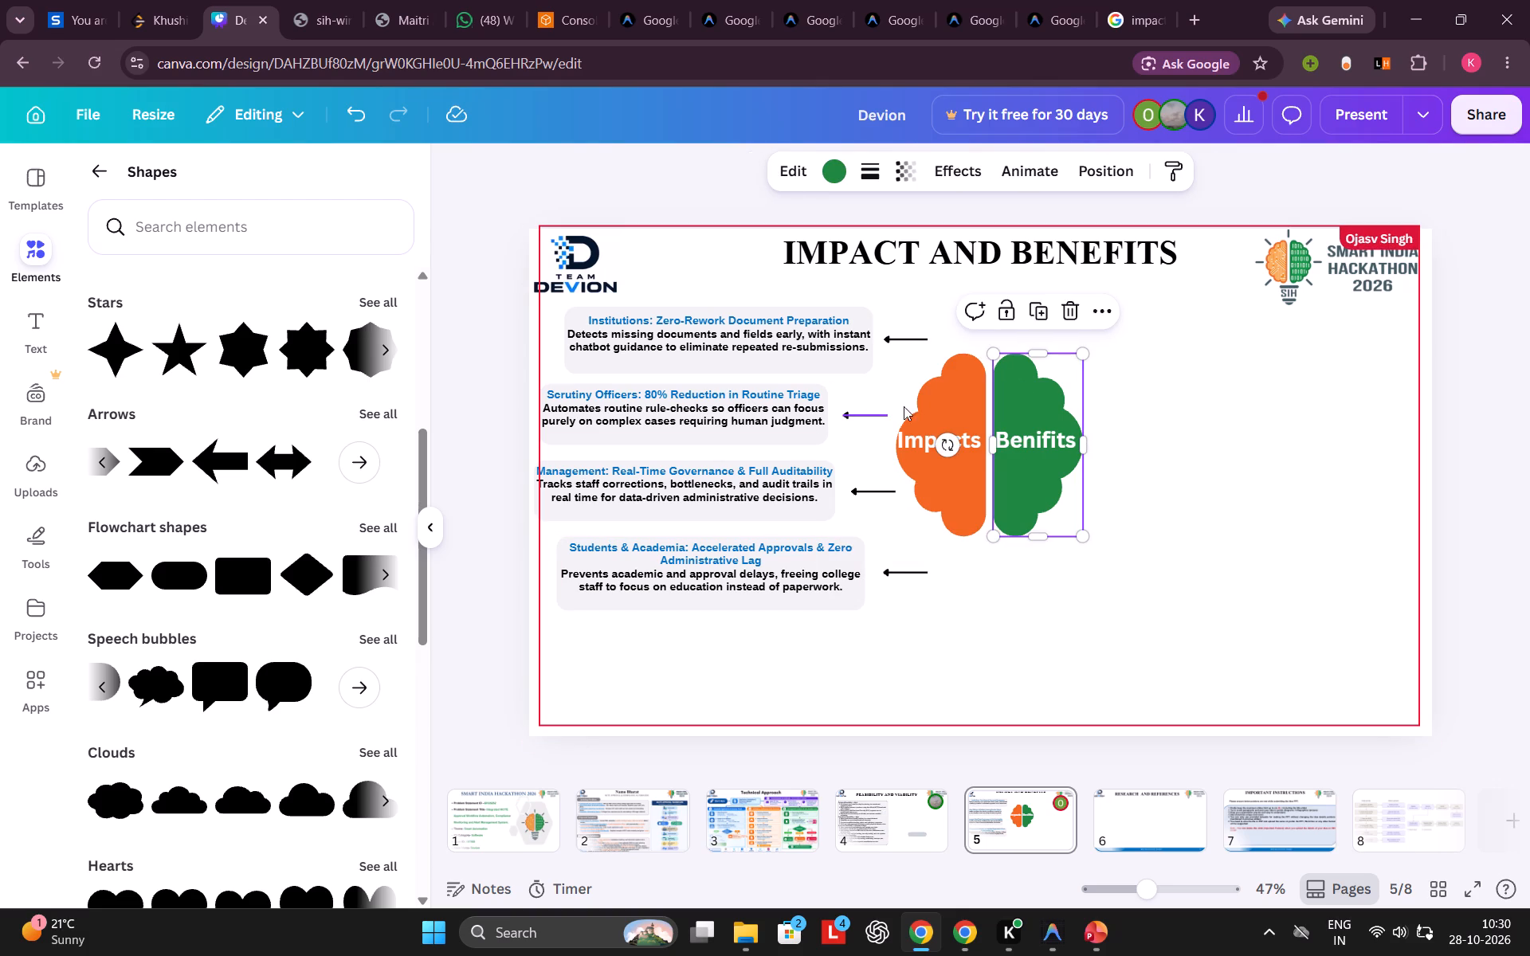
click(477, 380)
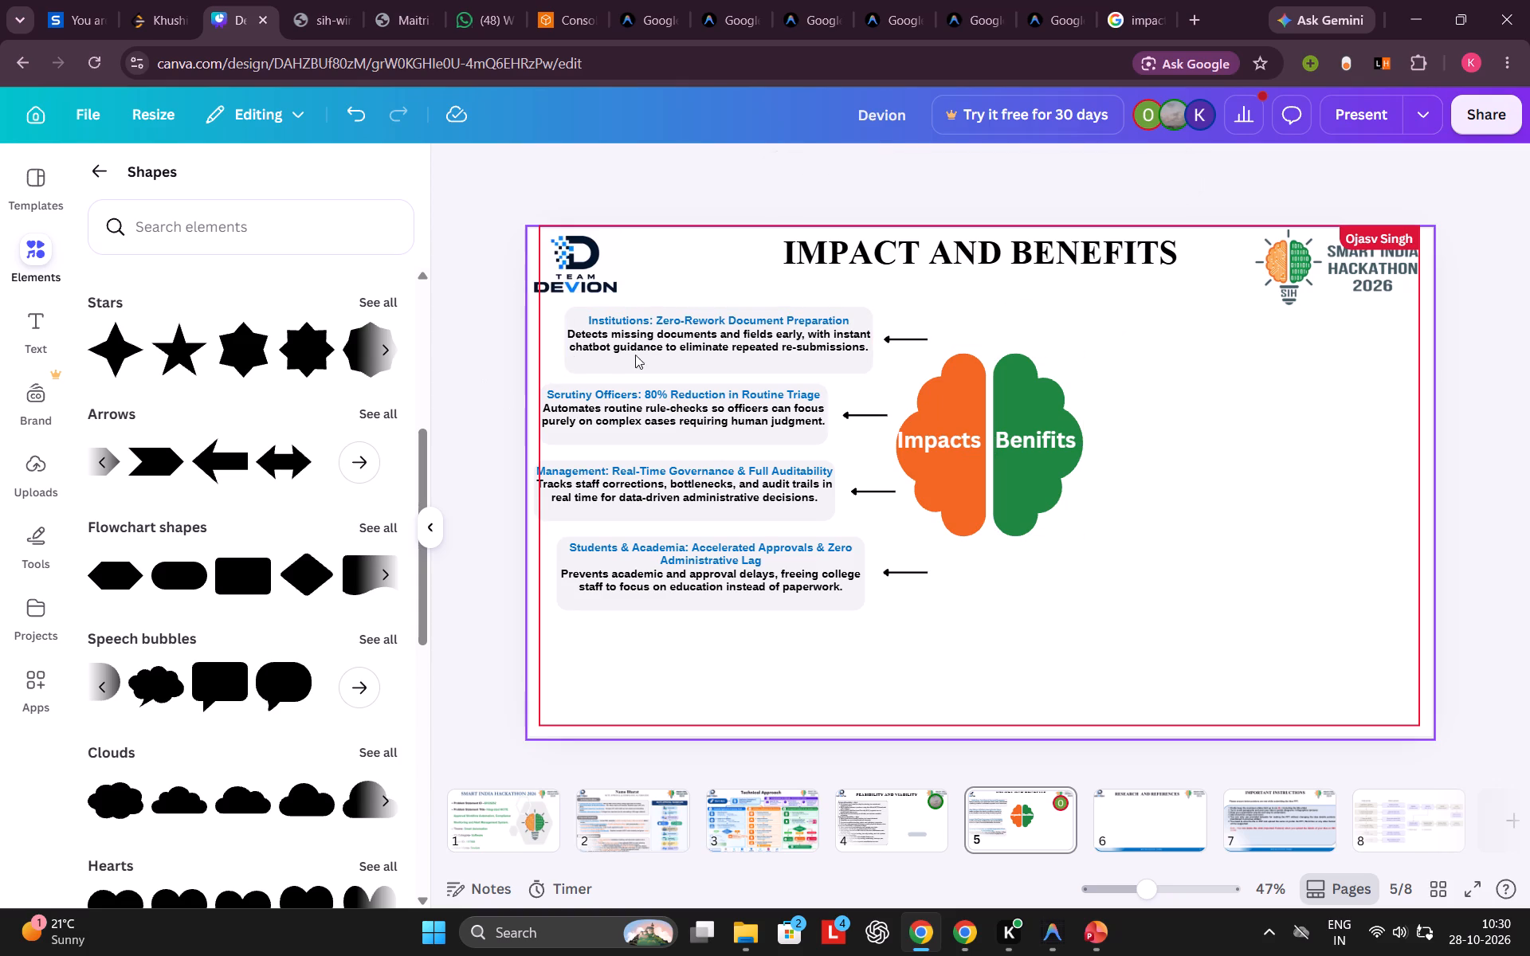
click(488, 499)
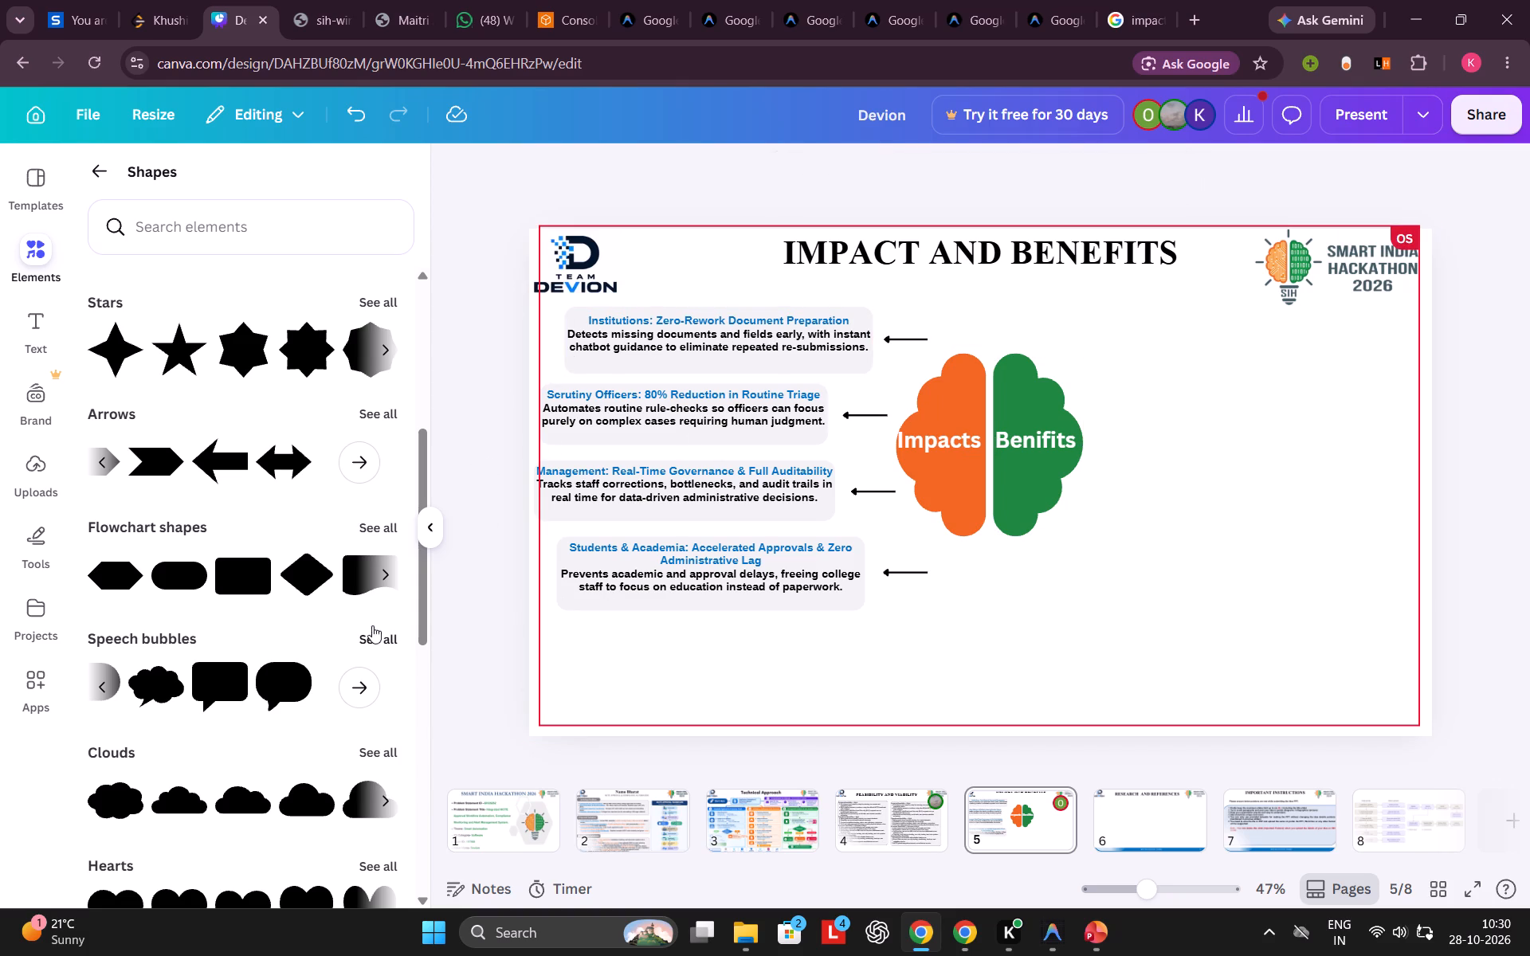
Enlarge the orange brain half to about 427 by 210 and move the Impacts label down to its middle.
click(936, 488)
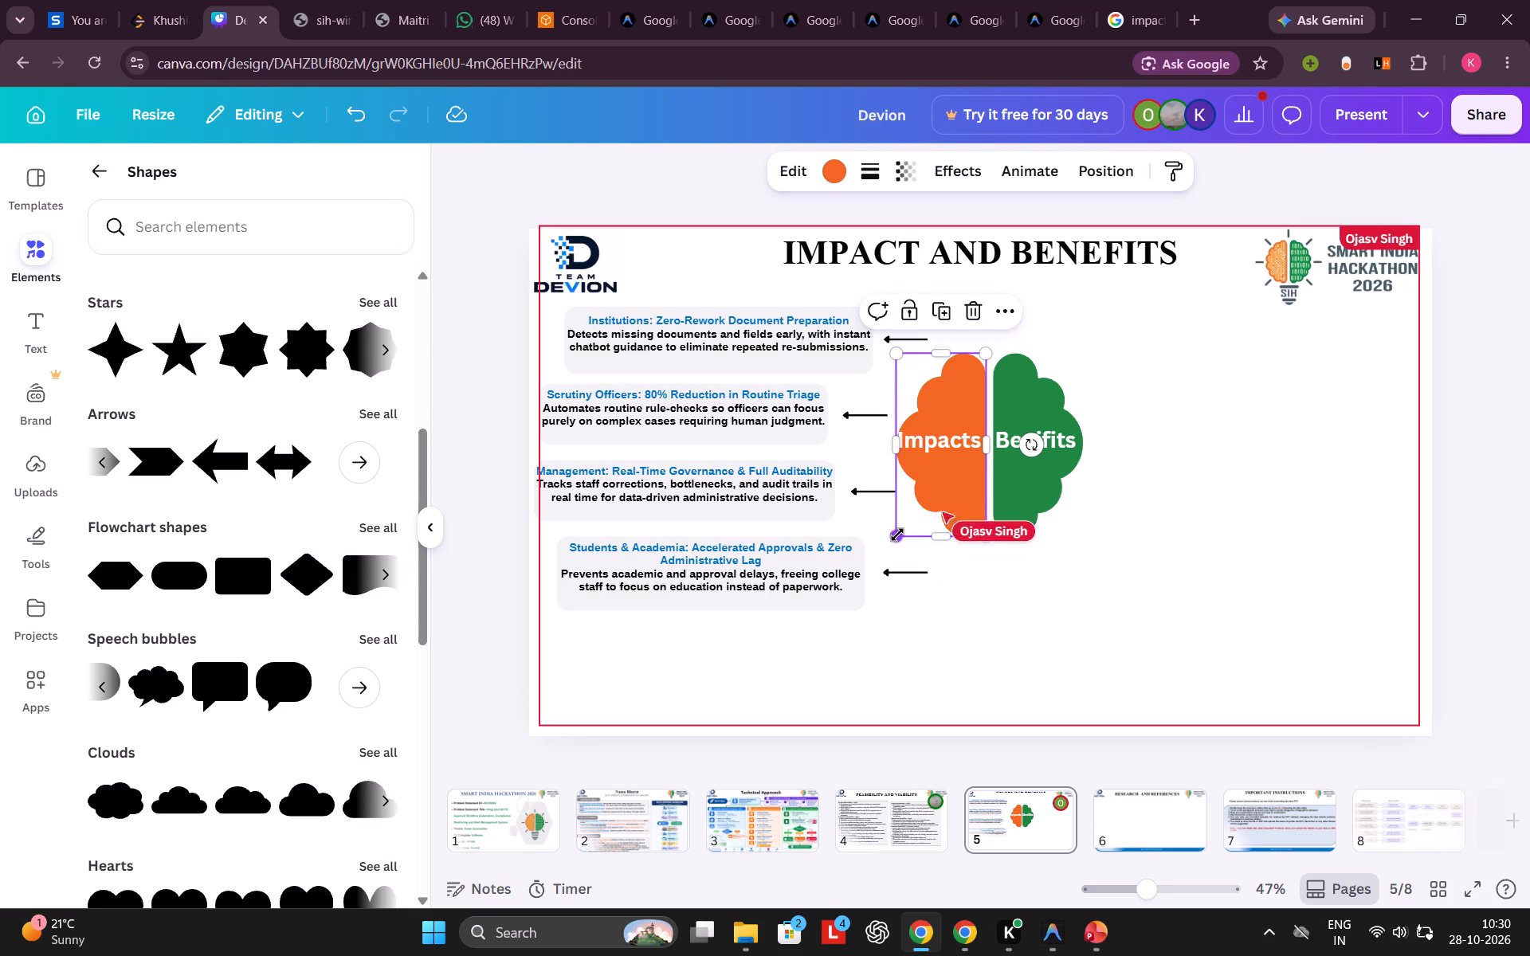
drag(897, 535, 884, 546)
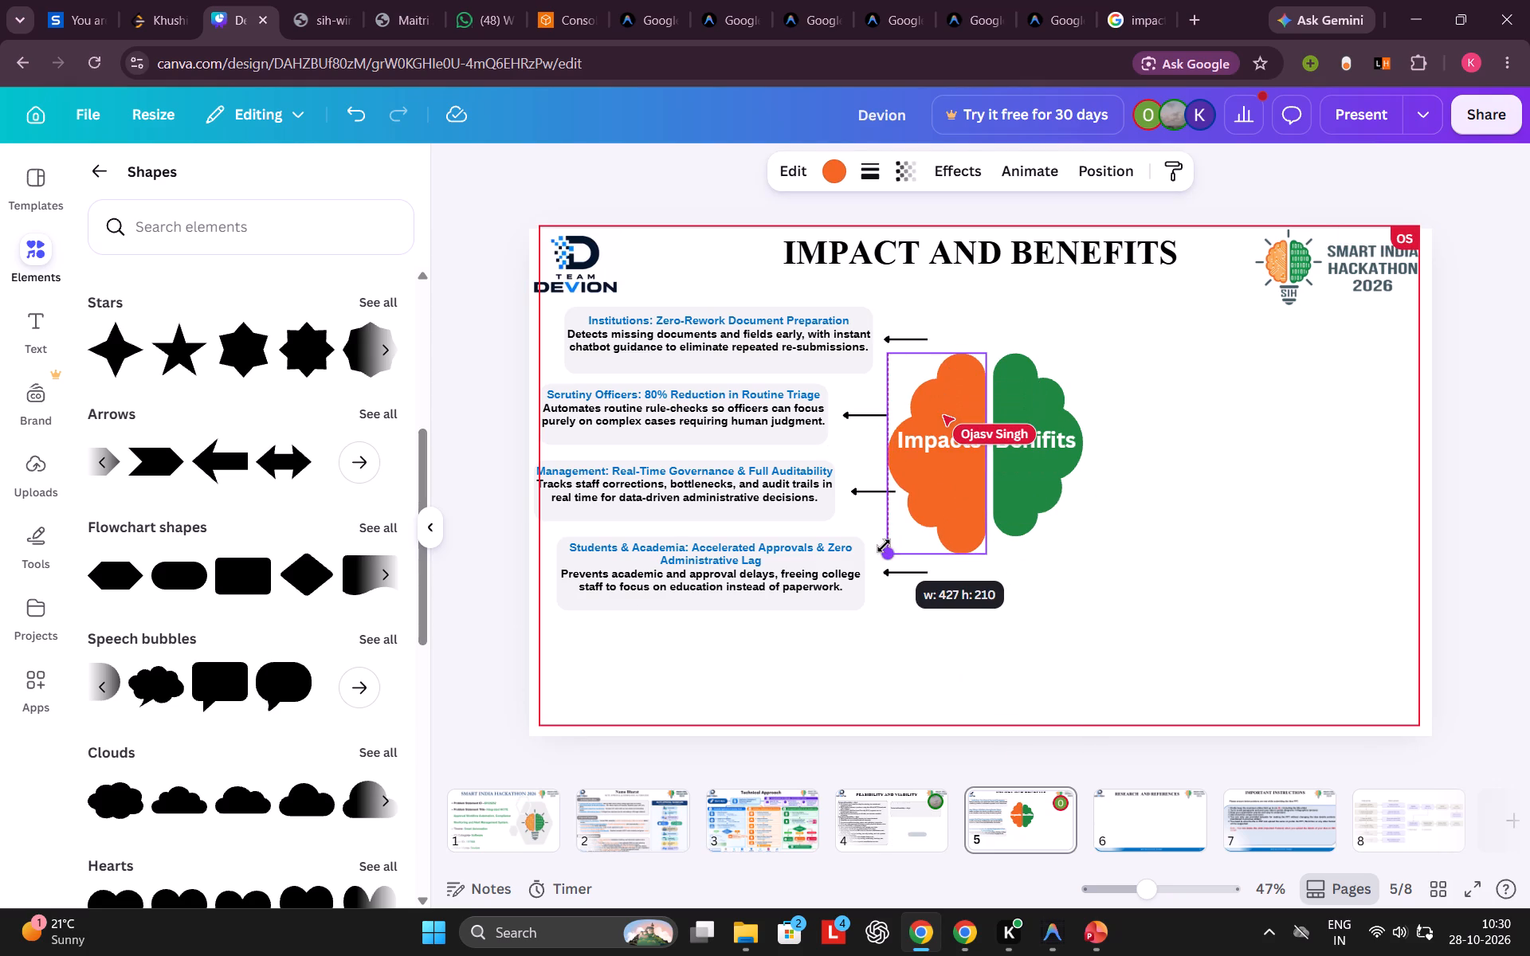
drag(884, 546, 886, 546)
click(931, 437)
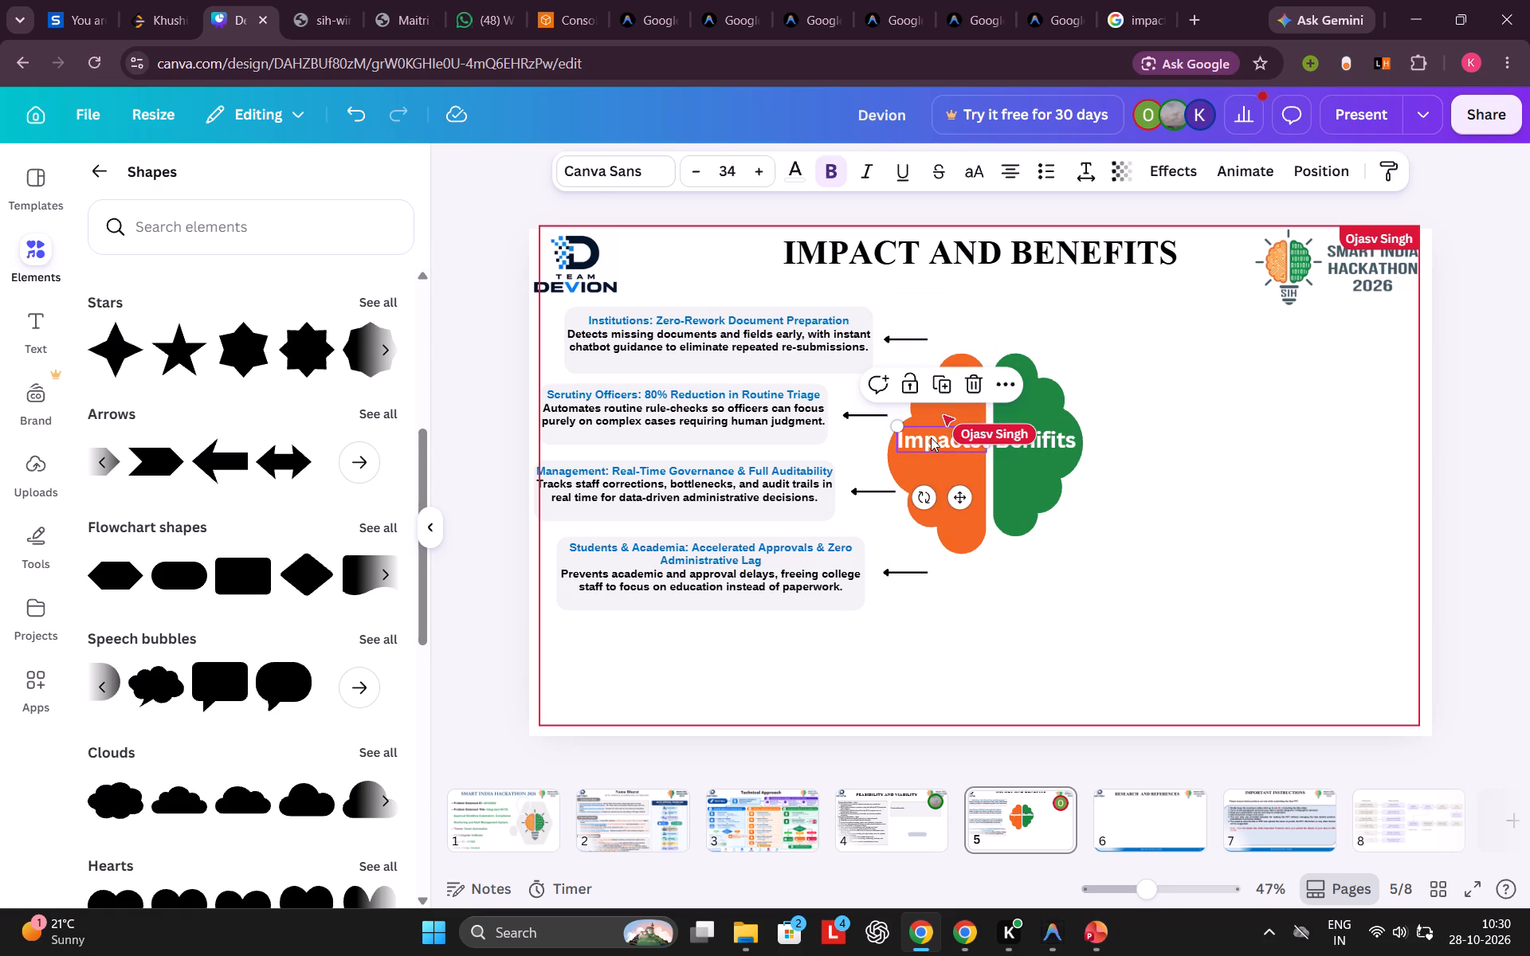
drag(931, 437, 929, 449)
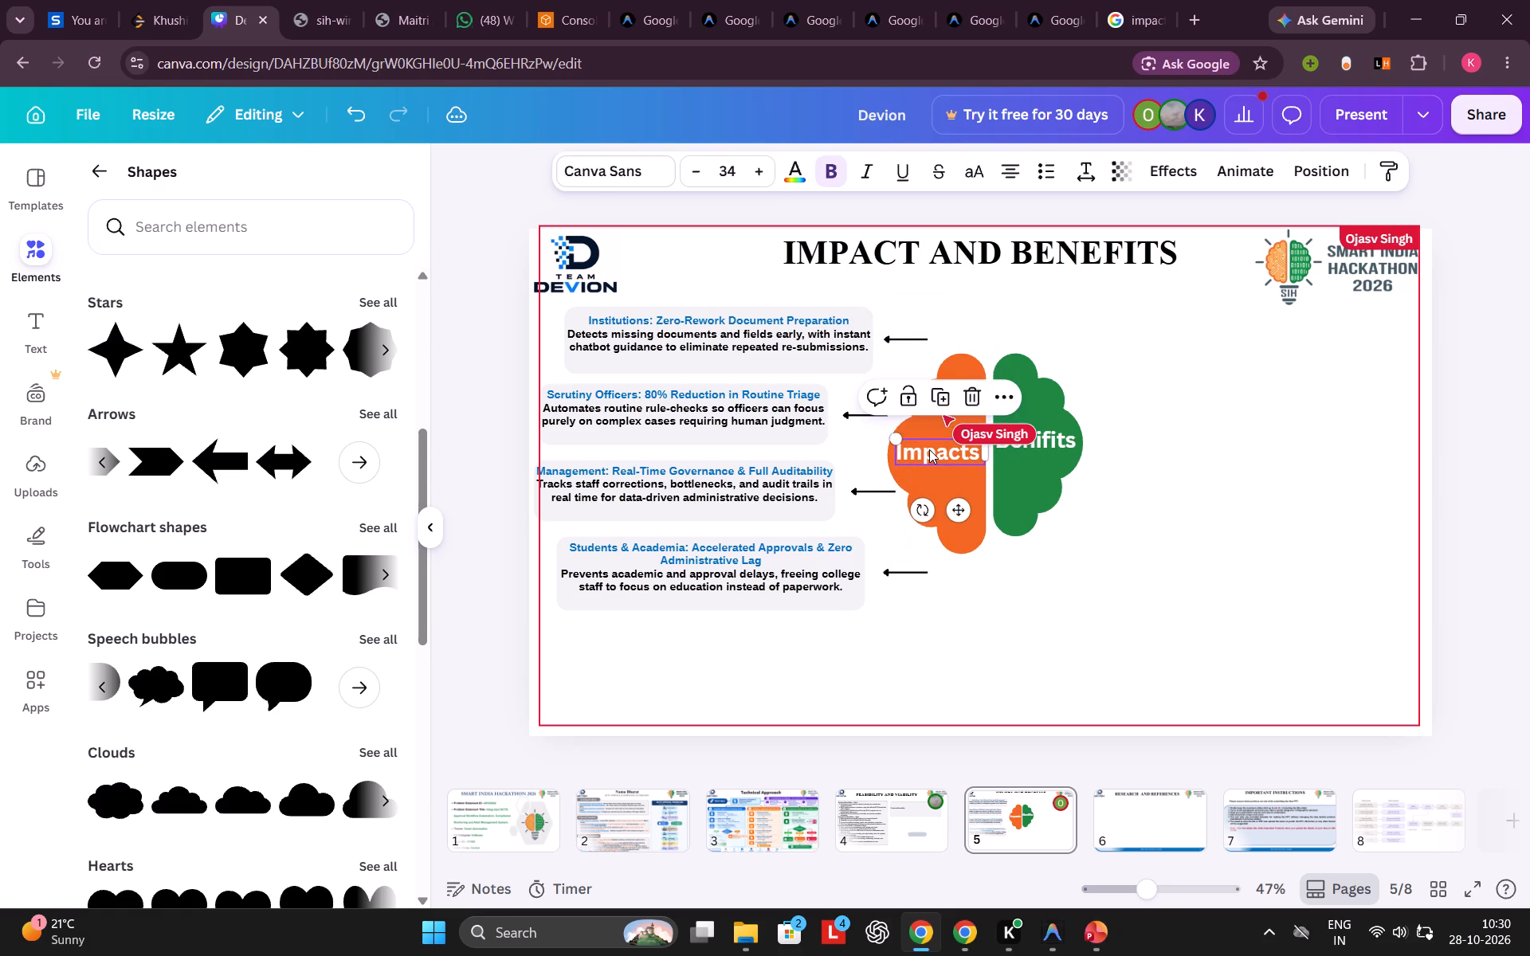
Switch to the AWS console, search for s3 and open the S3 service.
click(547, 0)
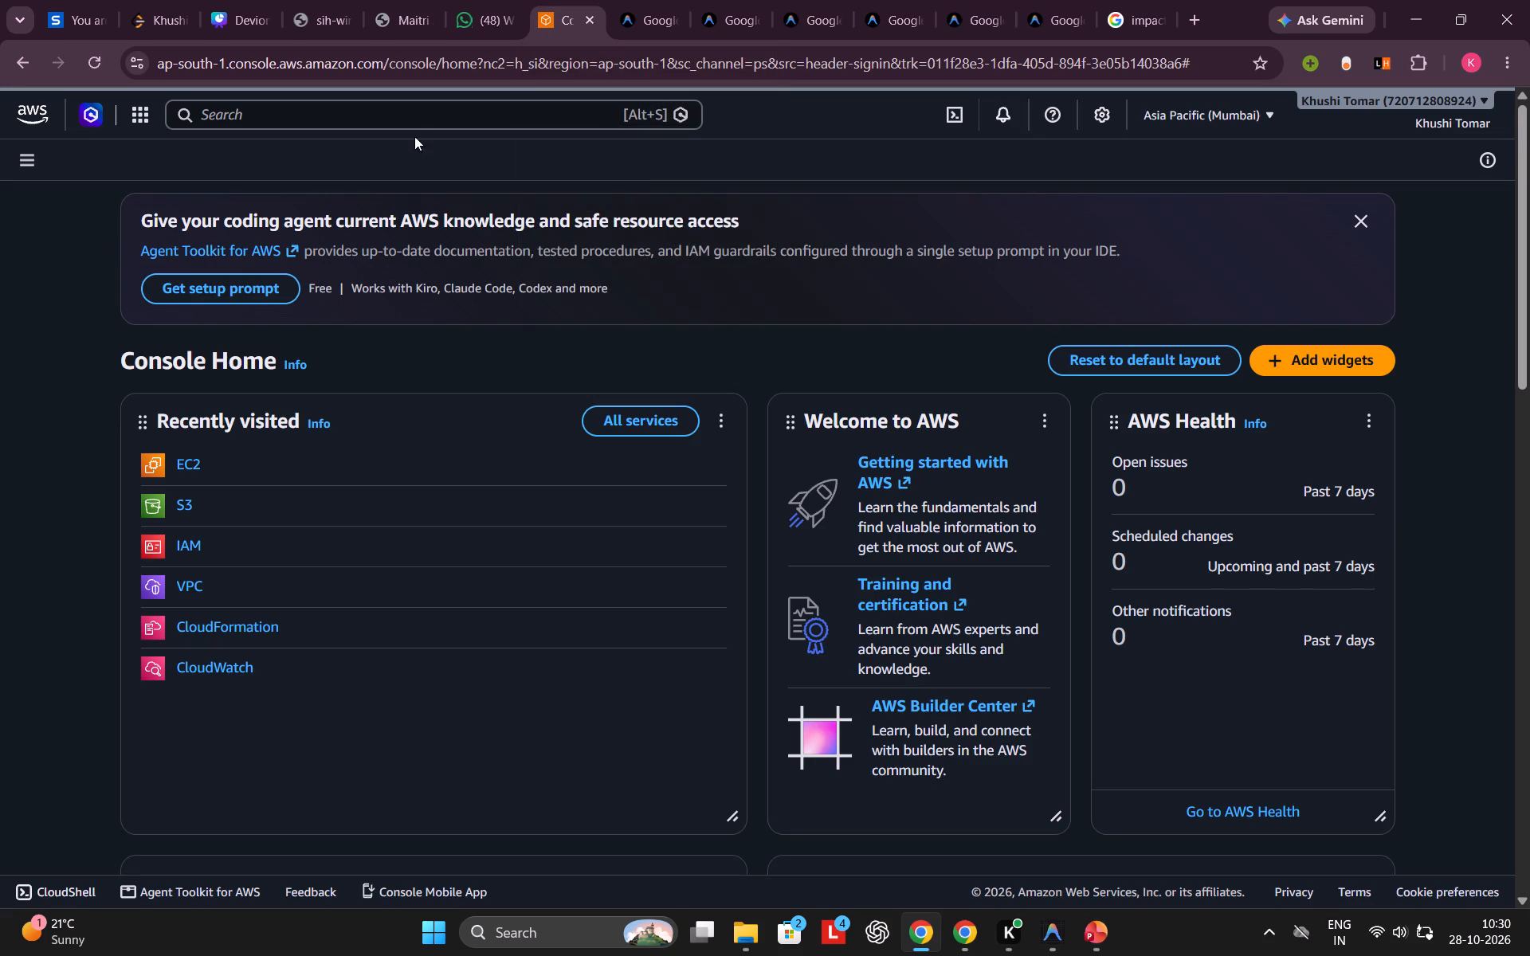
click(416, 114)
text(s3)
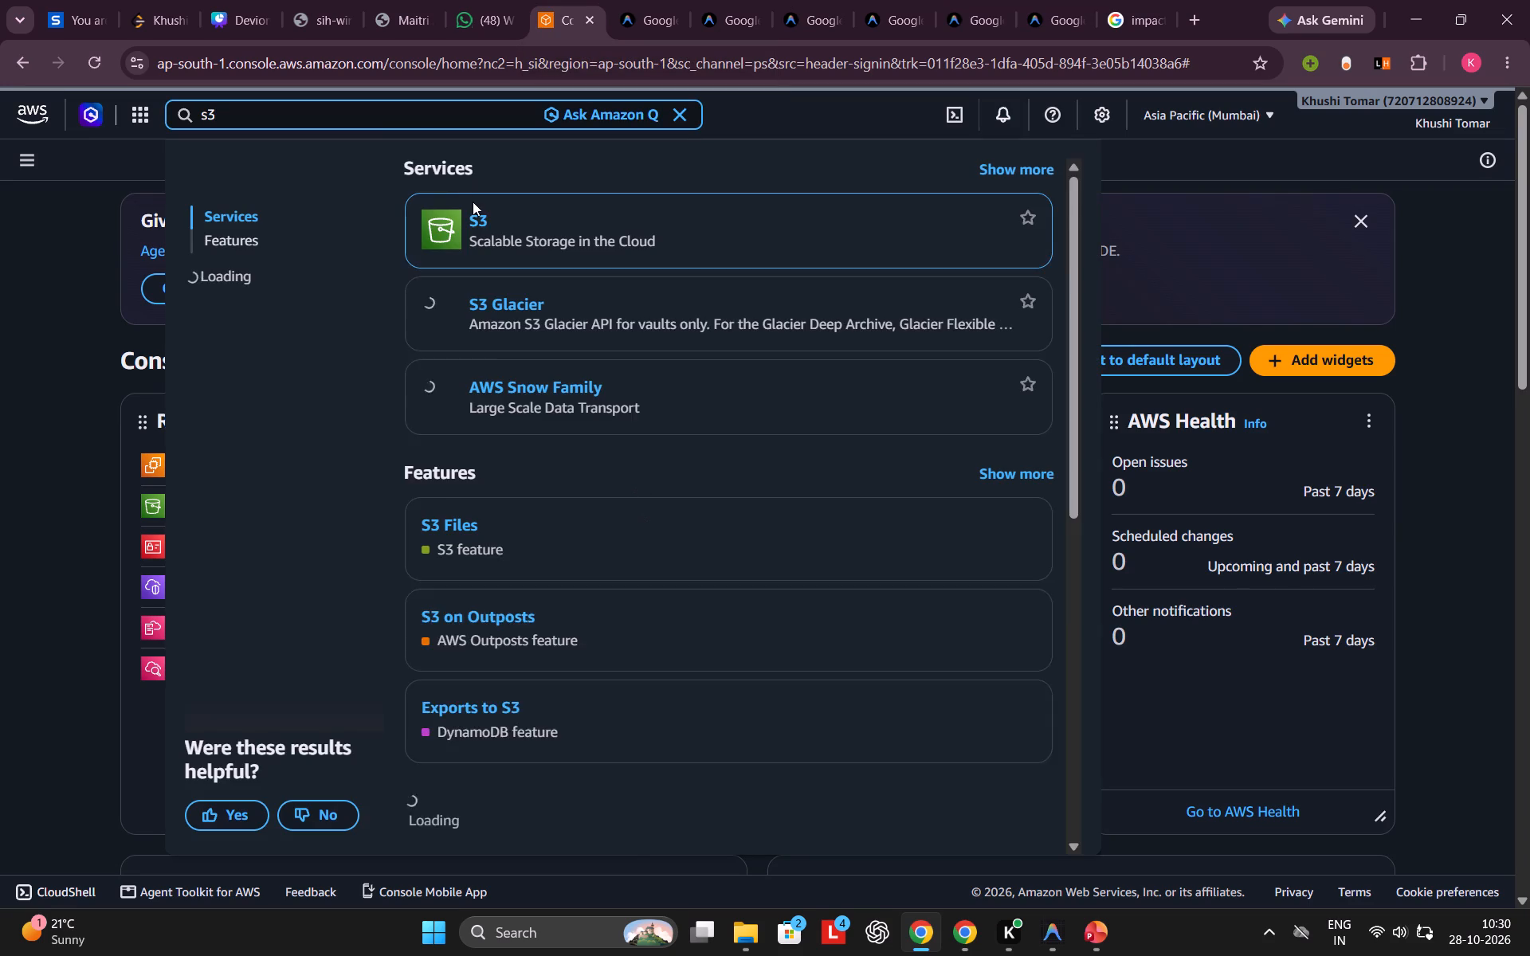
click(483, 219)
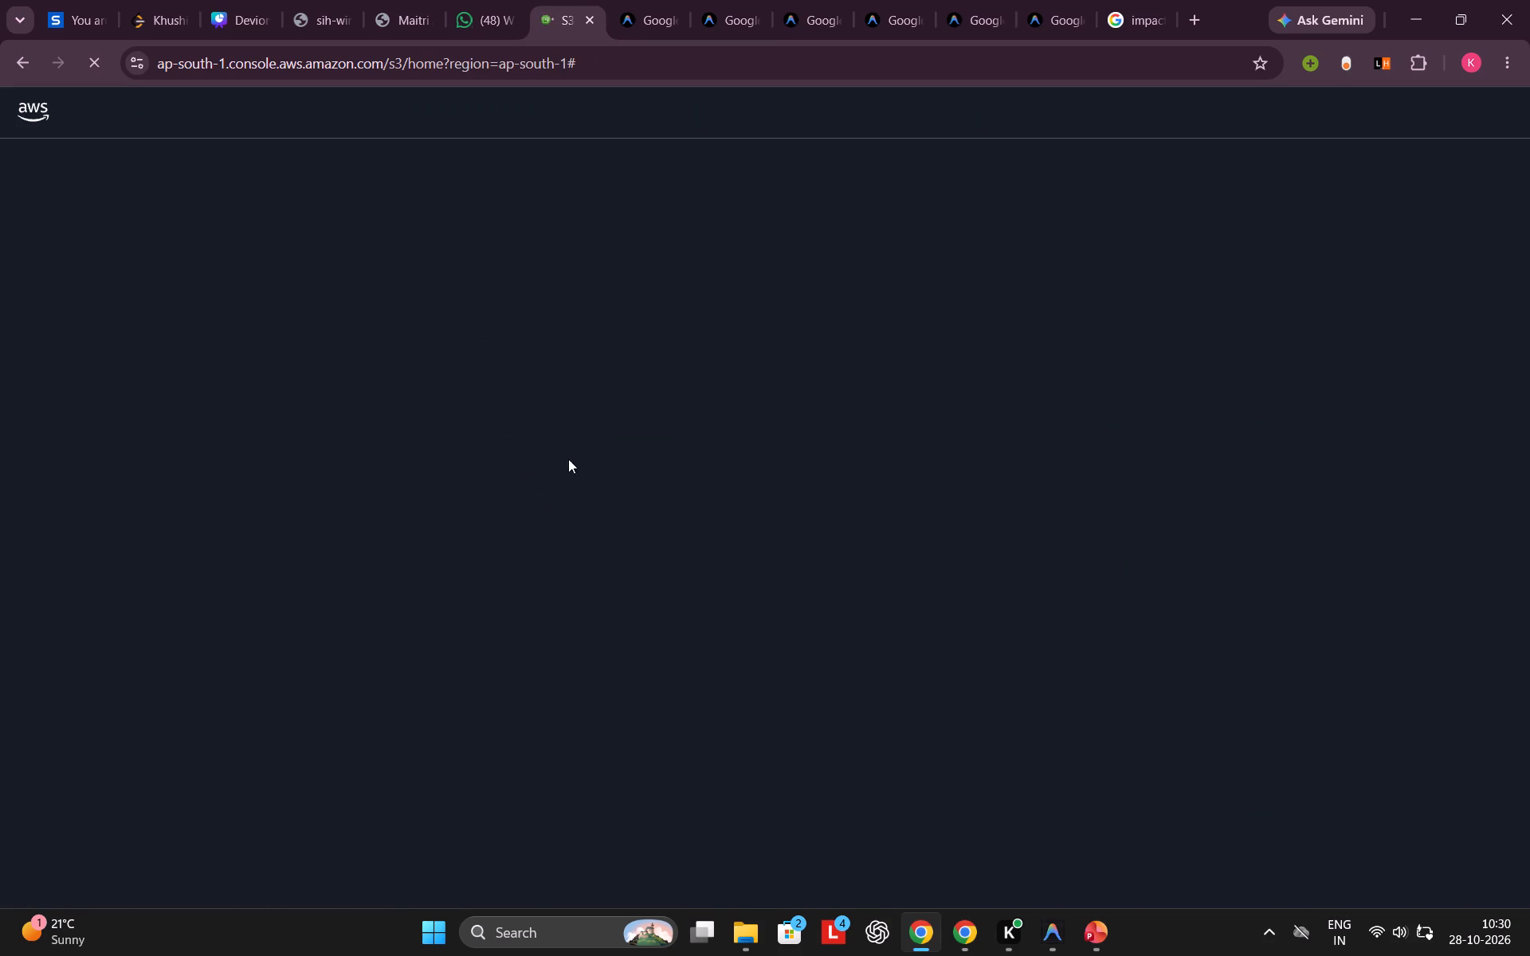
Search the web for kiet lms in a new browser tab and open the KIET-LMS site.
click(1192, 7)
text(kiet lms)
key(Return)
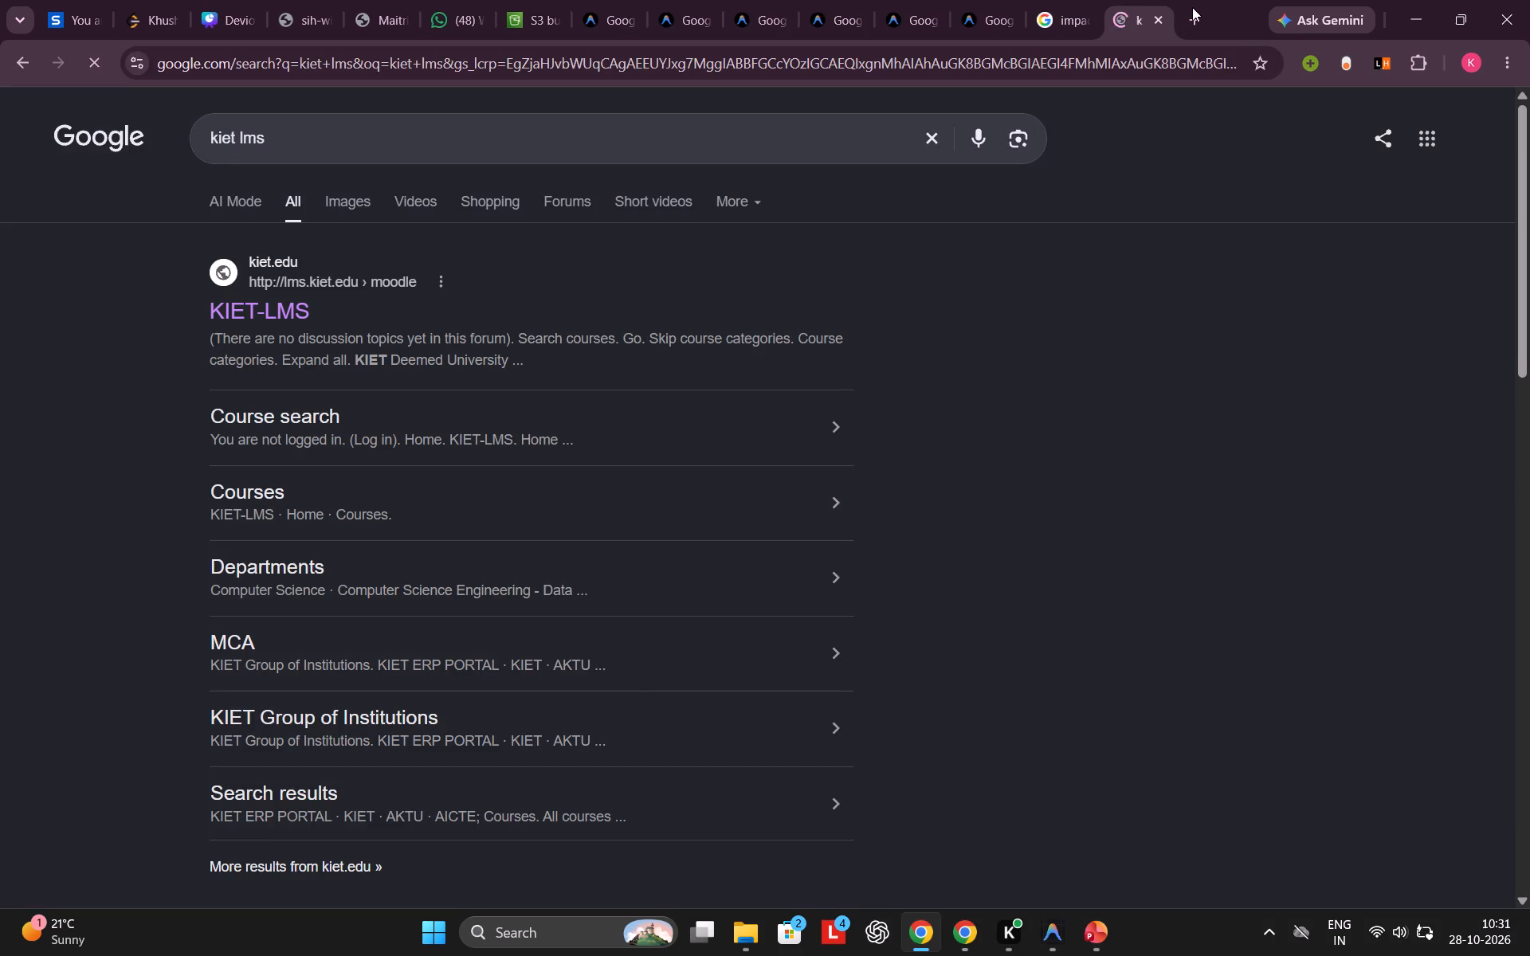
click(288, 308)
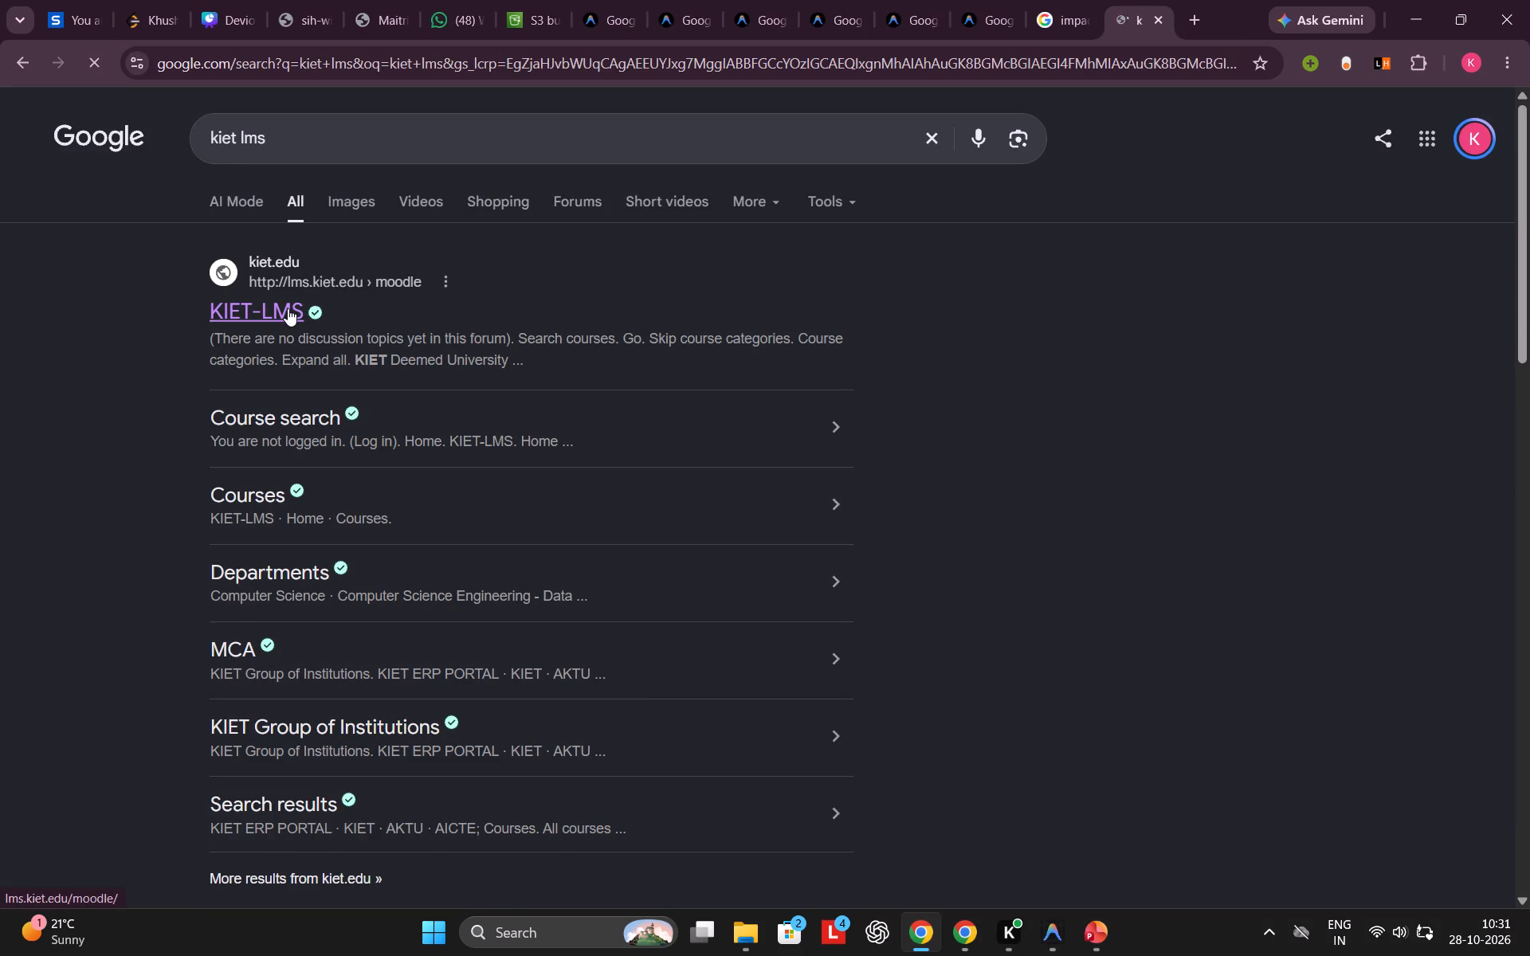
Move the Amazon S3 browser tab so it sits just before the KIET-LMS tab.
click(514, 0)
drag(514, 0, 1063, 0)
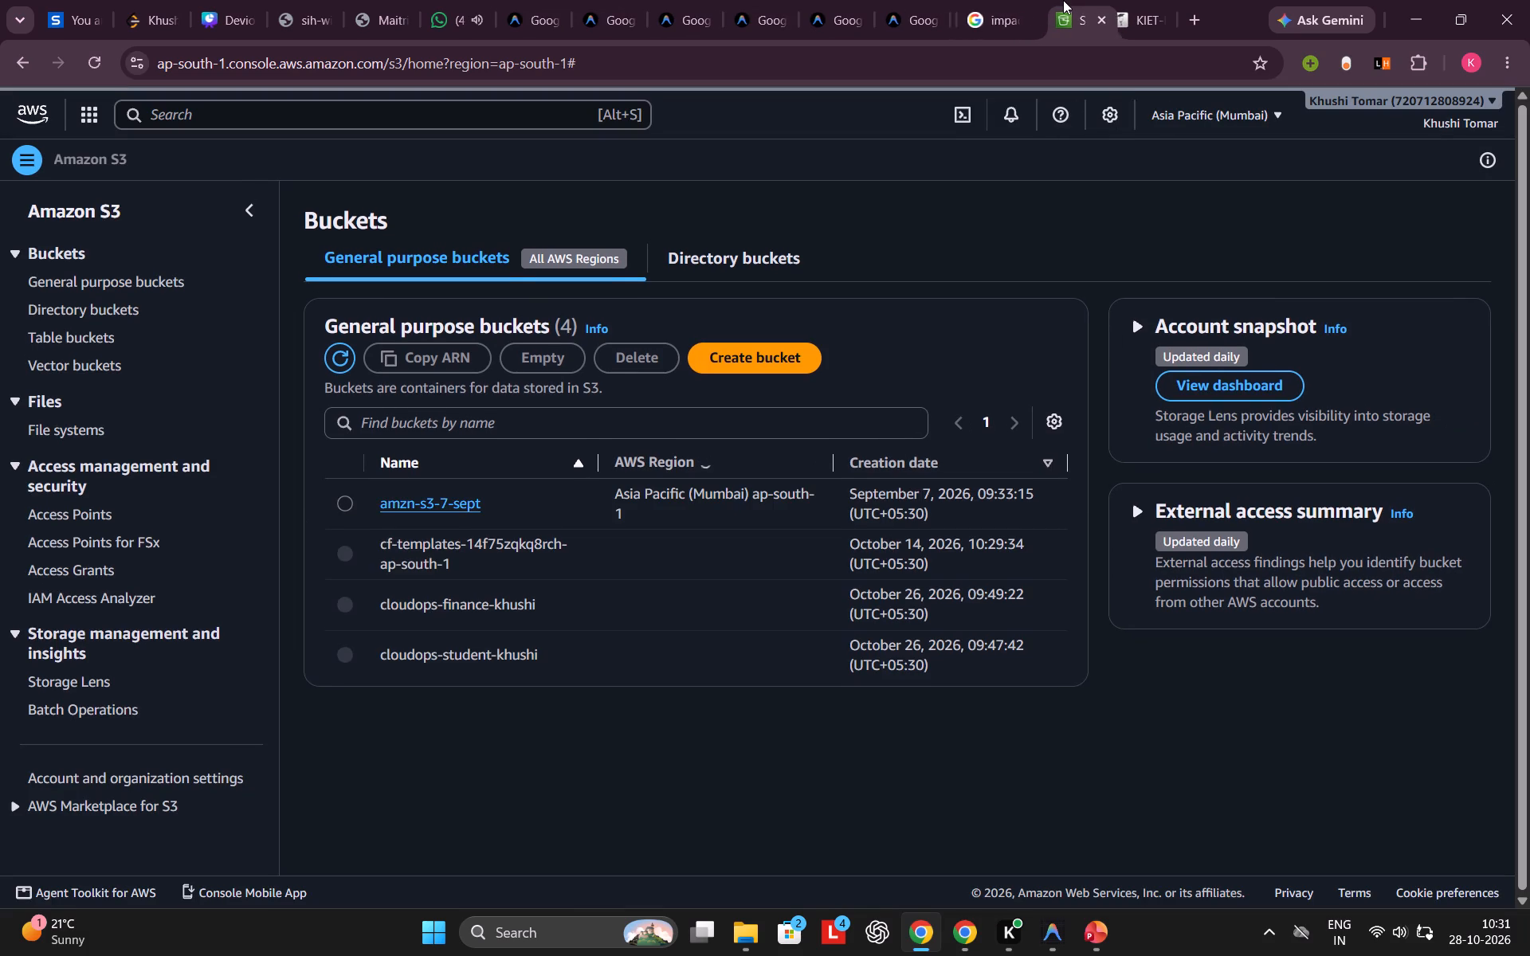
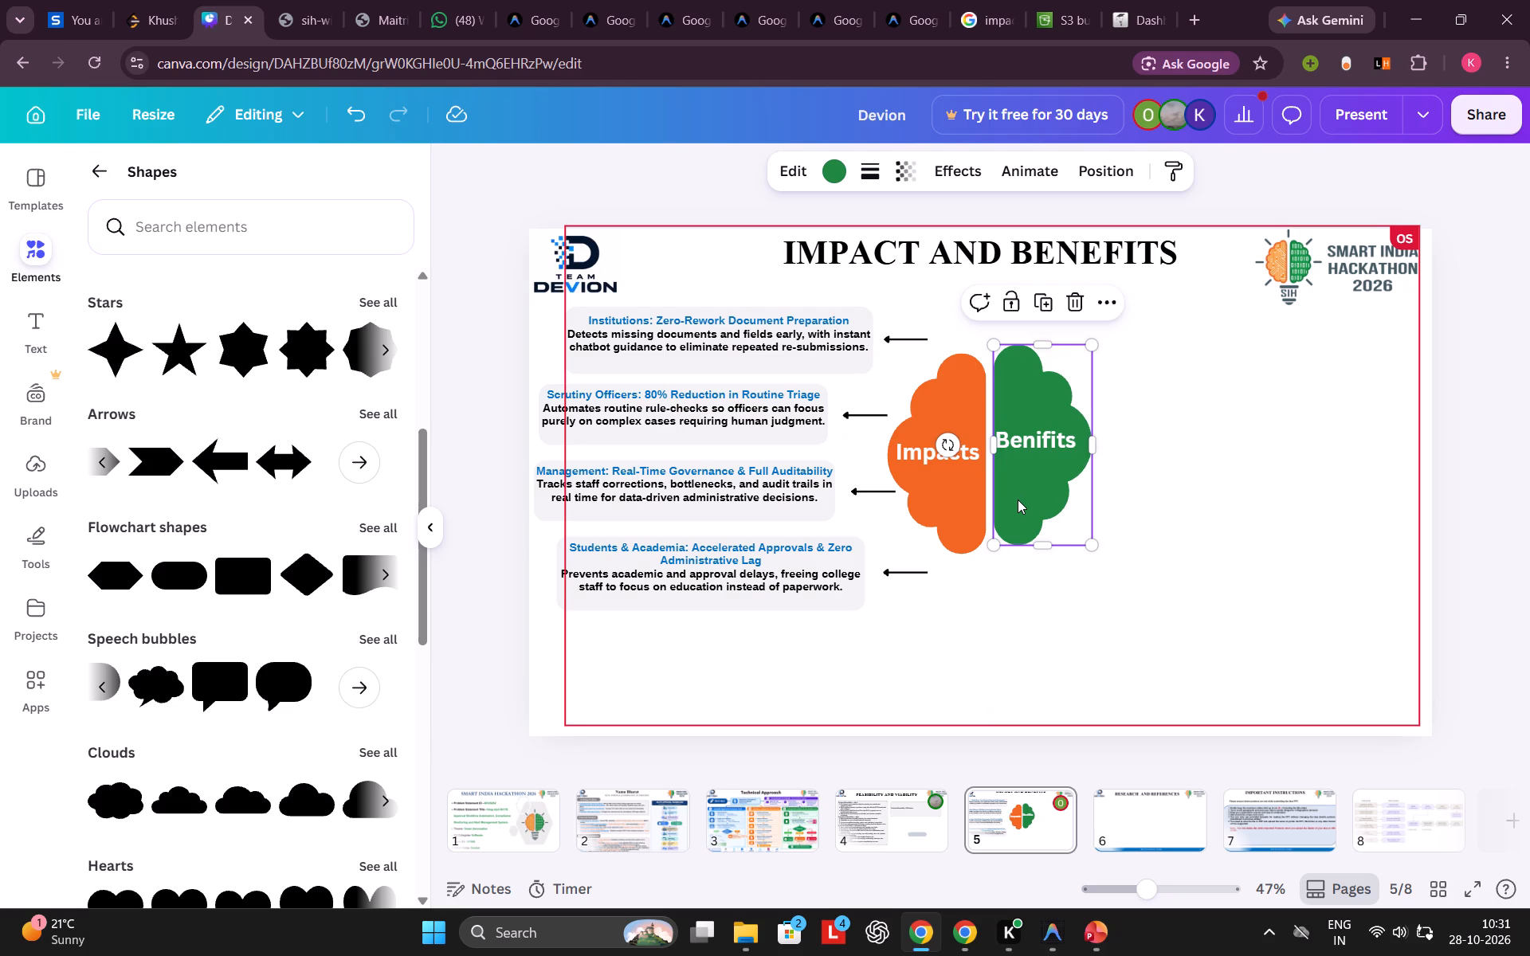
Move the green brain half down so it lines up level with the orange half beside it.
drag(1018, 488, 1018, 497)
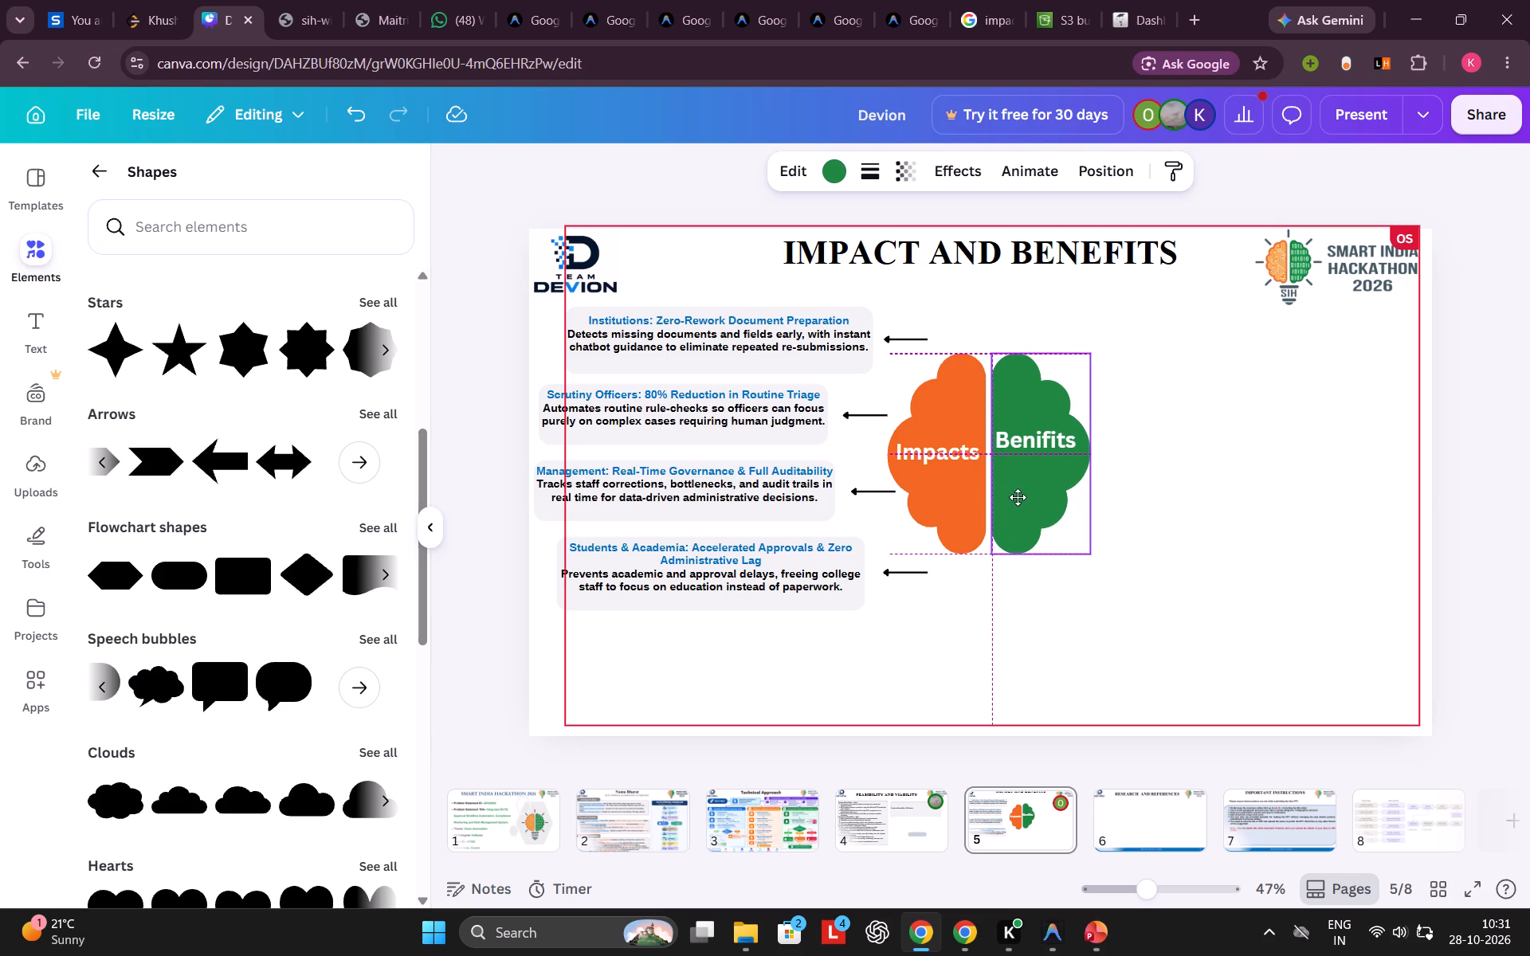
drag(1018, 497, 1018, 496)
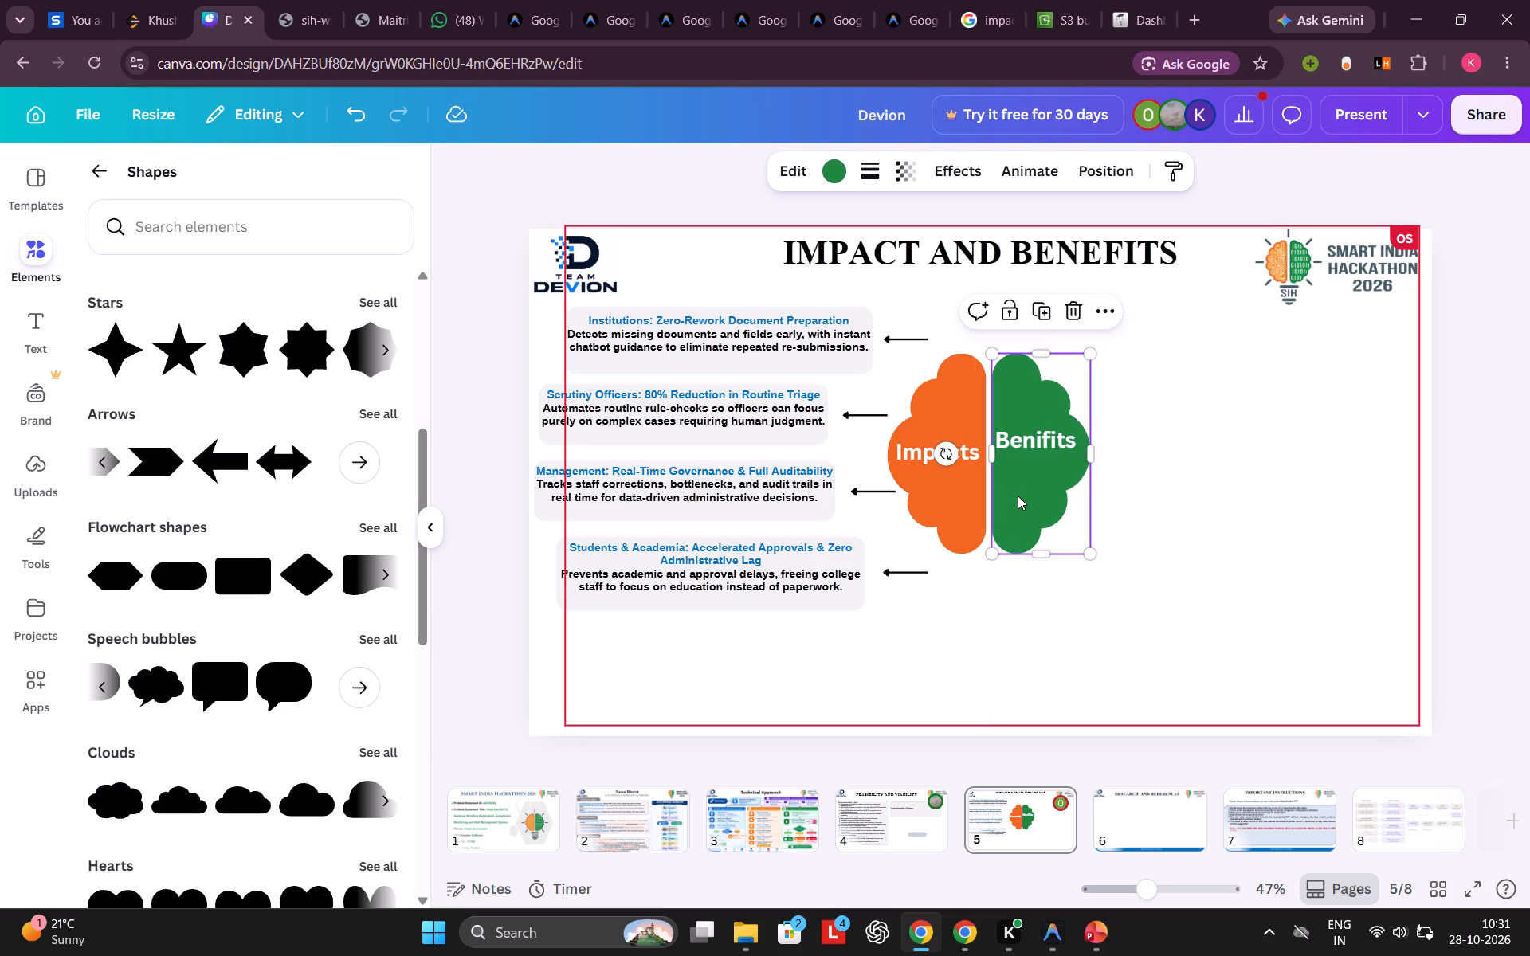
click(957, 492)
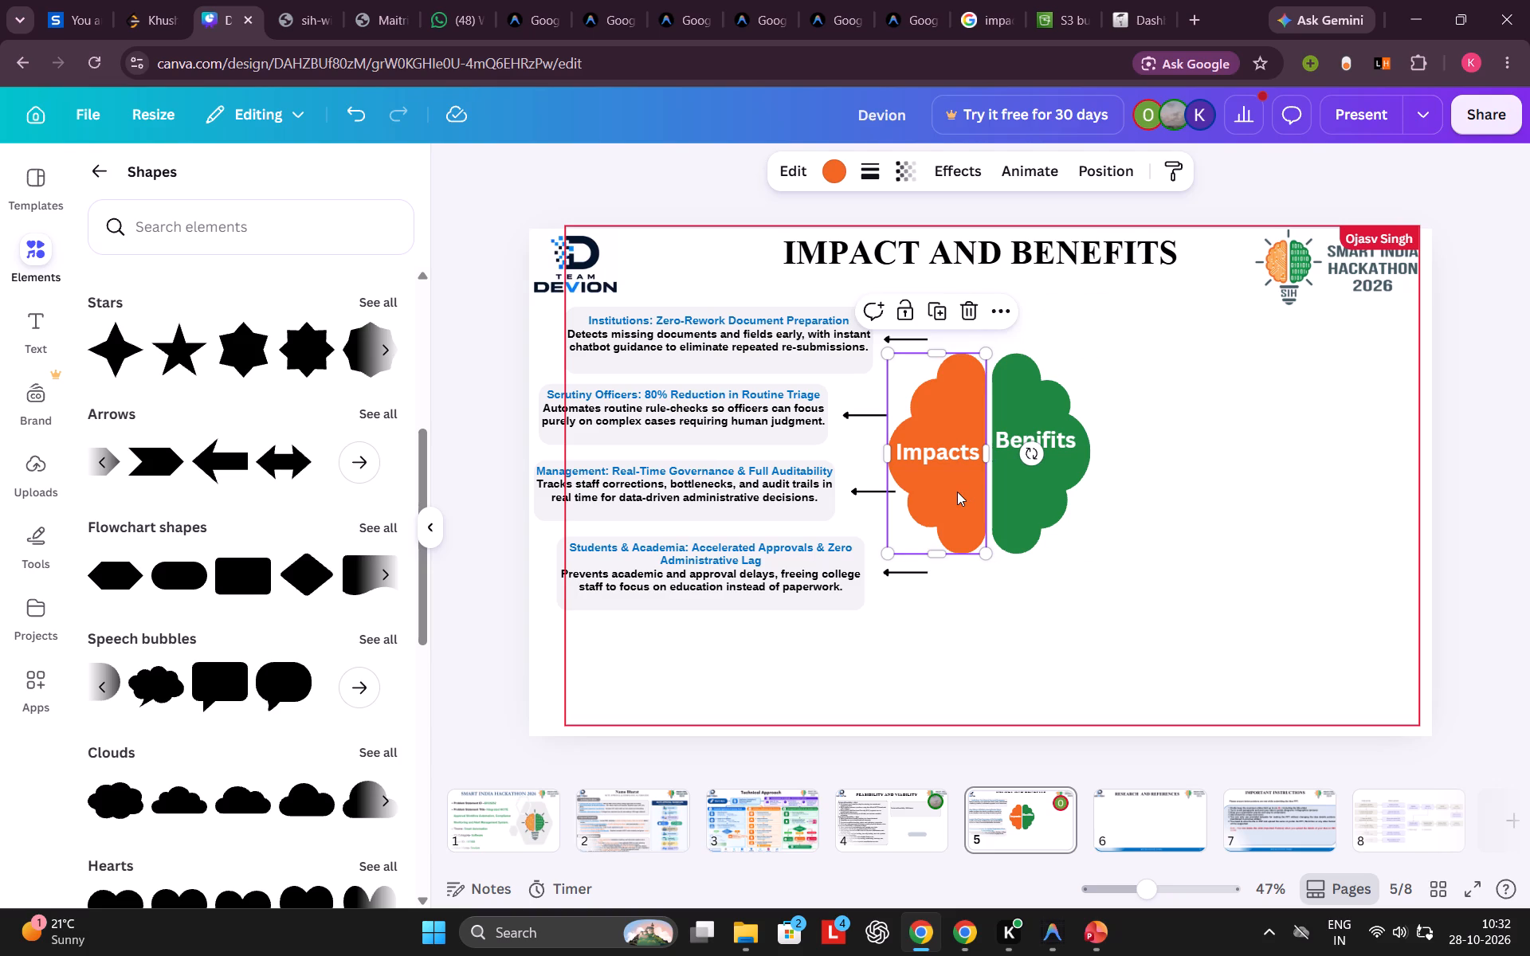
click(1032, 489)
click(967, 496)
click(1029, 588)
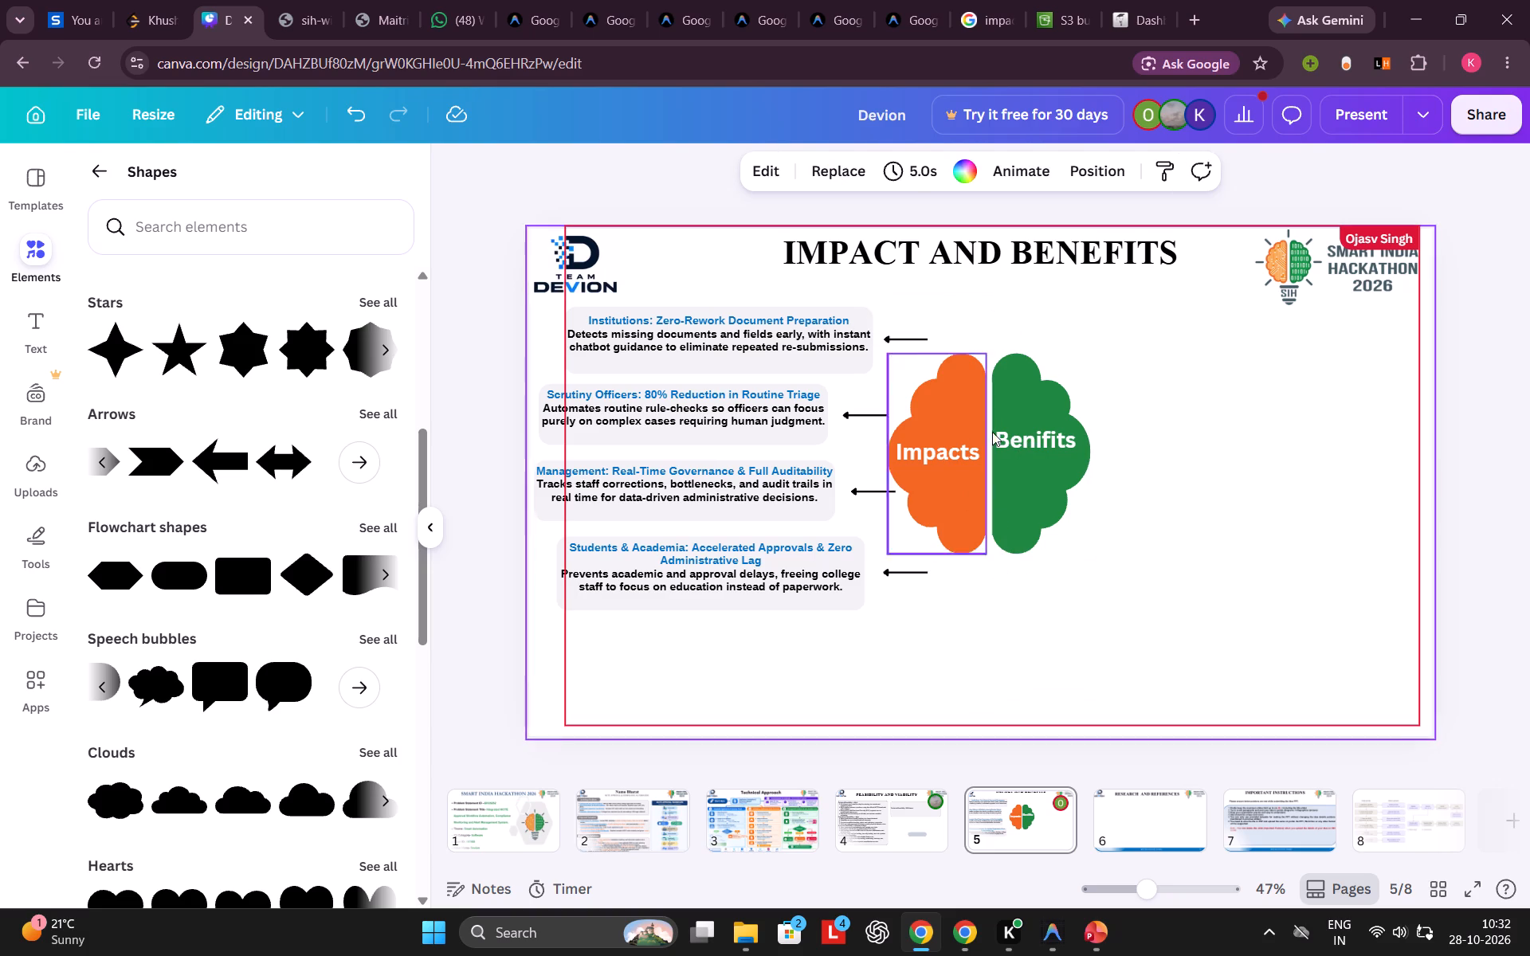
Reposition the "Benifits" label to the middle of the green brain half, about level with the "Impacts" label.
click(1015, 434)
drag(1015, 434, 1019, 446)
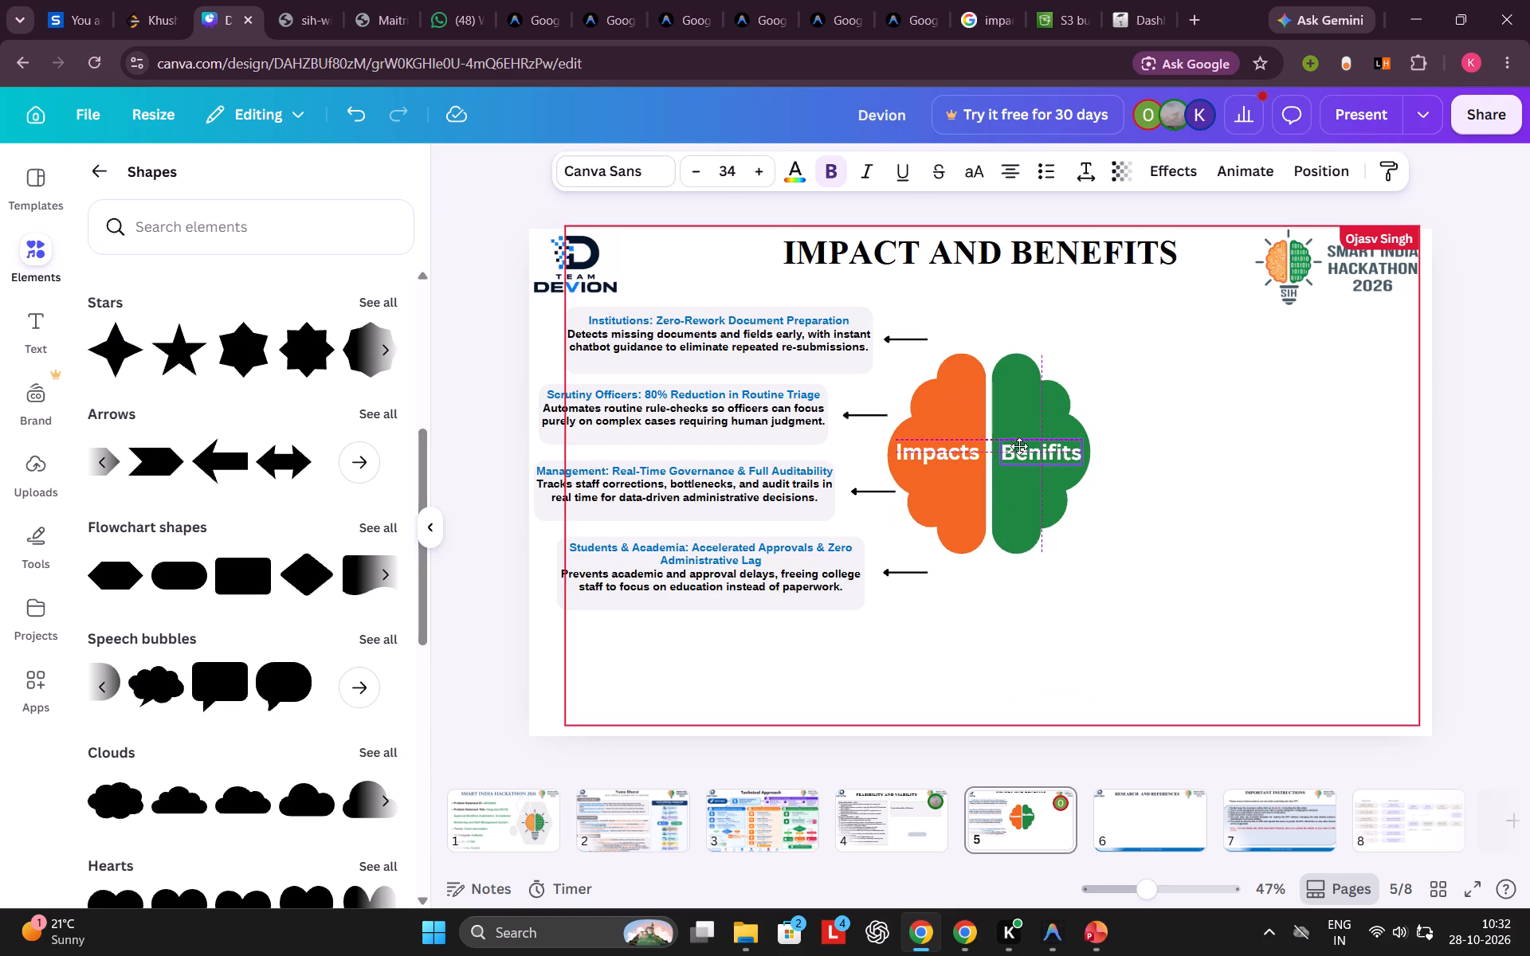
drag(1019, 446, 1018, 447)
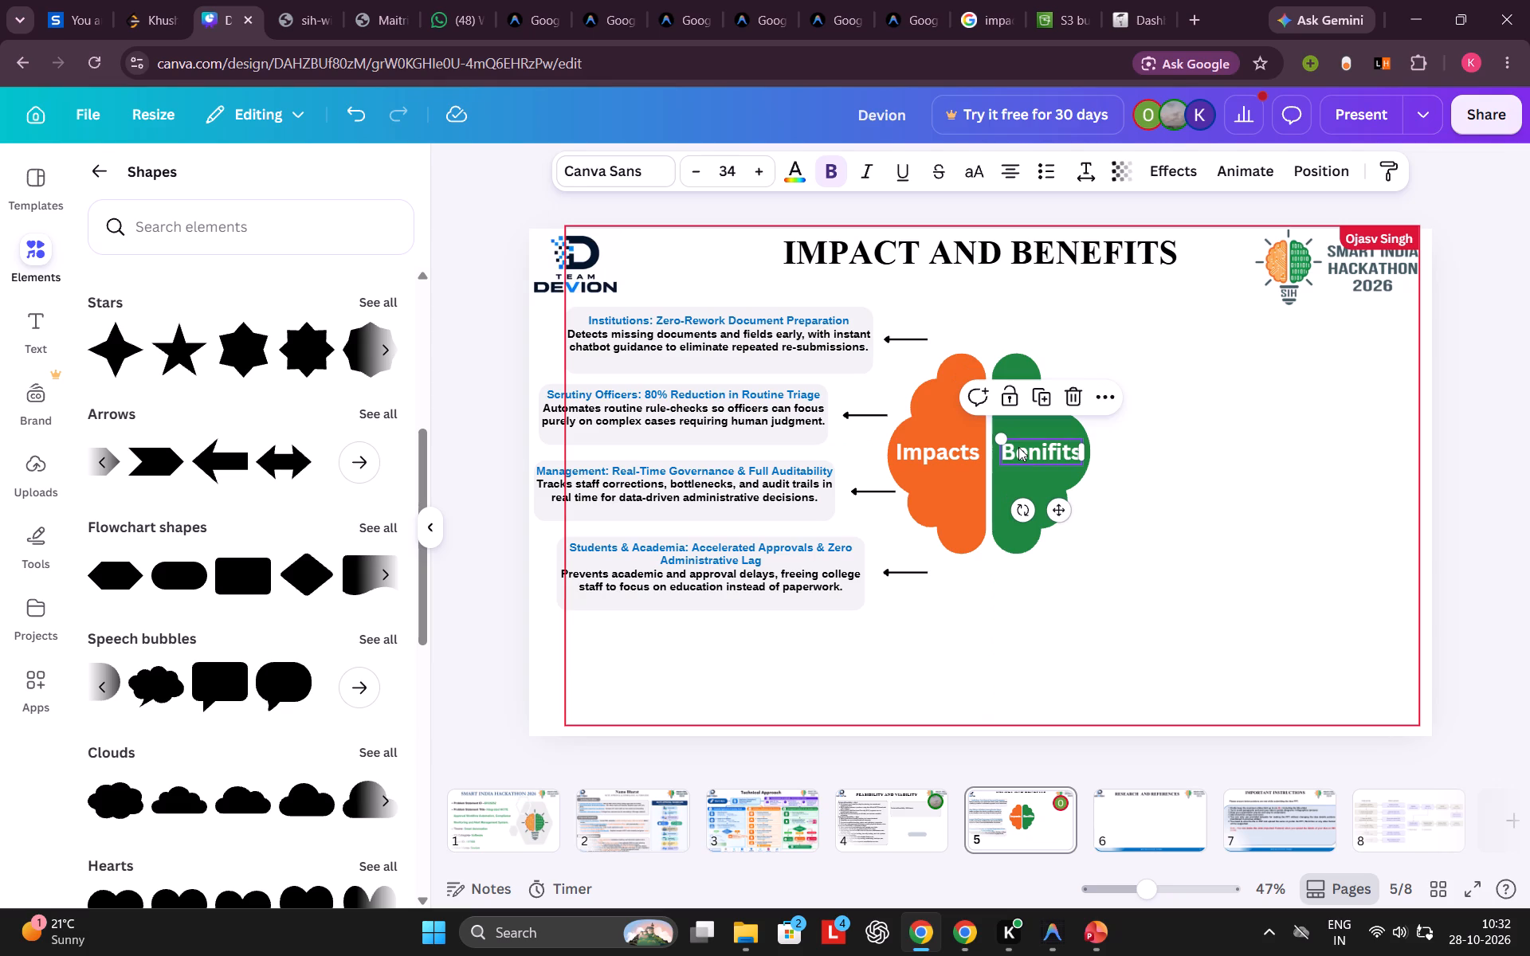
click(979, 568)
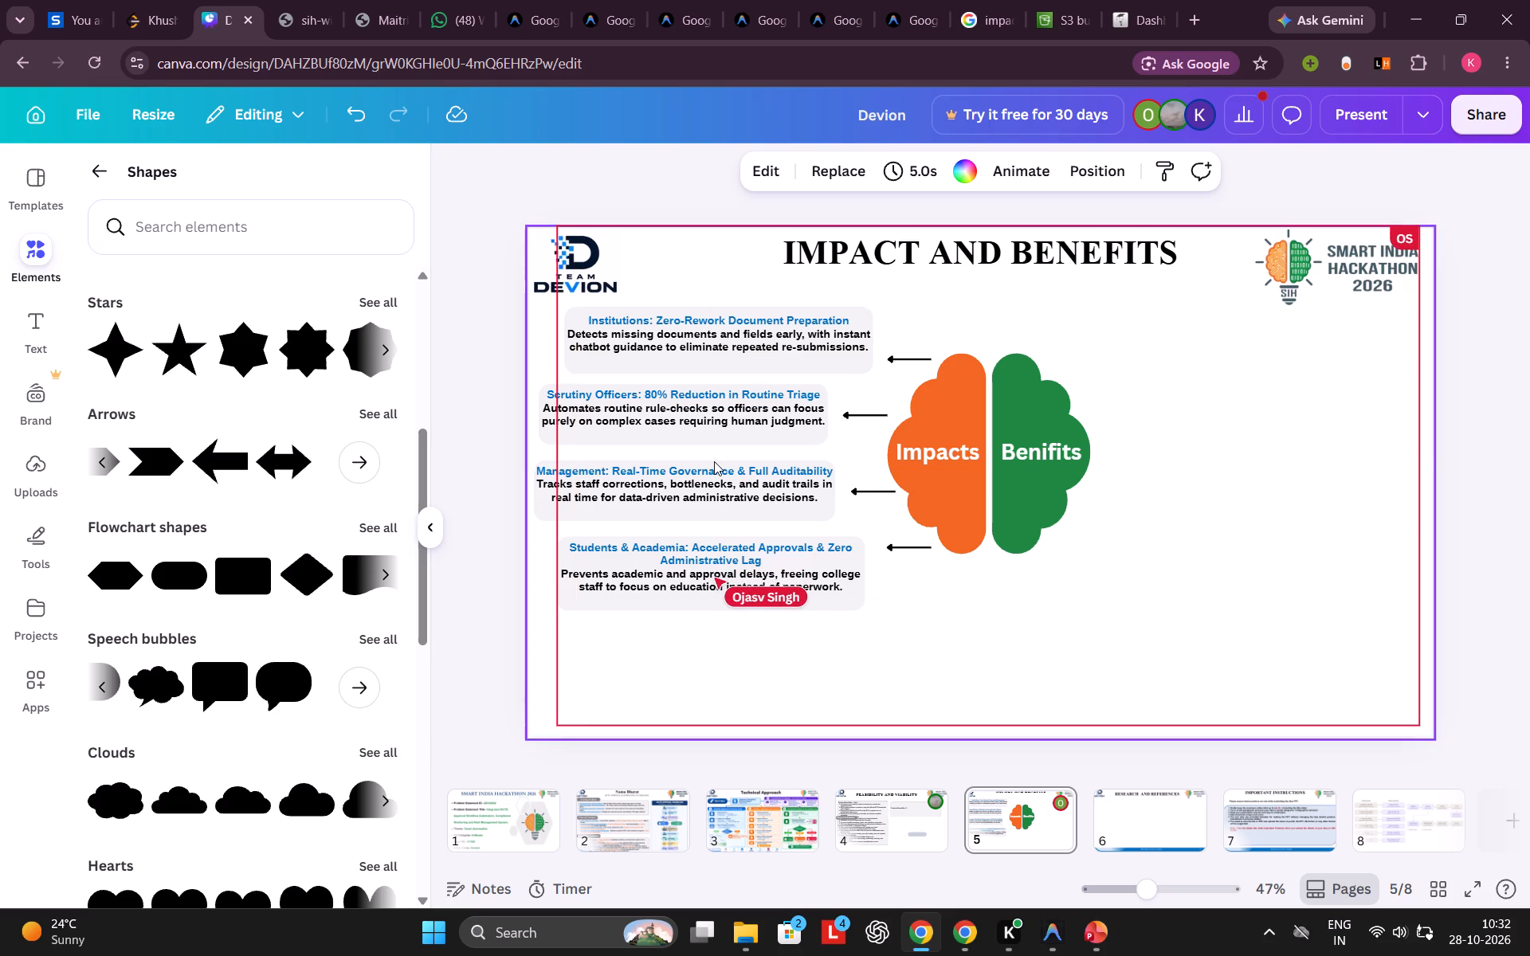
click(1047, 454)
click(1047, 454)
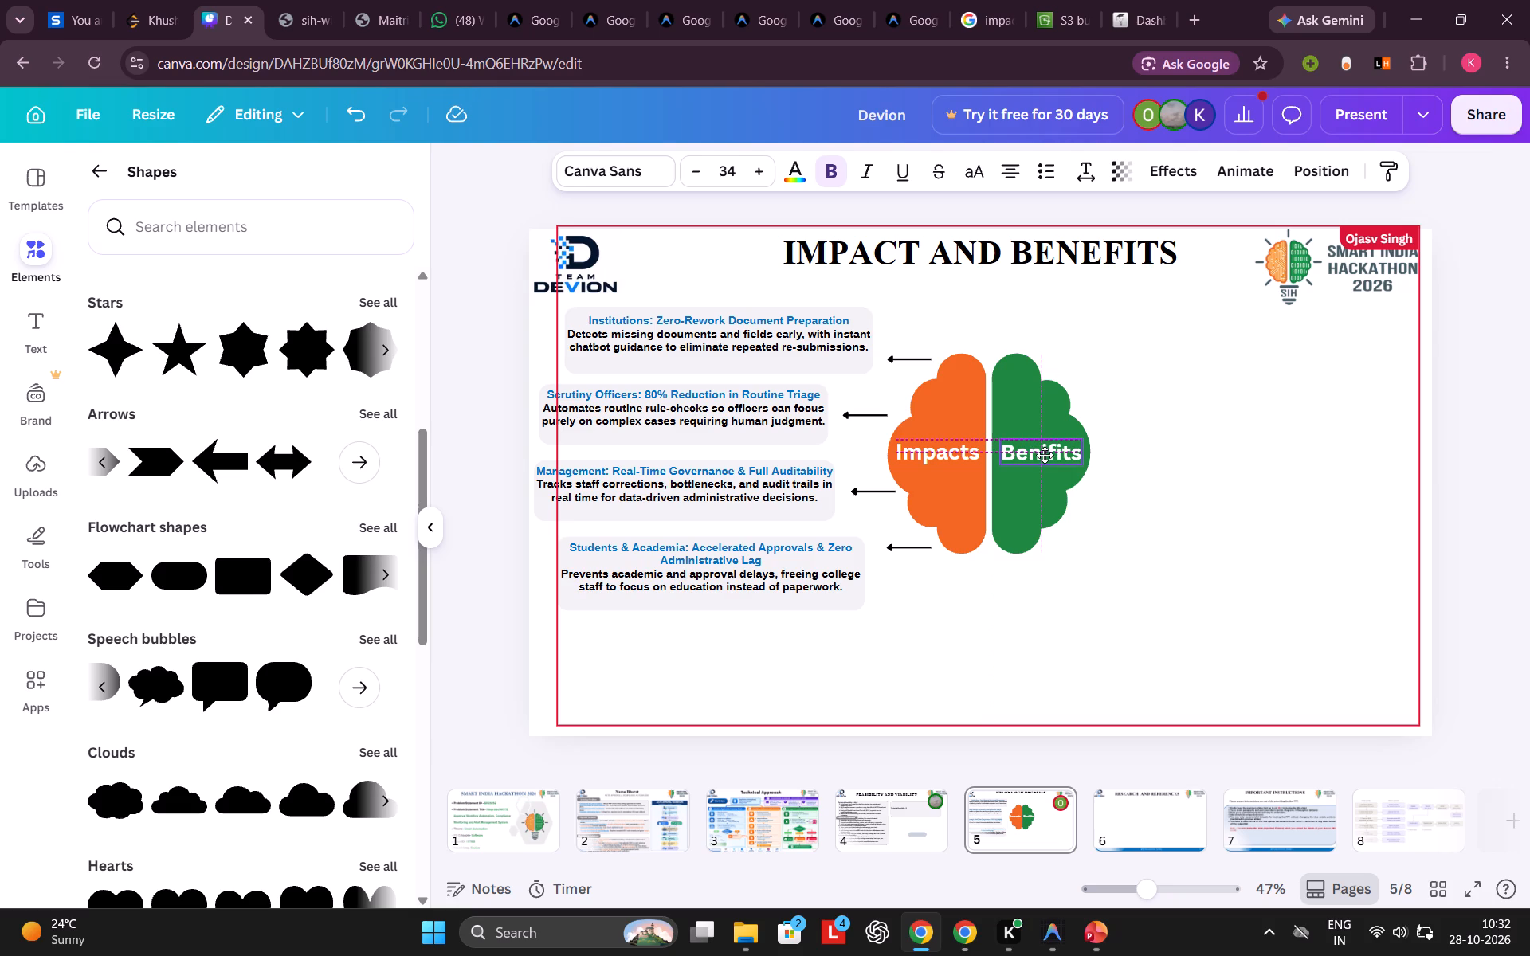
click(1045, 456)
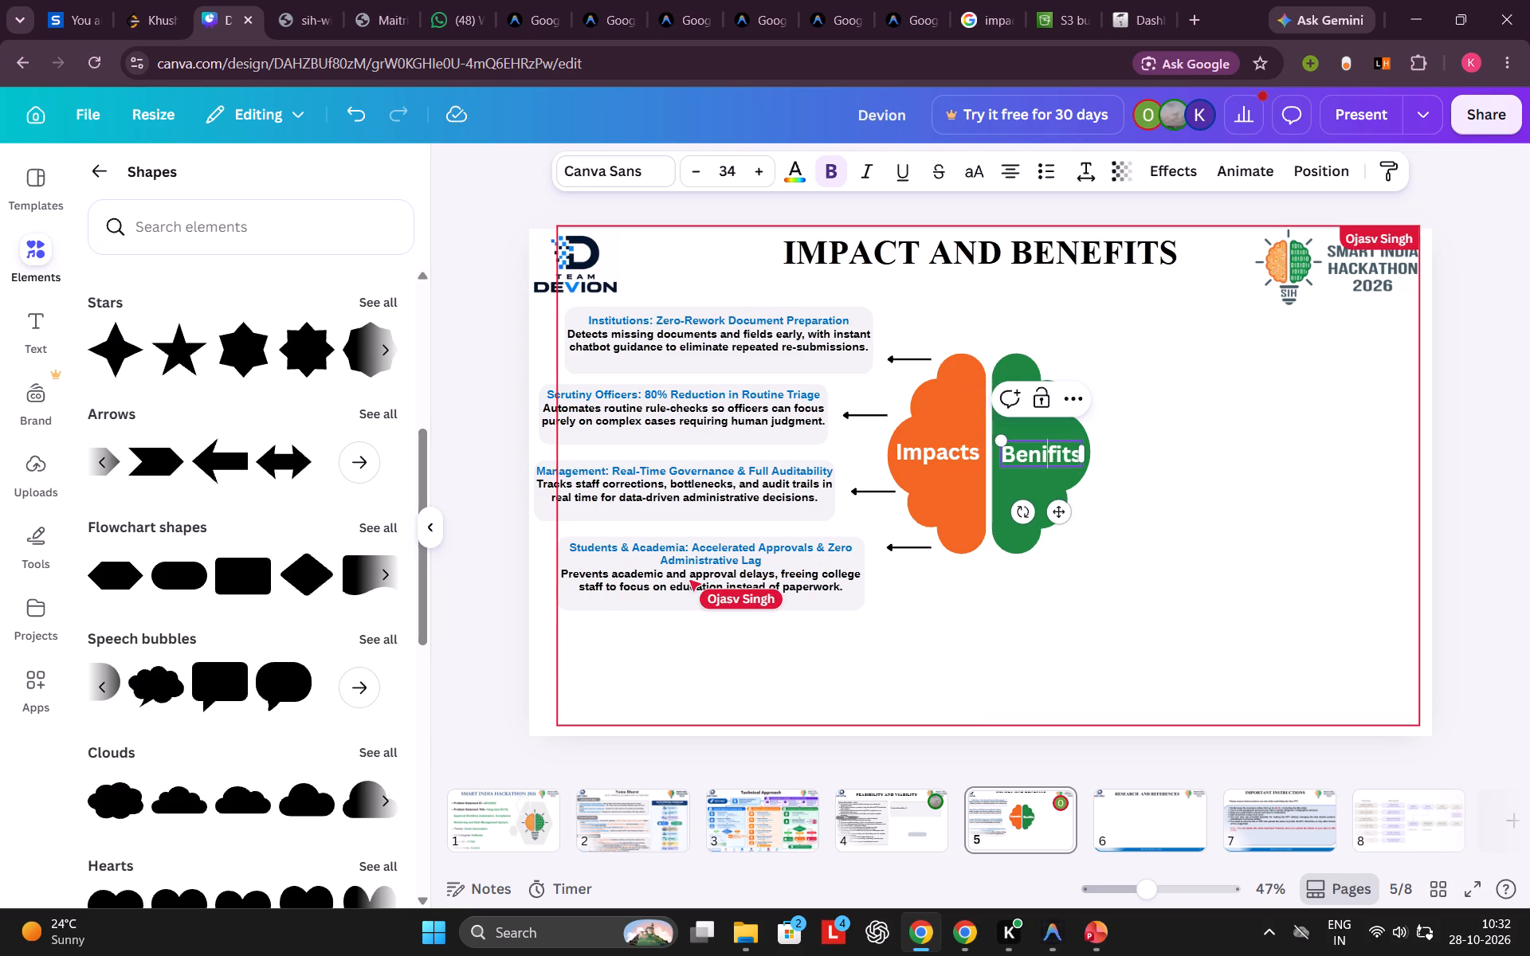
click(1045, 456)
click(1148, 531)
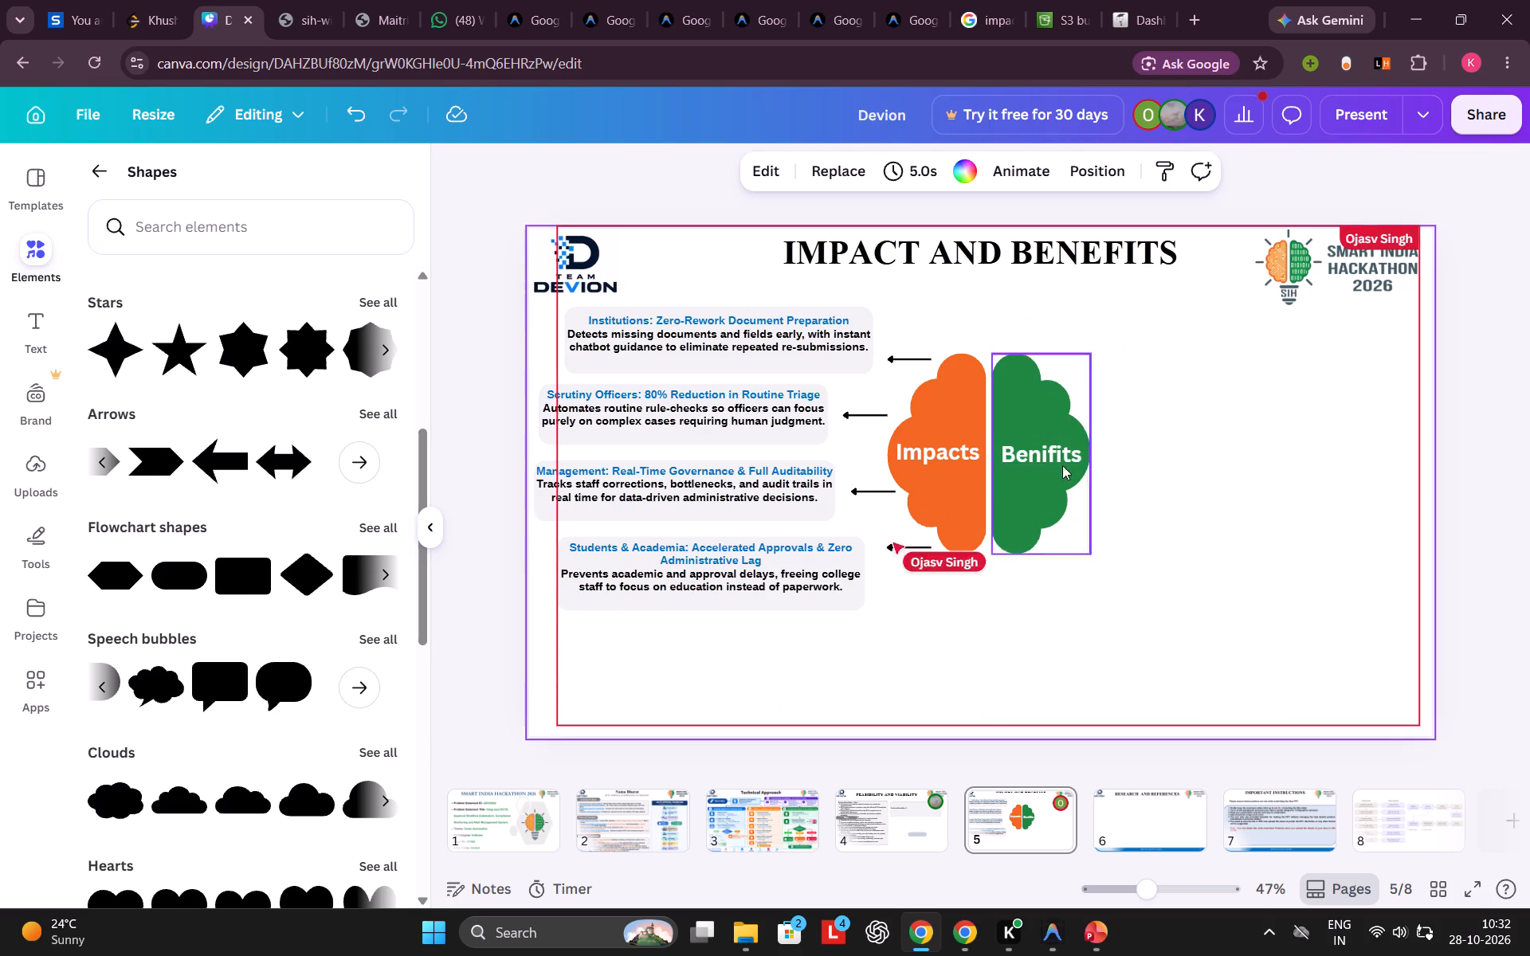
click(1051, 450)
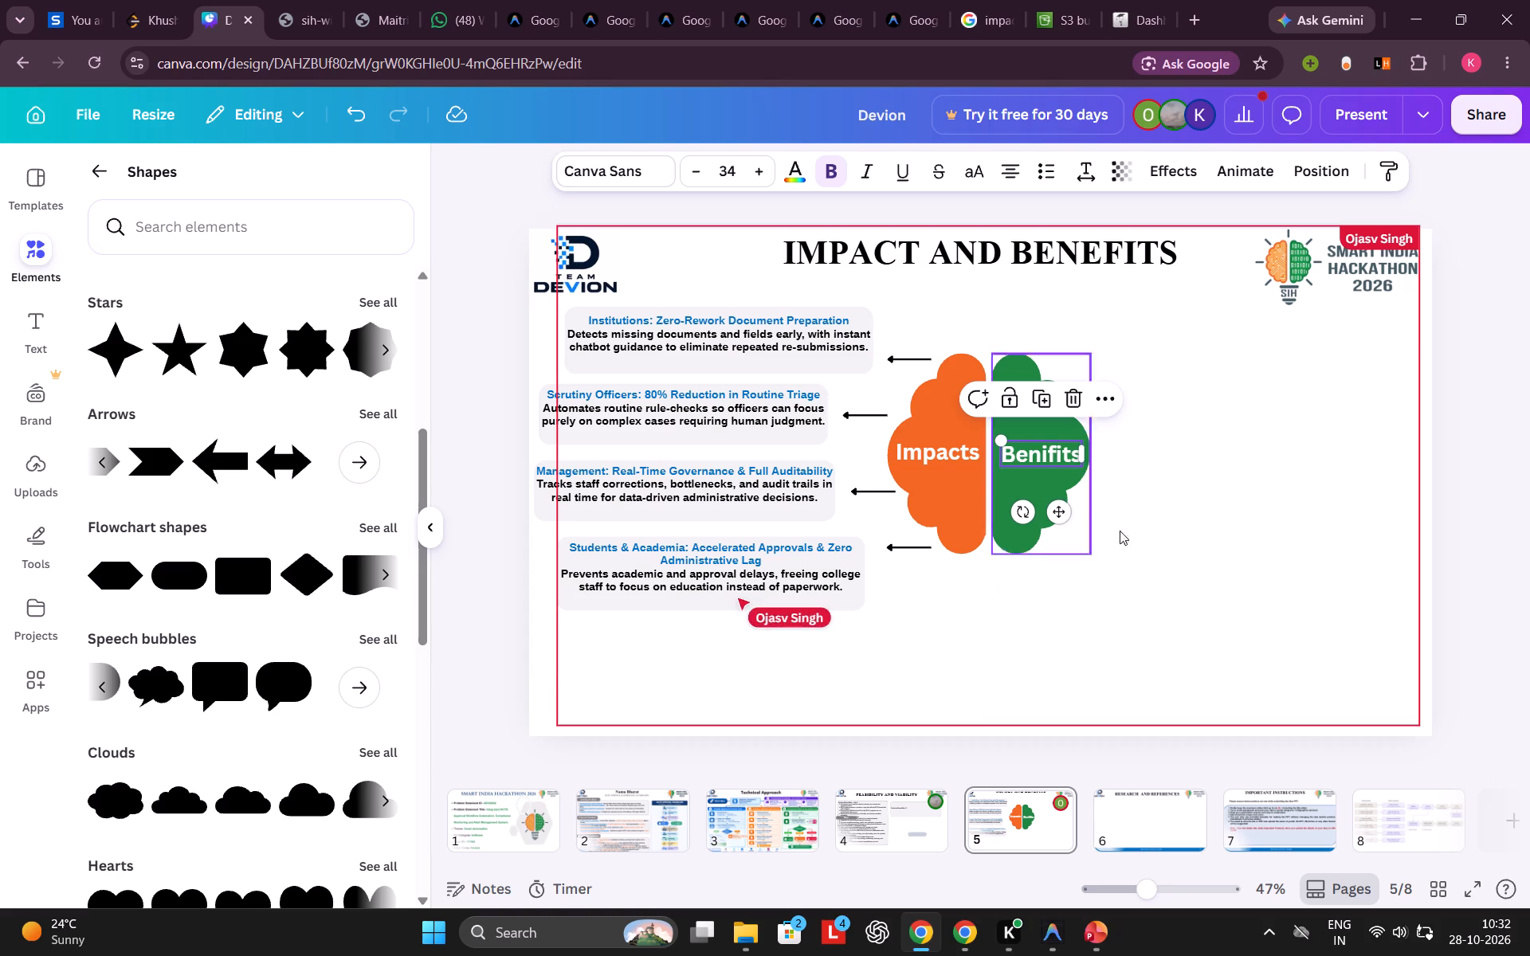
click(1137, 556)
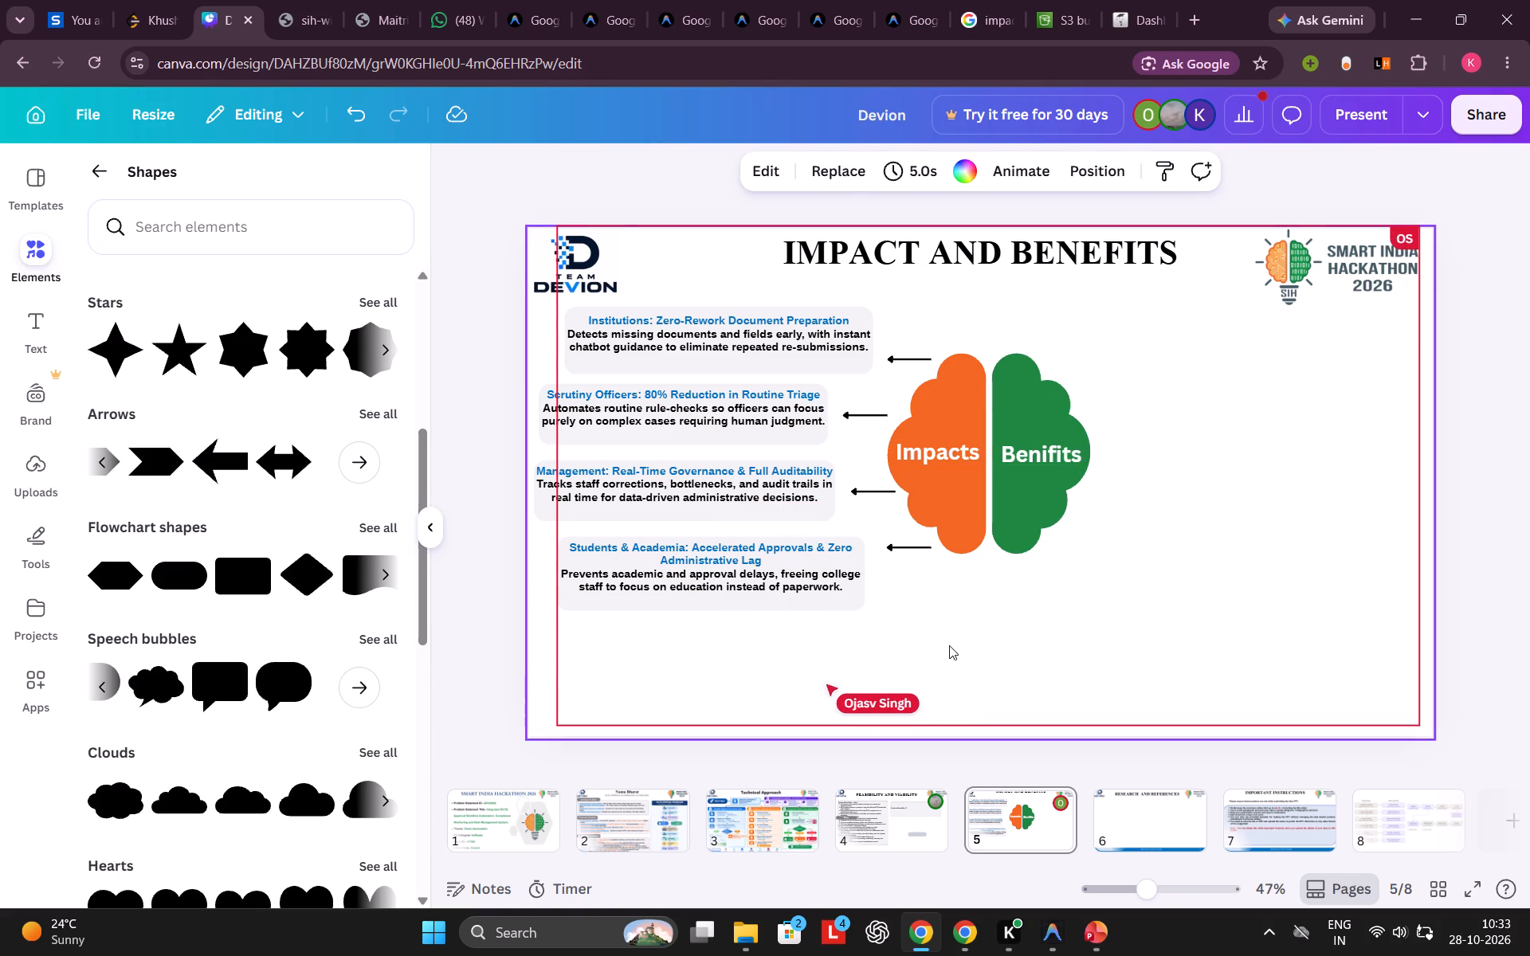
Move the arrow for the Students & Academia text slightly down, keeping it in line under the Institutions arrow.
click(904, 358)
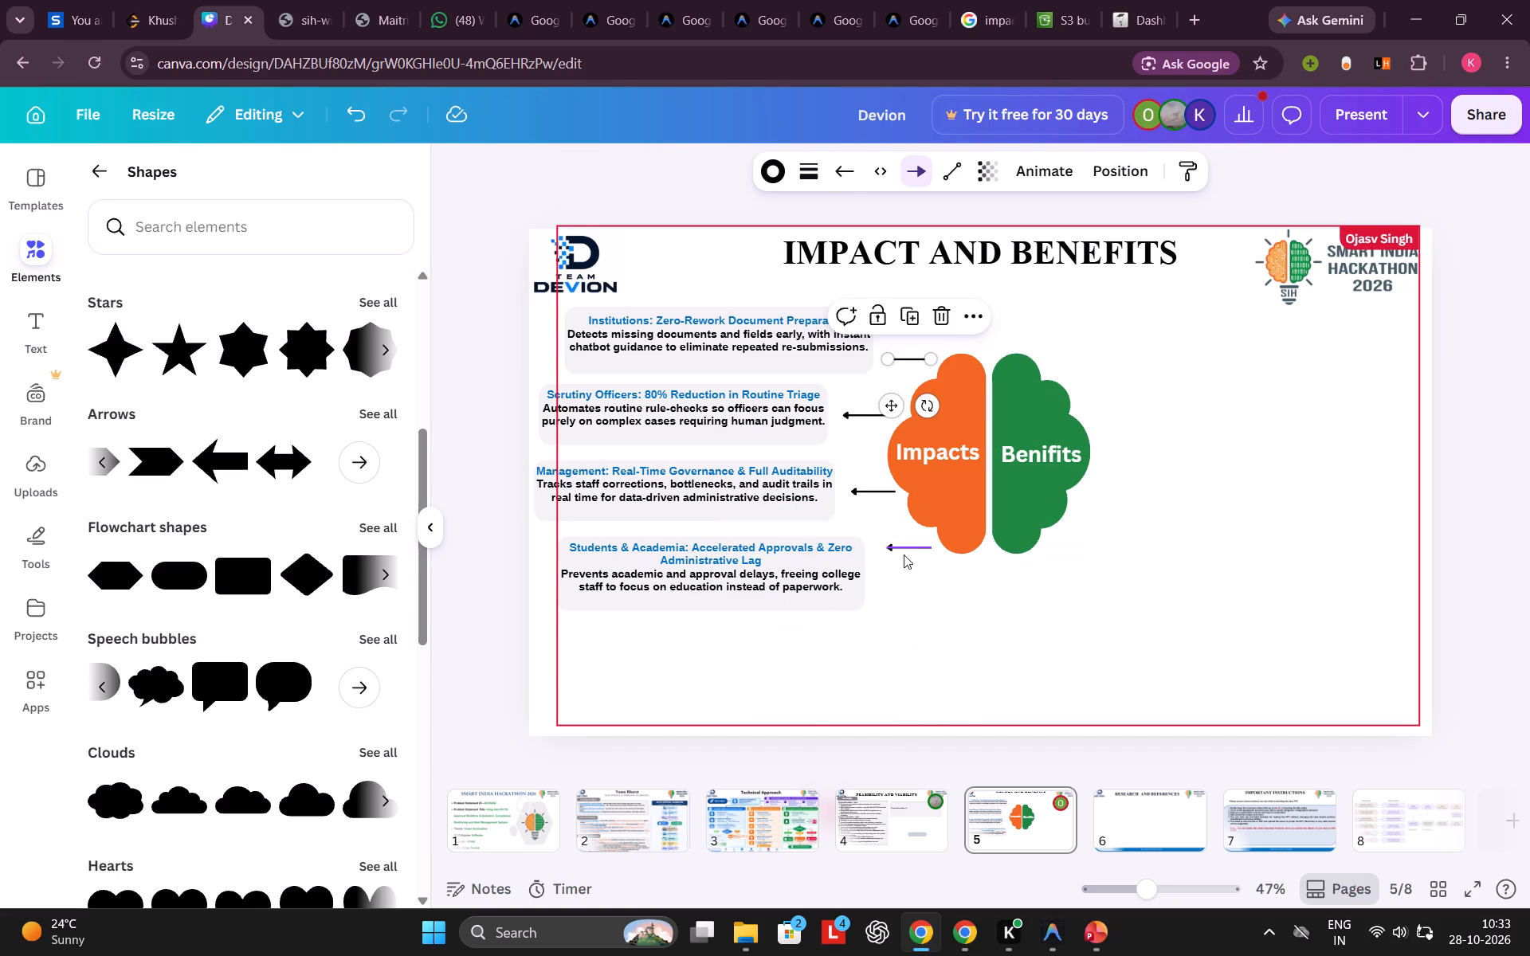
click(909, 550)
click(909, 550)
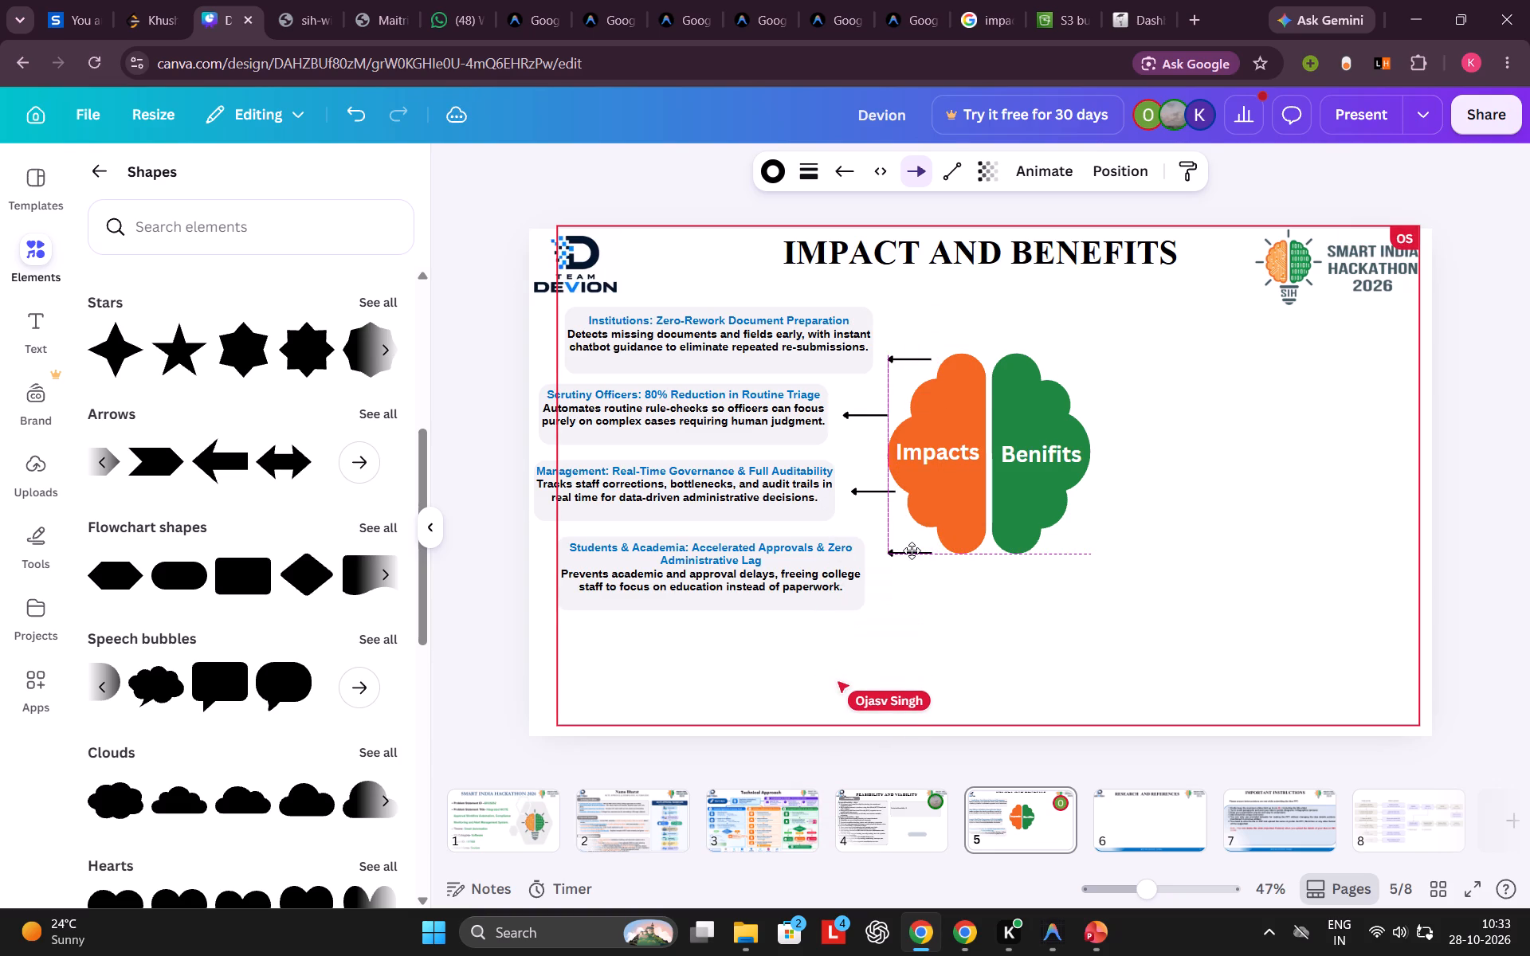
Align the arrow for the Management text directly under the Scrutiny Officers arrow, slightly lower than before.
click(865, 415)
click(865, 415)
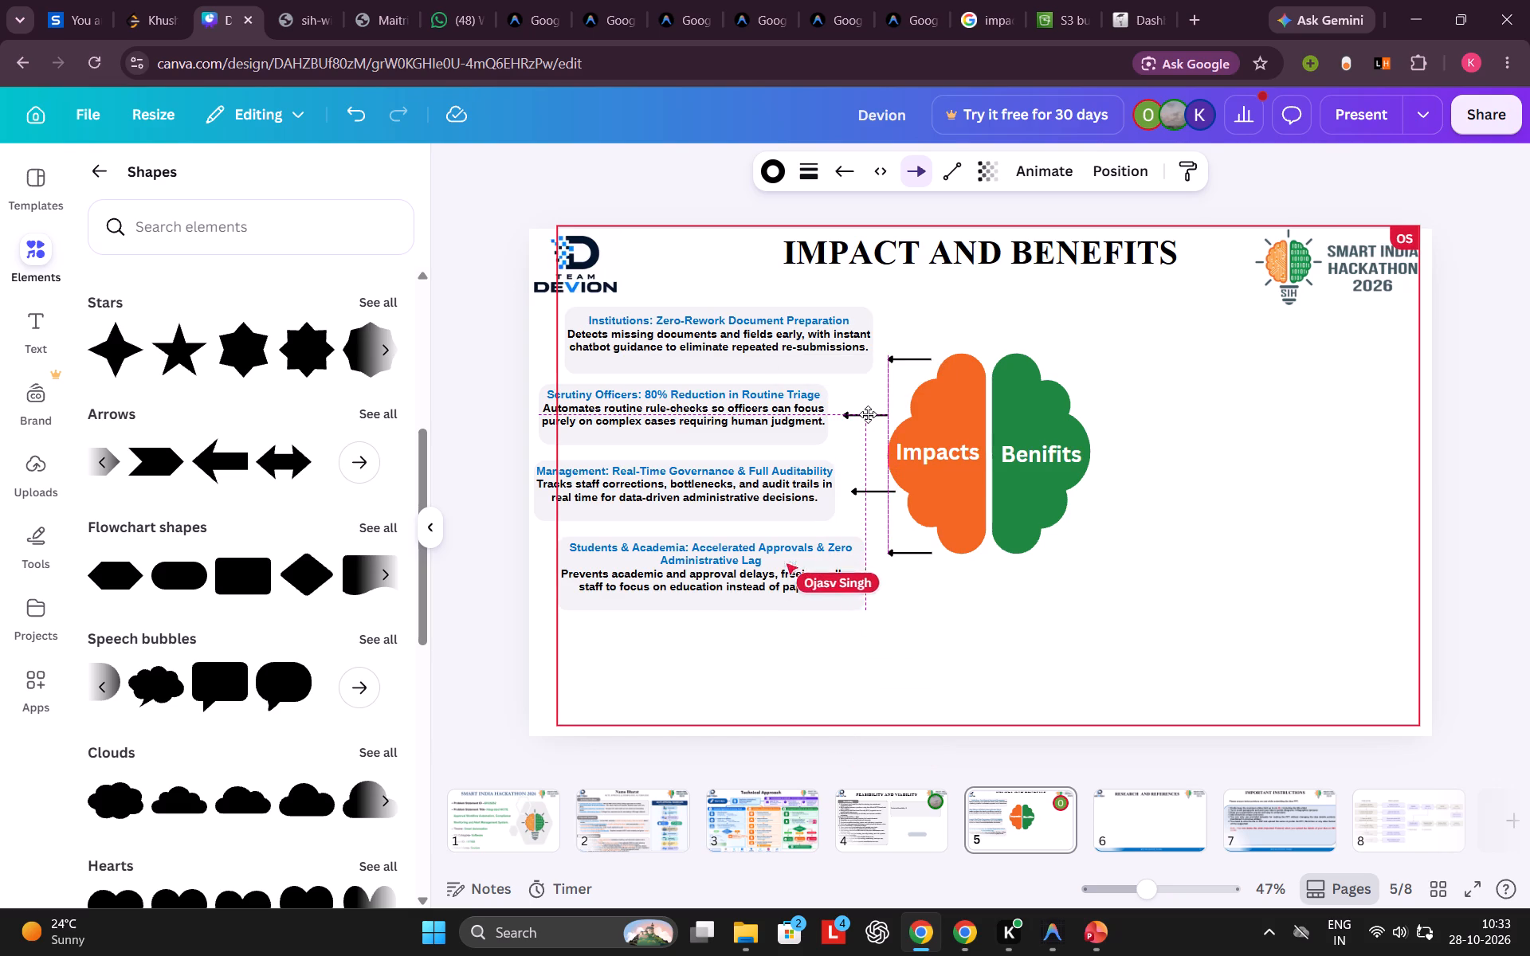
click(876, 492)
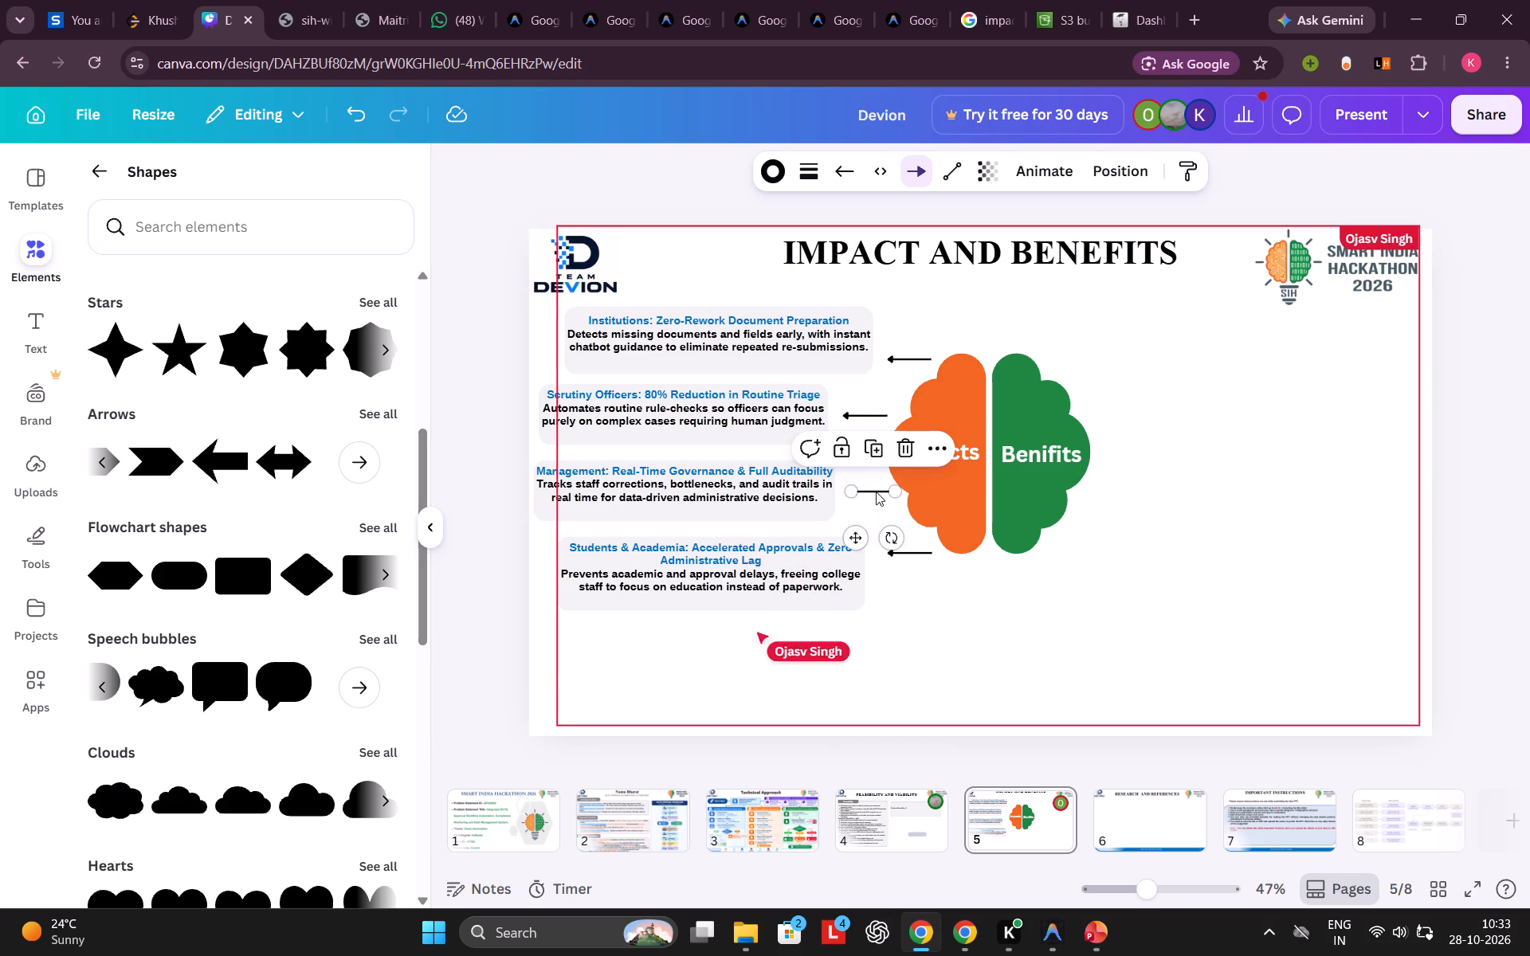
click(876, 492)
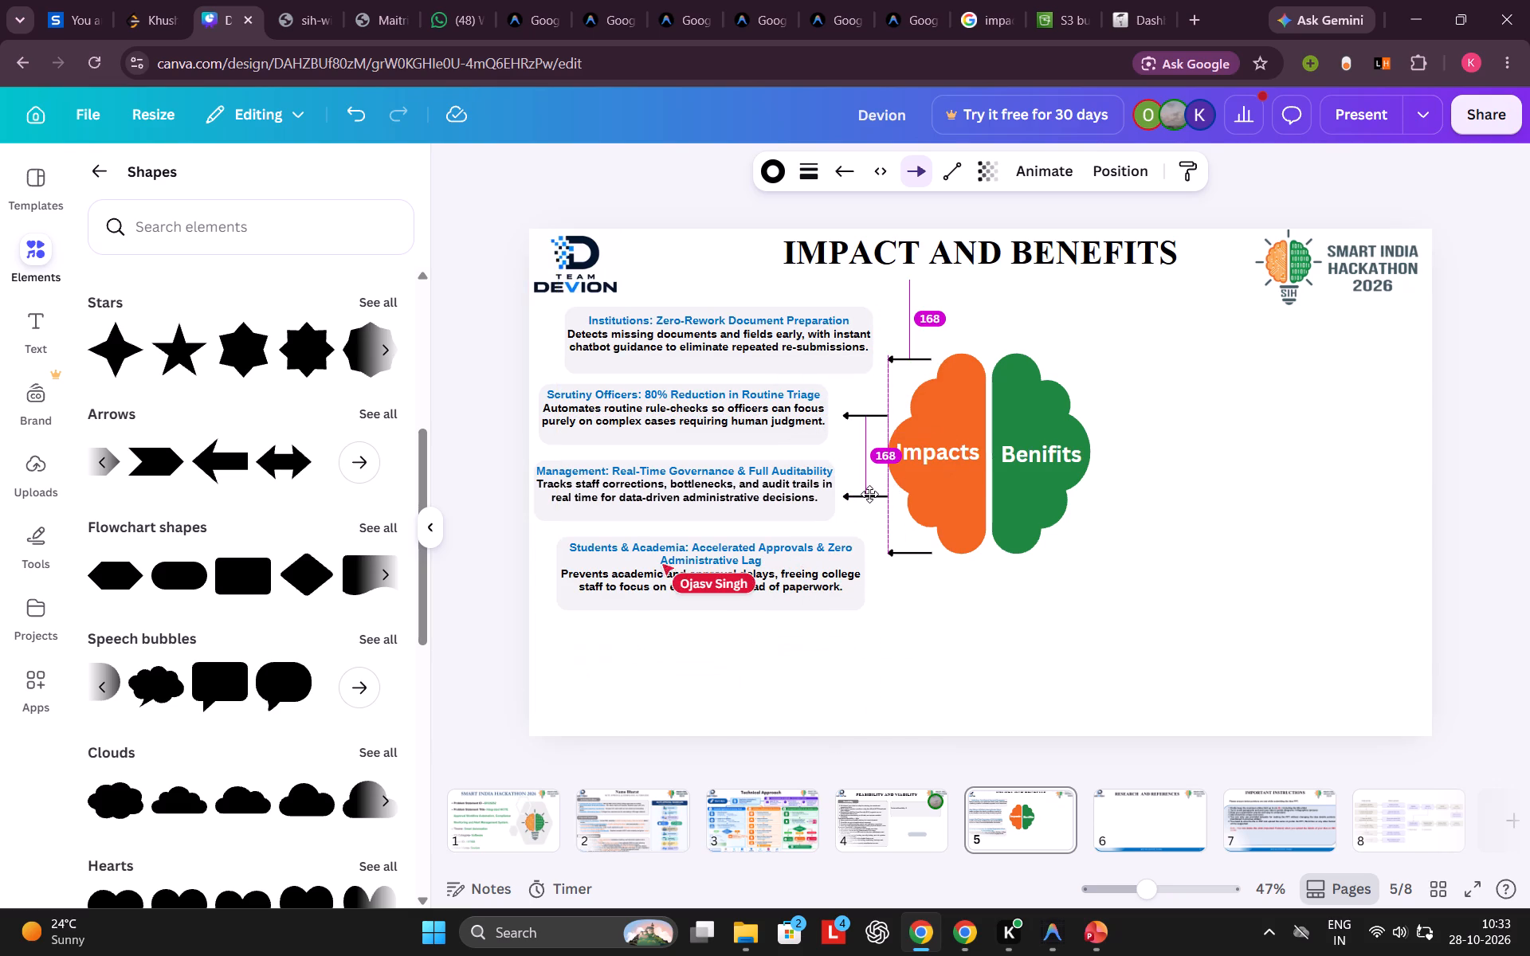
click(872, 496)
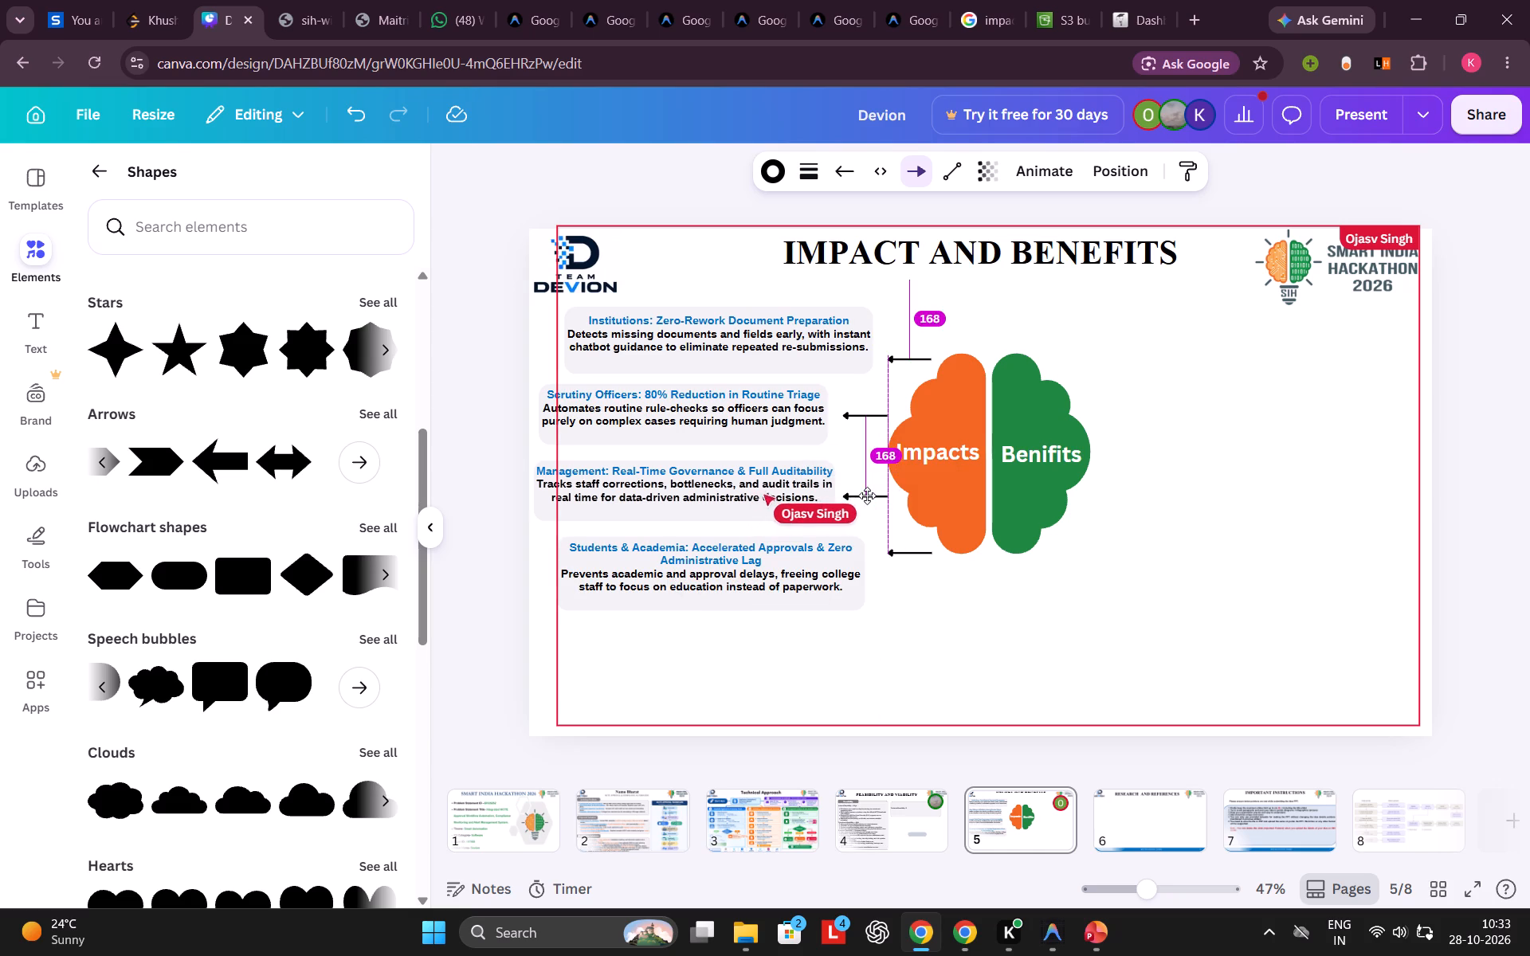
drag(869, 497, 866, 496)
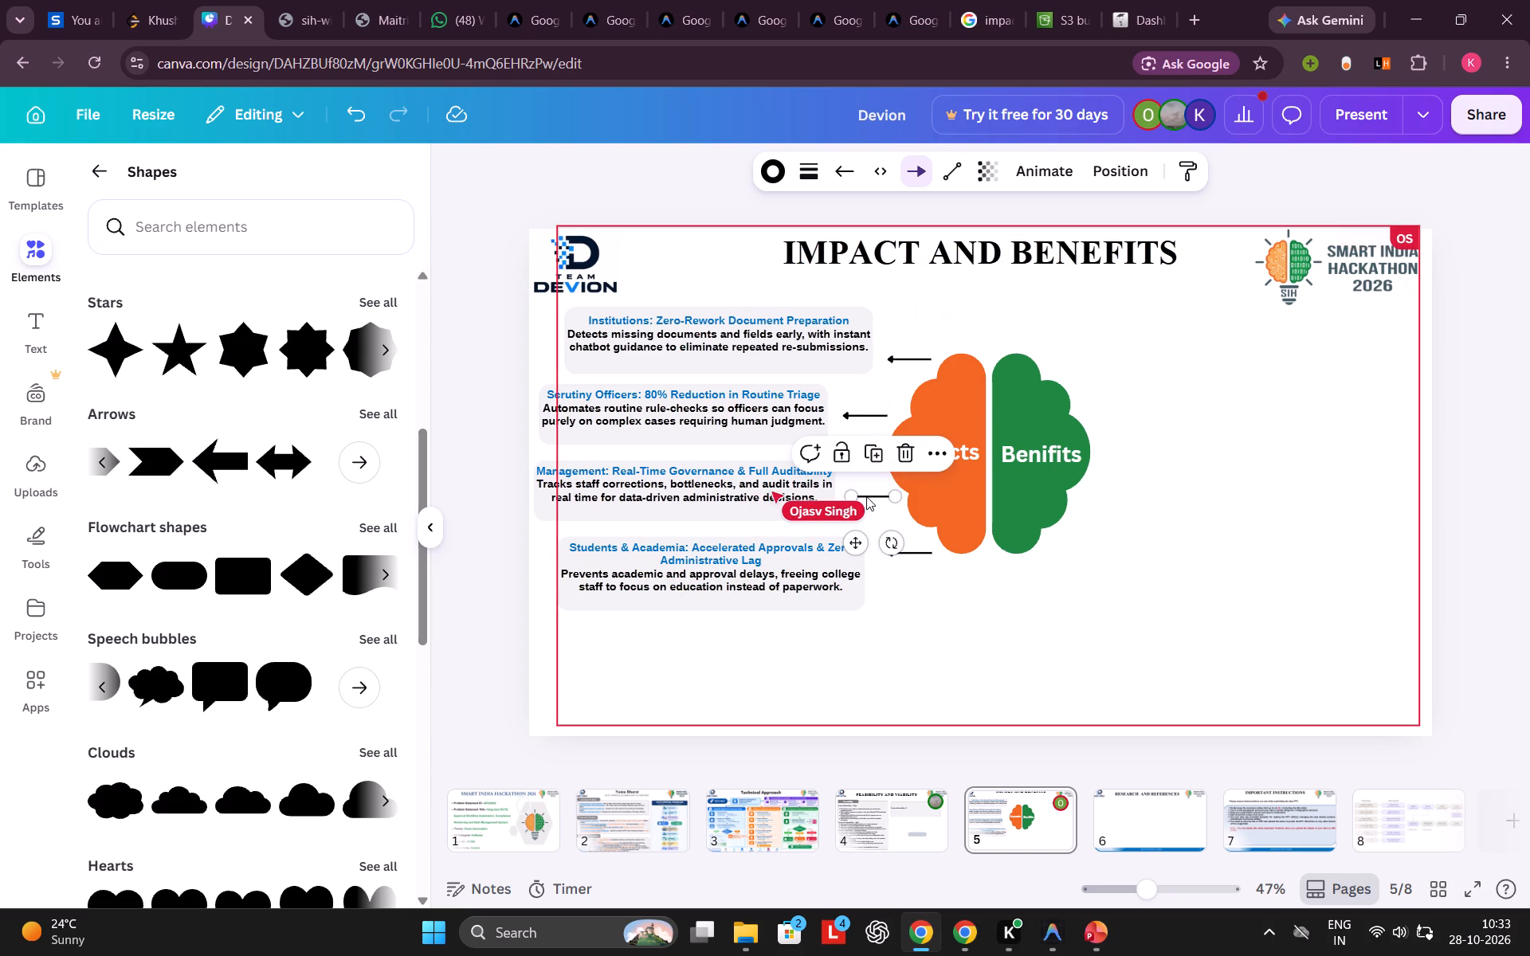
drag(866, 496, 862, 499)
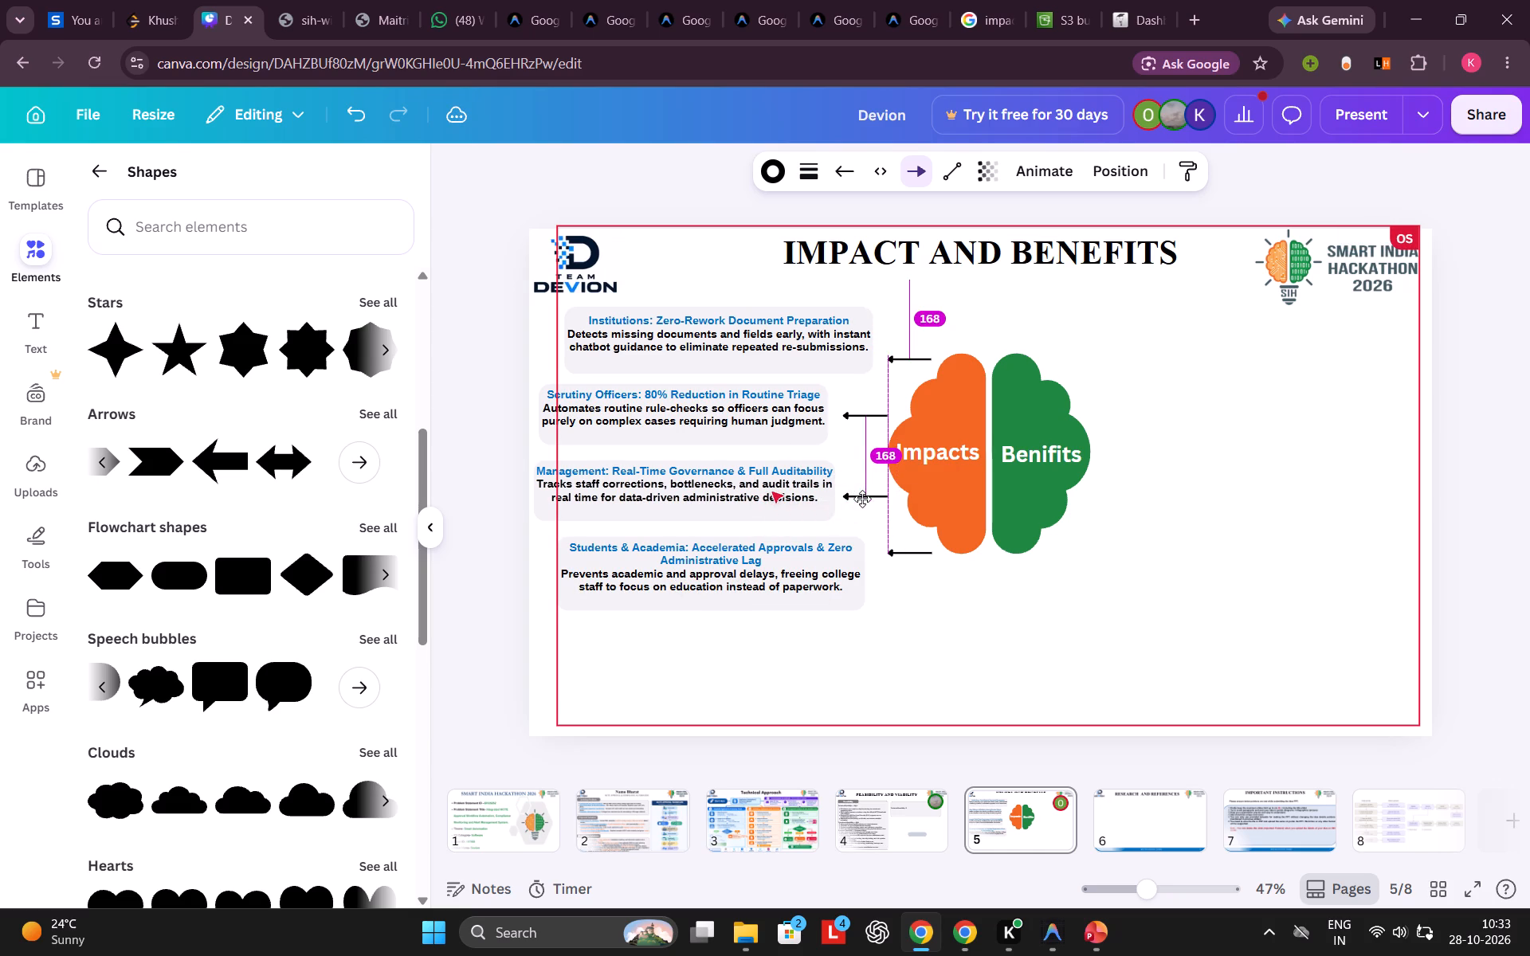
drag(862, 499, 861, 499)
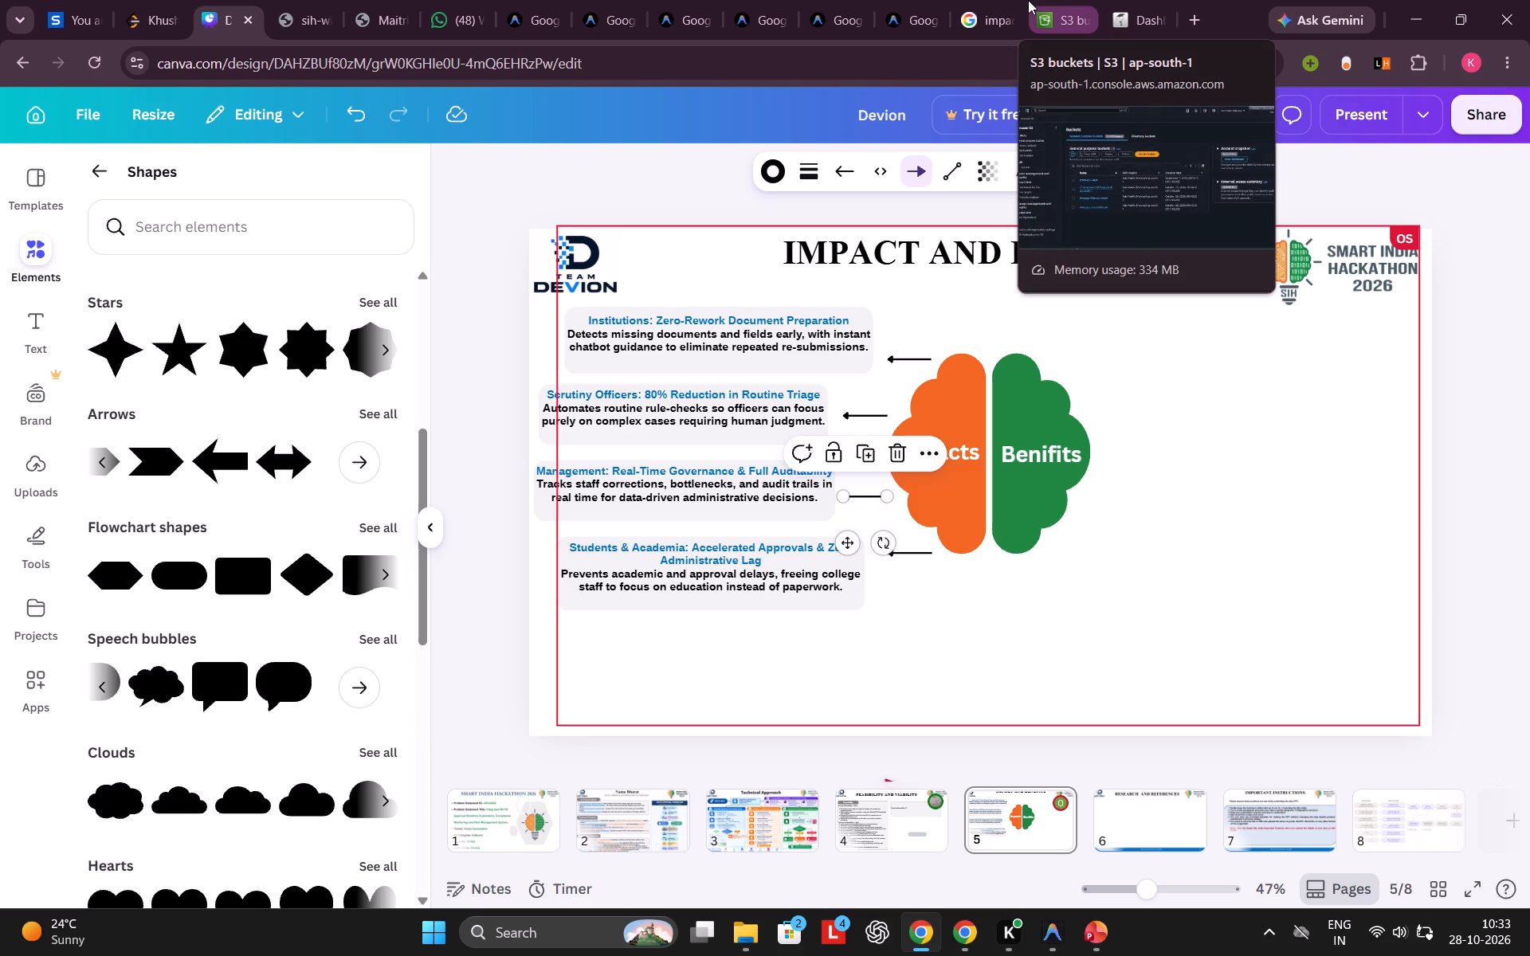
Switch to the Amazon S3 buckets page in the AWS console.
click(1061, 0)
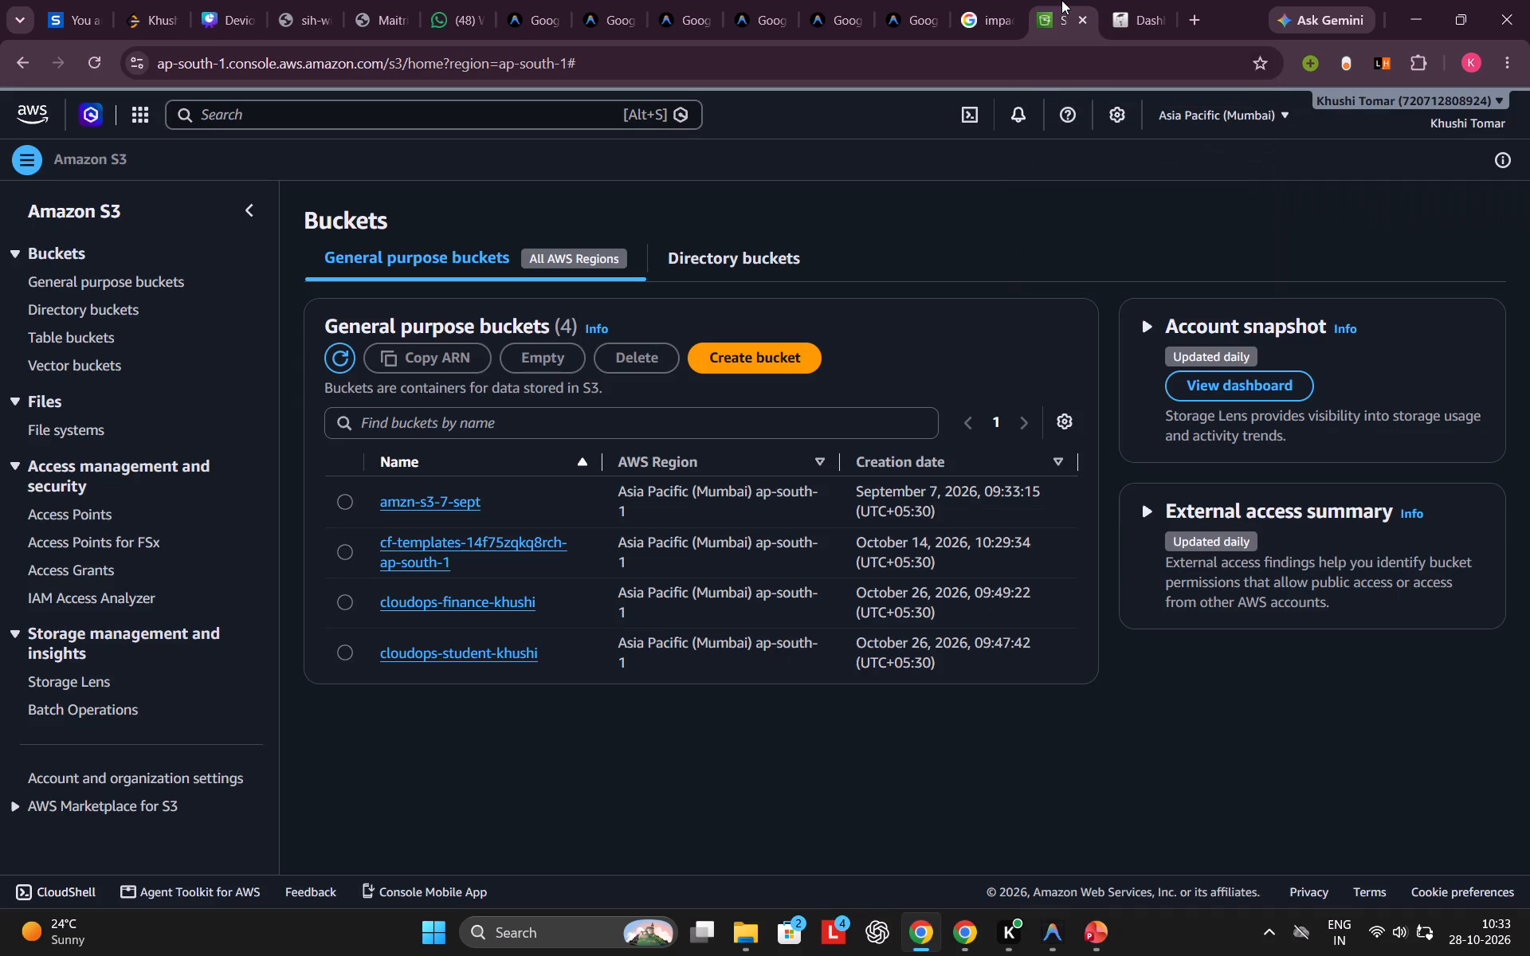
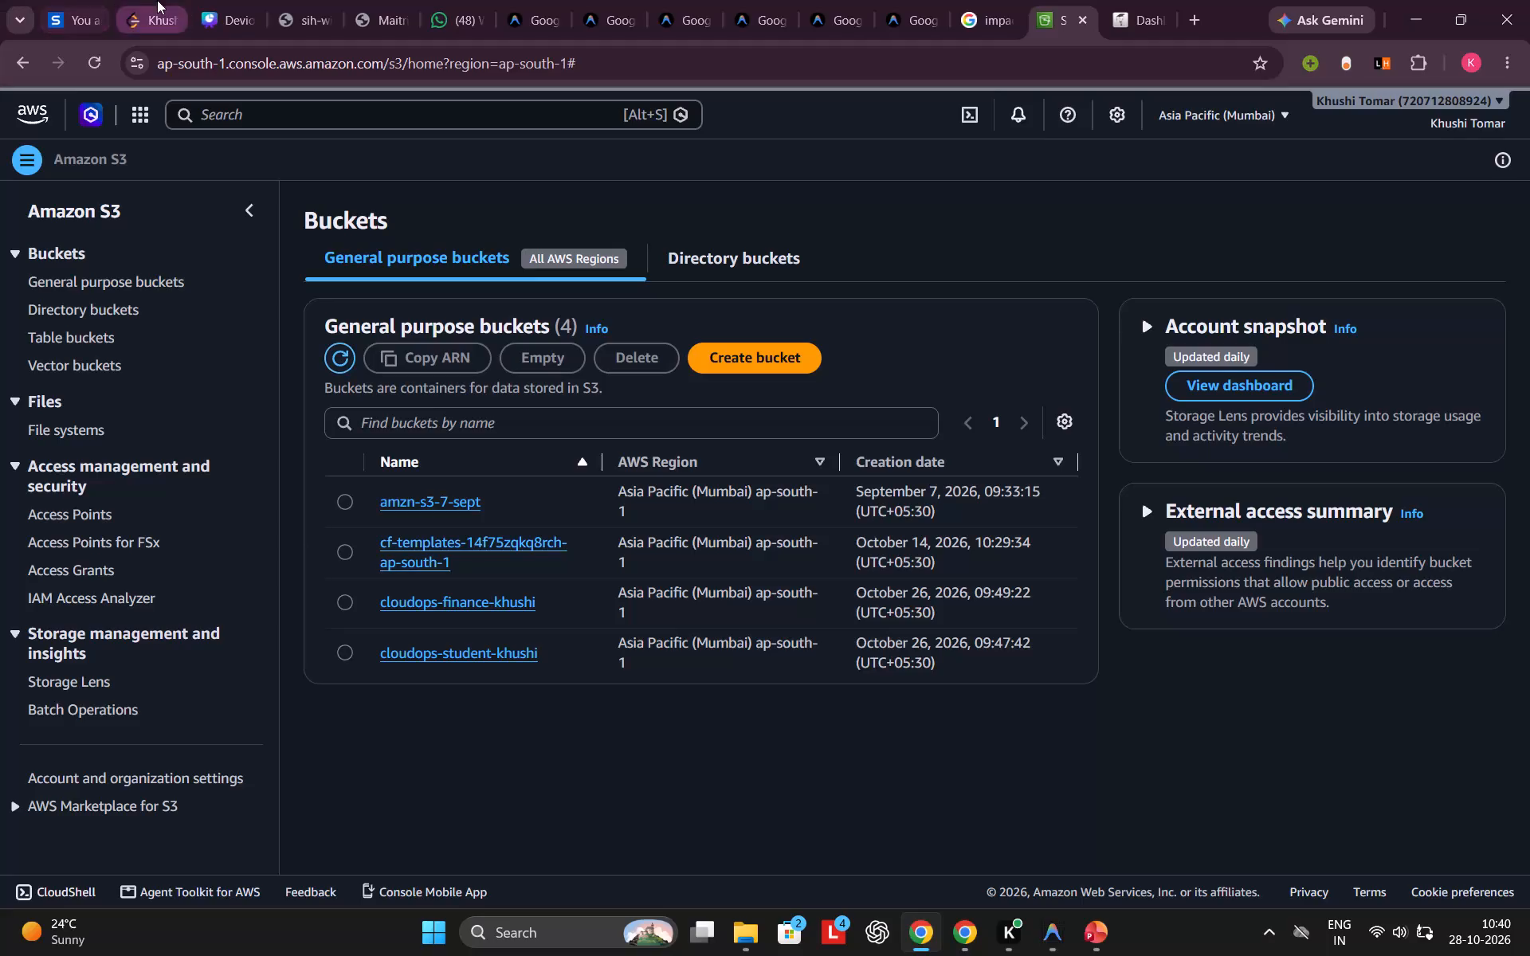
Switch back to the Canva presentation's "Impact and Benefits" slide and deselect the arrow for the Management text.
click(226, 0)
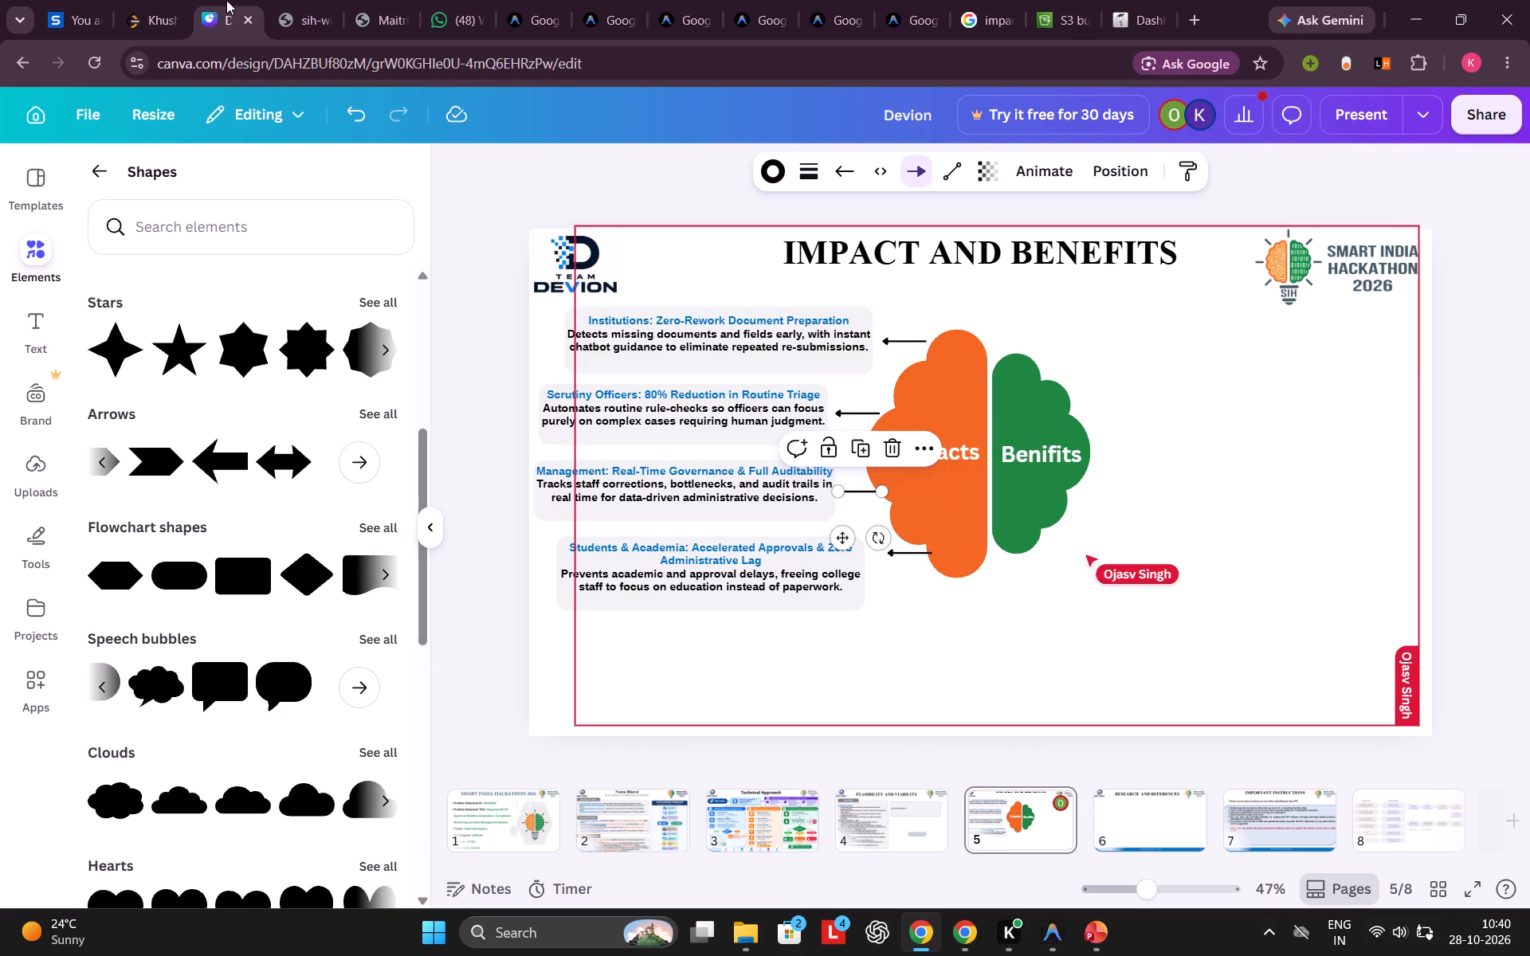
click(479, 434)
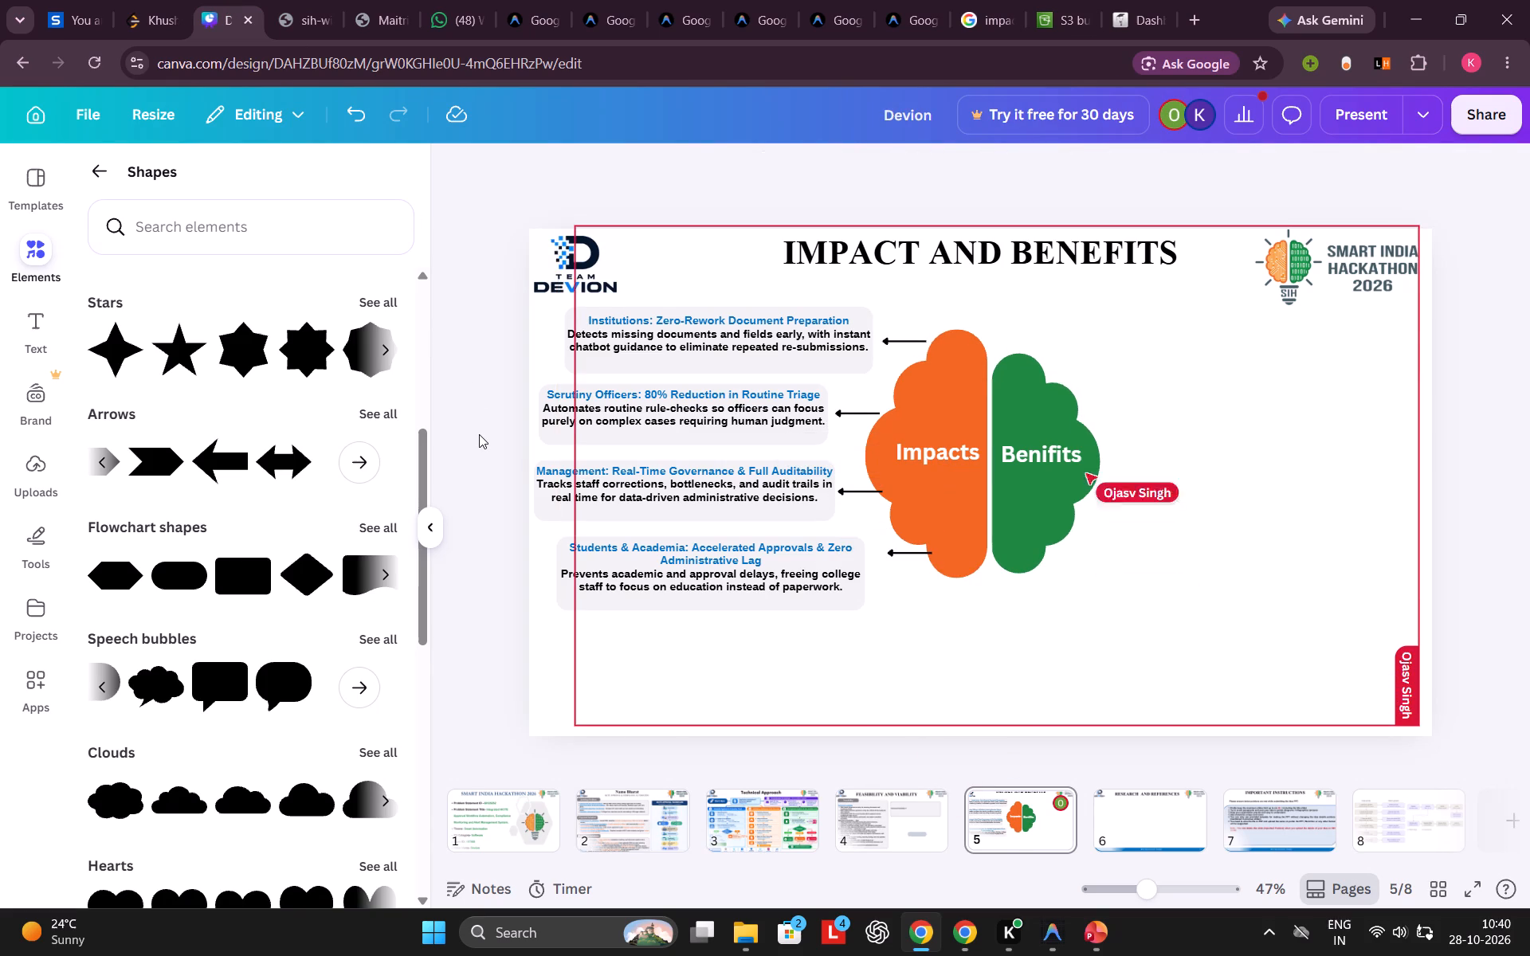
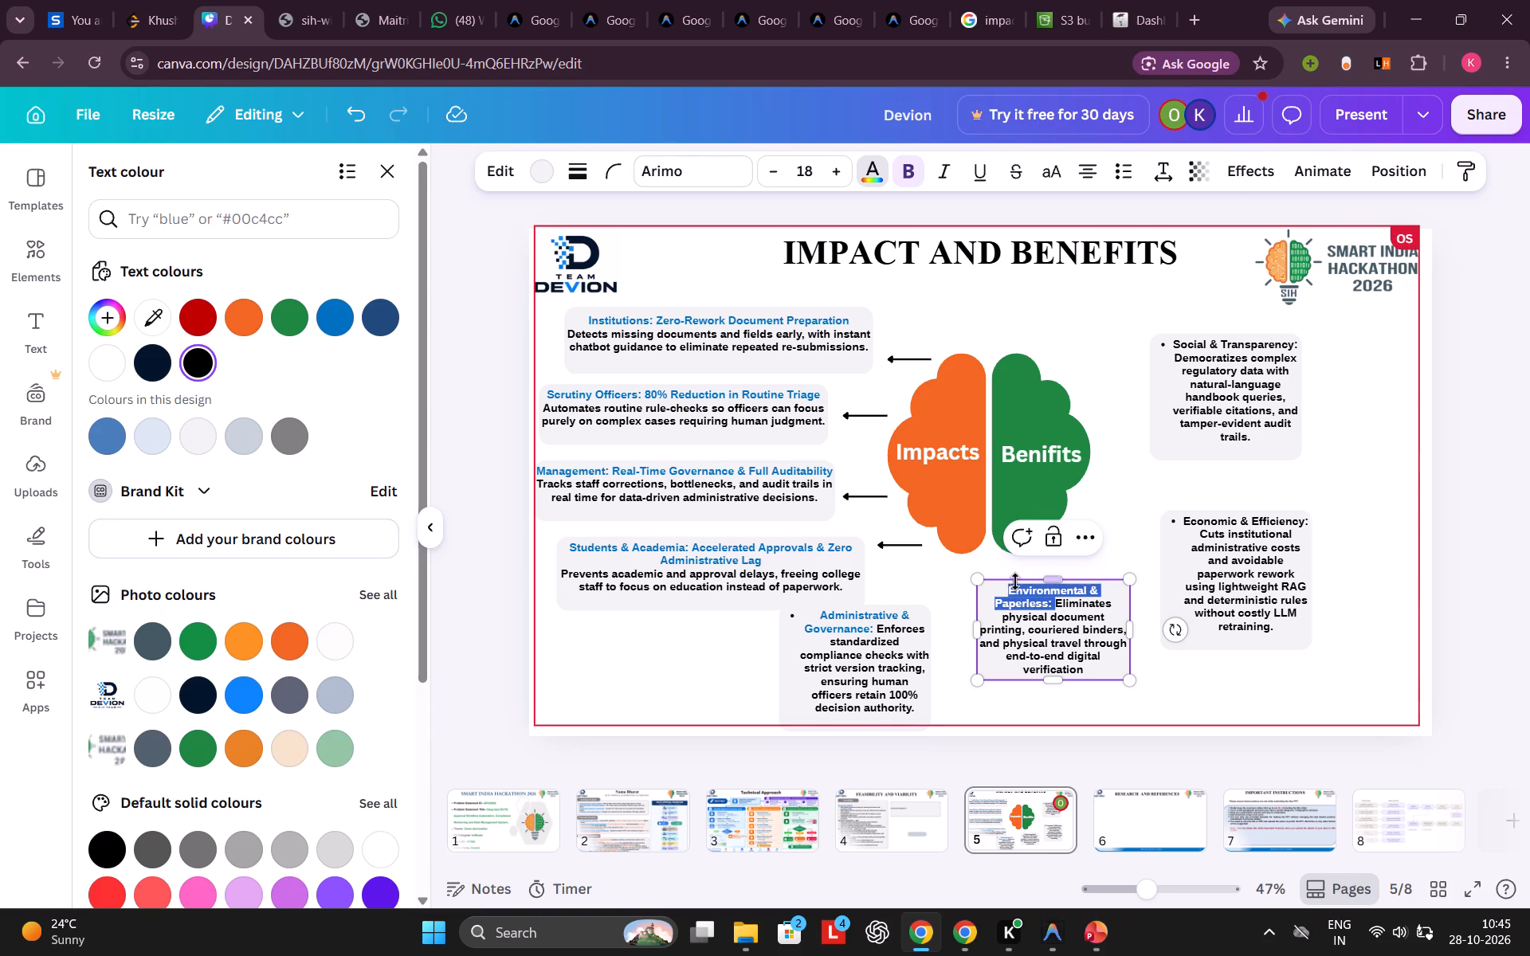
drag(1015, 582, 1012, 586)
click(334, 318)
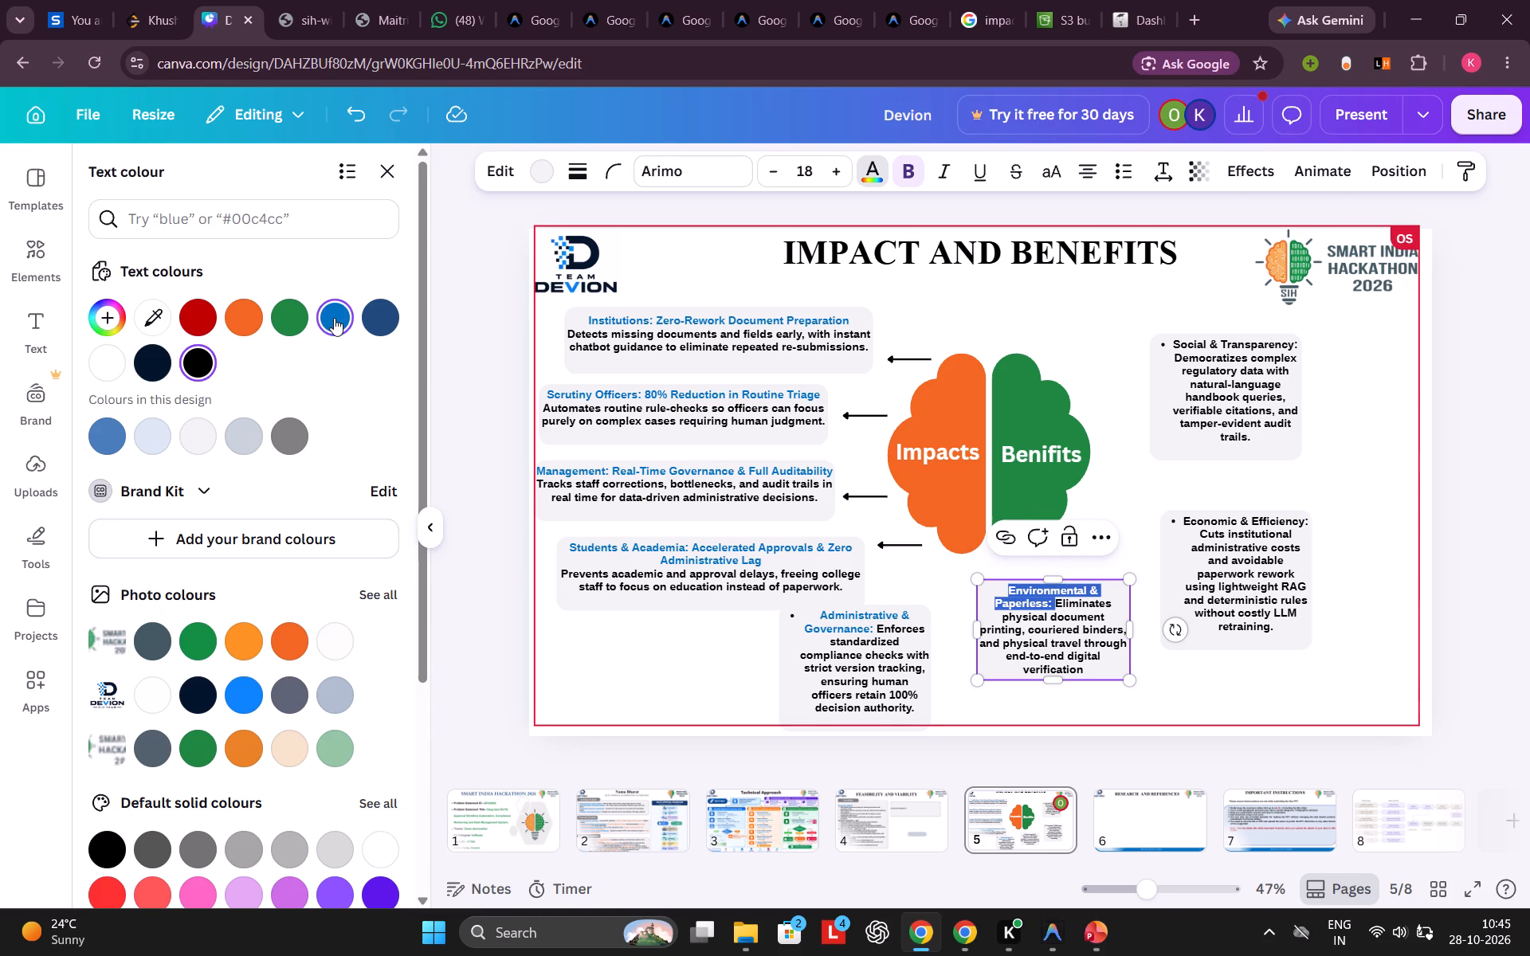
Give the heading words "Economic & Efficiency" the same blue text colour.
click(1275, 564)
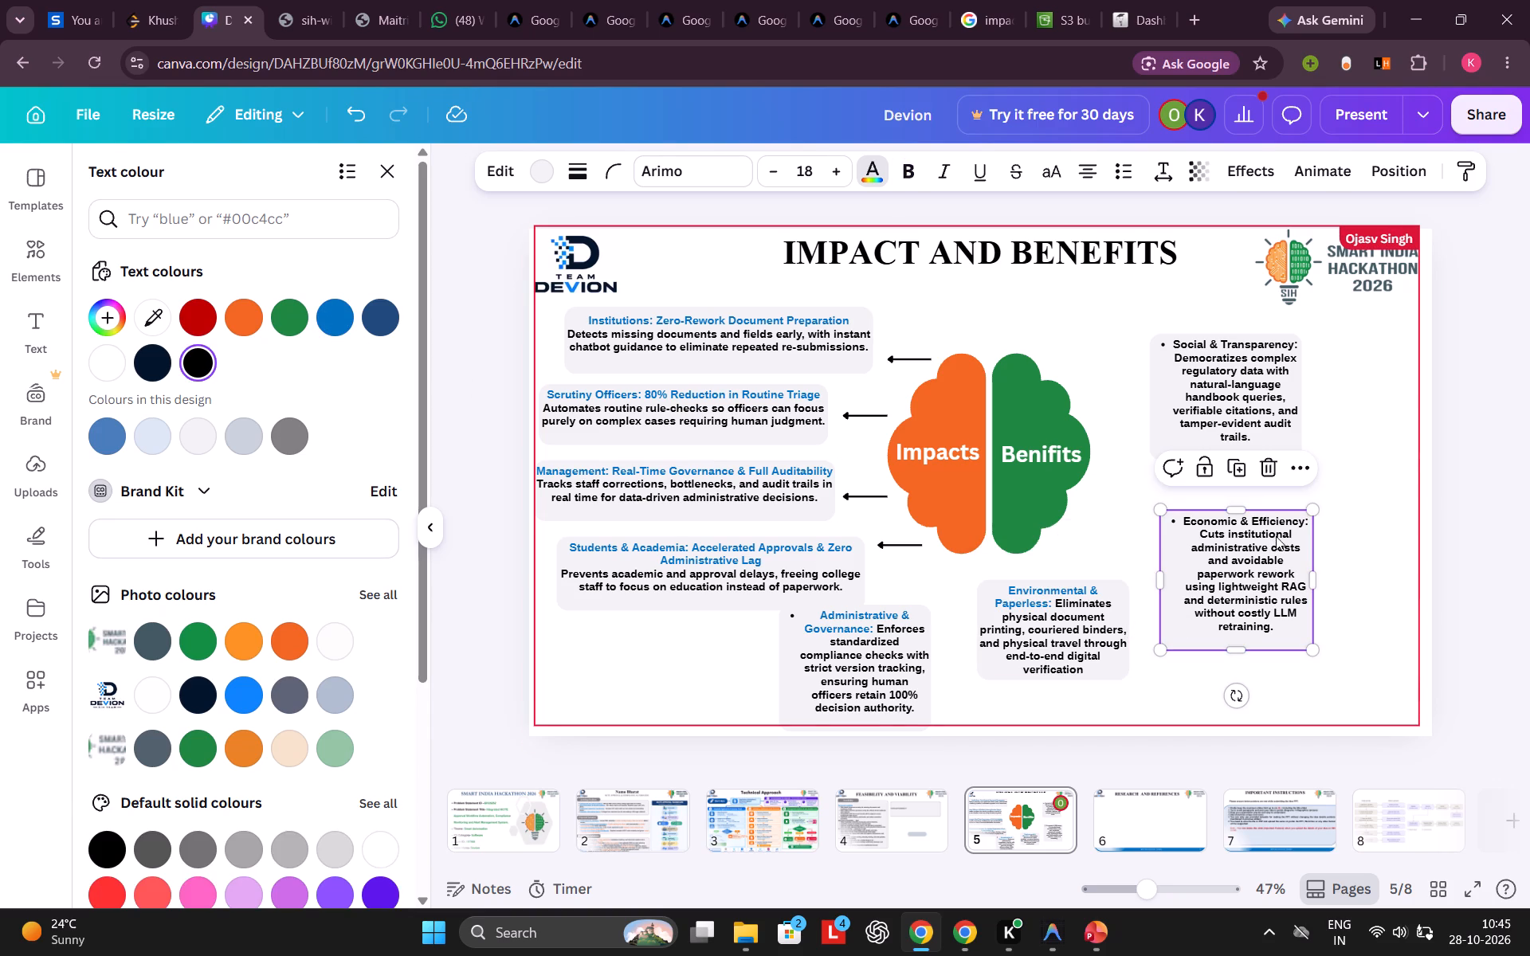
click(1304, 523)
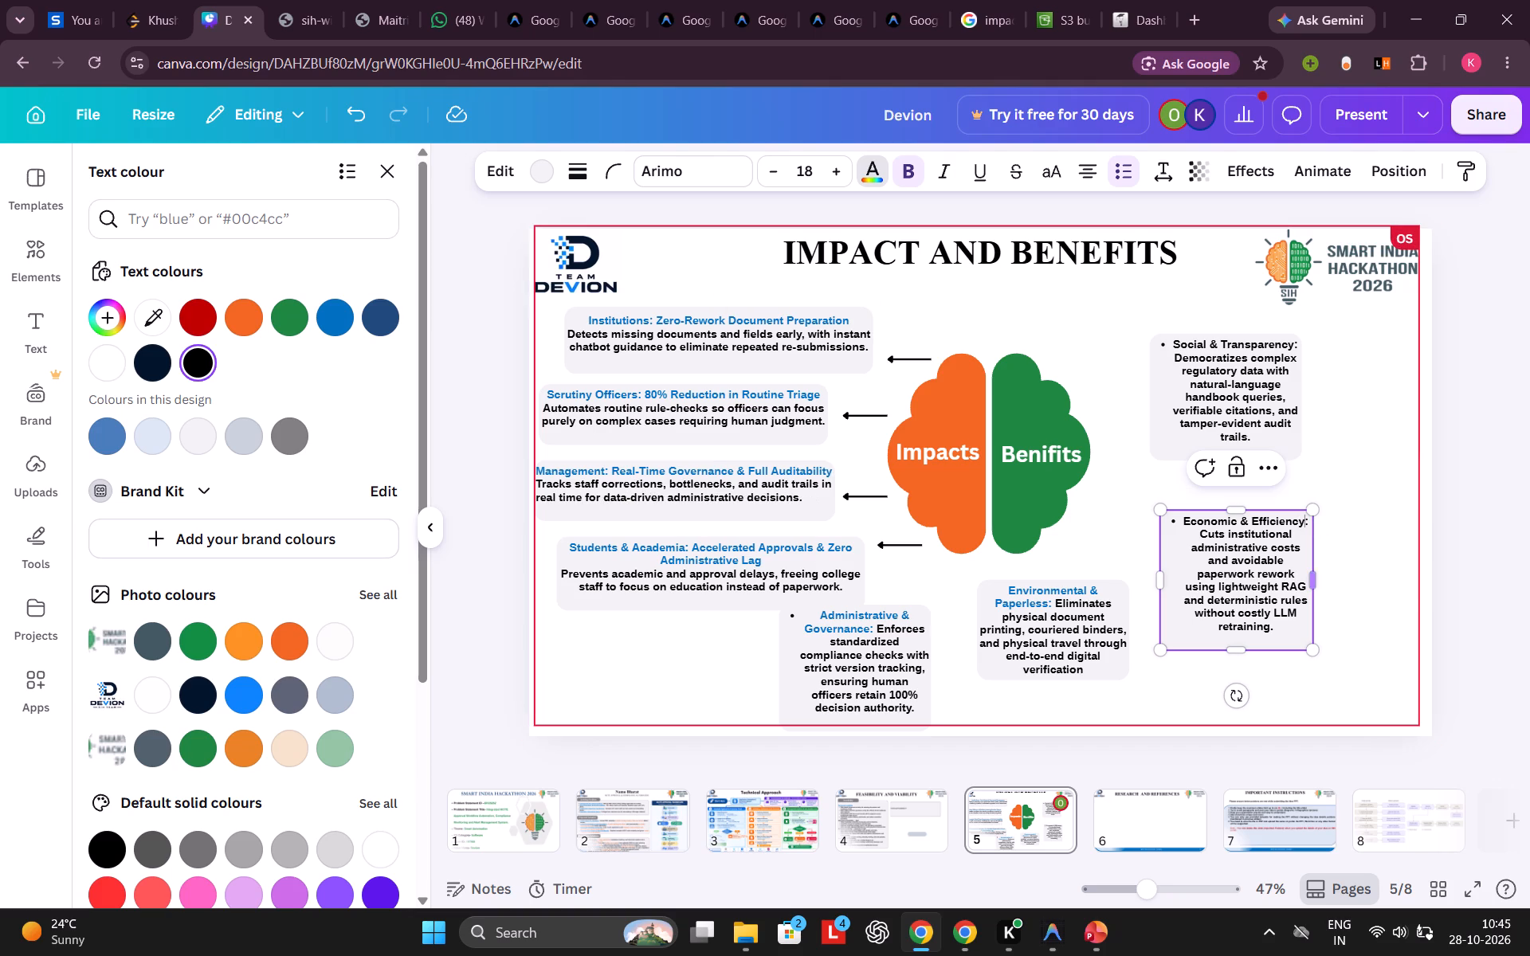
key(Right)
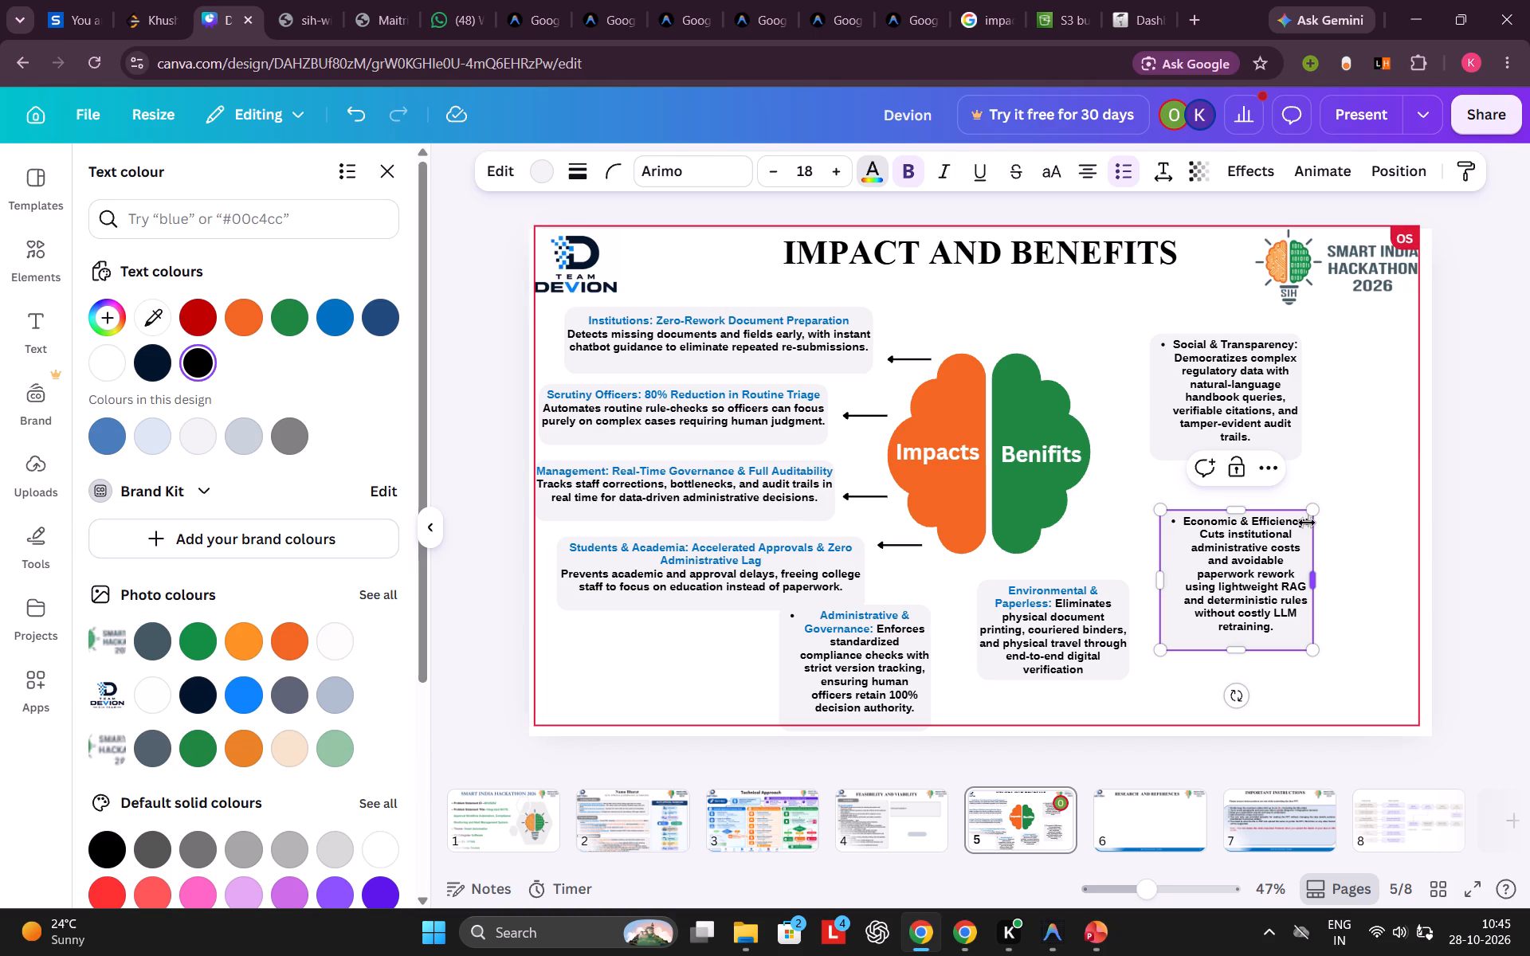
drag(1302, 527, 1163, 538)
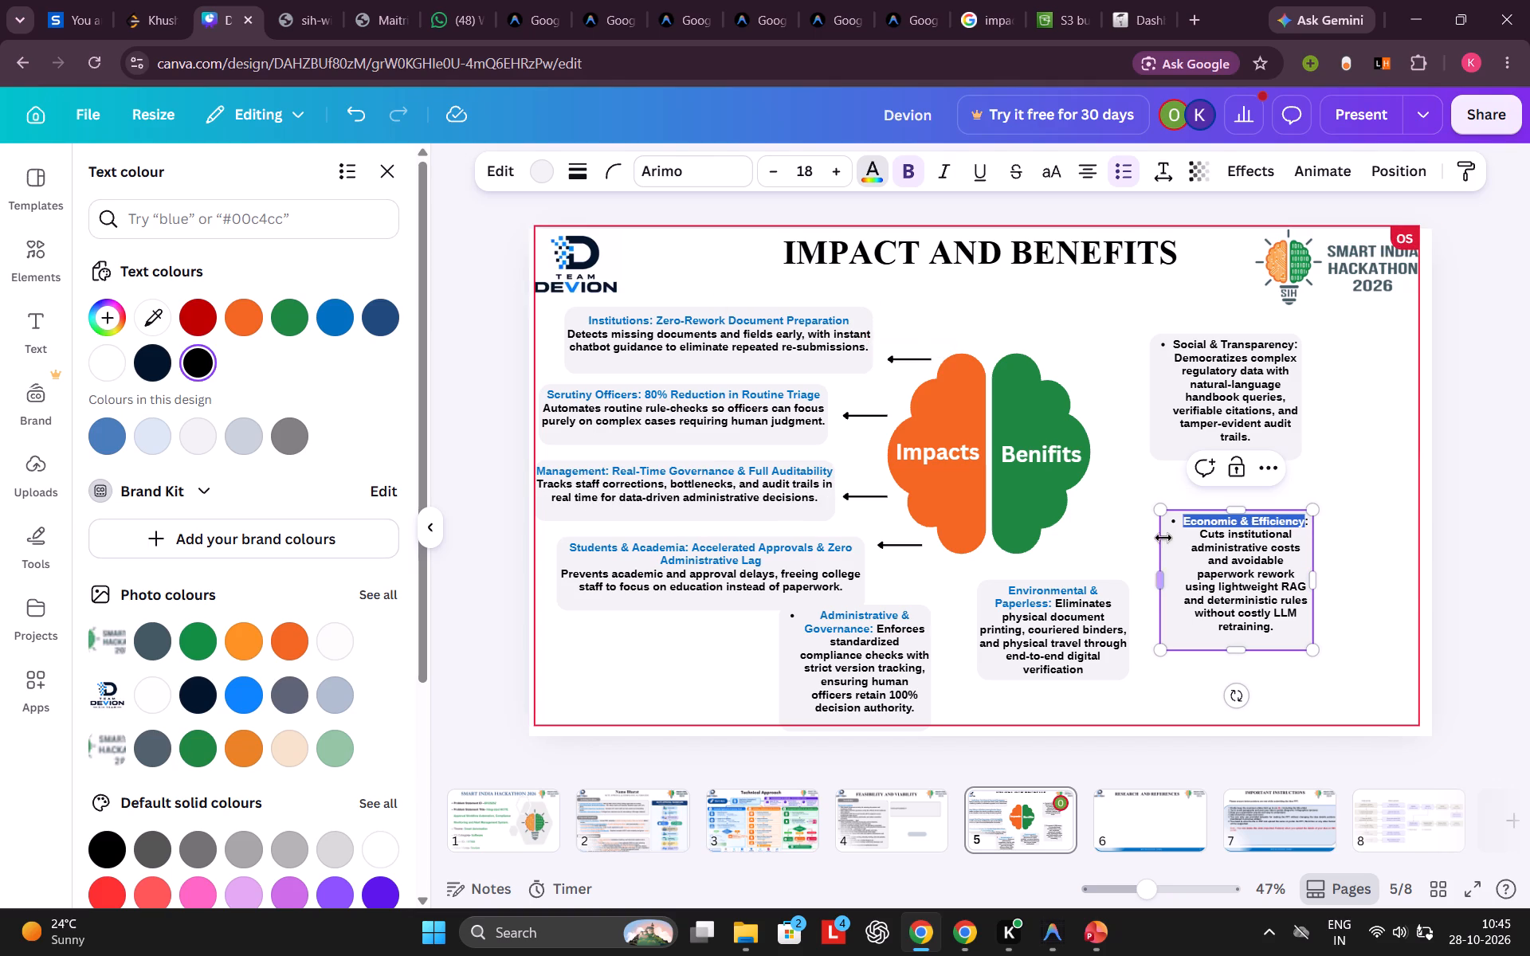
drag(1163, 538, 1166, 526)
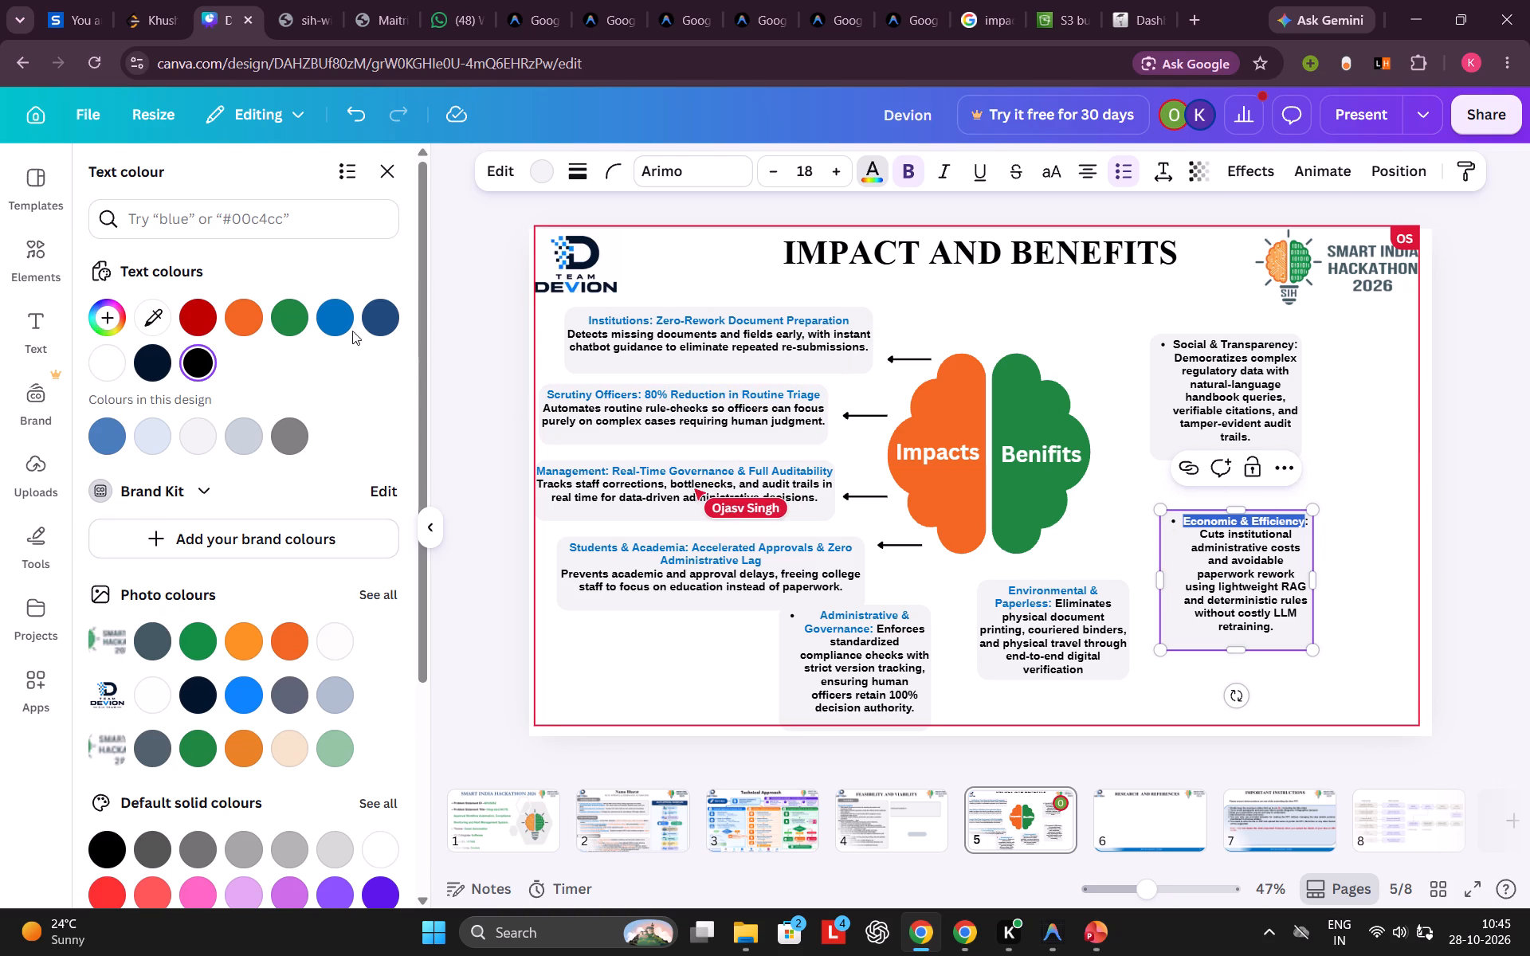
click(339, 321)
Give the heading words "Social & Transparency" the same blue text colour.
click(1219, 385)
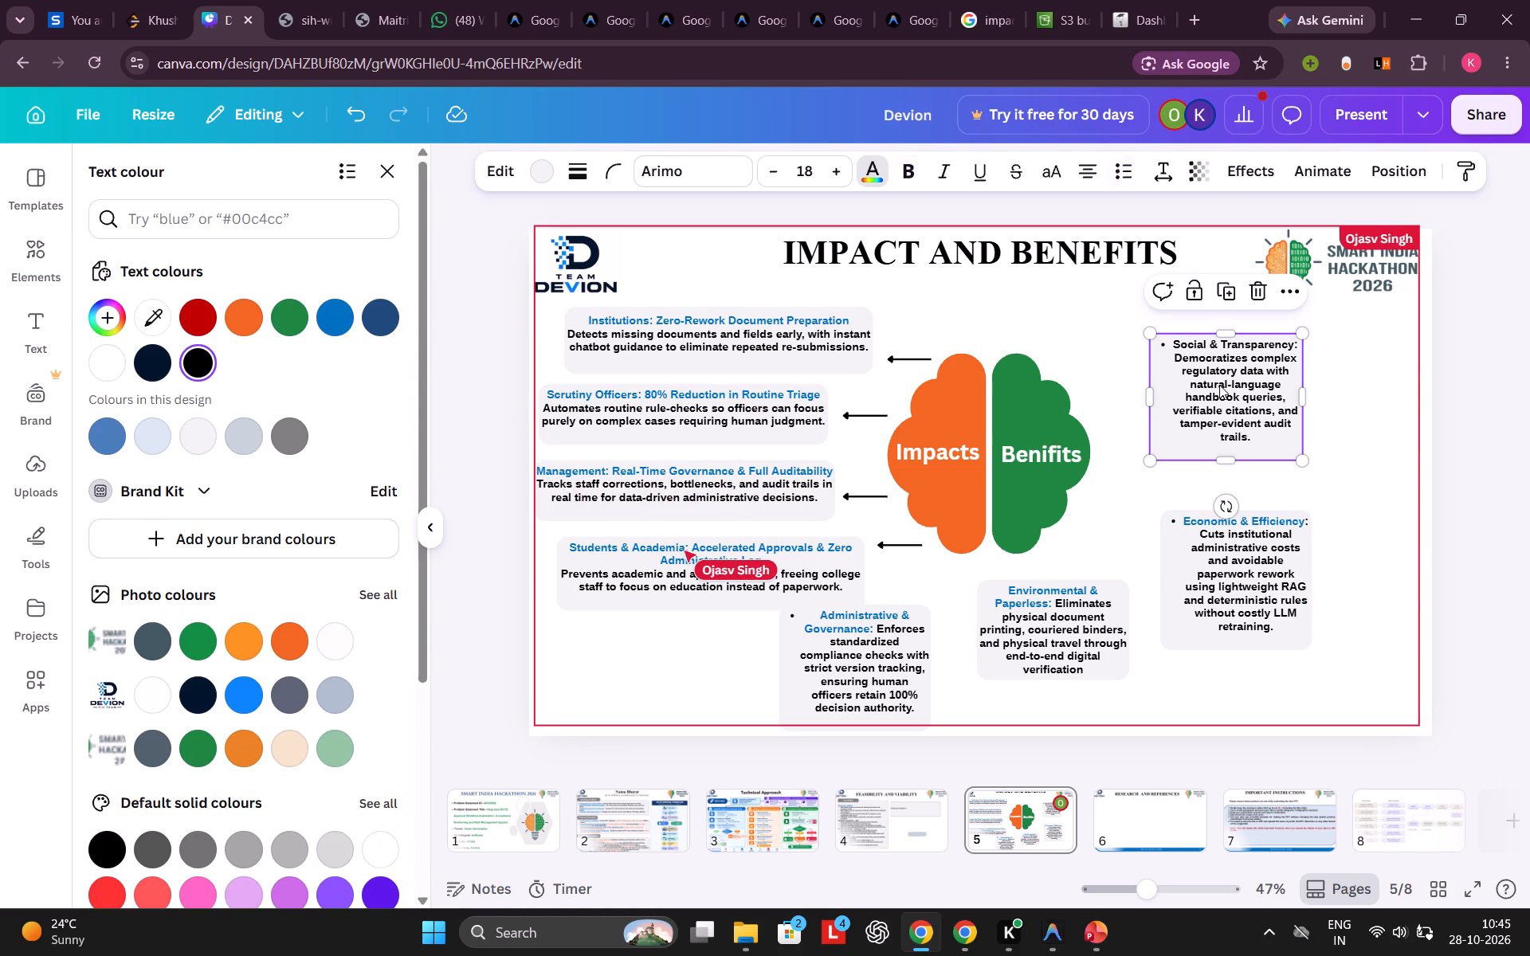
click(1280, 342)
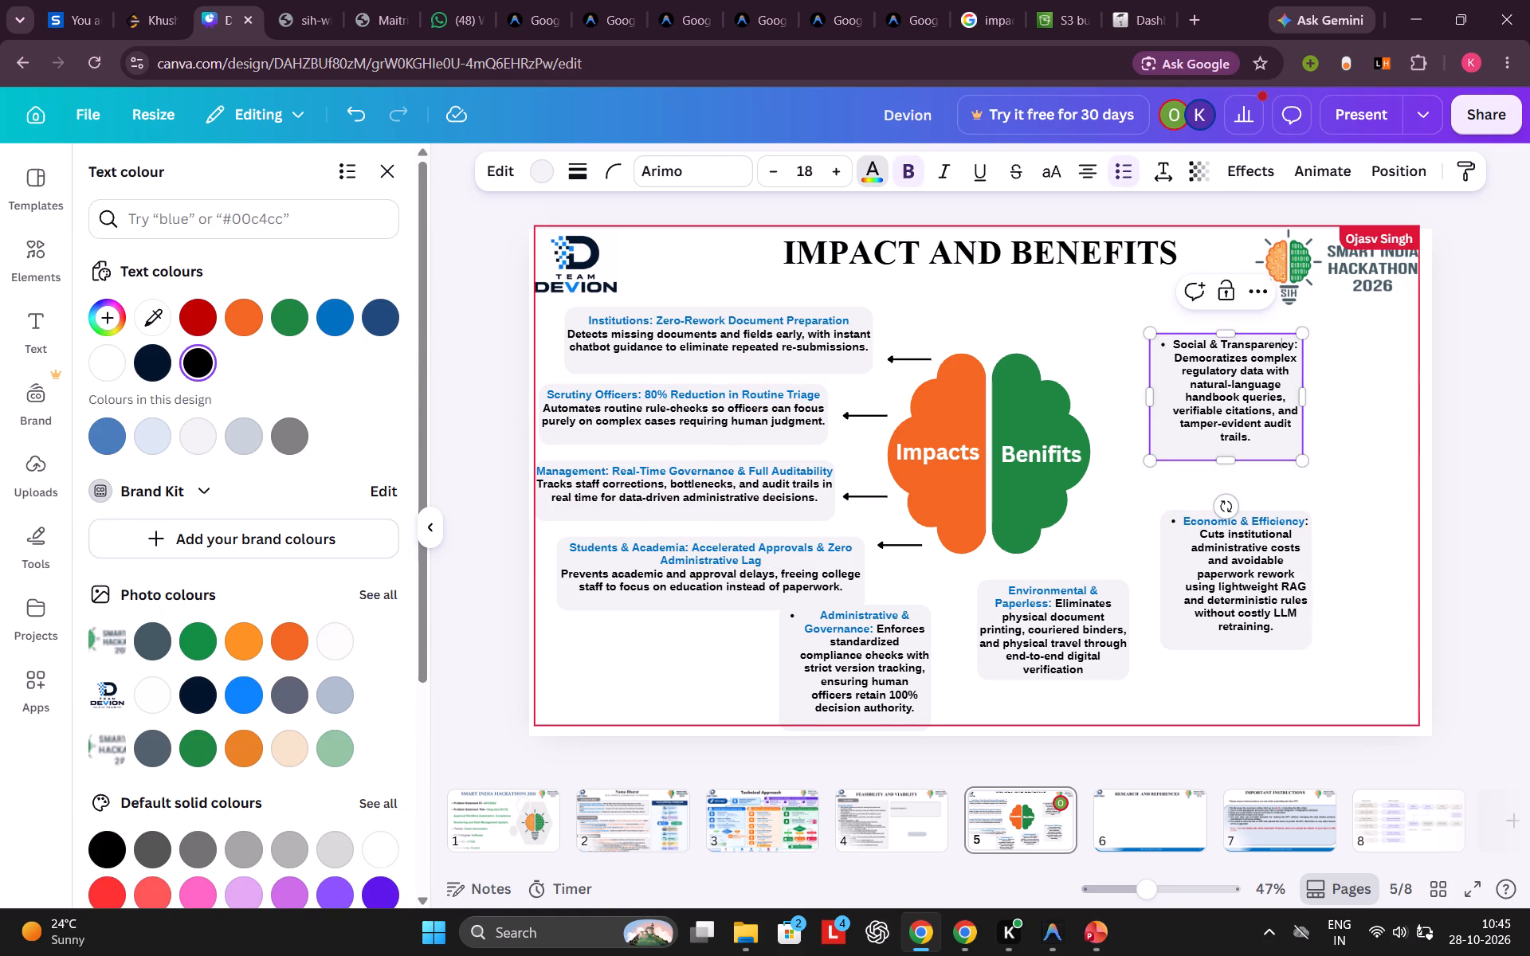
drag(1292, 345, 1165, 344)
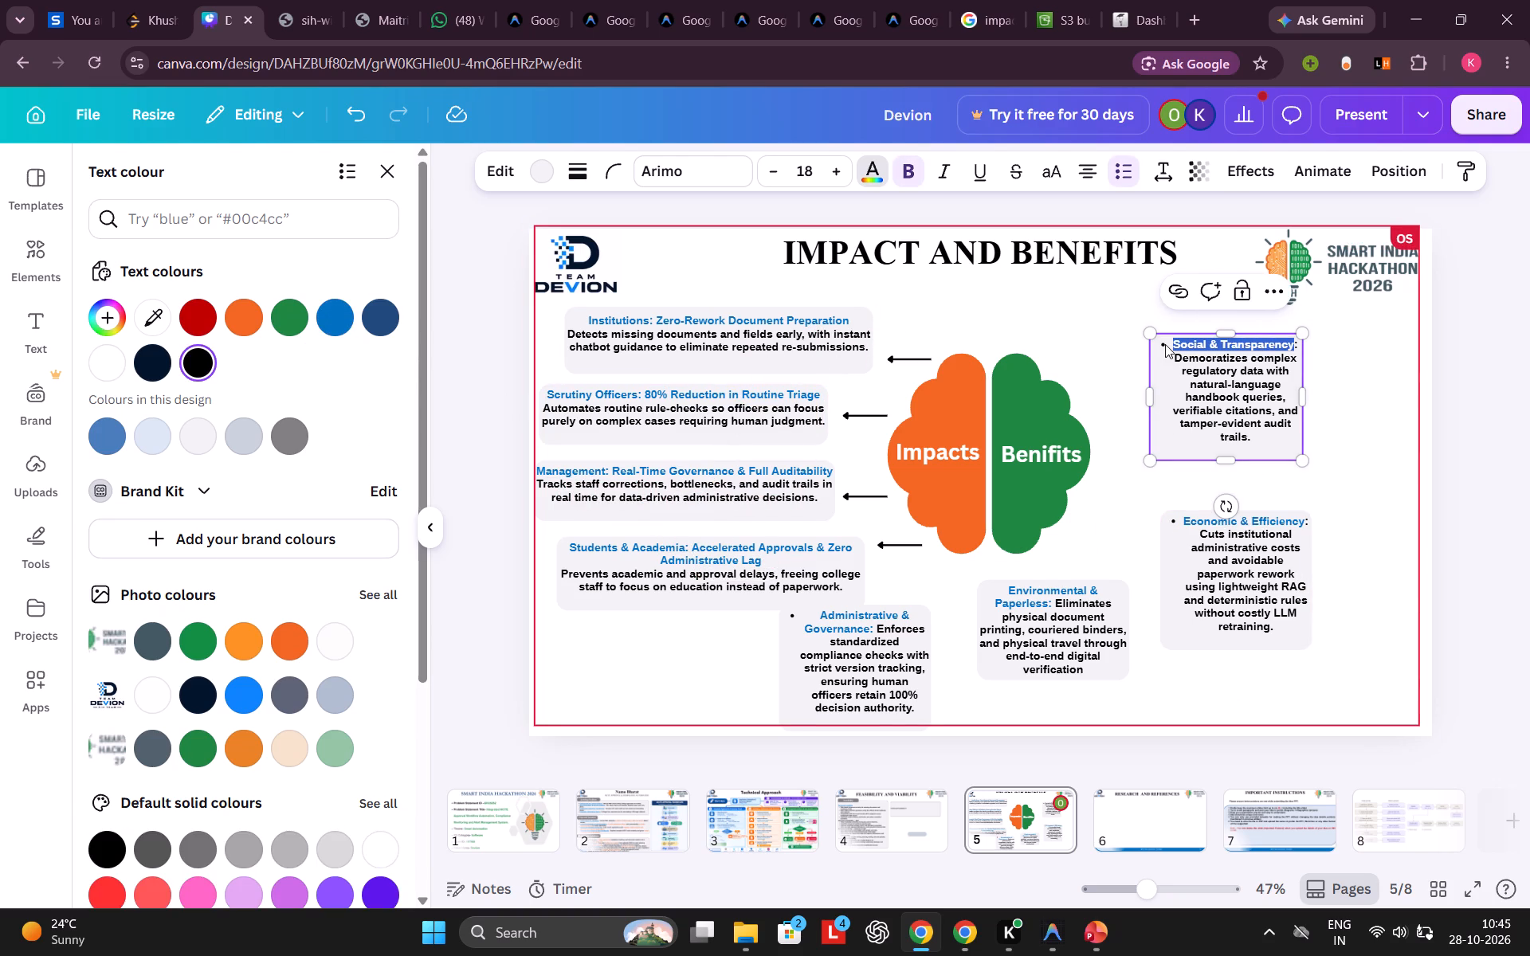
click(338, 322)
click(1221, 396)
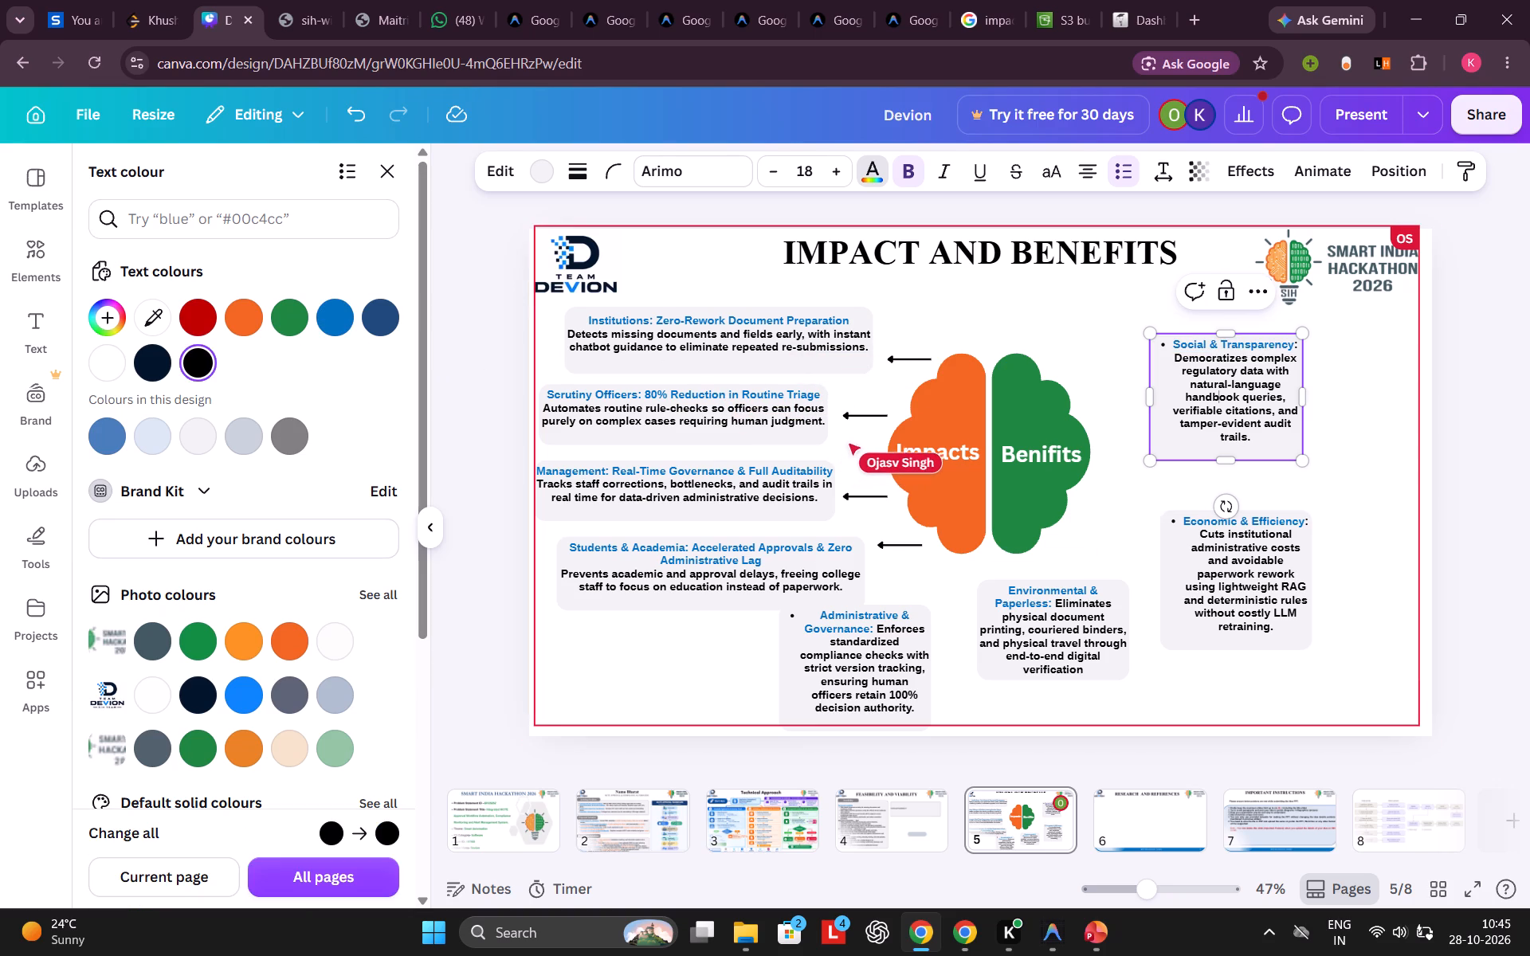
Remove the bullet and the trailing colon from the heading "Social & Transparency".
click(1175, 347)
key(BackSpace)
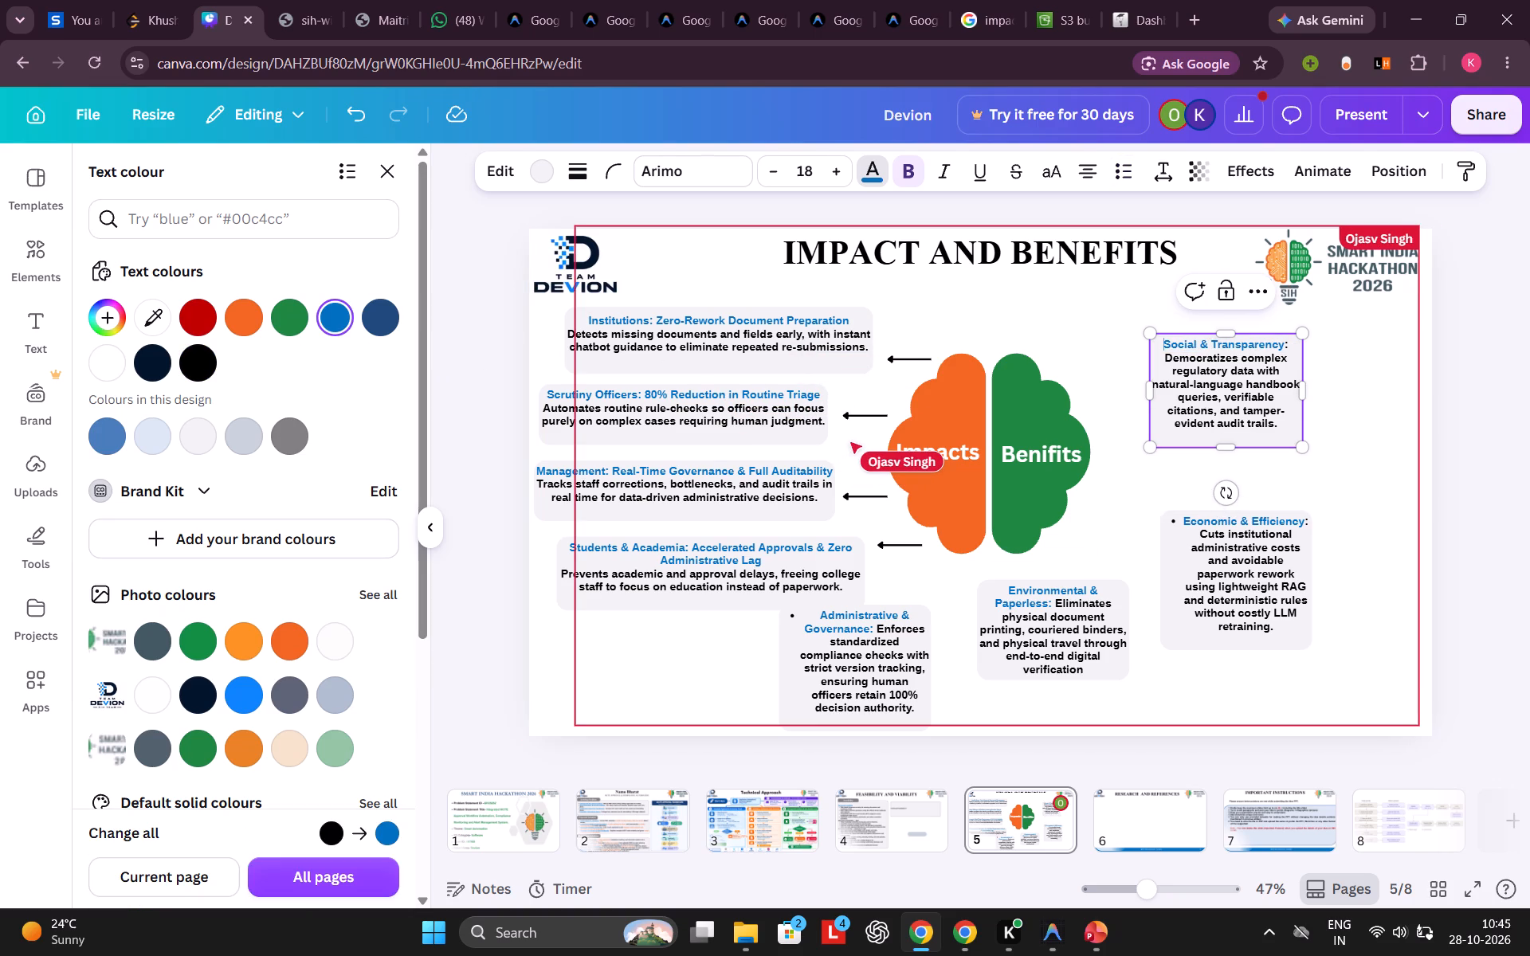
click(1289, 347)
key(BackSpace)
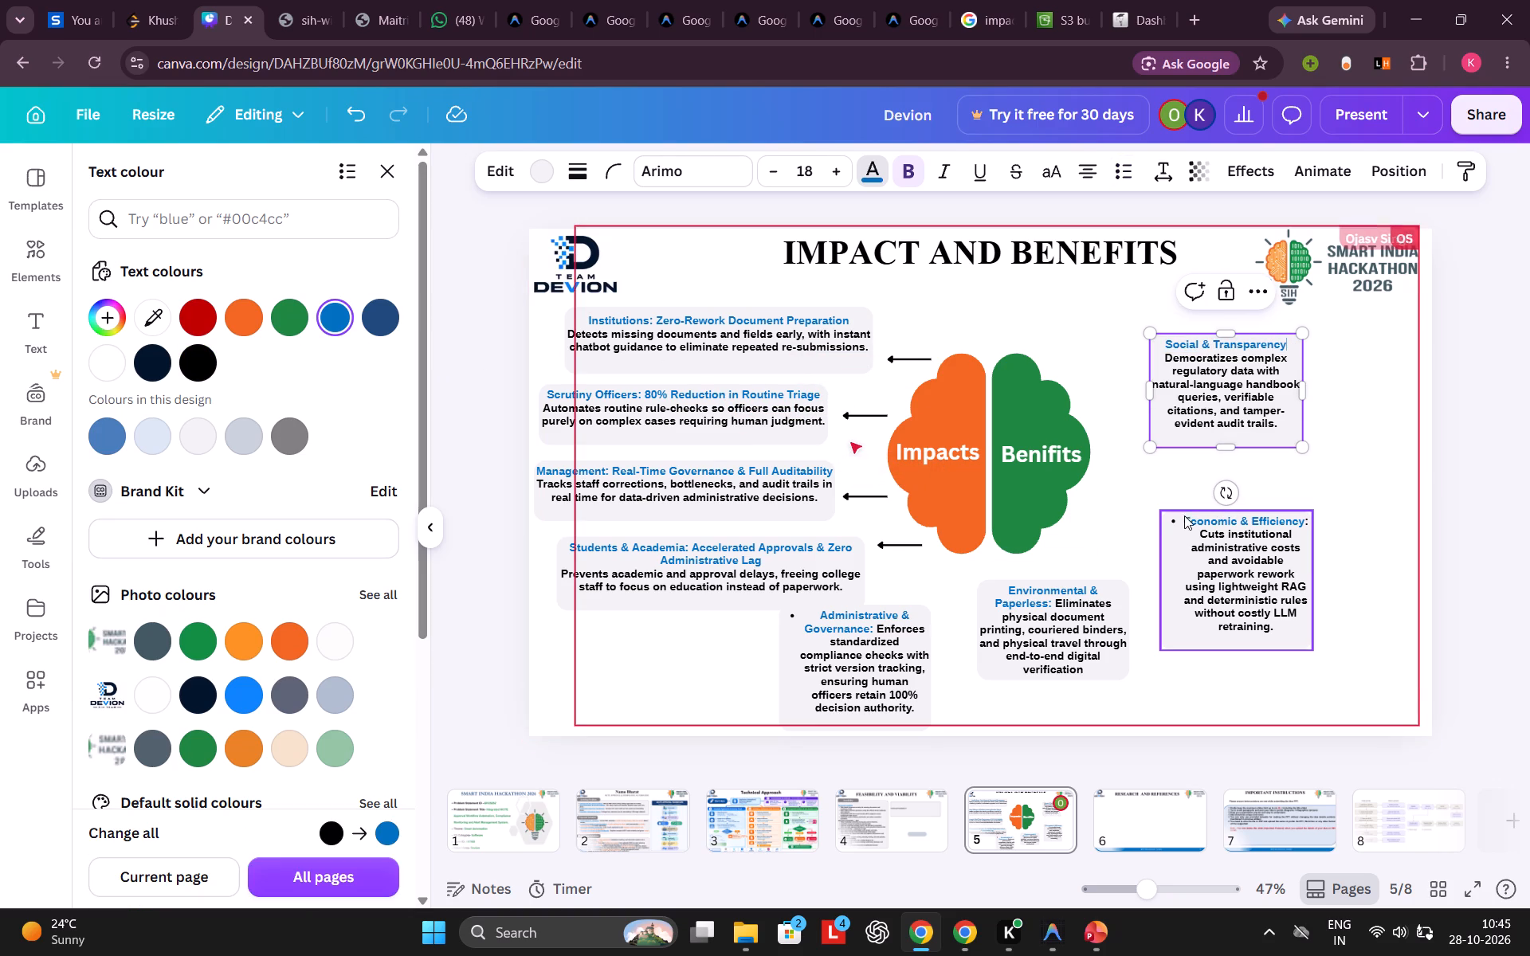
Remove the bullet and the trailing colon from the heading "Economic & Efficiency".
click(1185, 519)
click(1185, 519)
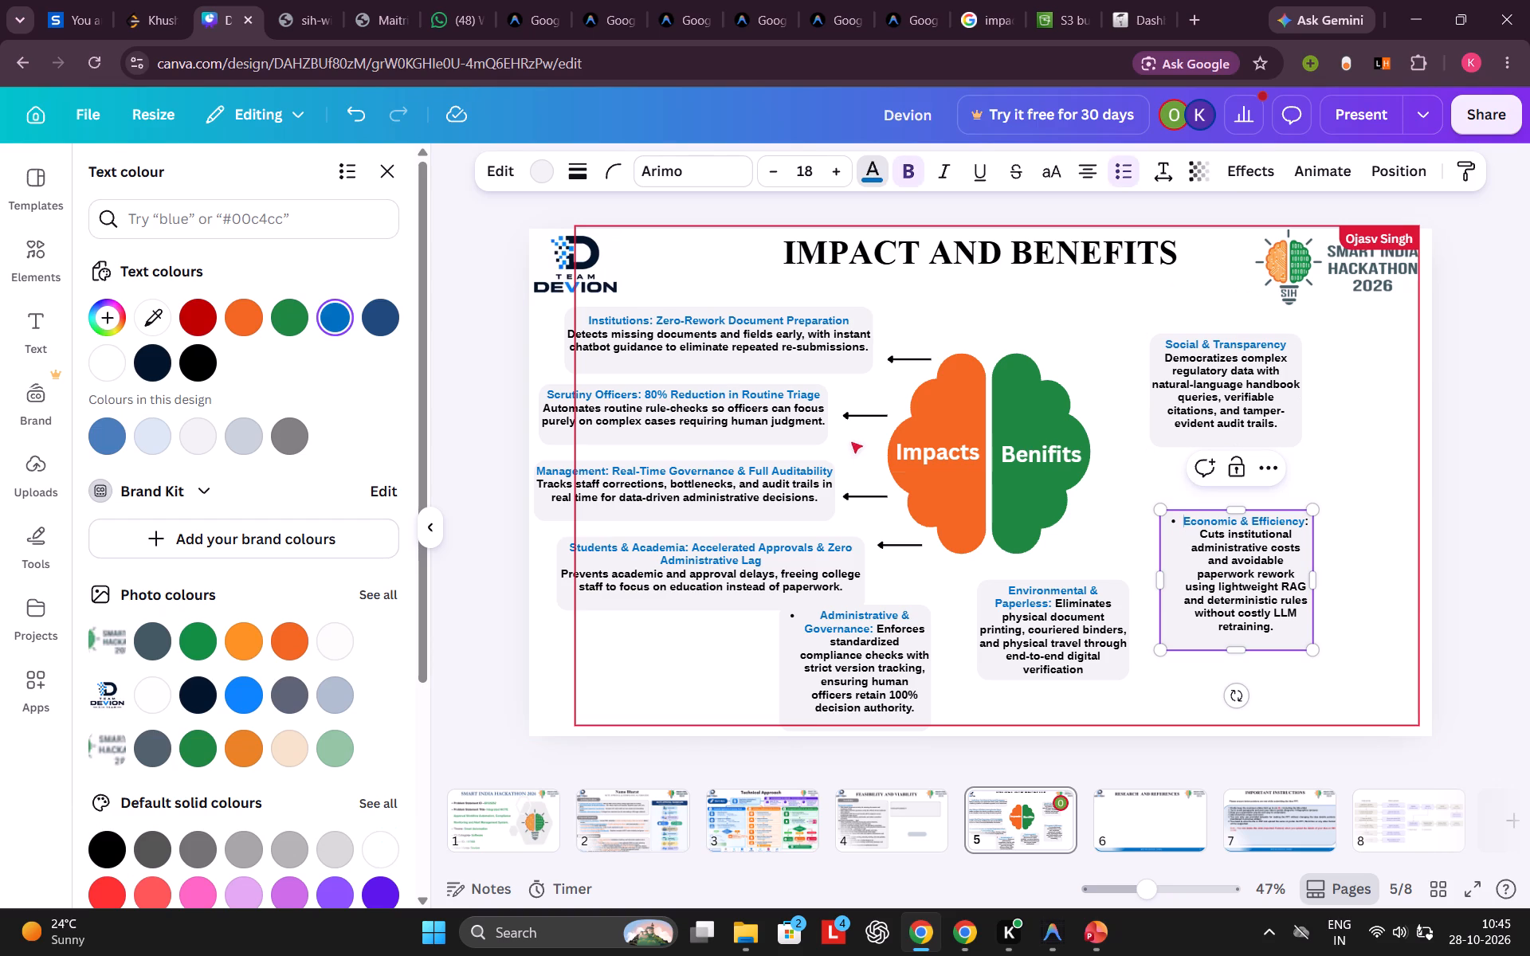
key(BackSpace)
click(1299, 522)
key(BackSpace)
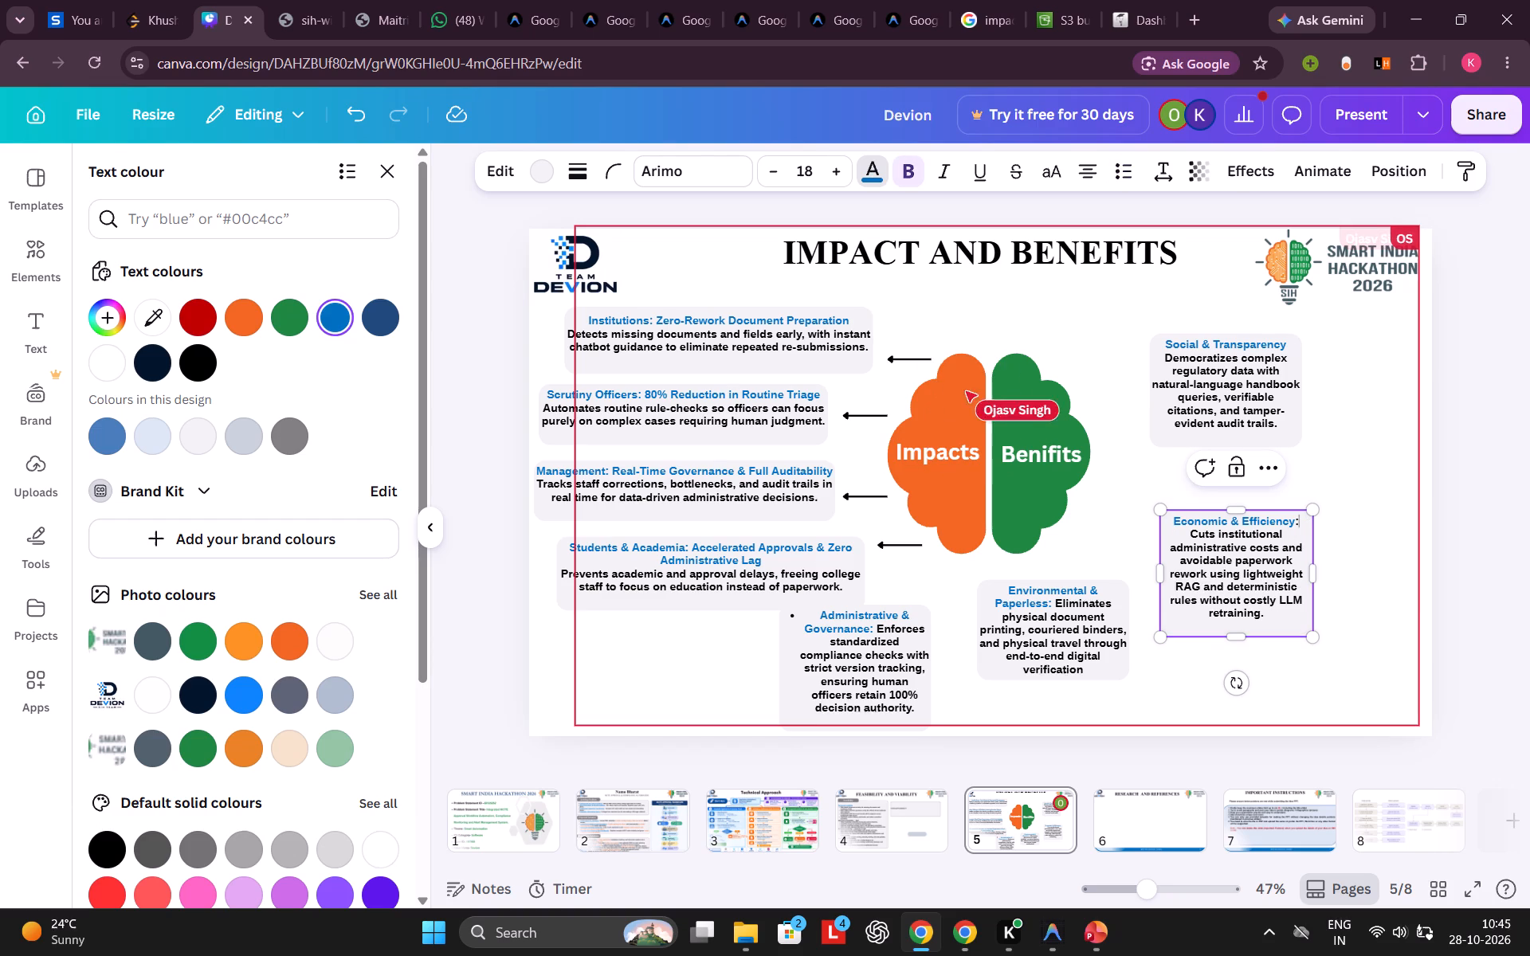
Replace the colon after the heading "Environmental & Paperless" with a space.
click(1052, 601)
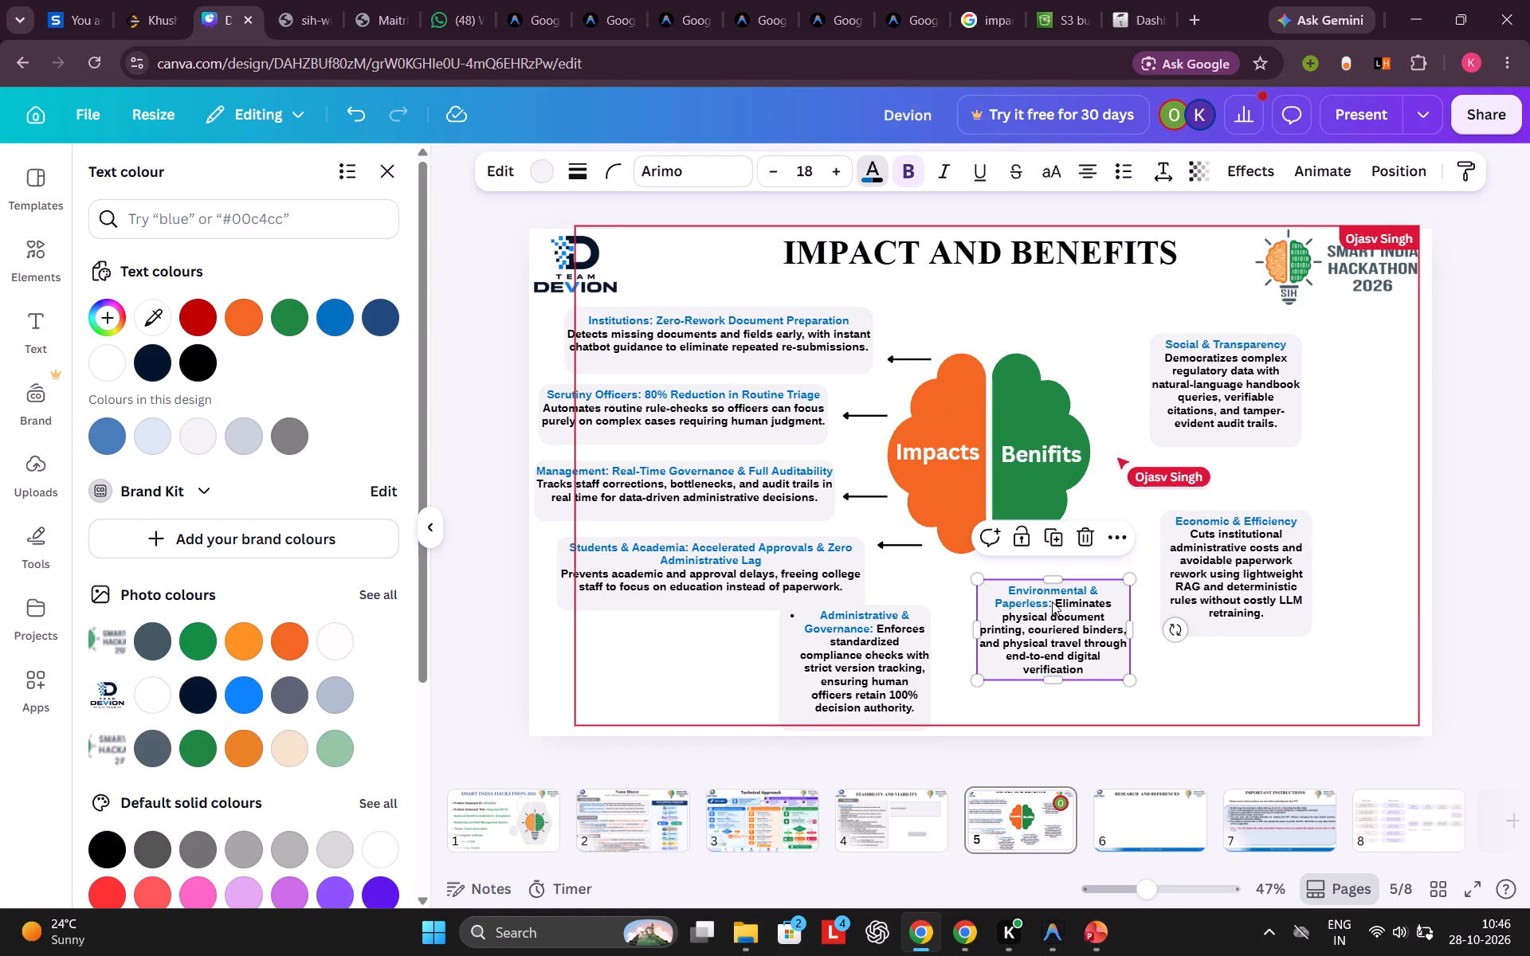
click(1052, 601)
key(BackSpace)
key(space)
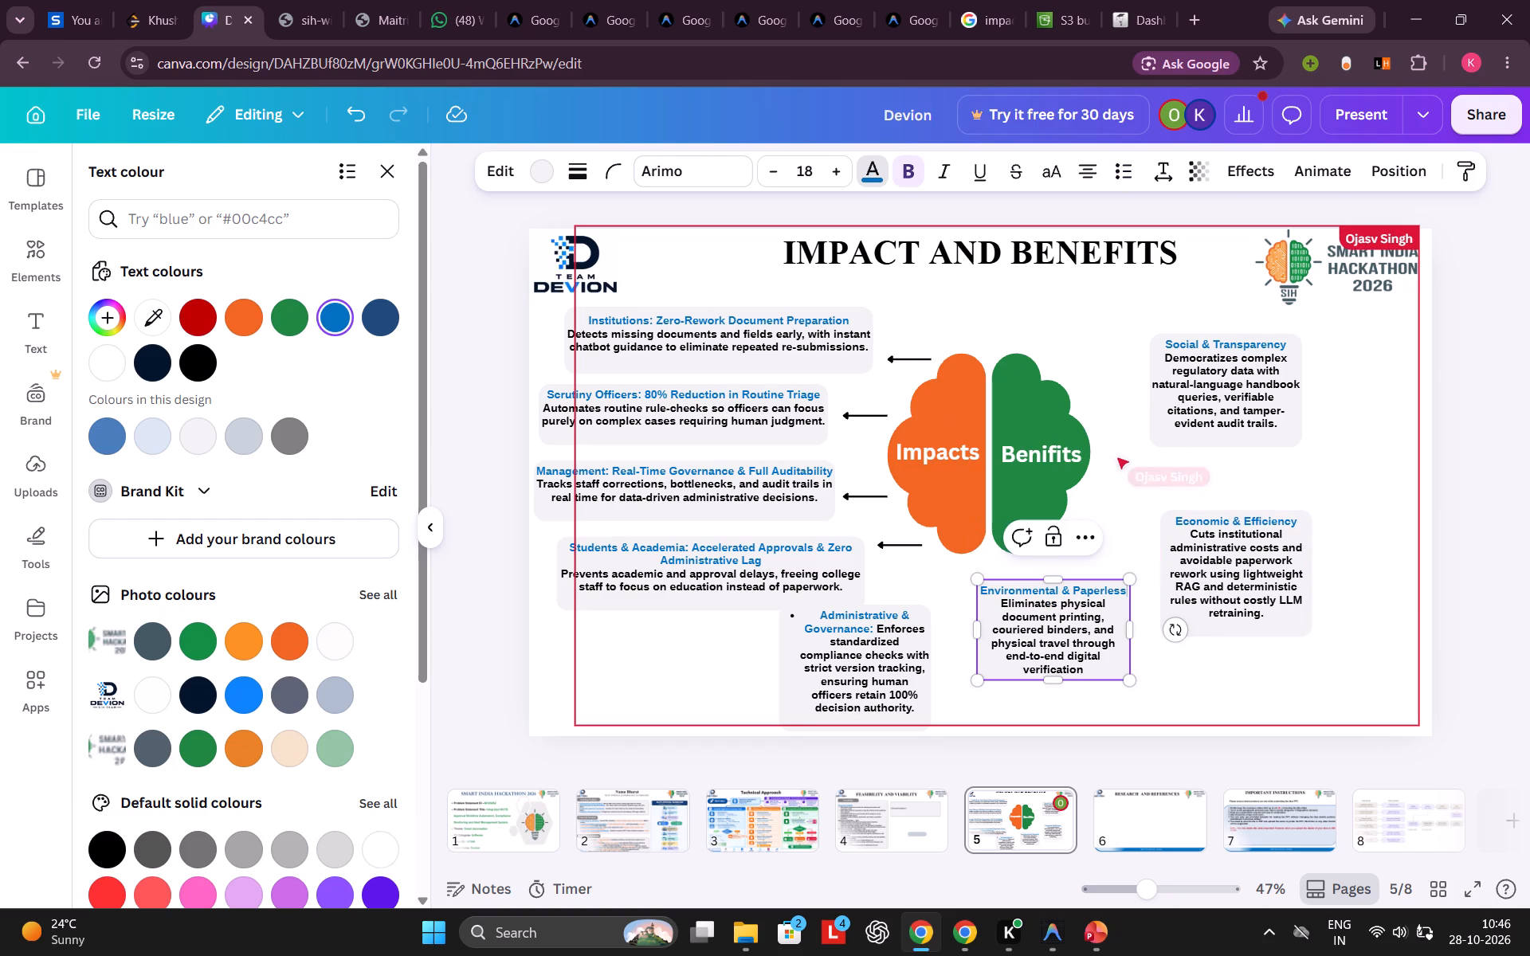
Remove the bullet and colon from the "Administrative & Governance" heading and start its description "Enforces…" on a new line.
click(822, 617)
double_click(822, 617)
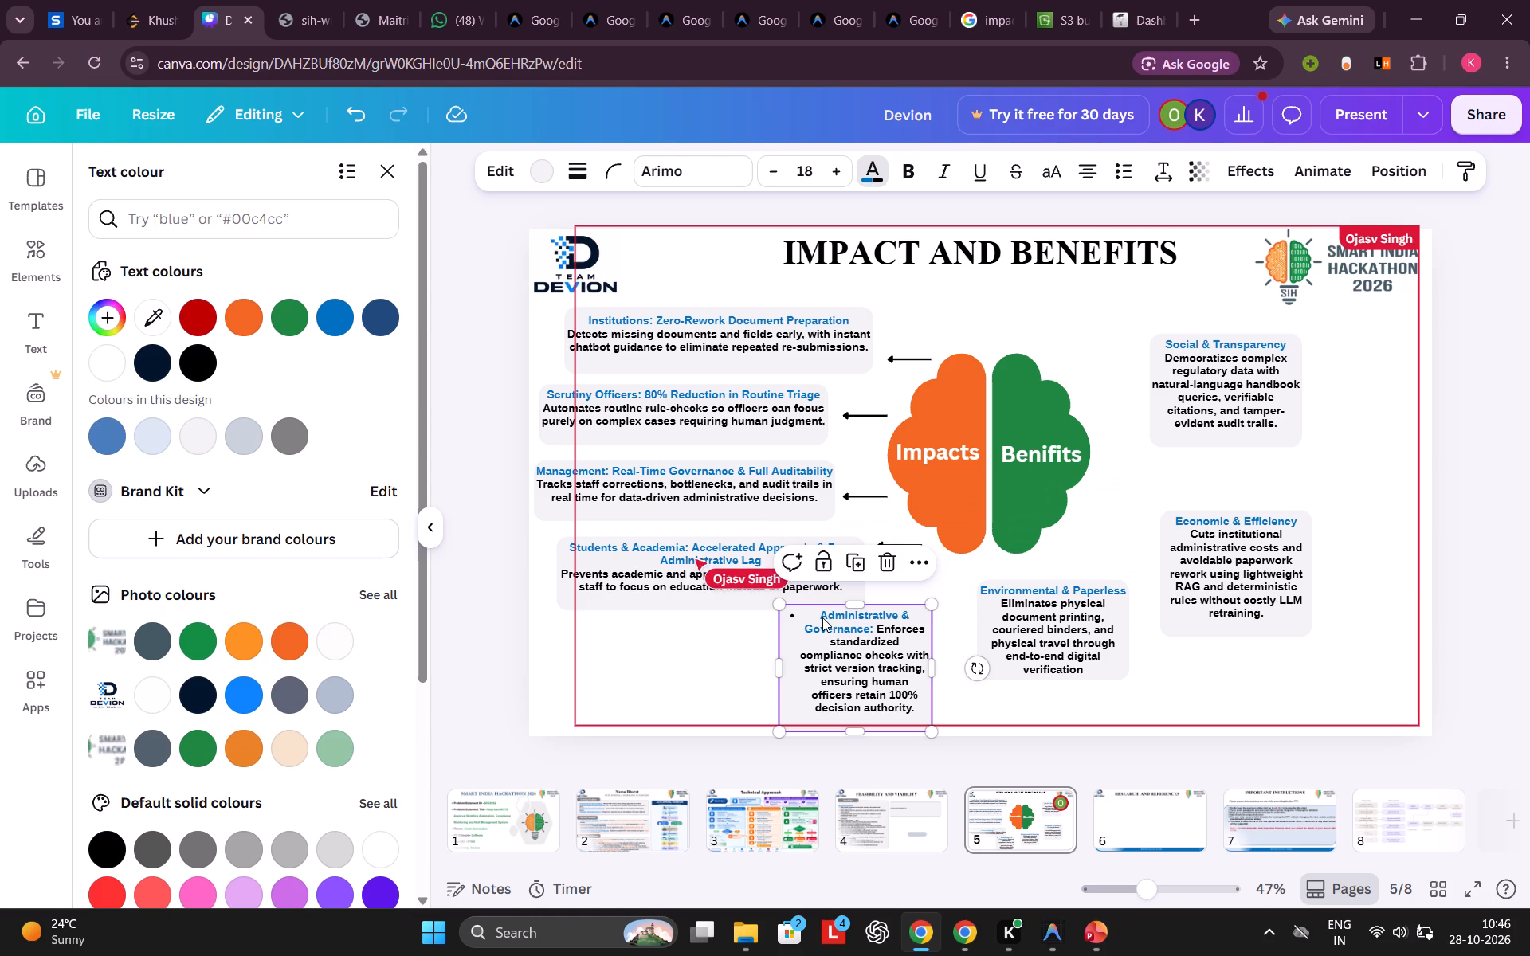
click(822, 617)
key(BackSpace)
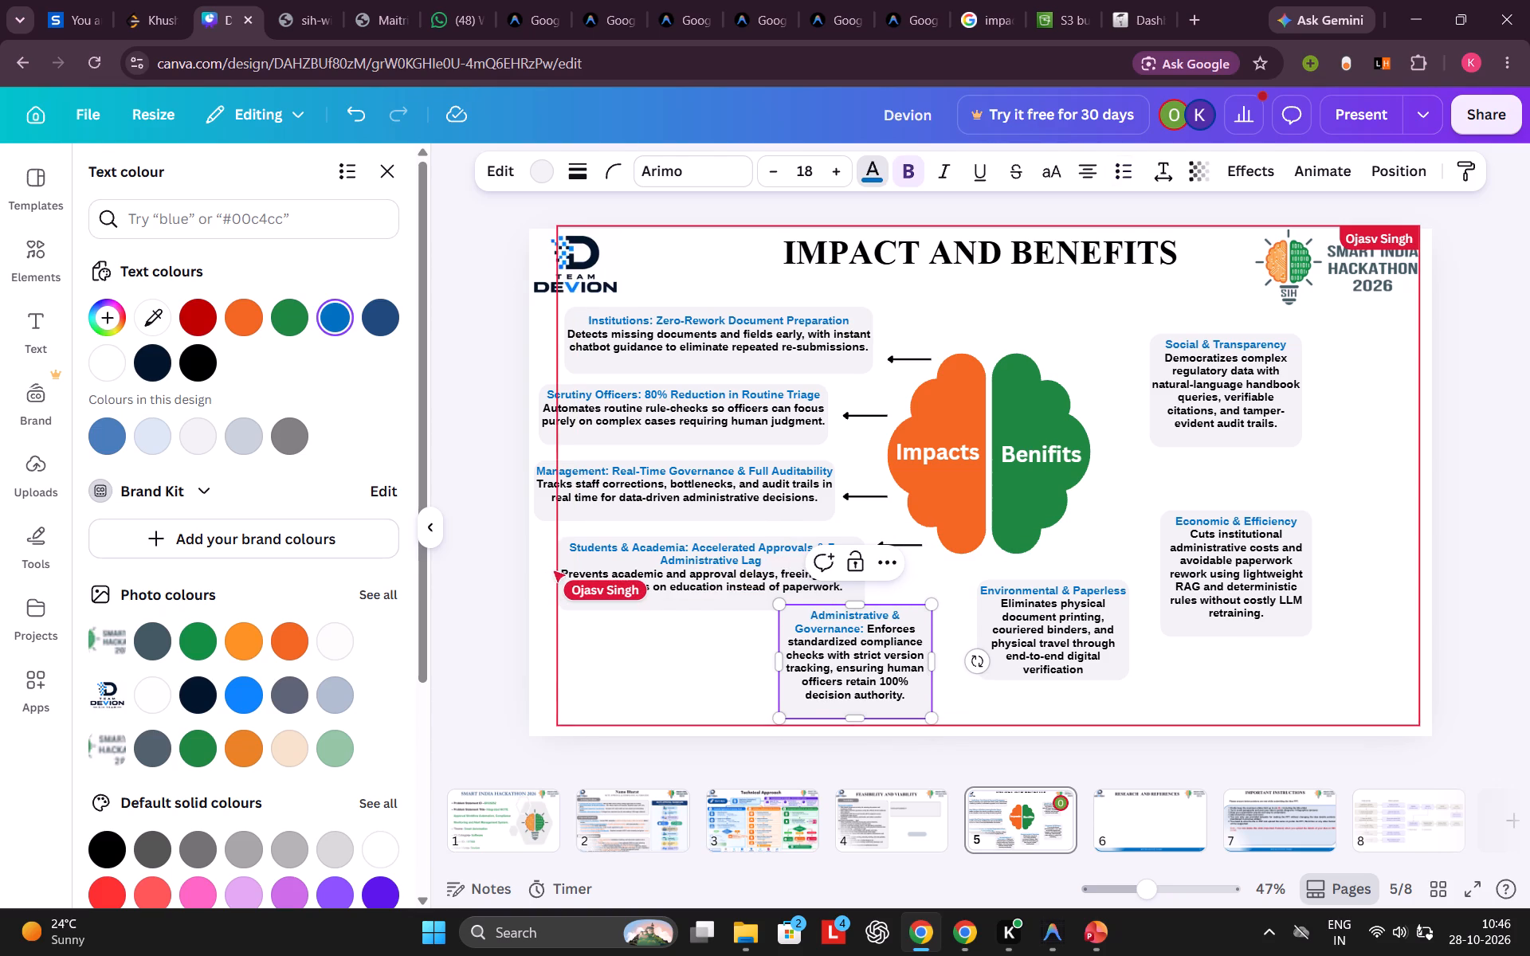
click(866, 632)
key(BackSpace)
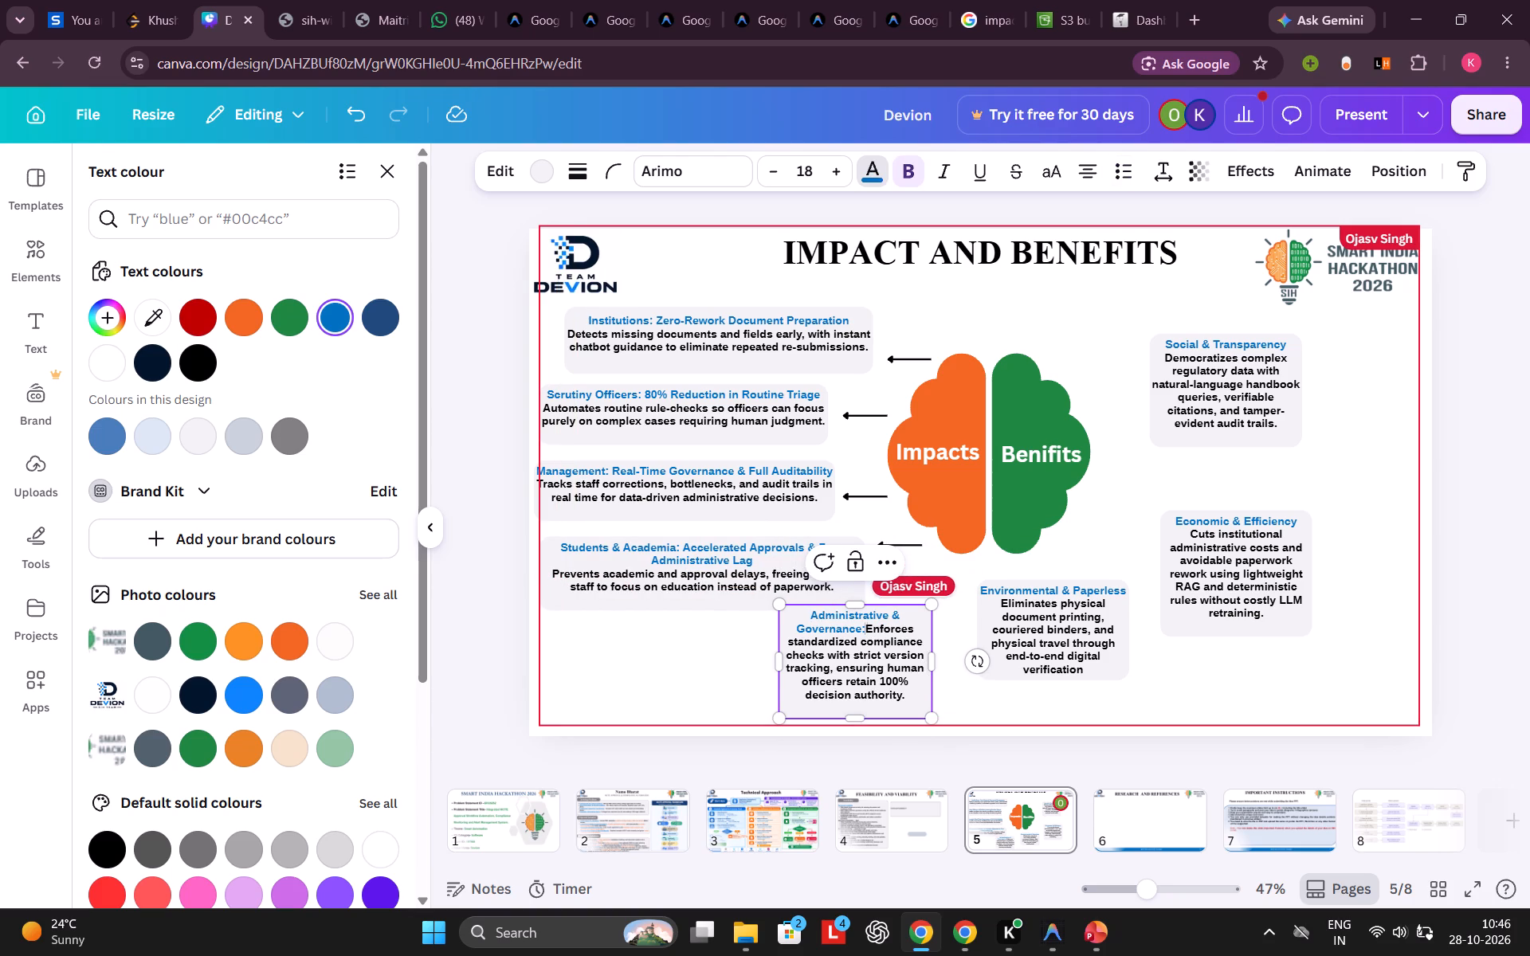
key(BackSpace)
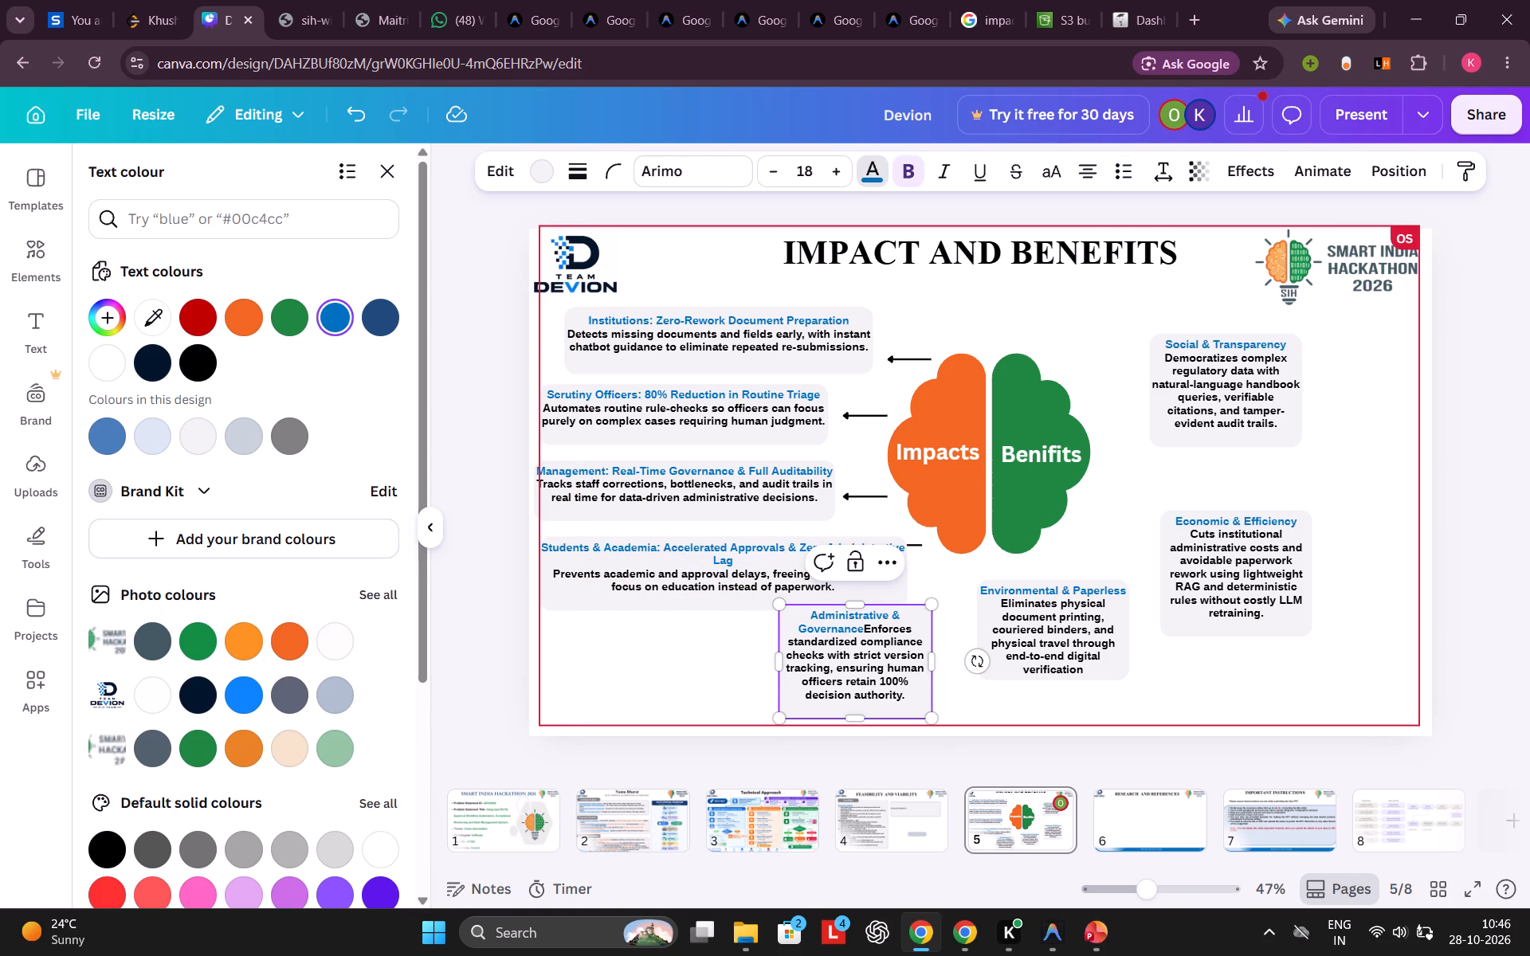
key(shift+Return)
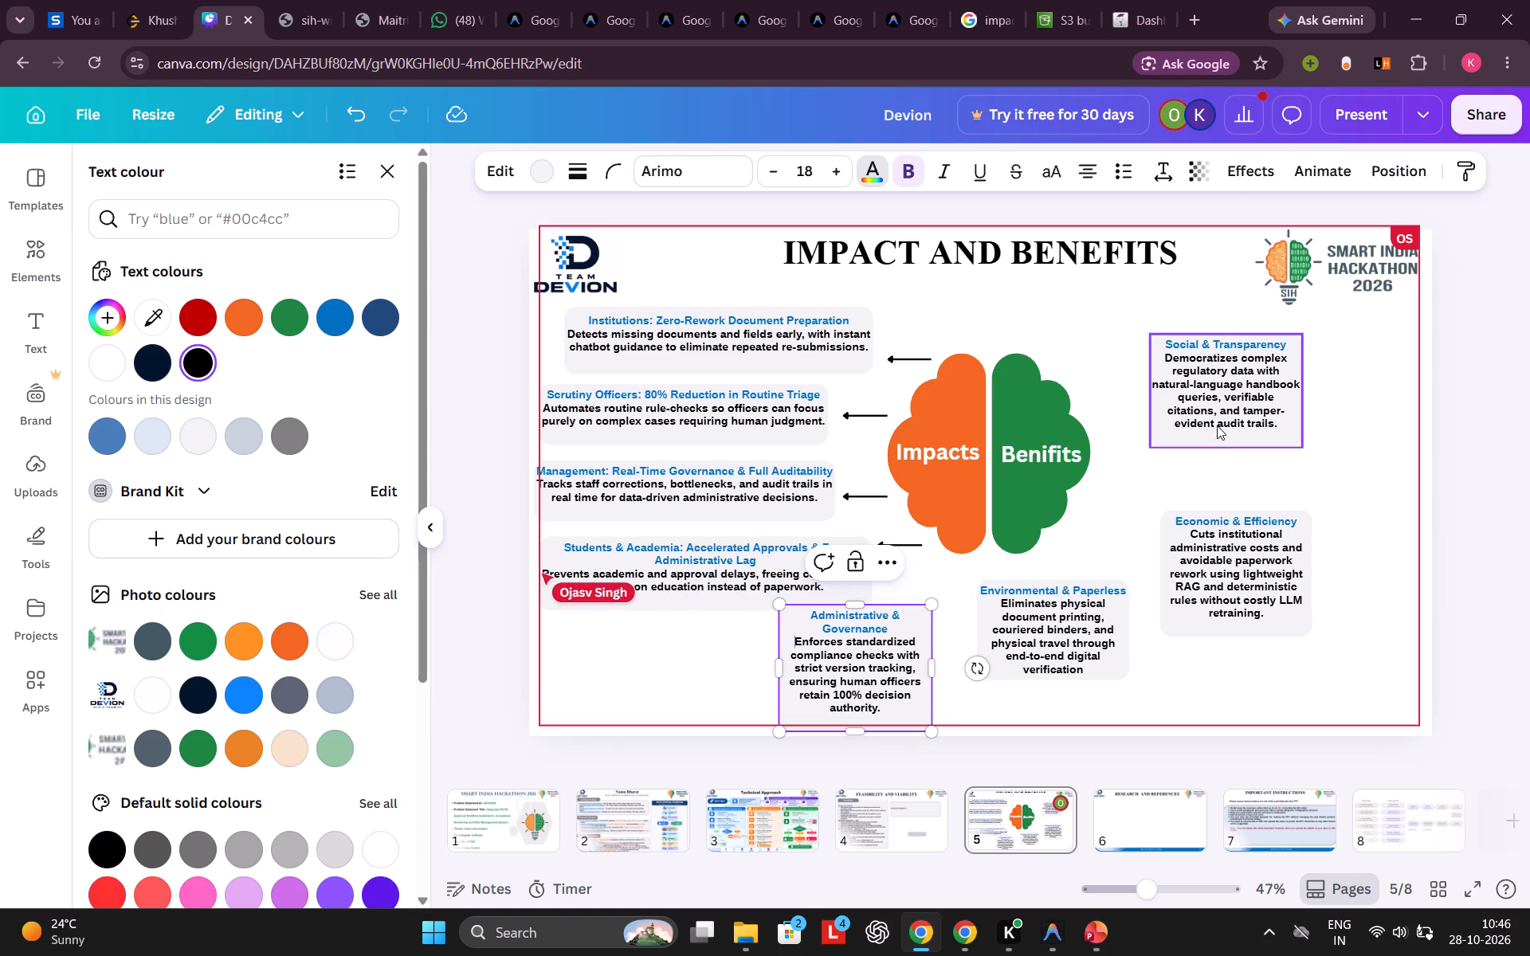
Reshape the "Social & Transparency" box into a wide, three-line rectangle and place it beside the brain's green half, level with the Institutions box.
click(1227, 371)
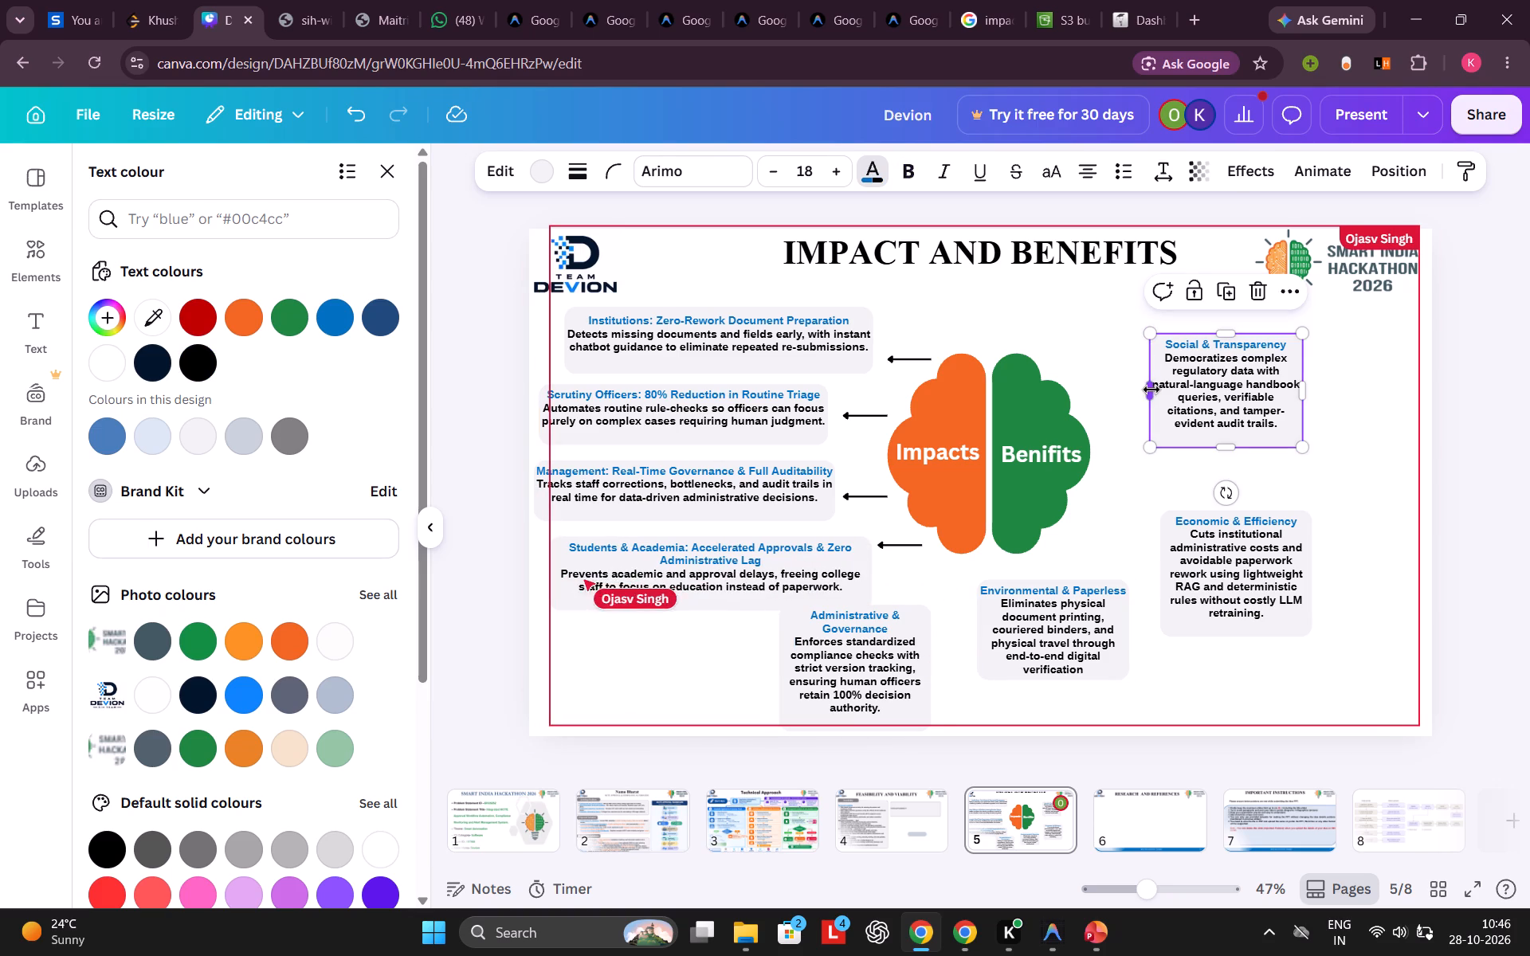
drag(1151, 390, 1007, 382)
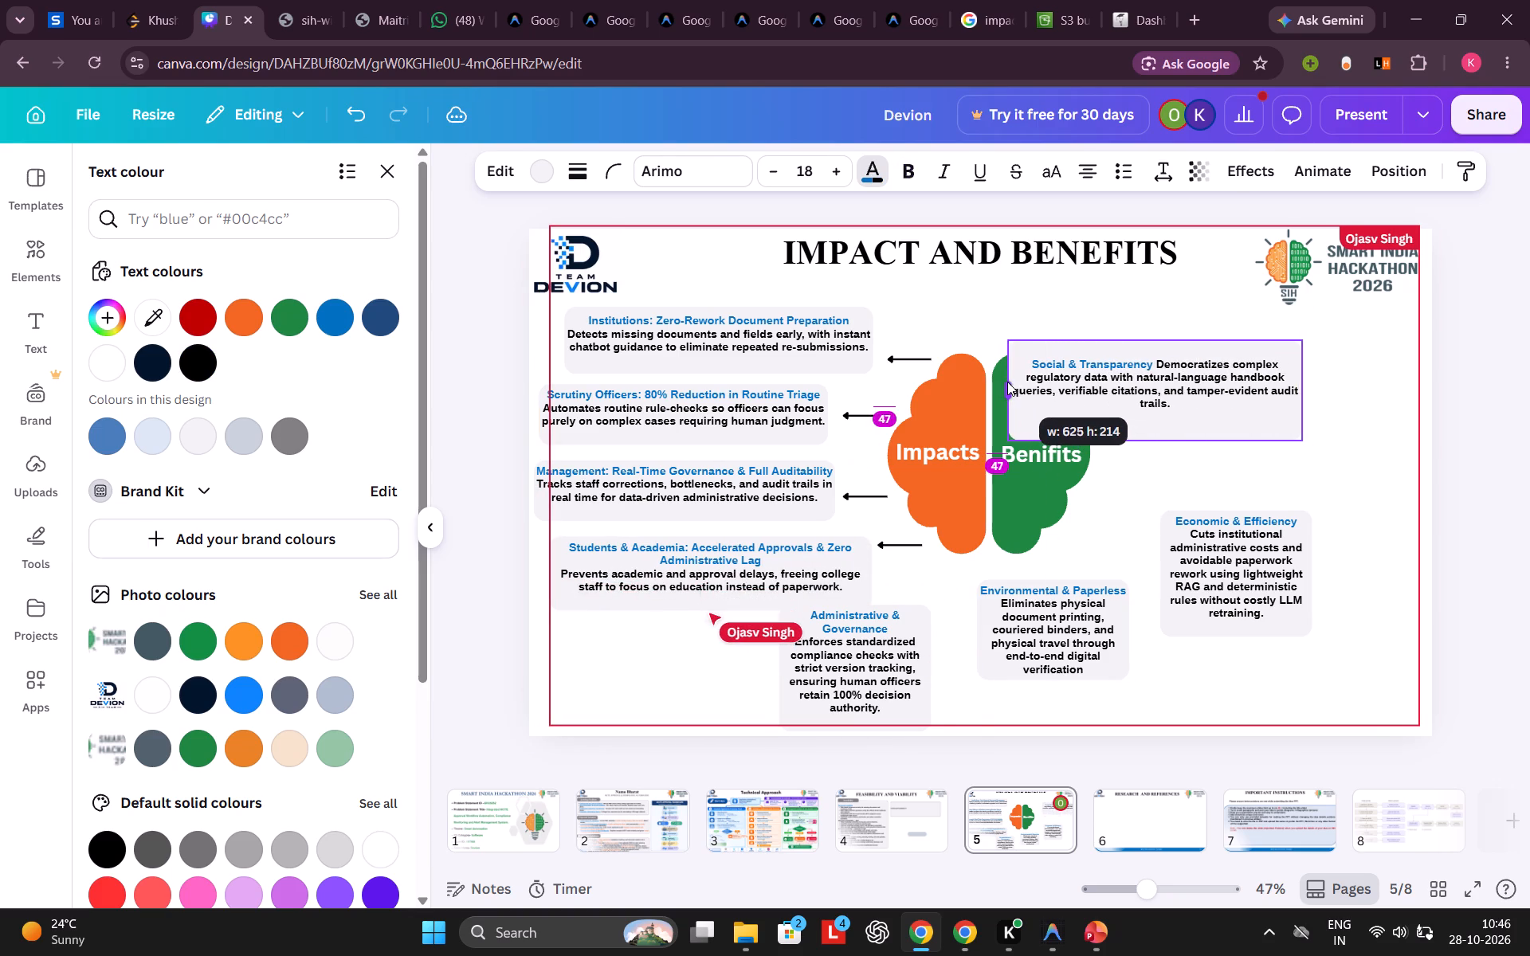
drag(1007, 382, 975, 380)
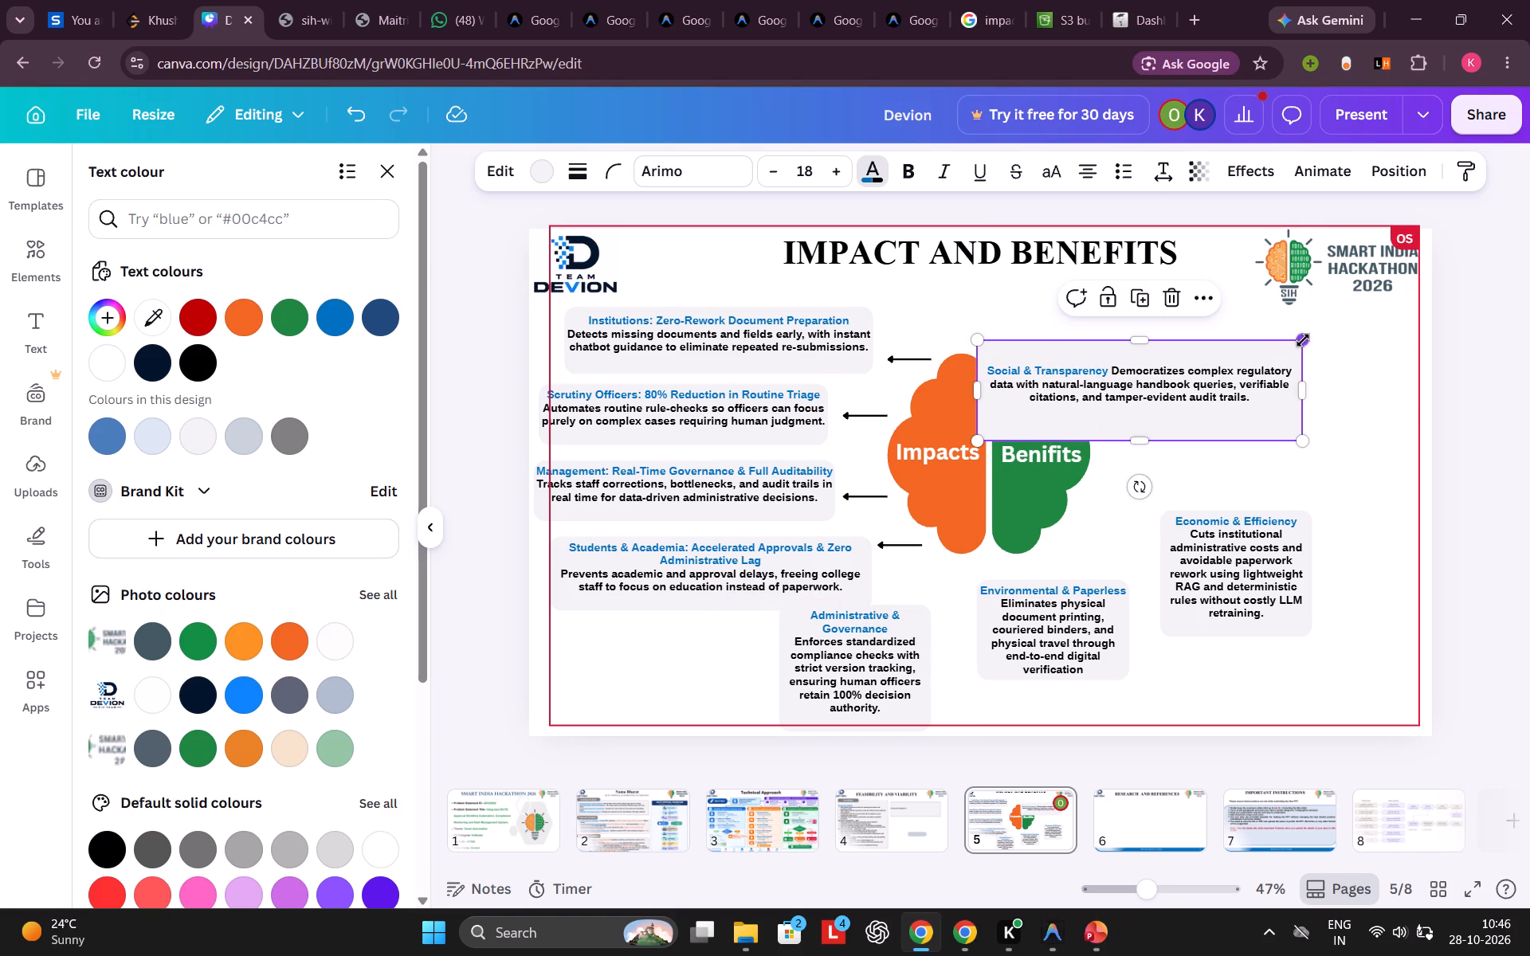
drag(1301, 342, 1288, 351)
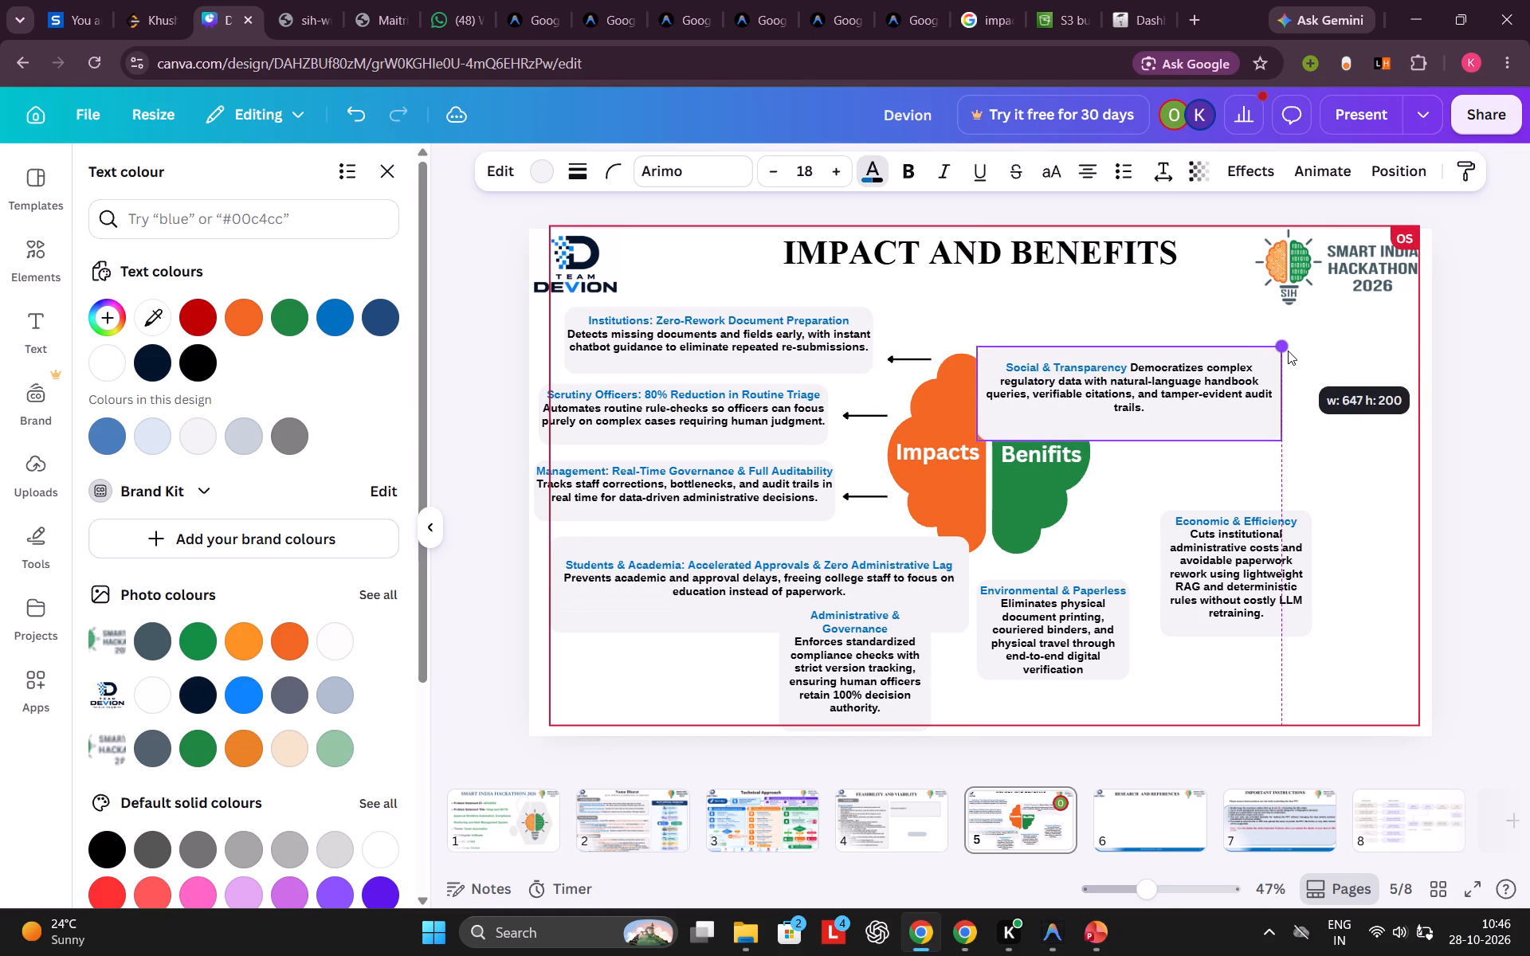
drag(1288, 351, 1294, 349)
drag(1133, 344, 1136, 382)
click(1136, 382)
drag(1136, 382, 1136, 391)
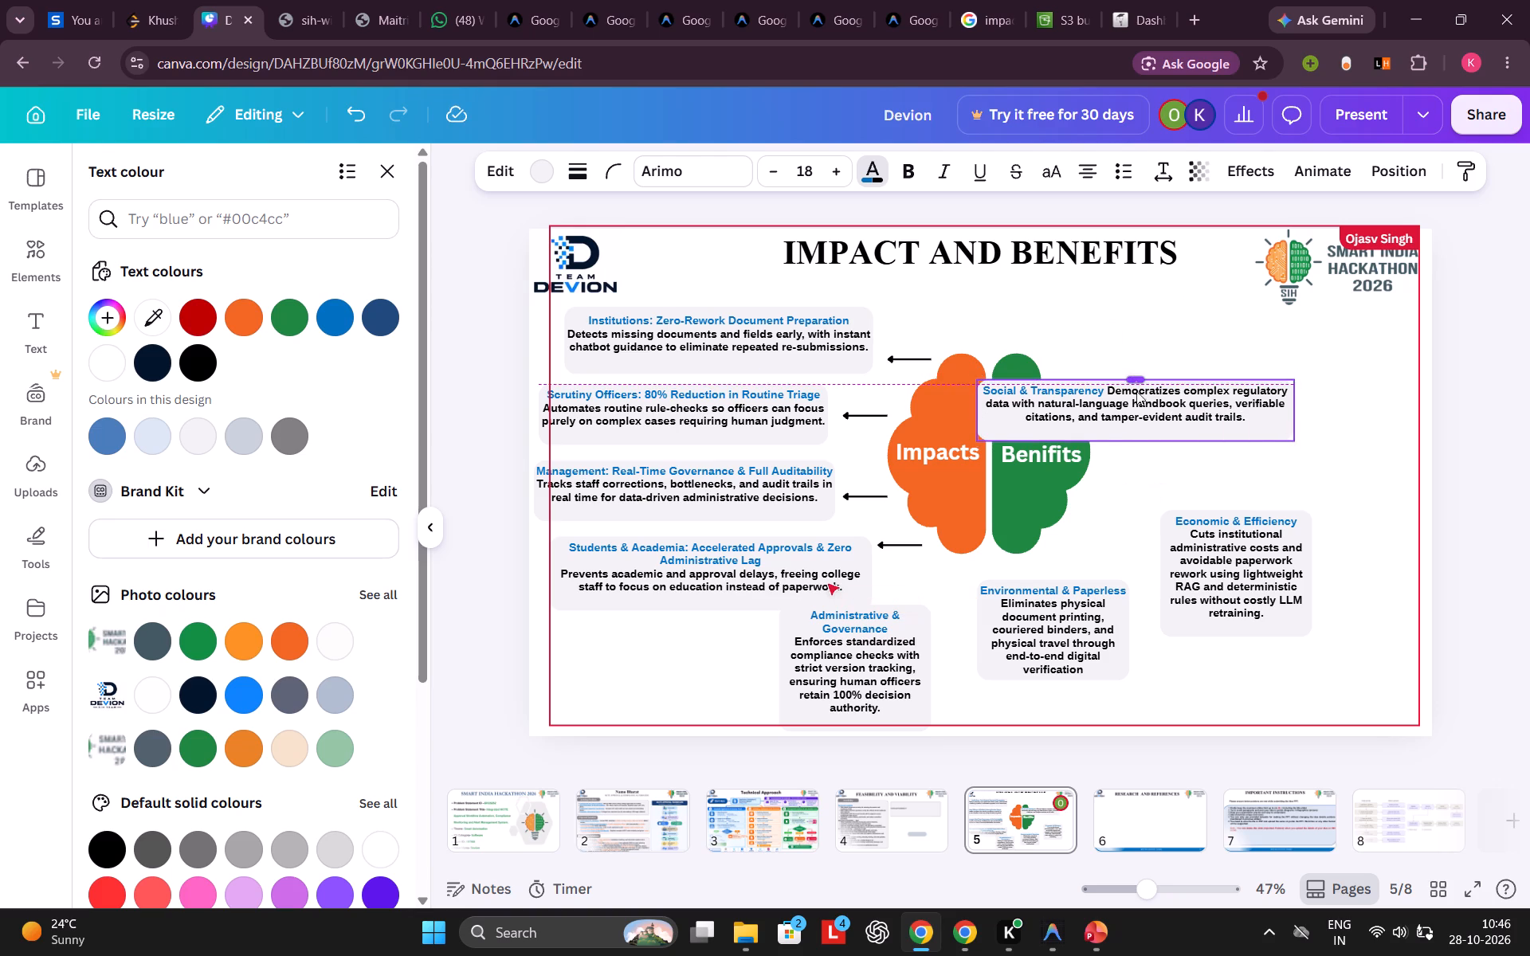
drag(1136, 391, 1136, 397)
drag(1103, 404, 1231, 351)
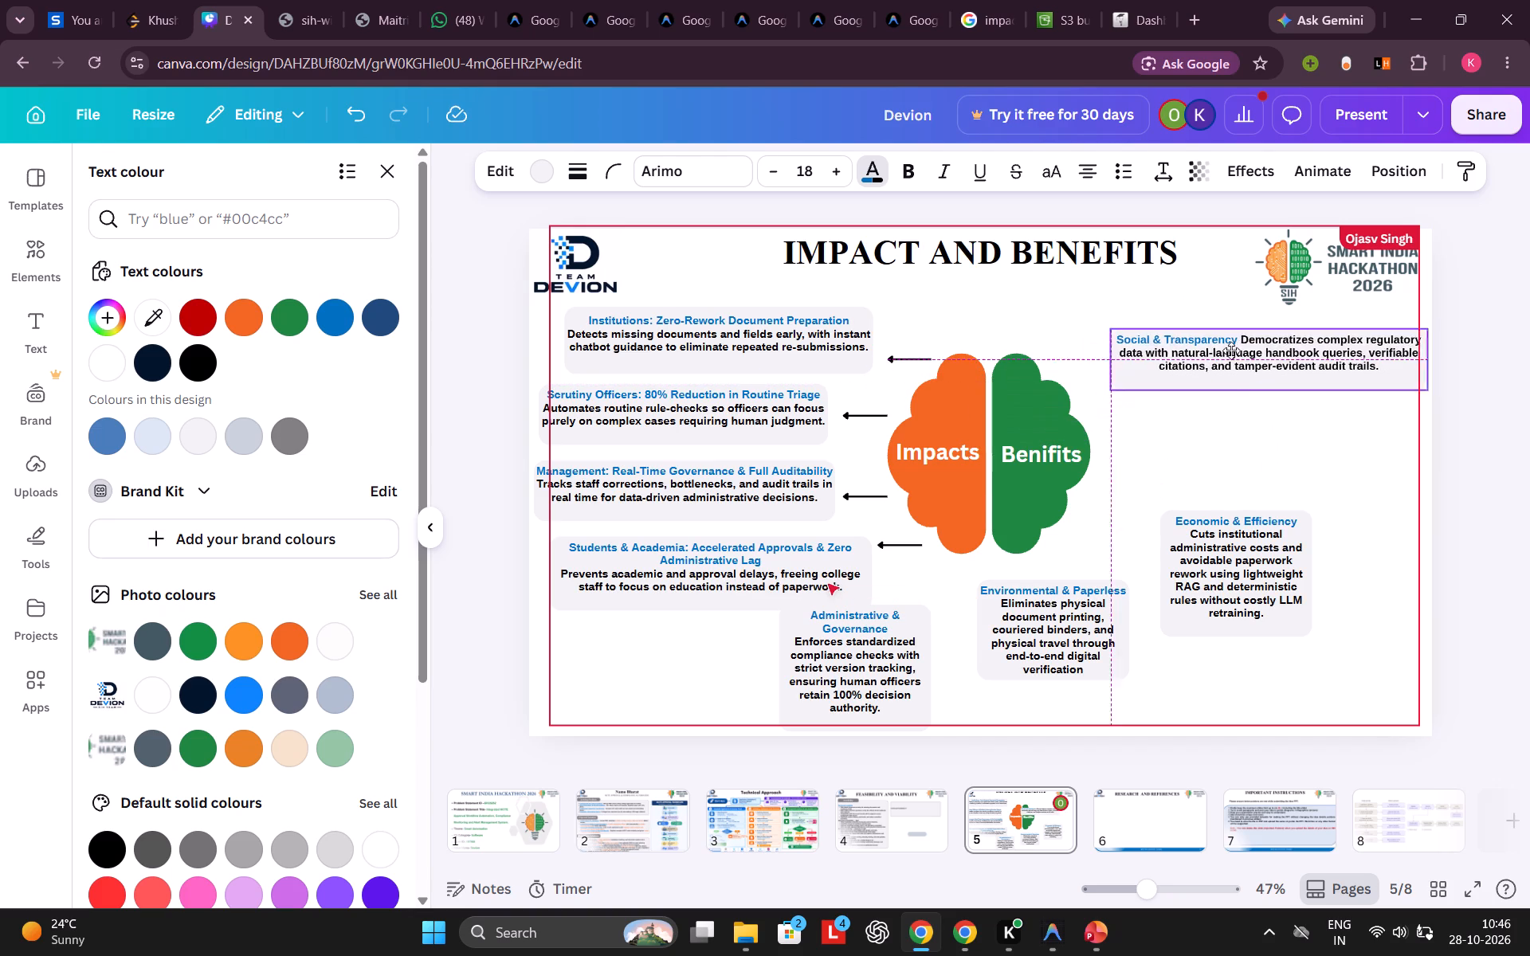
drag(1231, 351, 1214, 333)
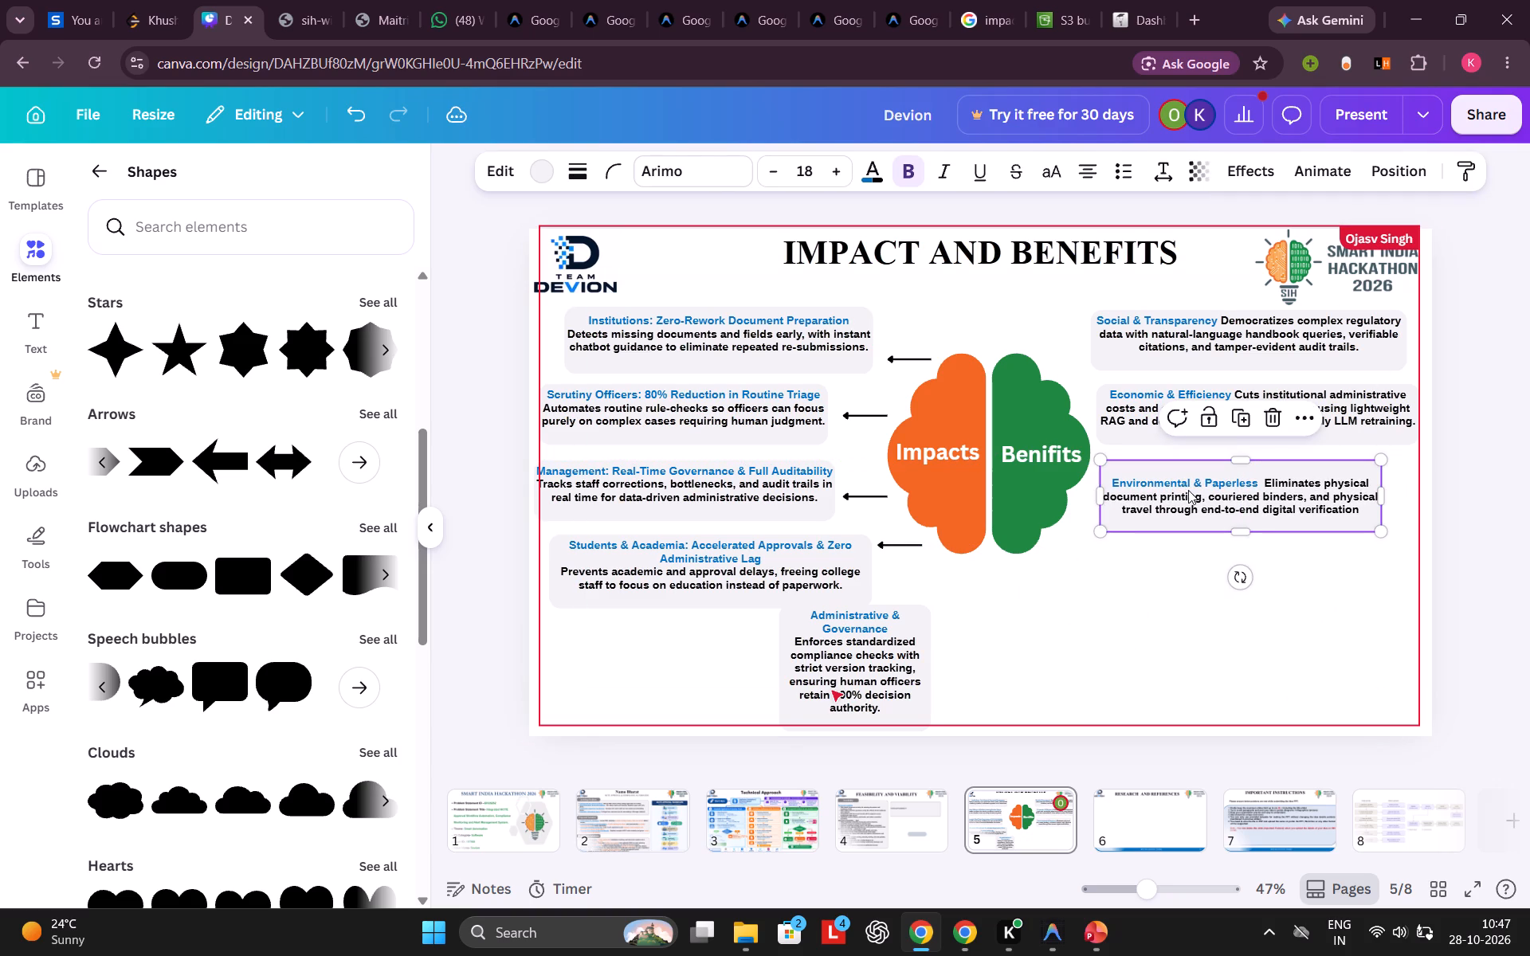
Reshape the "Administrative & Governance" box into a wide, low rectangle and place it below the "Environmental & Paperless" box.
click(856, 660)
drag(935, 668, 1150, 652)
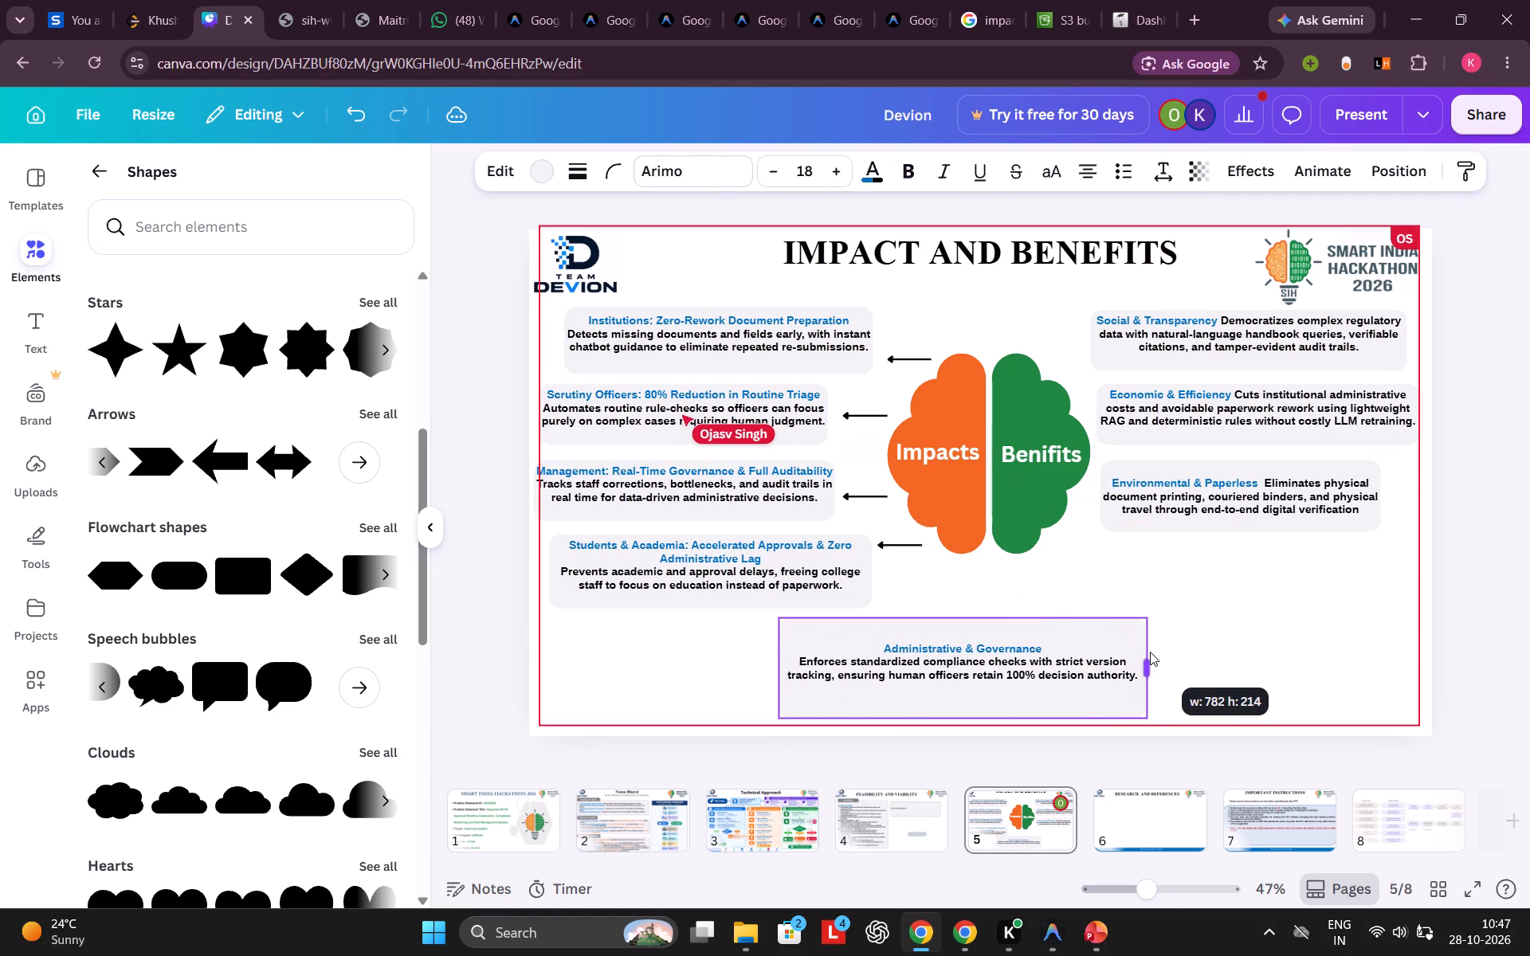
drag(1150, 652, 1136, 652)
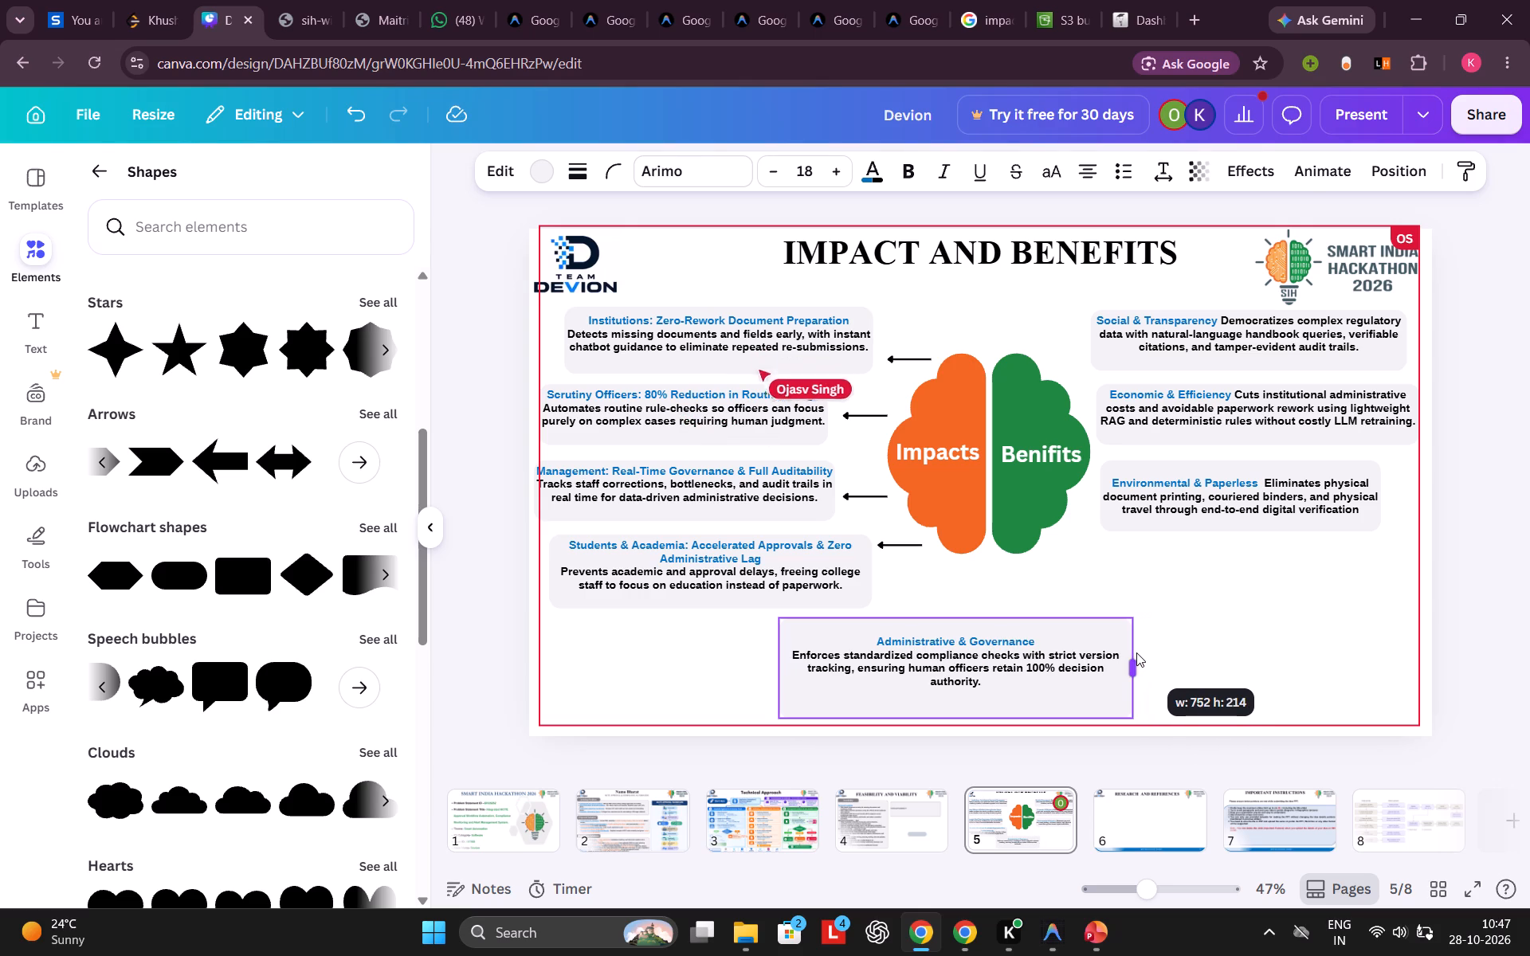
drag(1136, 652, 1121, 654)
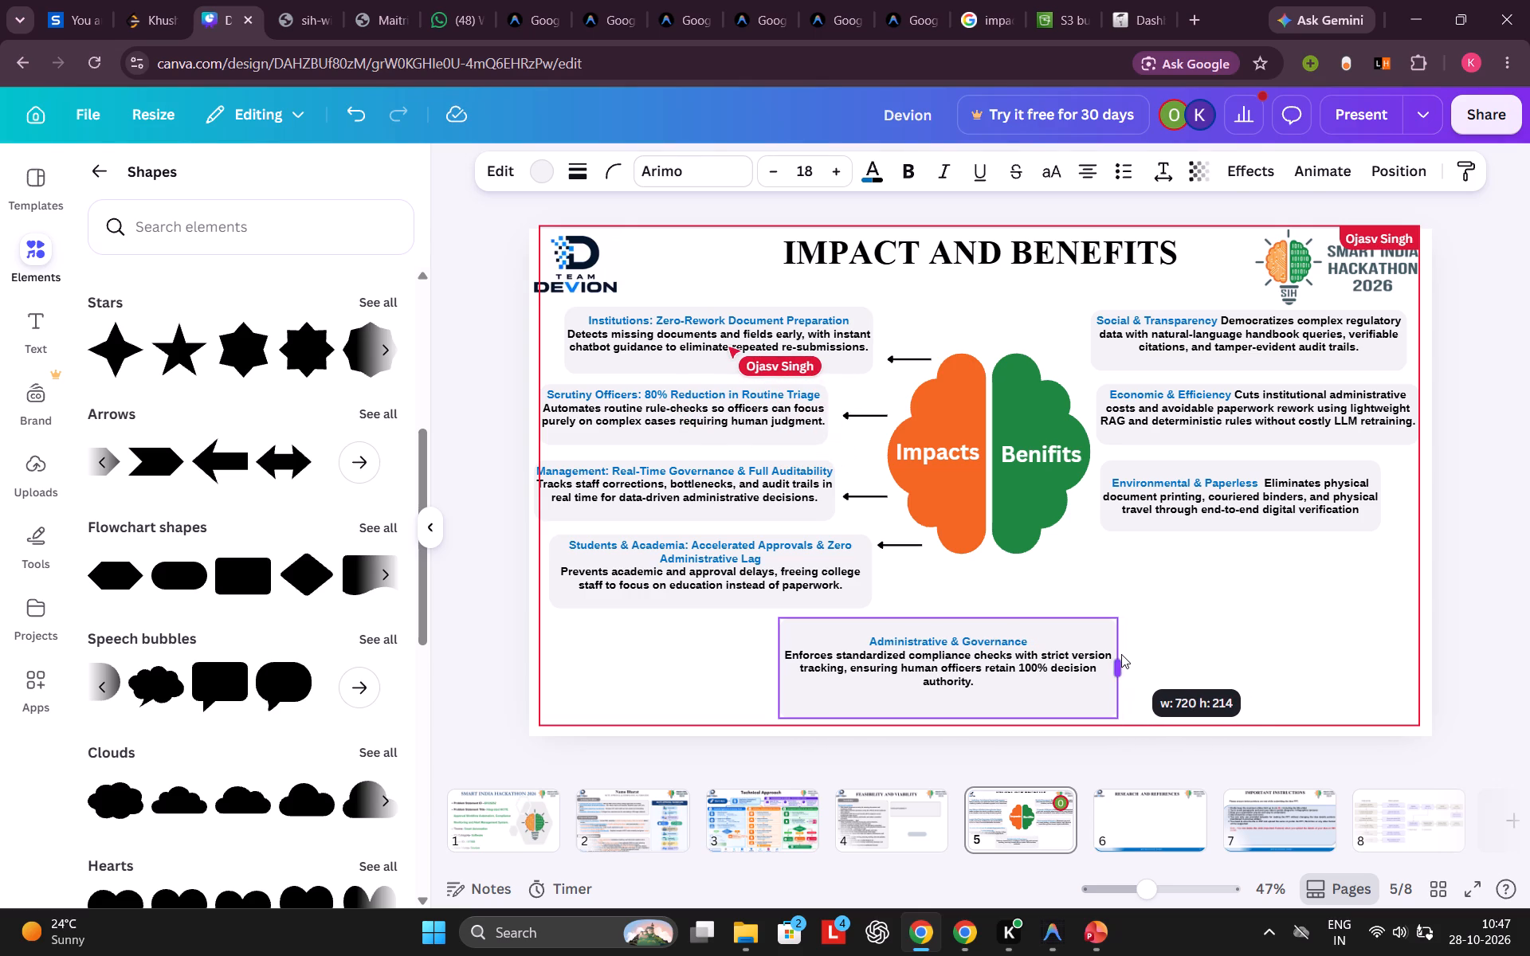
drag(1121, 654, 1077, 658)
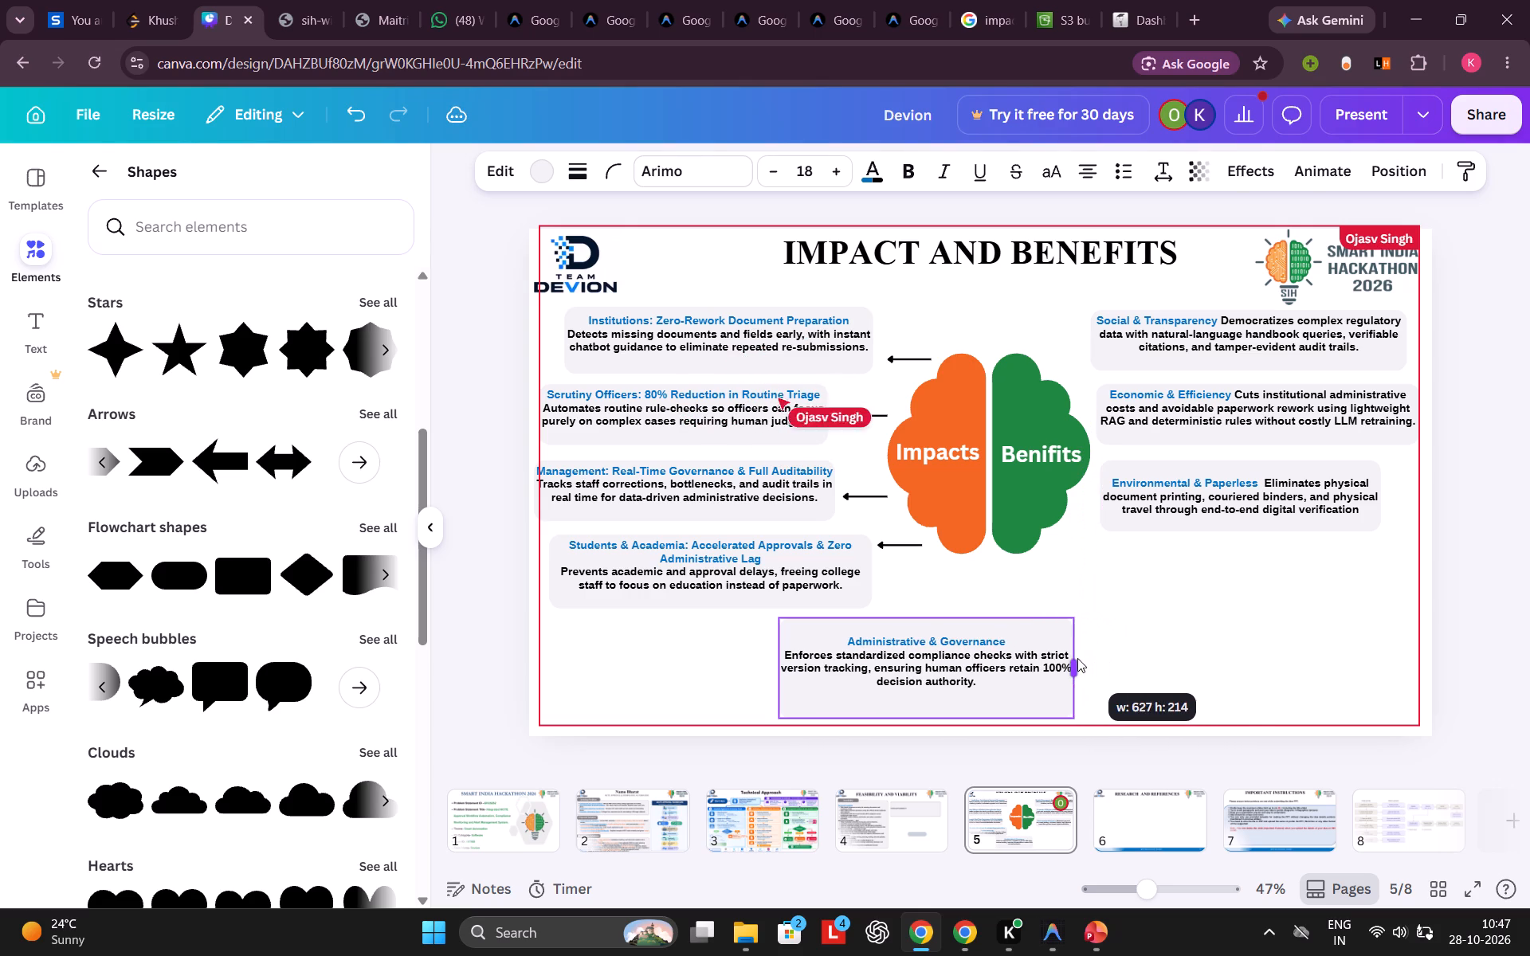
drag(1077, 658, 1087, 655)
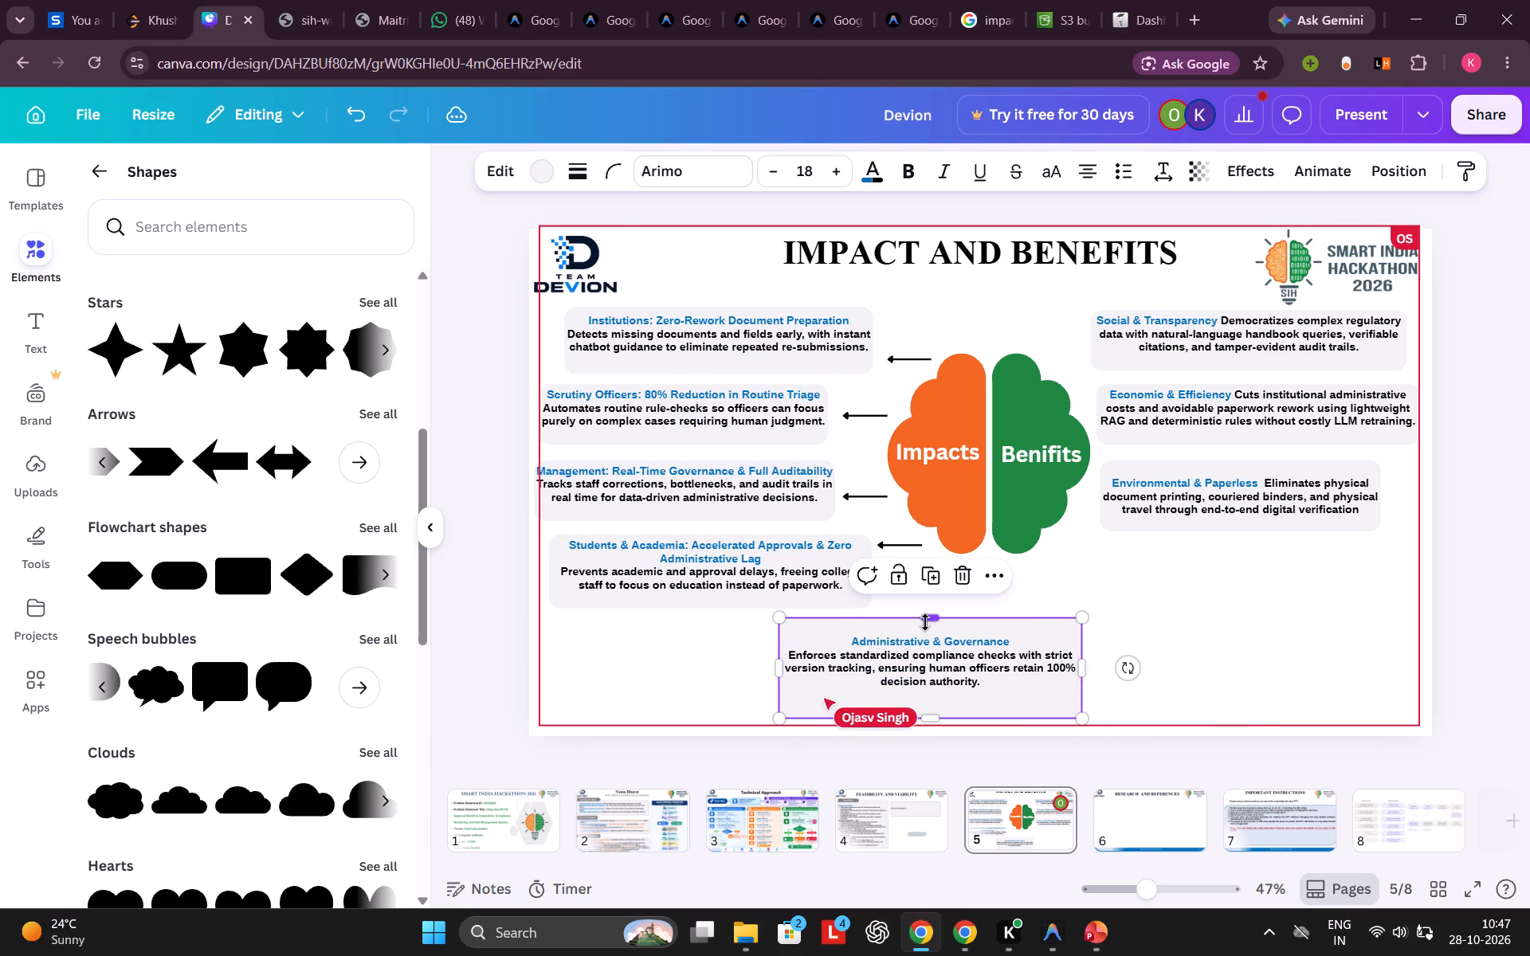
drag(930, 612, 925, 669)
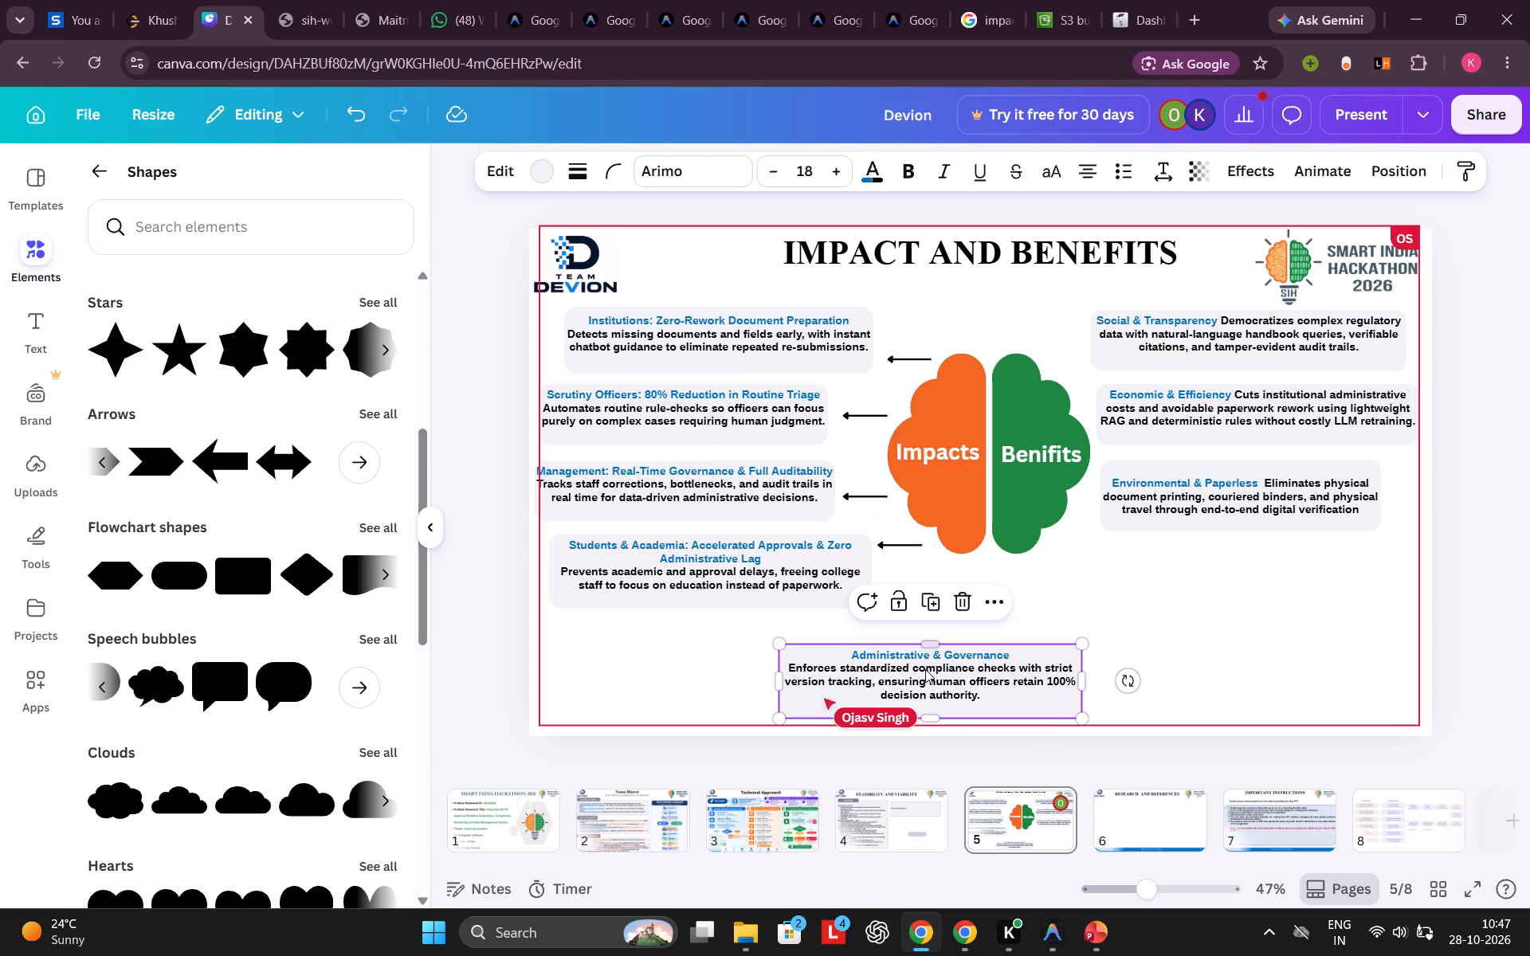
drag(892, 673, 1171, 578)
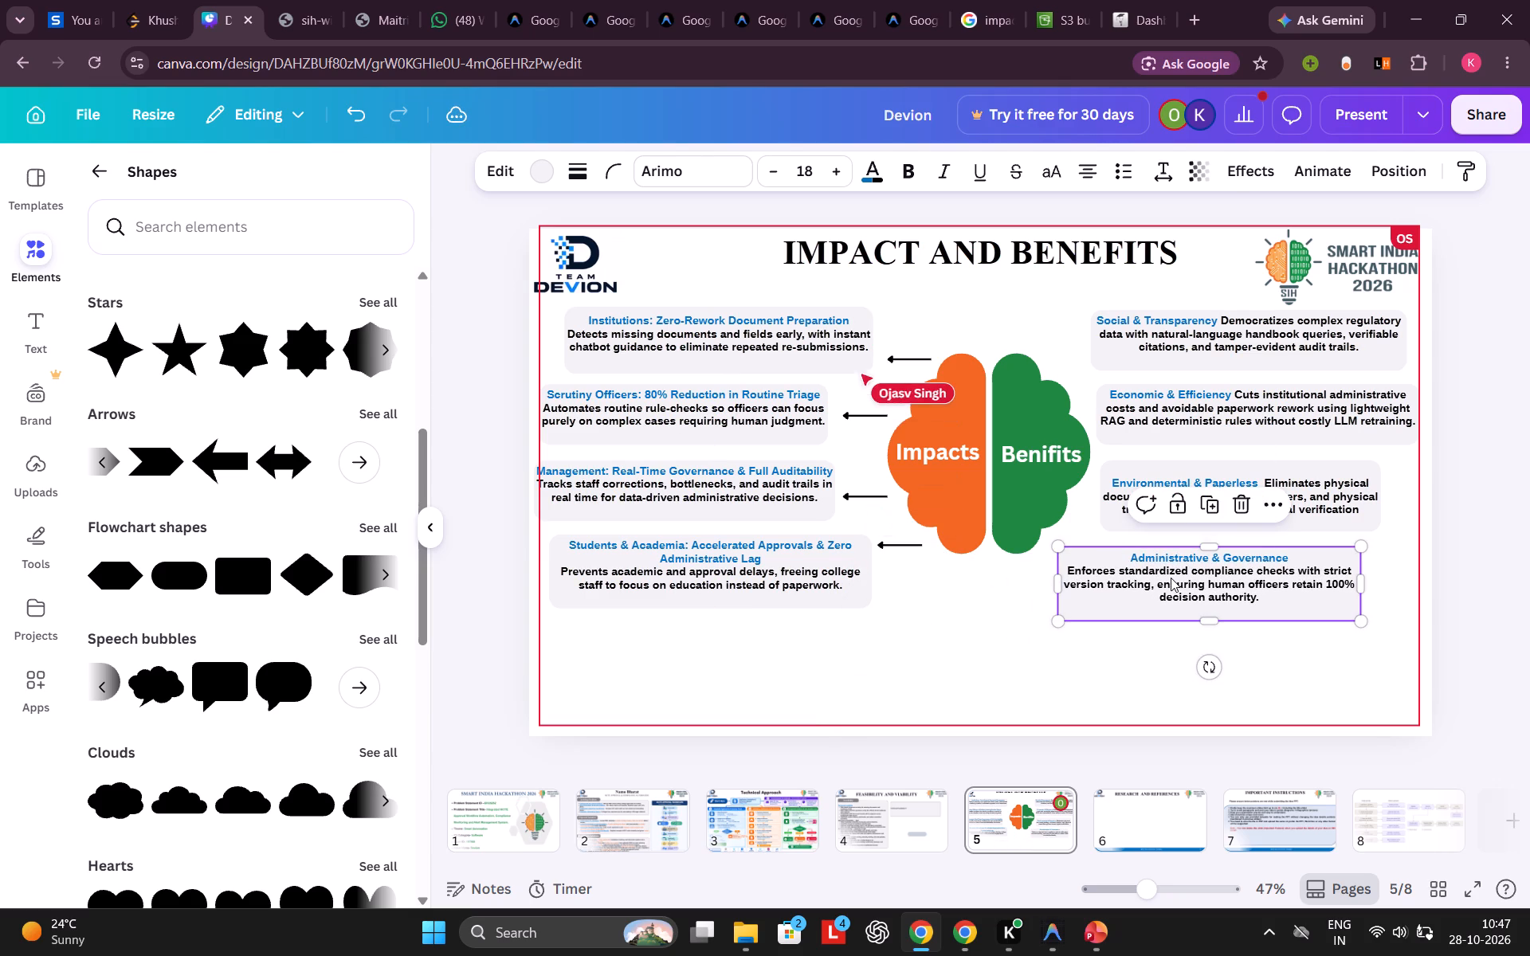
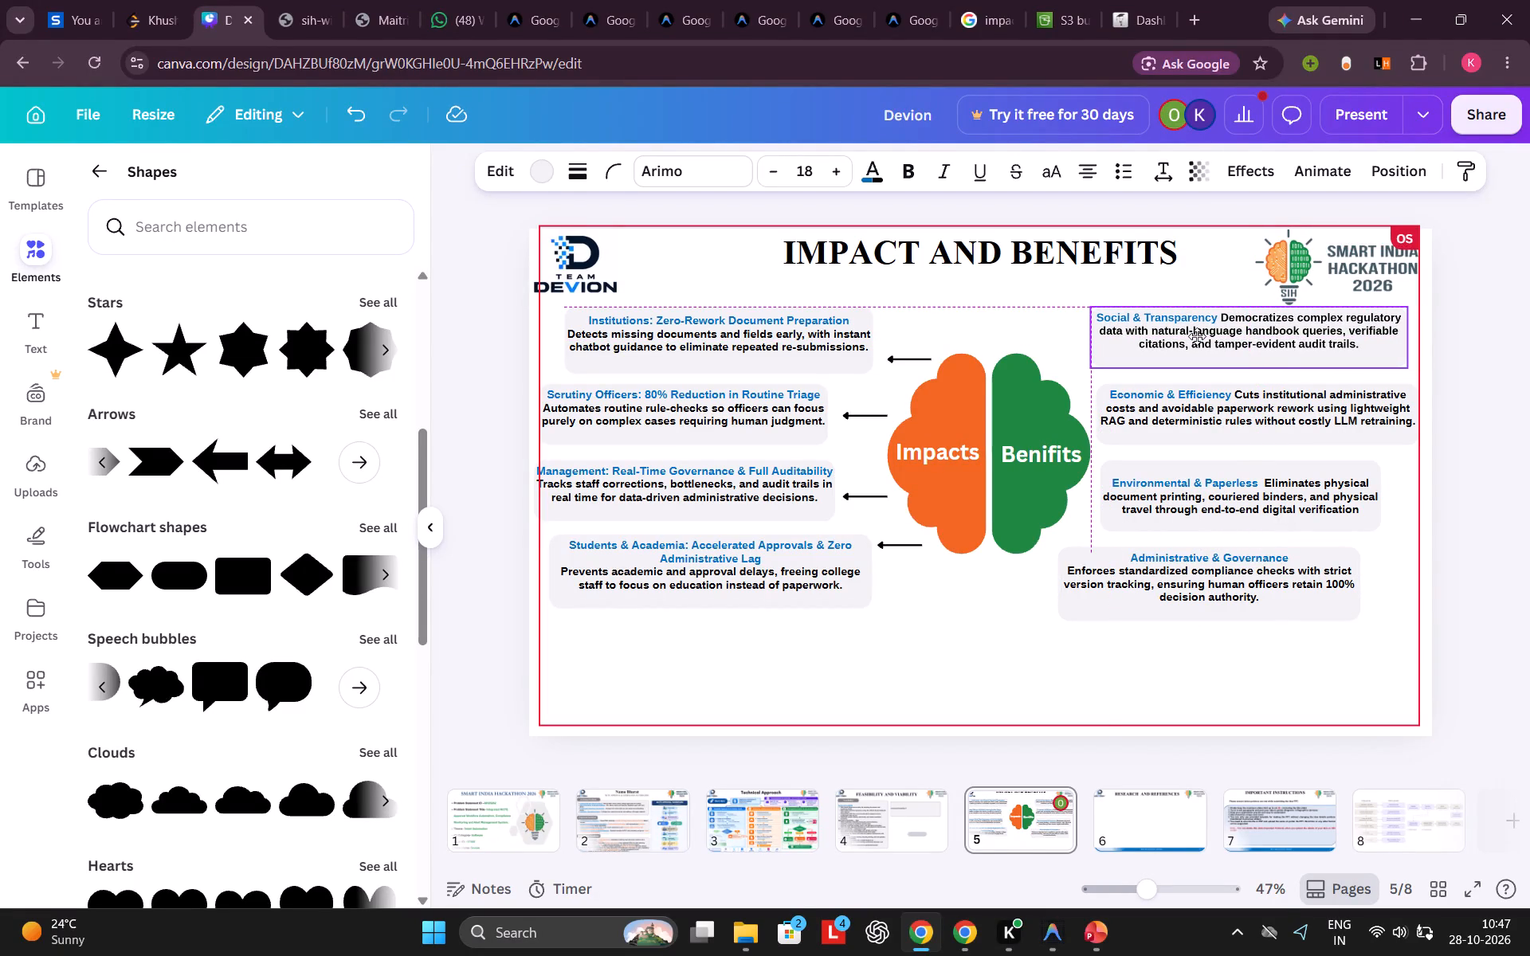
Reorder the benefit boxes under "Social & Transparency": "Environmental & Paperless", "Administrative & Governance", then "Economic & Efficiency", spaced beside the brain's green half.
click(1170, 402)
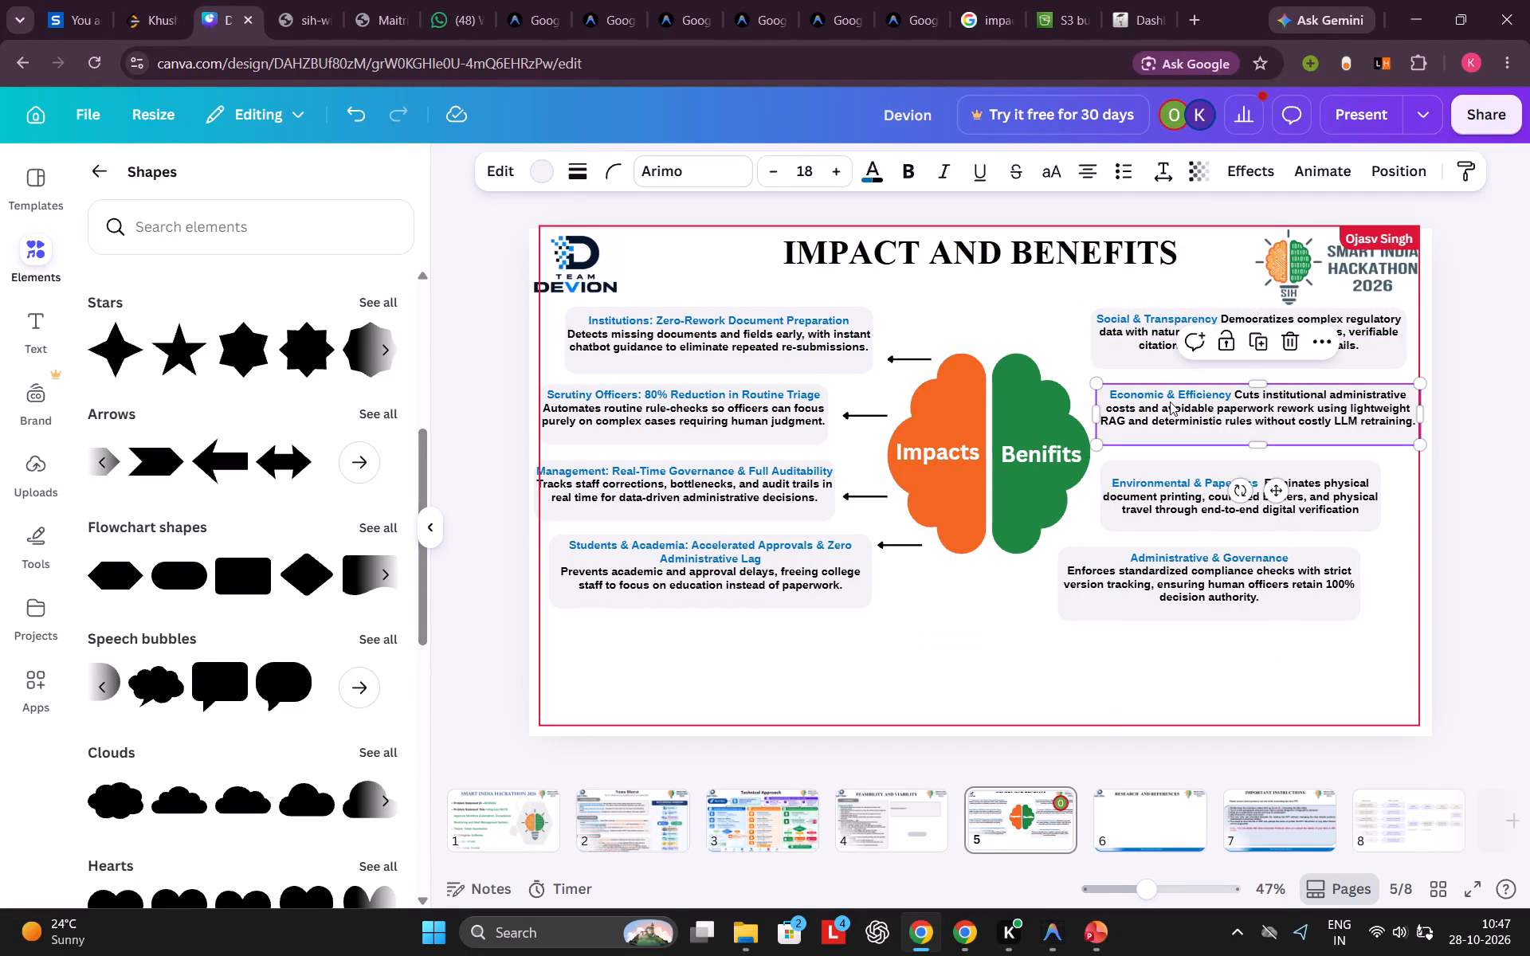
click(1170, 402)
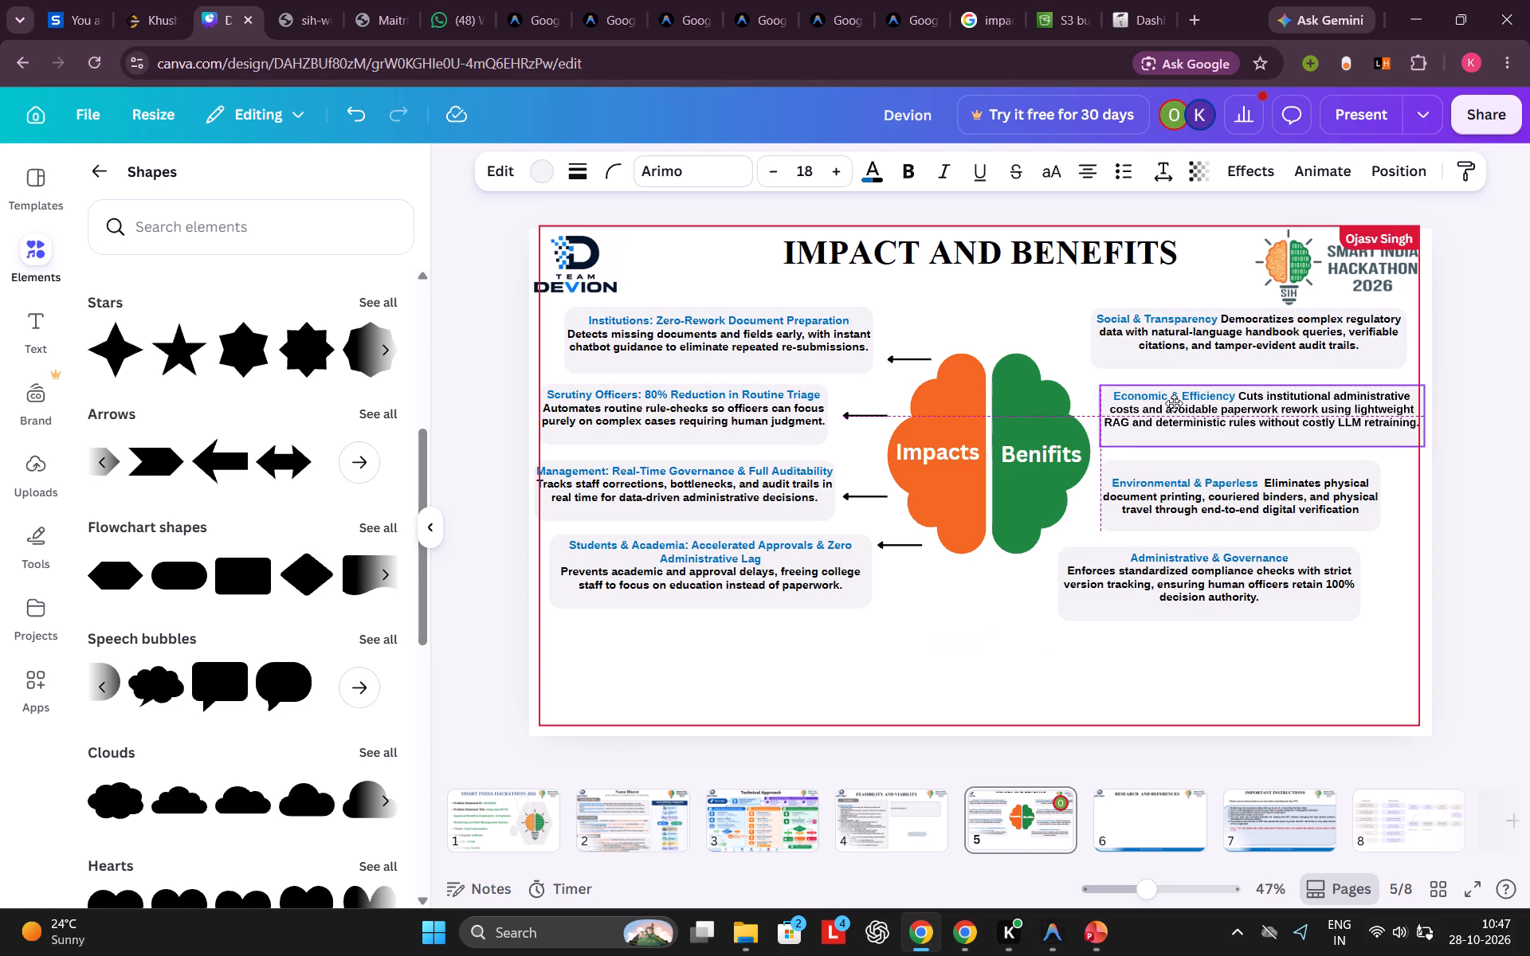
click(1151, 480)
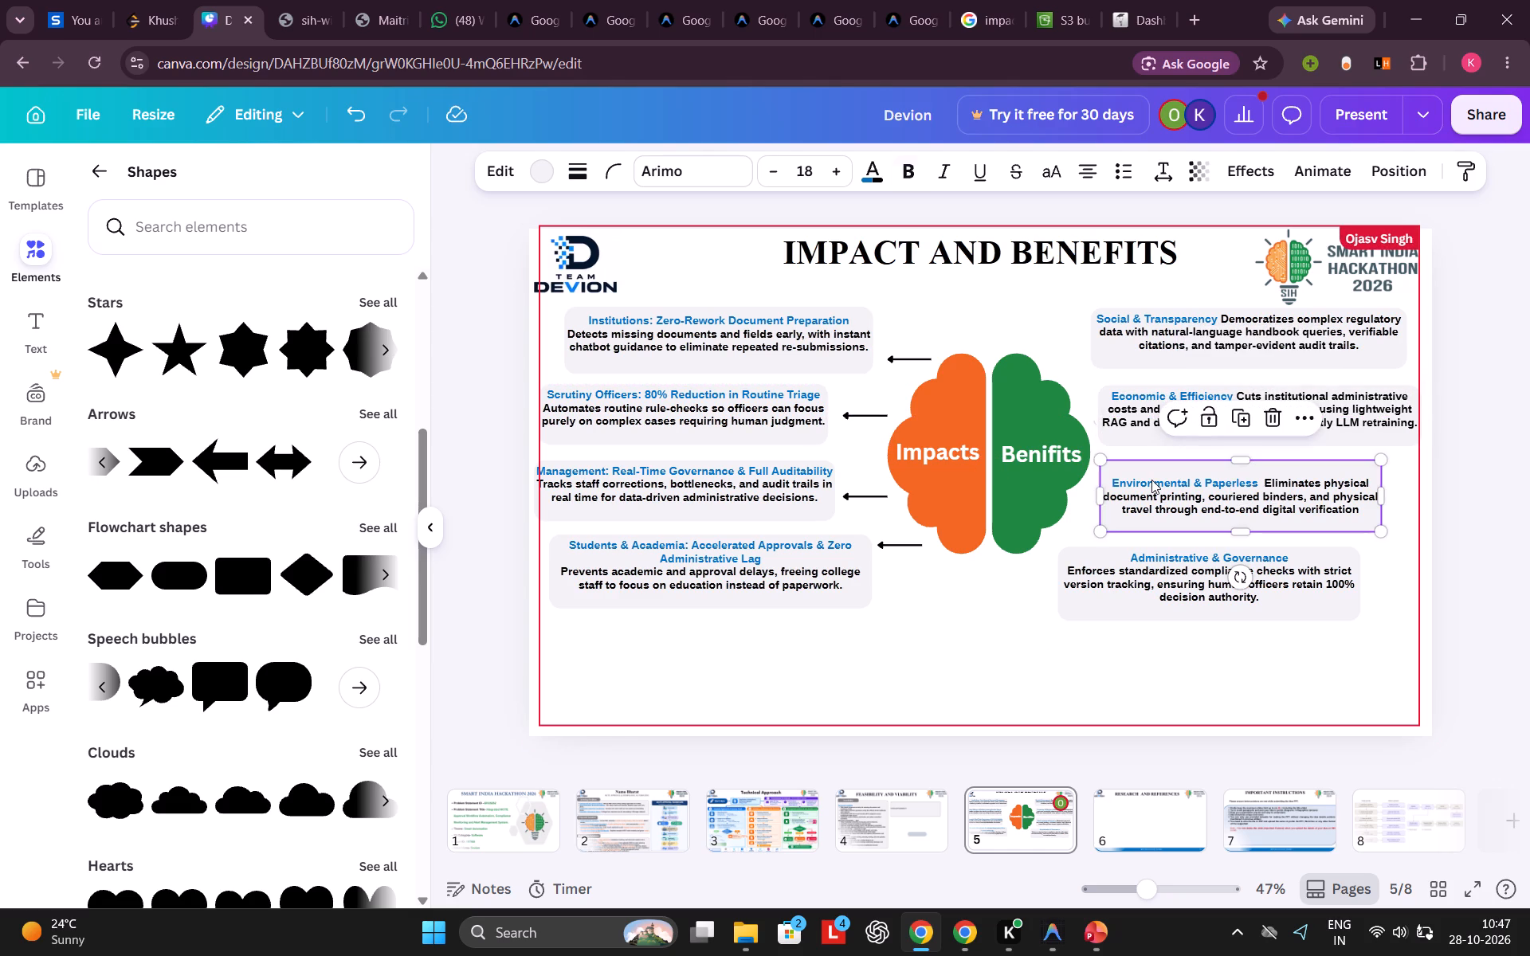
drag(1151, 480, 1168, 477)
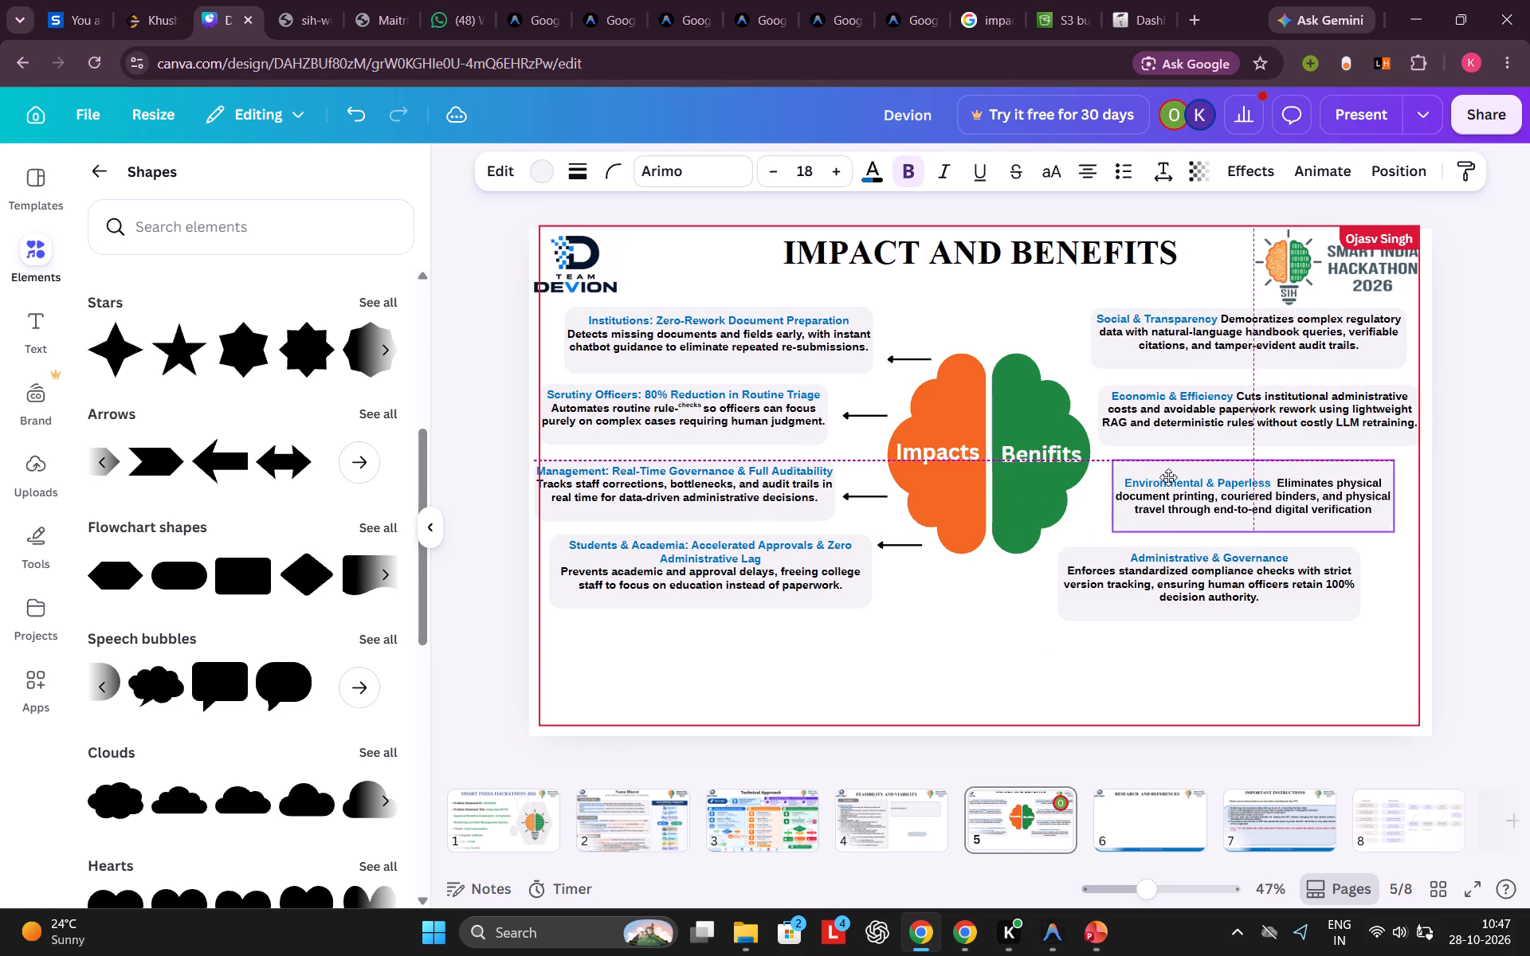
drag(1168, 477, 1168, 478)
drag(1143, 414, 1152, 499)
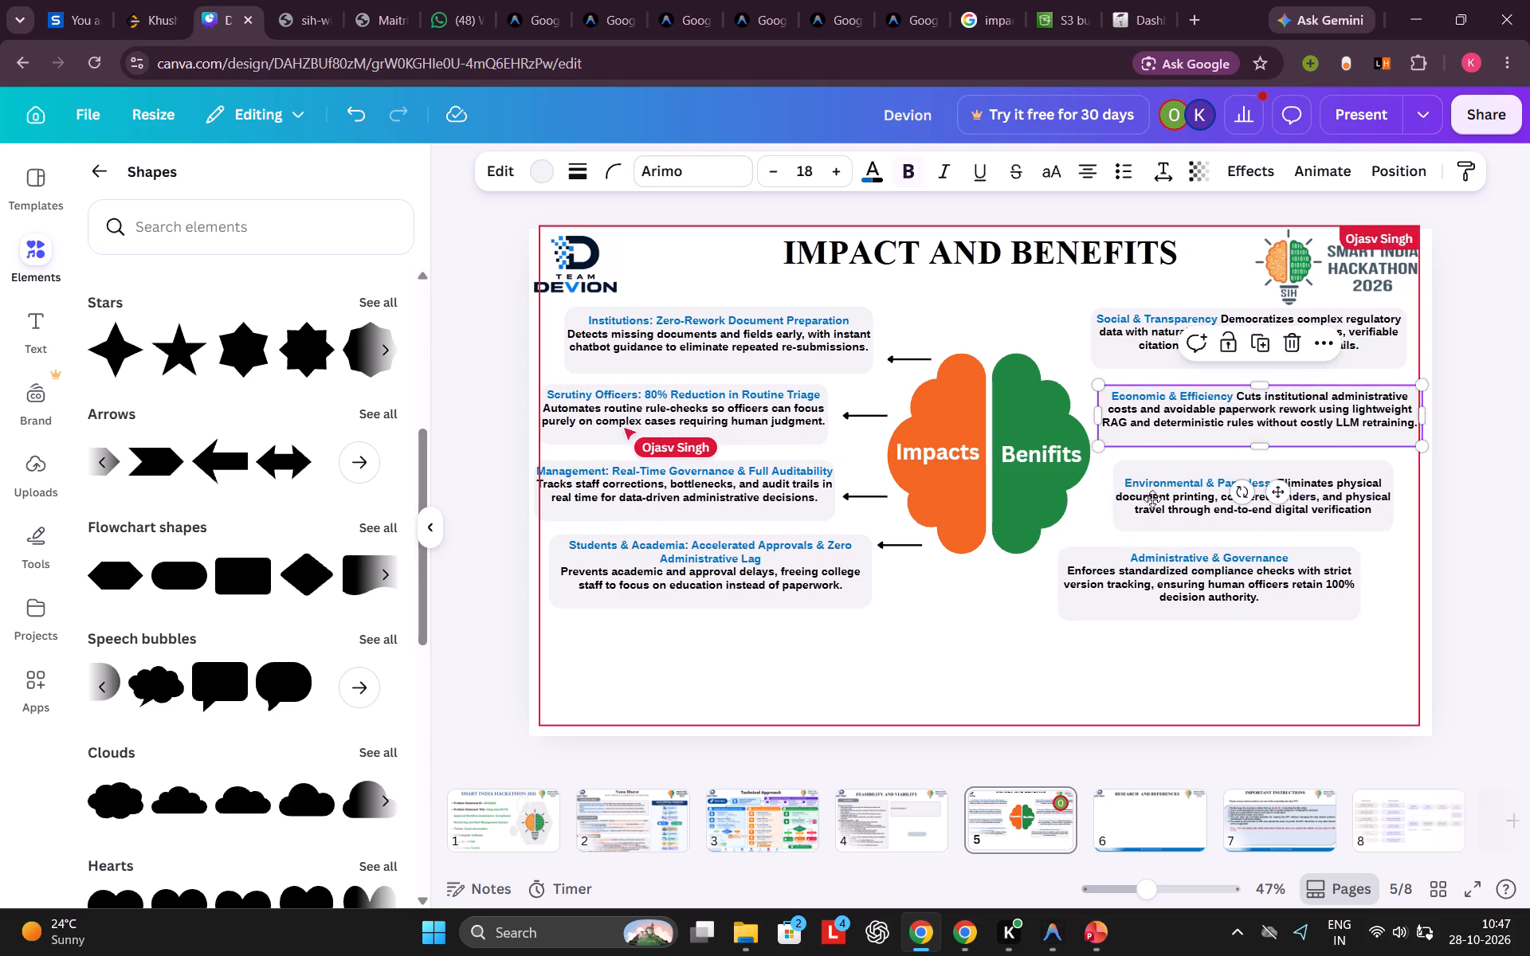
drag(1152, 499, 1087, 655)
drag(1171, 494, 1171, 422)
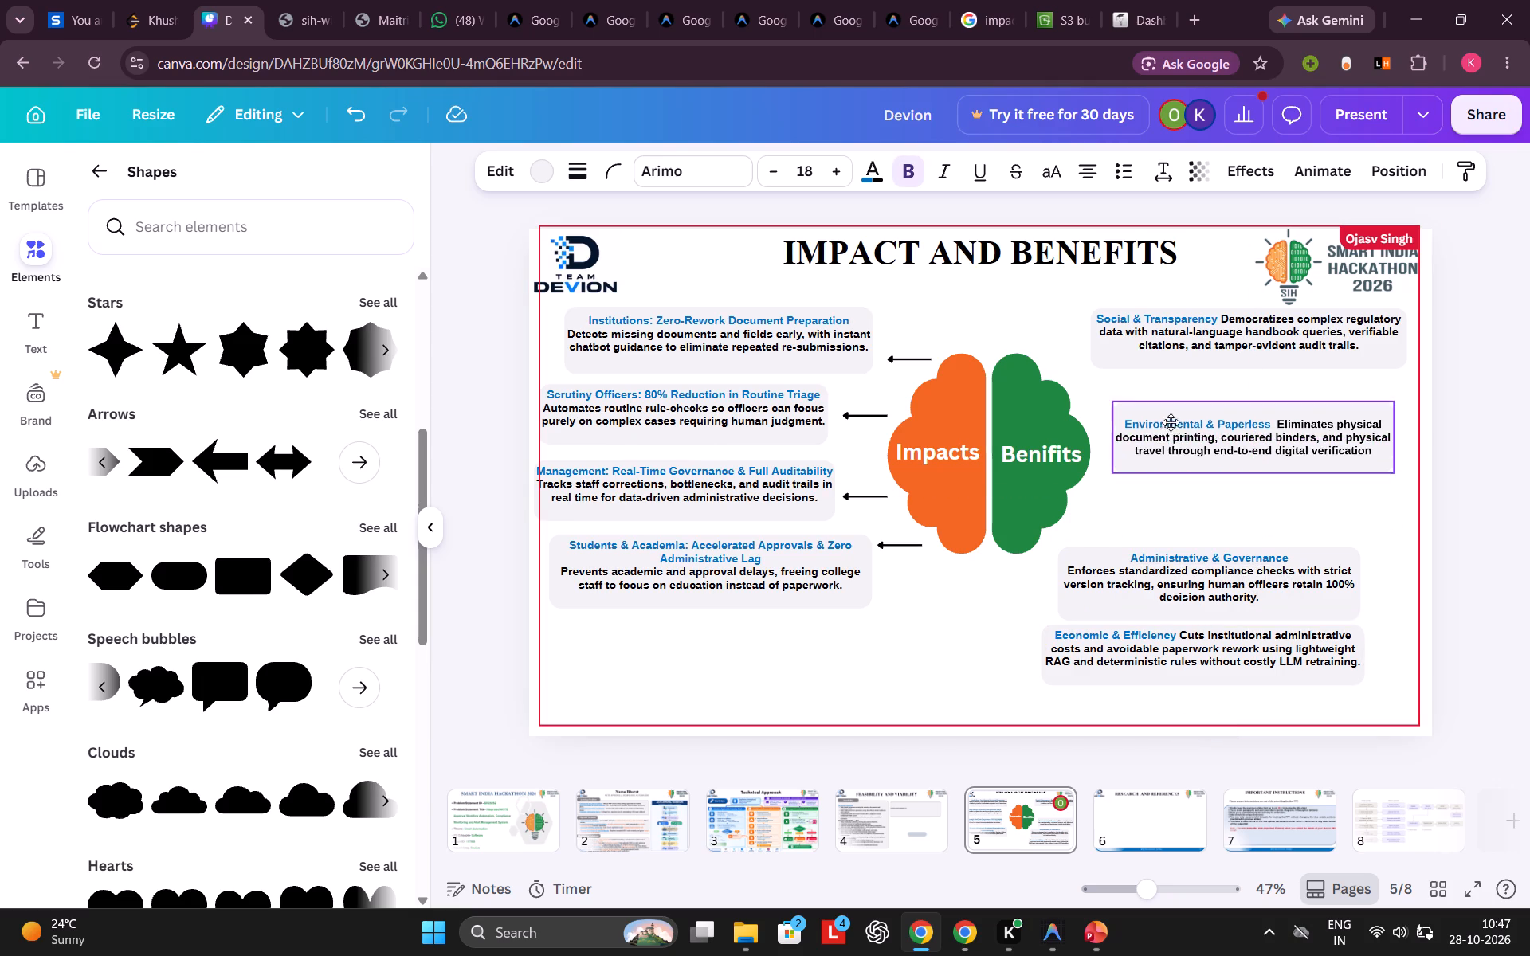
drag(1171, 422, 1165, 417)
drag(1121, 562, 1163, 487)
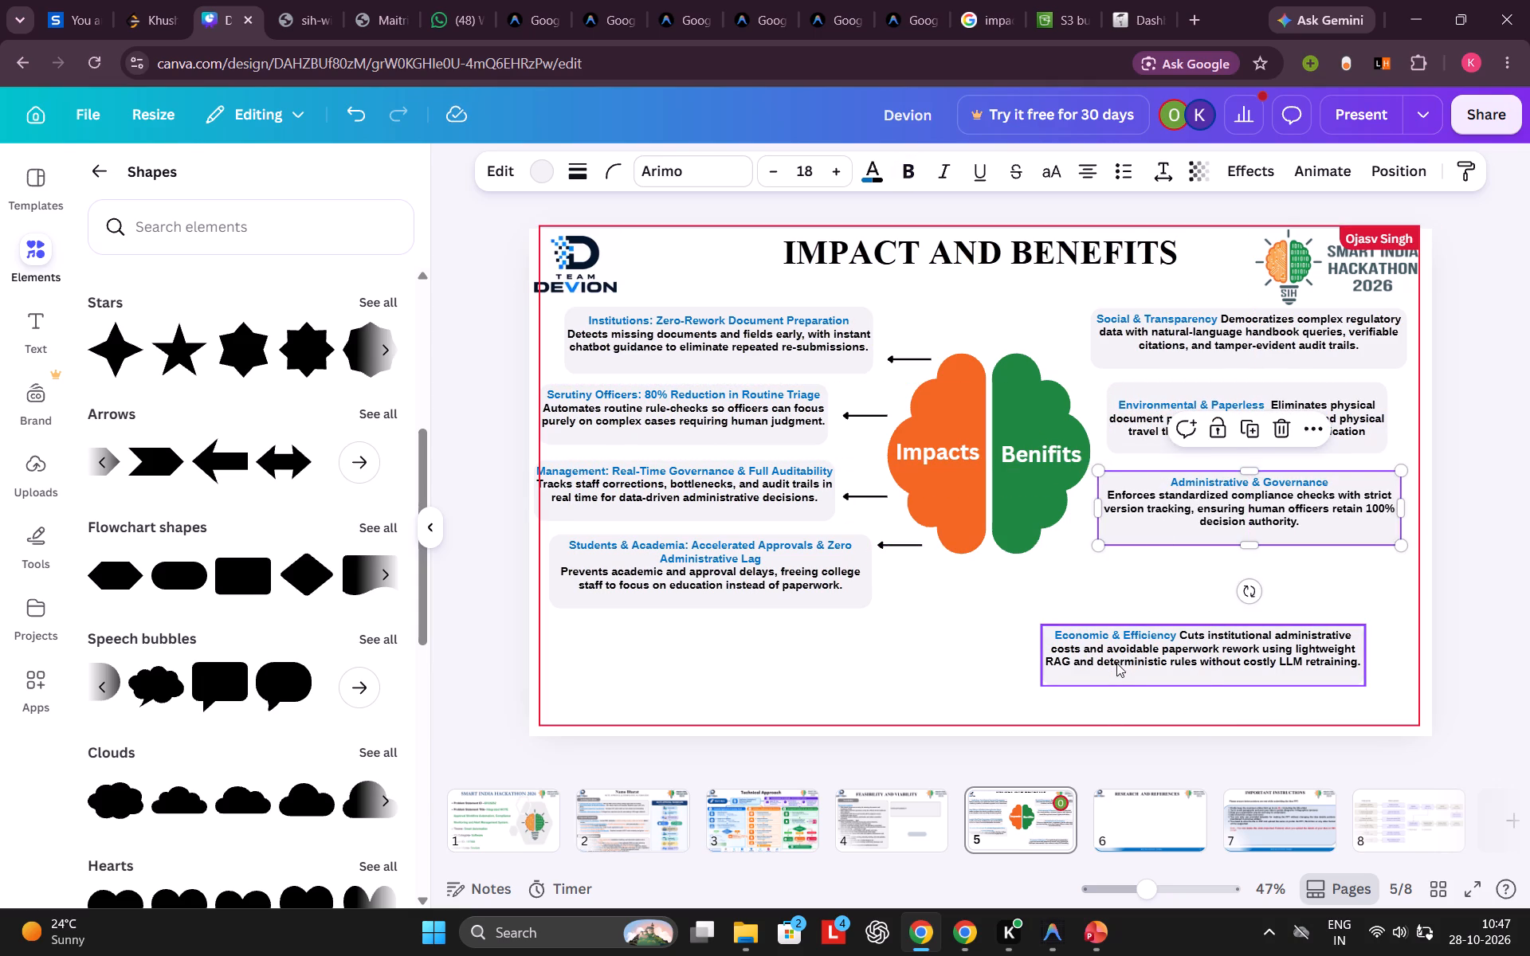
drag(1116, 660, 1132, 596)
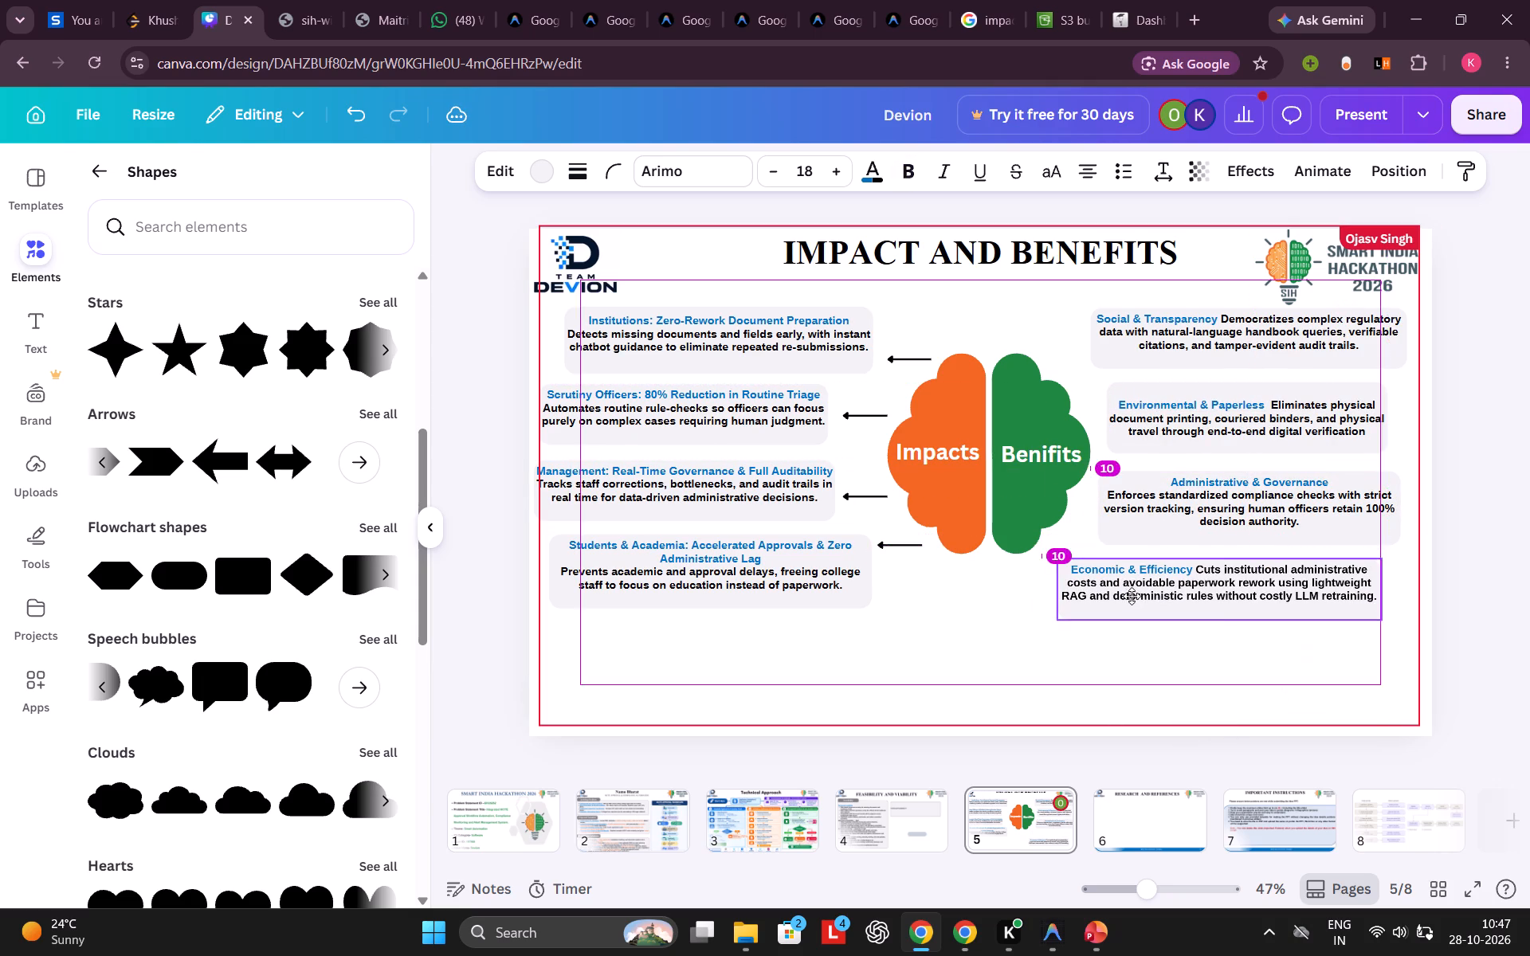
drag(1132, 596, 1131, 595)
click(1008, 636)
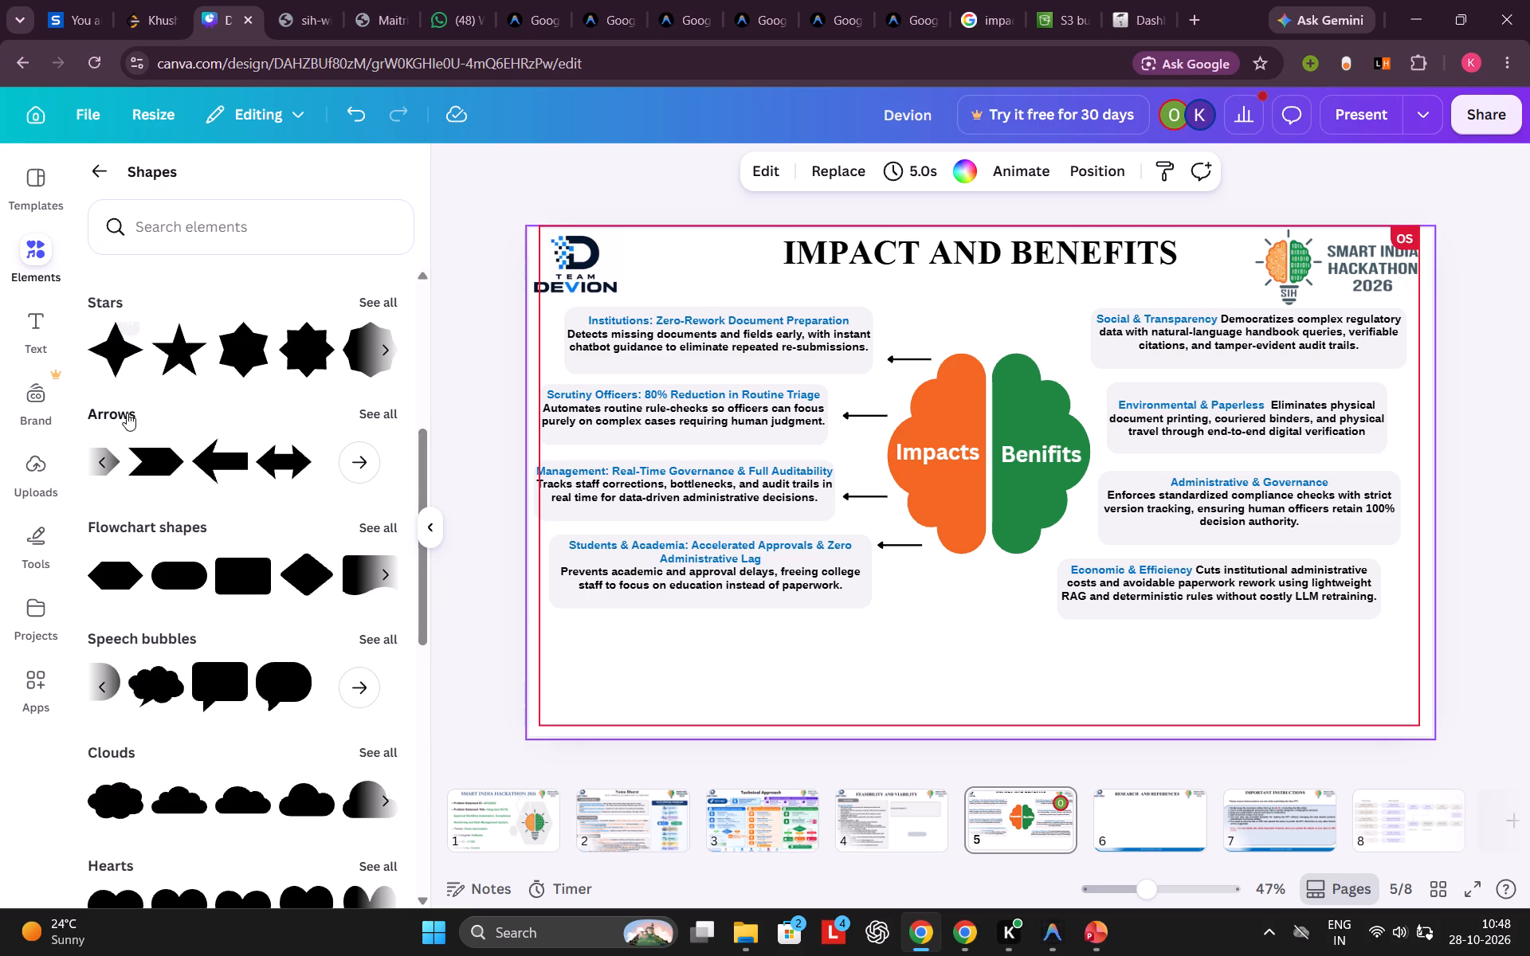
Add a straight black arrow line, place it in the blank area below the brain graphic, and shorten it to a short arrow.
scroll(223, 476, right, 6)
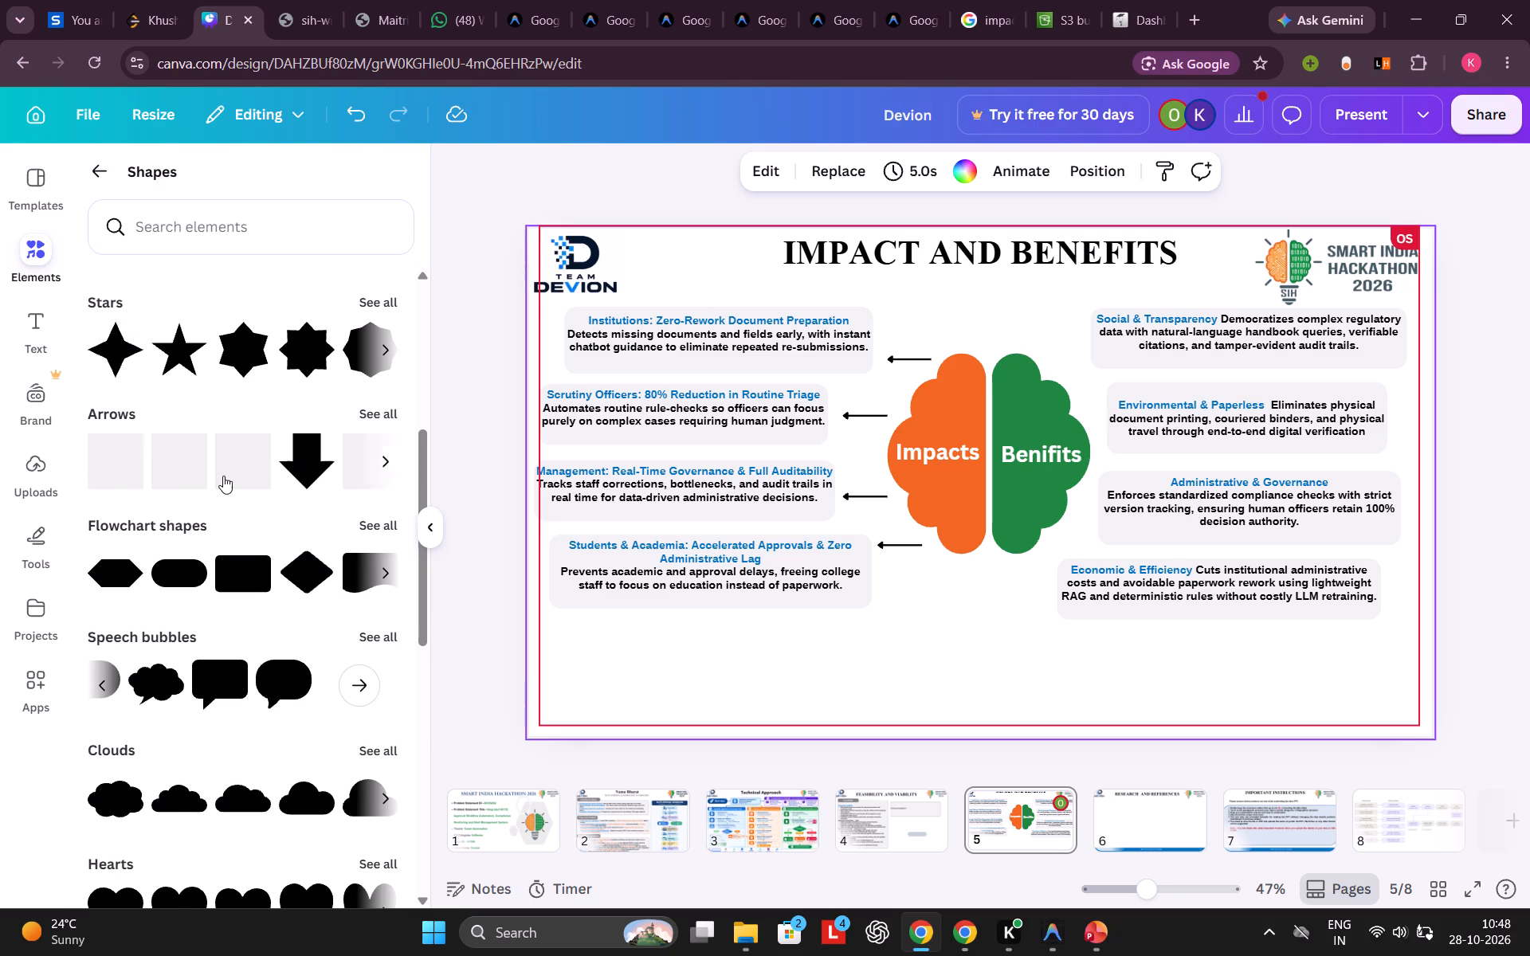
scroll(267, 512, down, 6)
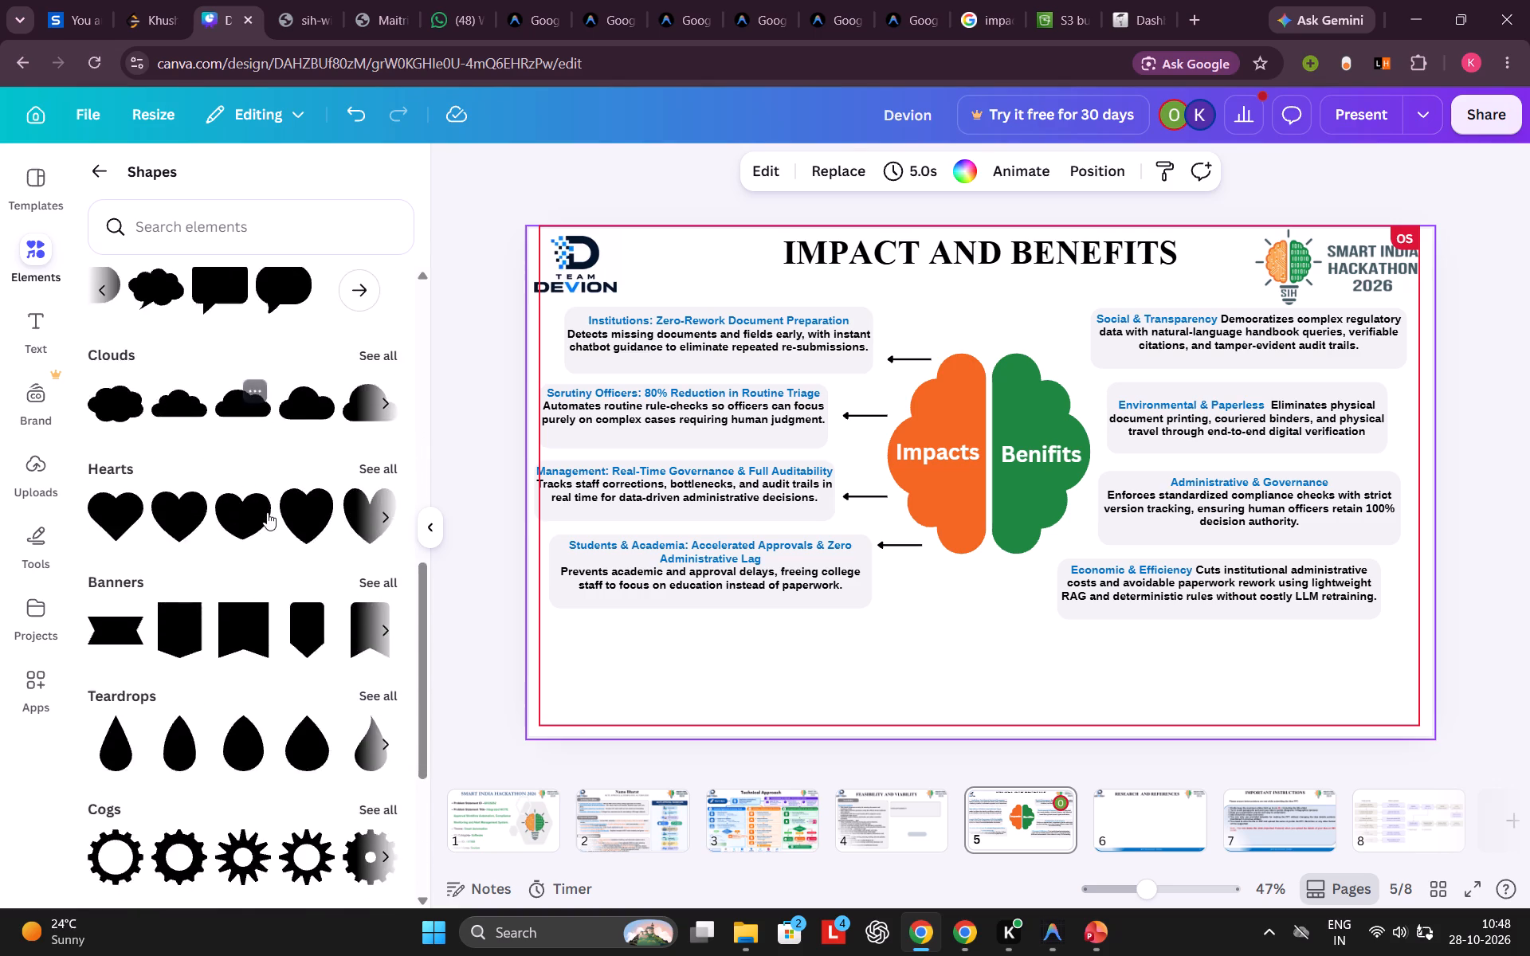
scroll(267, 512, down, 7)
scroll(267, 512, up, 9)
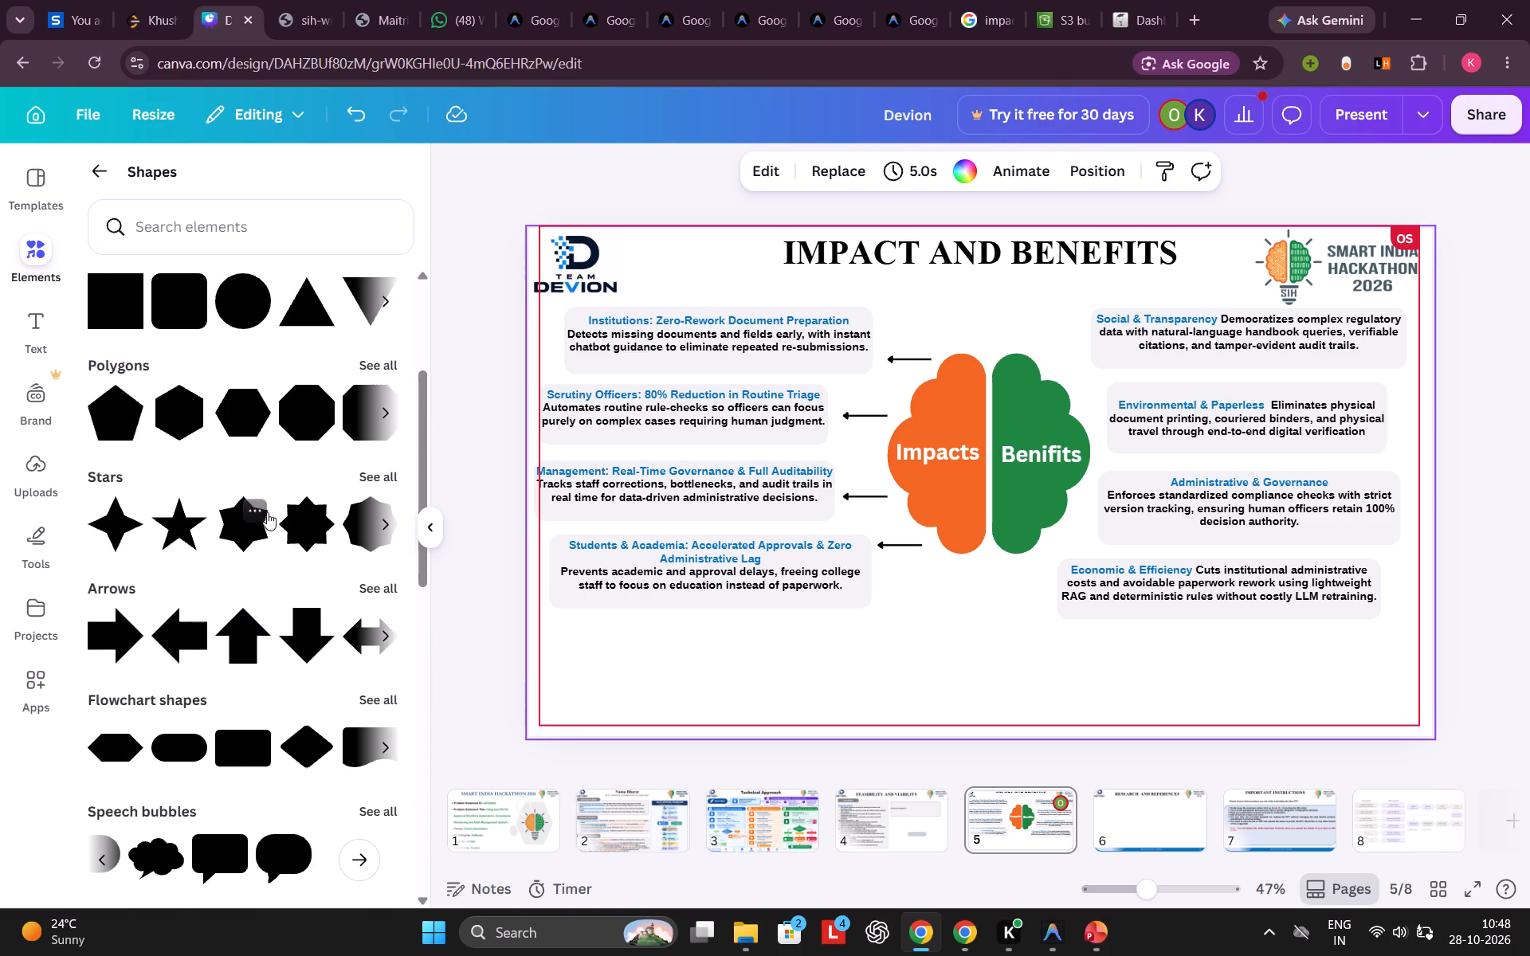
scroll(267, 512, up, 2)
click(306, 443)
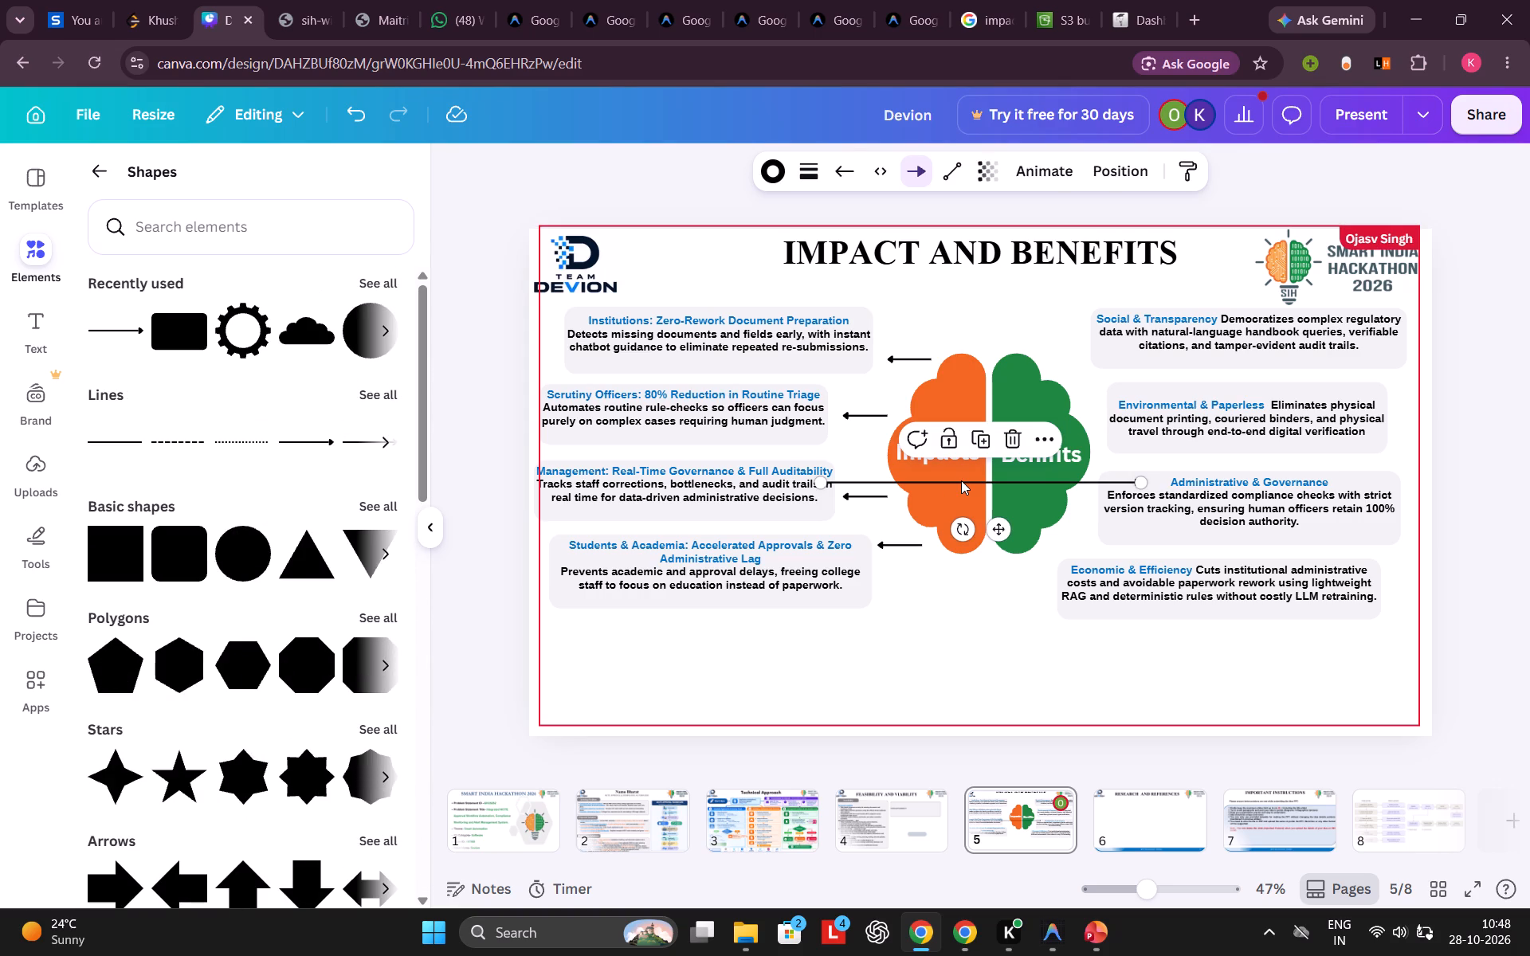
drag(961, 480, 815, 671)
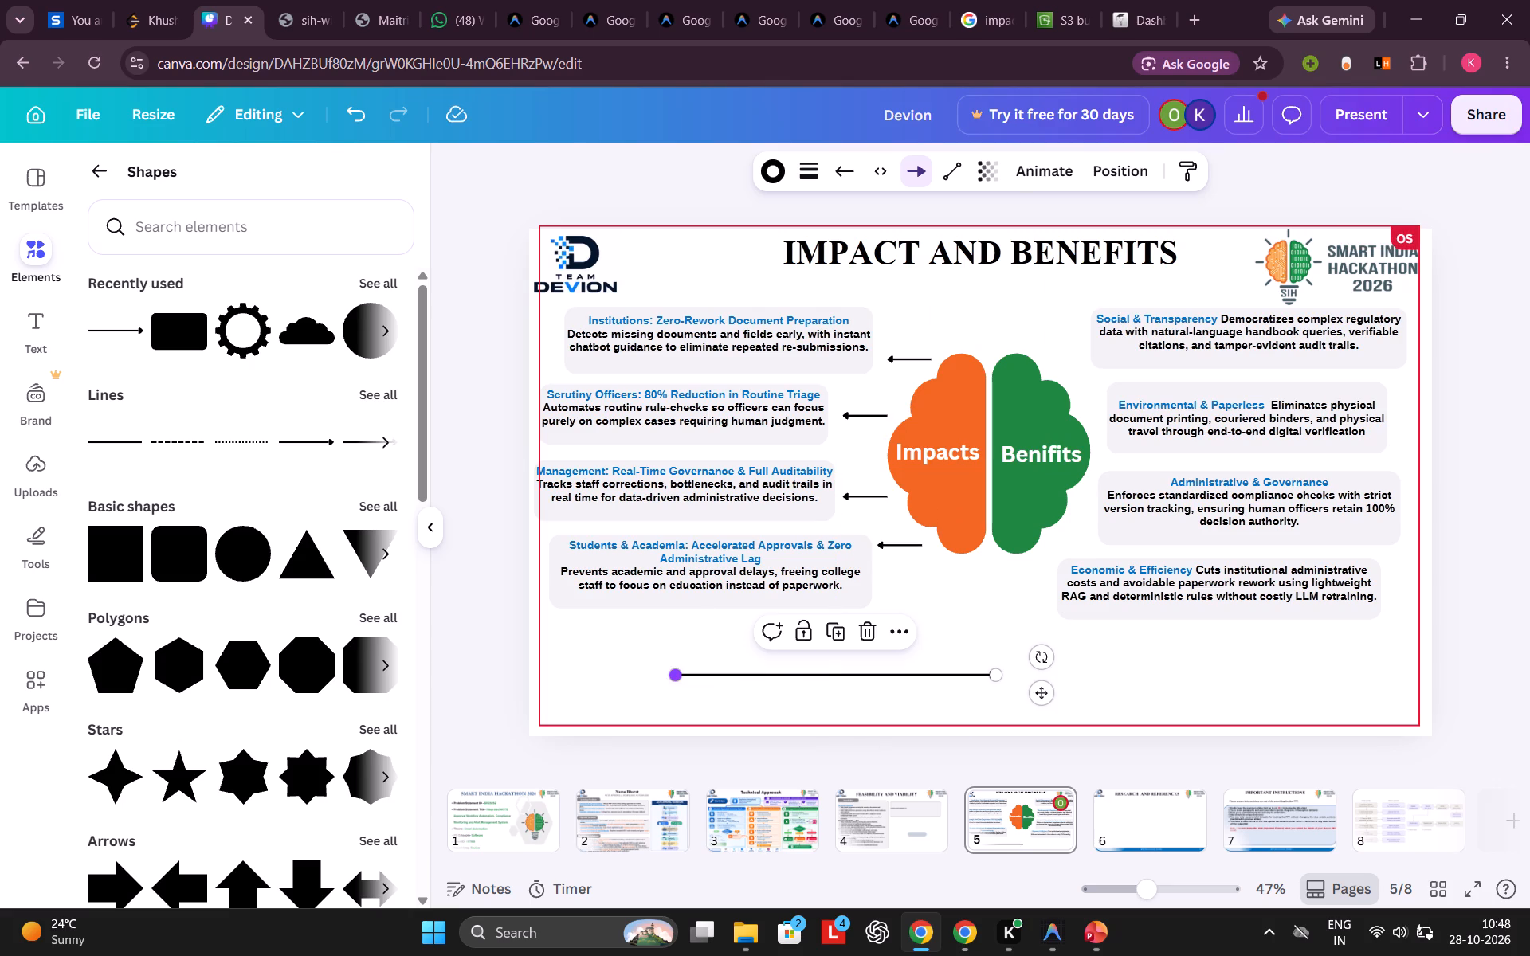
drag(674, 674, 1092, 672)
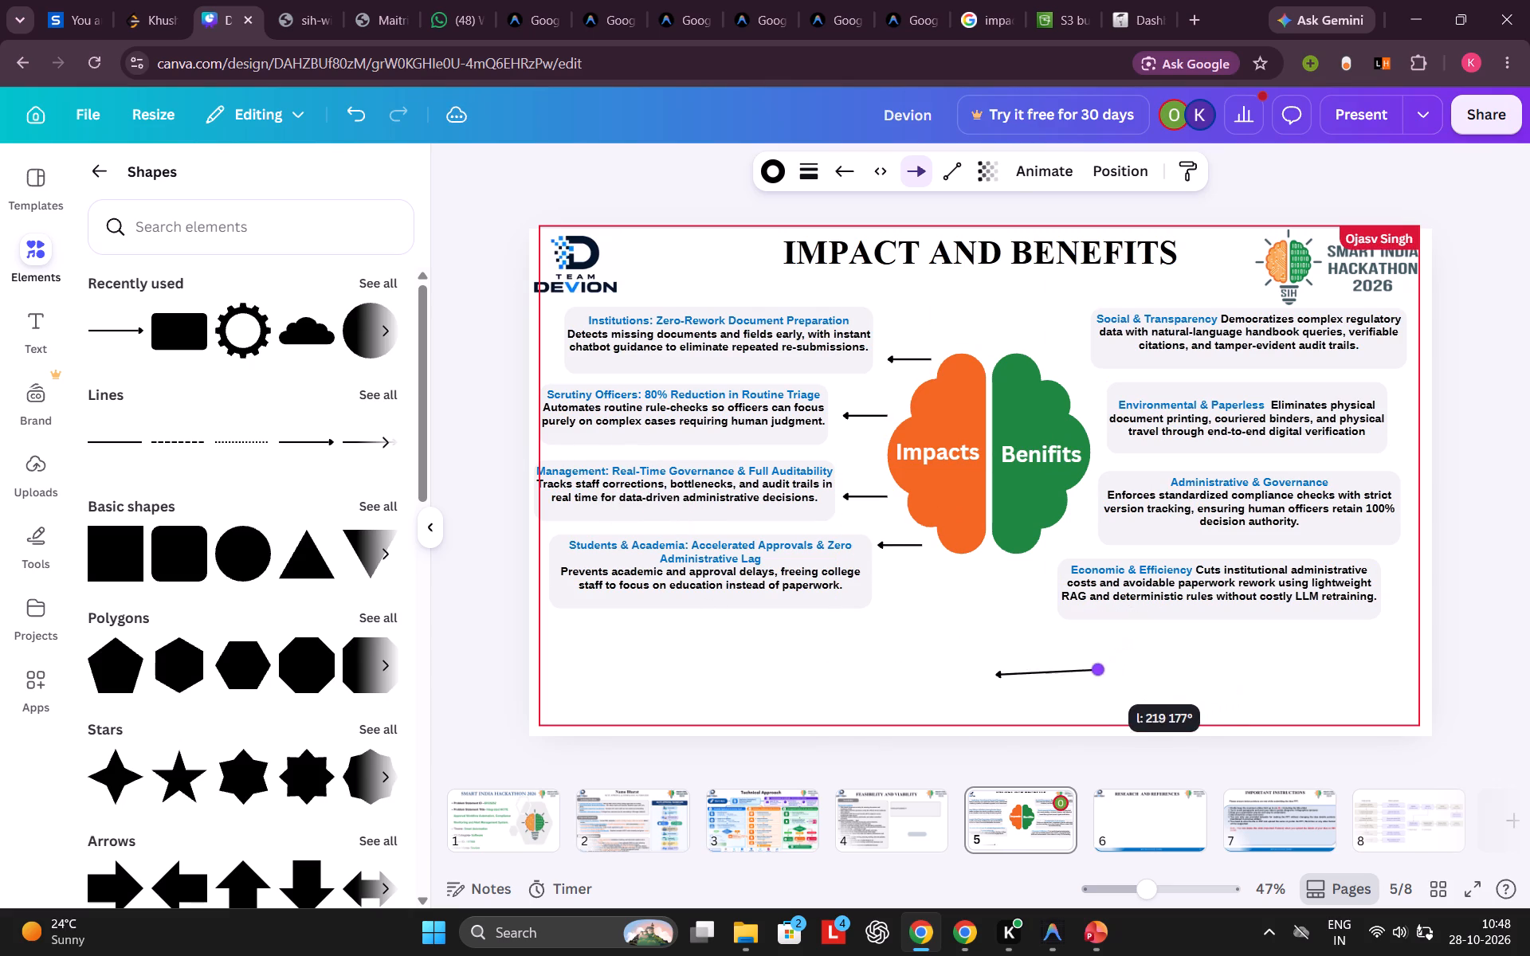
Flip the short arrow below the brain graphic so it runs horizontally and points right.
drag(1092, 672, 912, 672)
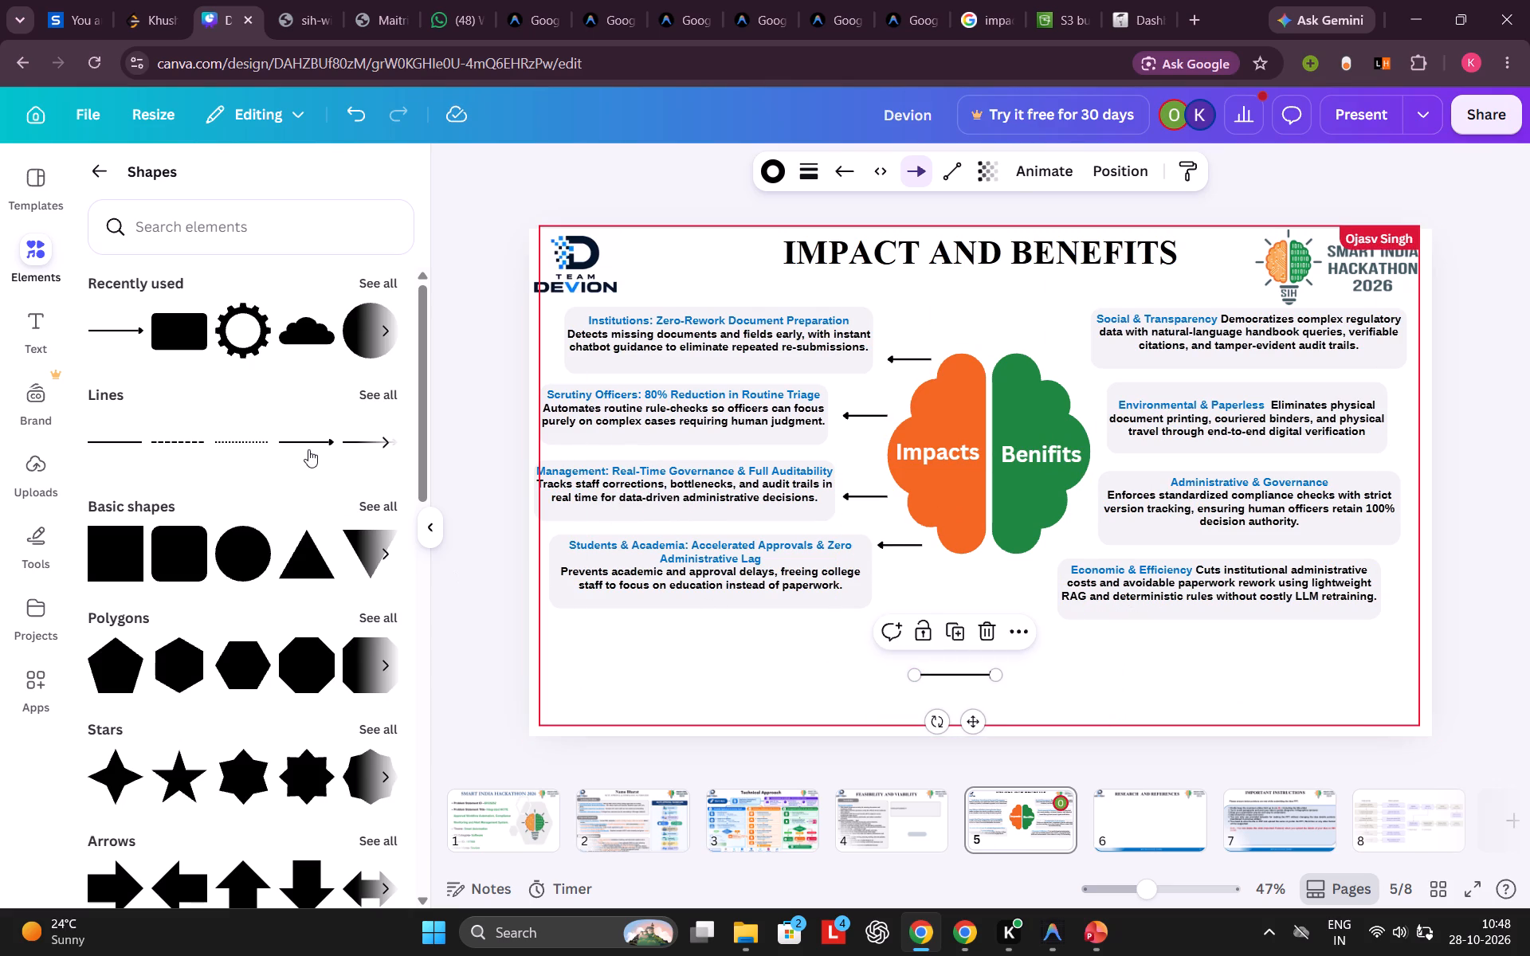
Add a second straight arrow line, shorten it, and place it pointing right in the blank area beside the first short arrow.
click(311, 442)
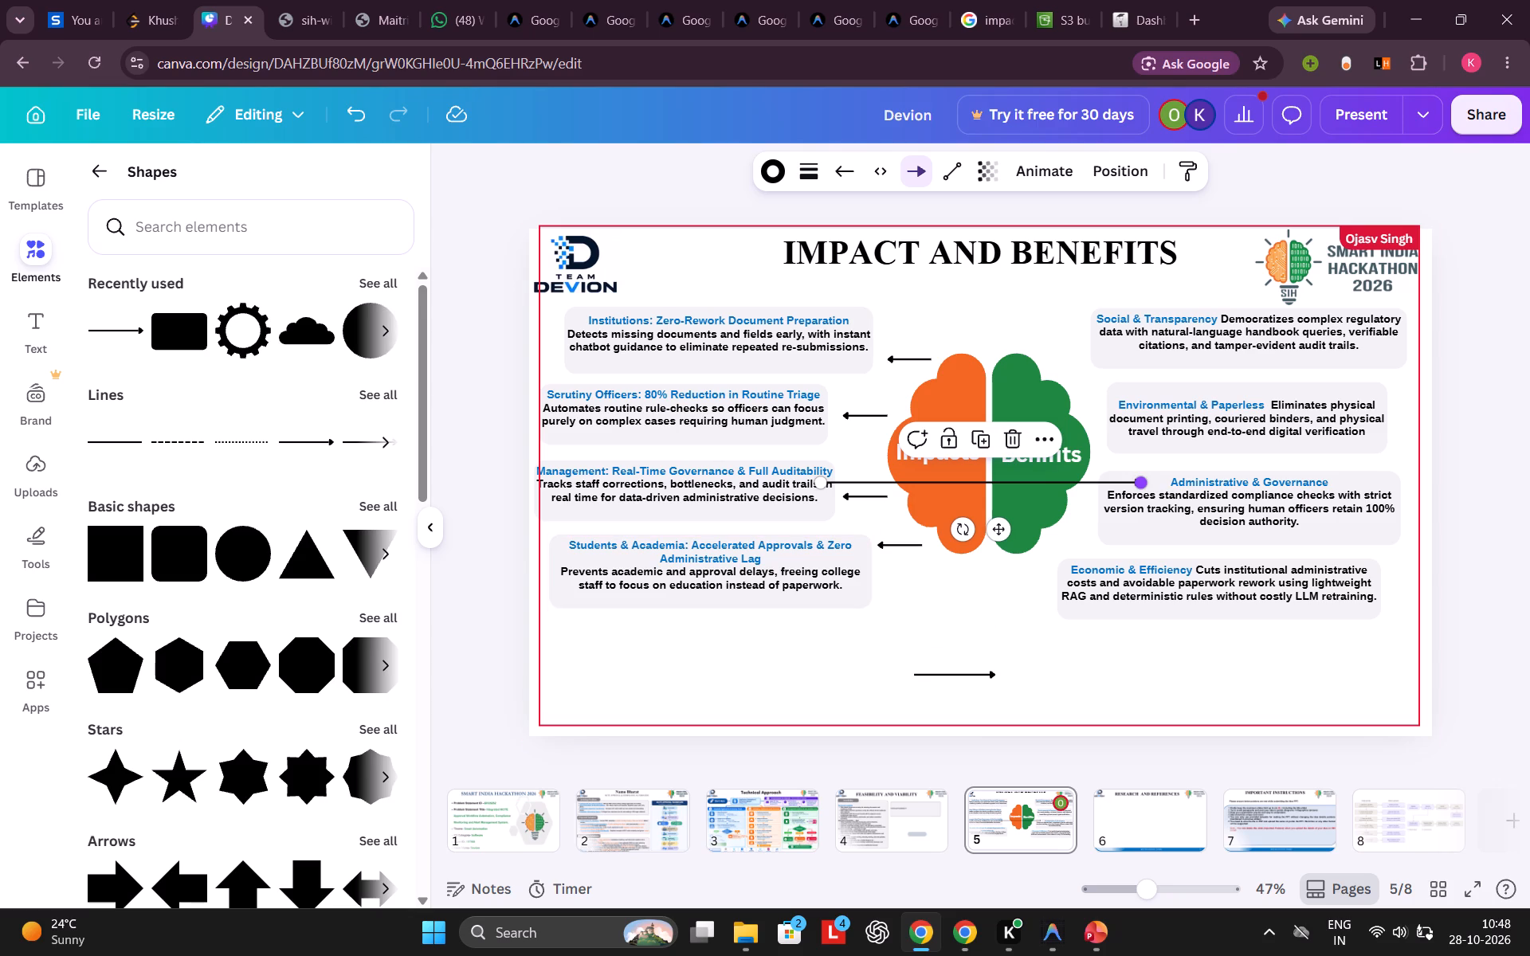
drag(1140, 484, 759, 442)
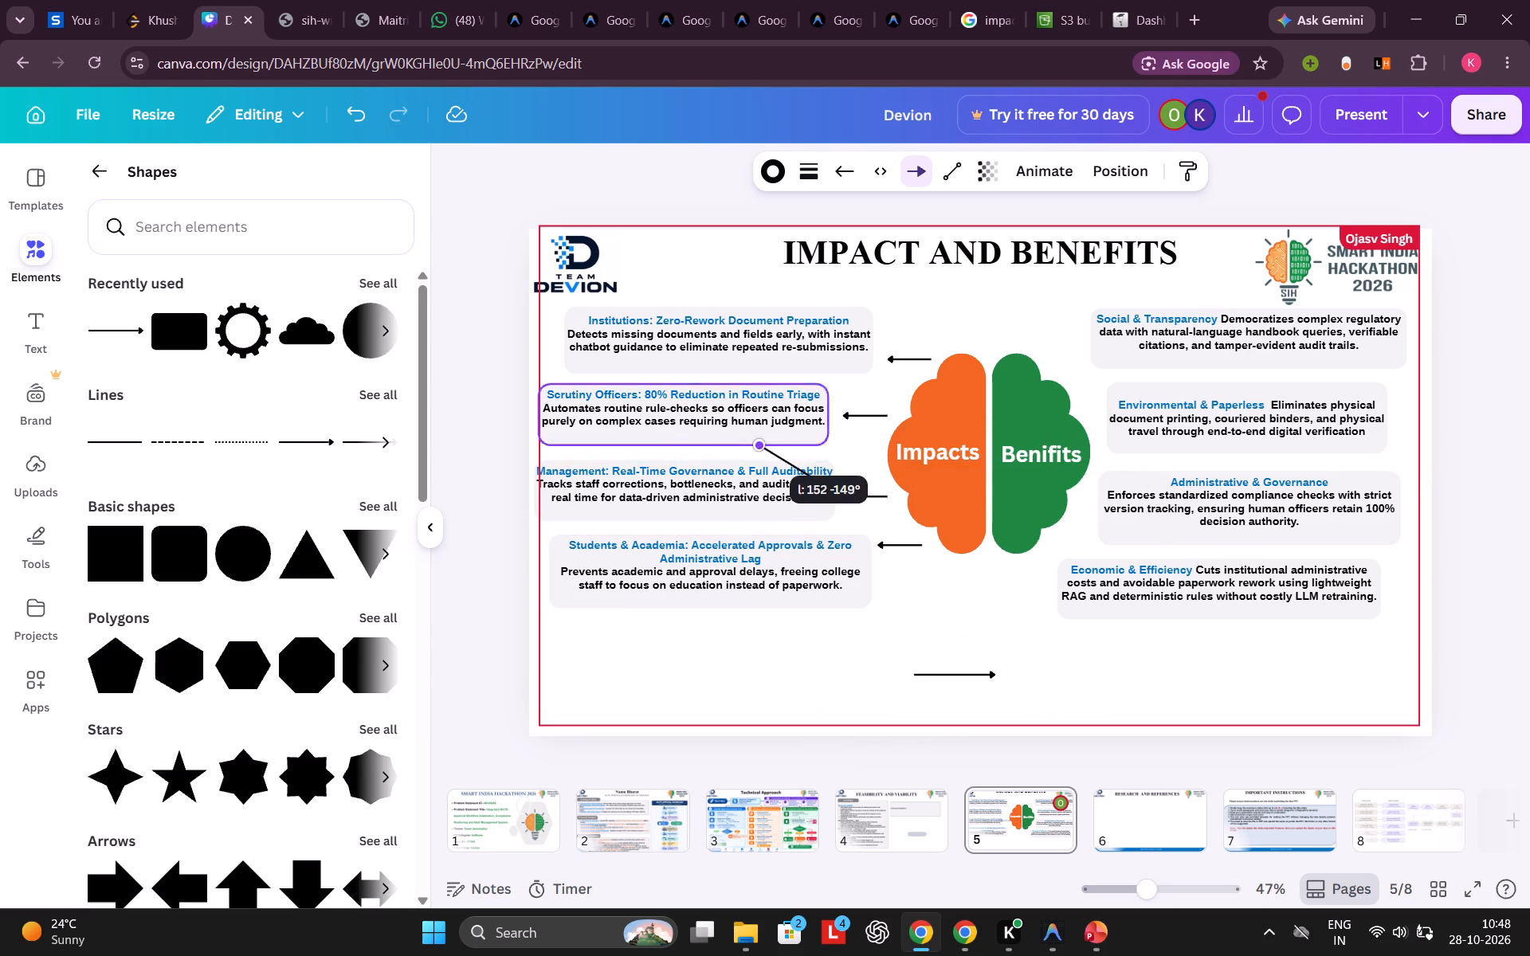
drag(759, 442, 763, 480)
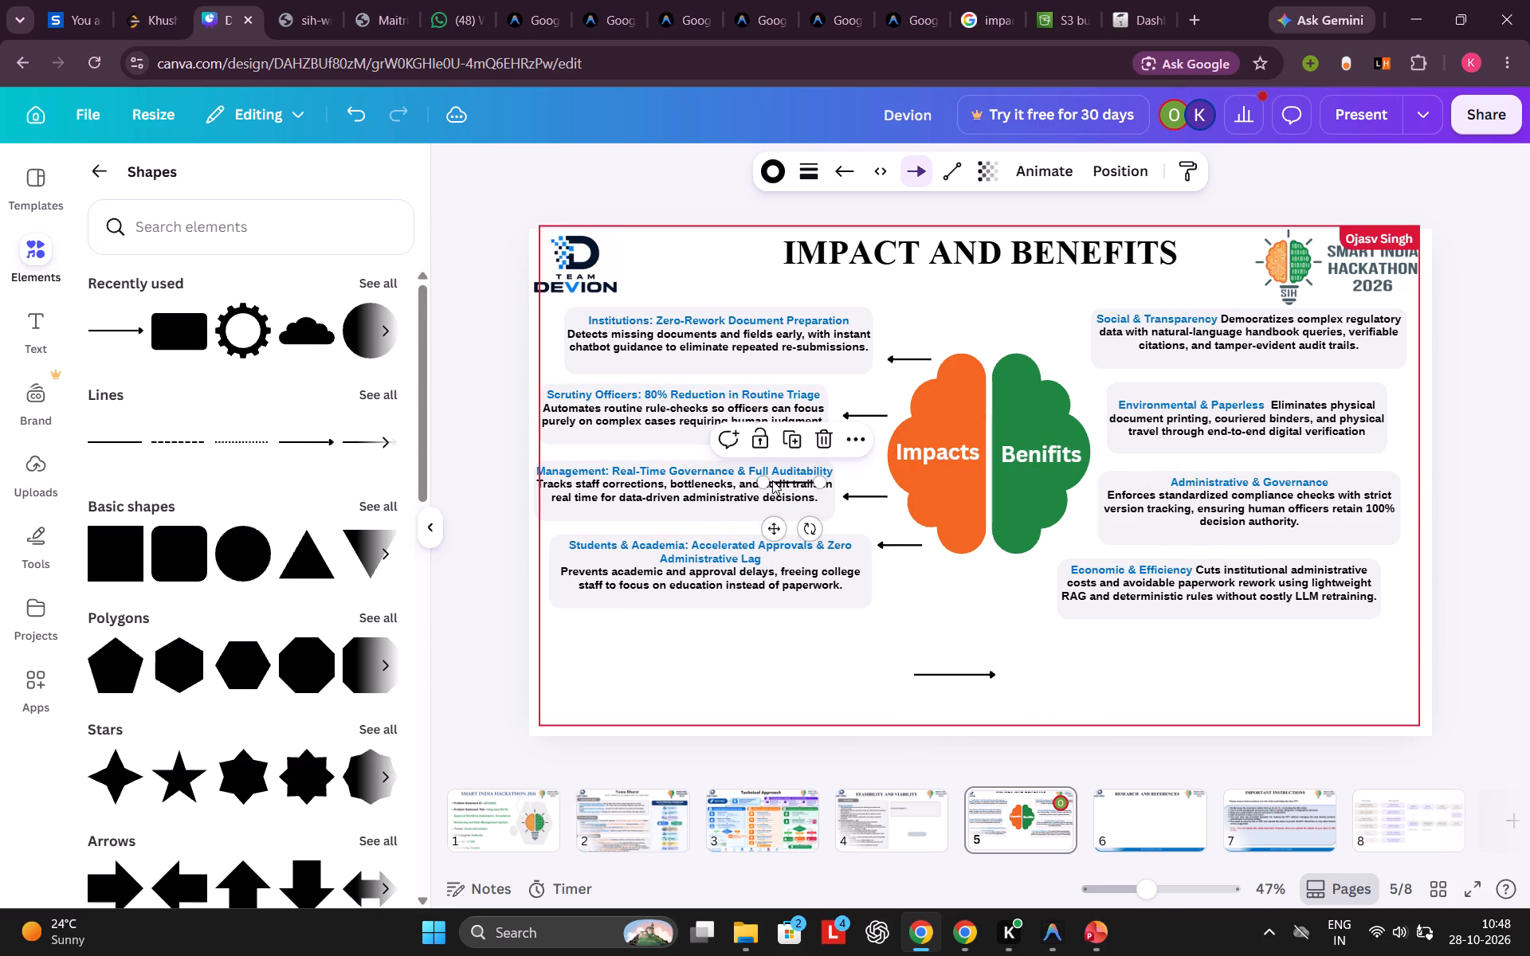
drag(772, 480, 800, 659)
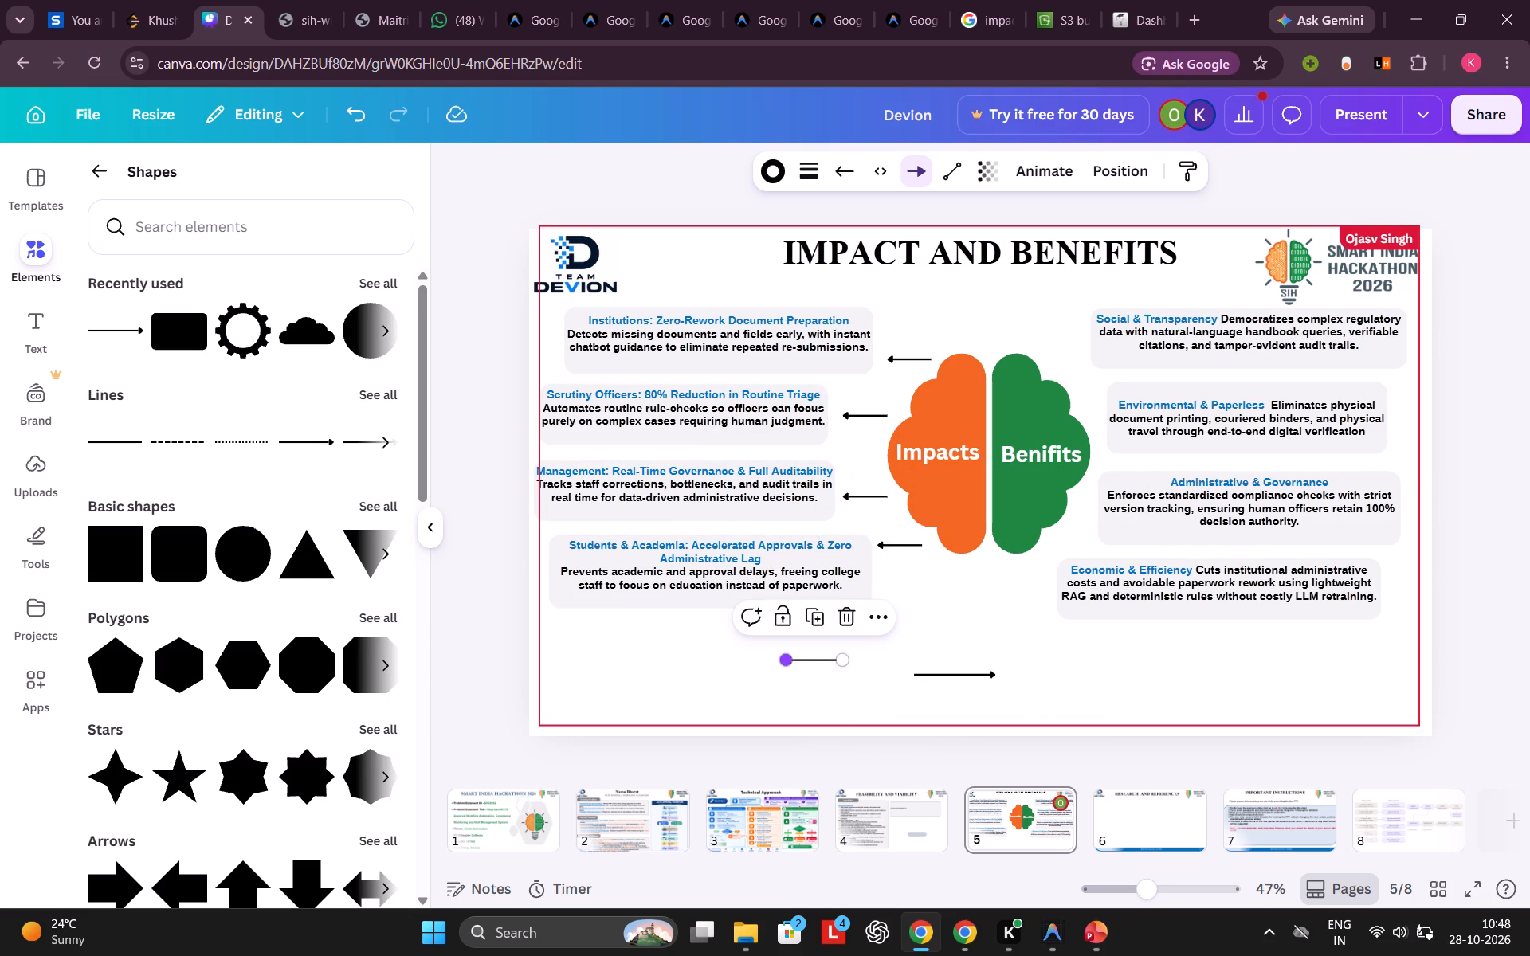
drag(785, 659, 912, 658)
Add a third straight arrow line and move it into the blank area below the two short right-pointing arrows.
click(316, 445)
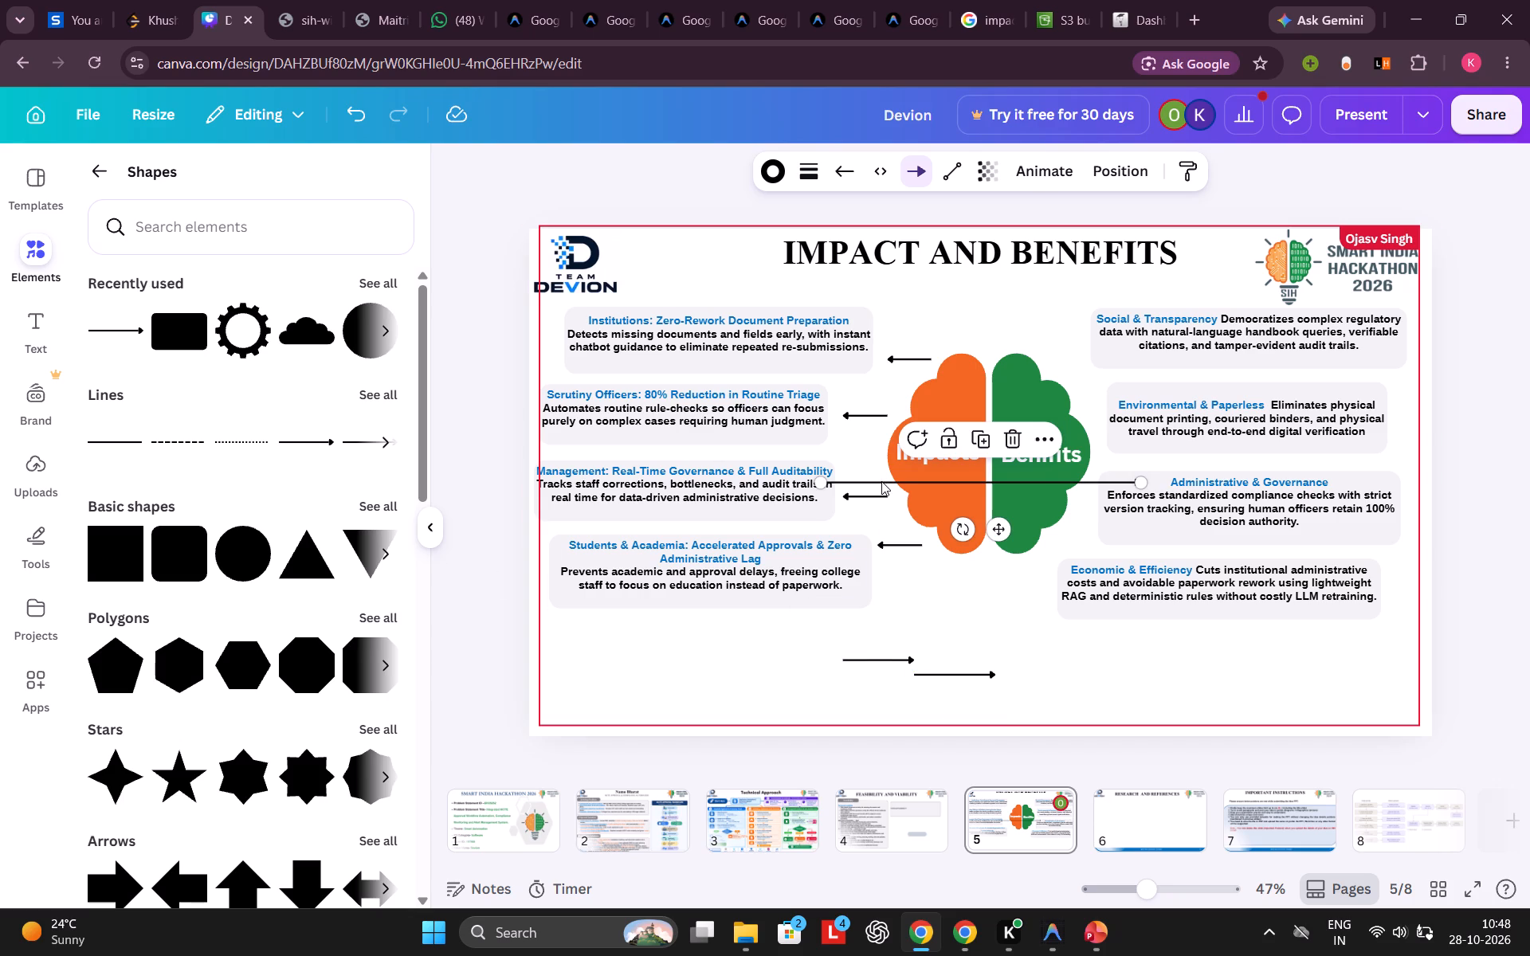
drag(881, 481, 718, 695)
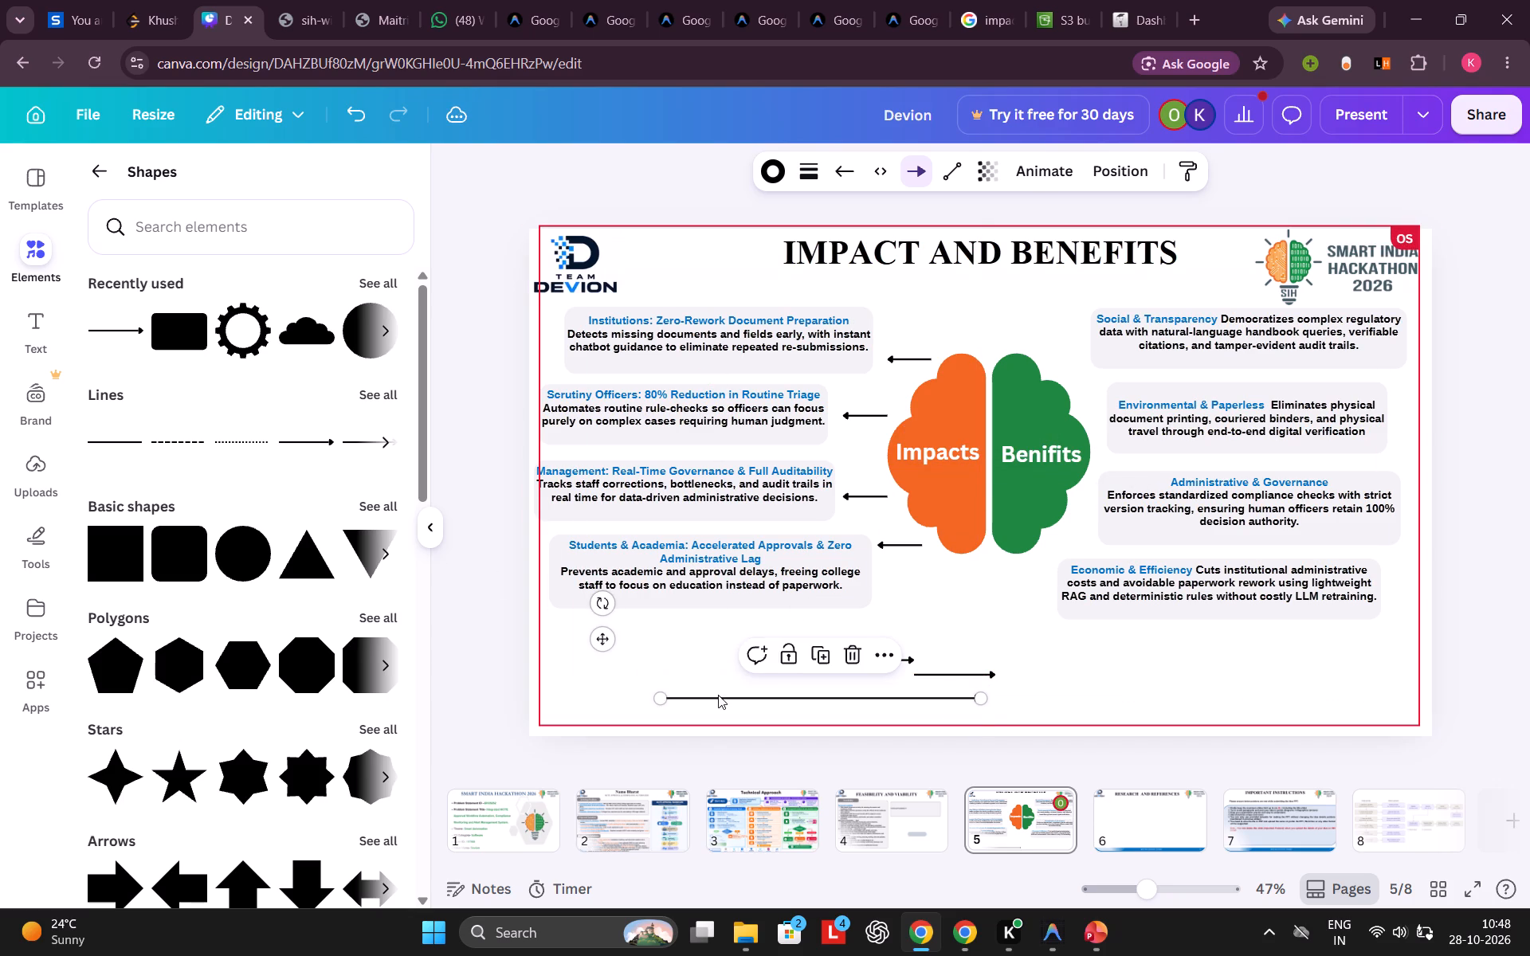
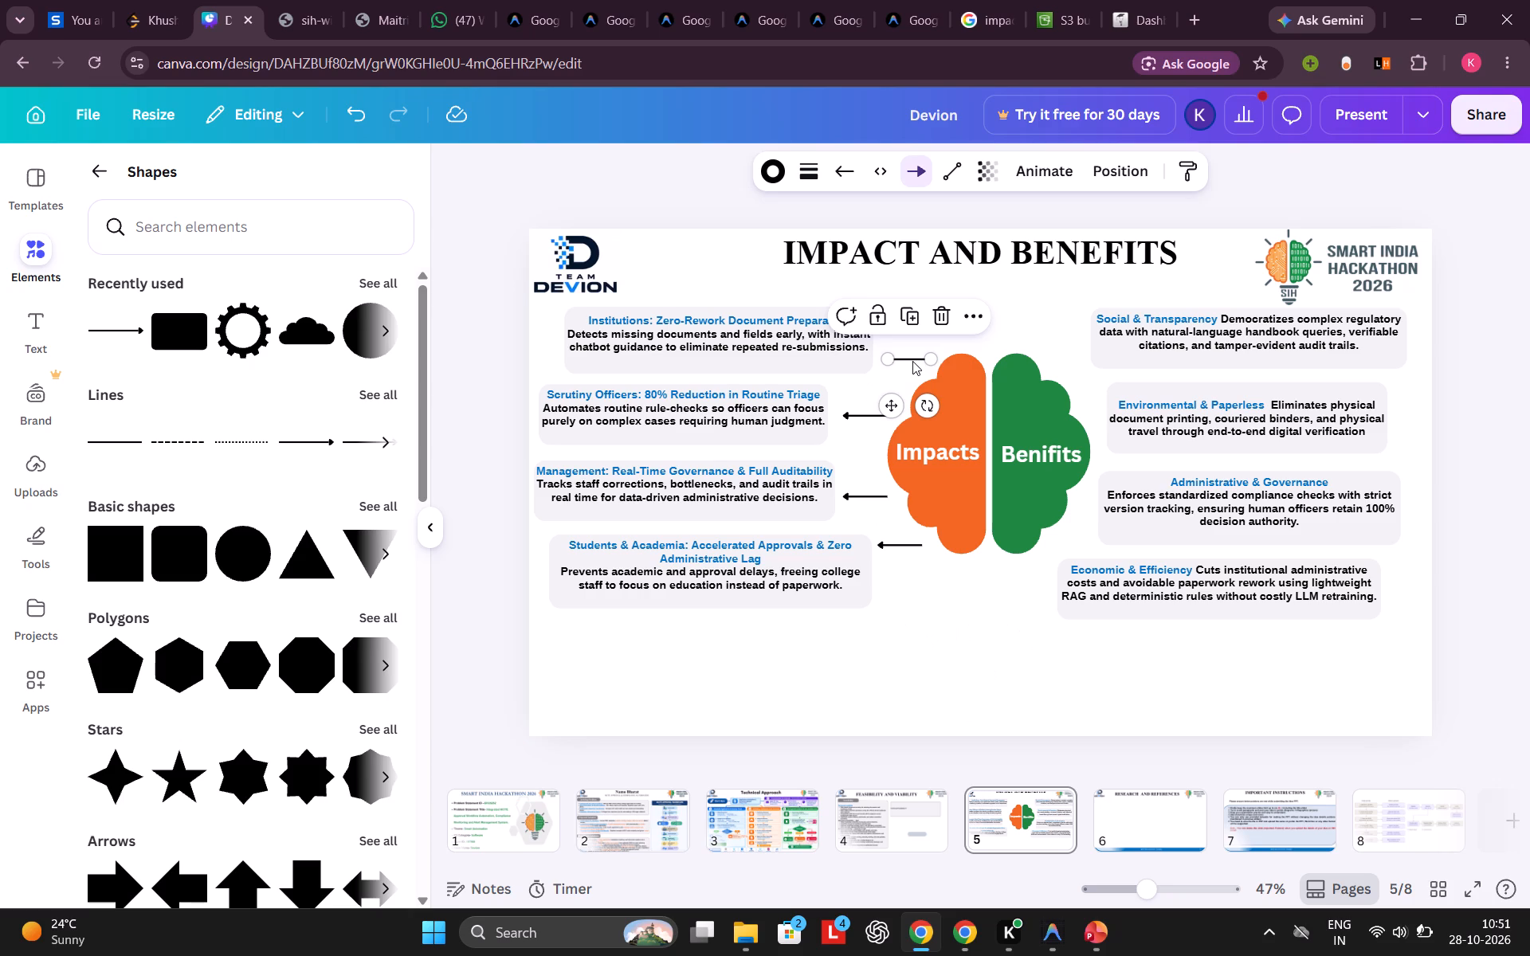
key(ctrl+c)
click(928, 619)
key(ctrl+v)
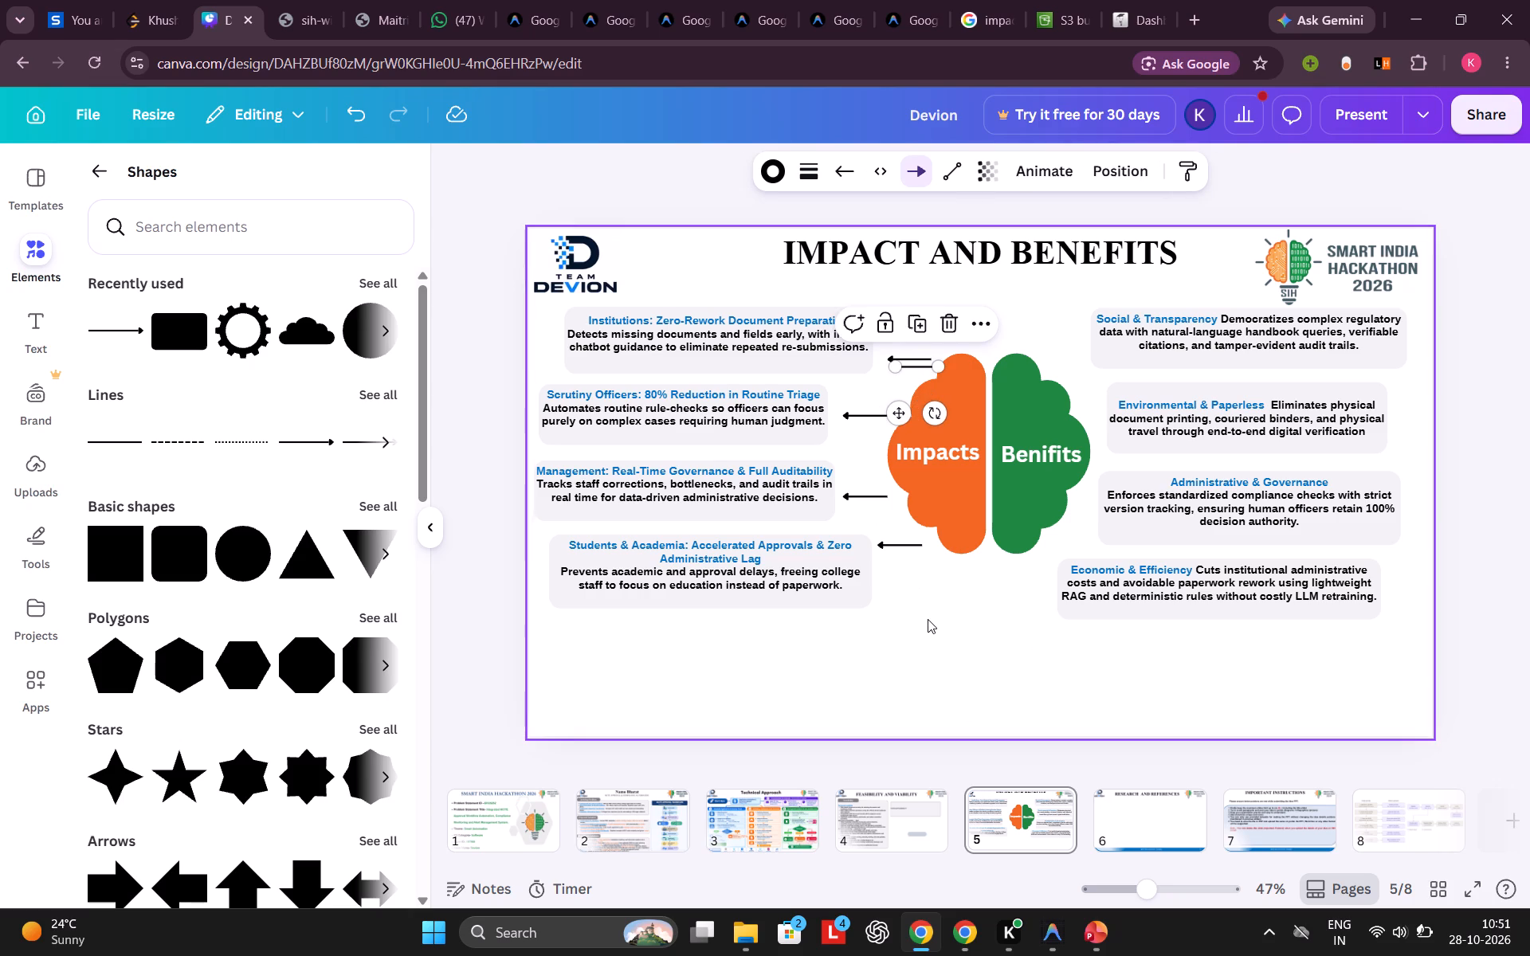
drag(920, 365, 928, 368)
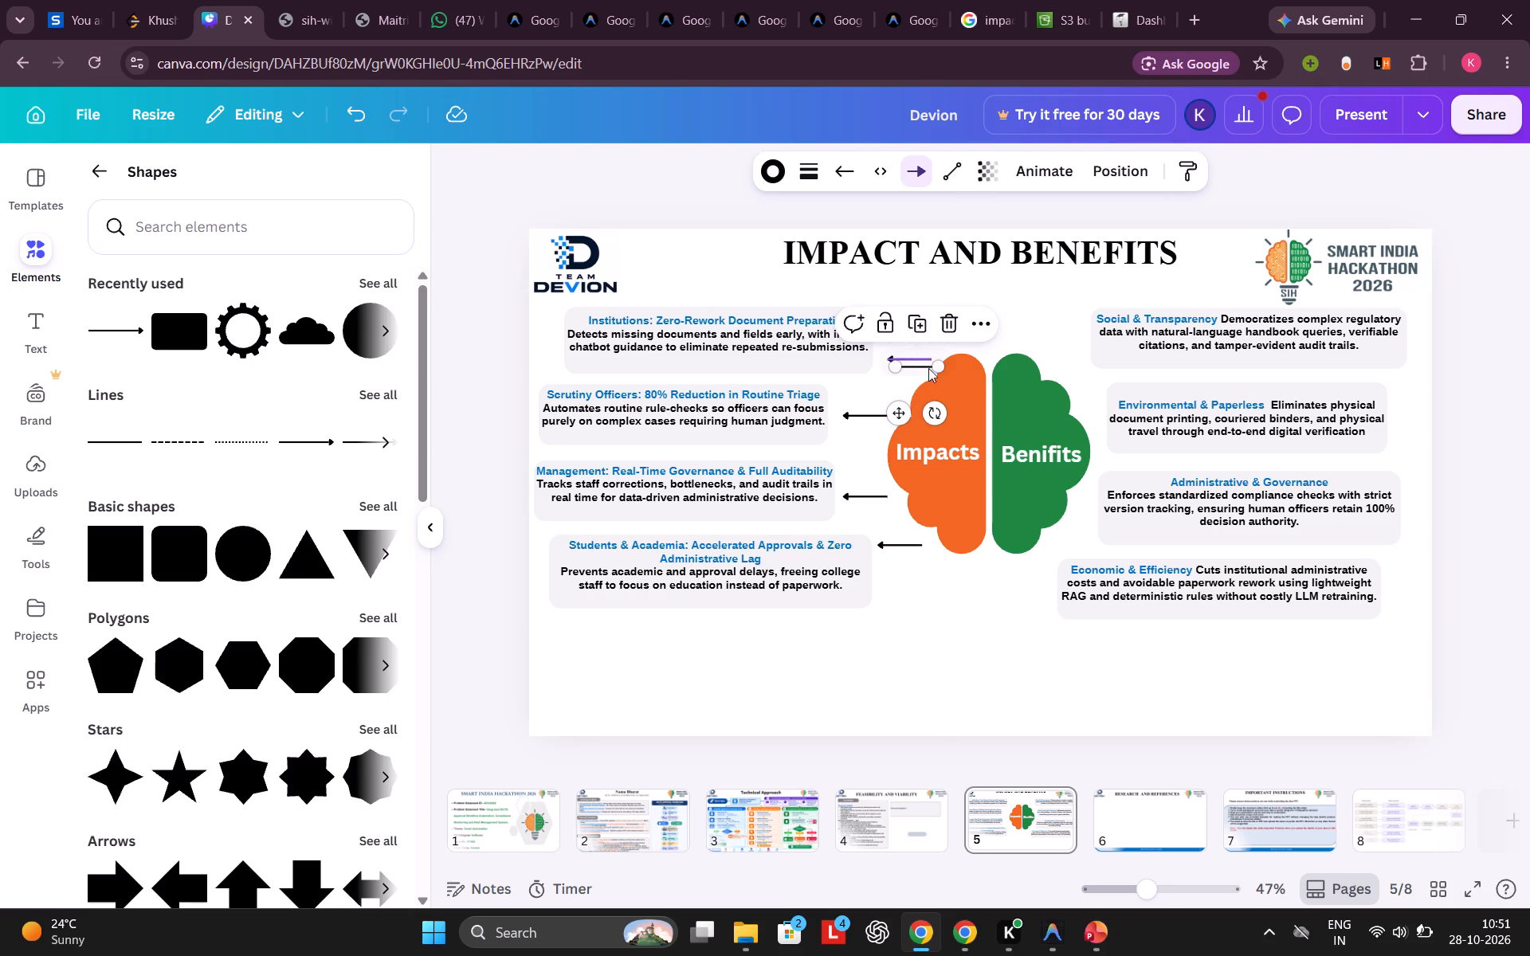
drag(928, 368, 938, 719)
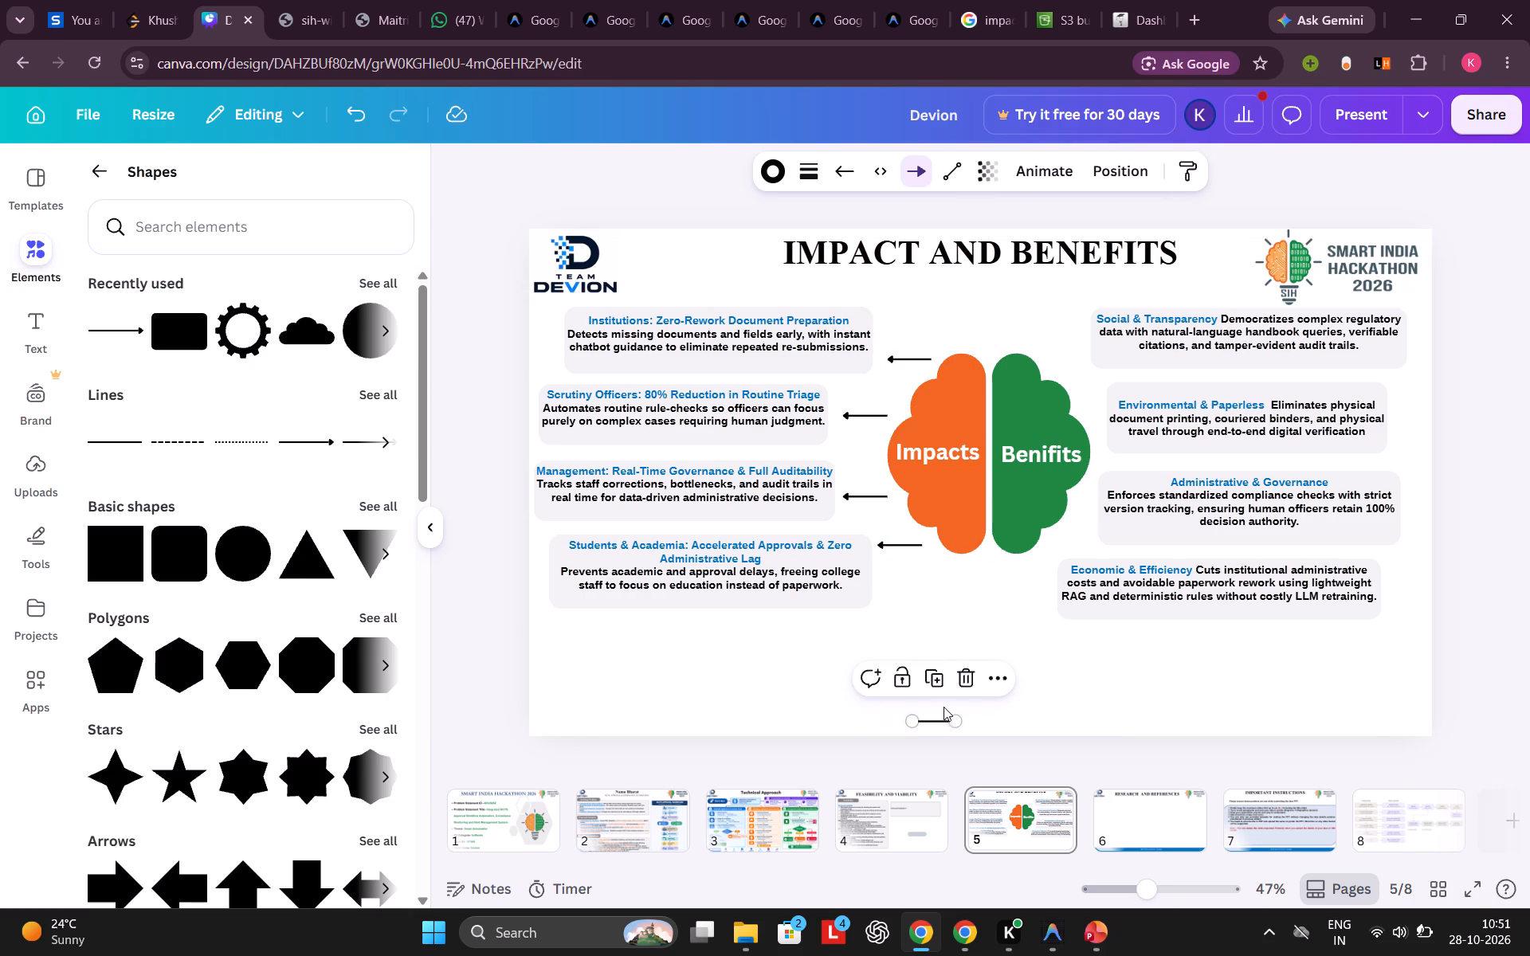
drag(926, 720, 928, 692)
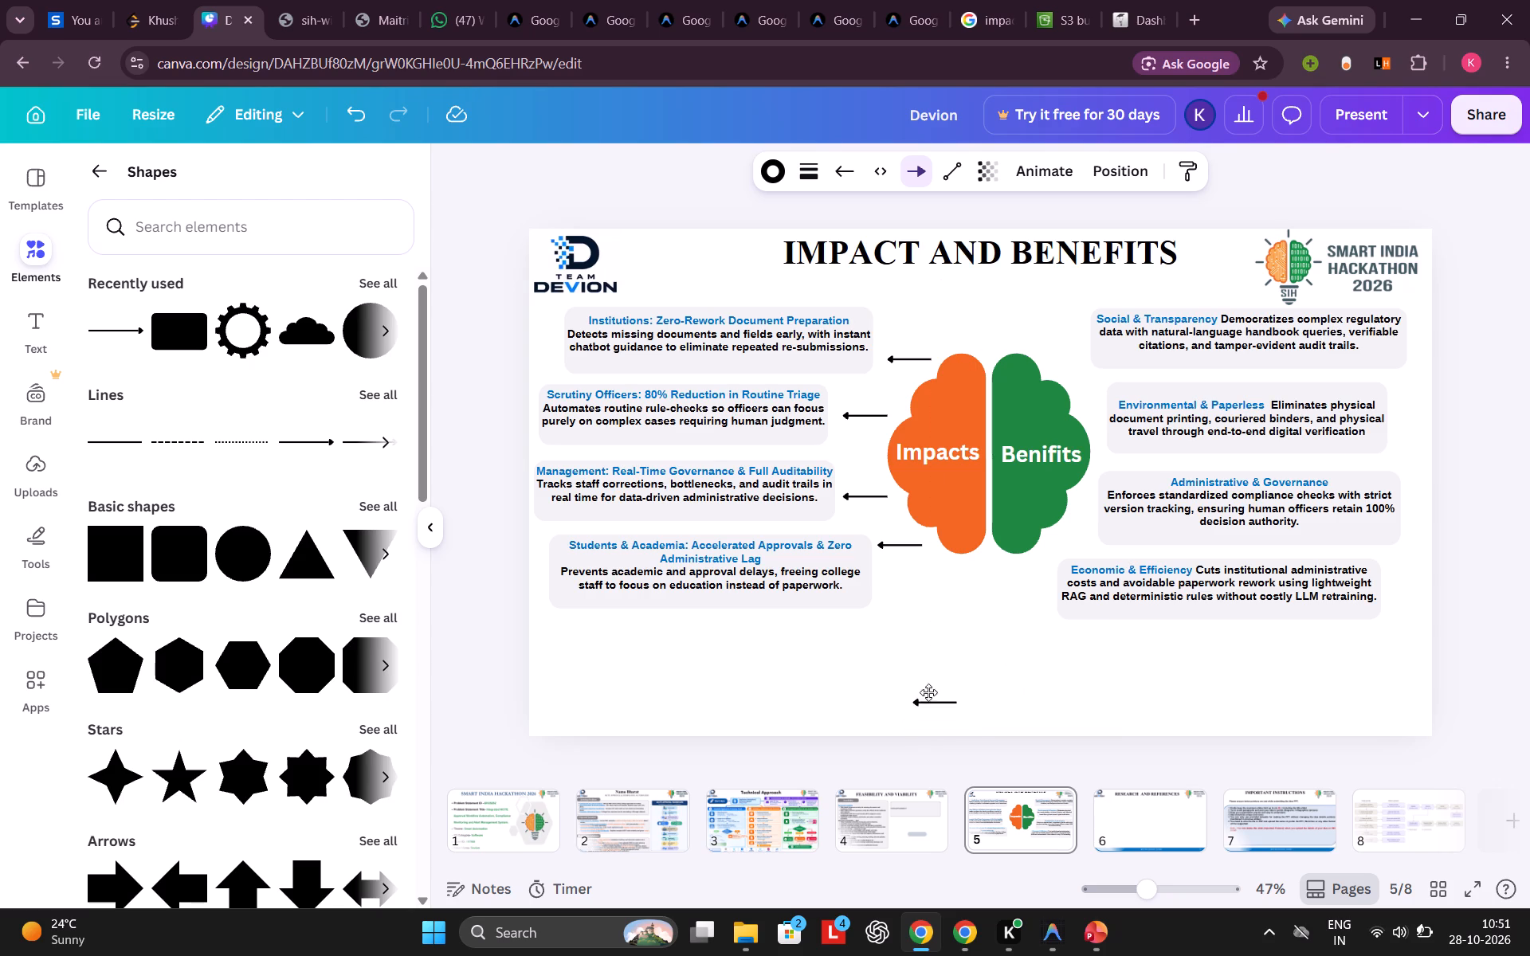
drag(928, 692, 932, 563)
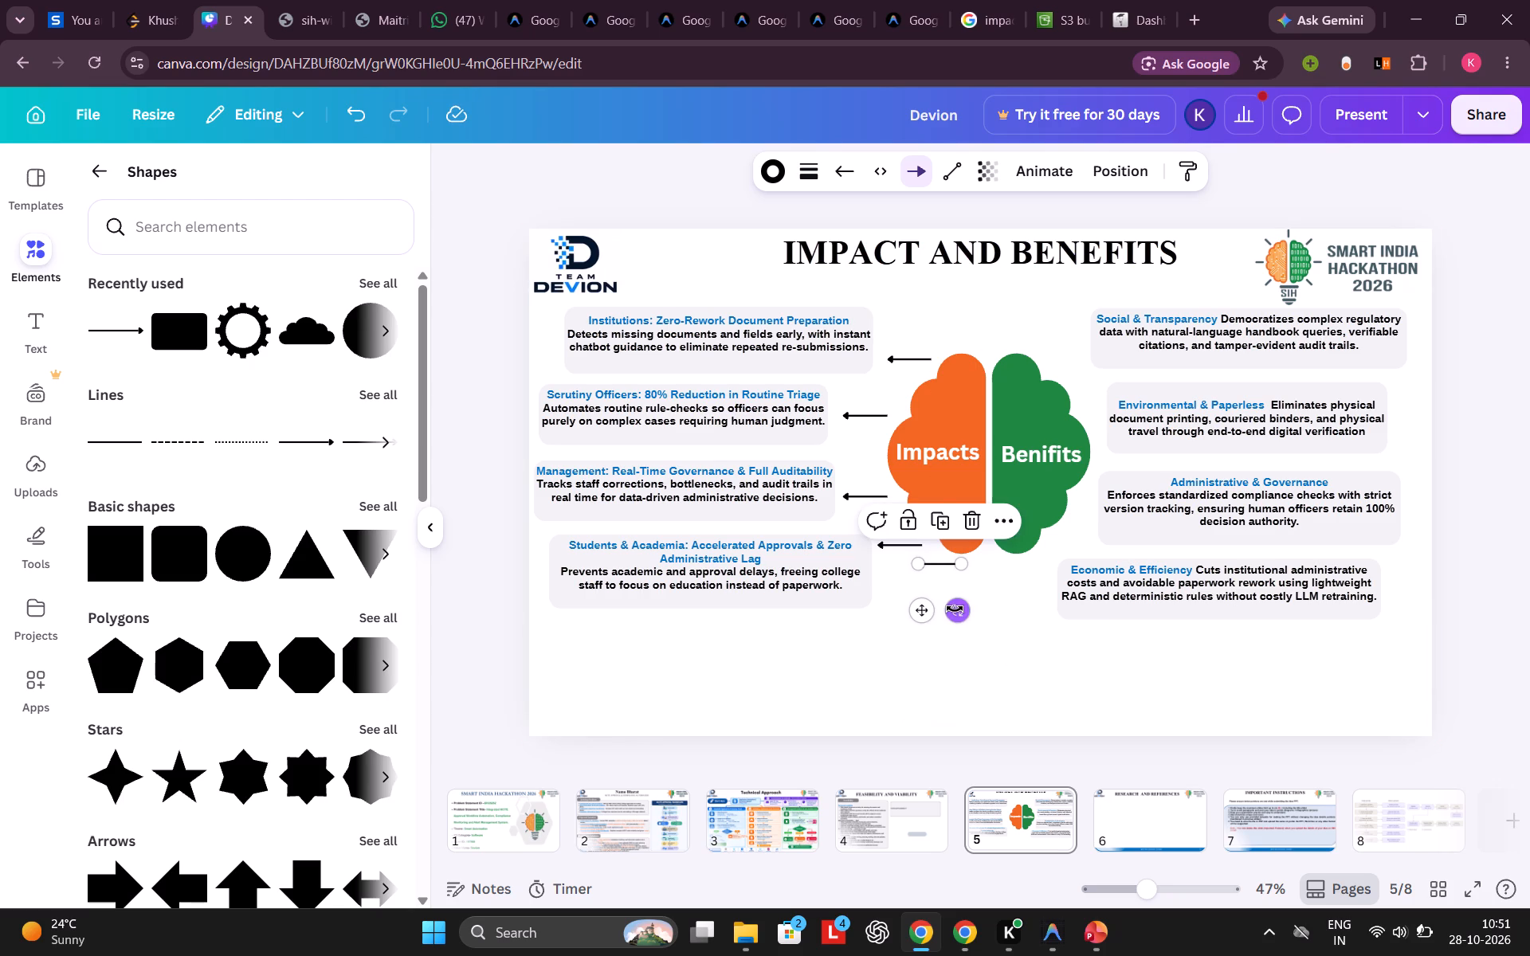
drag(955, 609, 958, 543)
click(872, 666)
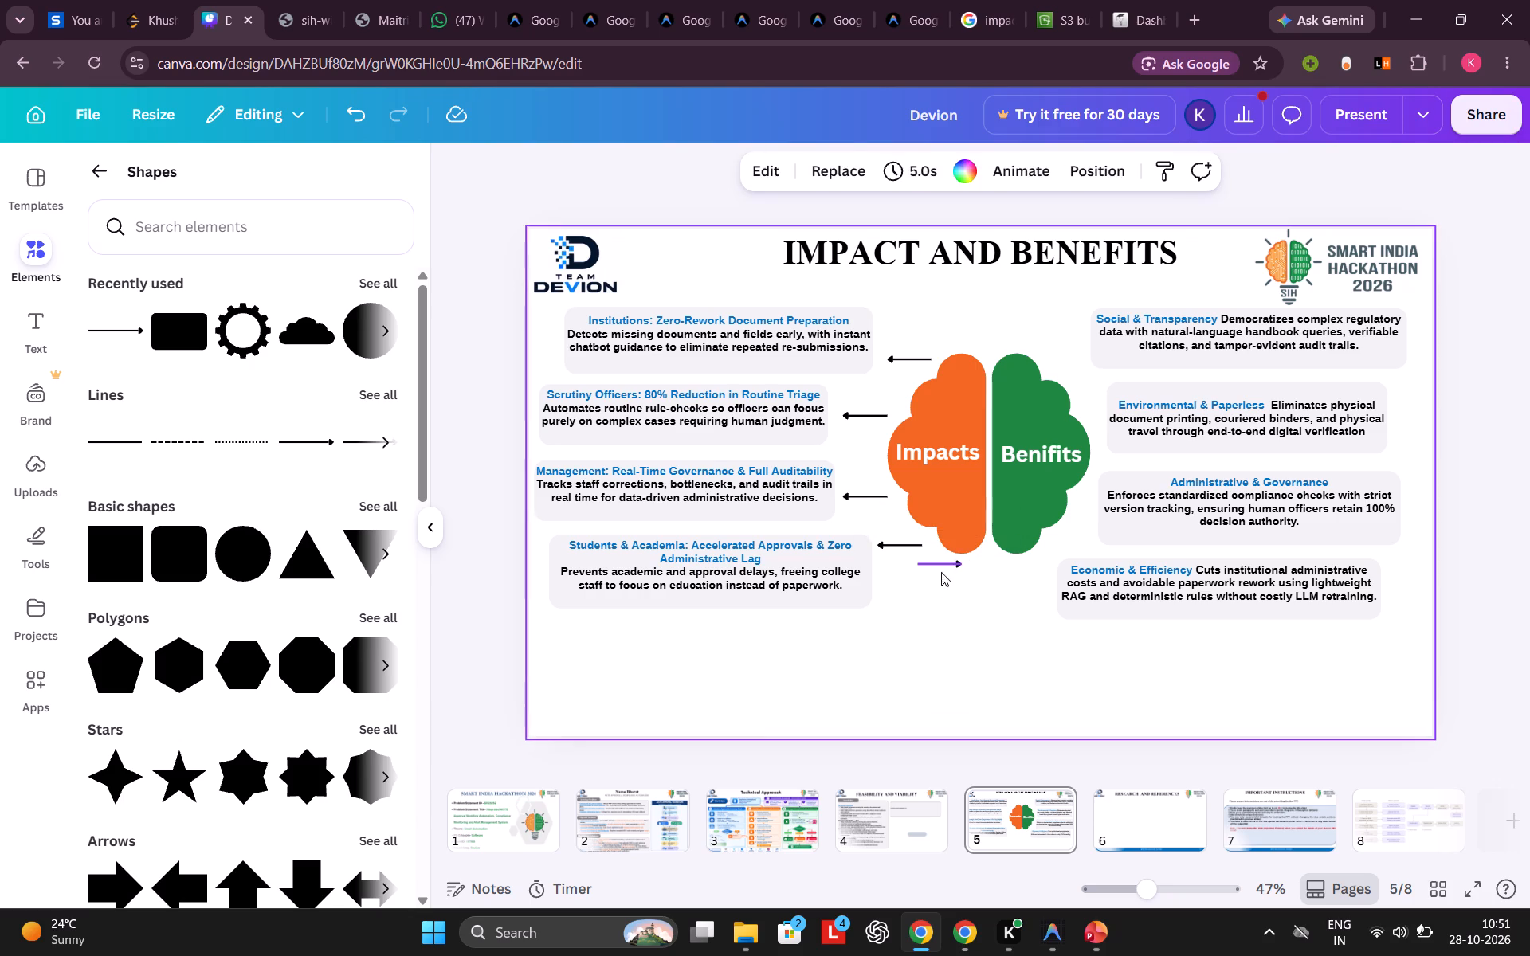
drag(937, 565, 1071, 380)
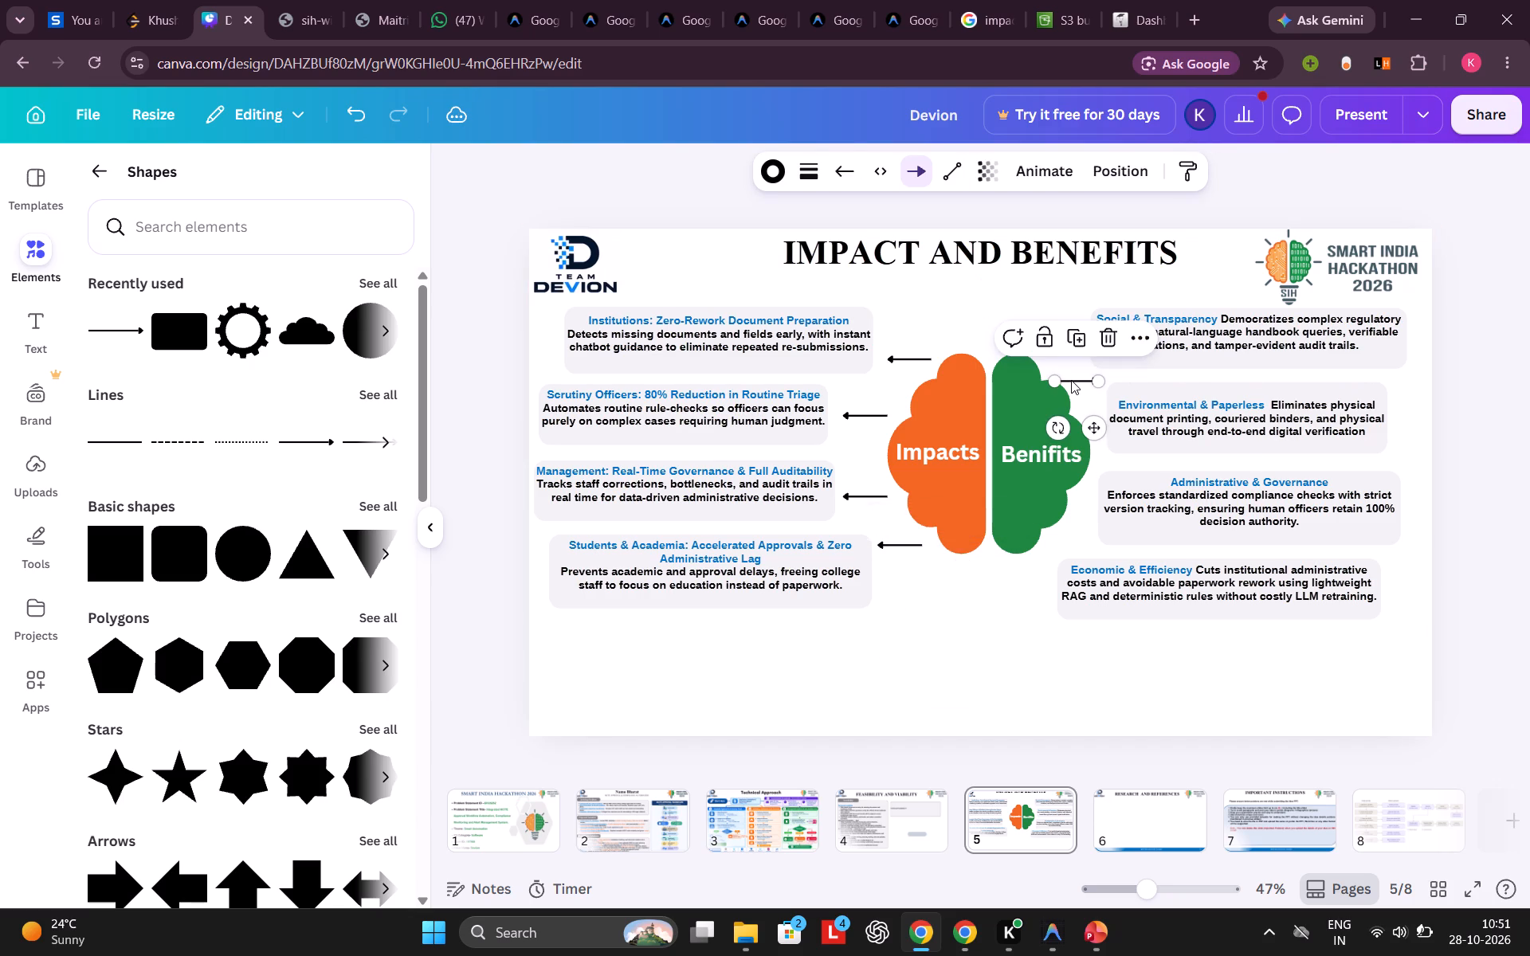
drag(1071, 380, 1064, 349)
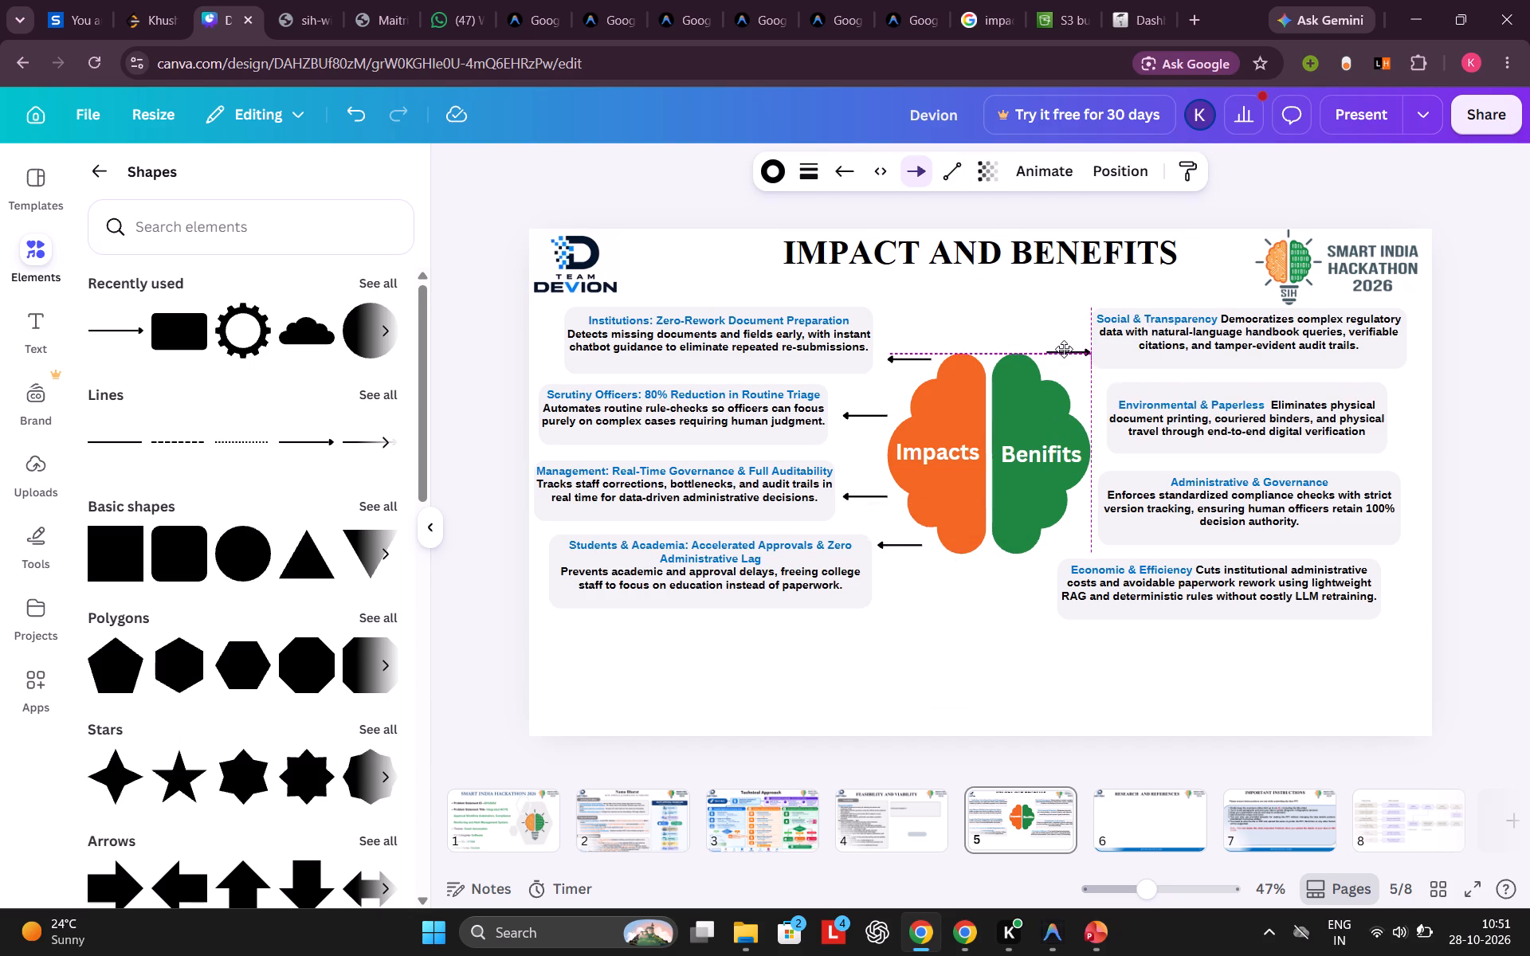
drag(1064, 349, 1062, 357)
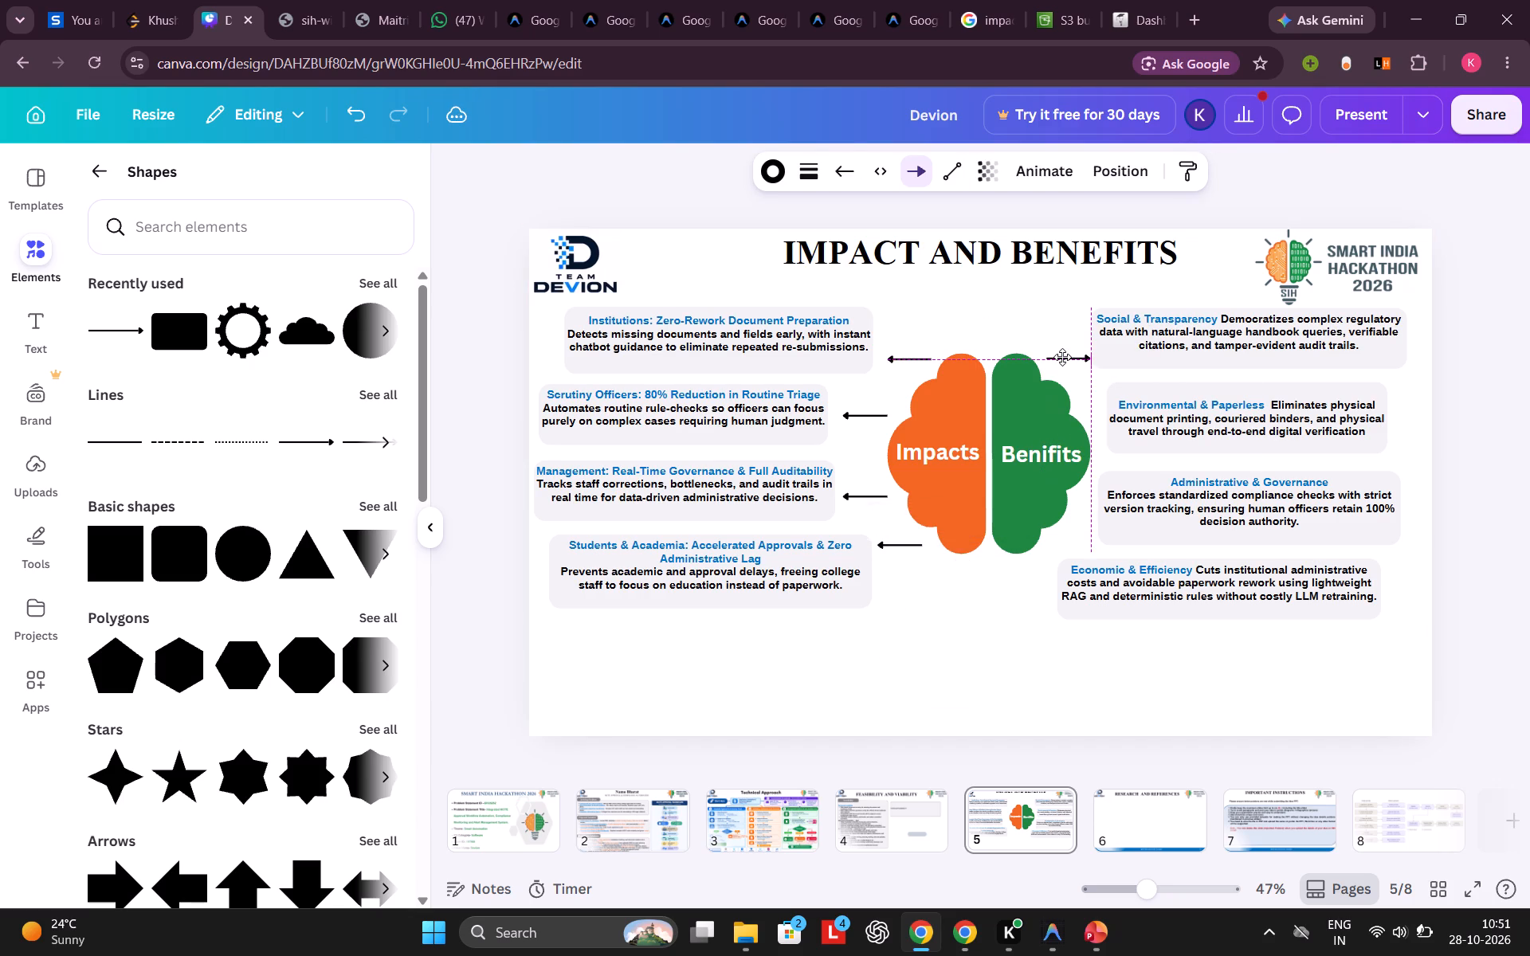
drag(1062, 357, 1063, 357)
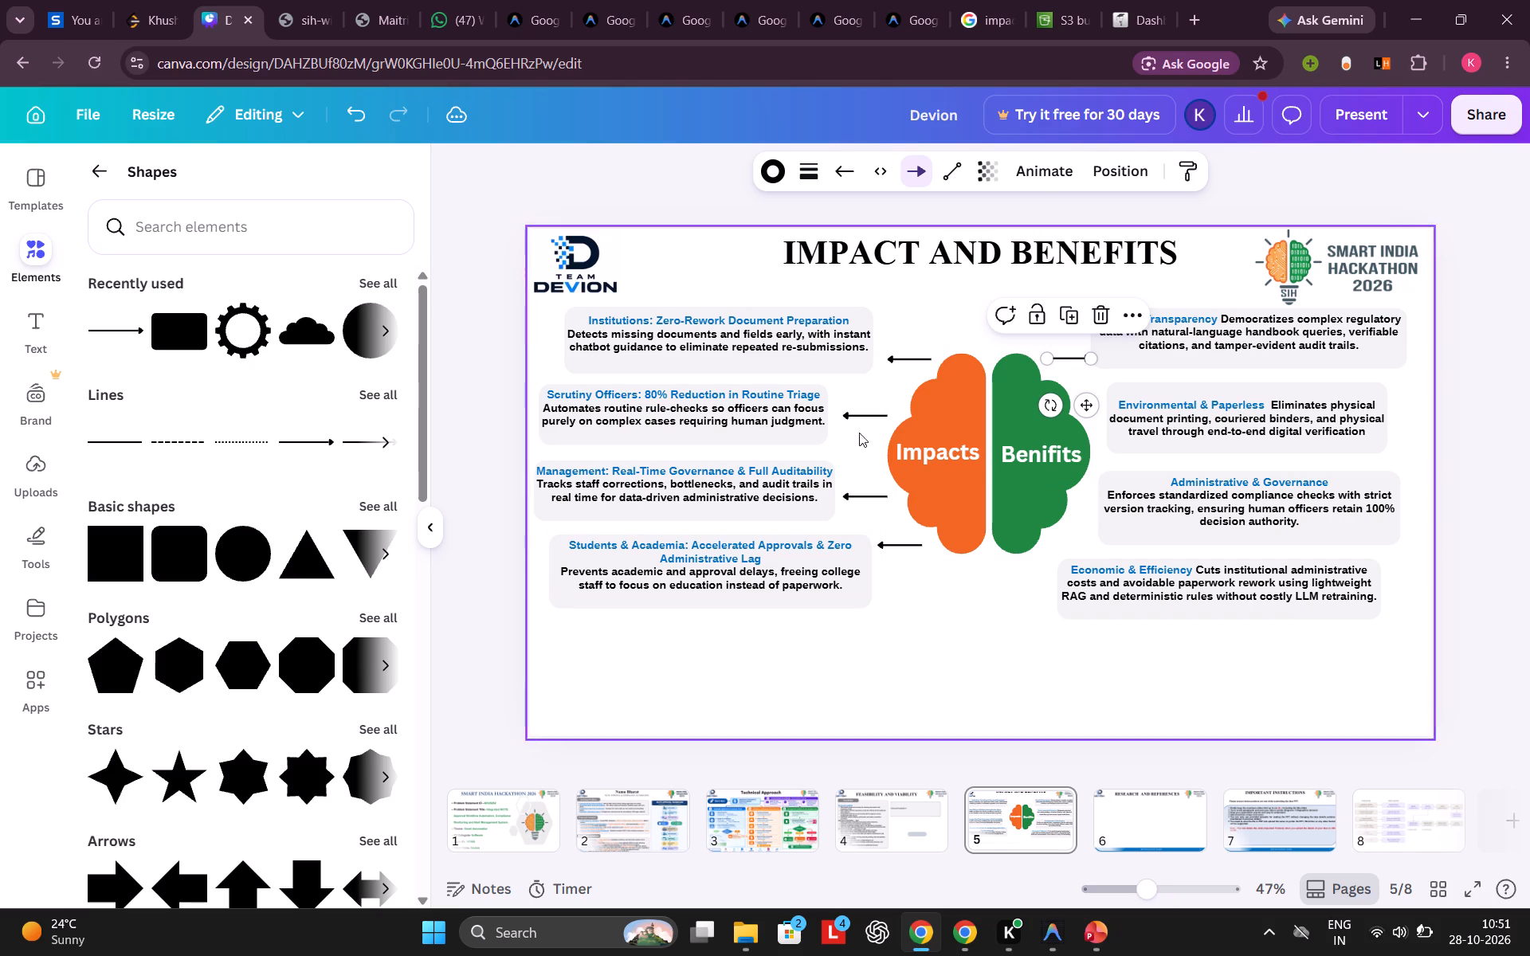
Paste another arrow copy, flip its direction, and place it between the green half and "Environmental & Paperless", level with the "Scrutiny Officers" arrow.
click(965, 621)
key(ctrl+v)
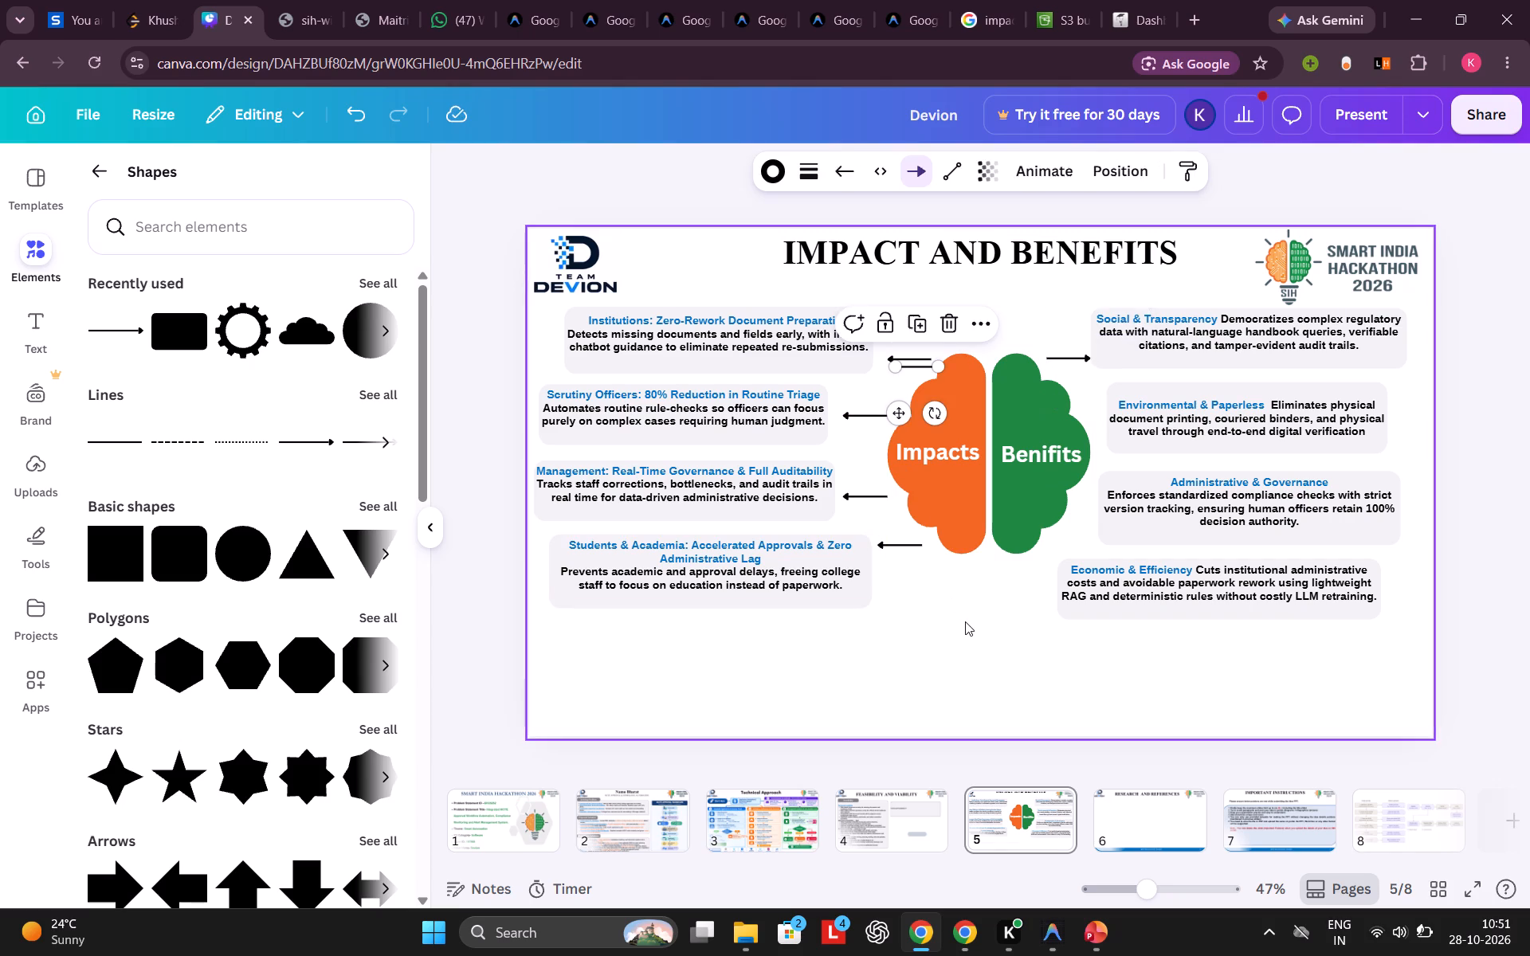
drag(921, 367, 915, 619)
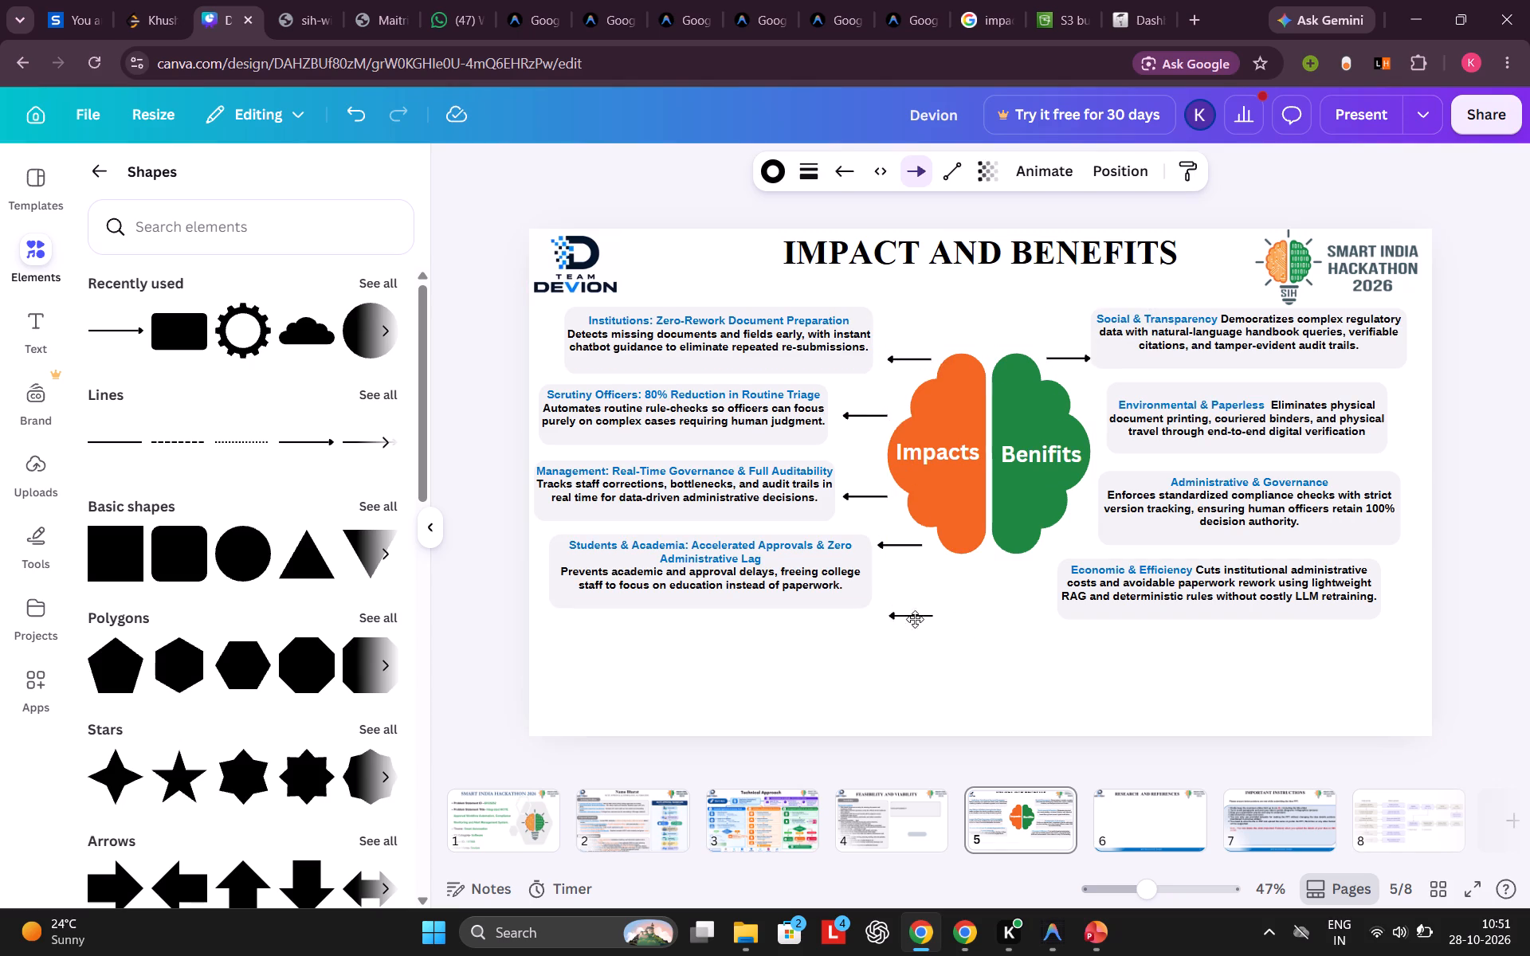
drag(915, 619, 919, 633)
drag(929, 679, 922, 648)
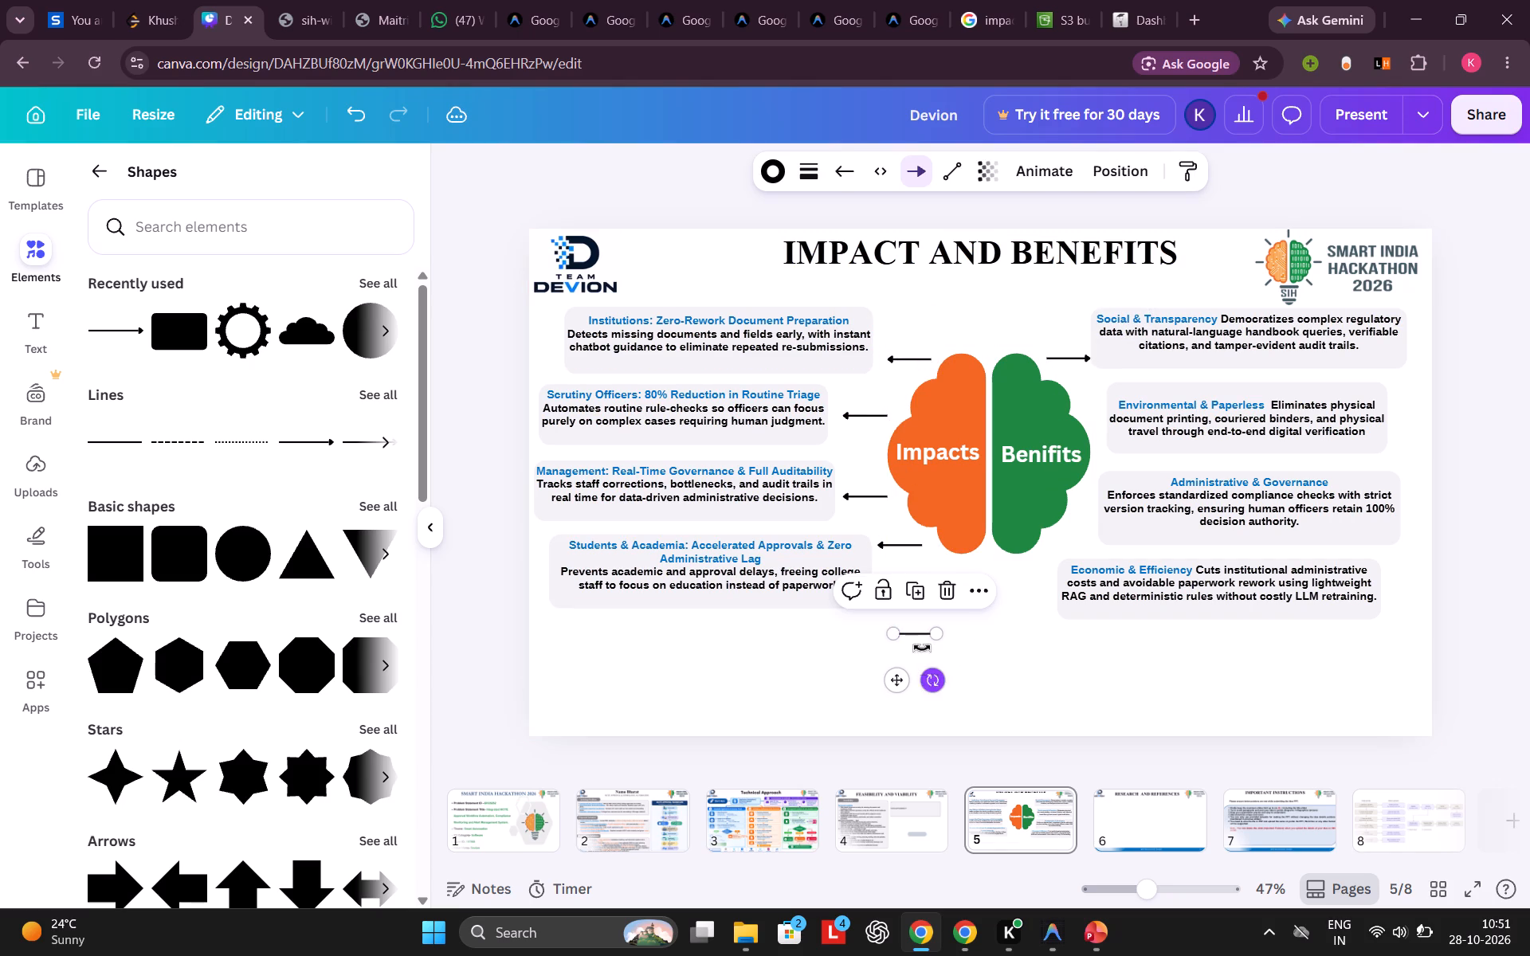
drag(922, 648, 968, 546)
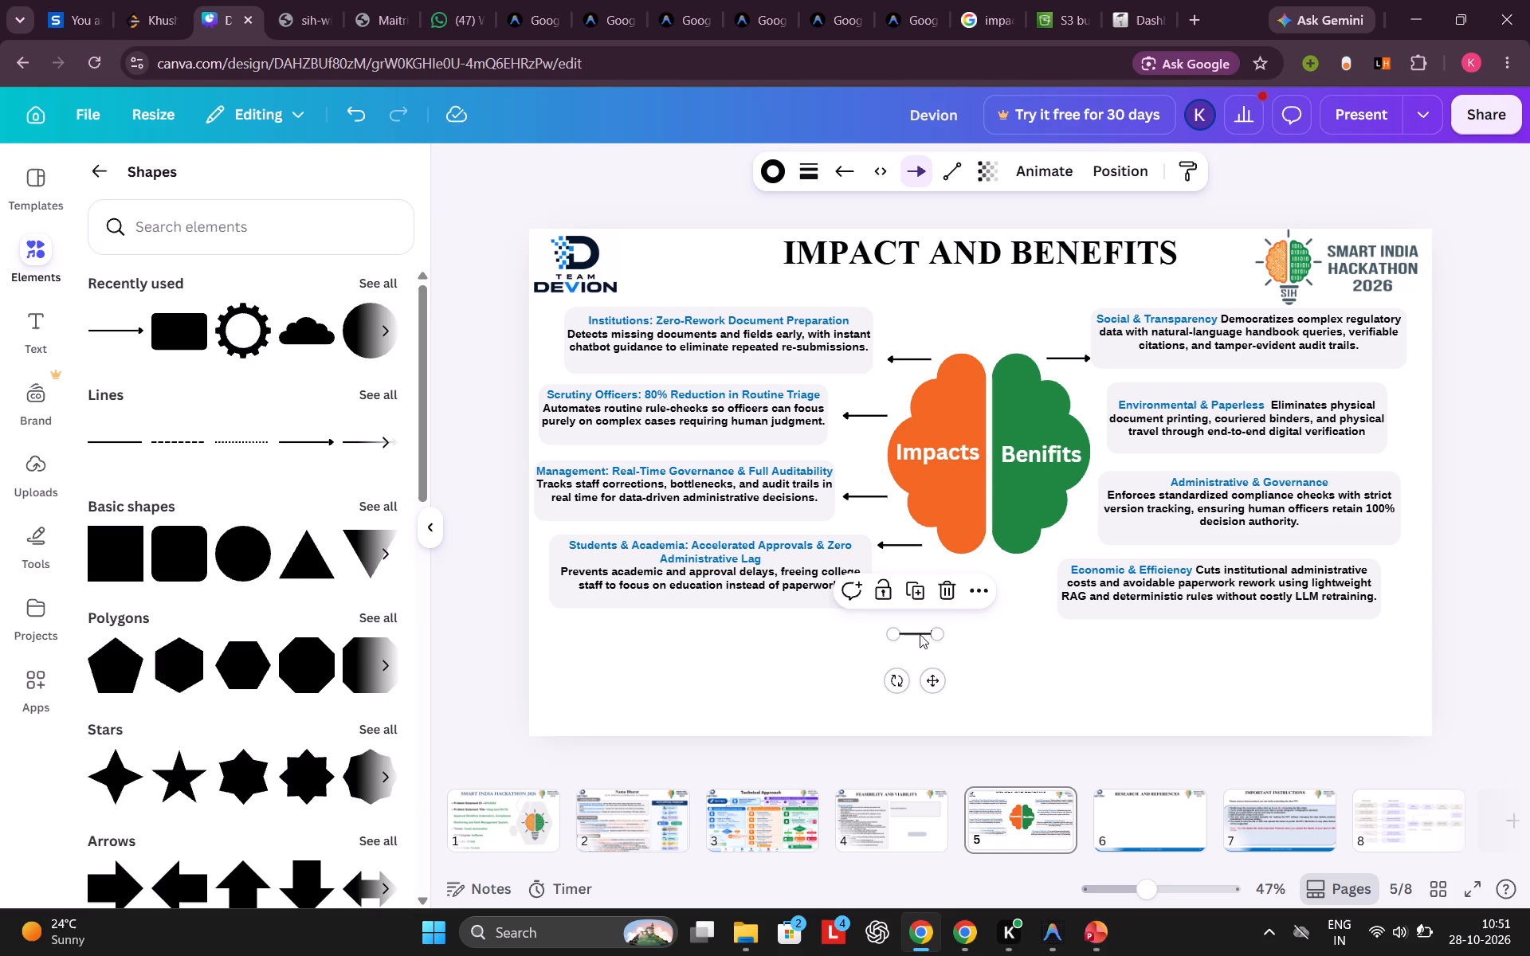
drag(920, 634, 1100, 409)
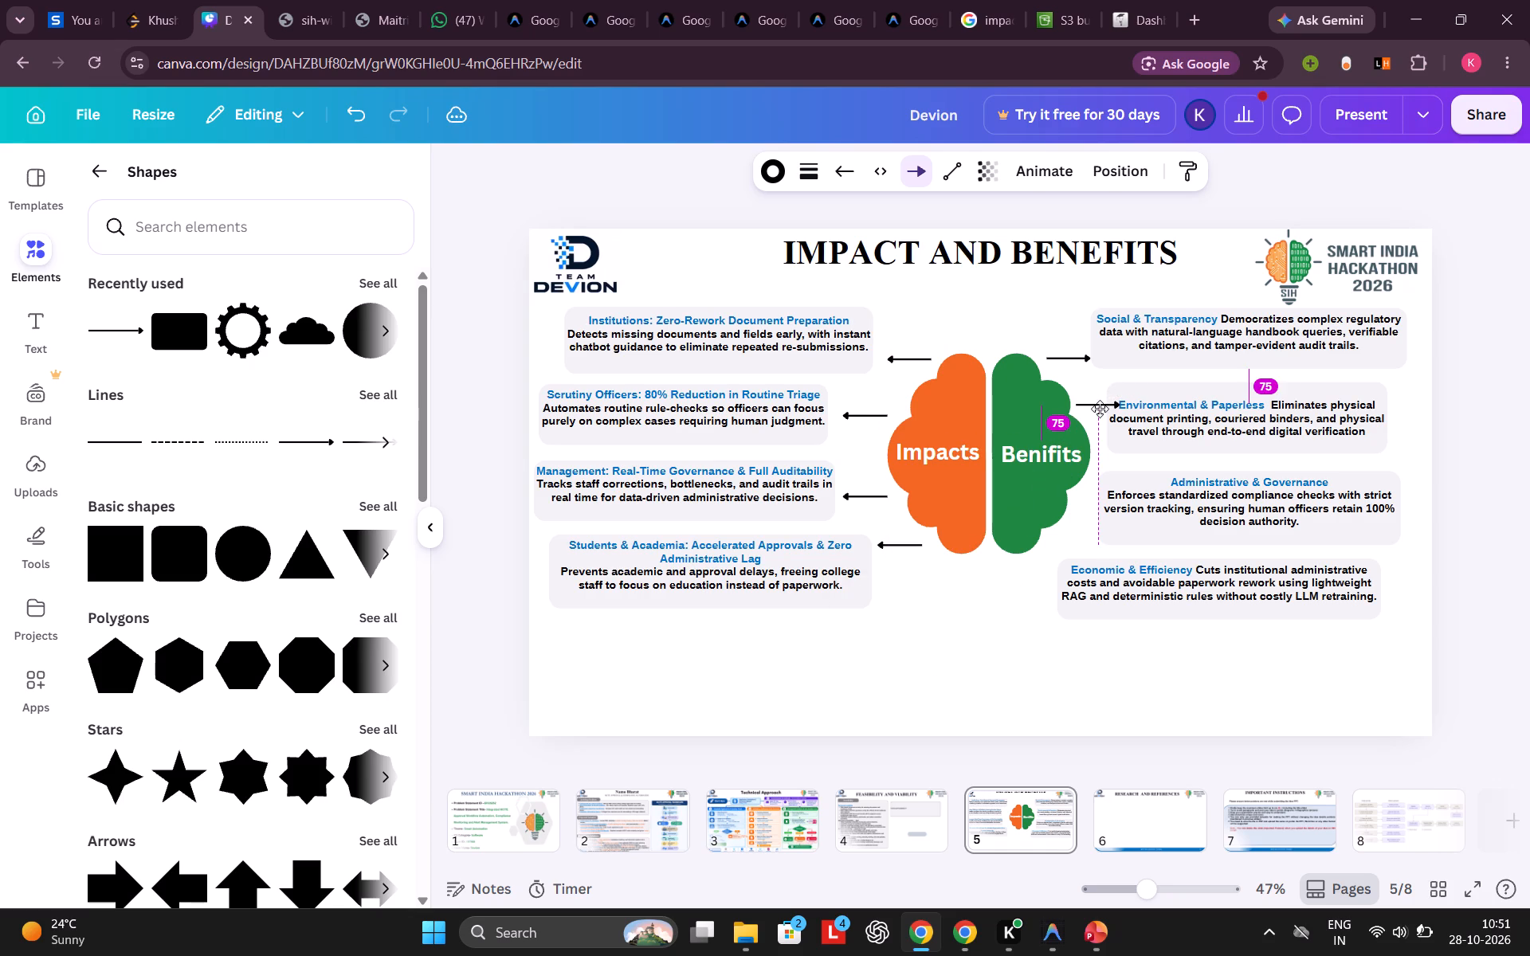
drag(1100, 409, 1102, 409)
drag(1104, 408, 1104, 418)
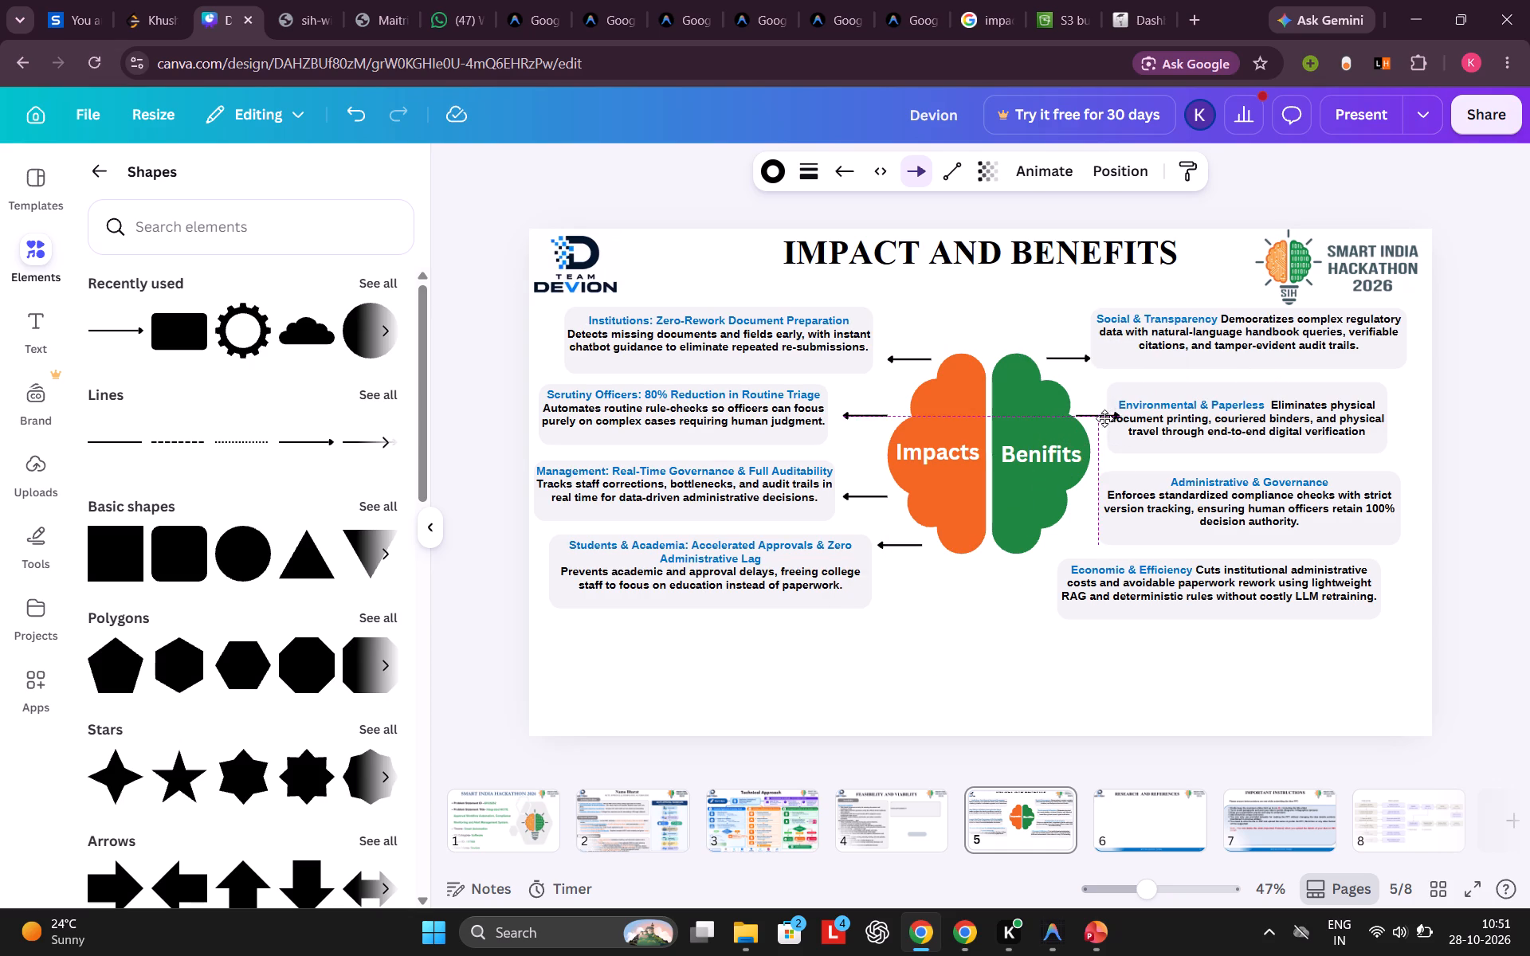
drag(1104, 418, 1107, 416)
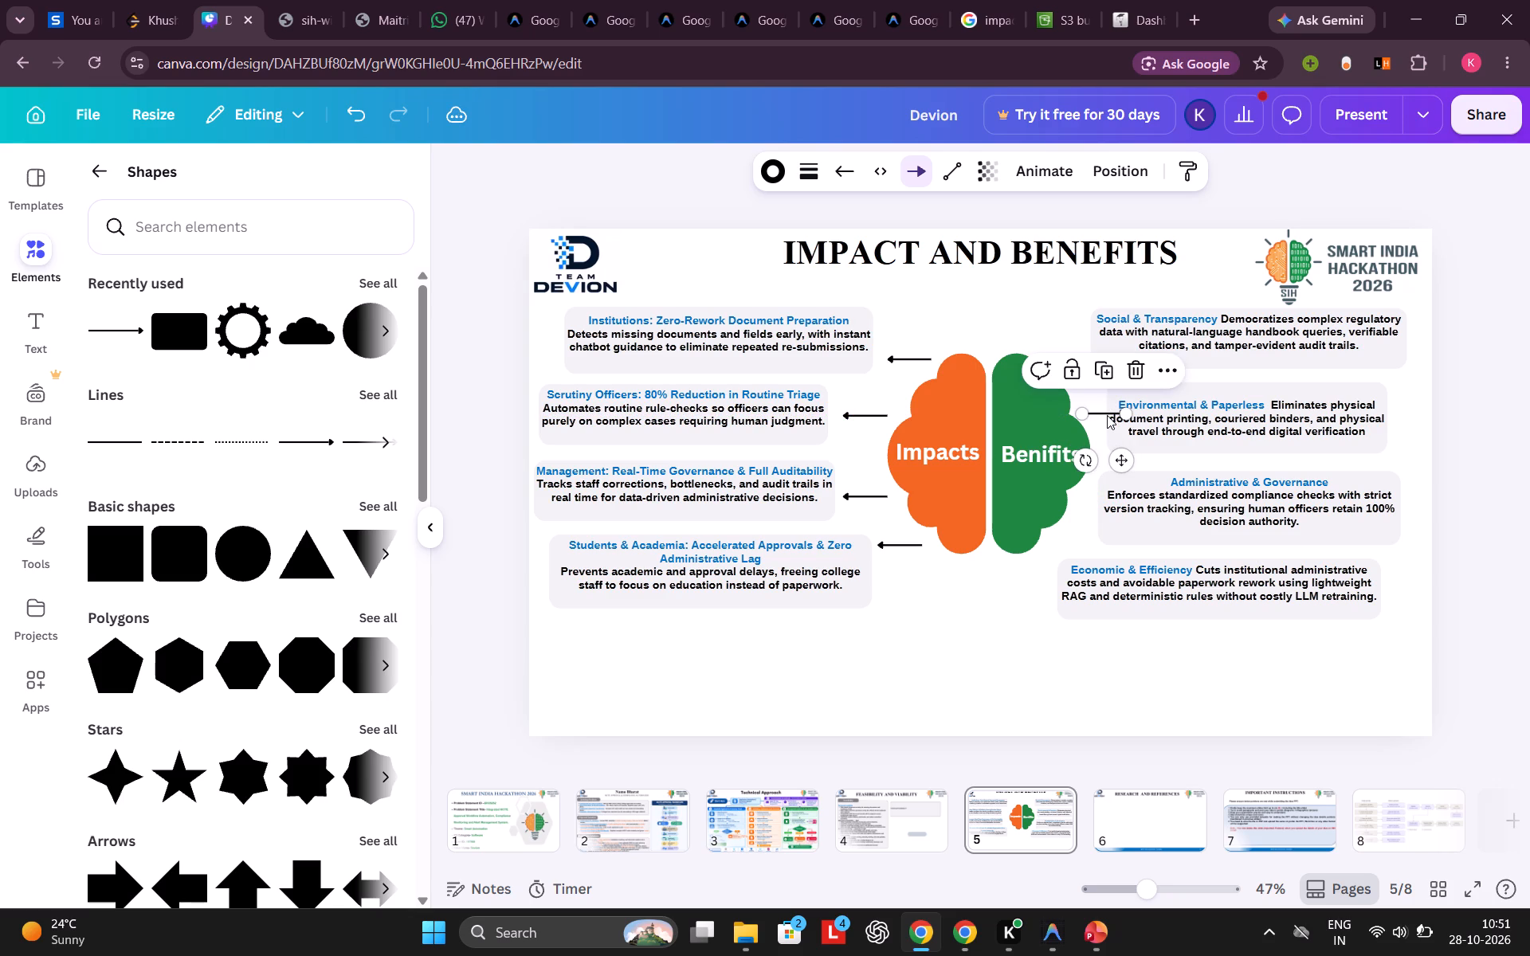
click(1108, 413)
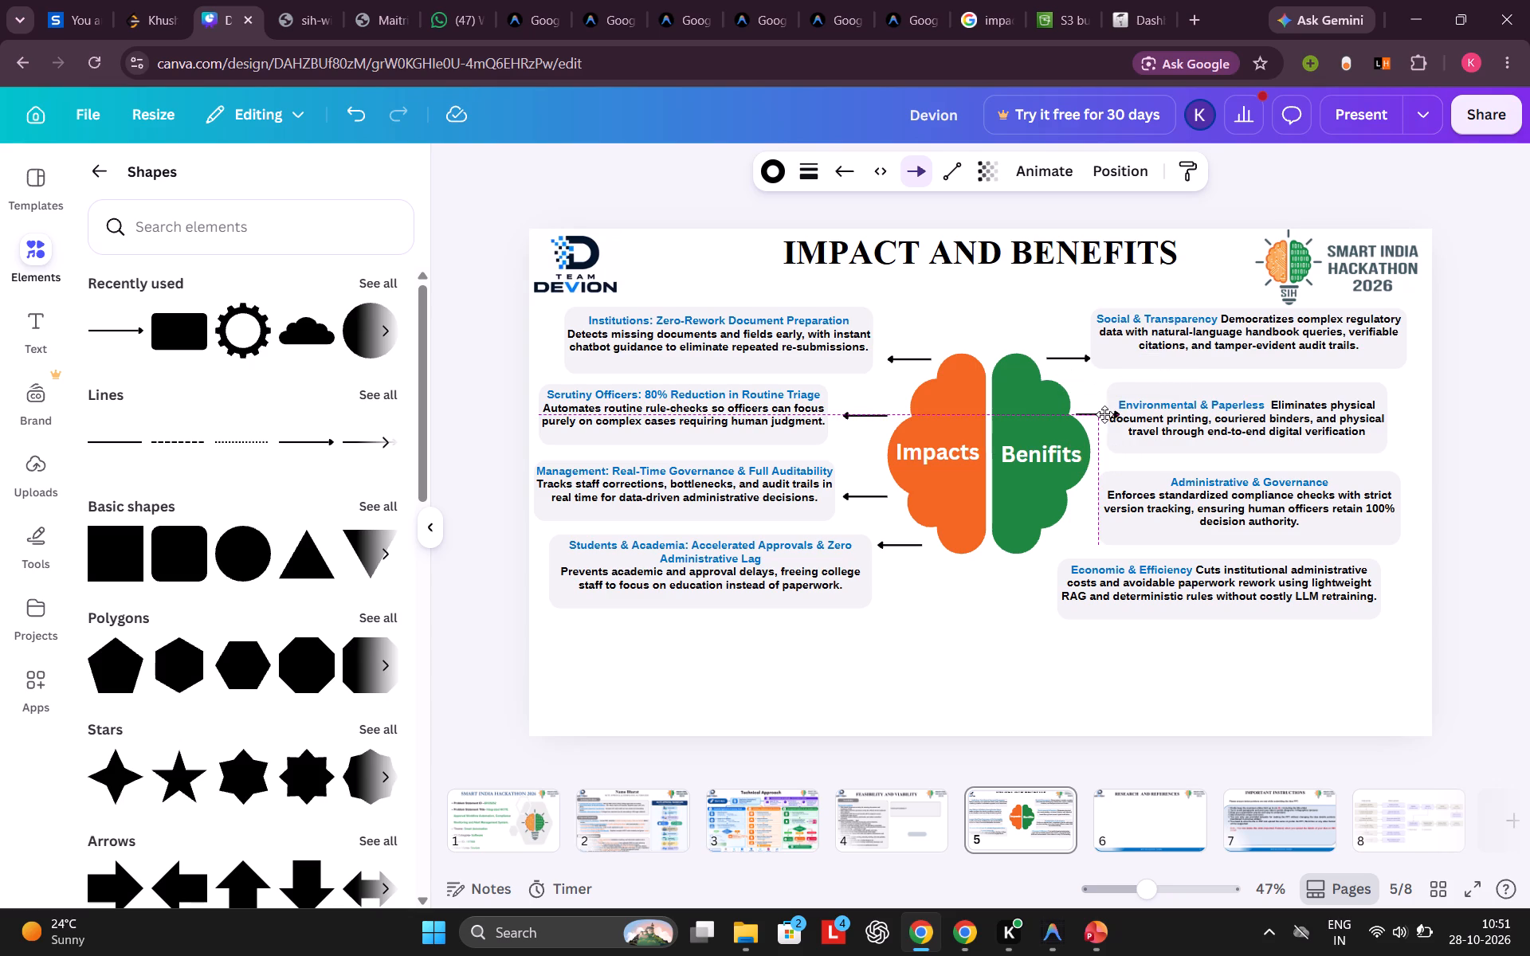
Paste a third arrow copy, flip its direction, and place it from the green half to "Administrative & Governance", level with the "Management" arrow.
click(998, 668)
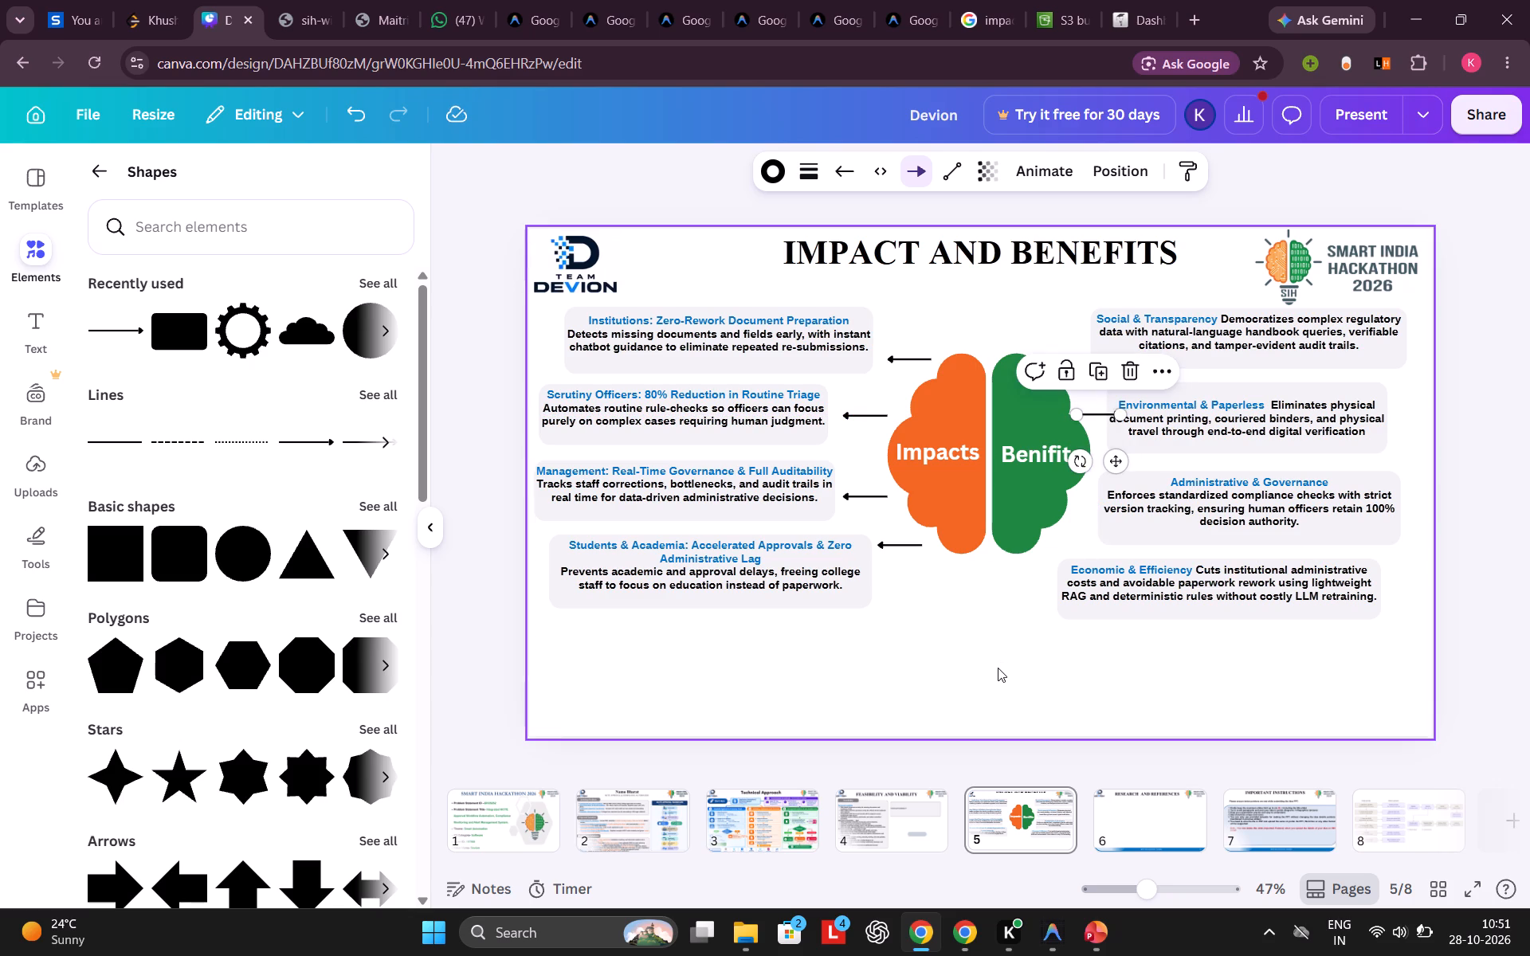
key(ctrl+v)
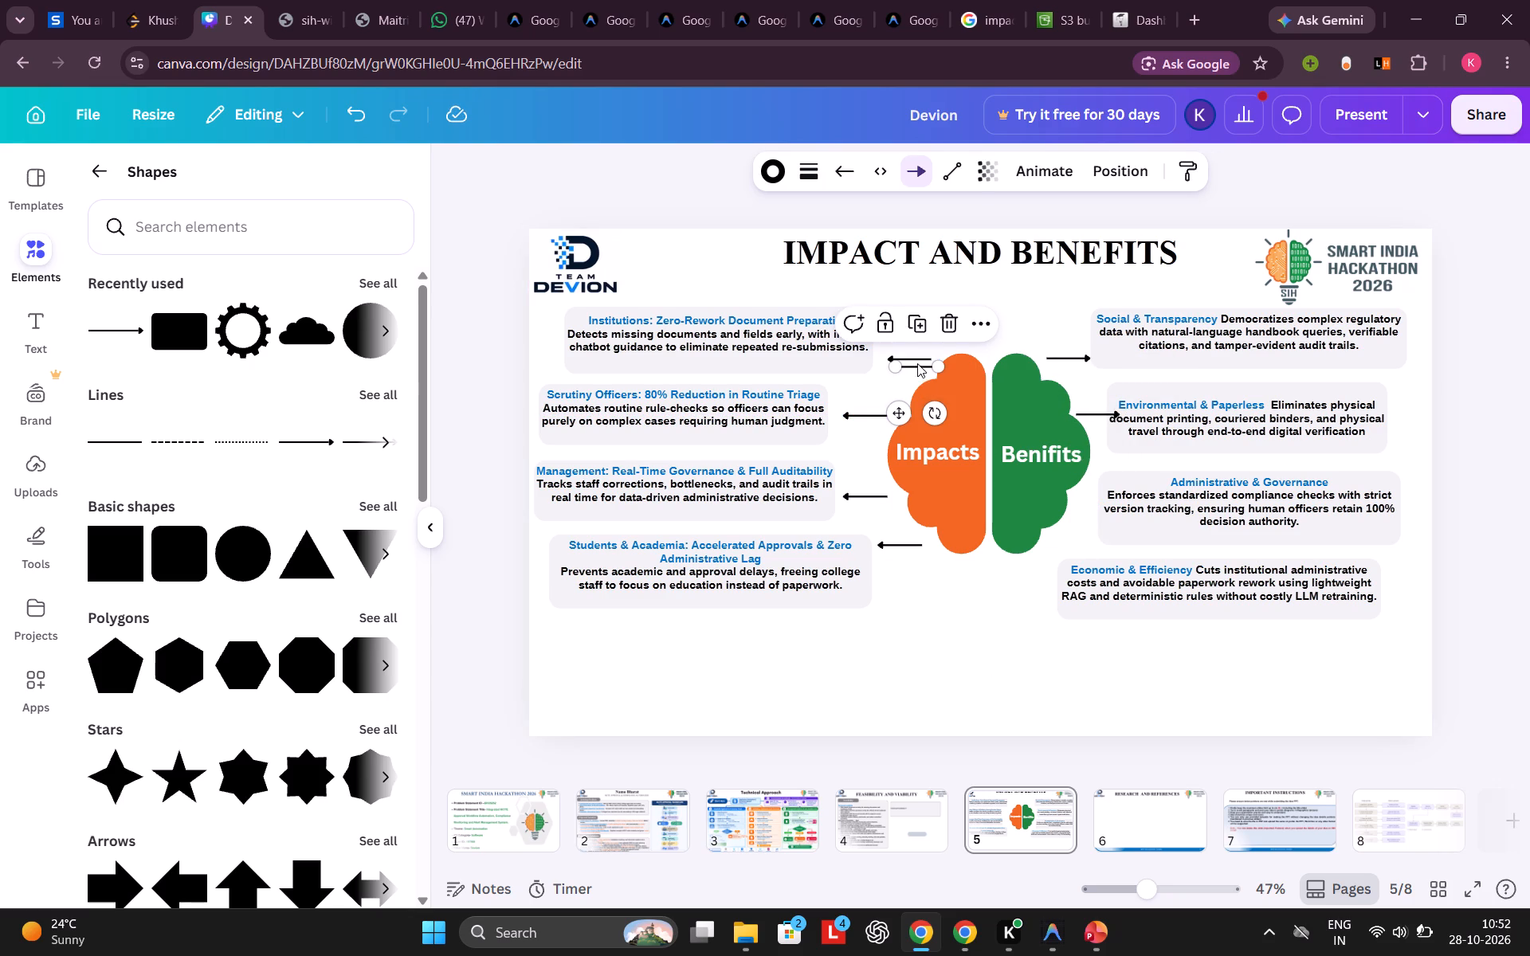
drag(917, 369, 947, 625)
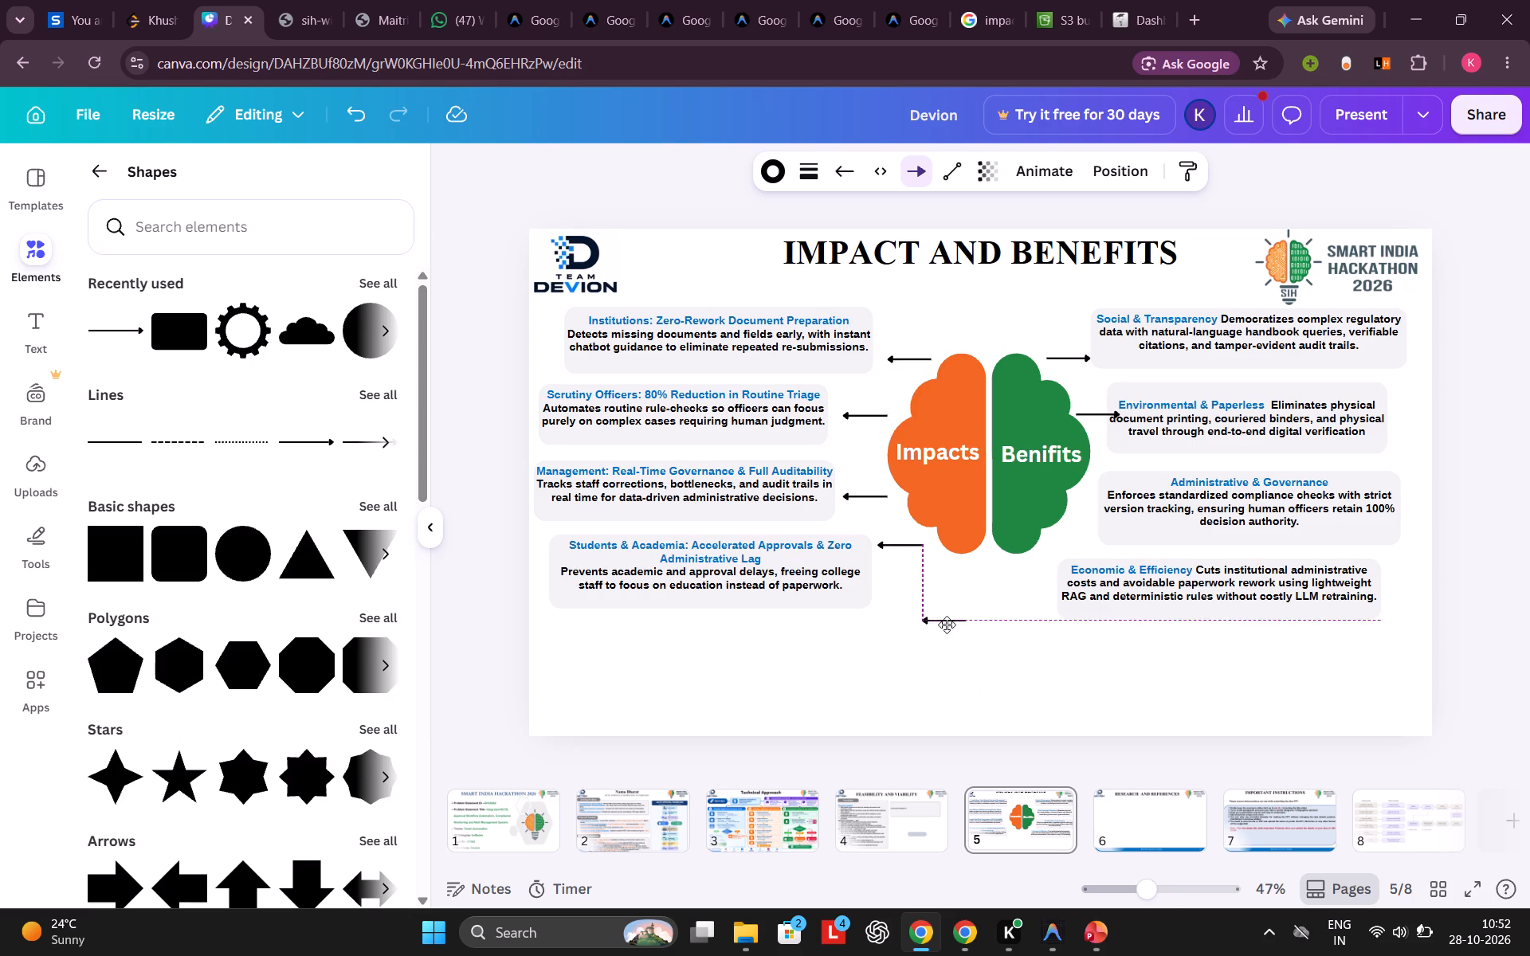
drag(947, 625, 944, 626)
drag(960, 672, 964, 599)
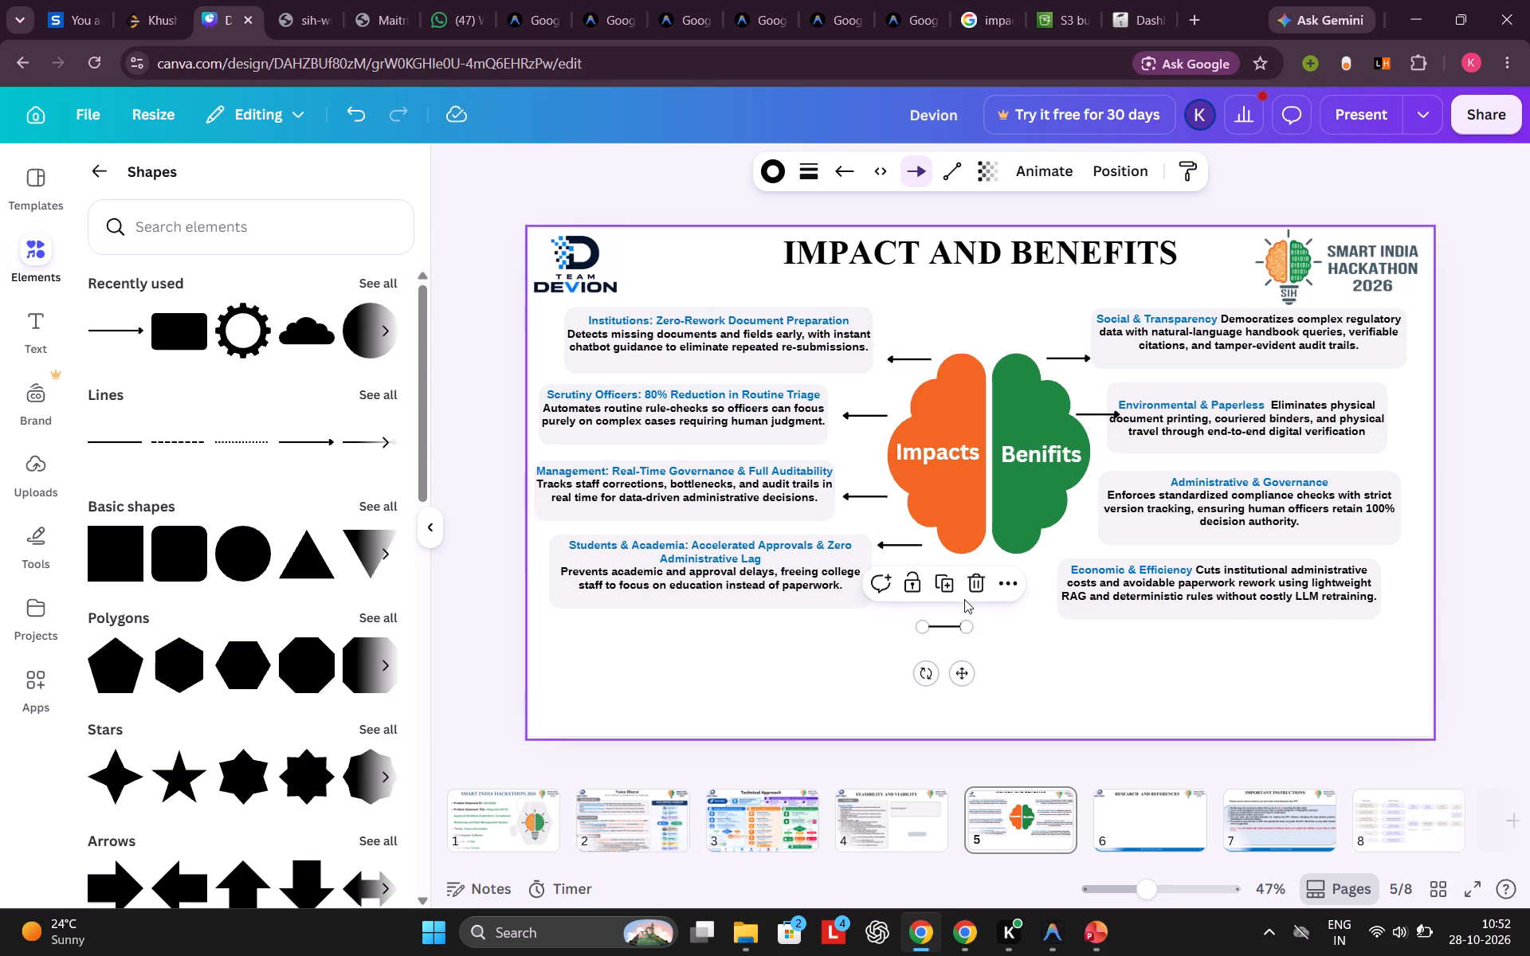
drag(945, 625, 1173, 502)
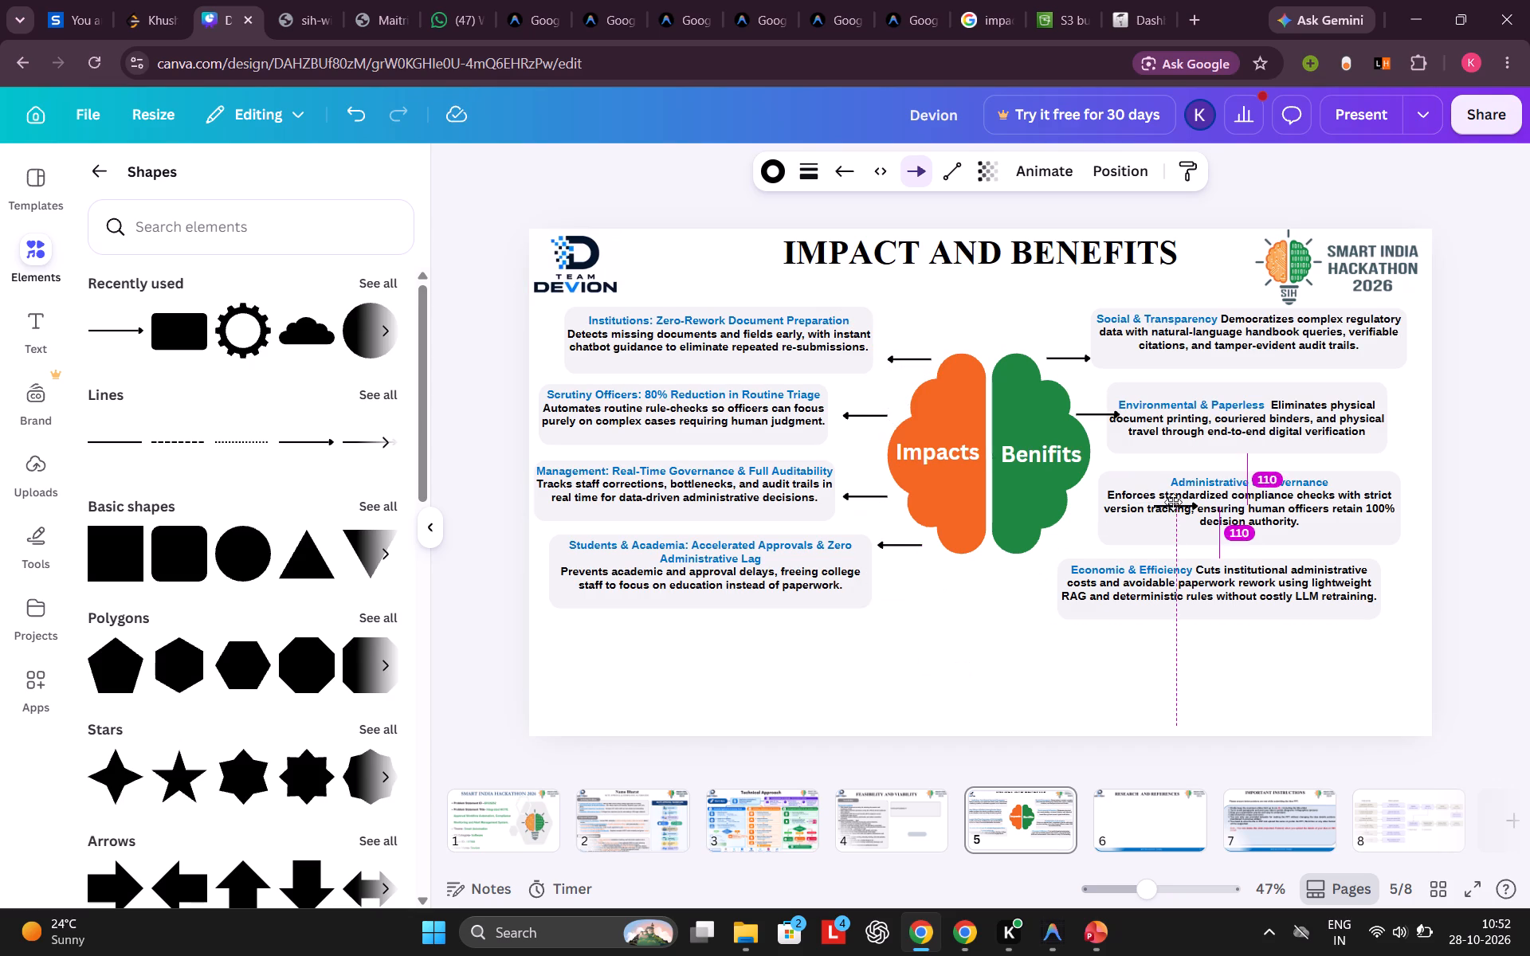
drag(1173, 502, 1106, 500)
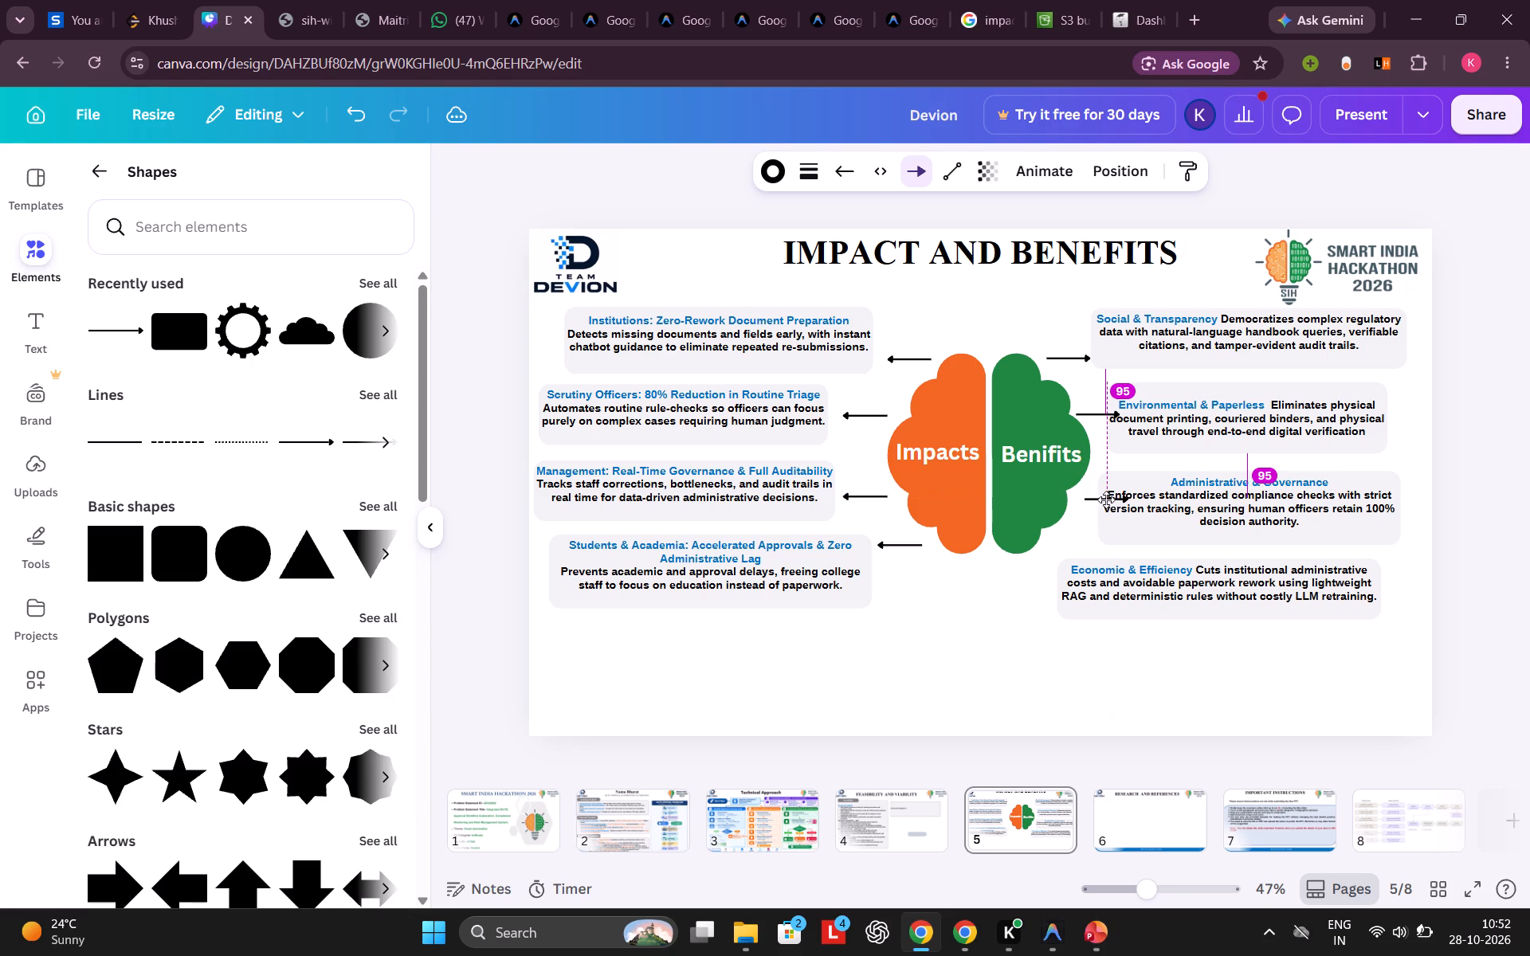
drag(1106, 500, 1107, 496)
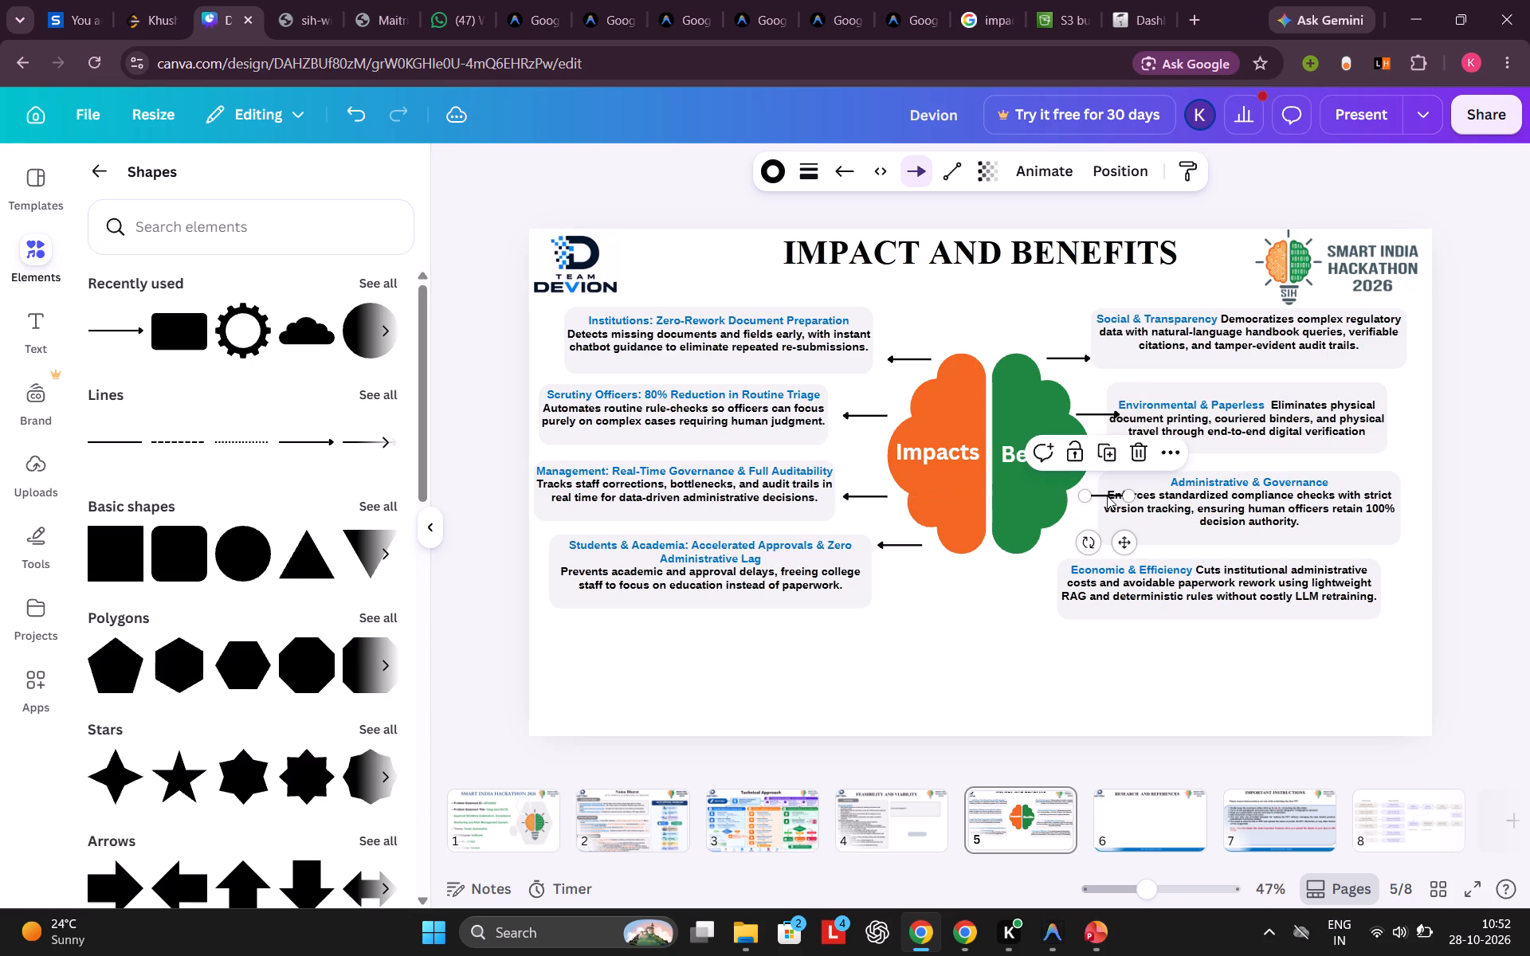
Paste a fourth arrow copy, flip its direction, and place it just above "Economic & Efficiency", level with the "Students & Academia" arrow.
click(987, 633)
key(ctrl+v)
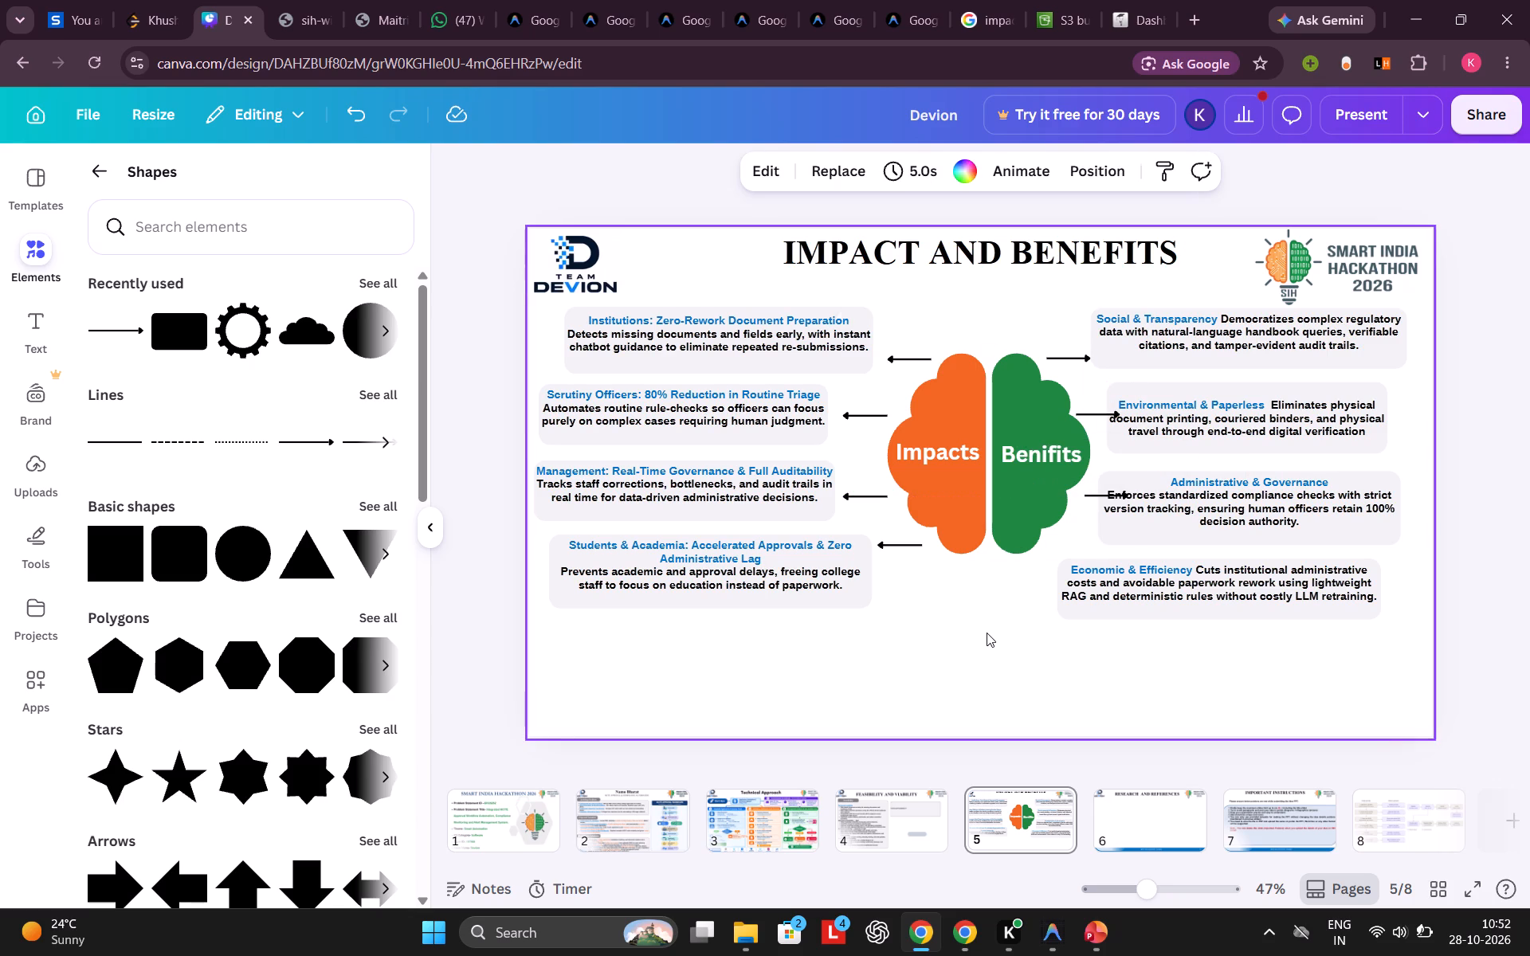
drag(916, 364, 919, 449)
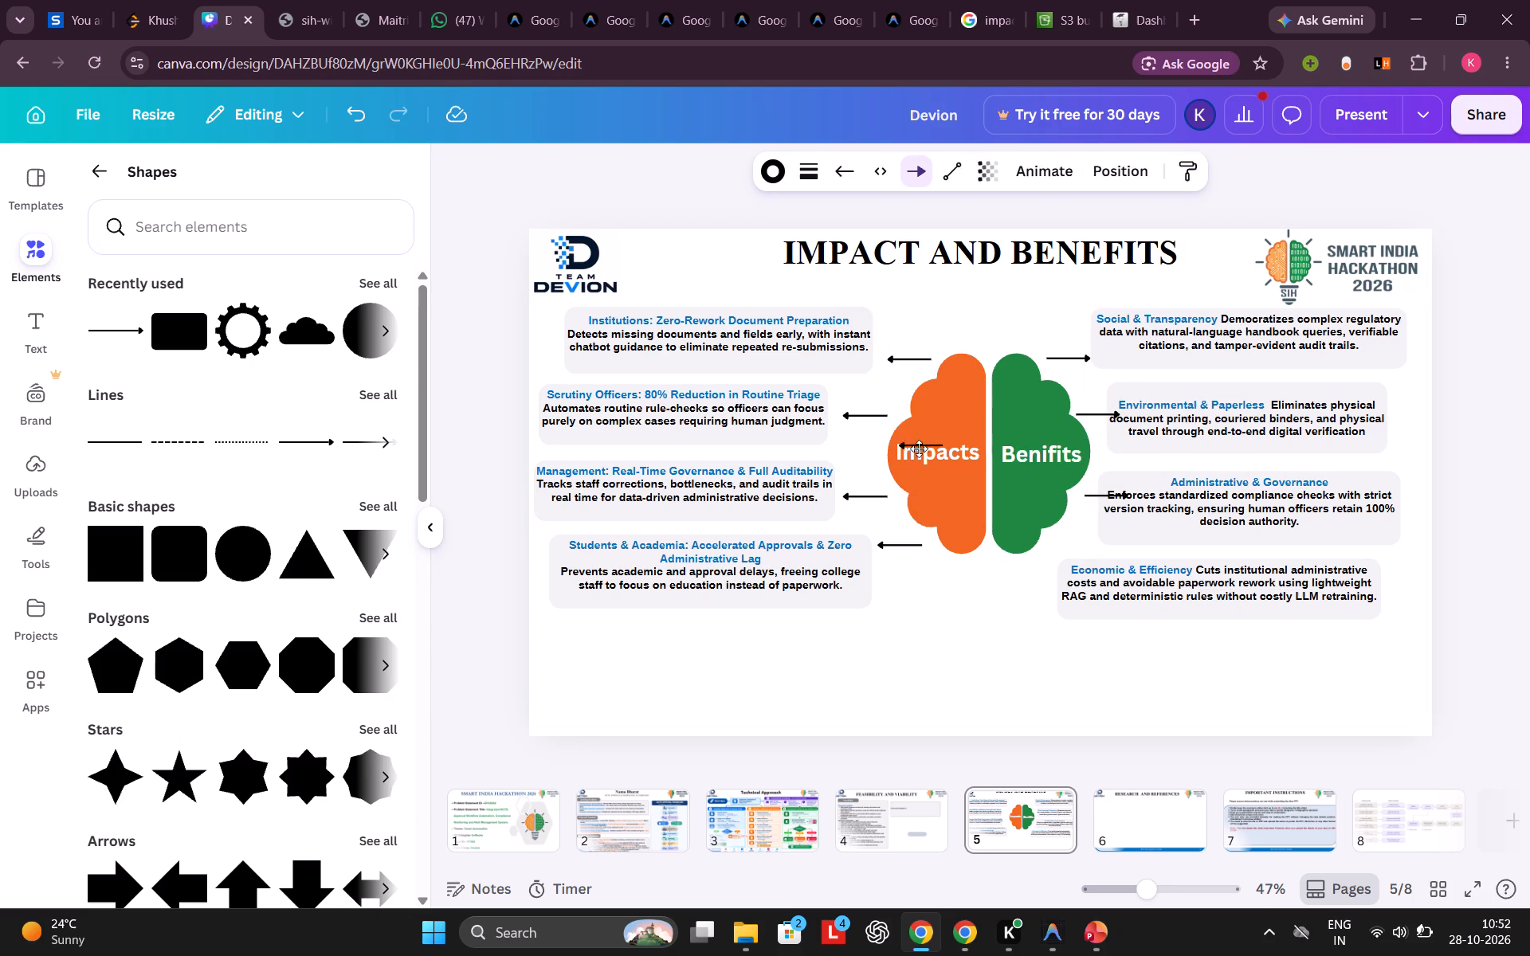
drag(919, 449, 904, 635)
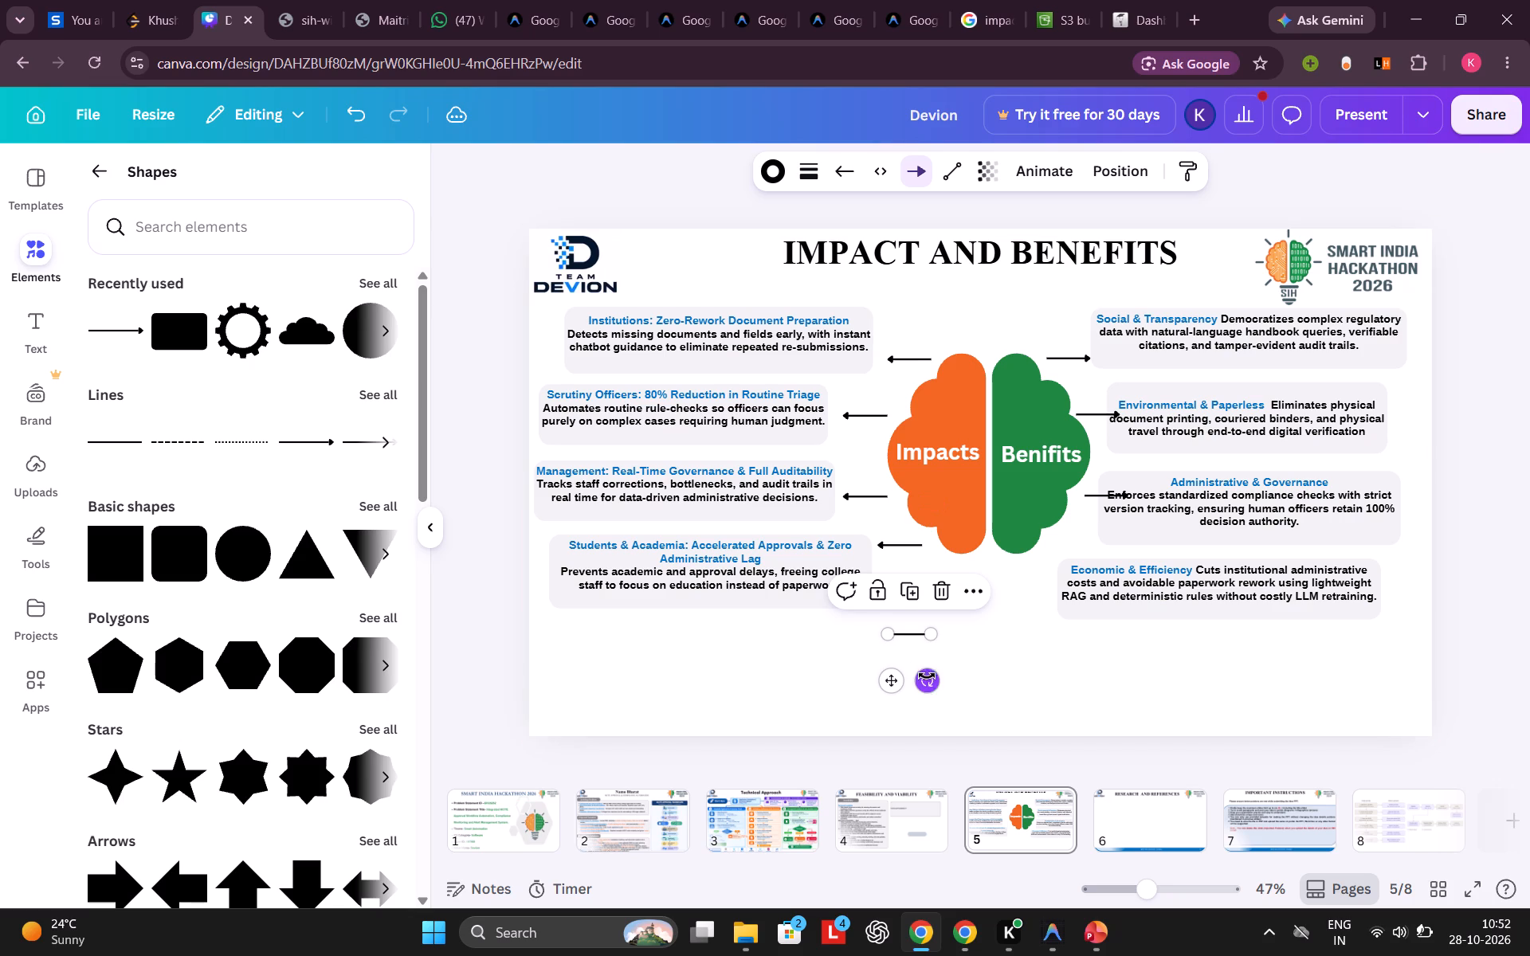
drag(928, 679, 973, 571)
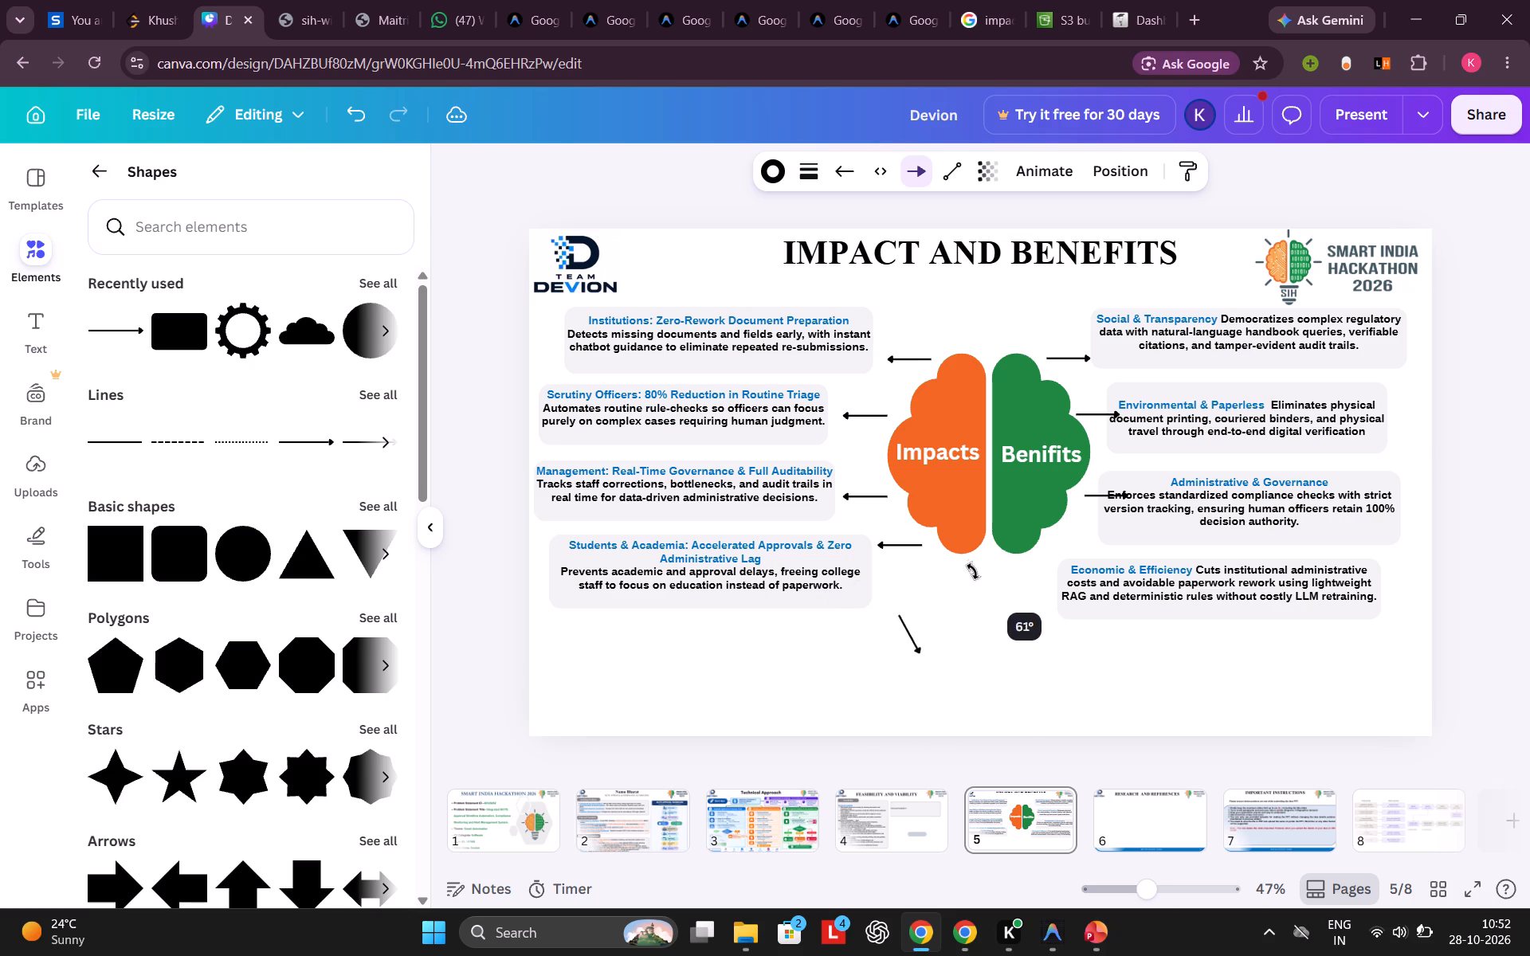
drag(973, 571, 929, 558)
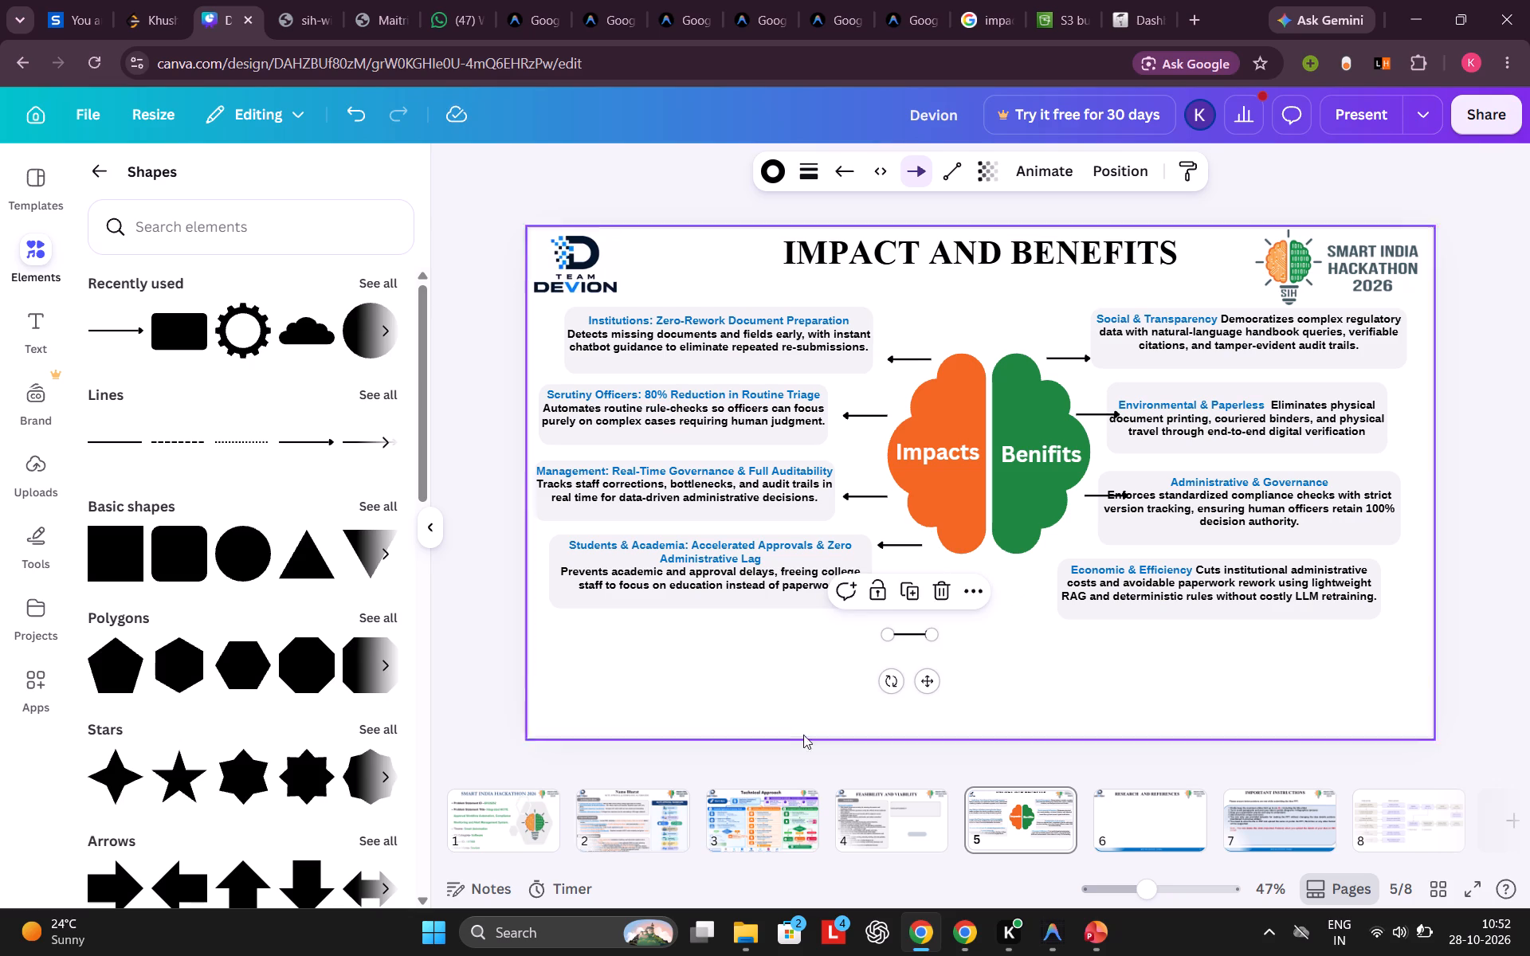
click(814, 647)
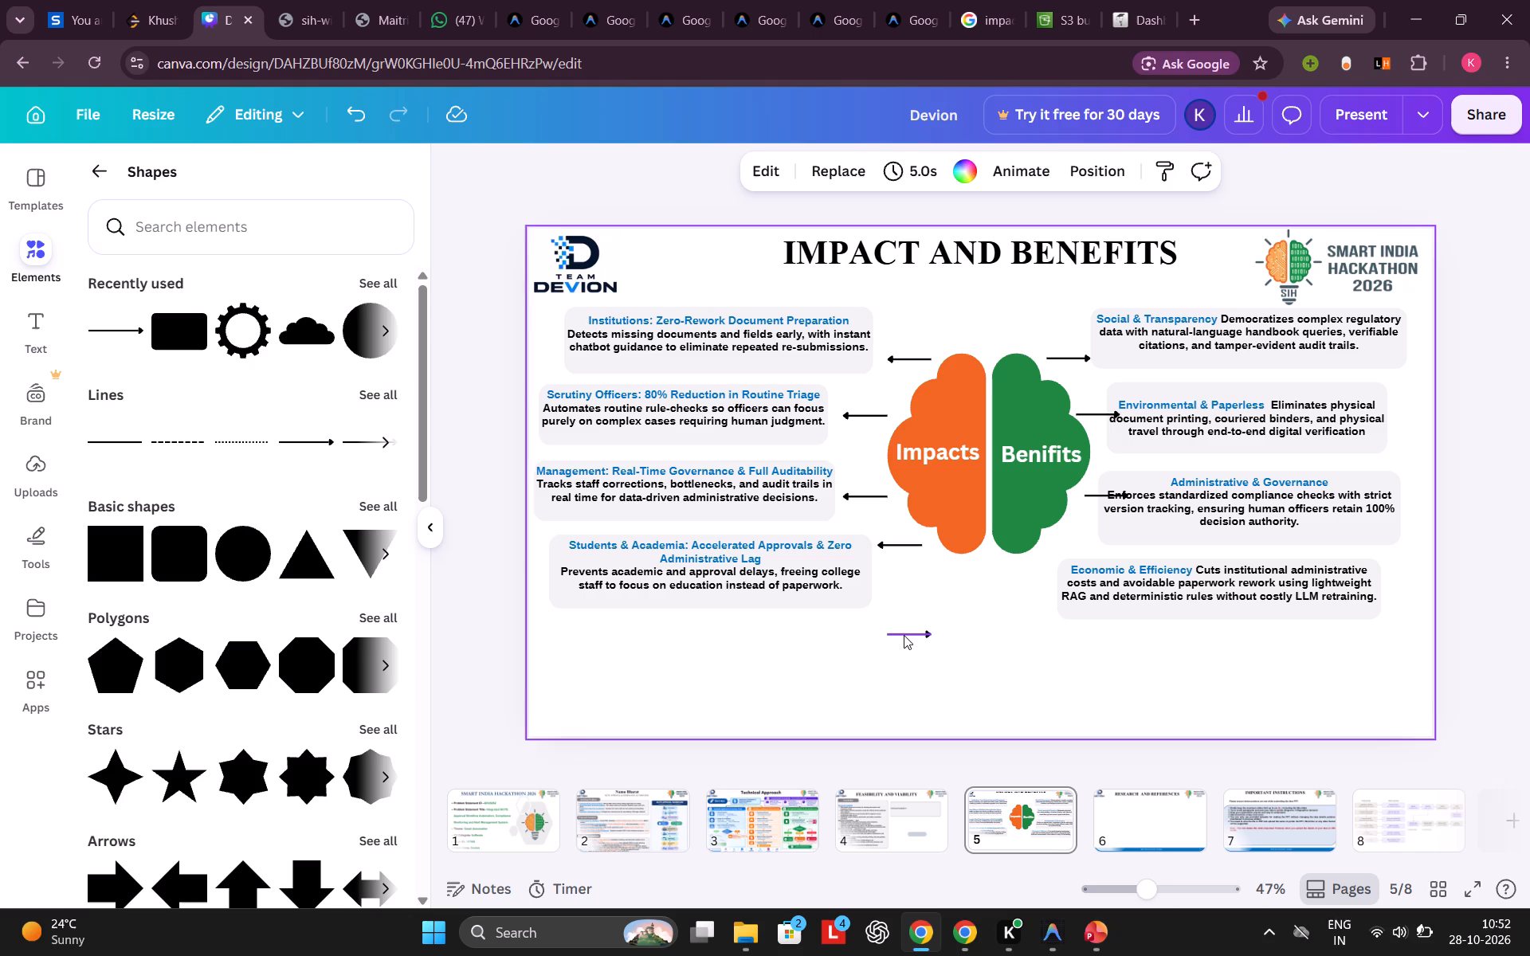
drag(904, 635, 1061, 548)
click(971, 645)
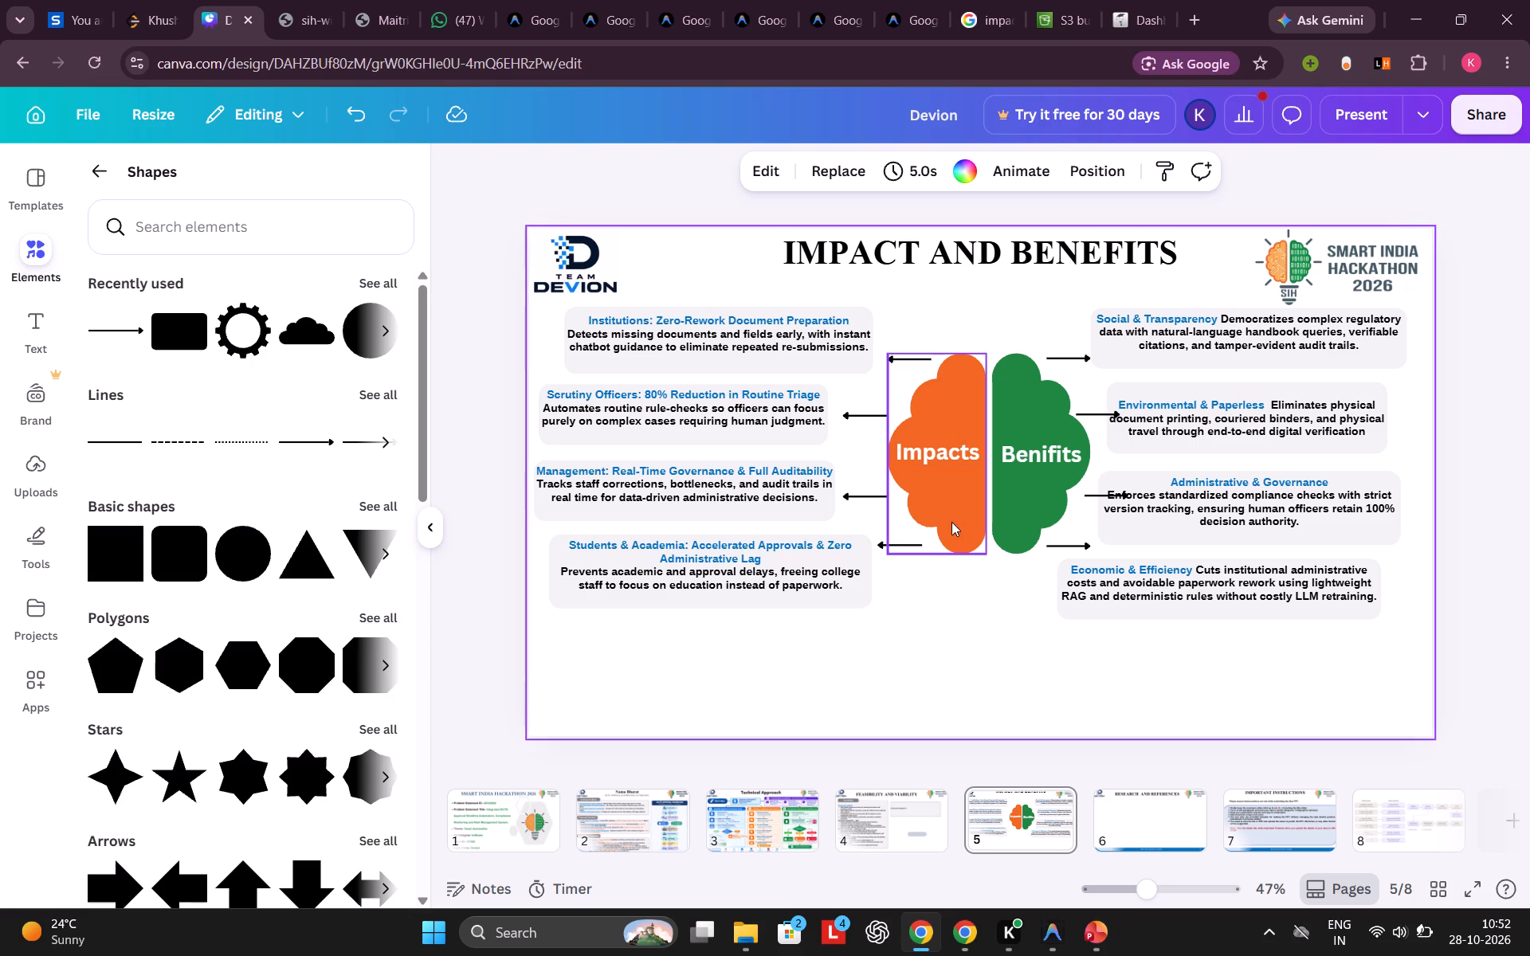
Nudge the "Social & Transparency" box slightly to the right, leaving a small gap after its arrow.
click(1190, 336)
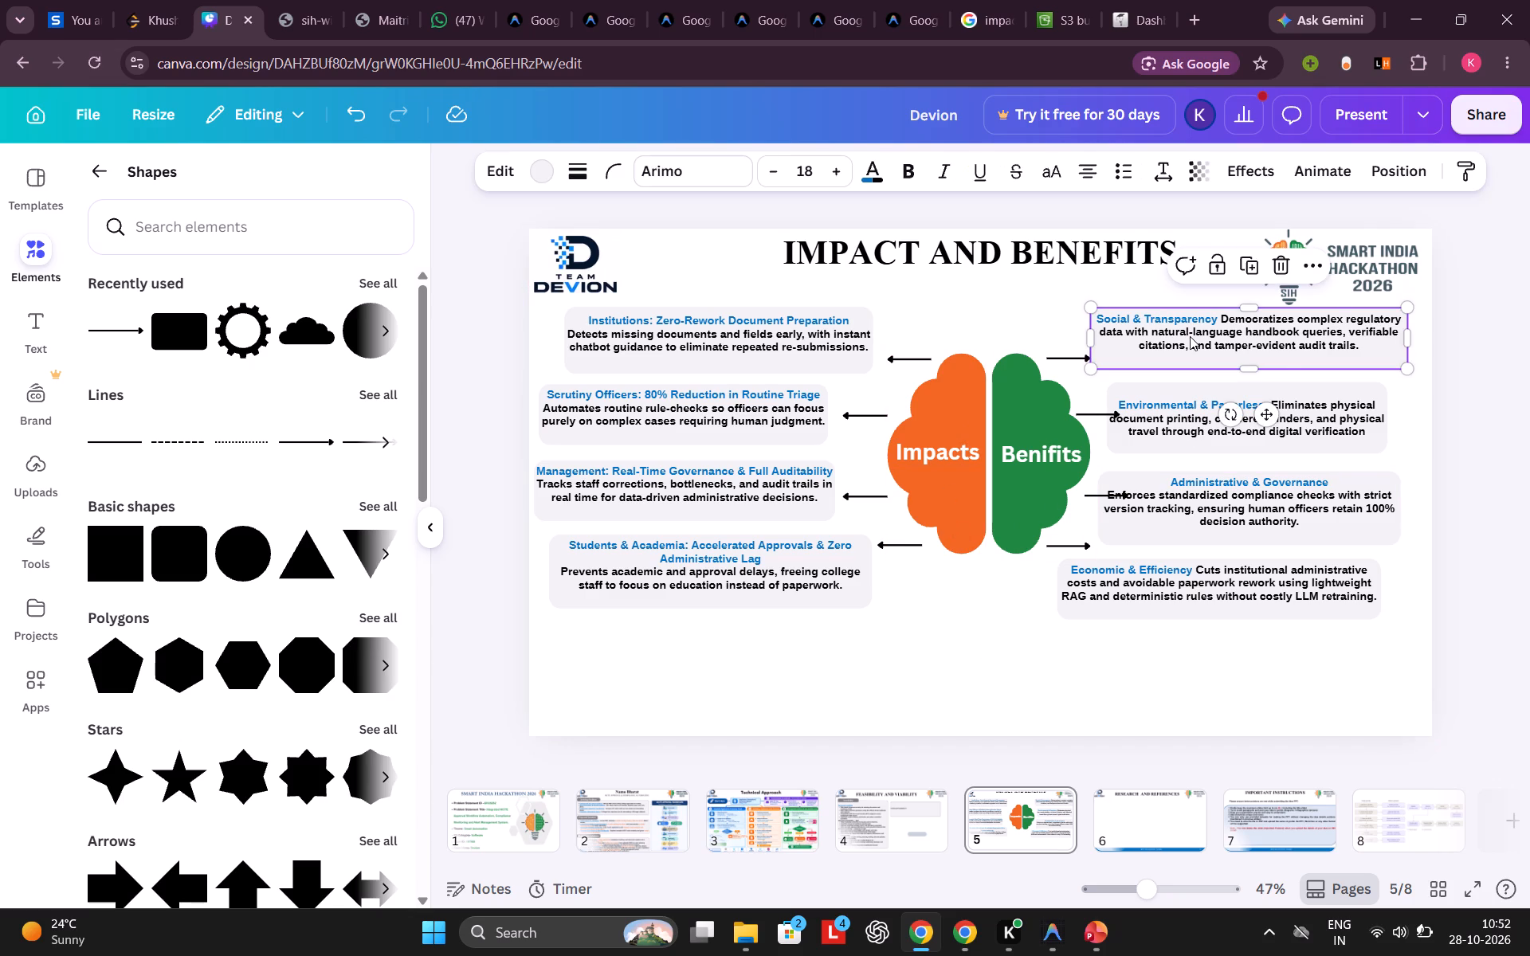
click(1190, 336)
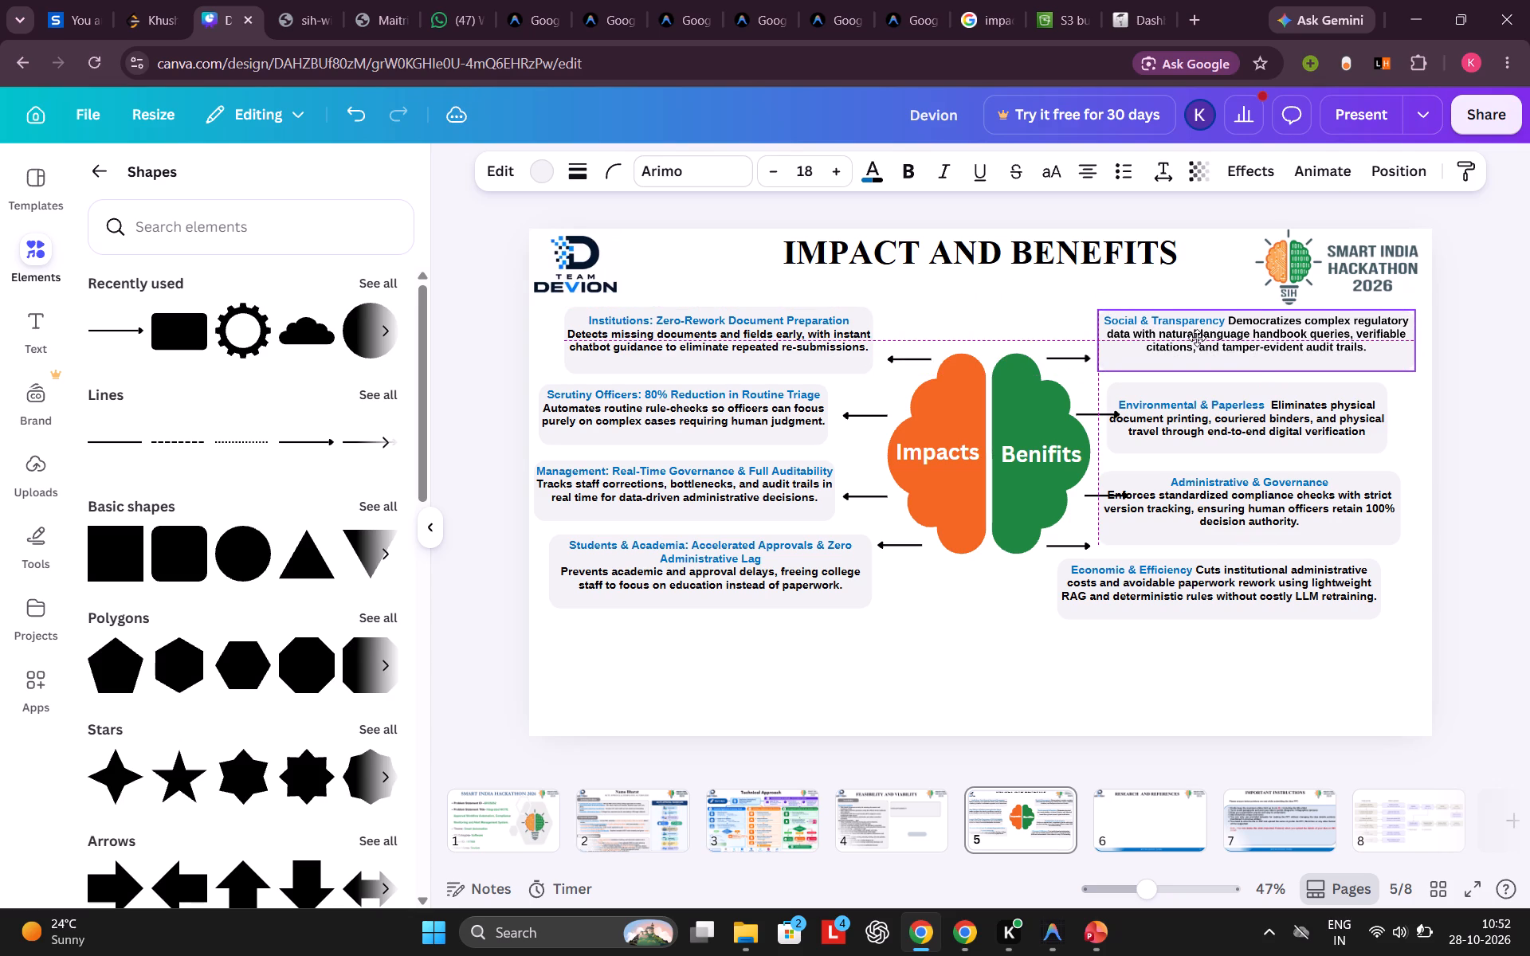
Move the "Environmental & Paperless" box right until it clears its arrow, with its right edge about in line with the "Social & Transparency" box.
click(1196, 399)
drag(1196, 399, 1214, 402)
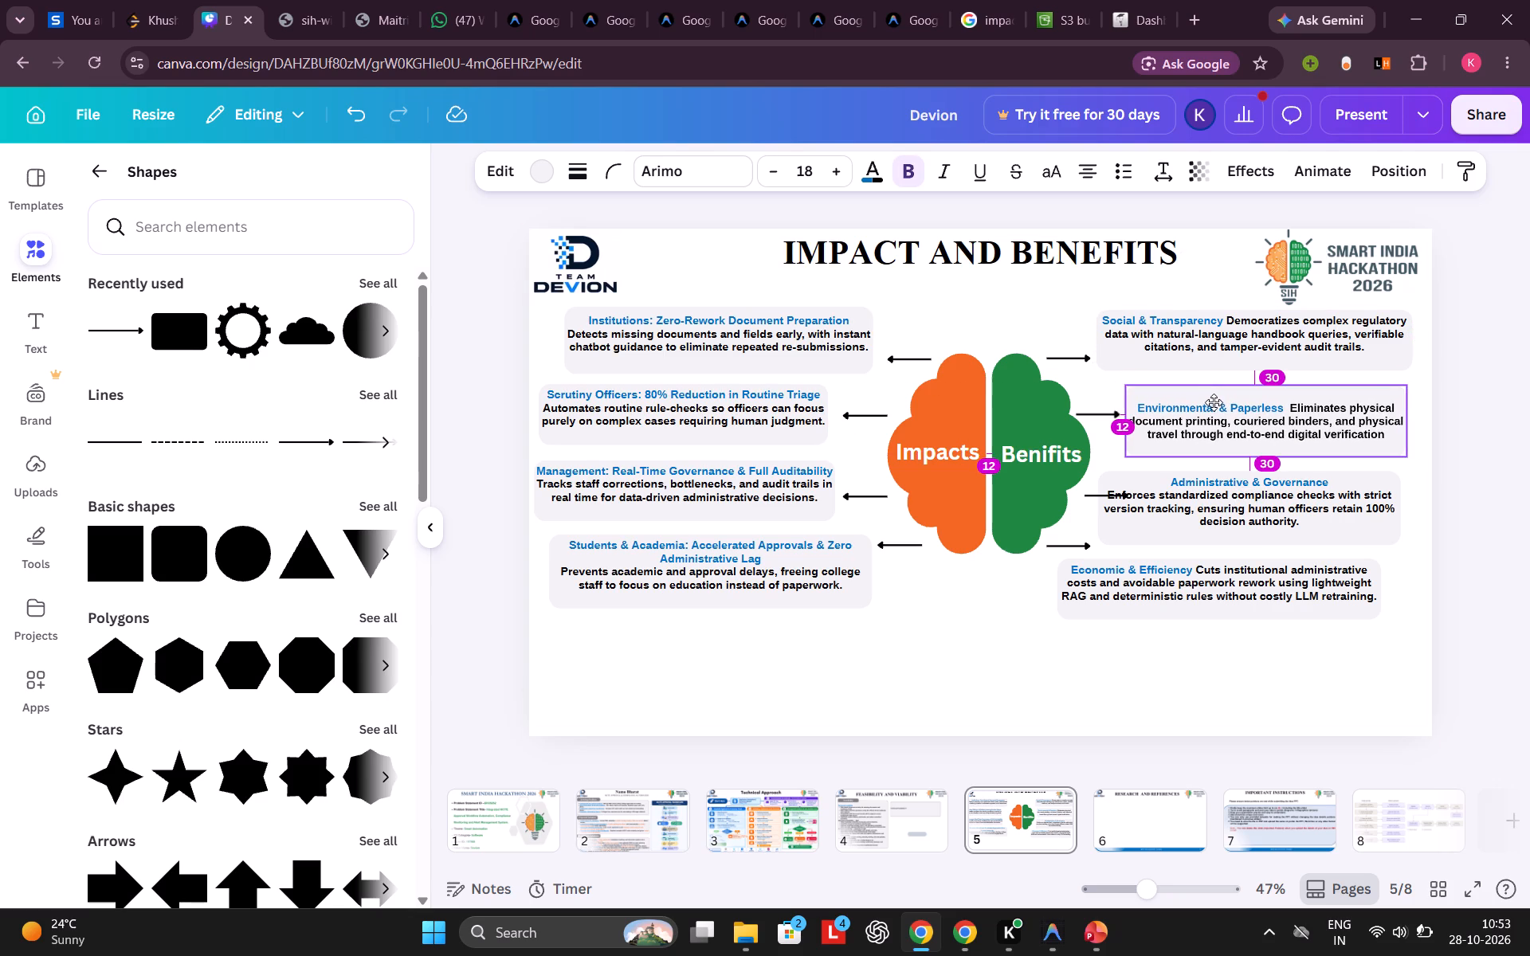
drag(1214, 402, 1220, 400)
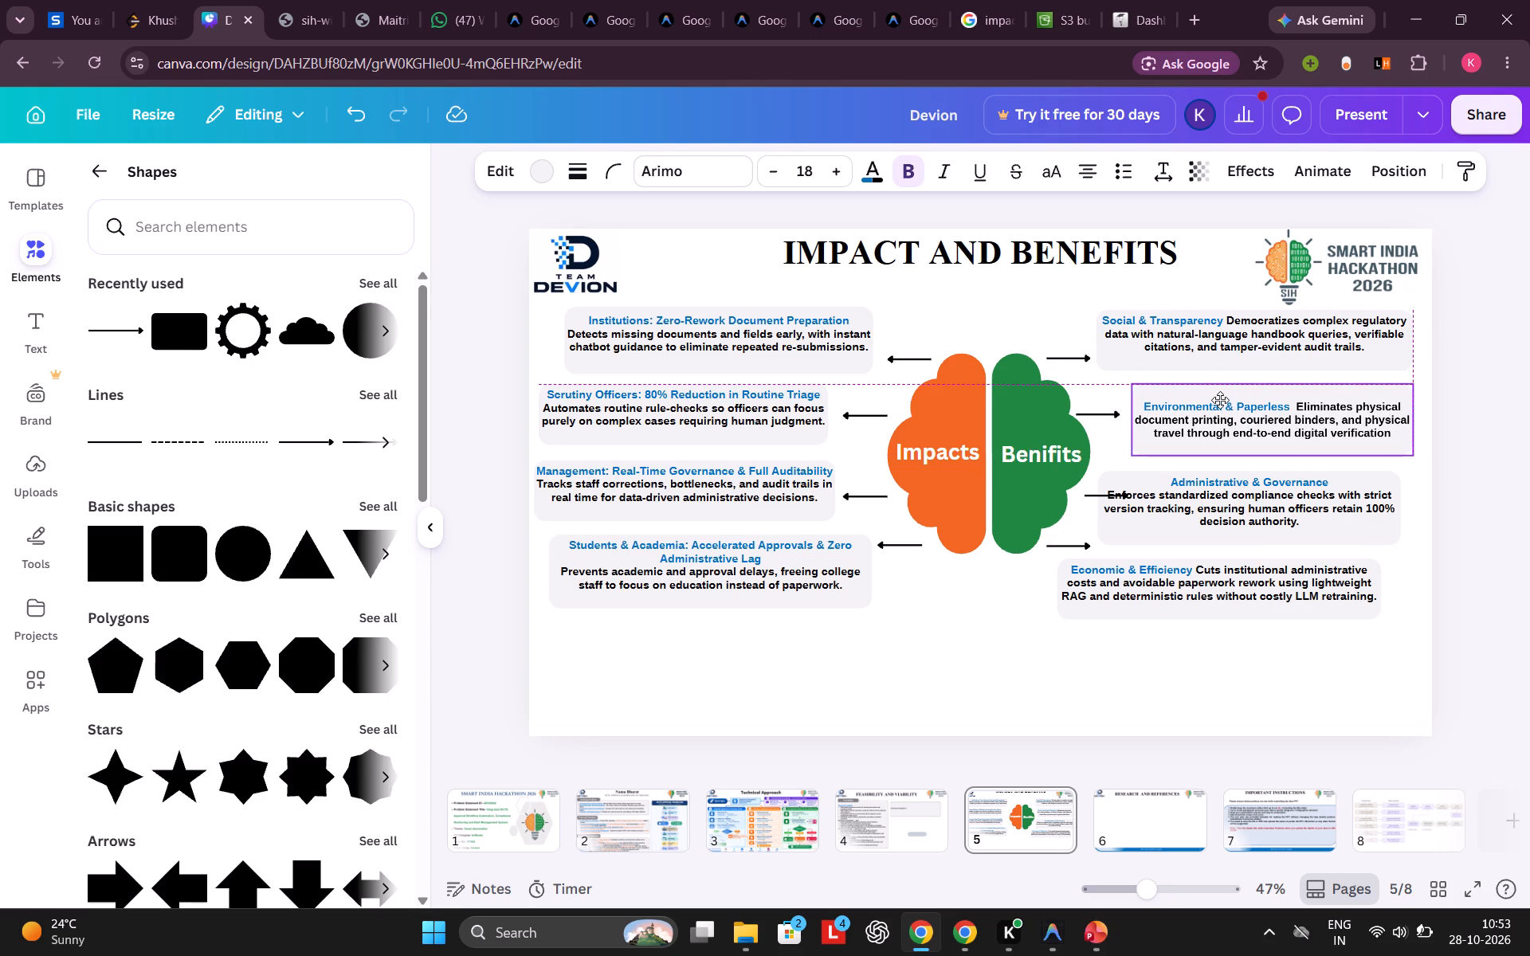
drag(1220, 400, 1223, 399)
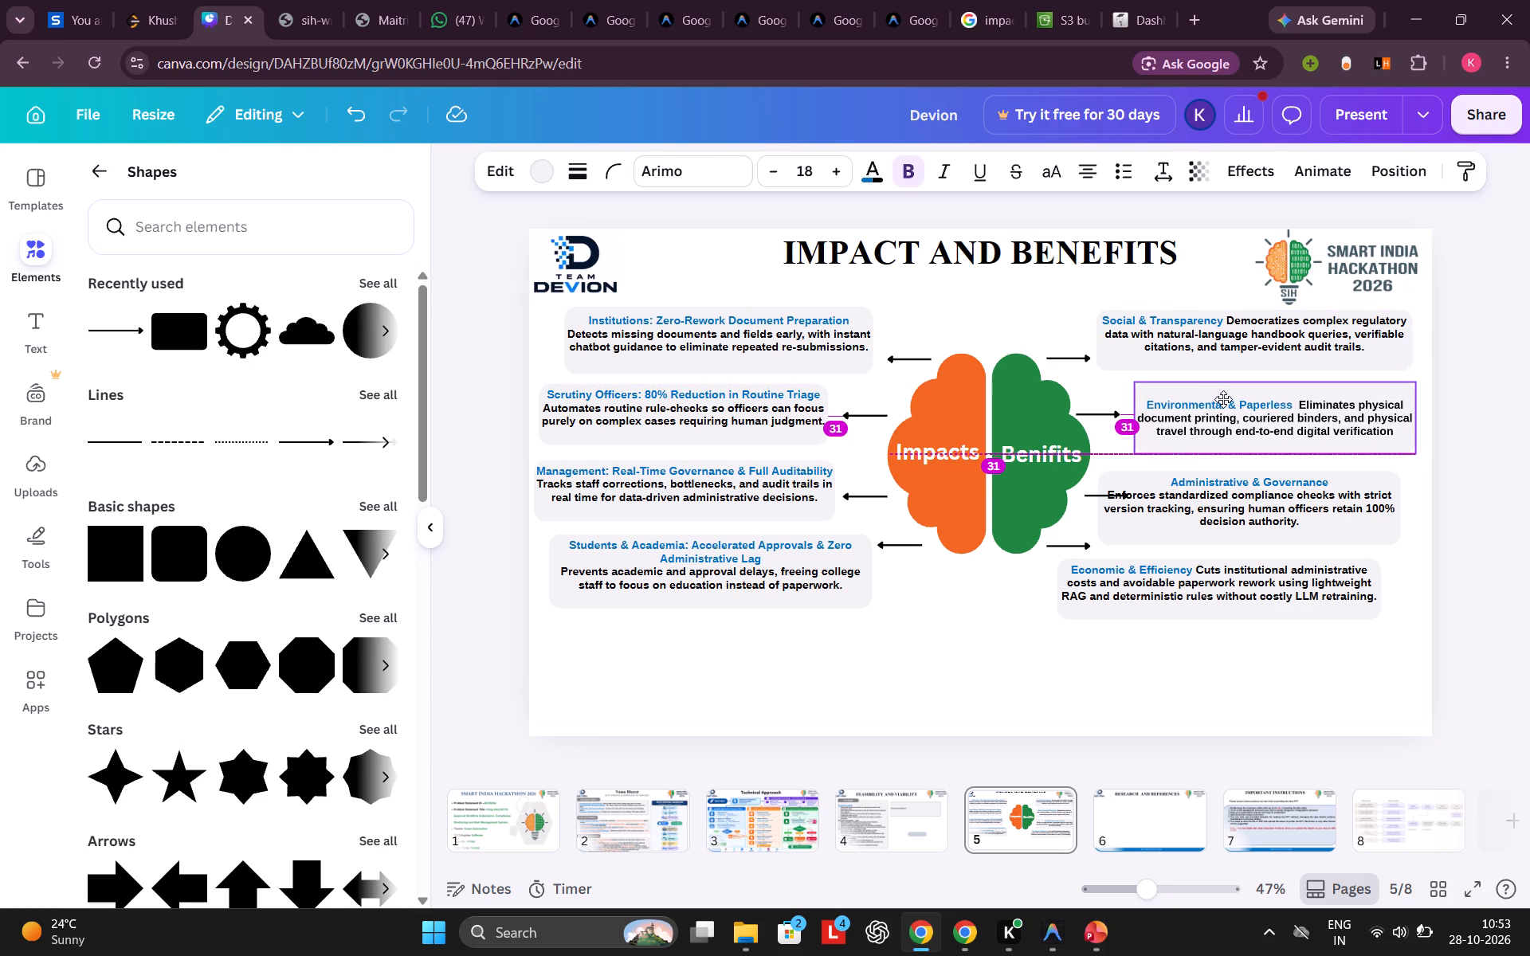
drag(1223, 399, 1224, 399)
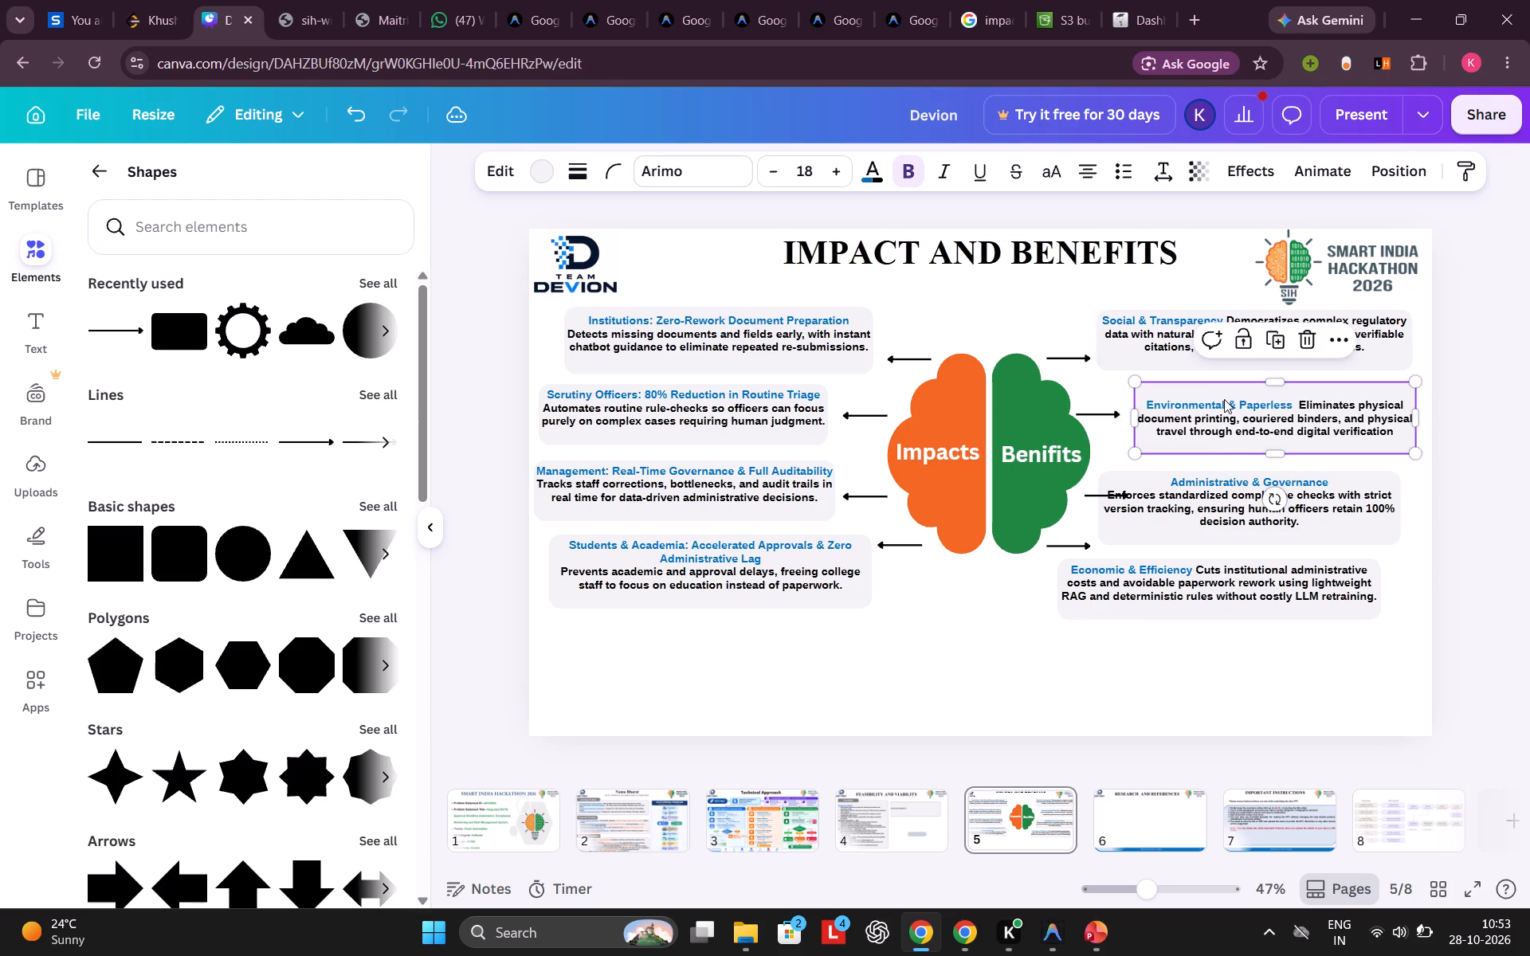
Move the "Administrative & Governance" box right and slightly up, aligning its right edge with the "Environmental & Paperless" box.
click(1194, 484)
drag(1194, 484, 1201, 483)
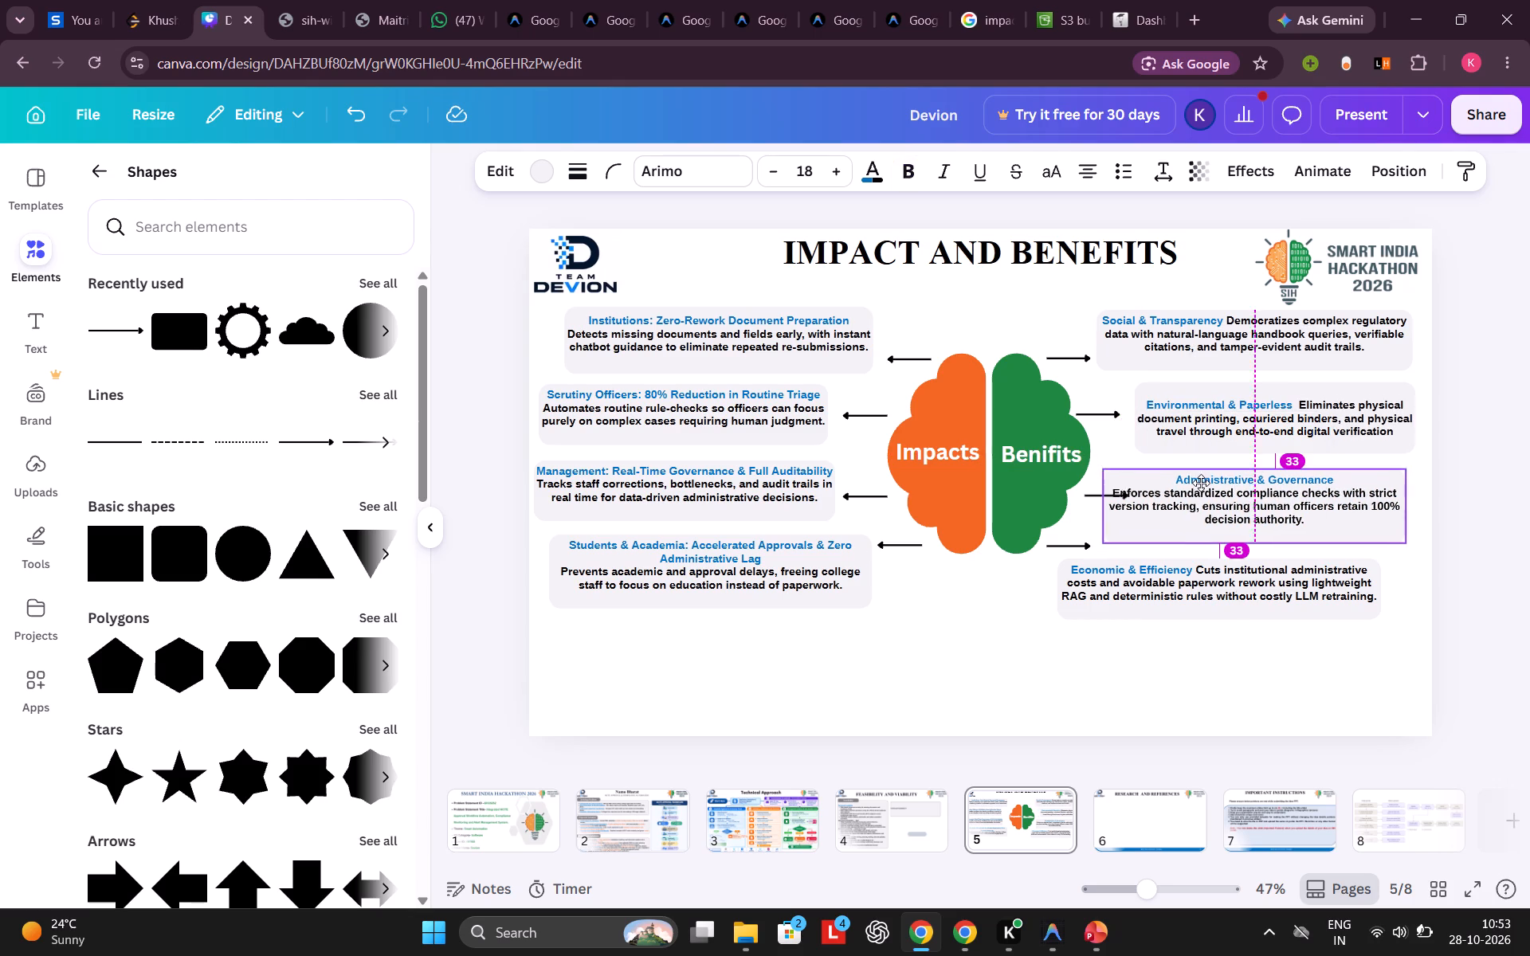
drag(1201, 483, 1210, 480)
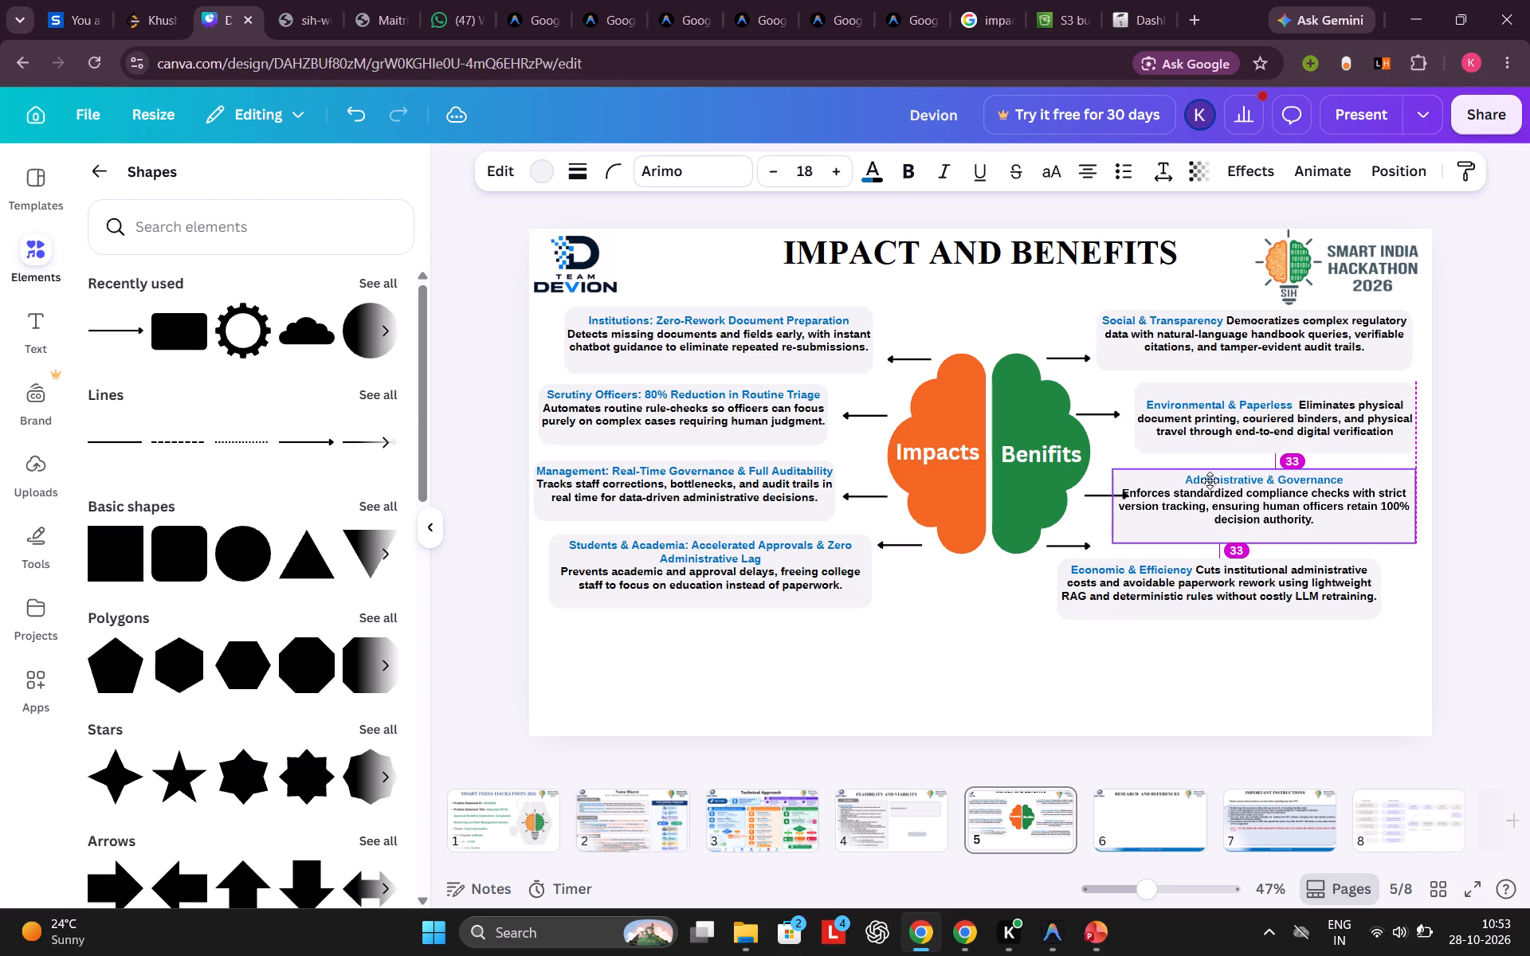
drag(1210, 480, 1210, 479)
Move the "Economic & Efficiency" box right and slightly up, aligning its right edge with the benefit boxes above it.
click(1168, 582)
drag(1168, 582, 1198, 583)
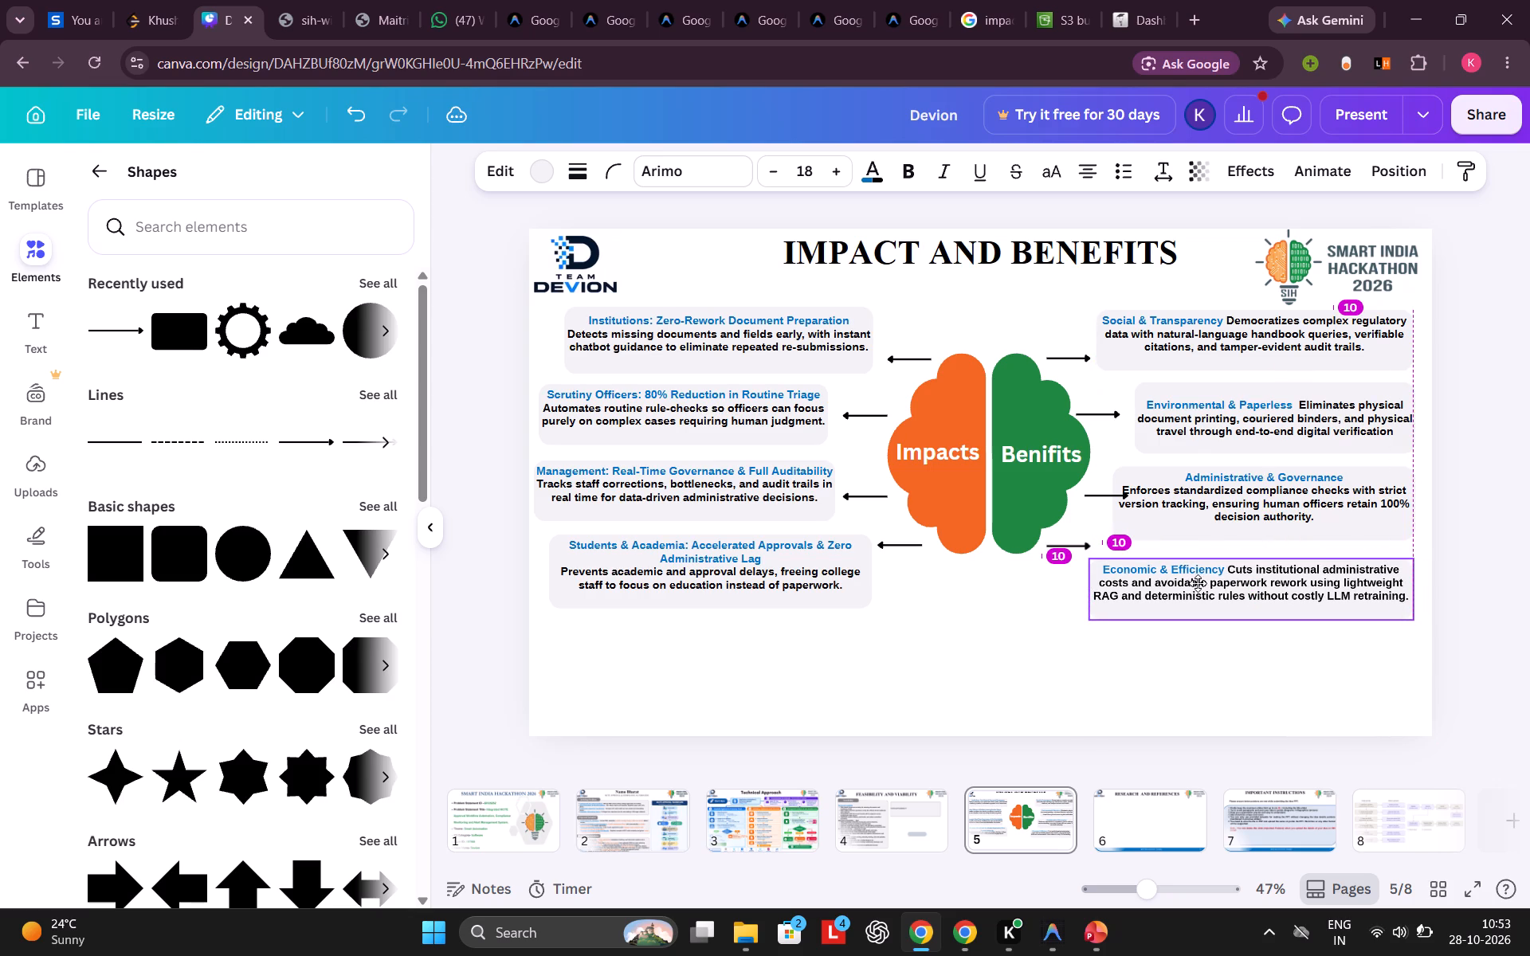
drag(1198, 583, 1202, 581)
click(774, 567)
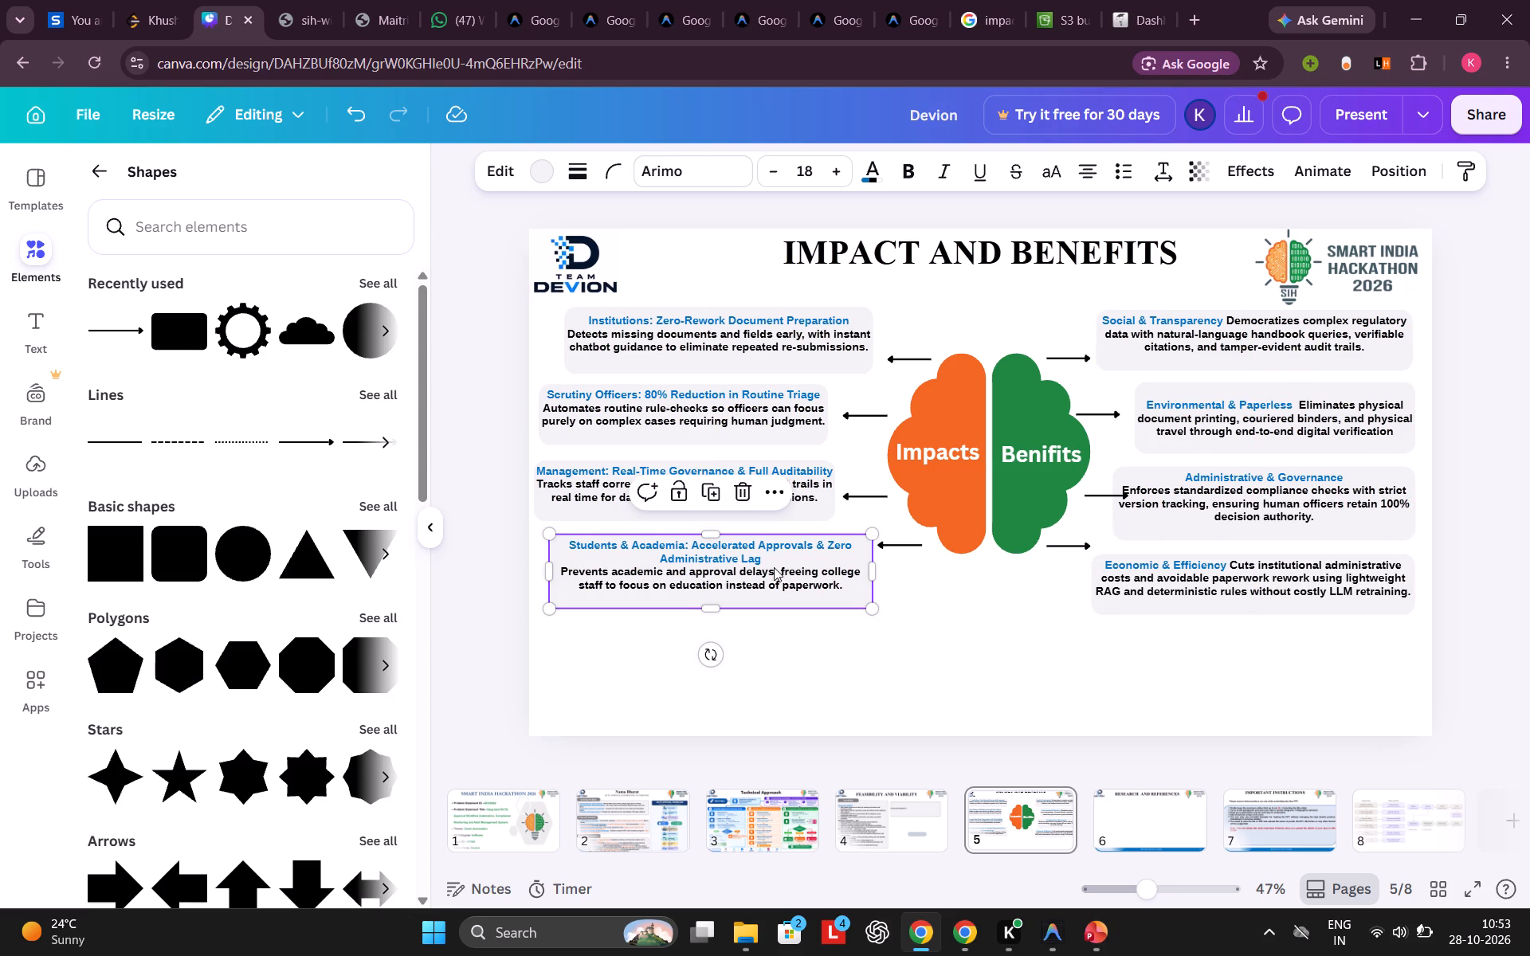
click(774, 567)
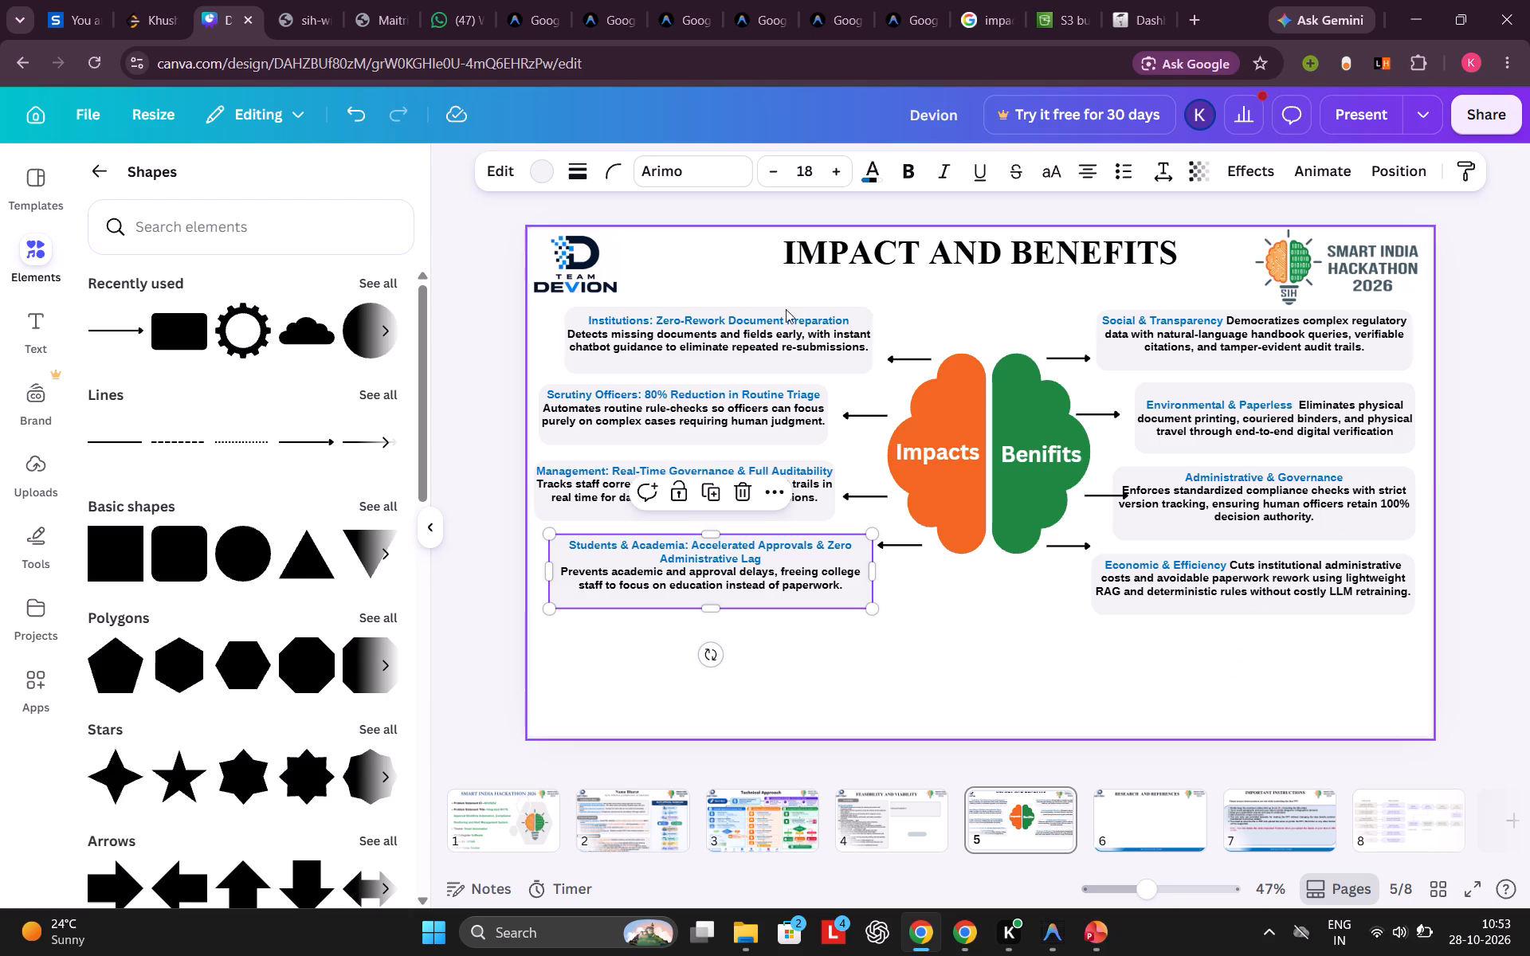
Nudge the "Institutions" box slightly left, aligning its right edge with the "Students & Academia" box.
click(781, 327)
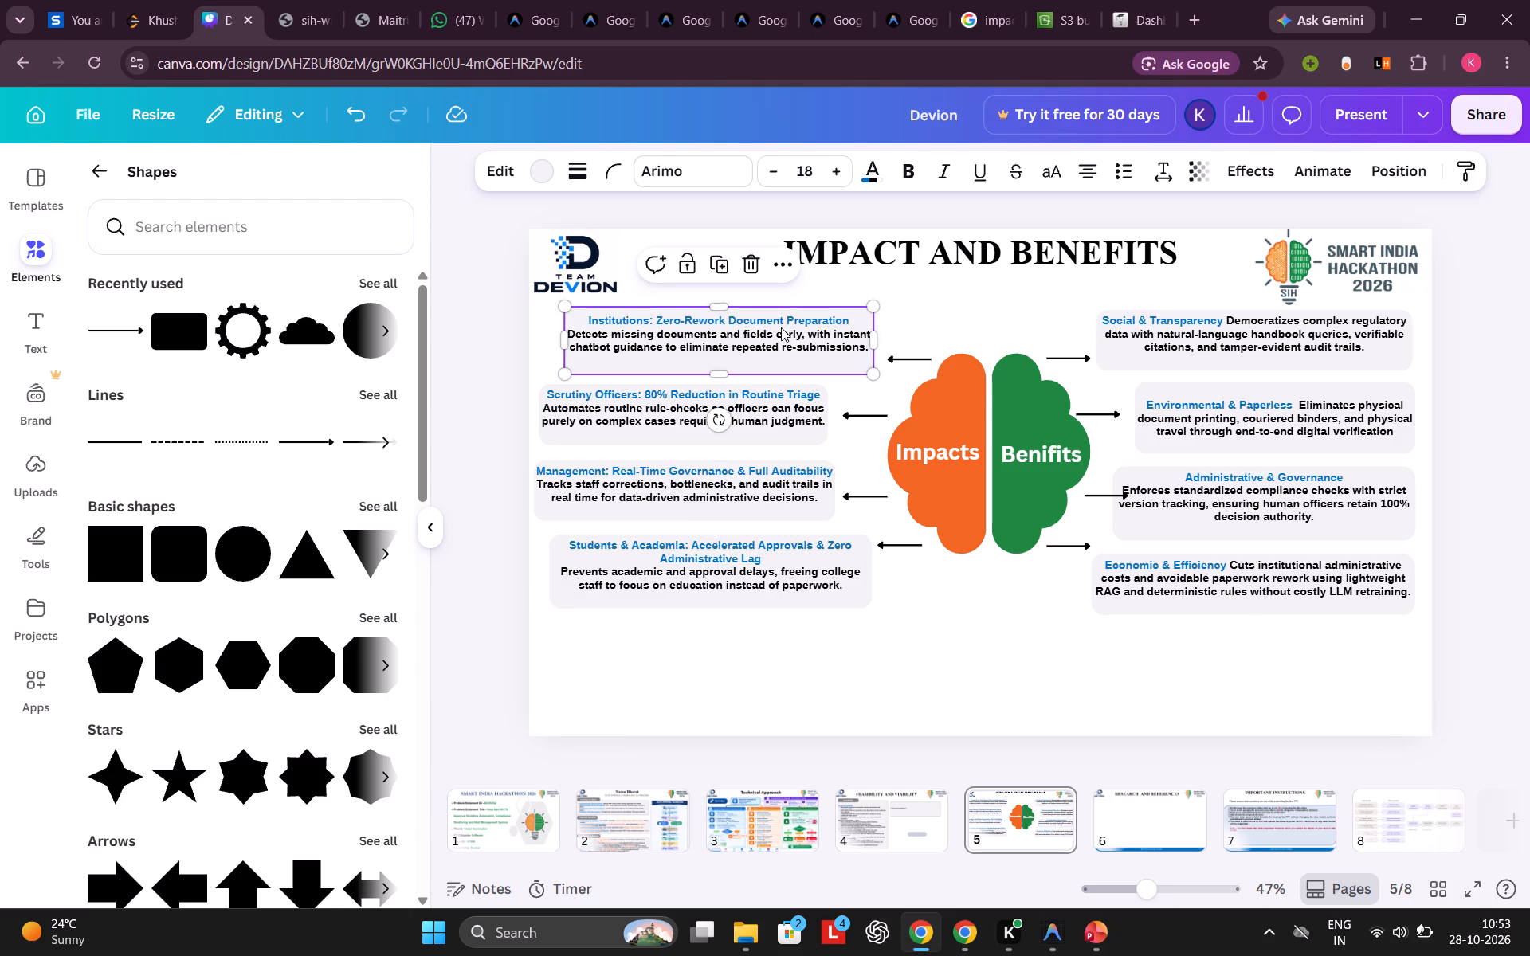
click(781, 327)
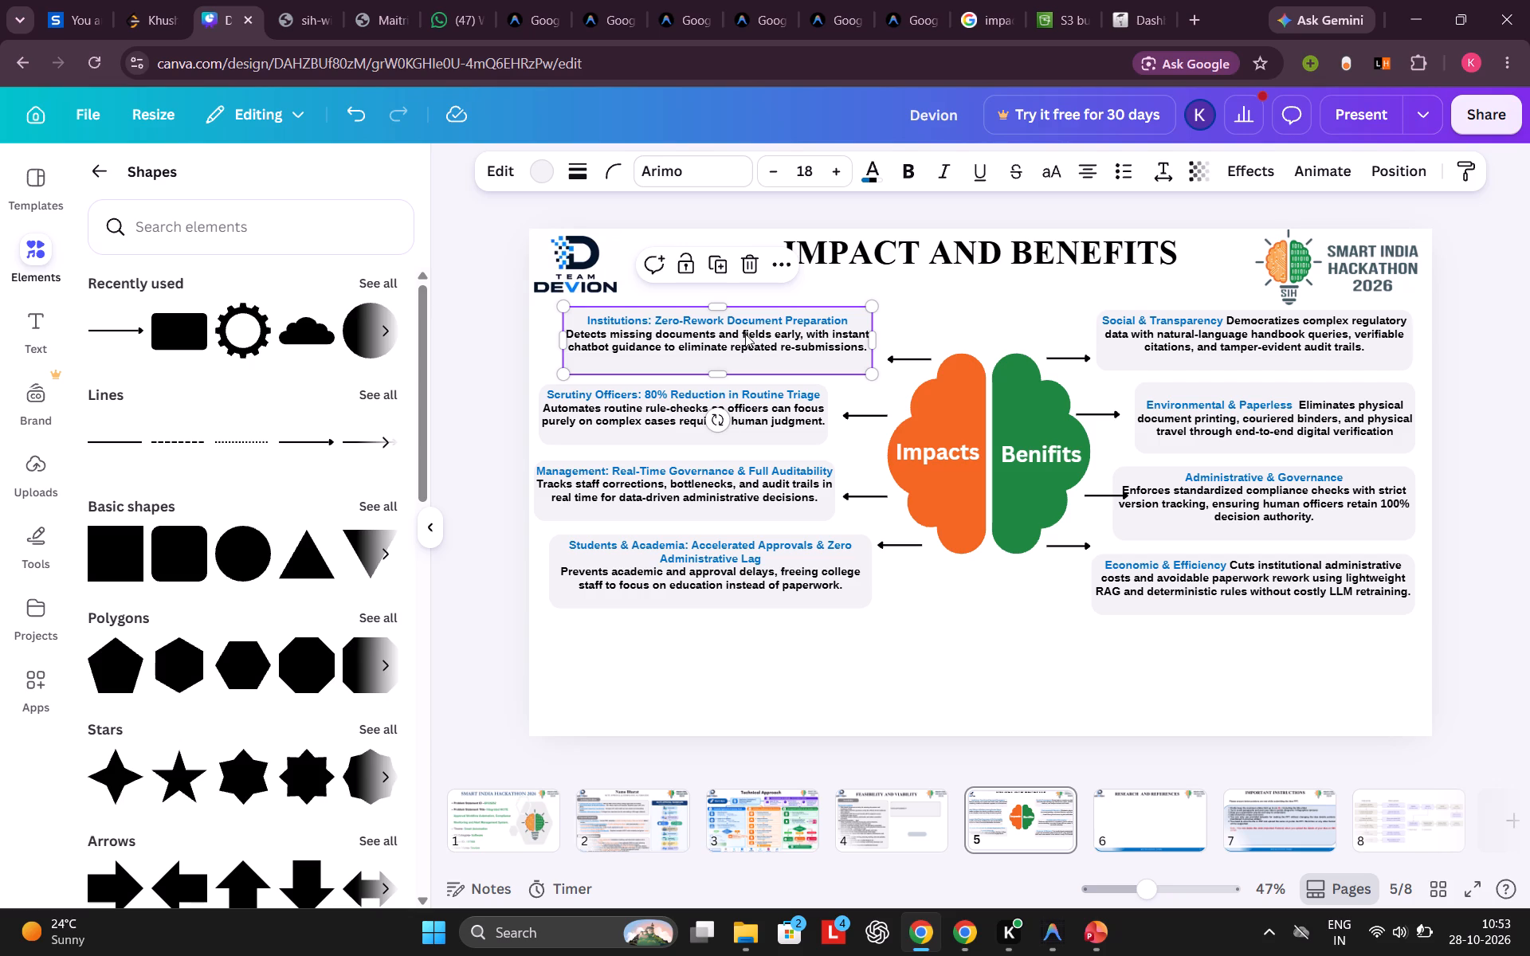
click(745, 334)
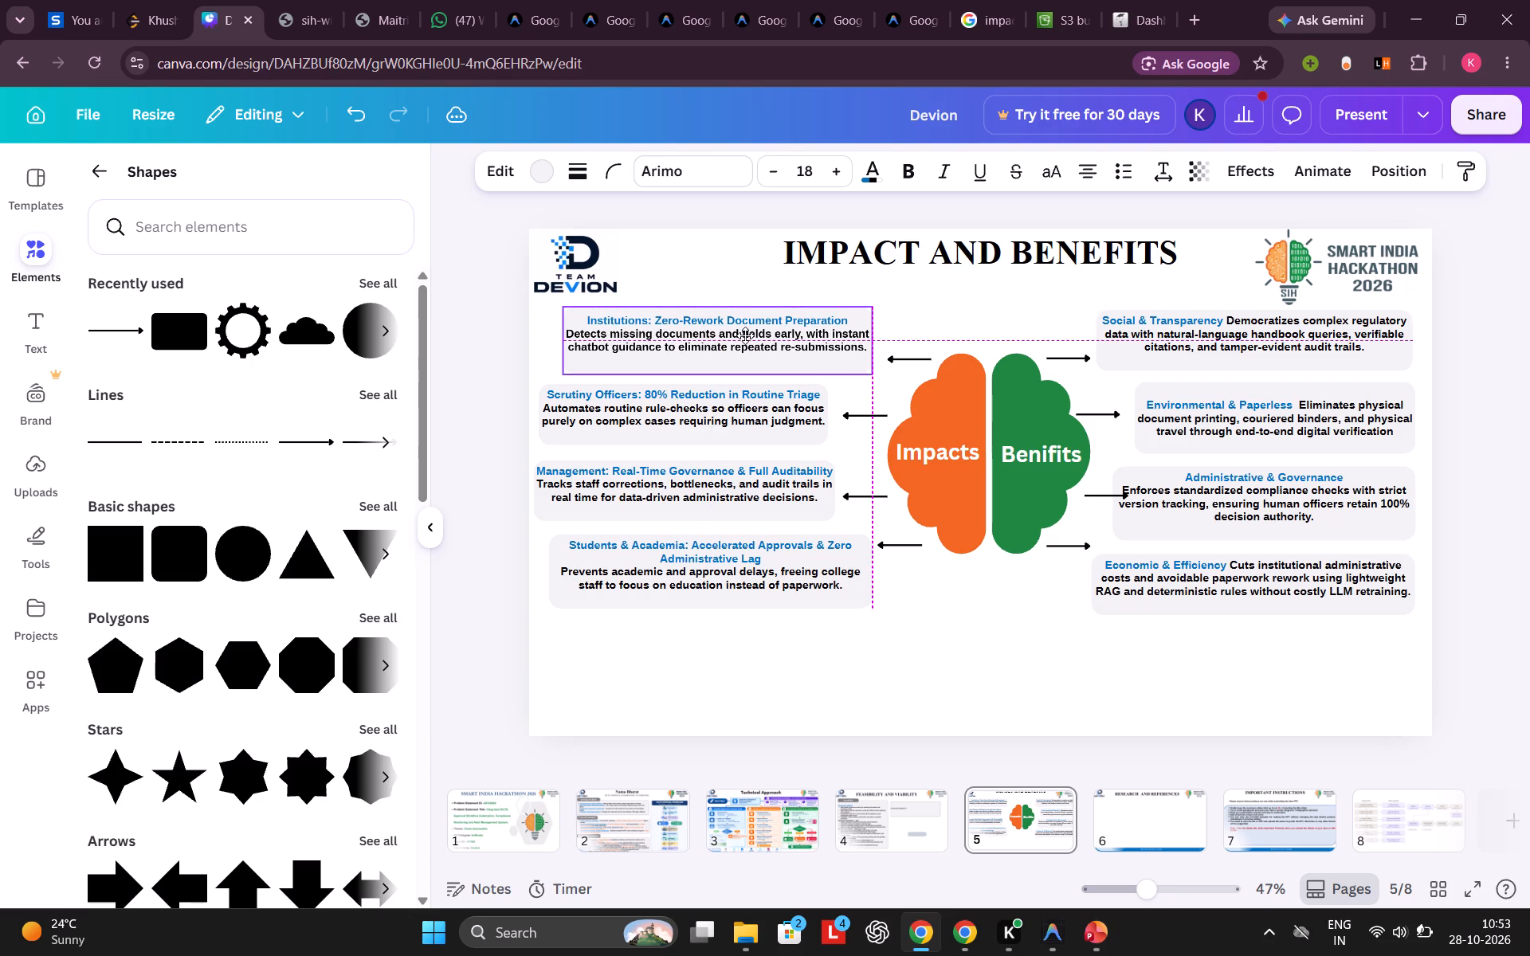
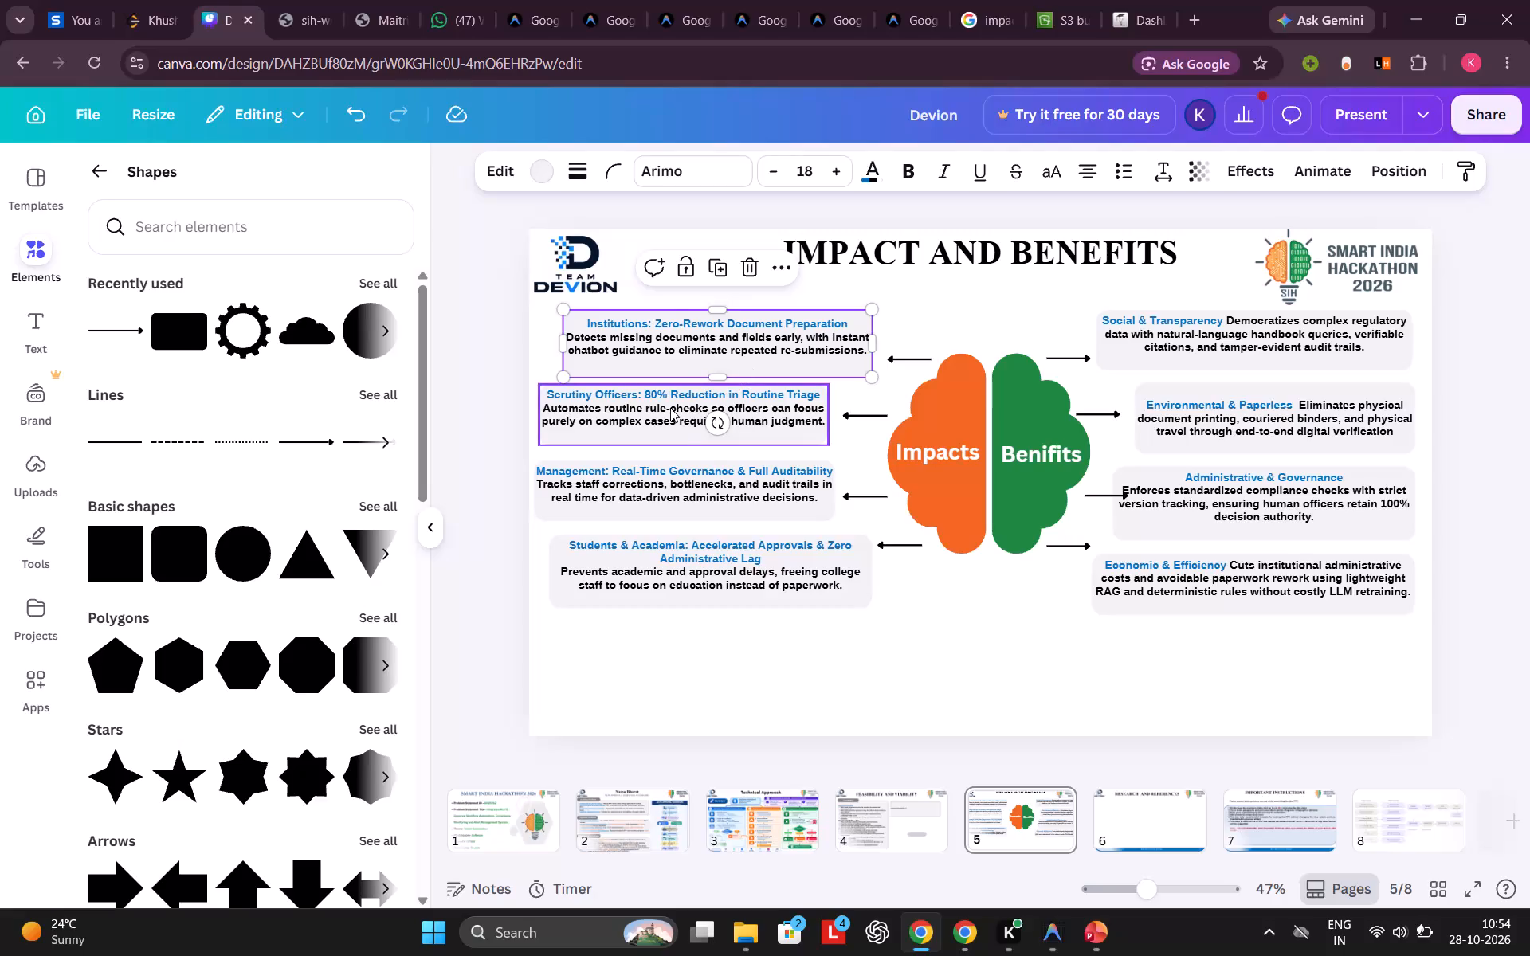
Move the "Scrutiny Officers" box slightly right and down, aligning its left edge with the "Students & Academia" box.
click(670, 408)
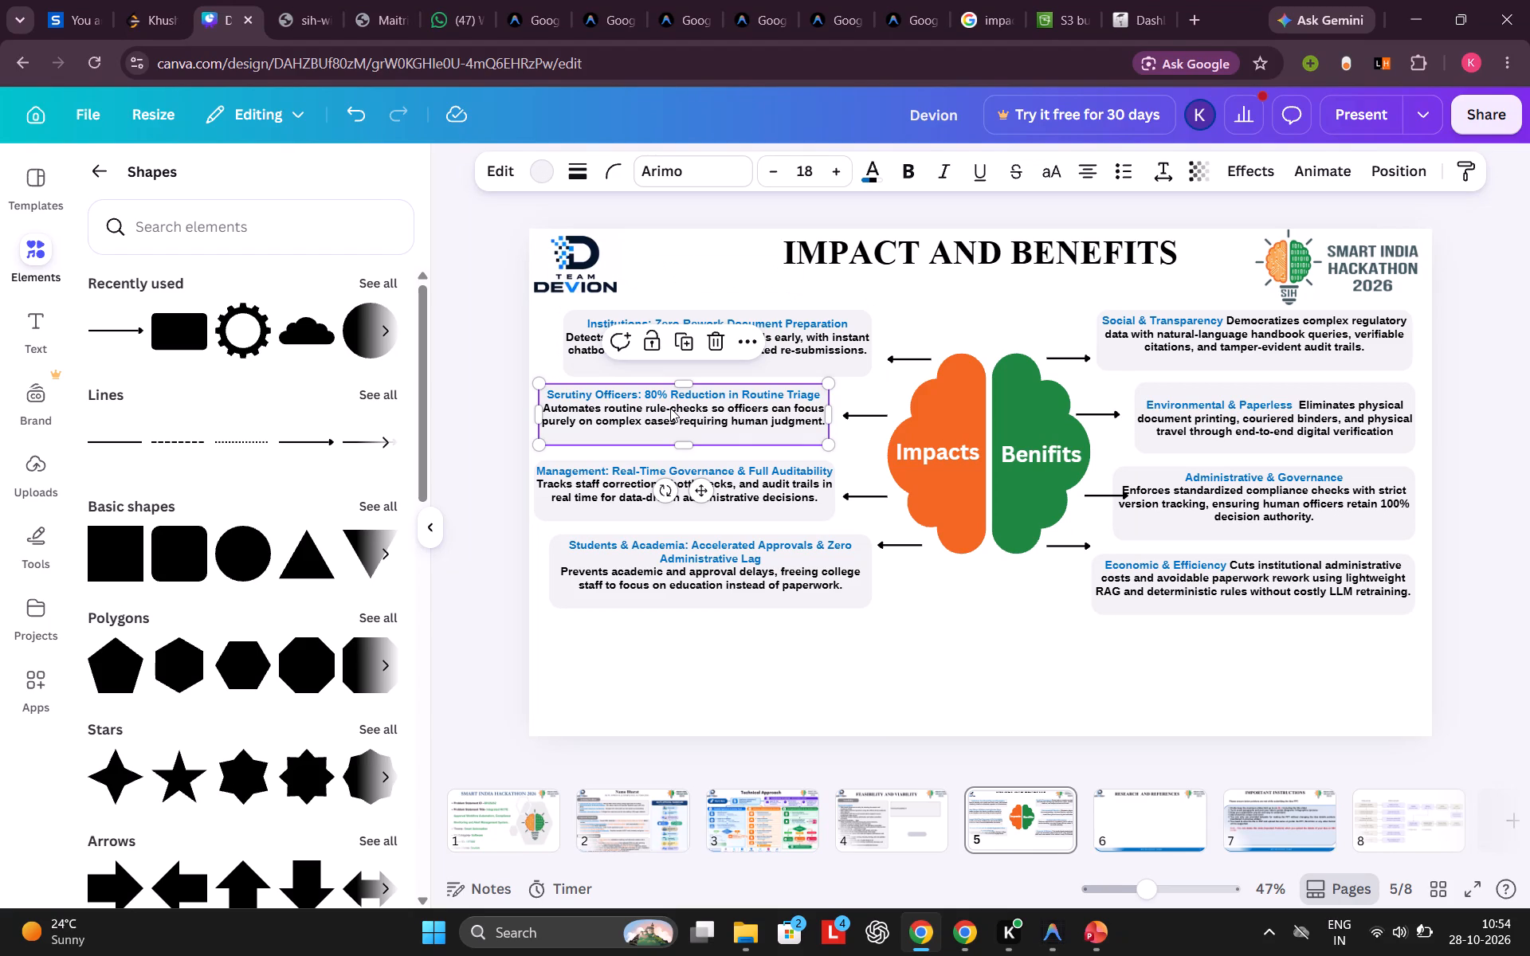
click(1184, 423)
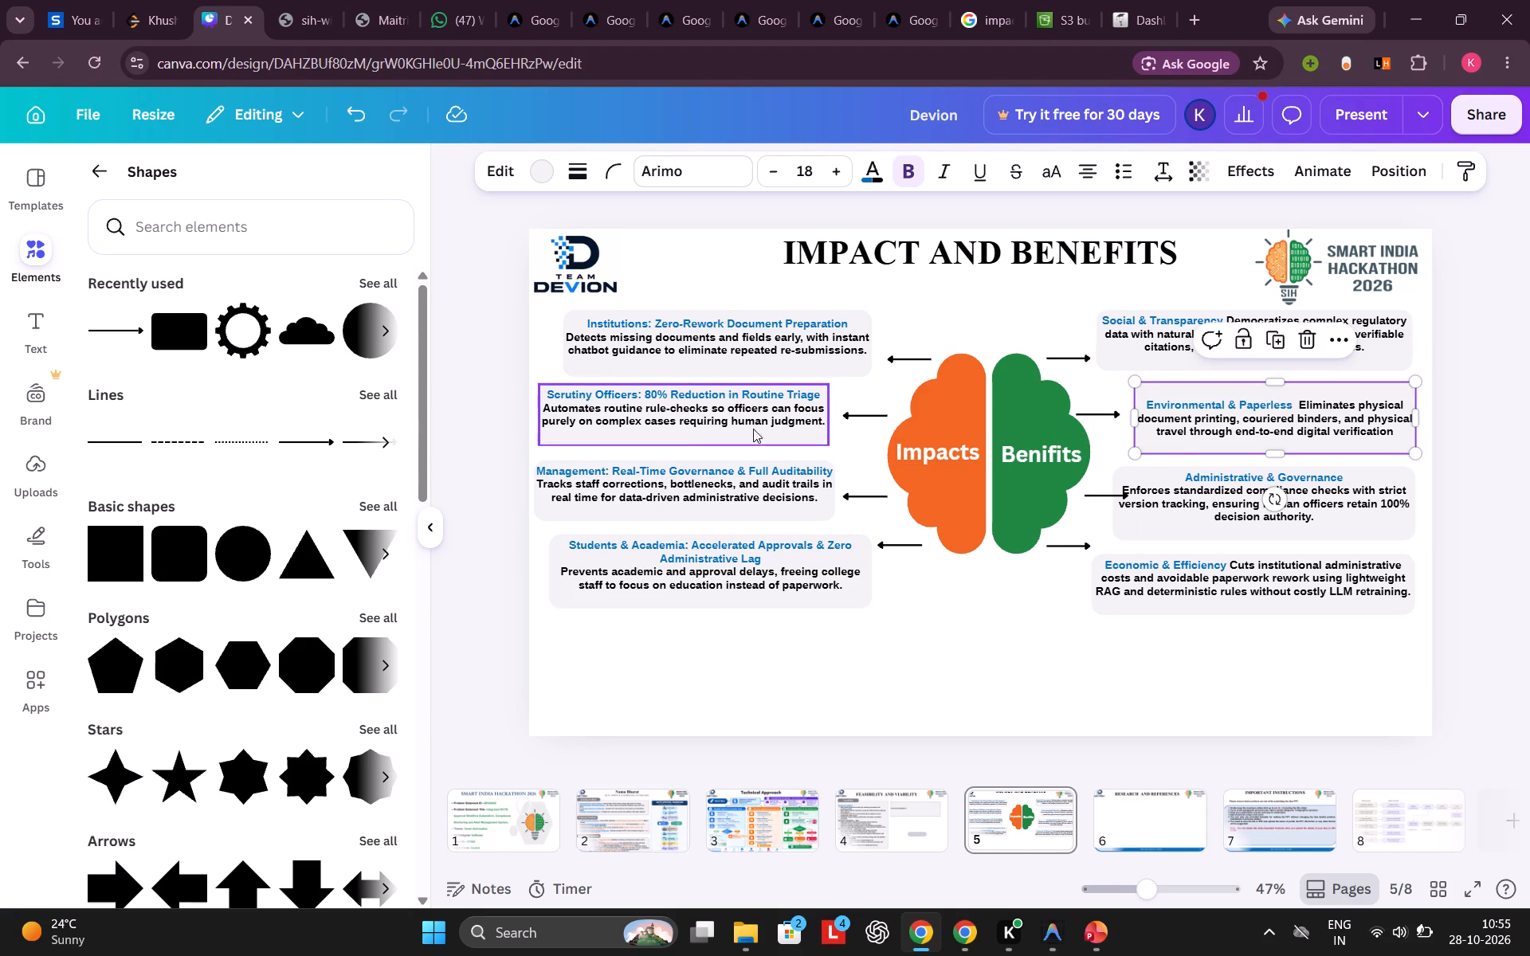
click(750, 417)
drag(750, 417, 757, 424)
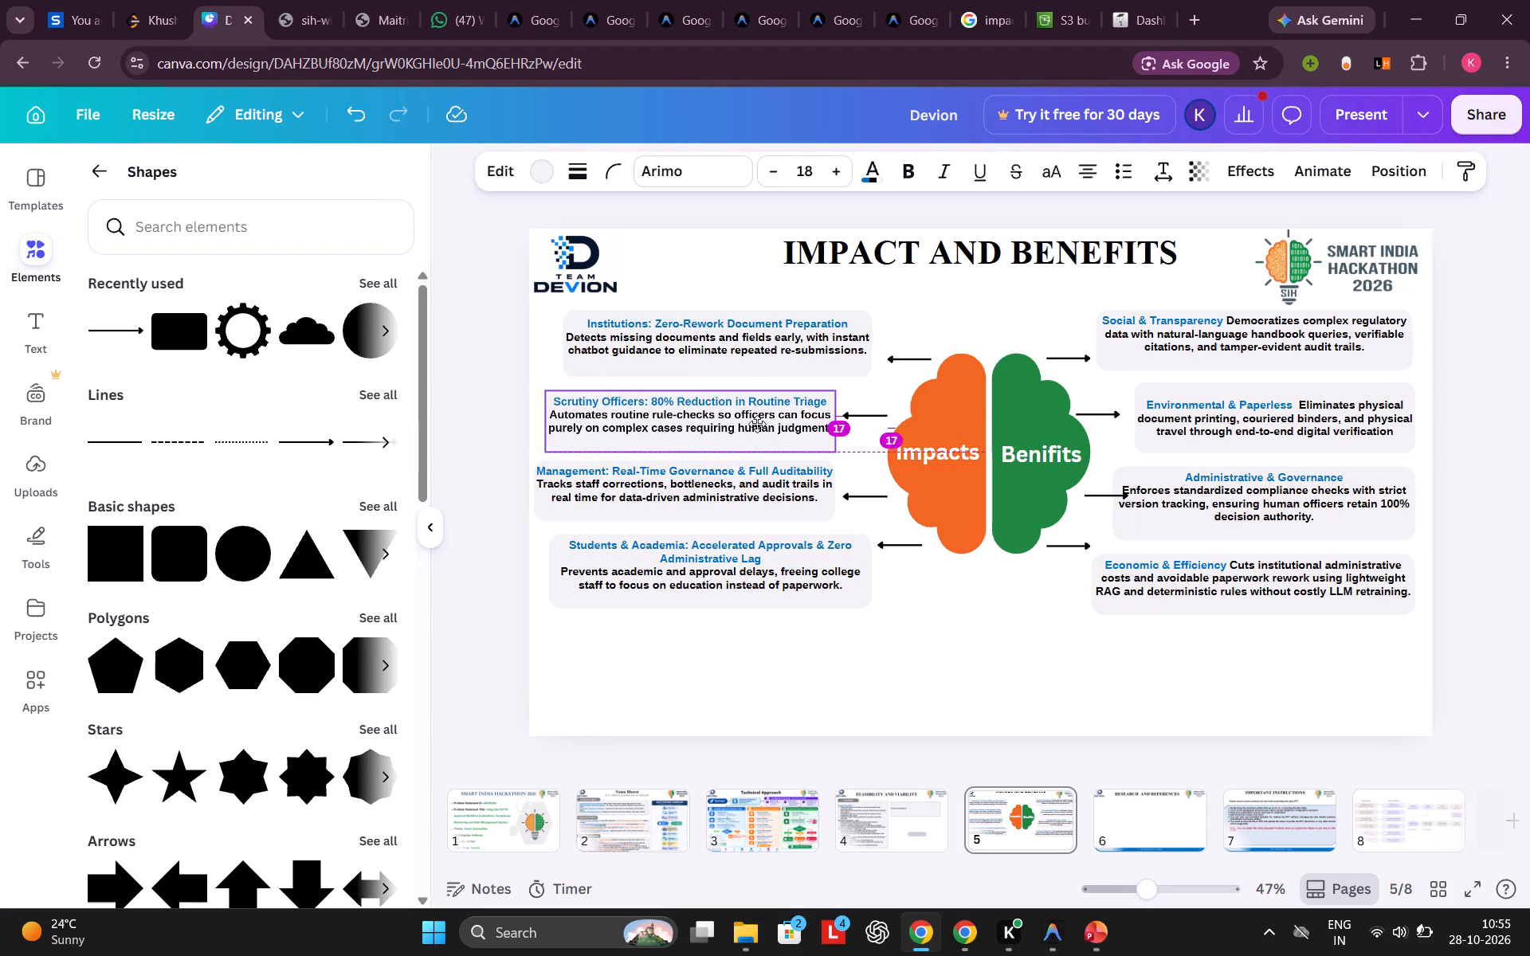
drag(757, 424, 762, 420)
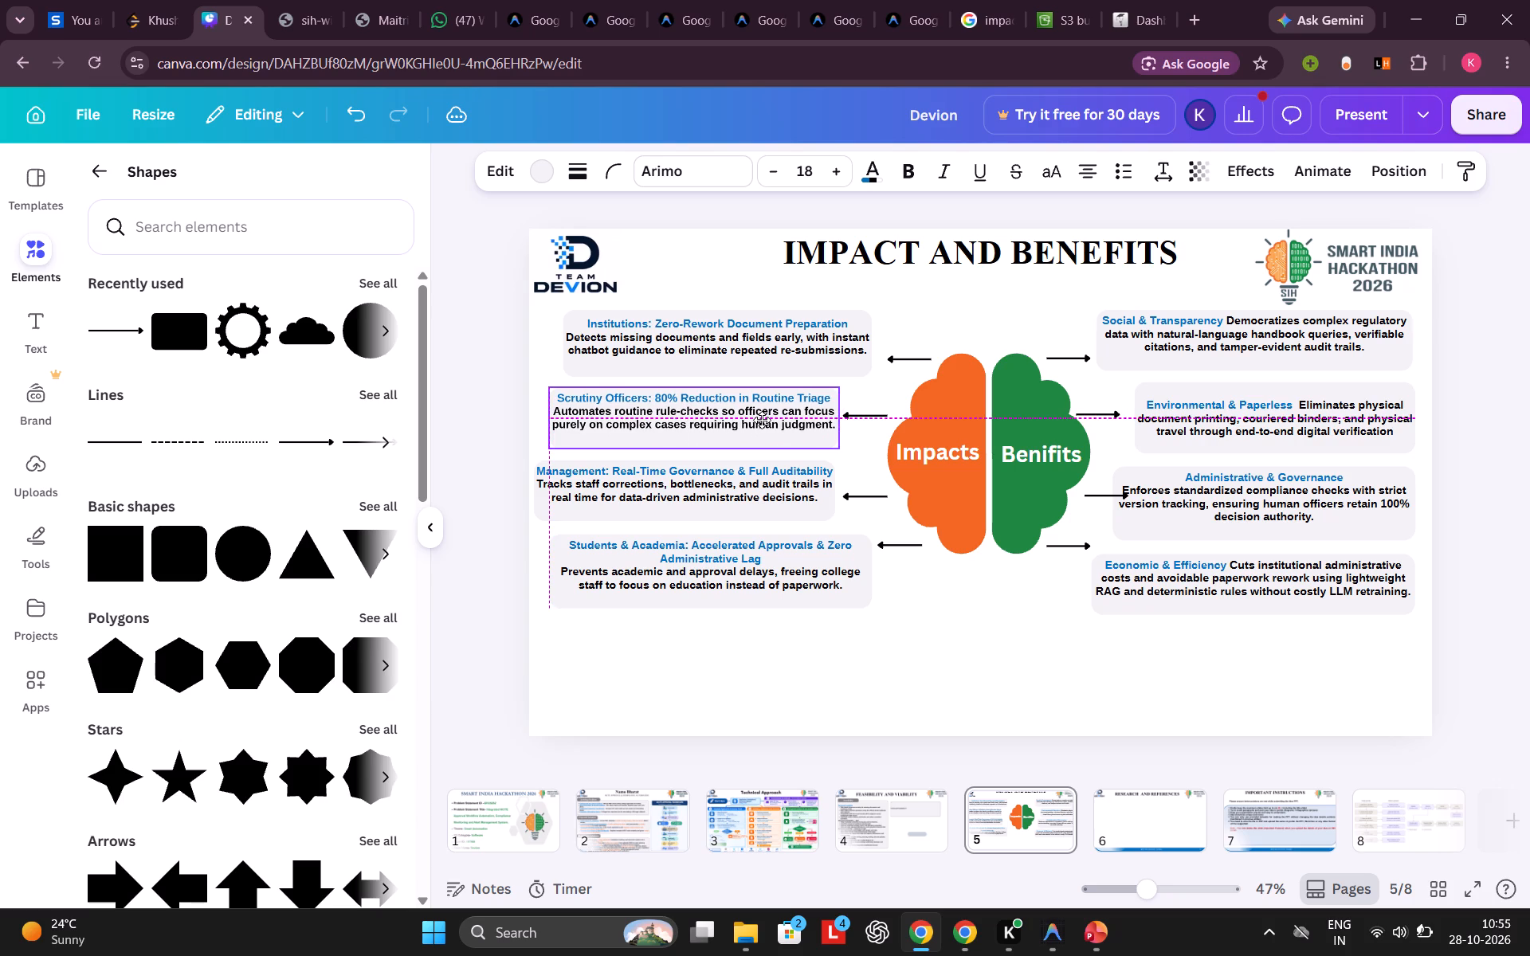
drag(762, 420, 760, 420)
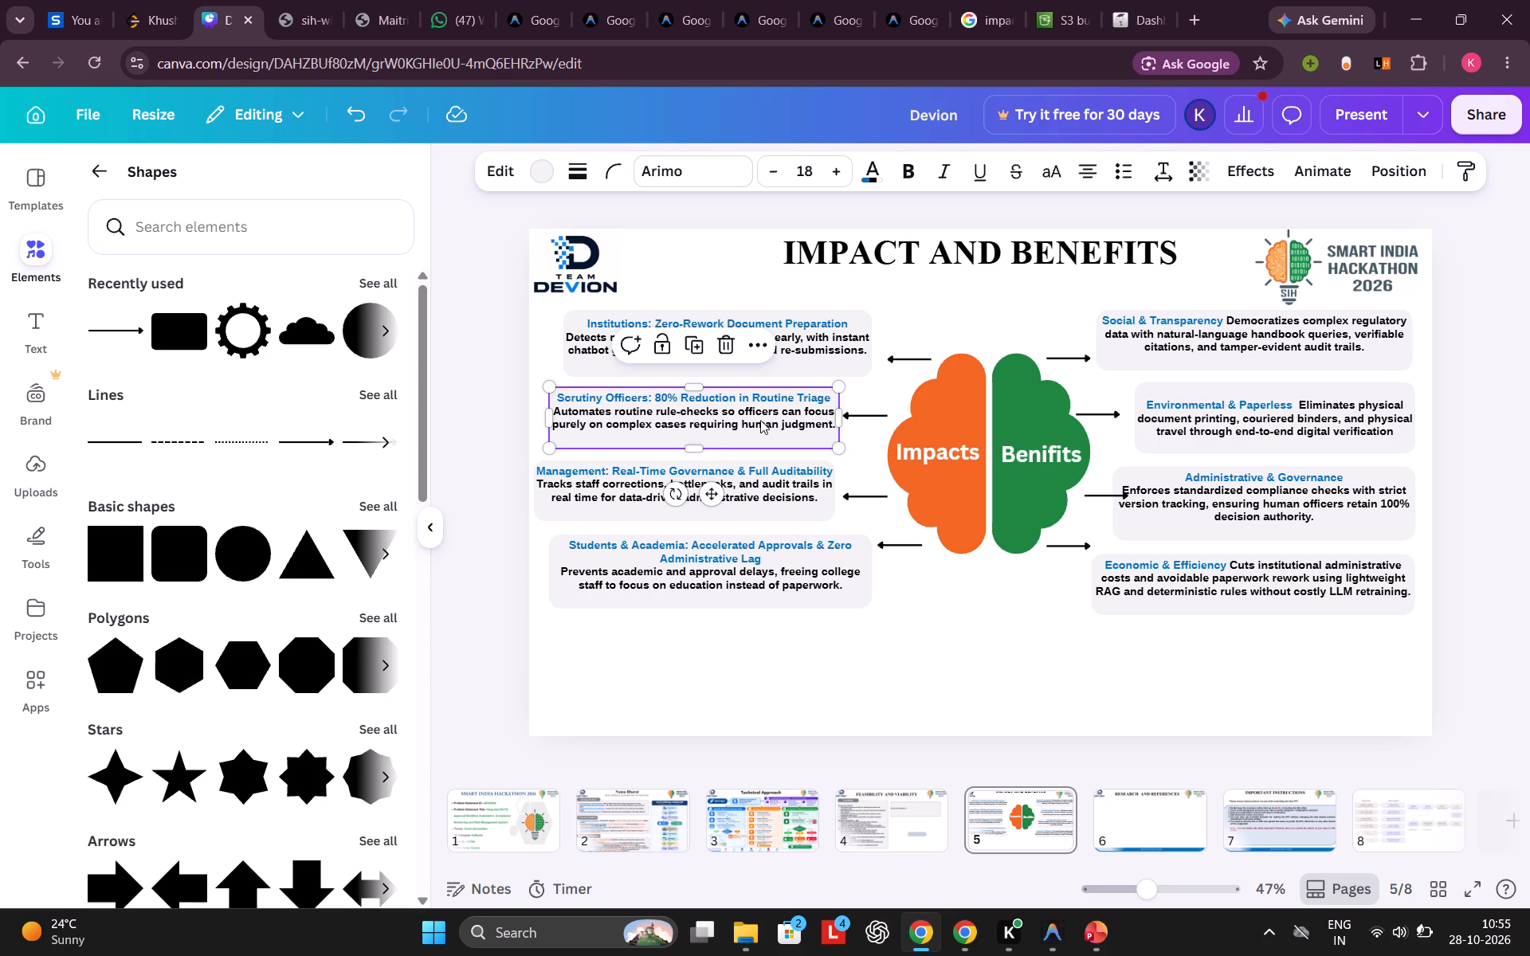
Nudge the "Management" box slightly right, aligning its right edge with the "Scrutiny Officers" box.
click(775, 500)
click(775, 500)
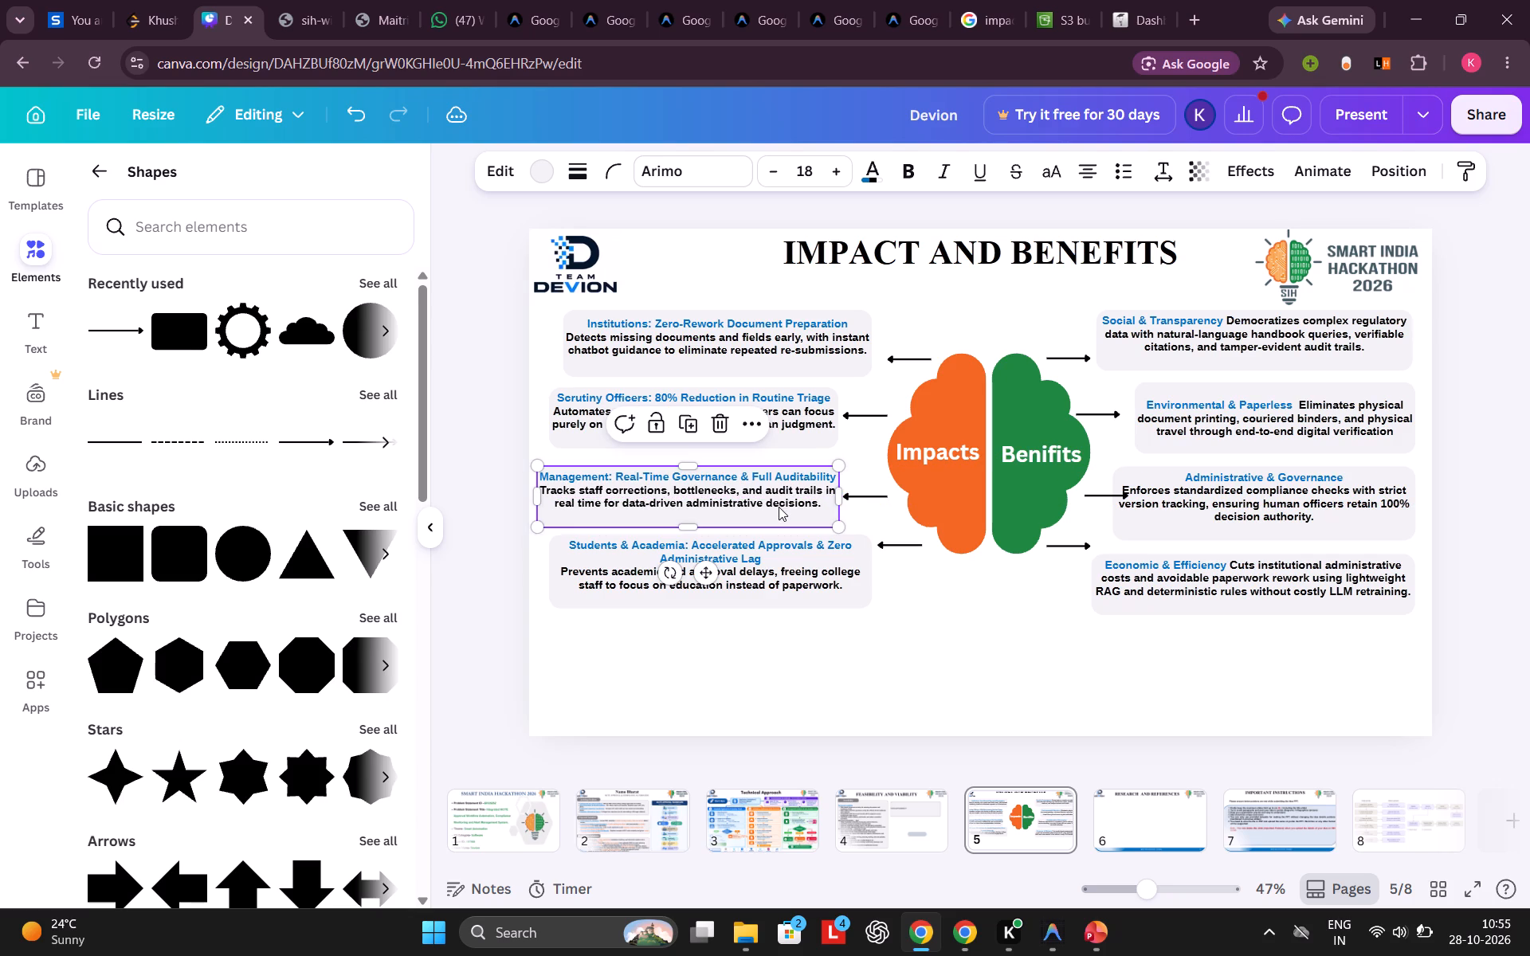
Move the "Students & Academia" box right and slightly down, aligning its left edge with the "Institutions" box.
click(790, 582)
drag(790, 582, 782, 590)
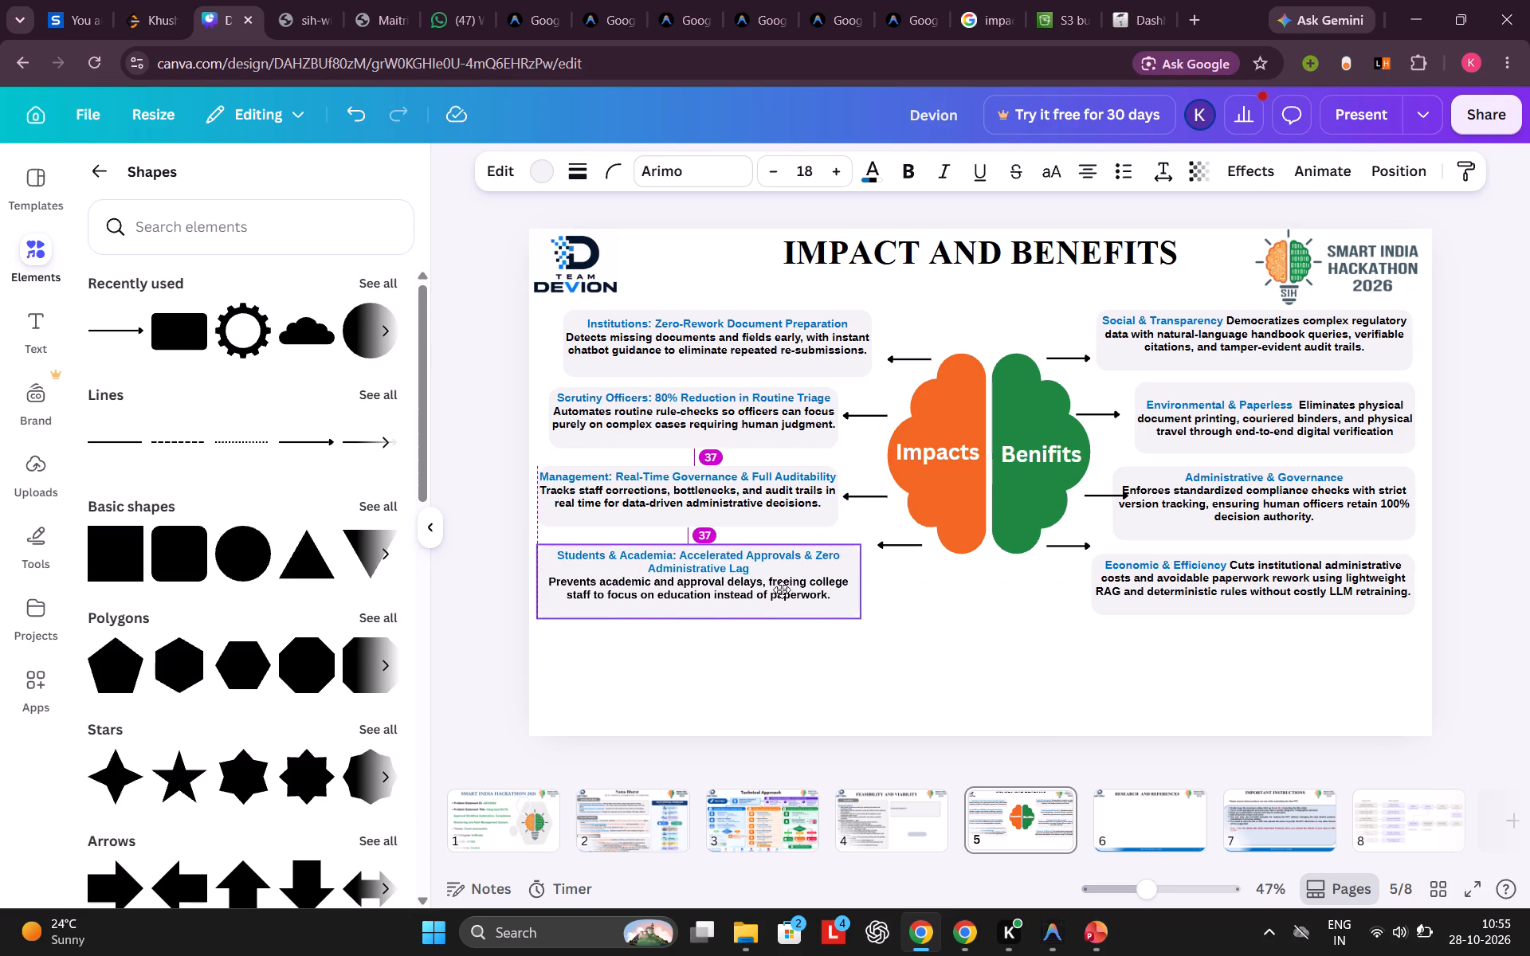
drag(782, 590, 783, 589)
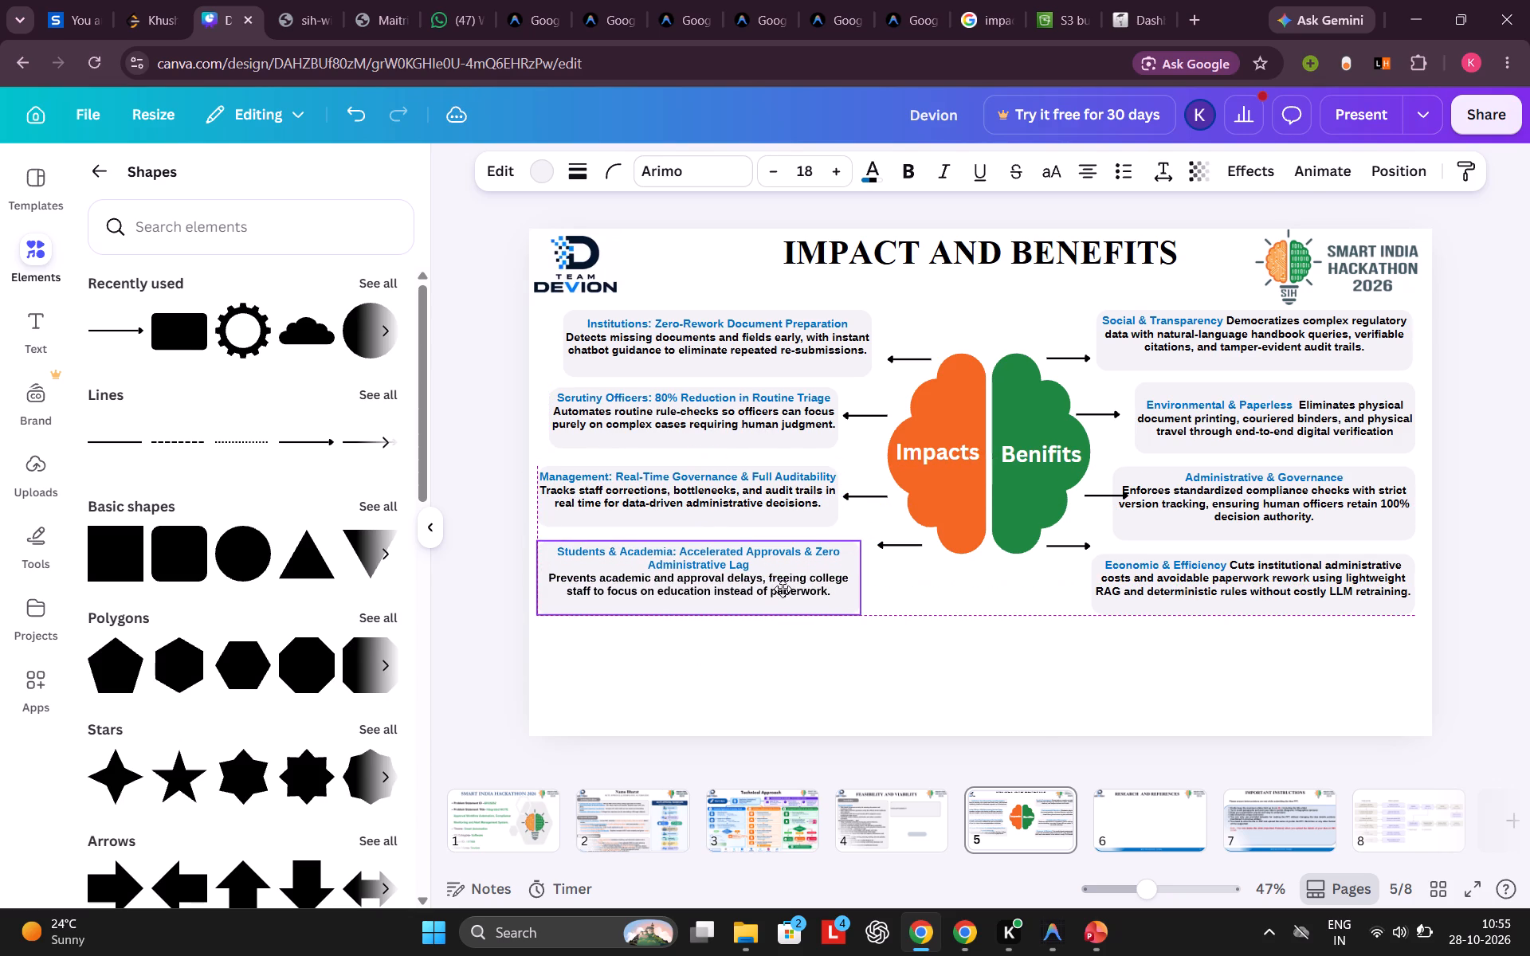
drag(783, 589, 790, 587)
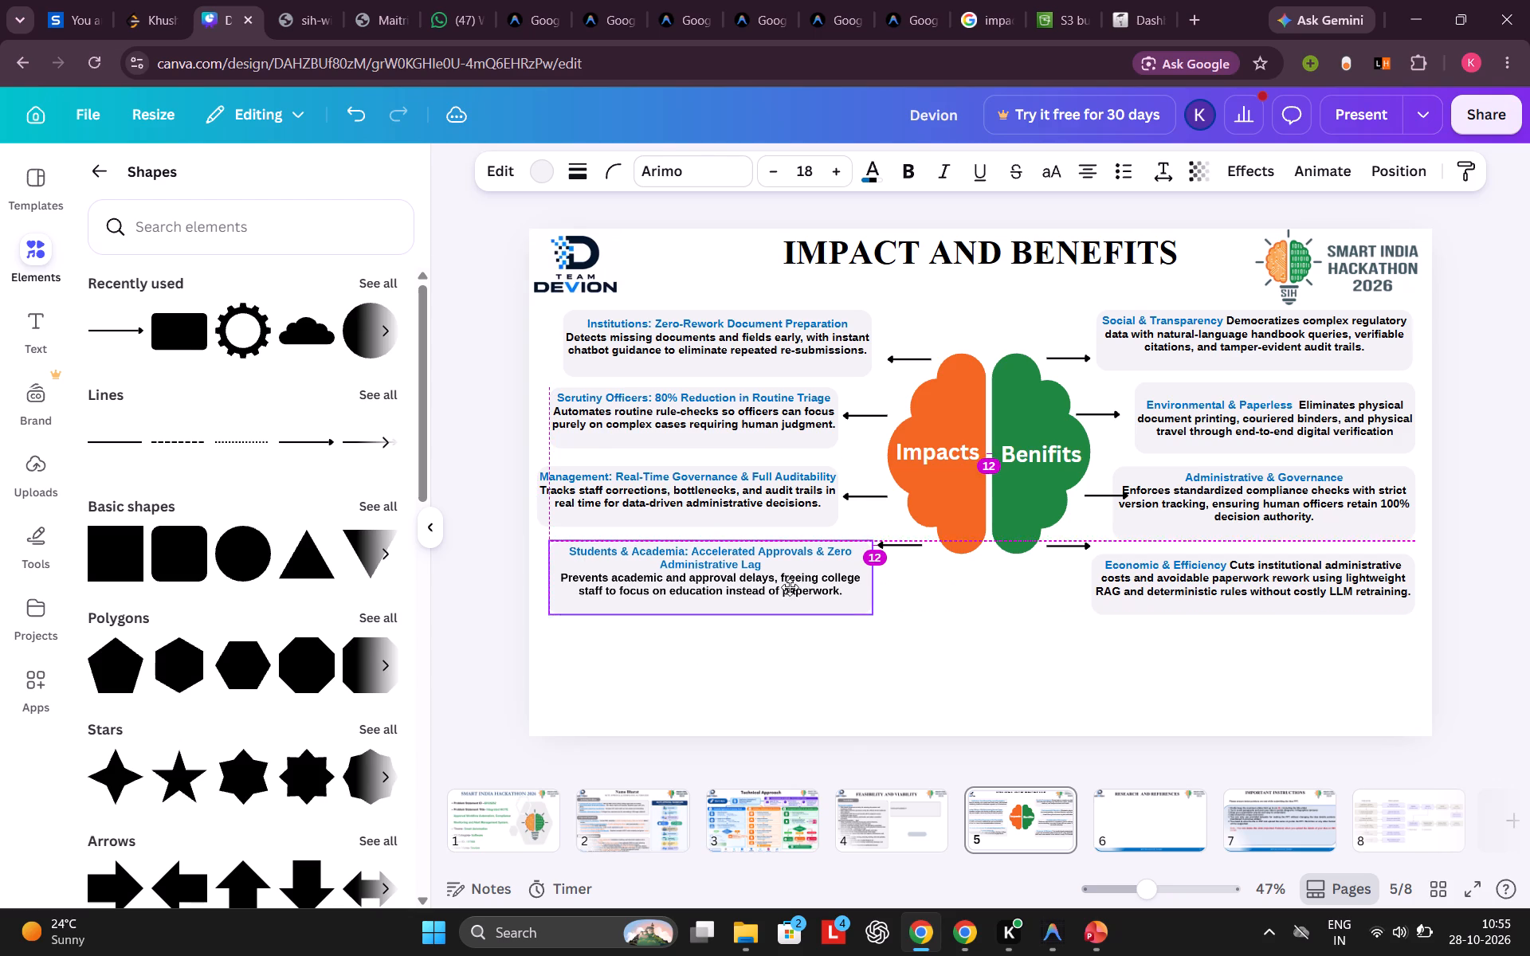
drag(790, 587, 790, 583)
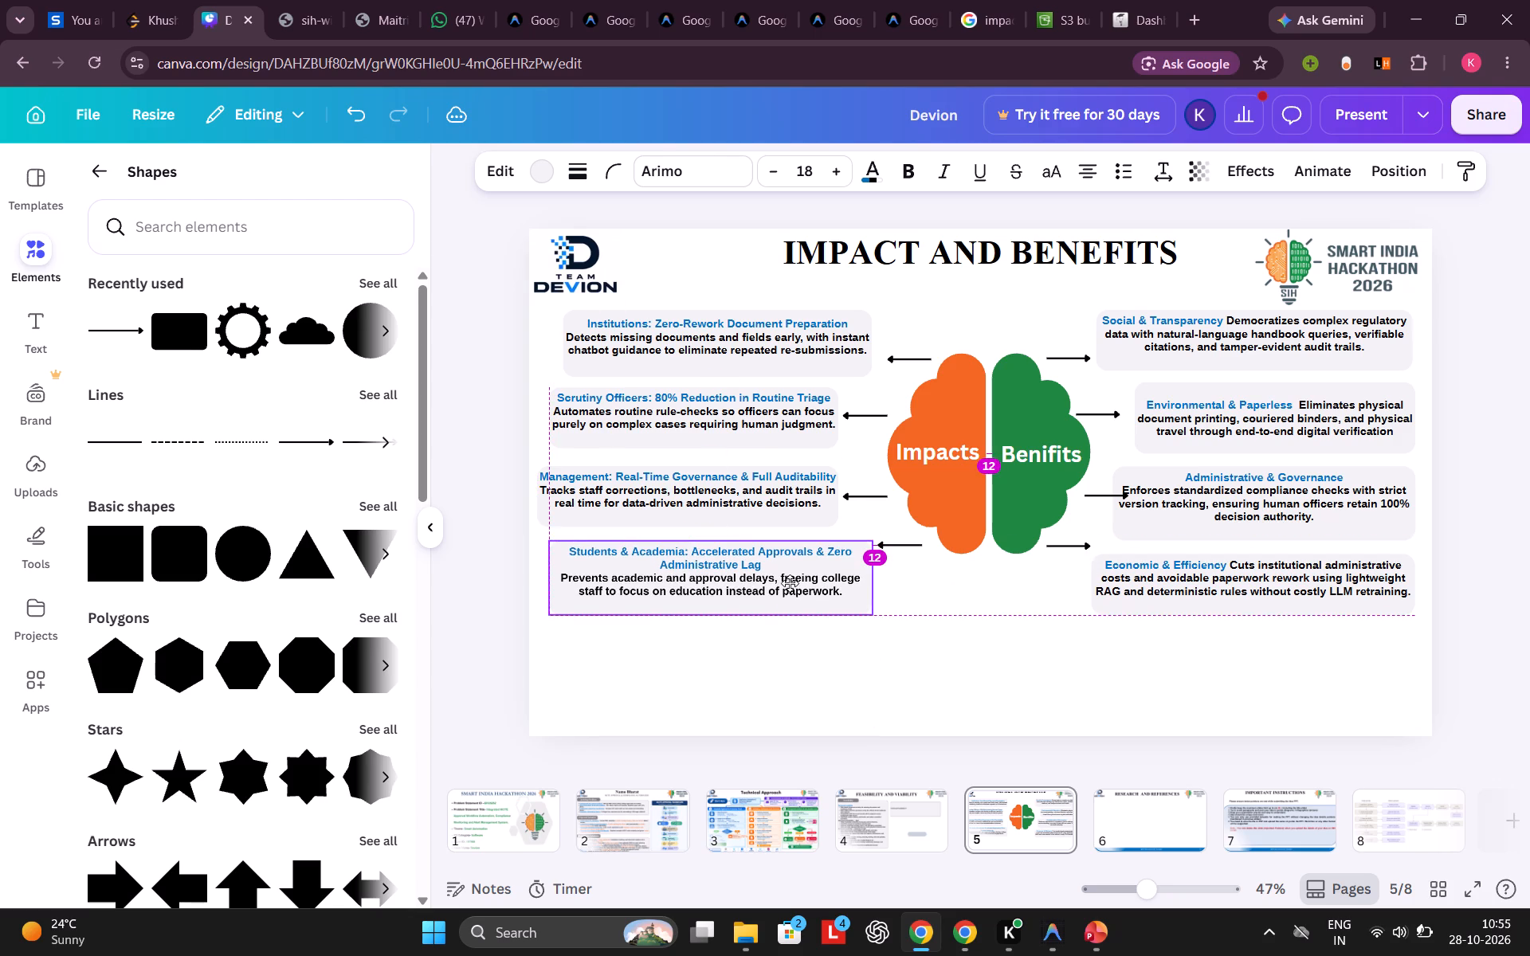
drag(790, 583, 802, 586)
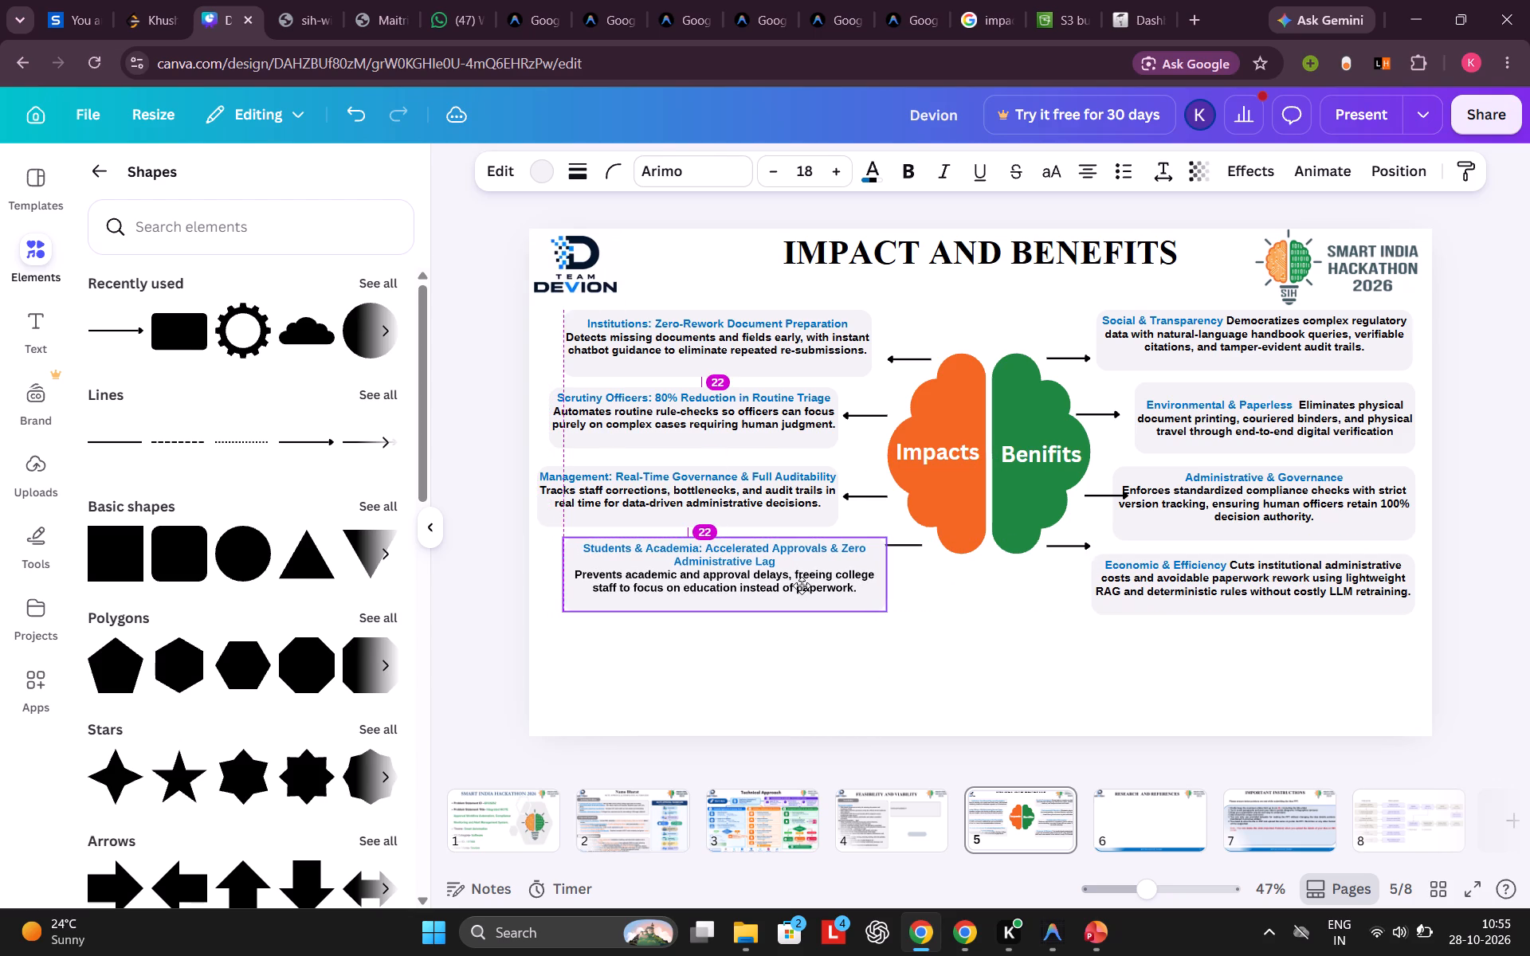
drag(802, 586, 802, 586)
drag(802, 586, 802, 584)
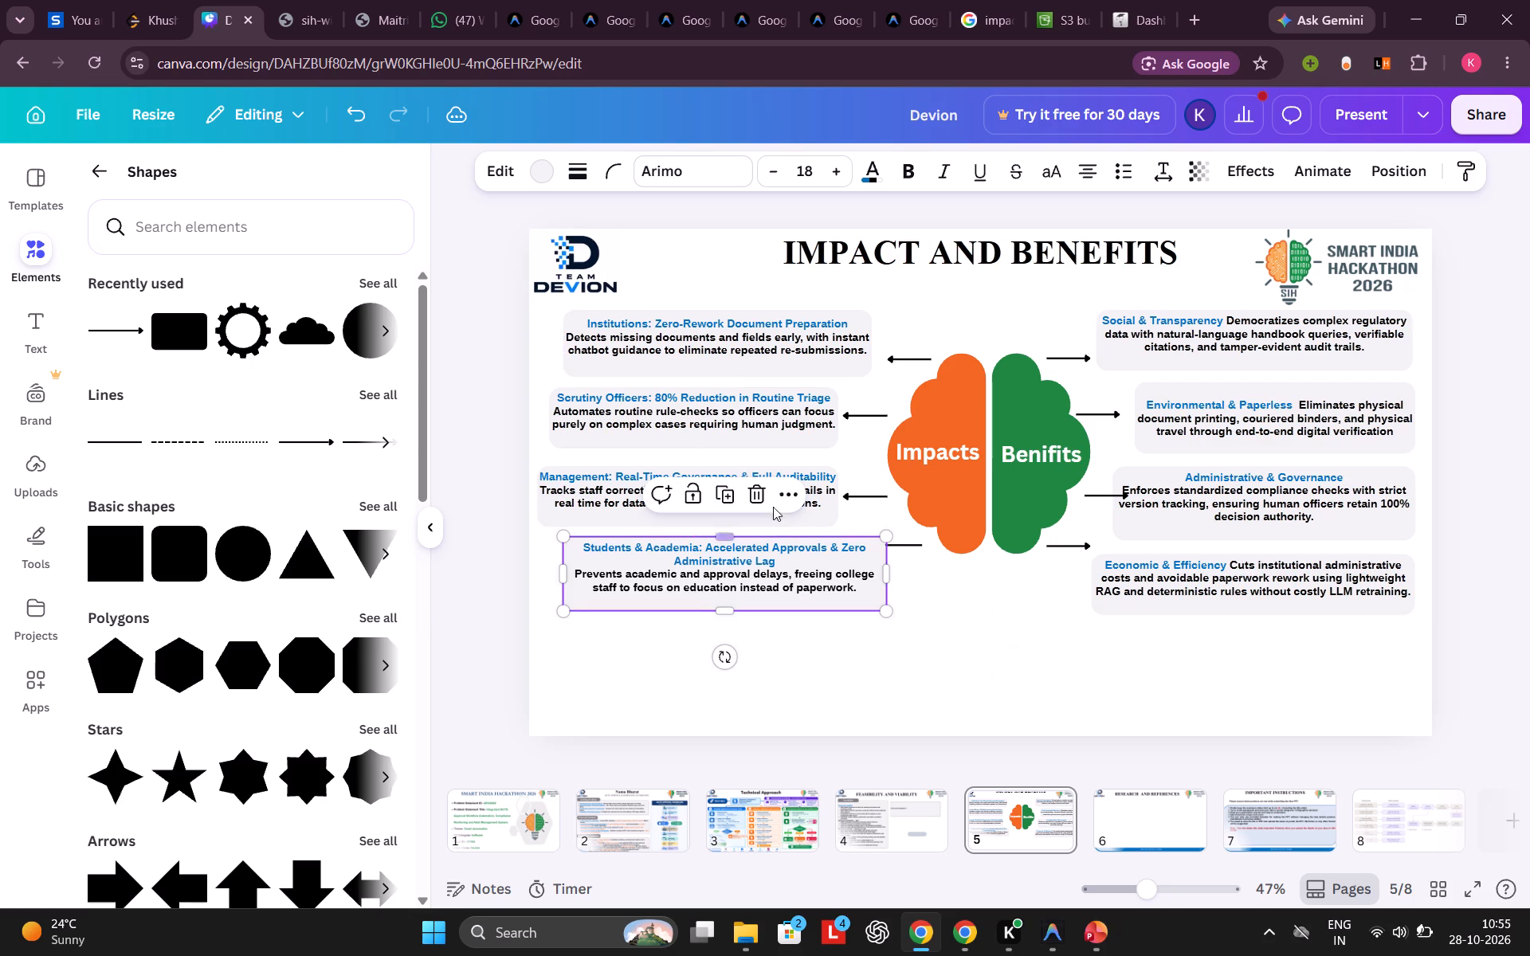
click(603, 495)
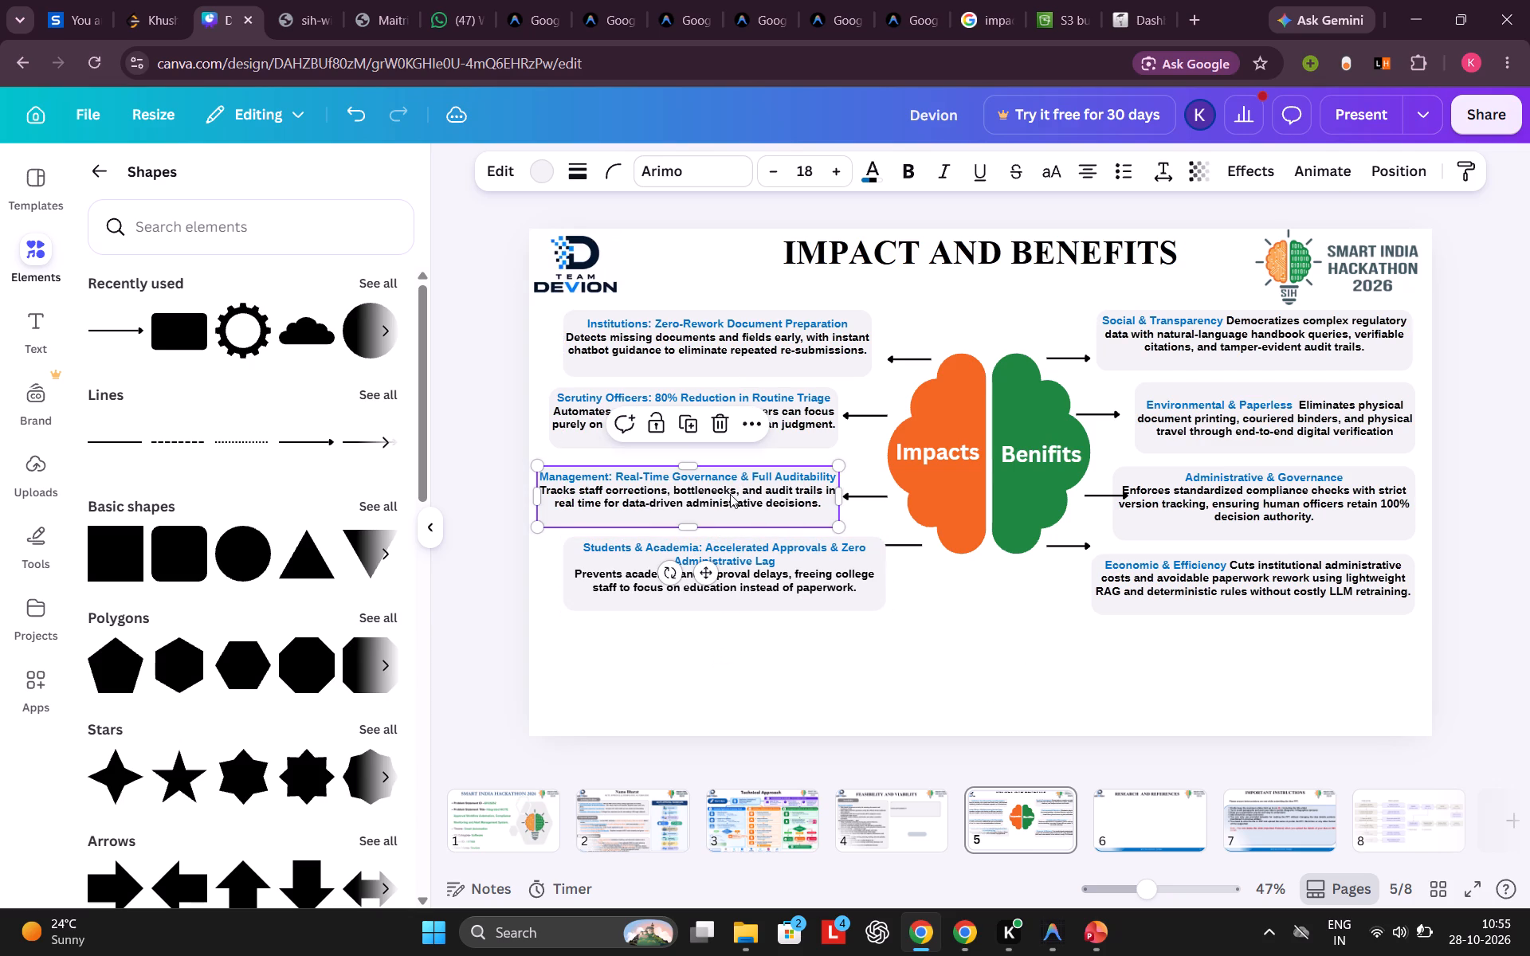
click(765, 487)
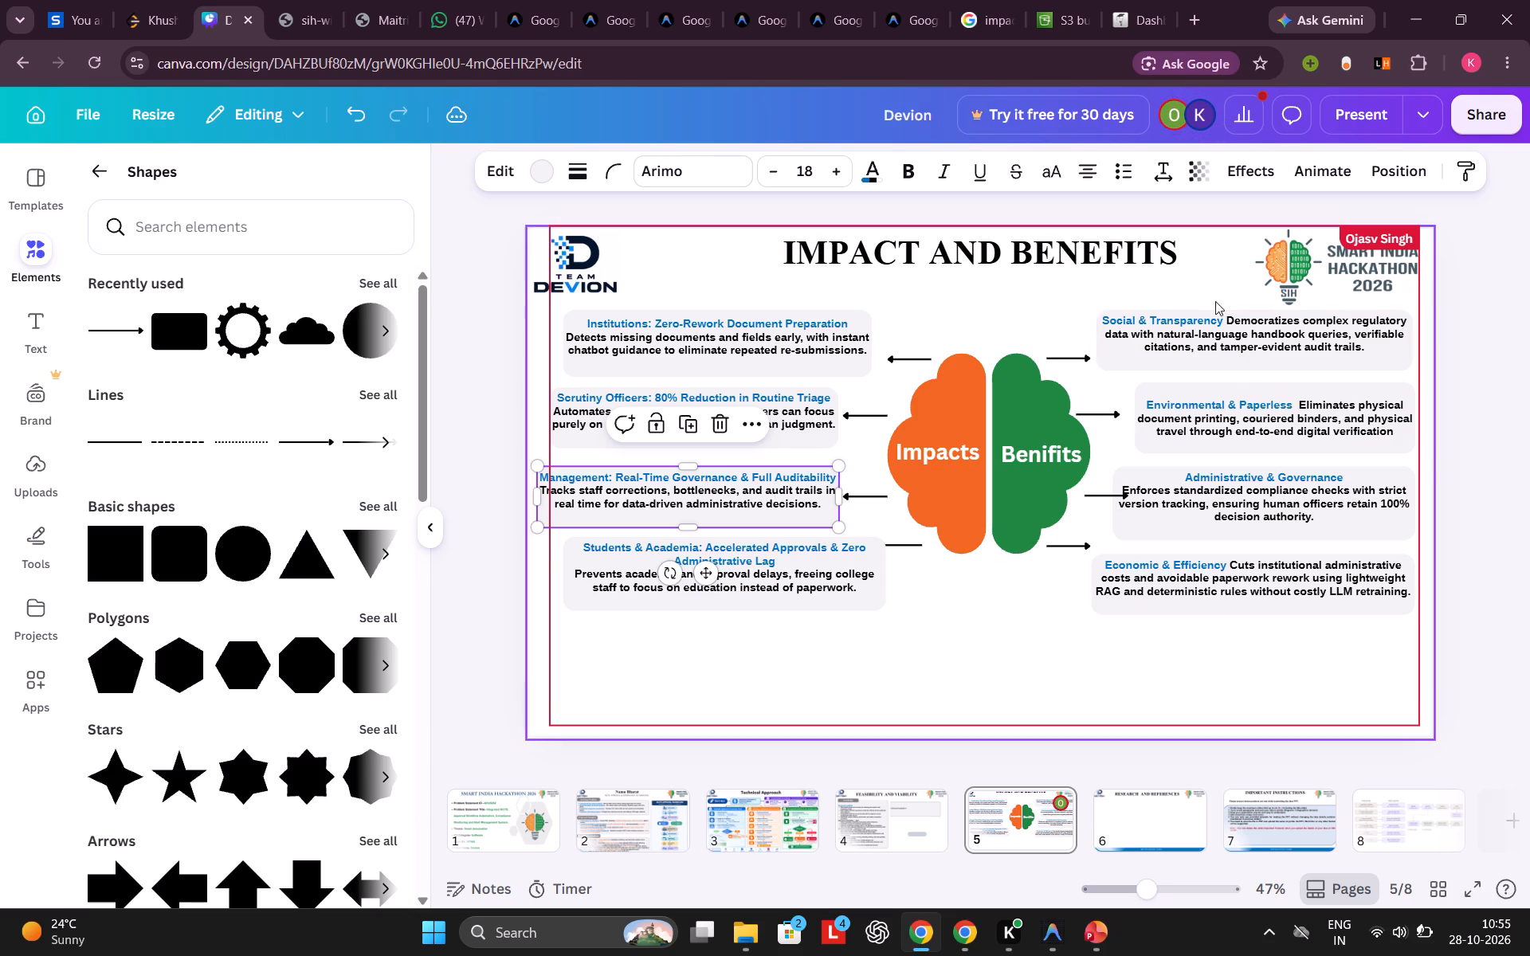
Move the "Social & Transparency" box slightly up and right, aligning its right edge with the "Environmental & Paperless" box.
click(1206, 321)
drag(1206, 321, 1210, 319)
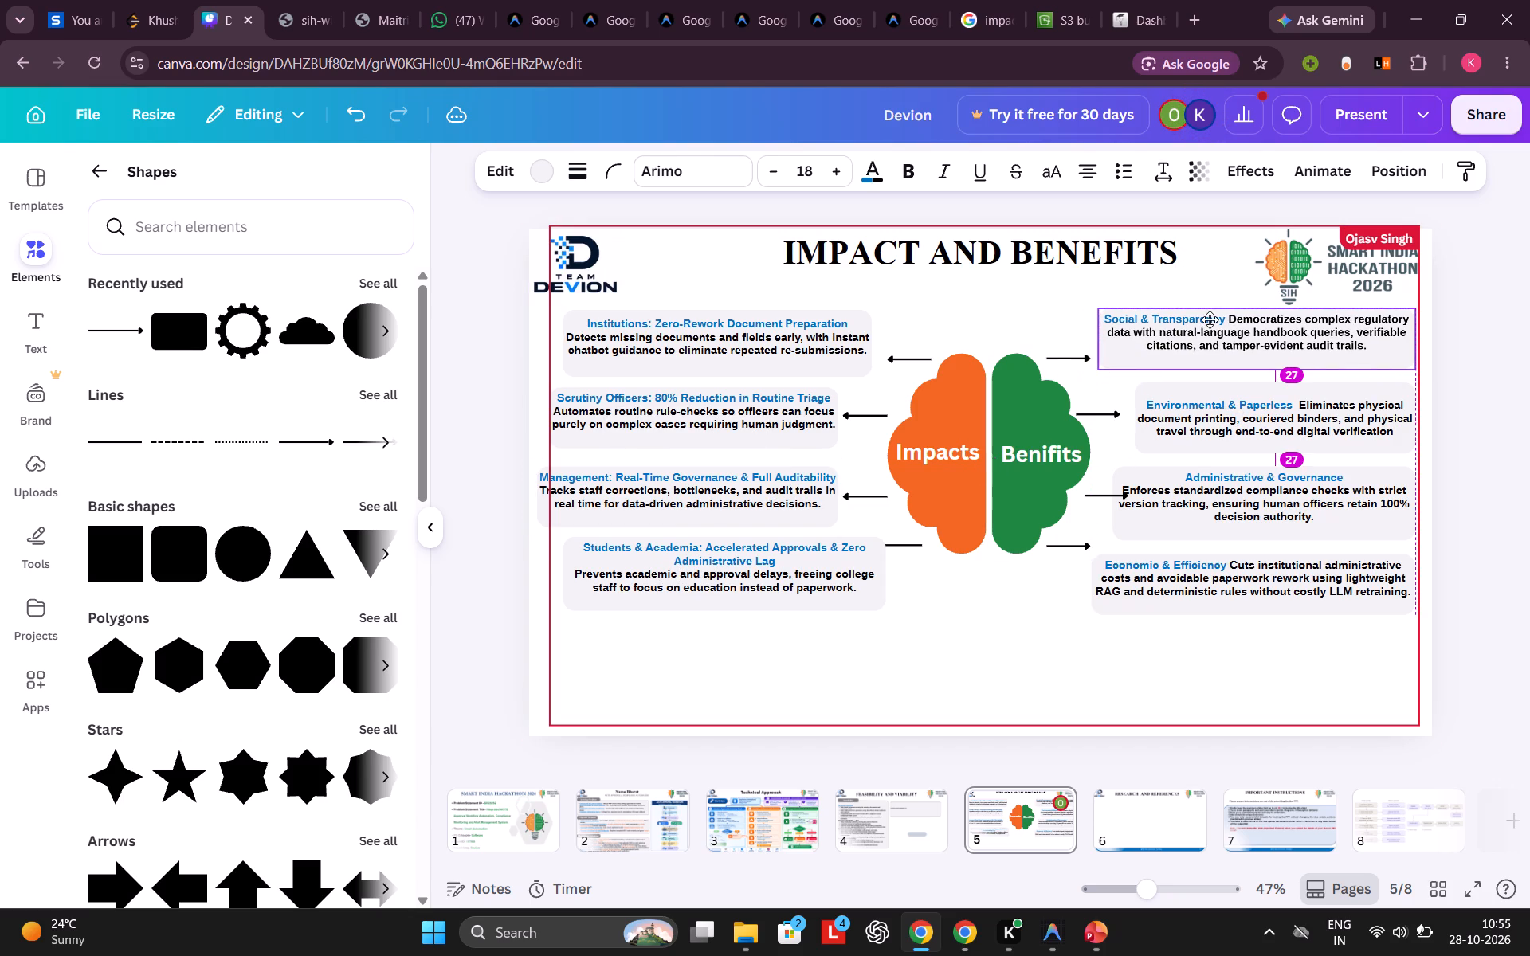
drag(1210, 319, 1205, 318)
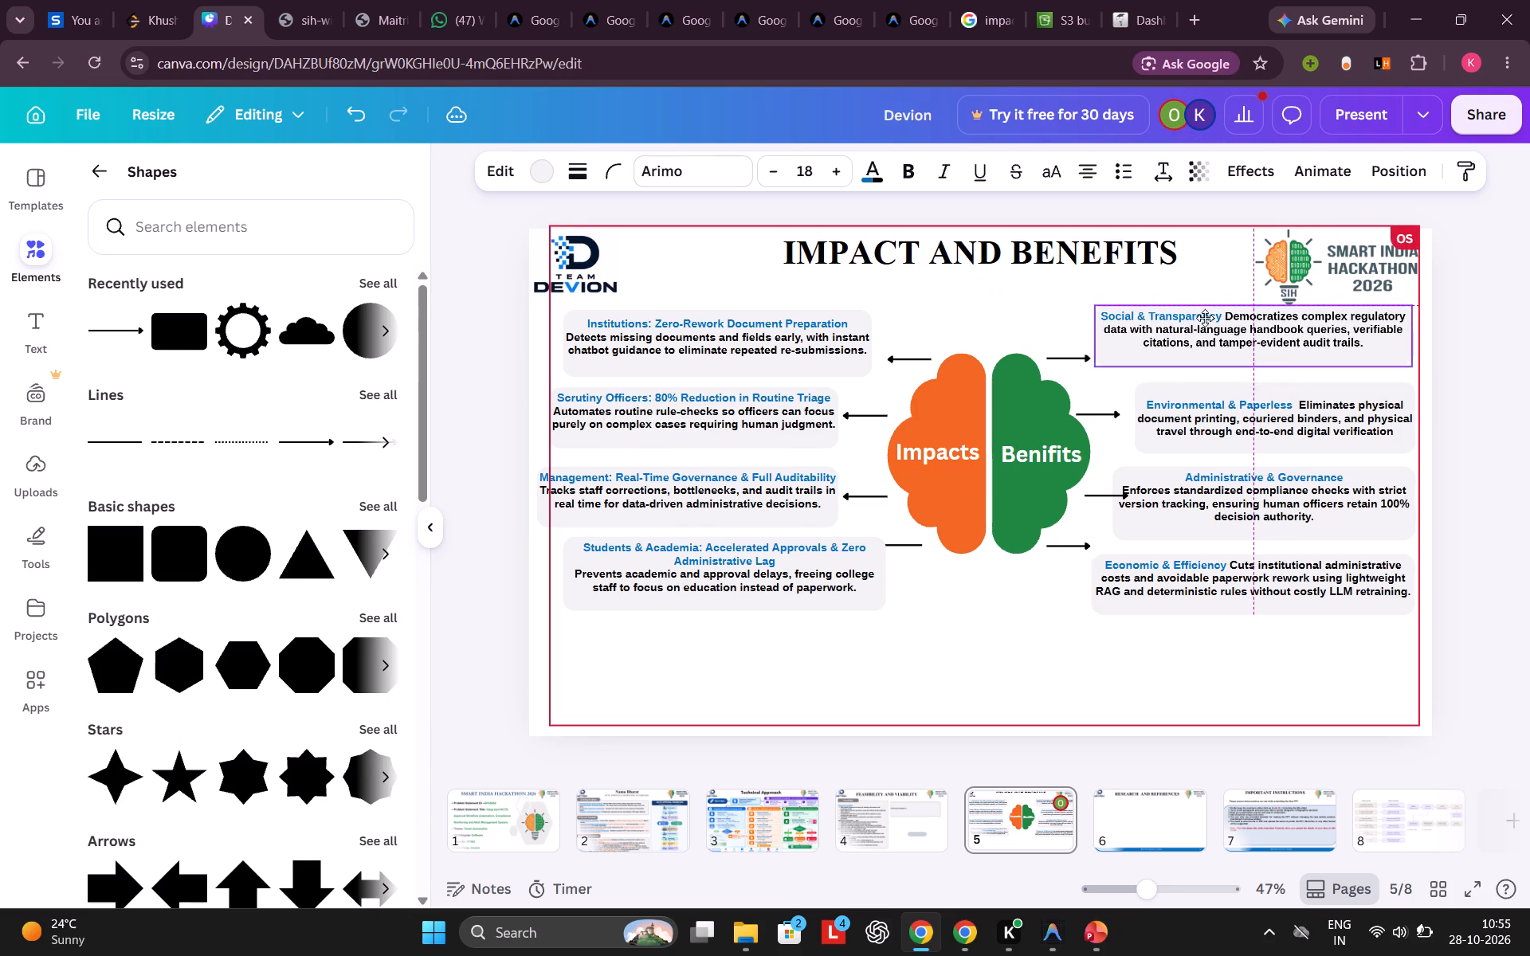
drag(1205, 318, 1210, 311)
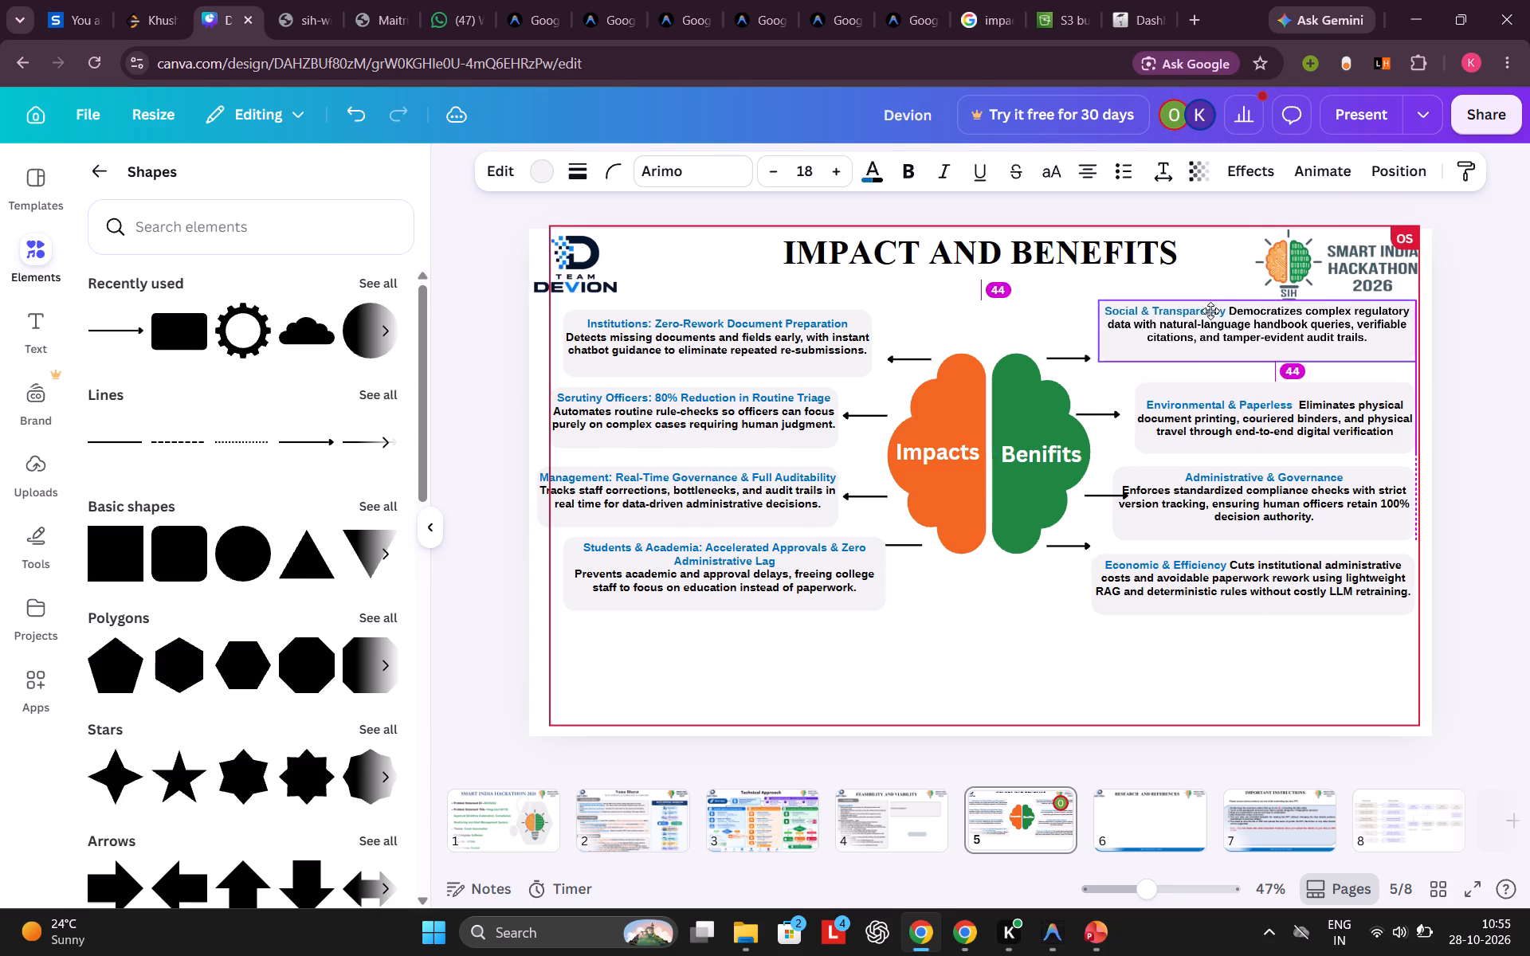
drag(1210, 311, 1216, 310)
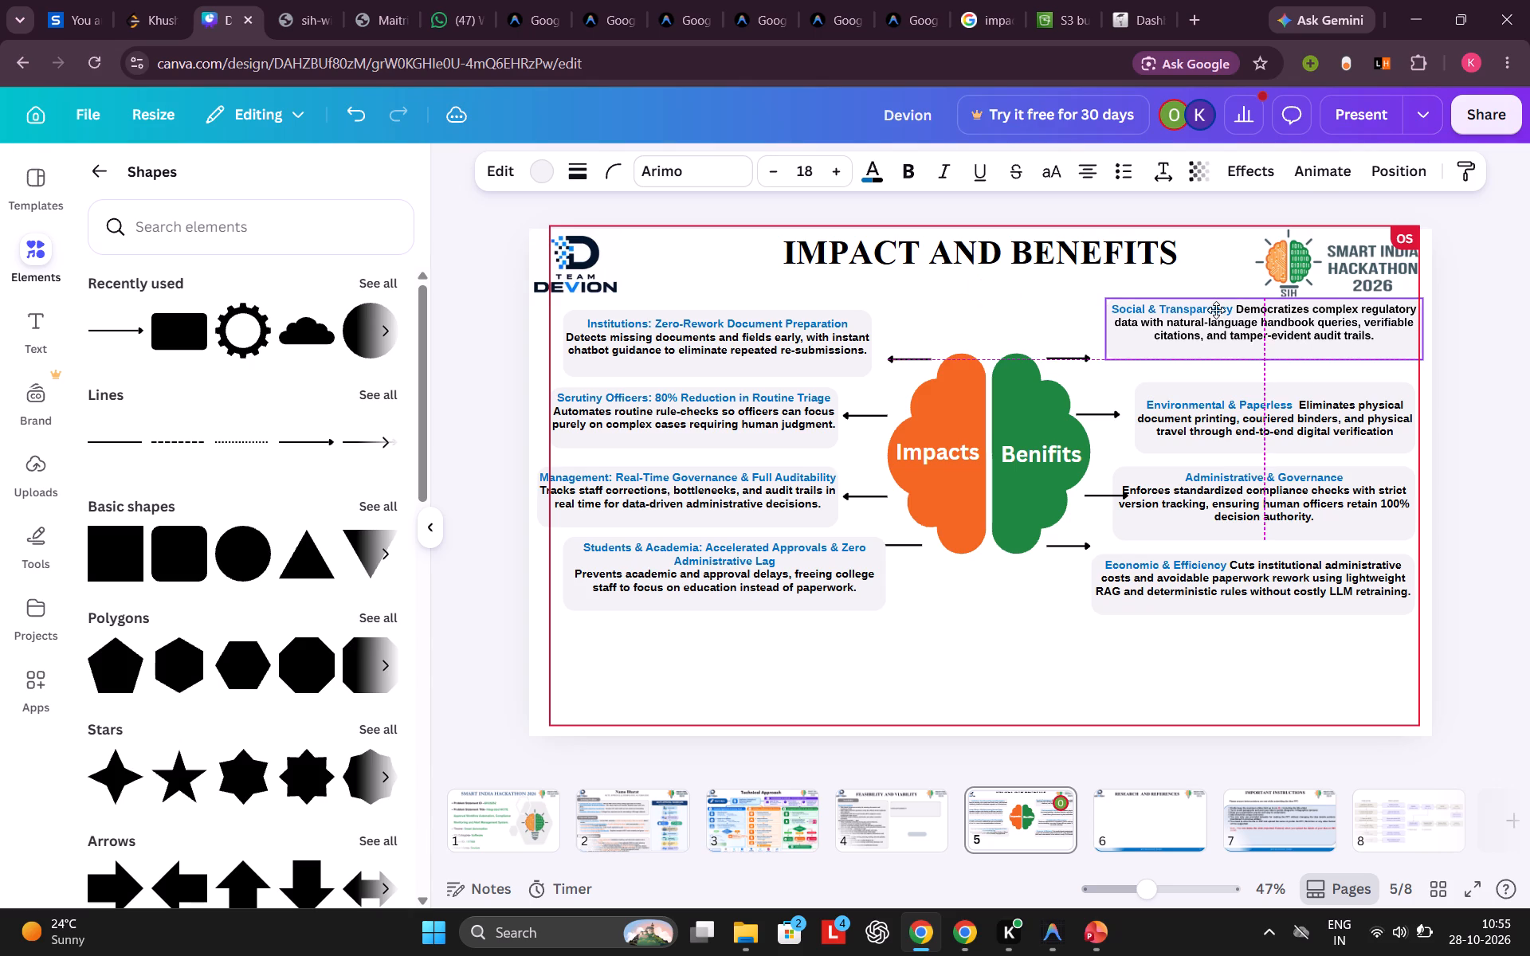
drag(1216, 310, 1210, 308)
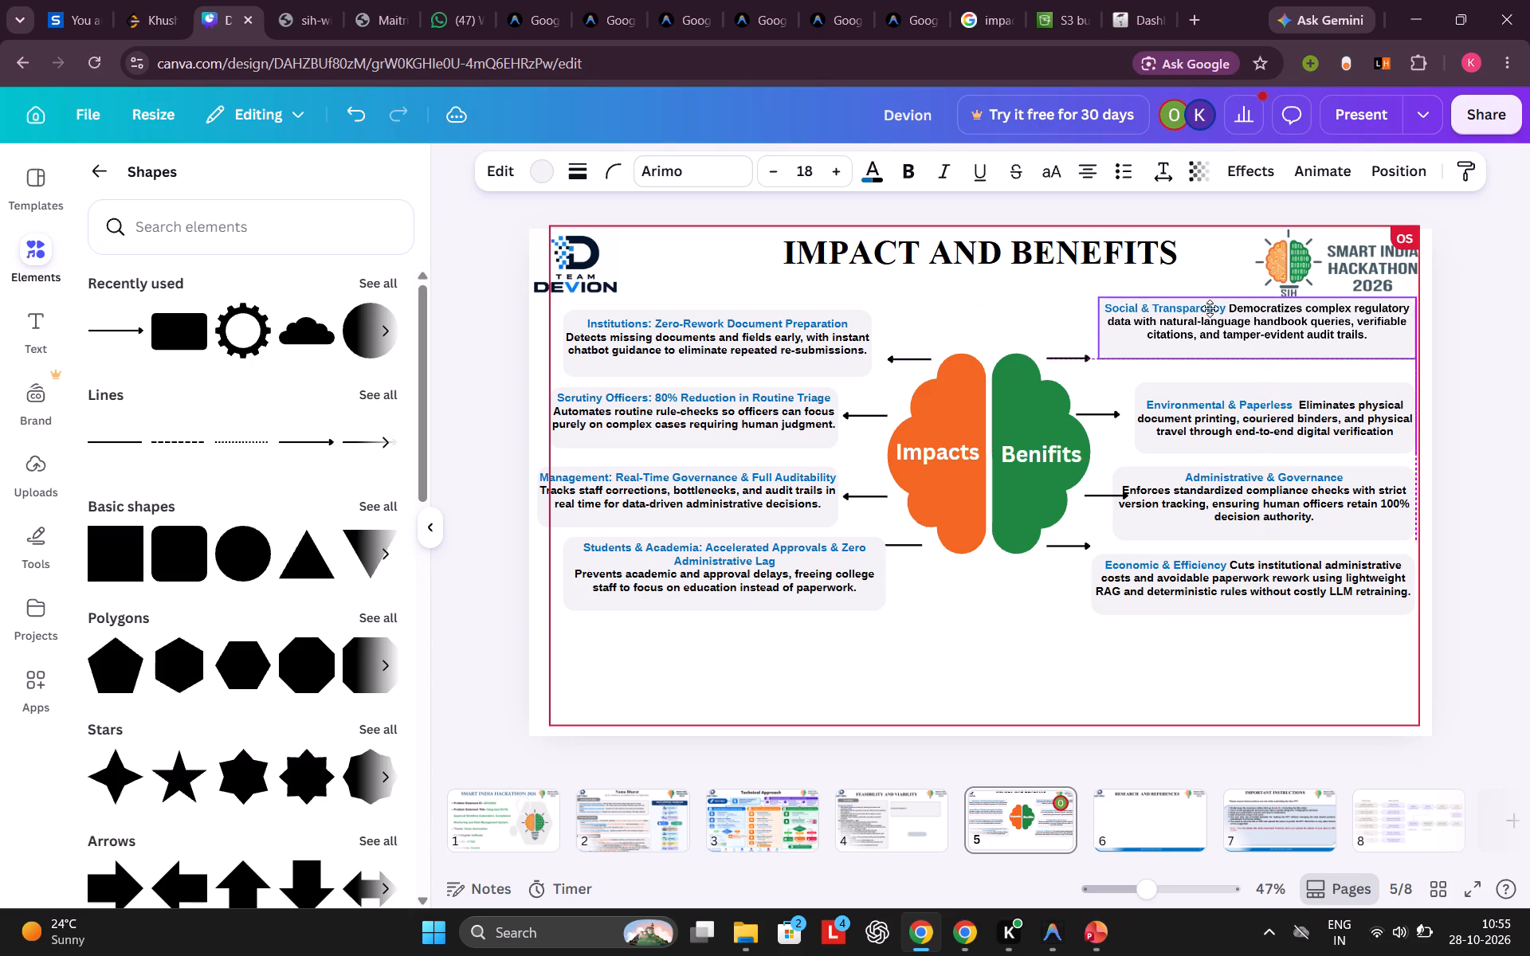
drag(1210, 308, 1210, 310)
Move the "Environmental & Paperless" box slightly left and down, aligning its top edge with the "Scrutiny Officers" box.
click(1191, 409)
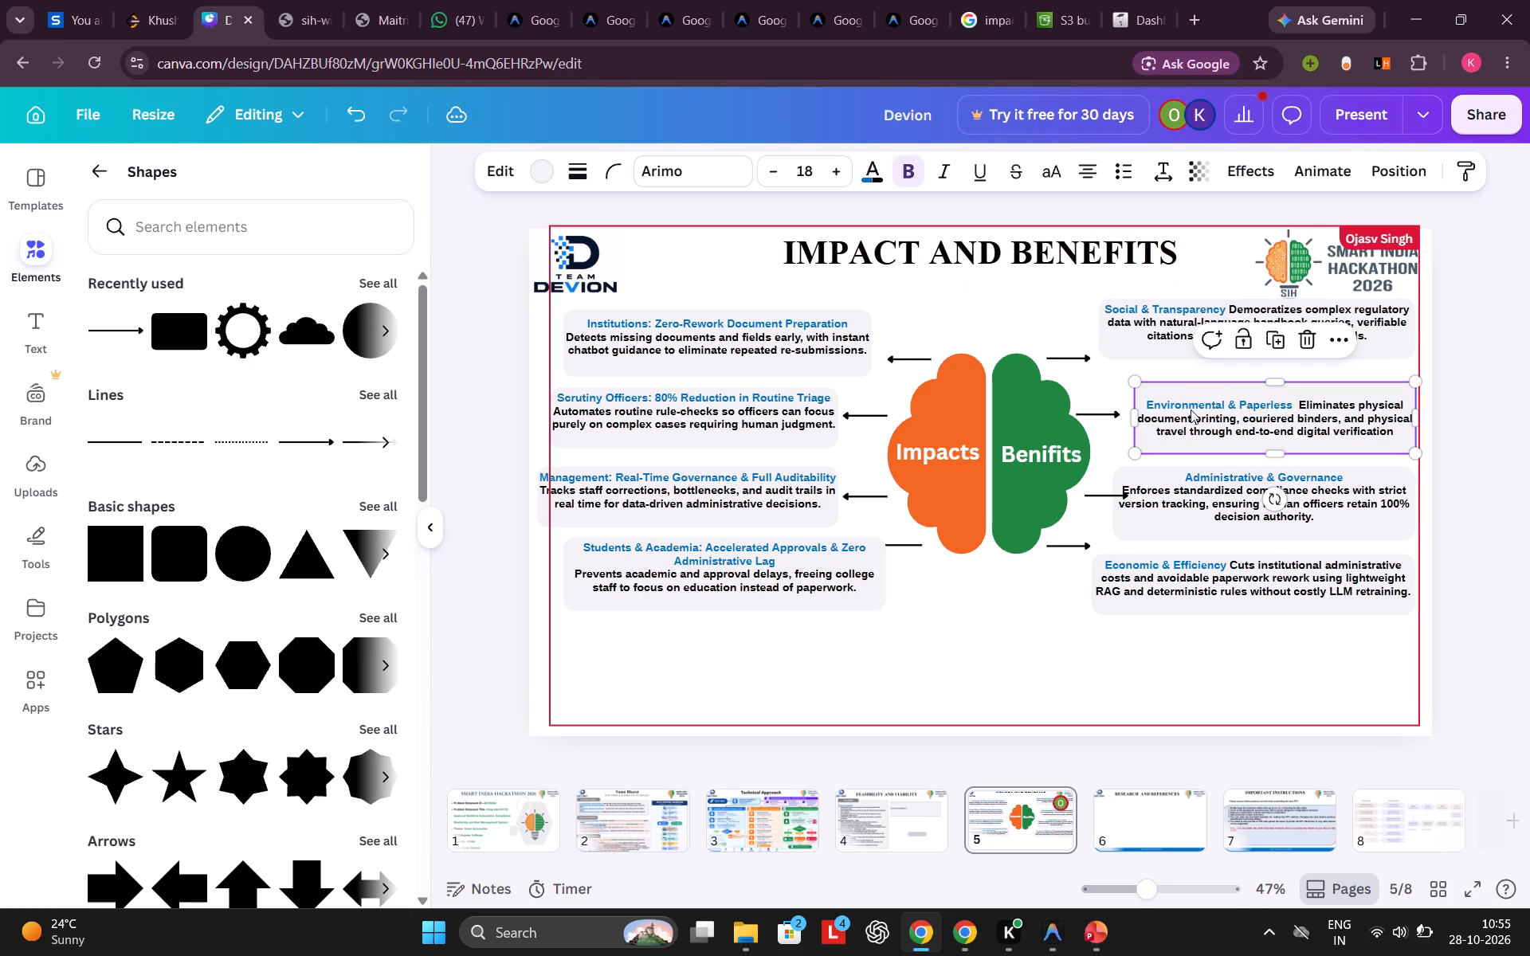
drag(1191, 409, 1186, 405)
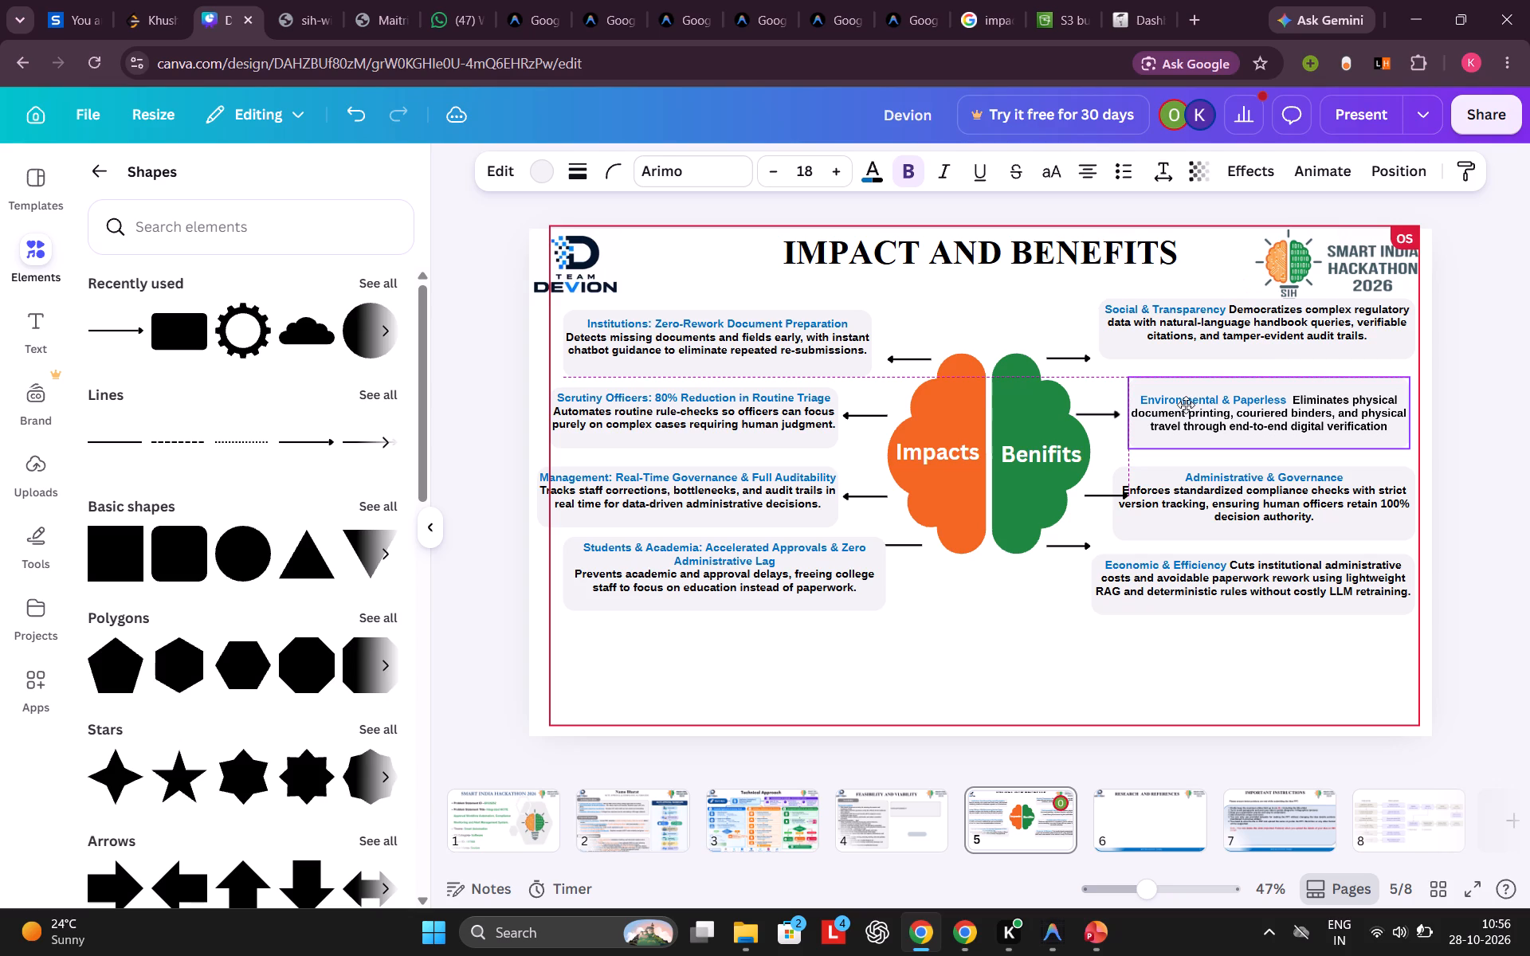
drag(1186, 405, 1183, 414)
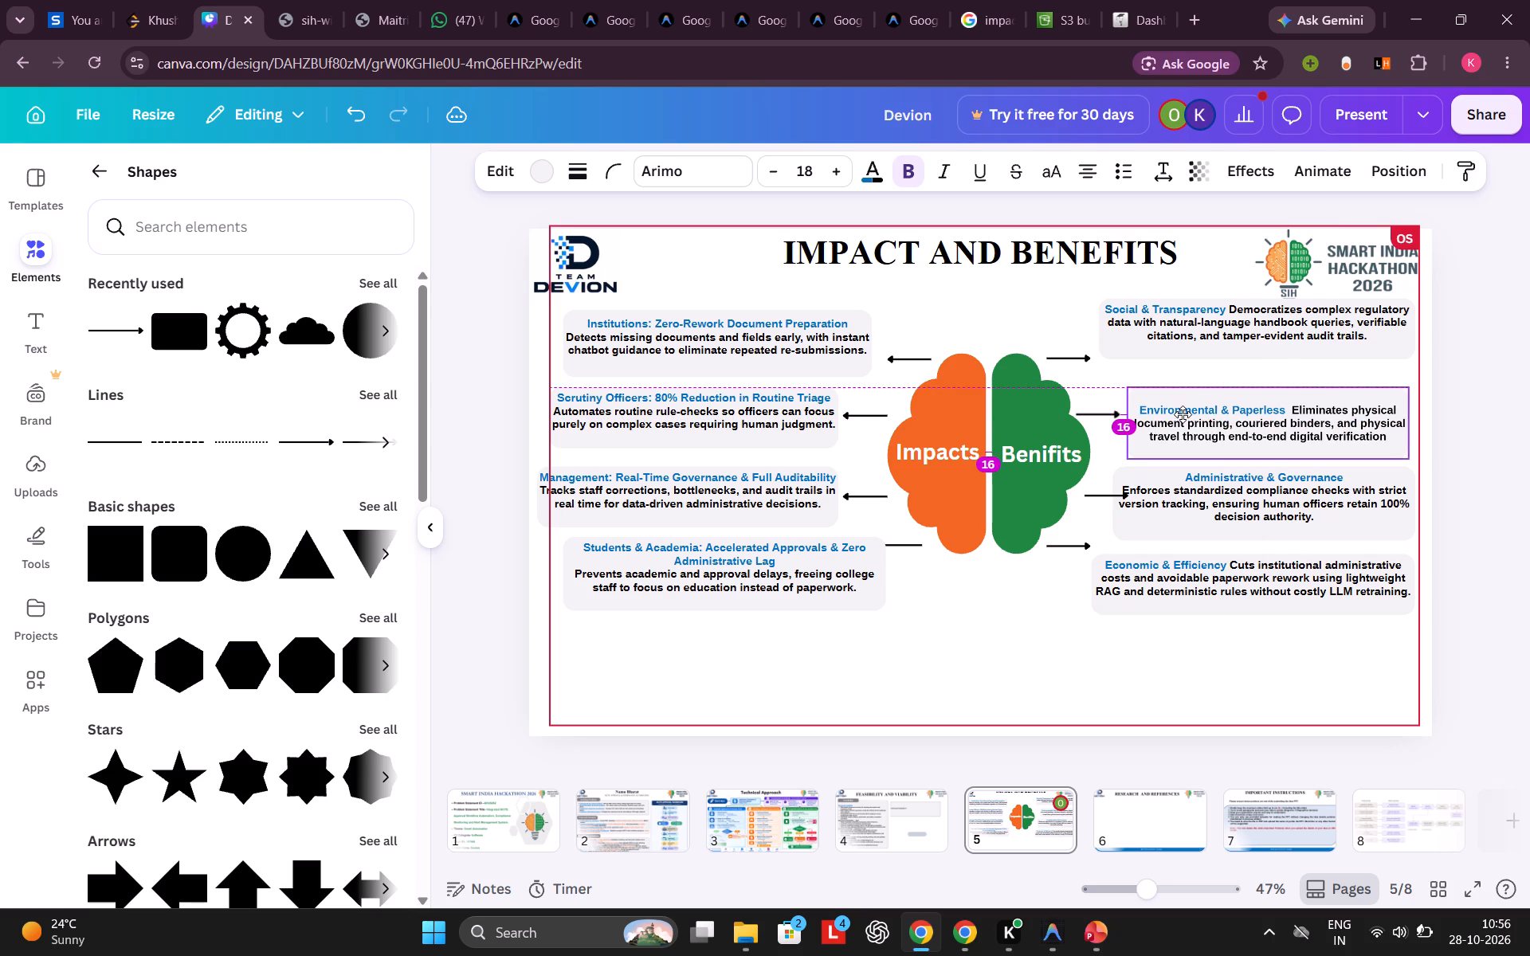
drag(1183, 414, 1183, 414)
Move the "Social & Transparency" box down and slightly right, level with the top of the "Institutions" box and centred over "Administrative & Governance".
click(1145, 341)
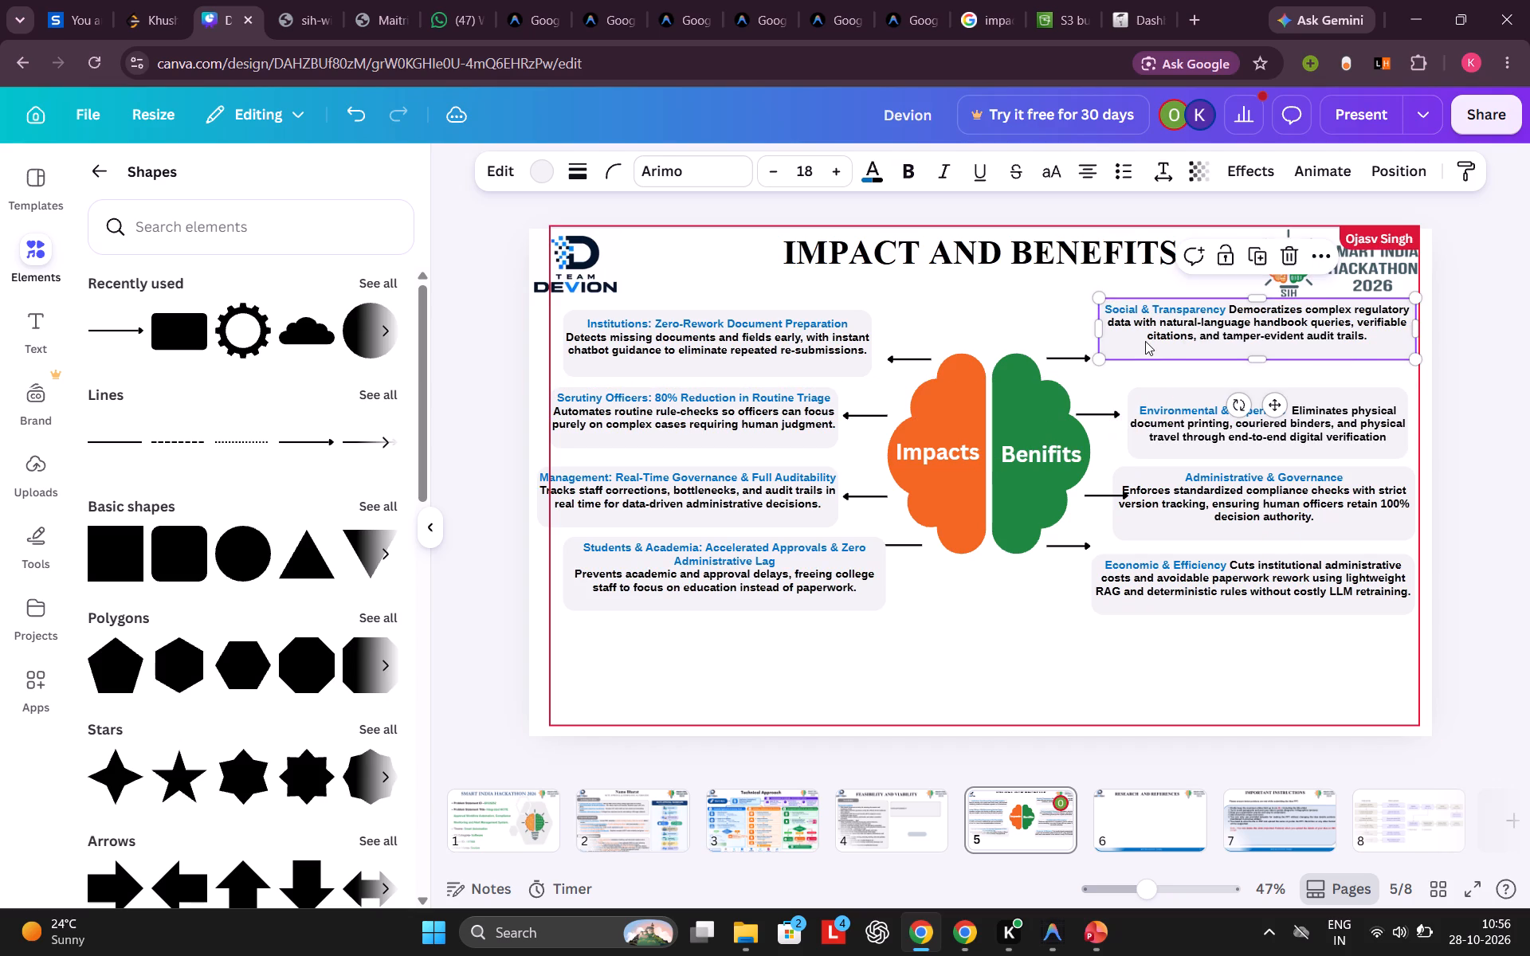
drag(1145, 341, 1155, 363)
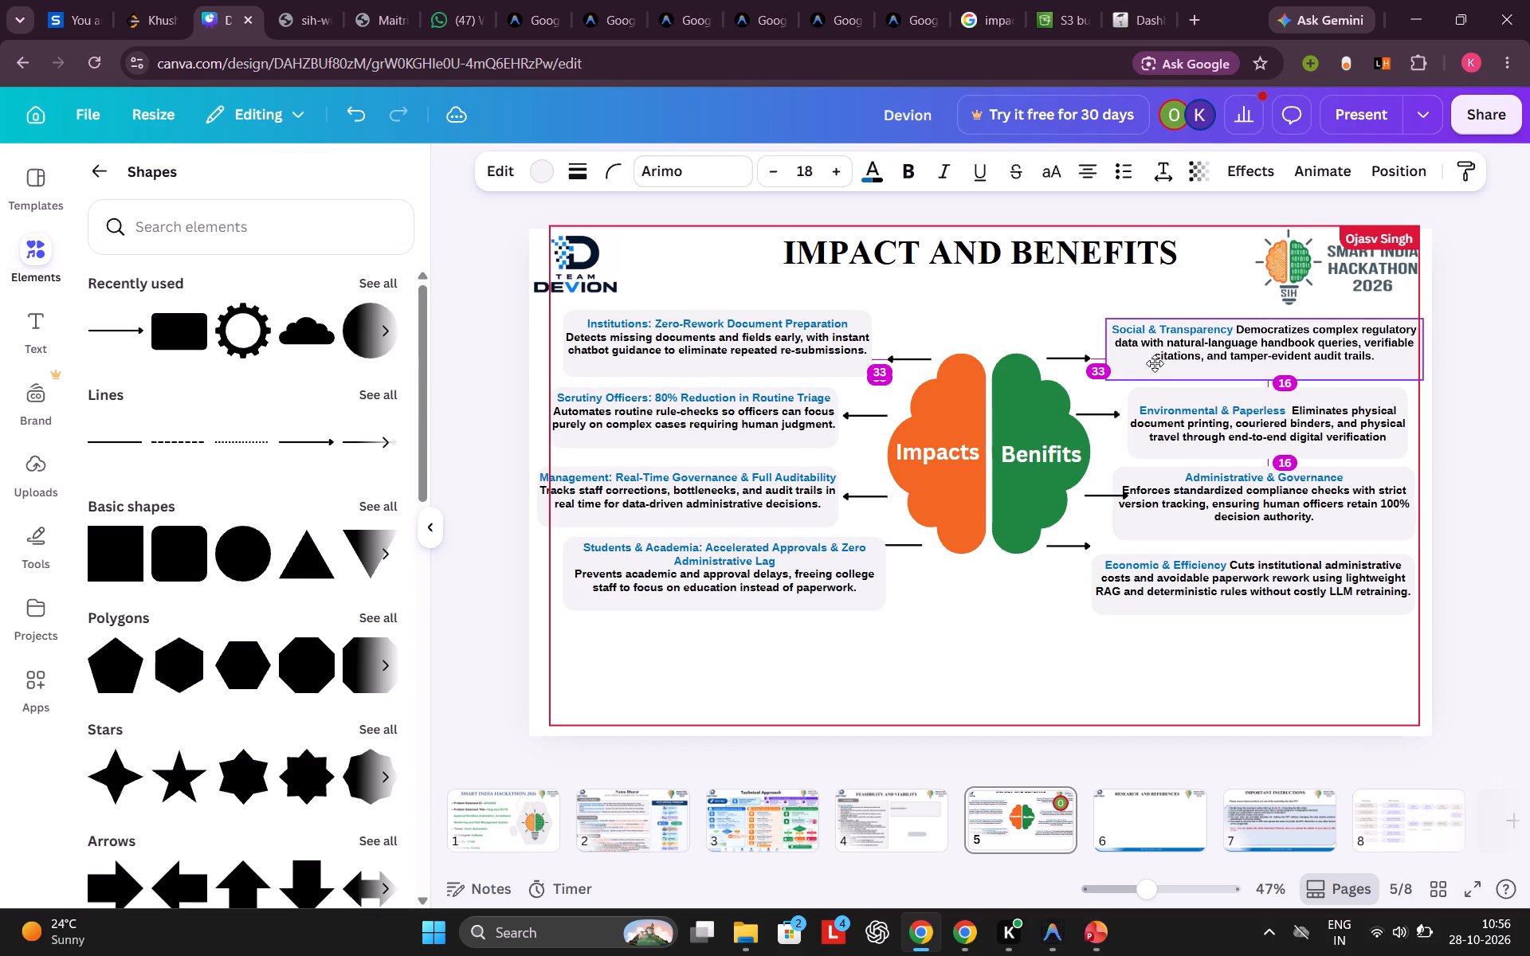
drag(1155, 363, 1155, 356)
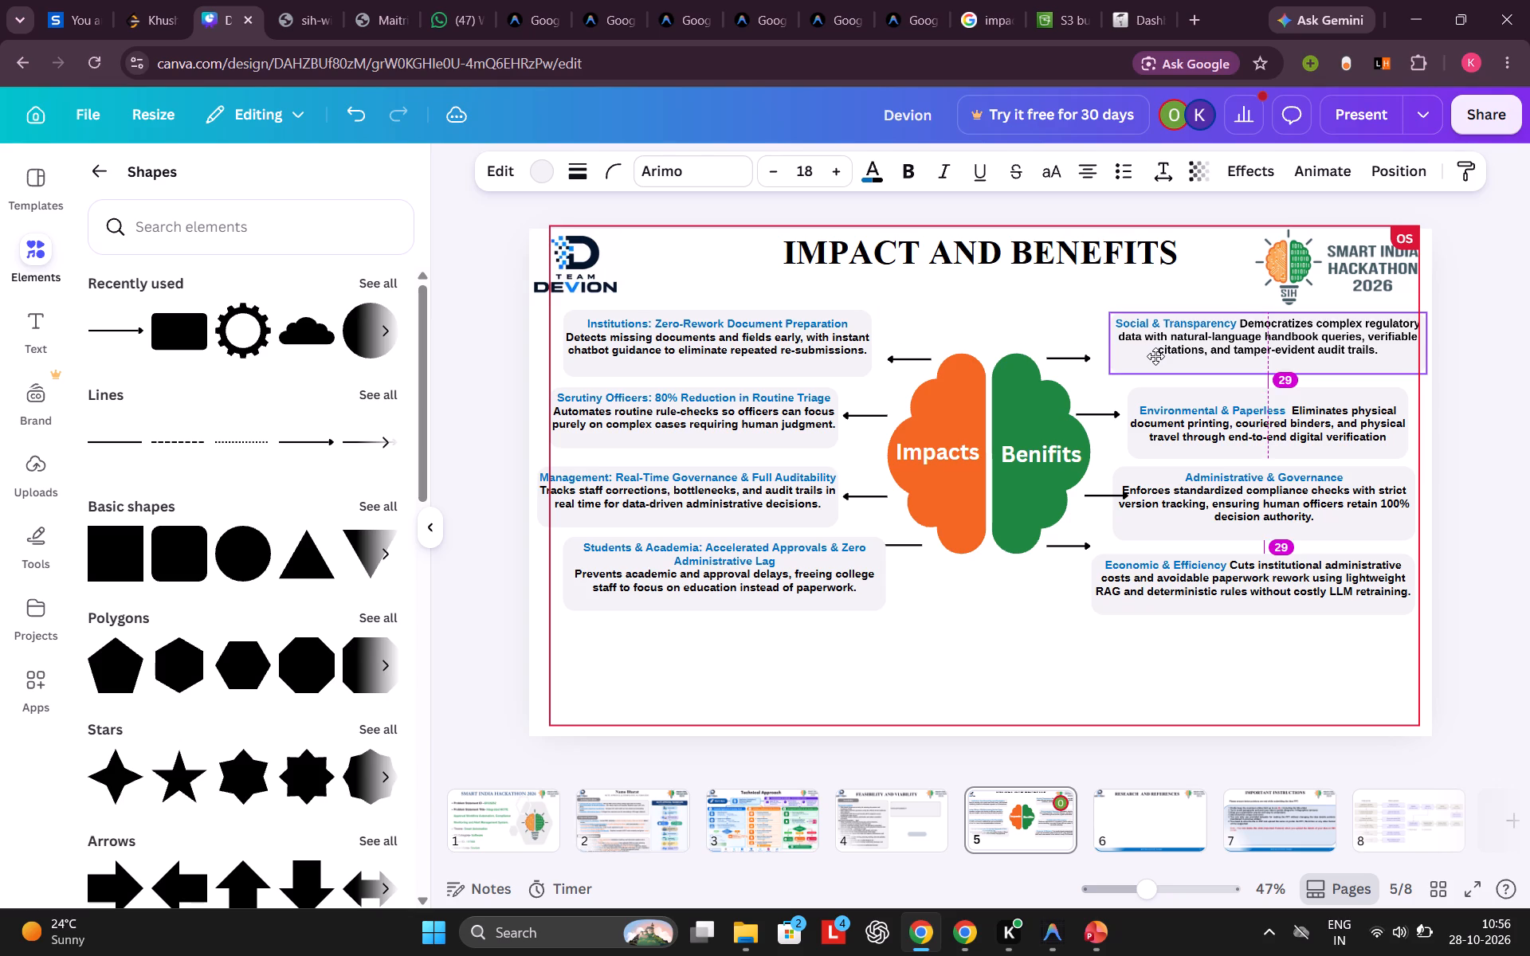
drag(1155, 356, 1154, 355)
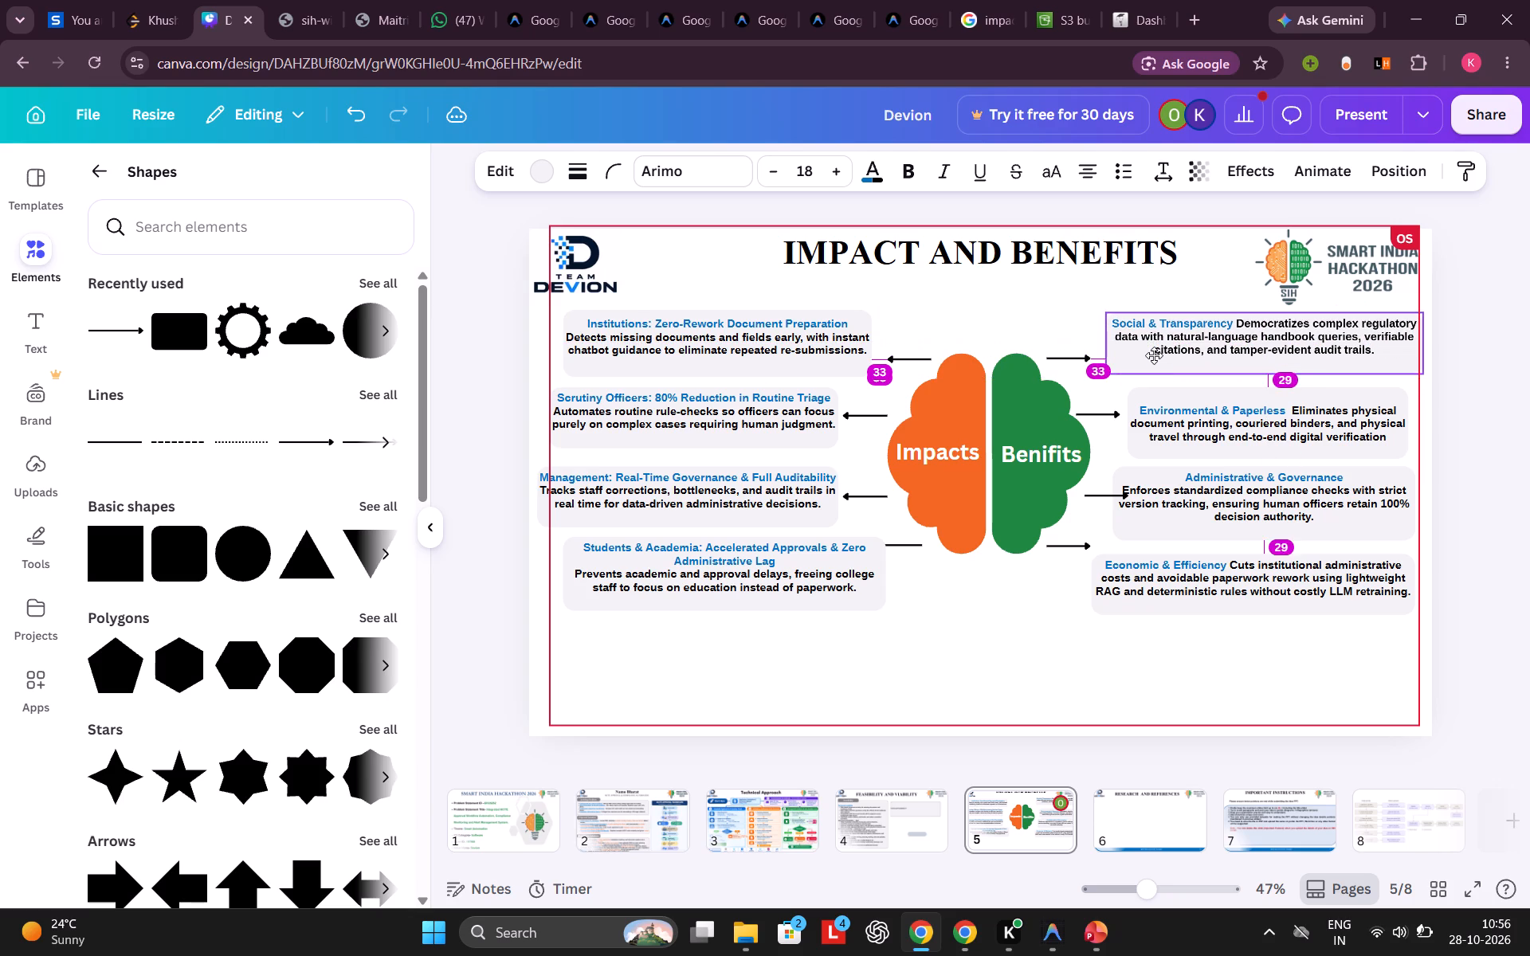
drag(1154, 355, 1157, 352)
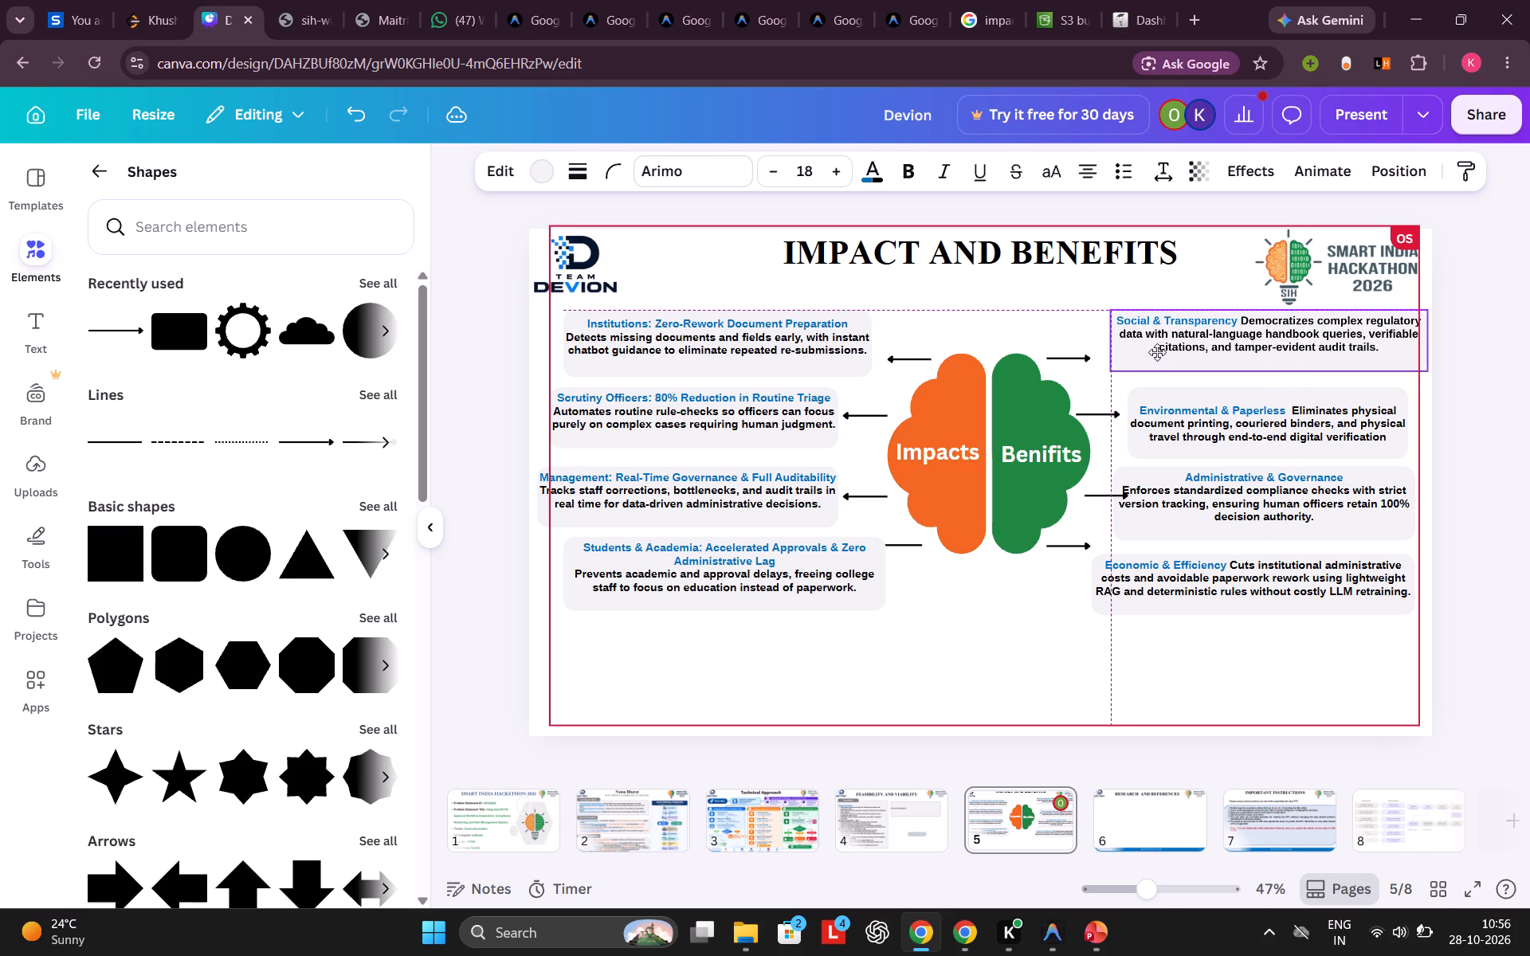
drag(1157, 352, 1150, 353)
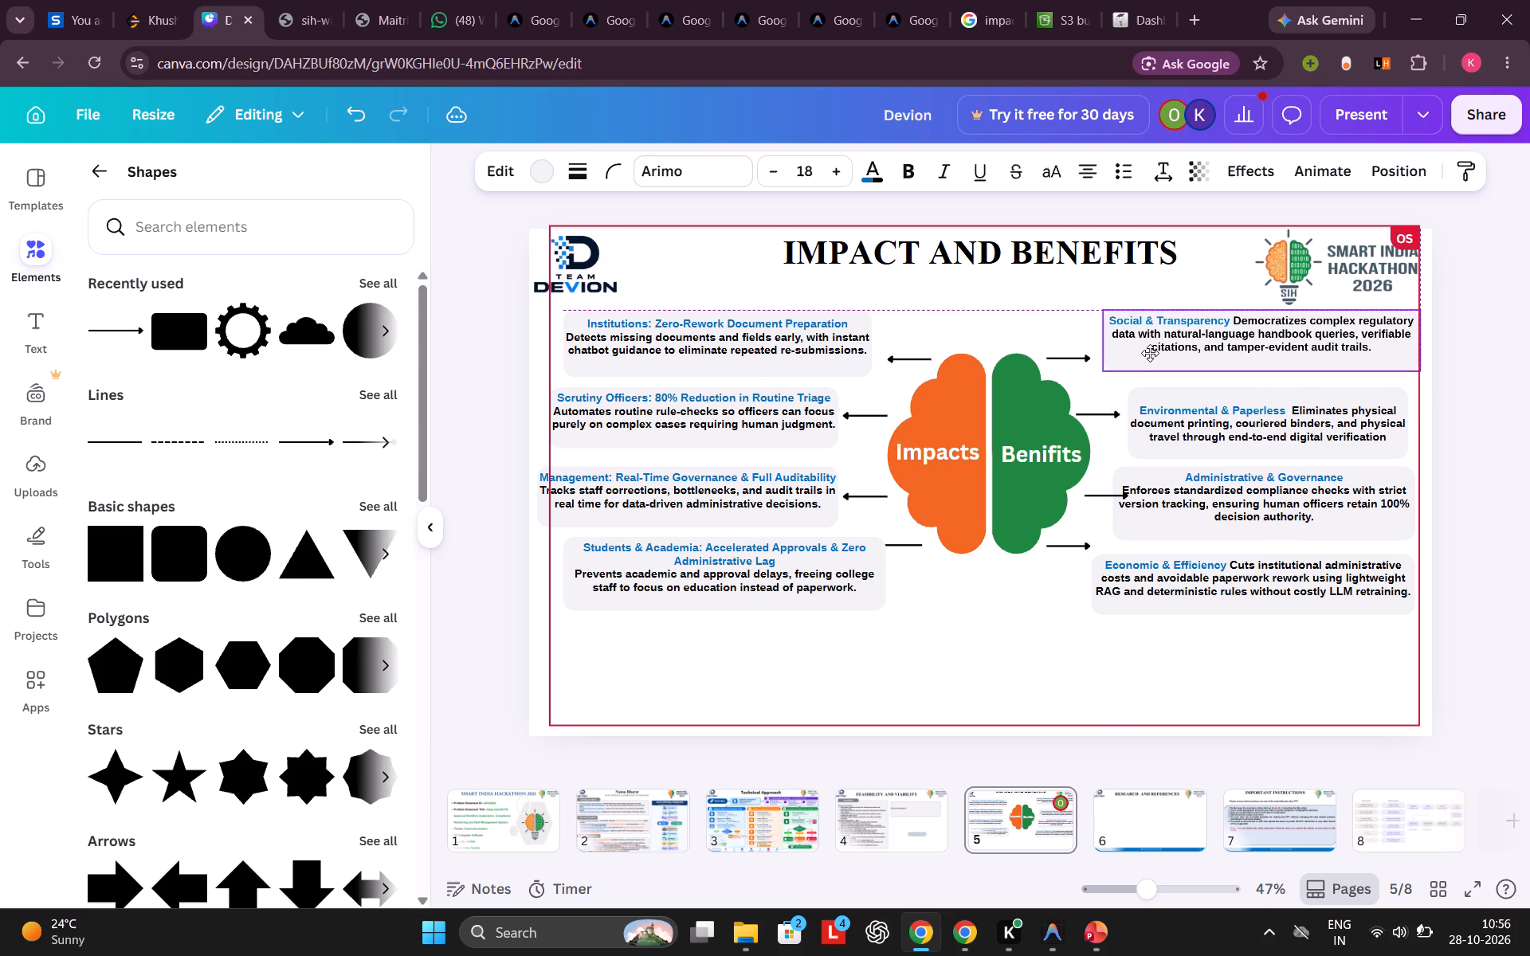
drag(1150, 353, 1151, 353)
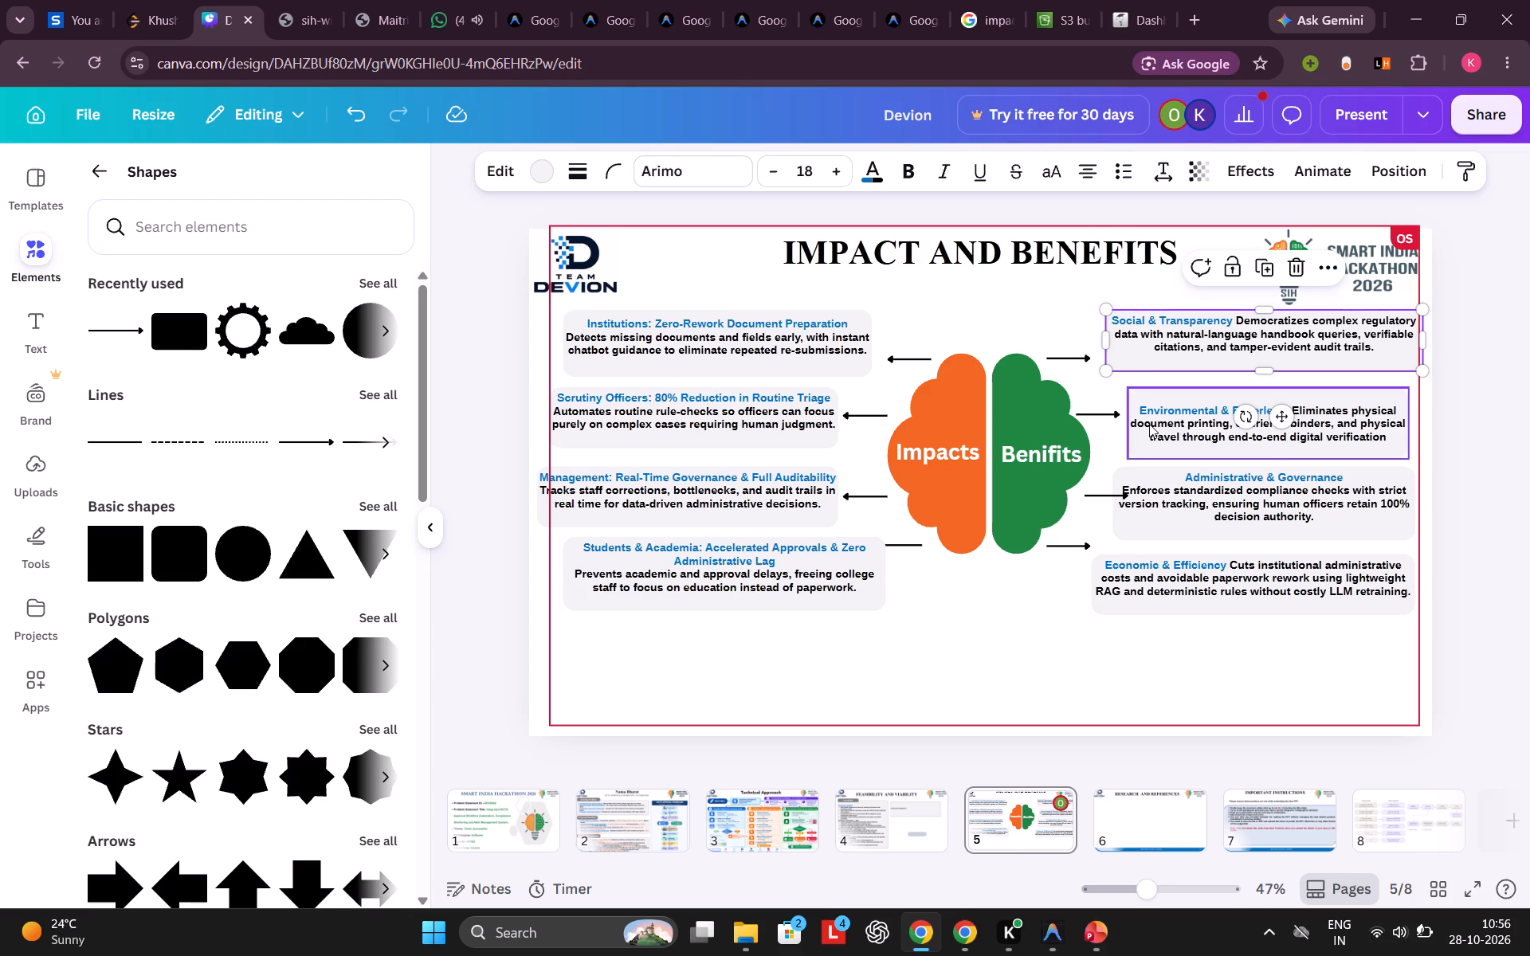
Nudge the "Environmental & Paperless" box slightly left, centring it under the "Social & Transparency" box.
click(1149, 424)
click(1149, 424)
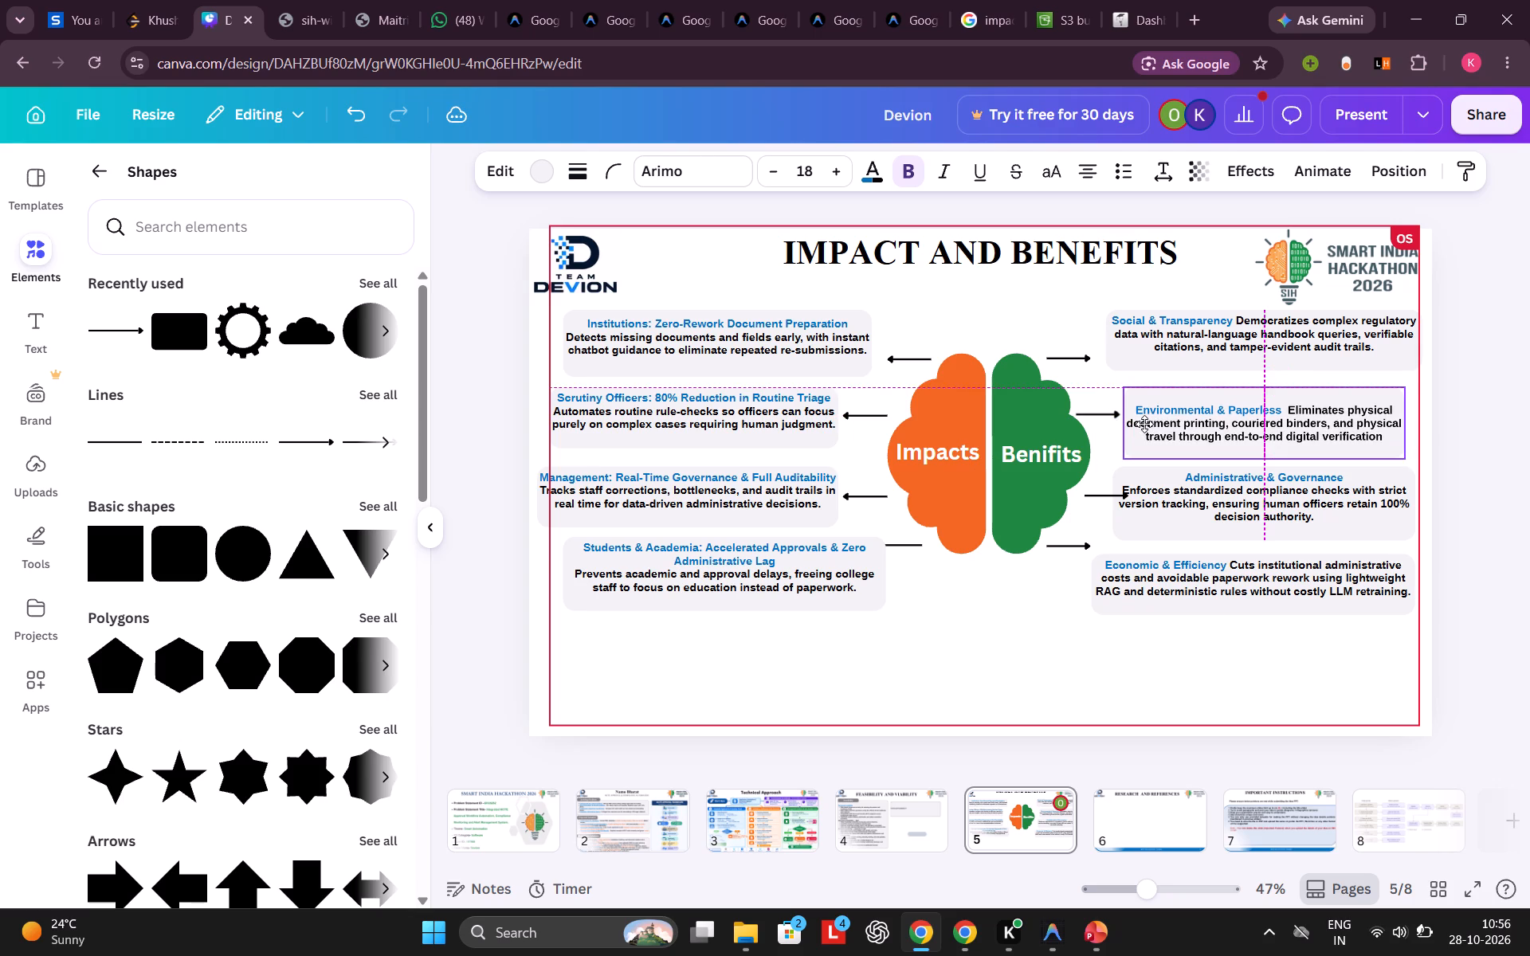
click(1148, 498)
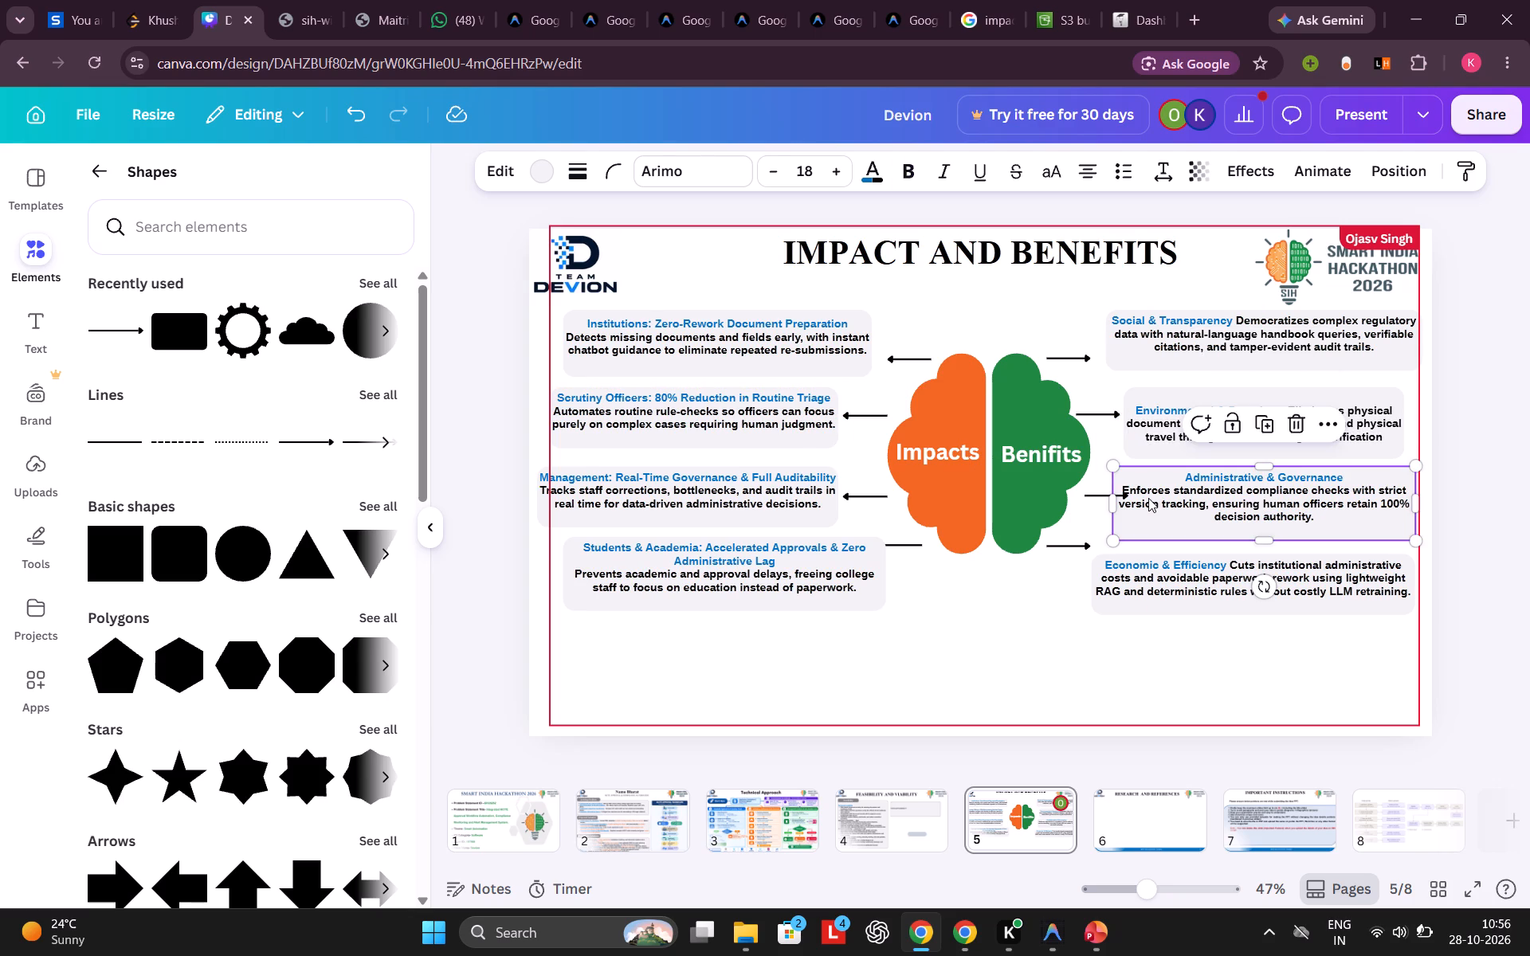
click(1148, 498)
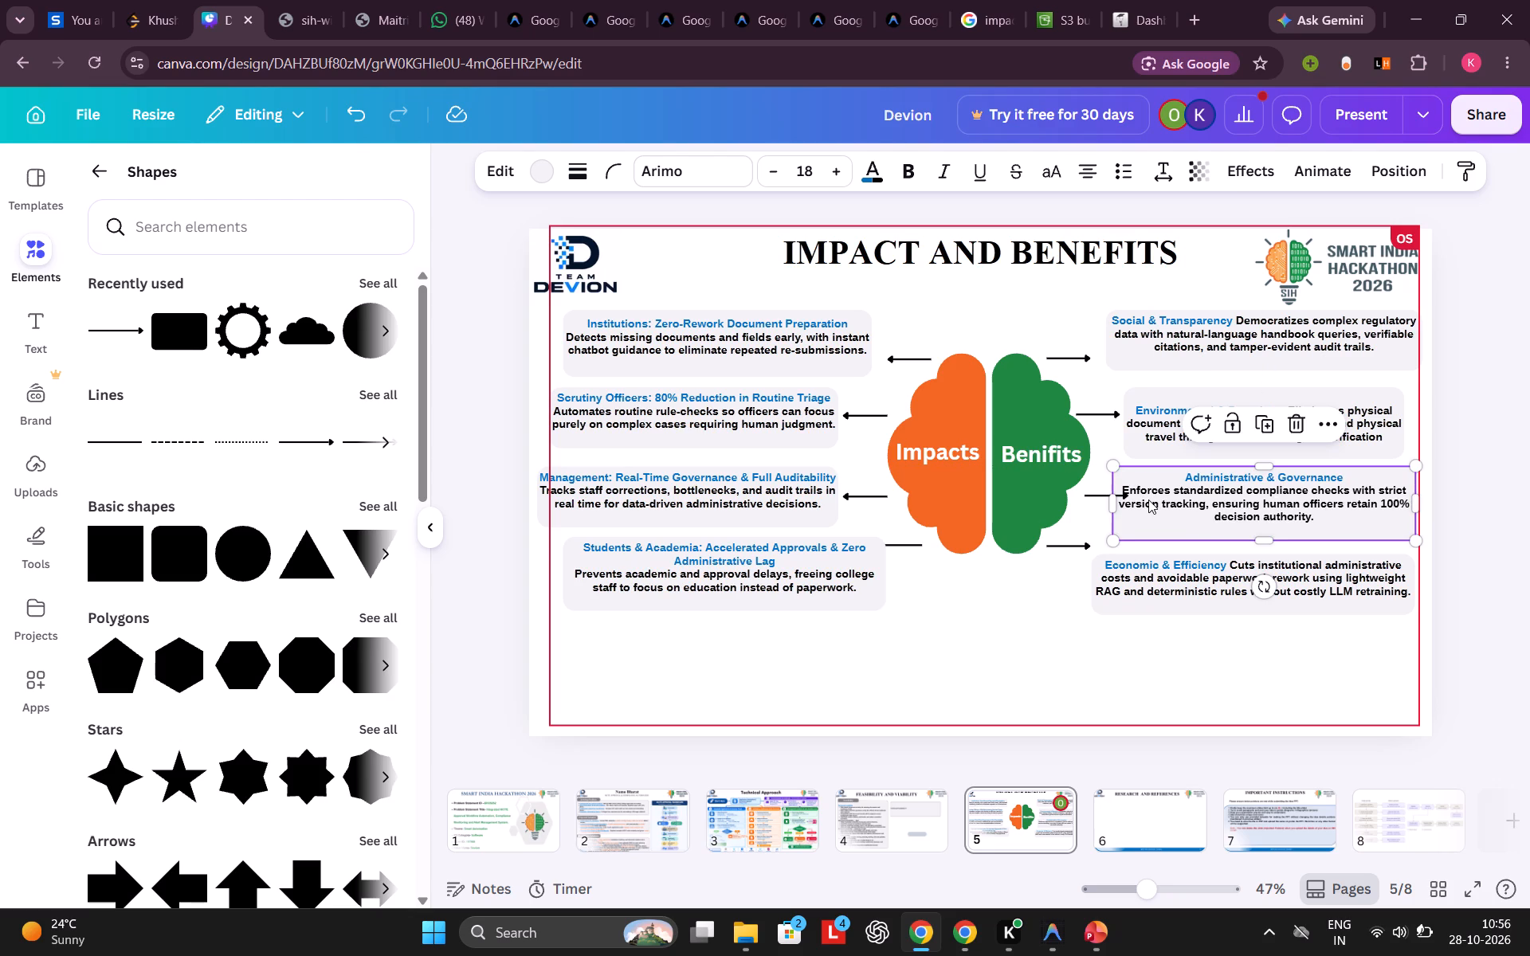
Move the "Economic & Efficiency" box up and slightly right, aligning its top edge with the "Students & Academia" box.
click(1130, 573)
drag(1130, 573, 1135, 568)
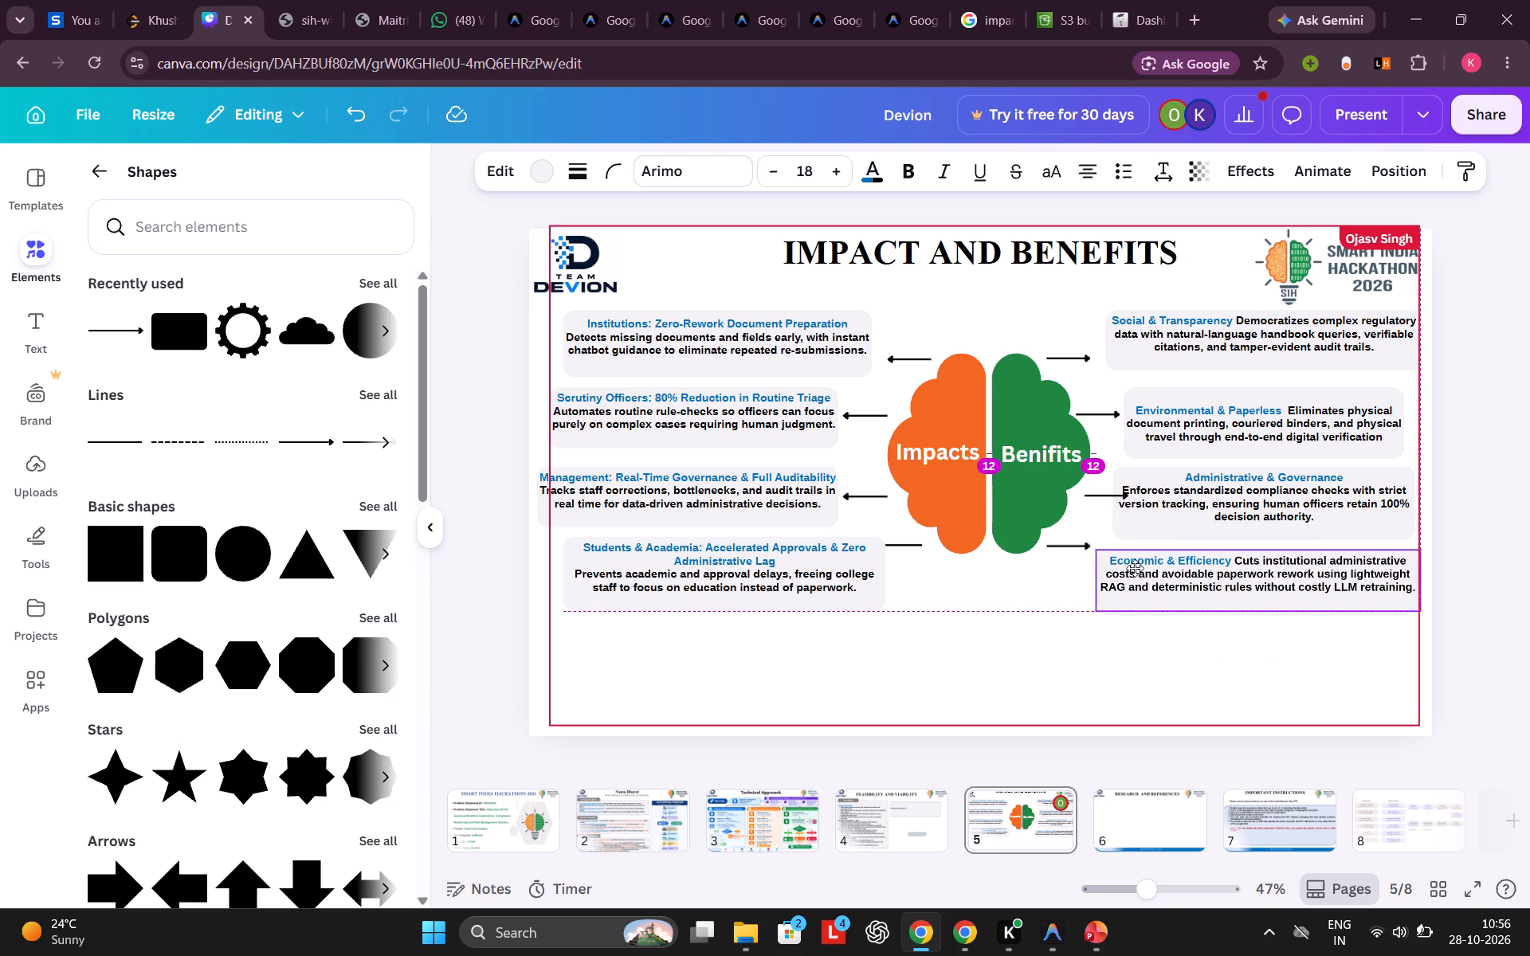
drag(1135, 568, 1136, 566)
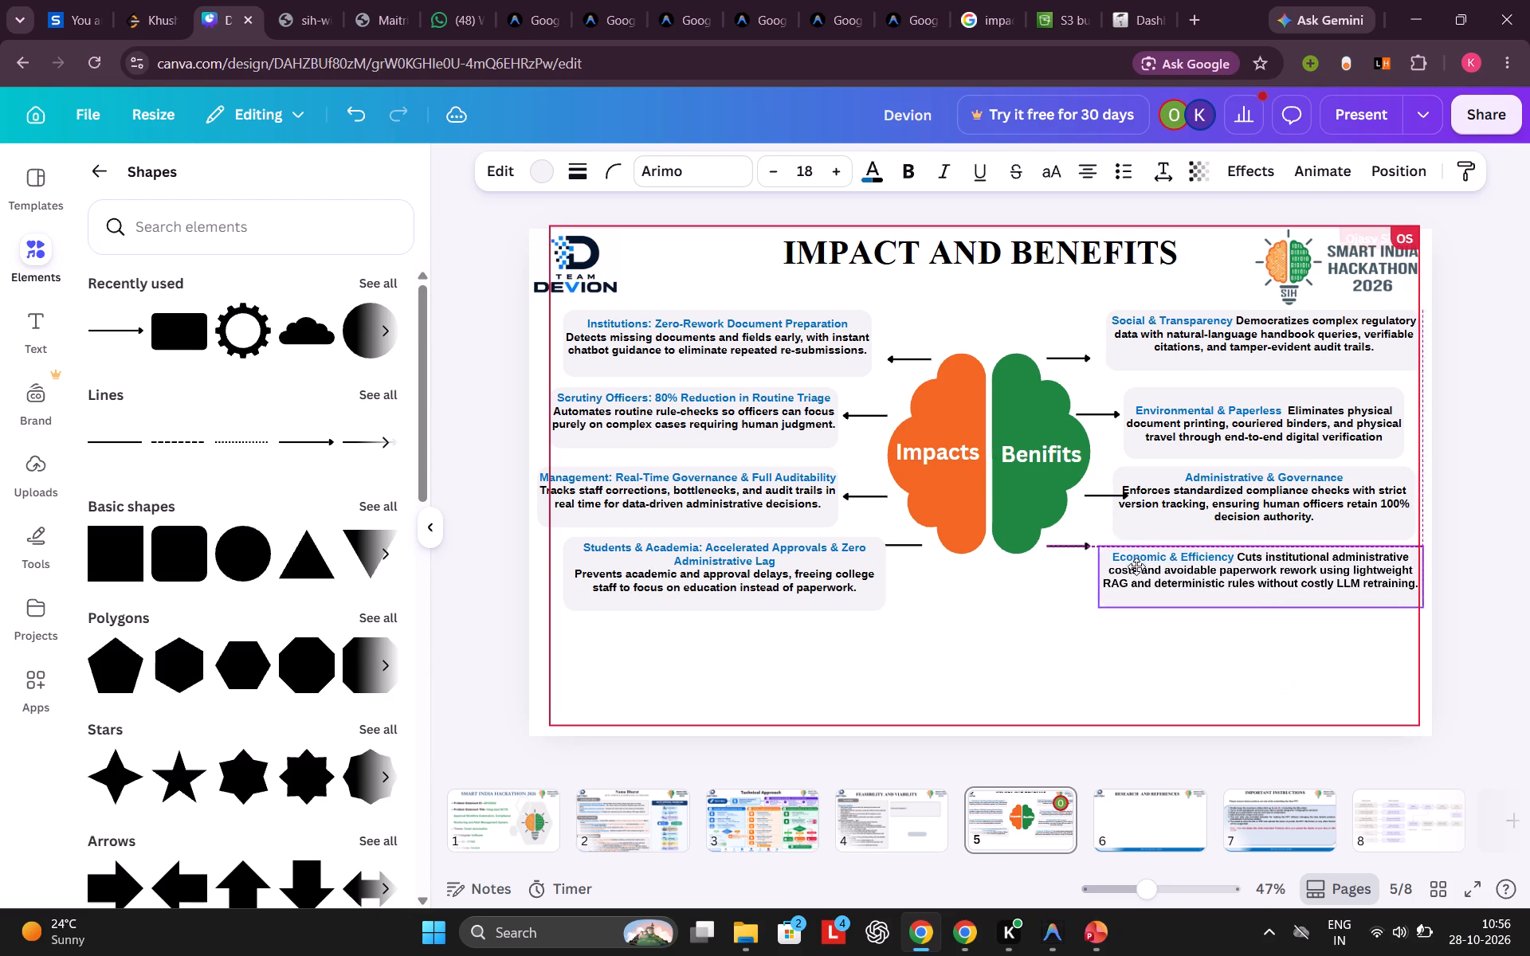
drag(1136, 566, 1137, 564)
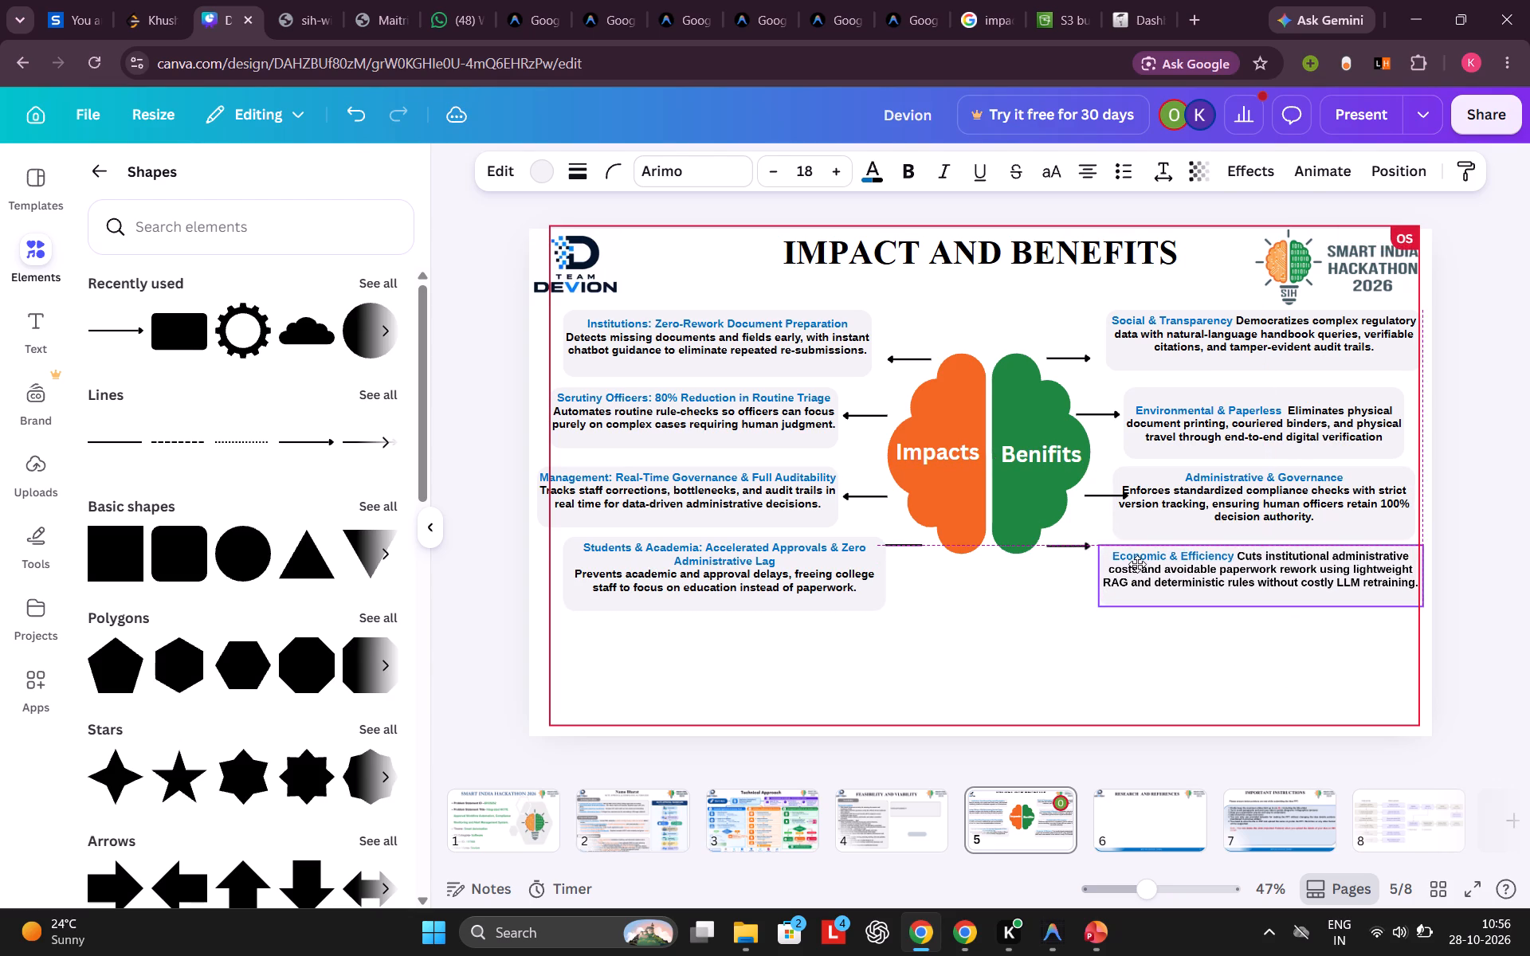
drag(1137, 564, 1136, 564)
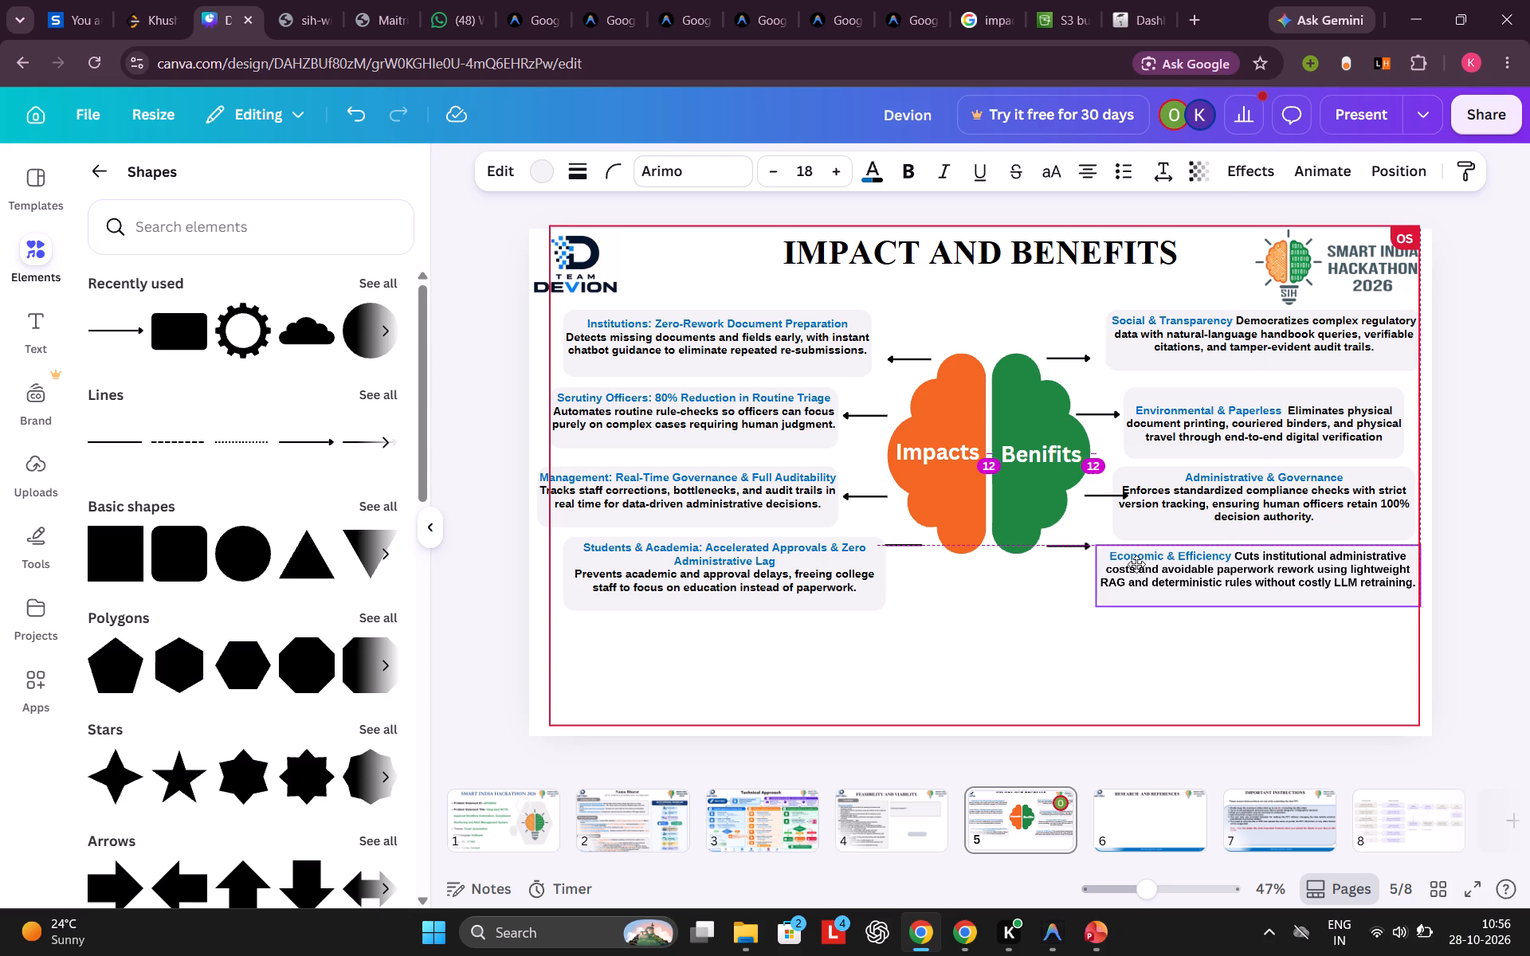
drag(1136, 564, 1136, 565)
drag(1136, 565, 1138, 562)
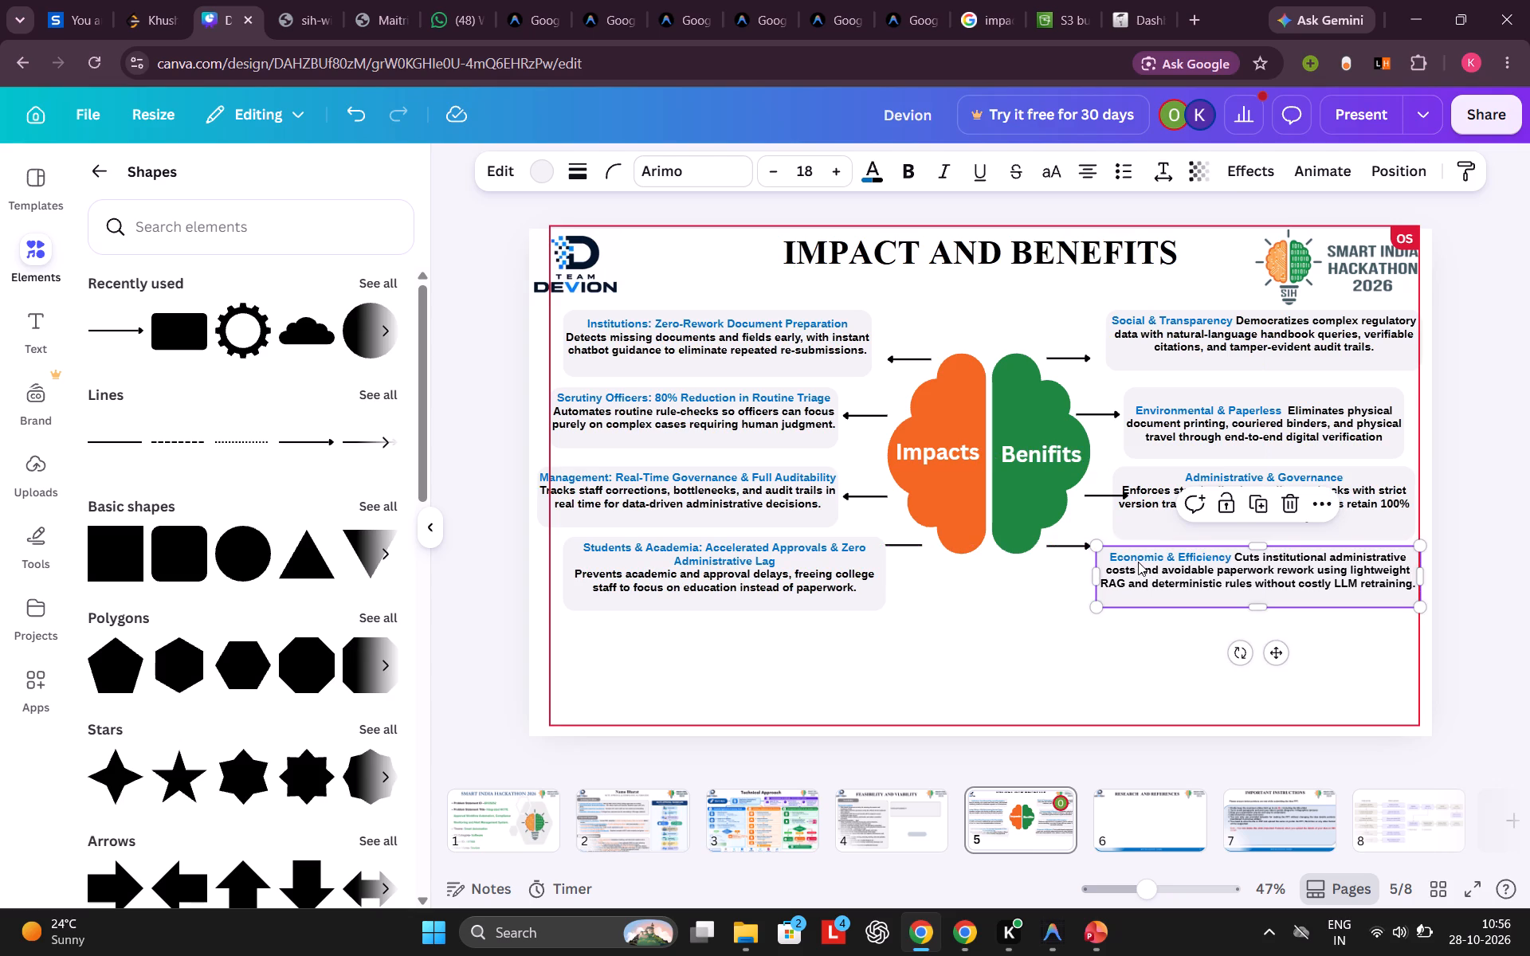
drag(1138, 562, 1137, 565)
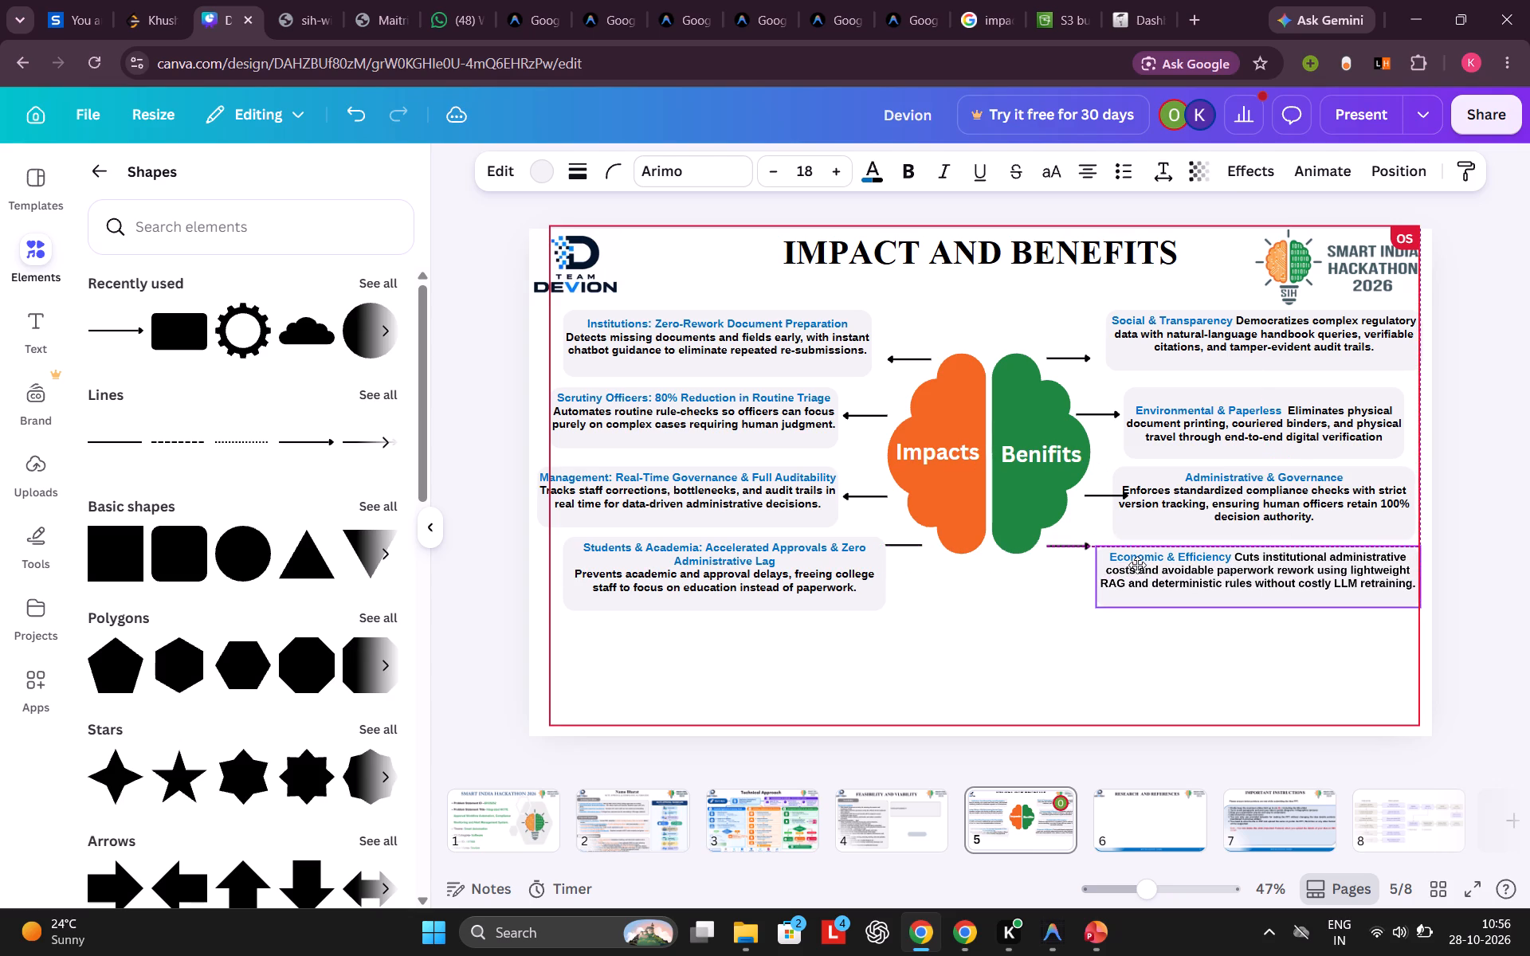
drag(1137, 565, 1136, 562)
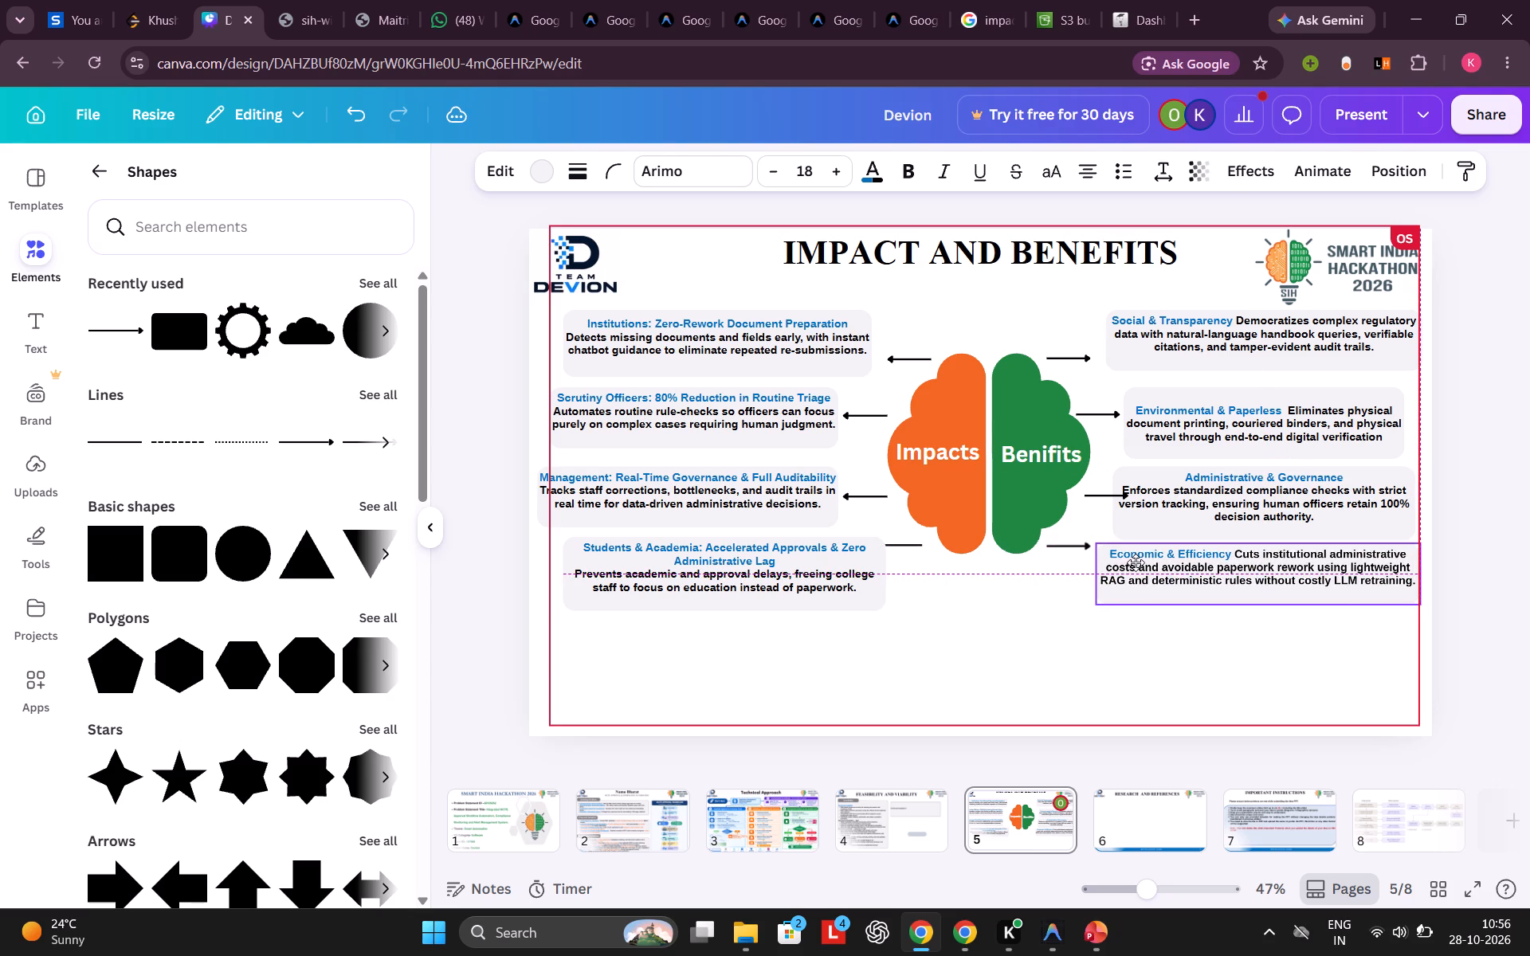
drag(1136, 562, 1135, 565)
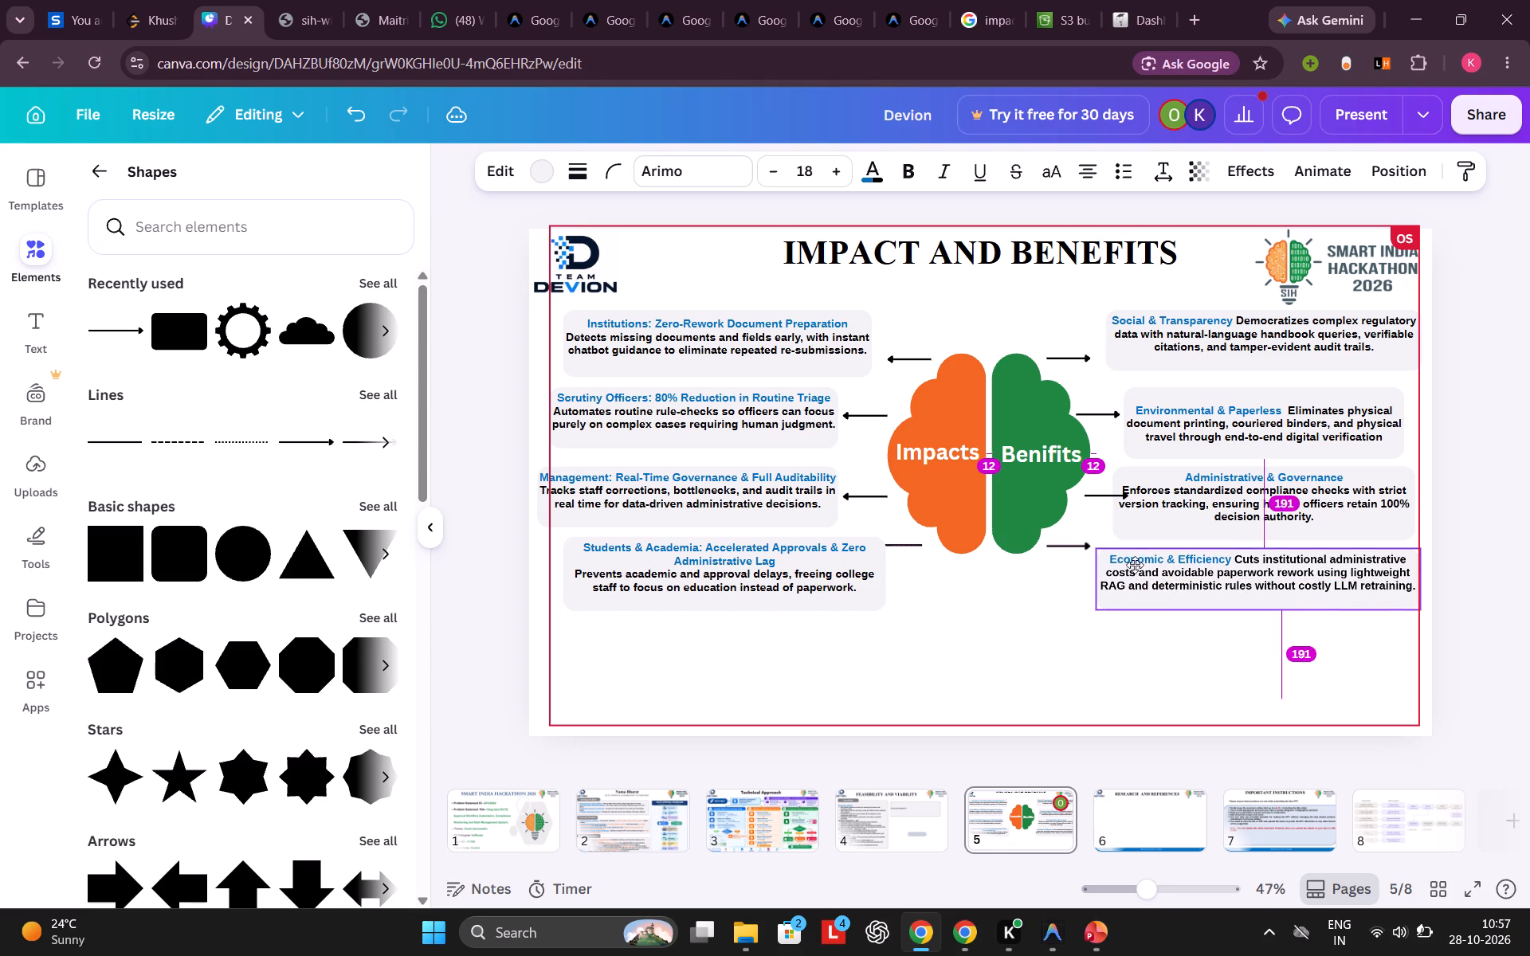
drag(1135, 565, 1139, 556)
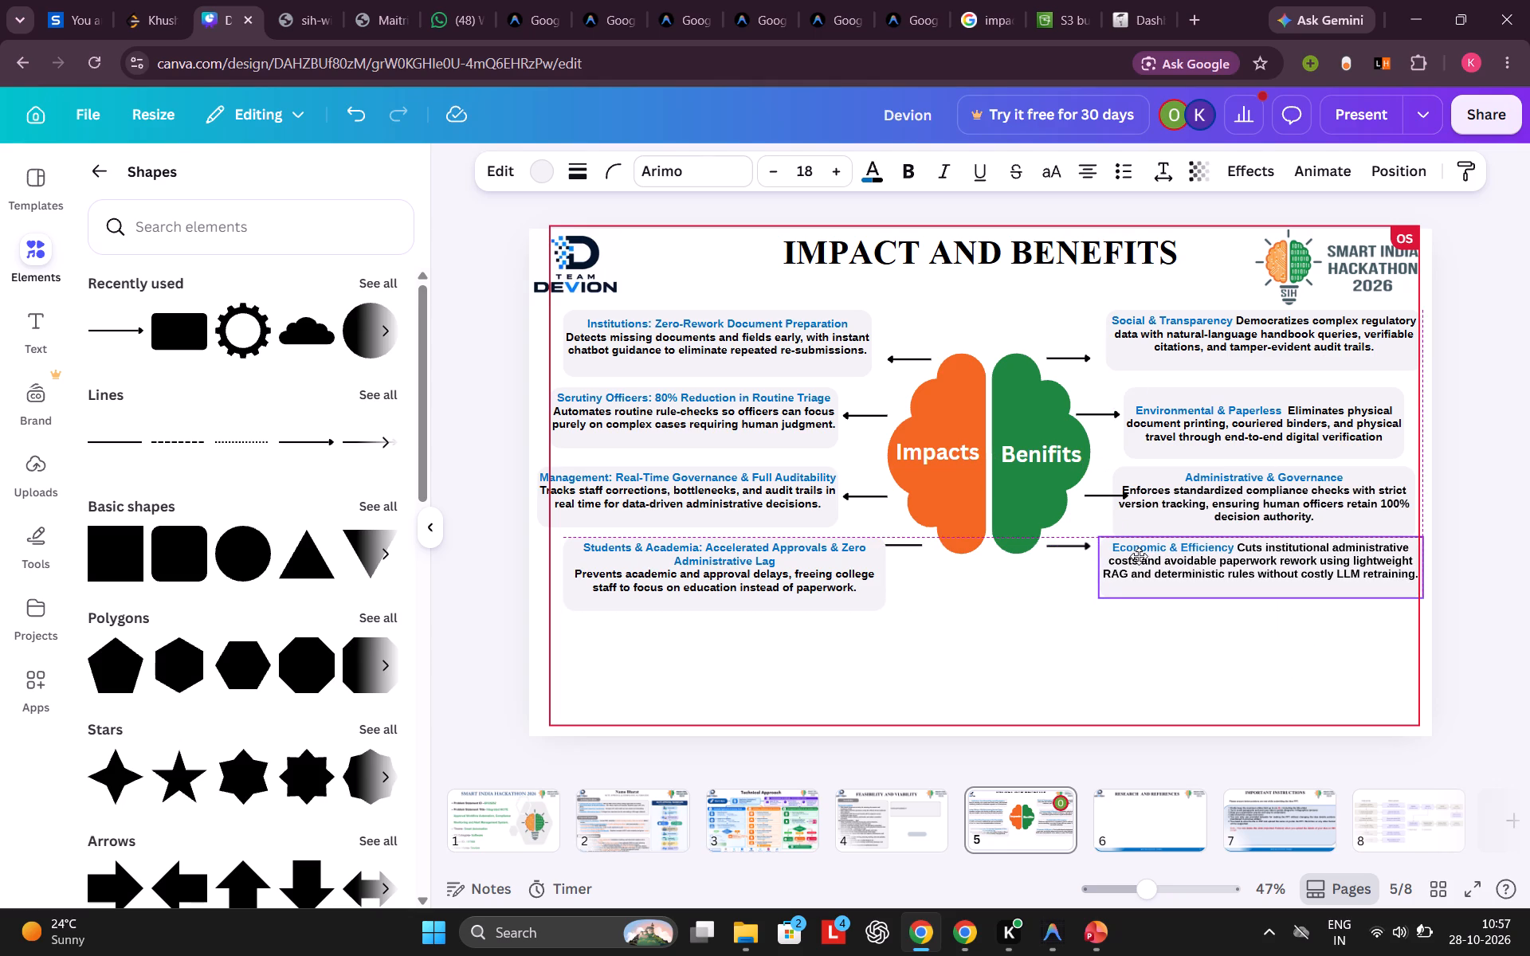
drag(1139, 556, 1135, 556)
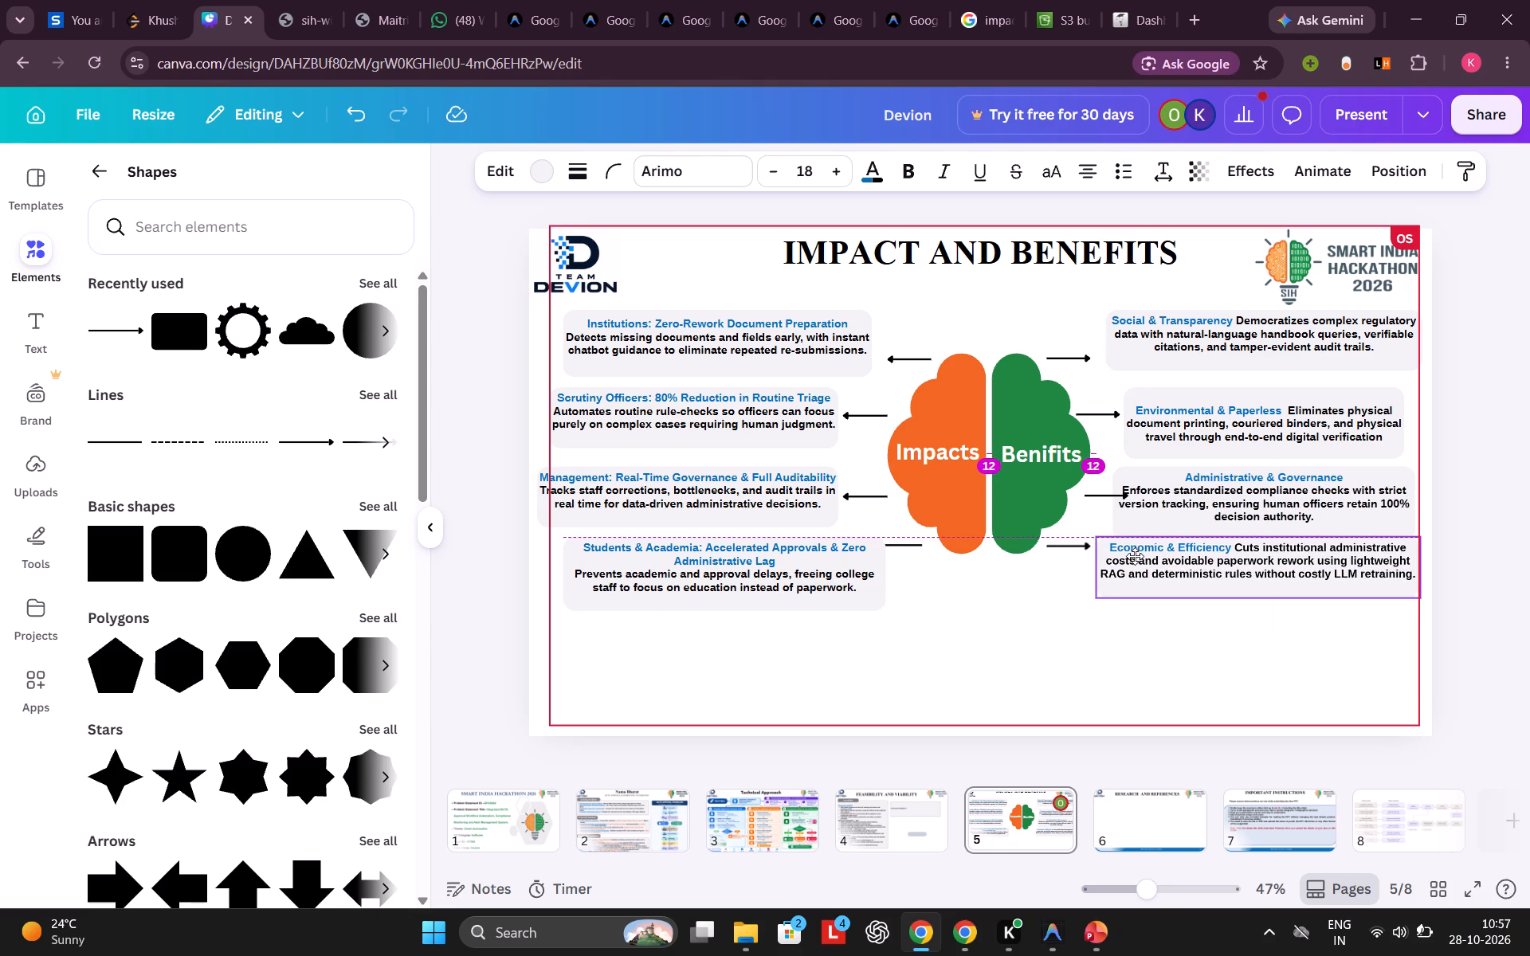
drag(1135, 556, 1134, 557)
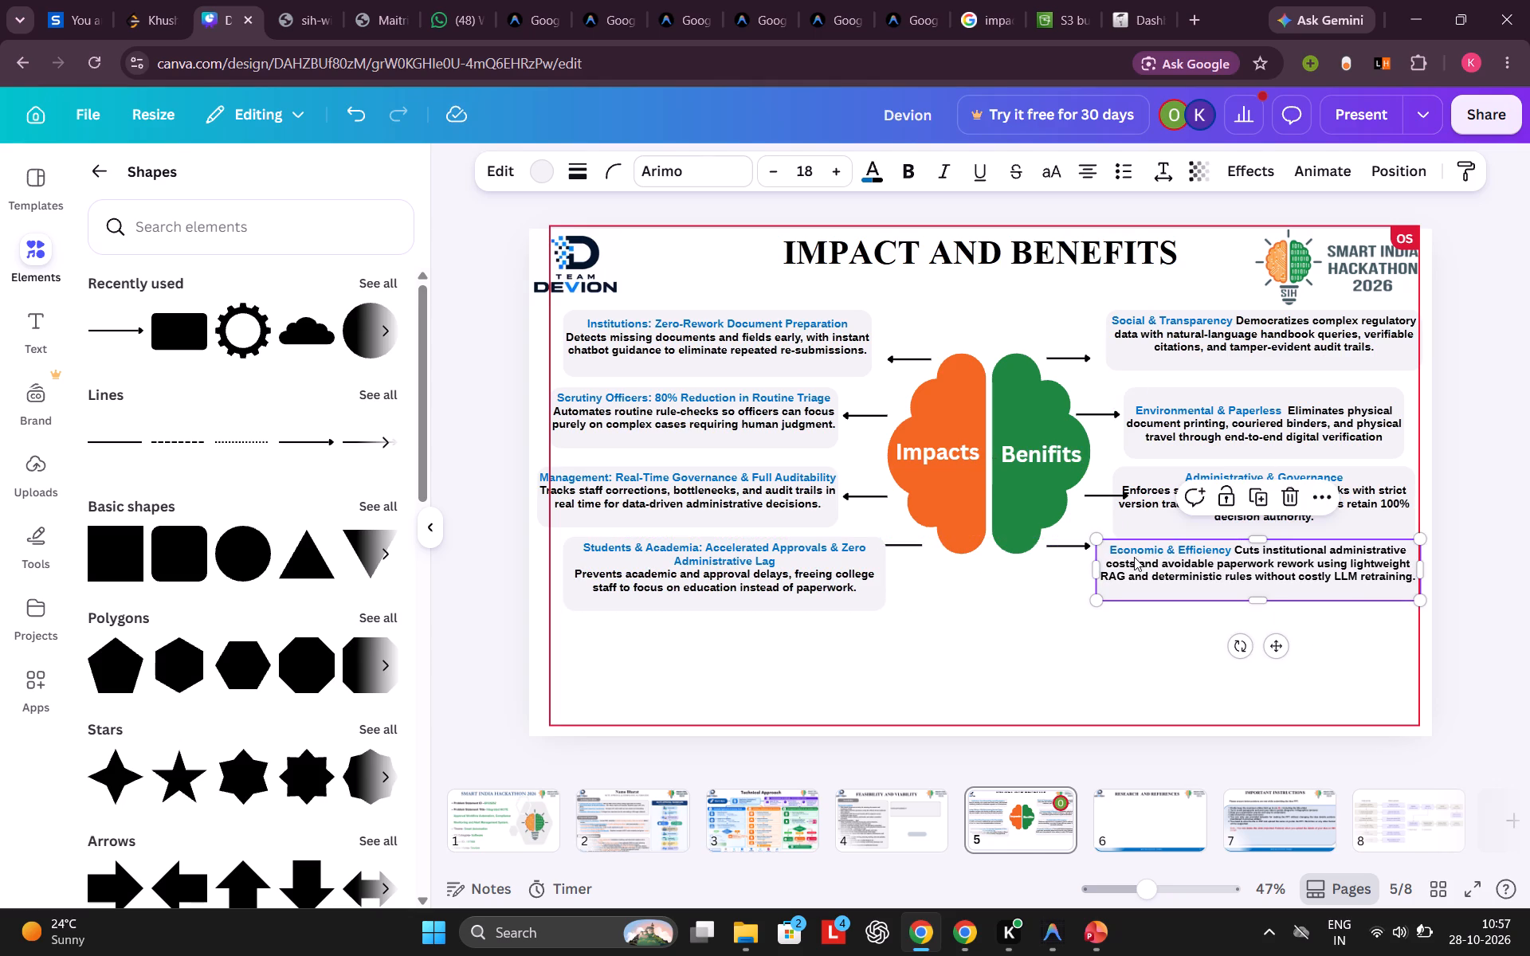
click(1134, 557)
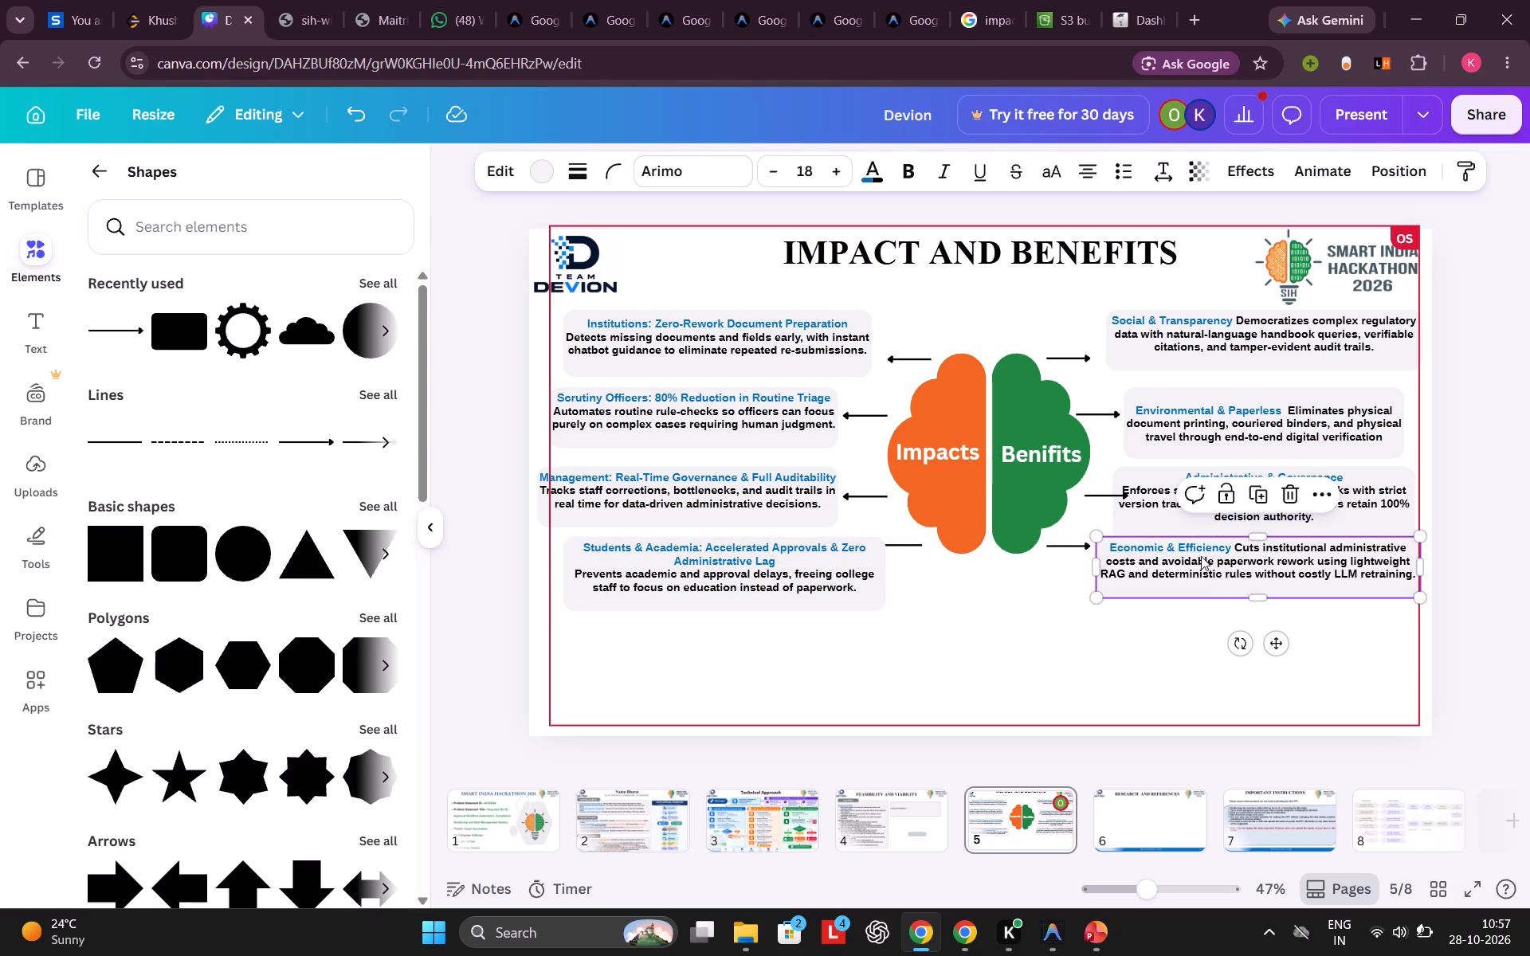
click(1457, 499)
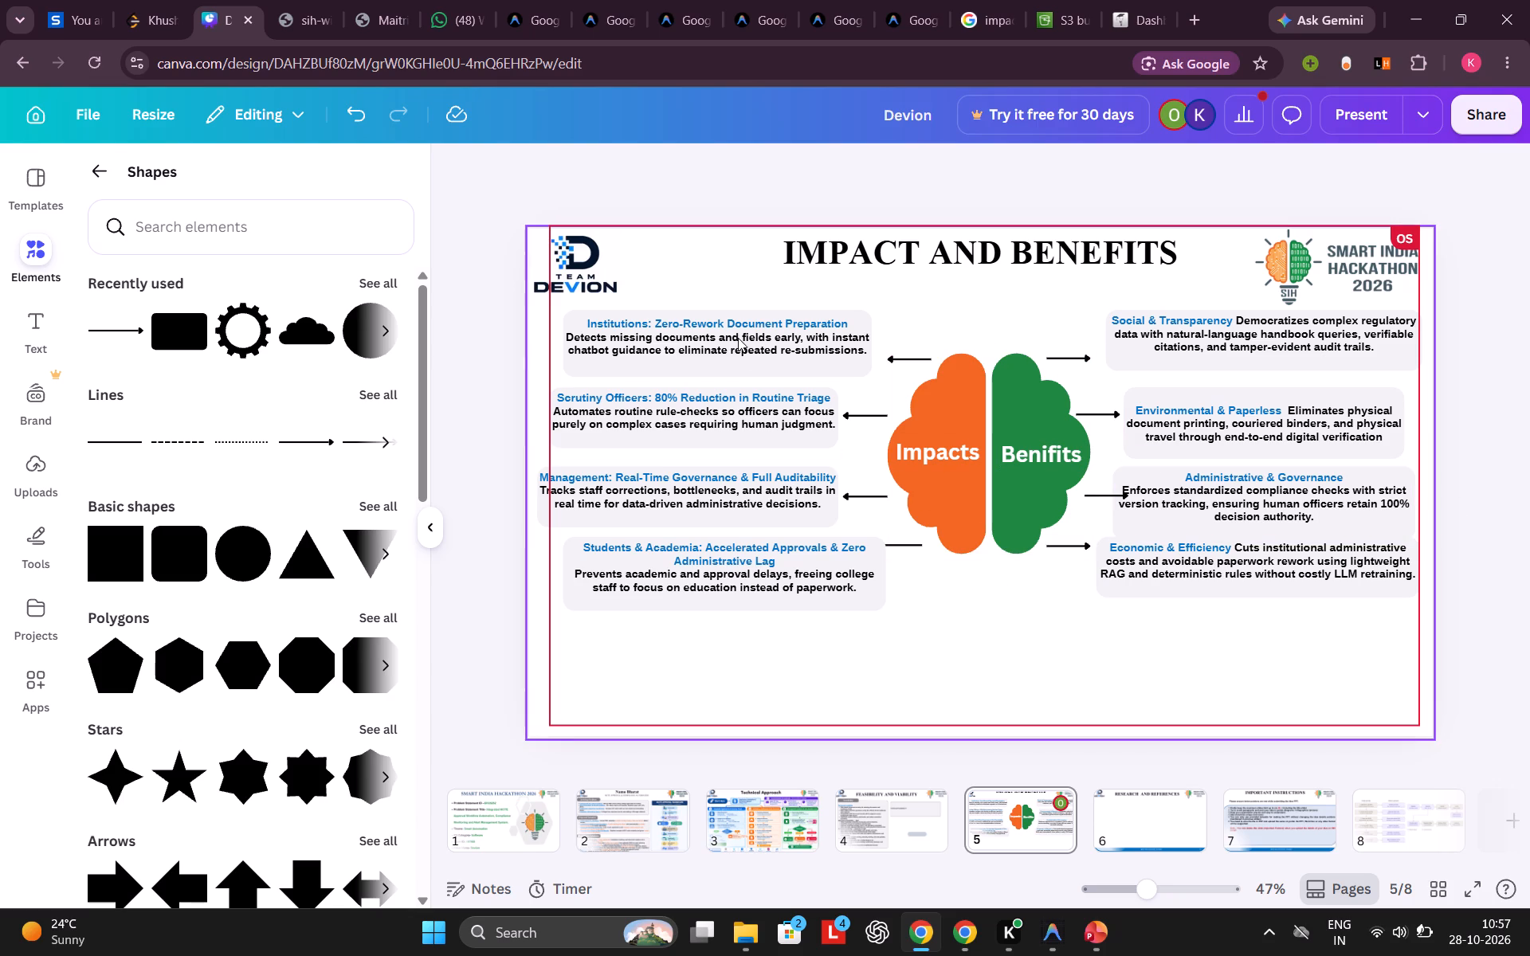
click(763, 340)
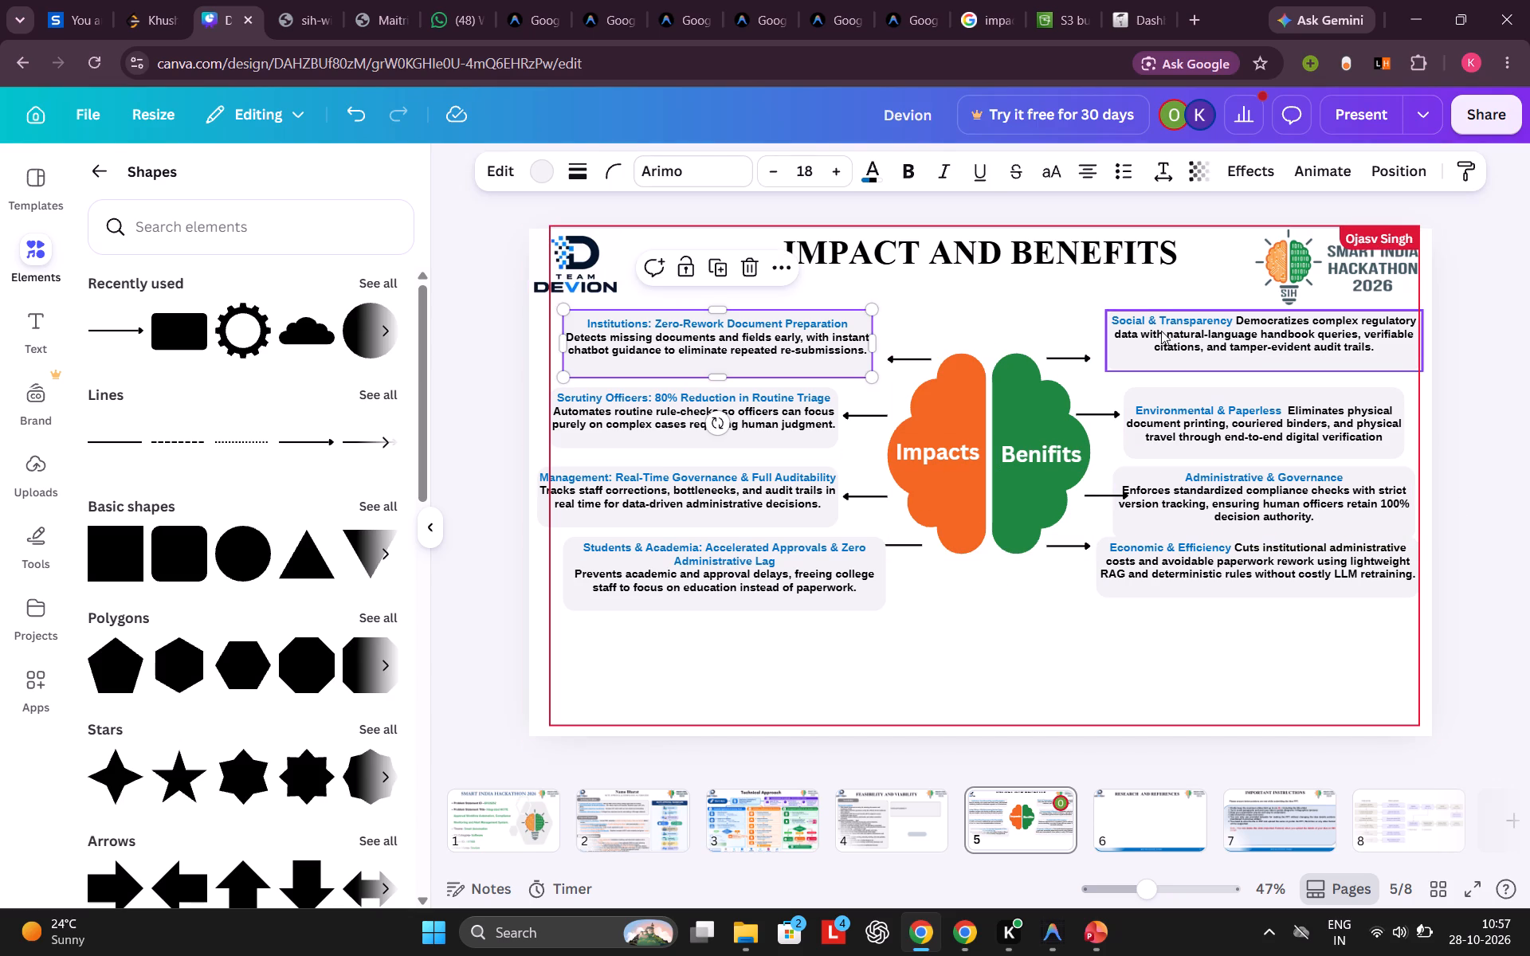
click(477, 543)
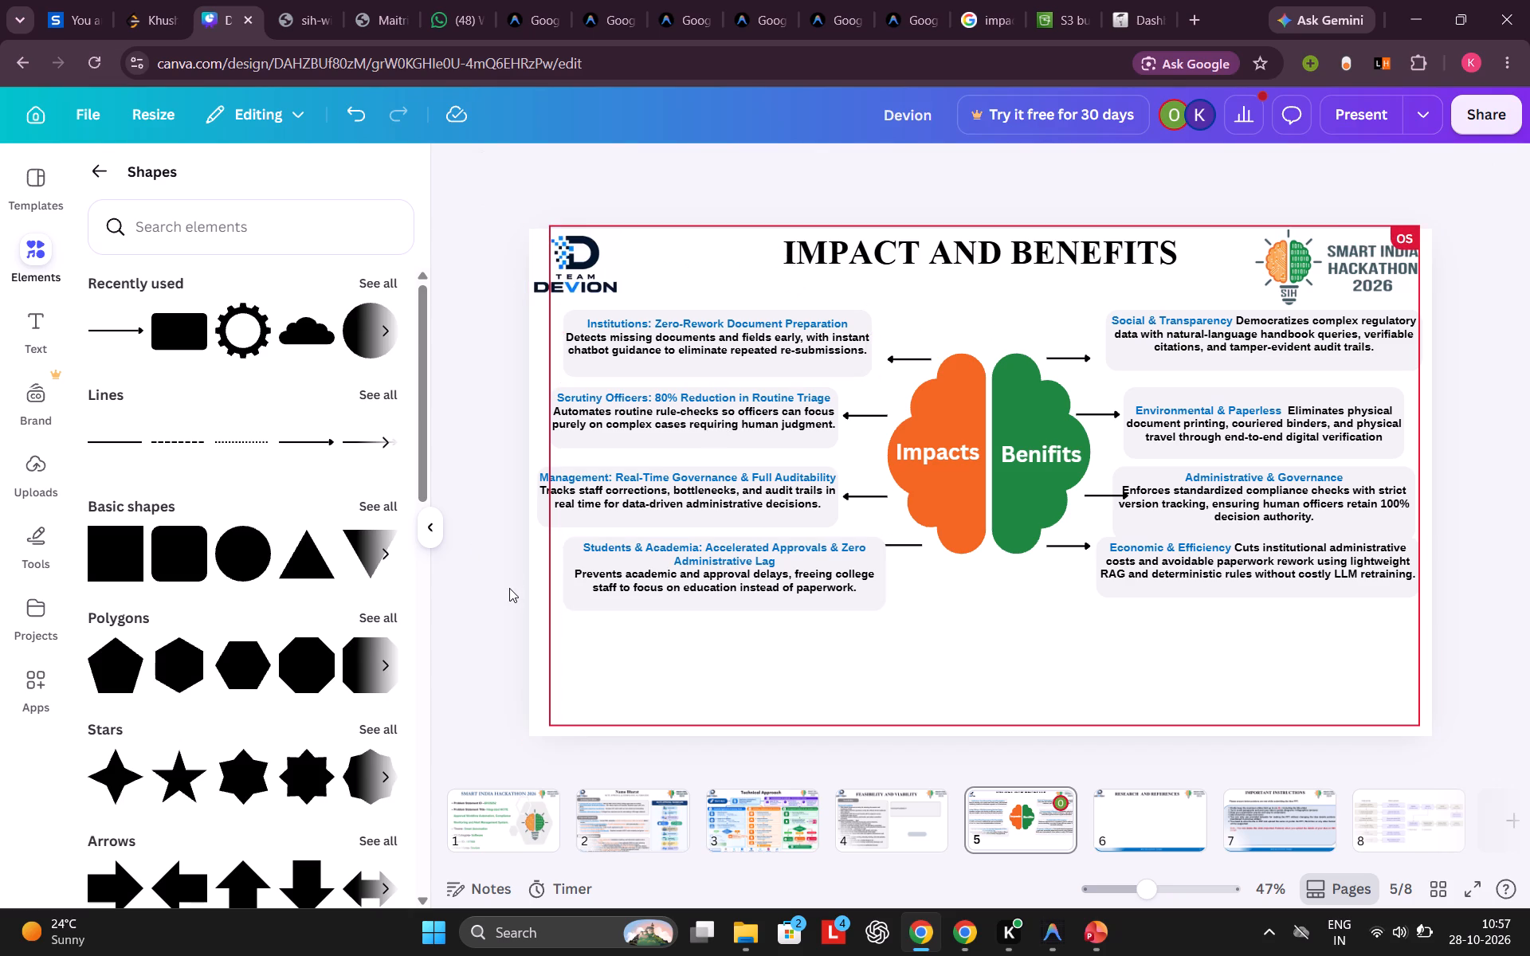
Shift the orange and green brain halves slightly left, with the orange half's inner edge on the slide's vertical centre line.
click(955, 478)
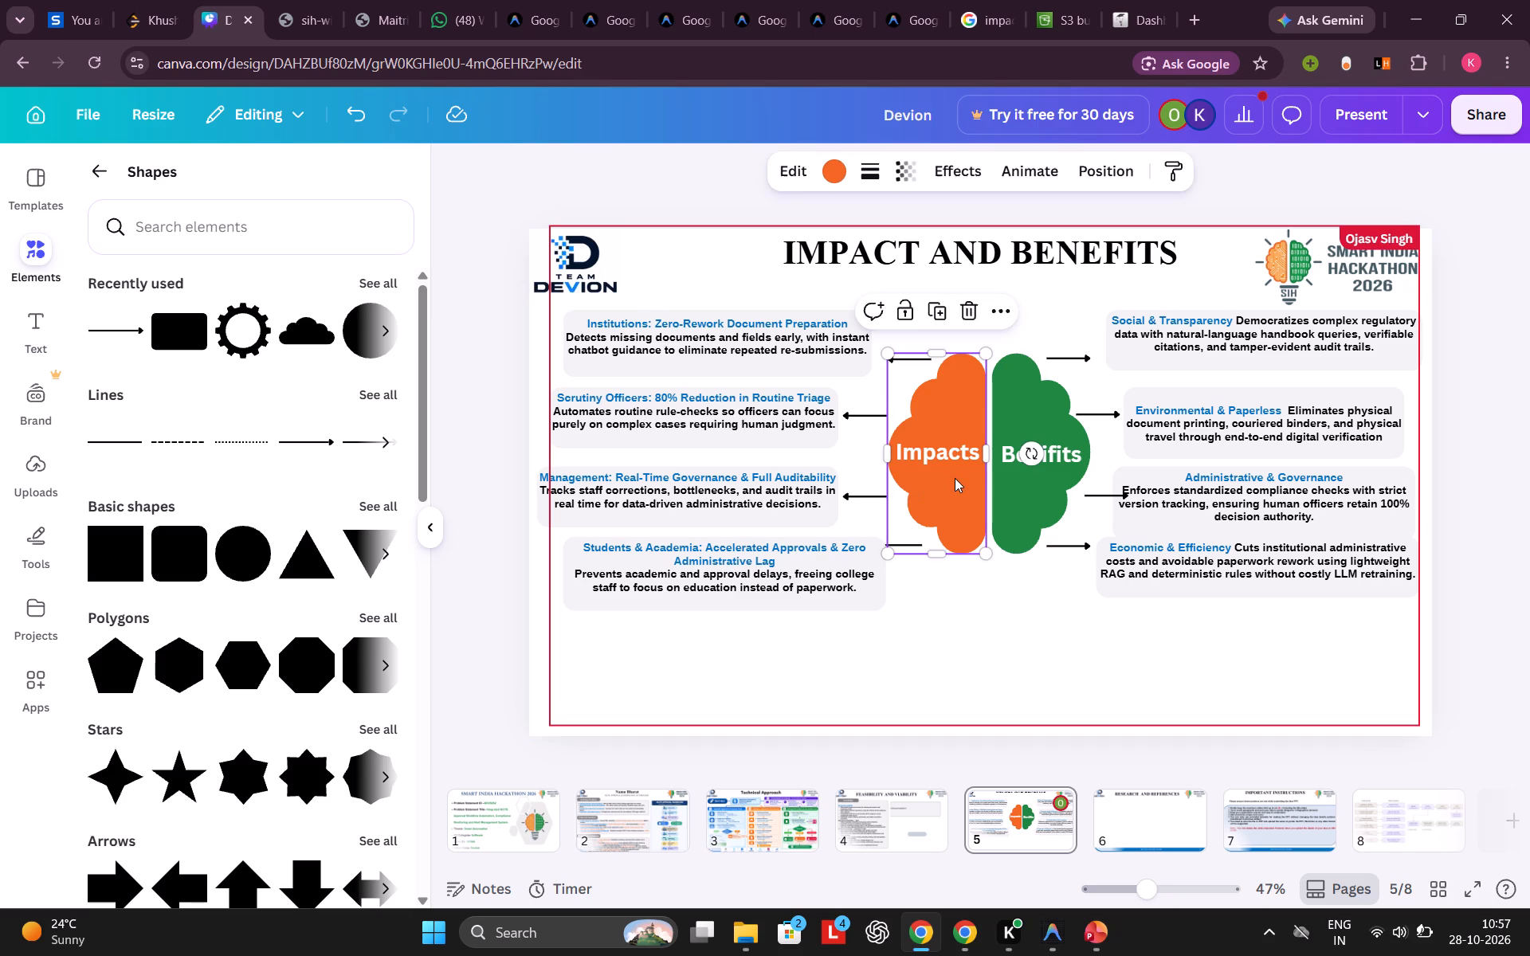
drag(955, 478, 947, 480)
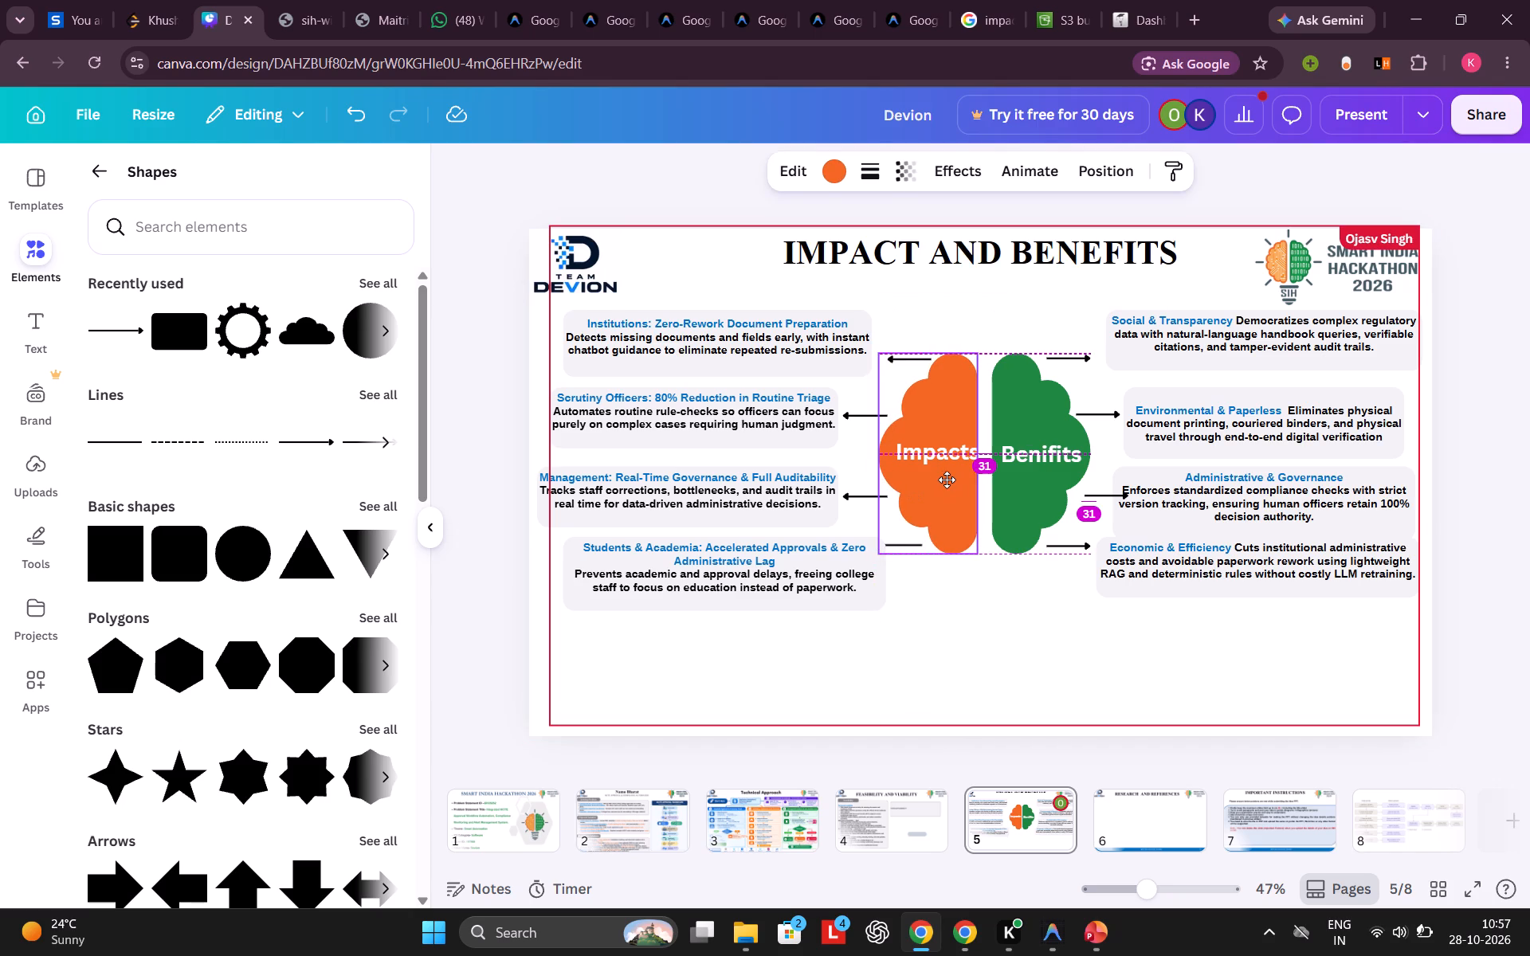
drag(947, 480, 947, 480)
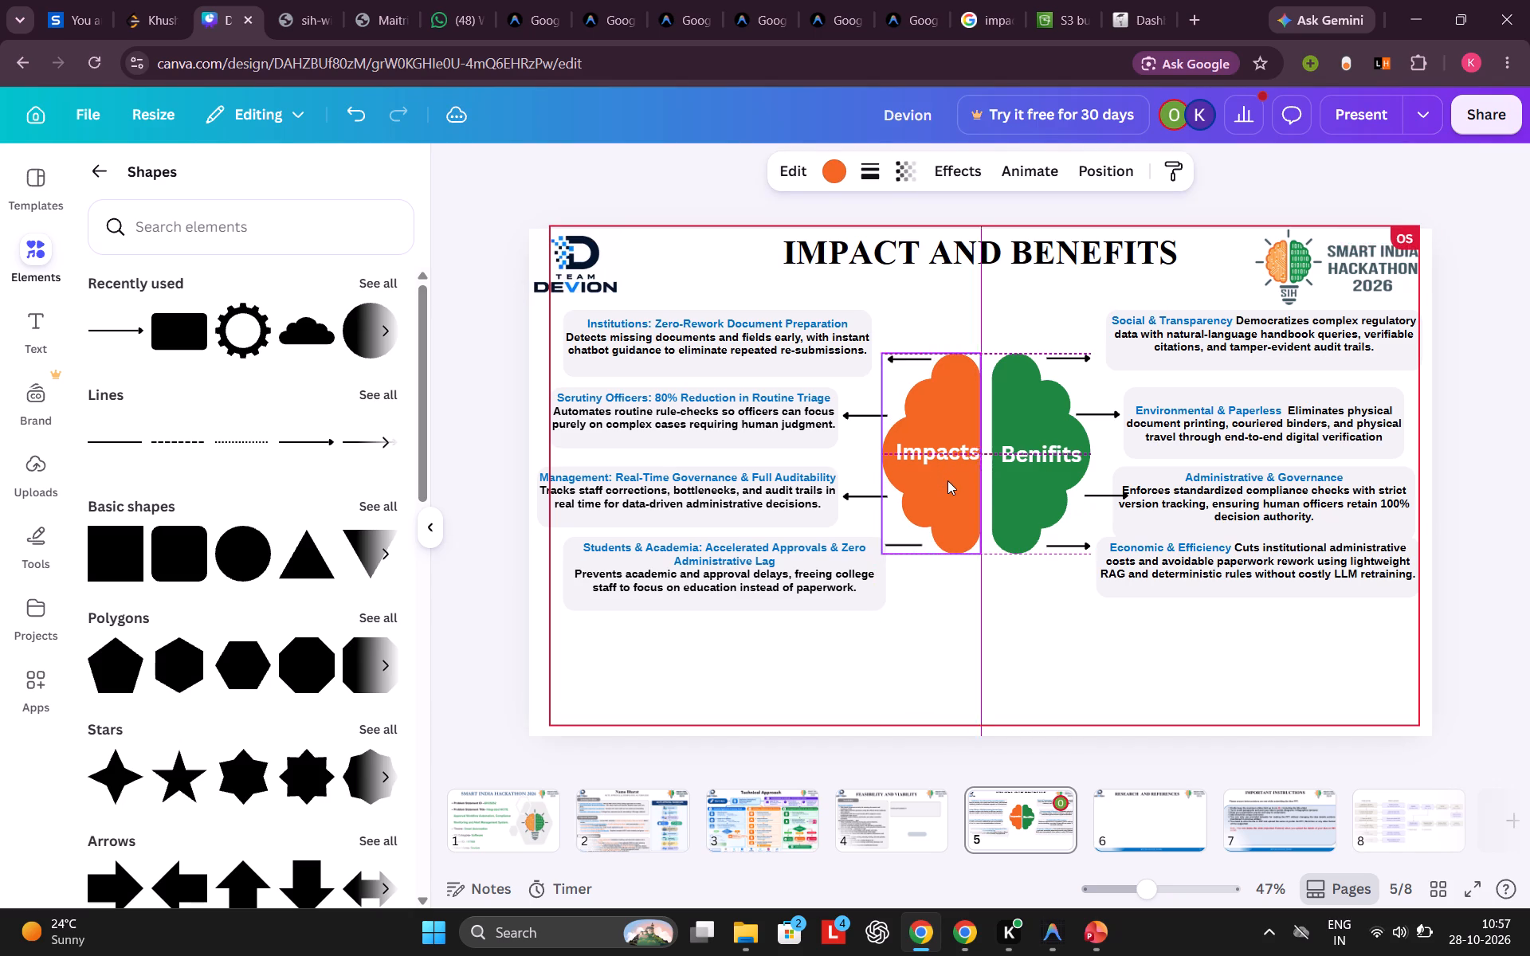
click(1029, 491)
click(1029, 491)
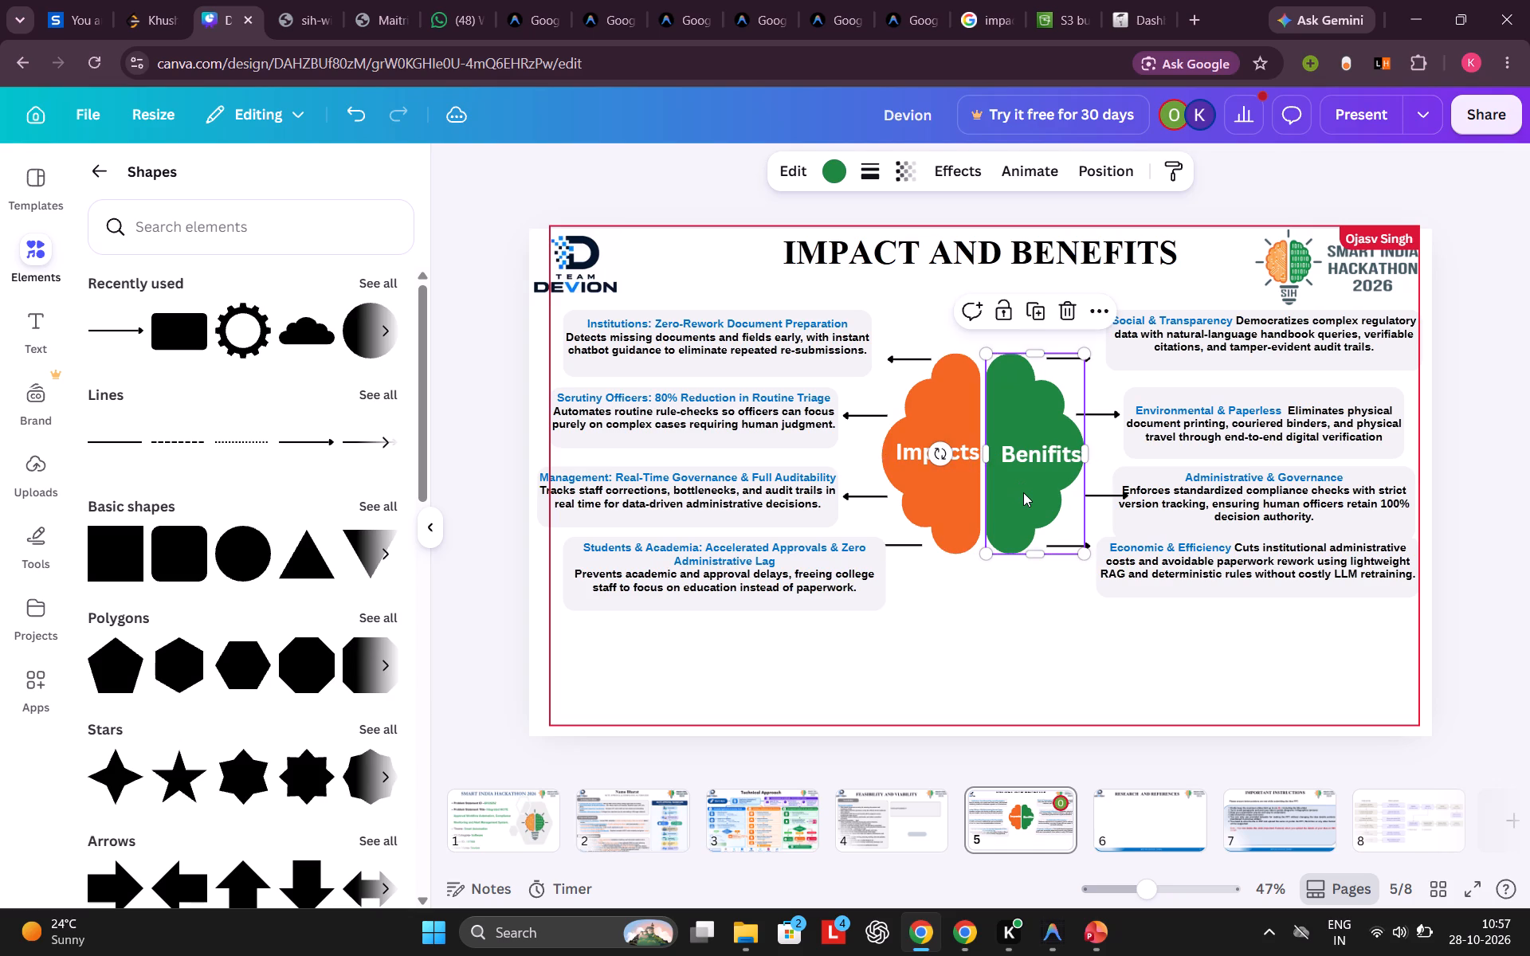
click(1023, 492)
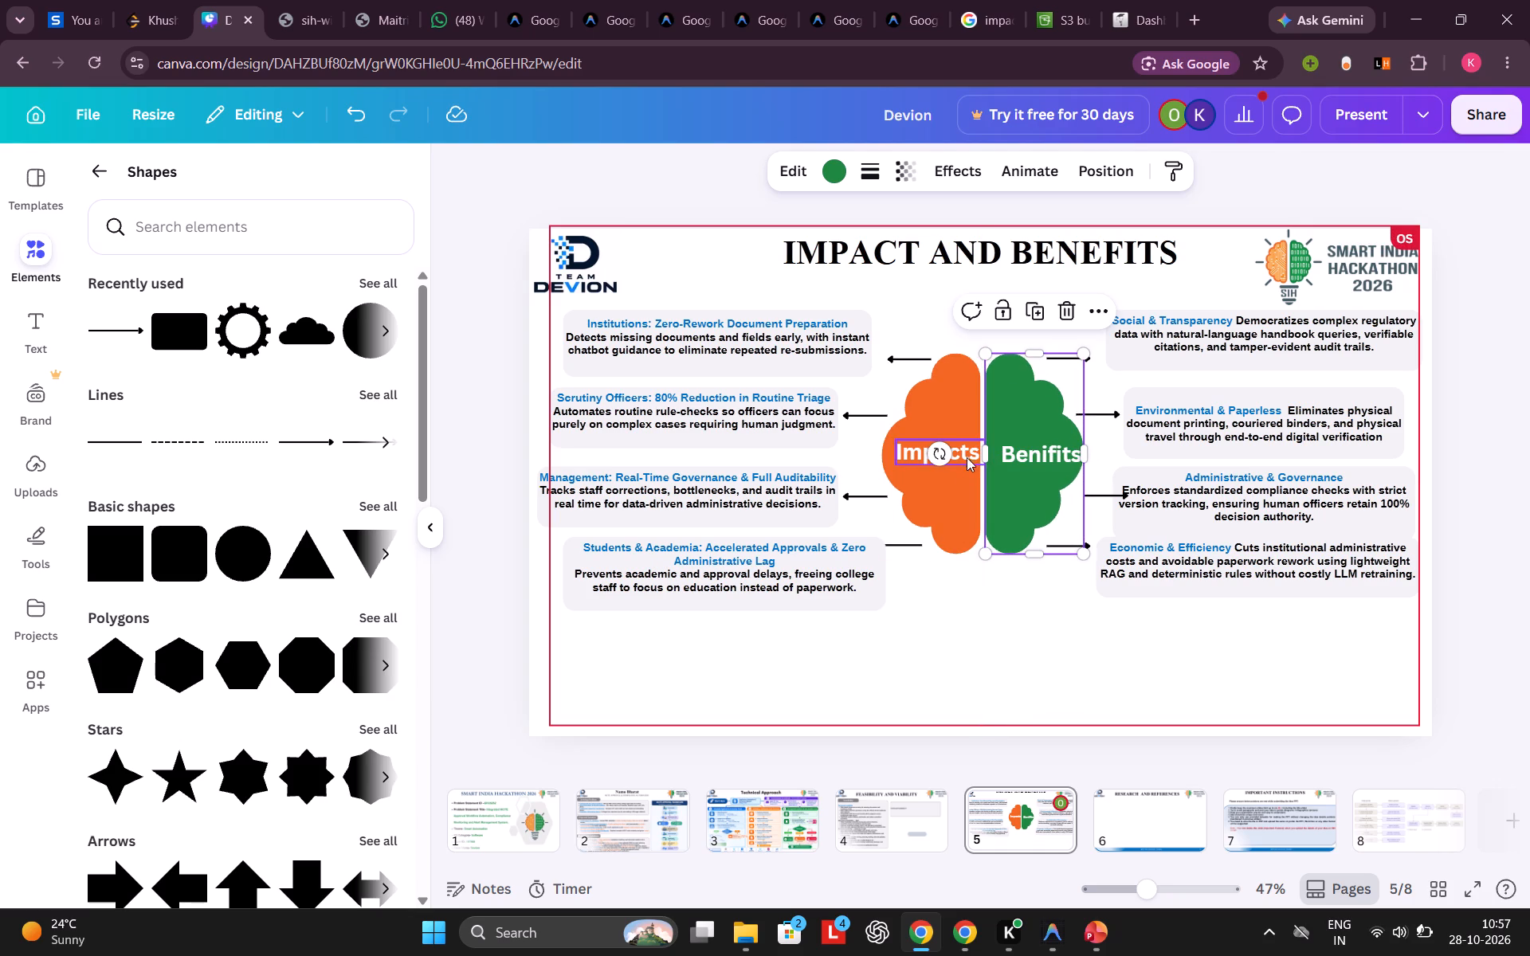
Move the "Benifits" and "Impacts" labels left onto their shifted brain halves, keeping both labels level with each other.
click(1045, 458)
drag(1045, 458, 1036, 458)
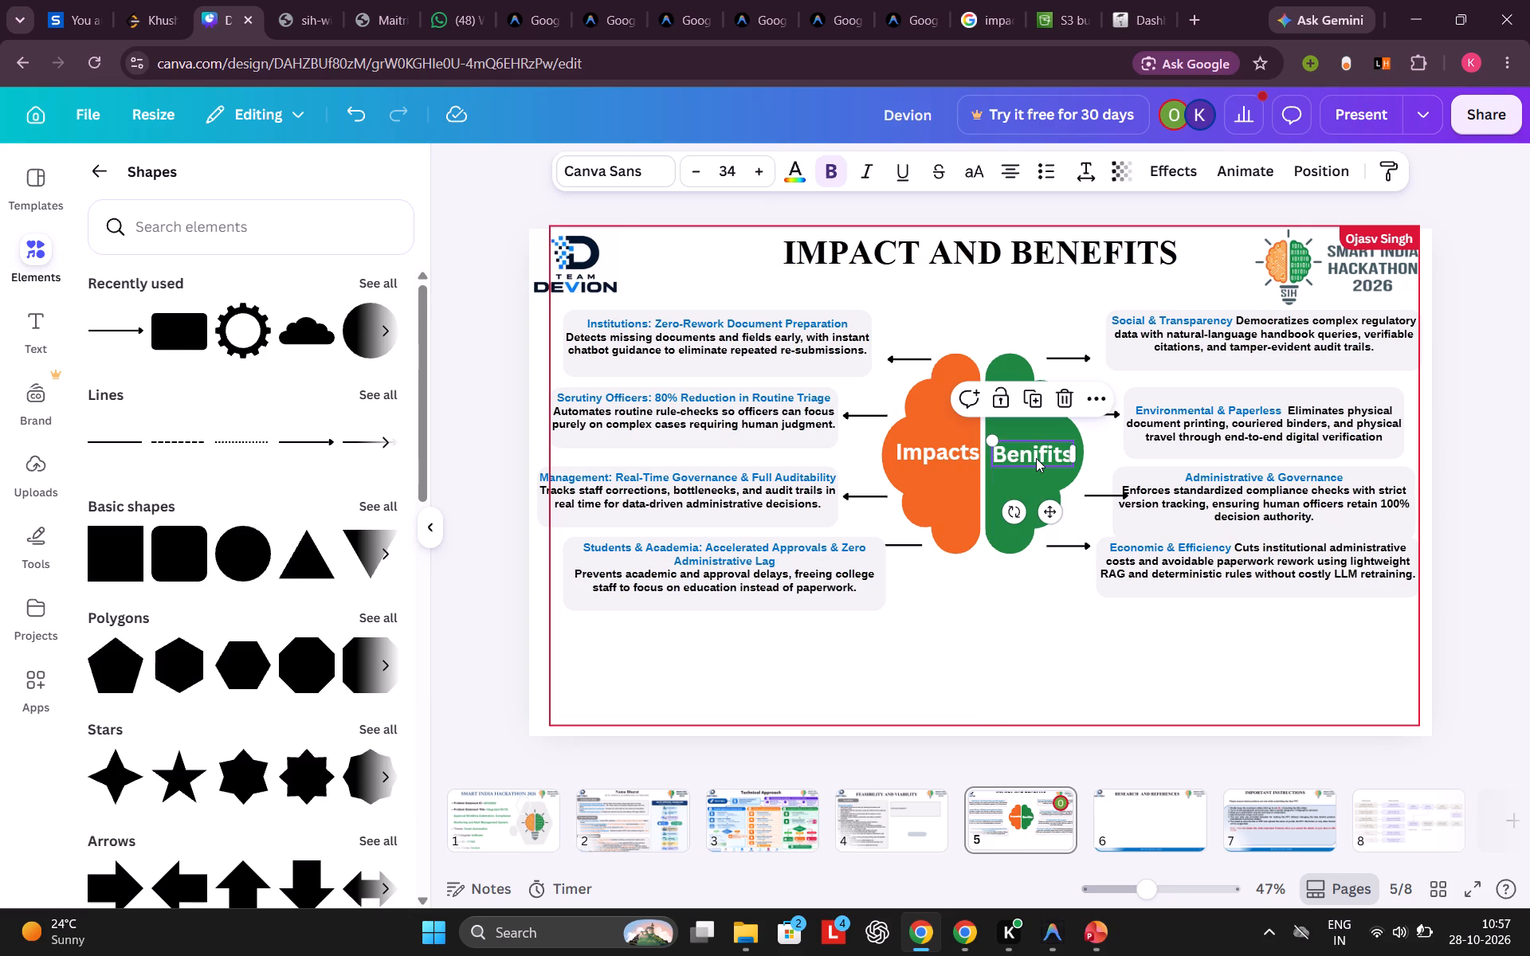
click(934, 449)
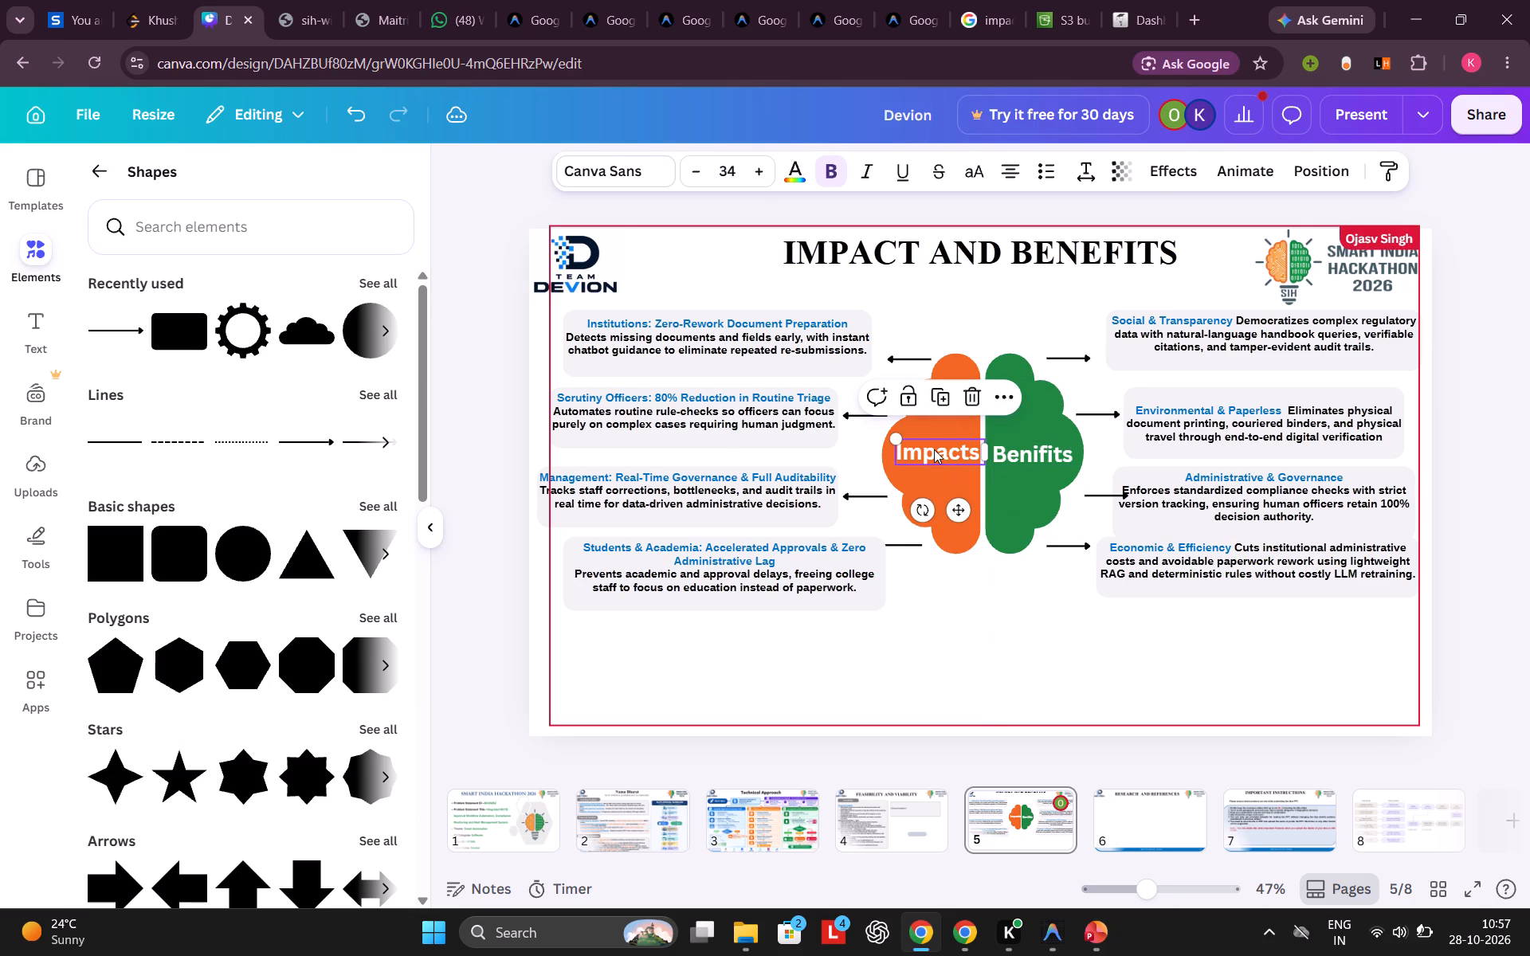
drag(934, 449, 925, 454)
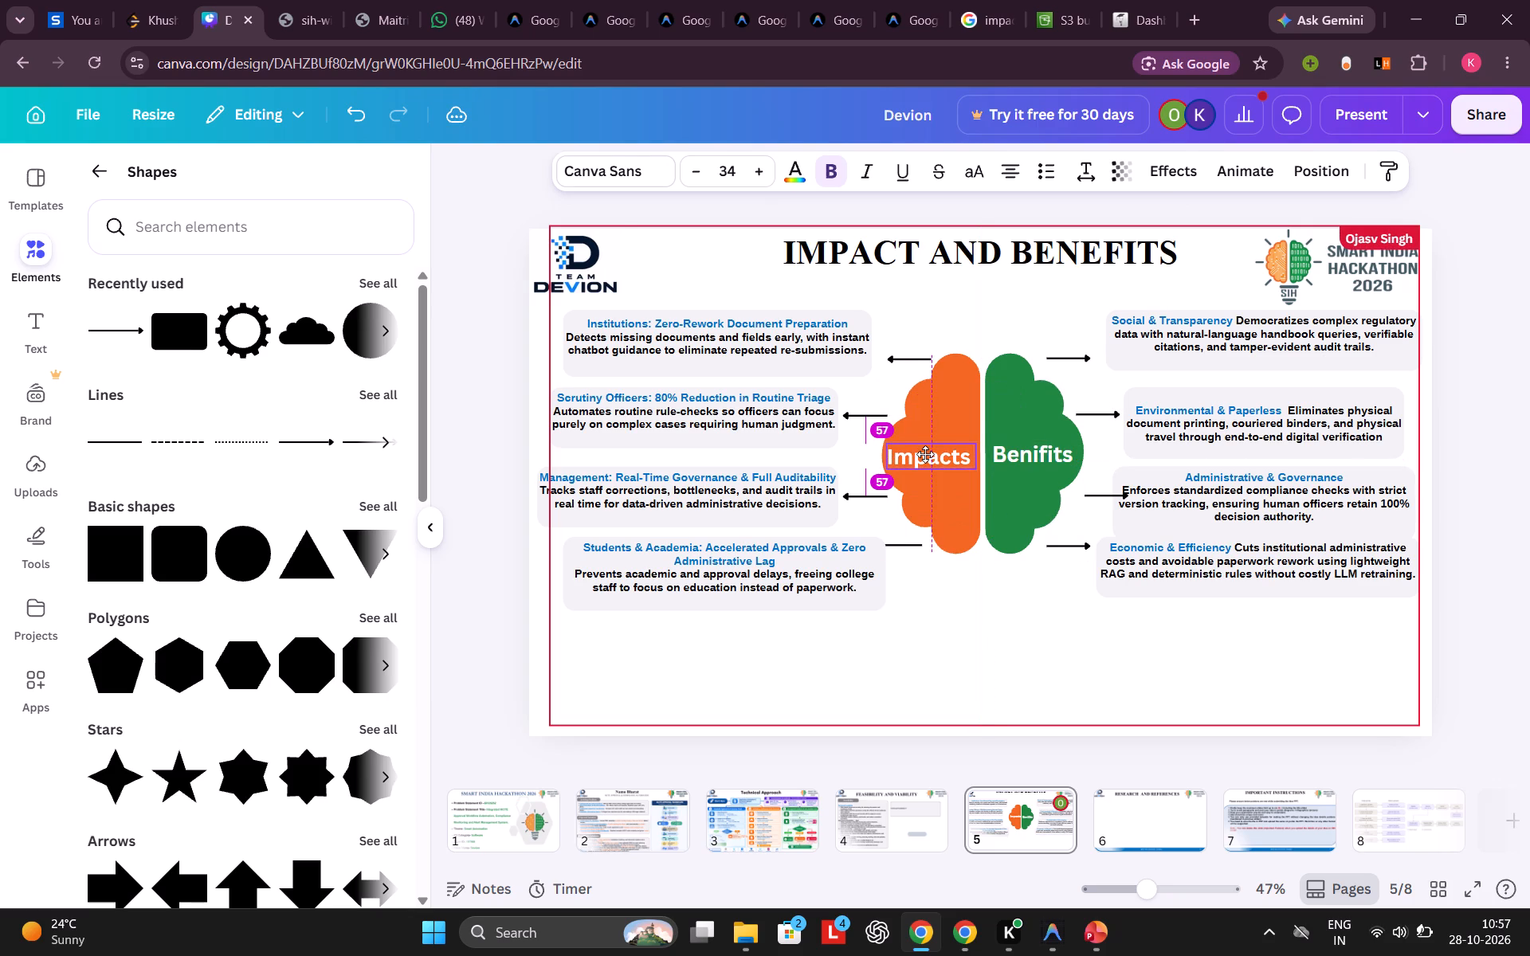
drag(925, 454, 927, 455)
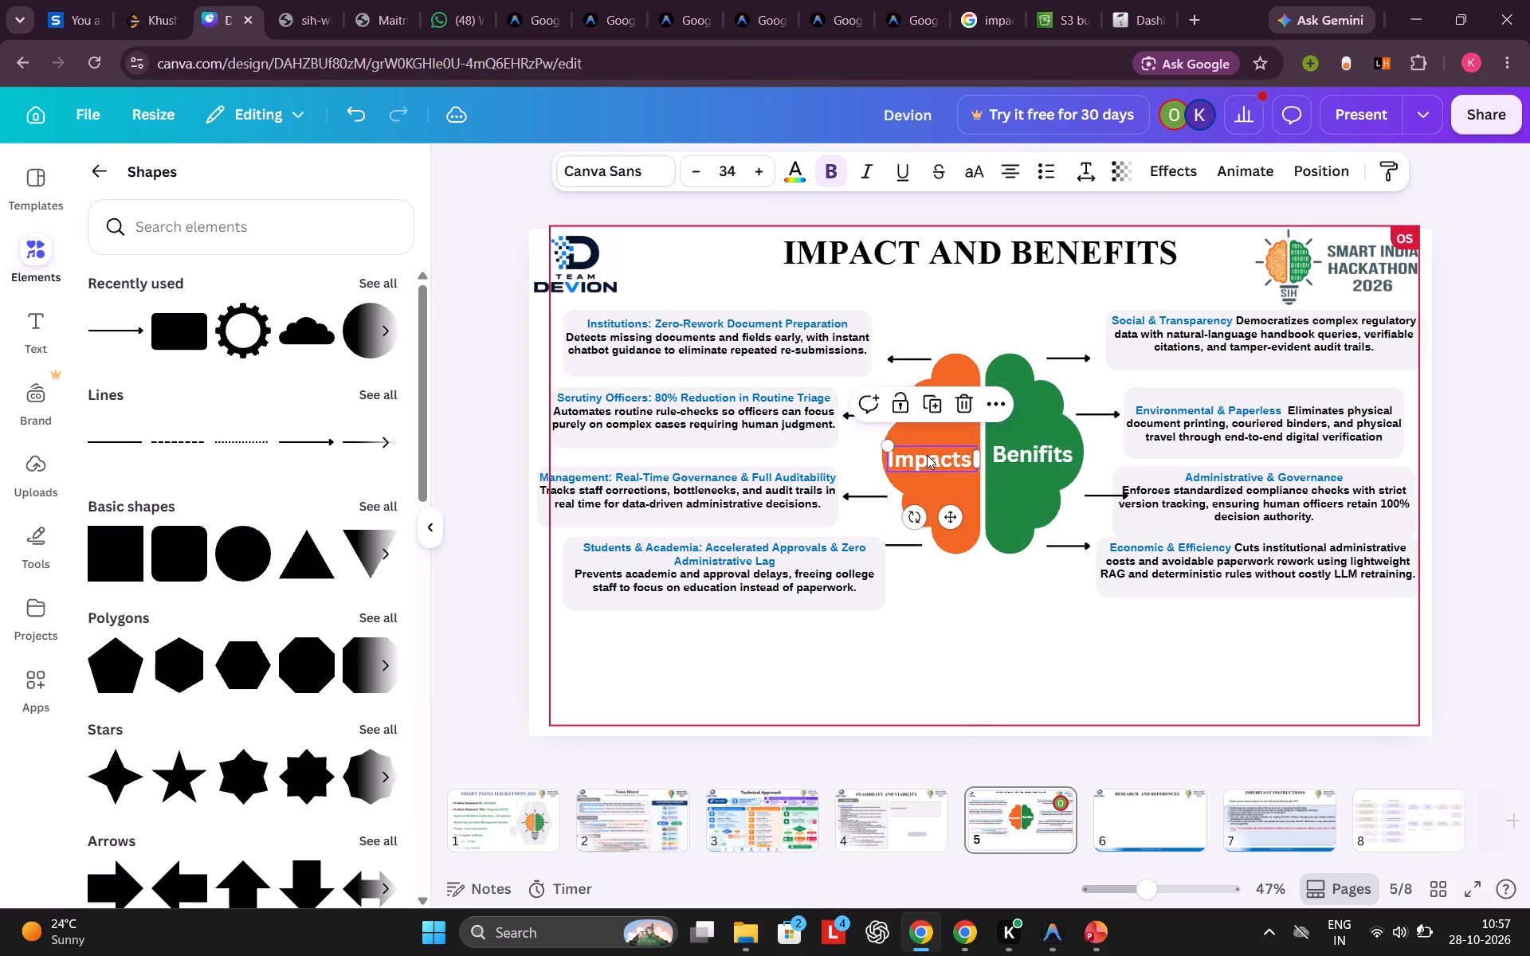
click(927, 455)
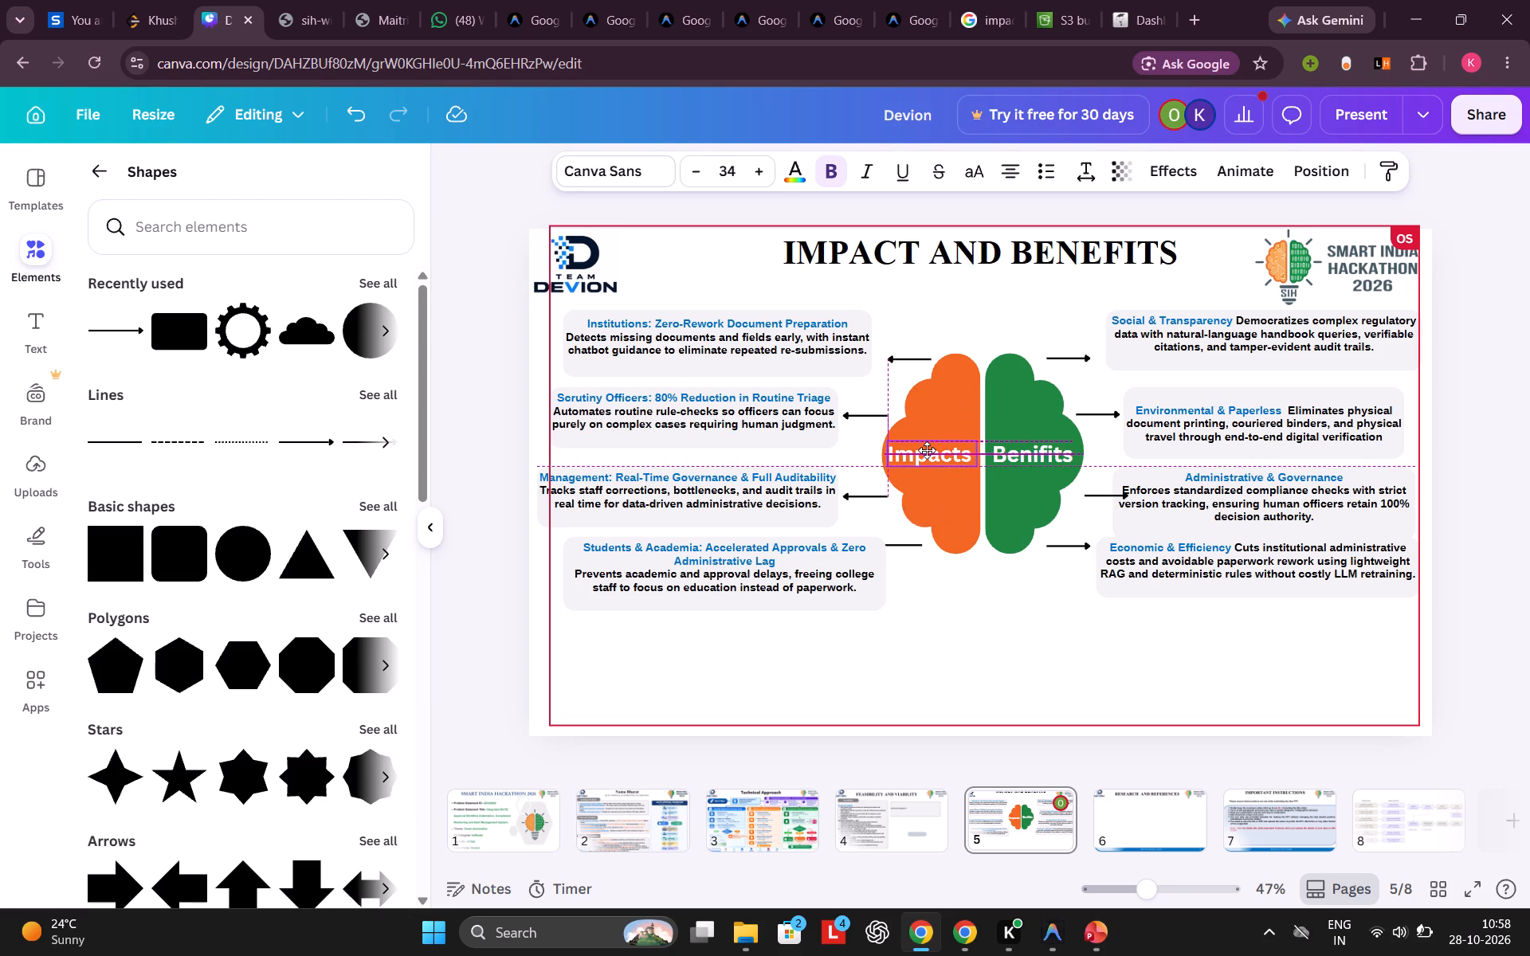
click(927, 452)
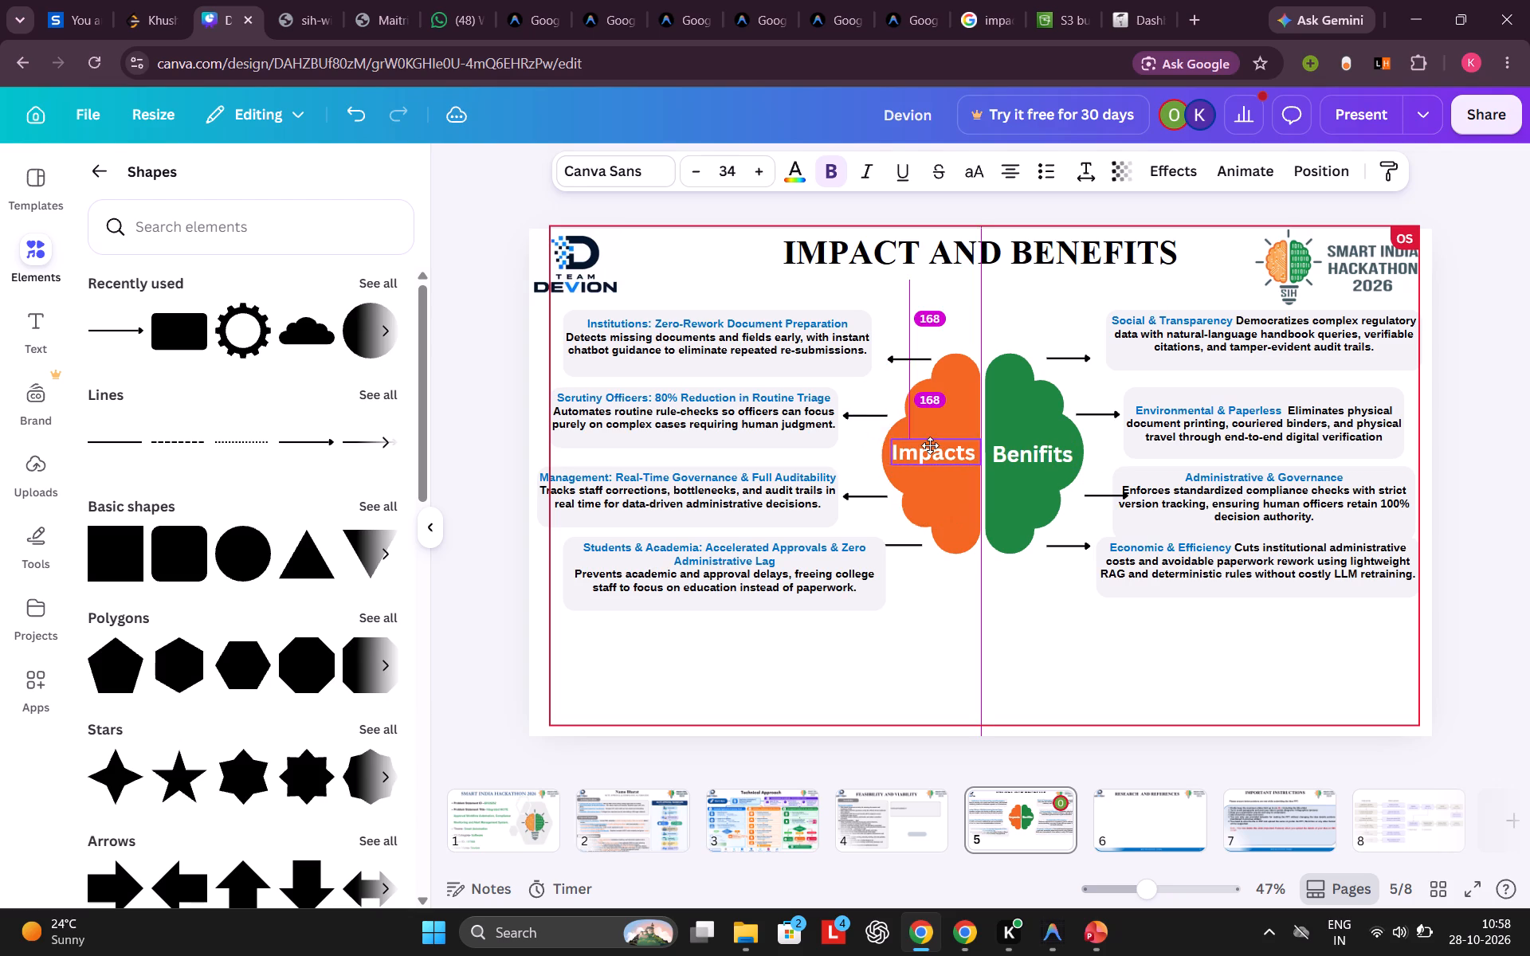
click(927, 450)
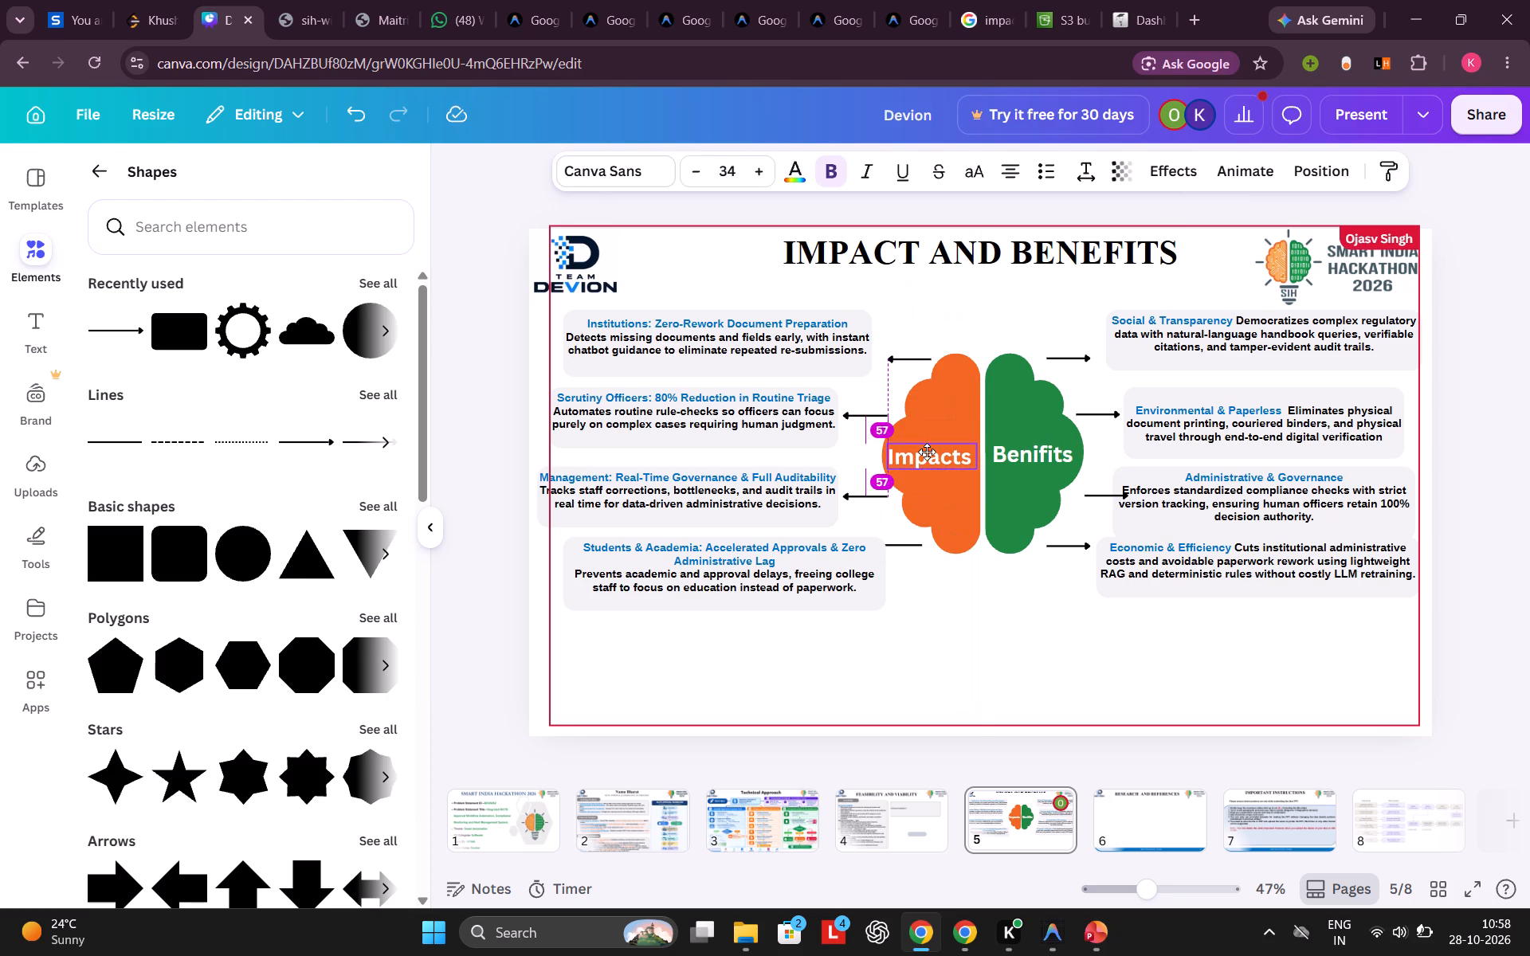
click(929, 452)
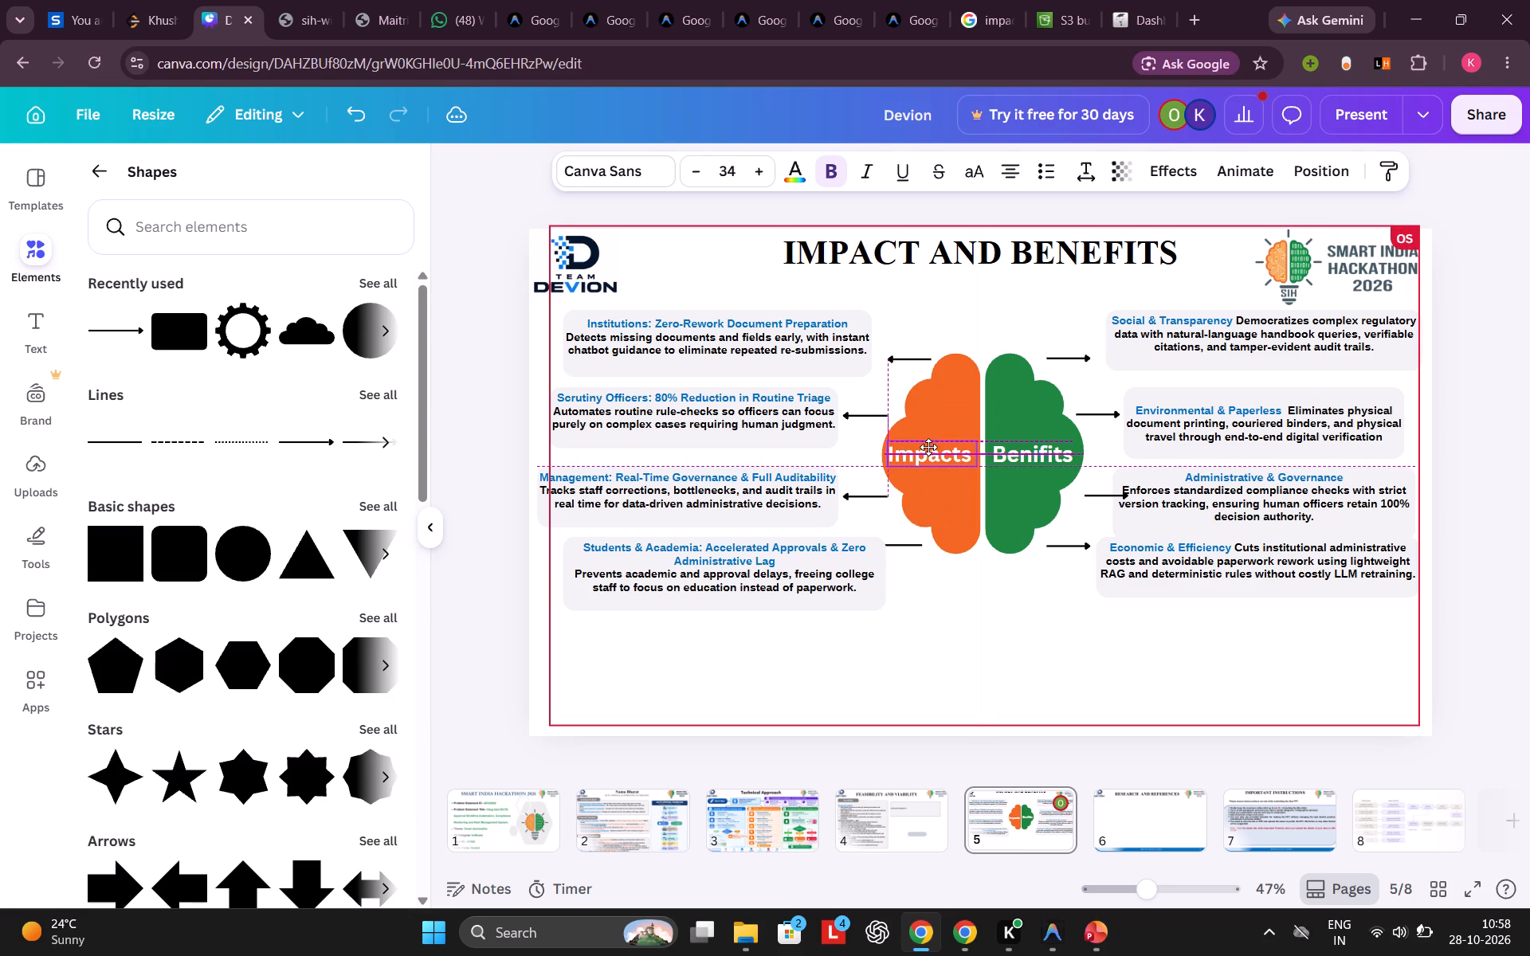
click(916, 641)
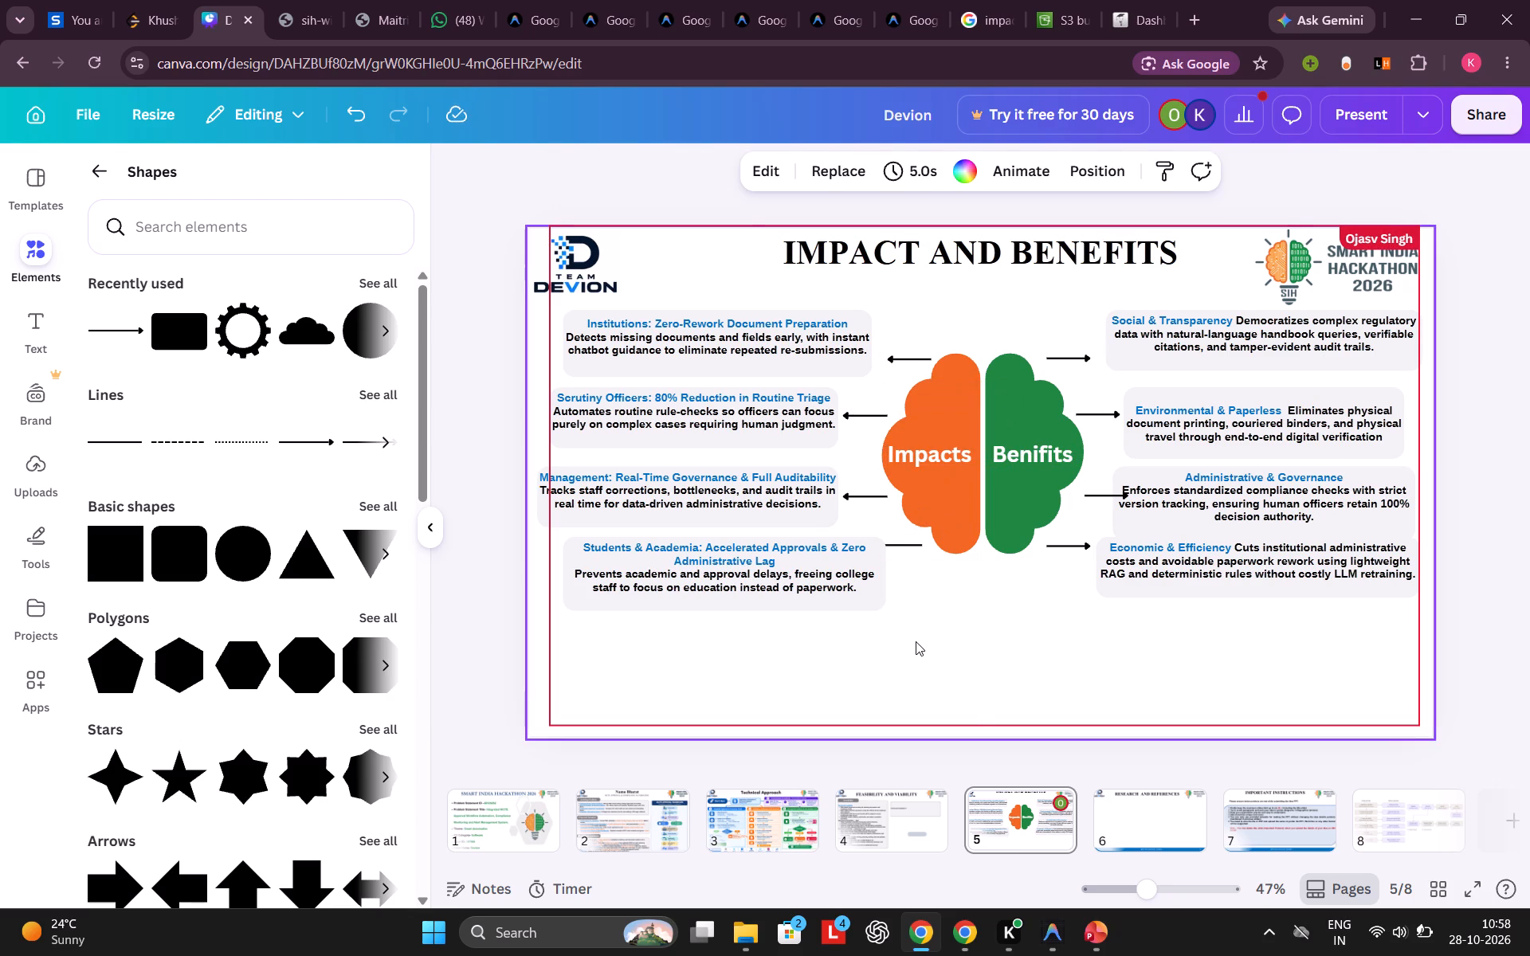
Move the "Institutions" box slightly left and down, just above the "Scrutiny Officers" box.
click(731, 347)
drag(731, 347, 720, 347)
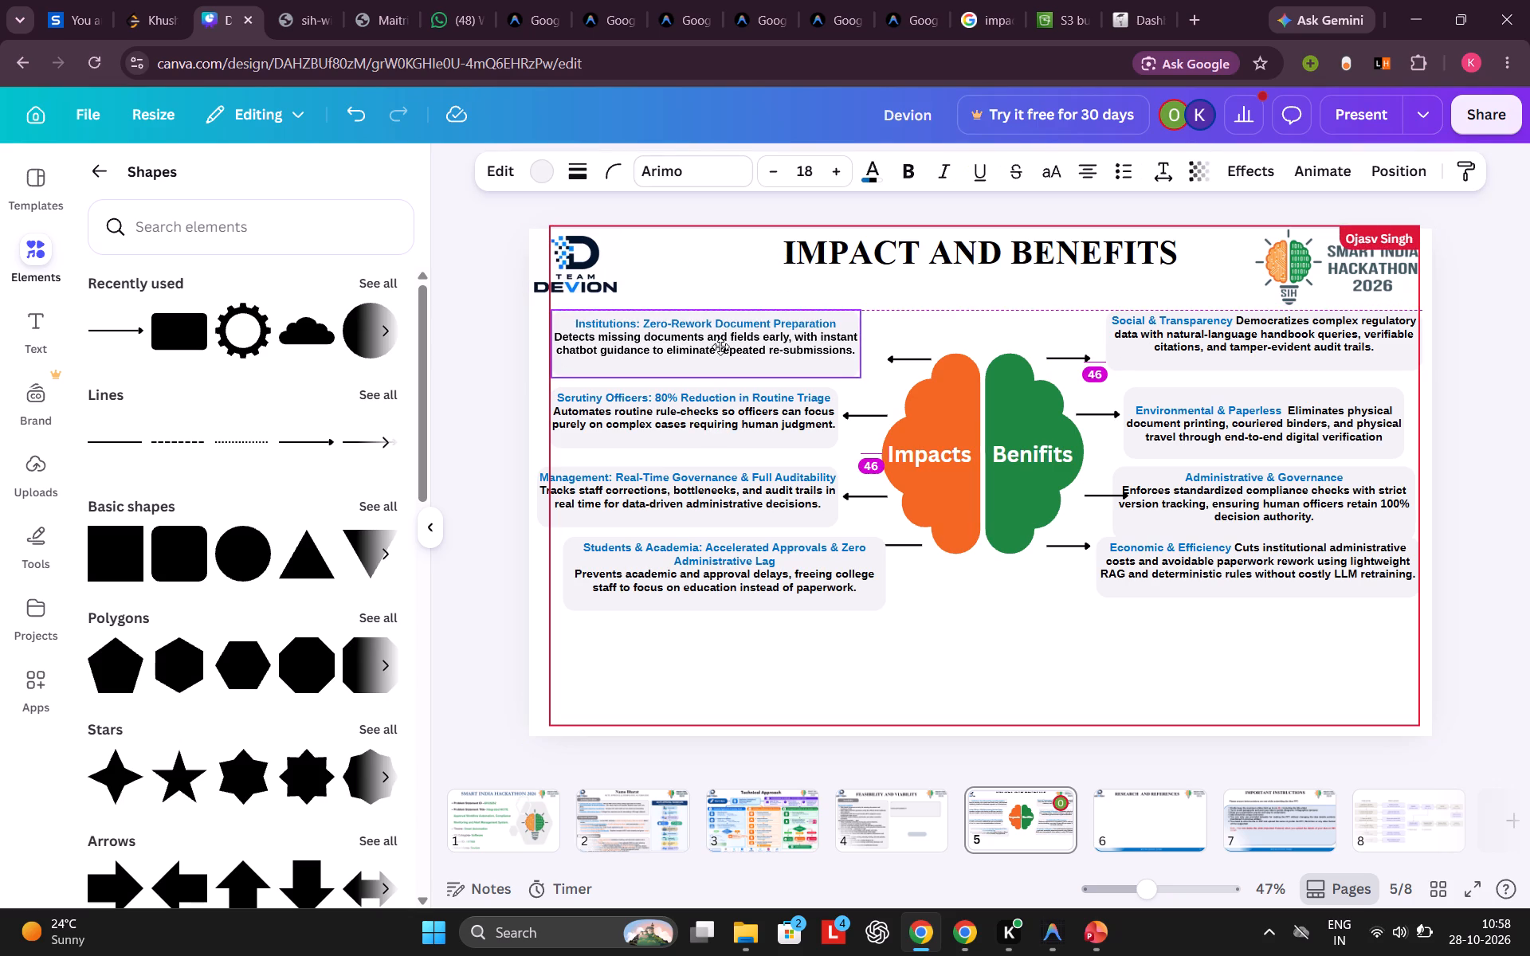
drag(720, 347, 723, 347)
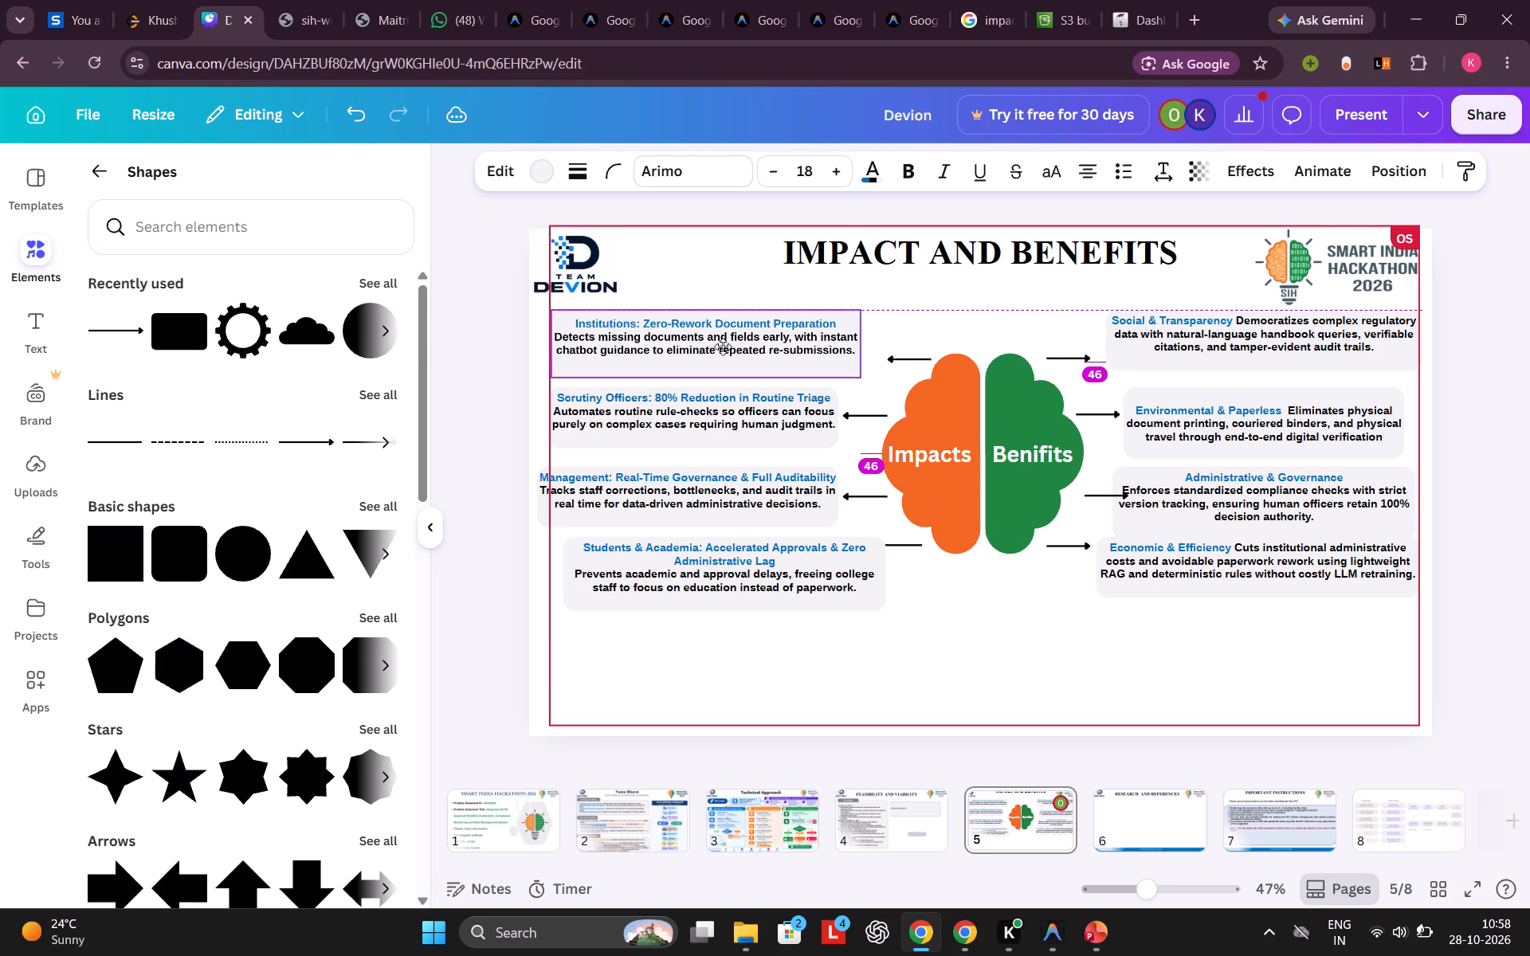
drag(723, 347, 720, 347)
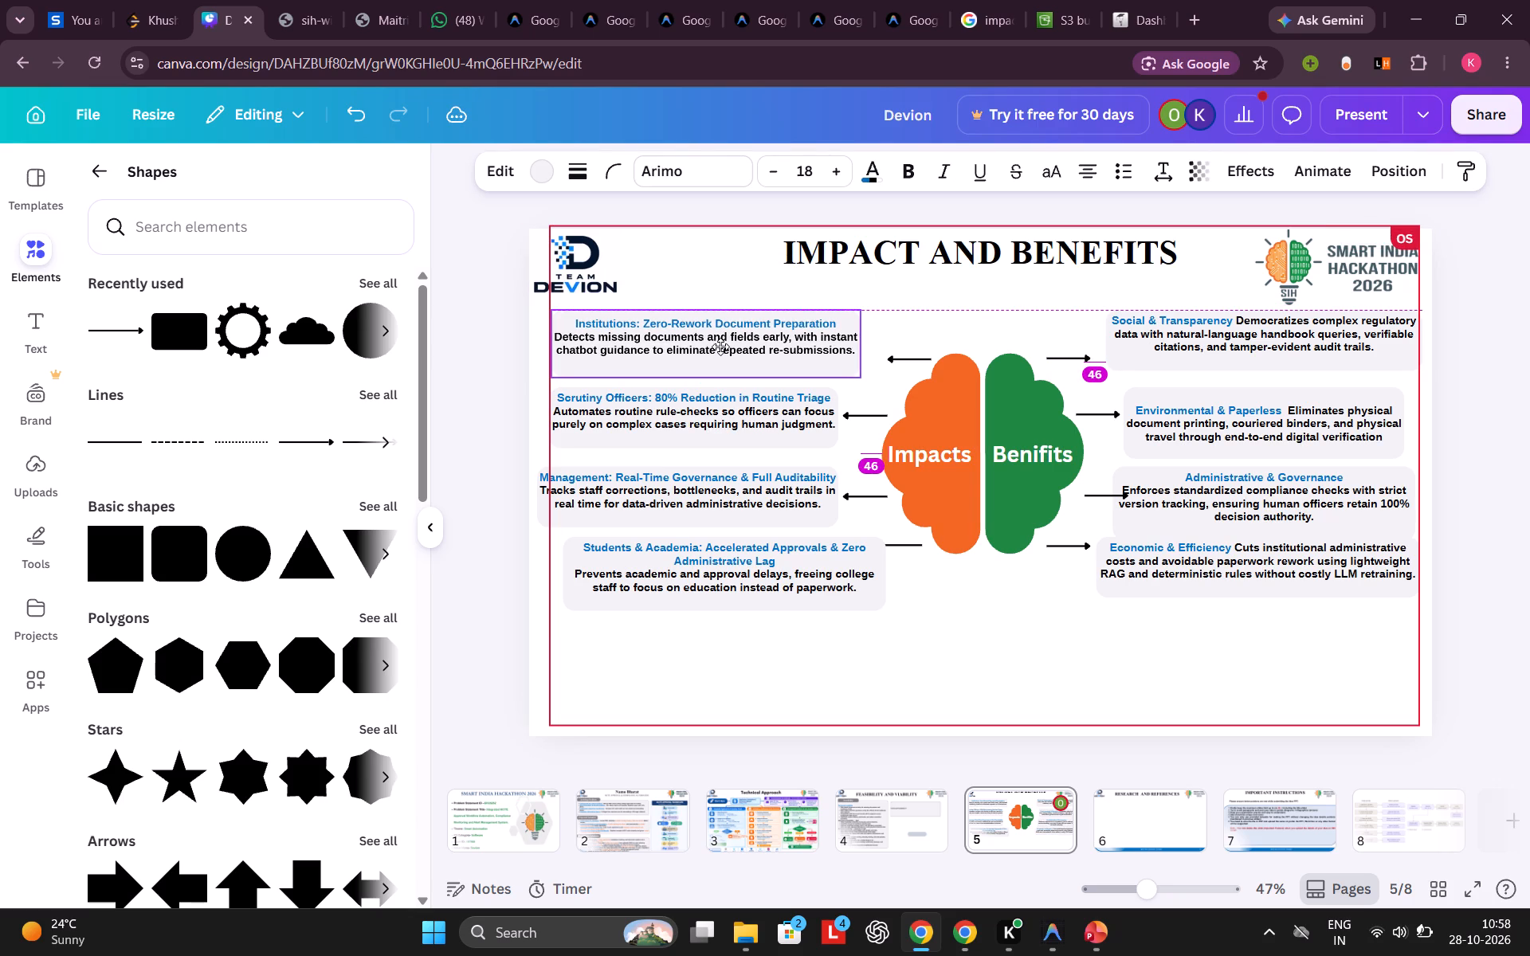
drag(720, 347, 722, 349)
click(739, 346)
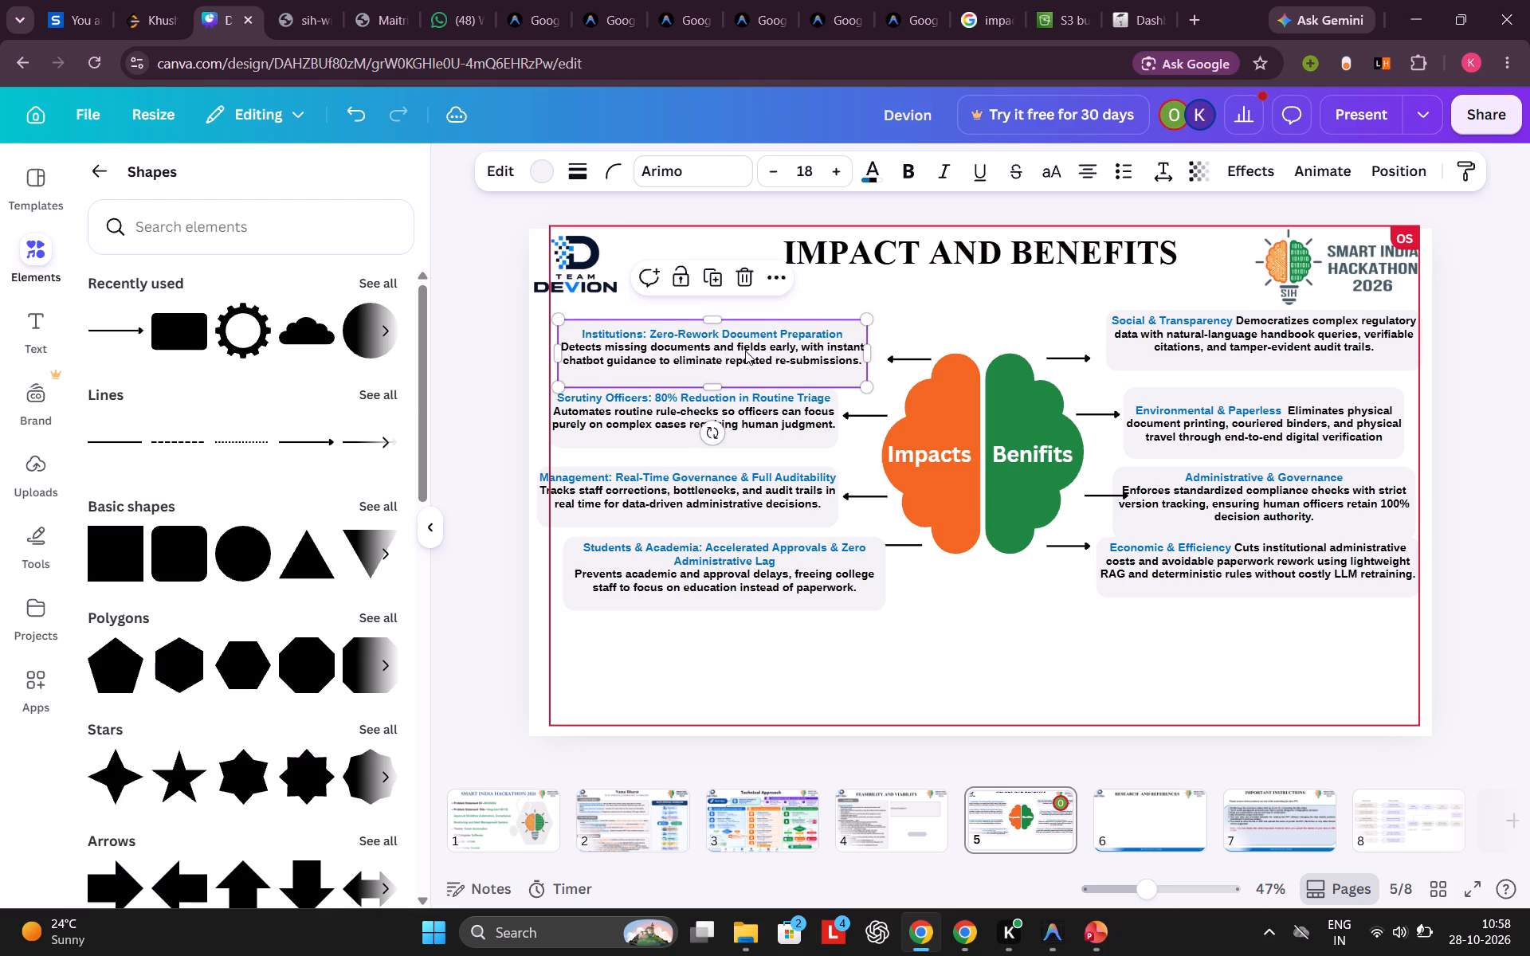
click(745, 351)
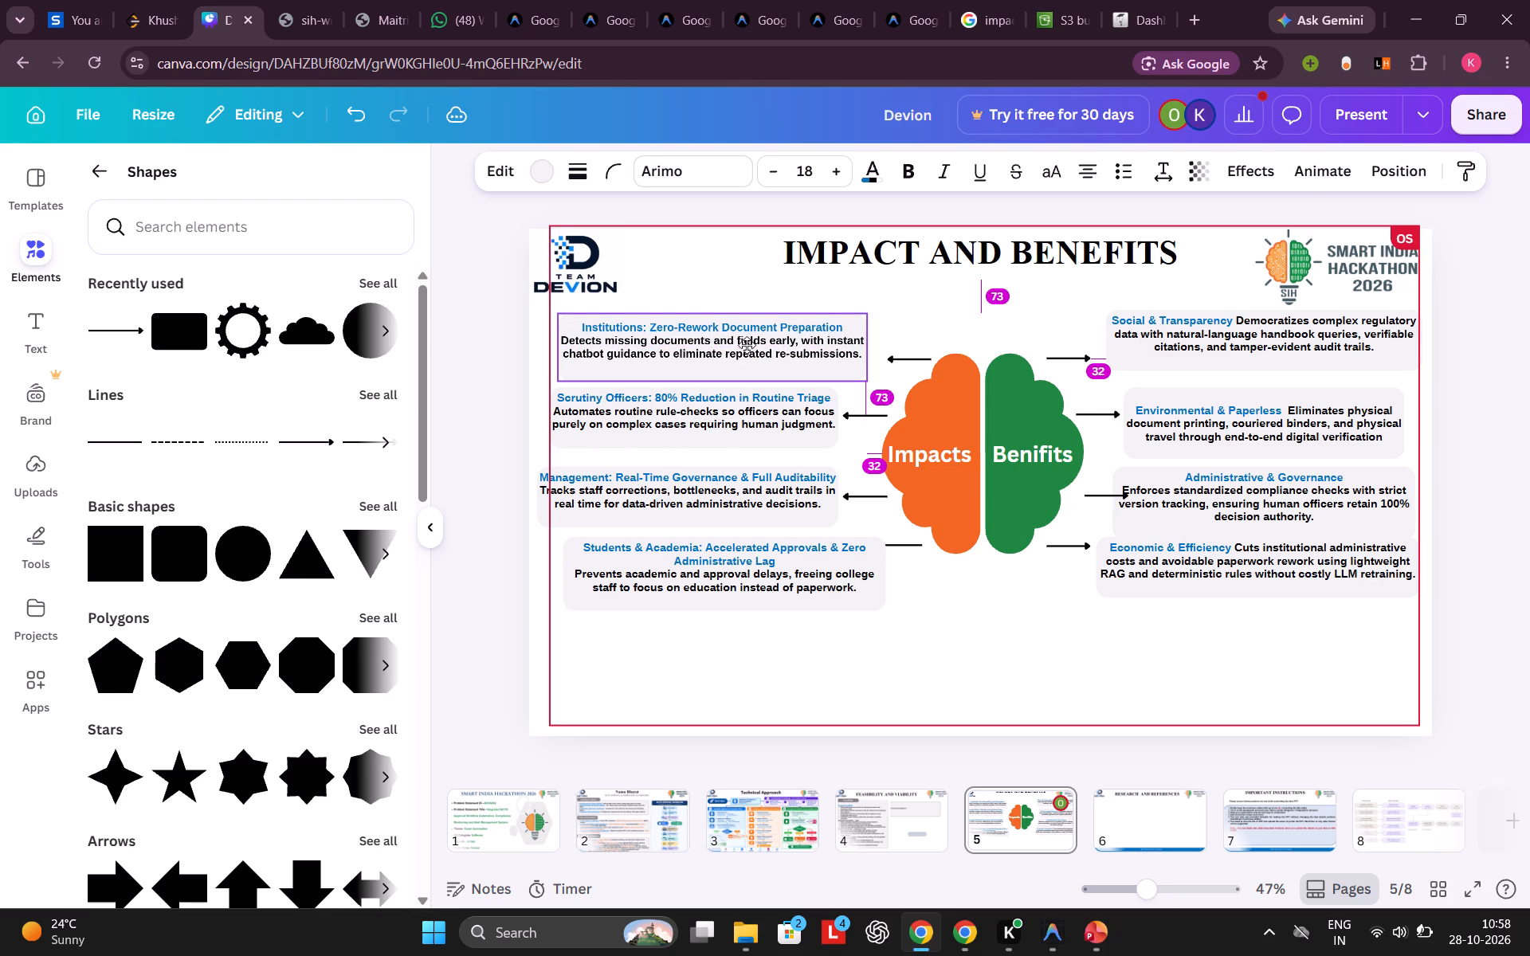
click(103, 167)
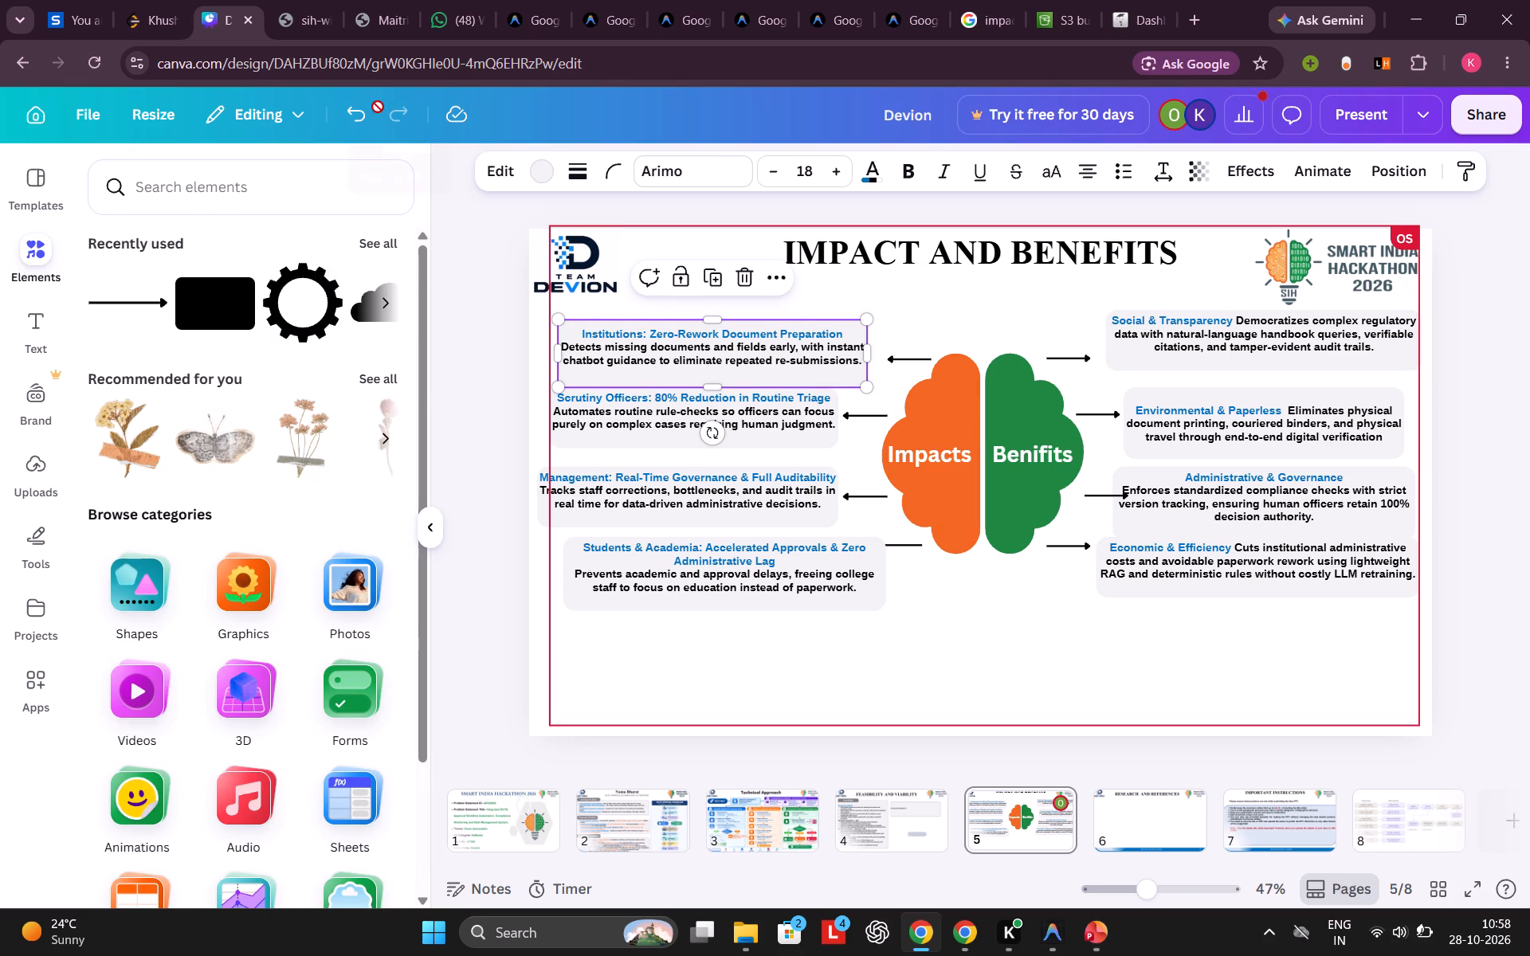
Undo the last edit.
click(359, 119)
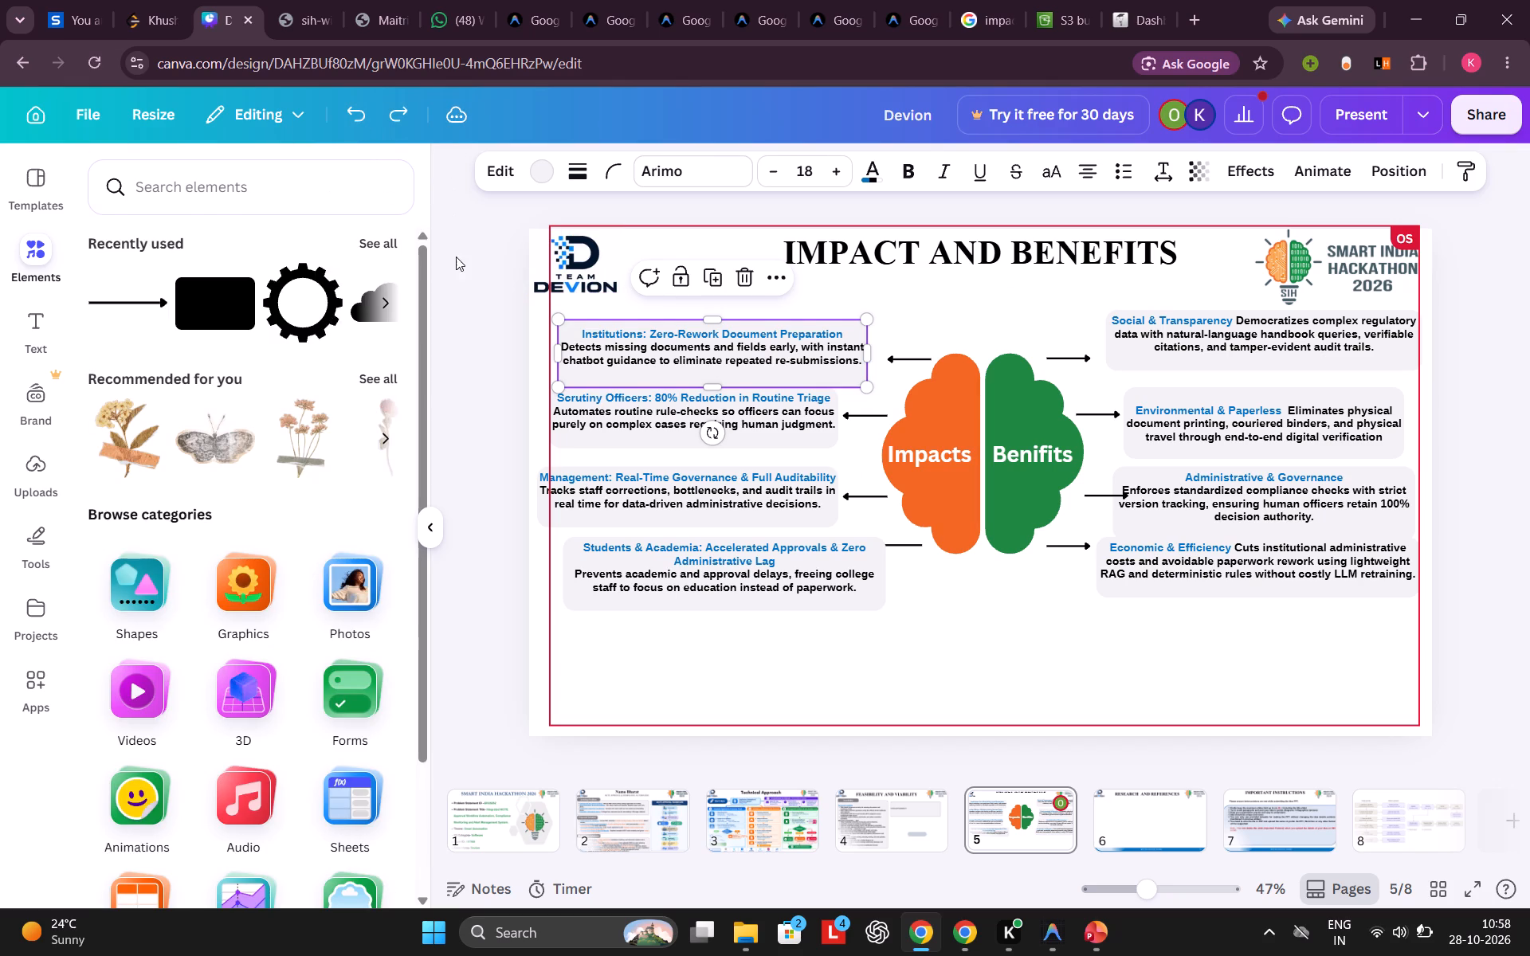
Move the "Institutions" box up and slightly right, beside the topmost arrow of the orange brain half.
click(456, 257)
click(431, 533)
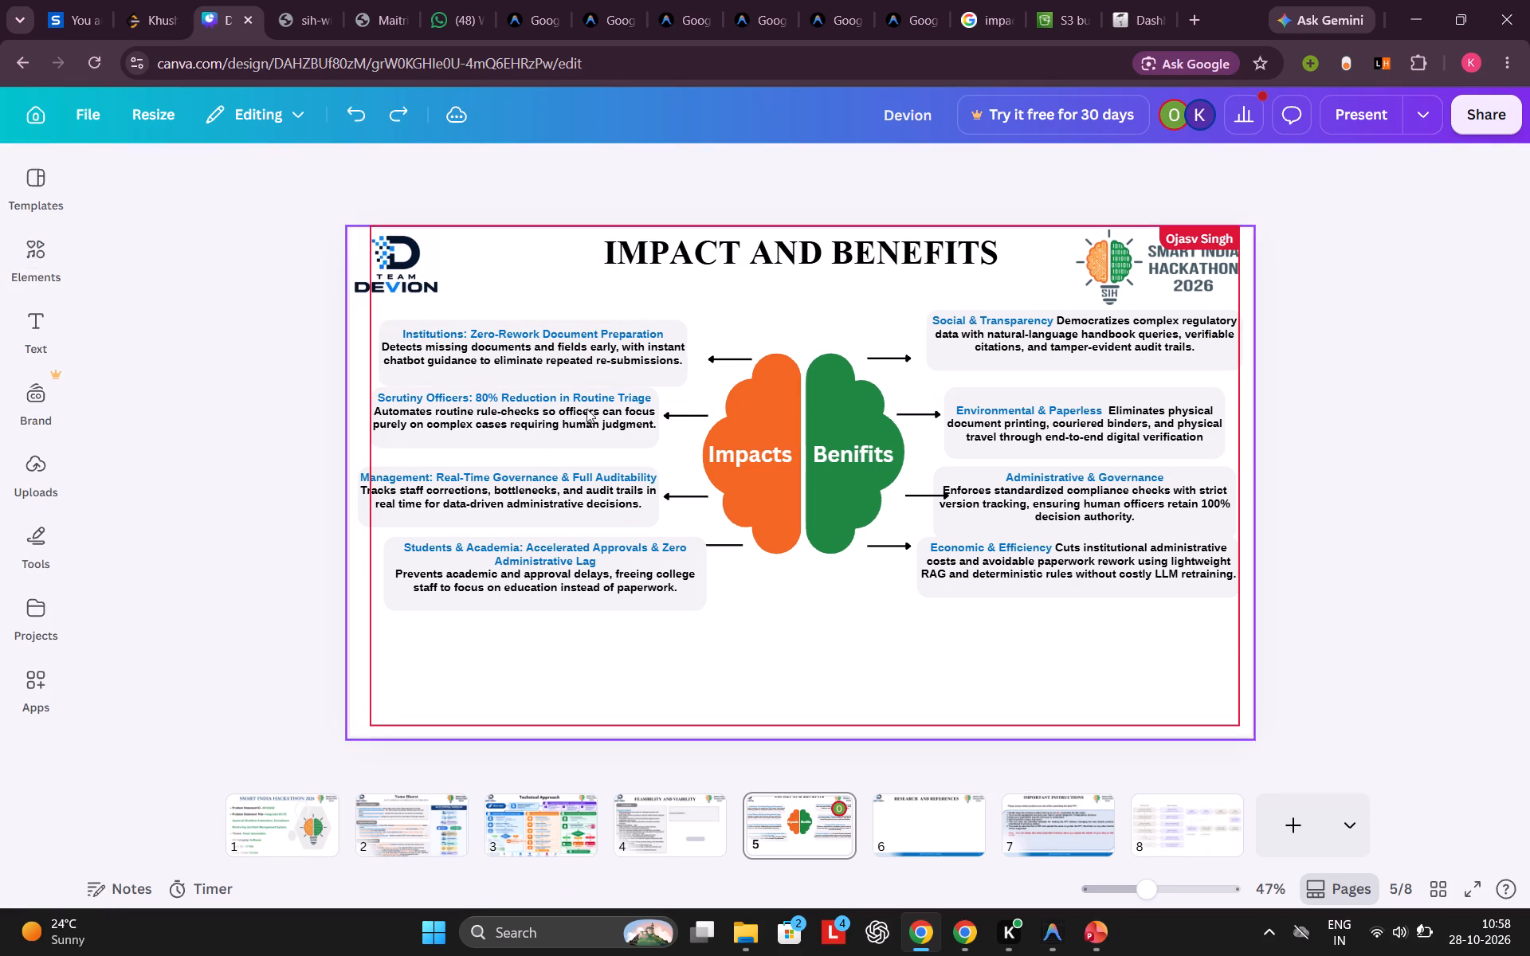
click(608, 350)
click(608, 350)
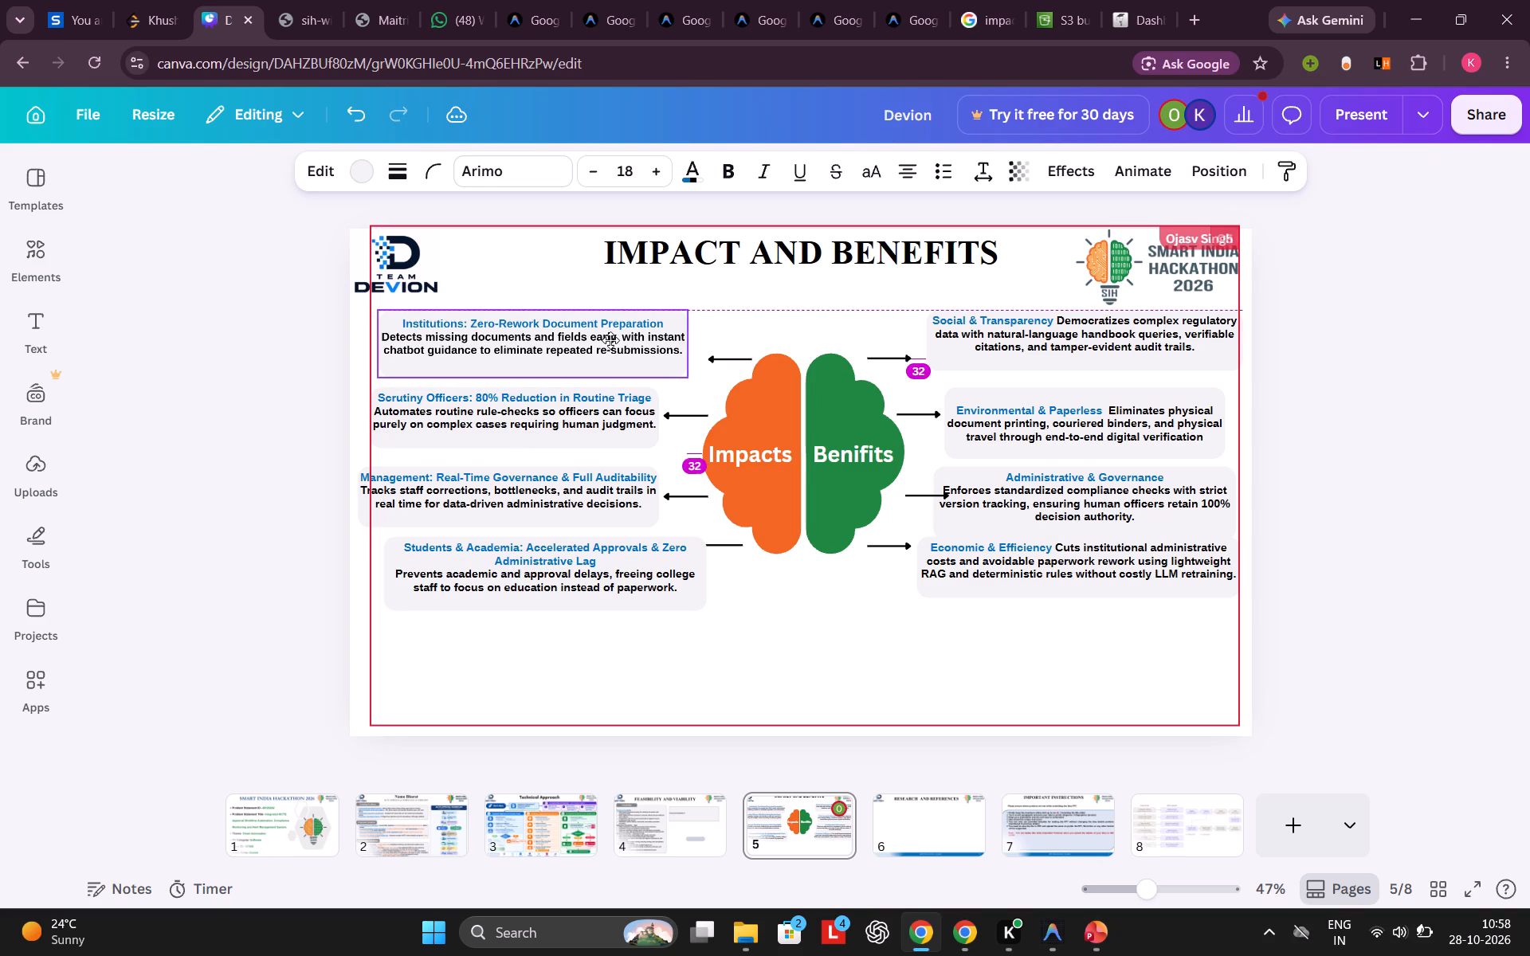
drag(612, 344, 613, 335)
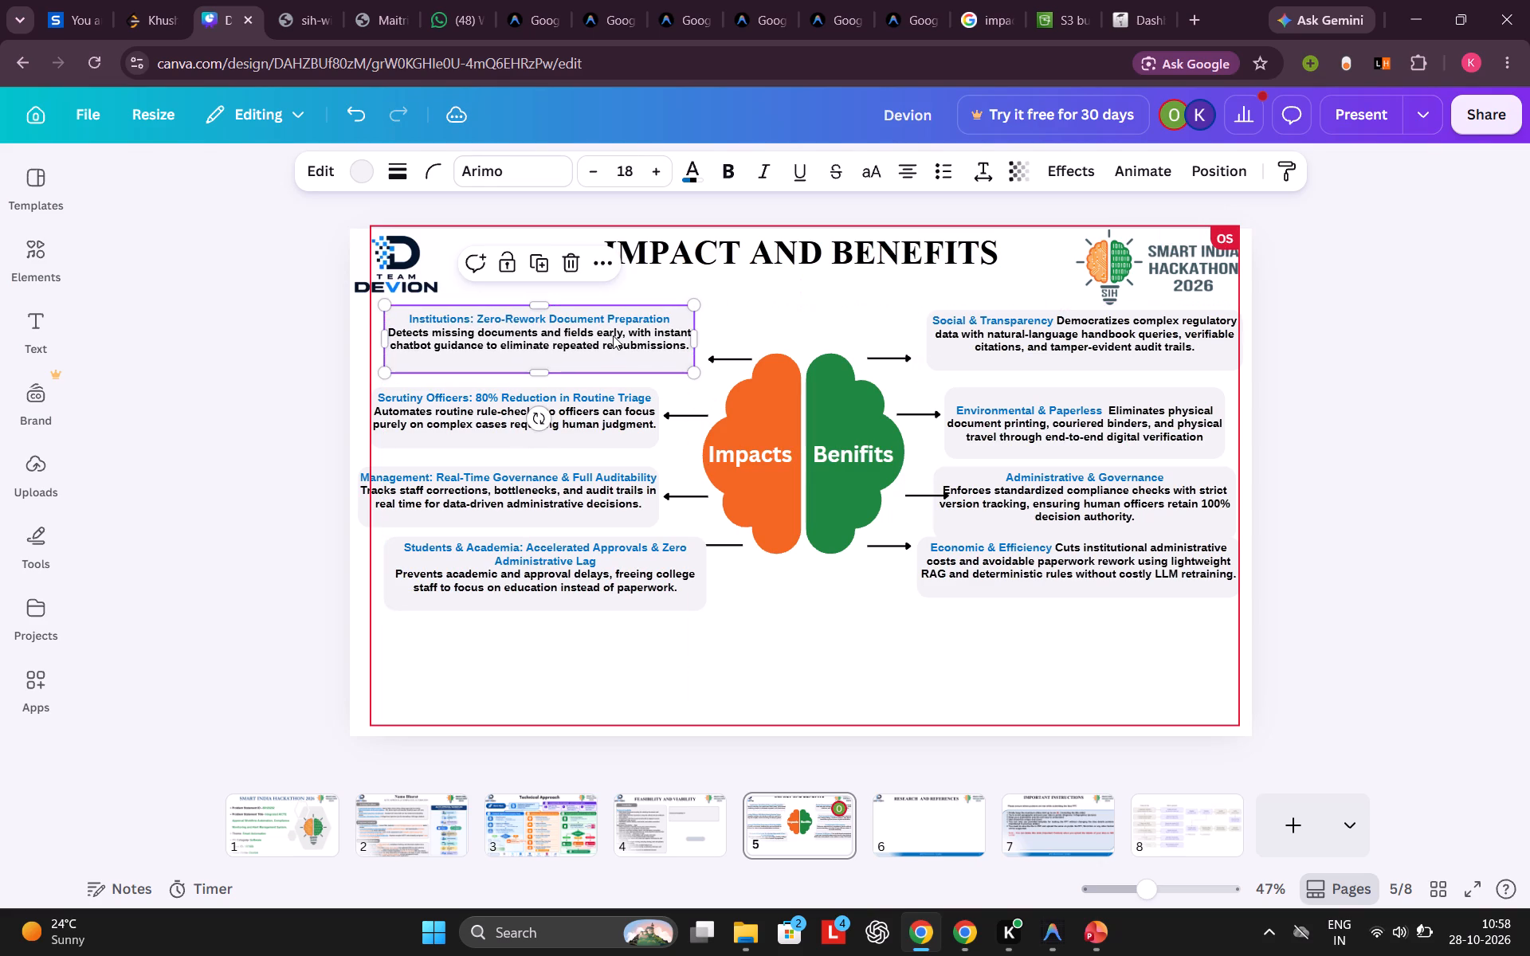
click(613, 335)
click(615, 335)
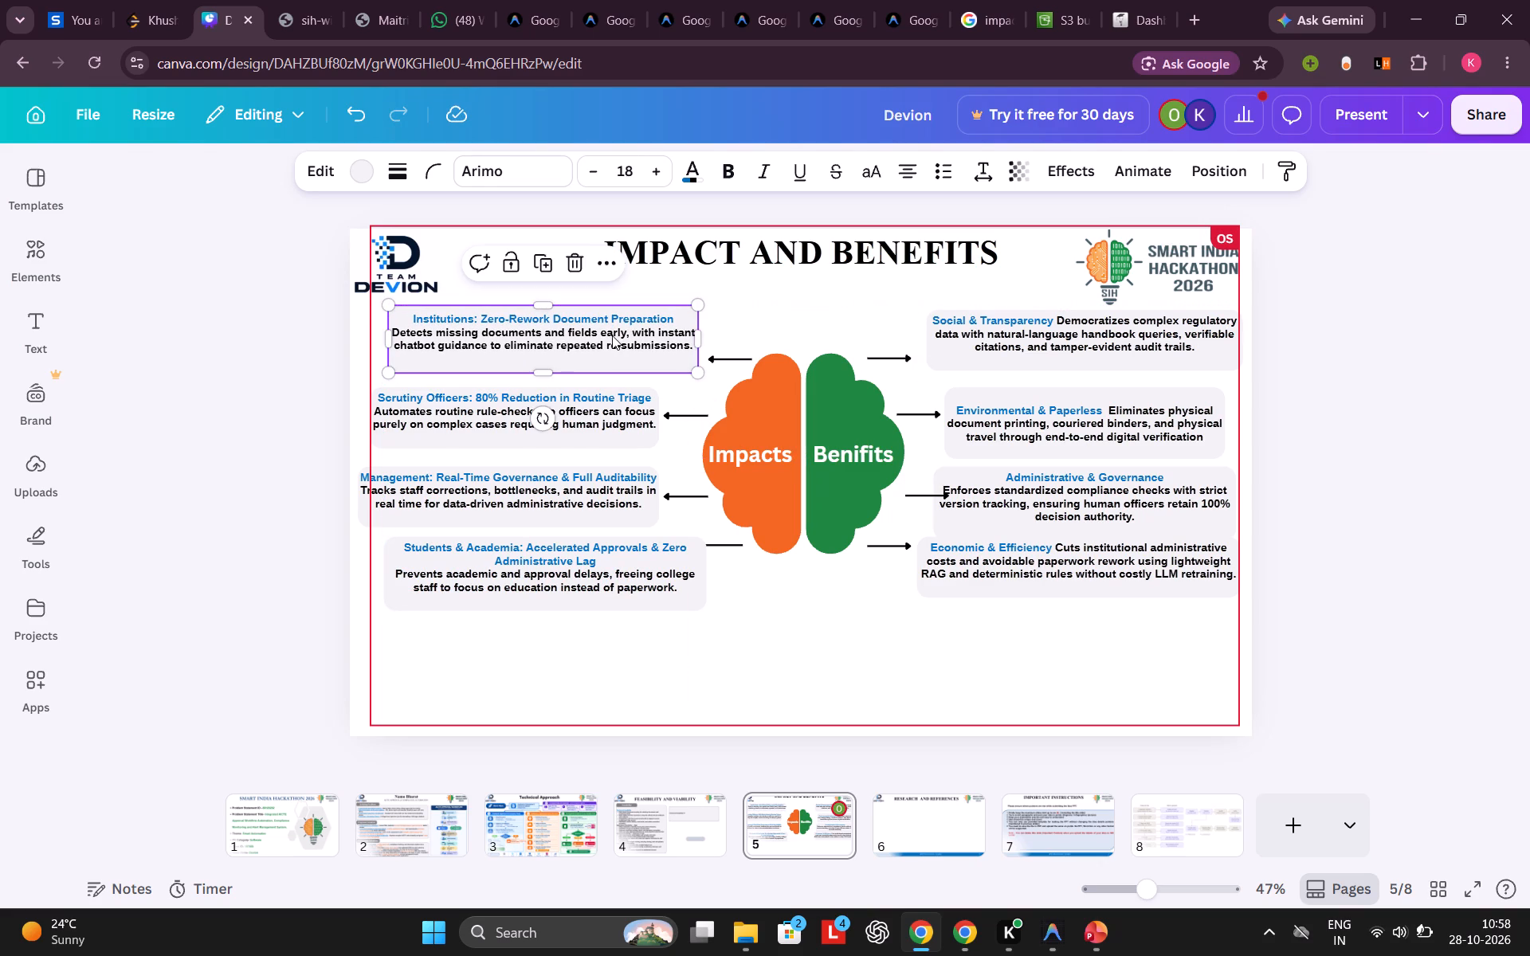
Nudge the "Scrutiny Officers" box slightly right and up against its arrow, about 27 below the "Institutions" box.
click(590, 415)
click(590, 415)
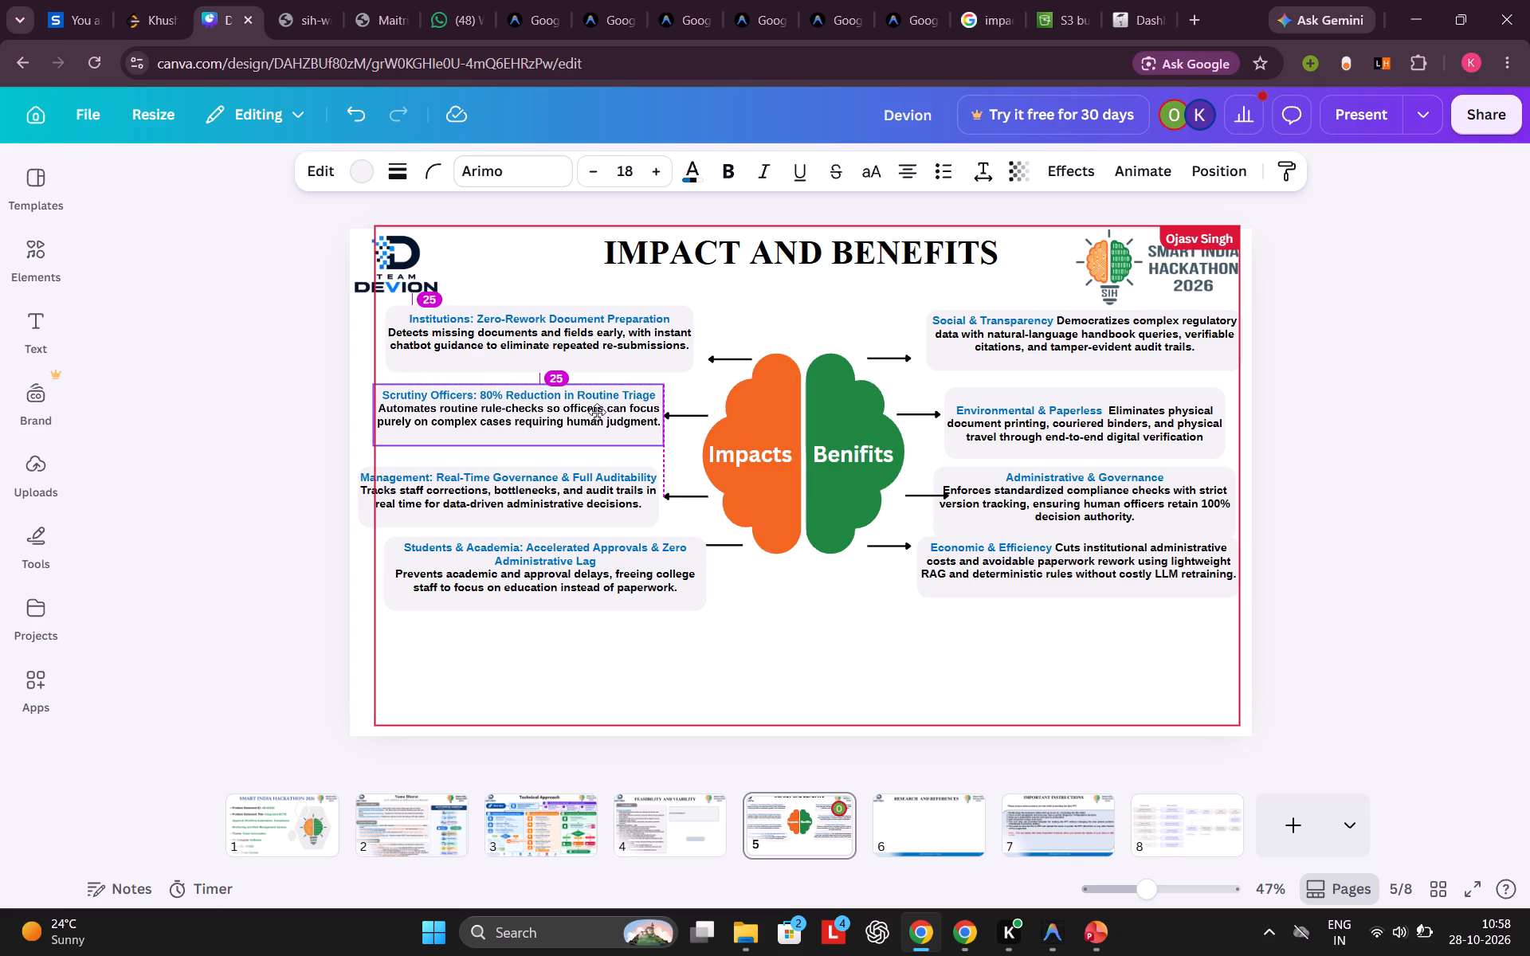
click(597, 412)
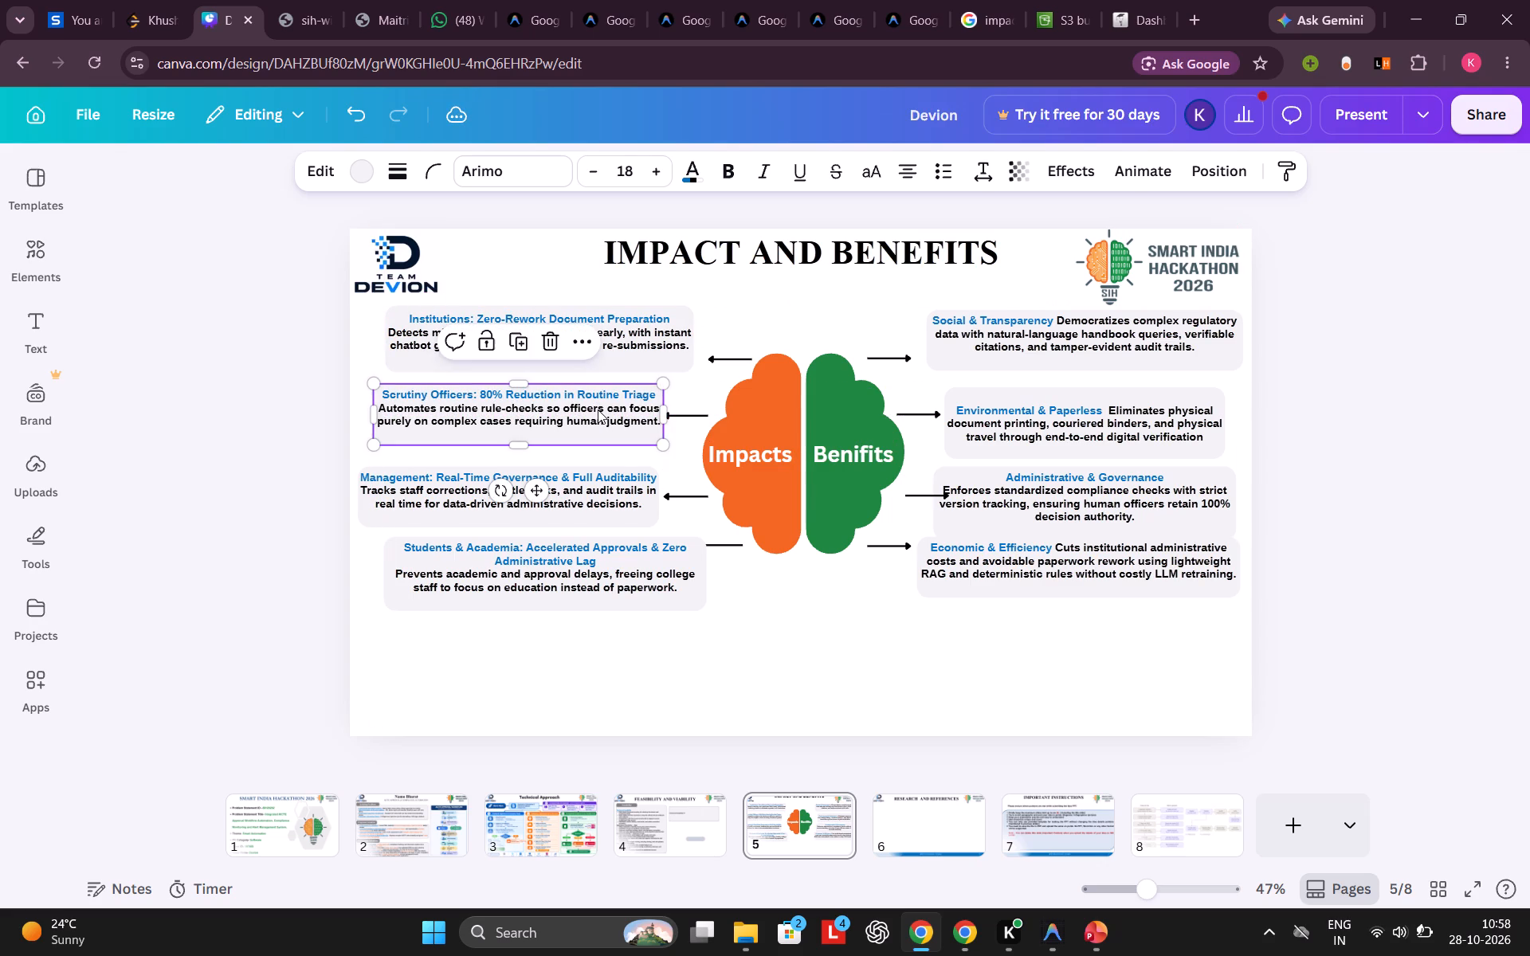
click(598, 409)
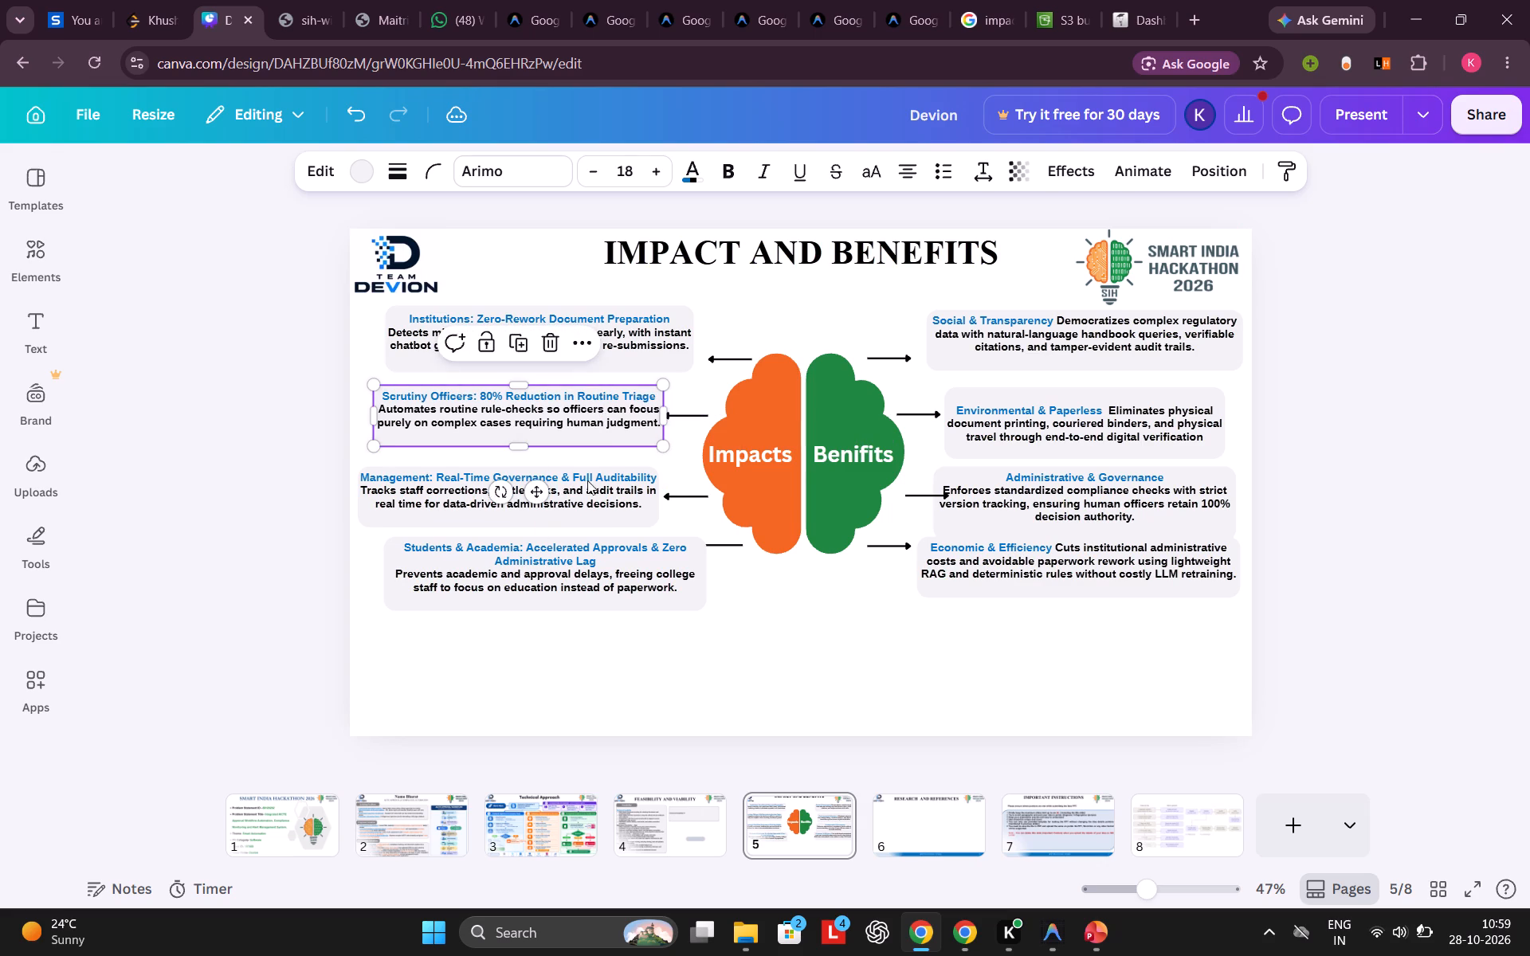
Move the "Management" box slightly up and right, 27 below the "Scrutiny Officers" box with their right edges aligned.
click(591, 507)
drag(591, 507, 598, 500)
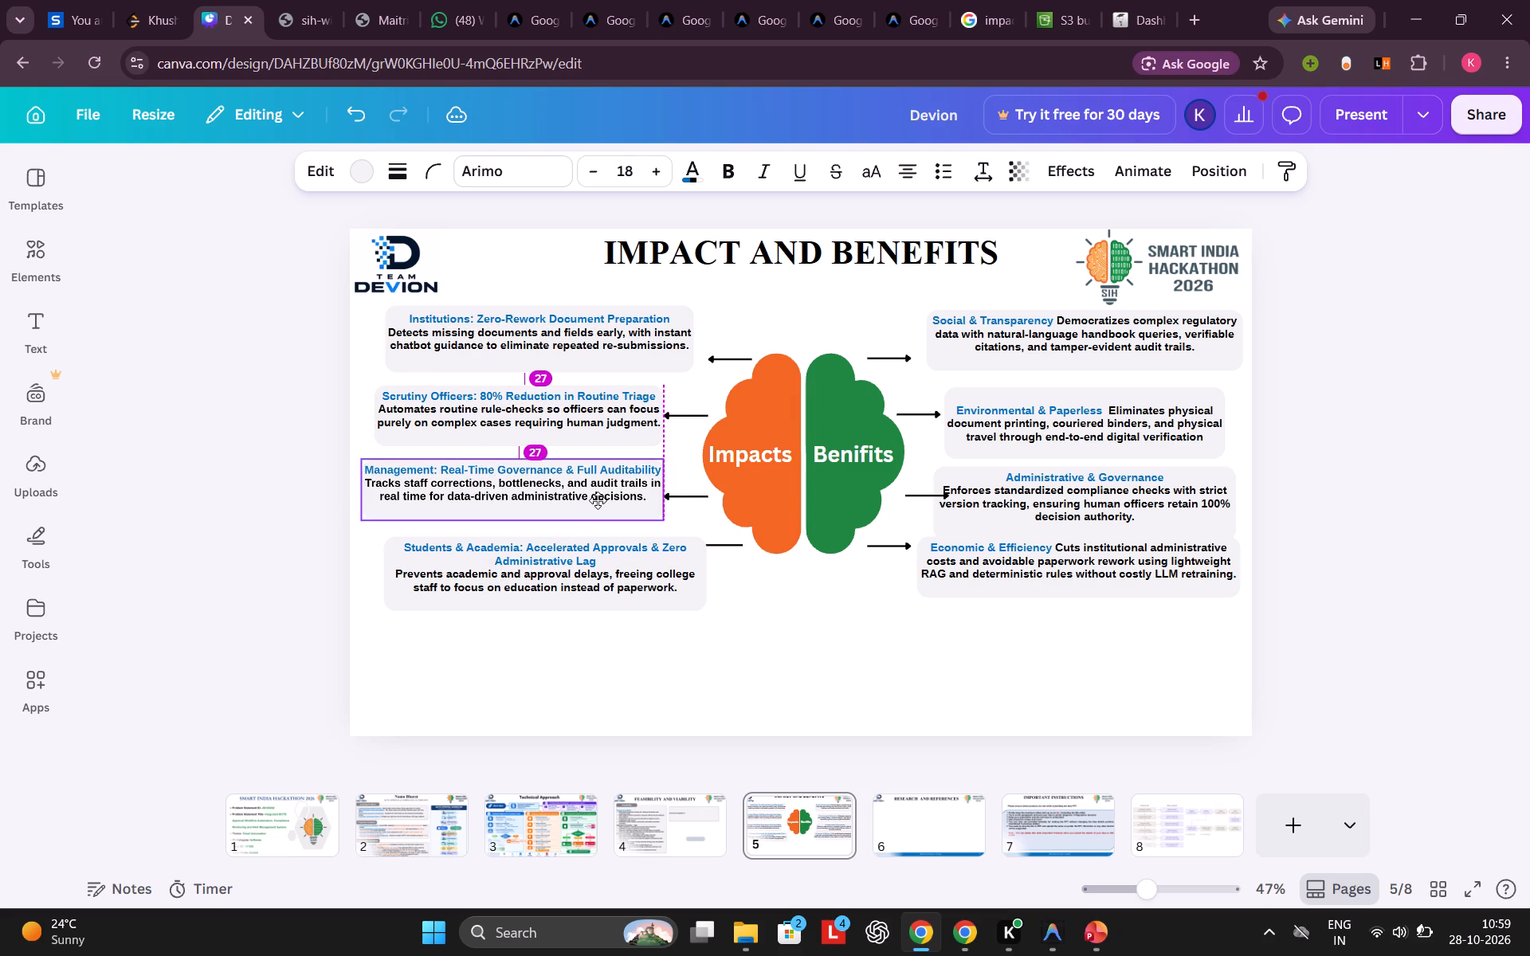
drag(598, 500, 596, 500)
drag(596, 500, 594, 500)
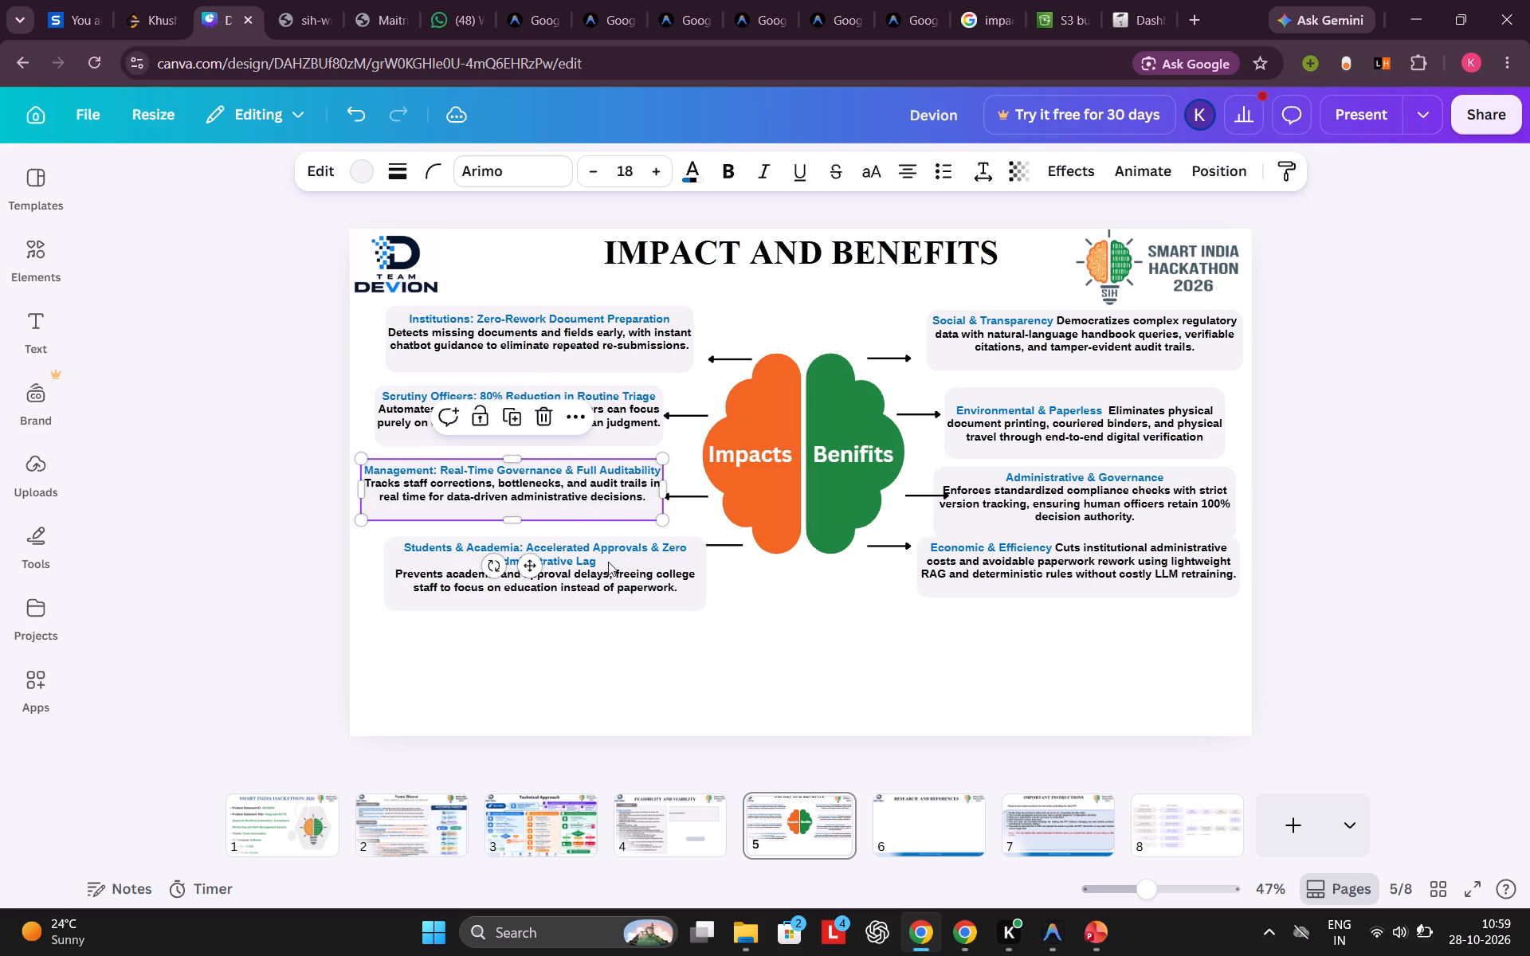
Move the "Students & Academia" box left and slightly up, clear of its arrow, with its right edge in line with the "Institutions" box.
click(611, 566)
drag(611, 566, 599, 561)
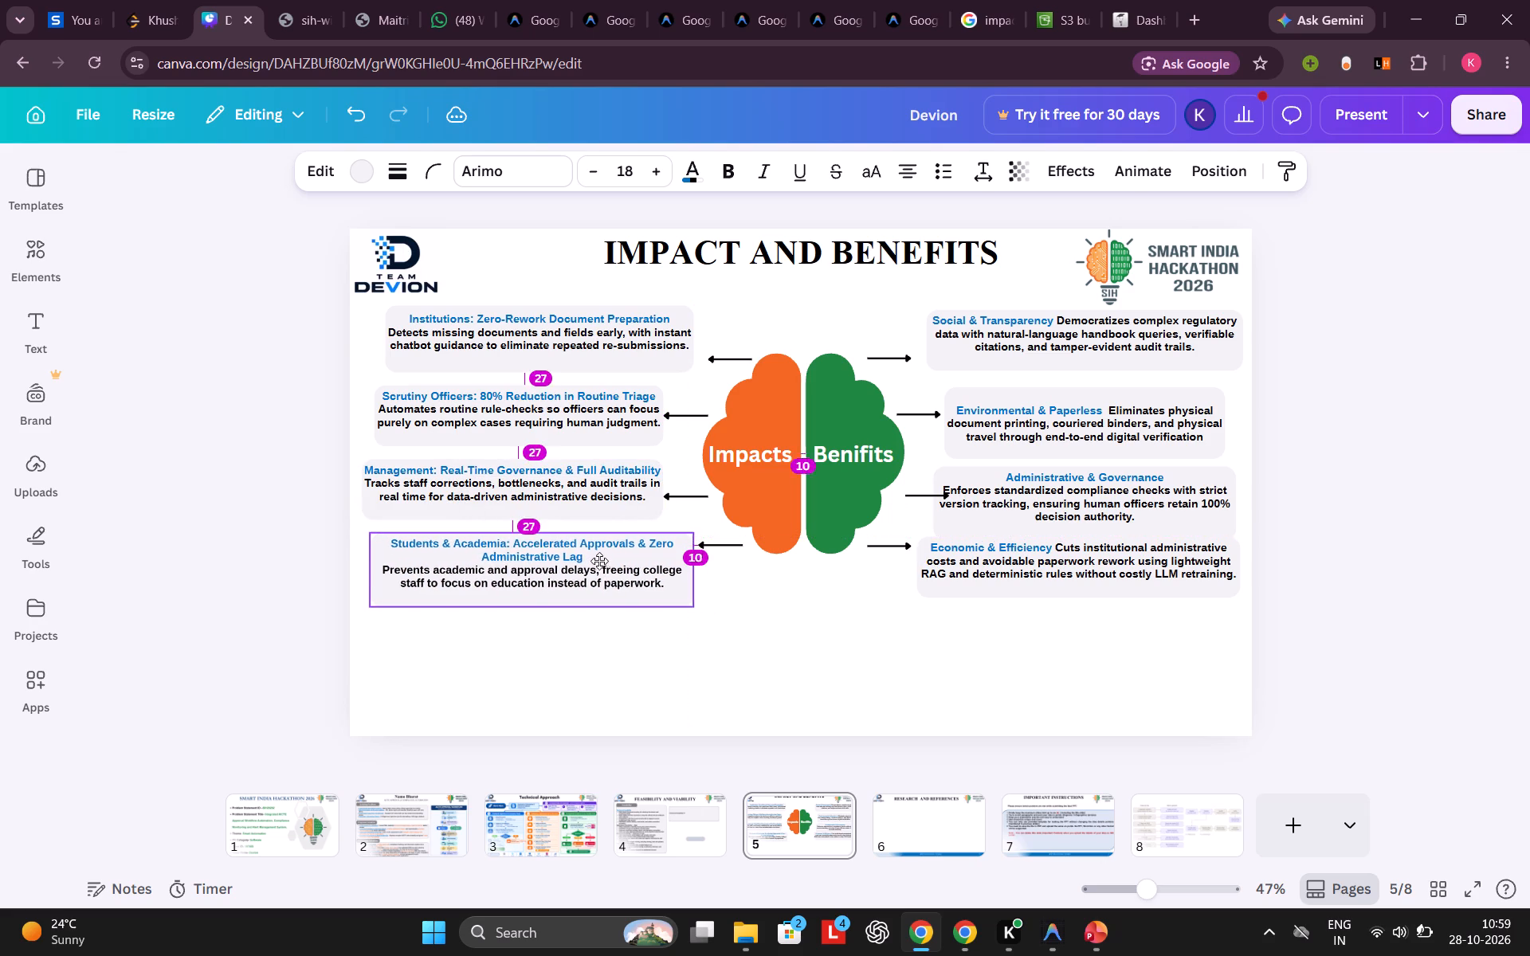
drag(599, 561, 601, 561)
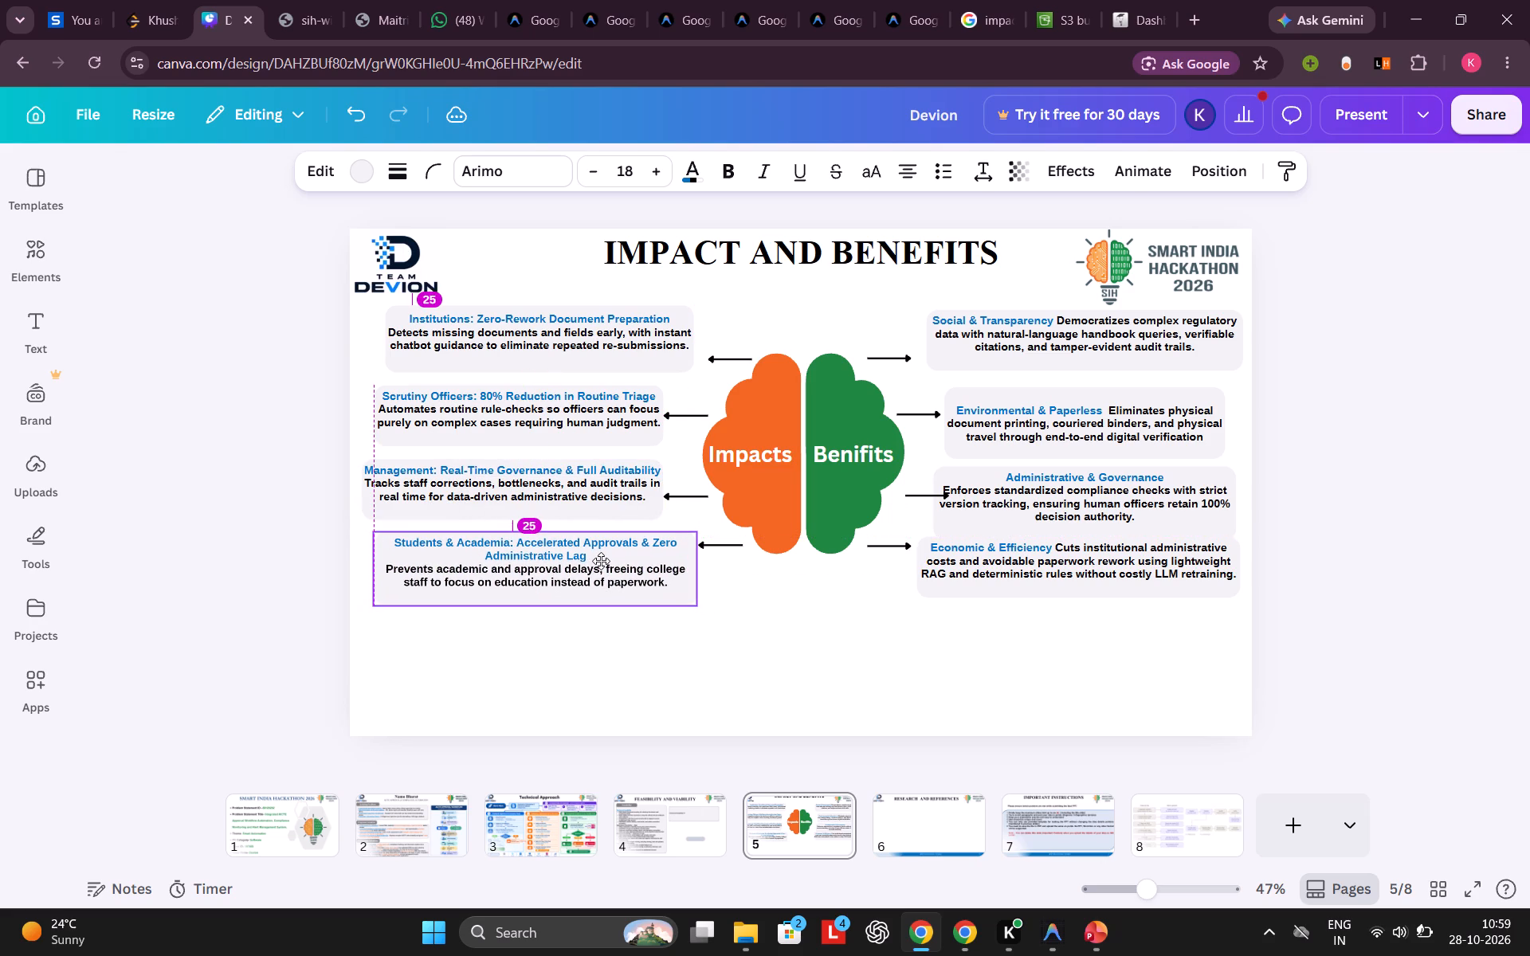
drag(601, 561, 600, 562)
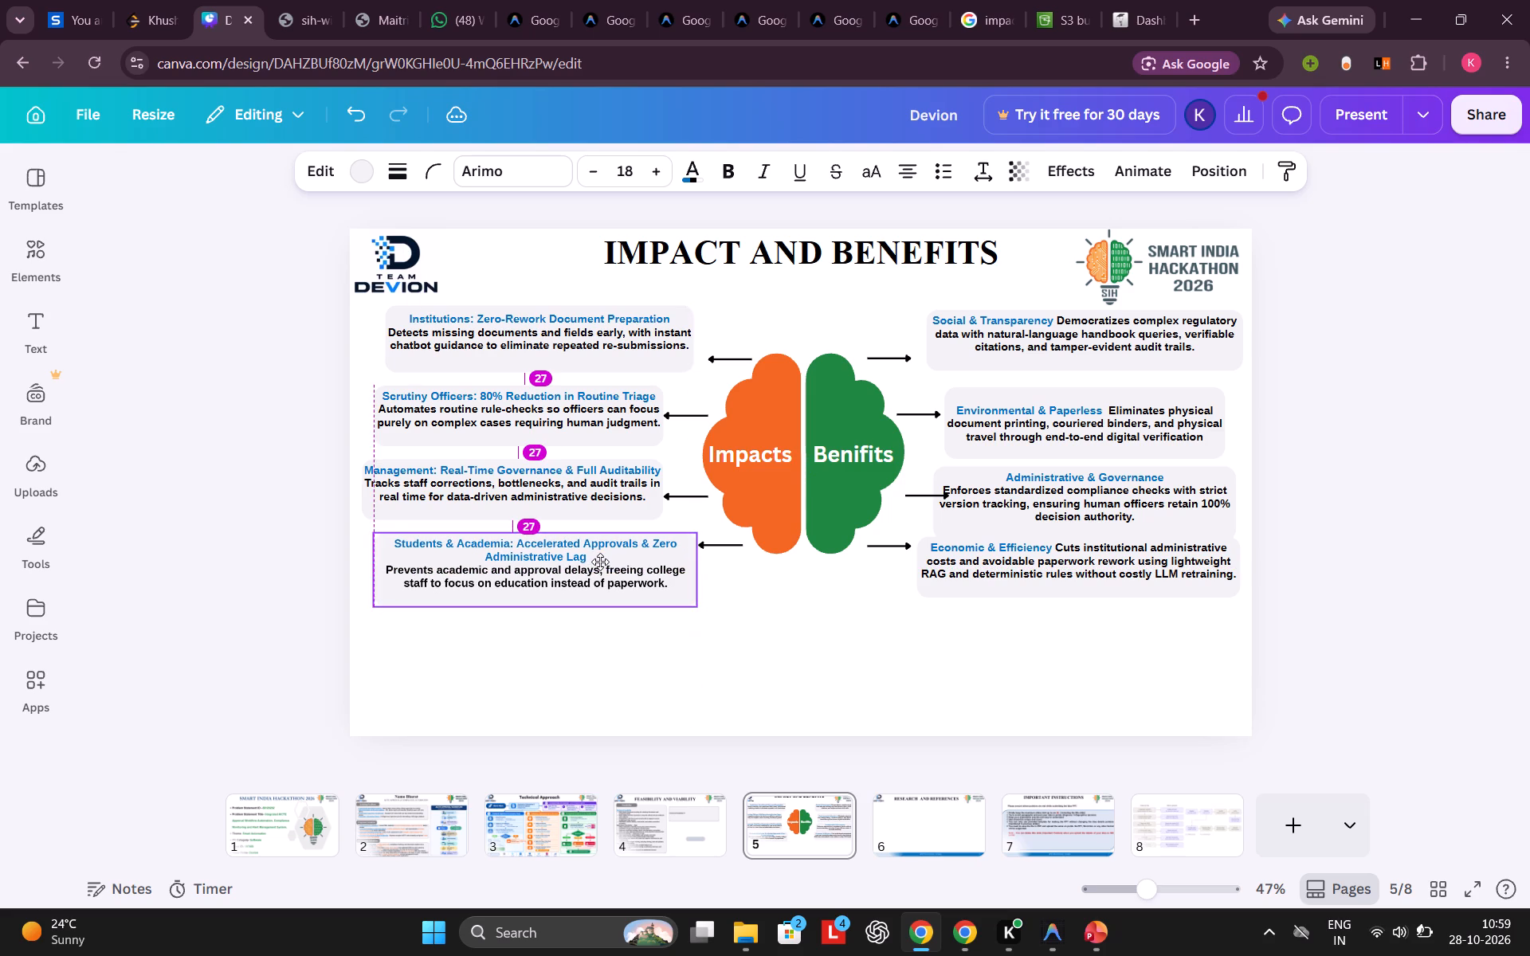
drag(600, 562, 599, 560)
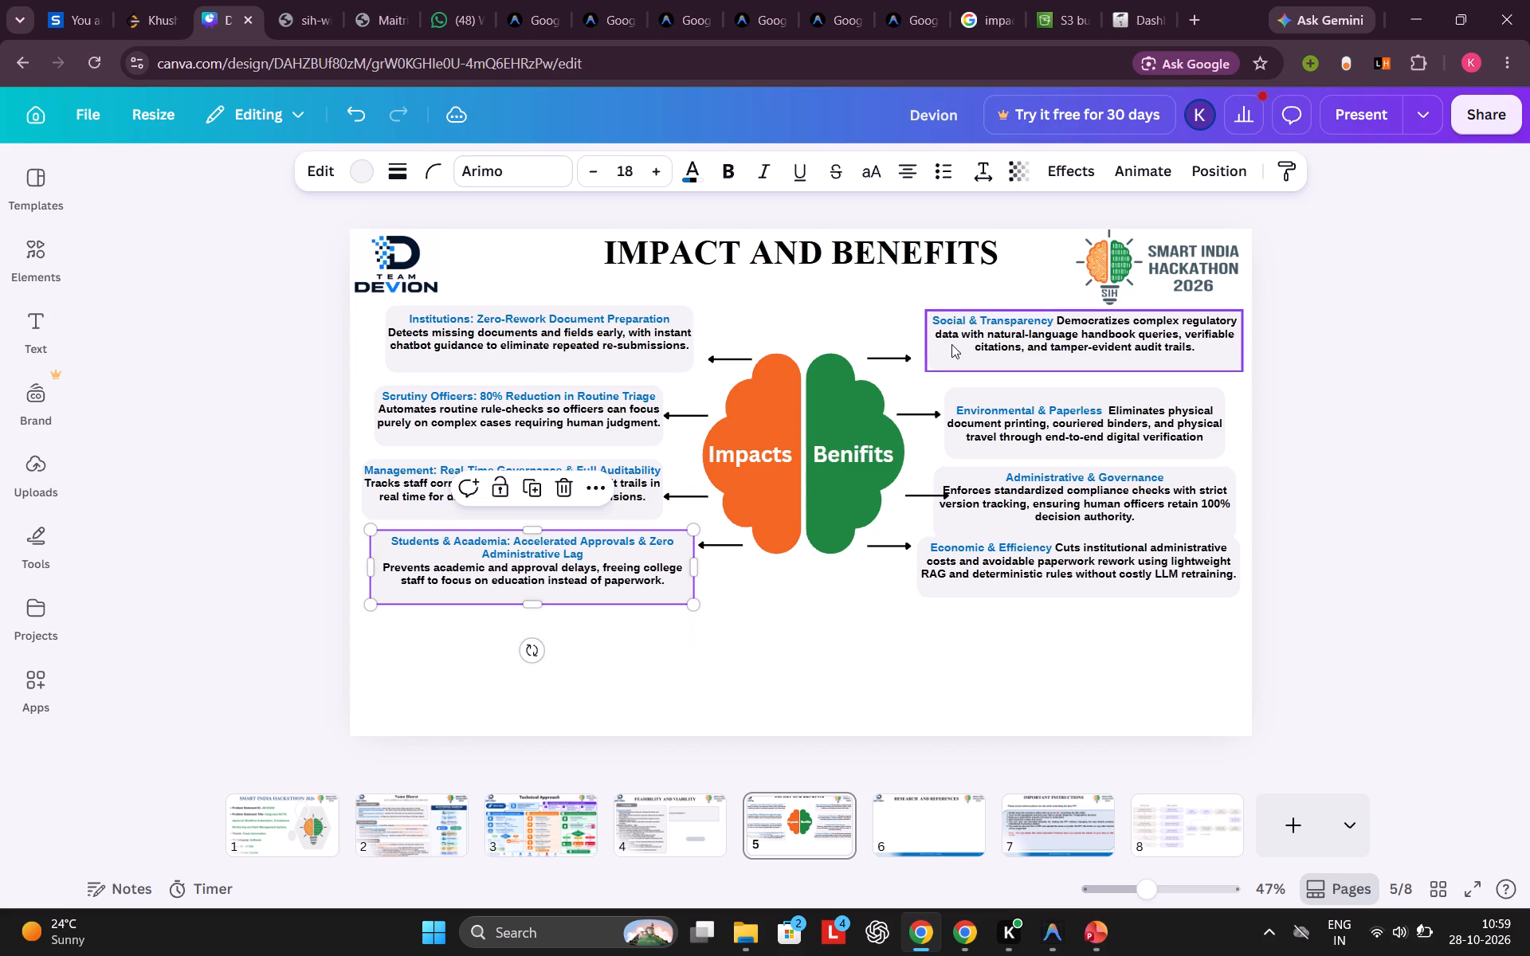
Move the "Social & Transparency" box slightly up and left, level with the top of the "Institutions" box.
click(951, 344)
click(951, 344)
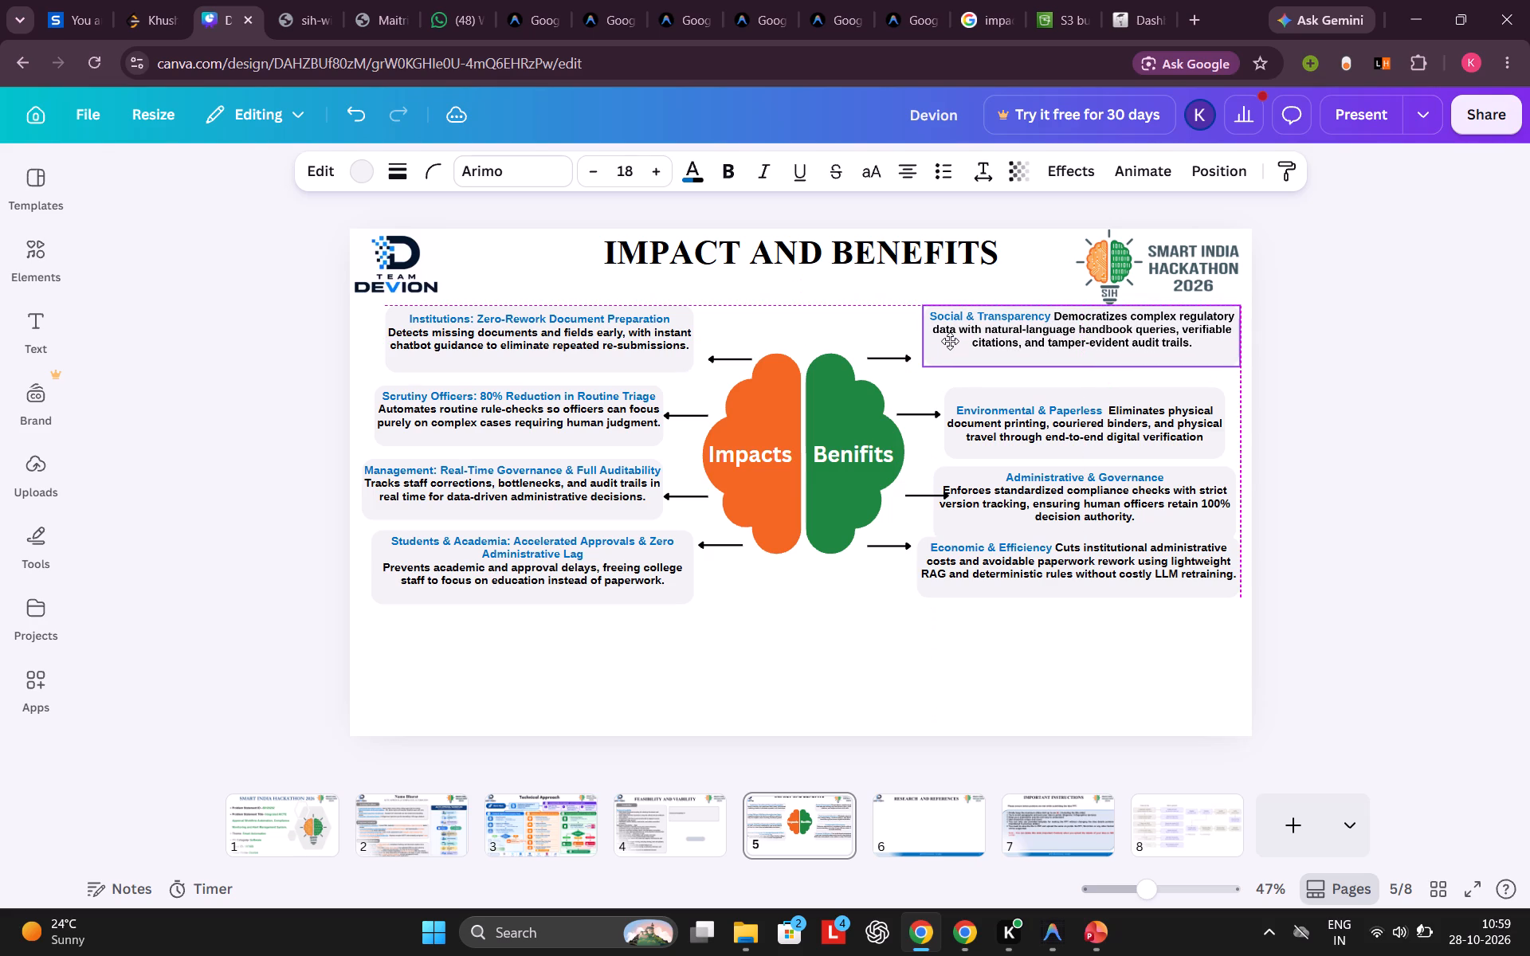
Move the "Environmental & Paperless" box up beside its arrow, aligning its bottom edge with the "Scrutiny Officers" box.
click(981, 409)
drag(981, 409, 984, 402)
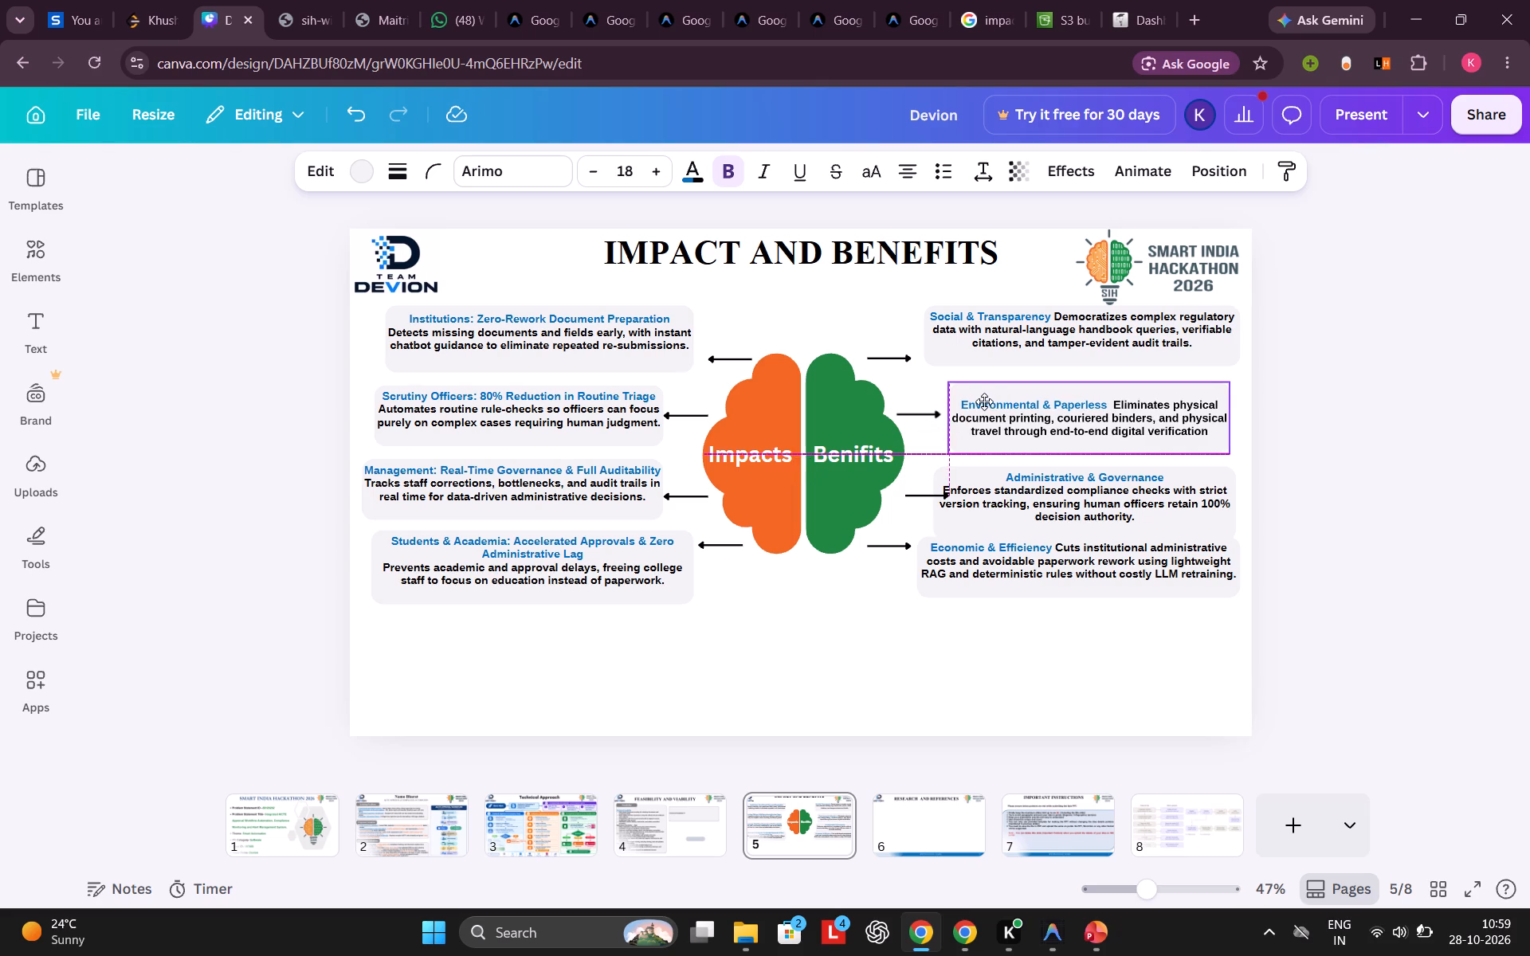
drag(984, 402, 977, 398)
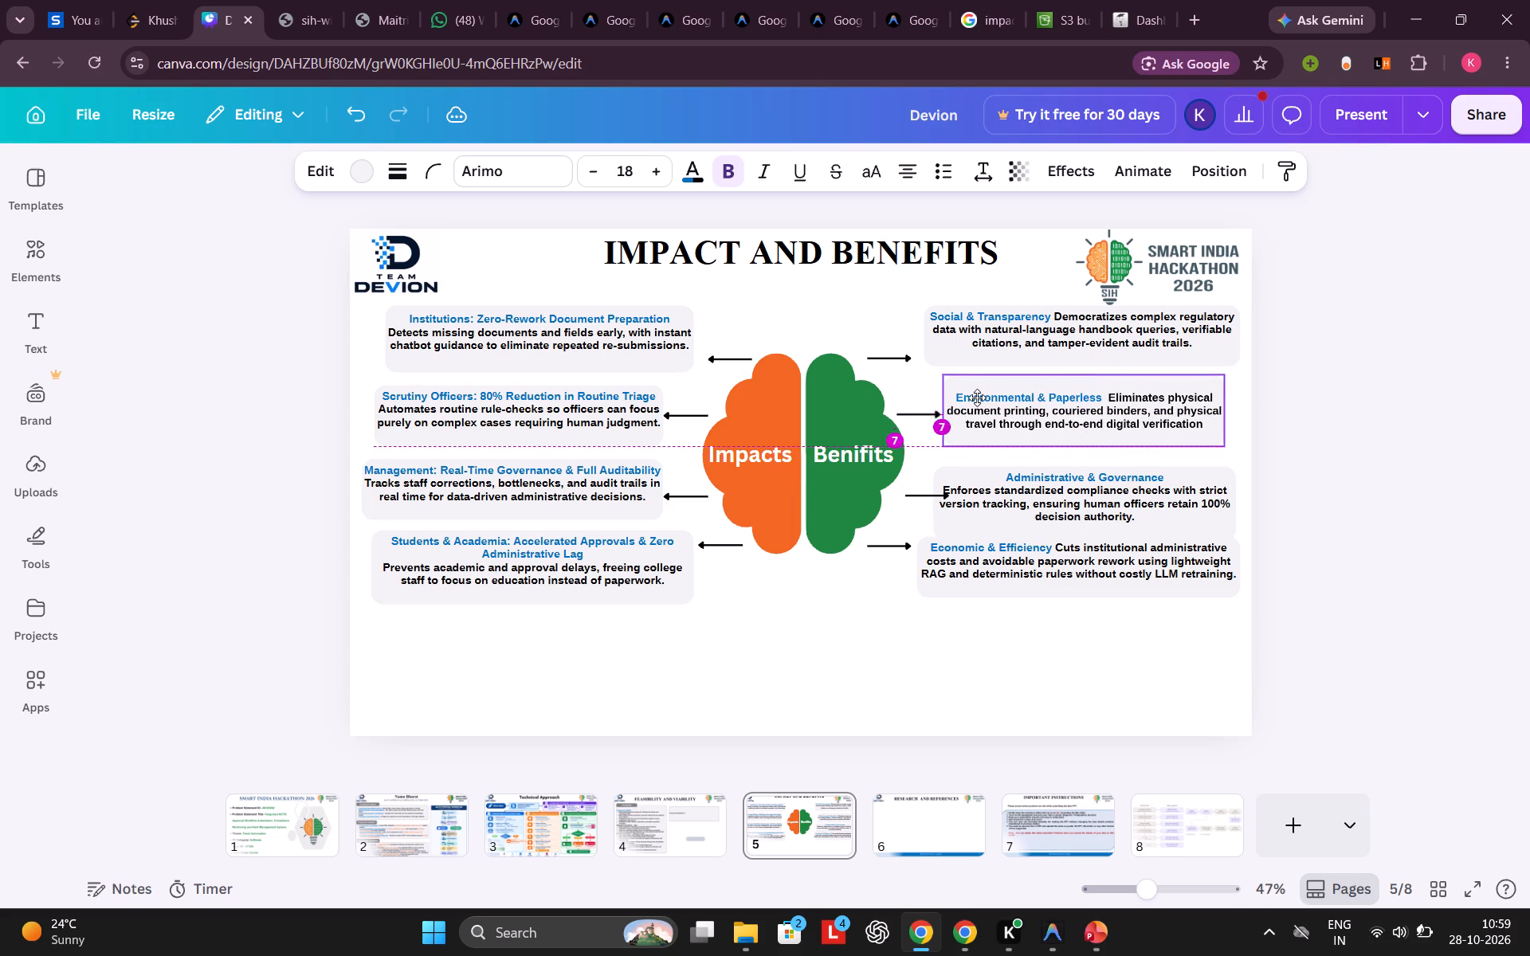
drag(977, 398, 980, 396)
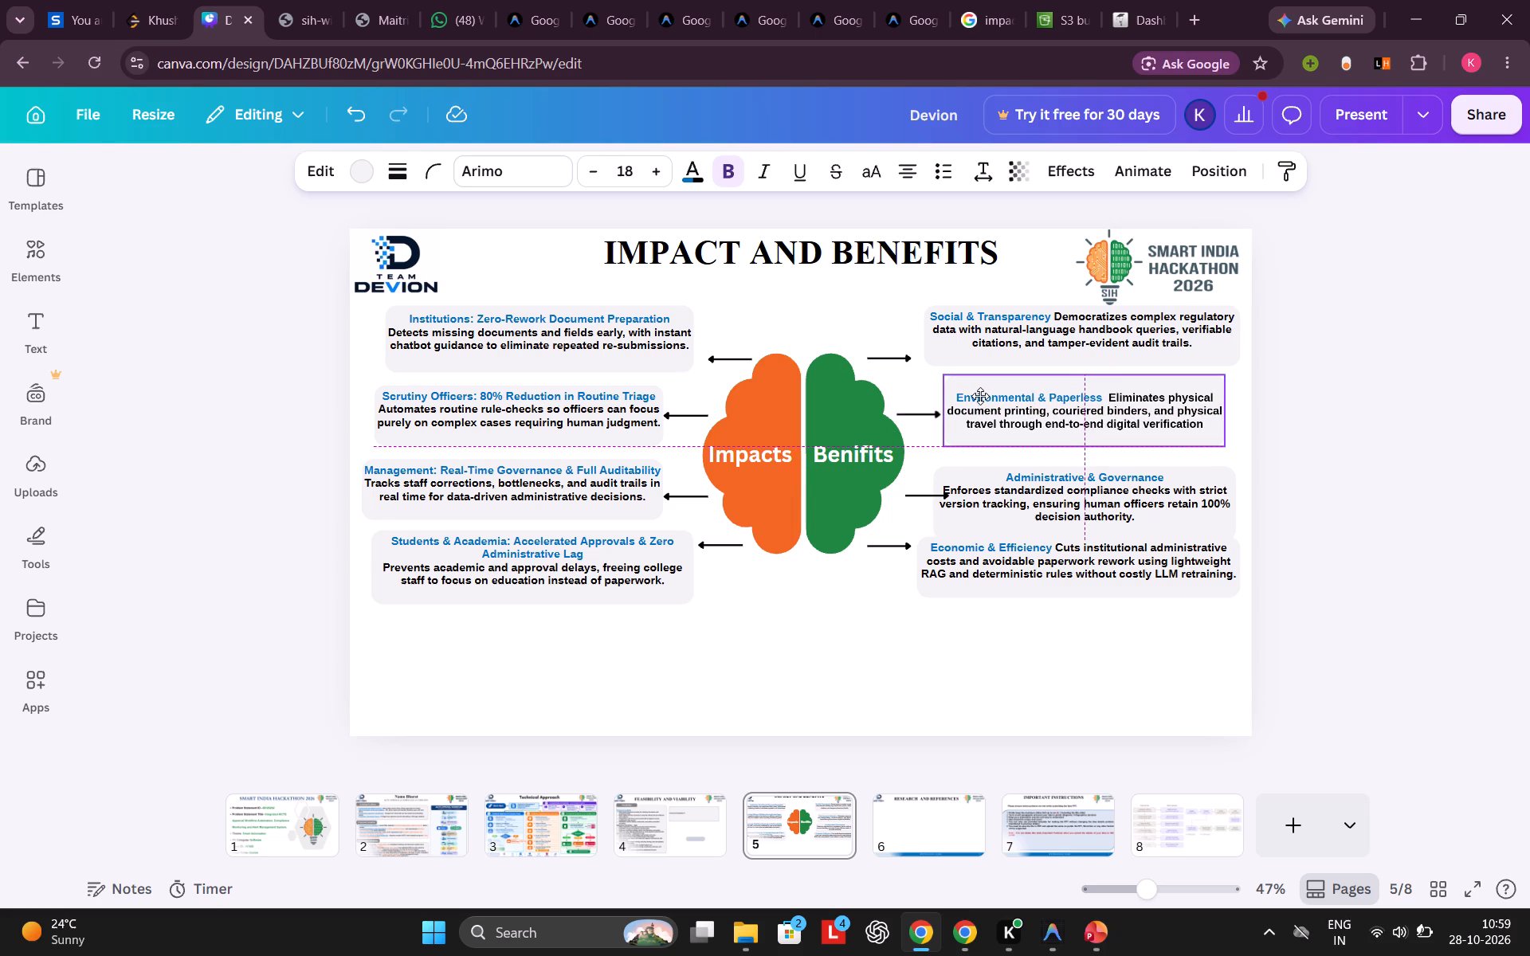
drag(980, 396, 985, 399)
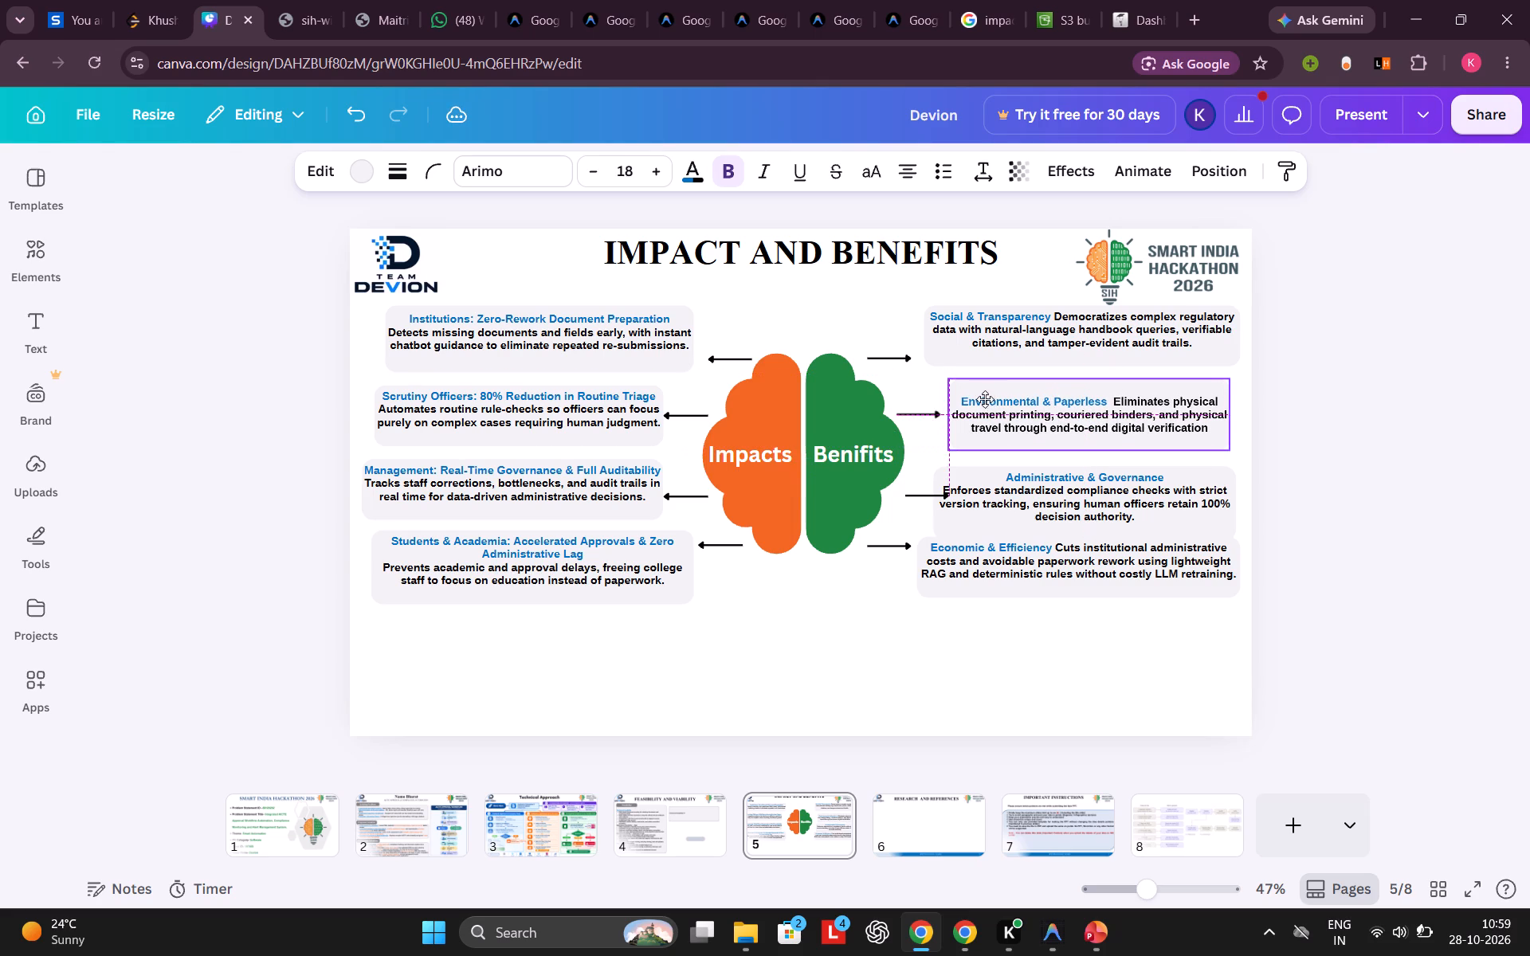
drag(985, 399, 983, 398)
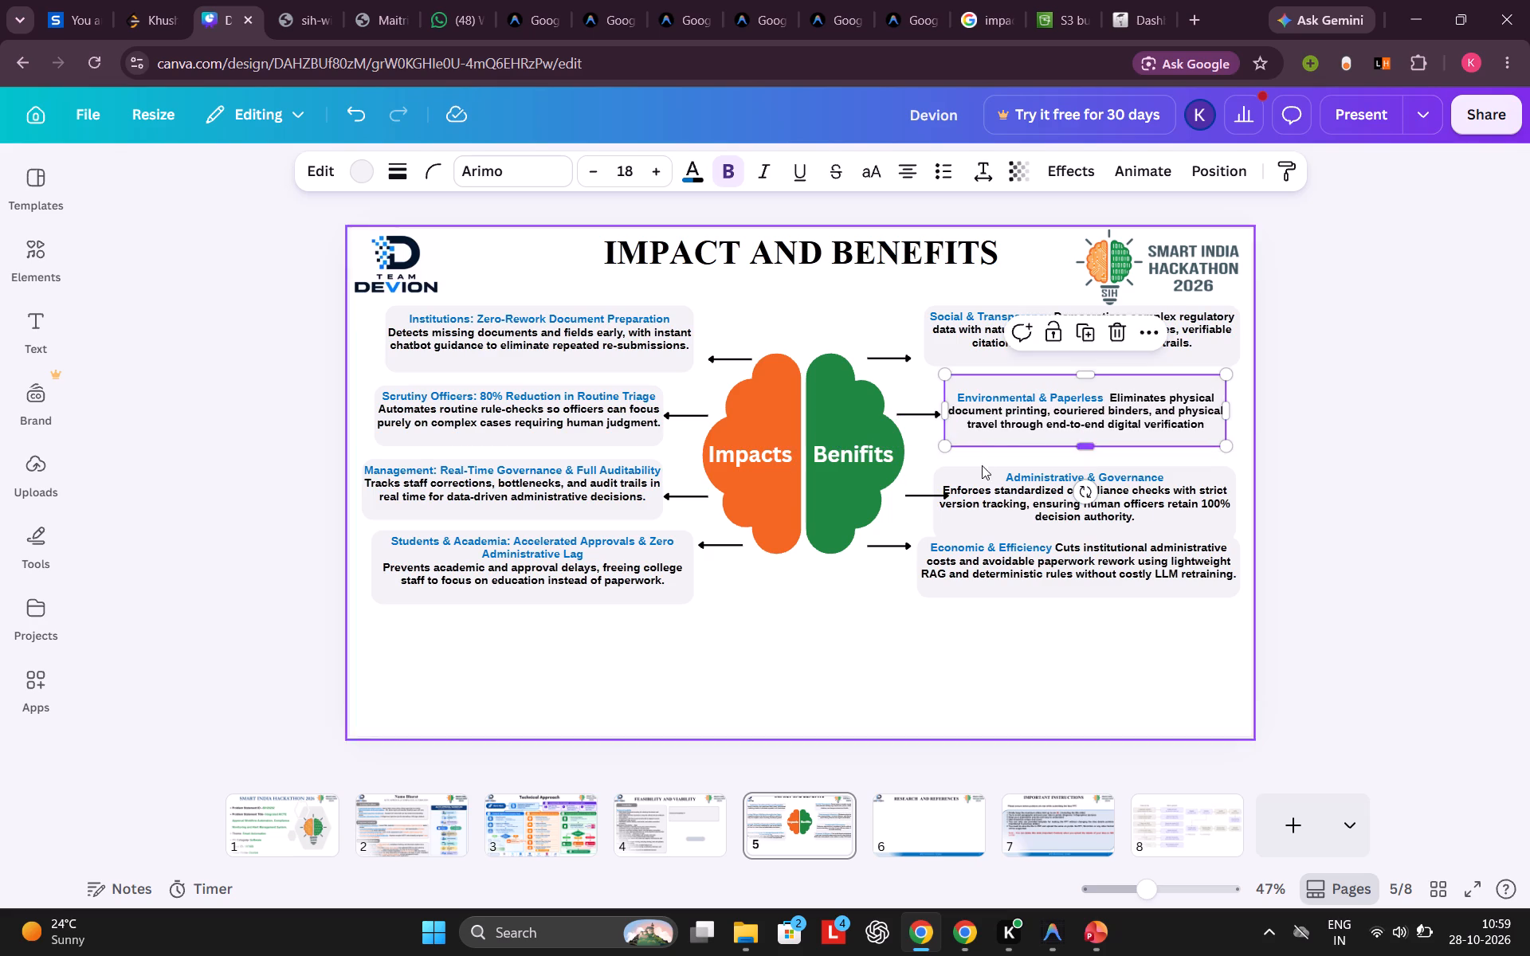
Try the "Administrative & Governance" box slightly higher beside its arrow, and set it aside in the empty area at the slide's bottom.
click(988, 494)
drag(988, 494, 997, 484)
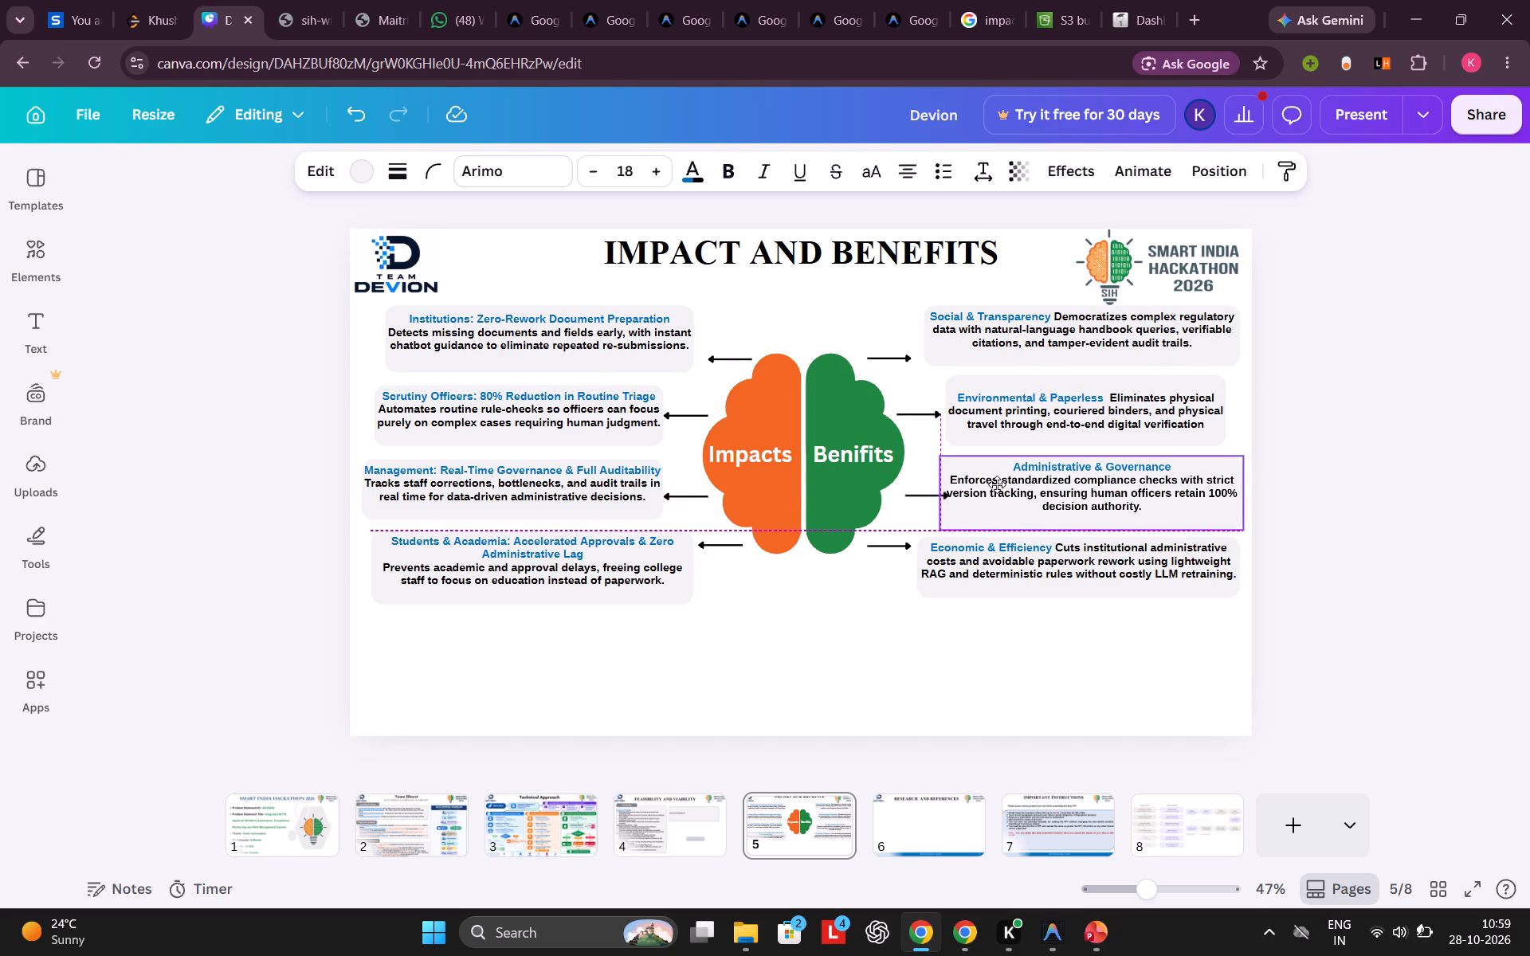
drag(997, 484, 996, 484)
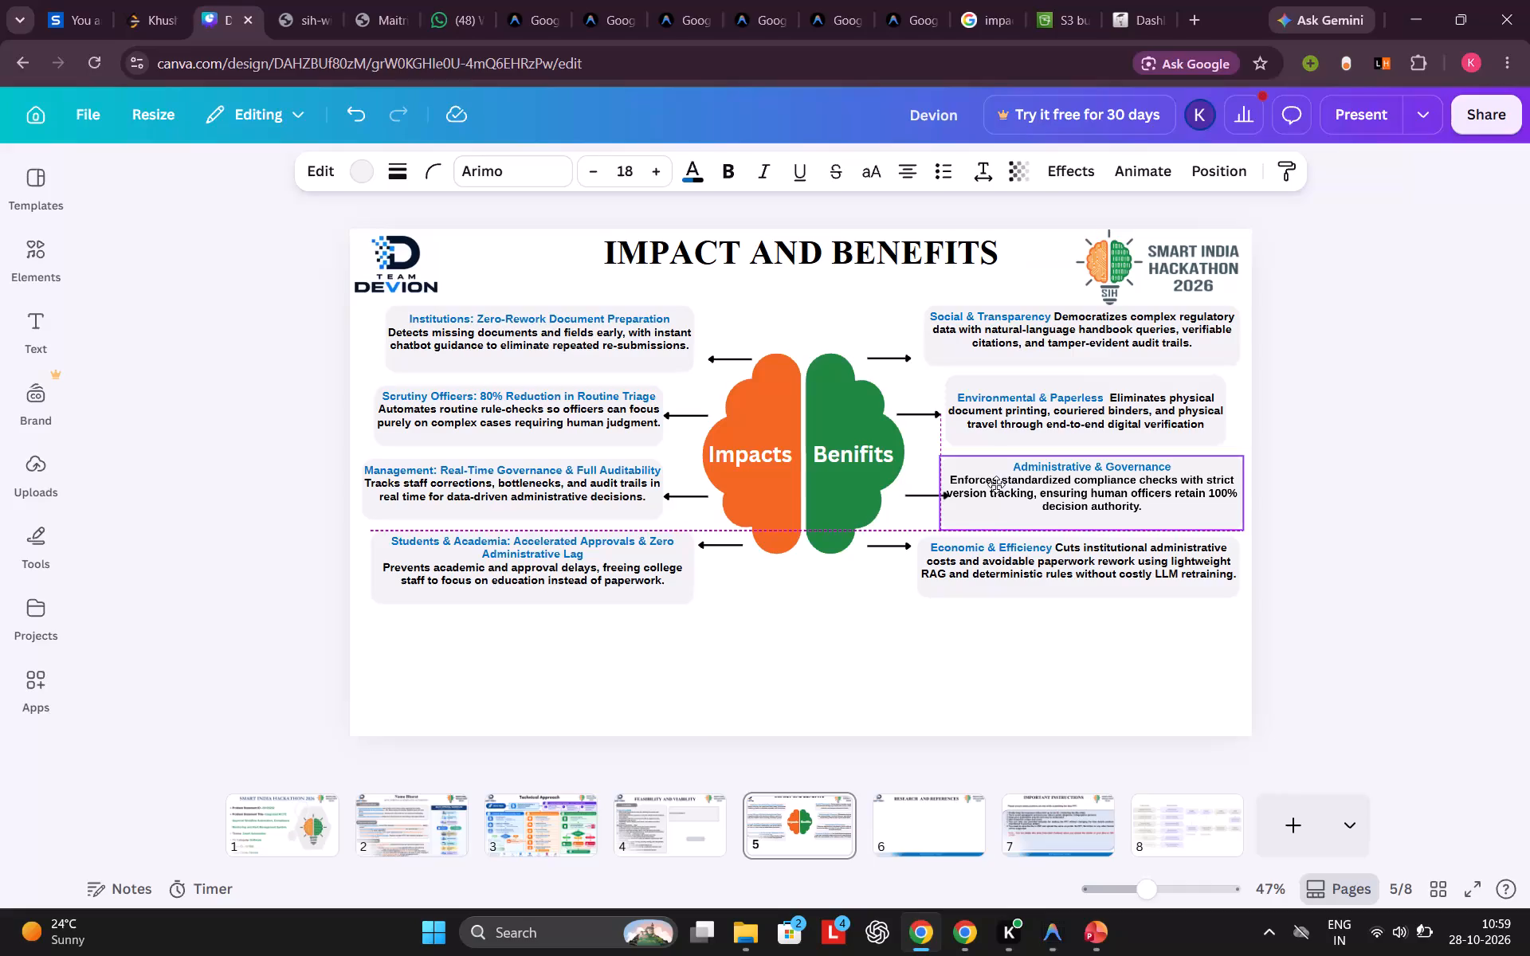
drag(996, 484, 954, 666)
Try the "Economic & Efficiency" box beside the green half's third arrow, and set it aside near the slide's bottom centre.
click(981, 552)
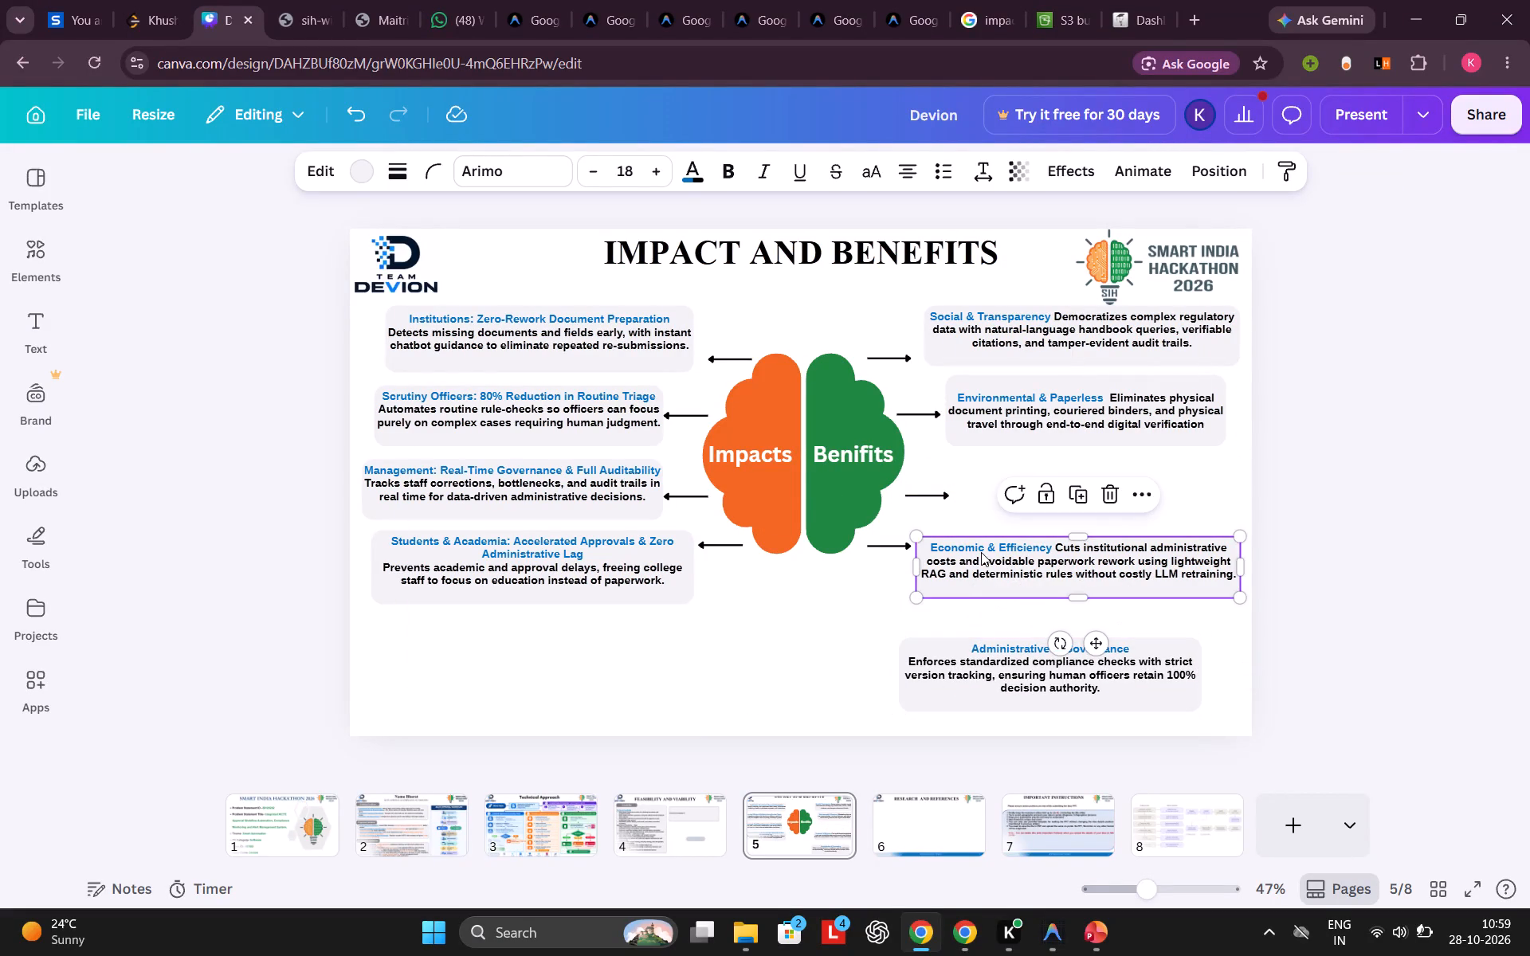
drag(981, 552, 999, 479)
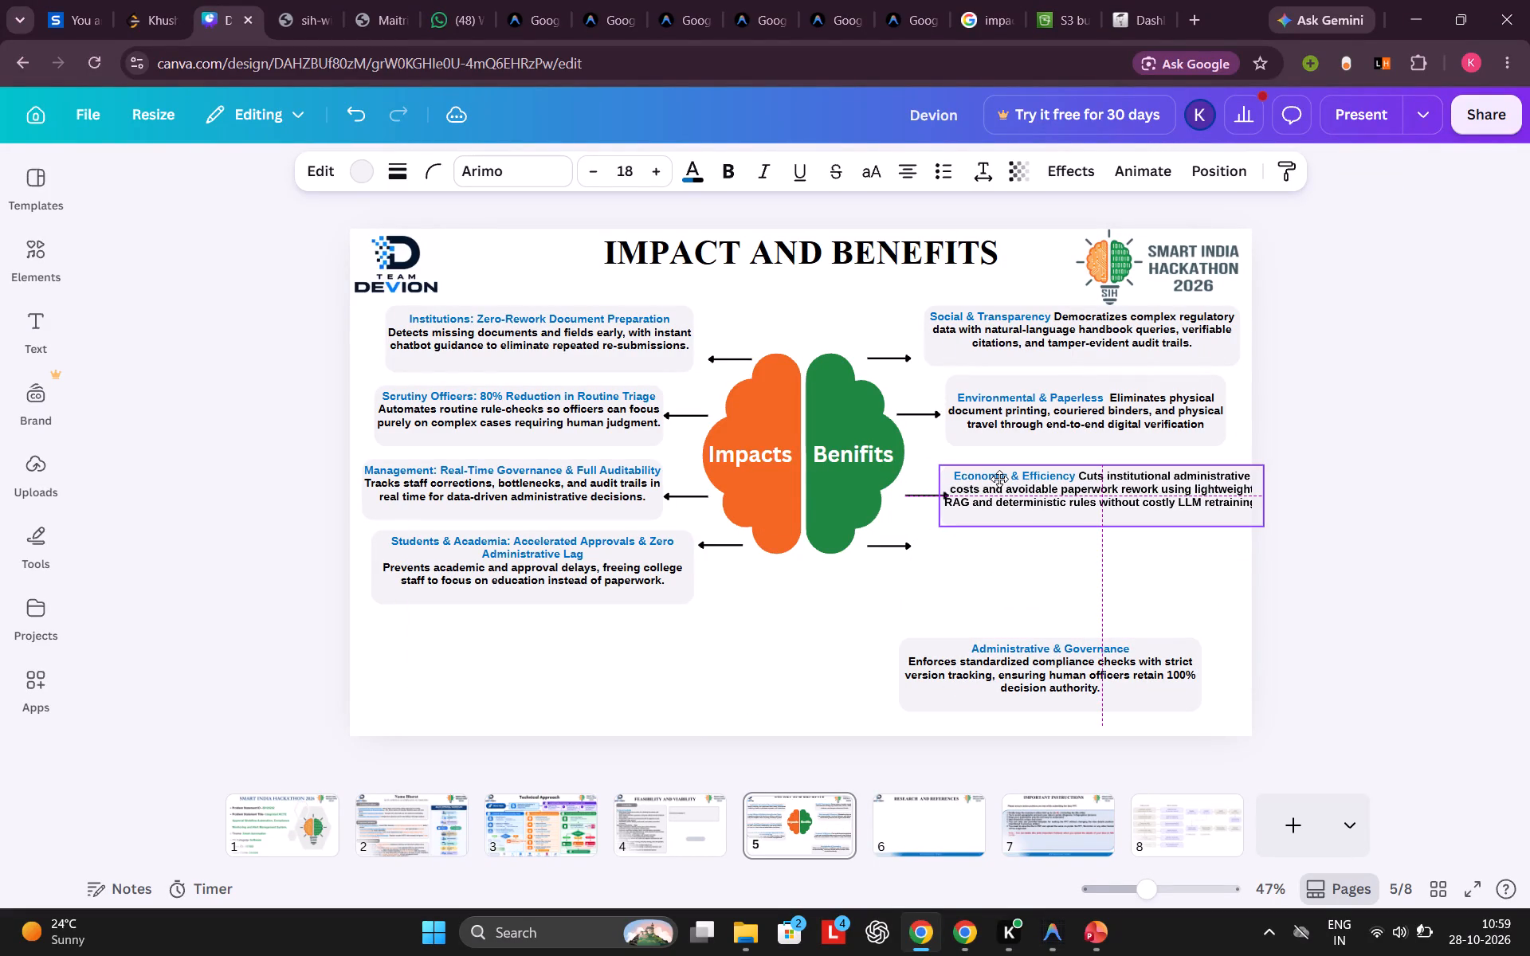
drag(999, 479, 998, 479)
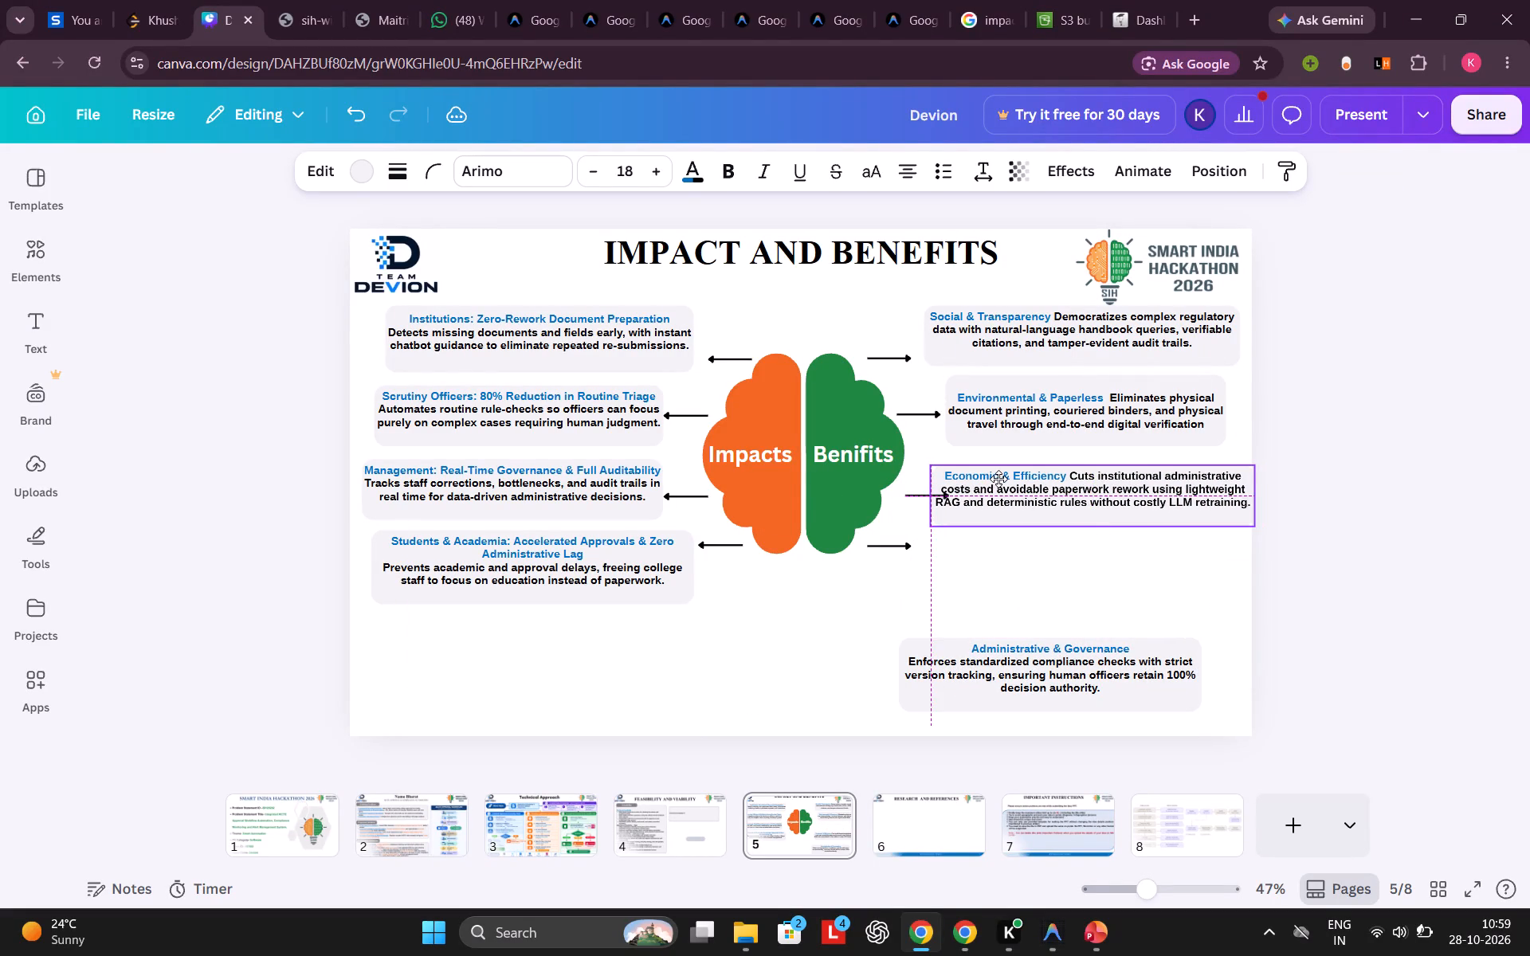
drag(998, 479, 620, 660)
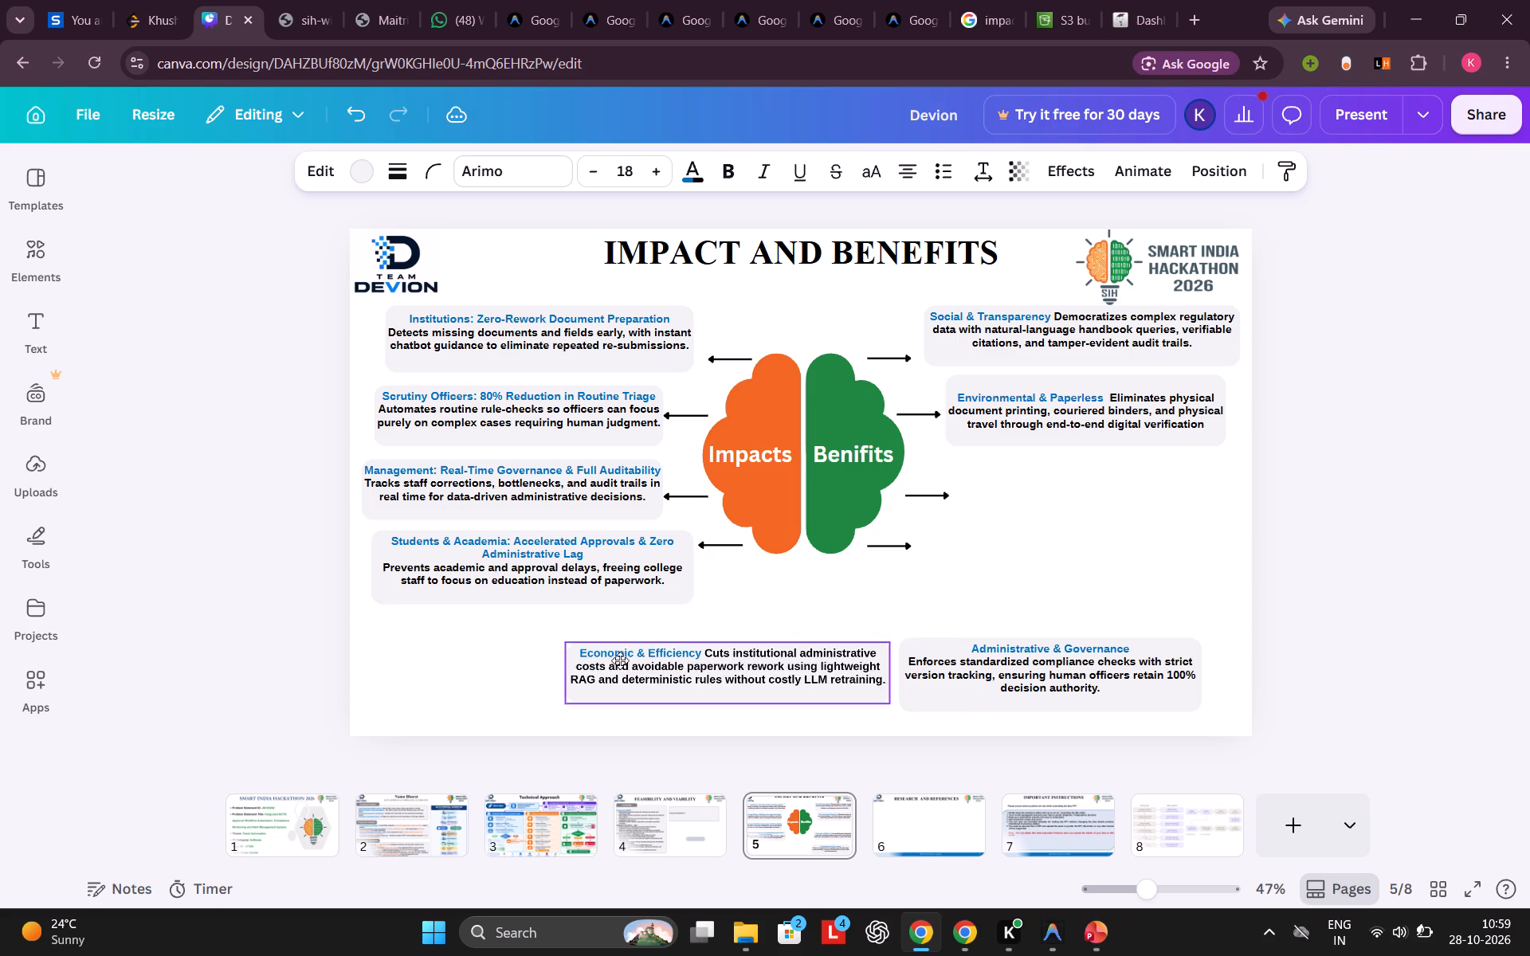
drag(620, 660, 618, 657)
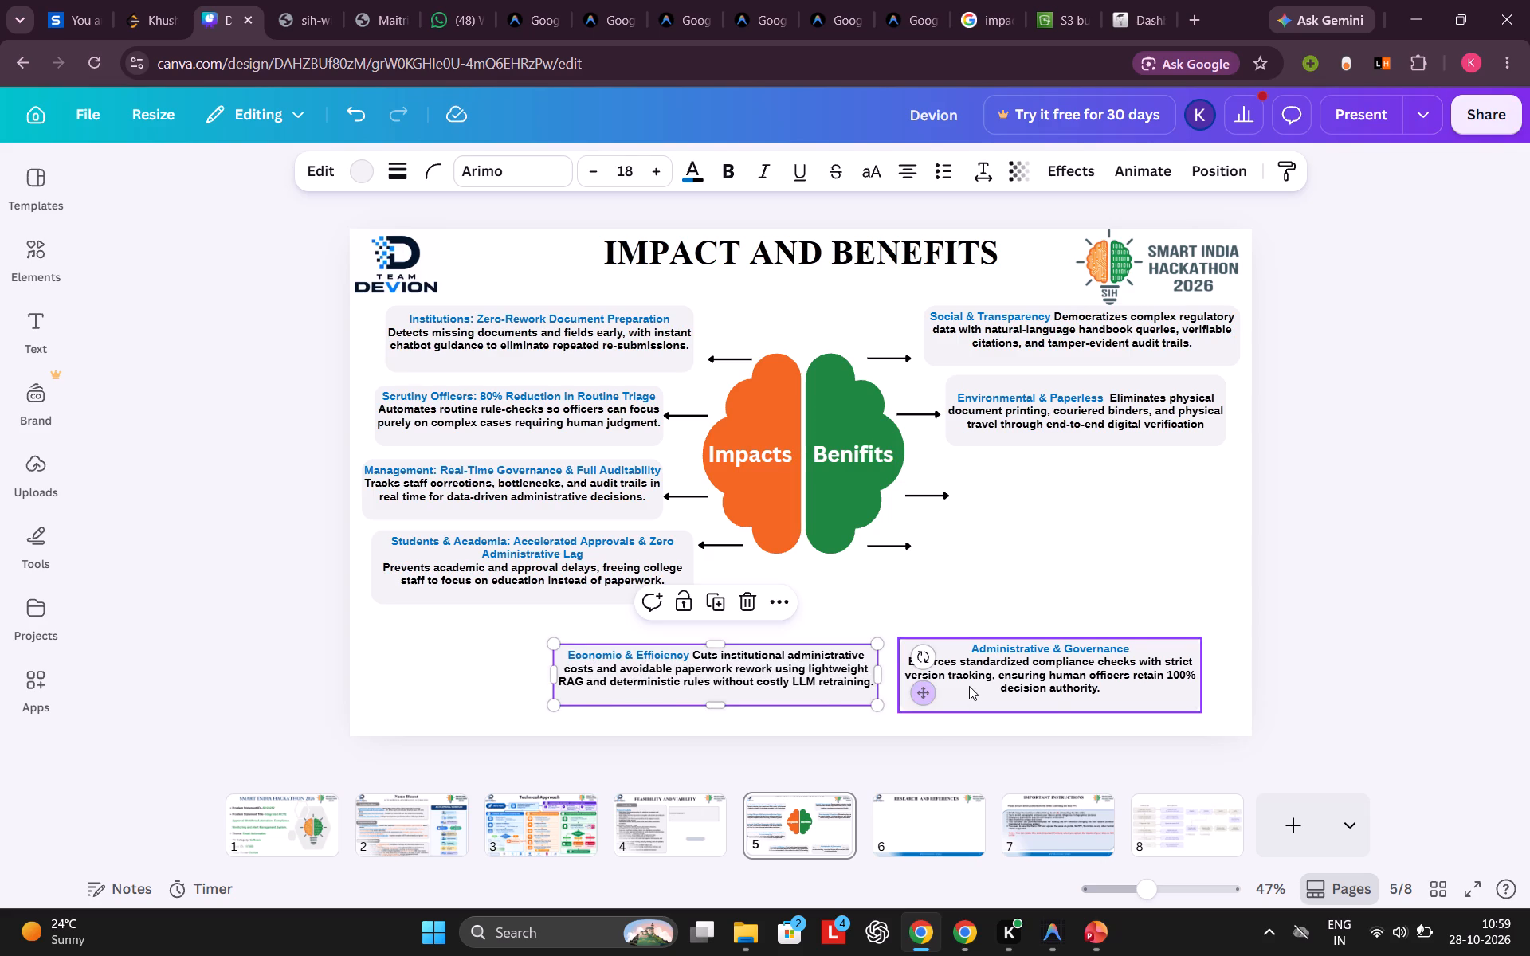
Move the "Administrative & Governance" box up beside the green half's third arrow, below the "Environmental & Paperless" box.
click(969, 686)
drag(969, 686, 1010, 516)
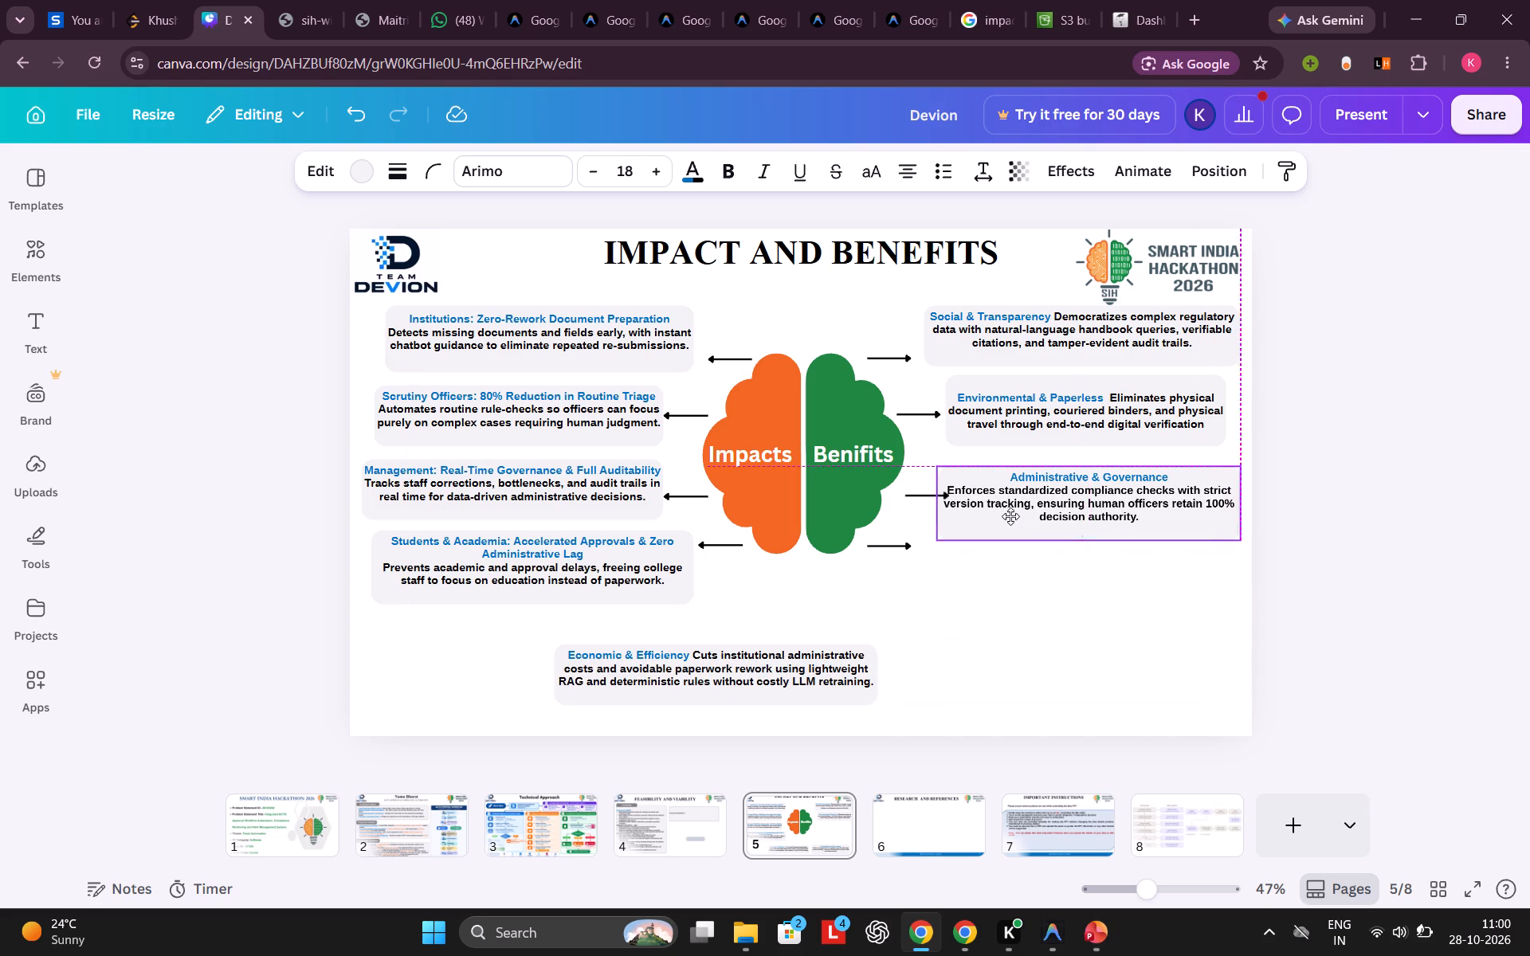
drag(1010, 516, 1011, 516)
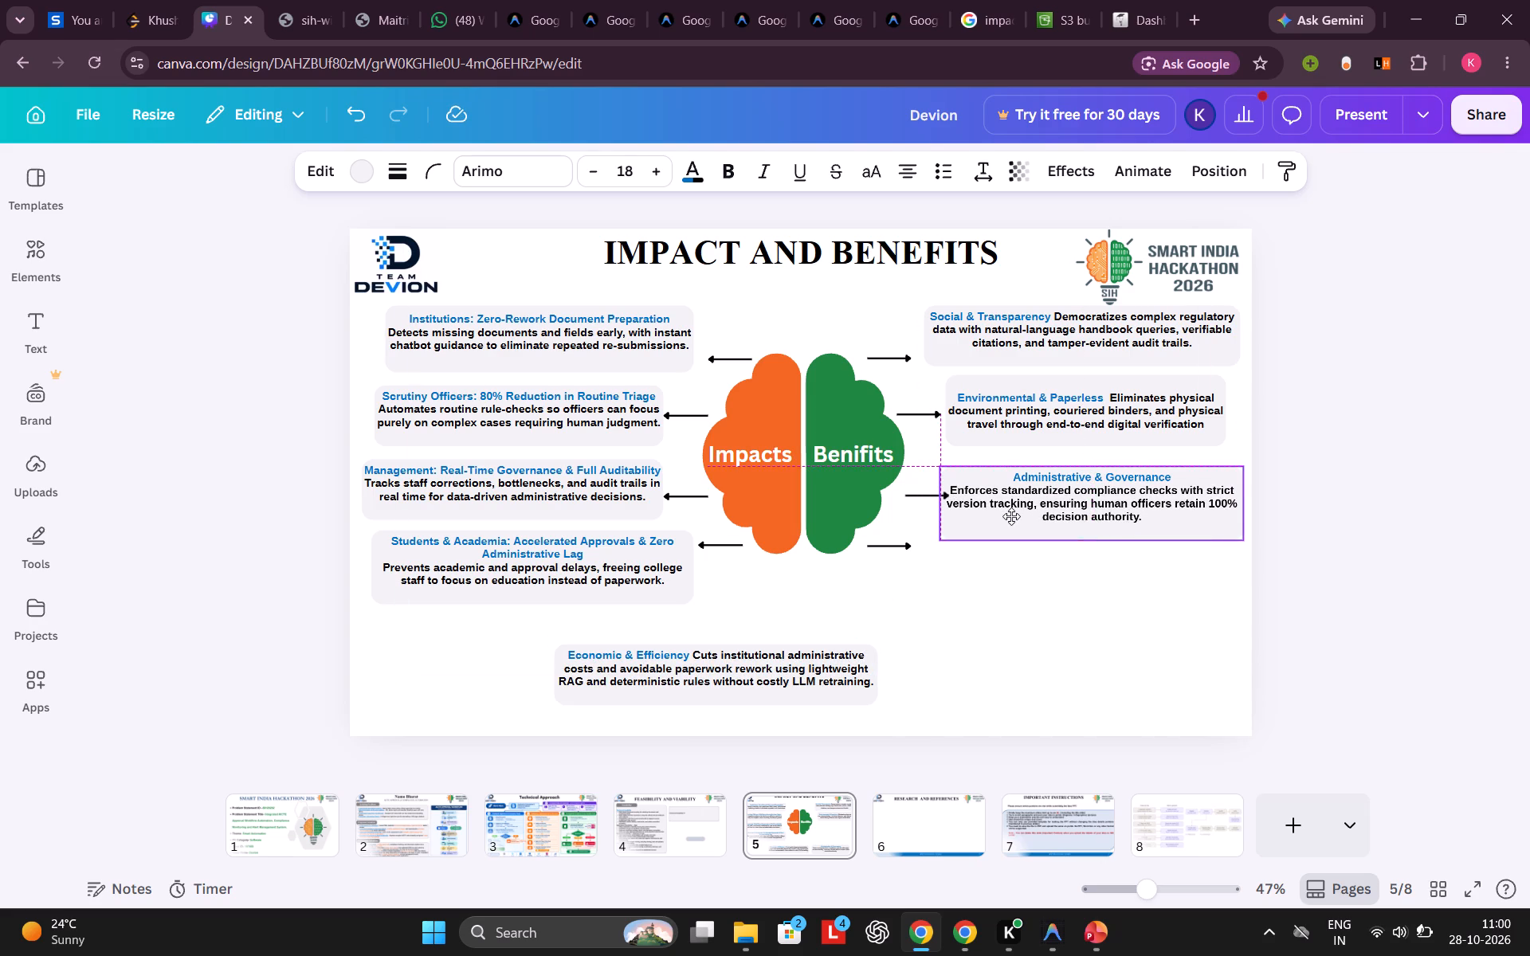
drag(1011, 516, 1013, 515)
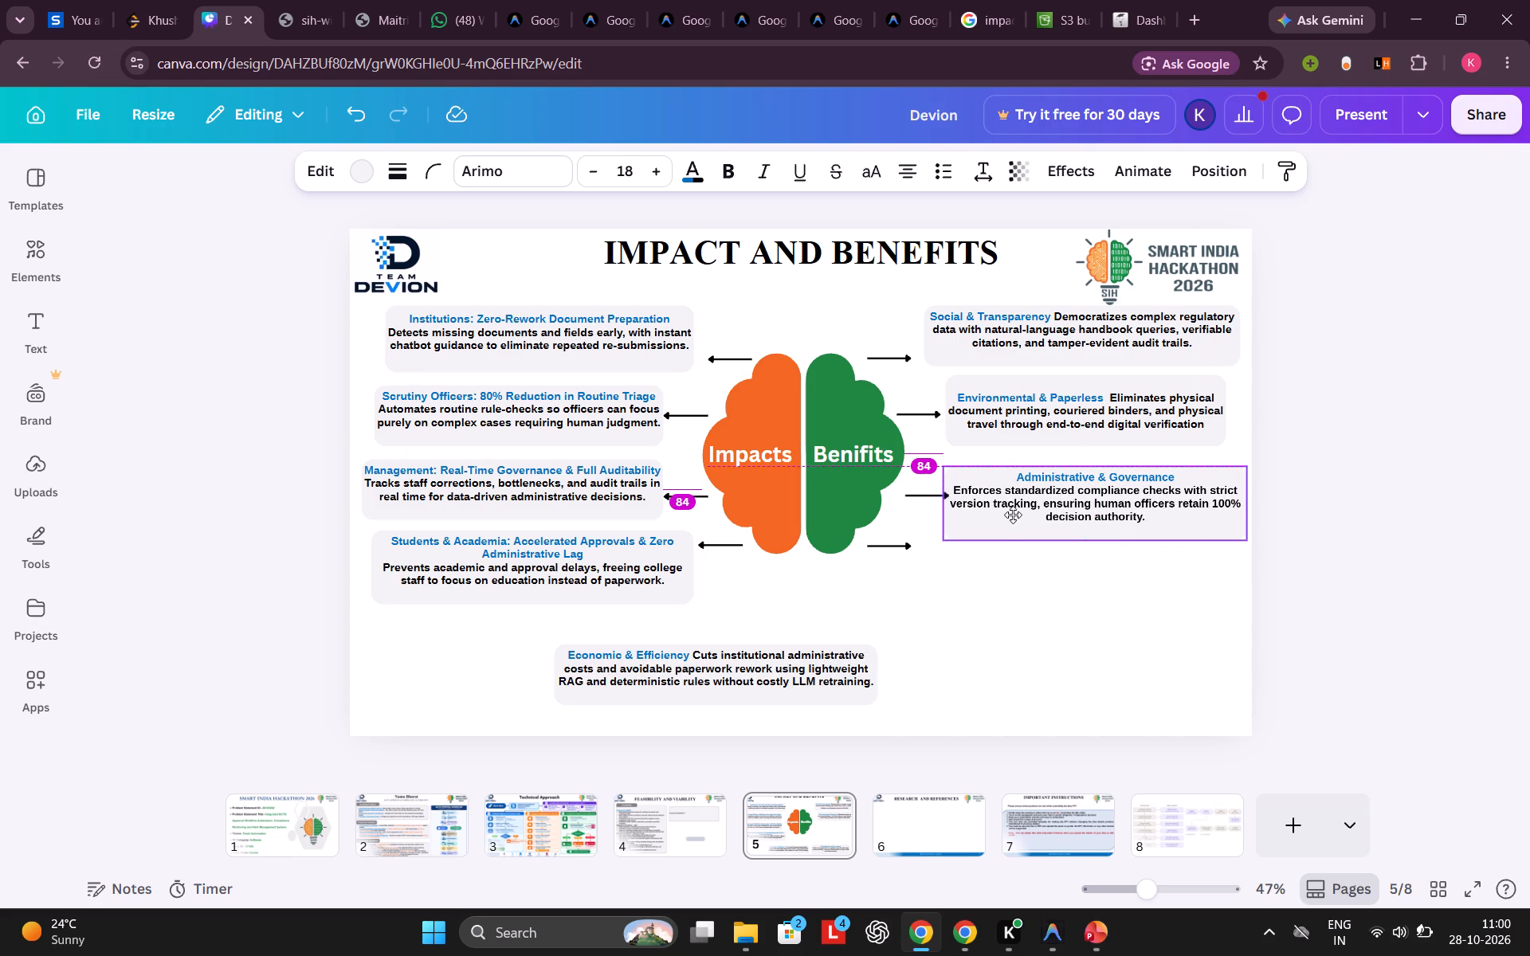
drag(1013, 515, 1012, 511)
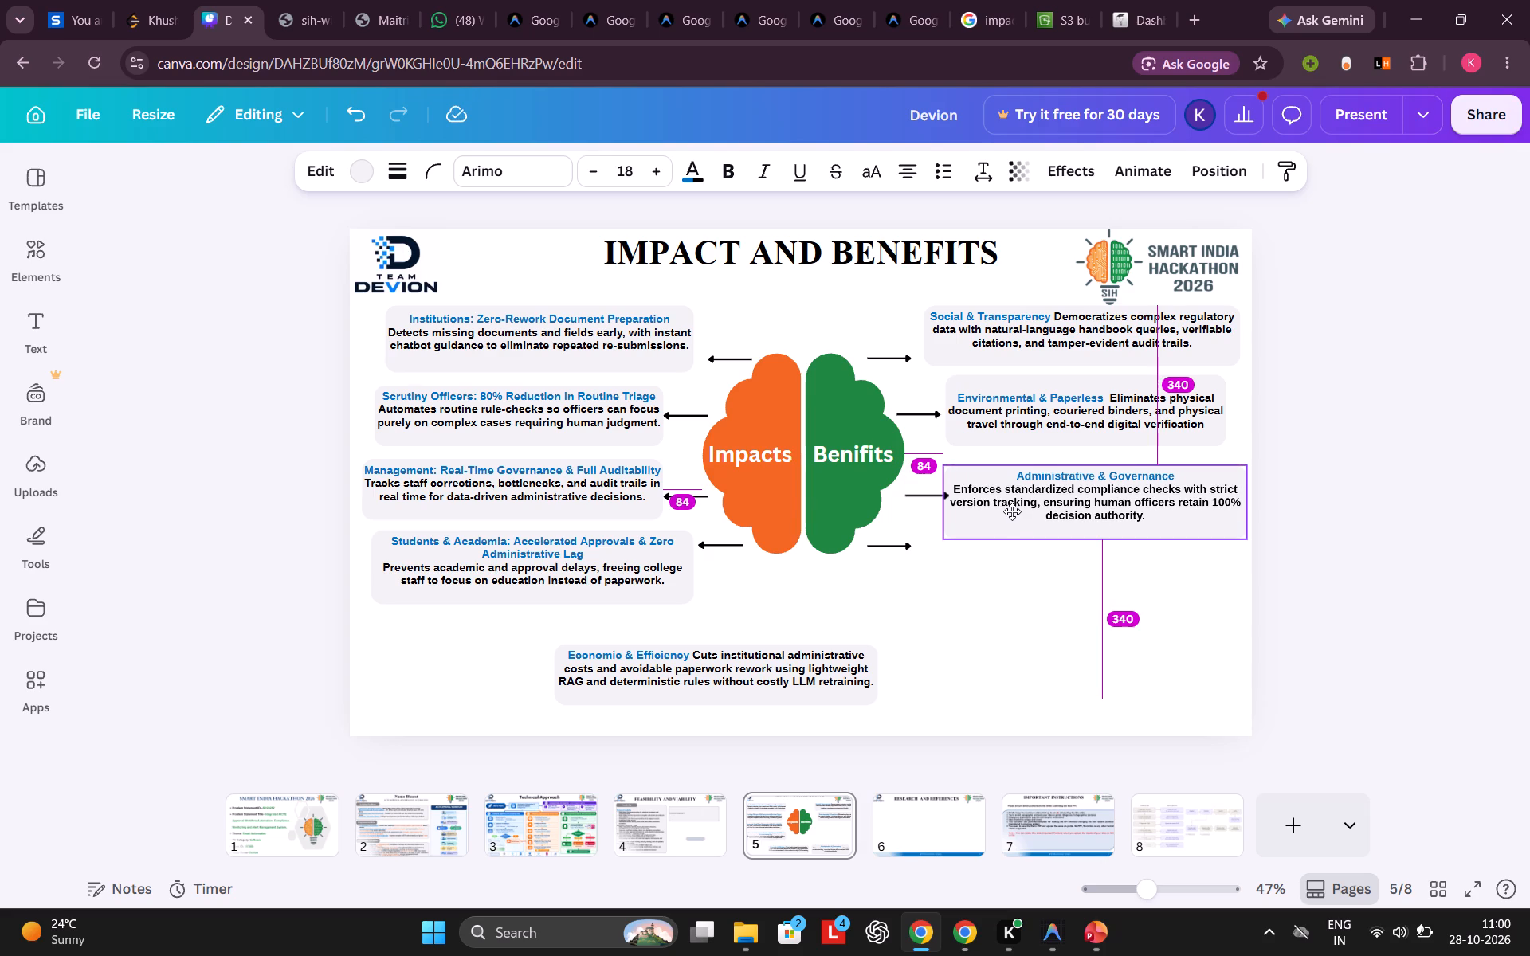
drag(1012, 511, 1014, 504)
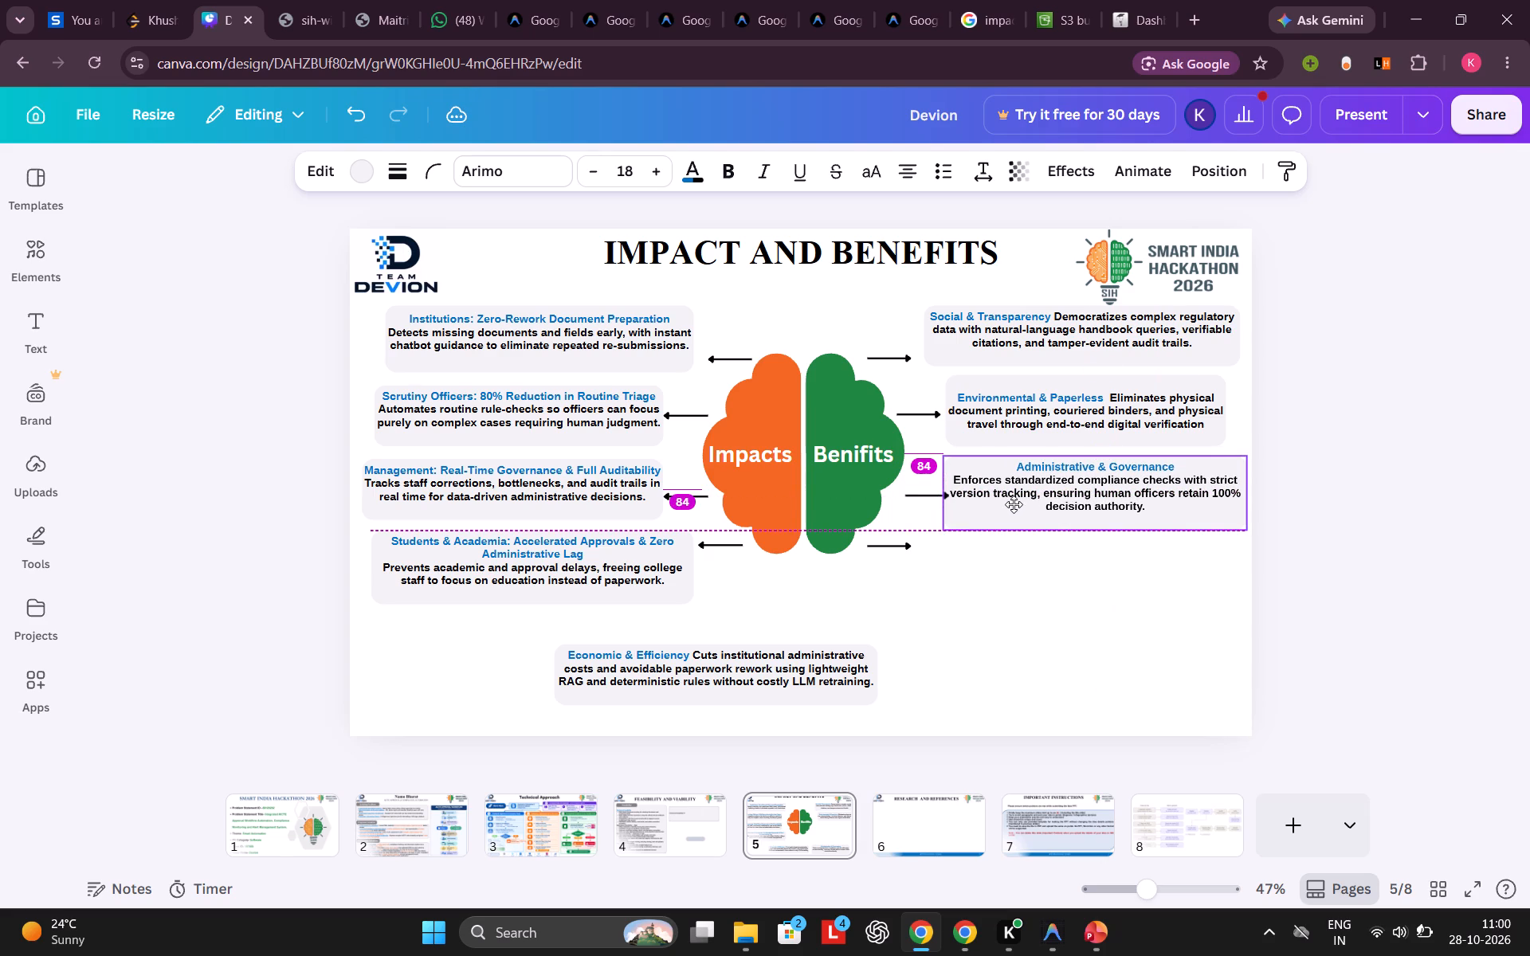
drag(1014, 504, 1014, 503)
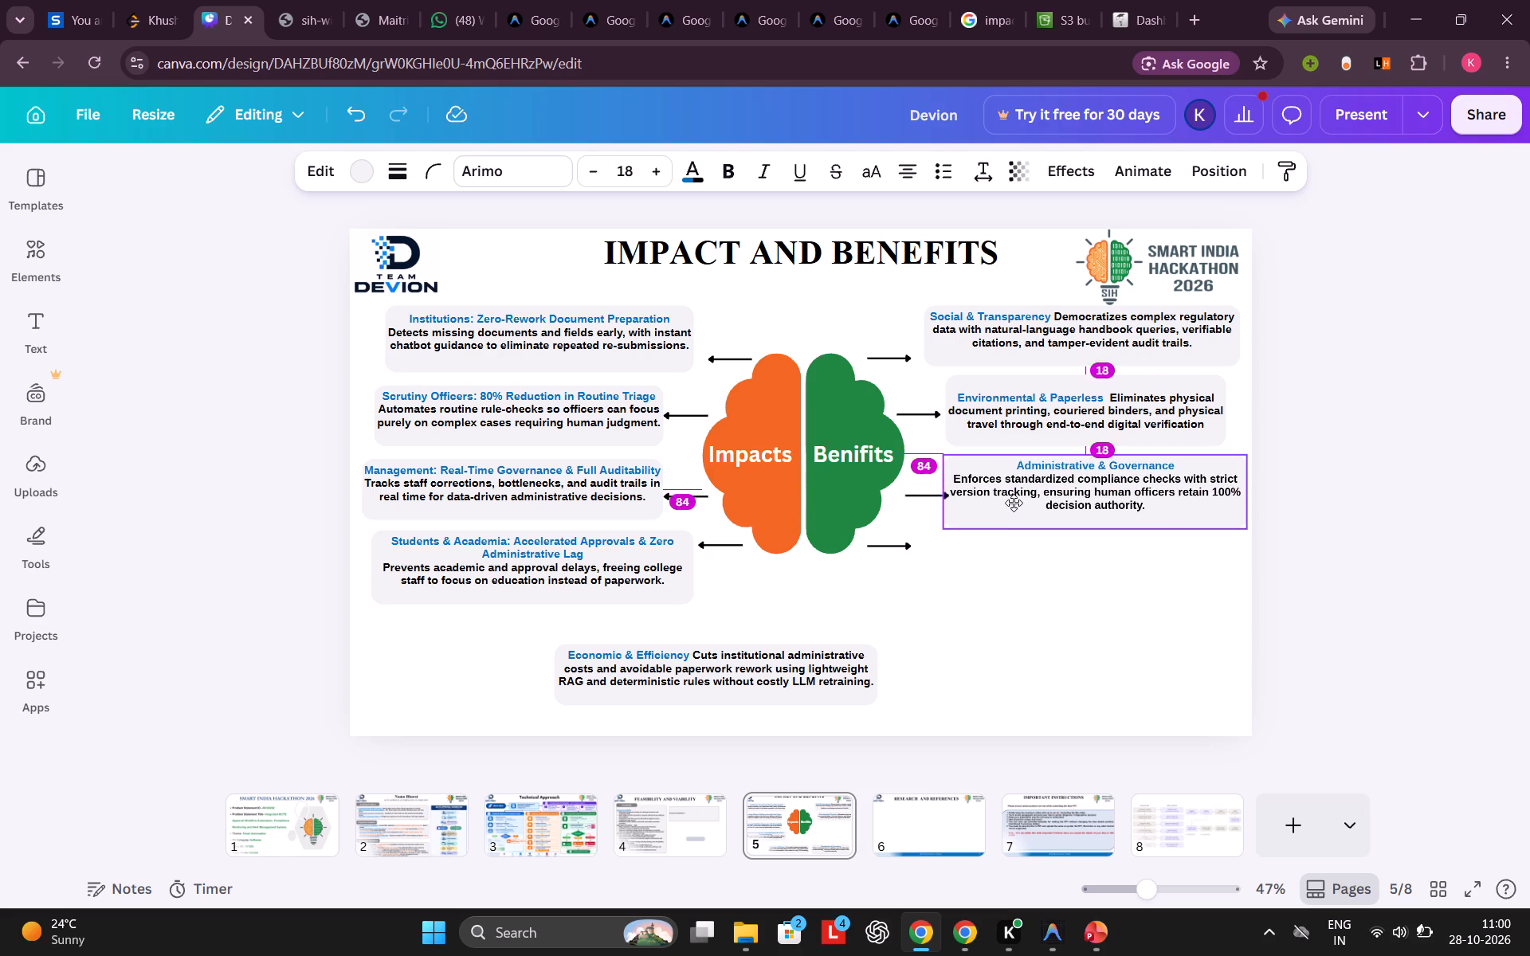
drag(1014, 503, 1018, 506)
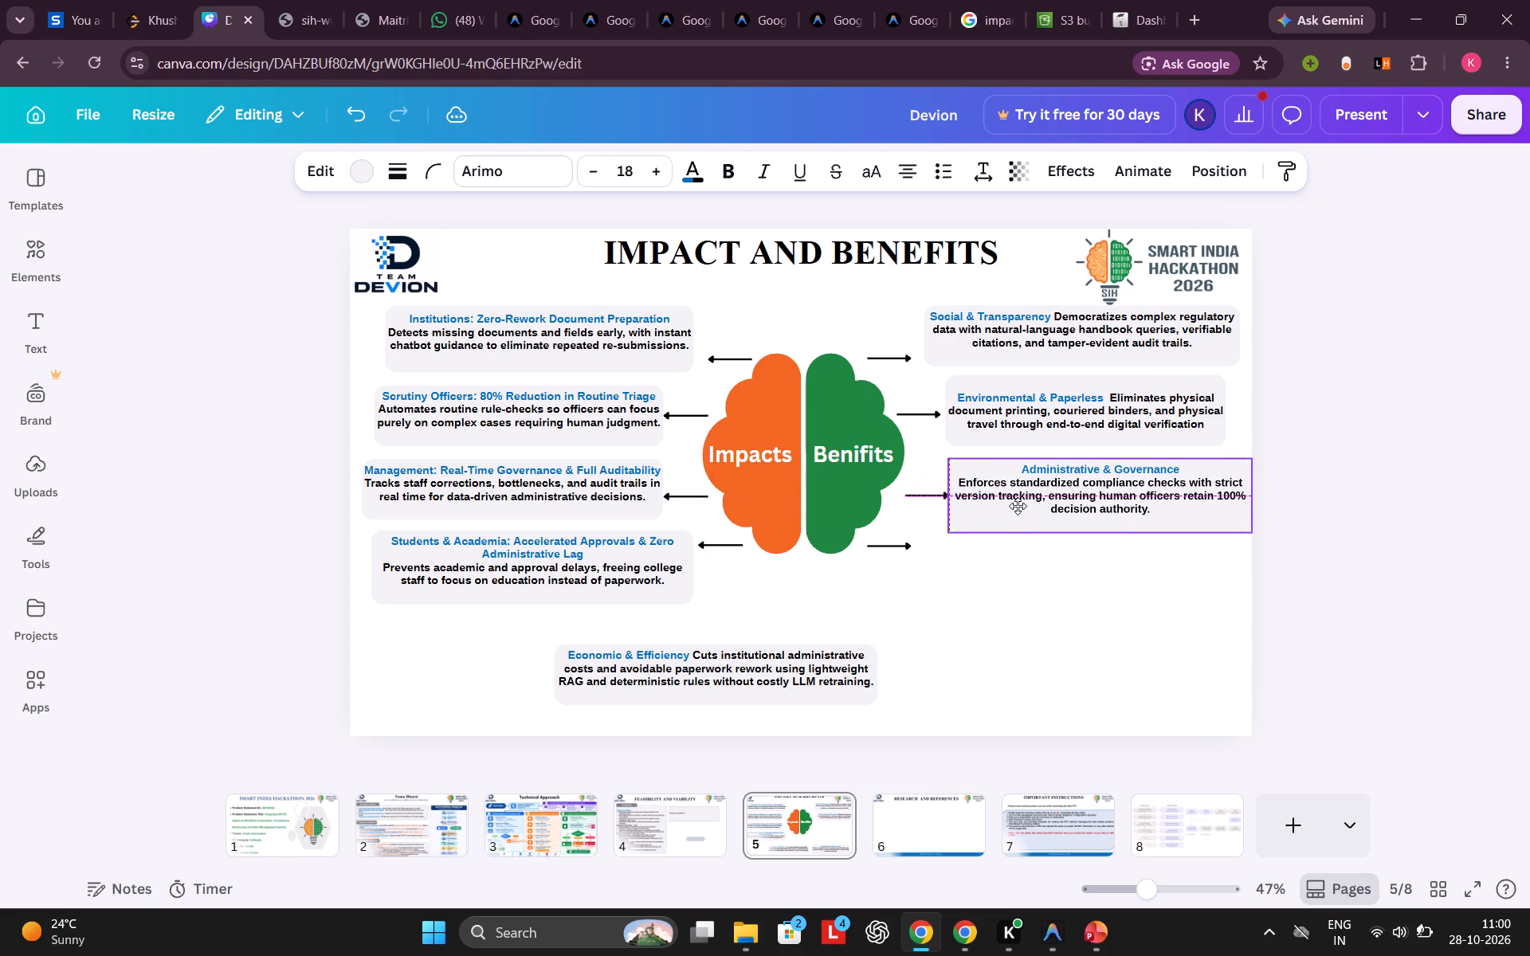
drag(1018, 506, 1020, 507)
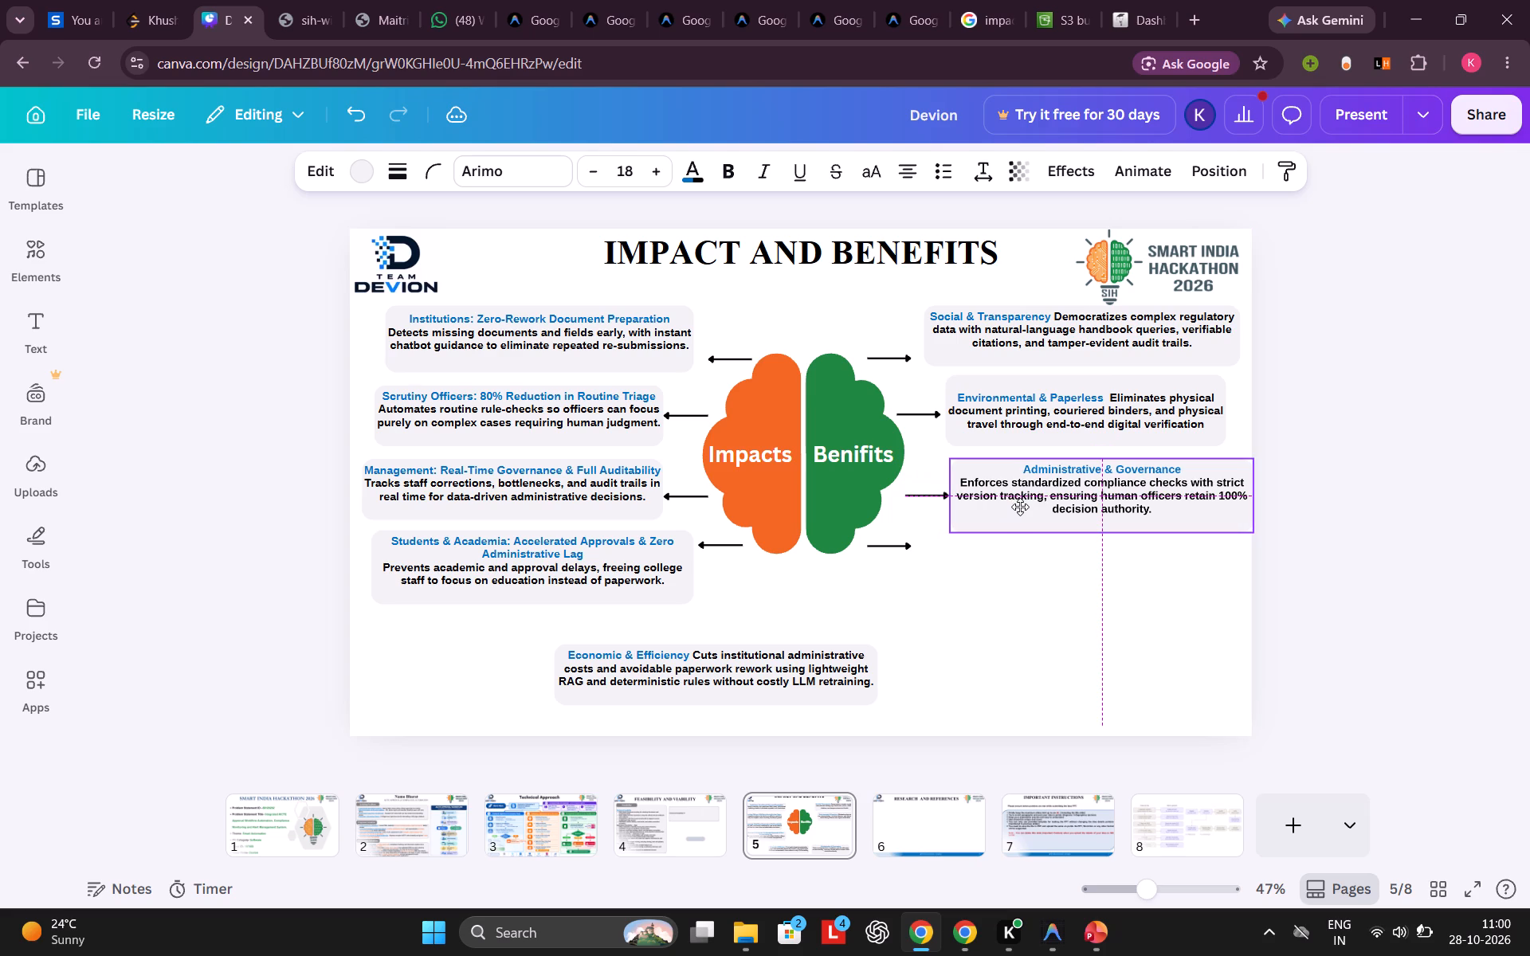
drag(1020, 507, 1020, 507)
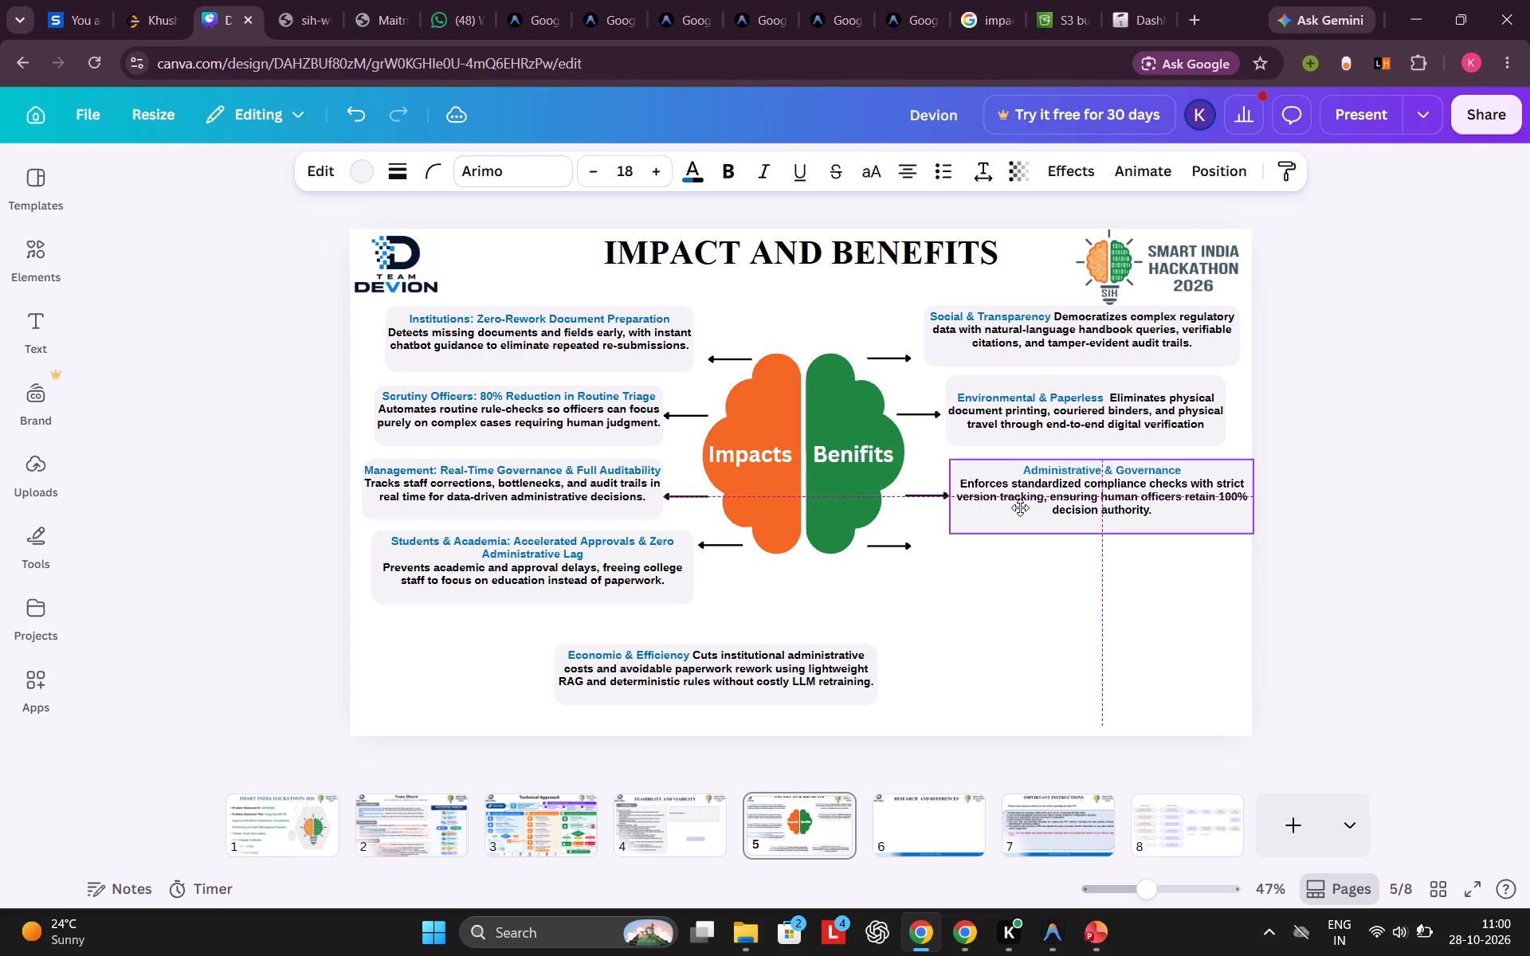
drag(1020, 507, 1014, 505)
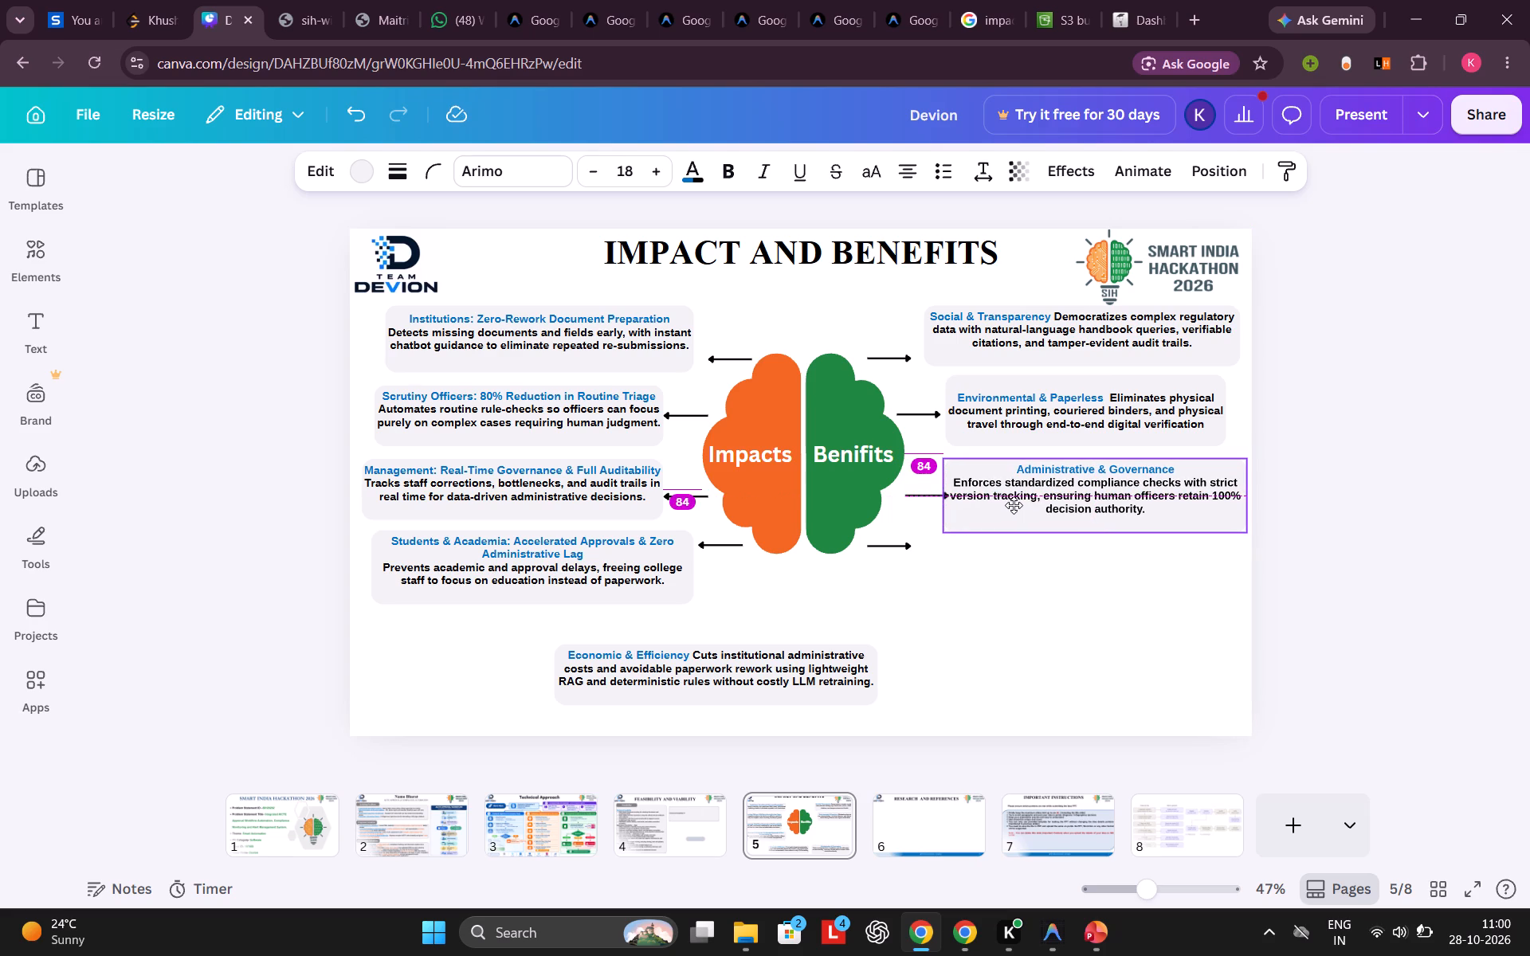
drag(1014, 505, 1011, 507)
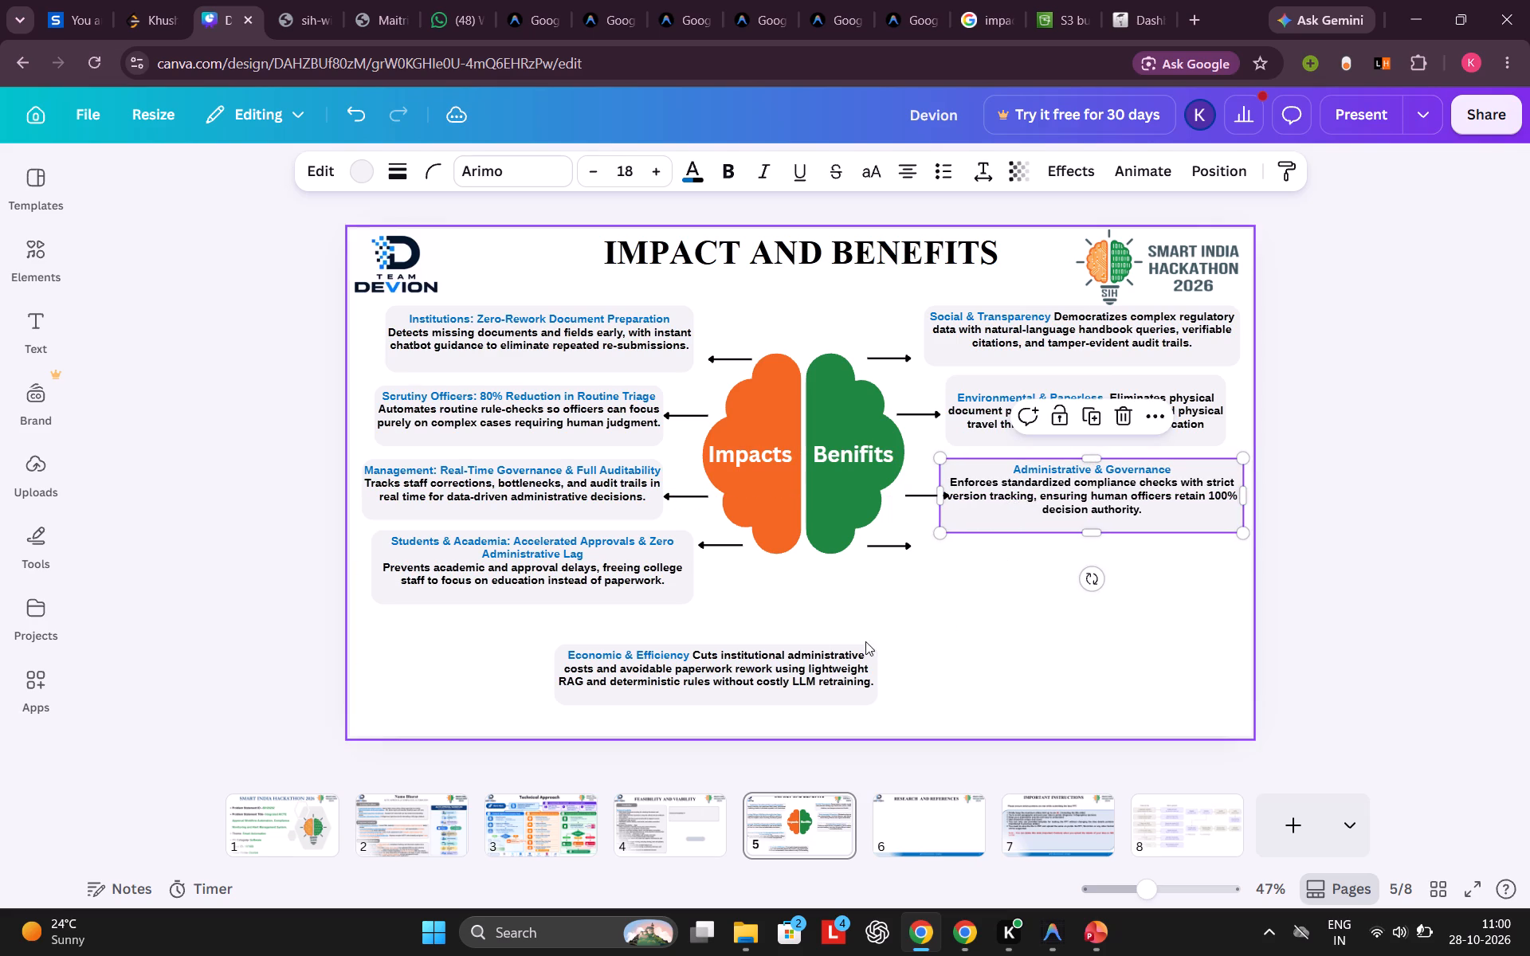
Move the "Economic & Efficiency" box beside the green half's fourth arrow, with its top edge level with the arrow.
click(802, 658)
drag(802, 658, 996, 623)
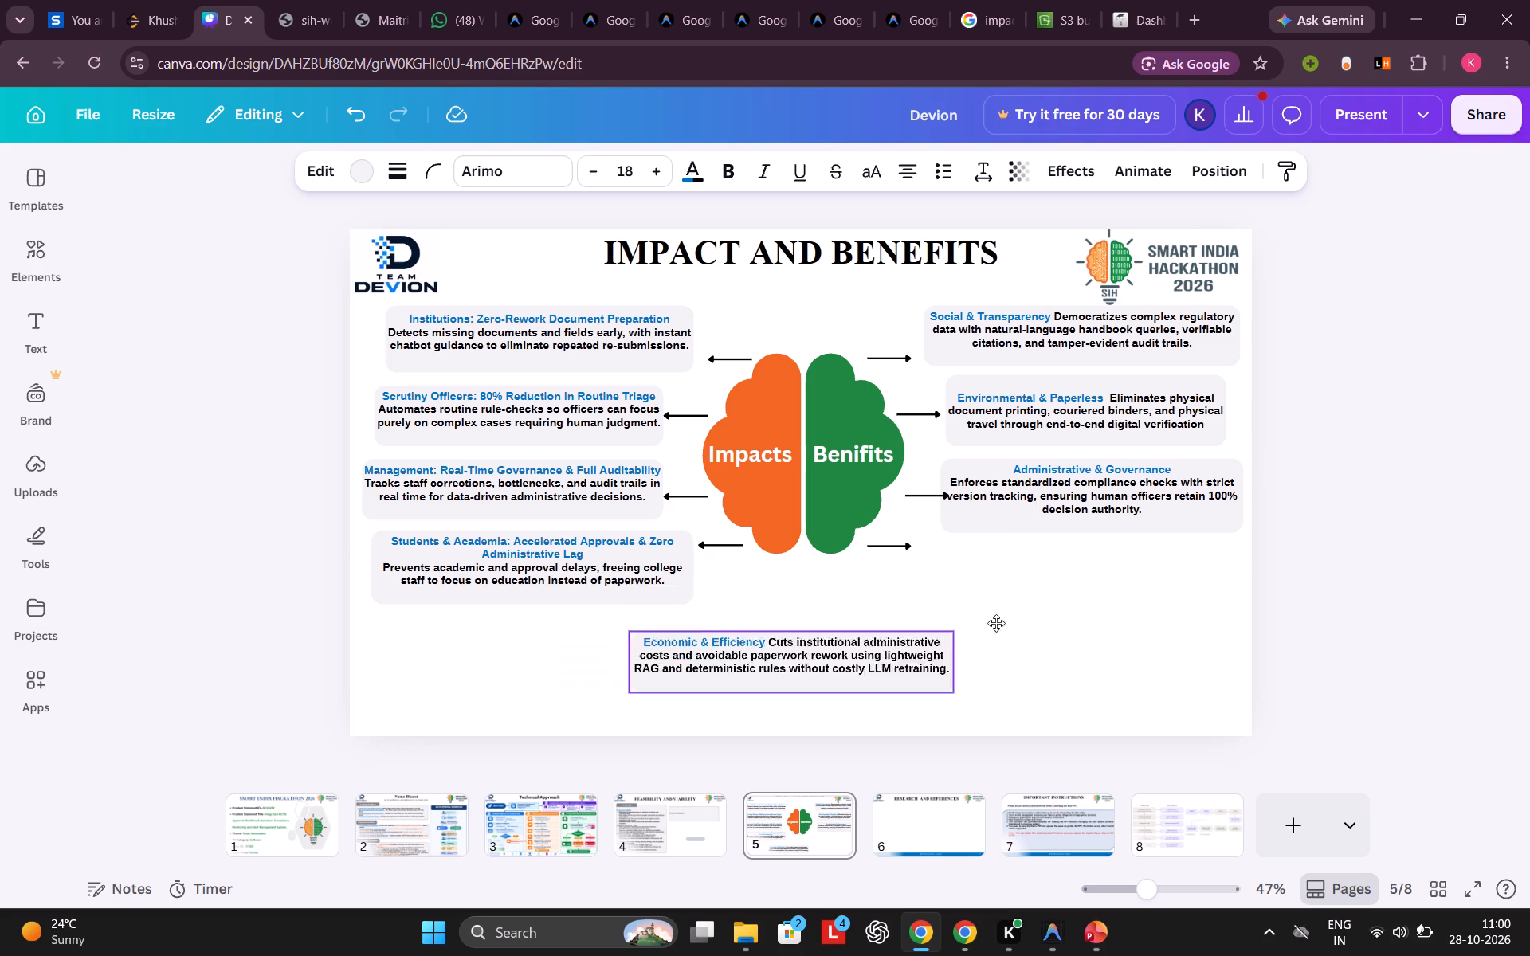
drag(996, 623, 1171, 559)
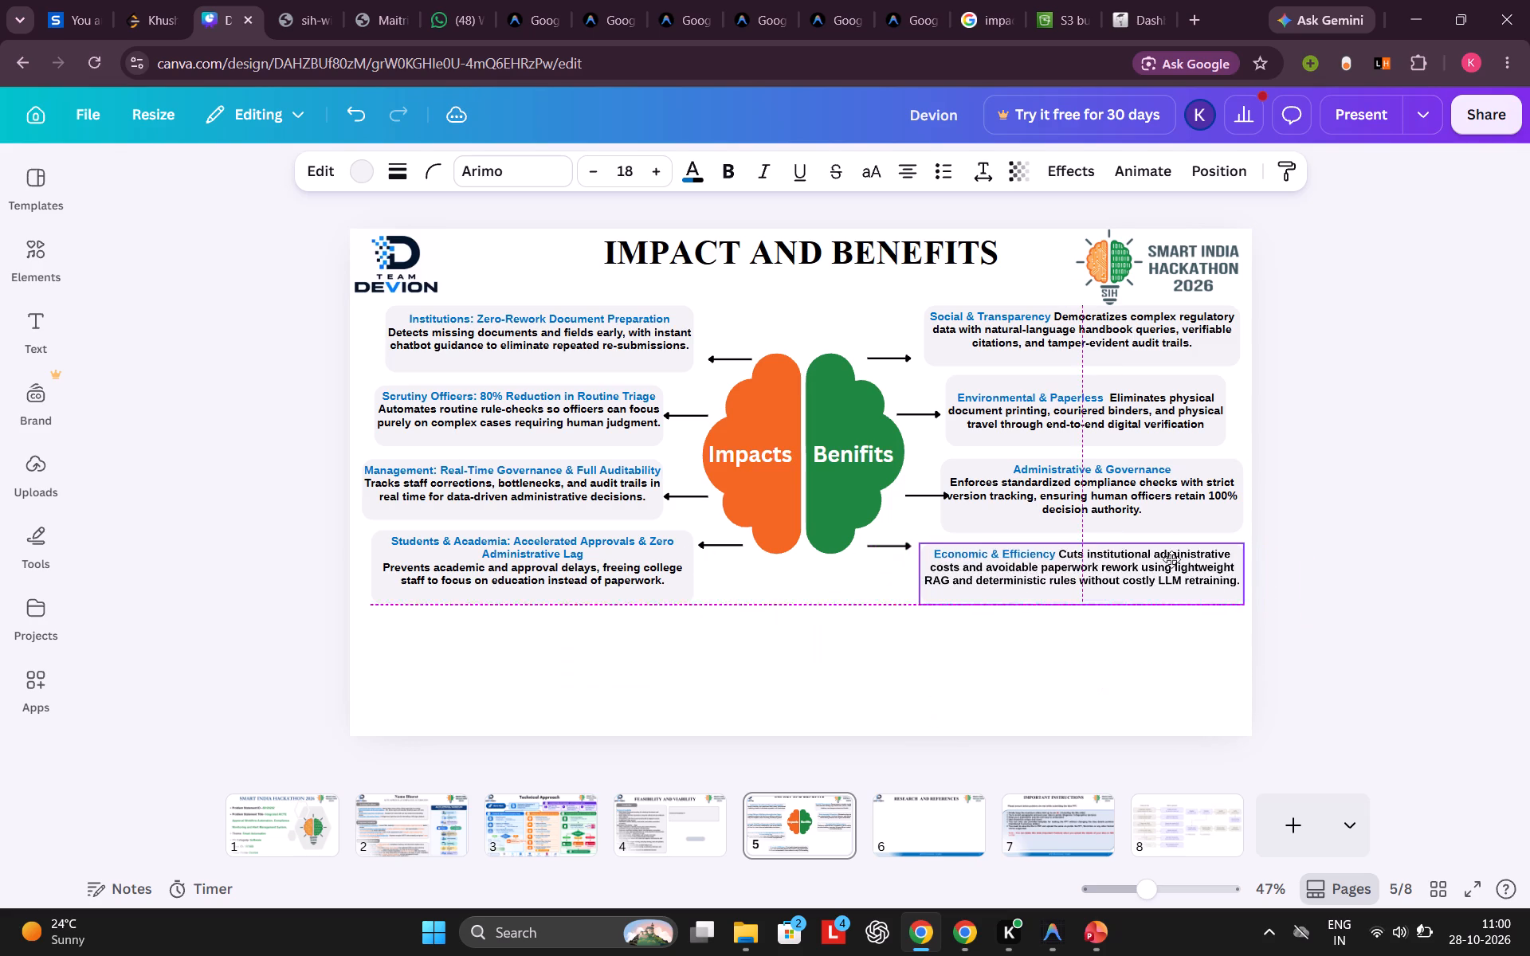
drag(1171, 559, 1168, 562)
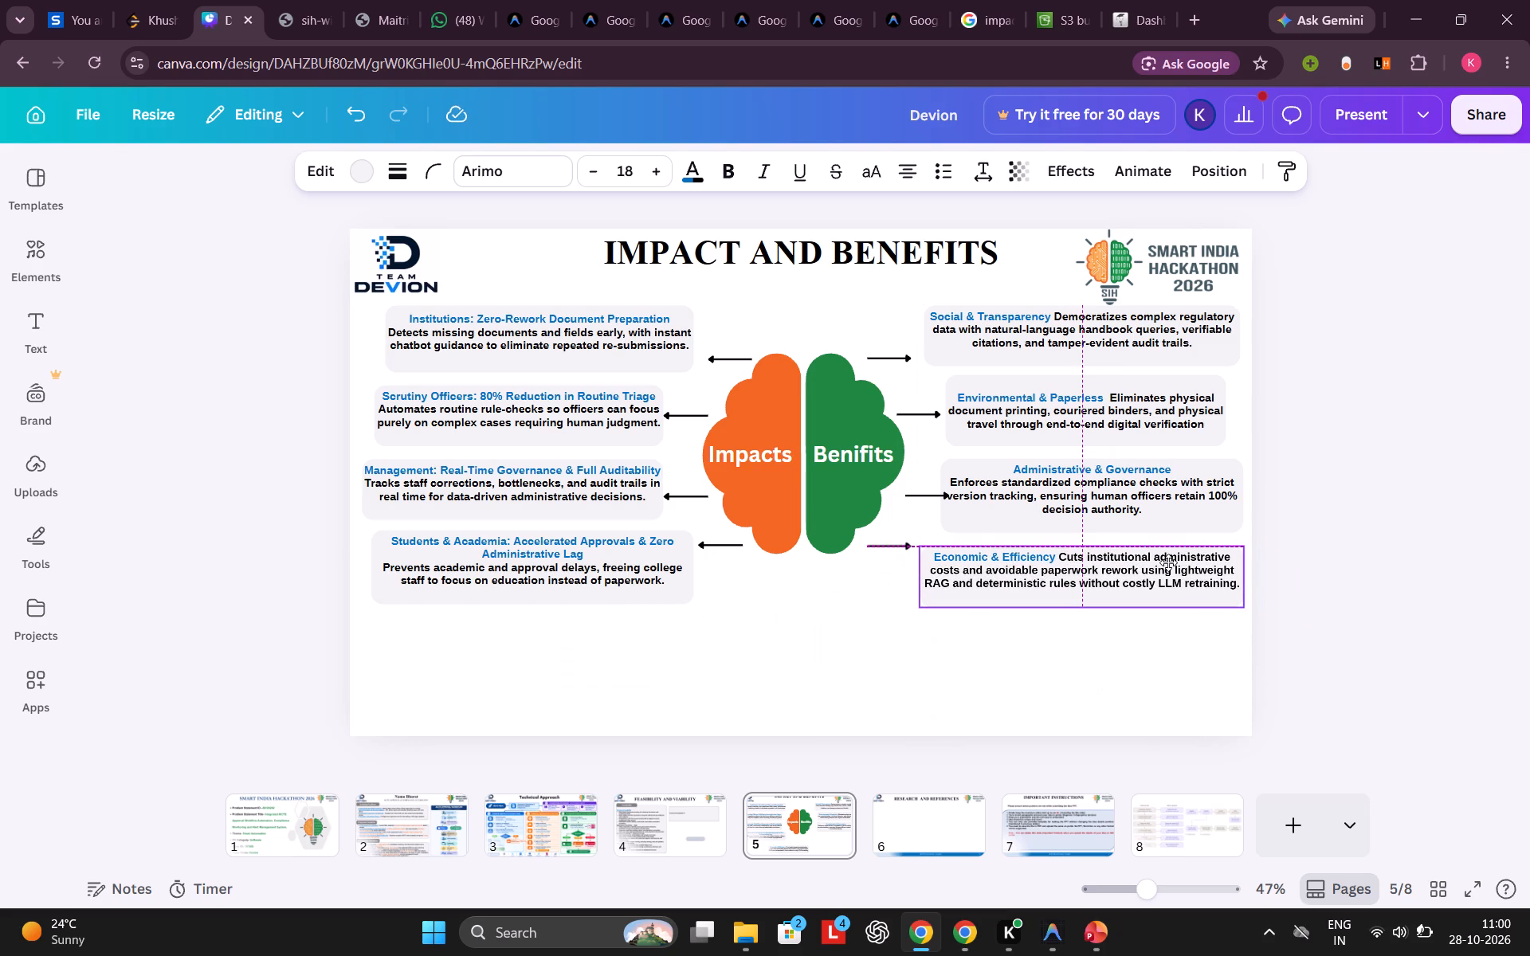
drag(1168, 562, 1172, 562)
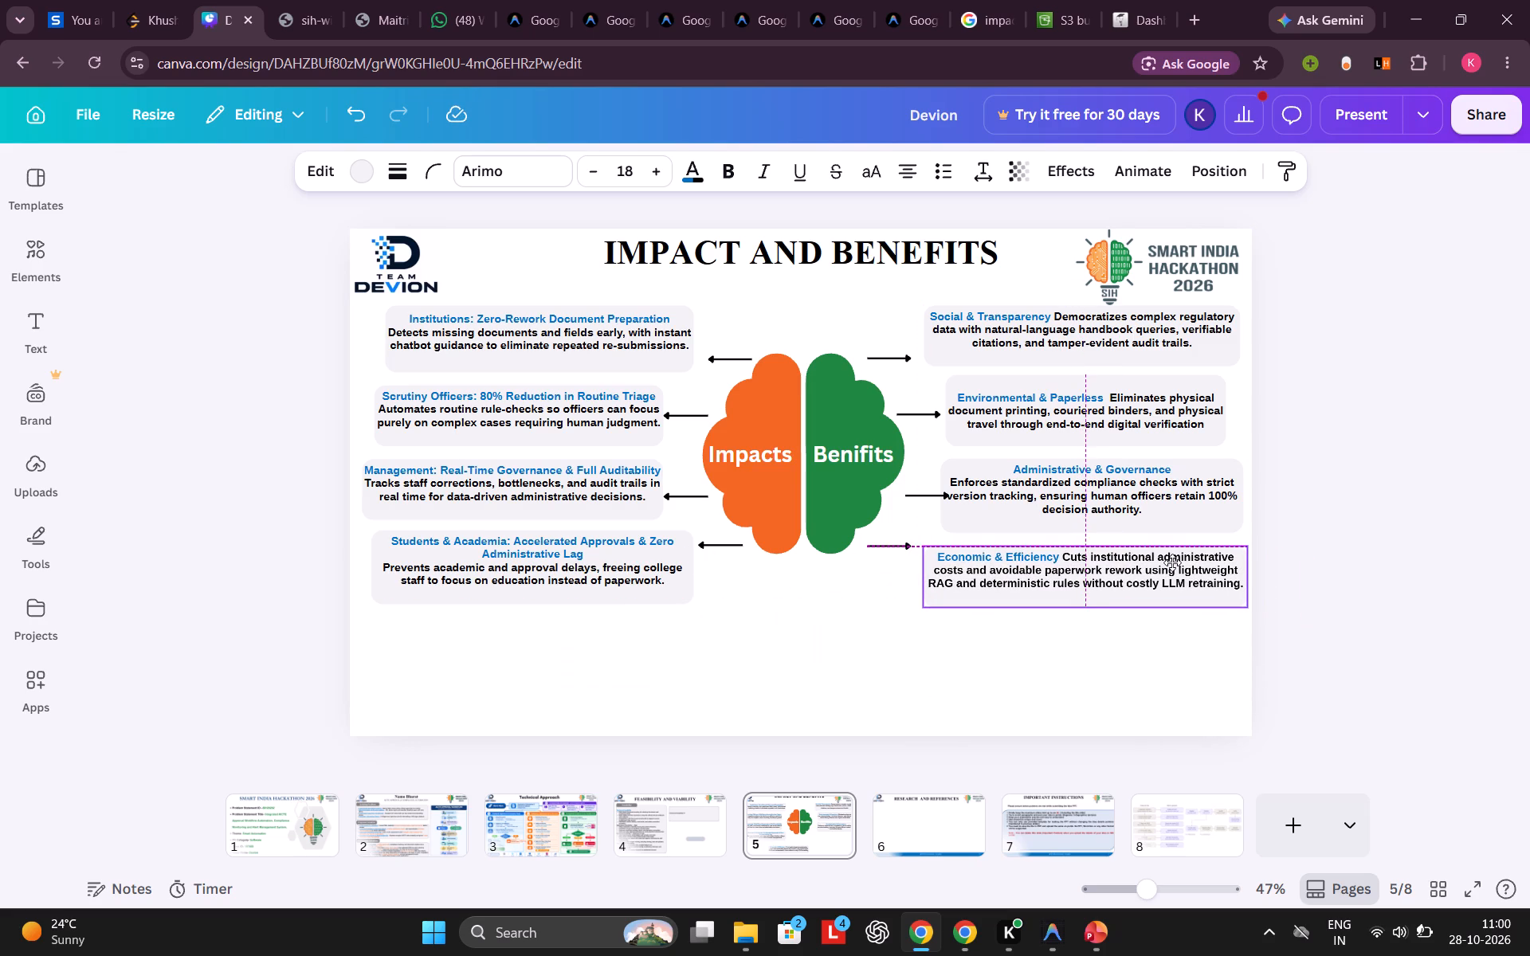
drag(1172, 562, 1167, 561)
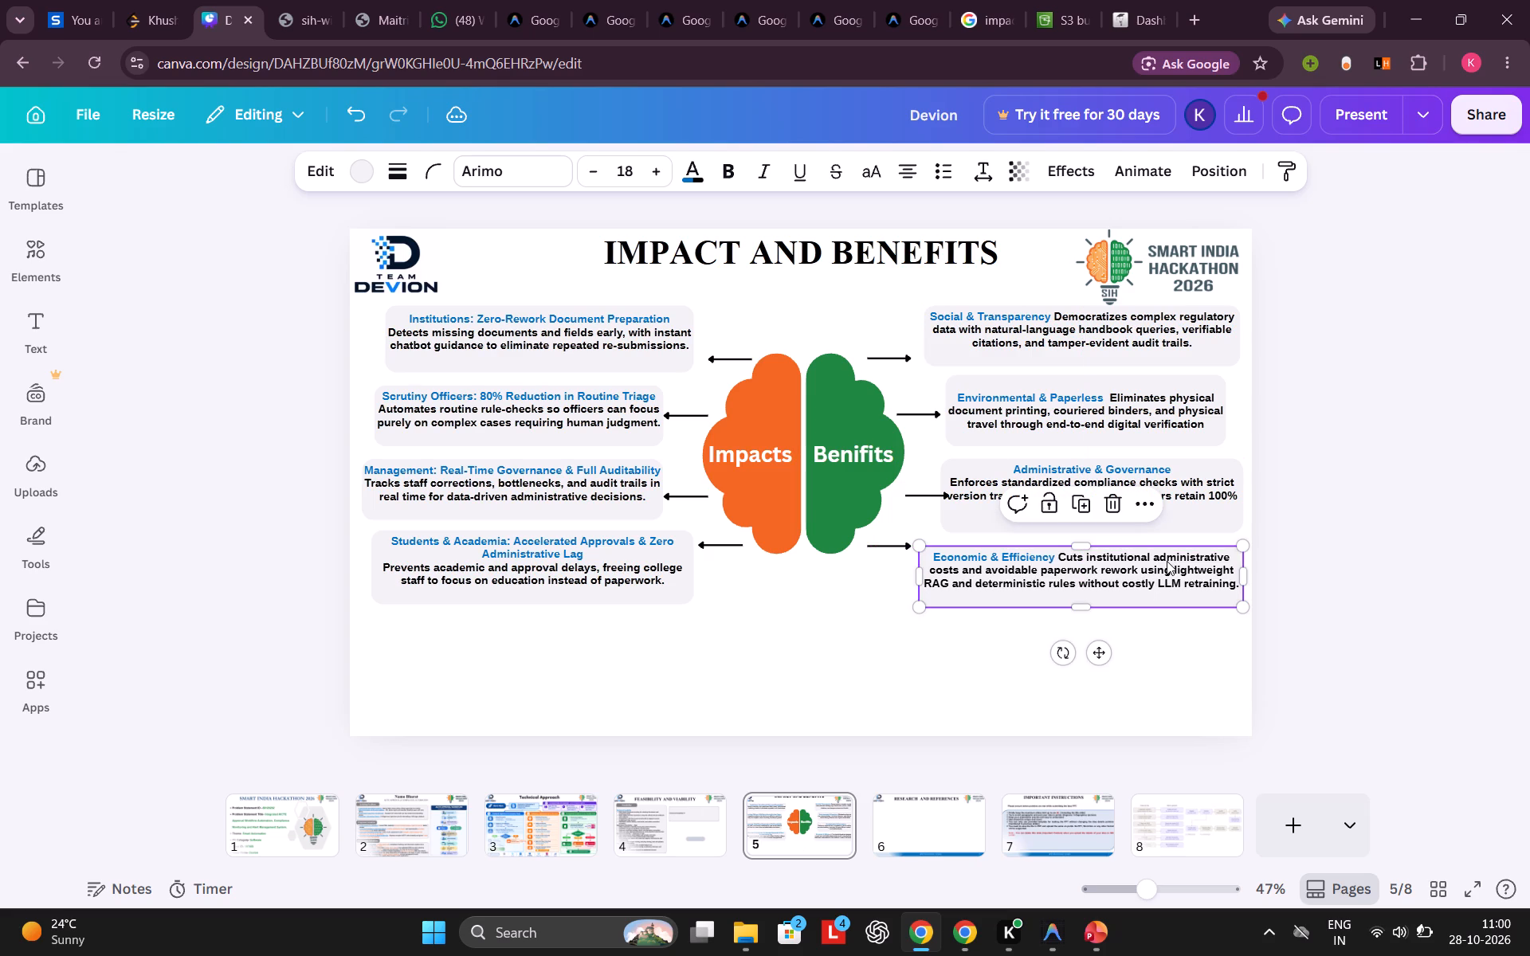
click(951, 653)
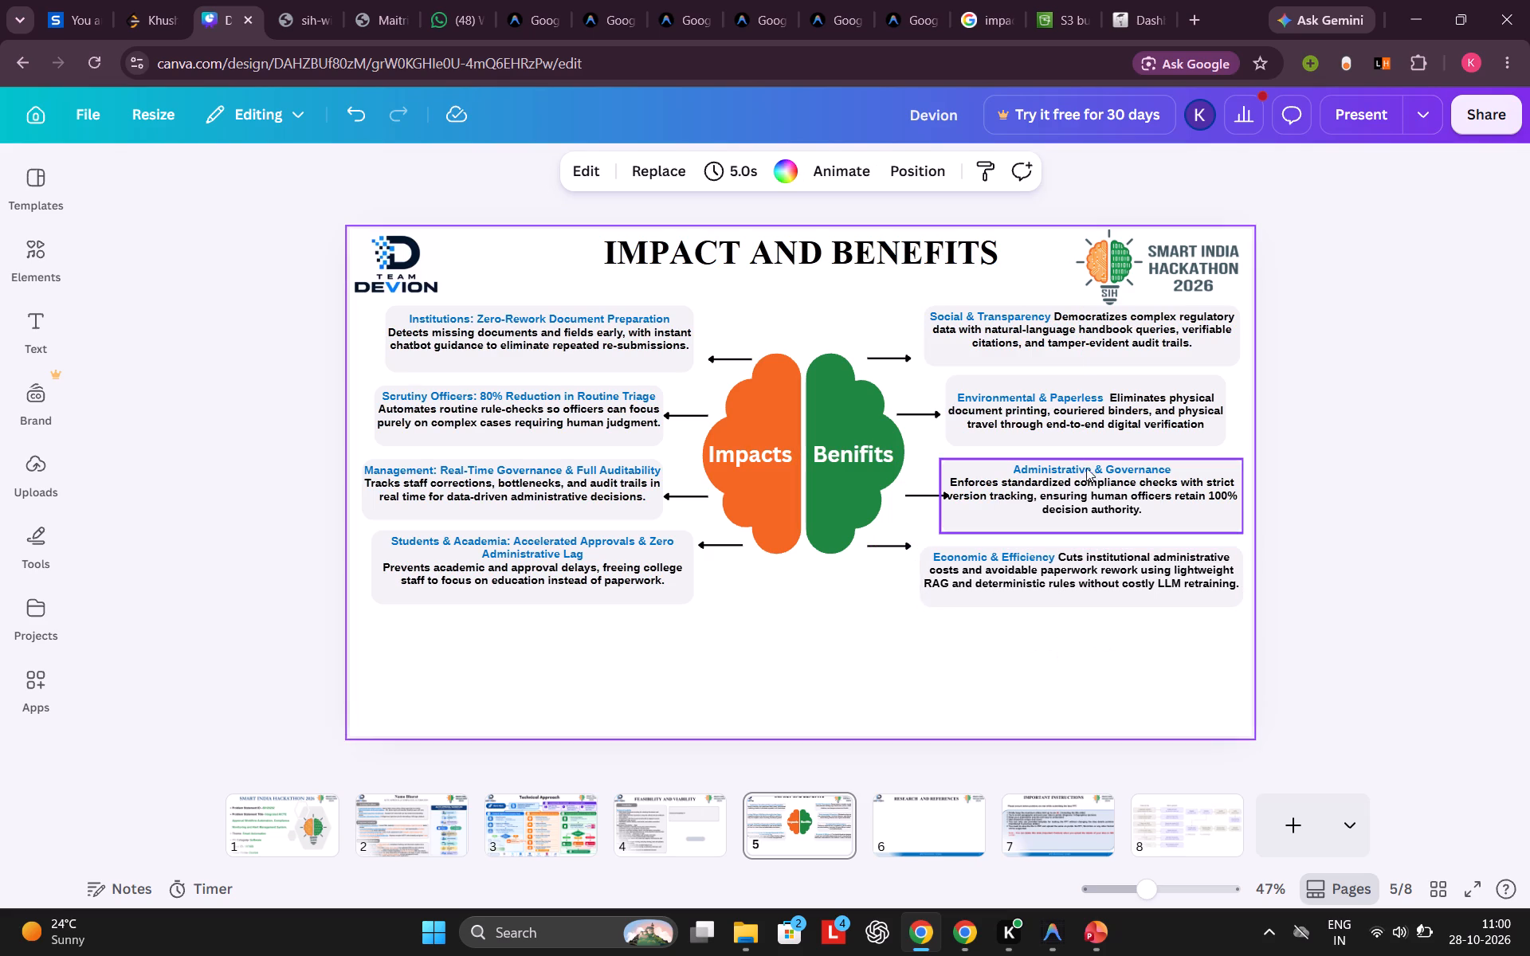
Shift the "Administrative & Governance" box slightly to the right, keeping it at the same height.
click(1081, 470)
click(1081, 470)
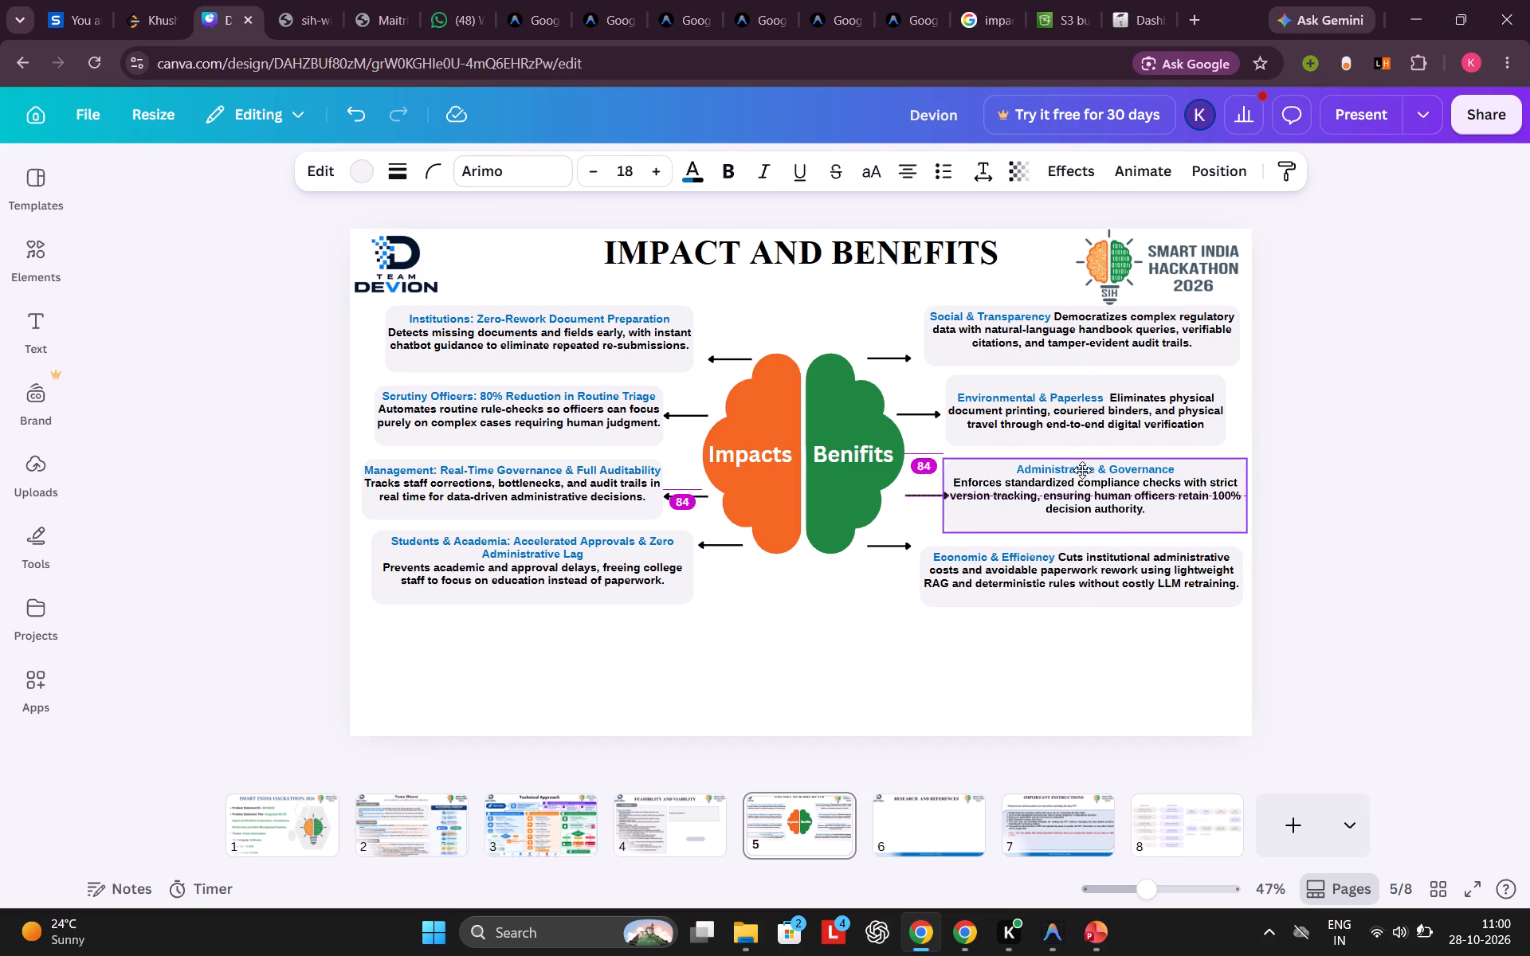
click(967, 641)
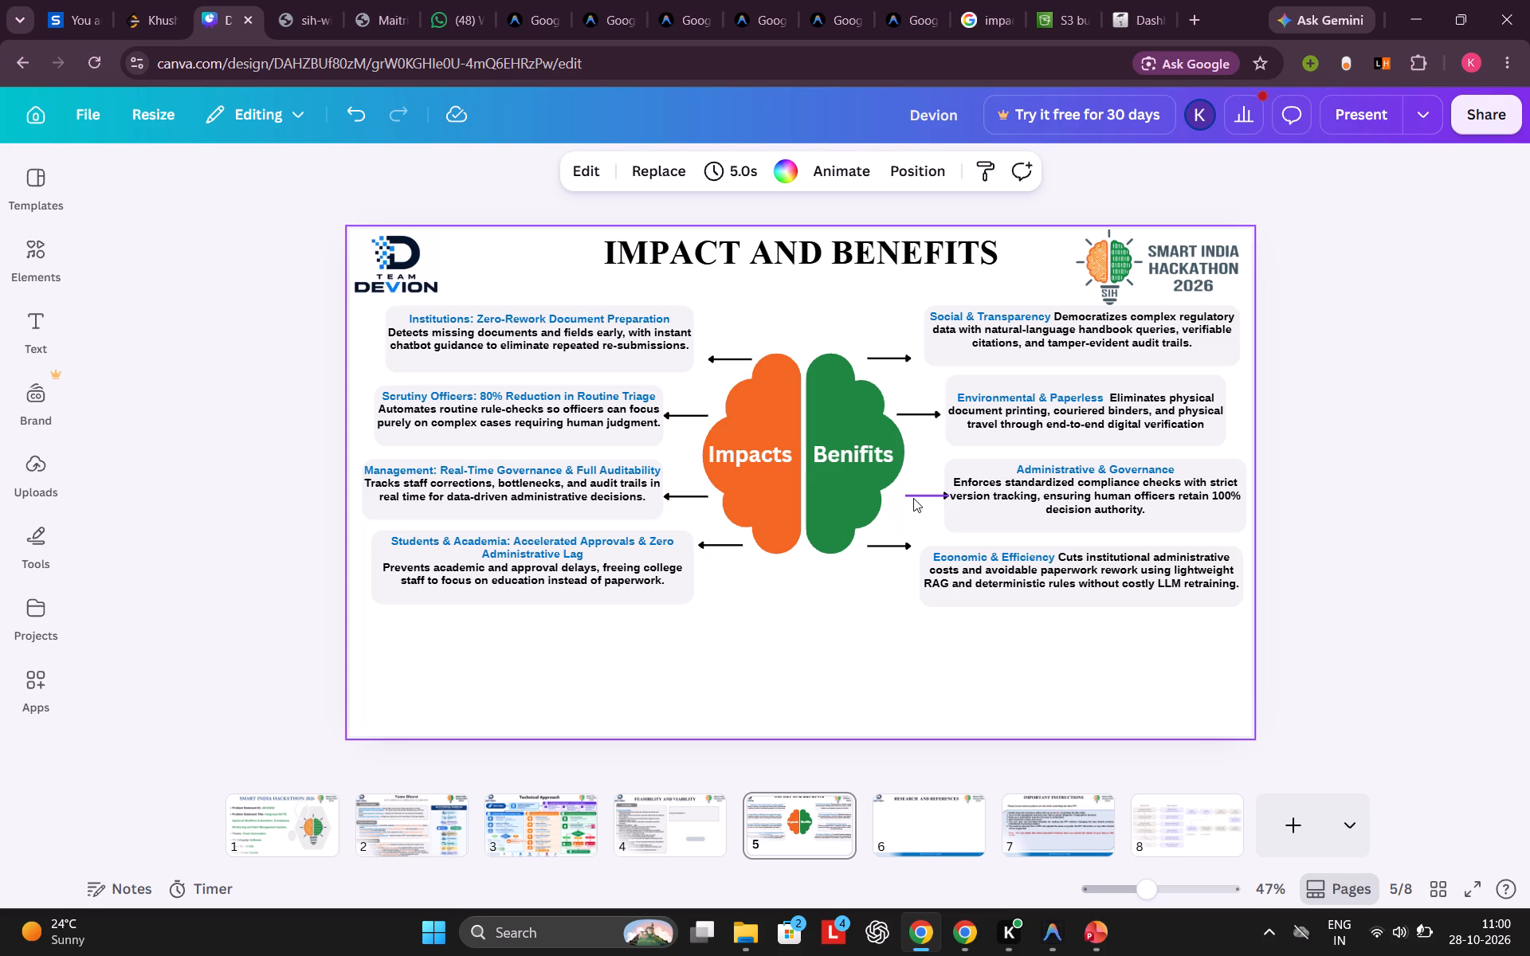
Move the green half's third arrow slightly left and down, aligning its ends vertically with the second arrow's.
click(913, 498)
drag(913, 498, 906, 500)
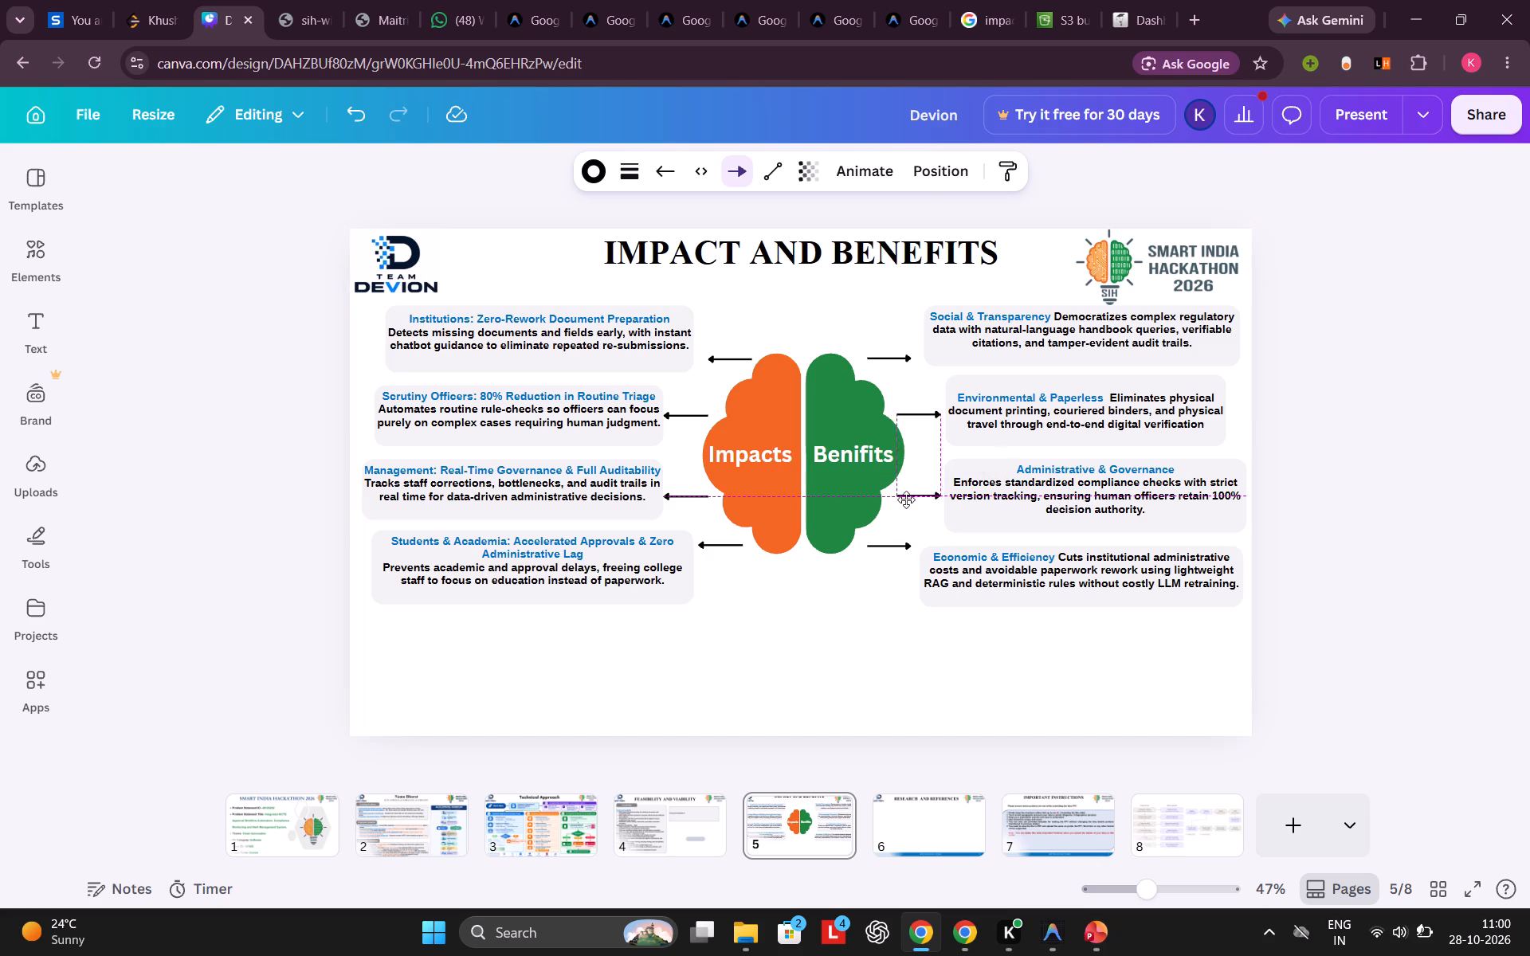
drag(906, 500, 903, 503)
drag(903, 503, 904, 502)
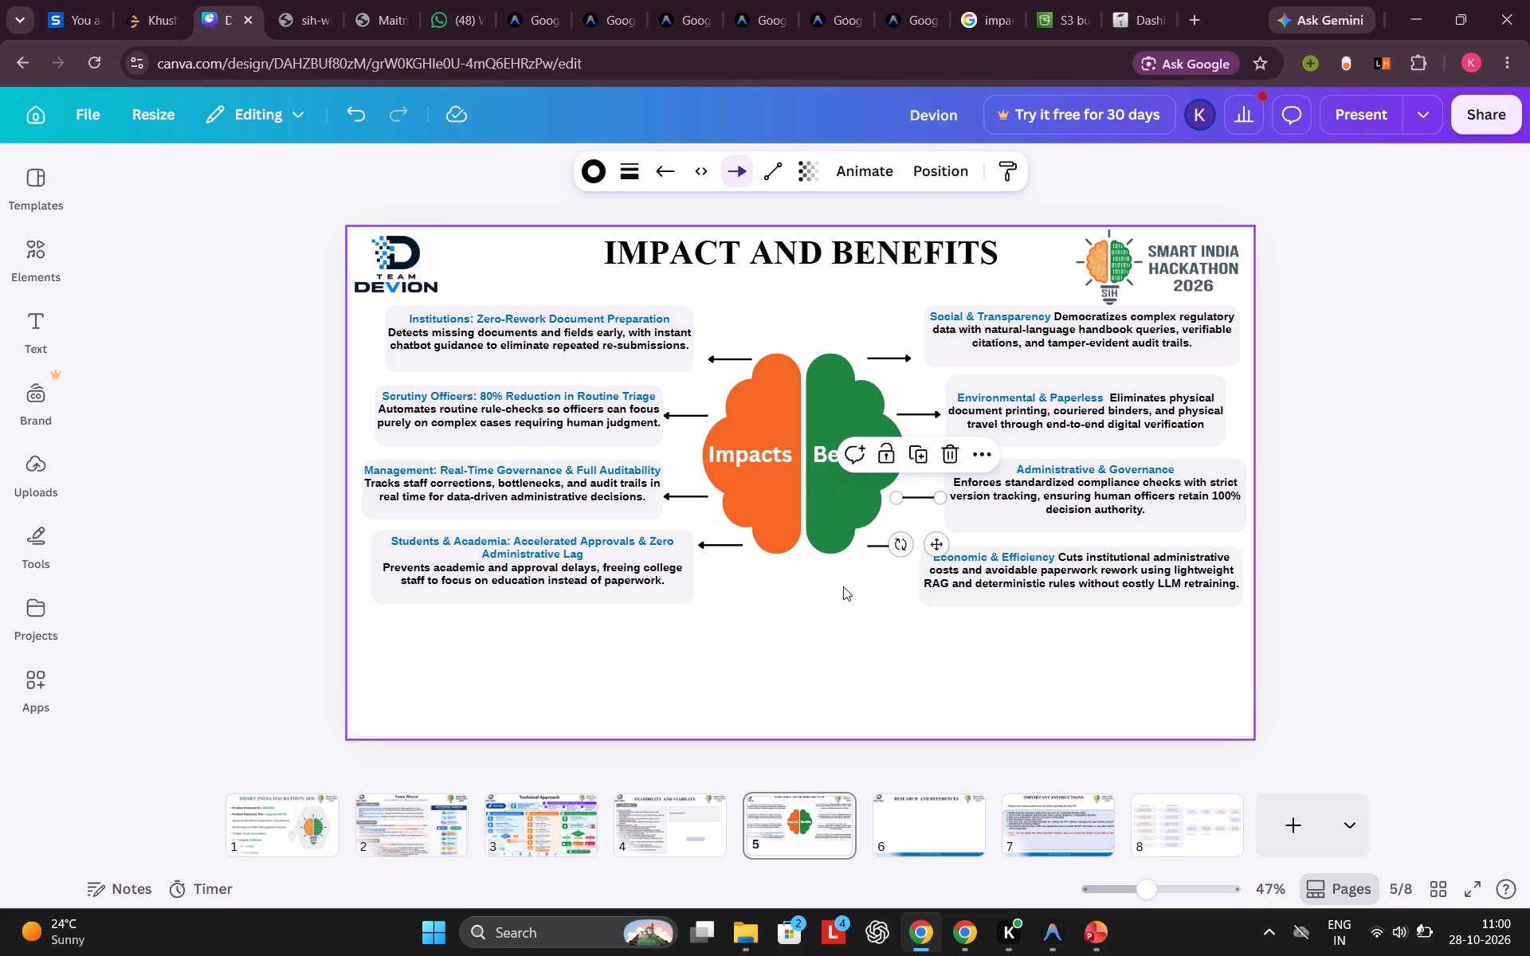
click(843, 586)
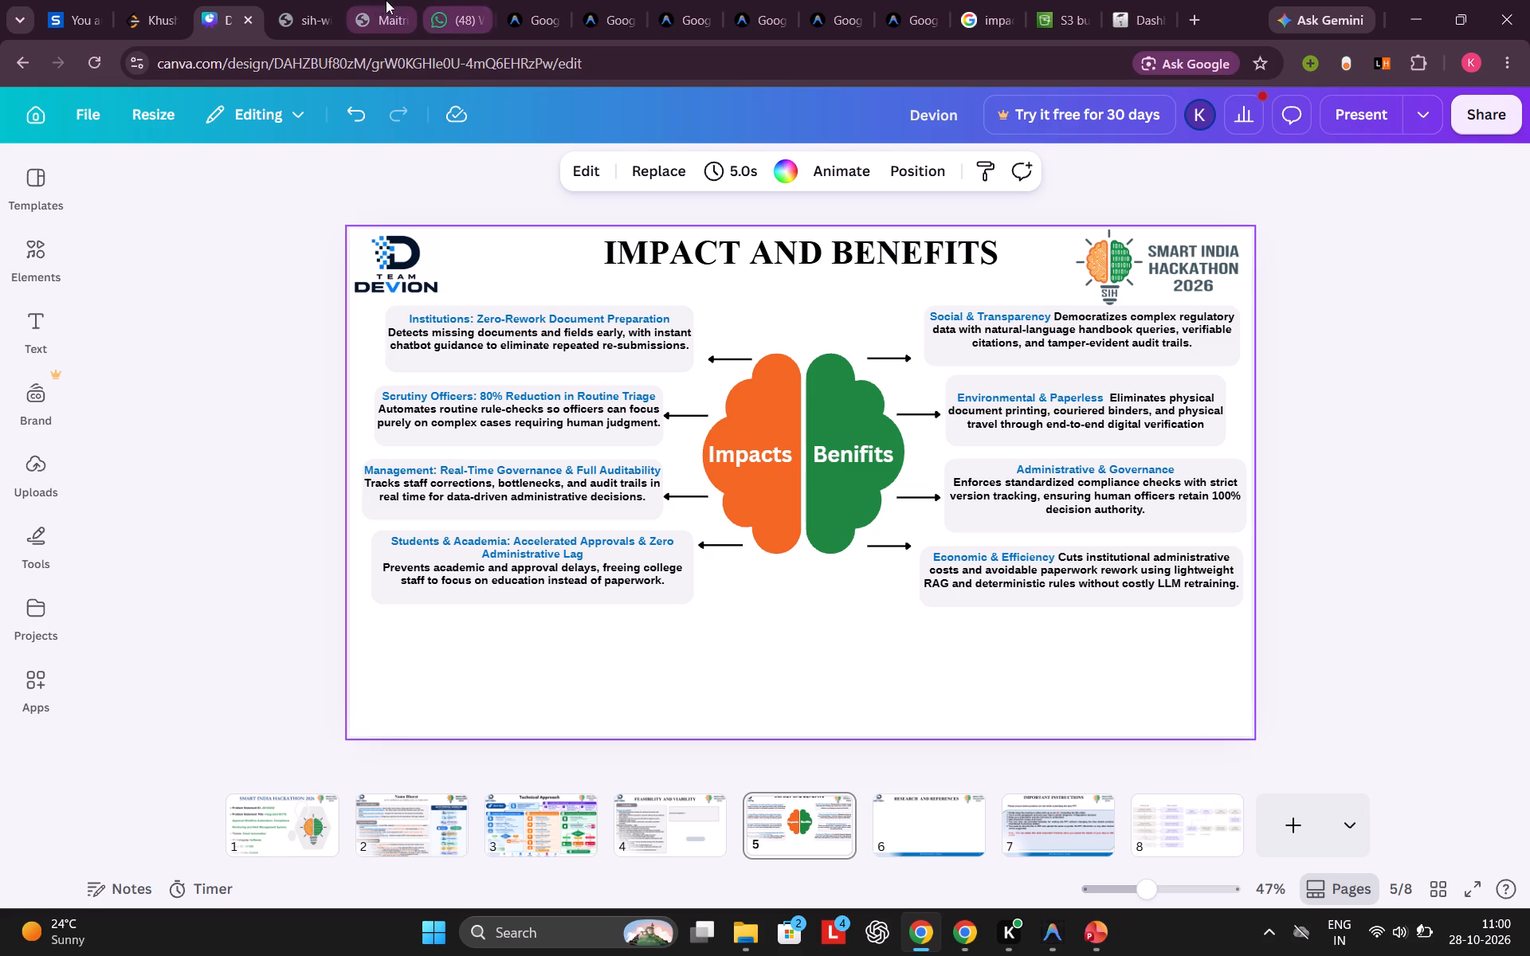
Compare the slide with the "Impacts & Benefits" page of the reference file sih-winning-ppt-1.pdf.
click(280, 2)
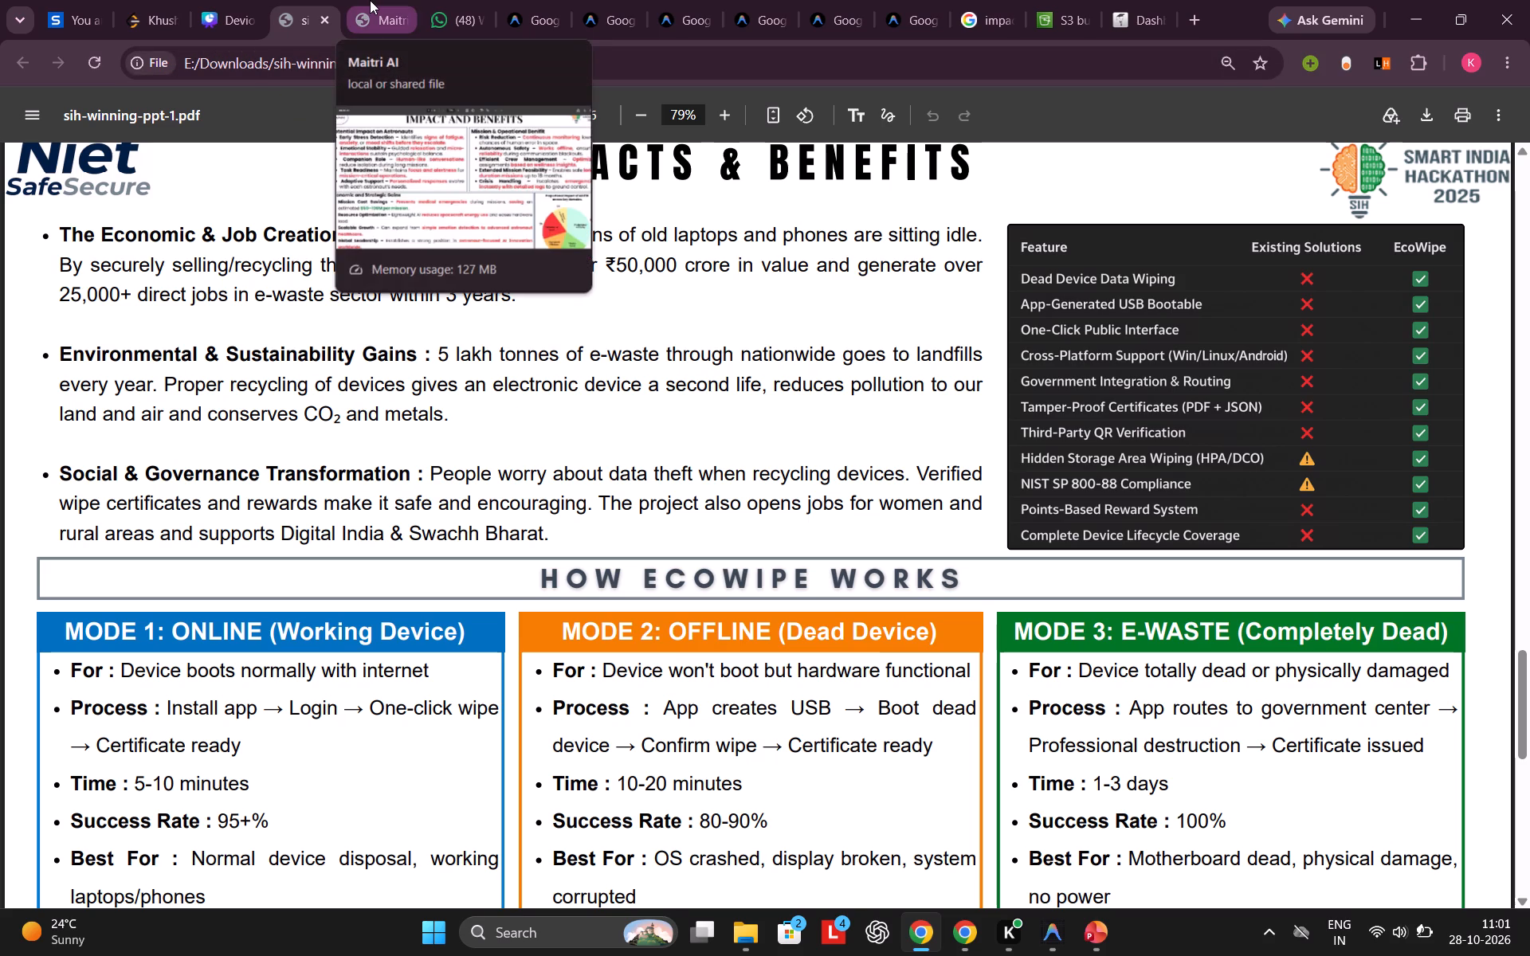
click(210, 0)
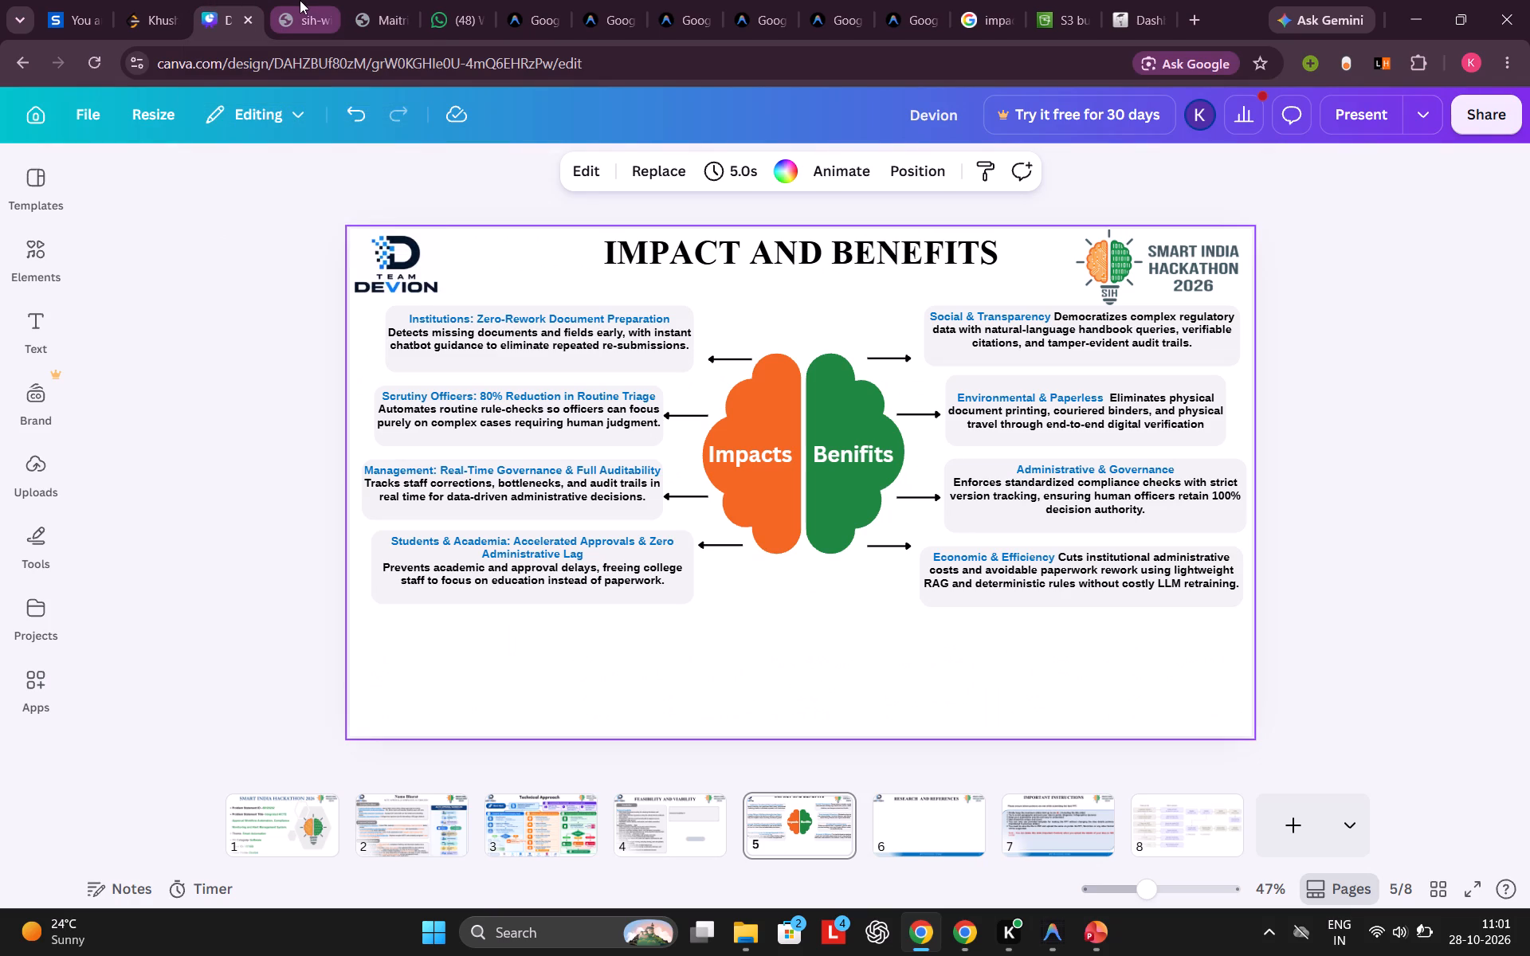
click(299, 1)
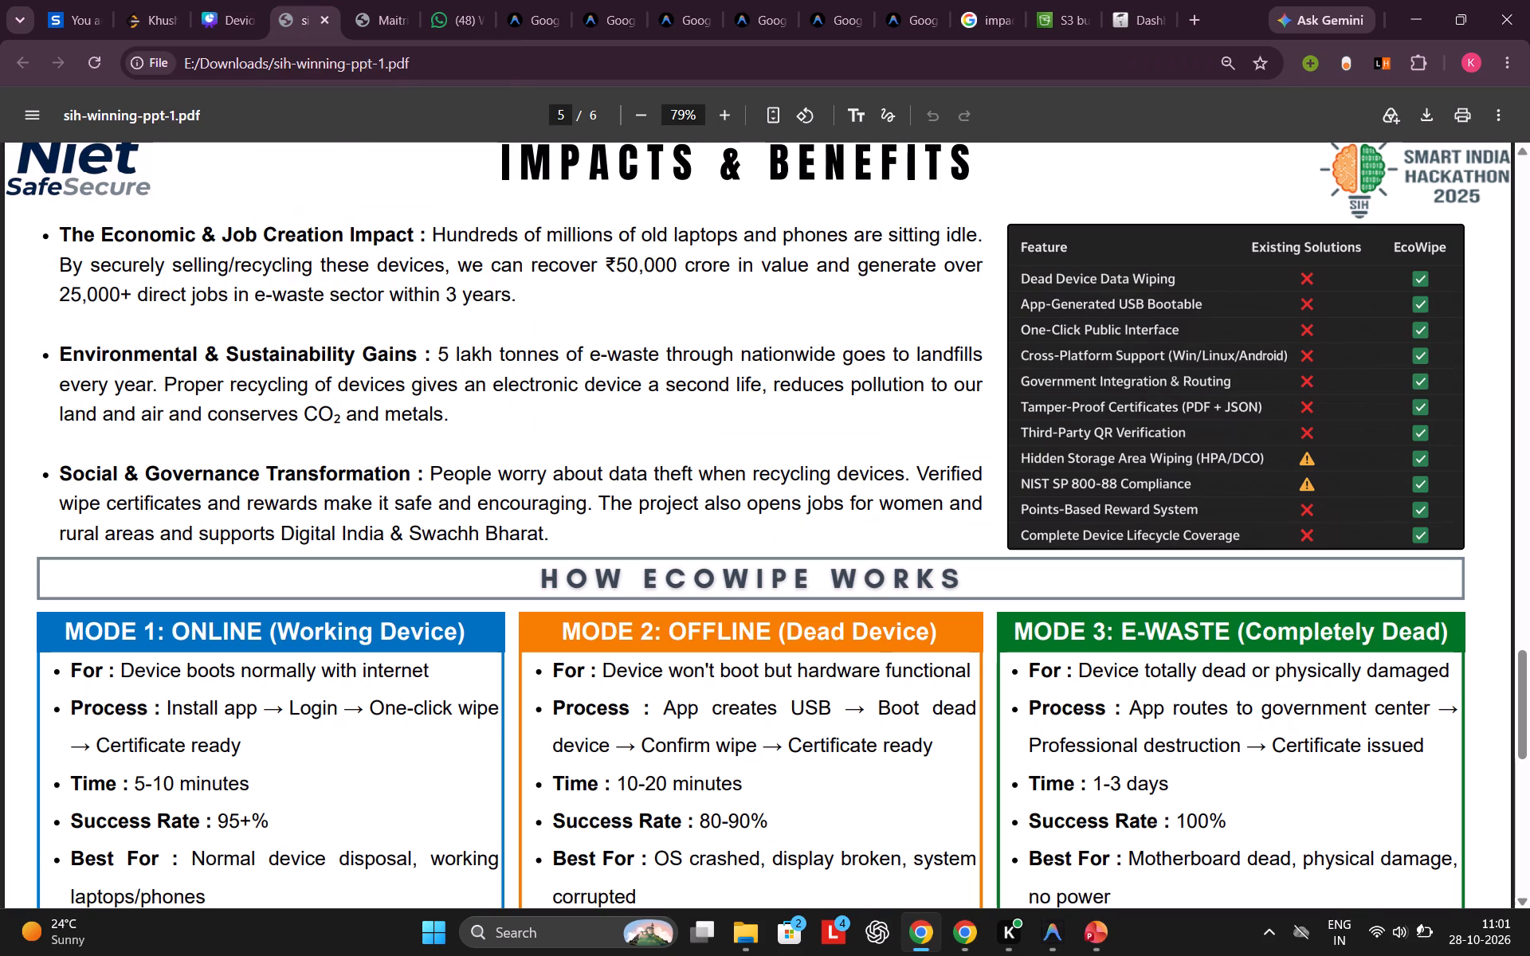
click(241, 0)
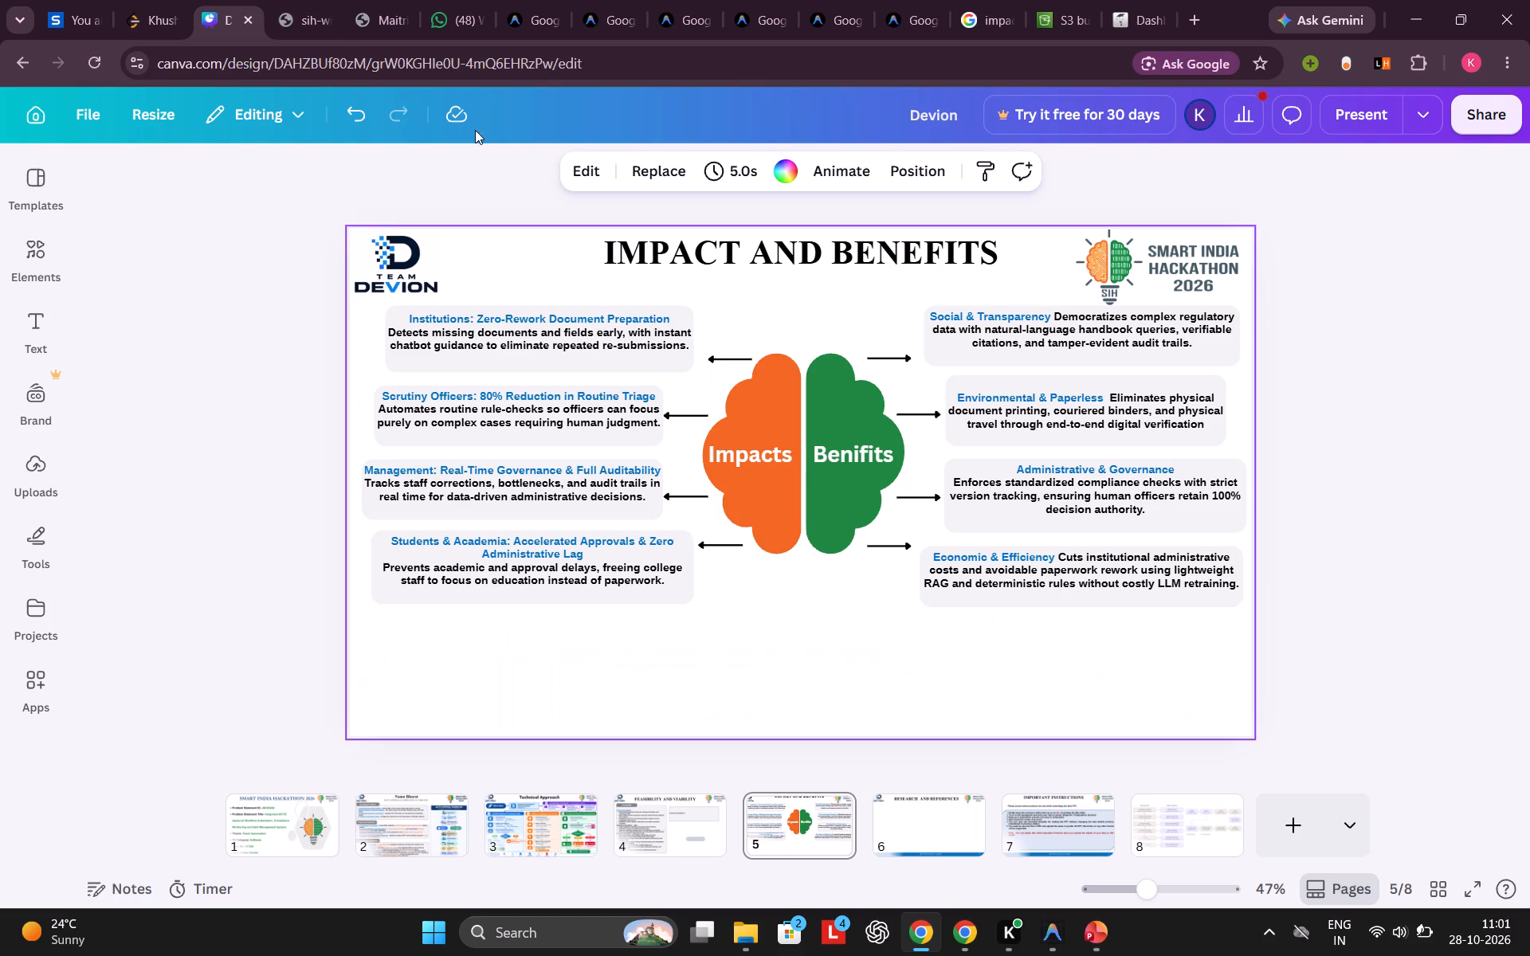
Correct the spelling of the label on the brain's green half to "Benefits".
click(861, 447)
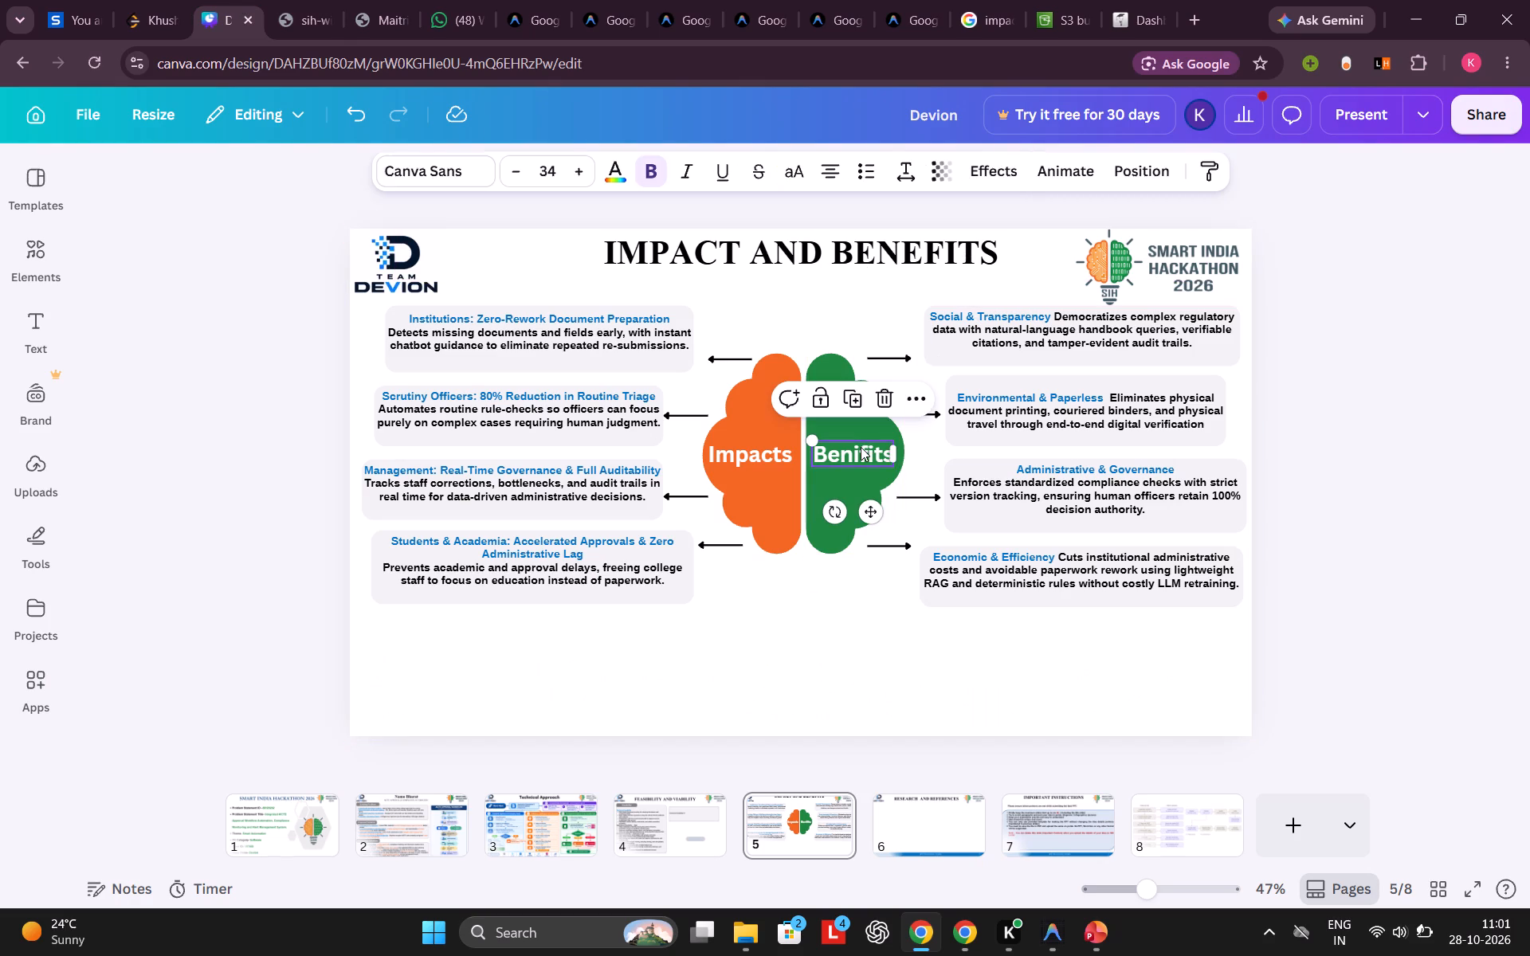
click(858, 451)
key(BackSpace)
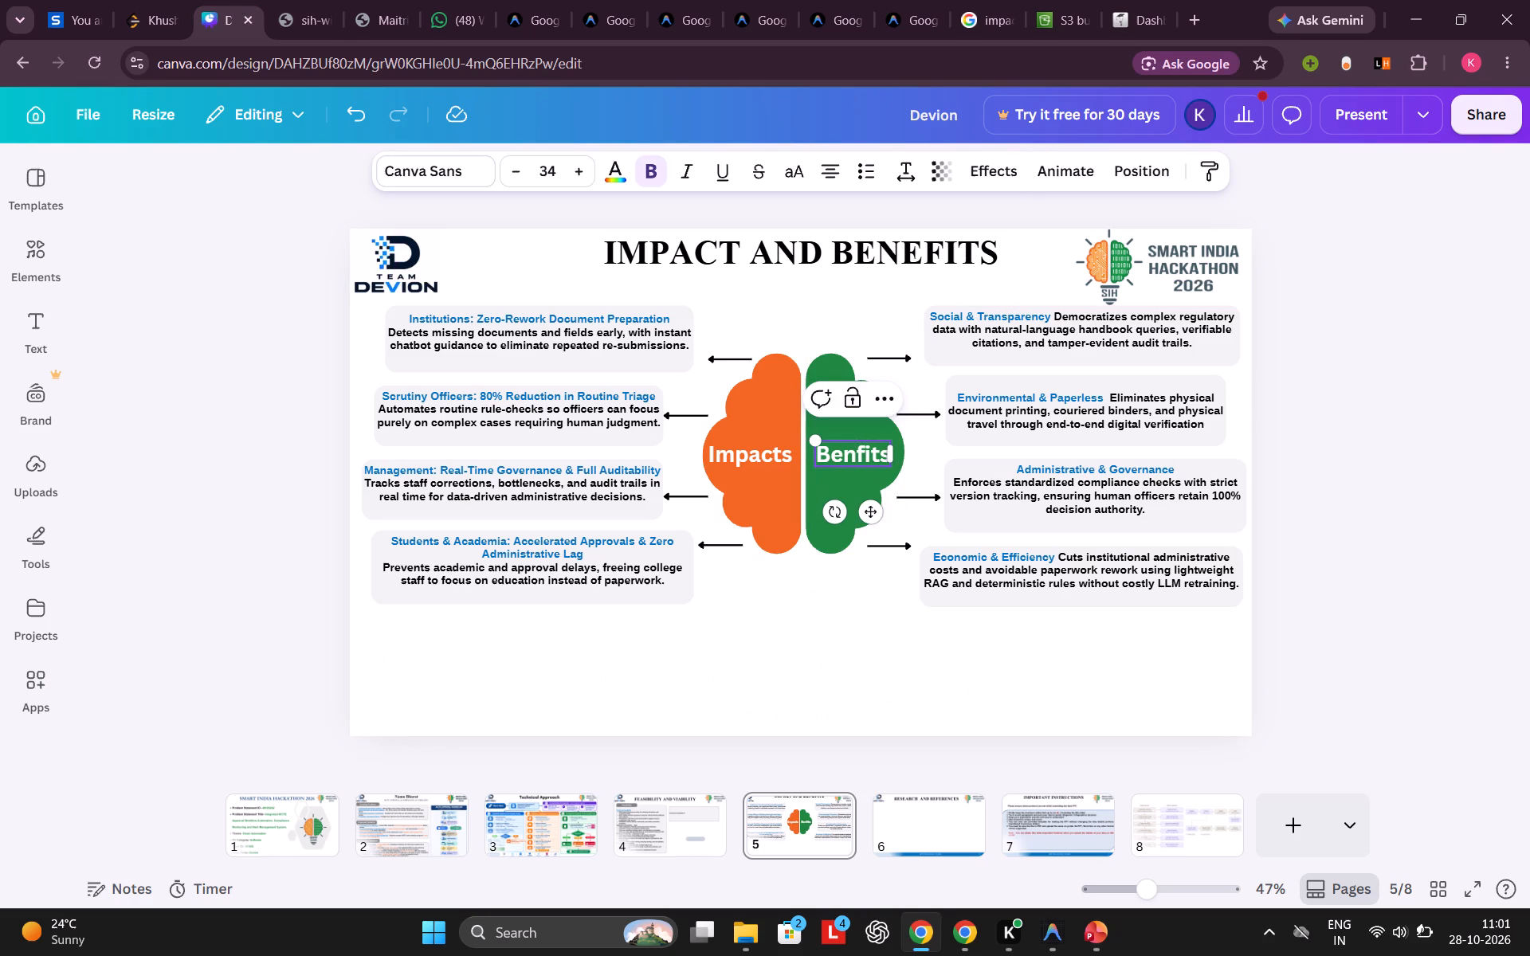
key(e)
click(813, 676)
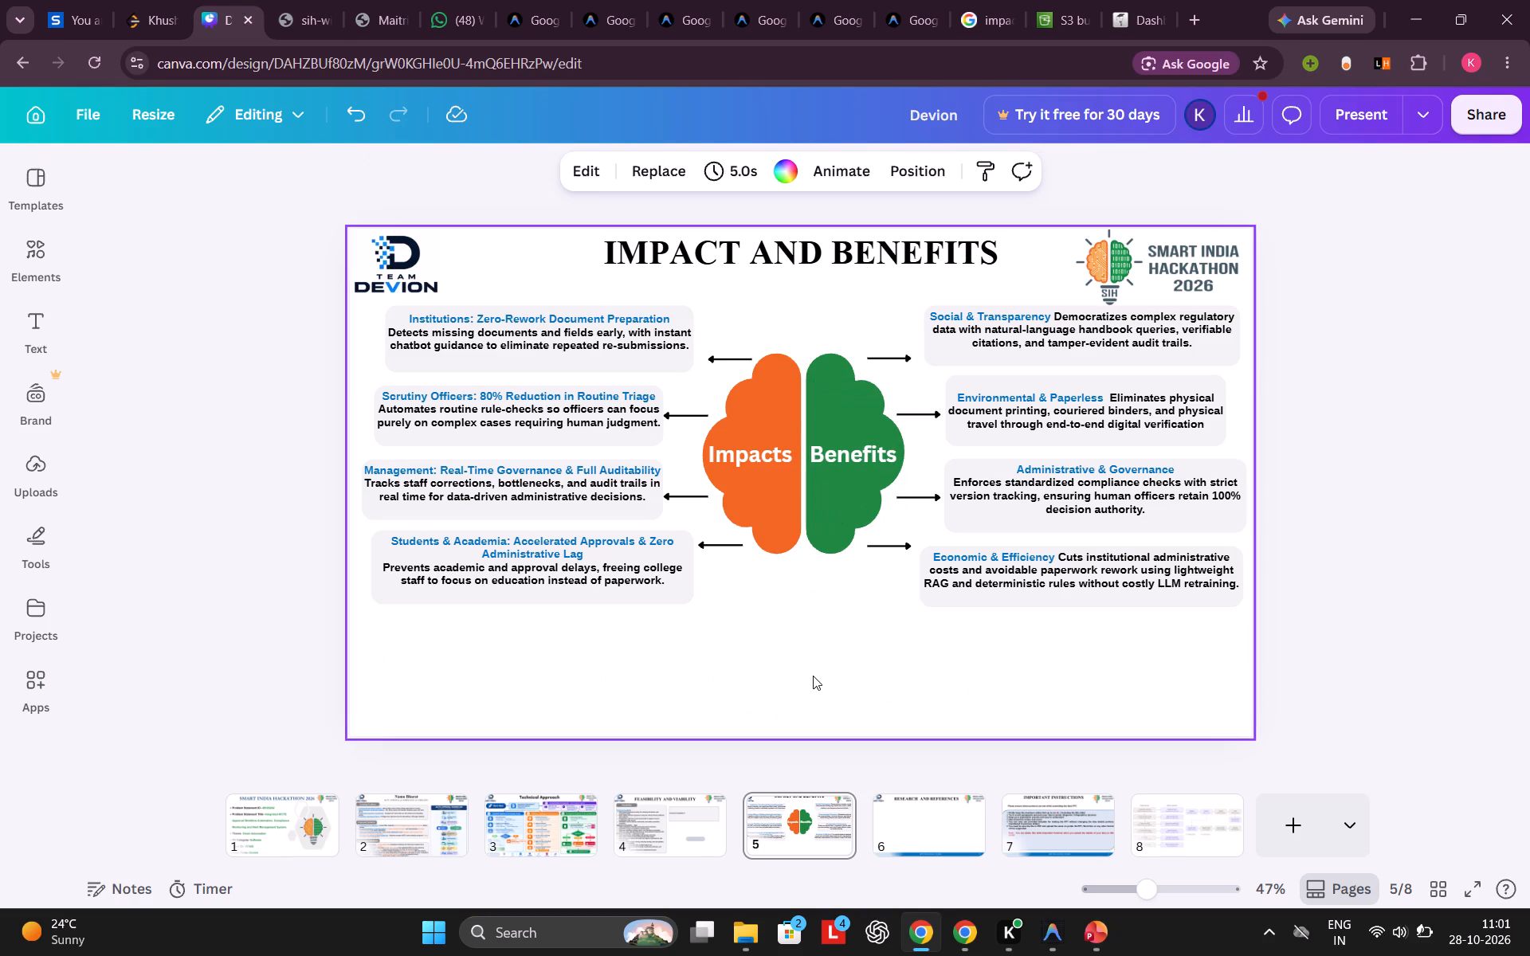
Examine page 5 of sih-winning-ppt-1.pdf, including the feature comparison table and the "How EcoWipe Works" section.
click(320, 0)
scroll(510, 580, down, 1)
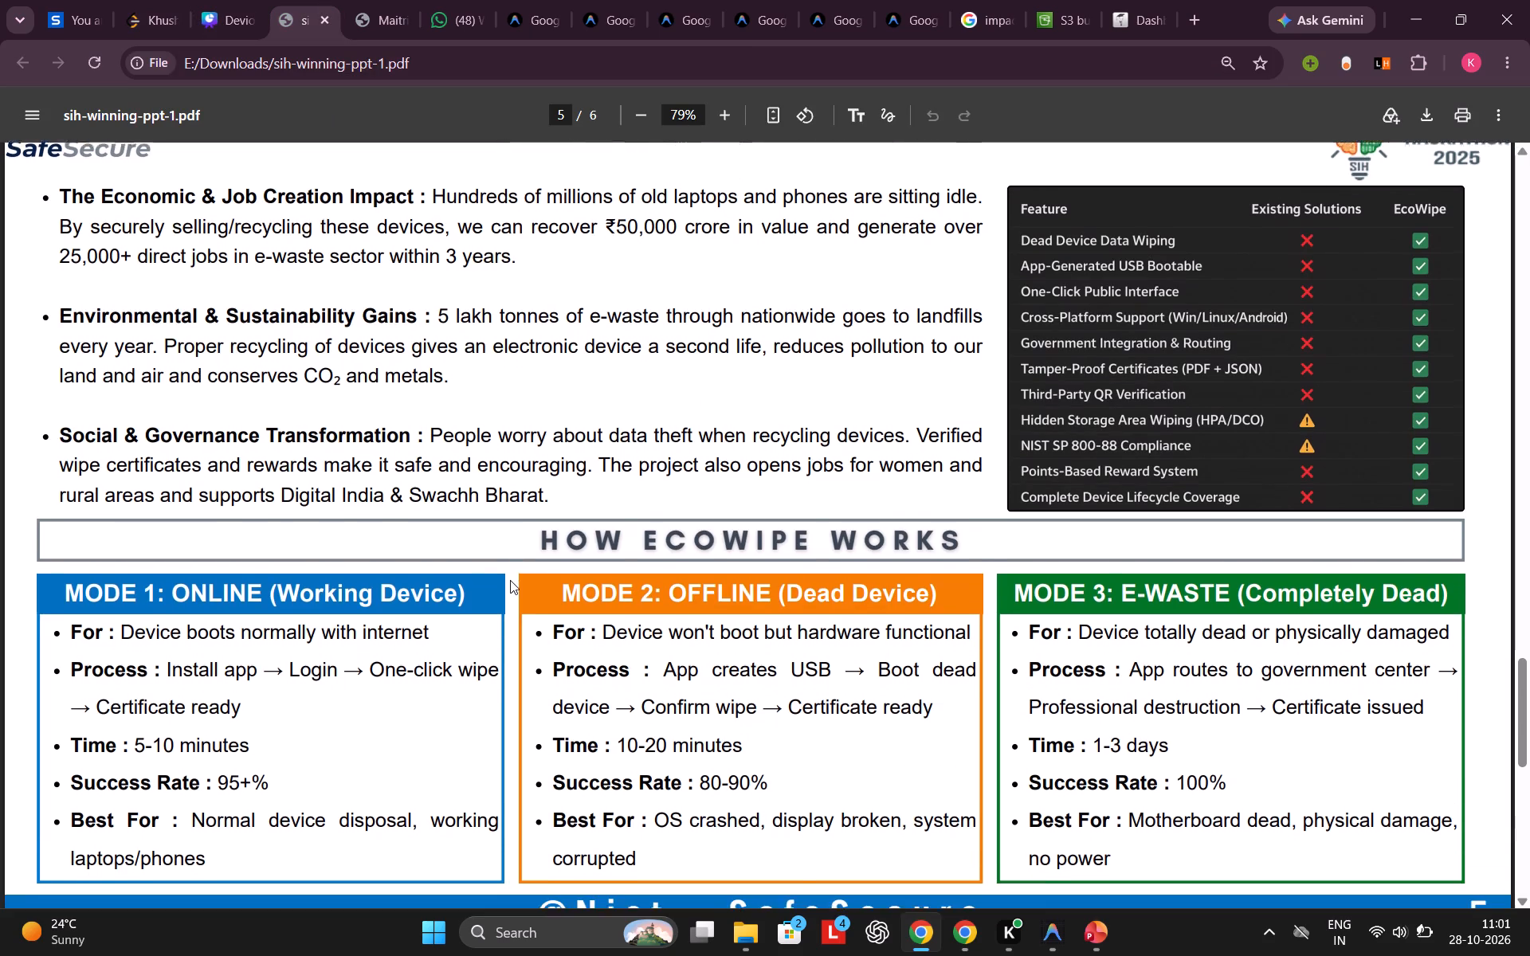
scroll(510, 580, down, 2)
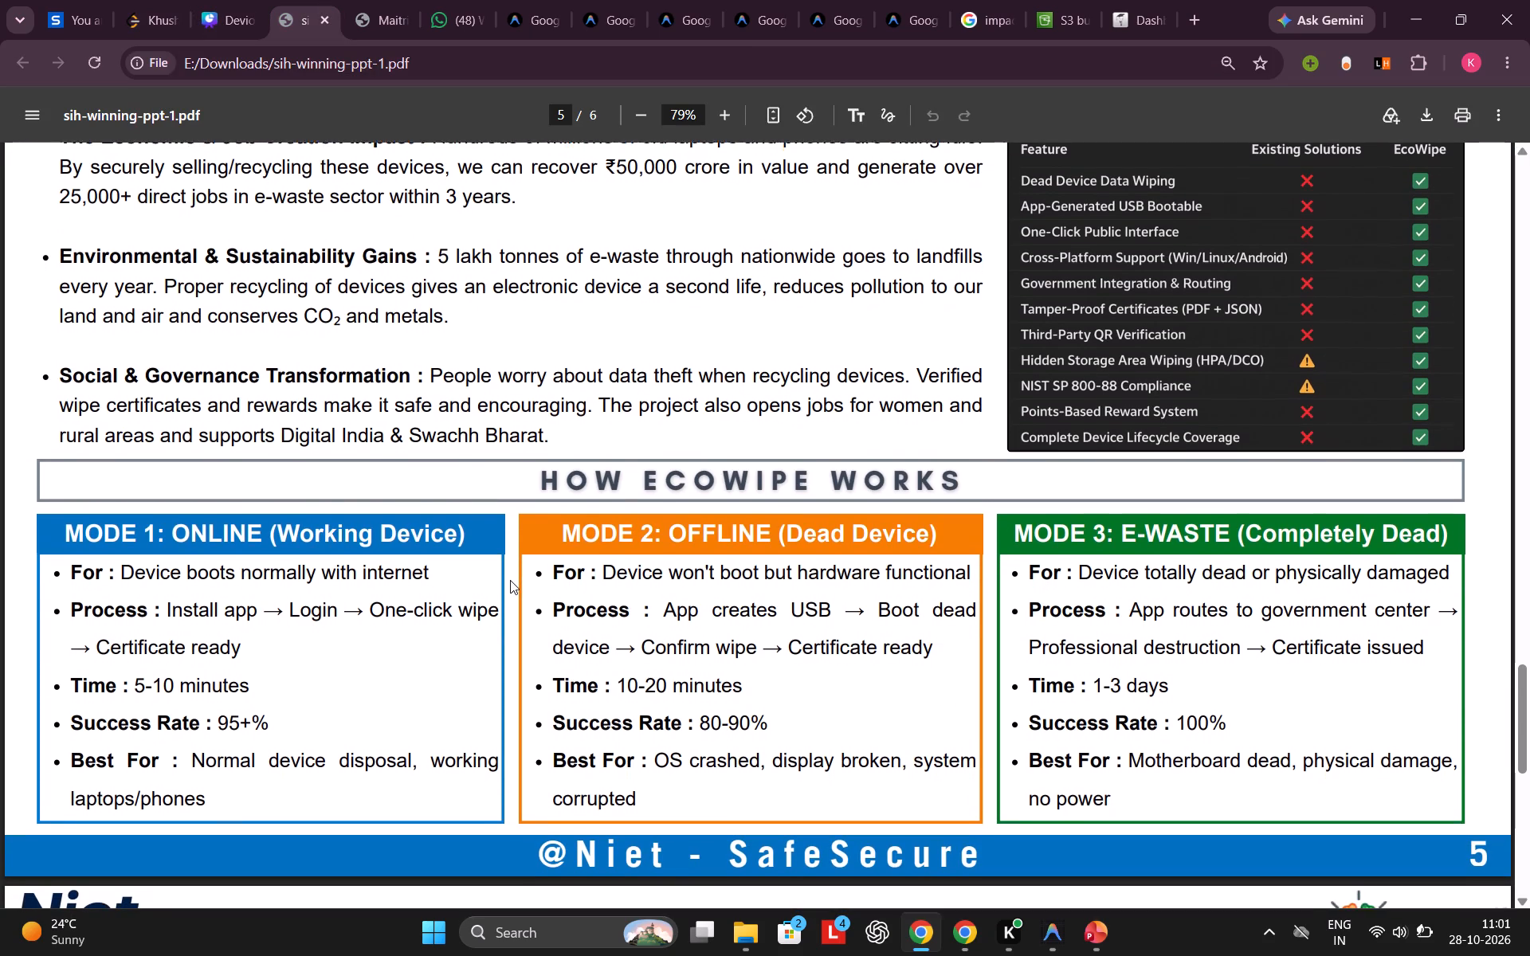
scroll(510, 580, down, 1)
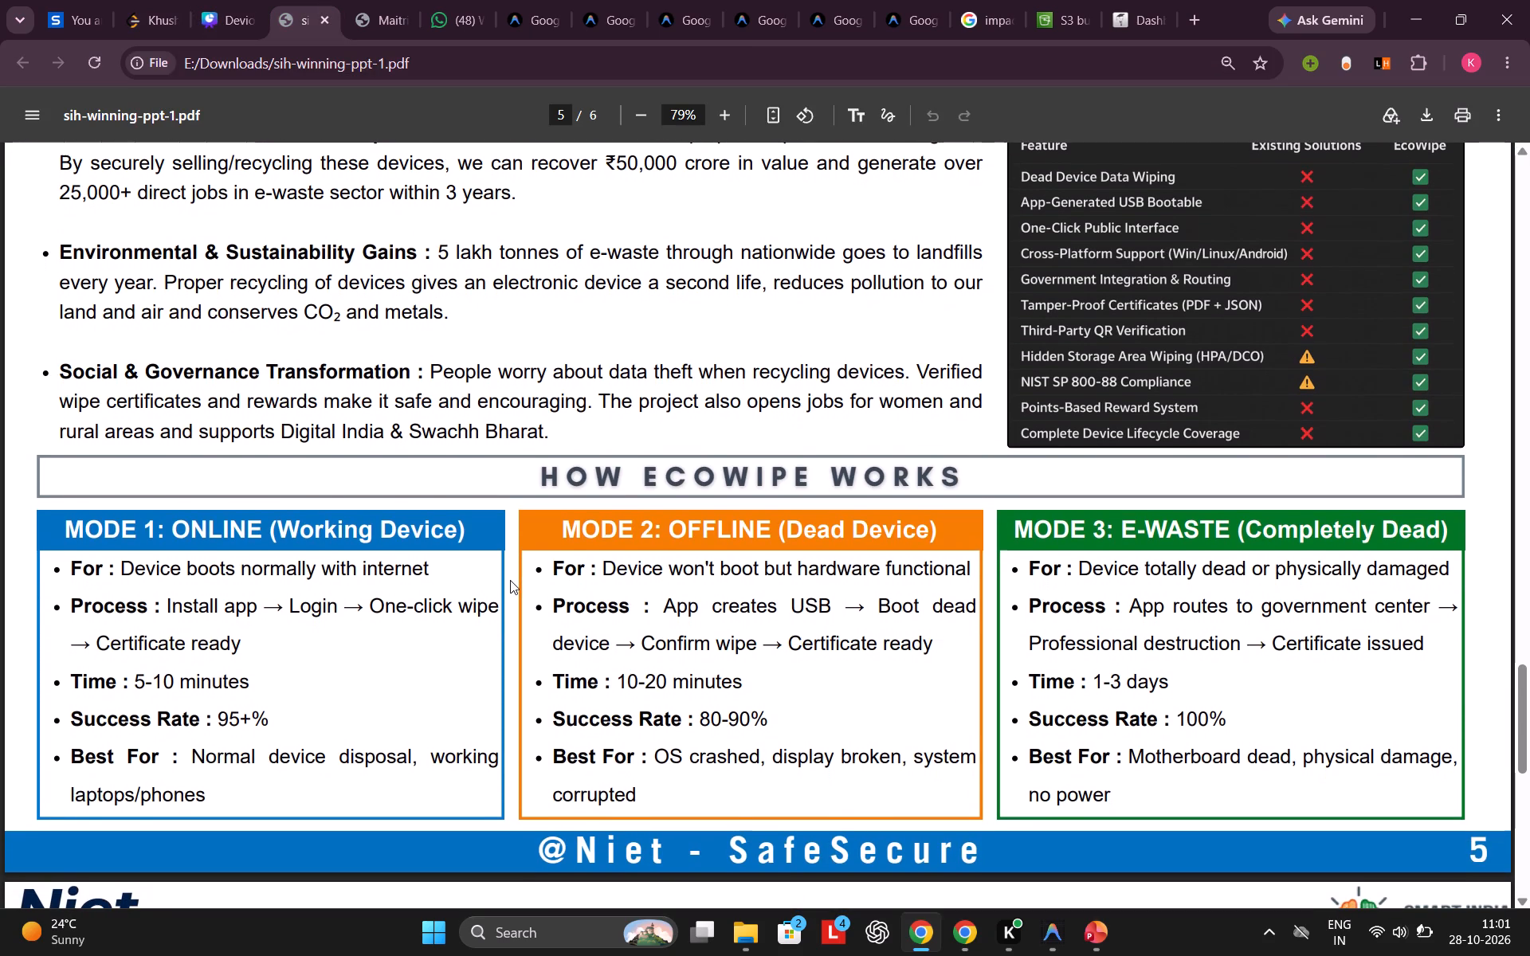
scroll(510, 580, down, 1)
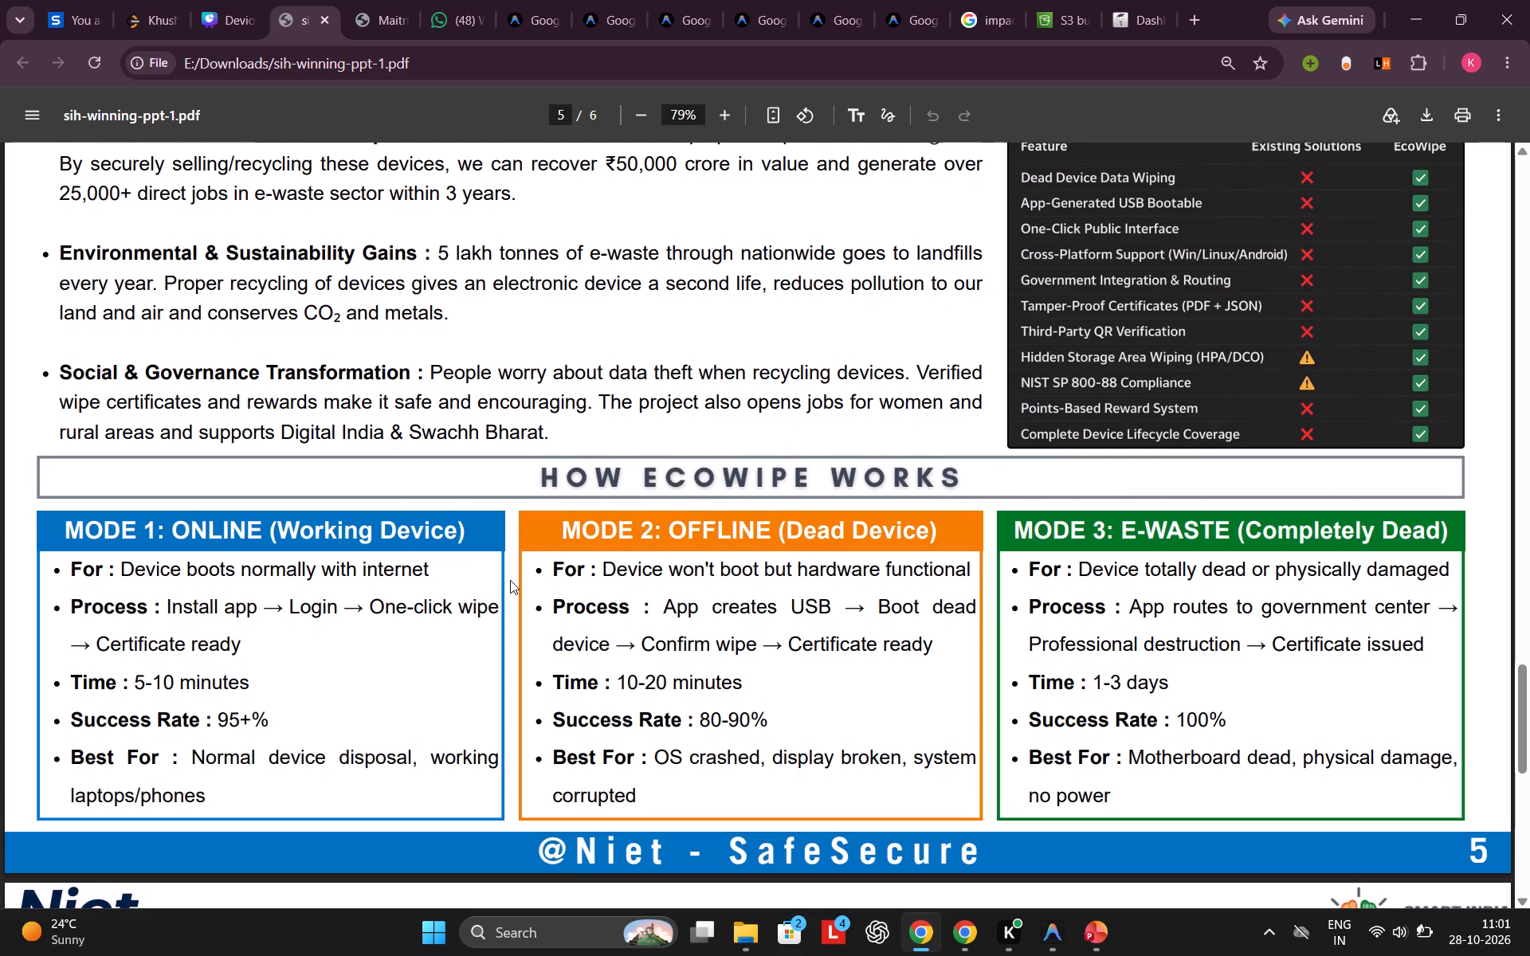
scroll(510, 580, down, 1)
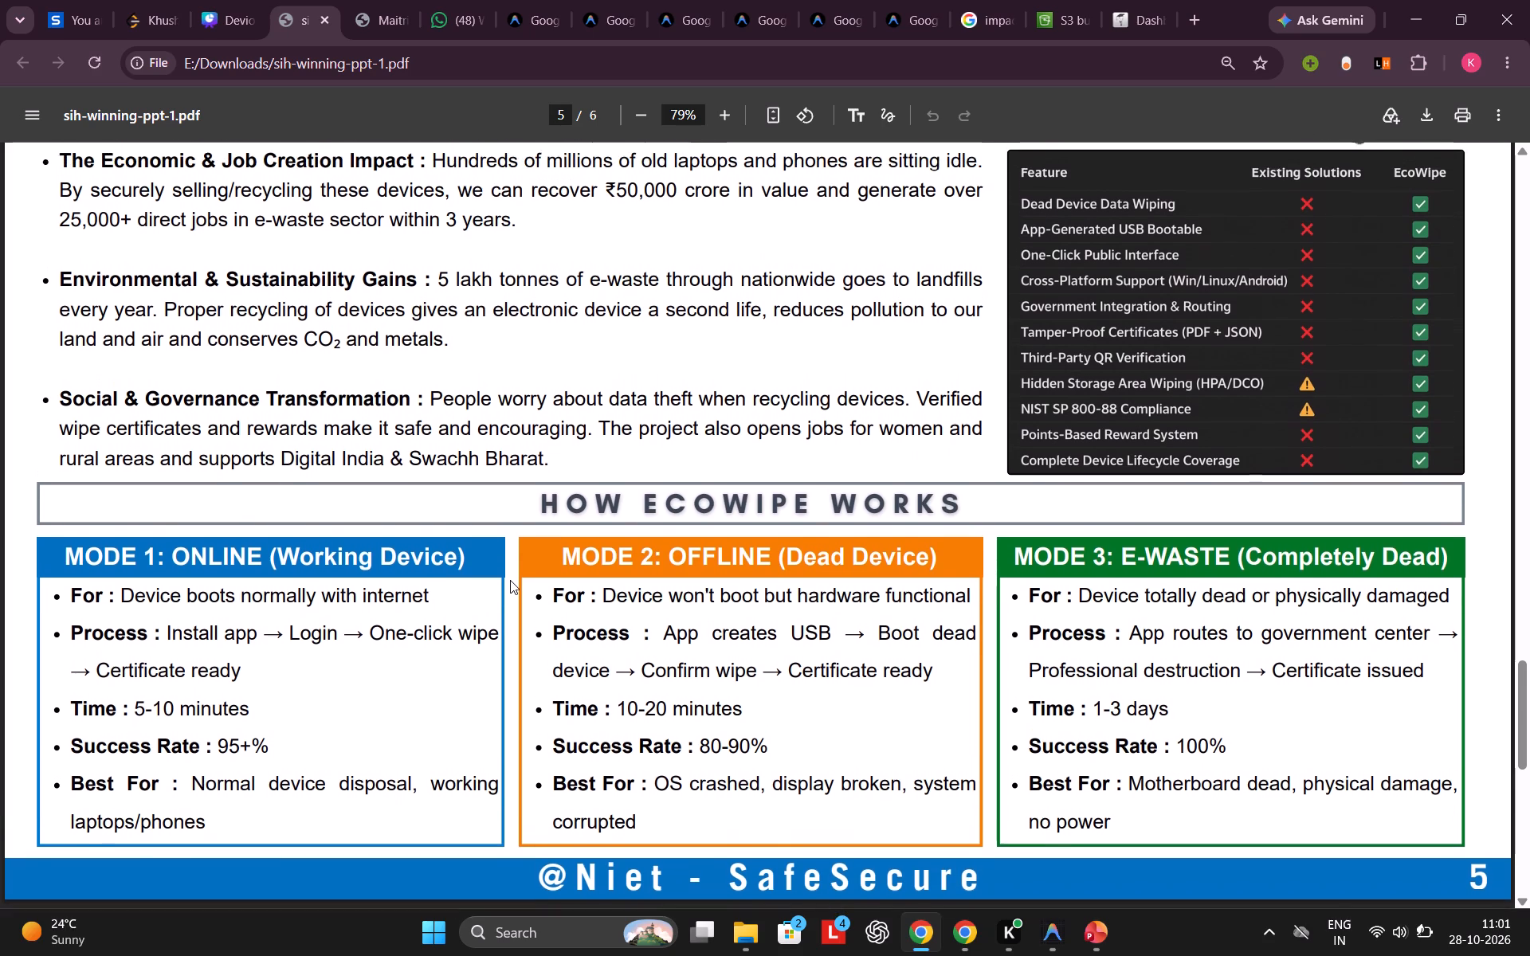
scroll(510, 580, down, 1)
scroll(510, 580, up, 1)
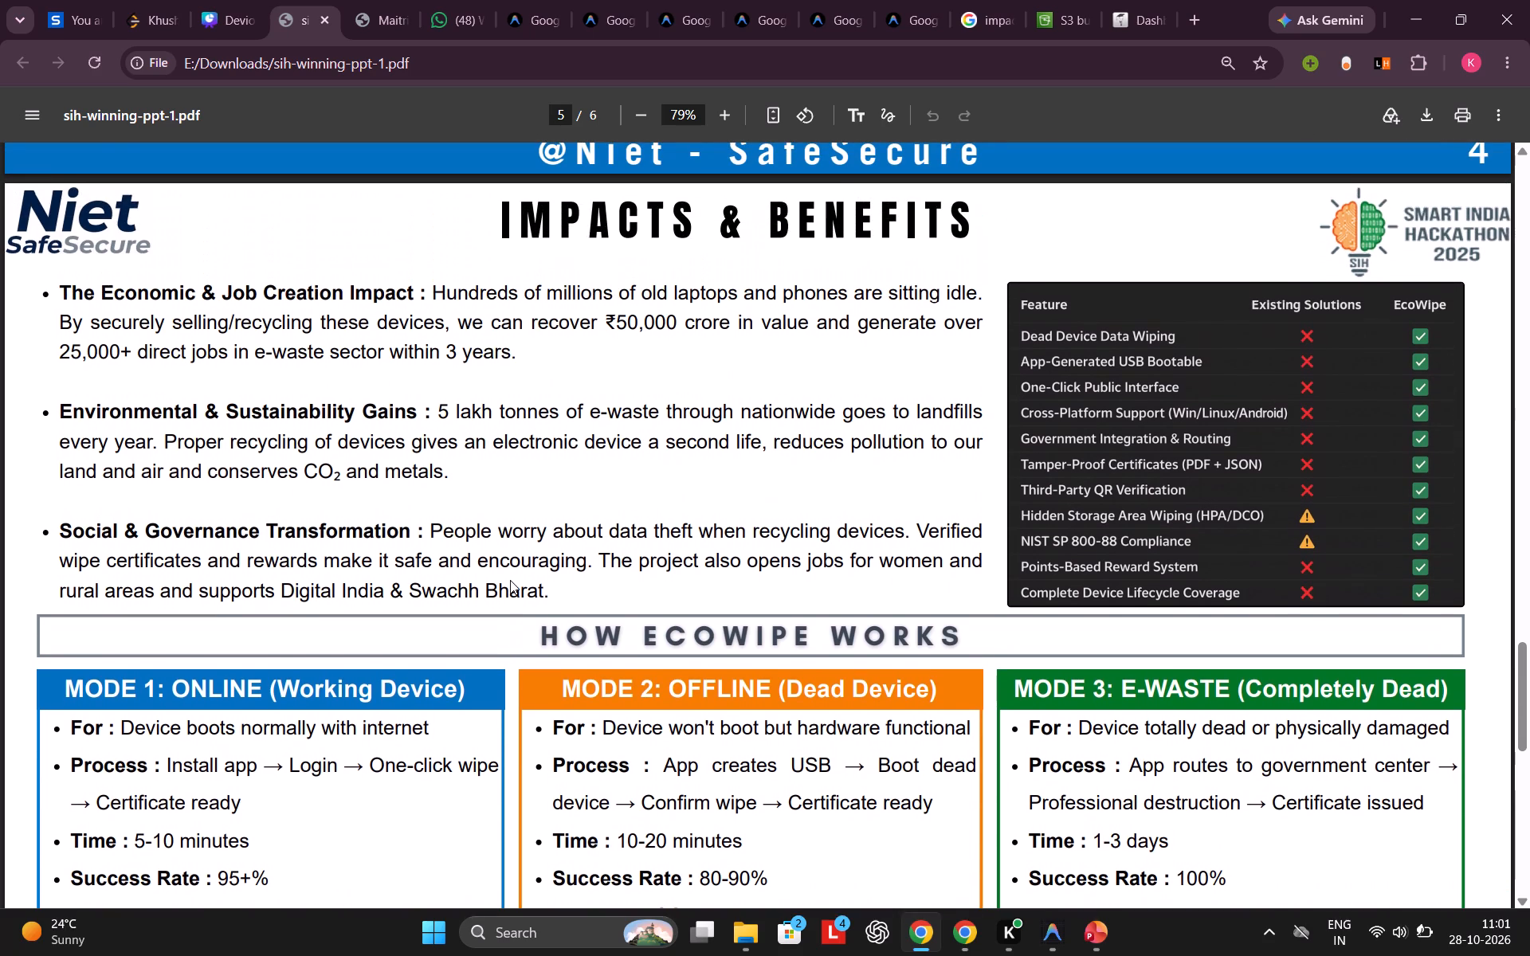
scroll(510, 580, up, 1)
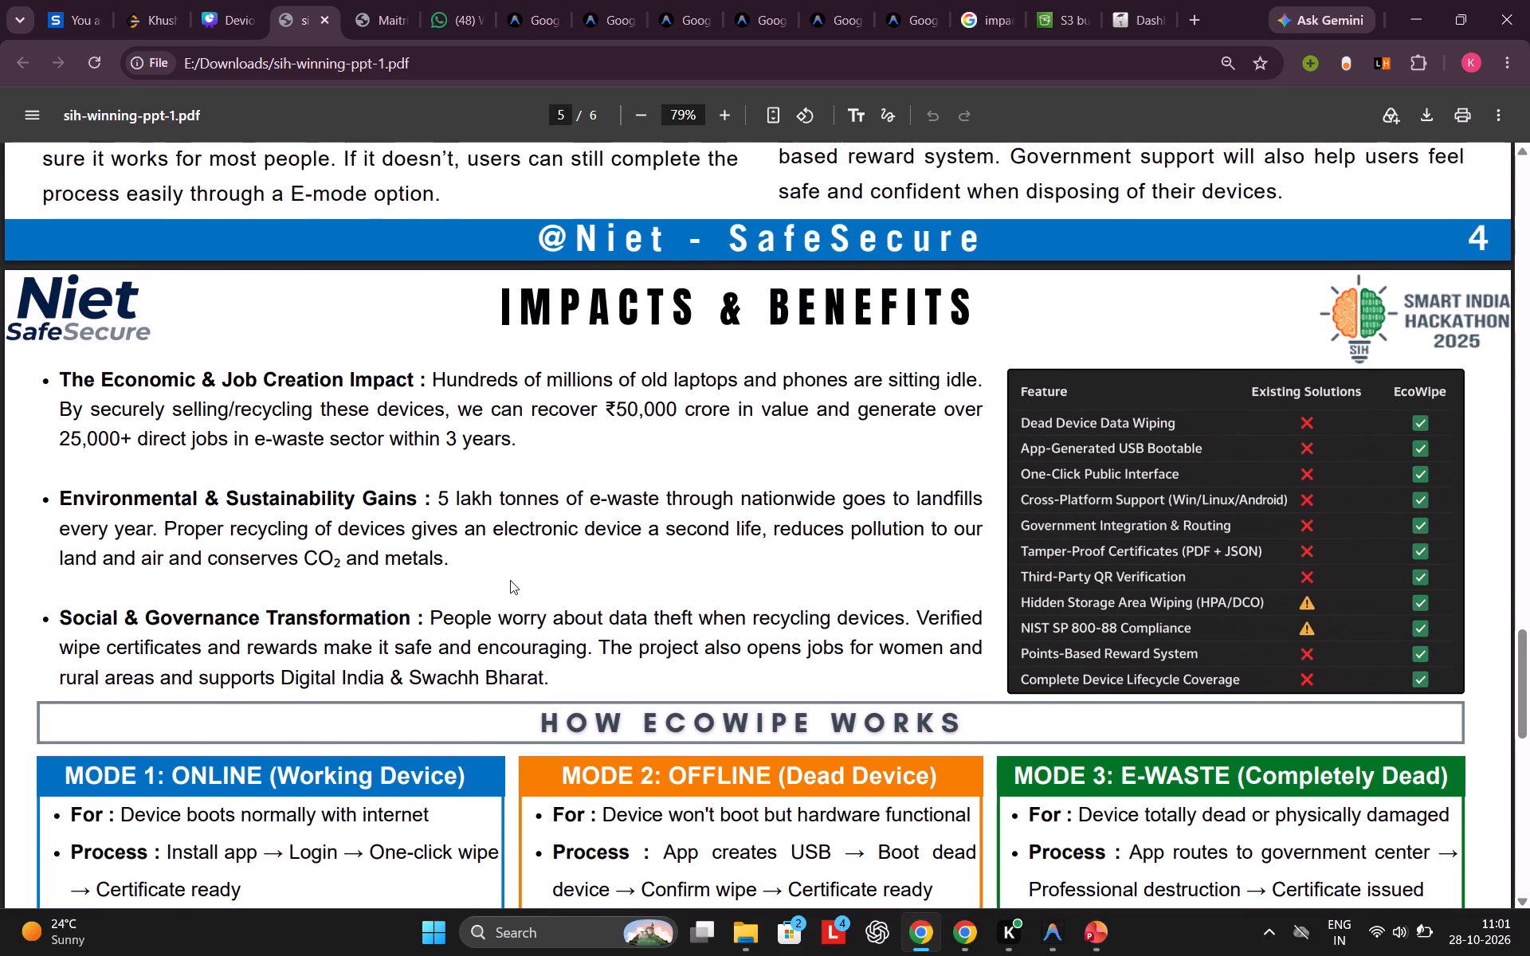
scroll(510, 580, up, 1)
scroll(510, 580, down, 2)
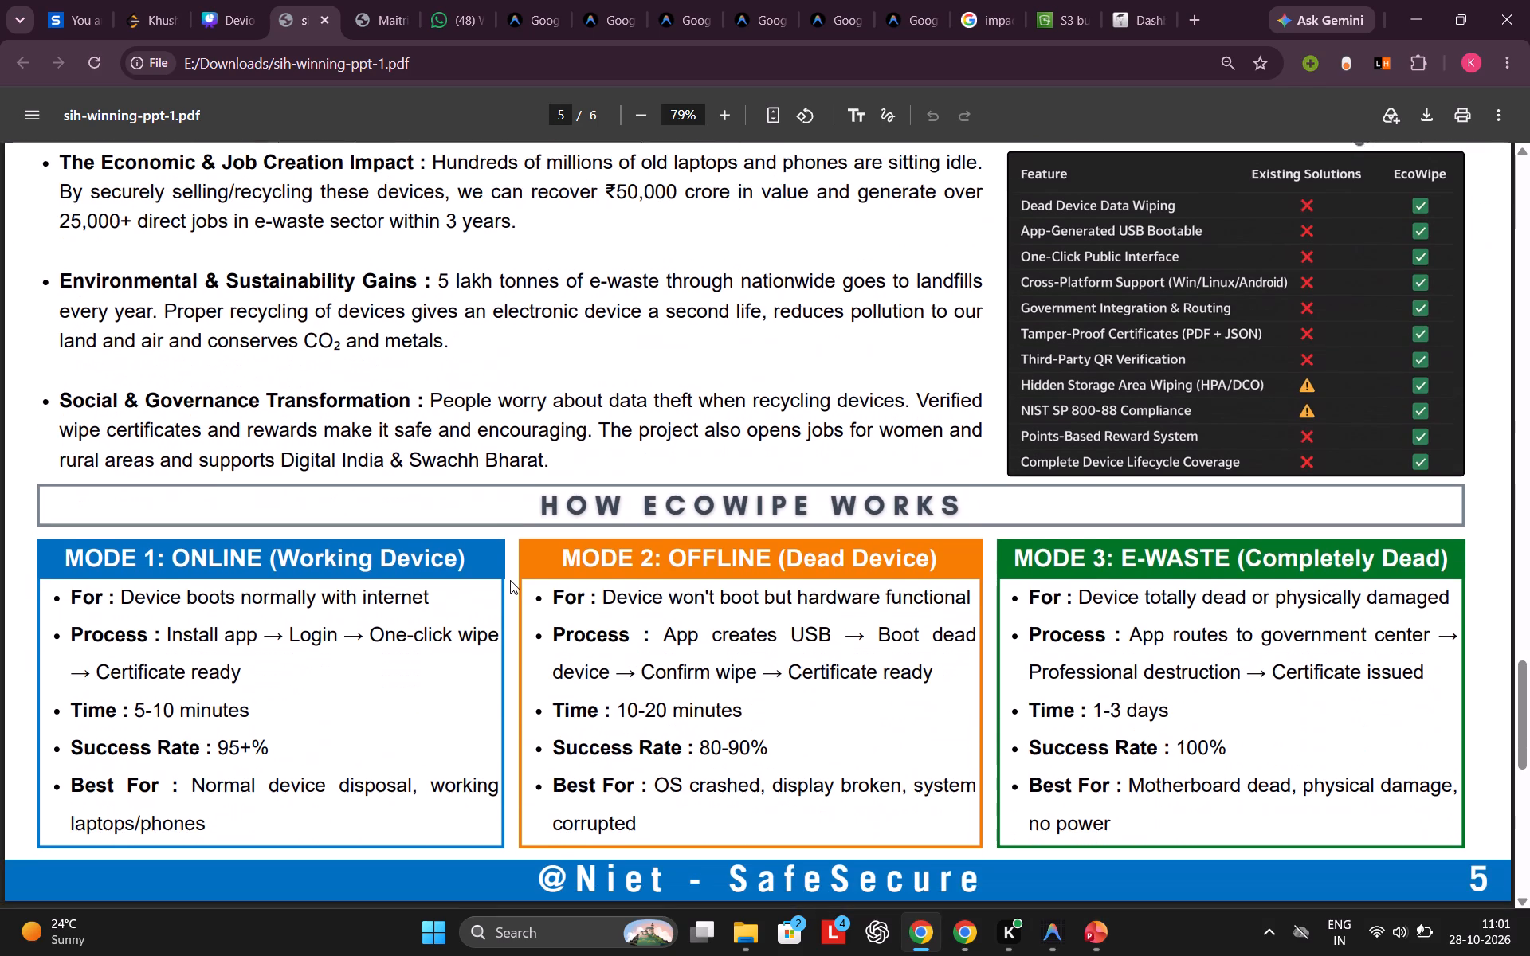
scroll(510, 580, up, 2)
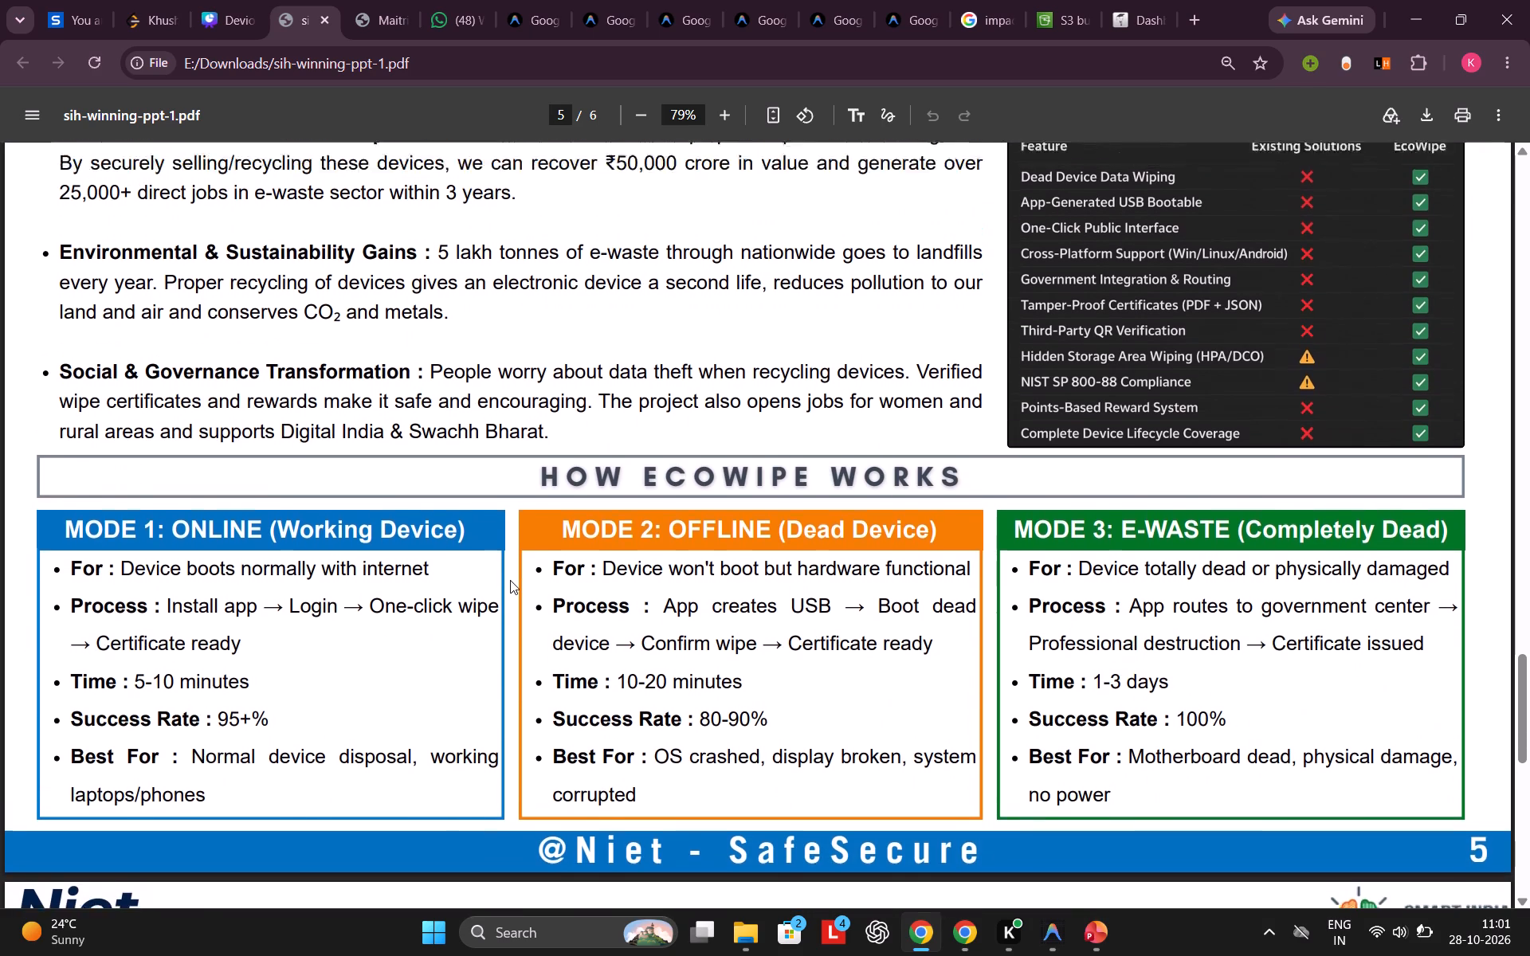
scroll(510, 580, up, 2)
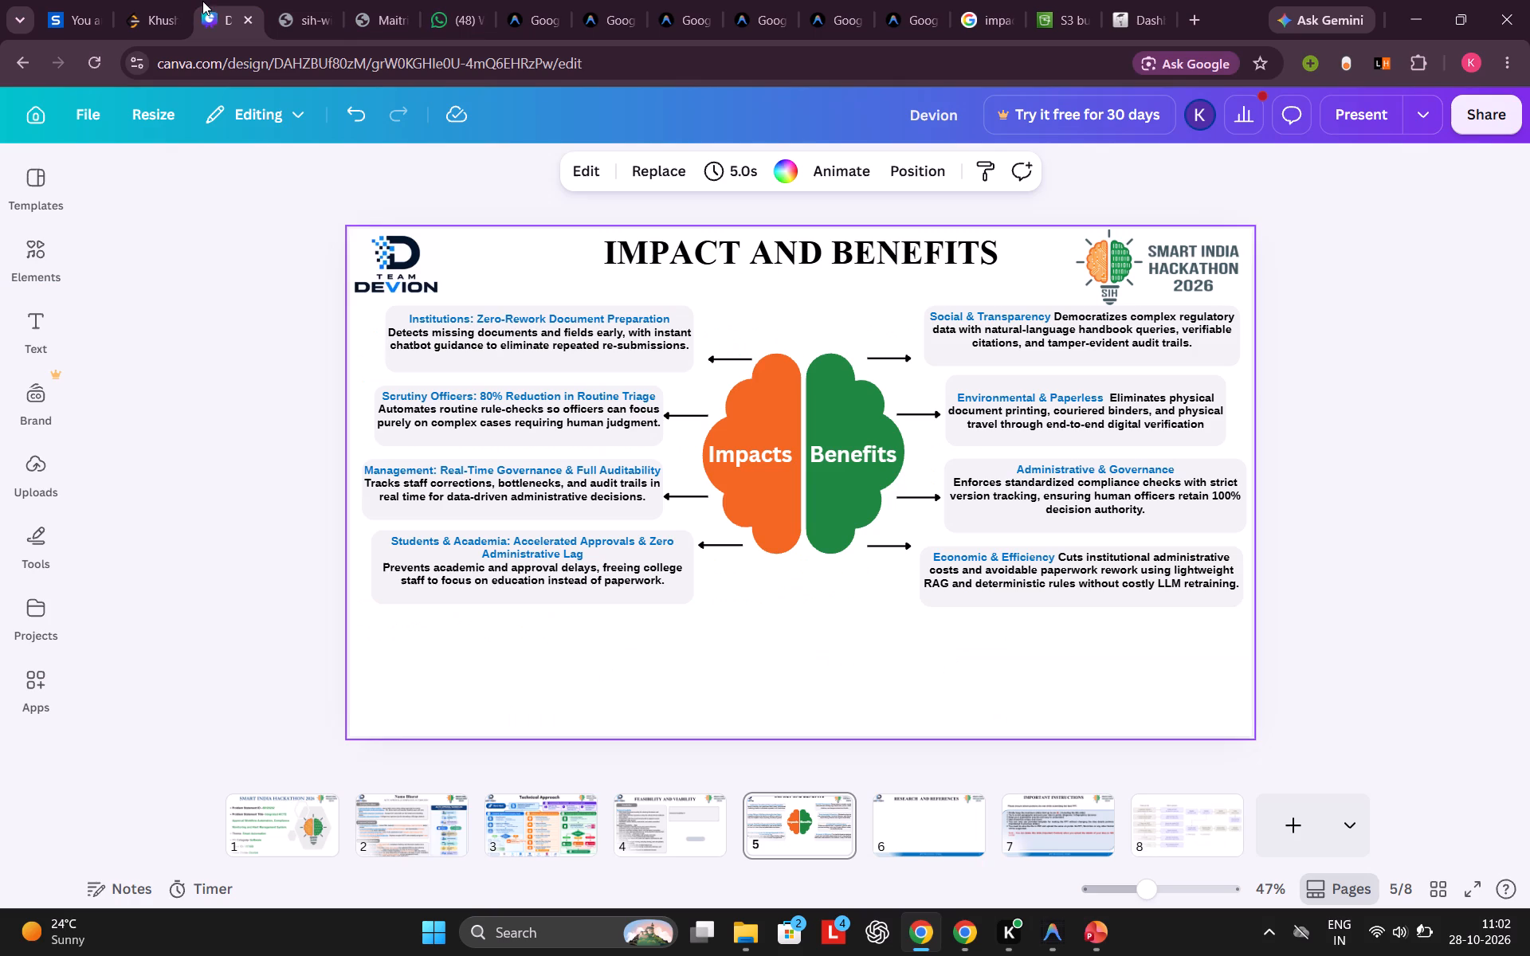
click(280, 621)
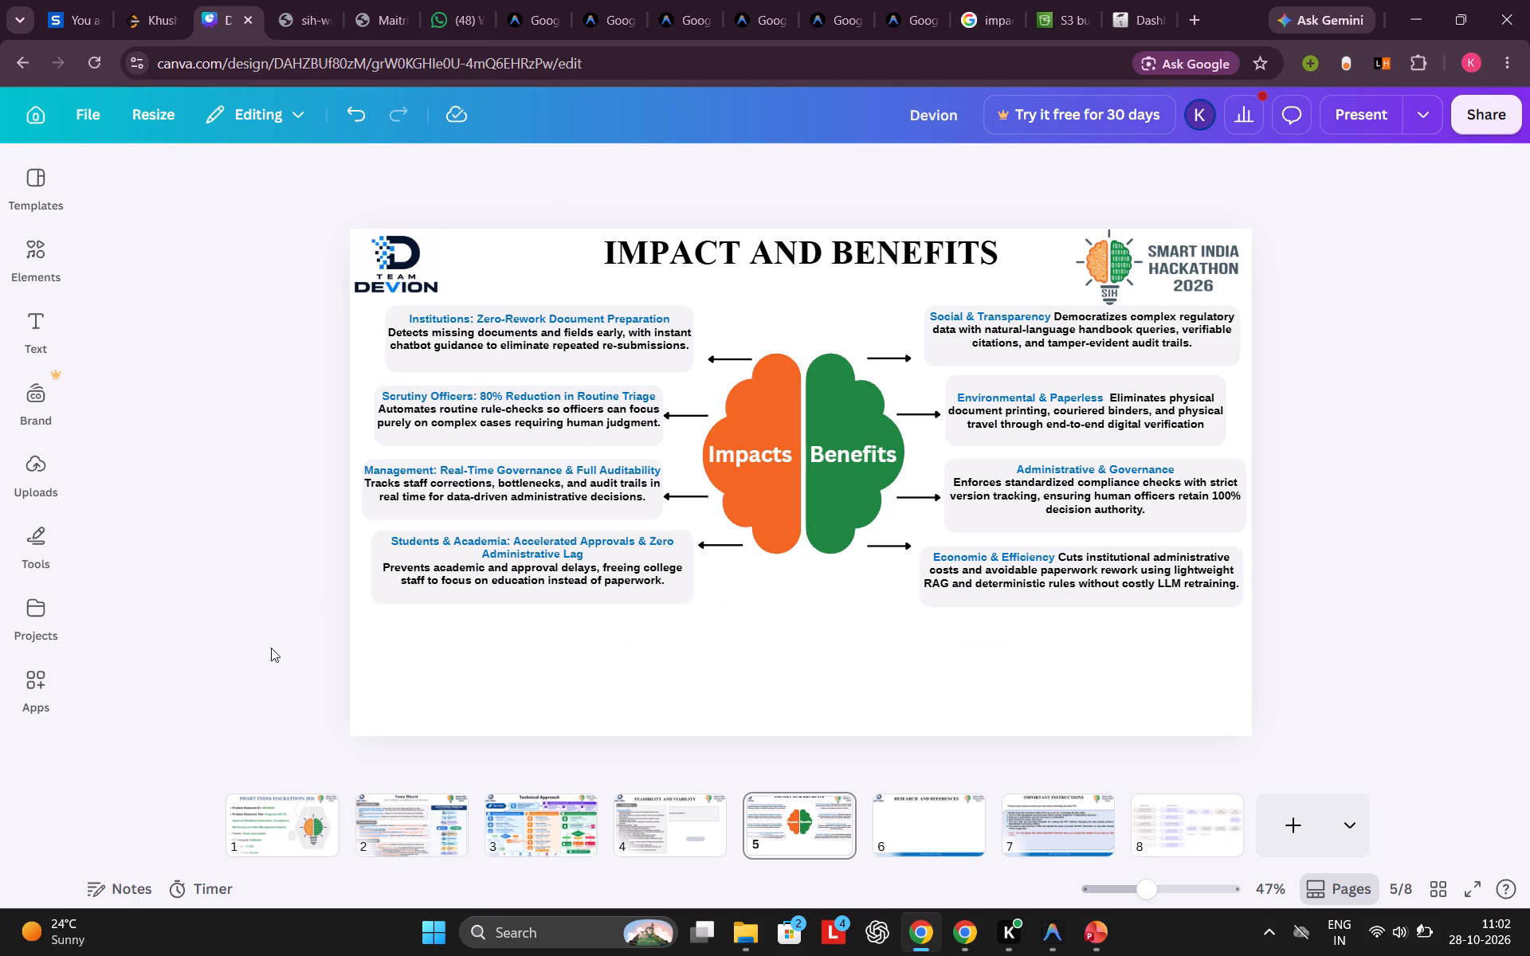
click(291, 2)
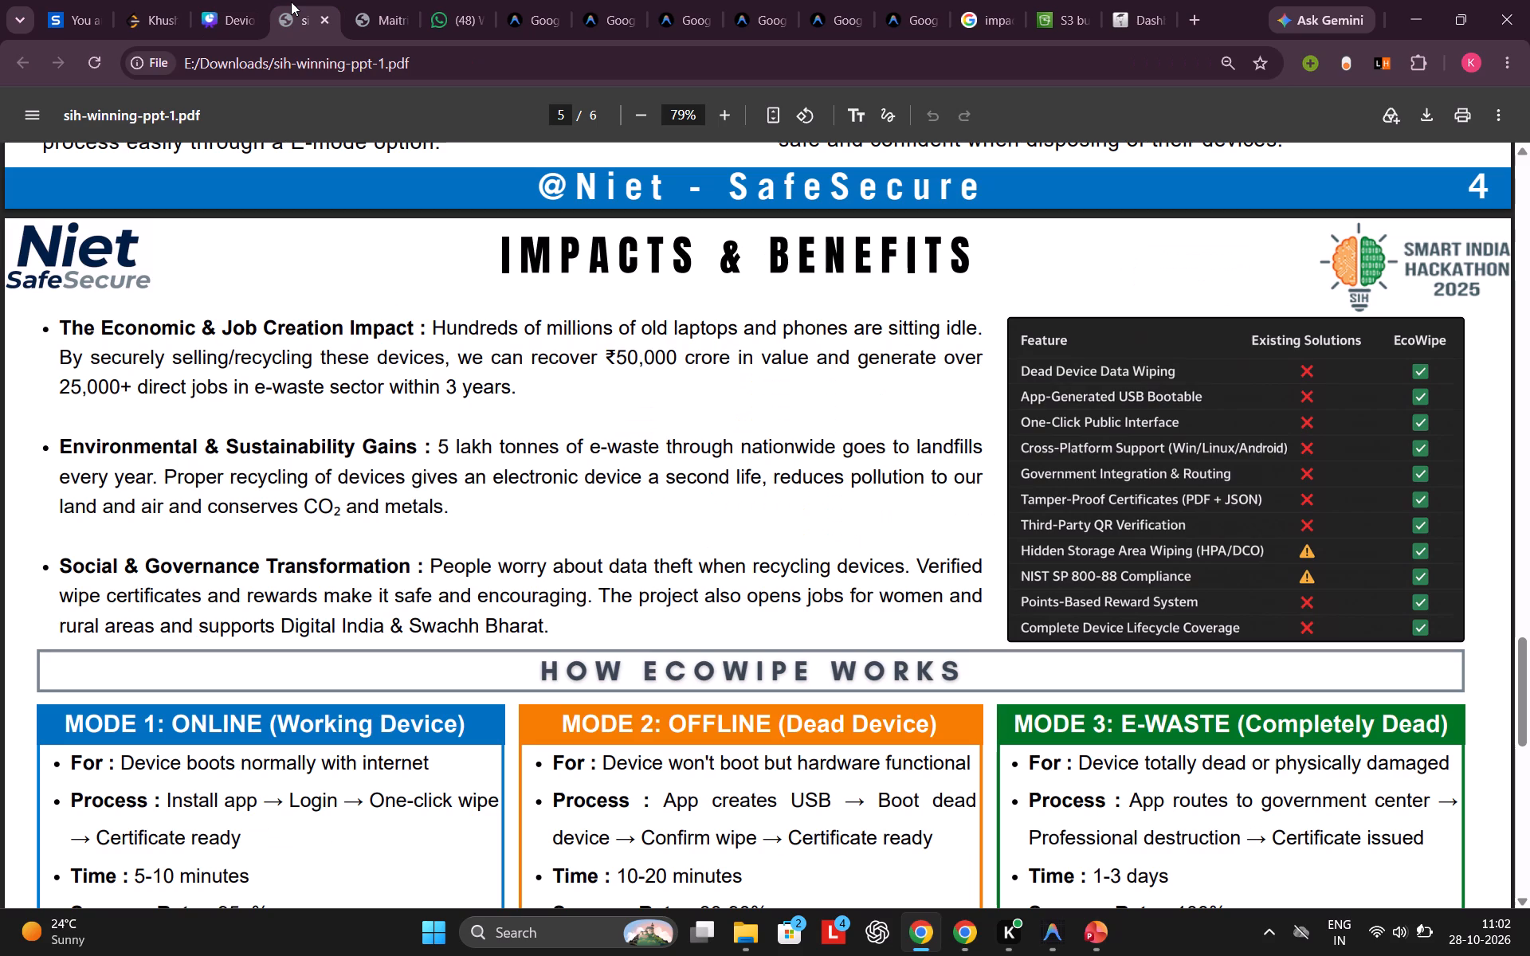
click(367, 0)
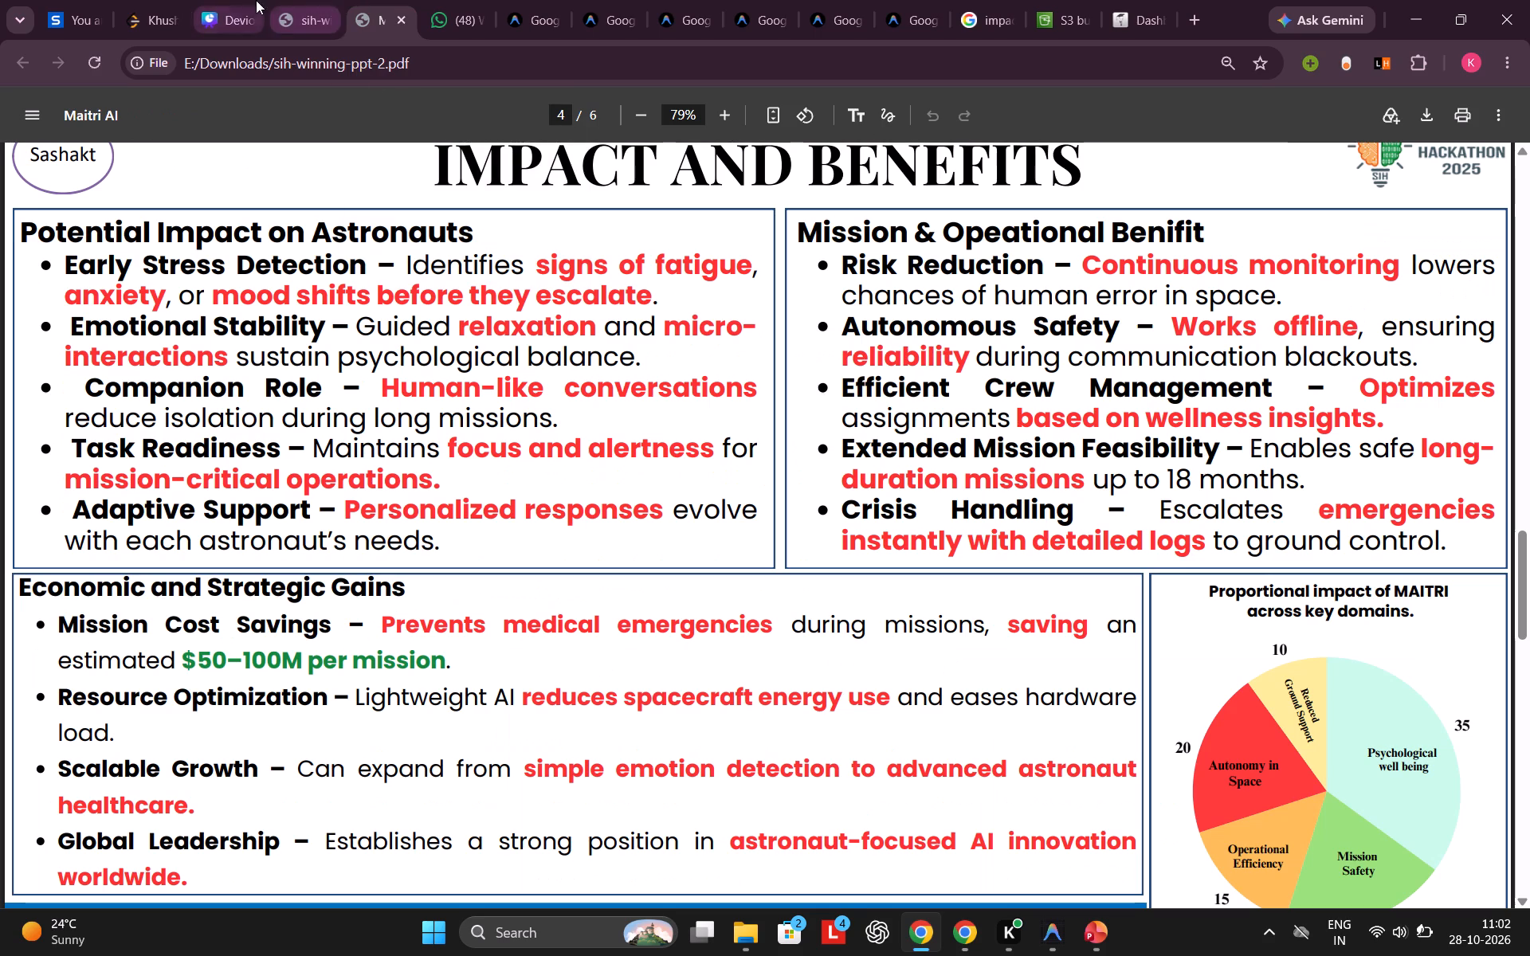
click(226, 0)
Look through the Shapes collection, including the flowchart shapes and speech bubbles, for a shape suited to the slide.
click(33, 265)
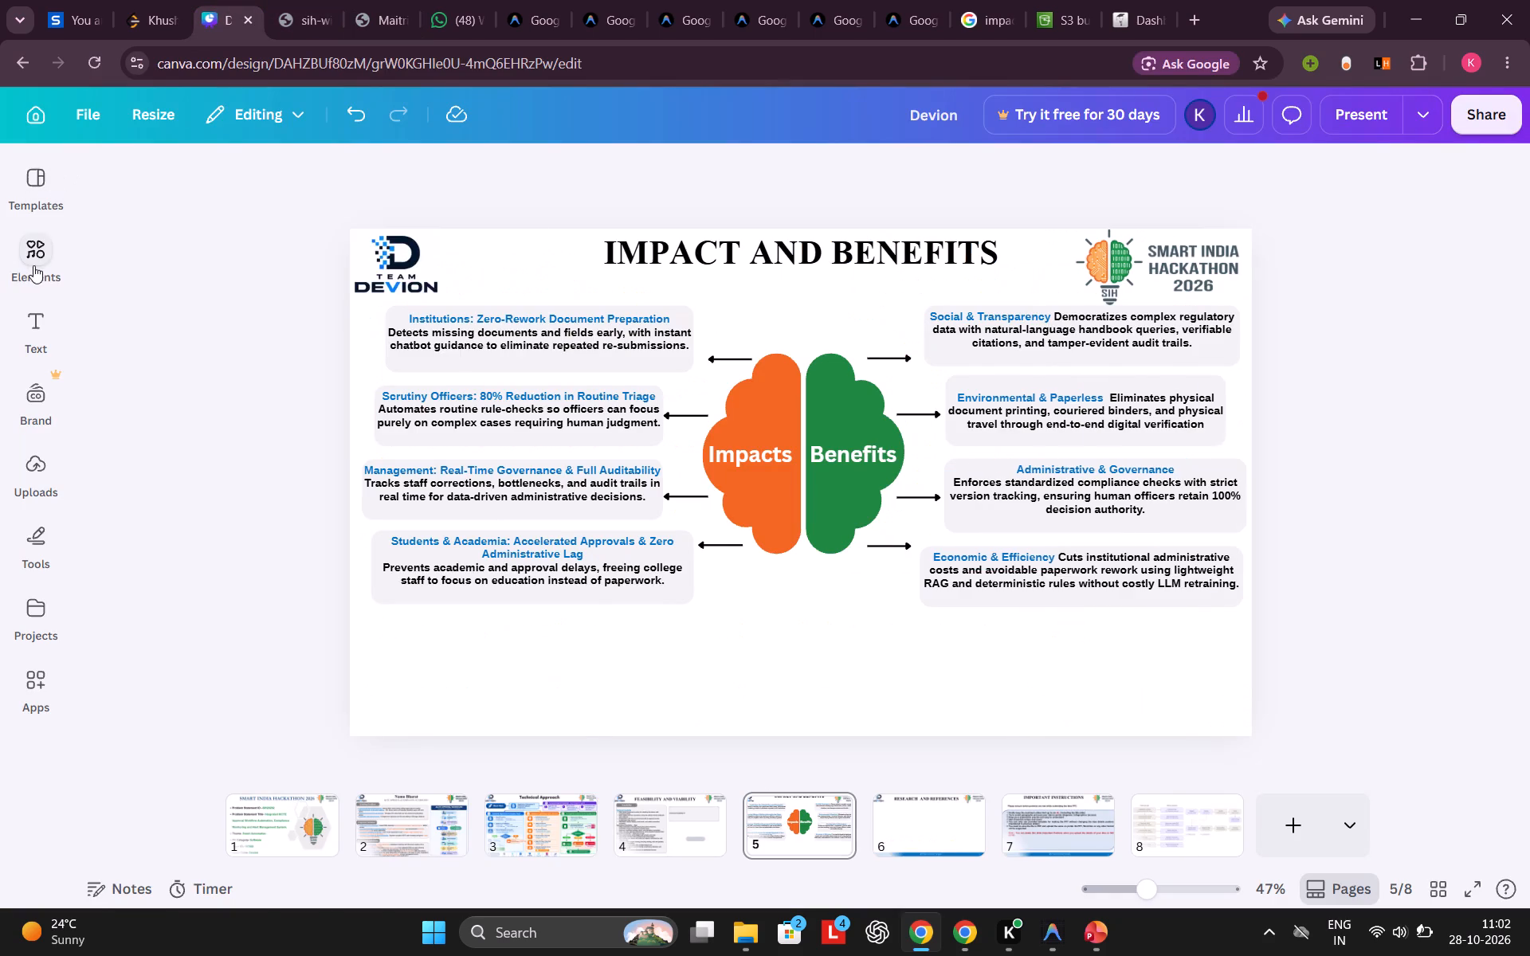
click(127, 586)
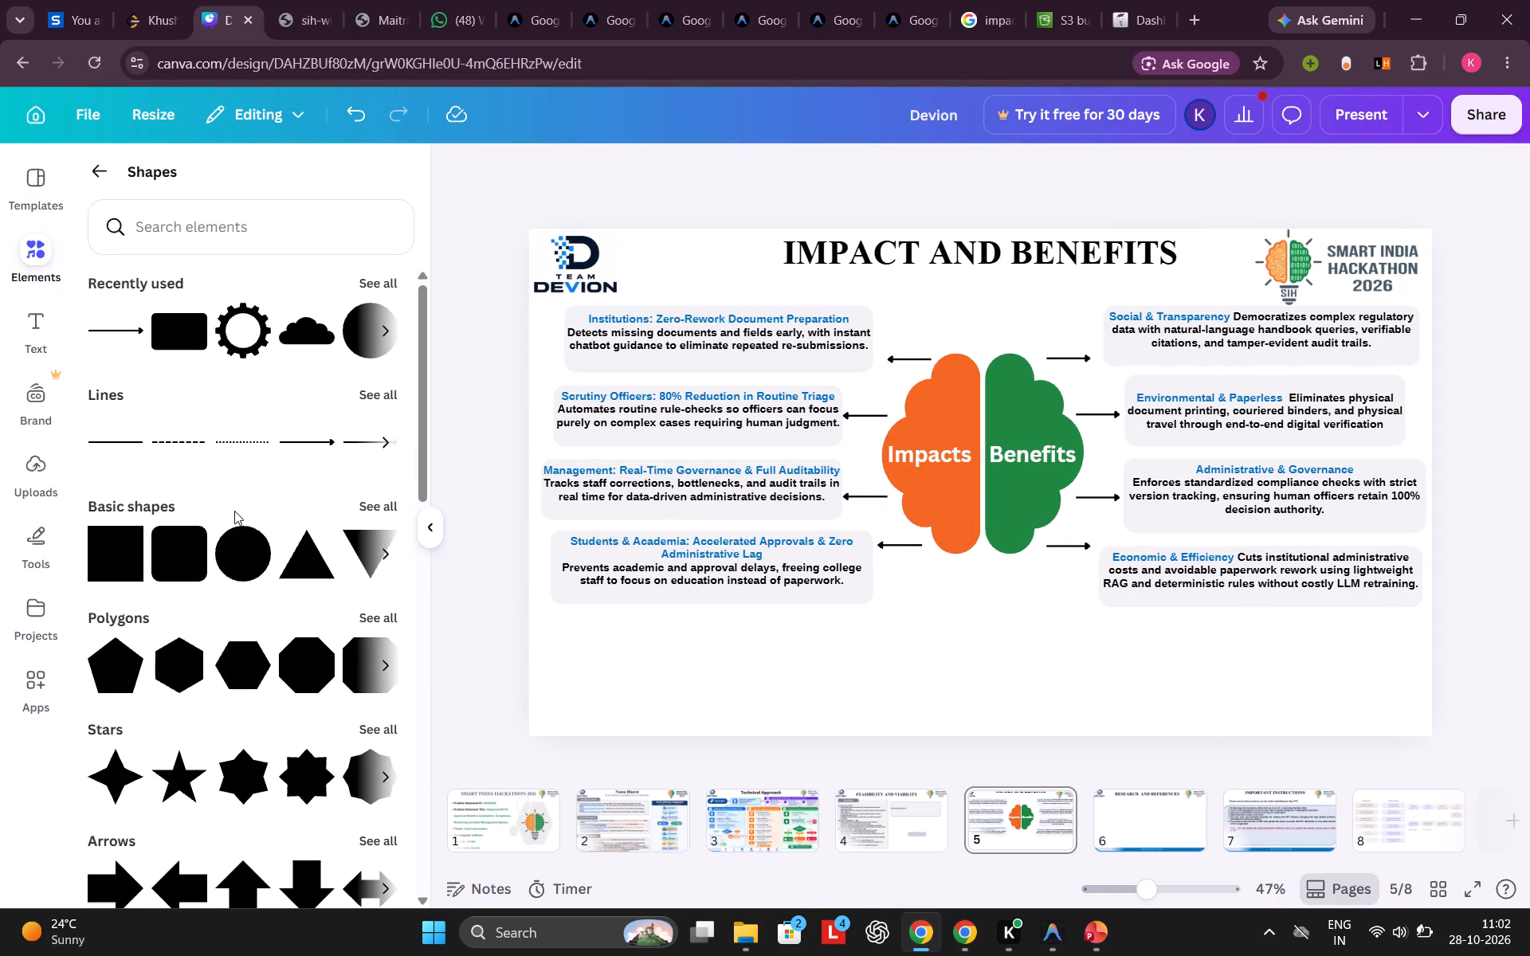
scroll(234, 511, down, 6)
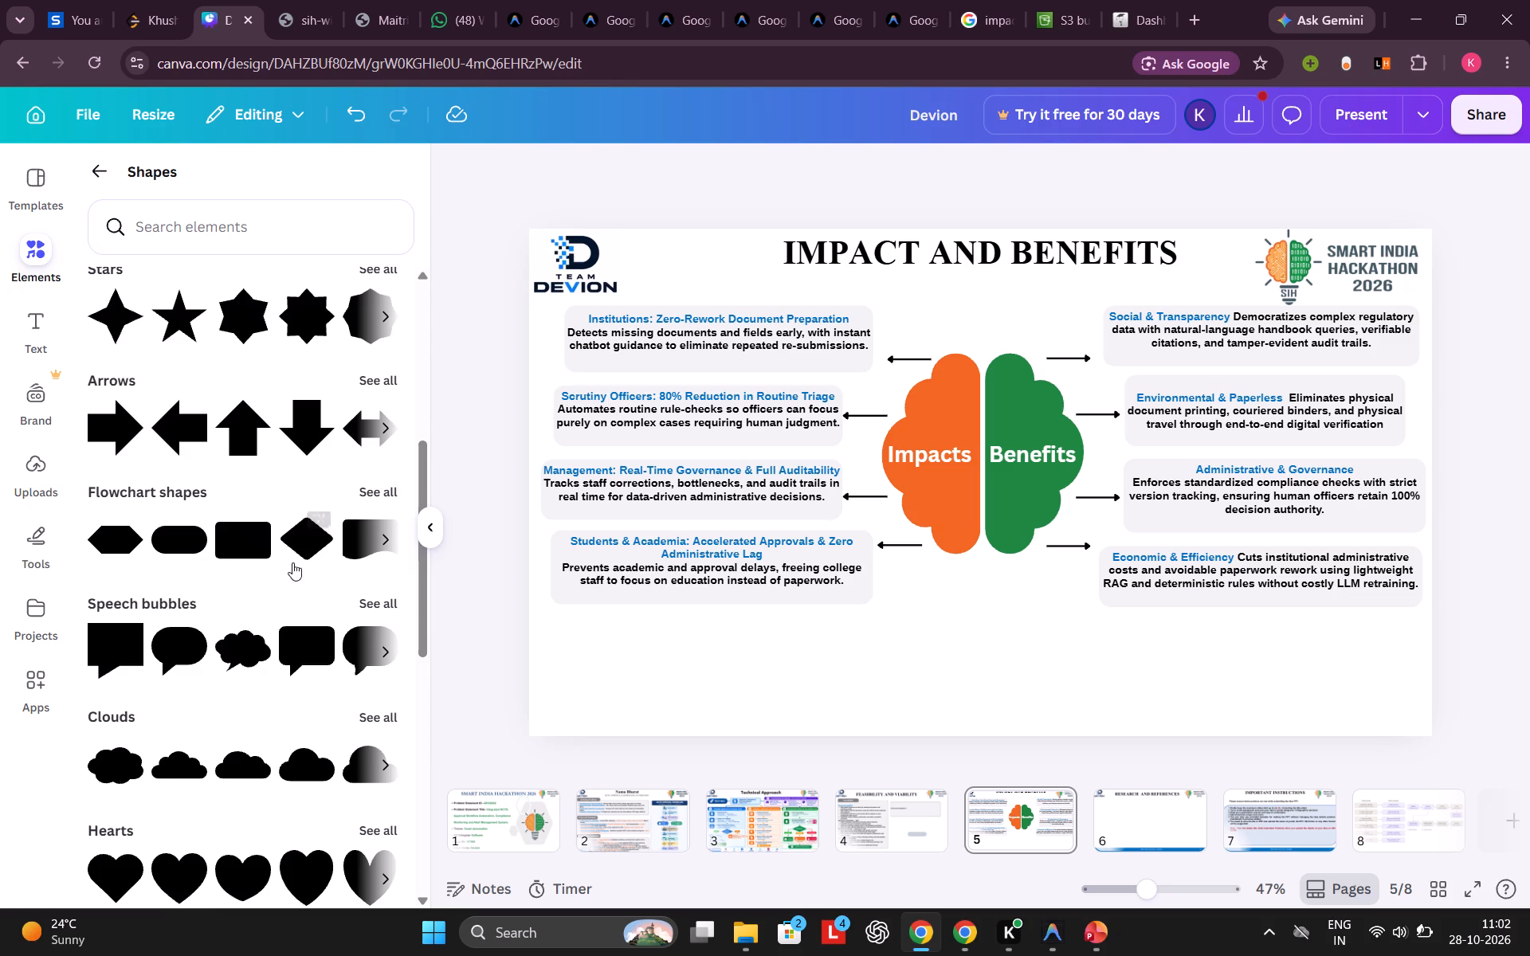
scroll(320, 574, down, 1)
scroll(263, 711, up, 1)
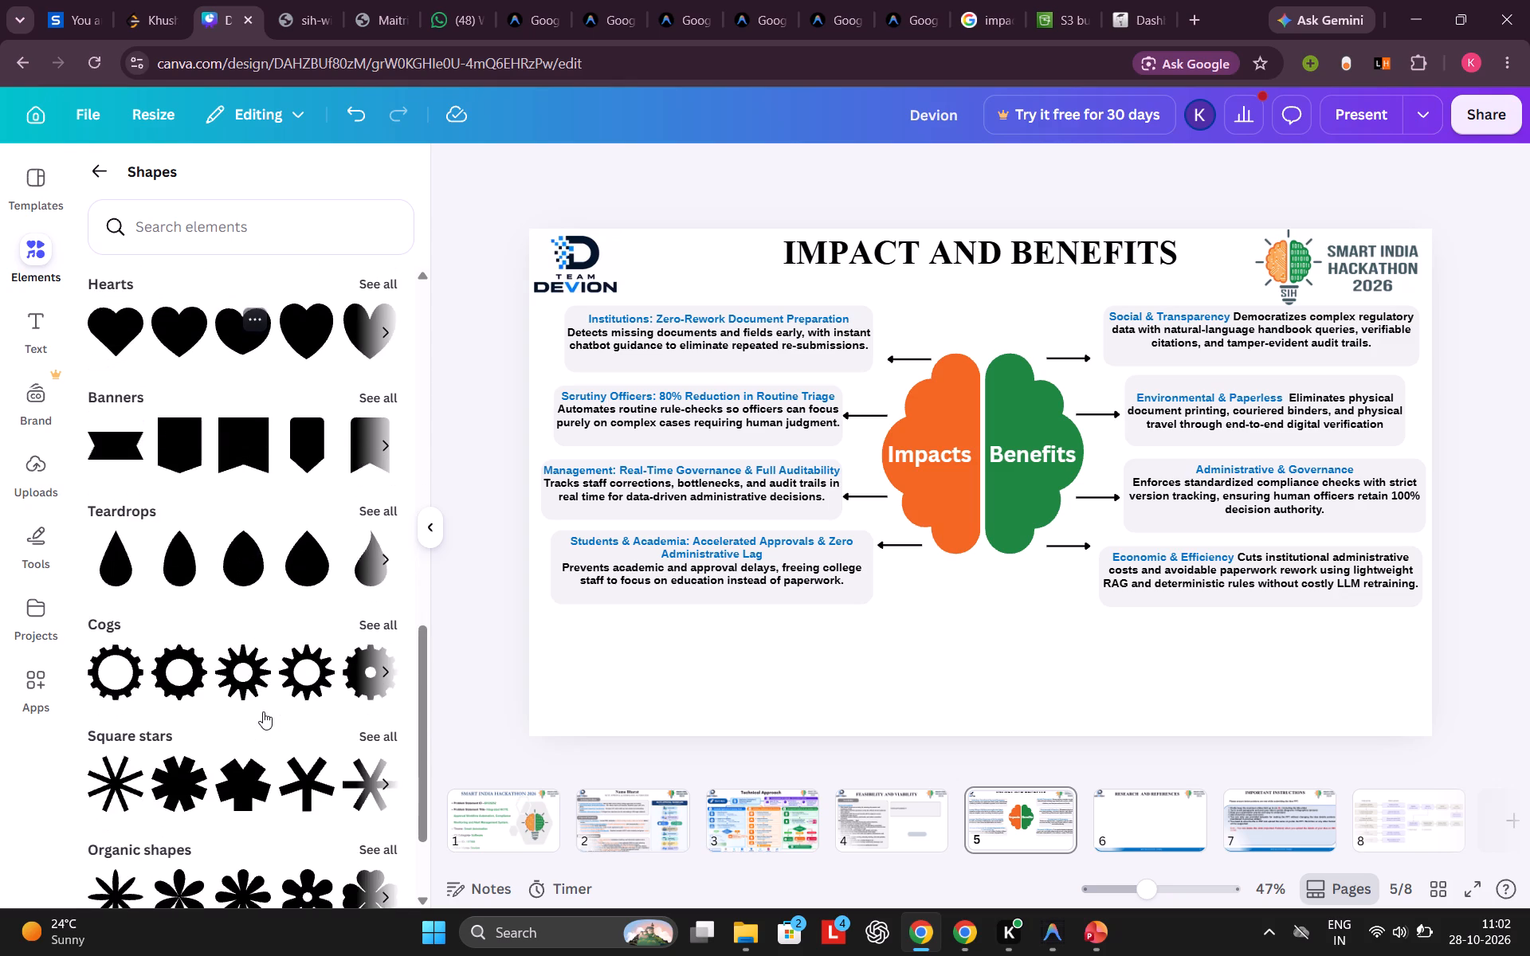
scroll(263, 711, up, 4)
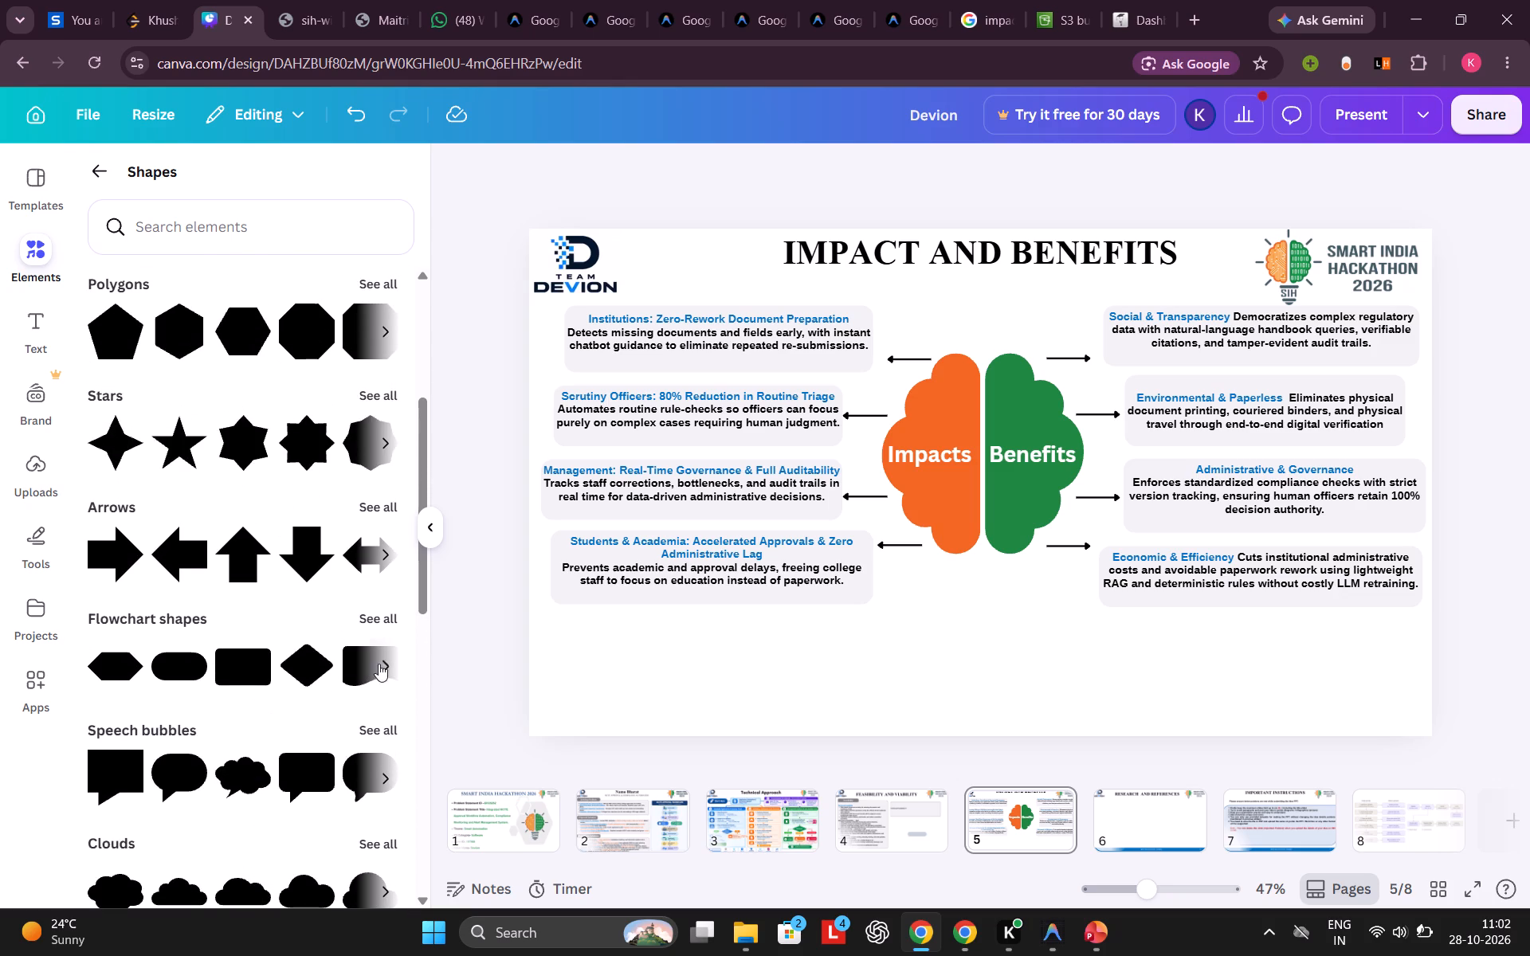
click(386, 662)
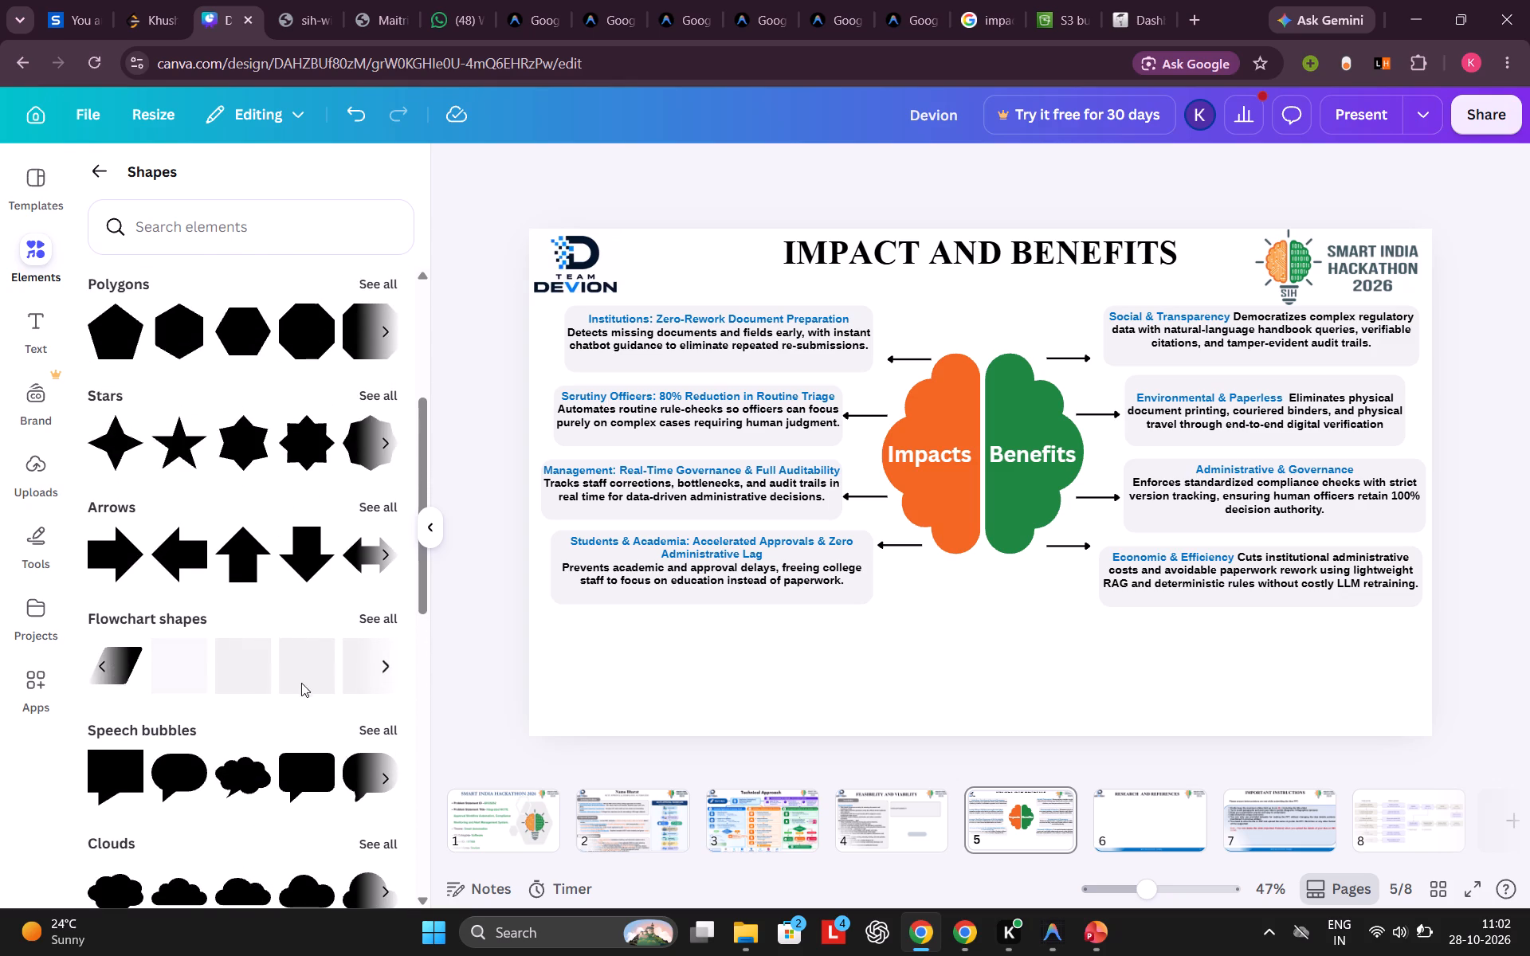
scroll(225, 729, up, 1)
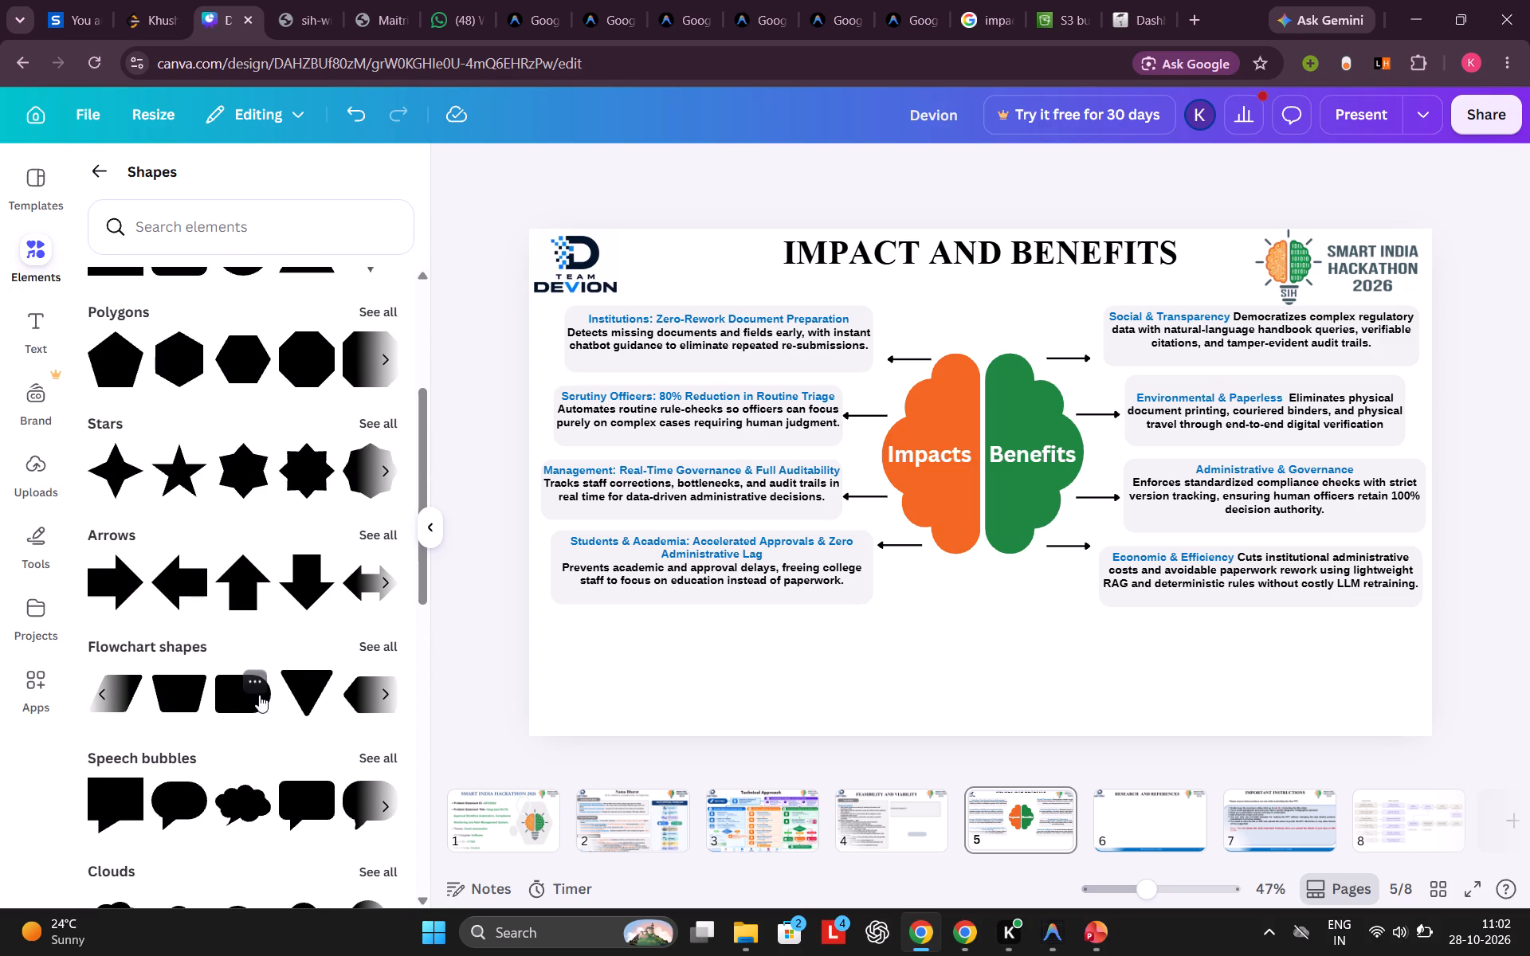
scroll(293, 719, down, 1)
click(384, 710)
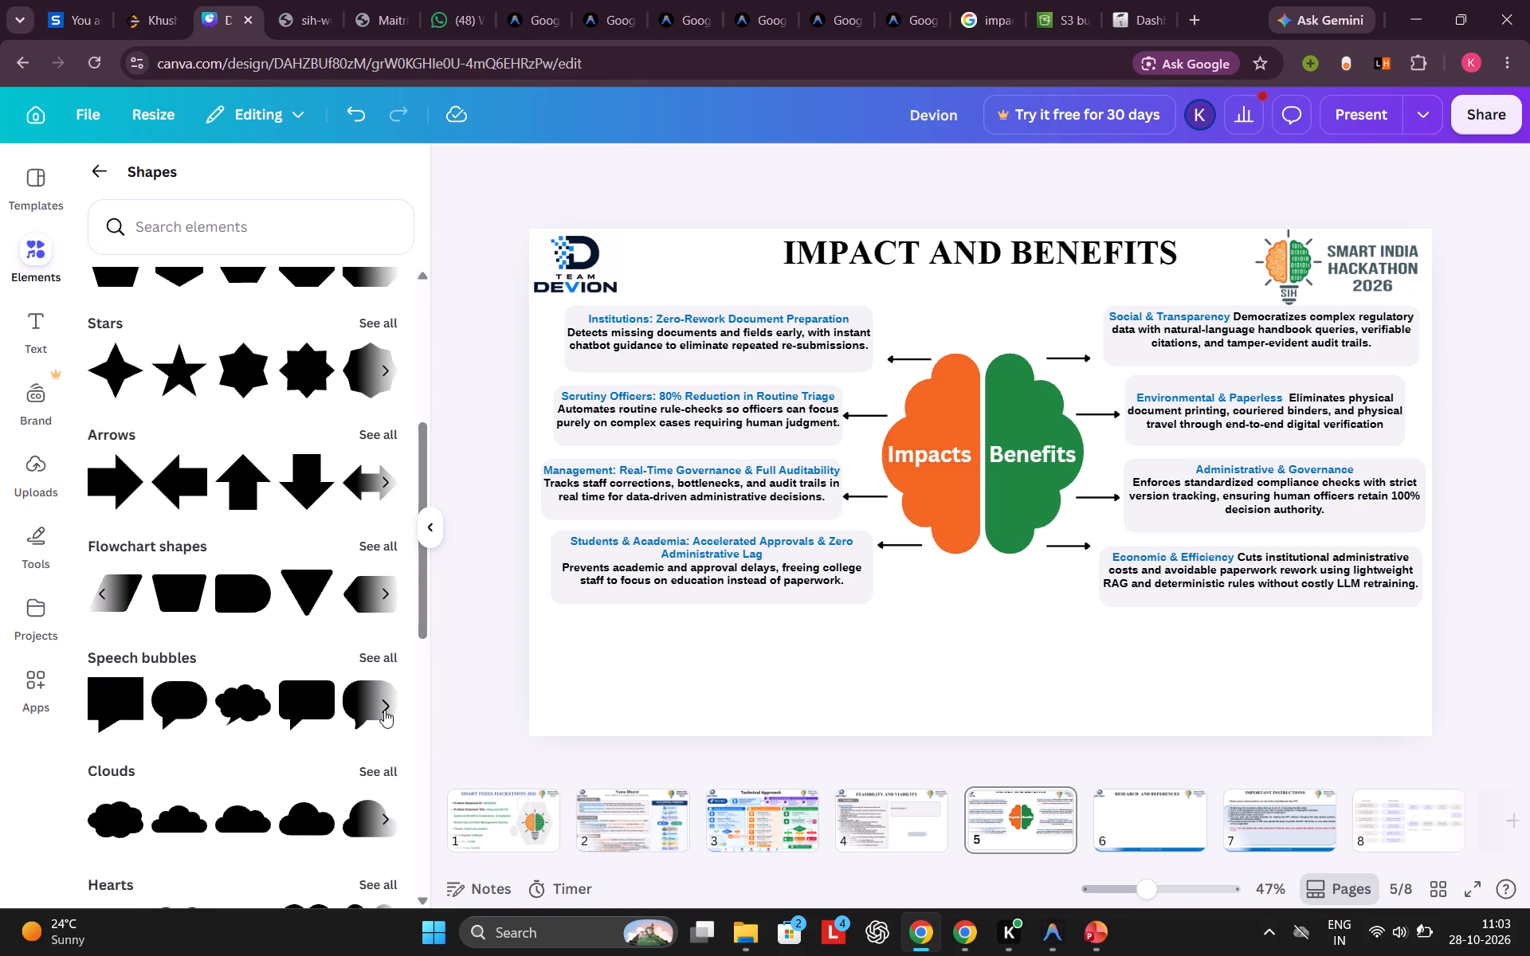
click(384, 710)
click(359, 711)
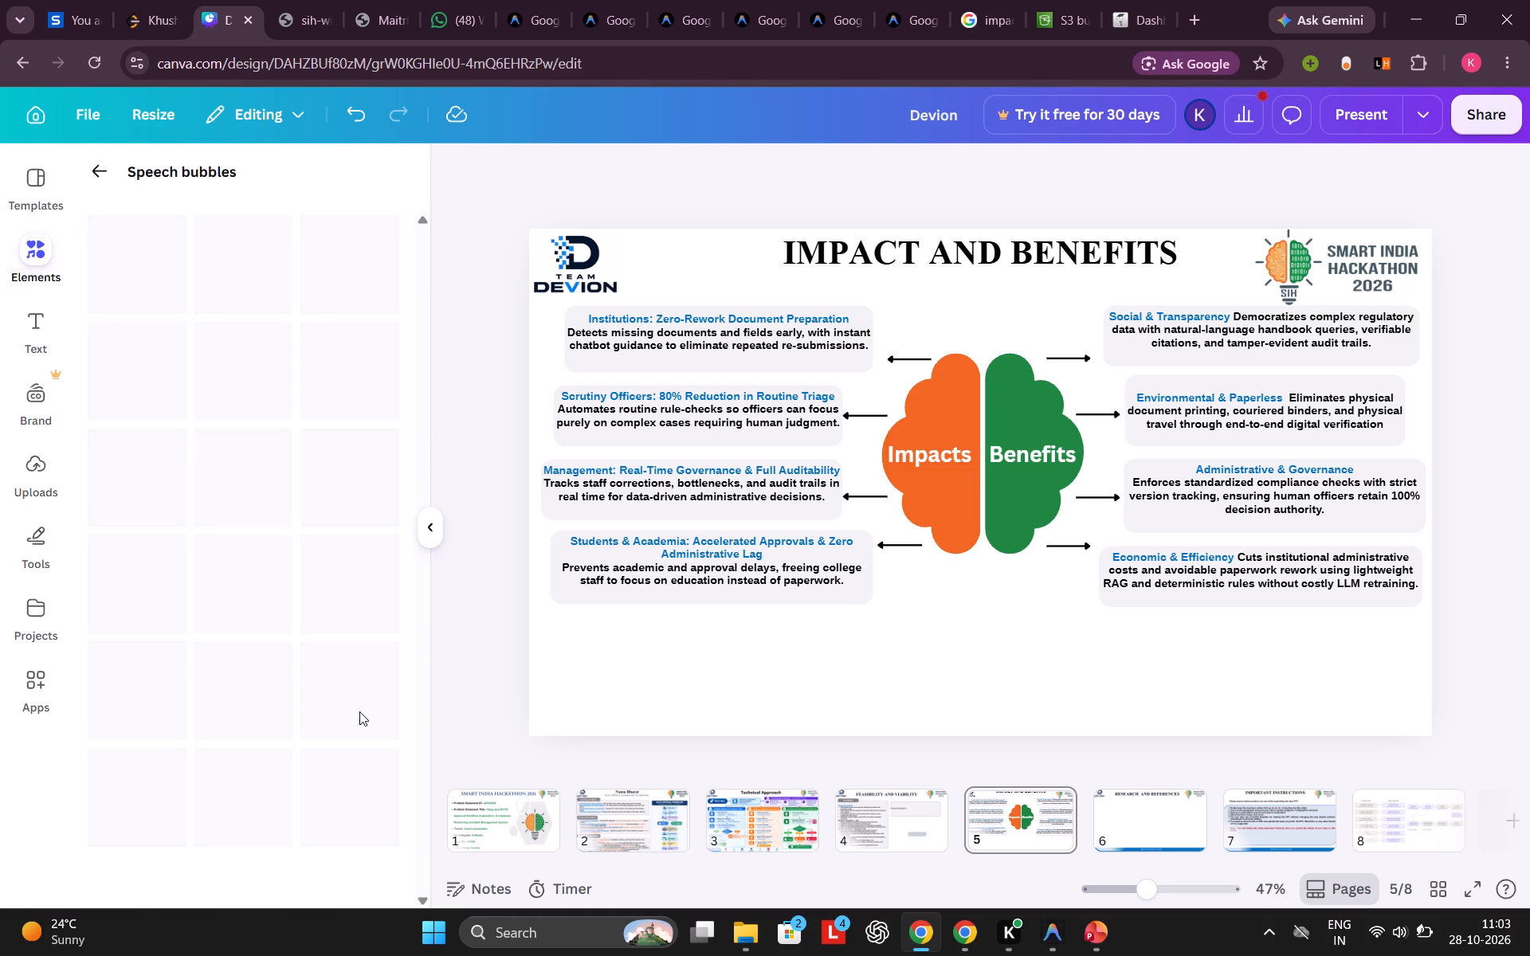
click(100, 172)
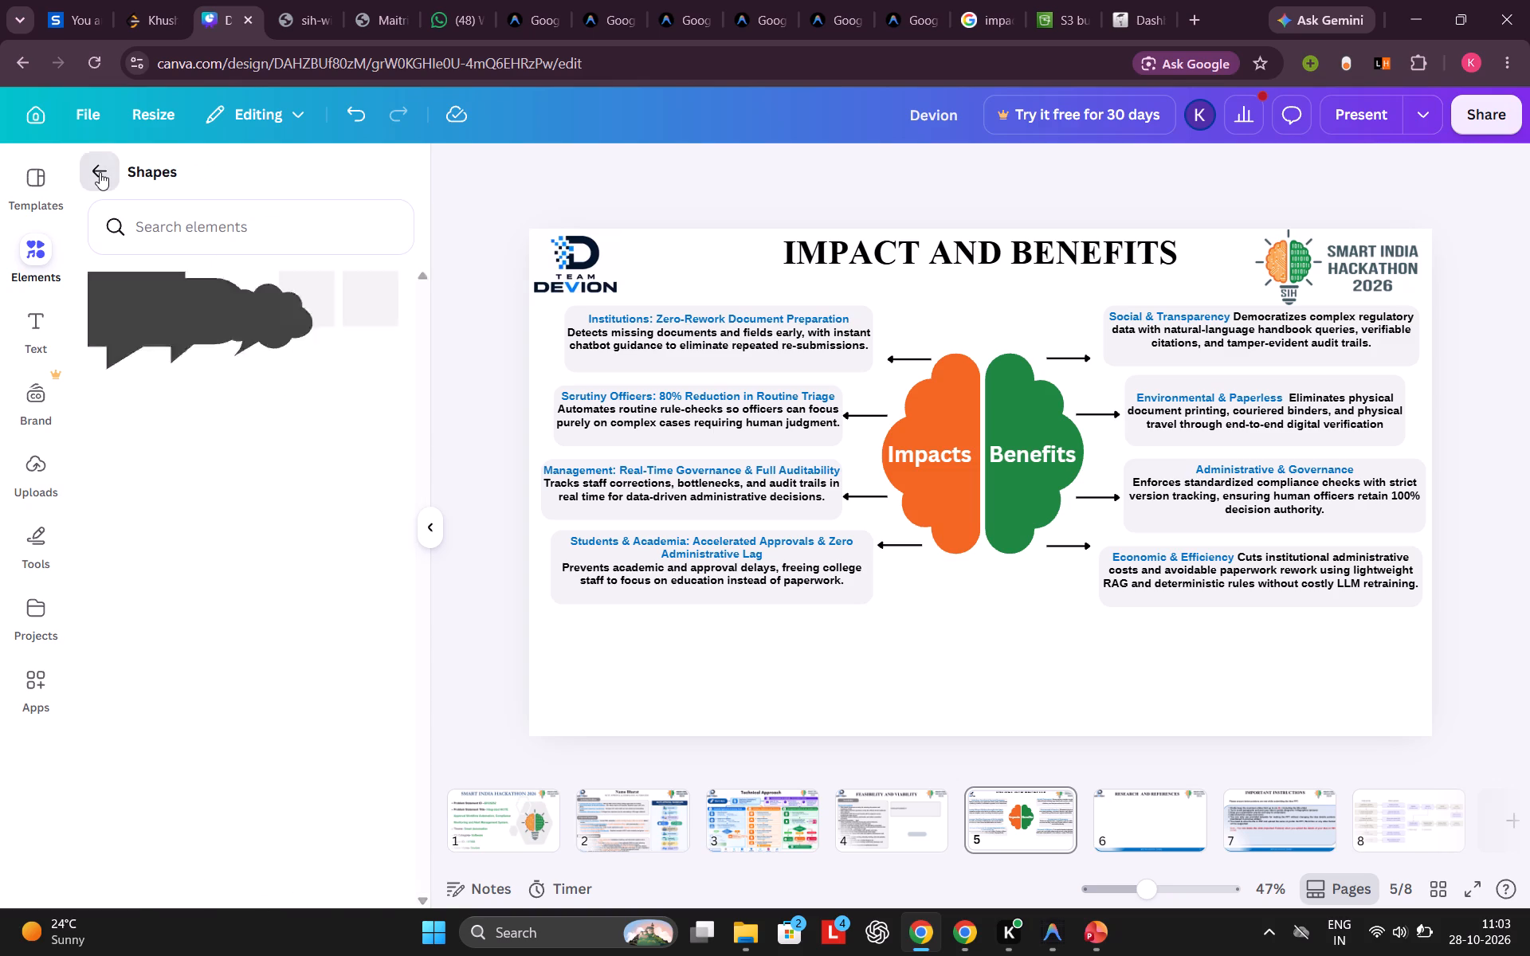
click(100, 591)
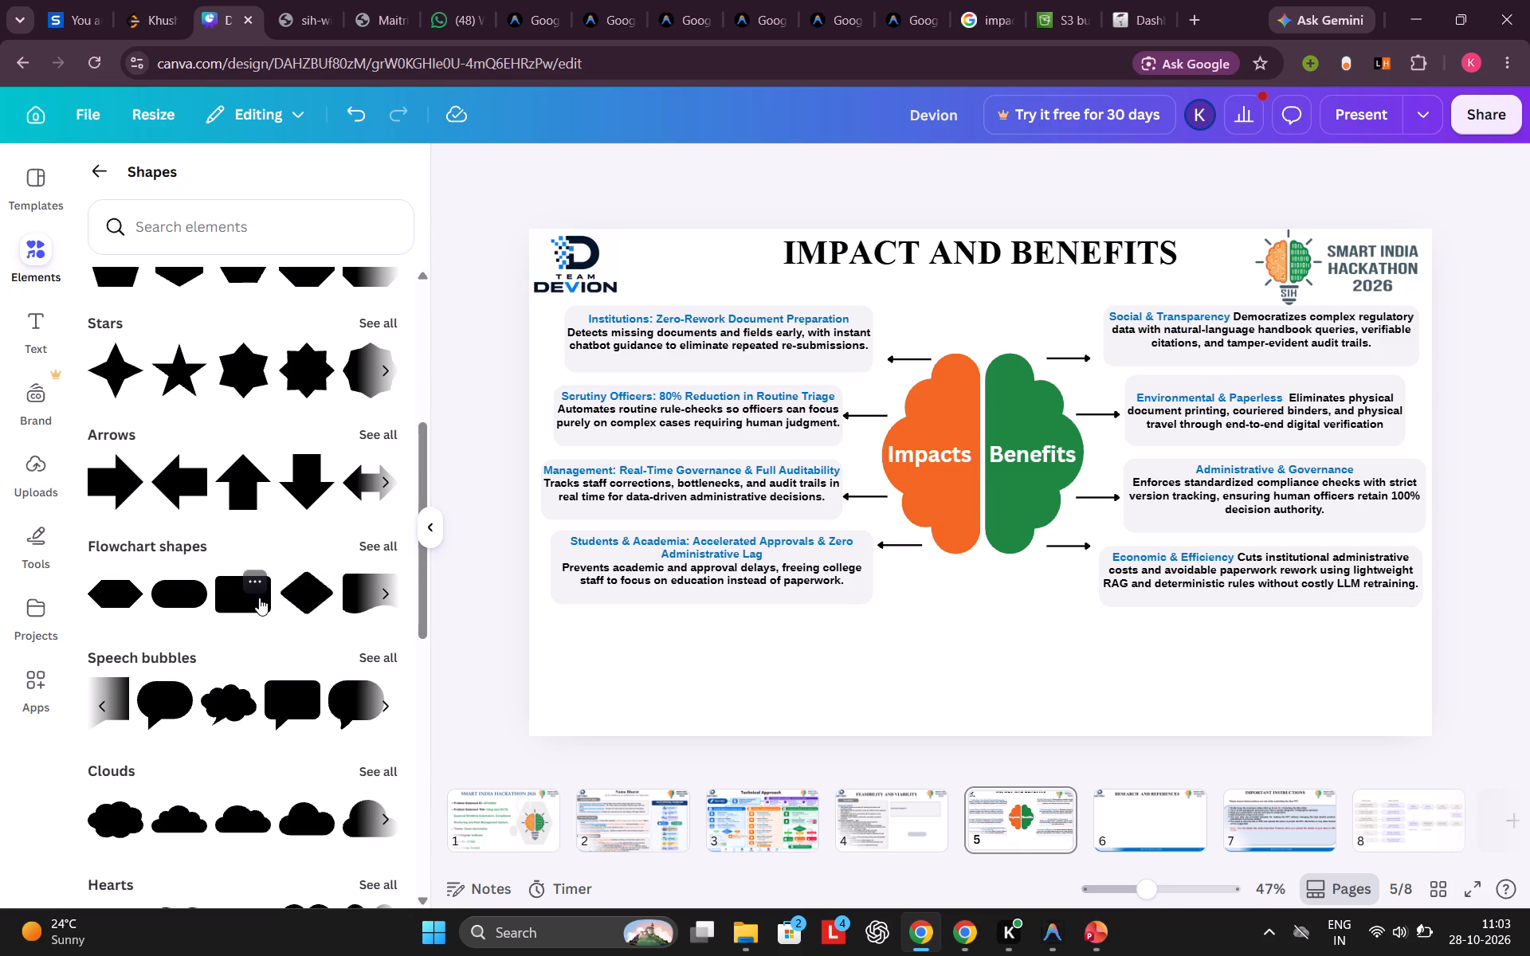
Add a square basic shape and reshape it into a long, thin horizontal bar in the slide's empty lower area.
scroll(259, 597, up, 3)
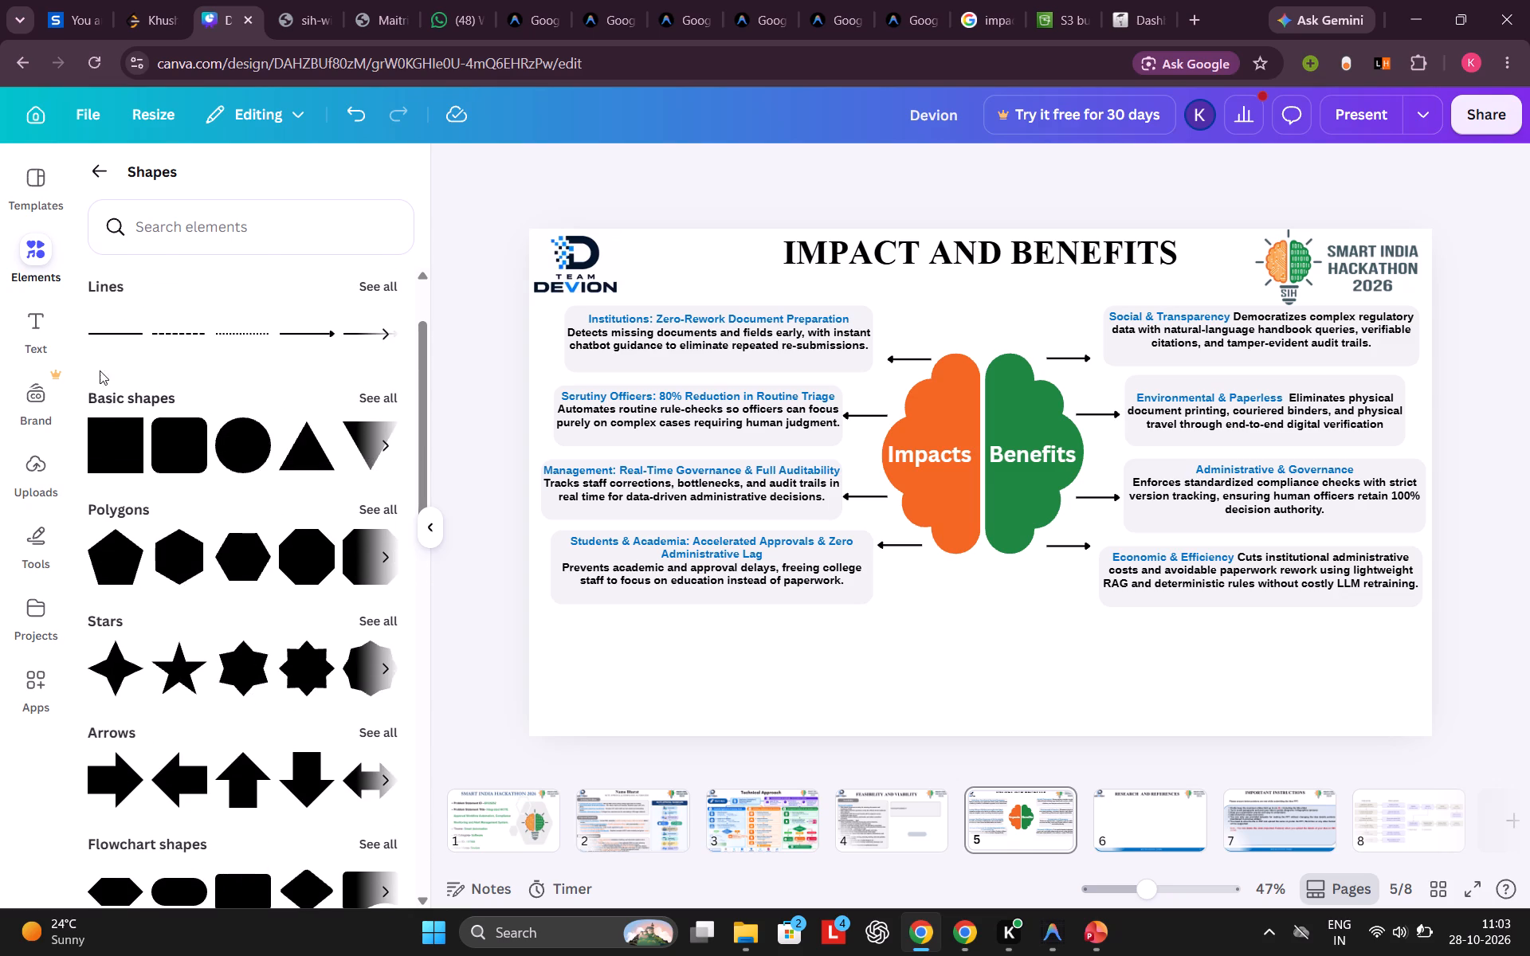
click(388, 450)
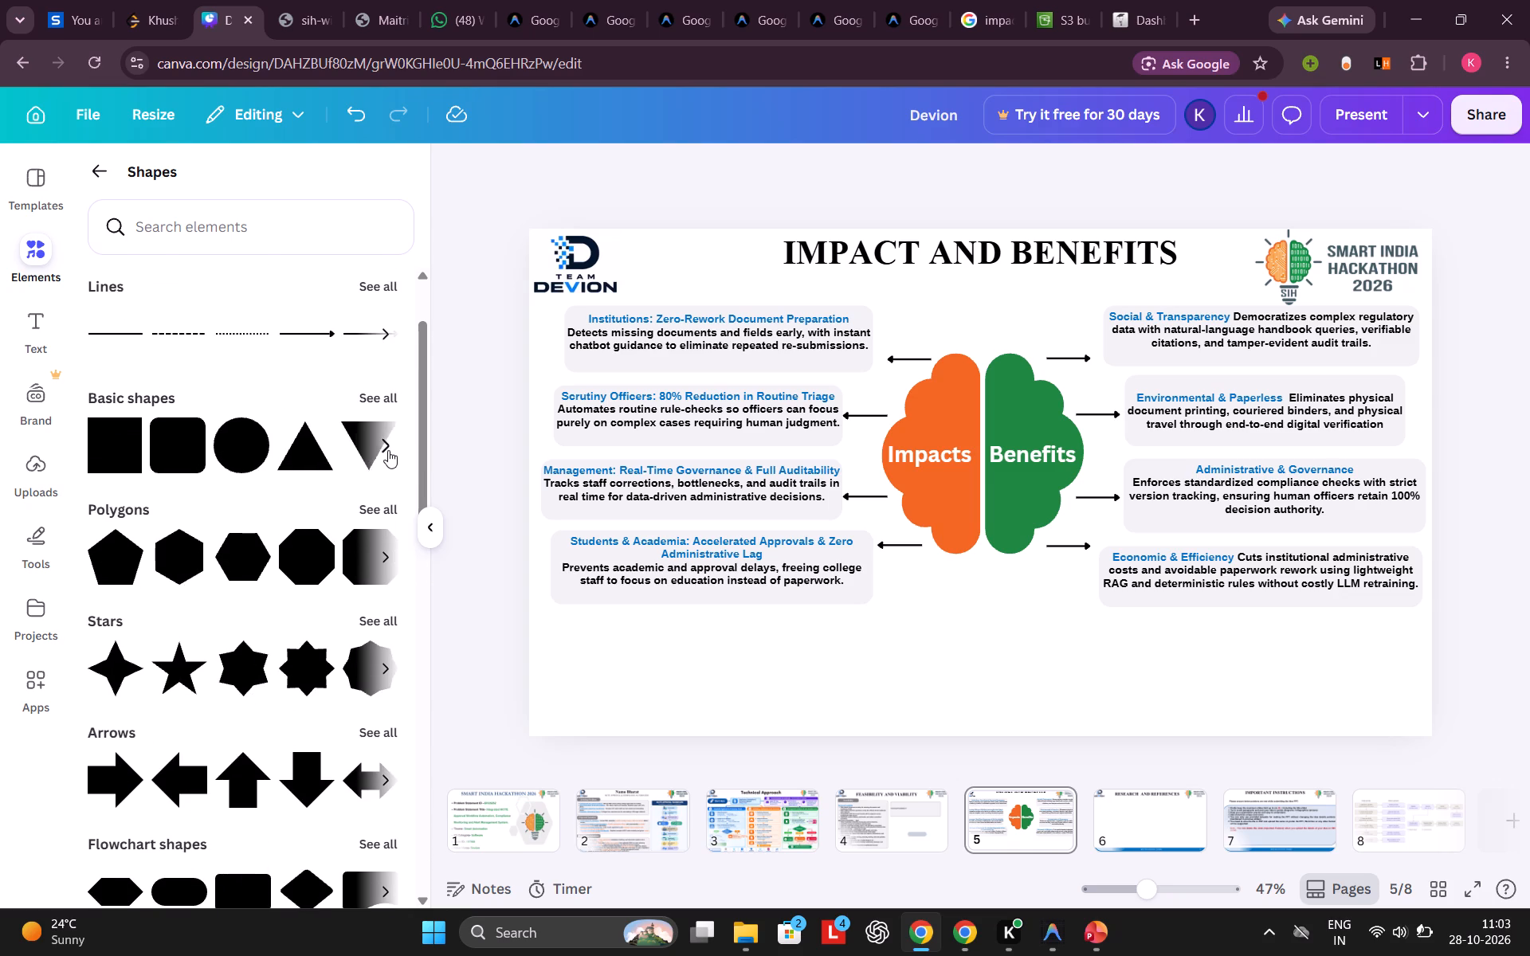
click(388, 450)
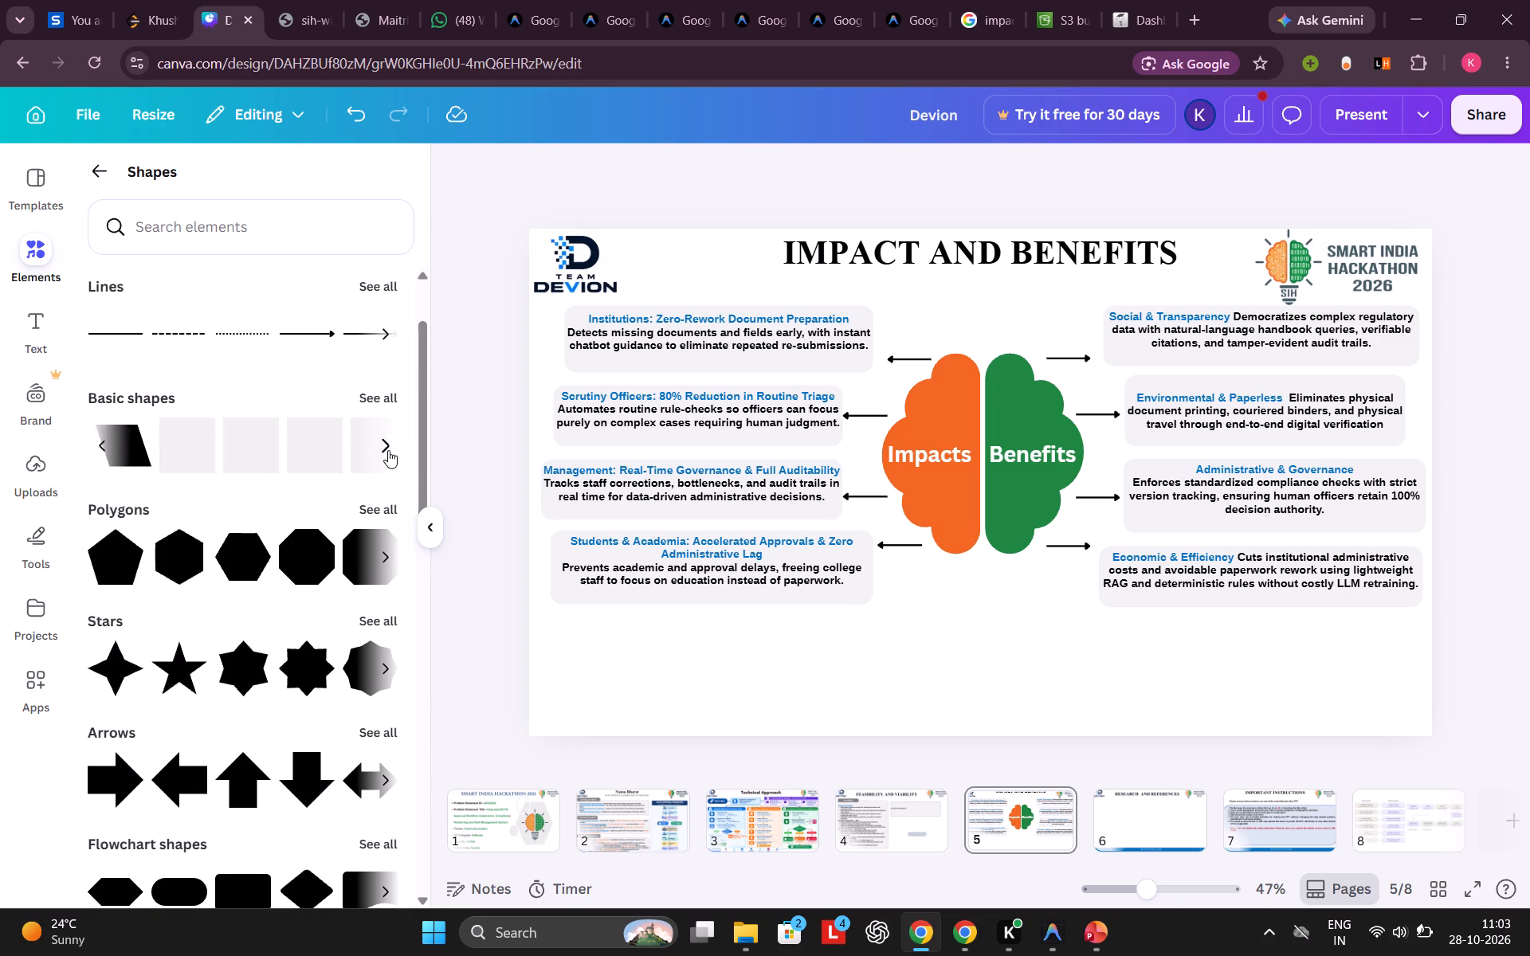
click(102, 445)
click(102, 445)
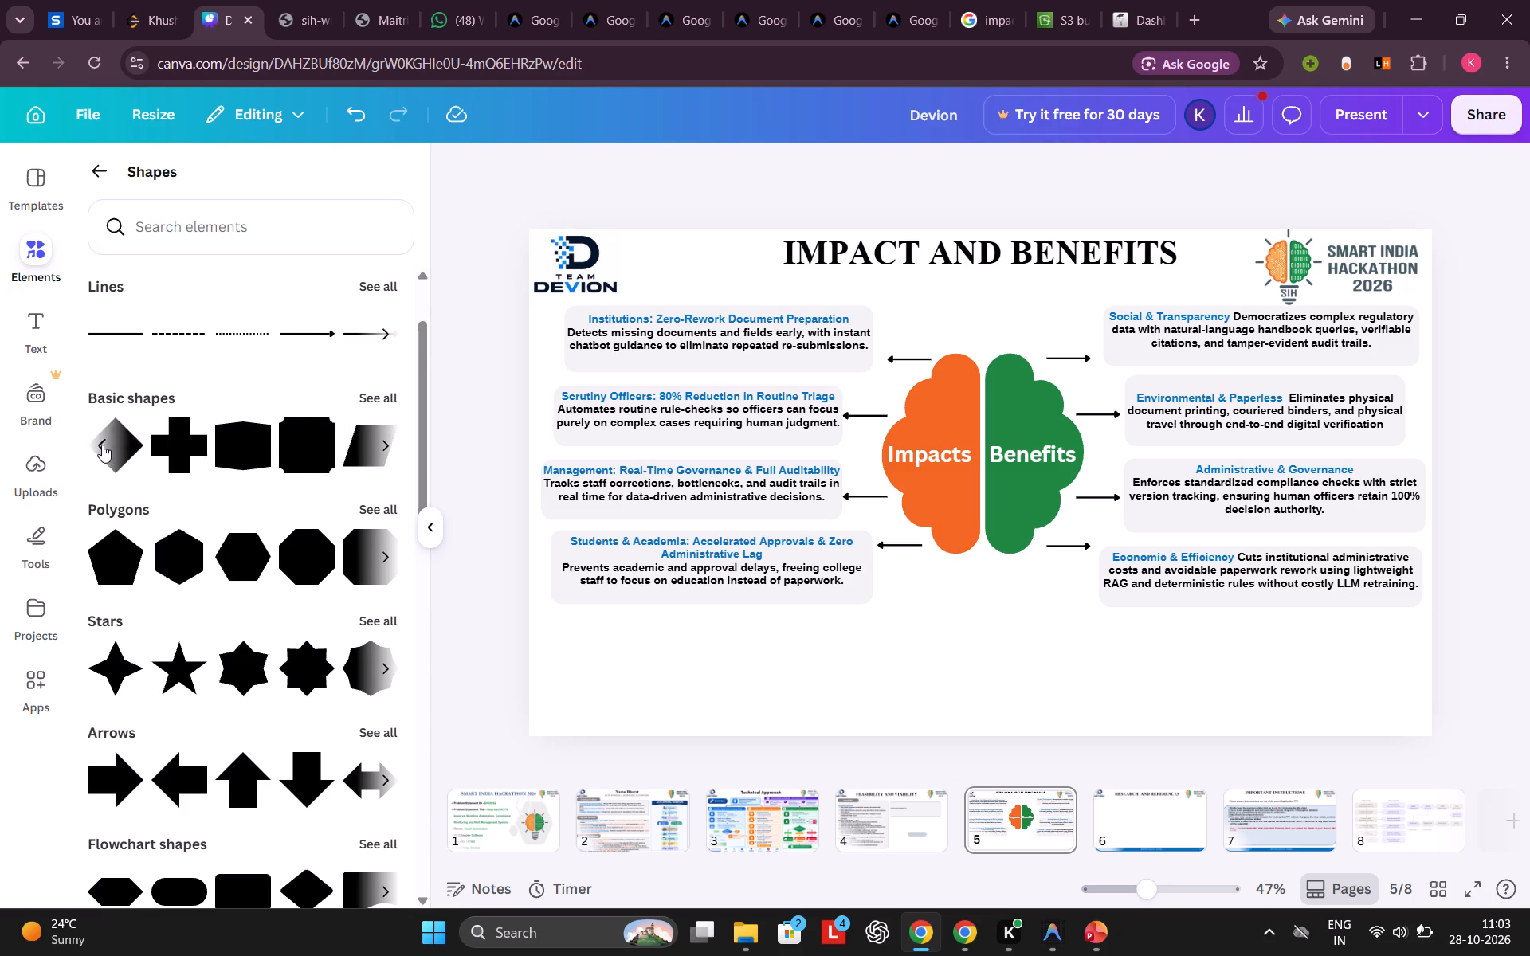
click(116, 453)
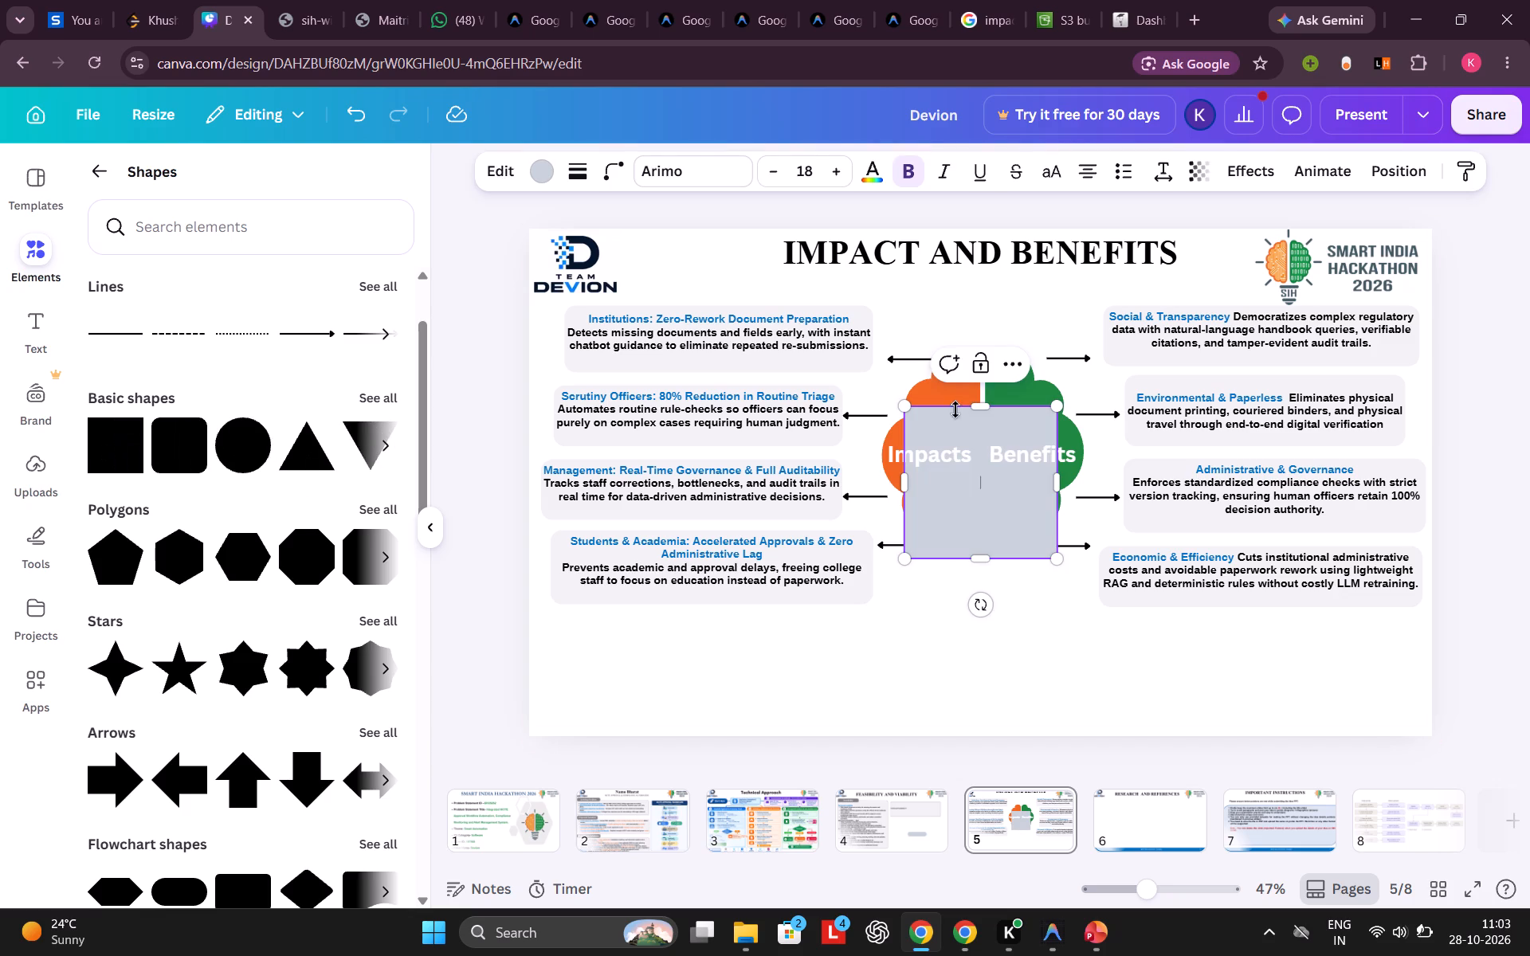
drag(974, 523, 671, 676)
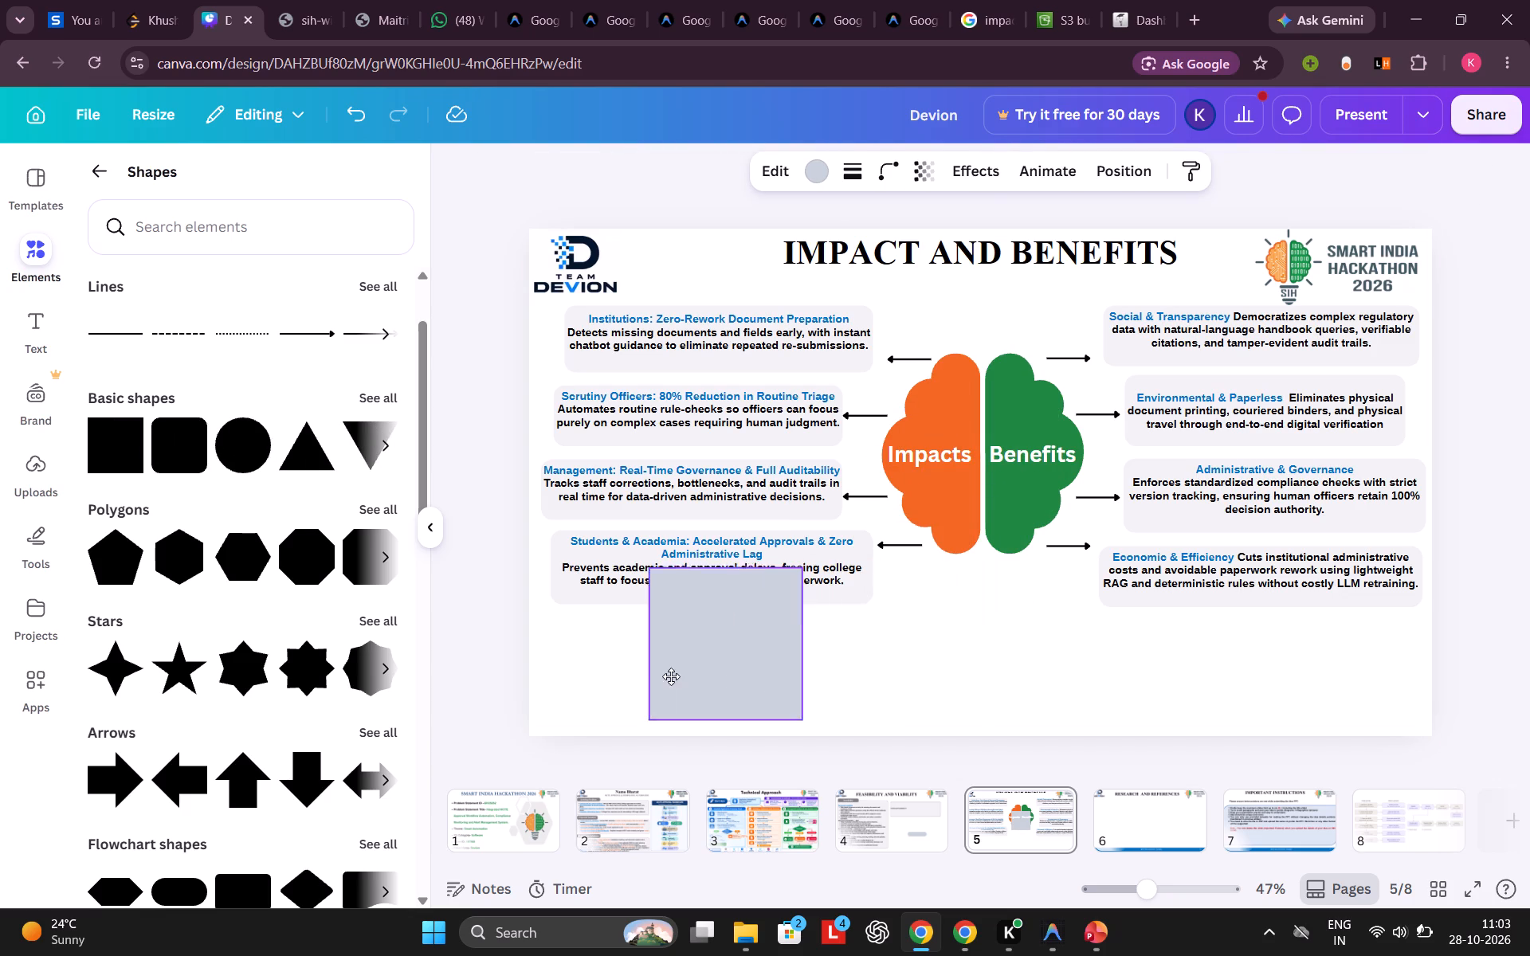
drag(671, 676, 662, 662)
drag(747, 624, 1065, 654)
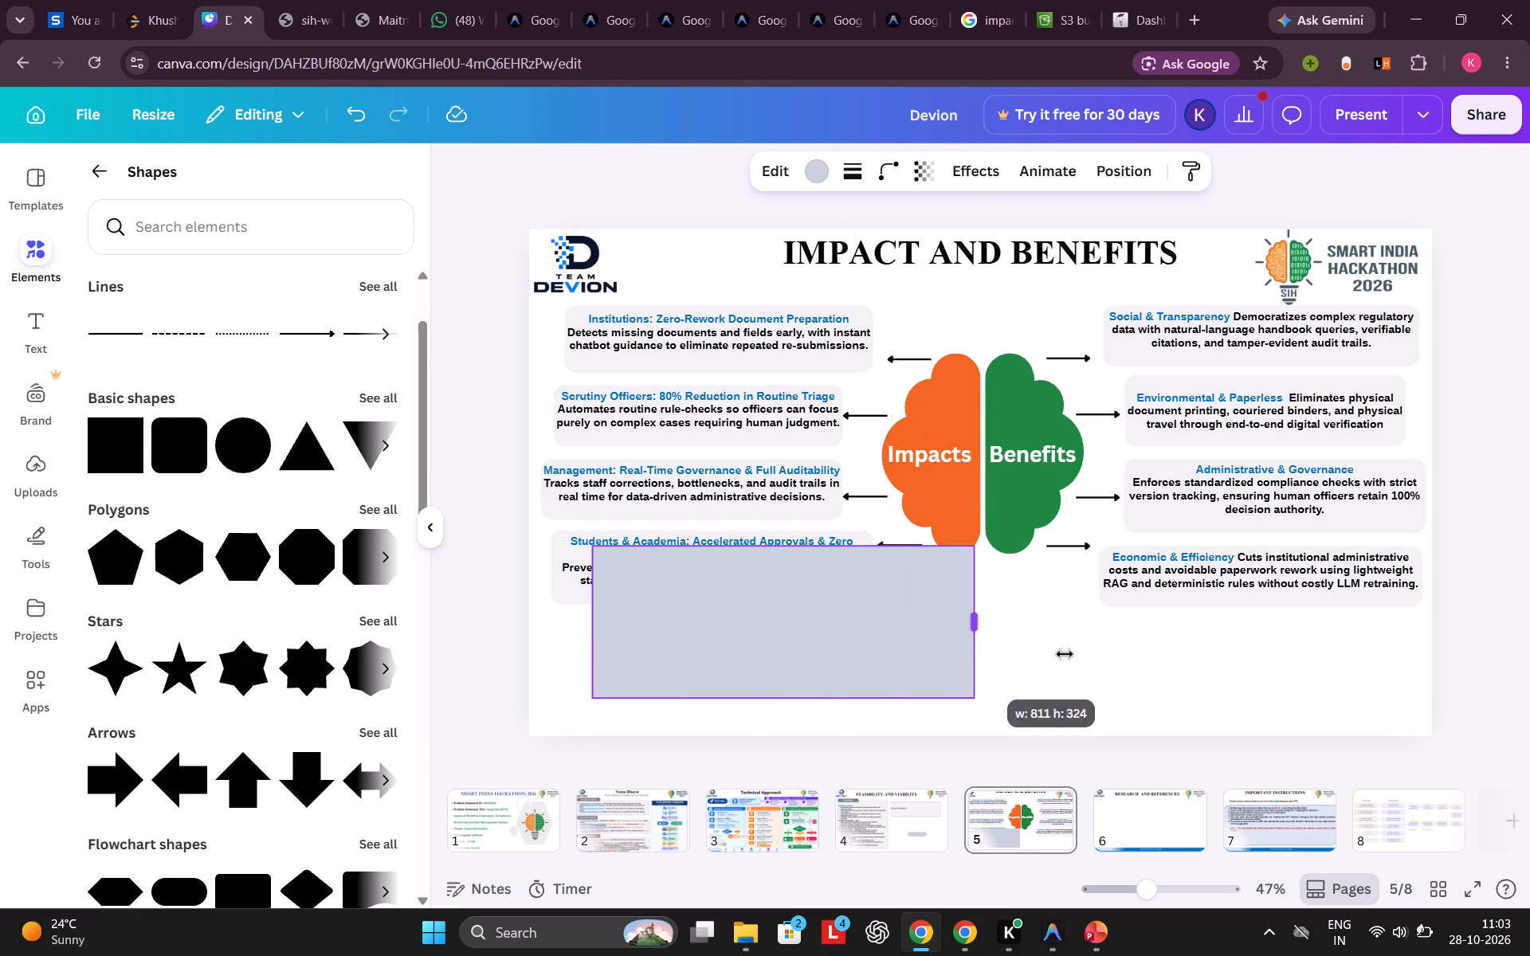
drag(1065, 654, 1128, 656)
drag(858, 545, 881, 664)
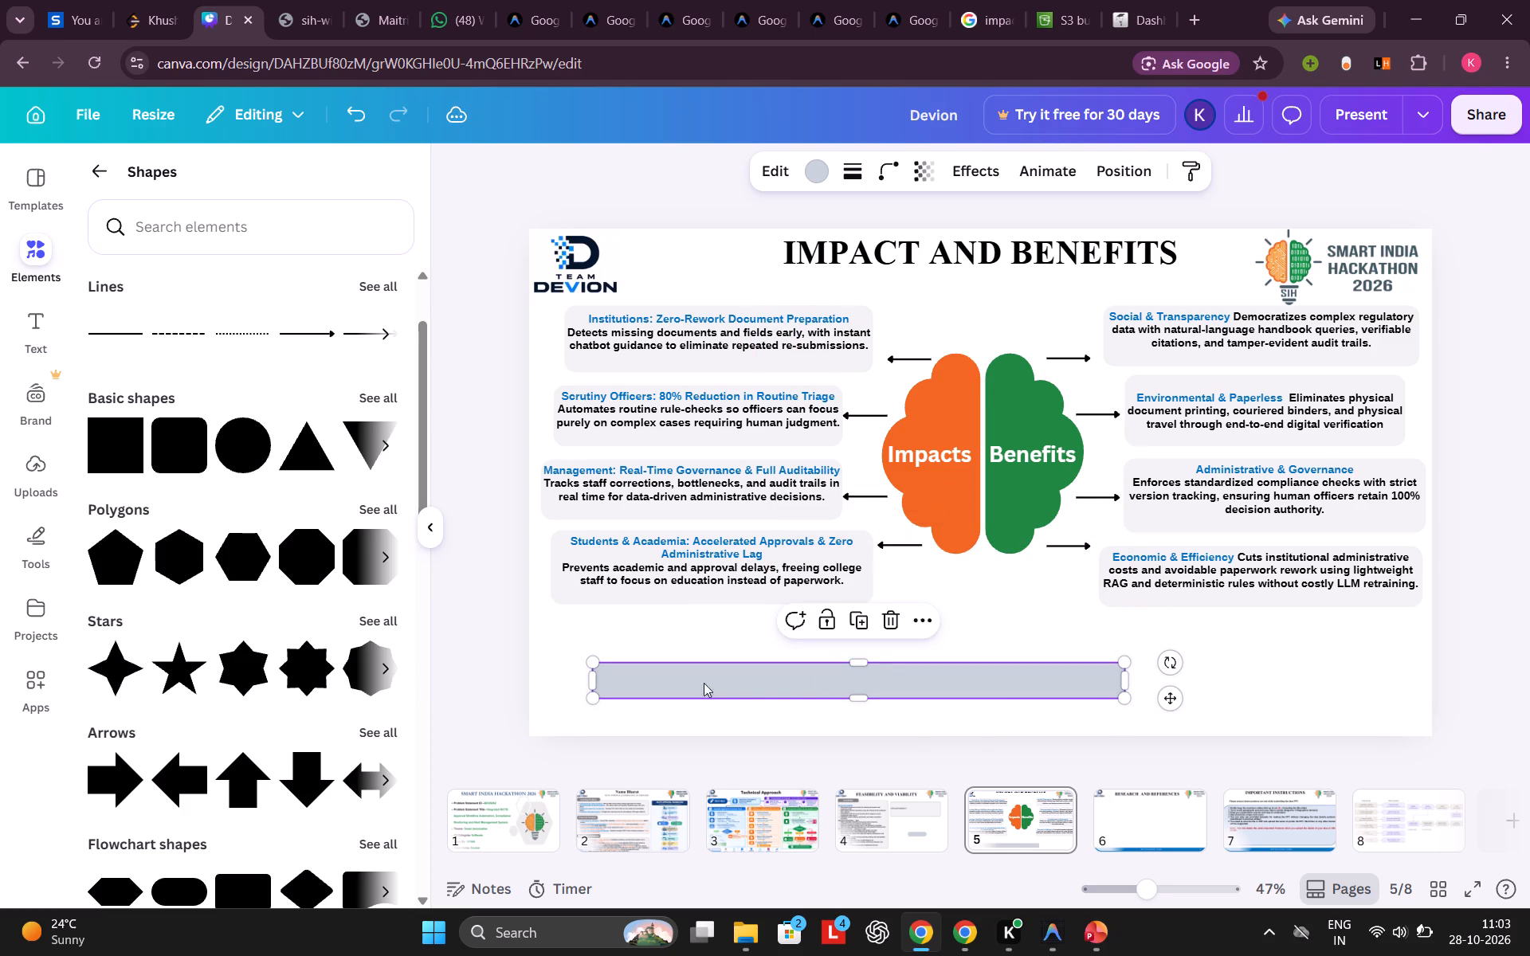
Using the heading box in sih-winning-ppt-1.pdf as reference, give the bar a solid black outline of weight 4 and no fill.
click(288, 0)
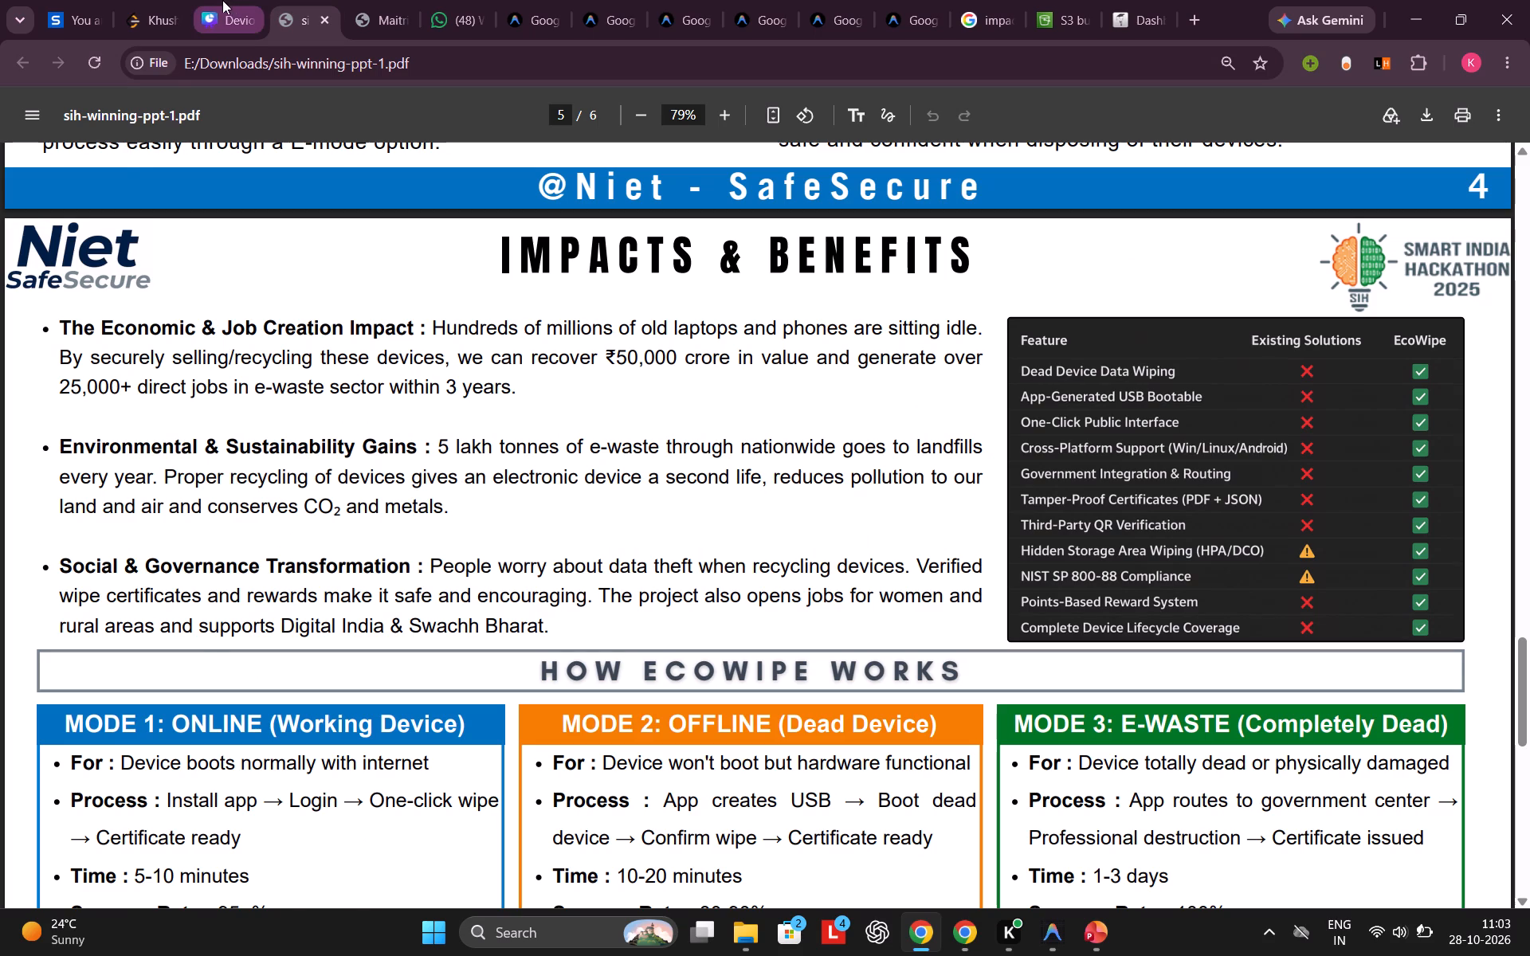
click(219, 0)
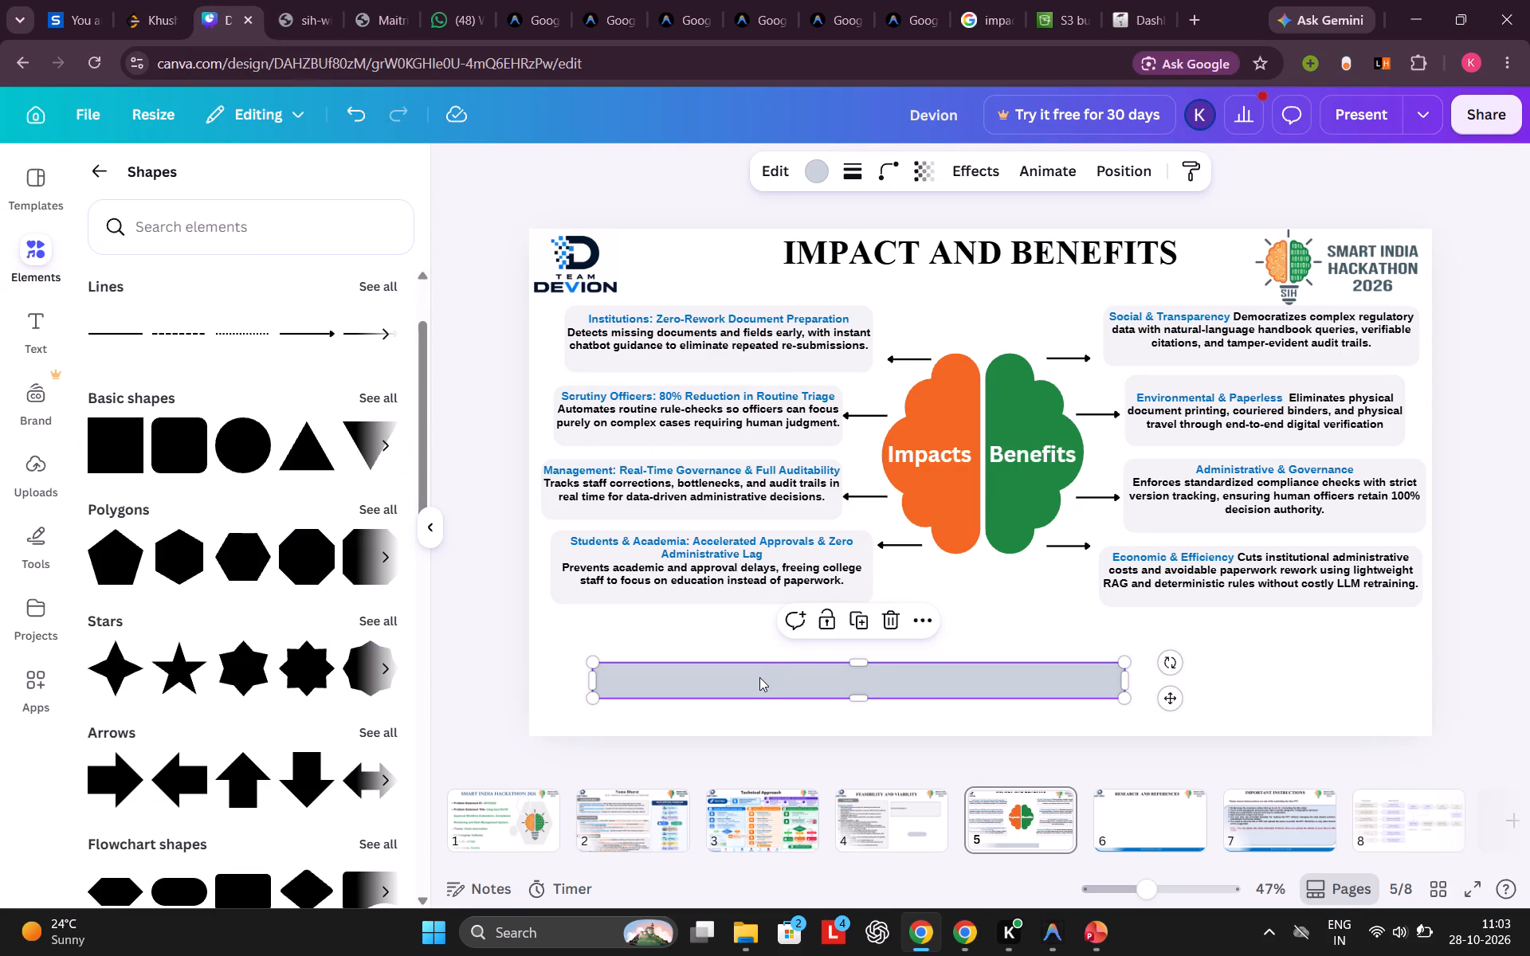
click(848, 169)
click(797, 229)
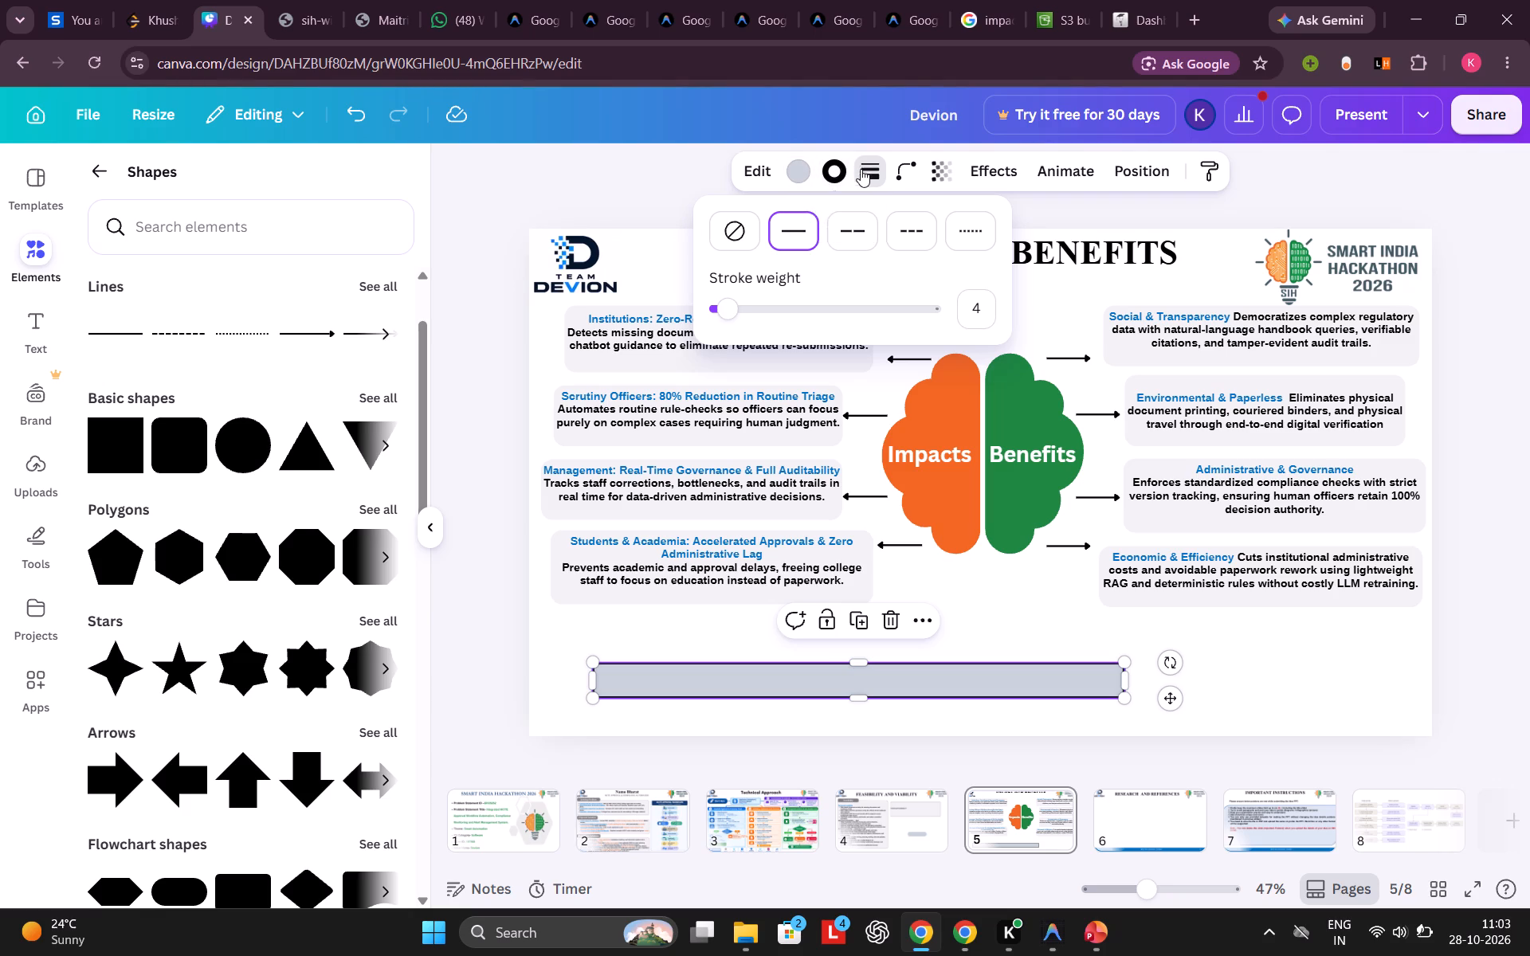
click(824, 175)
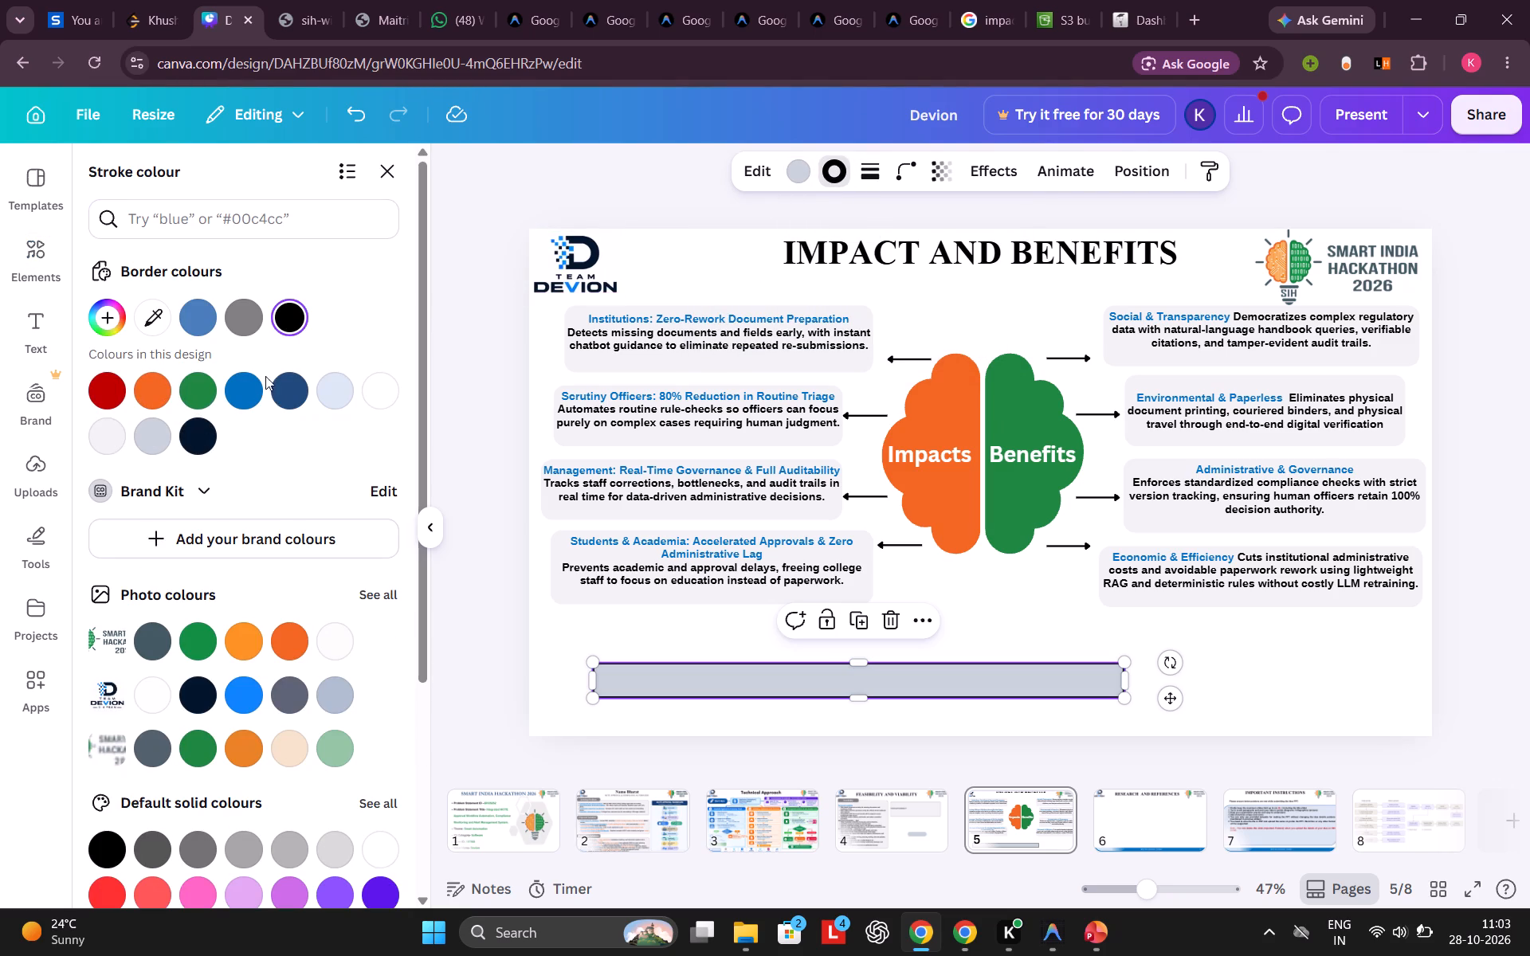
click(288, 320)
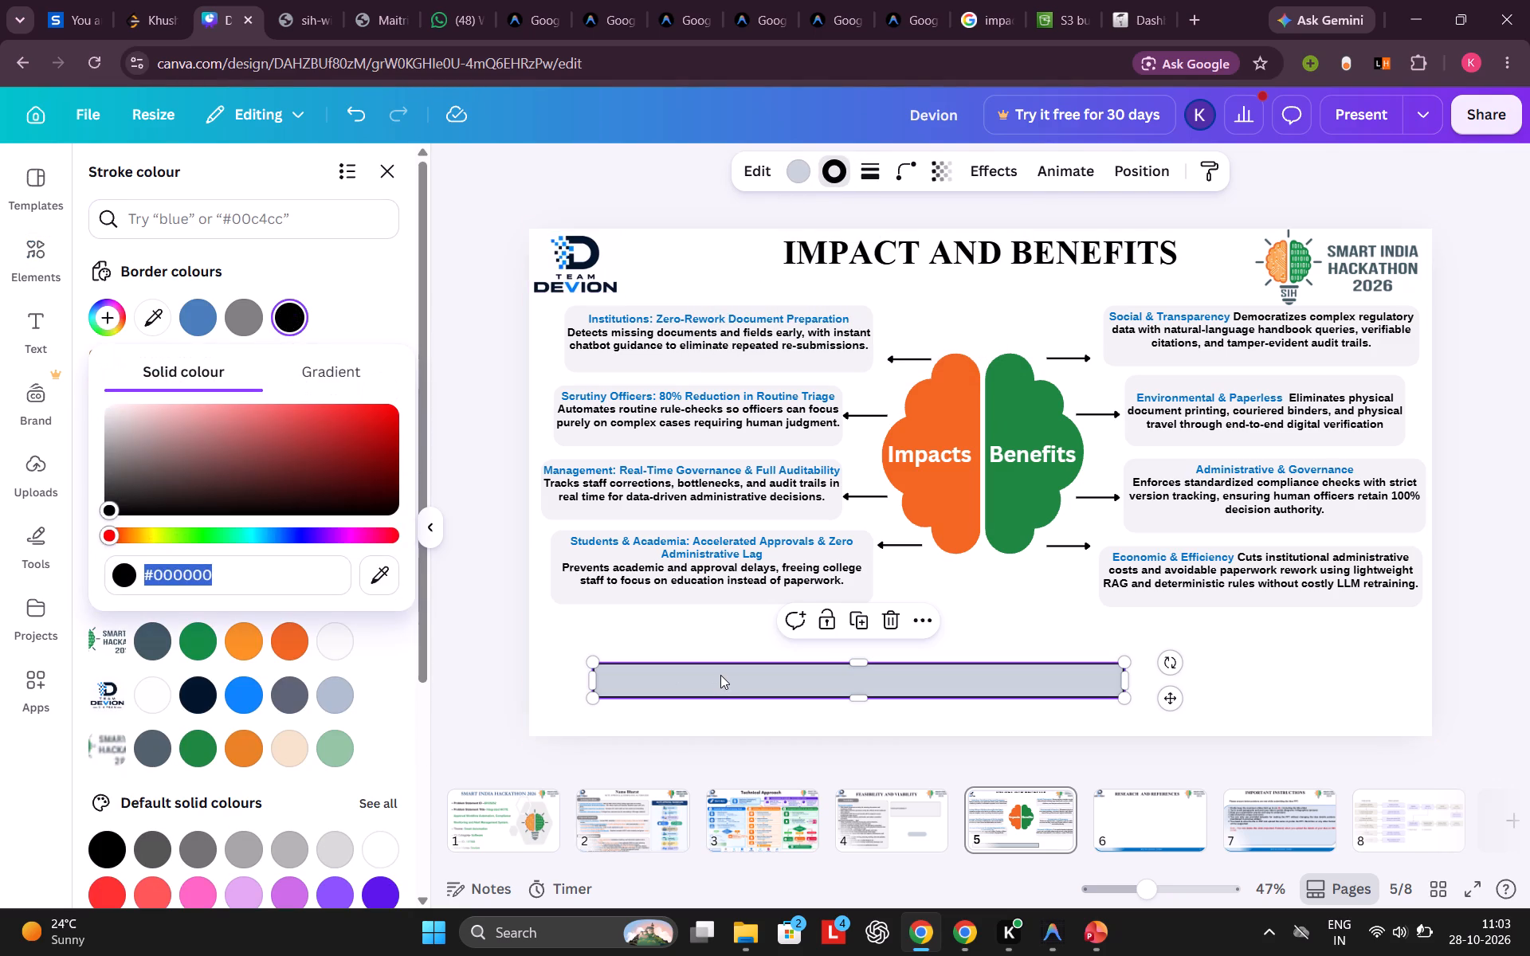
click(720, 676)
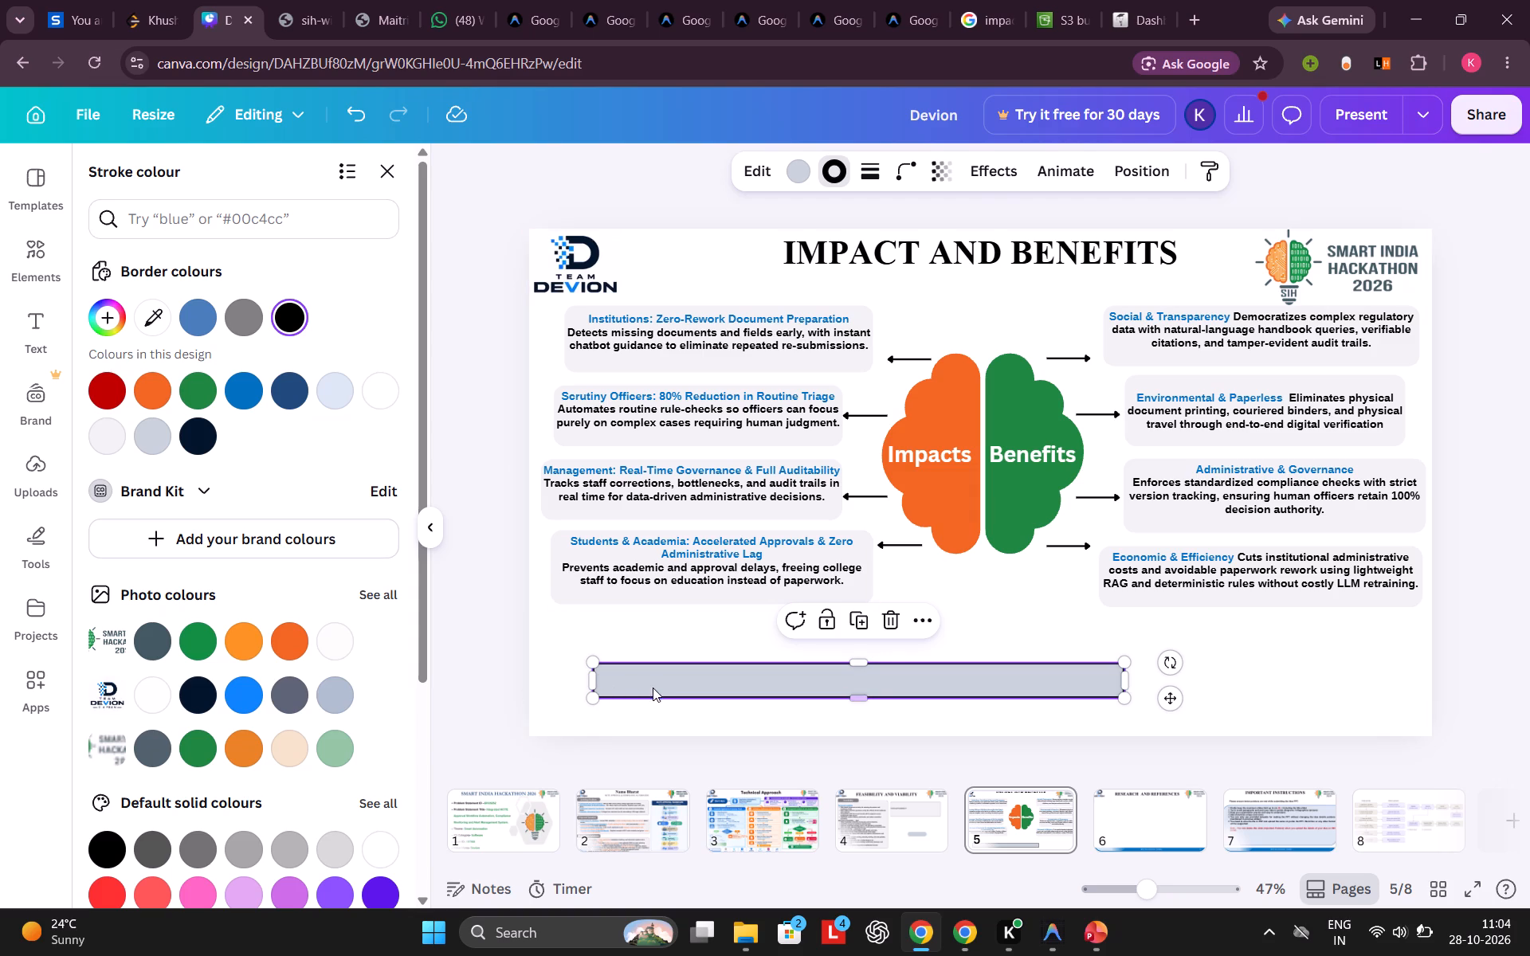
click(809, 171)
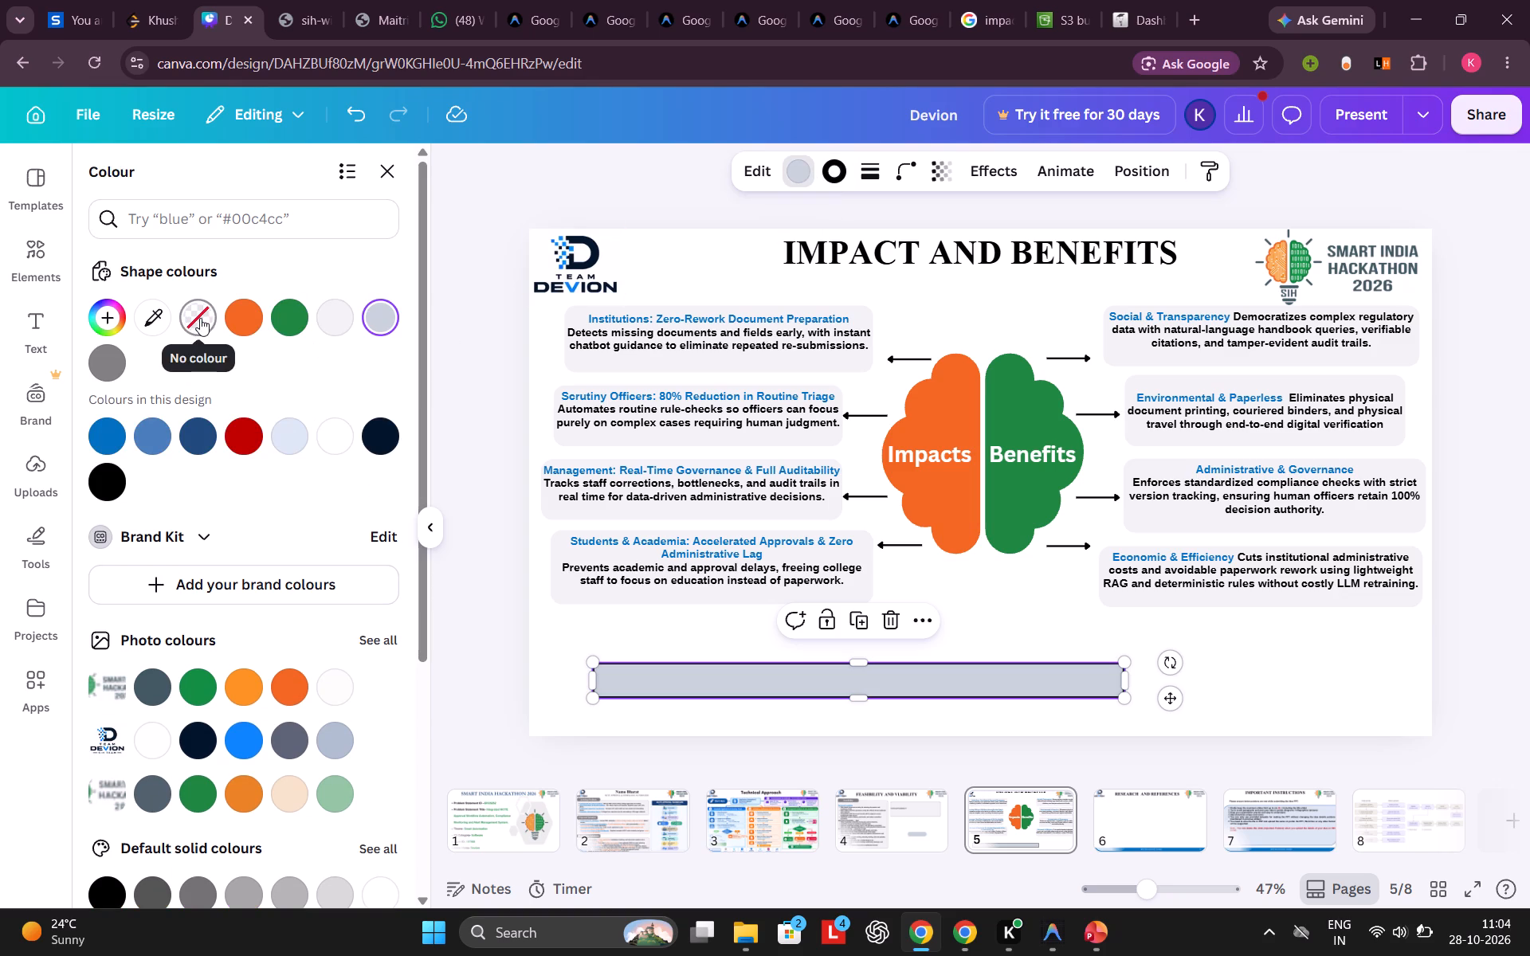
click(200, 318)
click(491, 659)
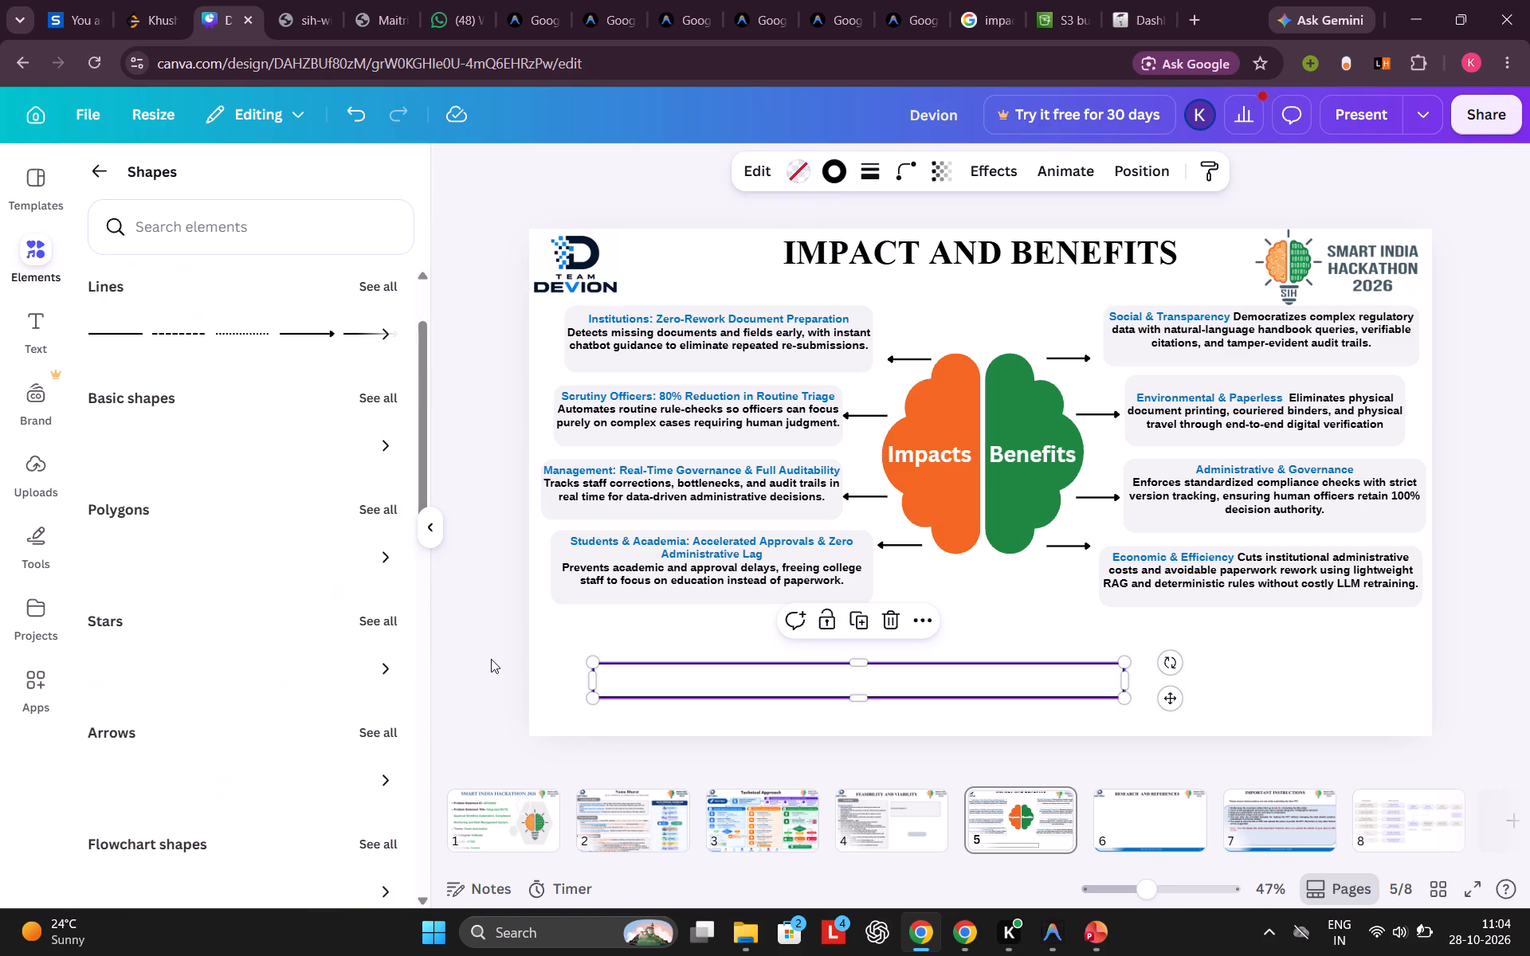
click(572, 700)
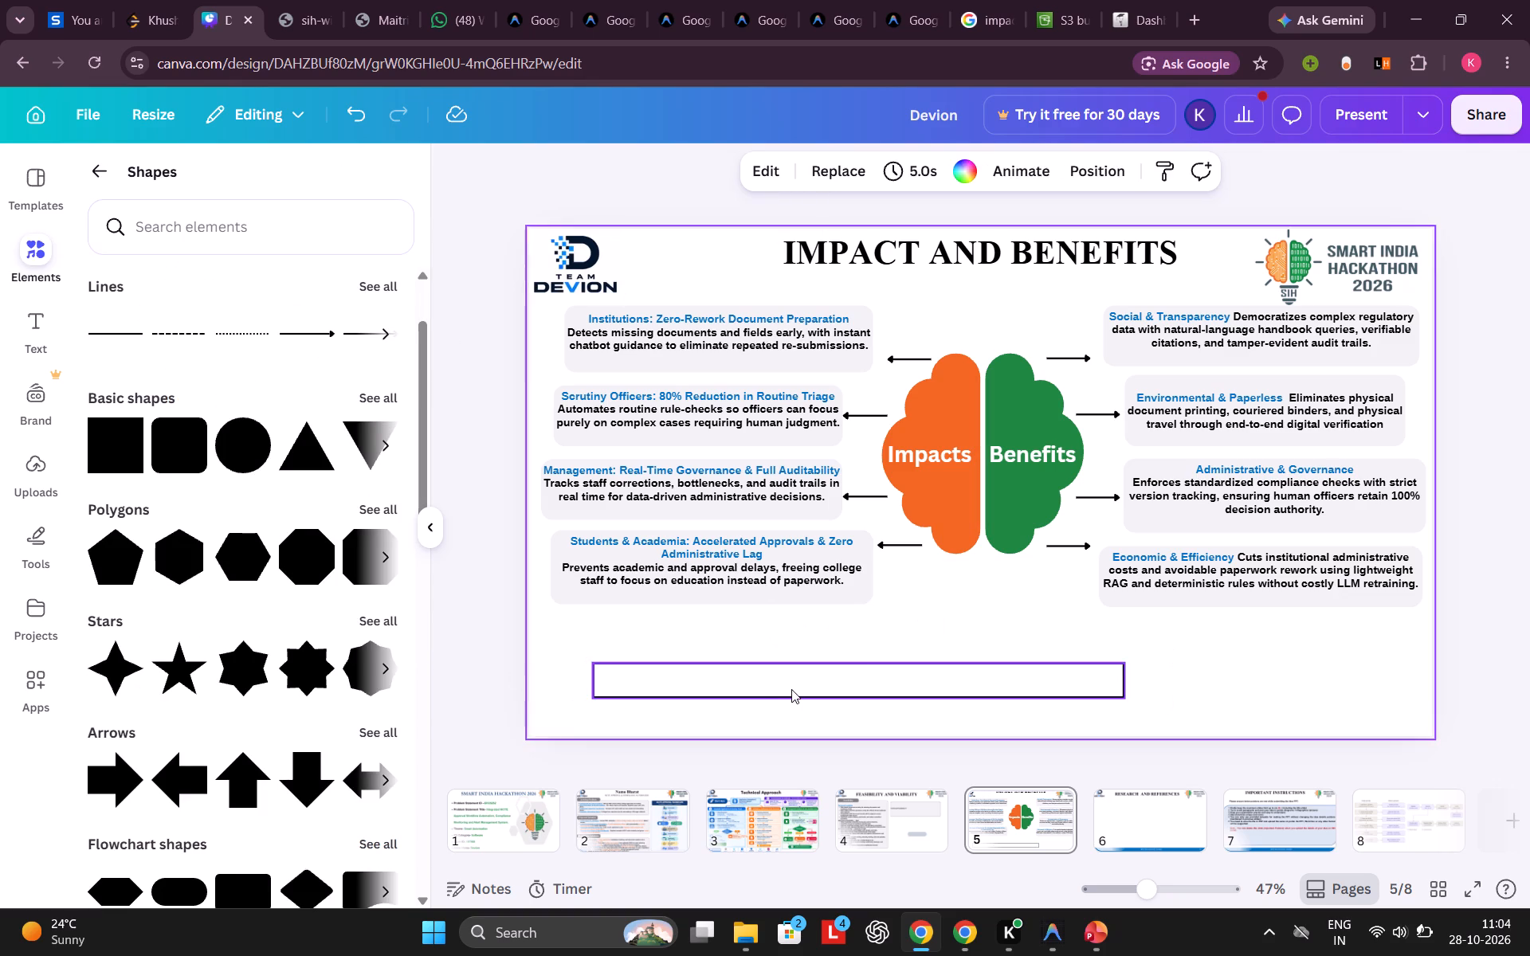
Place the outlined bar directly below the text boxes, stretch it across nearly the full slide width, and check it in presentation mode.
click(790, 689)
drag(1124, 683, 1328, 664)
drag(1018, 684, 961, 676)
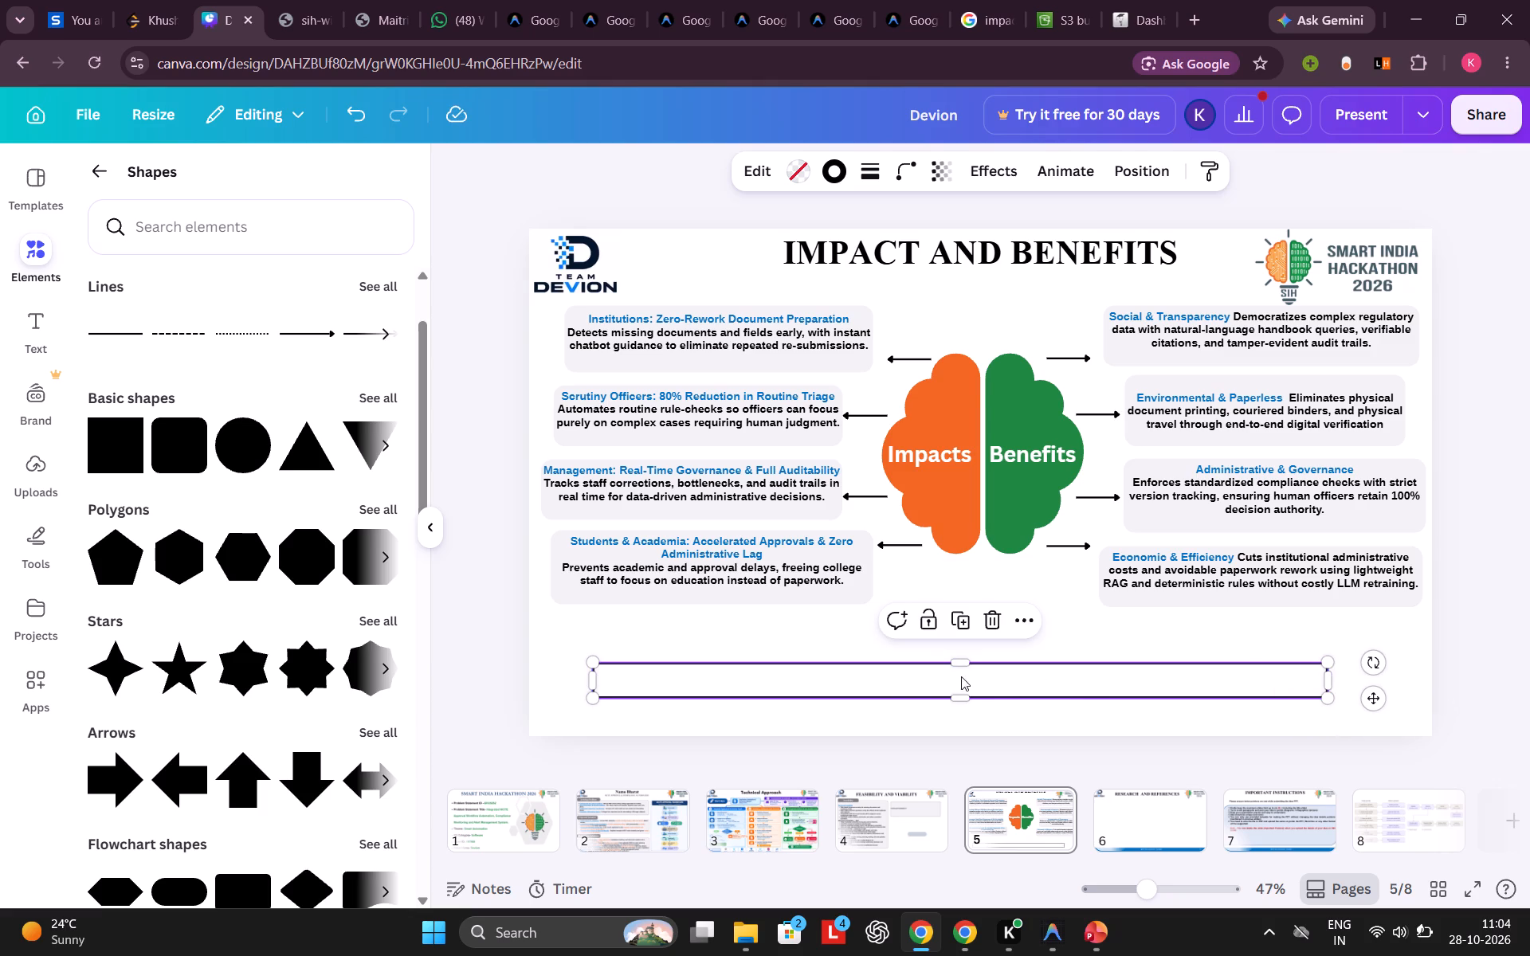
drag(961, 676, 967, 636)
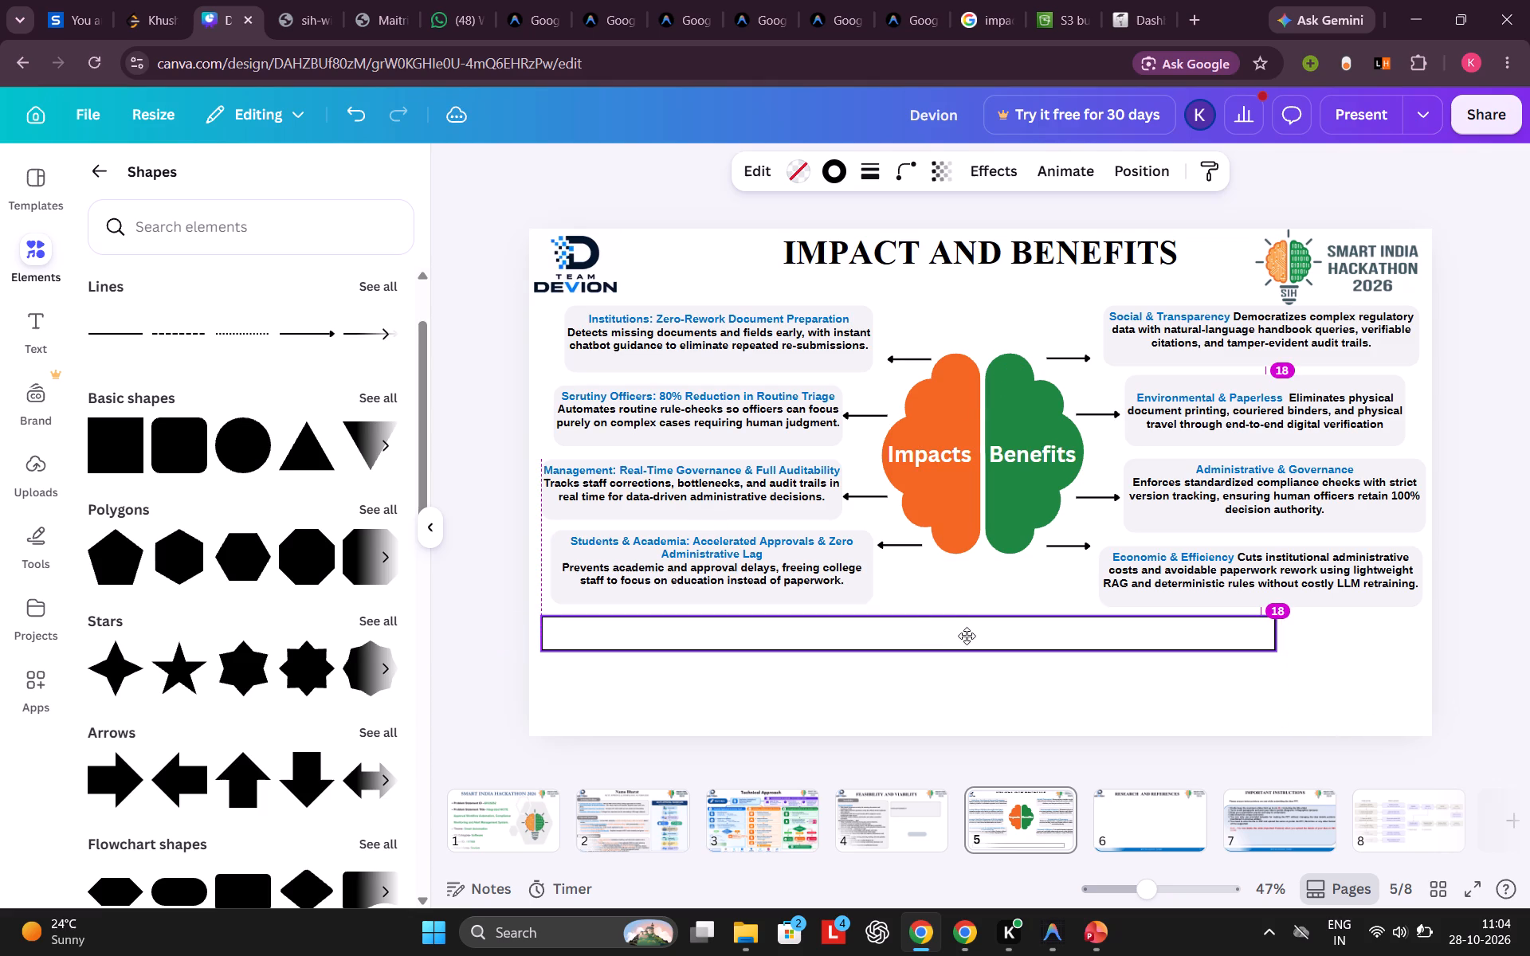
drag(967, 636, 967, 637)
drag(1282, 639, 1289, 639)
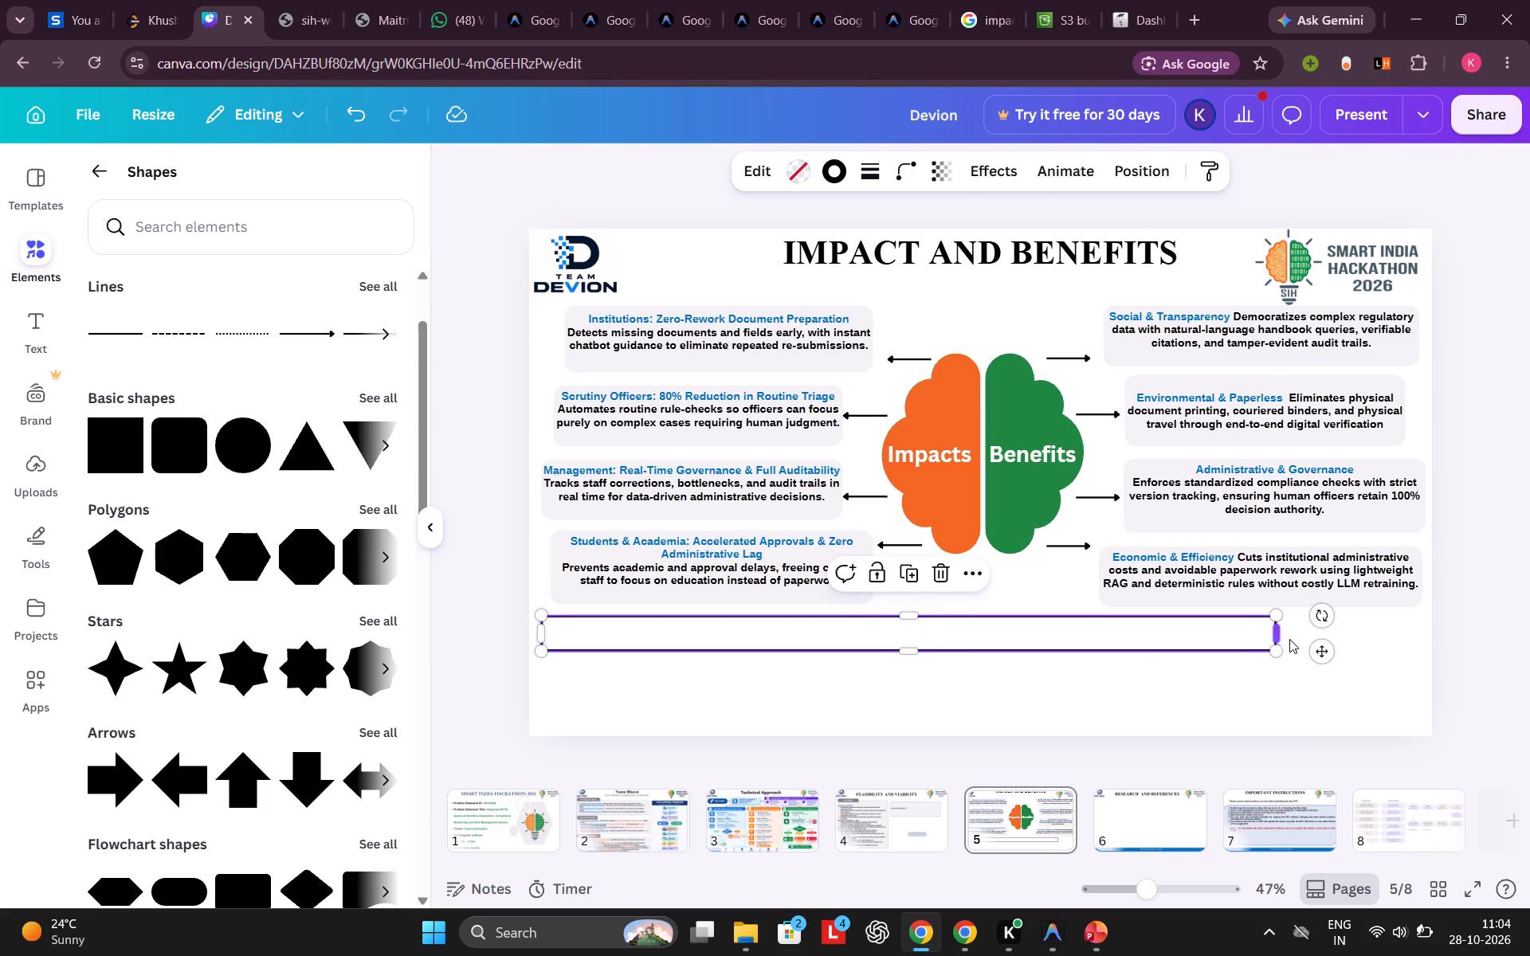
drag(1289, 639, 1409, 627)
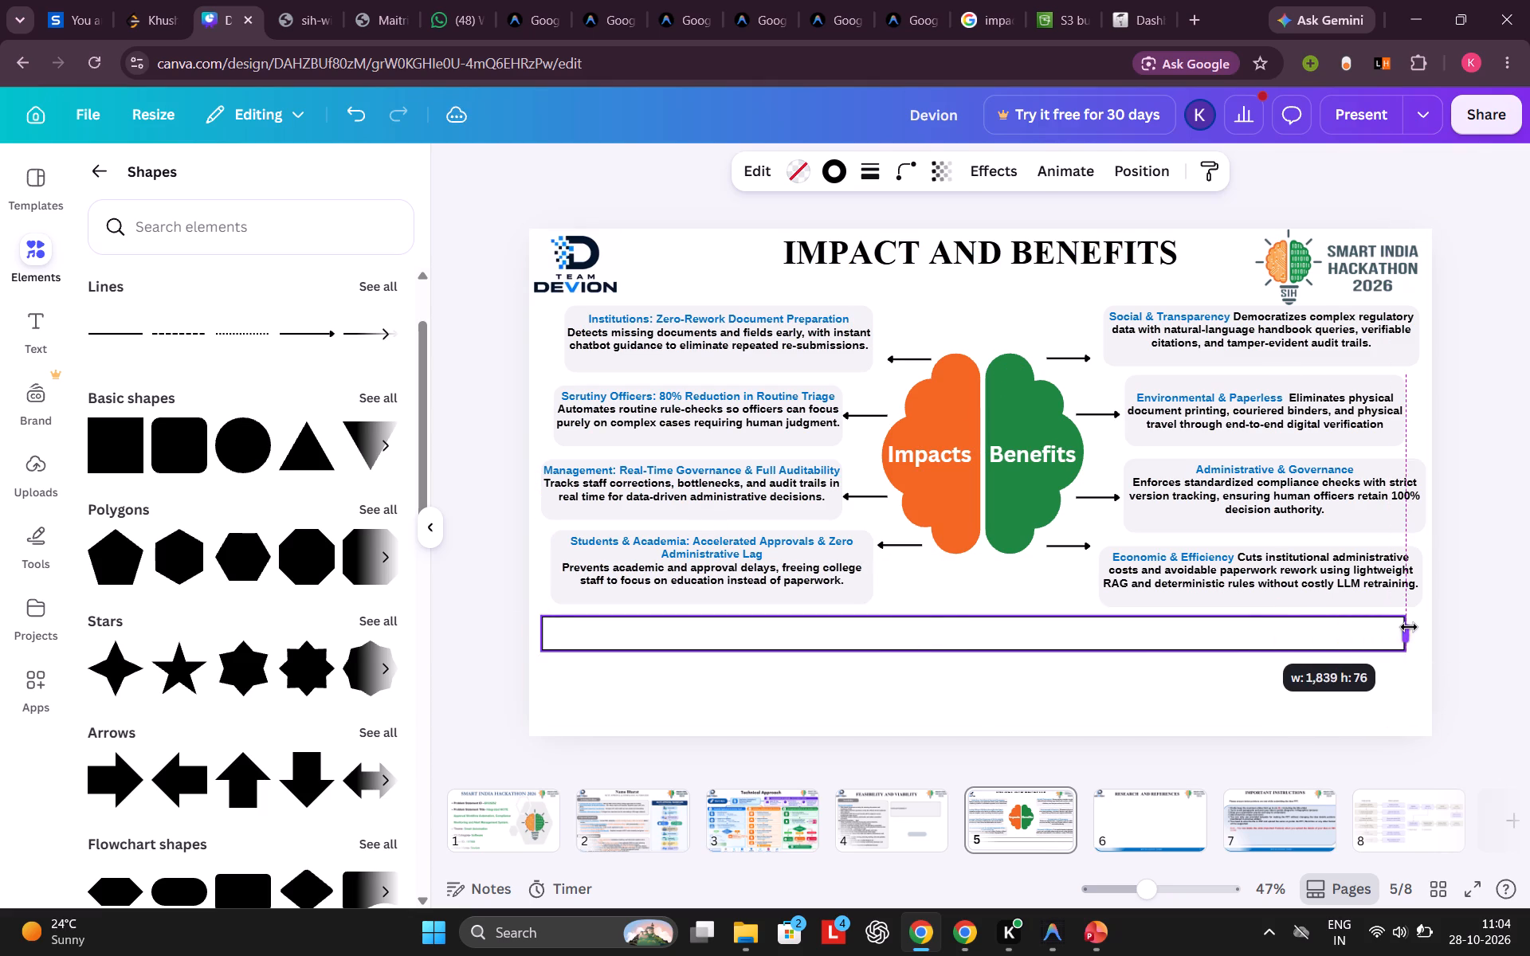
drag(1409, 627, 1419, 630)
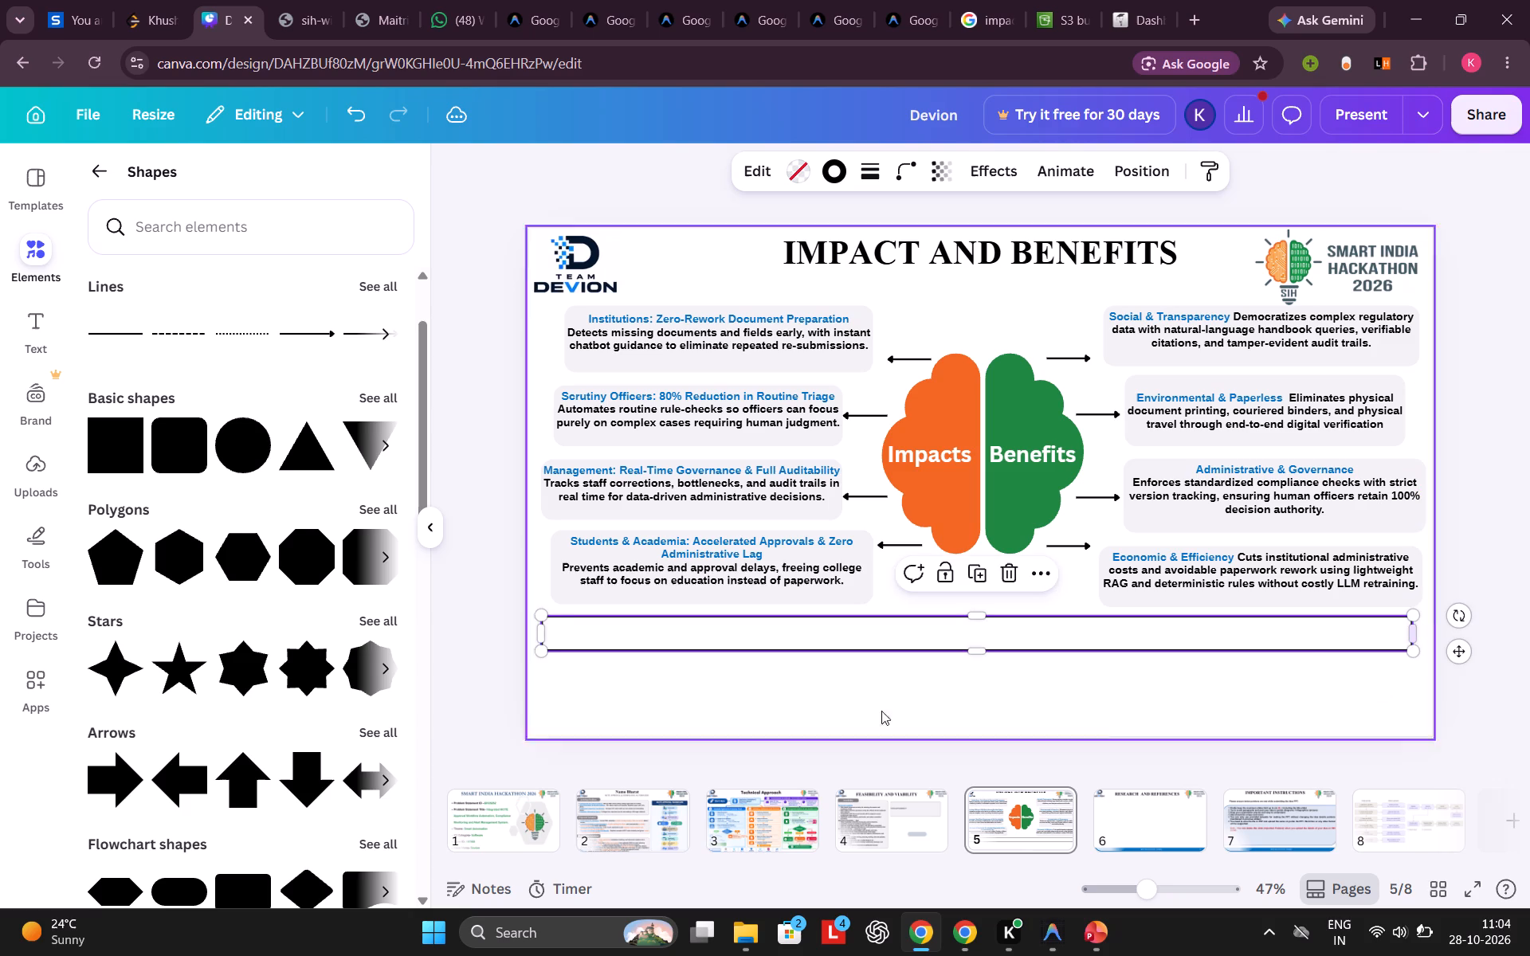
click(500, 656)
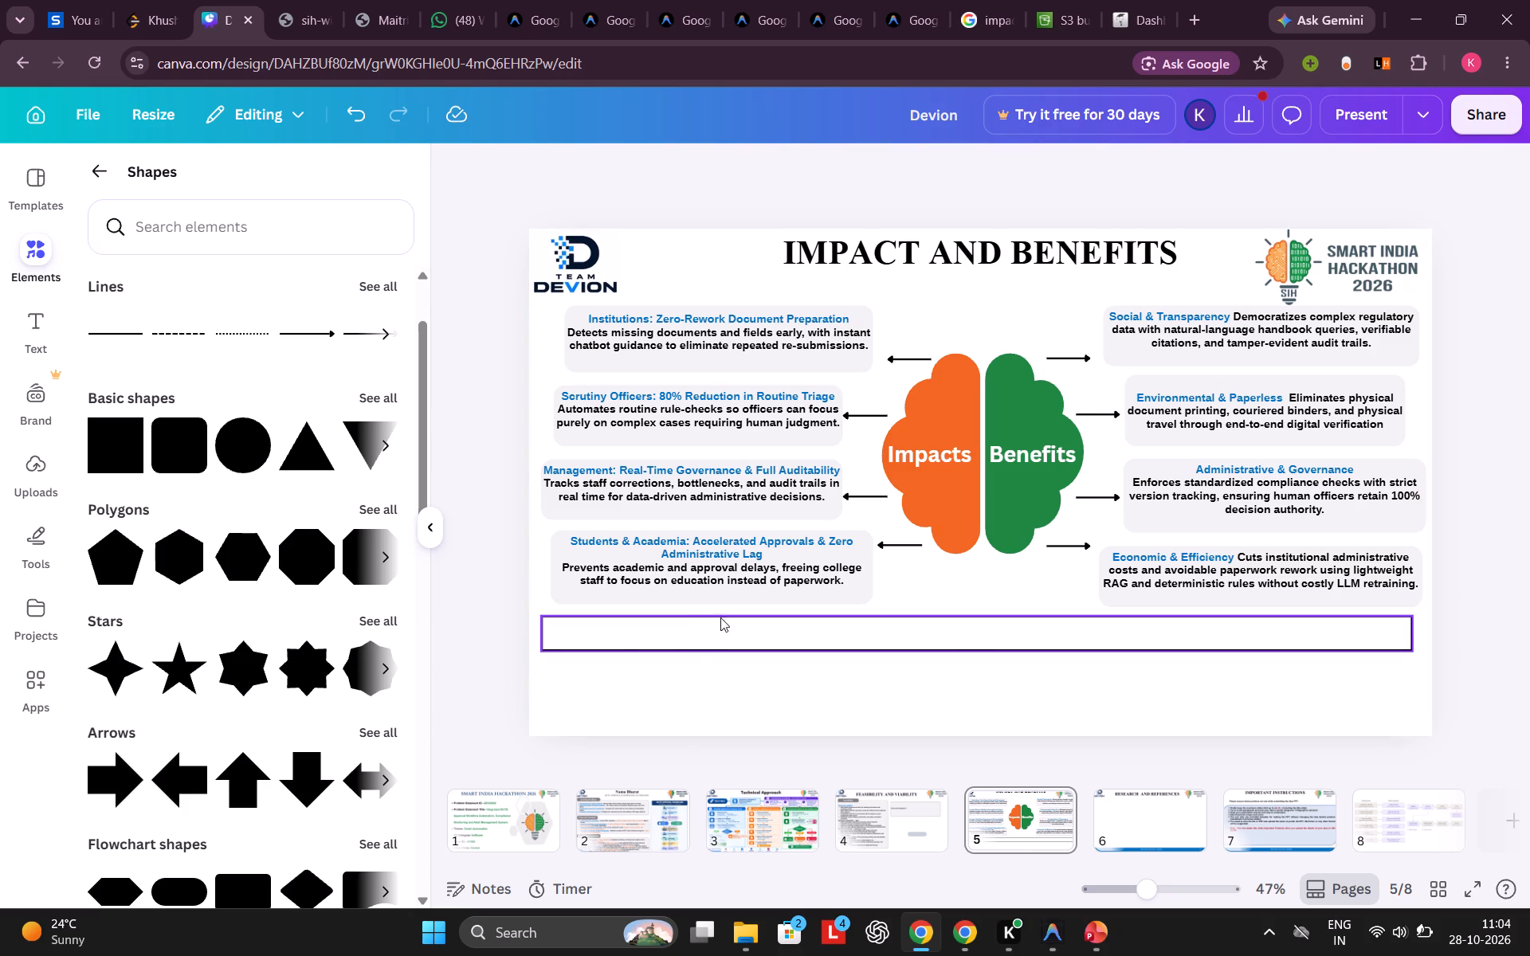
click(1346, 109)
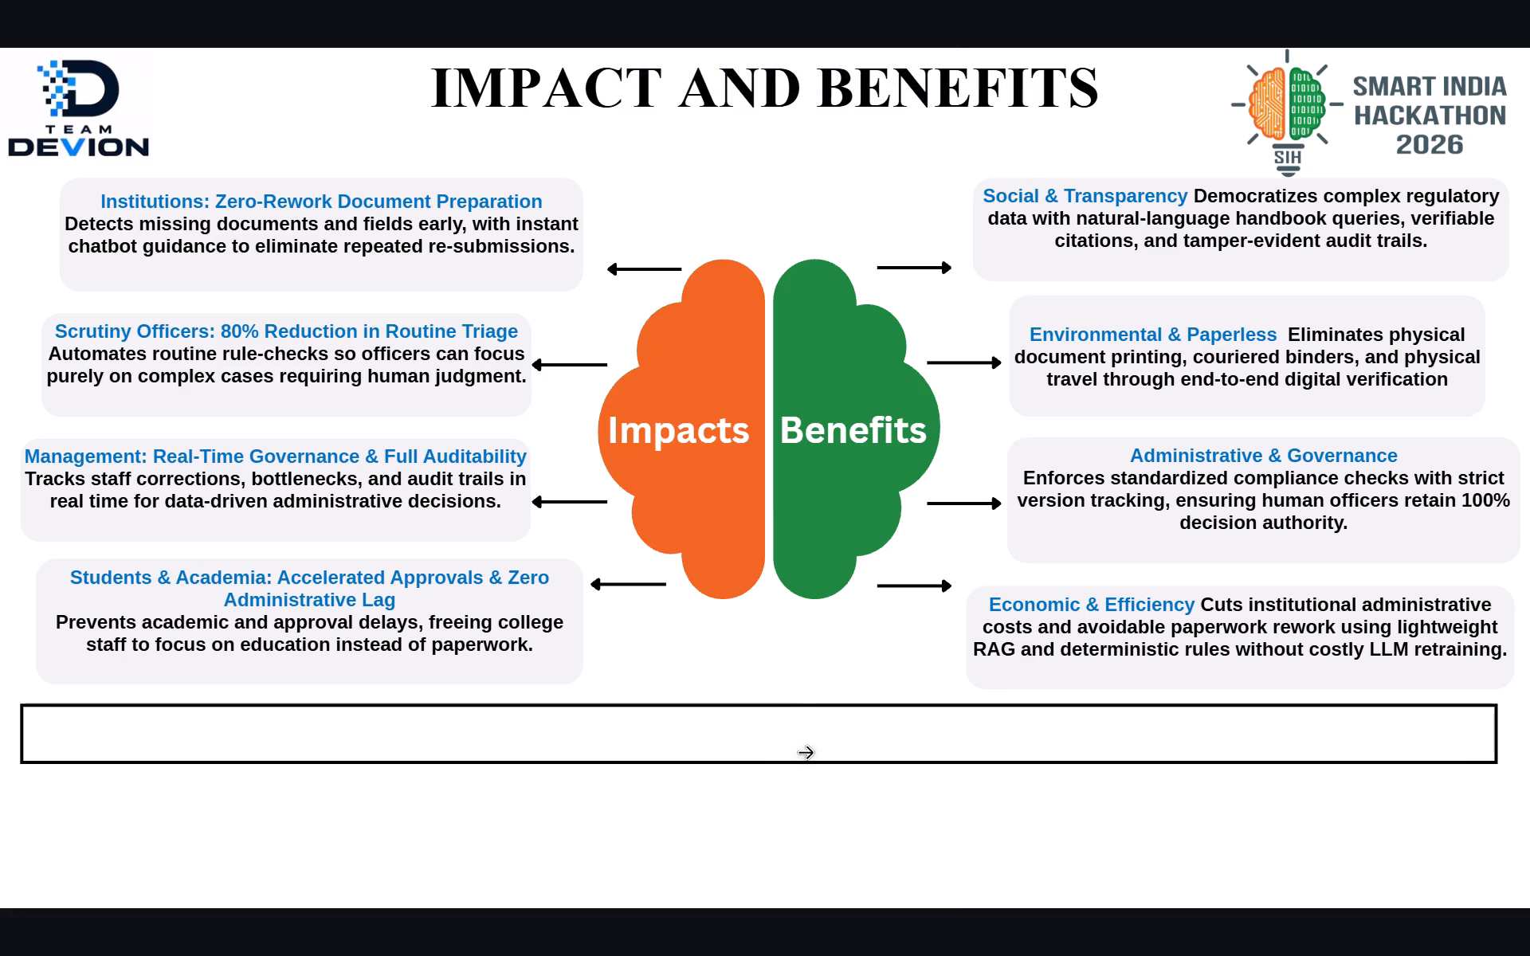
key(Escape)
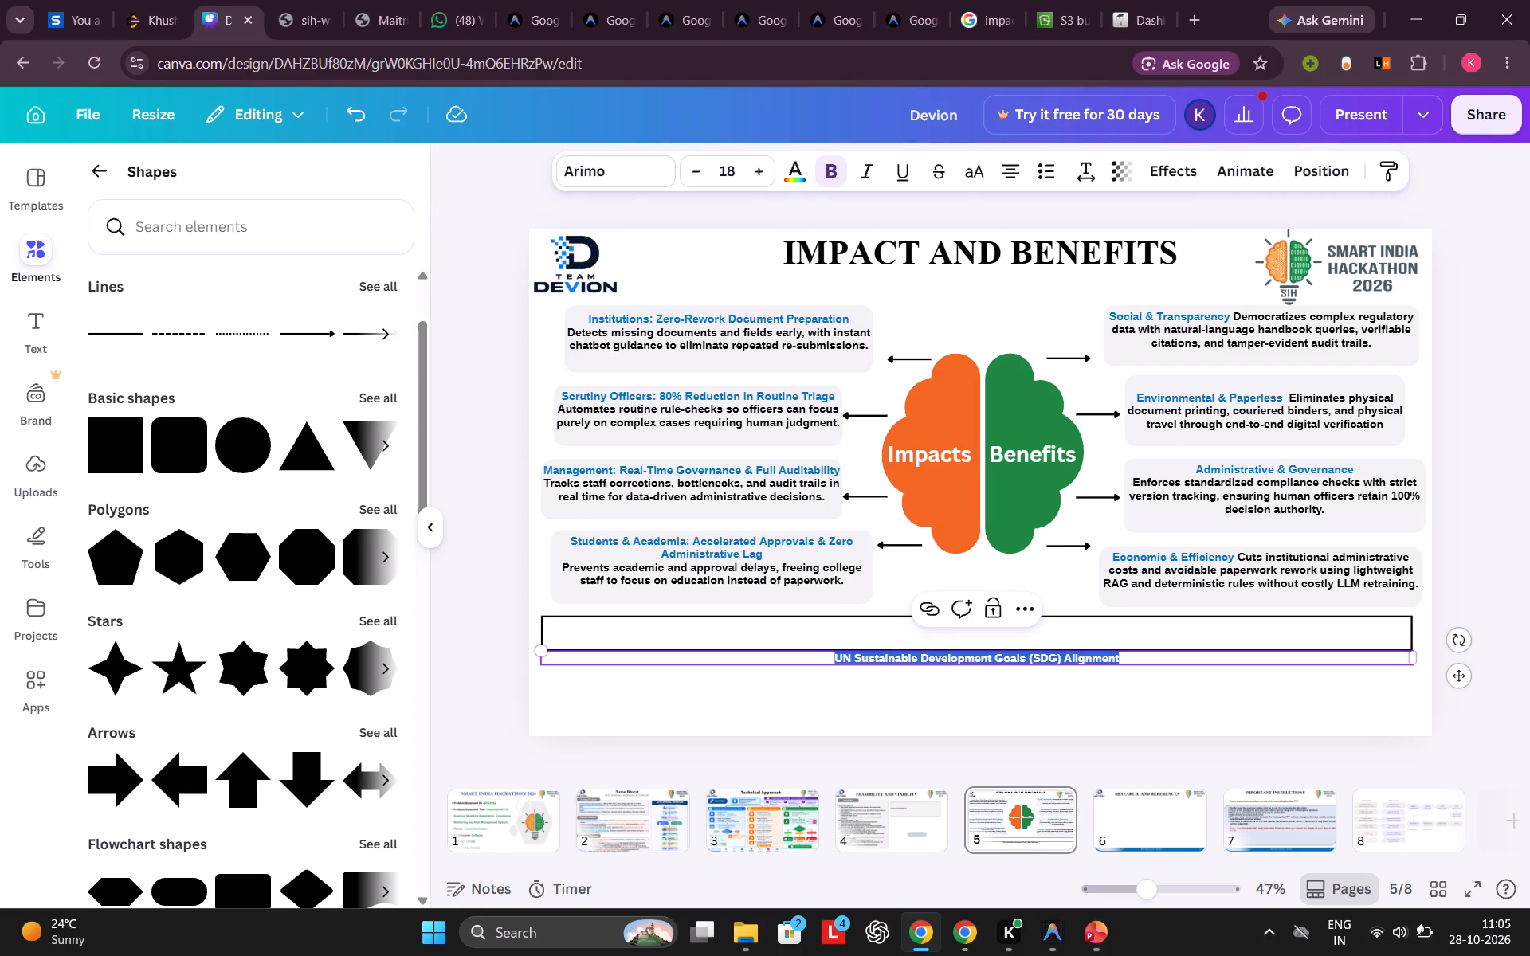
double_click(909, 625)
key(ctrl+v)
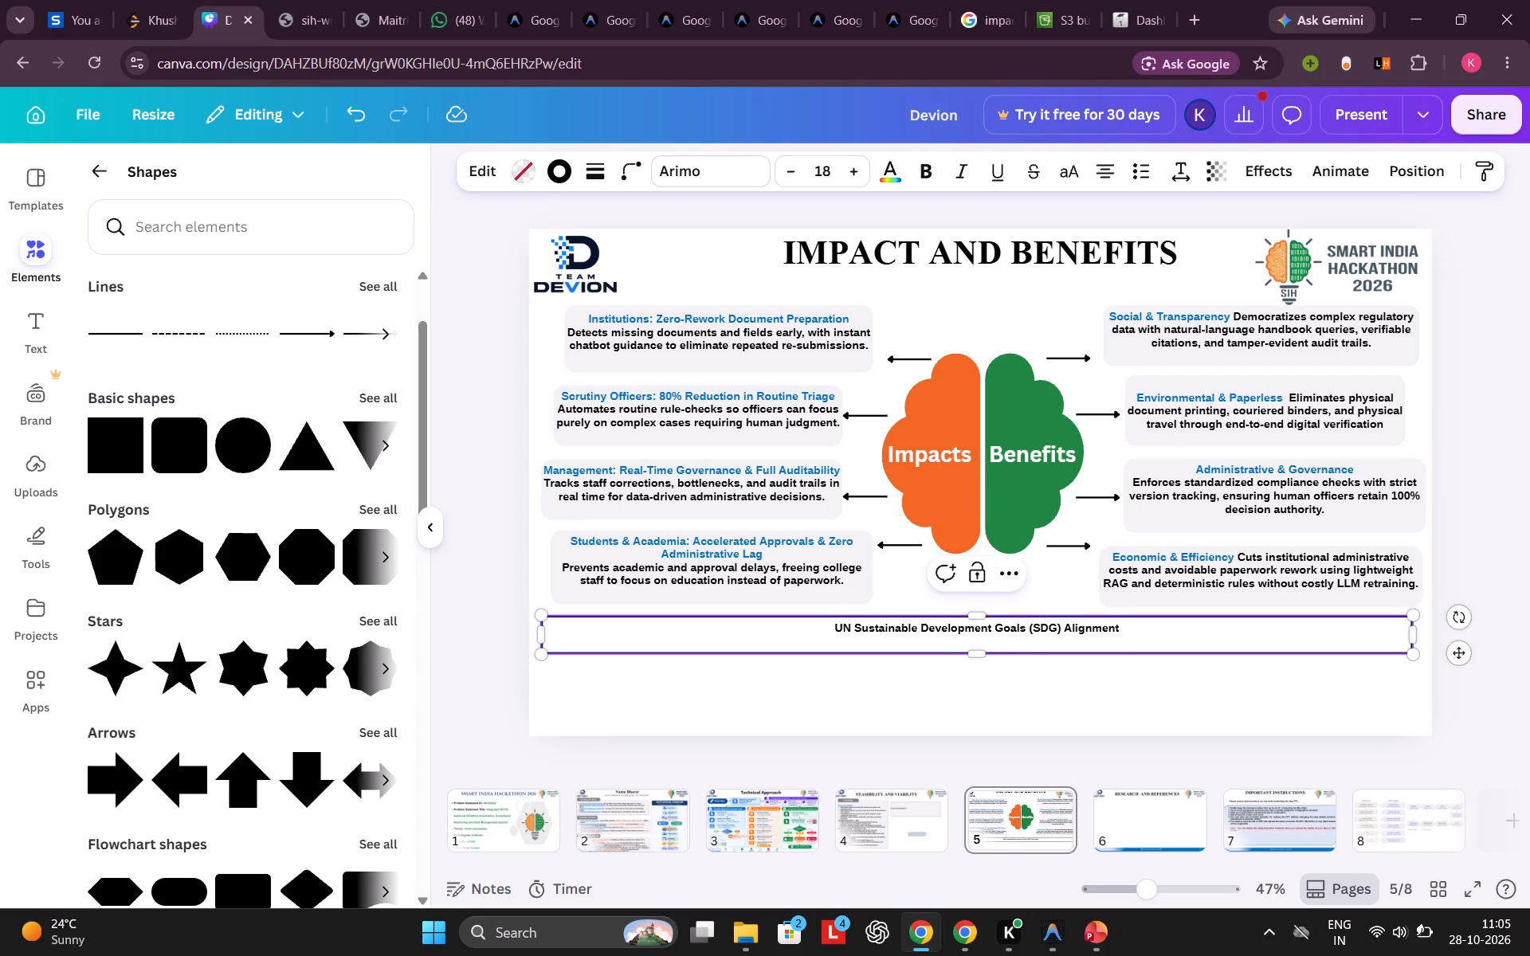
Increase the font size of the "UN Sustainable Development Goals (SDG) Alignment" heading to 24.
drag(1124, 632, 830, 628)
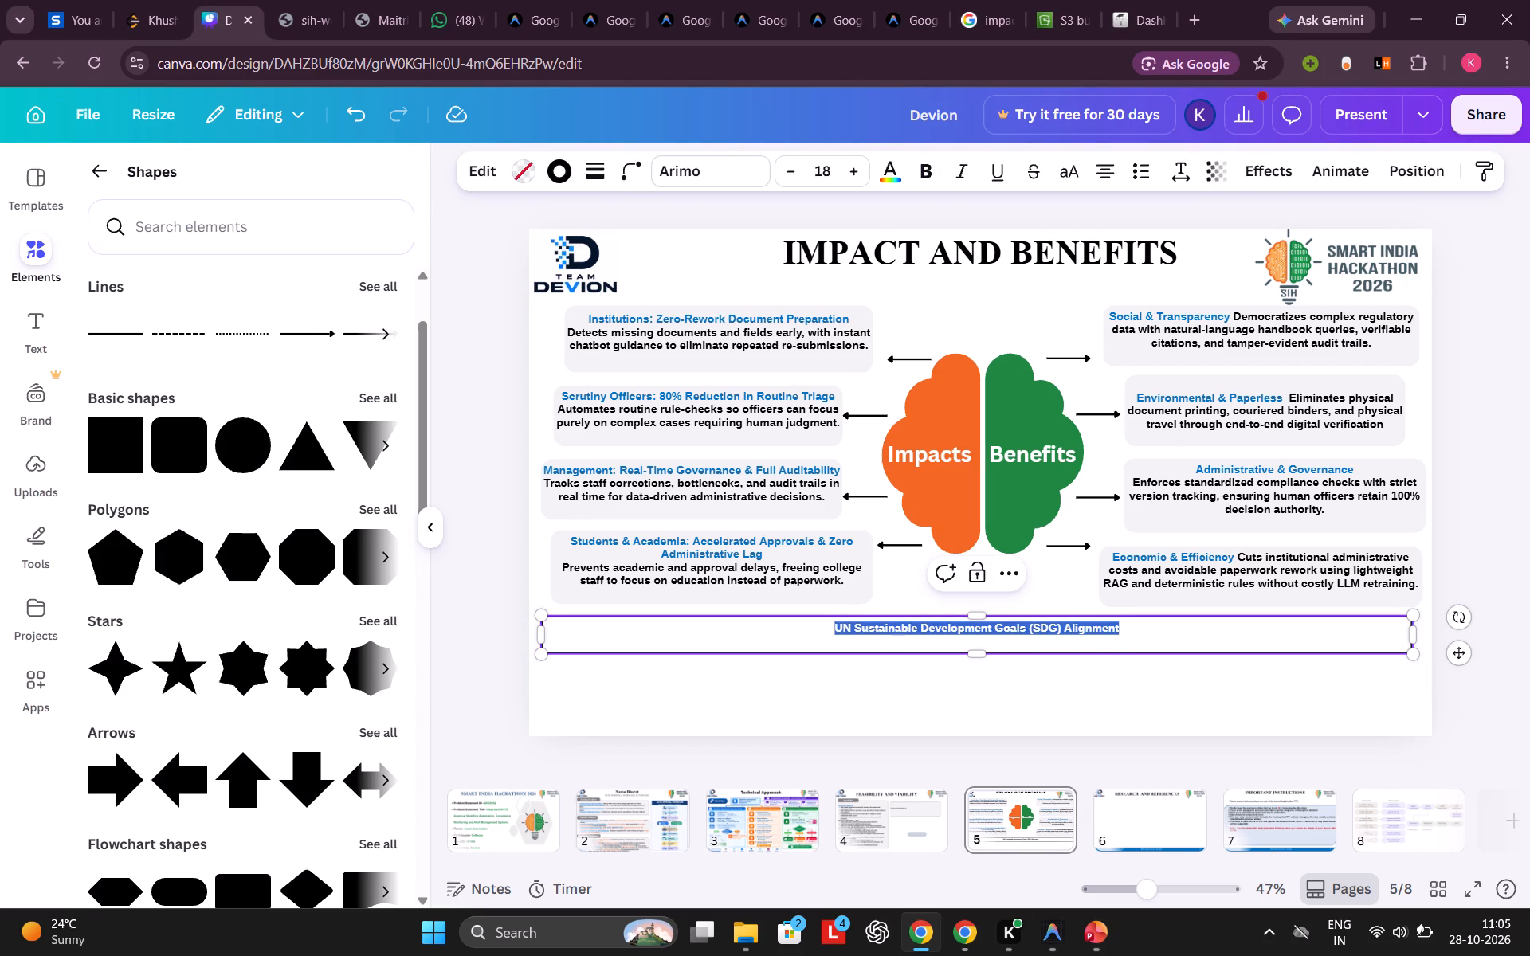
drag(830, 628, 832, 628)
triple_click(856, 172)
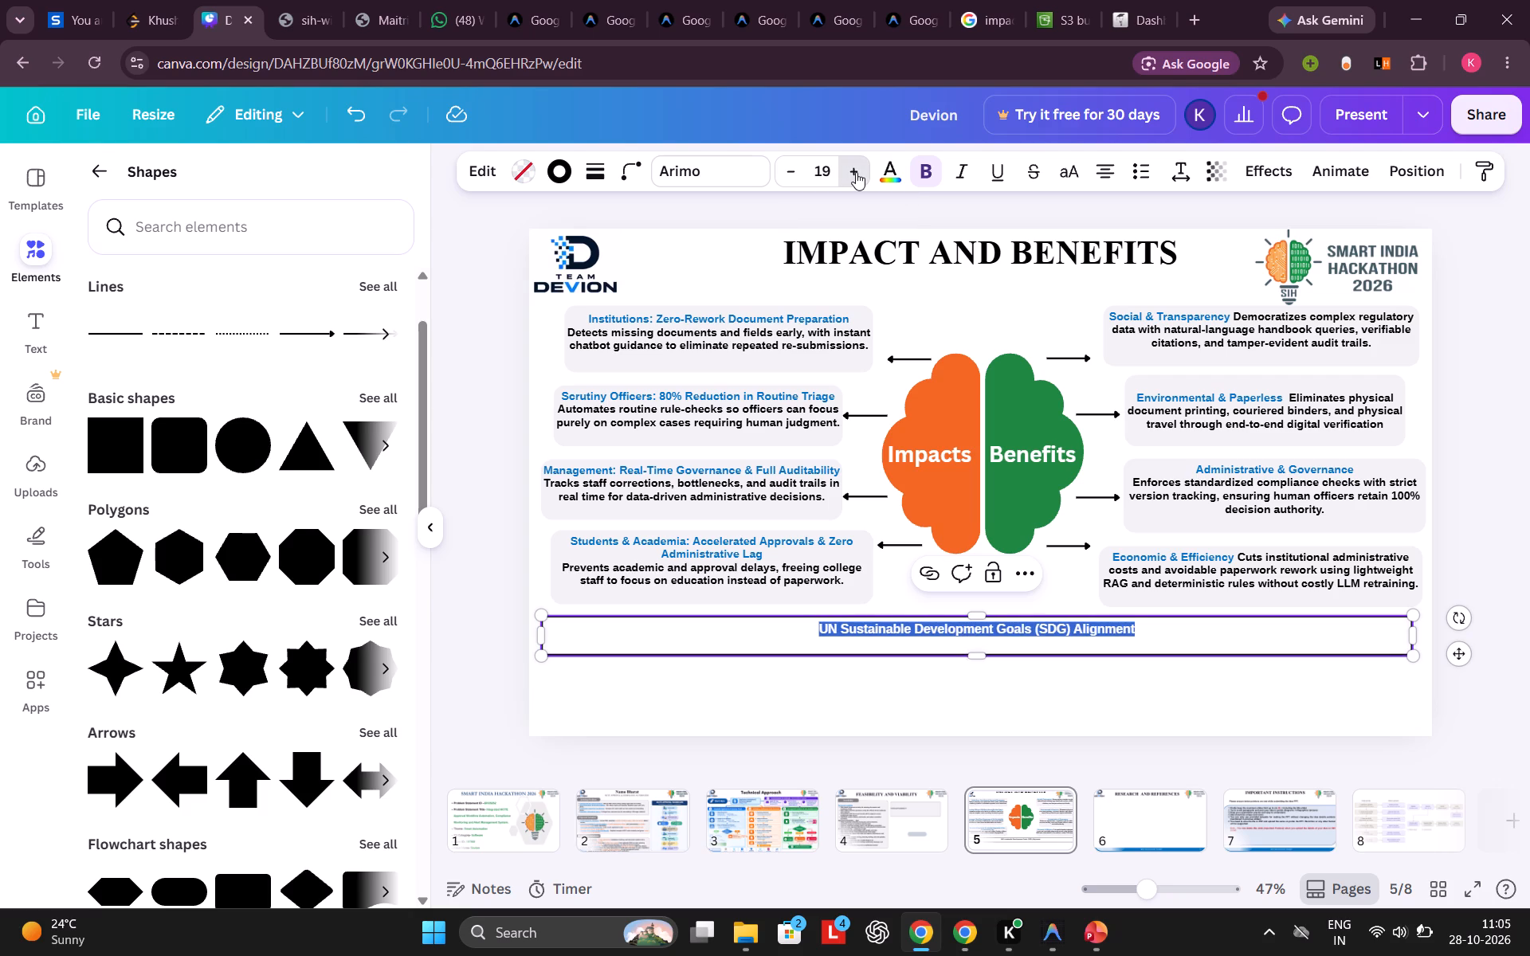
triple_click(856, 172)
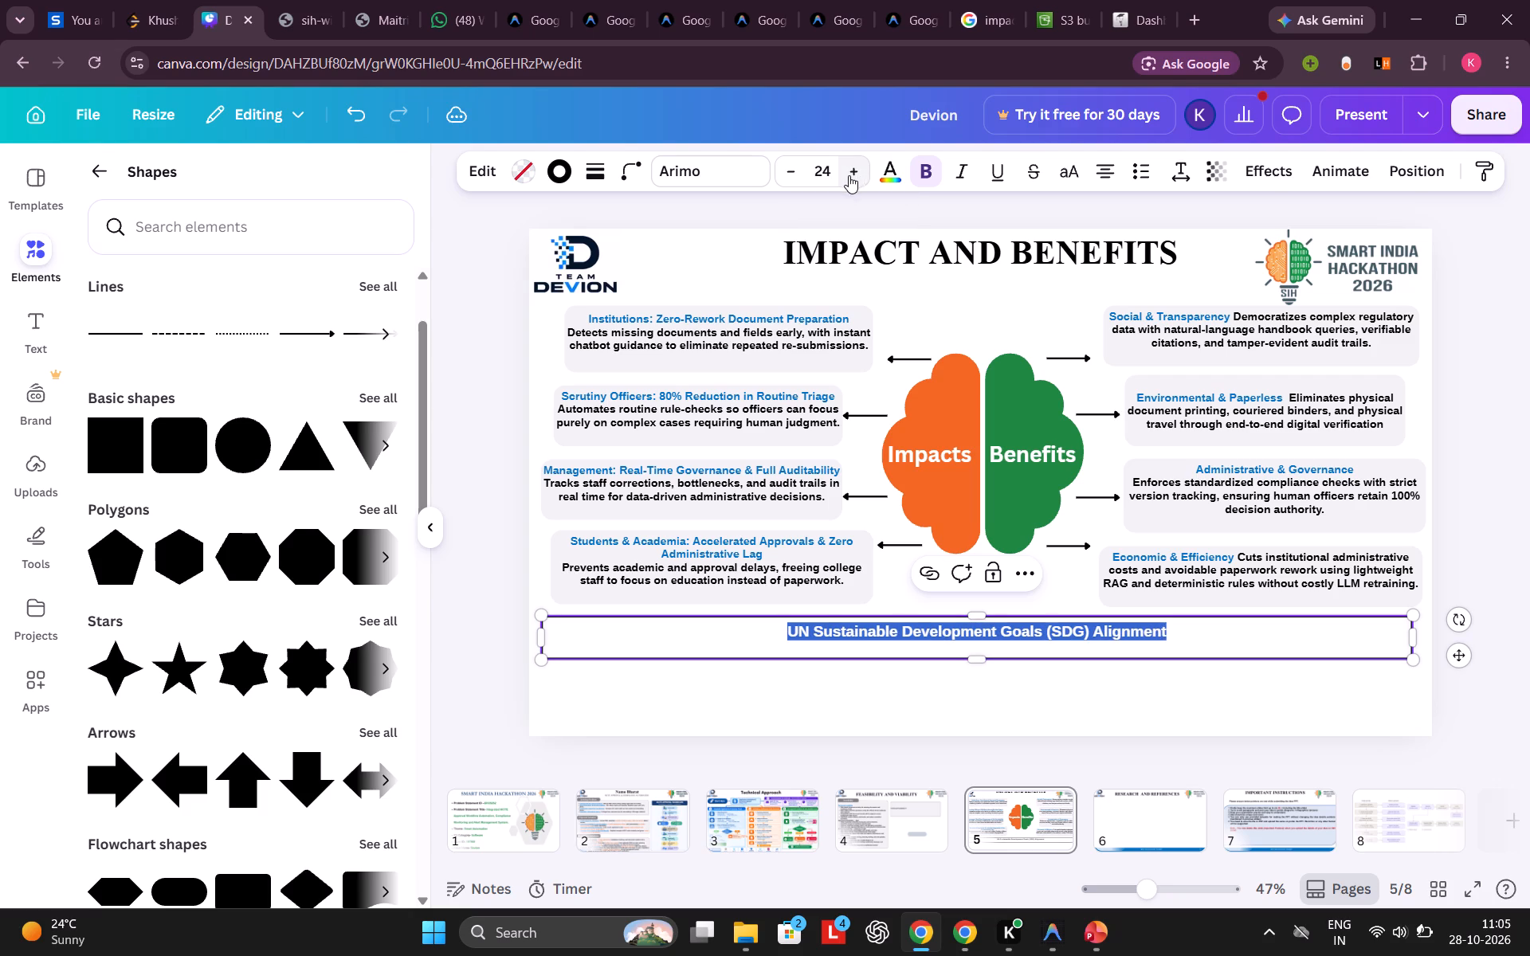
Compare the heading box in sih-winning-ppt-1.pdf and change the SDG bar's outline colour from the border colours to grey.
click(319, 0)
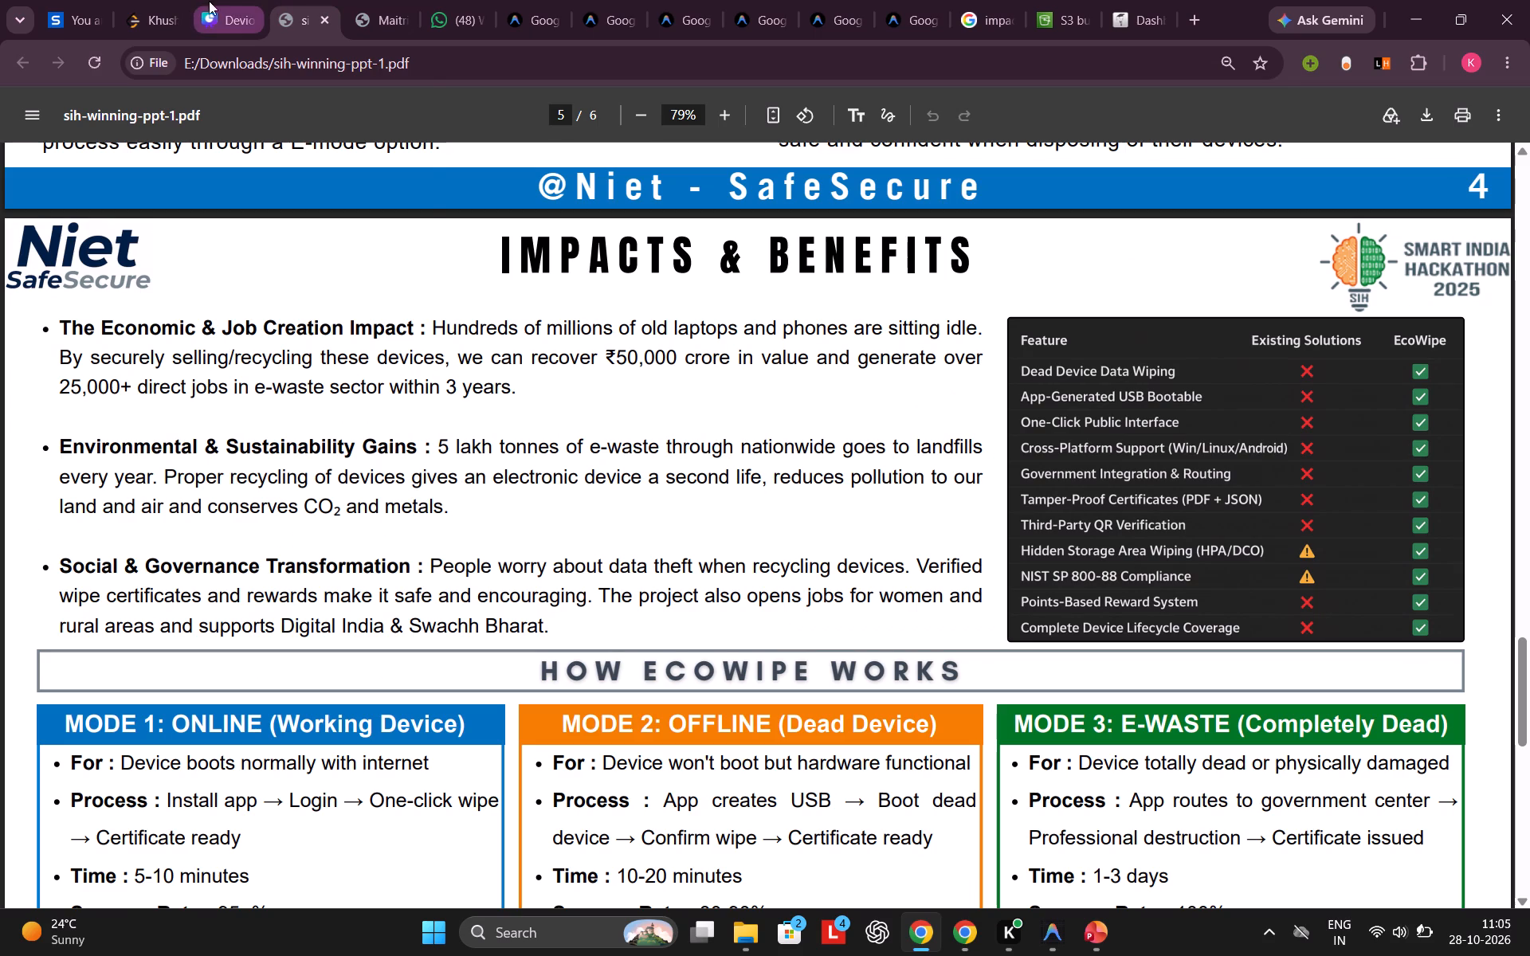
click(221, 0)
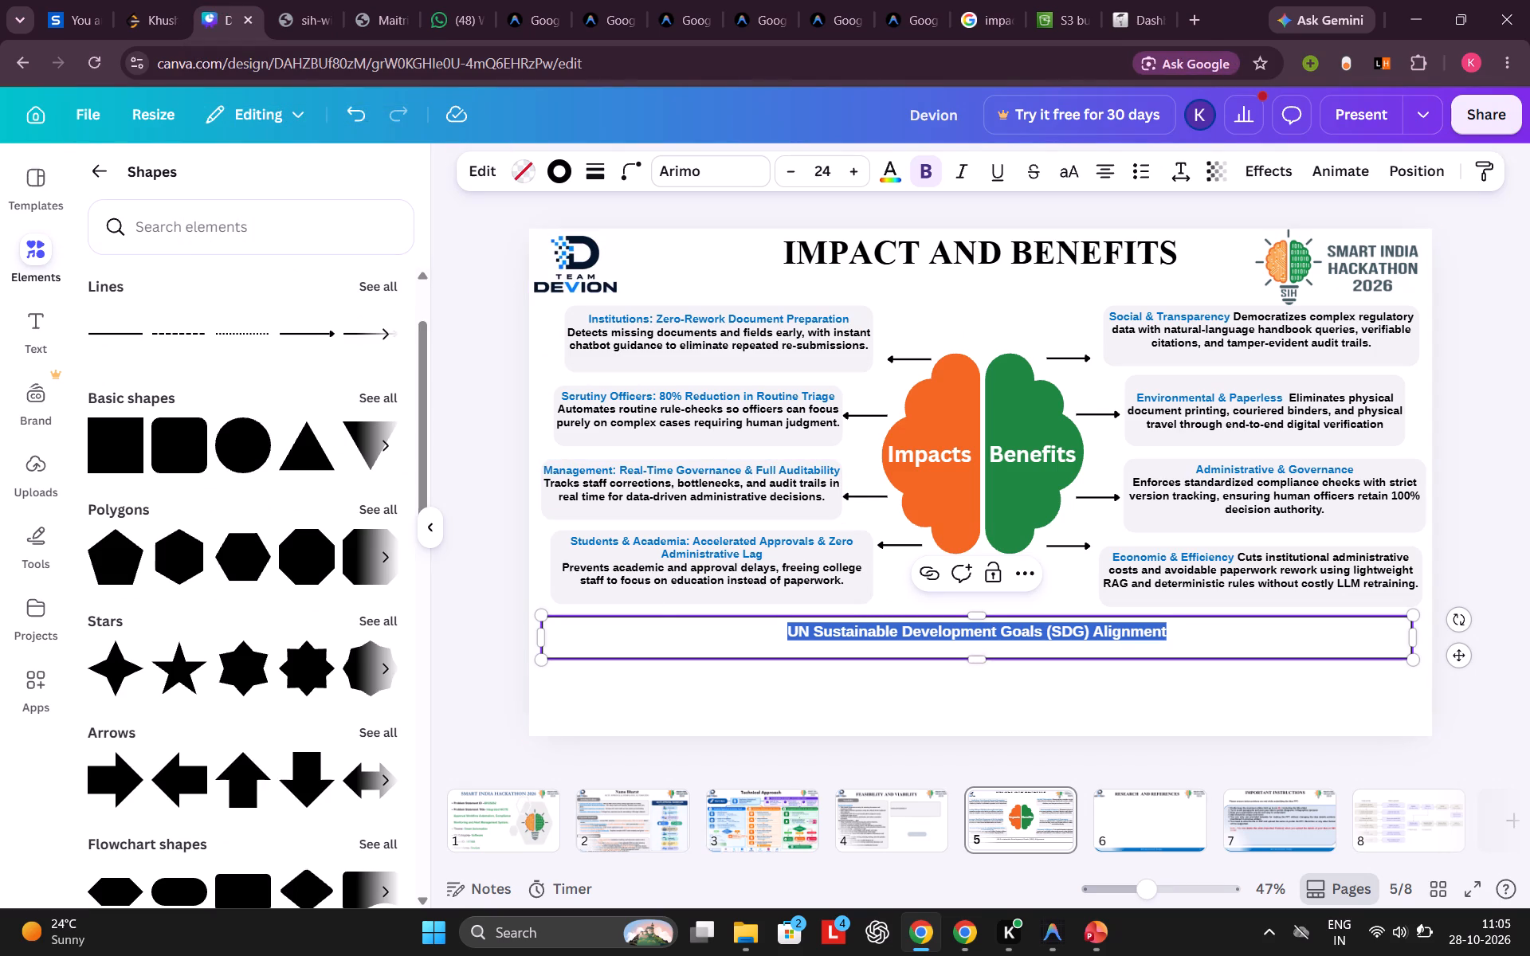
click(657, 662)
click(593, 169)
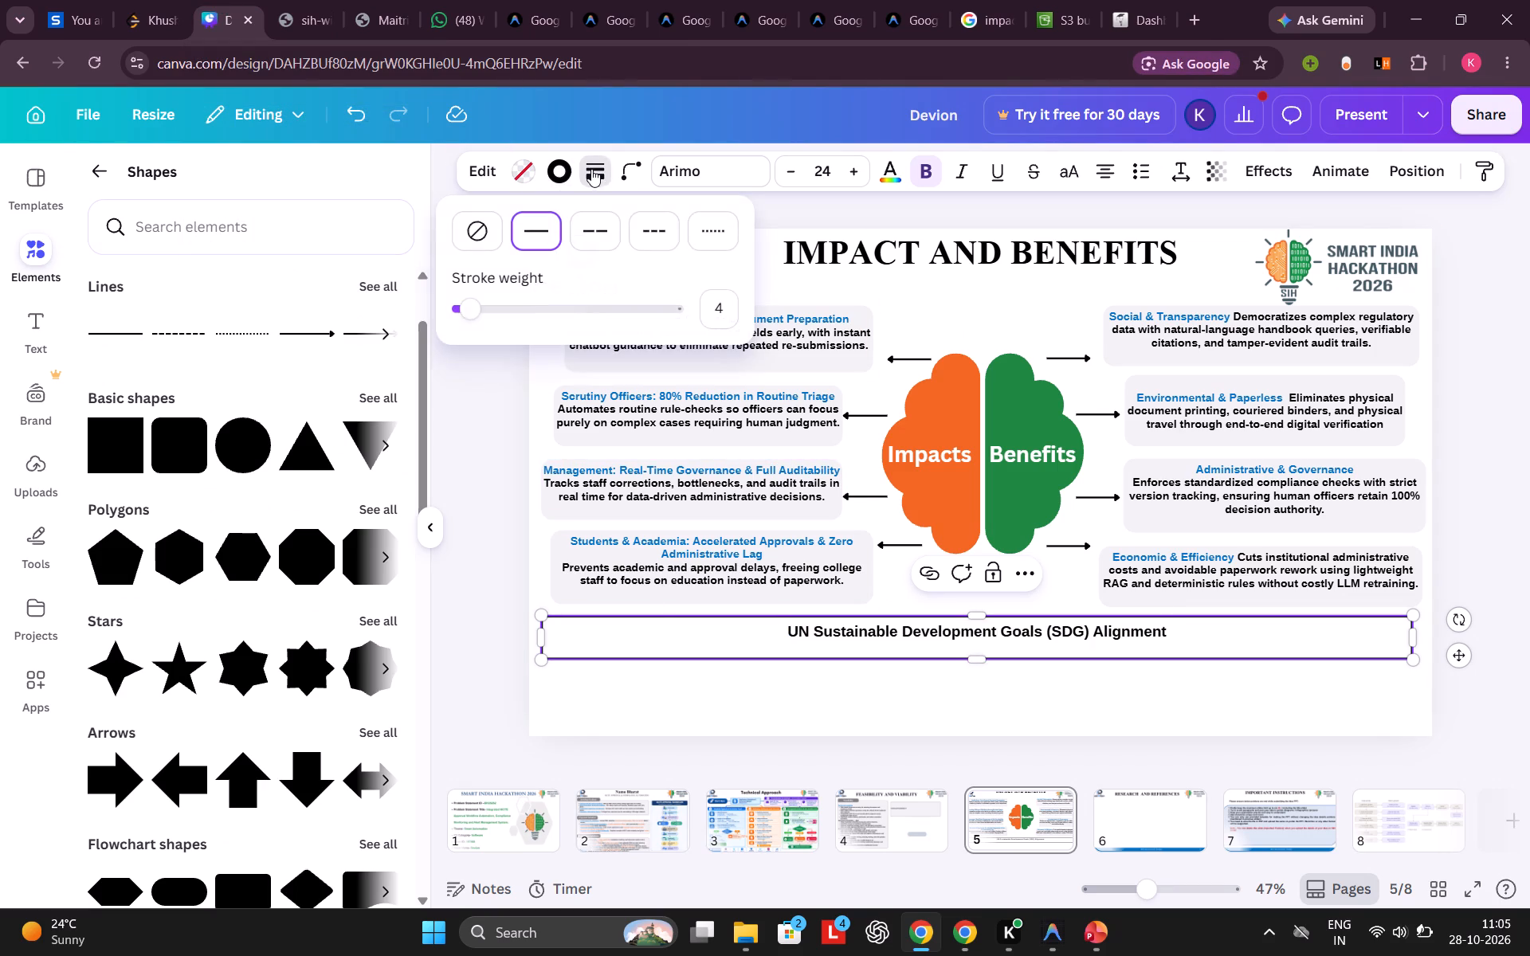
click(564, 169)
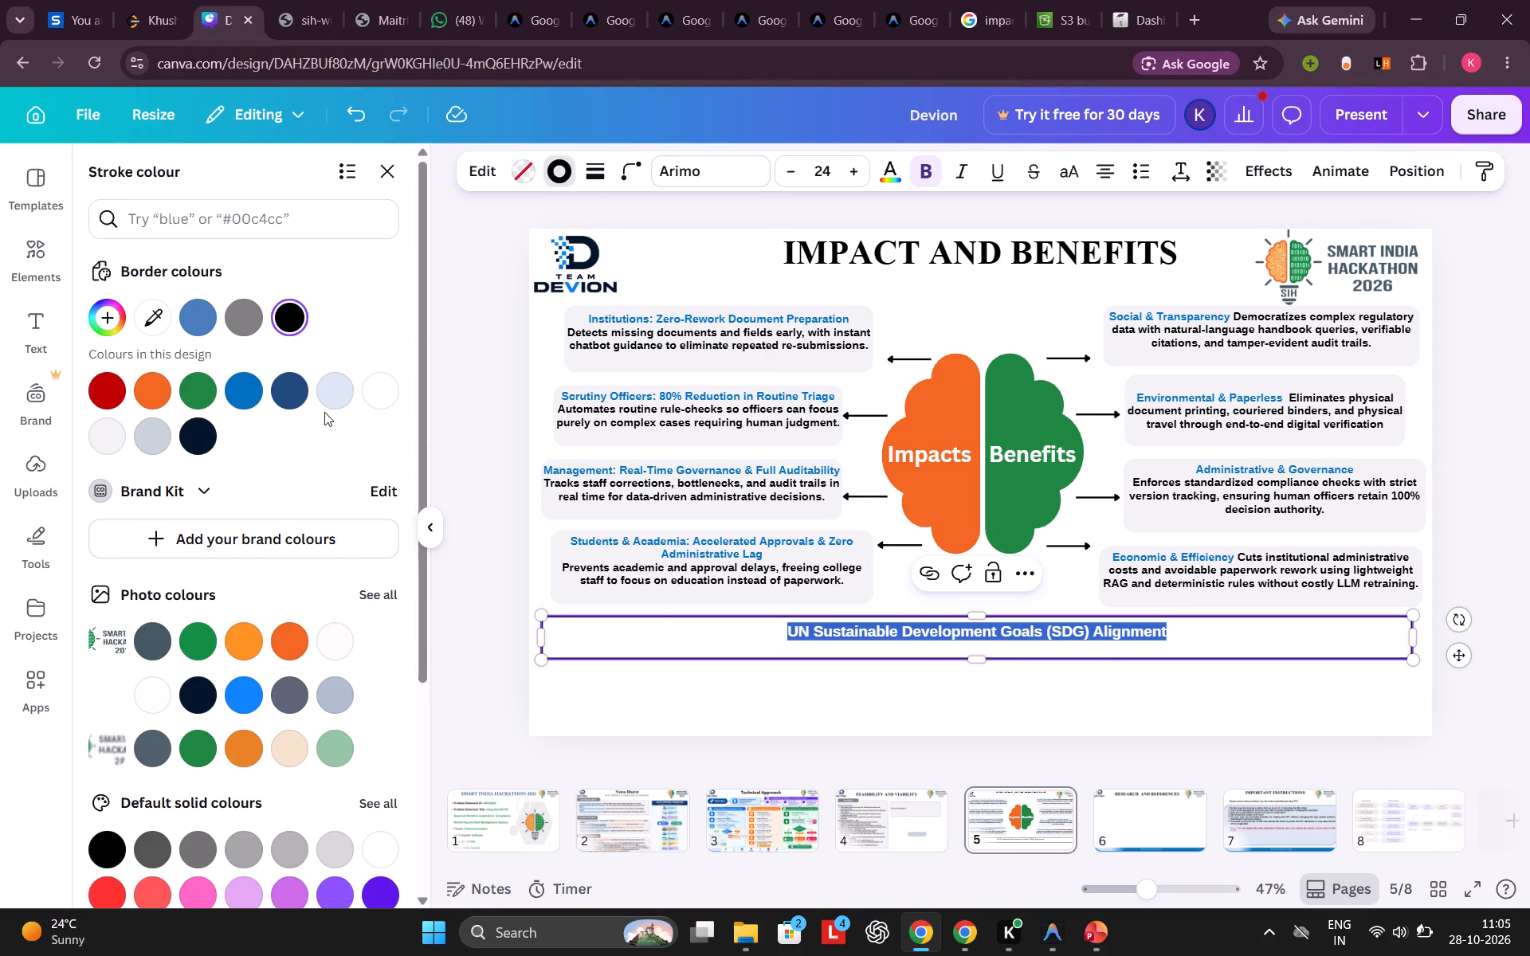
click(245, 320)
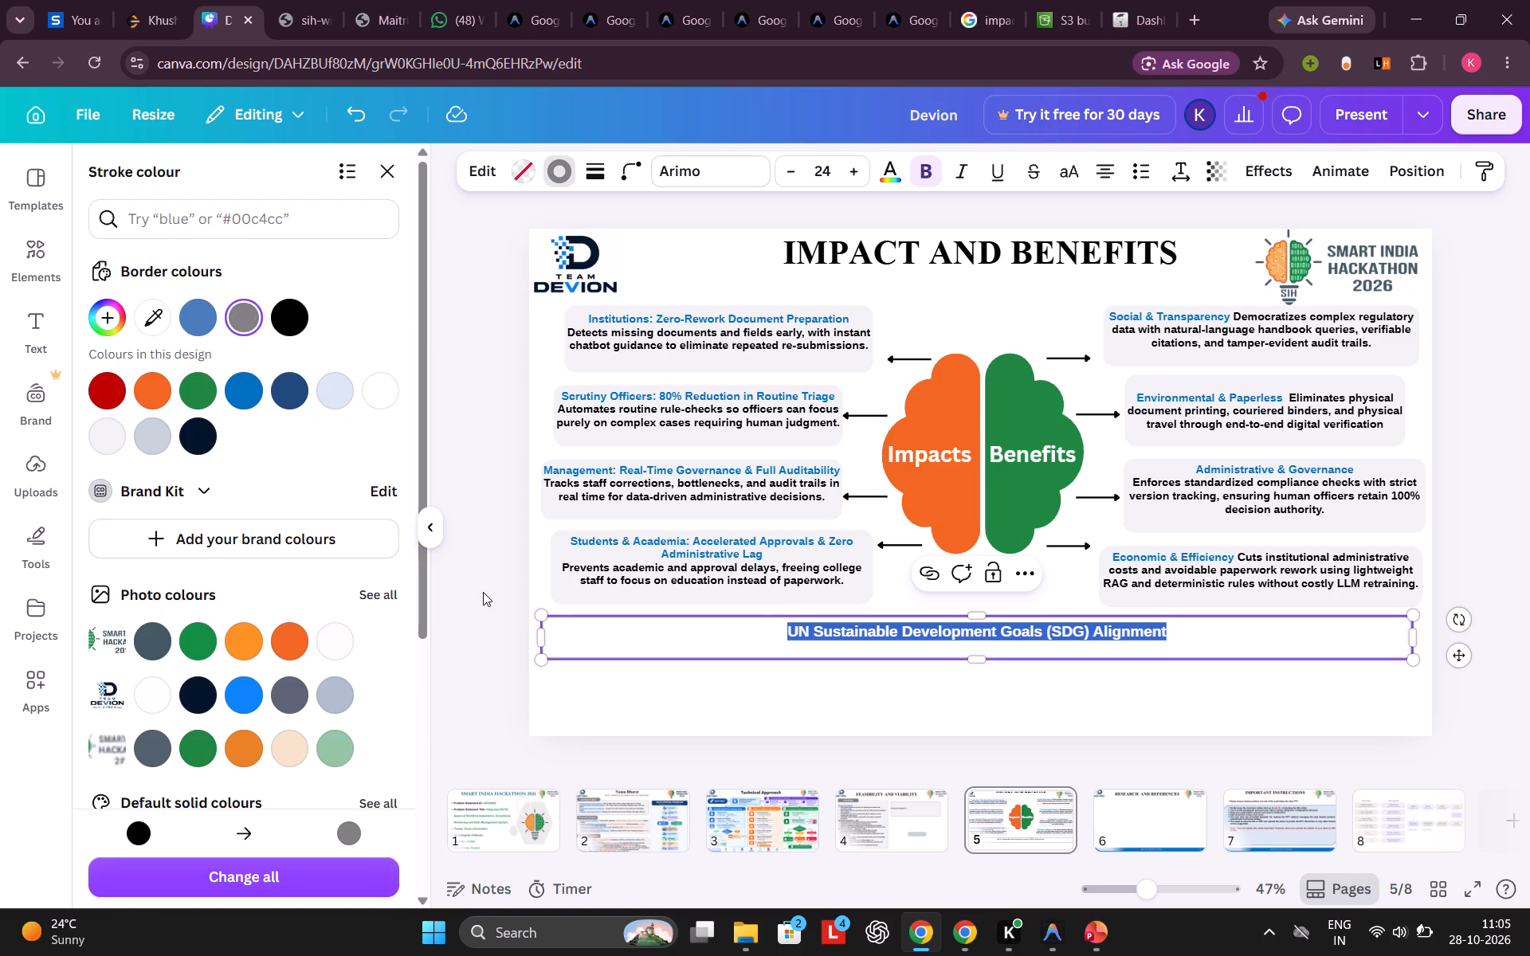
click(483, 592)
click(594, 737)
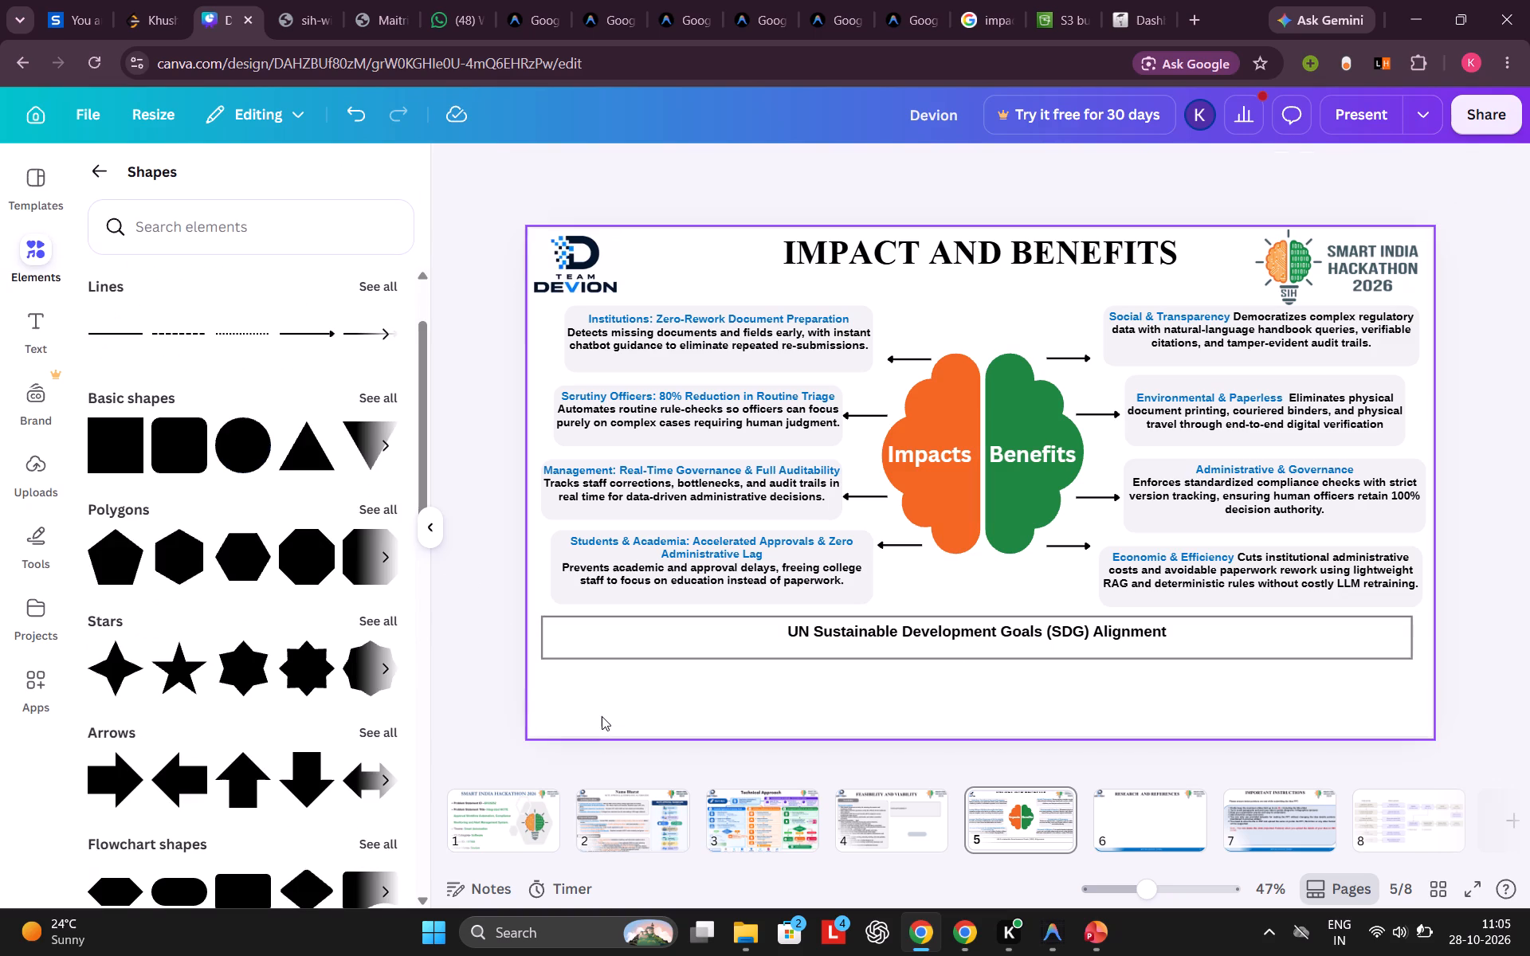
click(602, 716)
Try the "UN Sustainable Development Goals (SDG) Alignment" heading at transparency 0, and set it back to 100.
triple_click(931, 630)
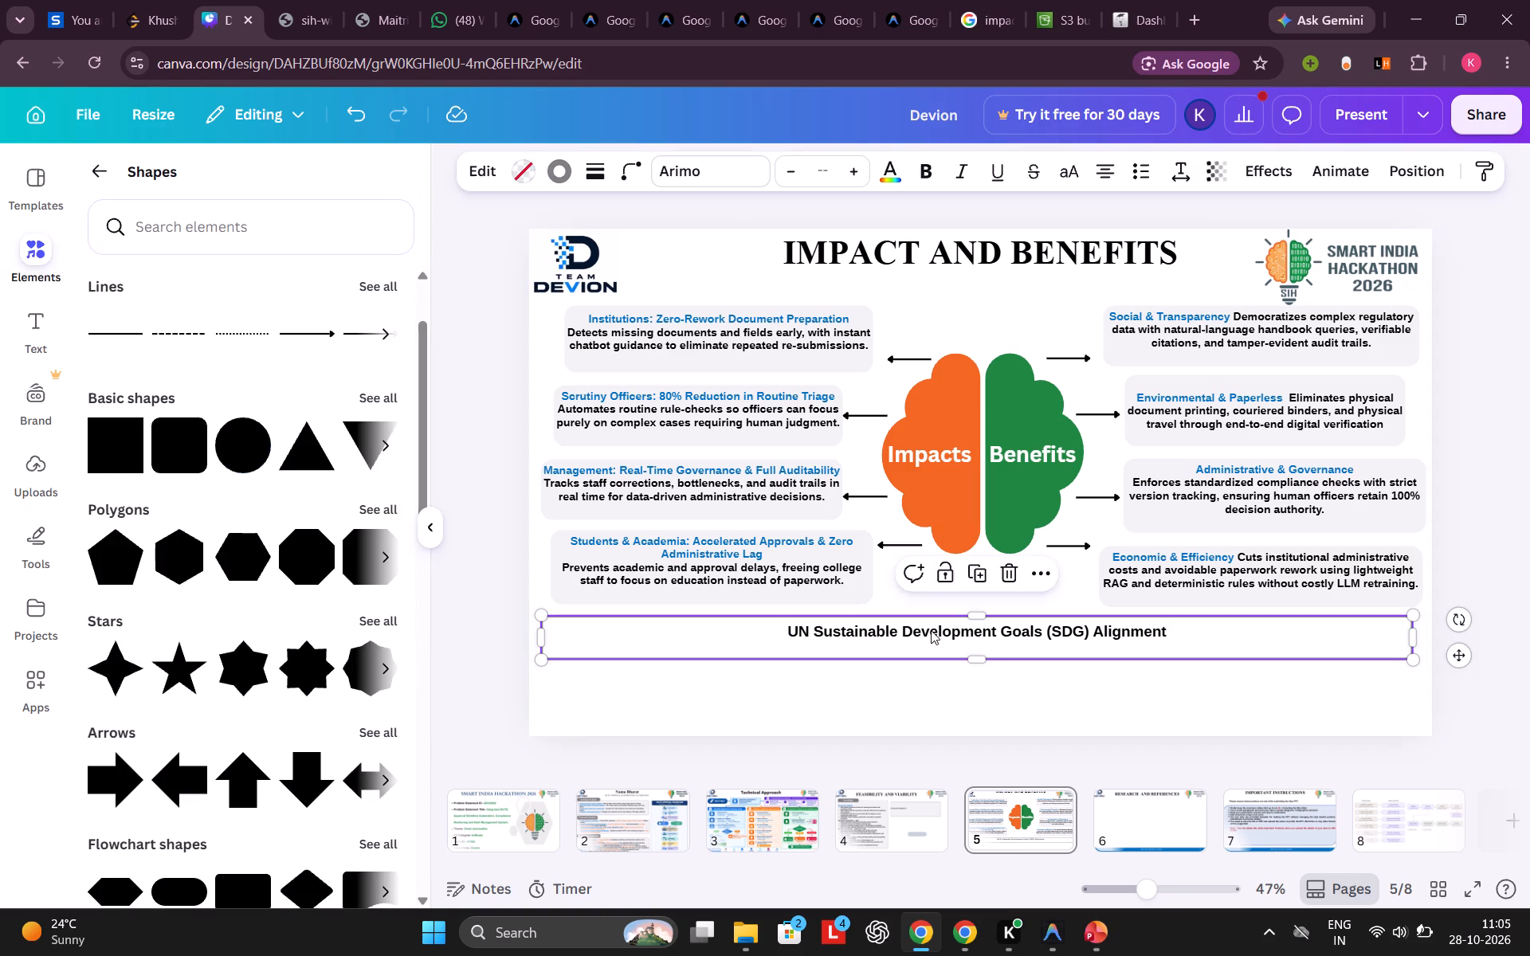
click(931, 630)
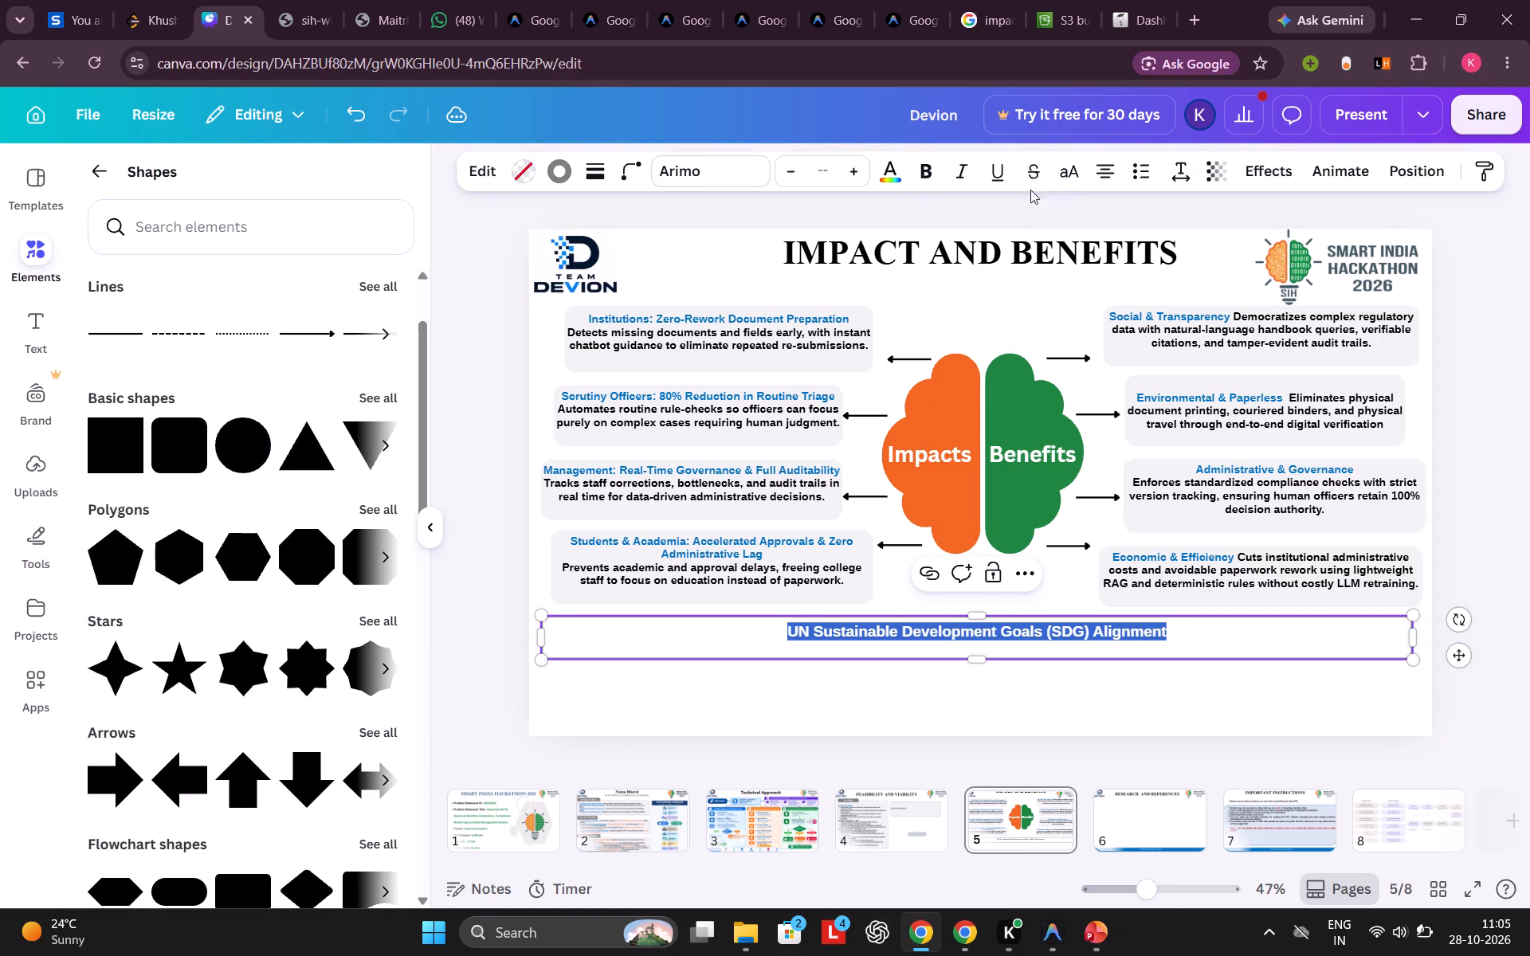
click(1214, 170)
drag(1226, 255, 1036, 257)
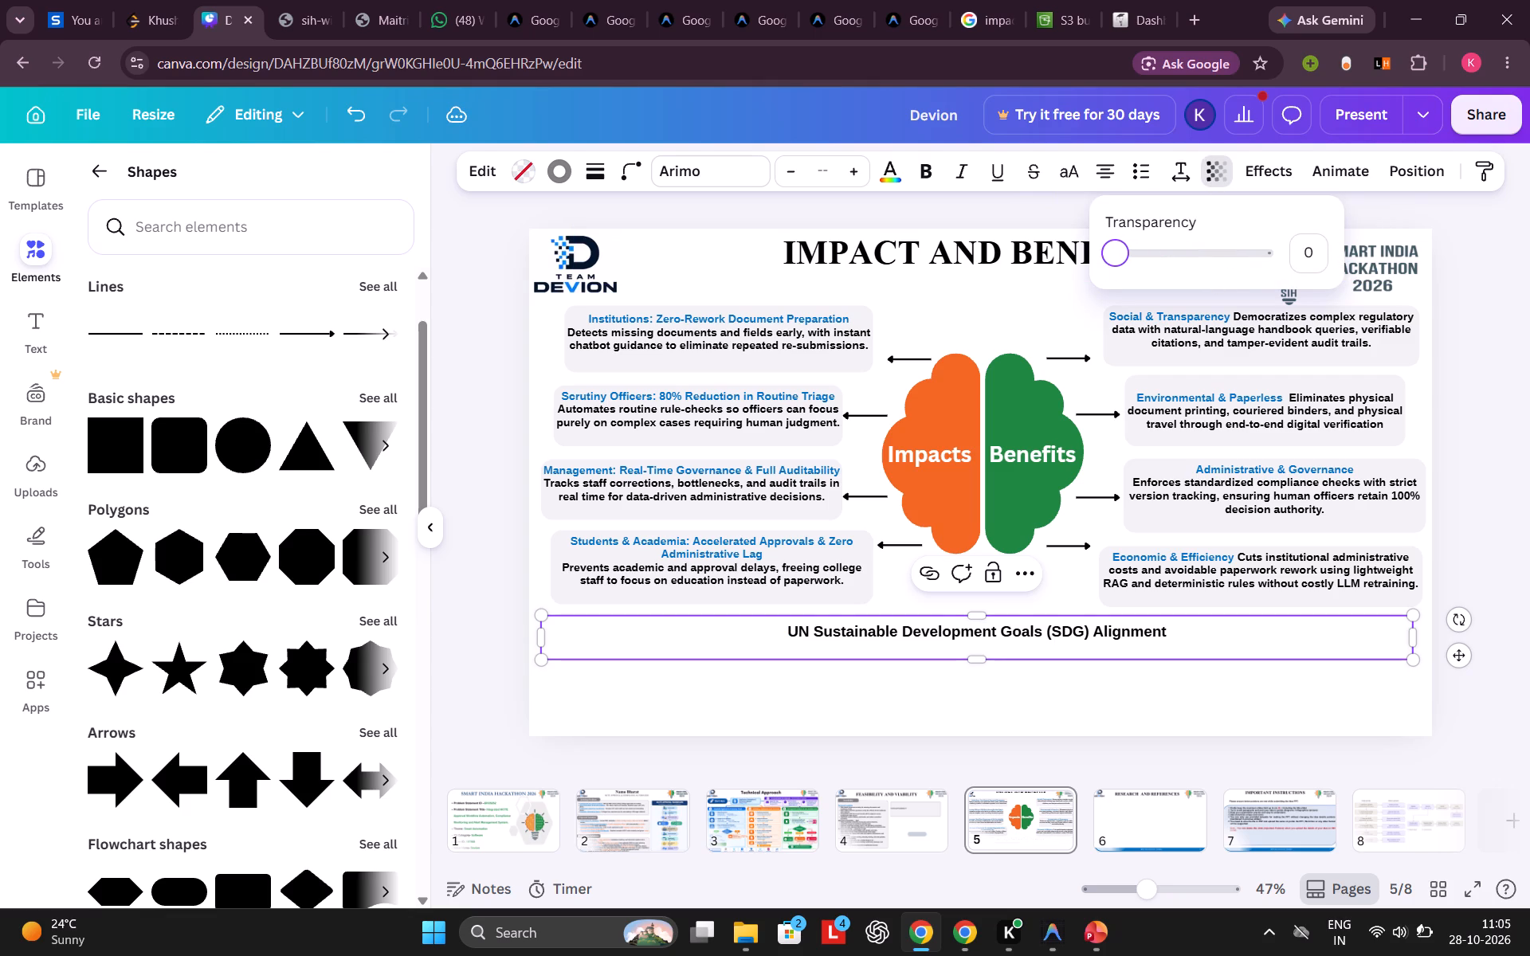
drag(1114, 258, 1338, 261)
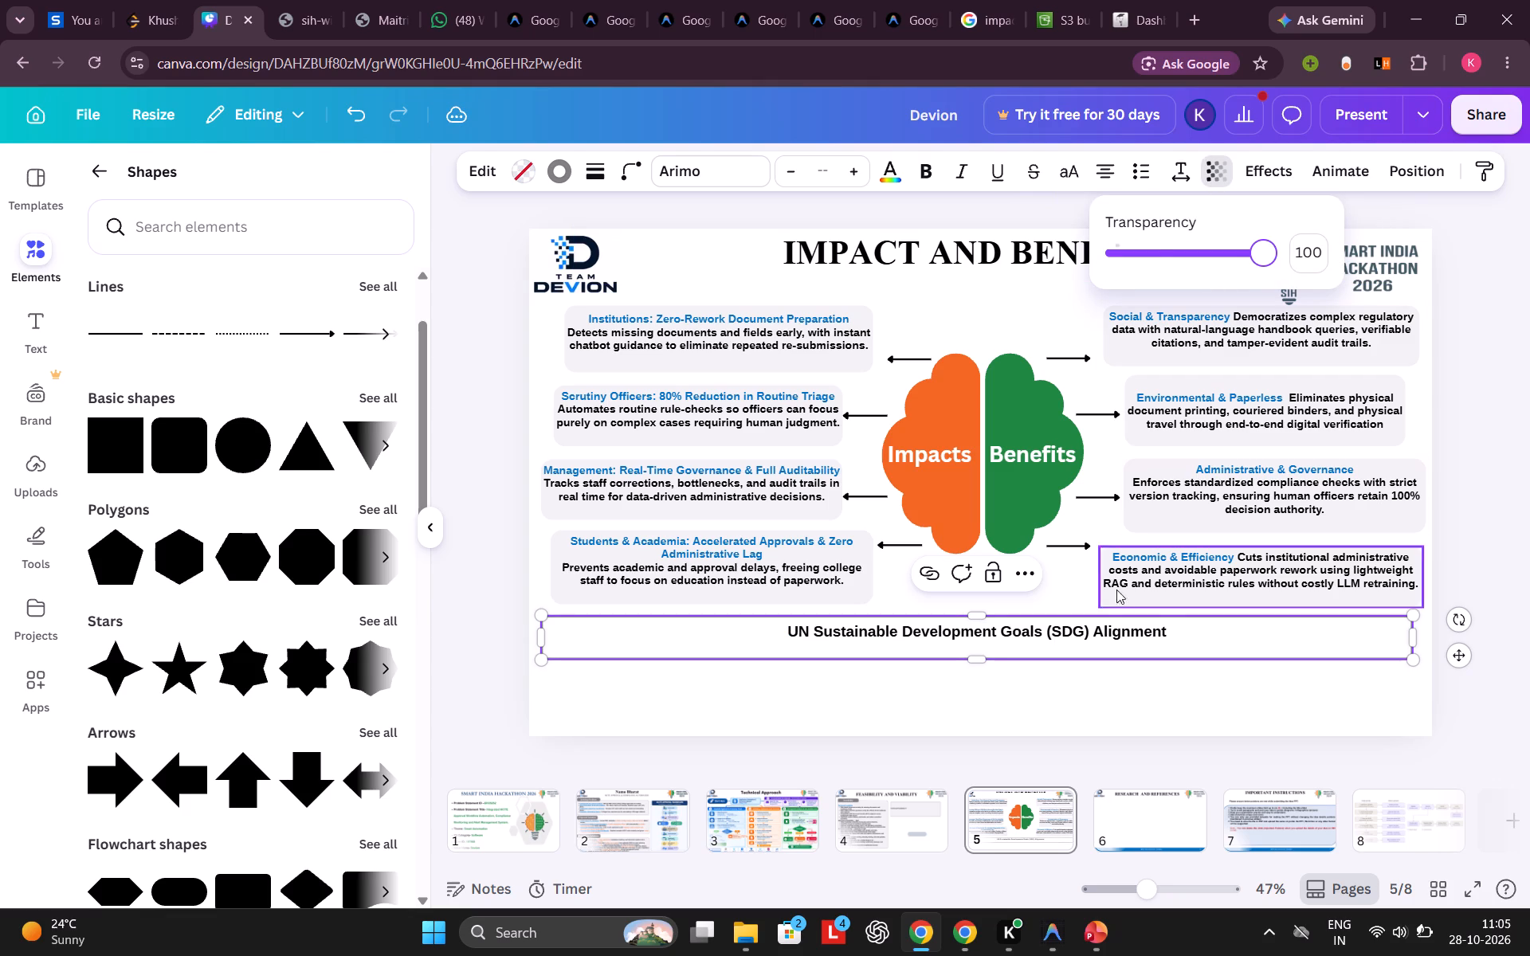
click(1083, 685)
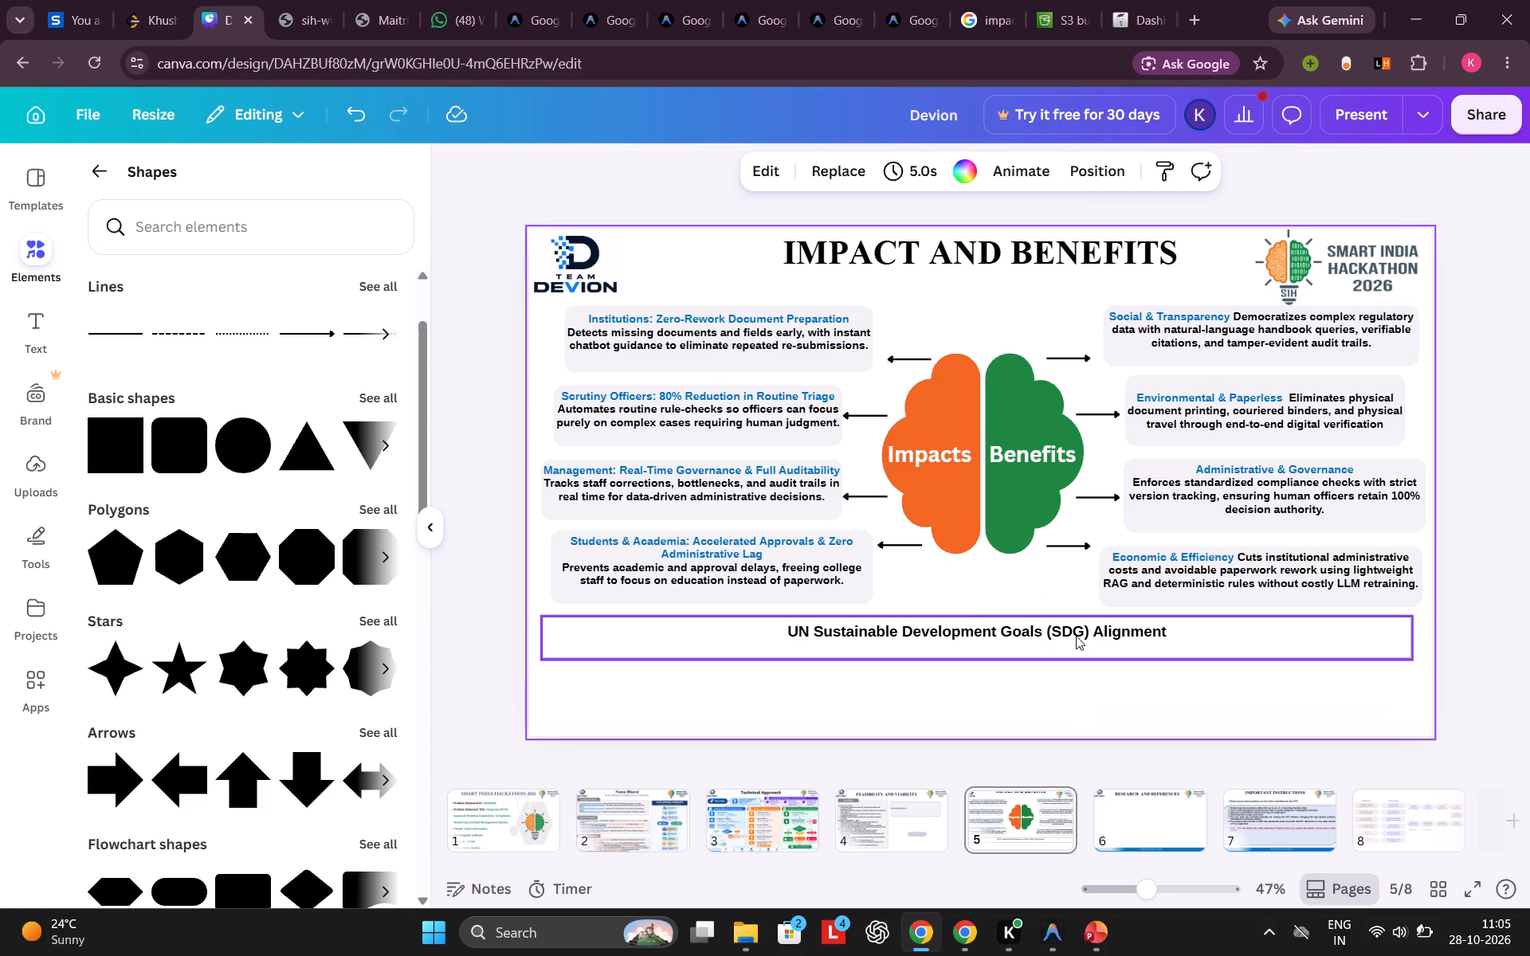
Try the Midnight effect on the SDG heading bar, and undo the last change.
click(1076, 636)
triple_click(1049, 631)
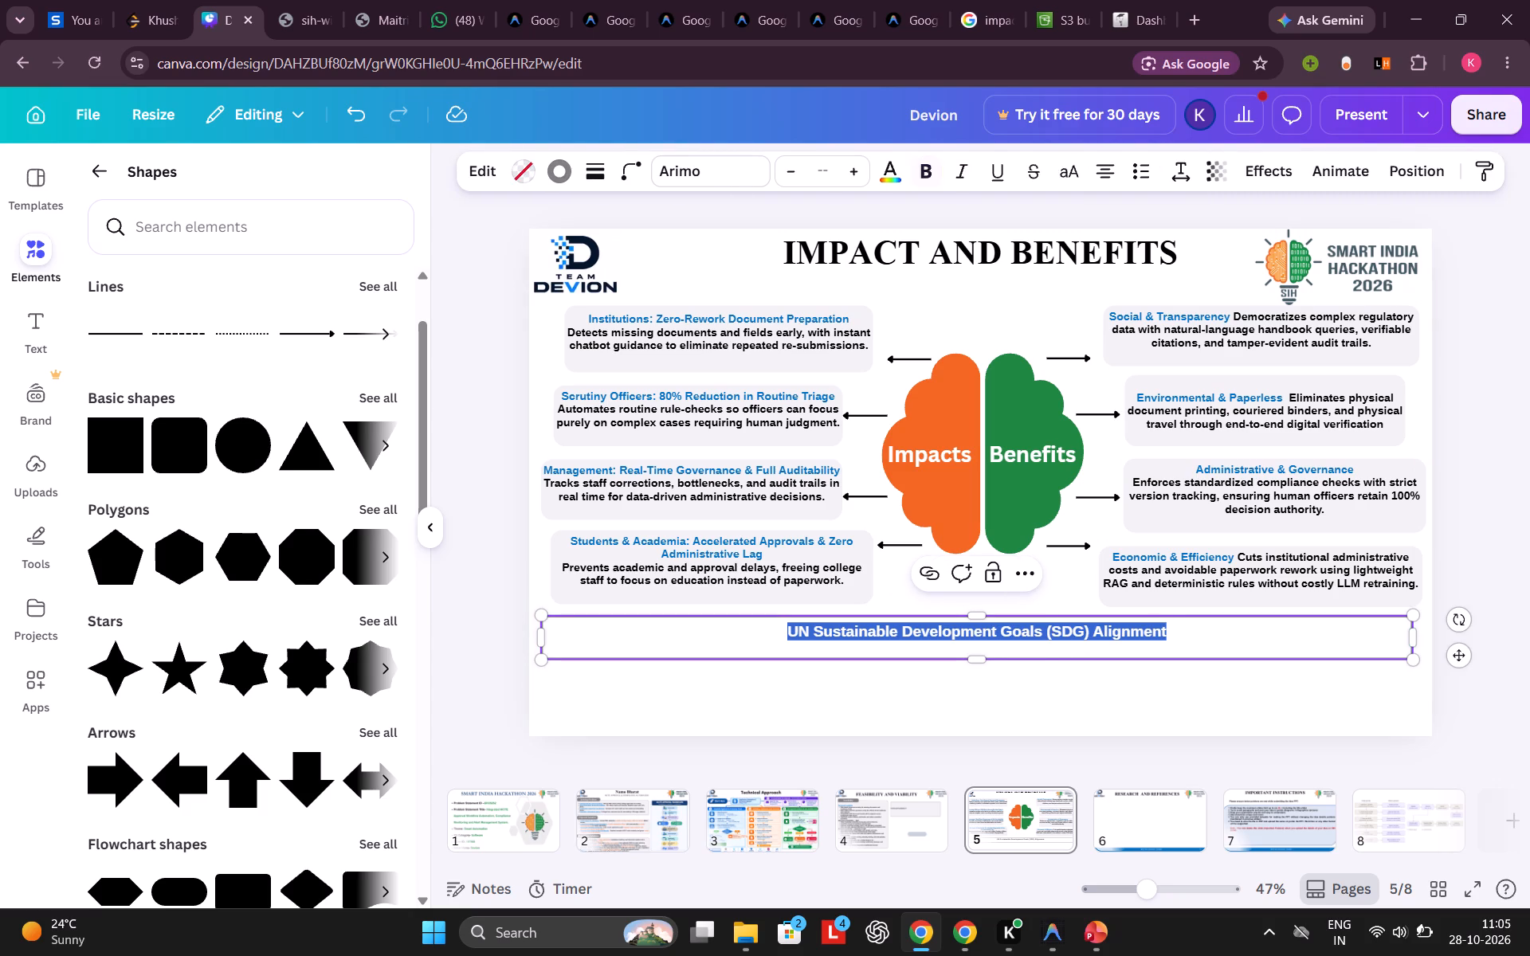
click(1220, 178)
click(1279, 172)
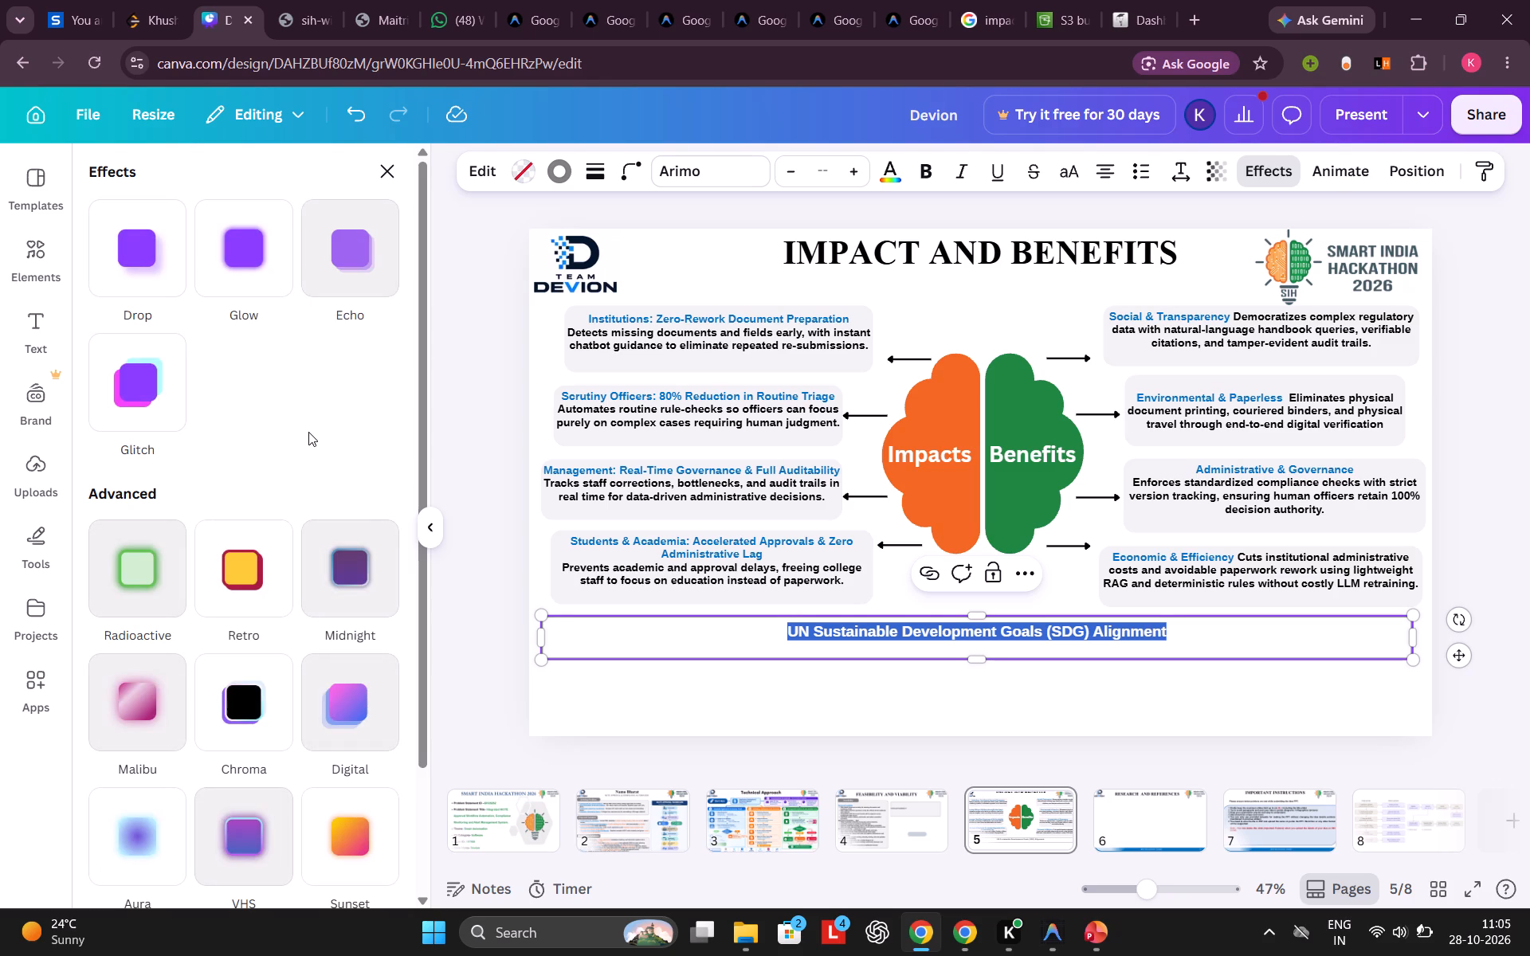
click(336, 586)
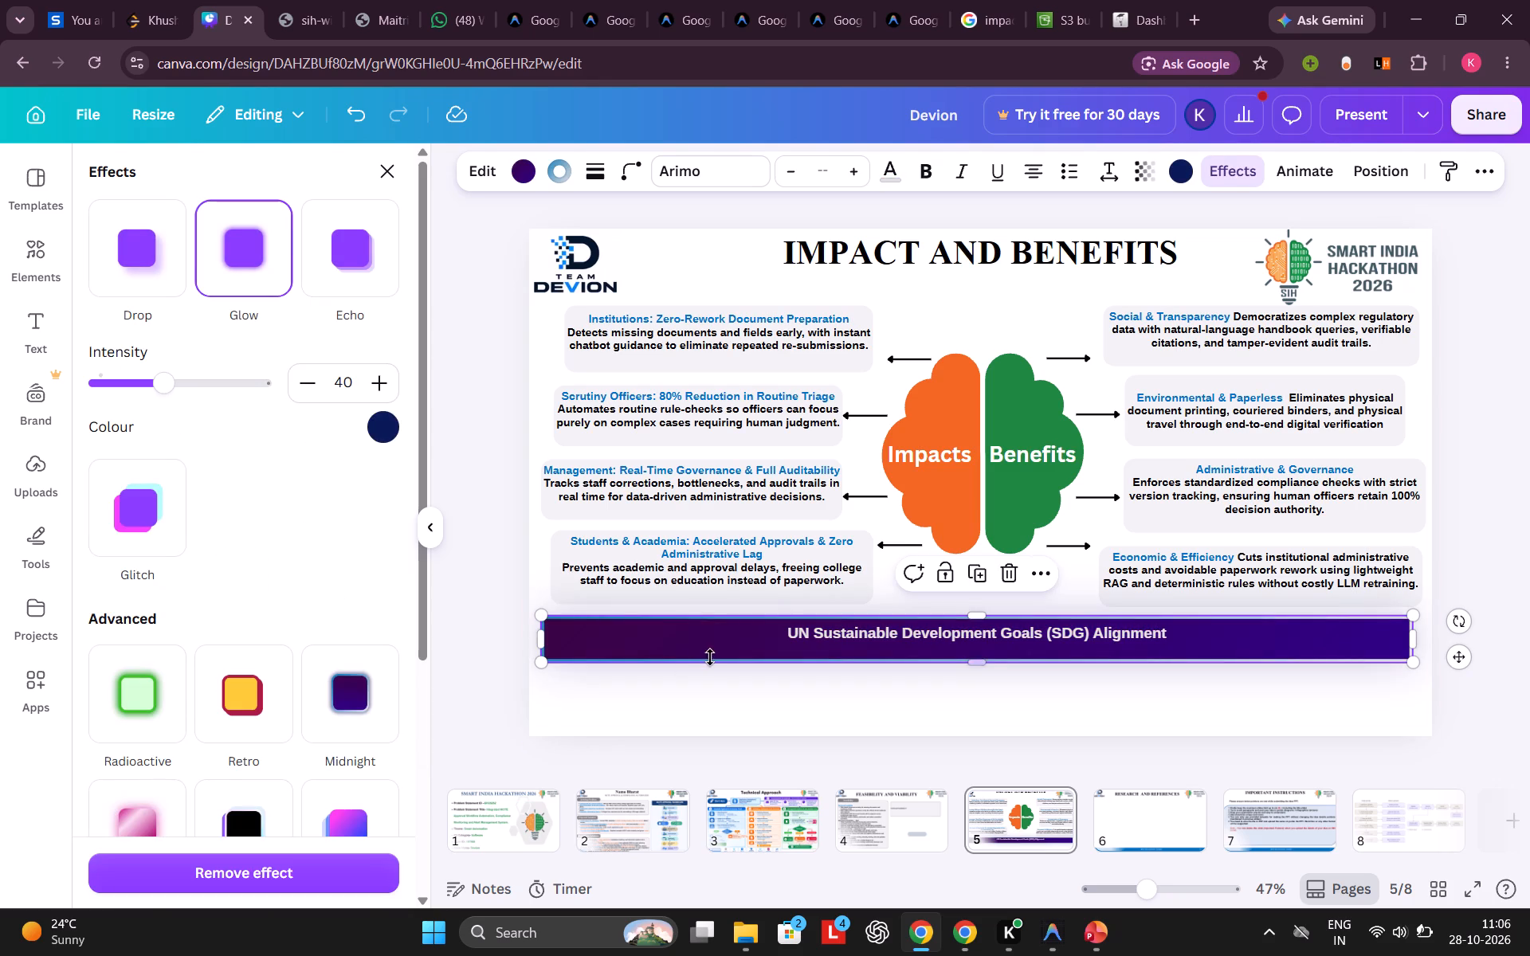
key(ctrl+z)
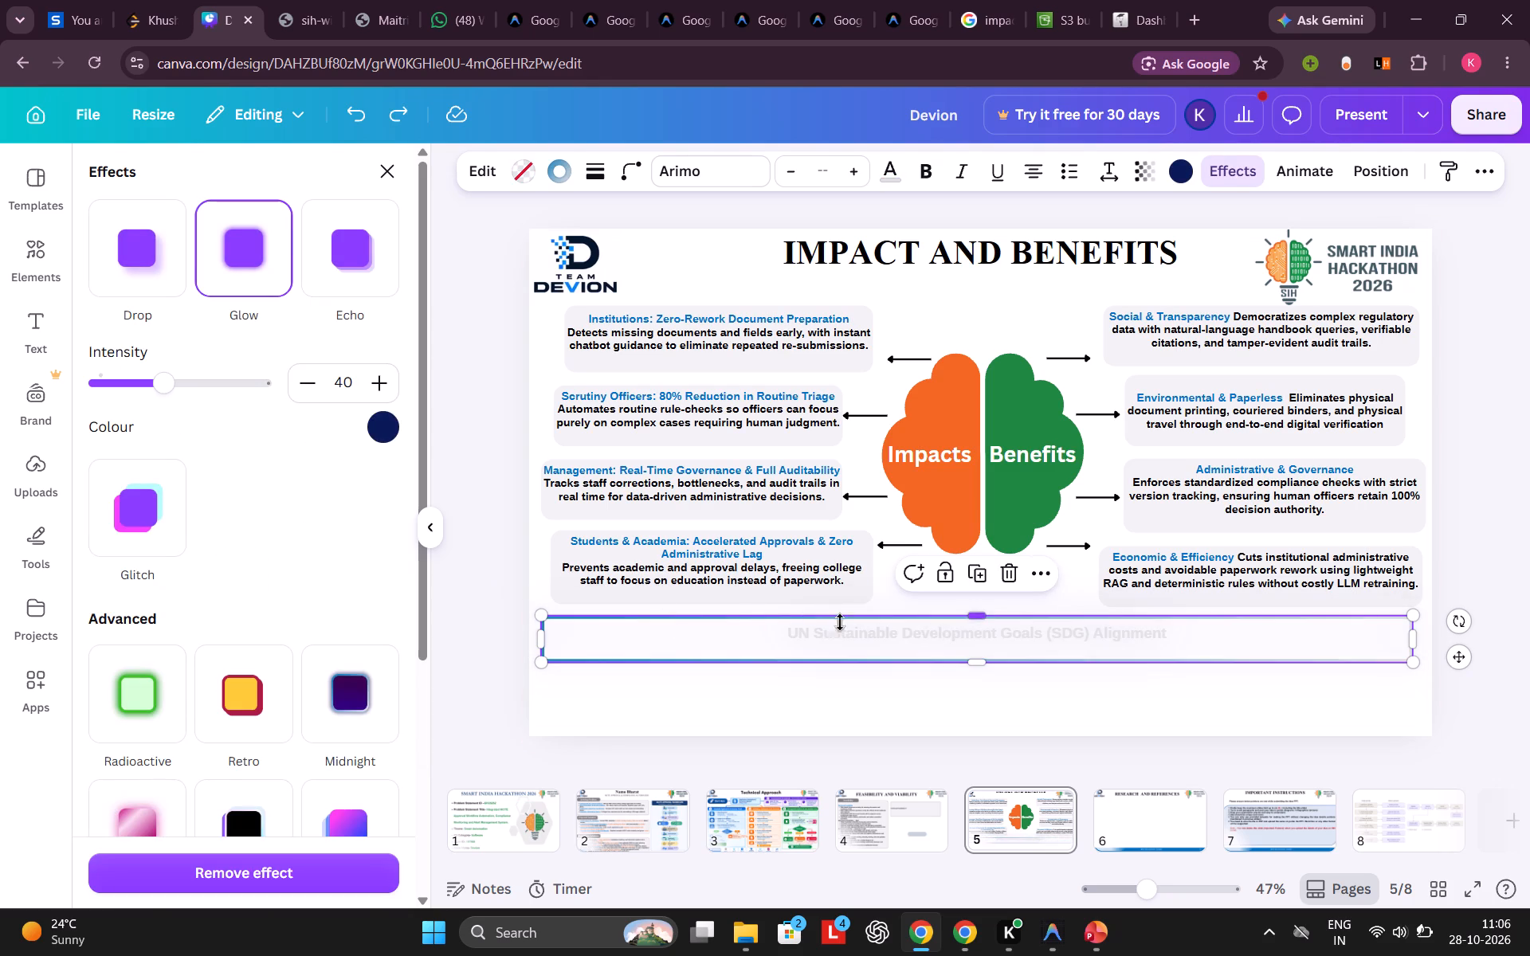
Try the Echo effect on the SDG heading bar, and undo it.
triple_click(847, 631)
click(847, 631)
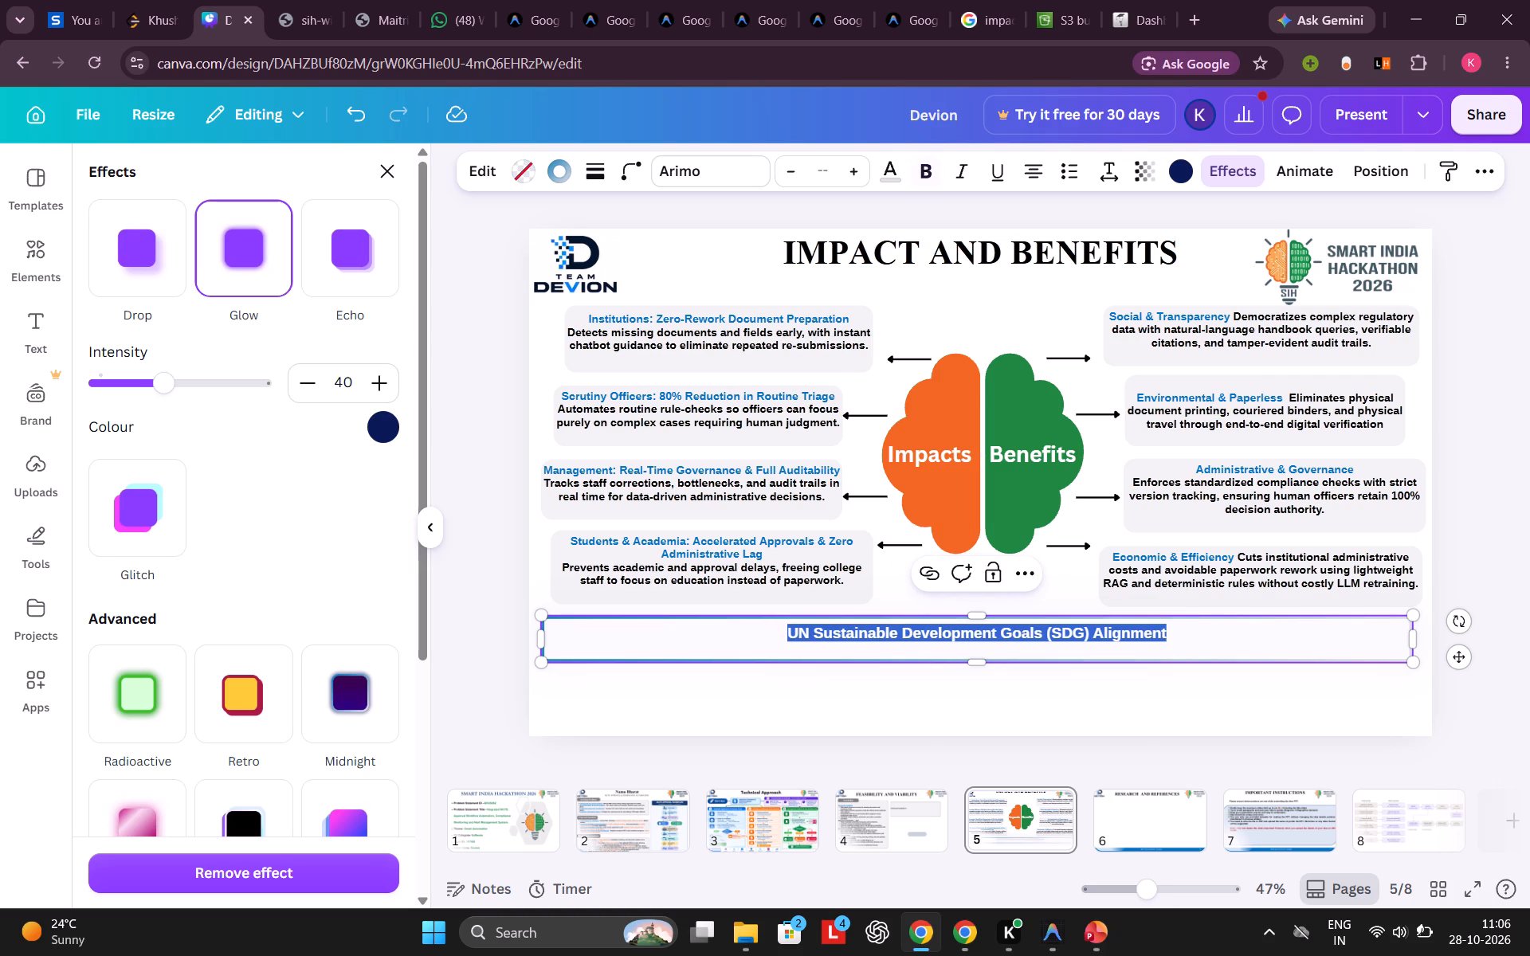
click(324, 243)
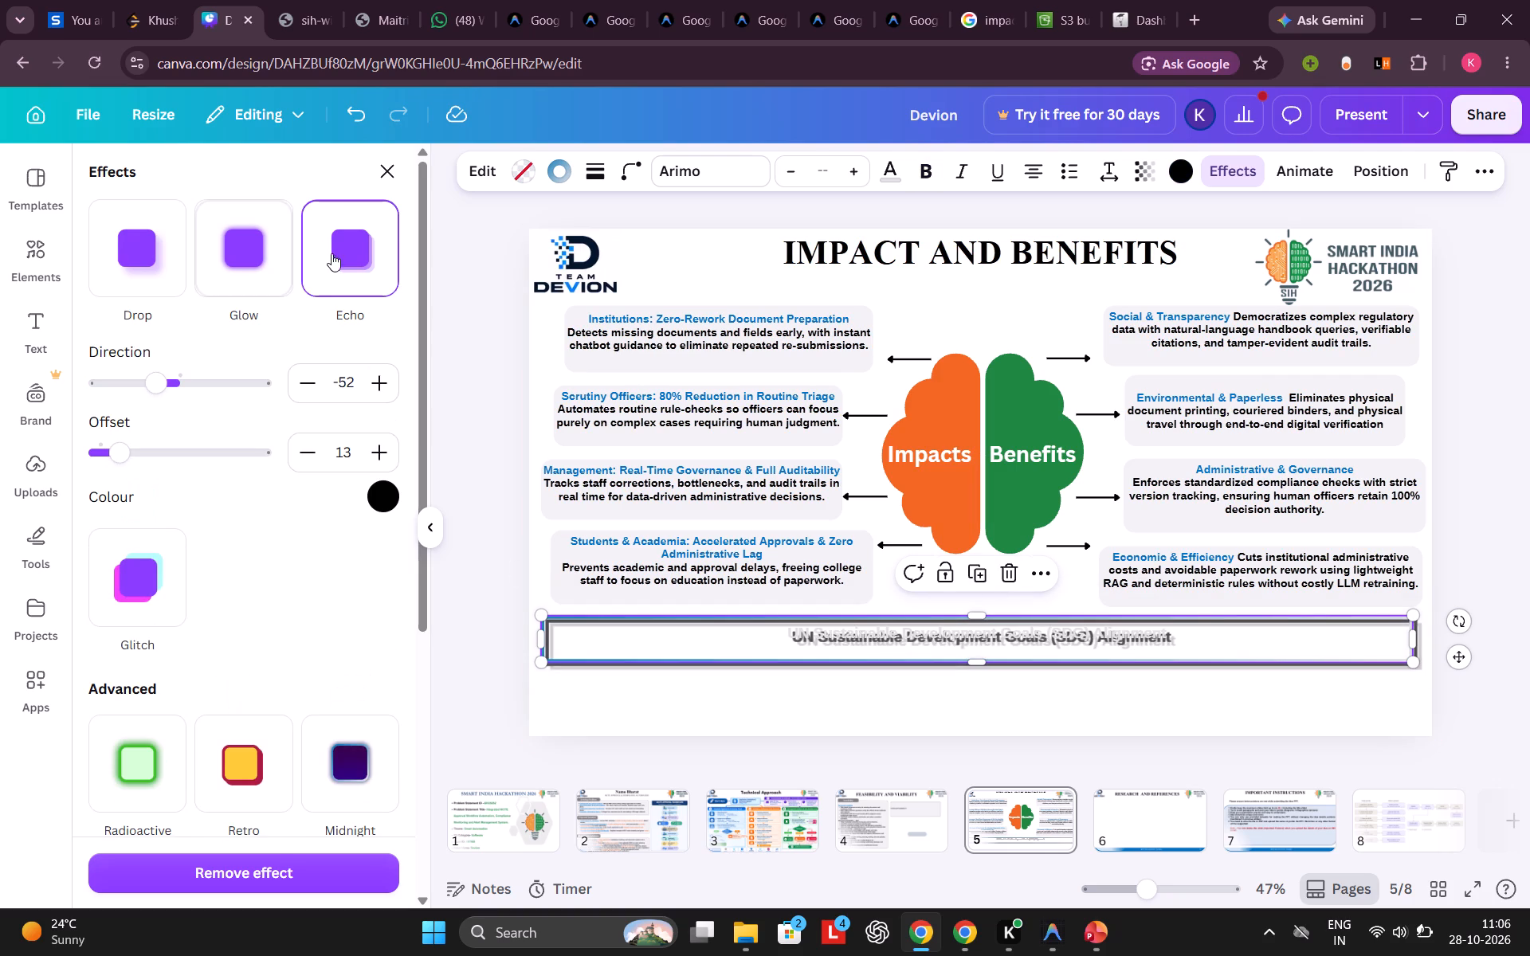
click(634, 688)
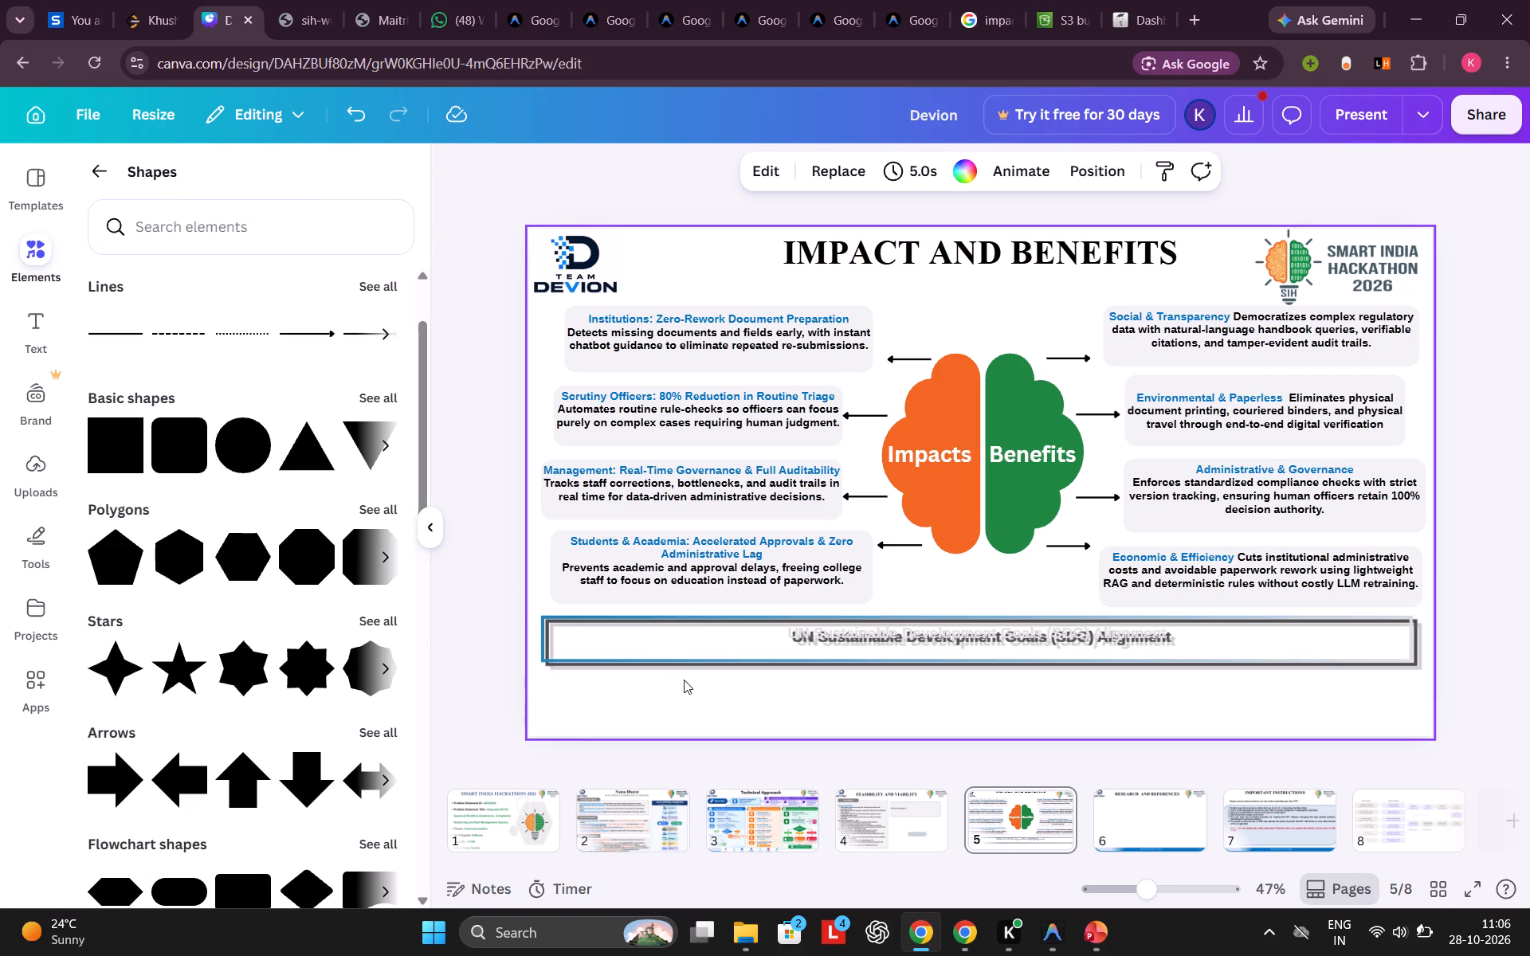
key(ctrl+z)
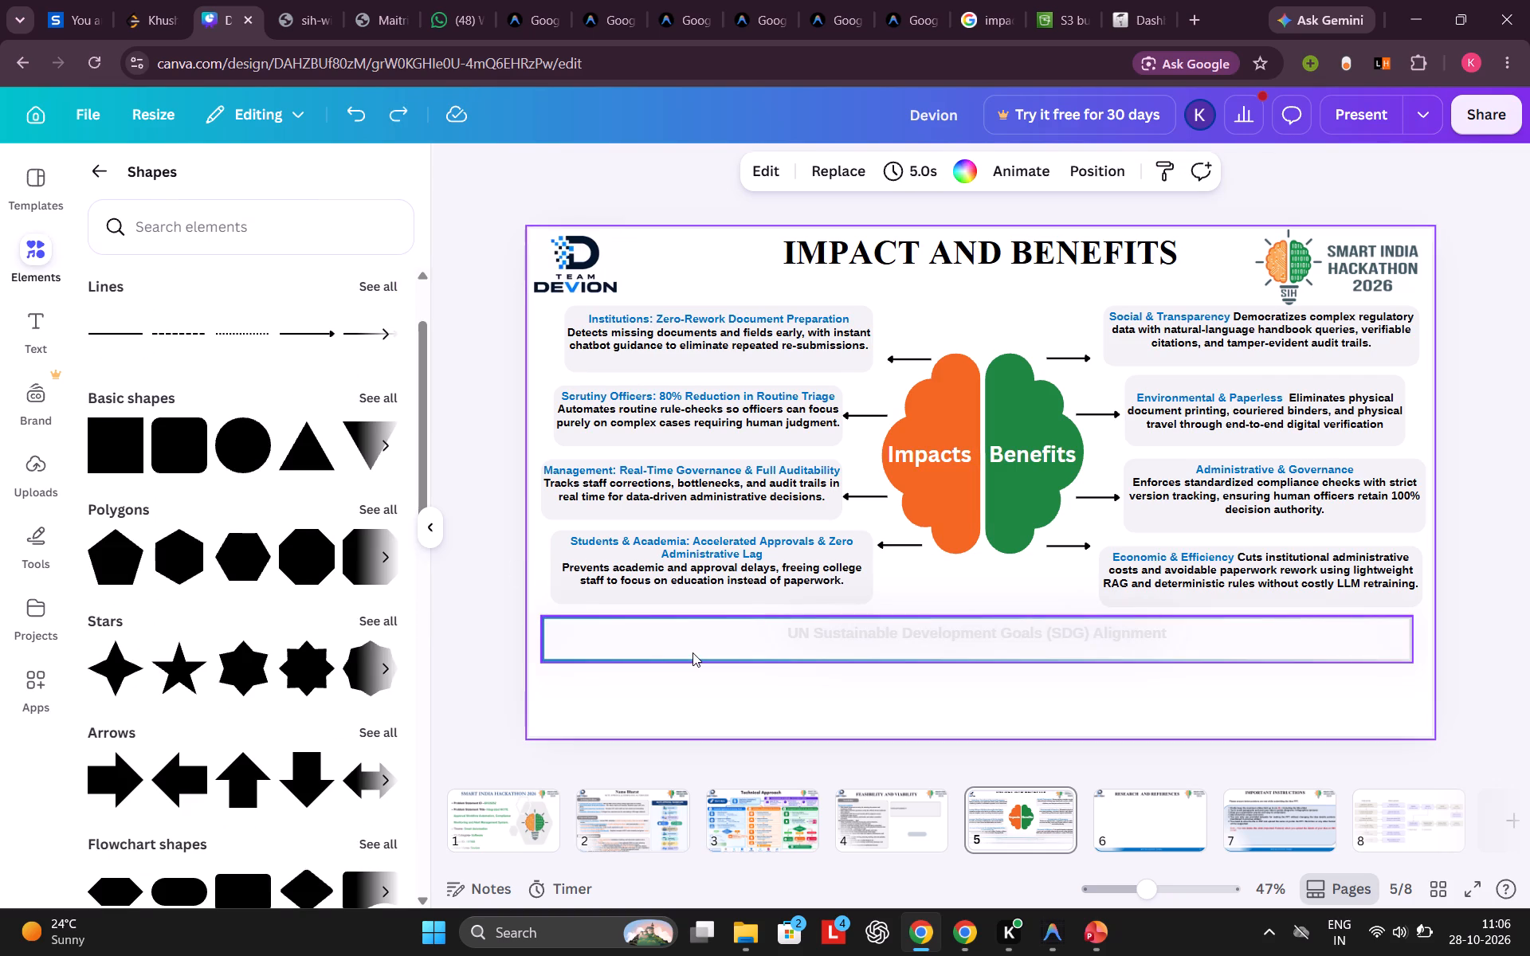
Browse the advanced effects for the SDG heading bar, apply Sunset, and undo the last change.
triple_click(818, 637)
click(818, 637)
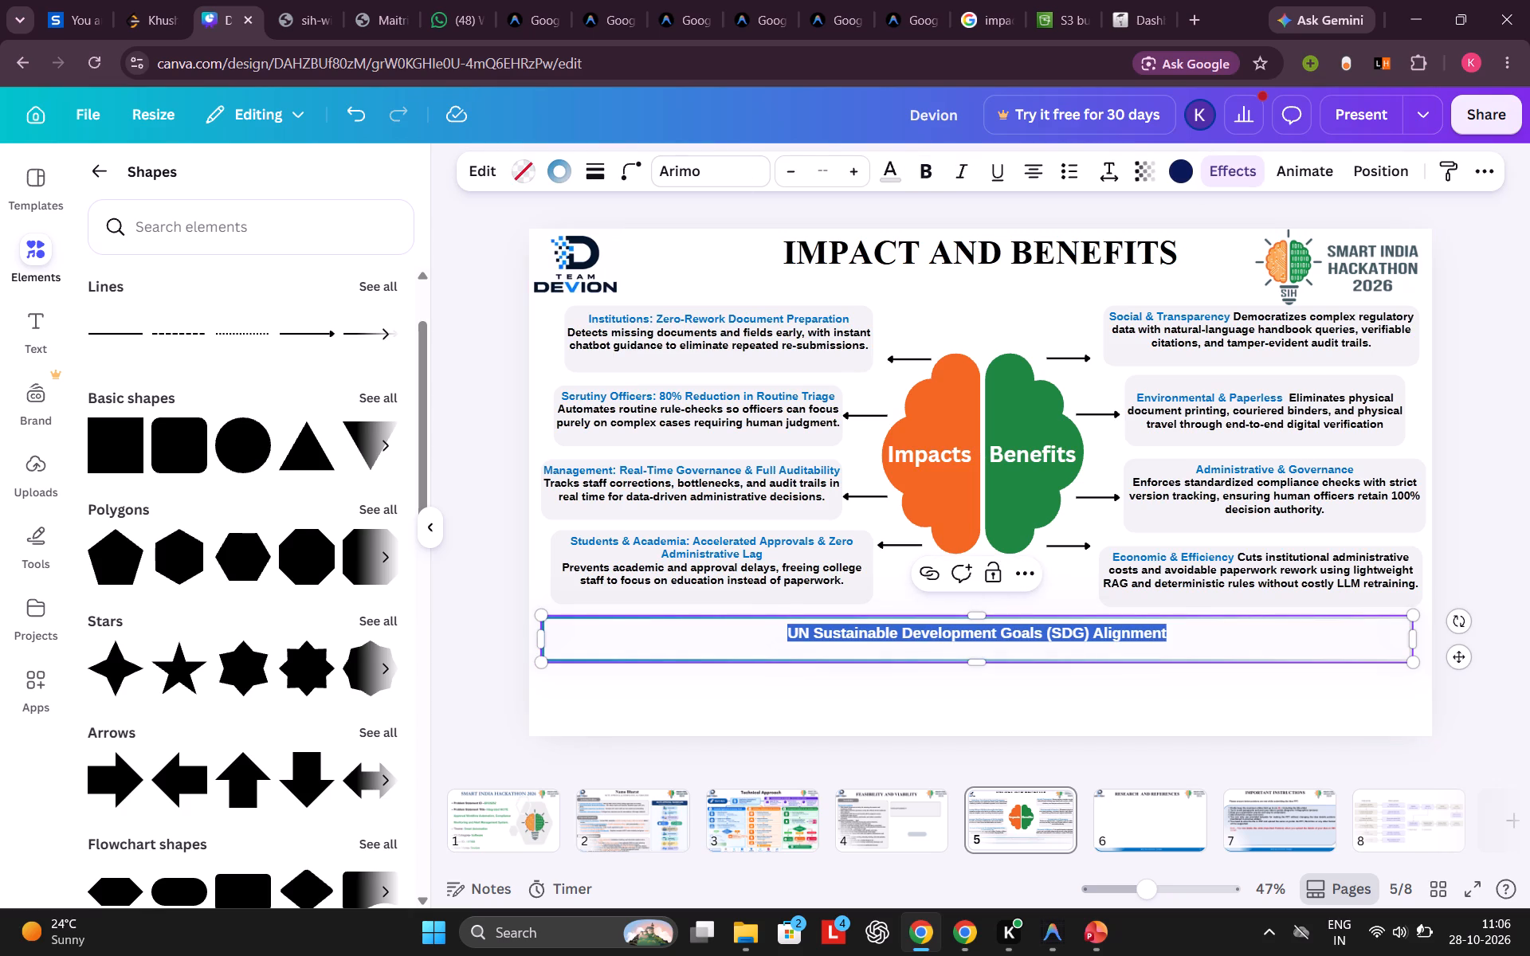
click(1232, 174)
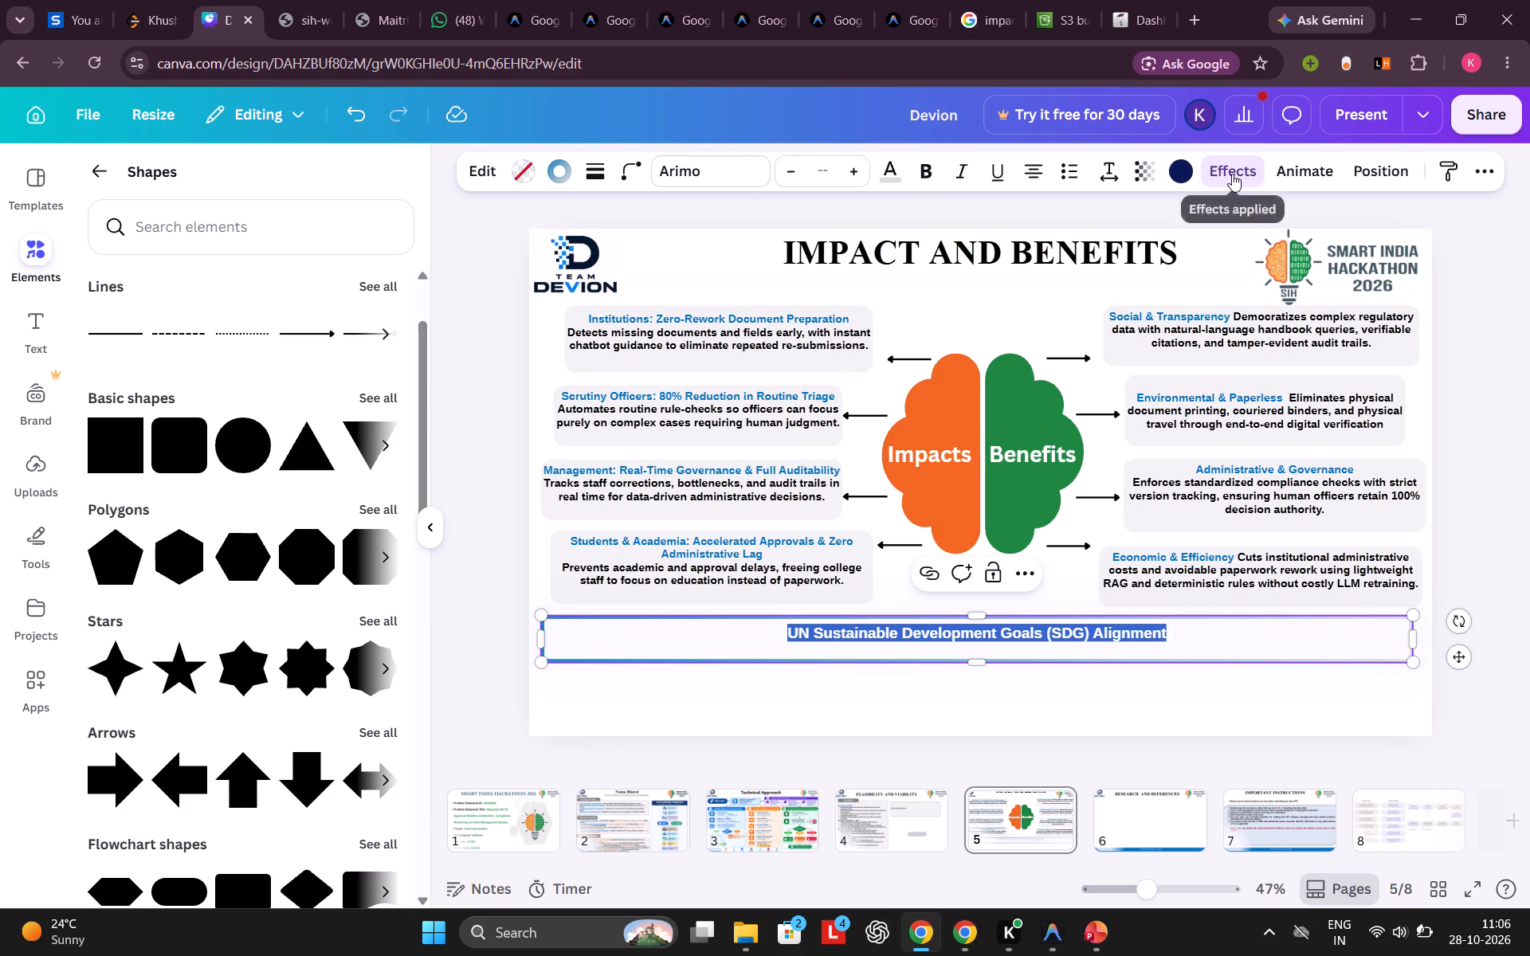
scroll(232, 529, down, 3)
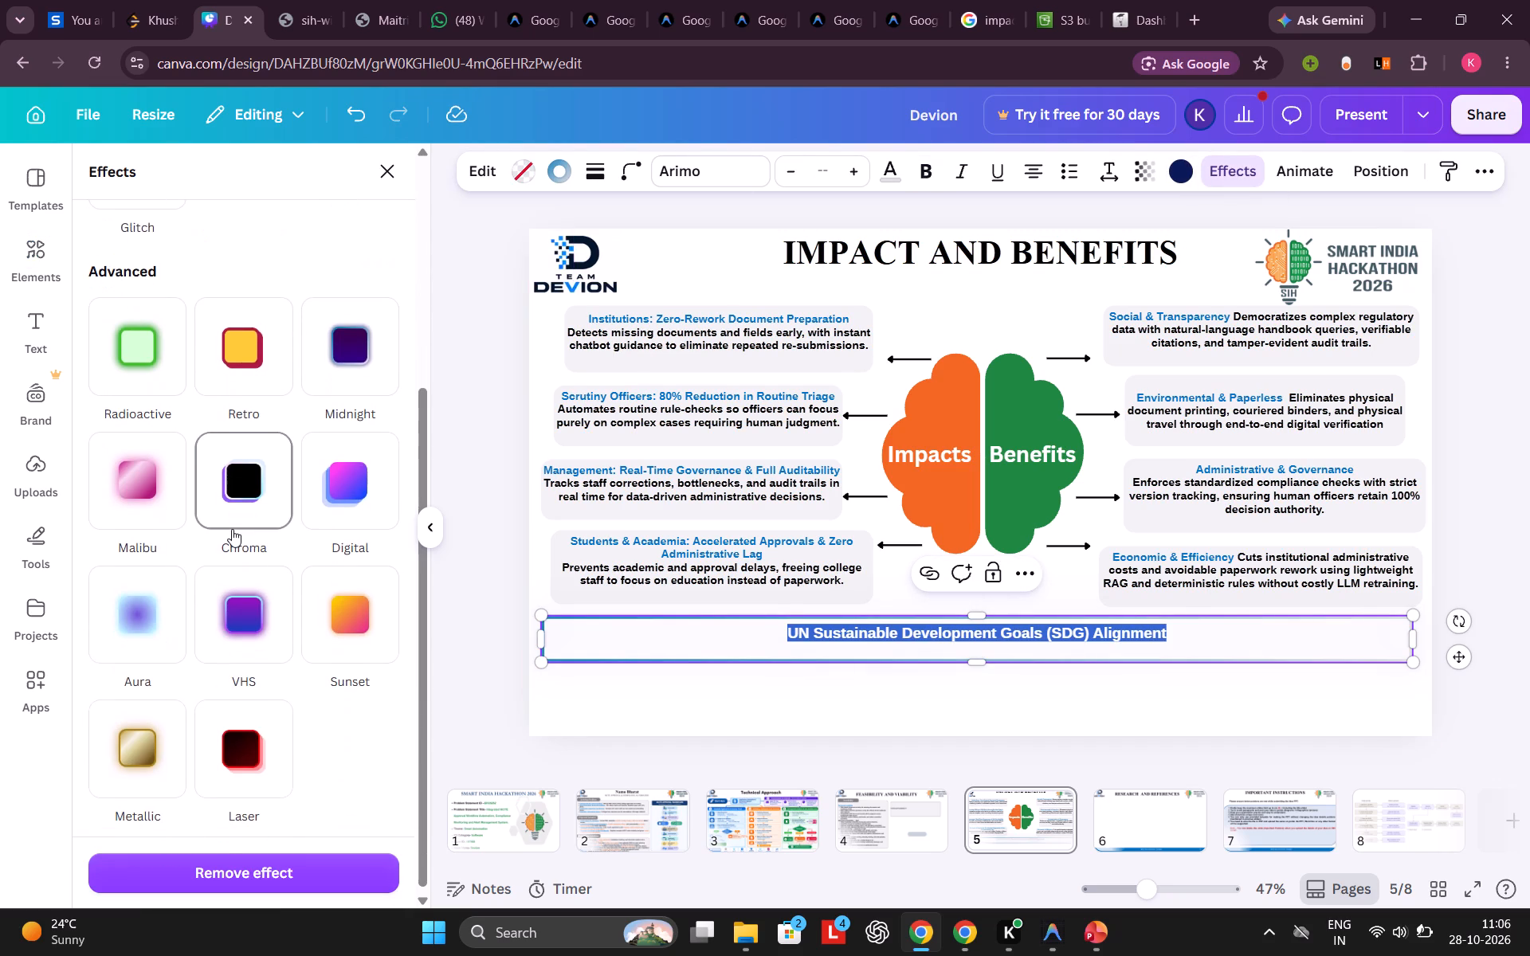
scroll(232, 529, down, 3)
scroll(320, 733, up, 4)
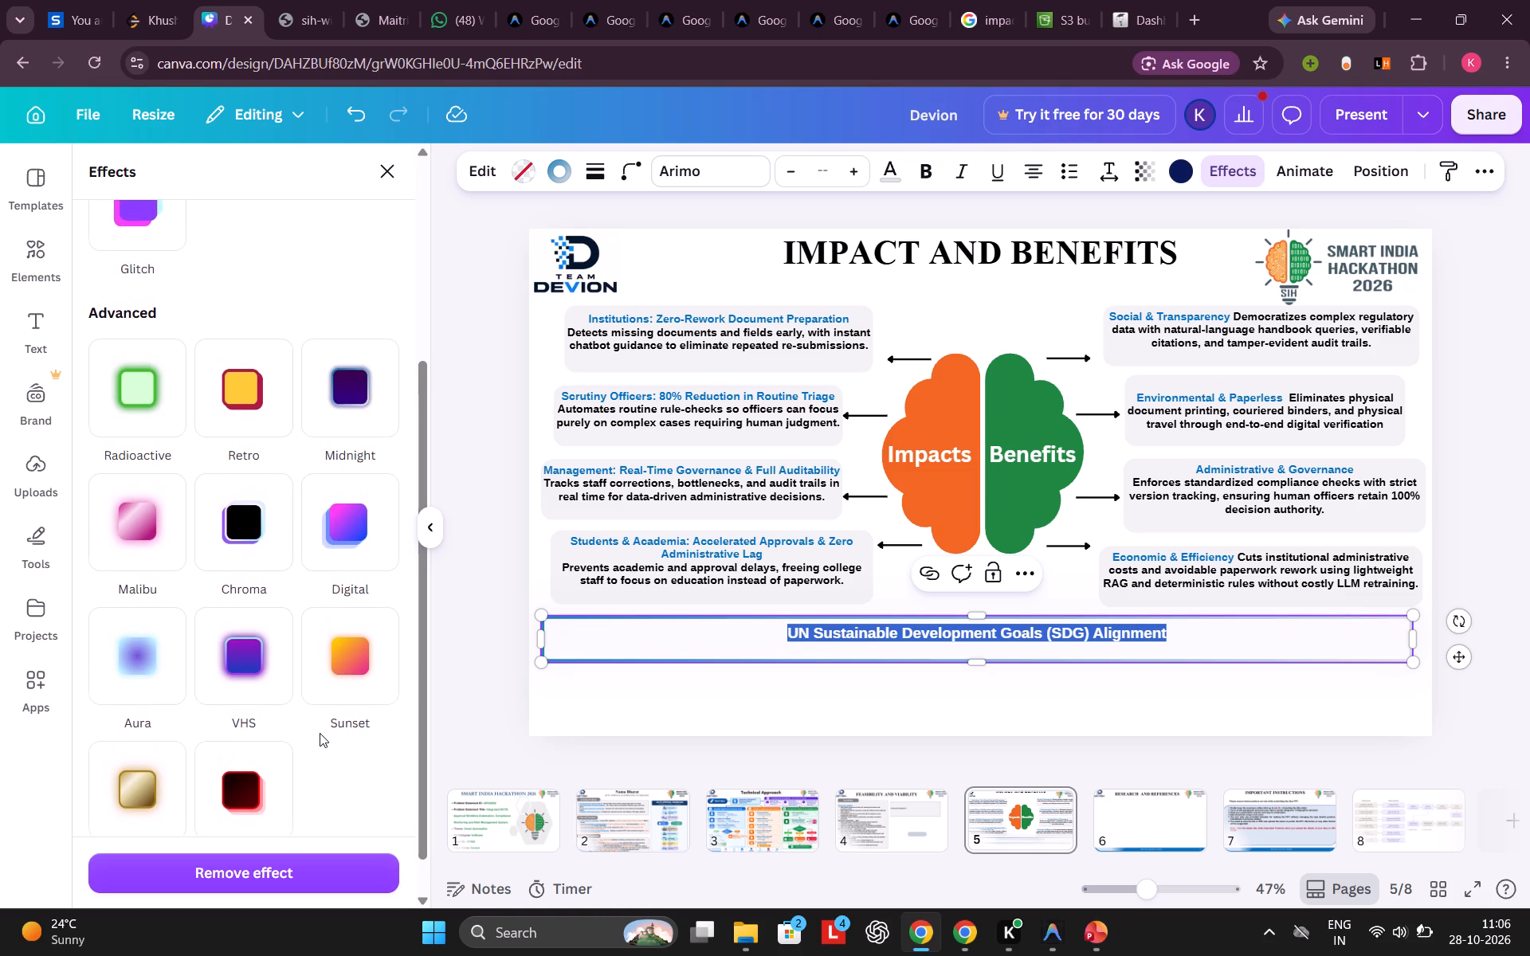
scroll(320, 733, up, 1)
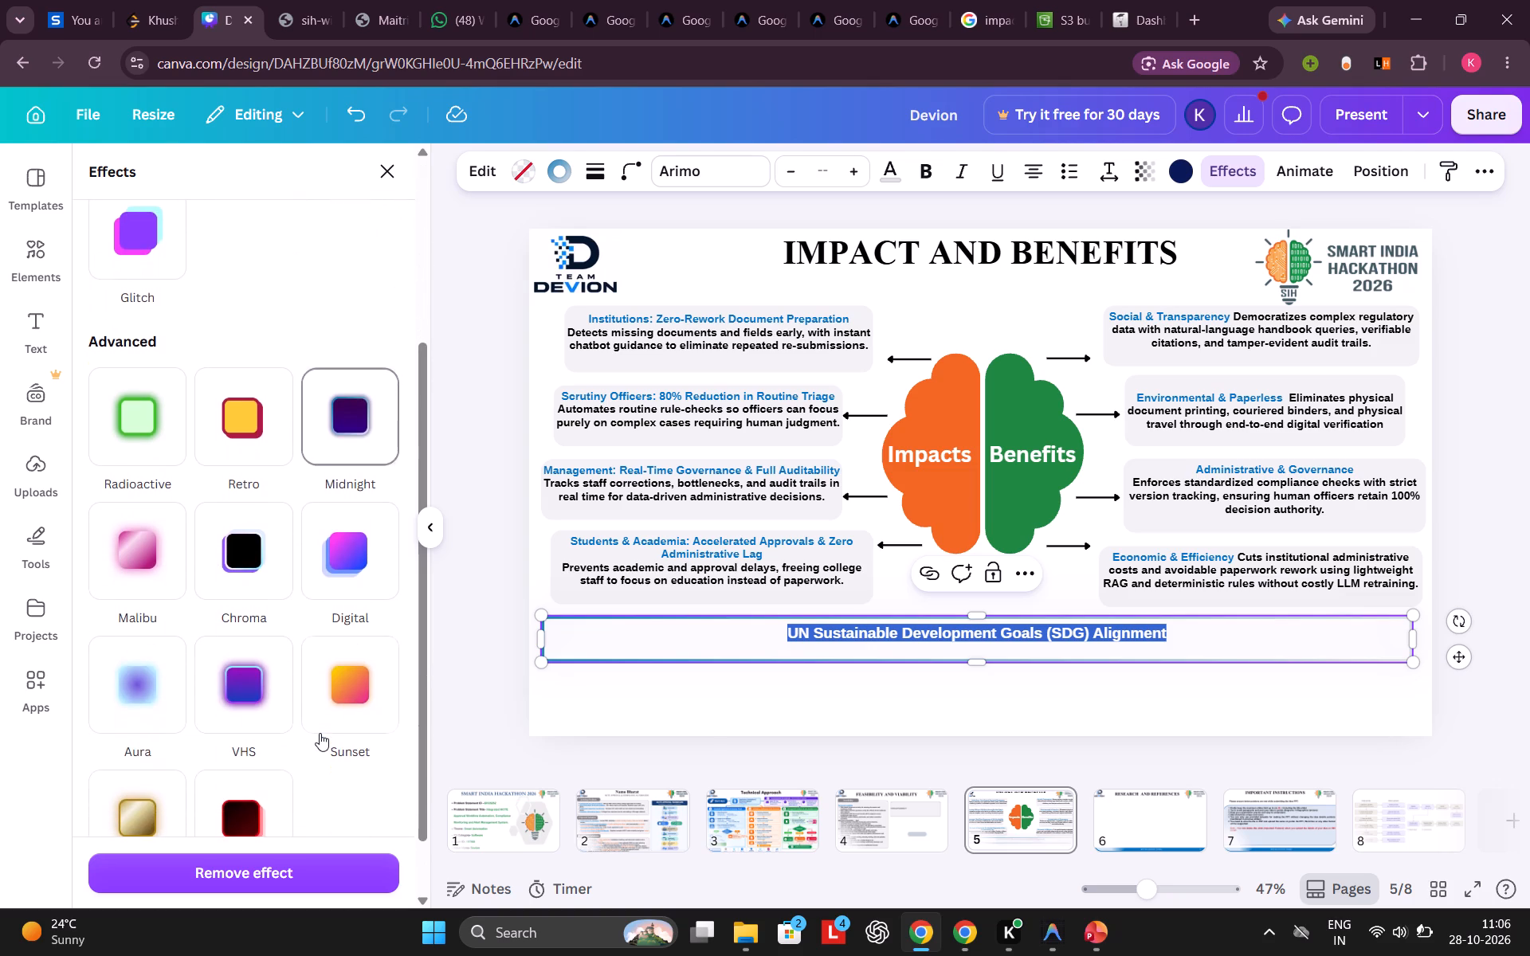
scroll(320, 733, down, 1)
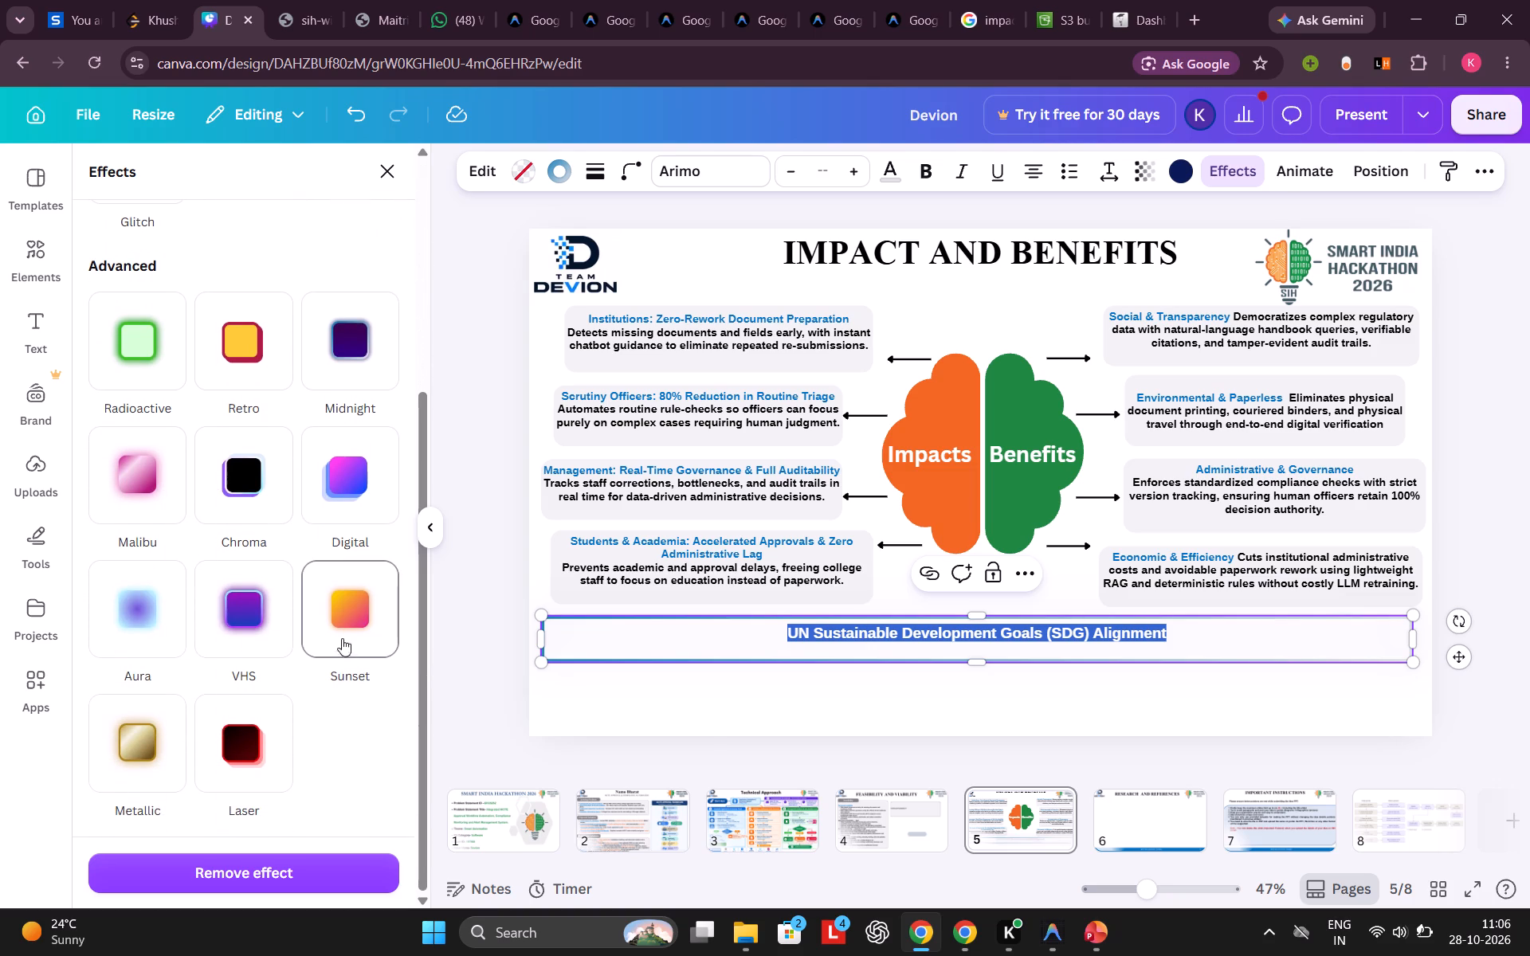
click(339, 628)
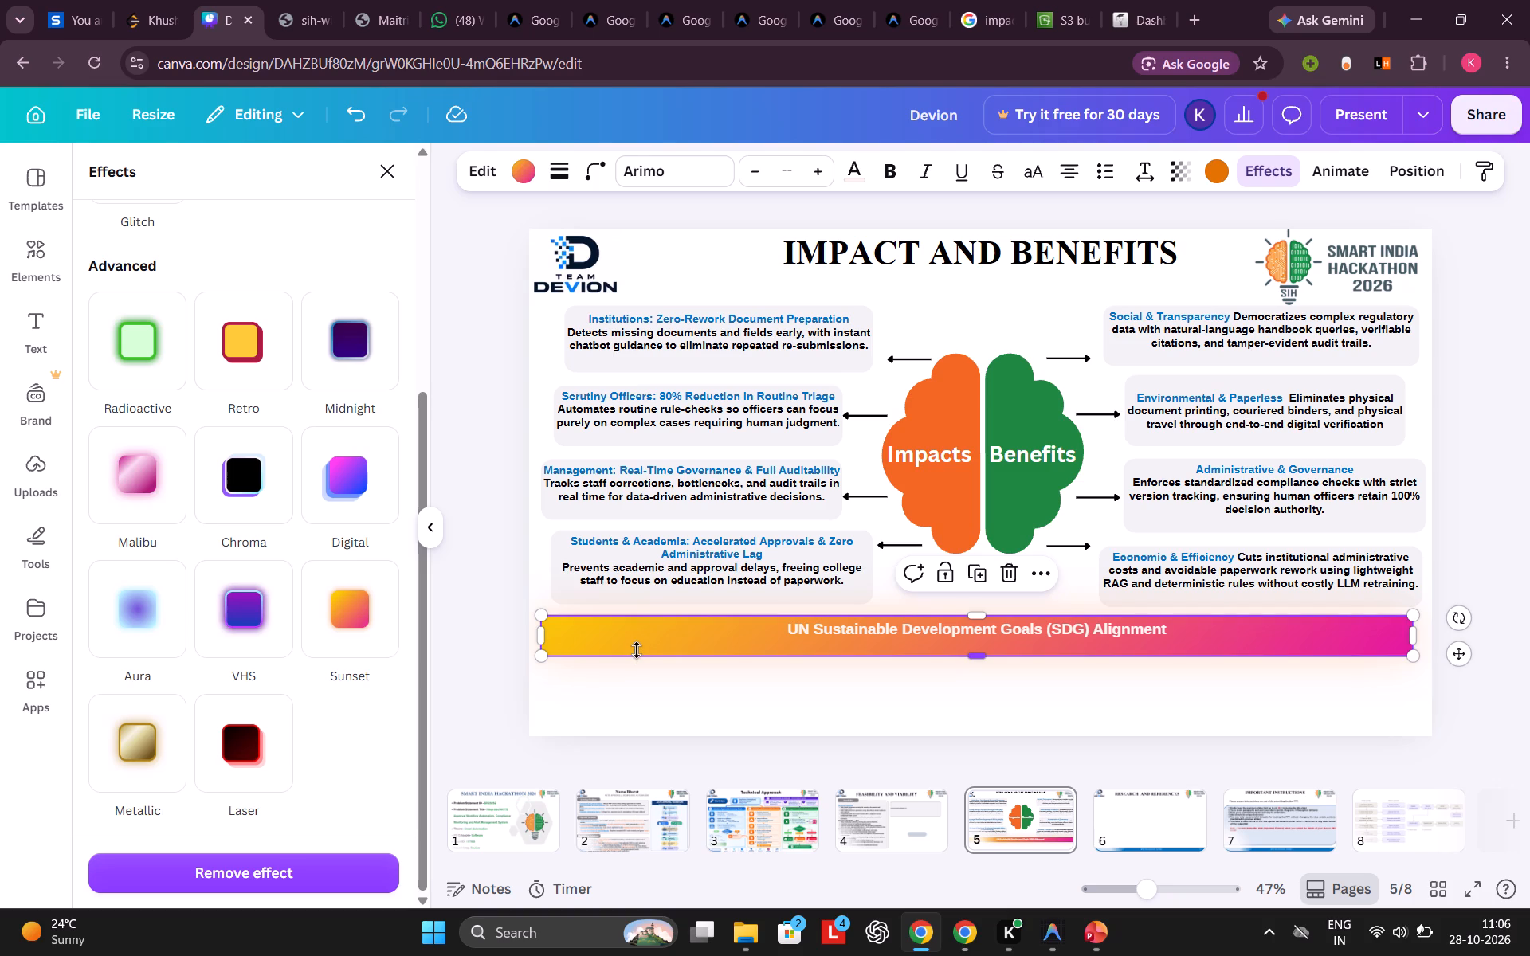
key(ctrl+z)
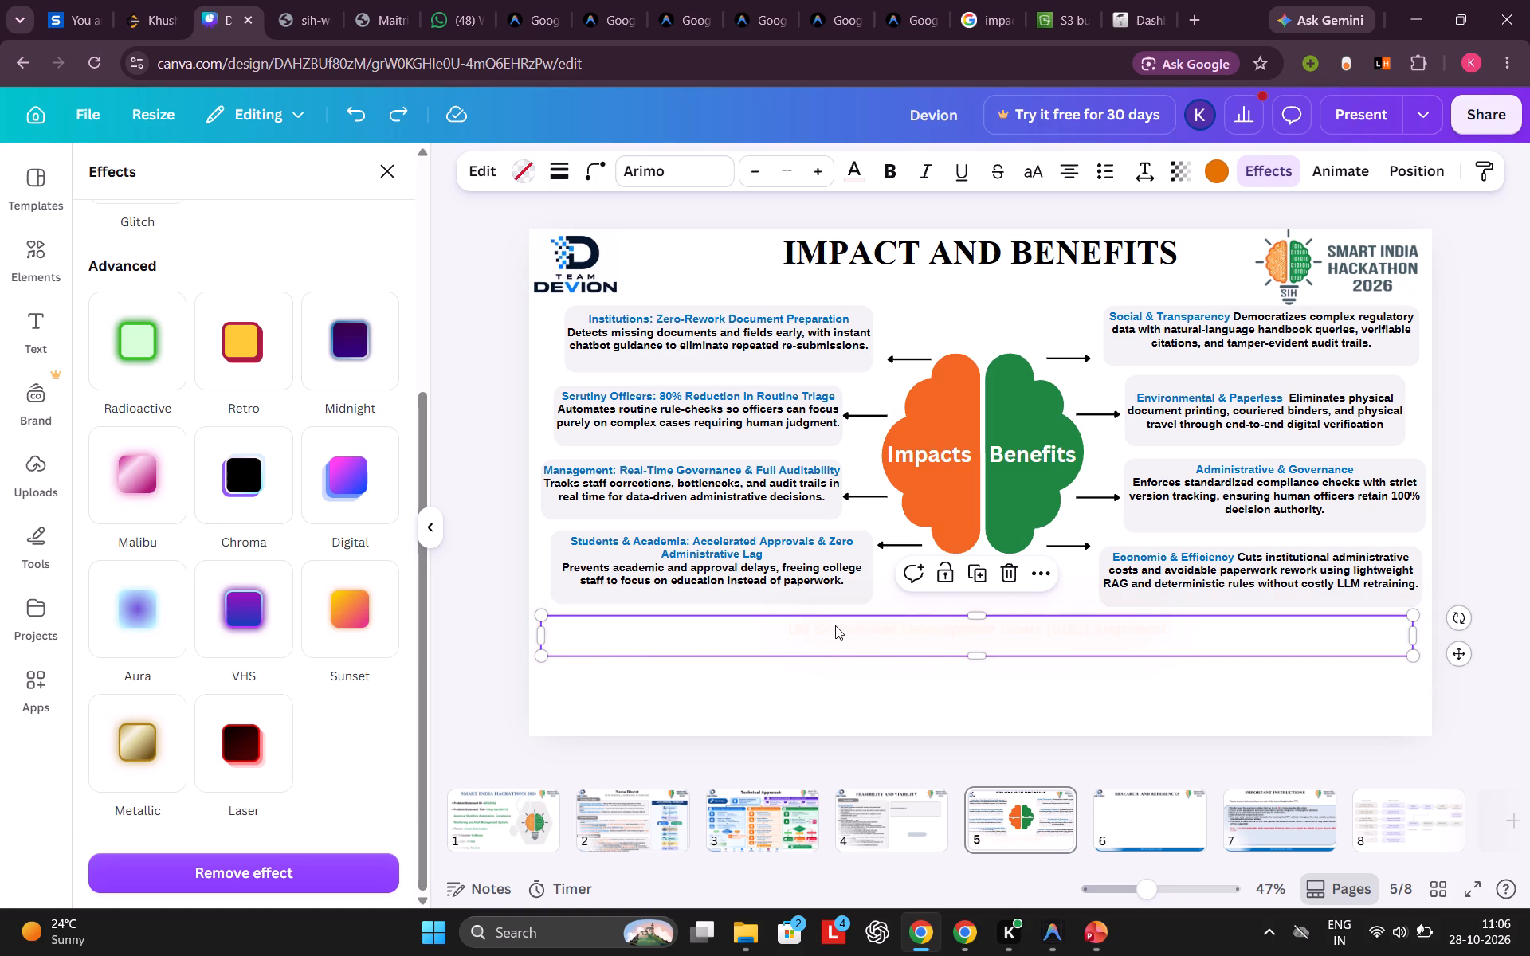
Set the transparency of the SDG heading bar to 0.
triple_click(835, 625)
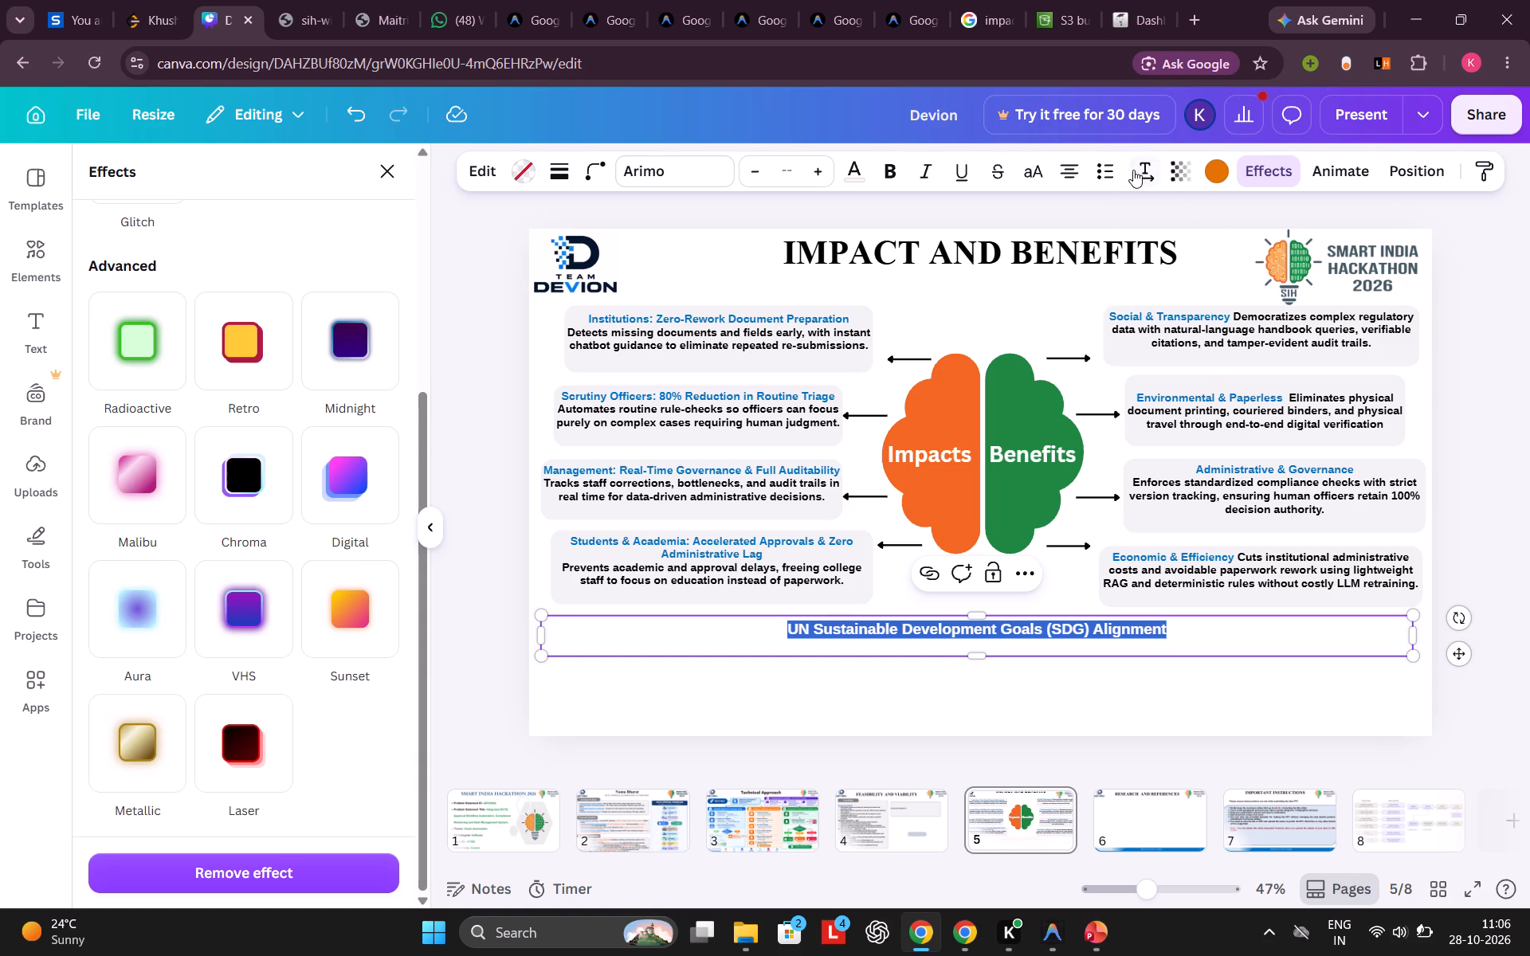
click(1182, 174)
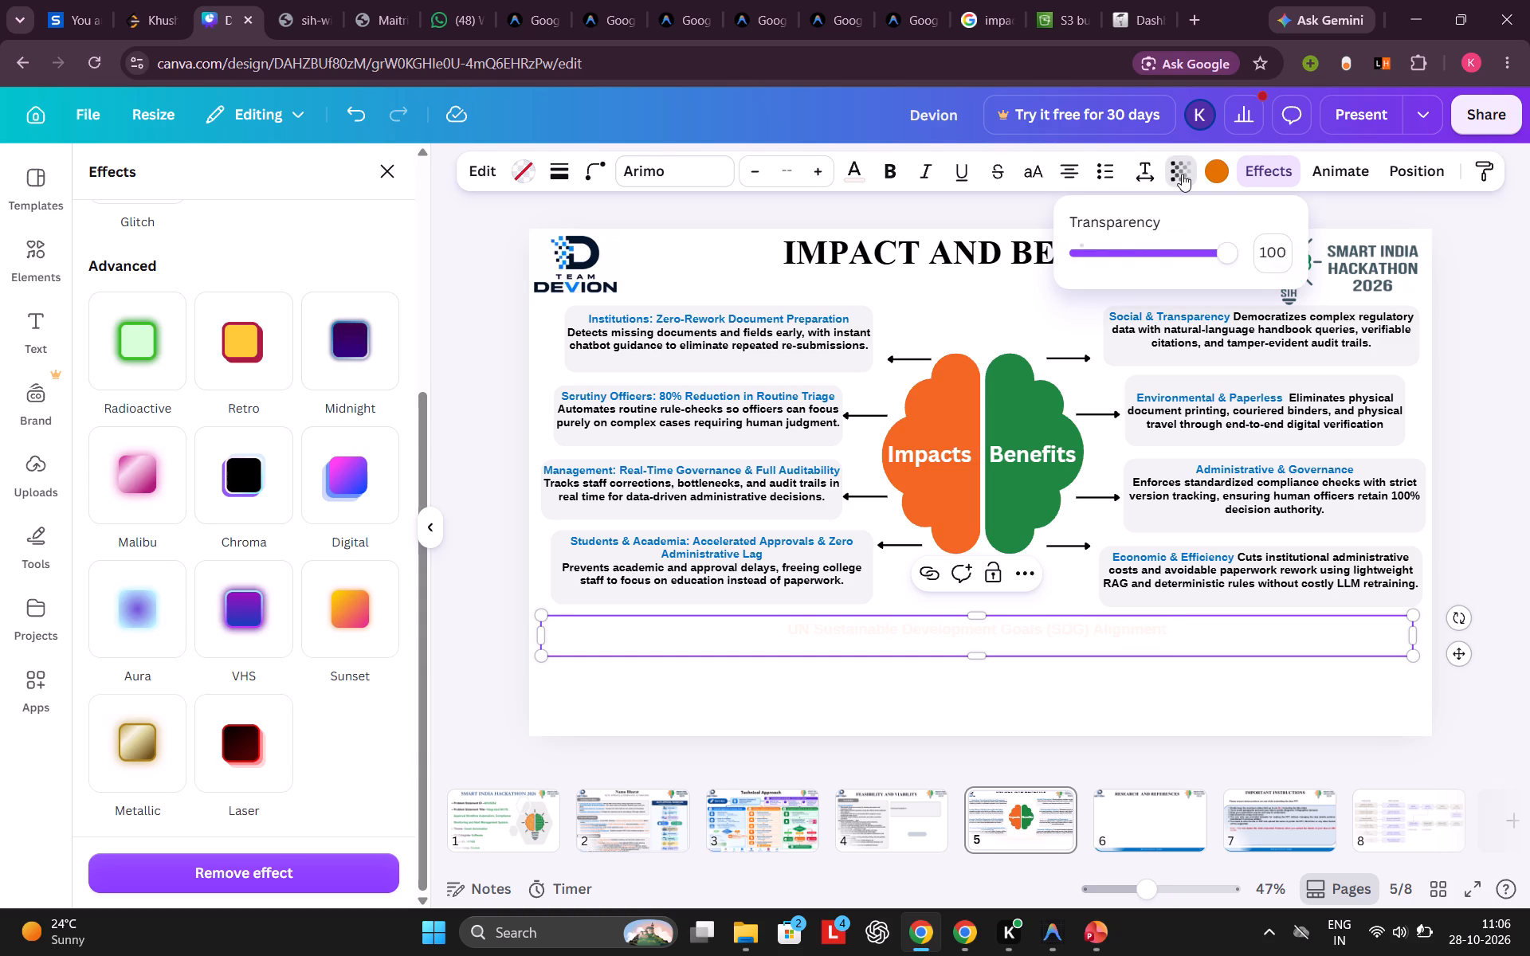
drag(1177, 249, 985, 245)
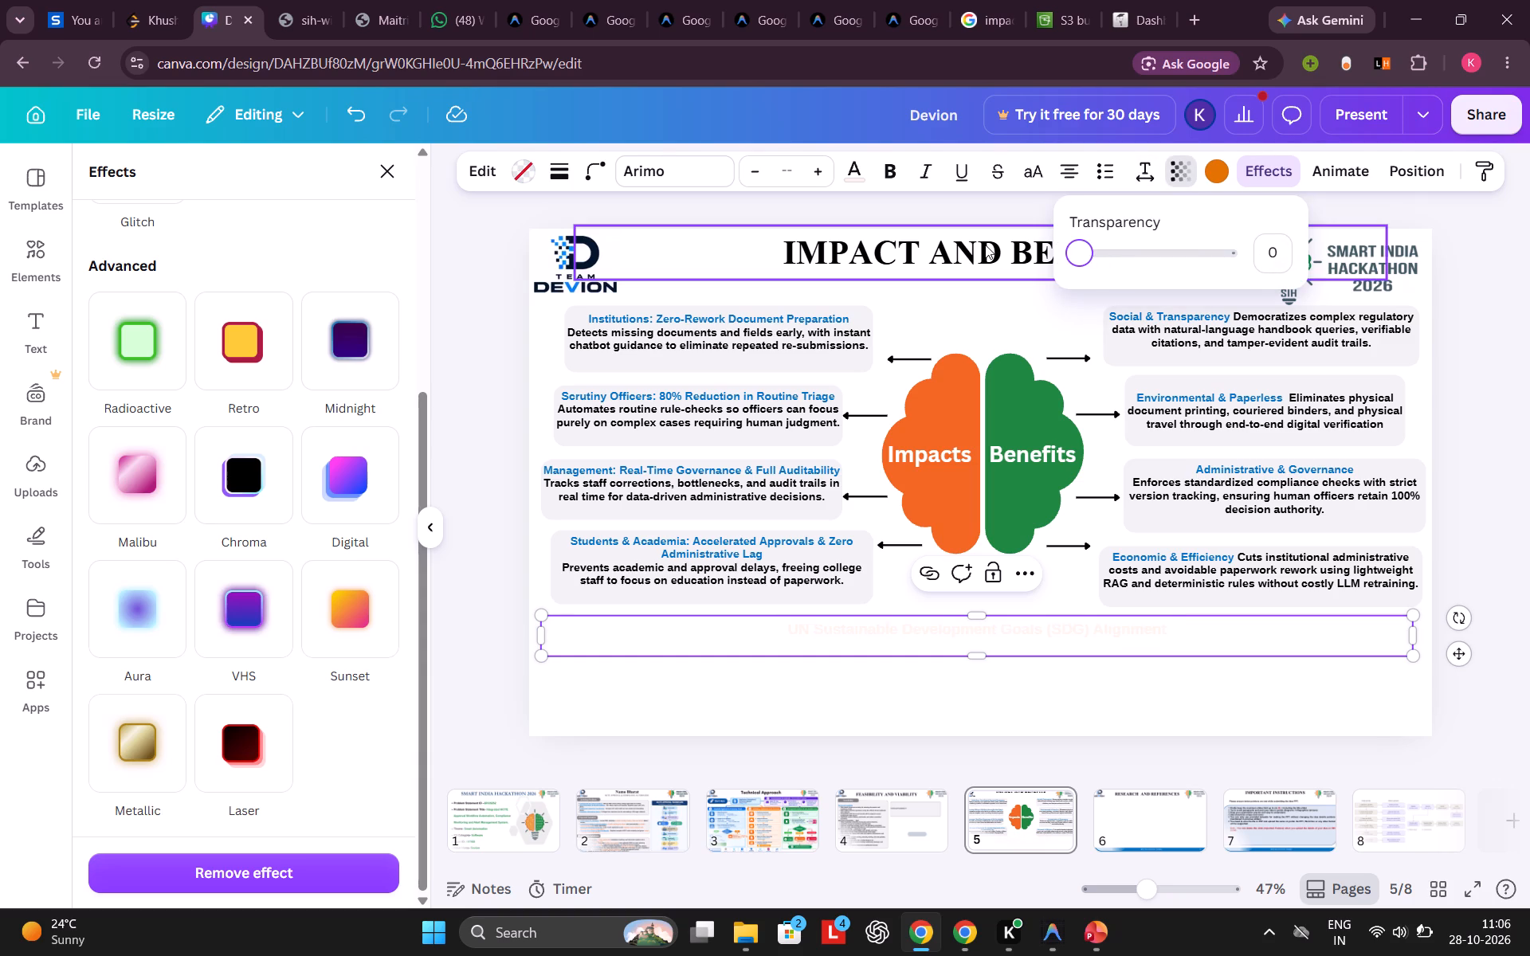
click(981, 201)
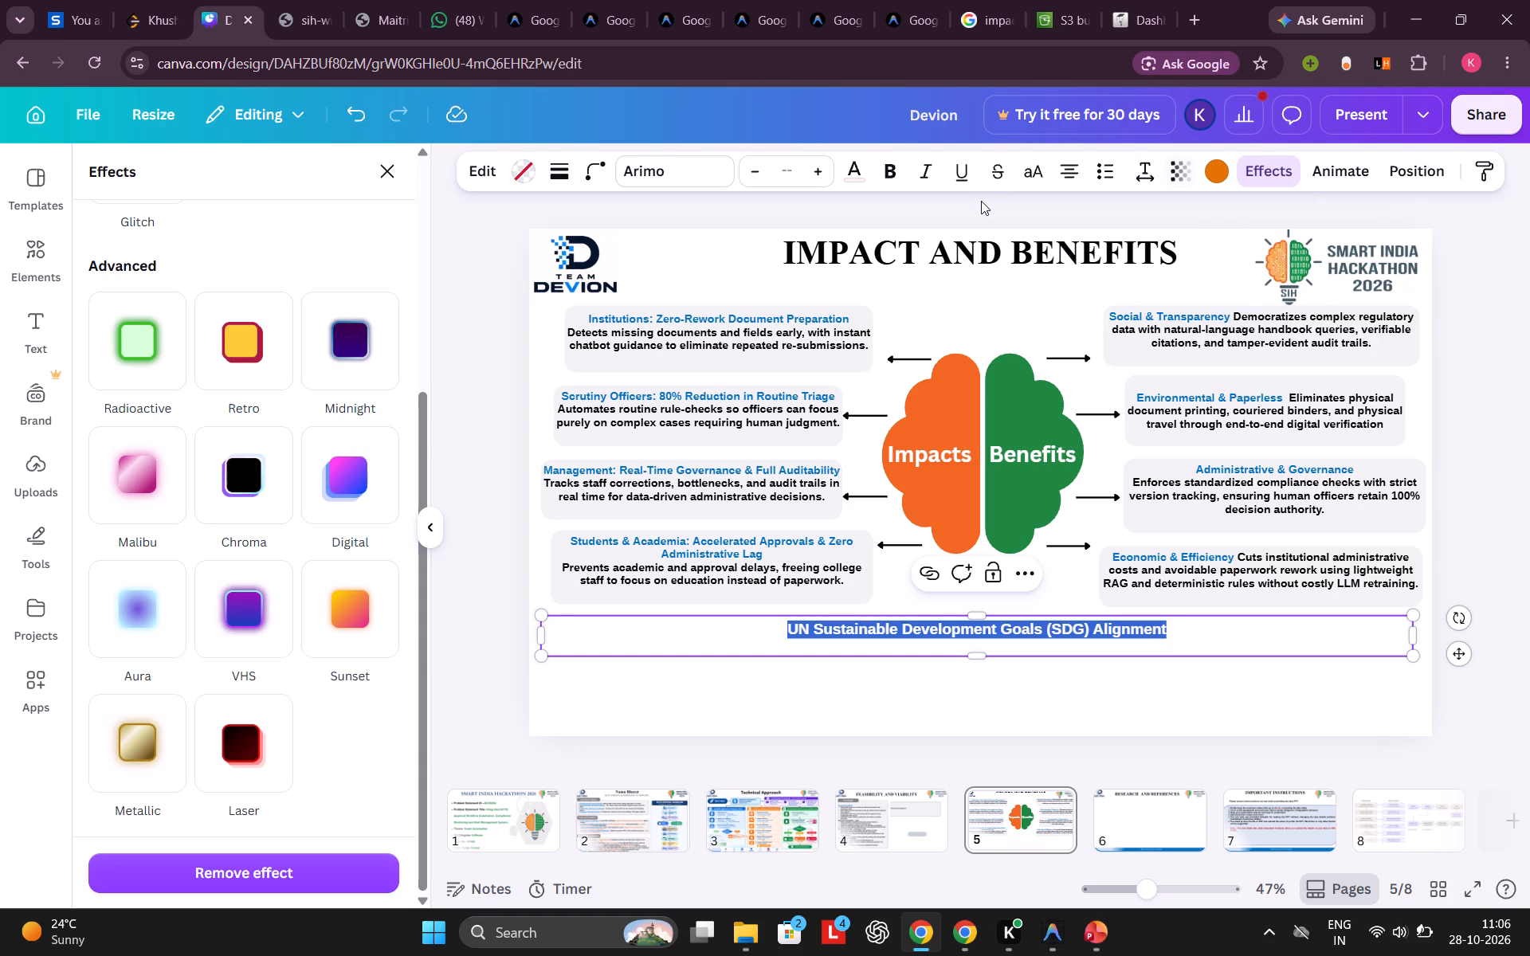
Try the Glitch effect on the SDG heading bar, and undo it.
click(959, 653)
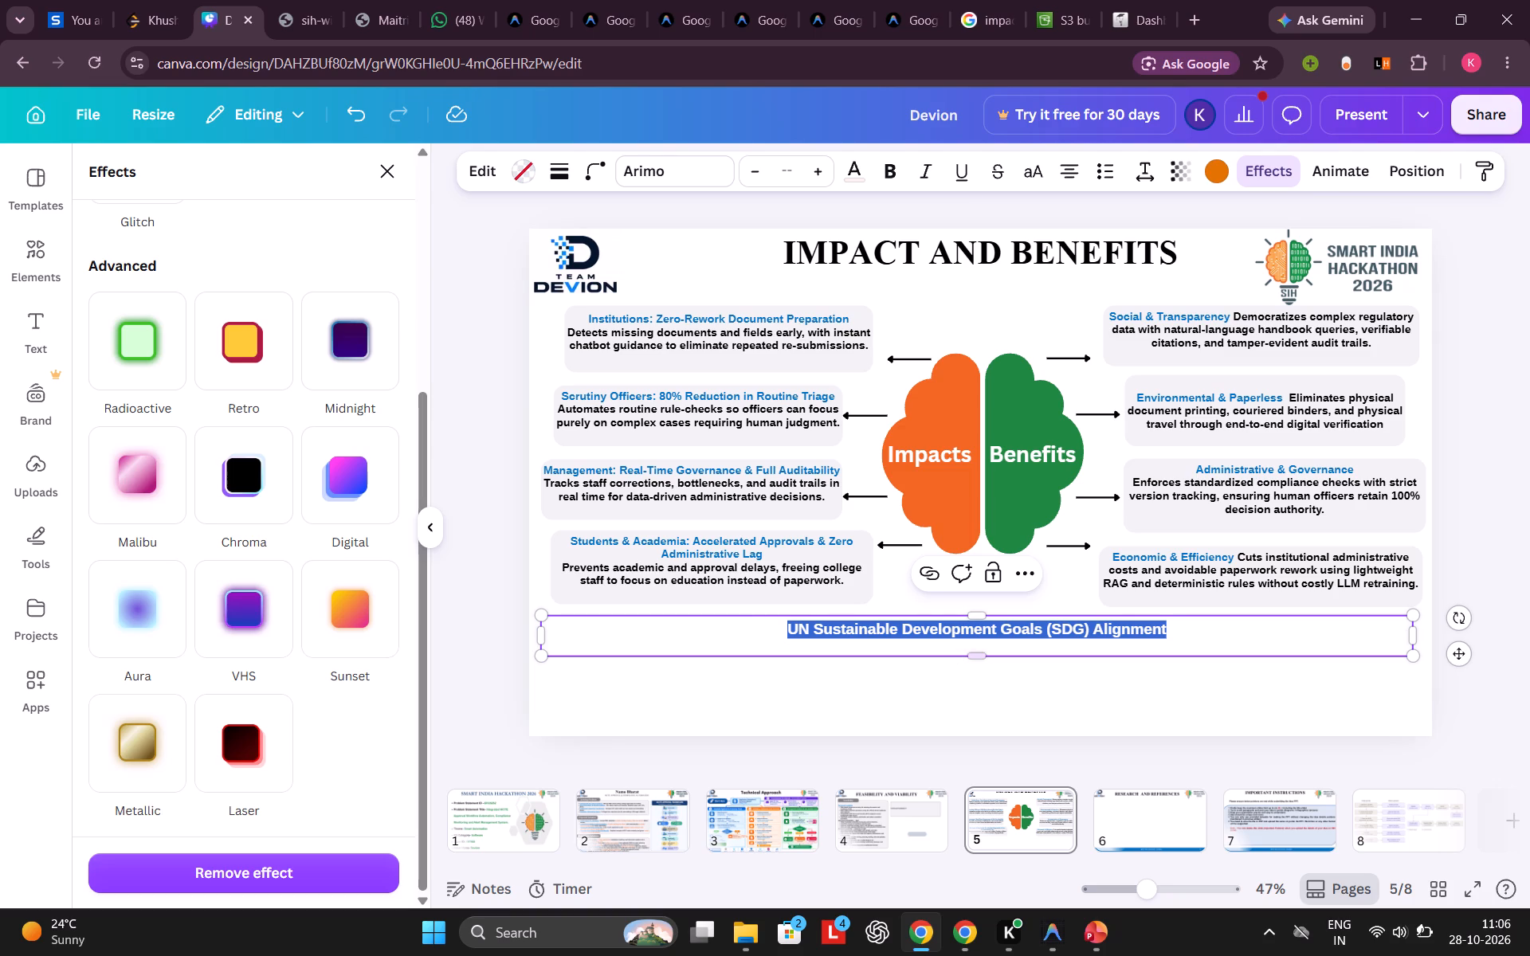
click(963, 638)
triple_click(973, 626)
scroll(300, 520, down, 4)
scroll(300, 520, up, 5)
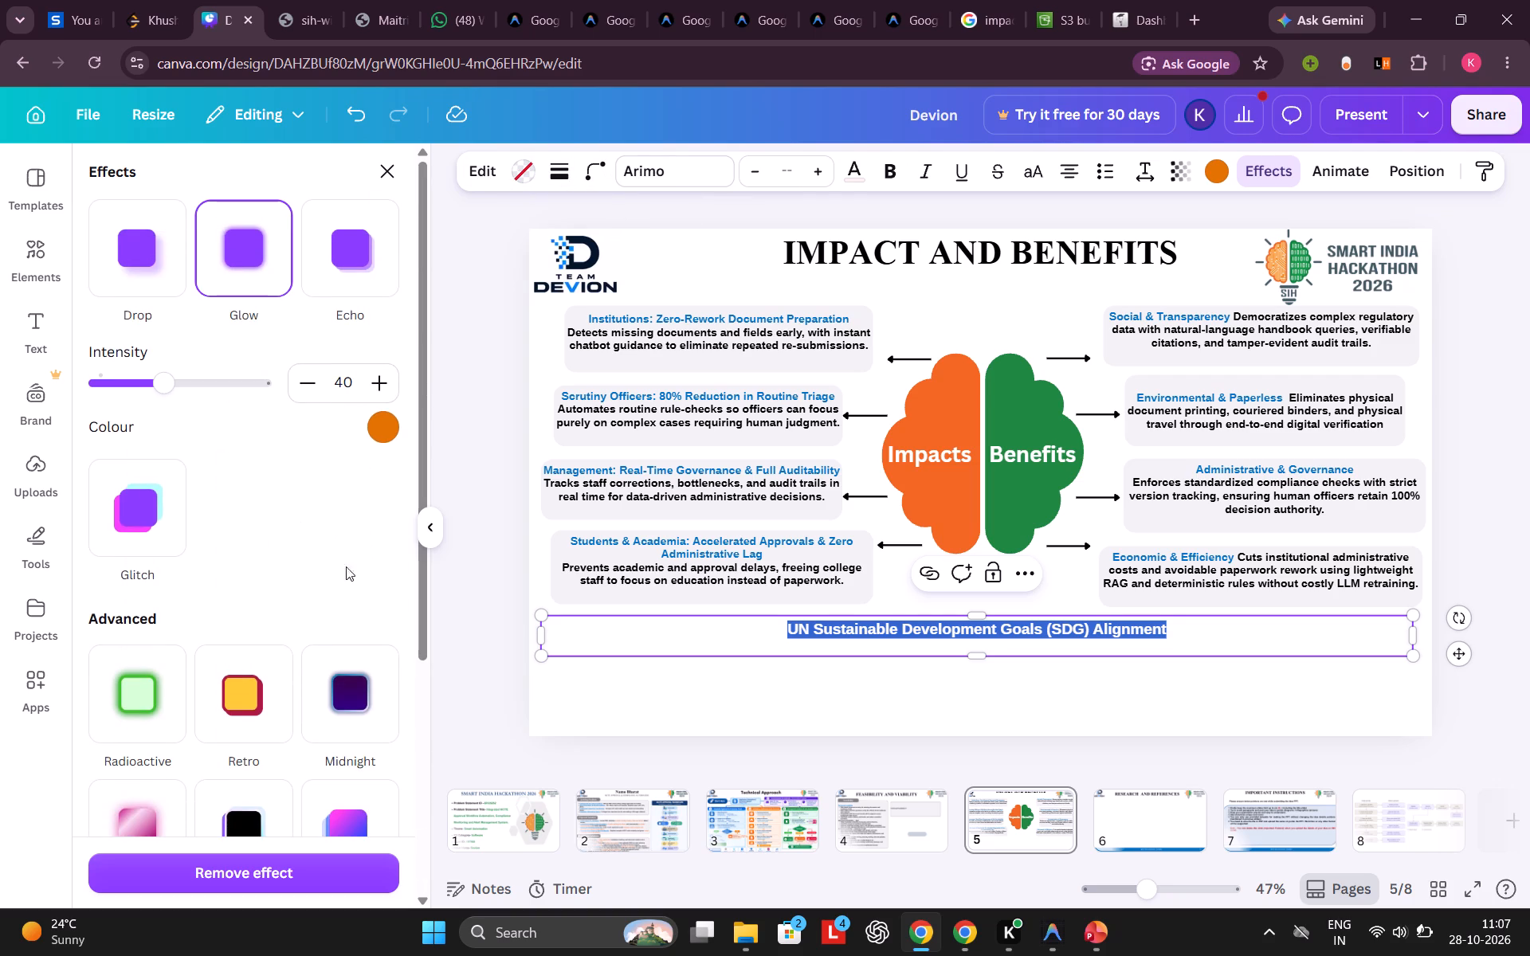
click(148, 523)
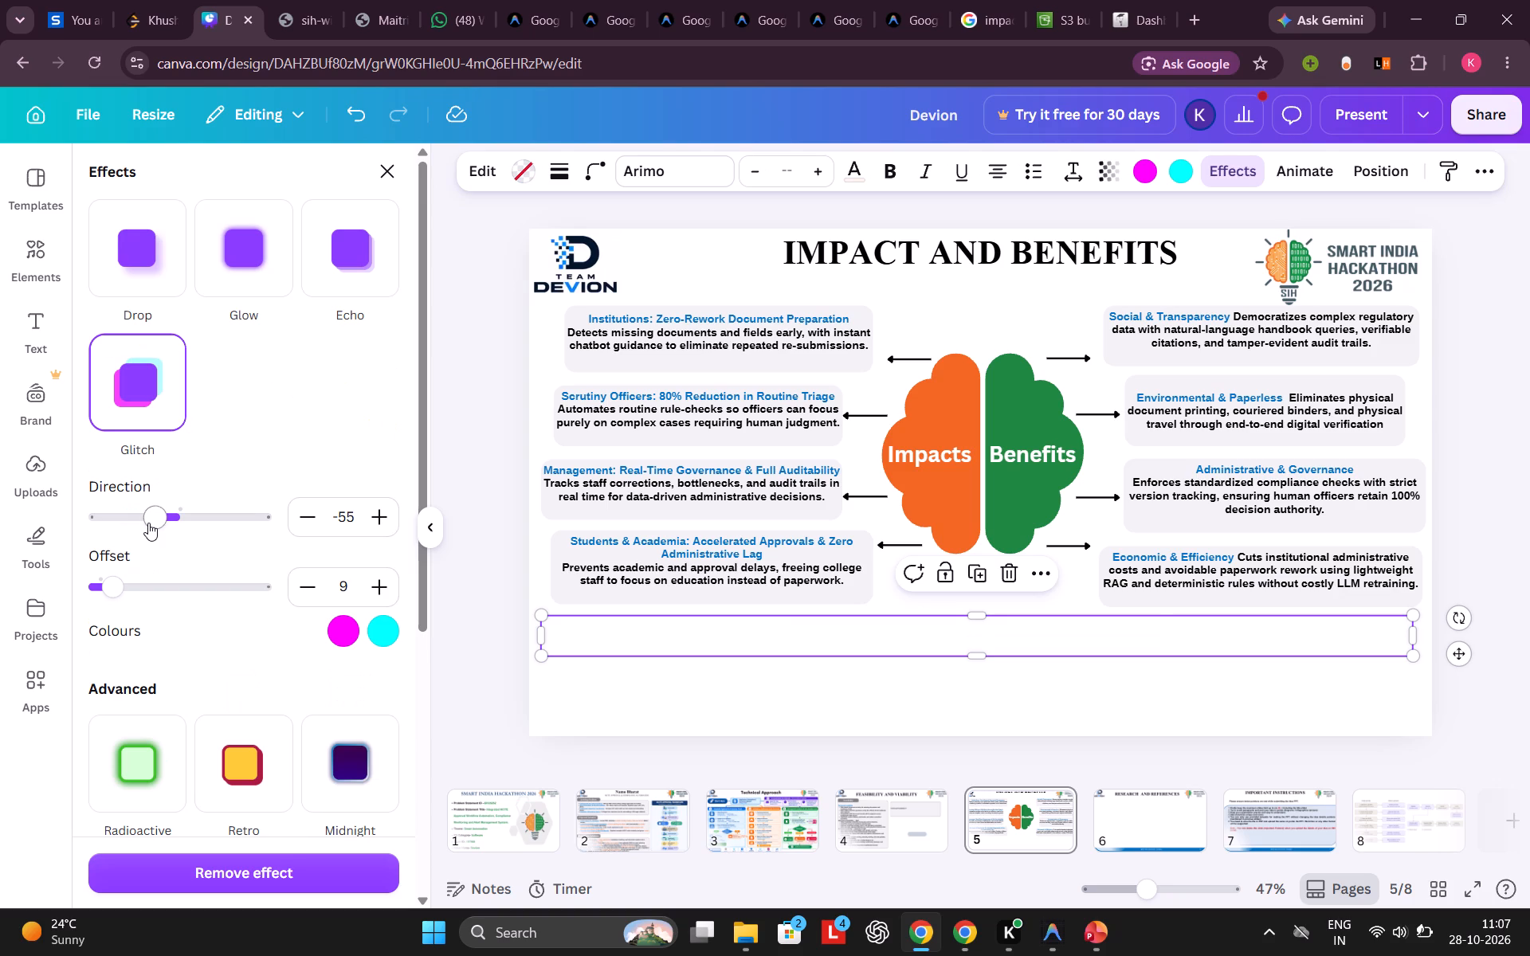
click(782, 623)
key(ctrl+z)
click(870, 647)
Undo the earlier effect and text styling changes on the SDG heading bar, back to plain bold size 24 black text with a grey outline.
key(ctrl+z)
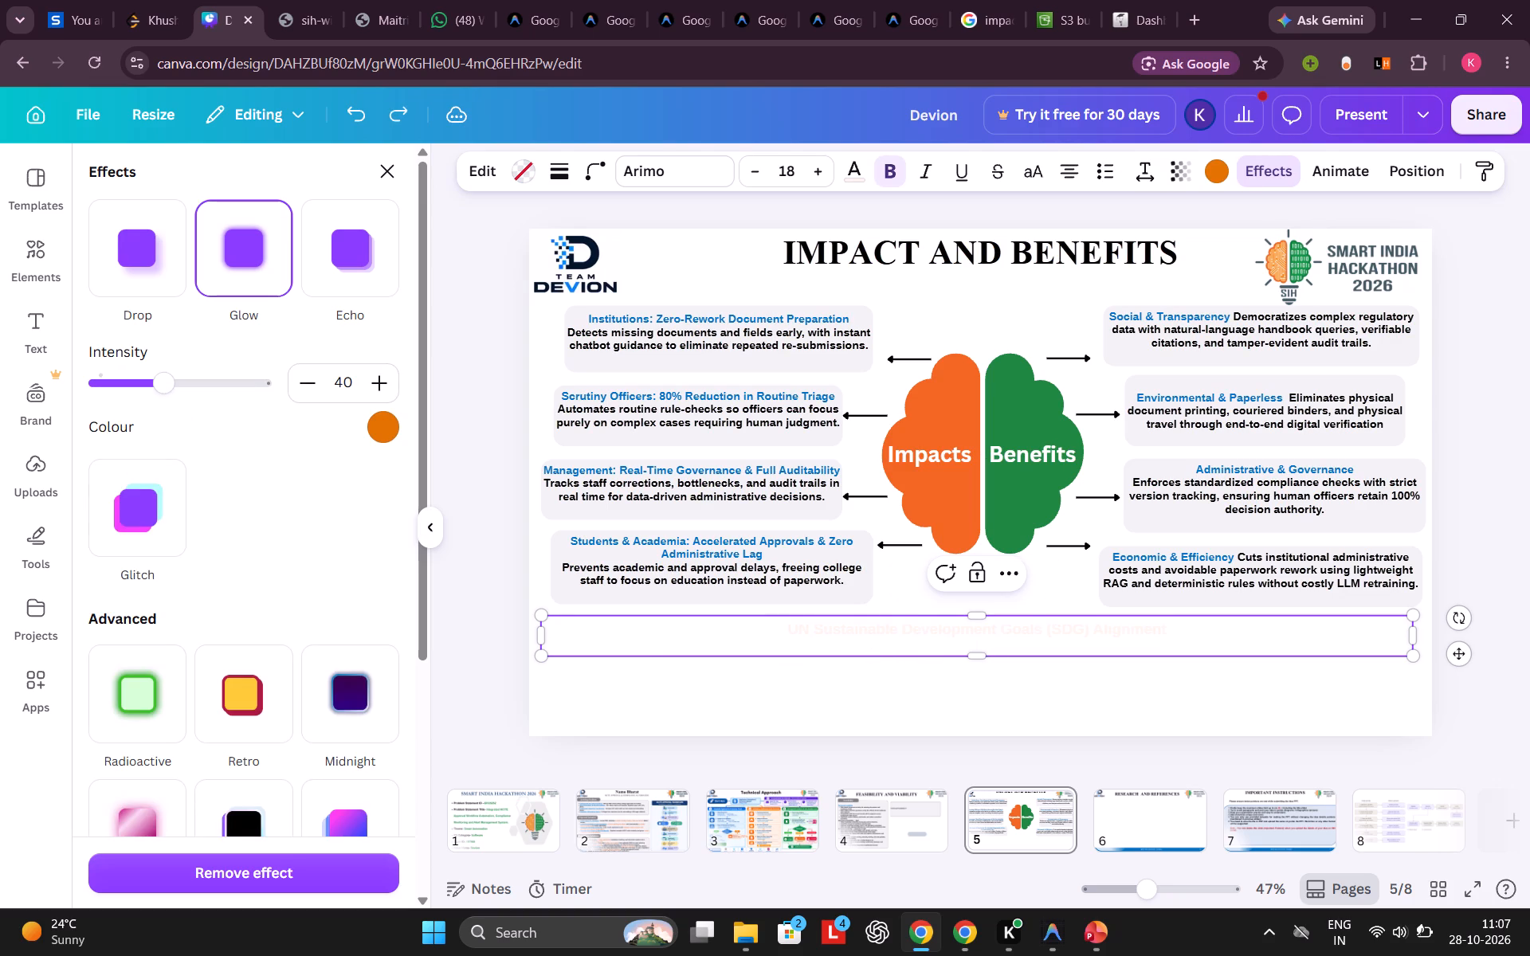
key(ctrl+z)
key(ctrl+z)
key(ctrl+z)
key(ctrl+z)
key(ctrl+z)
key(ctrl+z)
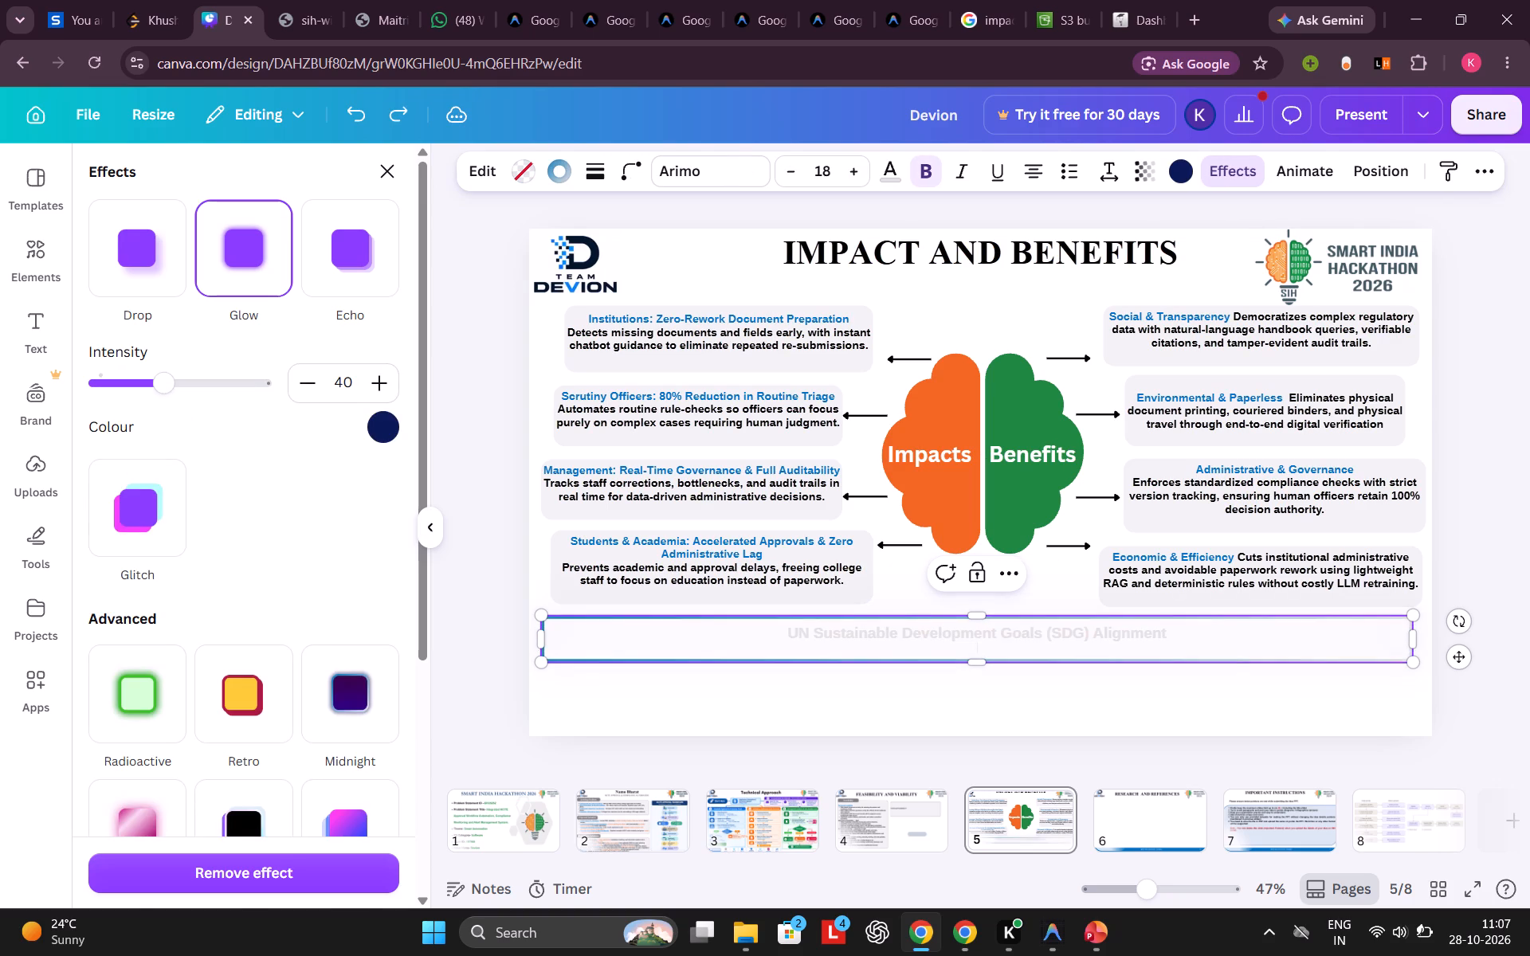
key(ctrl+z)
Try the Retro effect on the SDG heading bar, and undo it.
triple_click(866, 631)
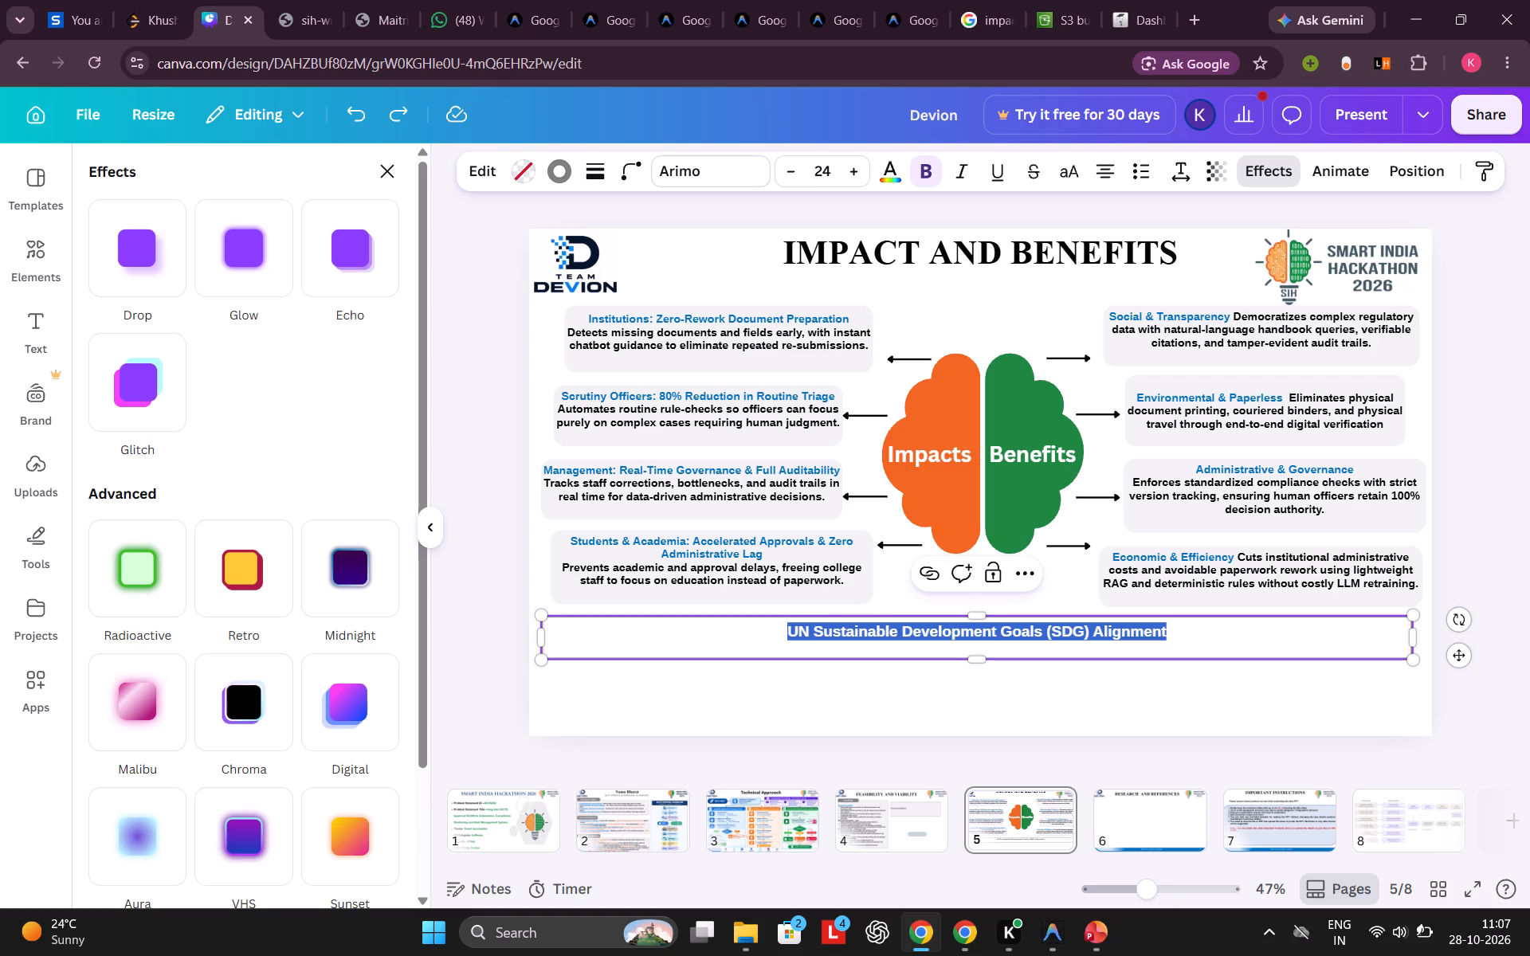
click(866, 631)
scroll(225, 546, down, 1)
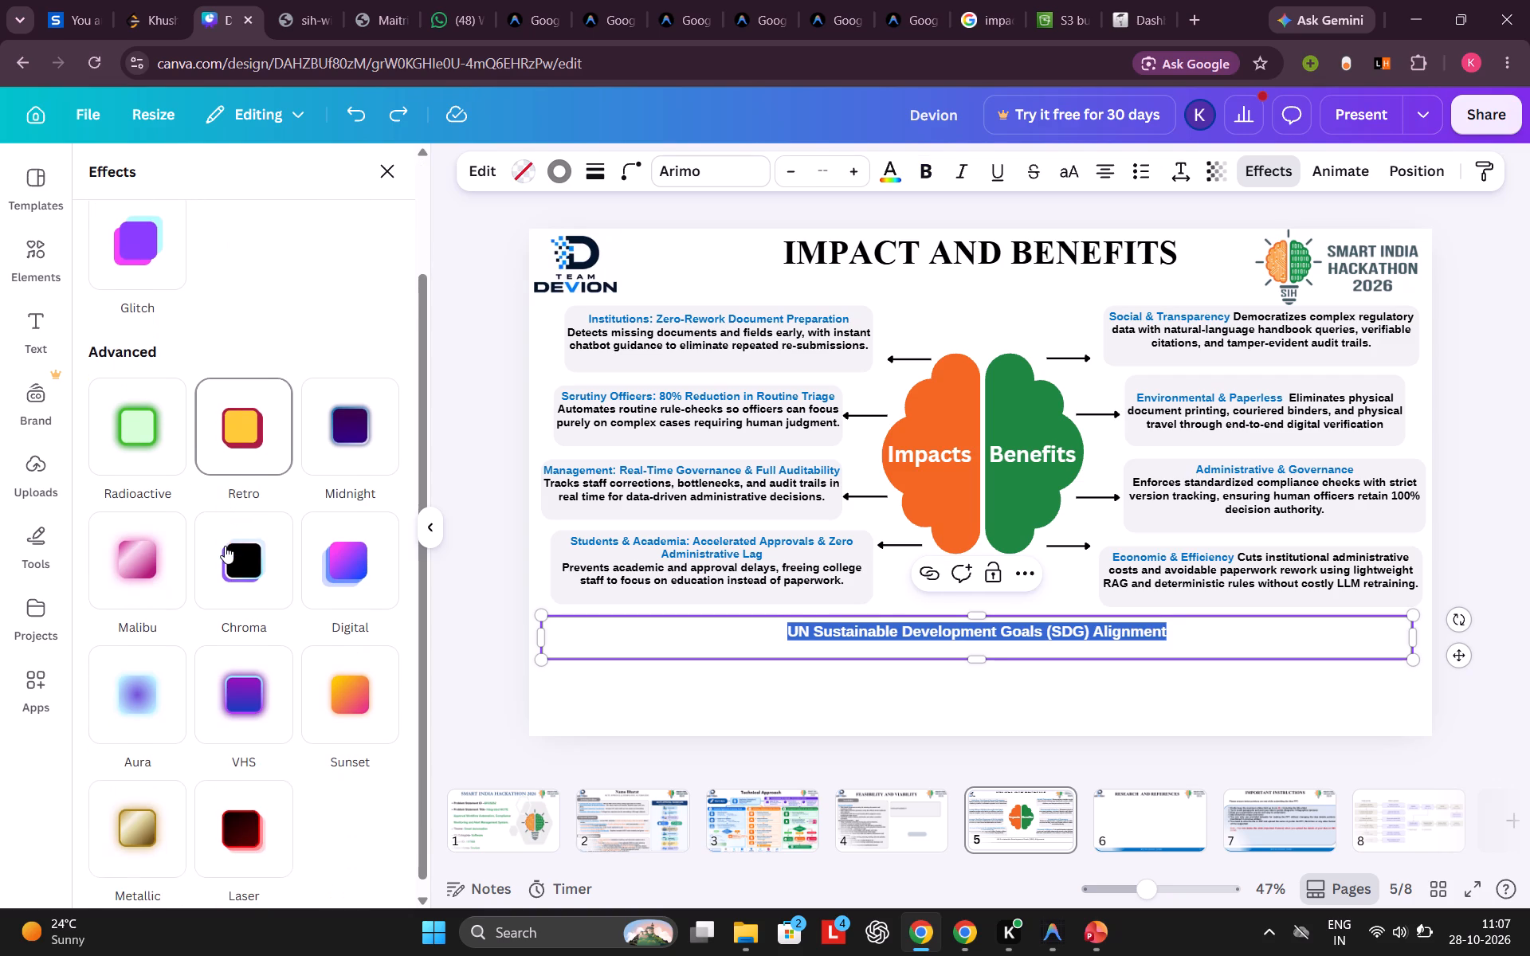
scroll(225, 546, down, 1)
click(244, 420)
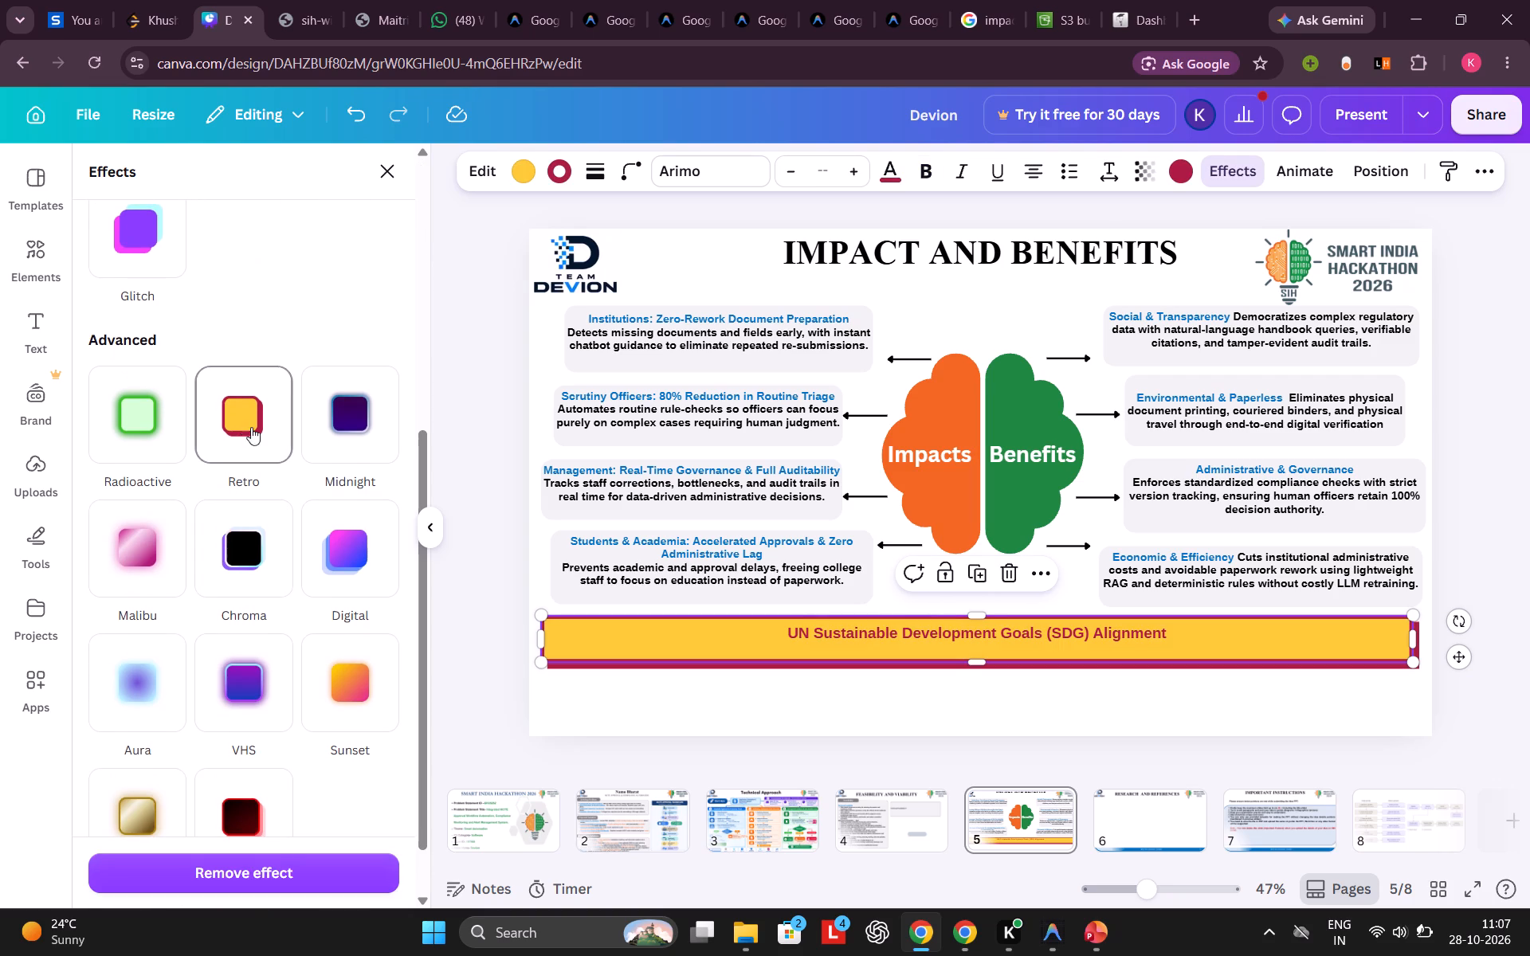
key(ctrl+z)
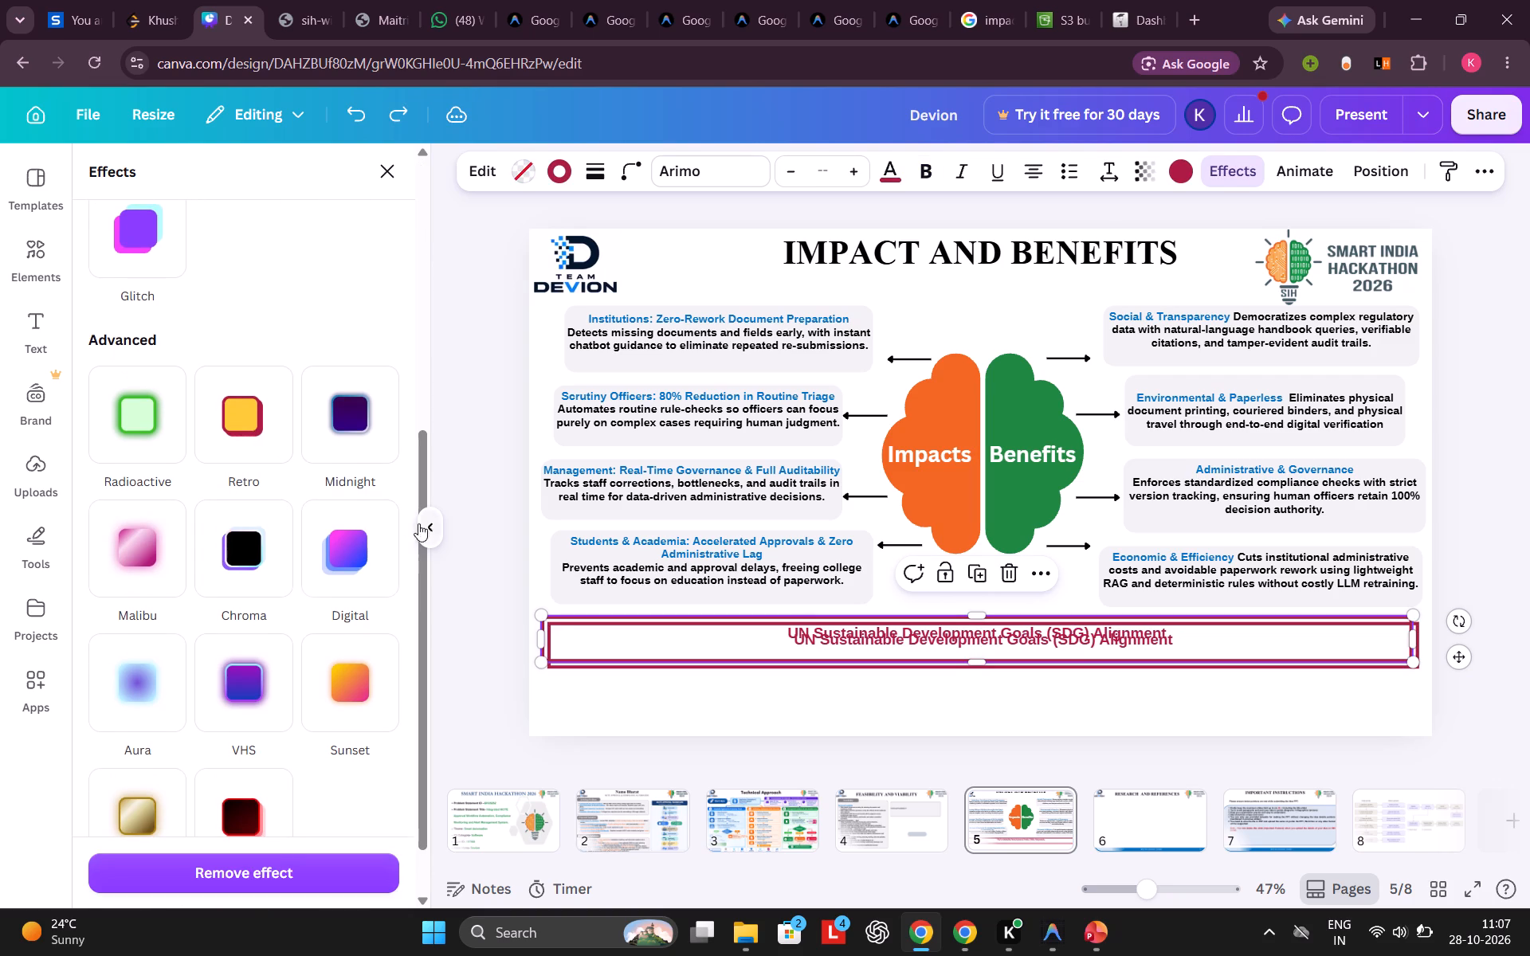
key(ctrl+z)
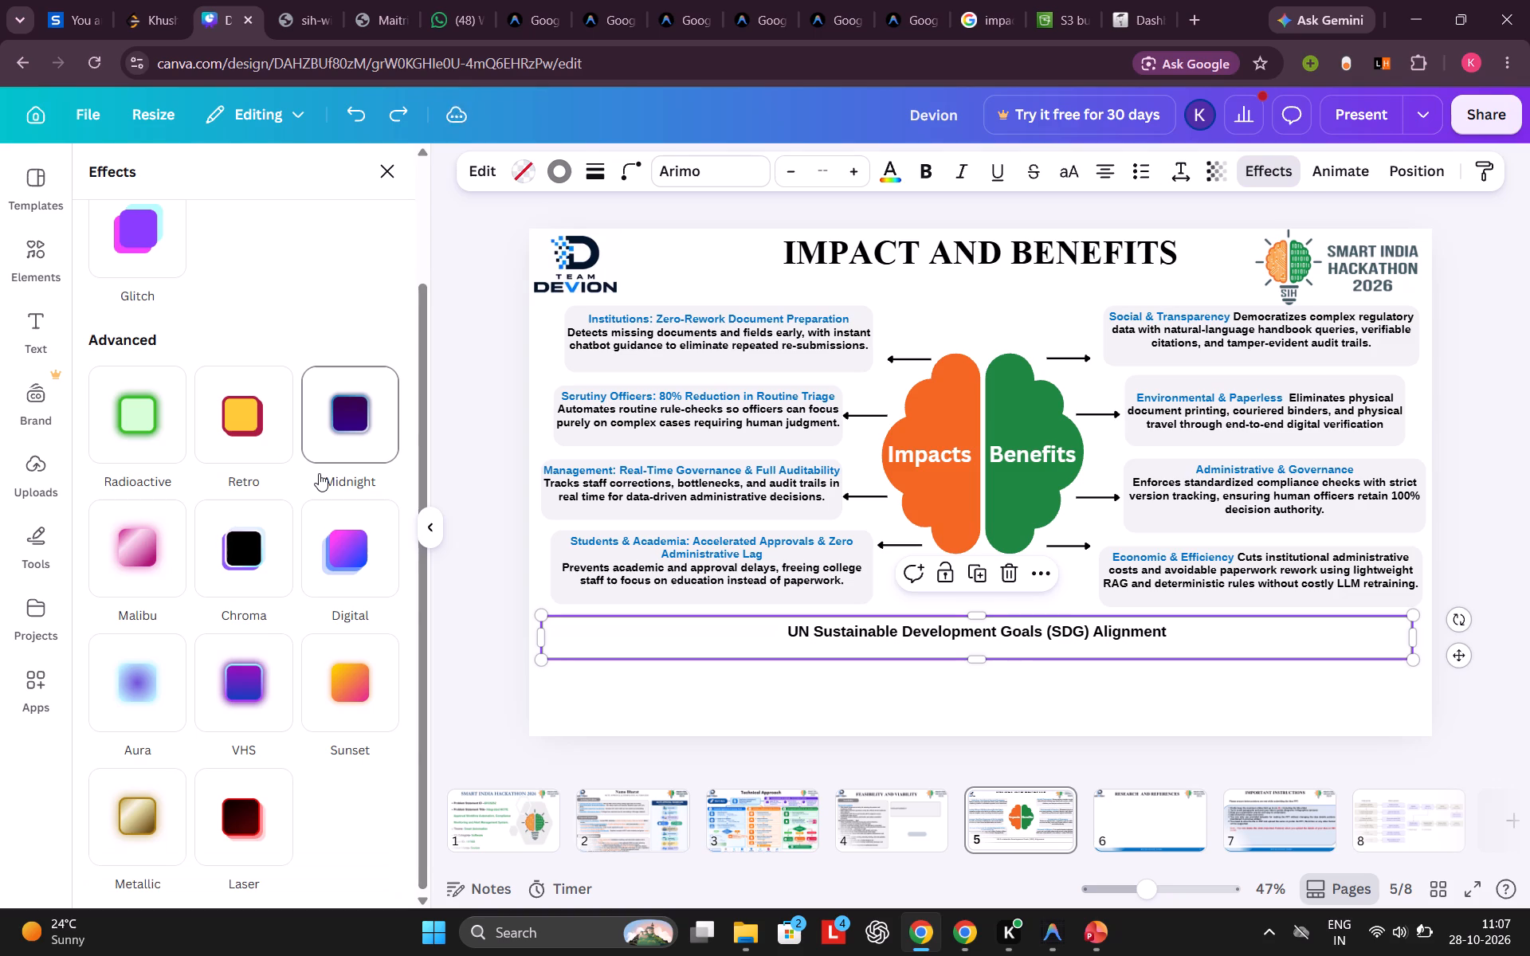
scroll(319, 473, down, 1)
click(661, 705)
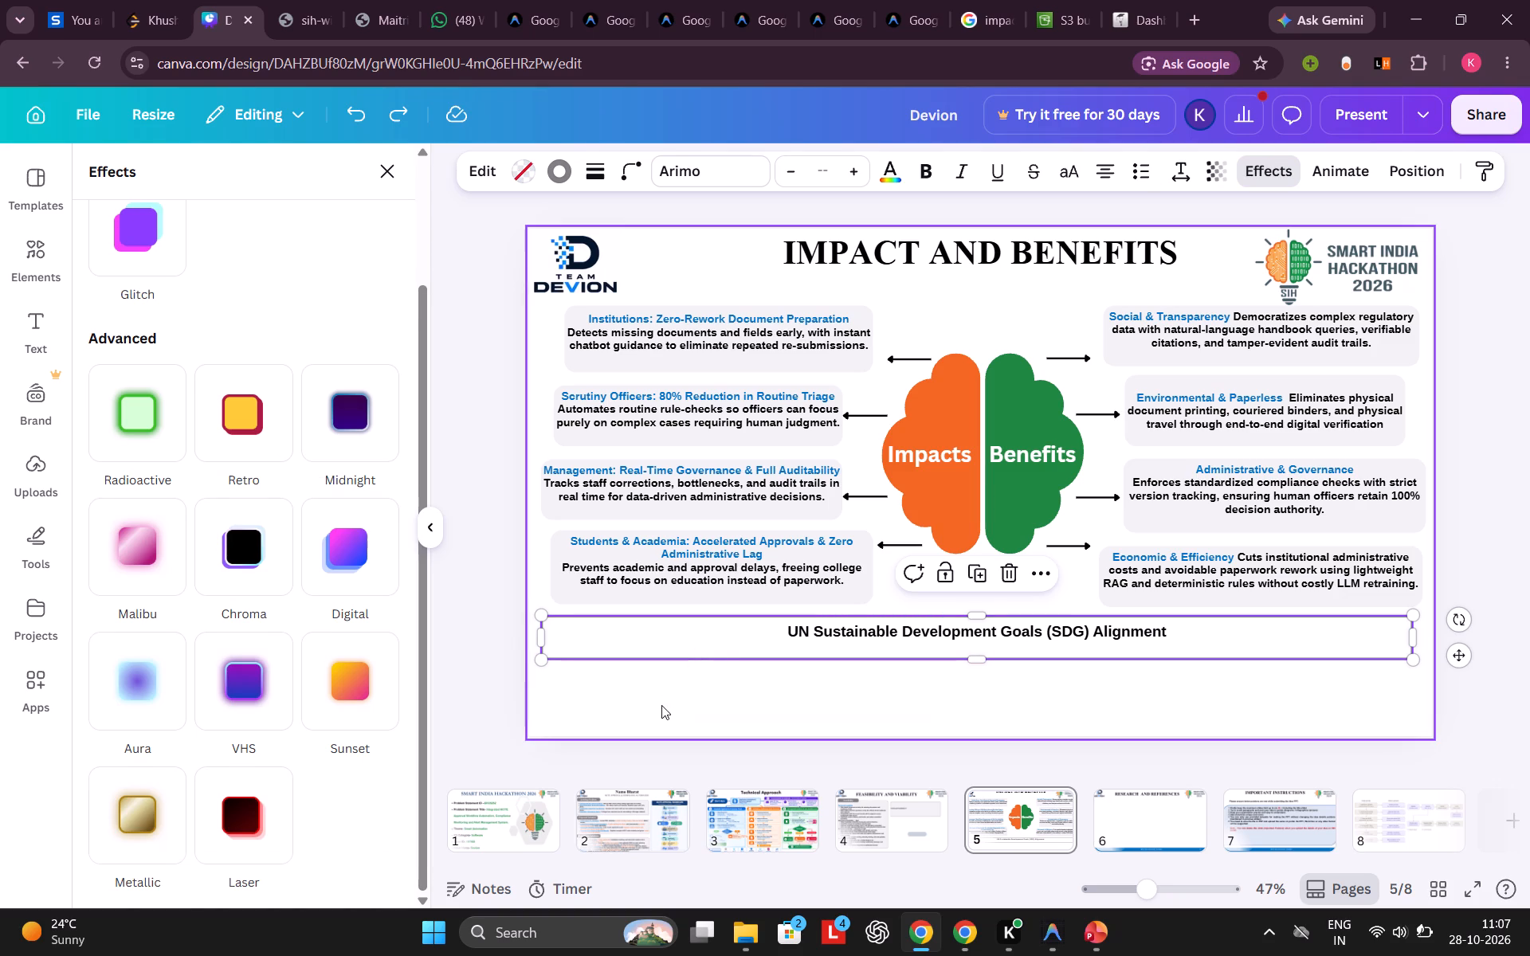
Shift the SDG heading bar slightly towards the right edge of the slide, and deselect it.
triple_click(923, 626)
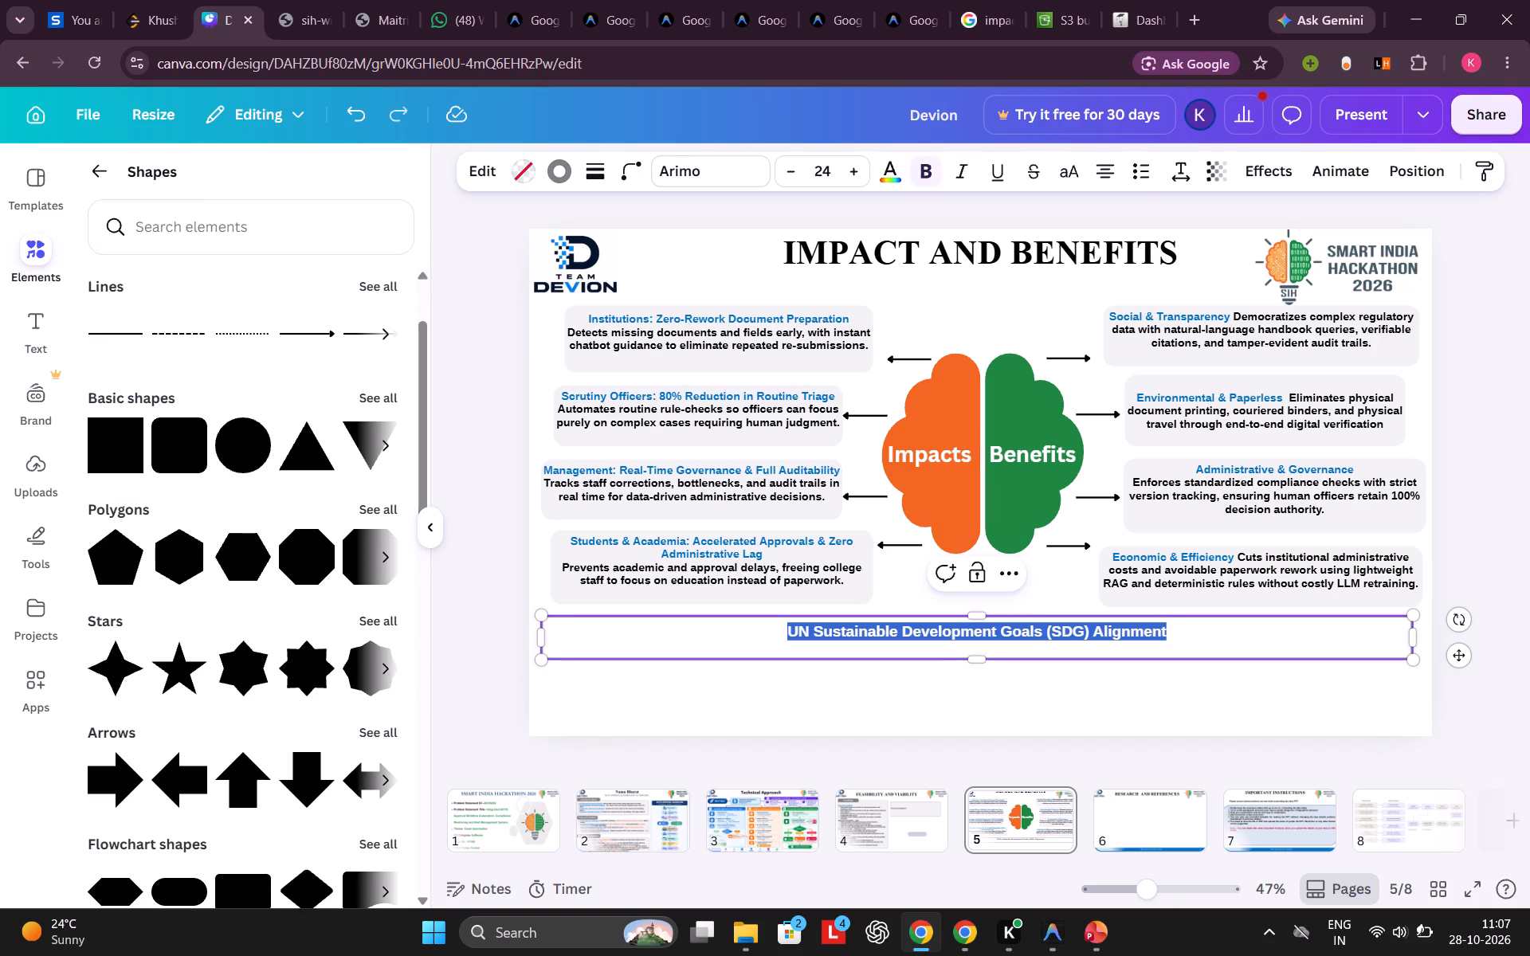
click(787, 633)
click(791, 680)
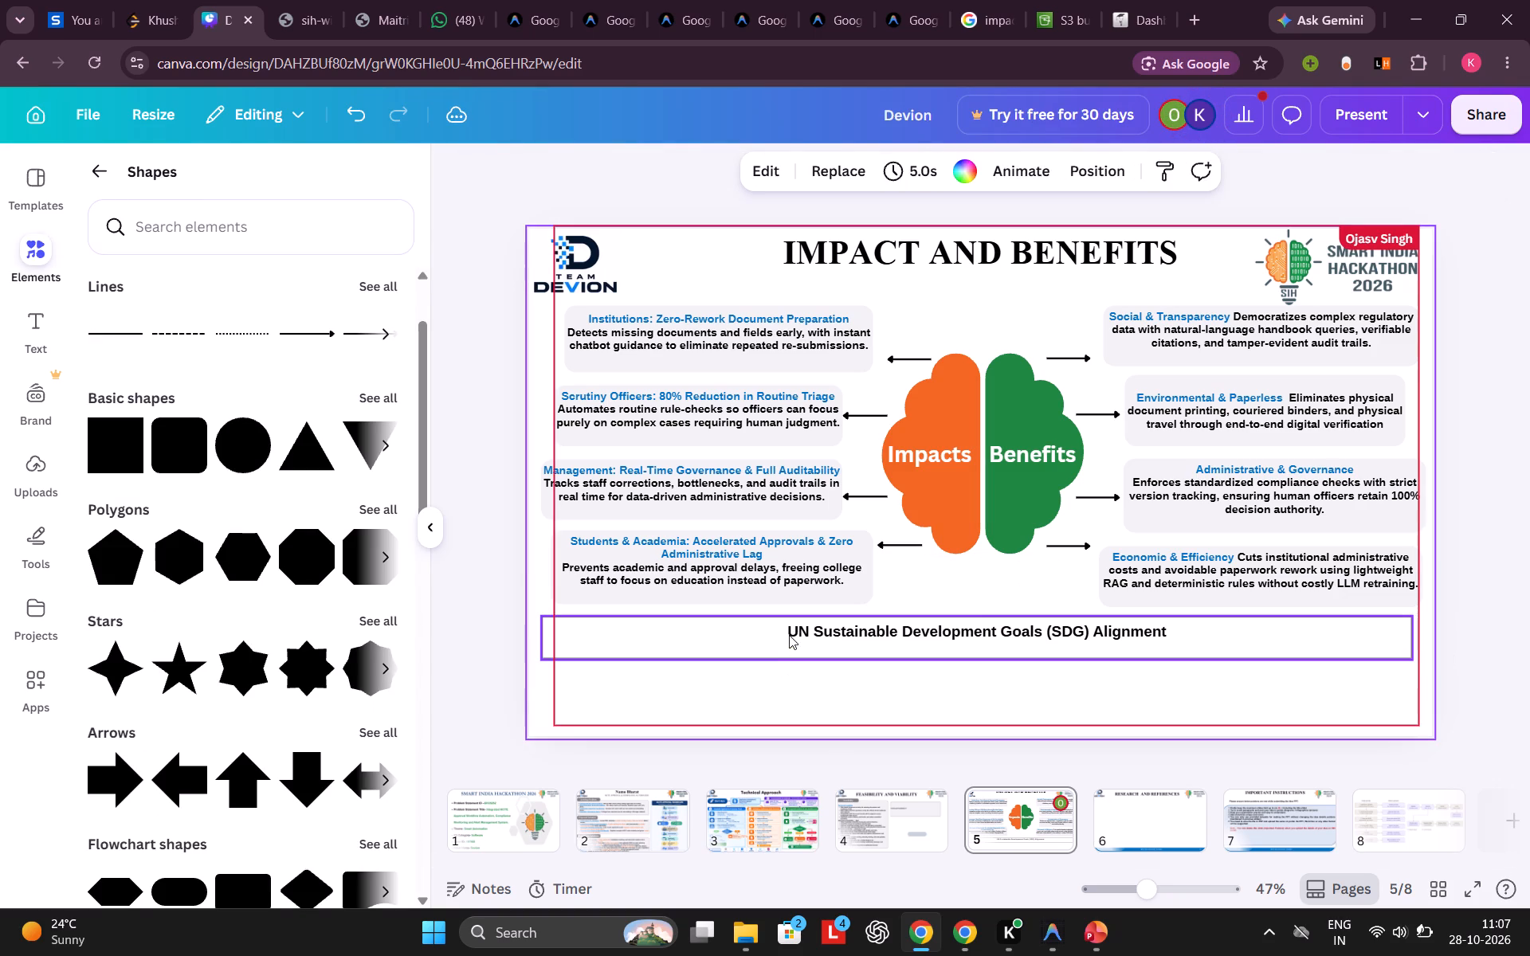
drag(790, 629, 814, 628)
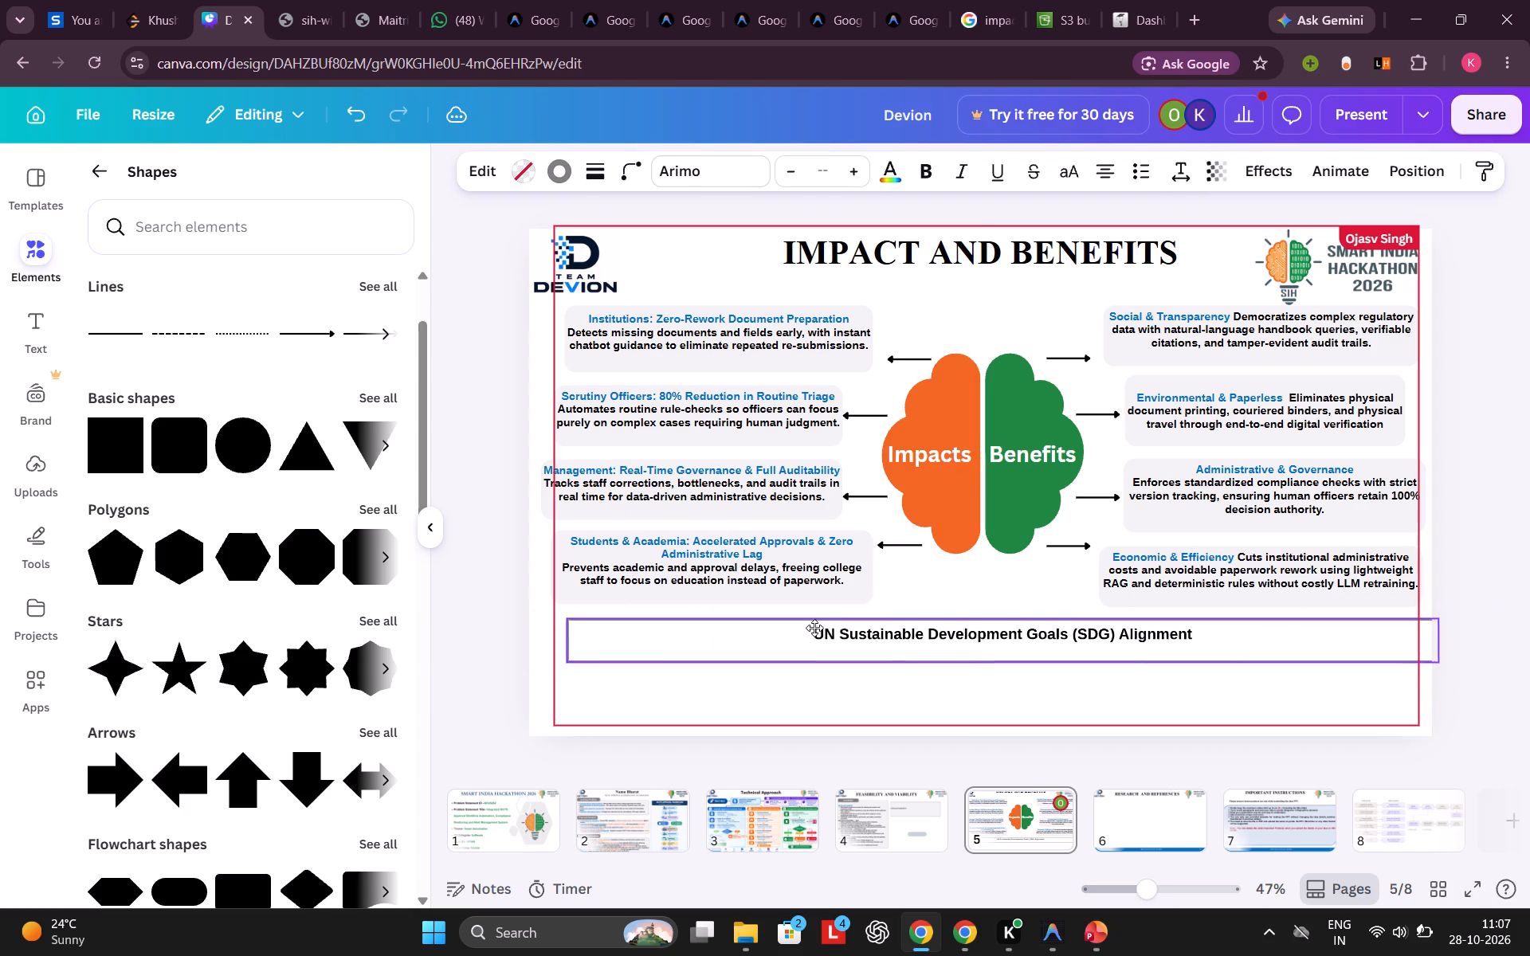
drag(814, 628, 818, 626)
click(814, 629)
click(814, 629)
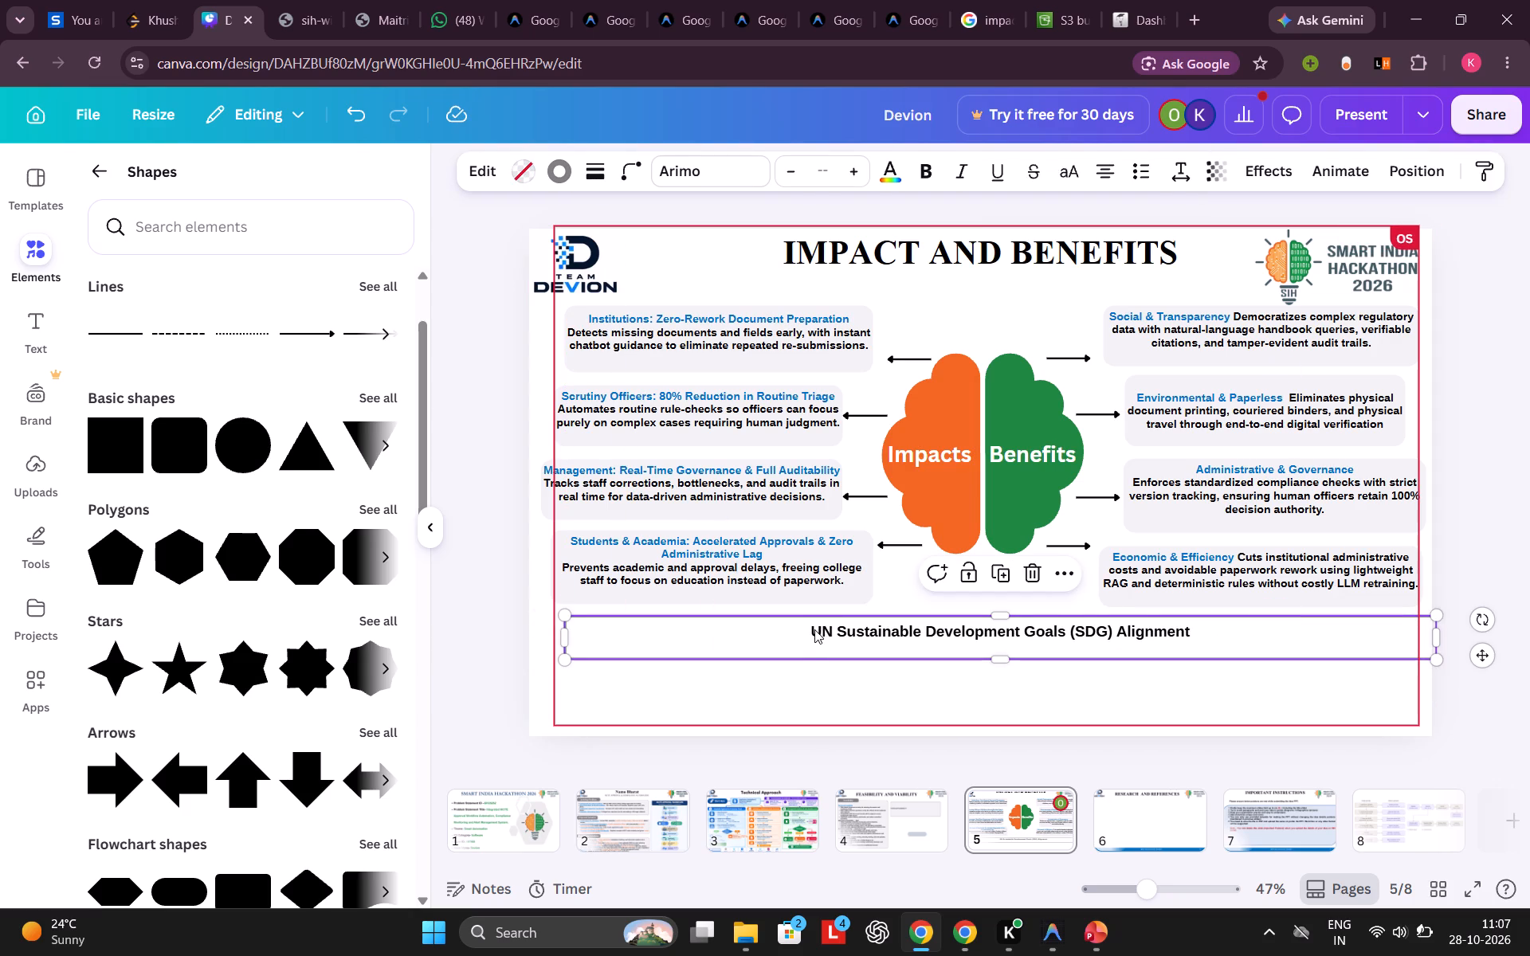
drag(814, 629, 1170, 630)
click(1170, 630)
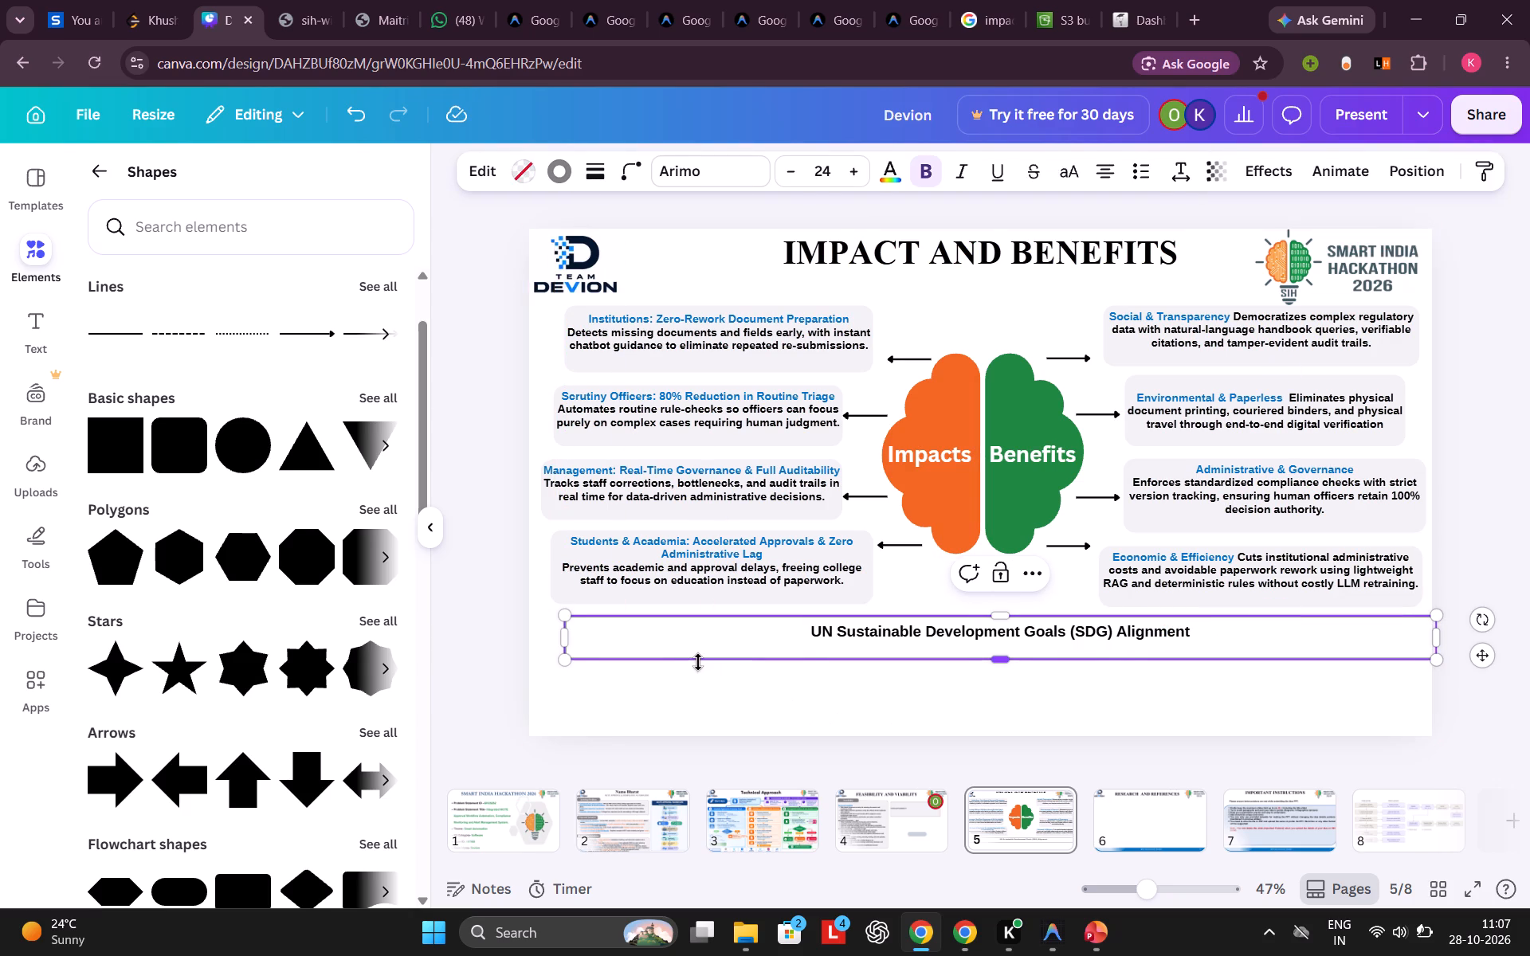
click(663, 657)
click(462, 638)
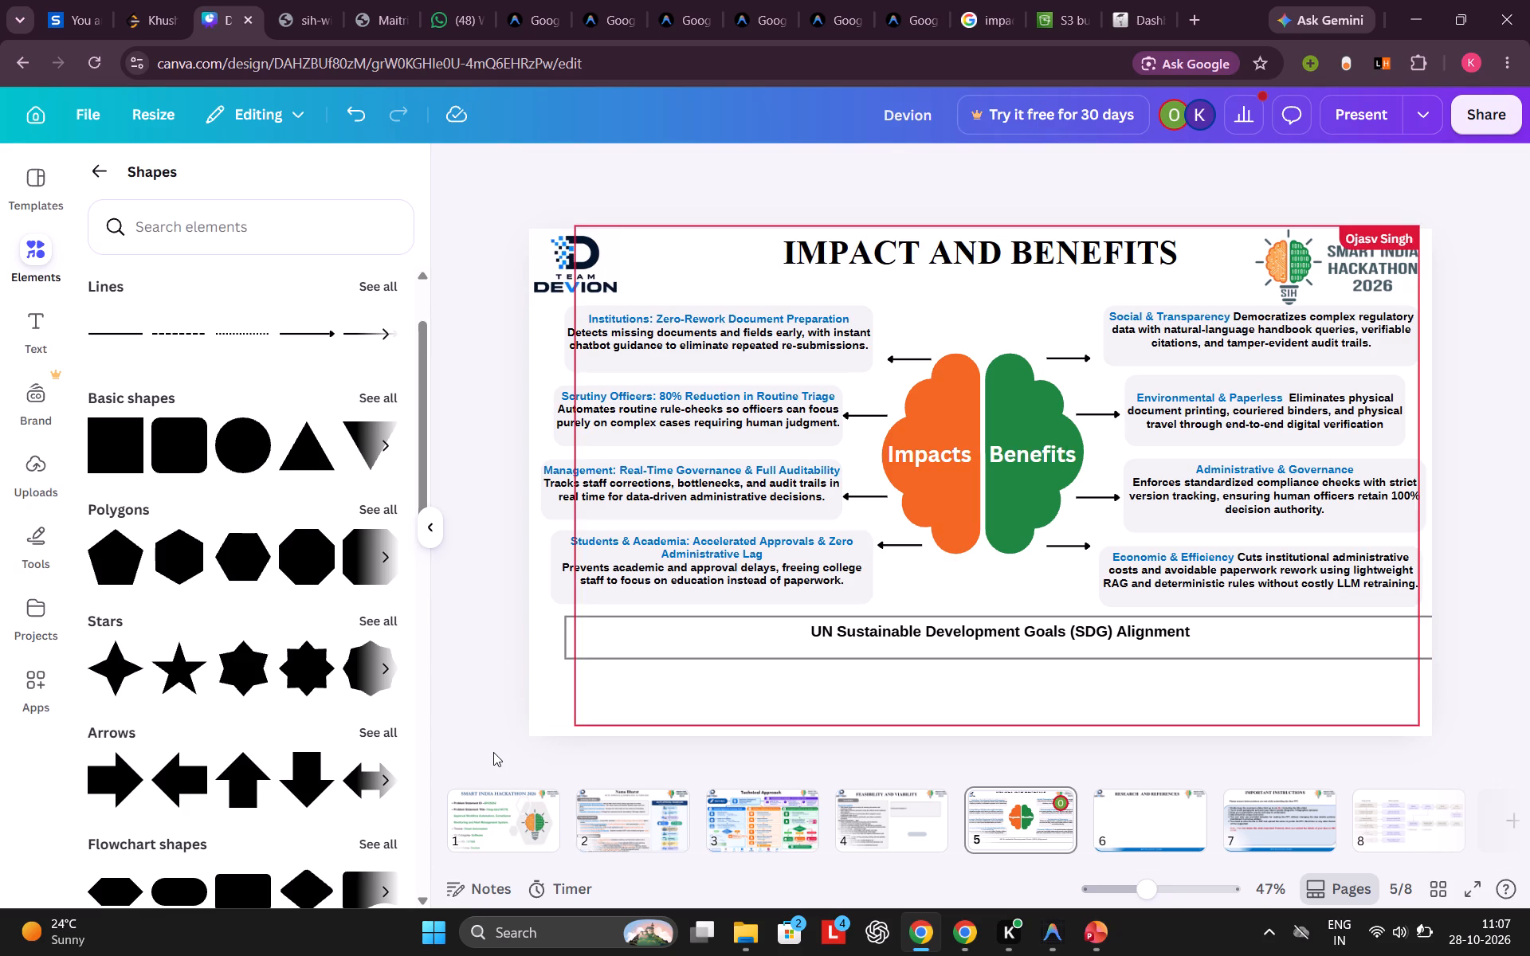
Move the SDG heading bar back so it sits centred on the slide just below the impact and benefit text boxes.
click(1215, 639)
drag(1215, 639, 1191, 633)
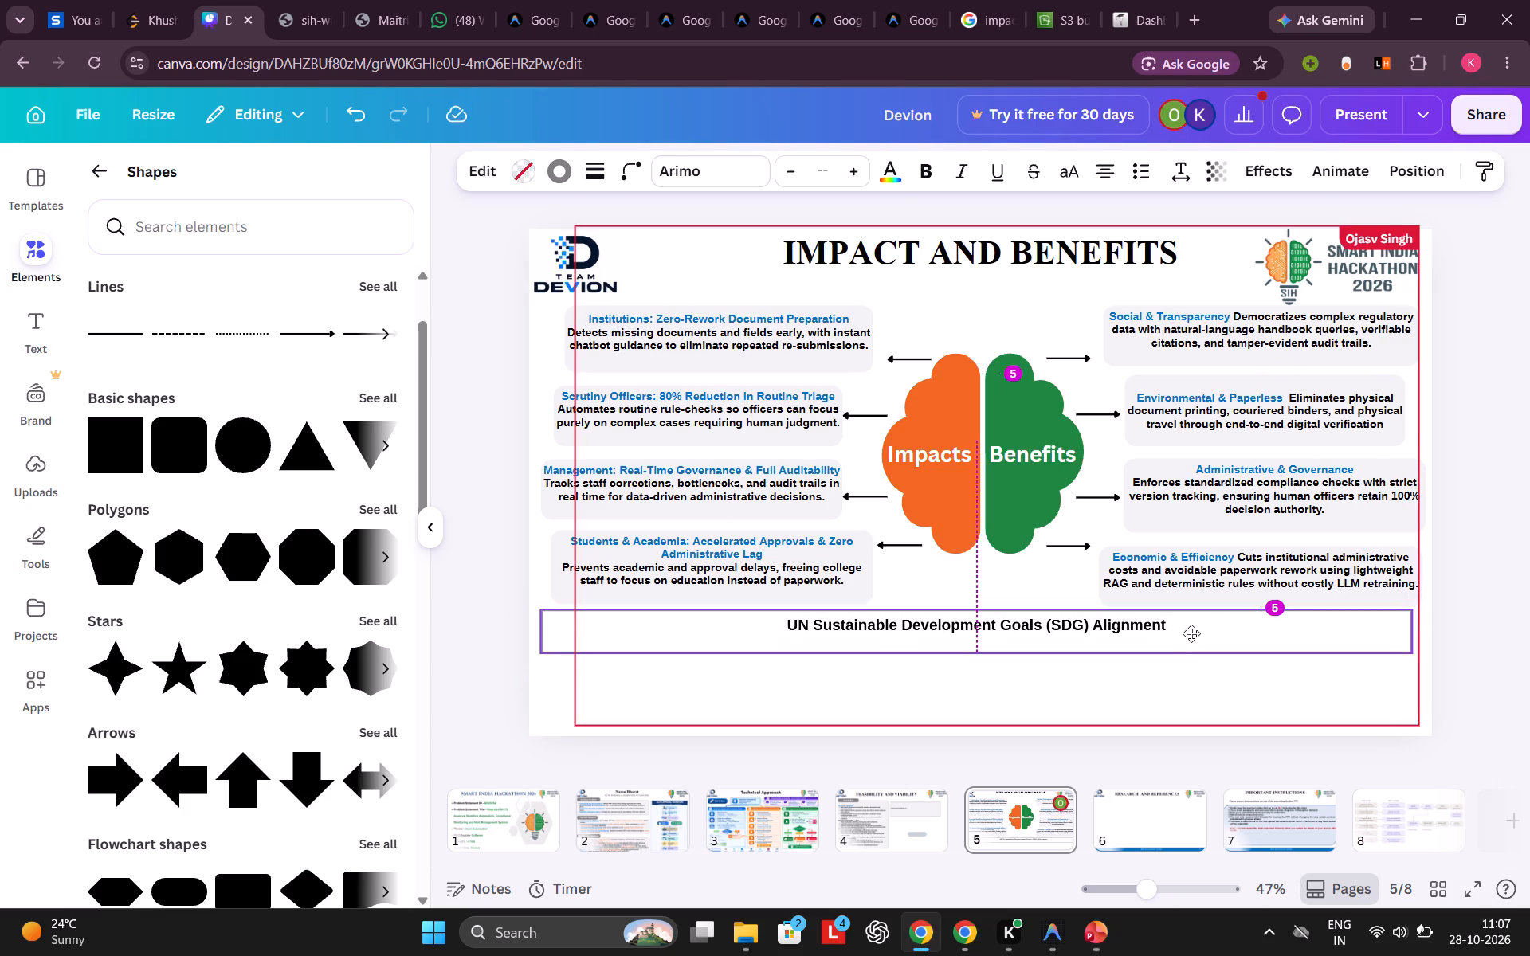
drag(1191, 633, 1191, 633)
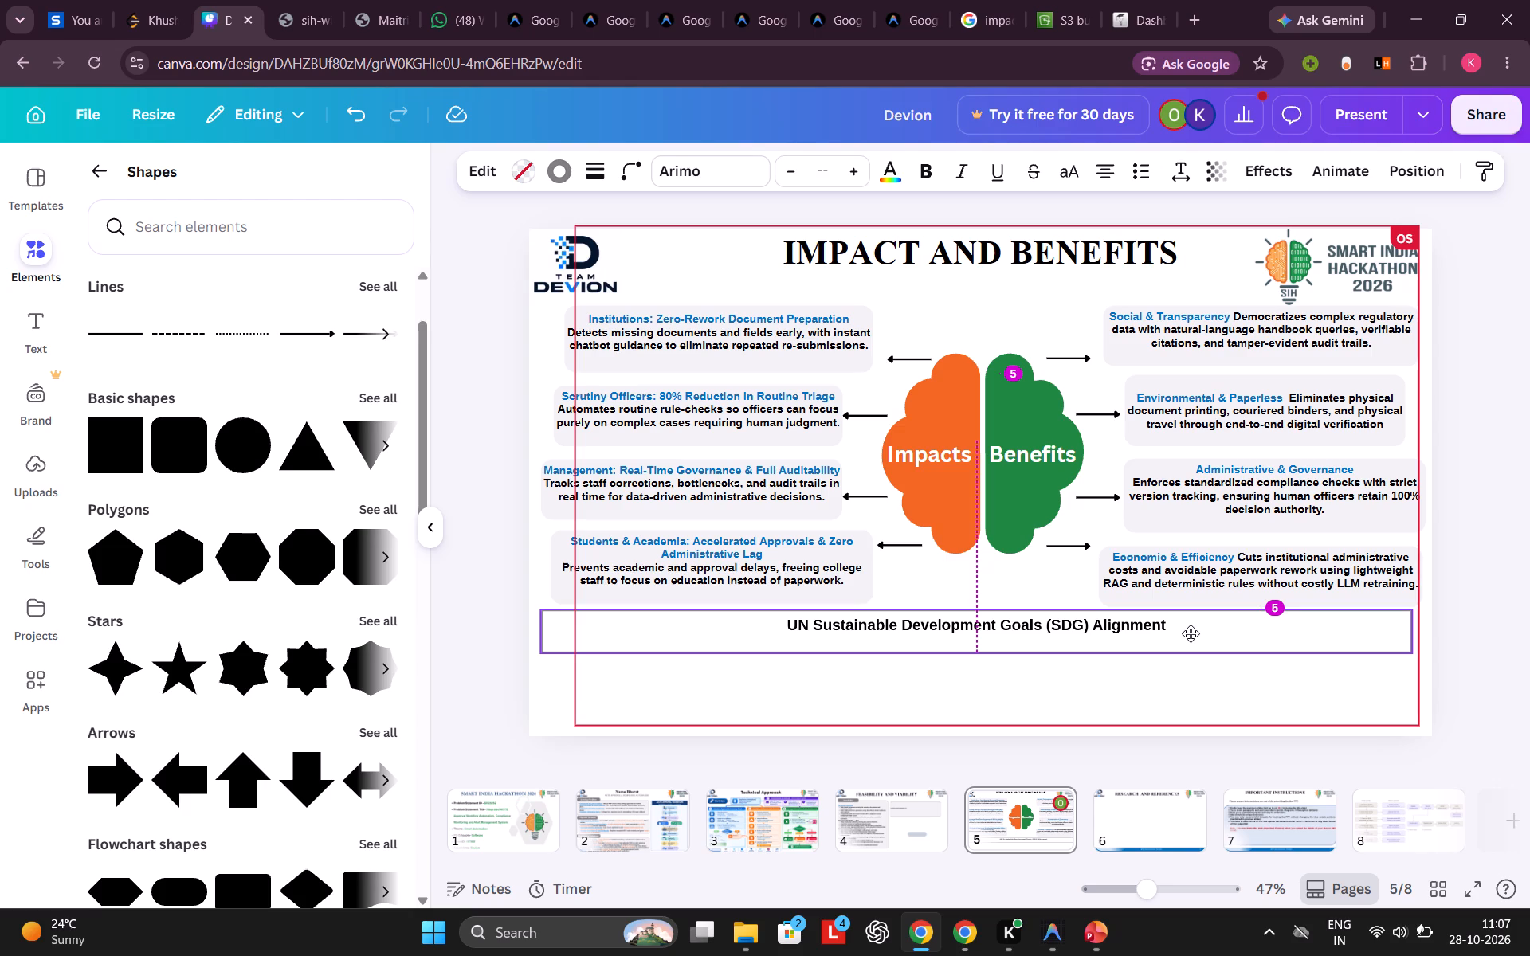
drag(1191, 633, 1189, 639)
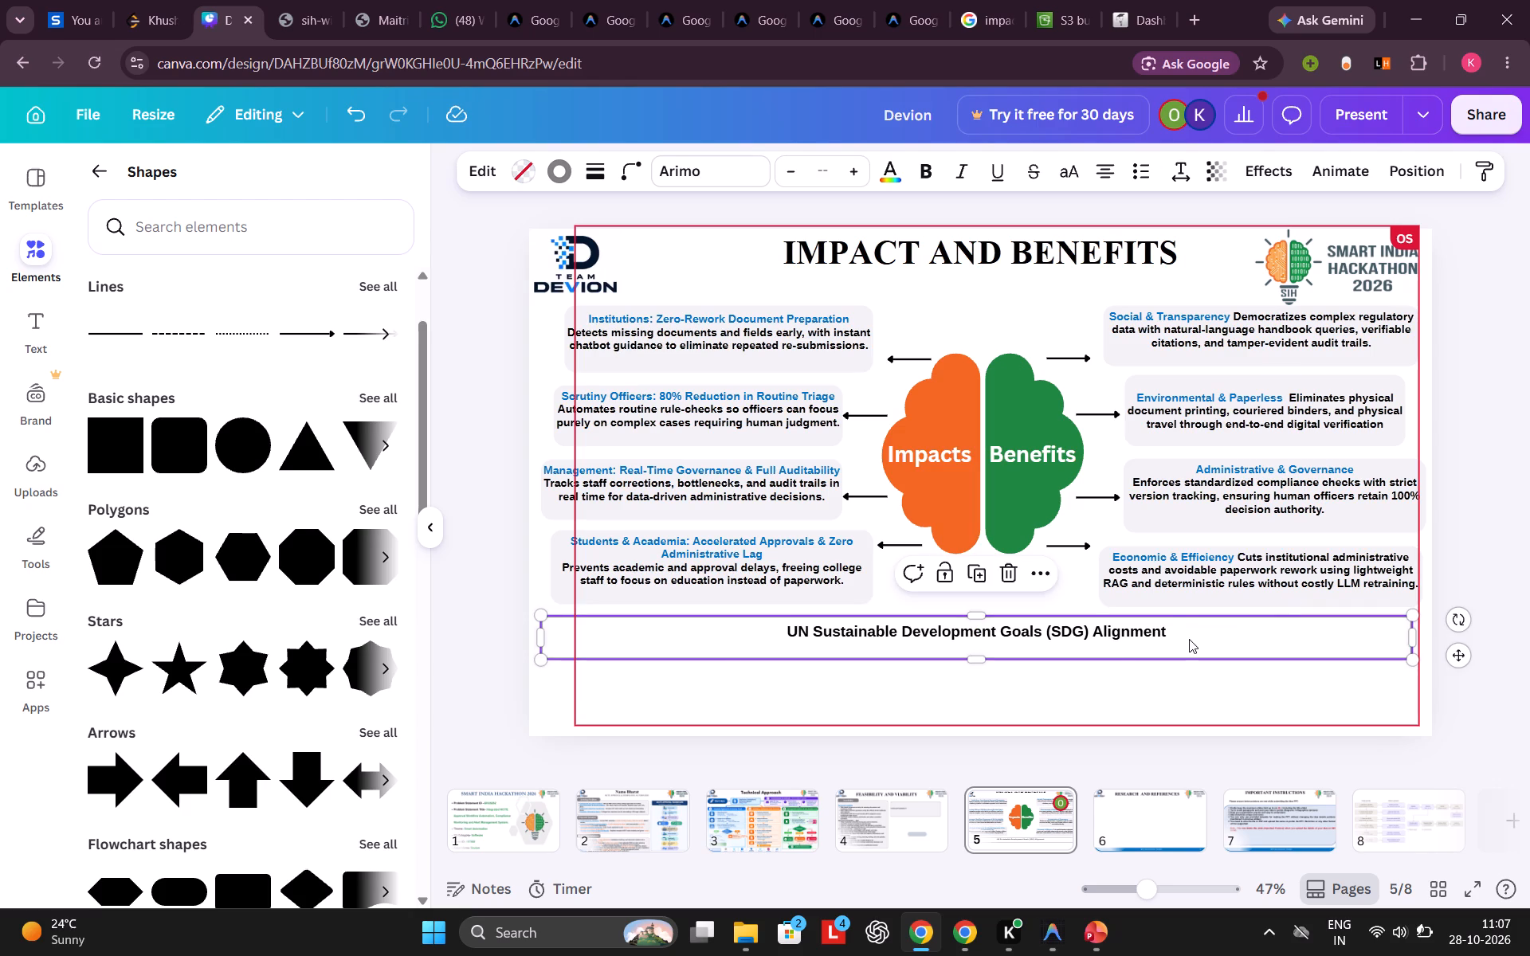
Narrow the SDG heading bar to about 1,834 wide, aligning its left edge with the Students & Academia text box.
drag(543, 656, 553, 646)
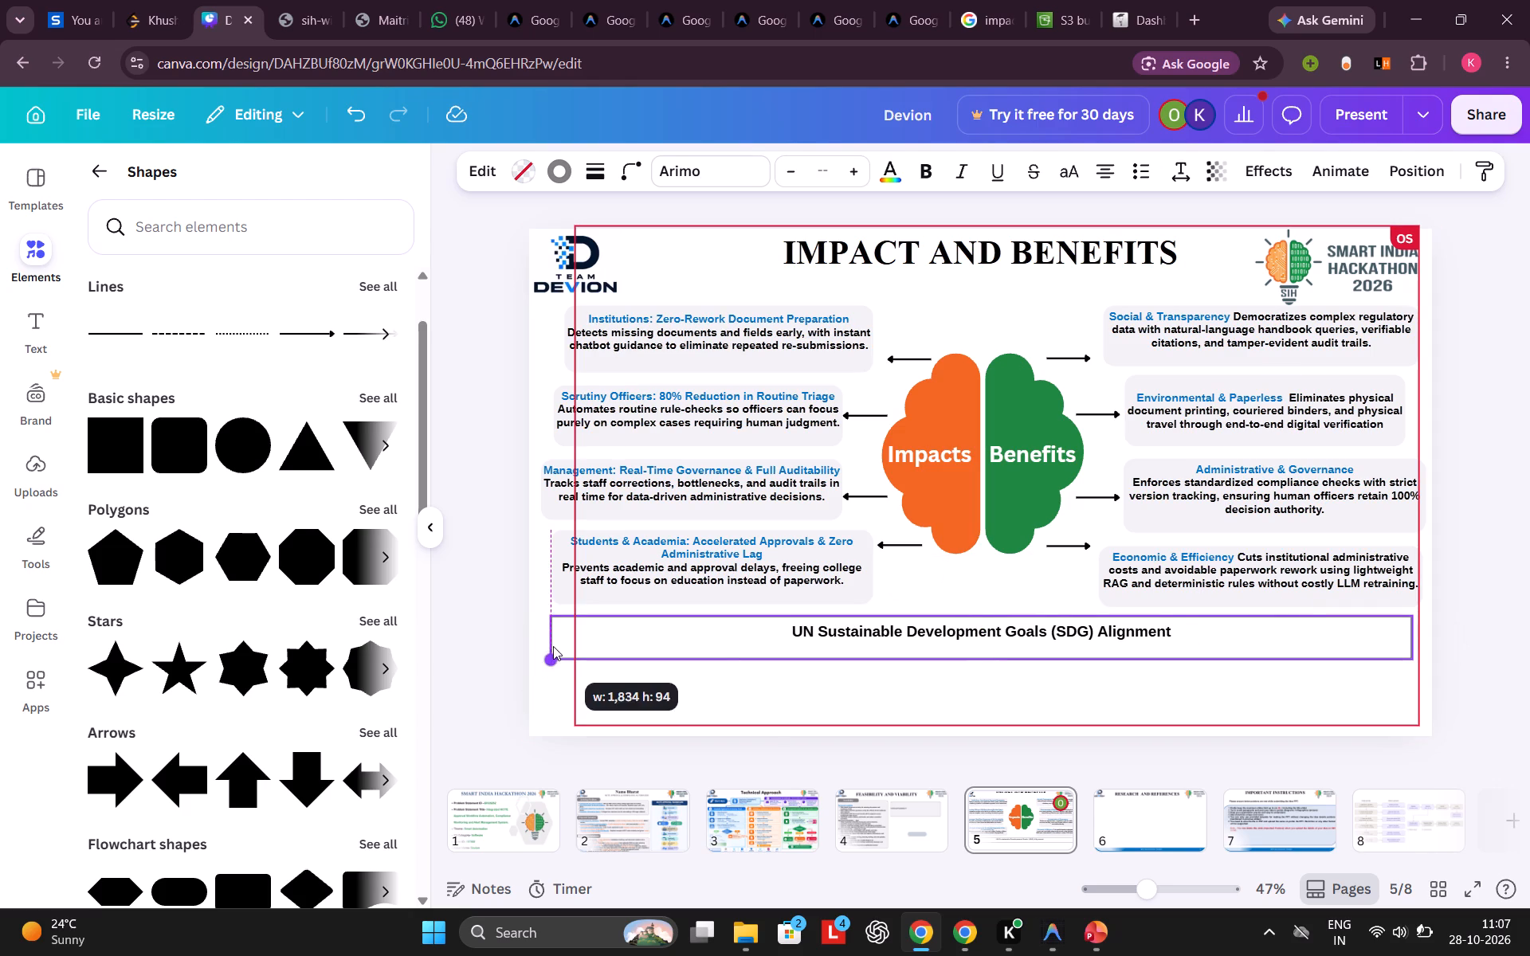
drag(553, 646, 551, 648)
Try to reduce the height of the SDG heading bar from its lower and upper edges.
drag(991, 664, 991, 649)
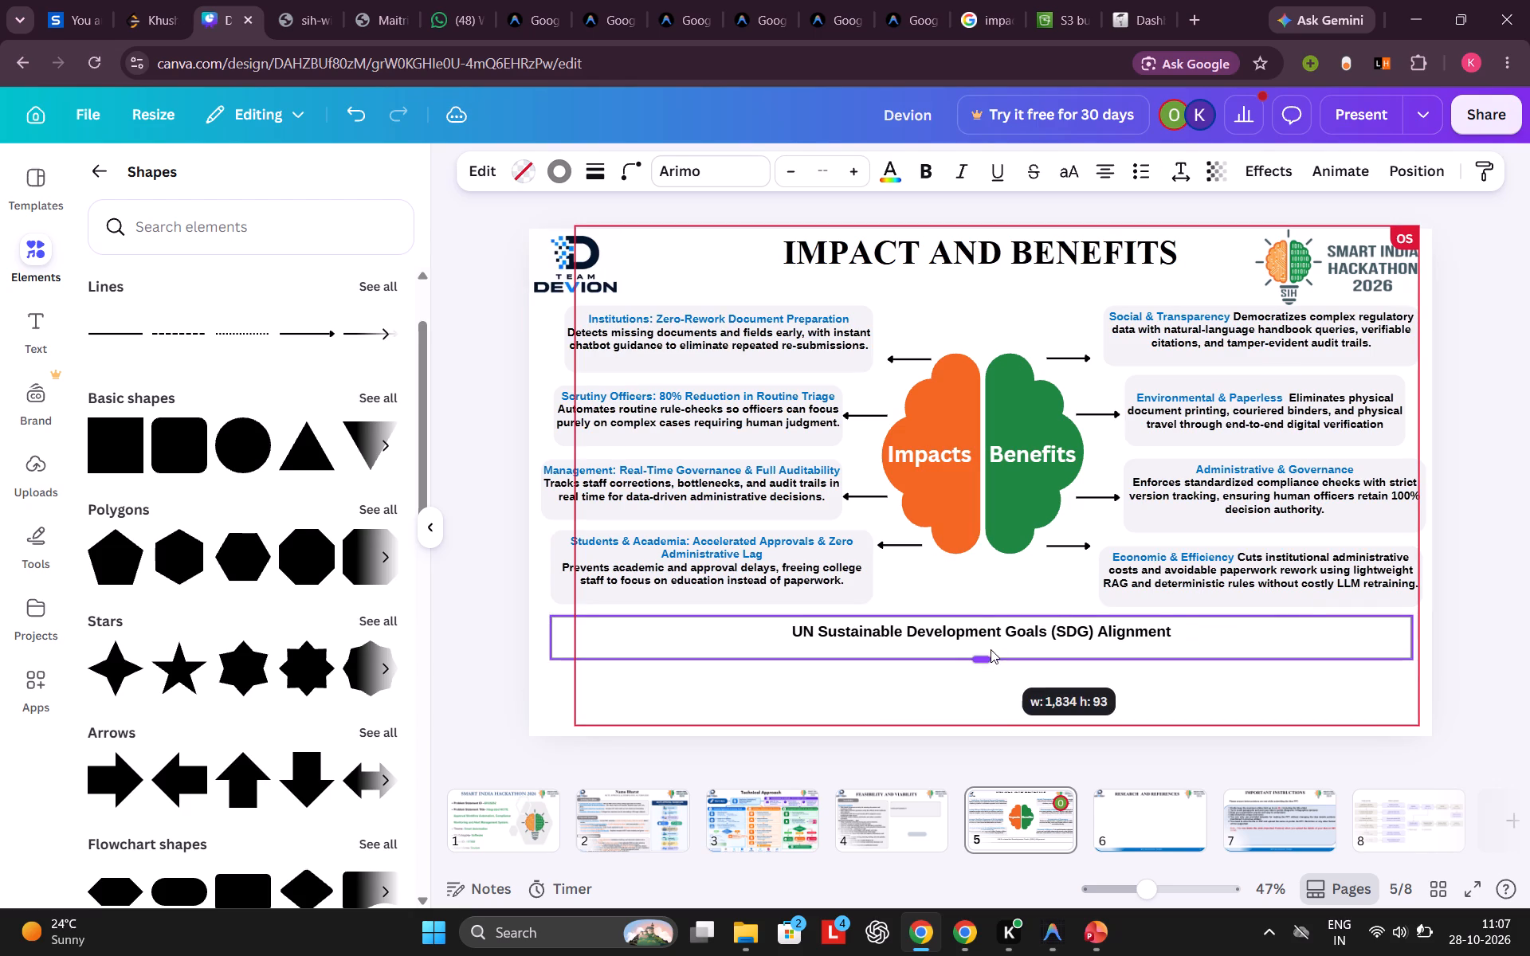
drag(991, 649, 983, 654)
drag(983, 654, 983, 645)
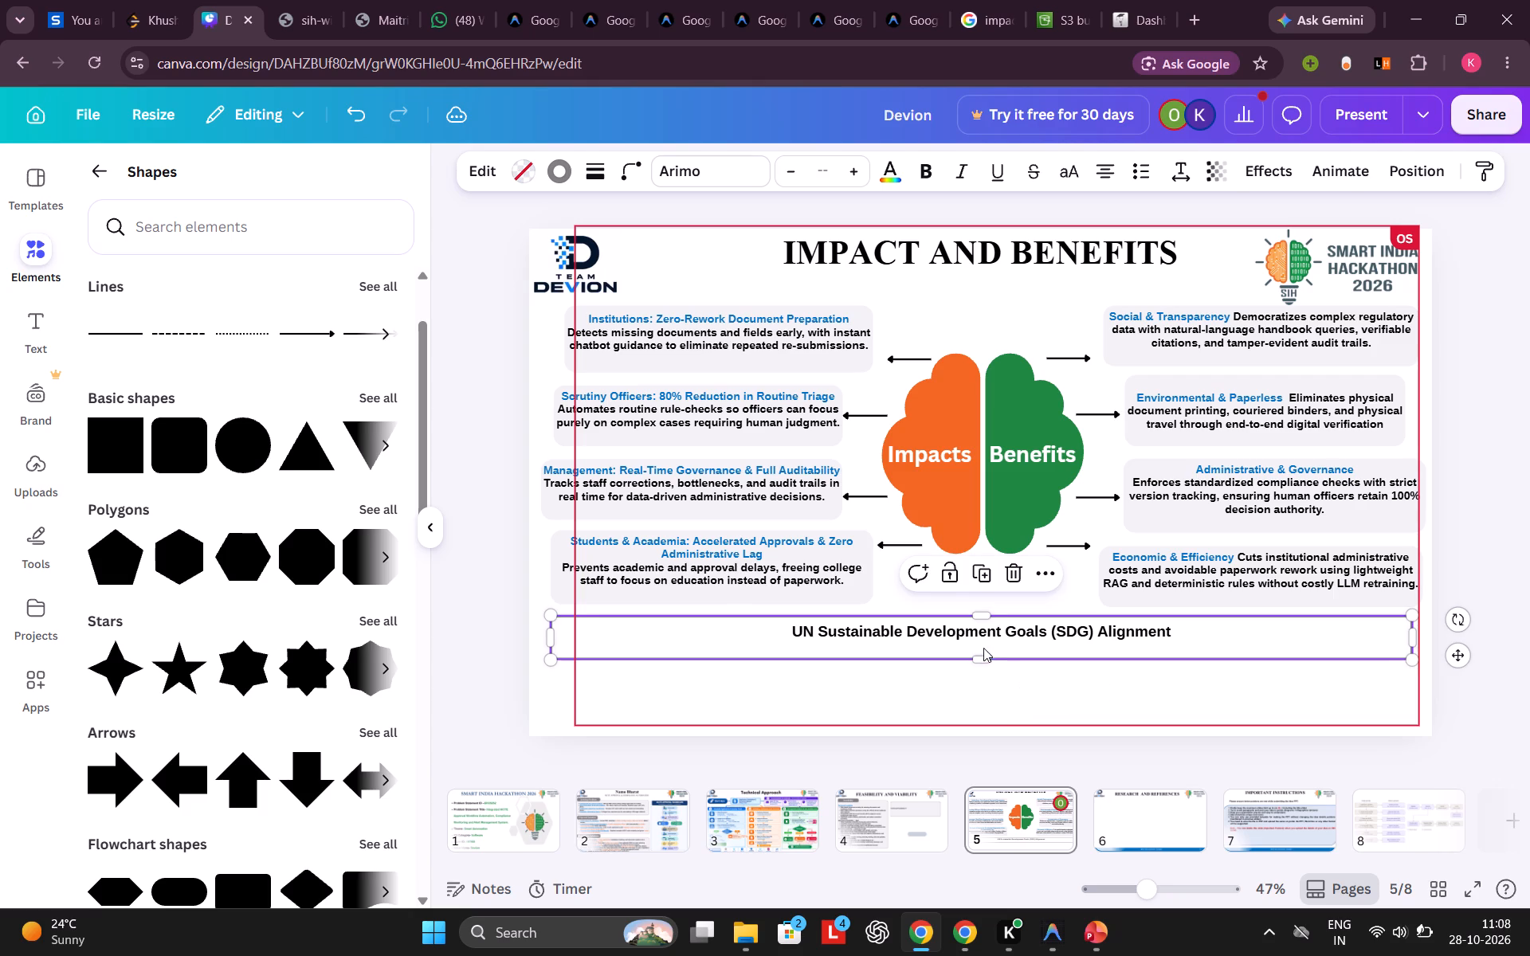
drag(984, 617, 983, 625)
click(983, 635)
click(1049, 930)
click(1162, 588)
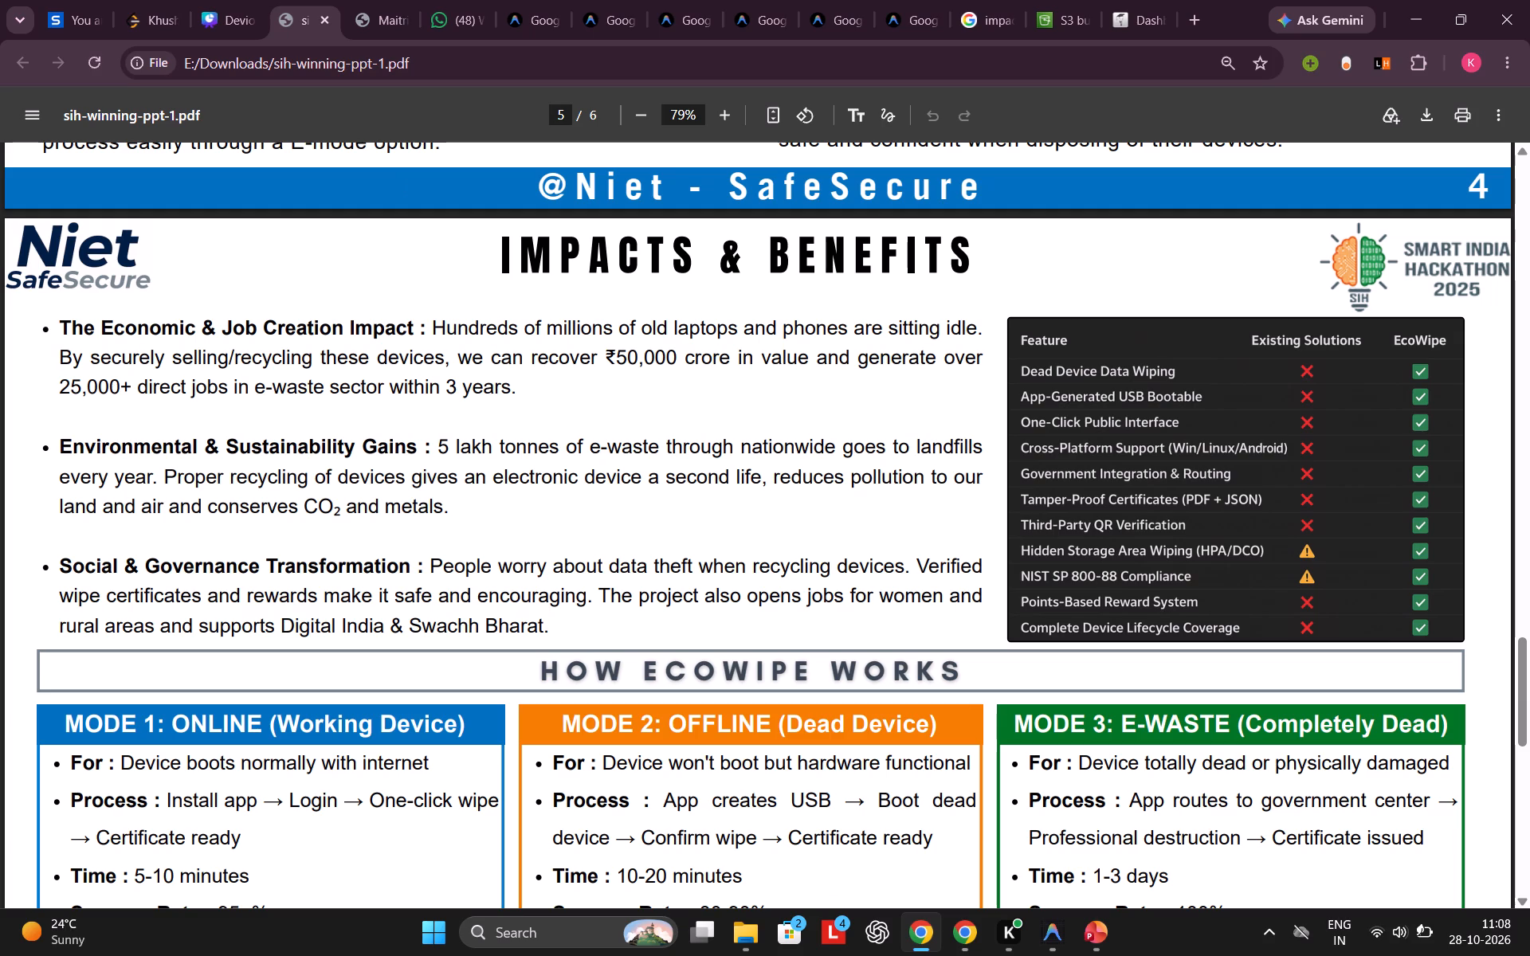
scroll(679, 654, right, 1)
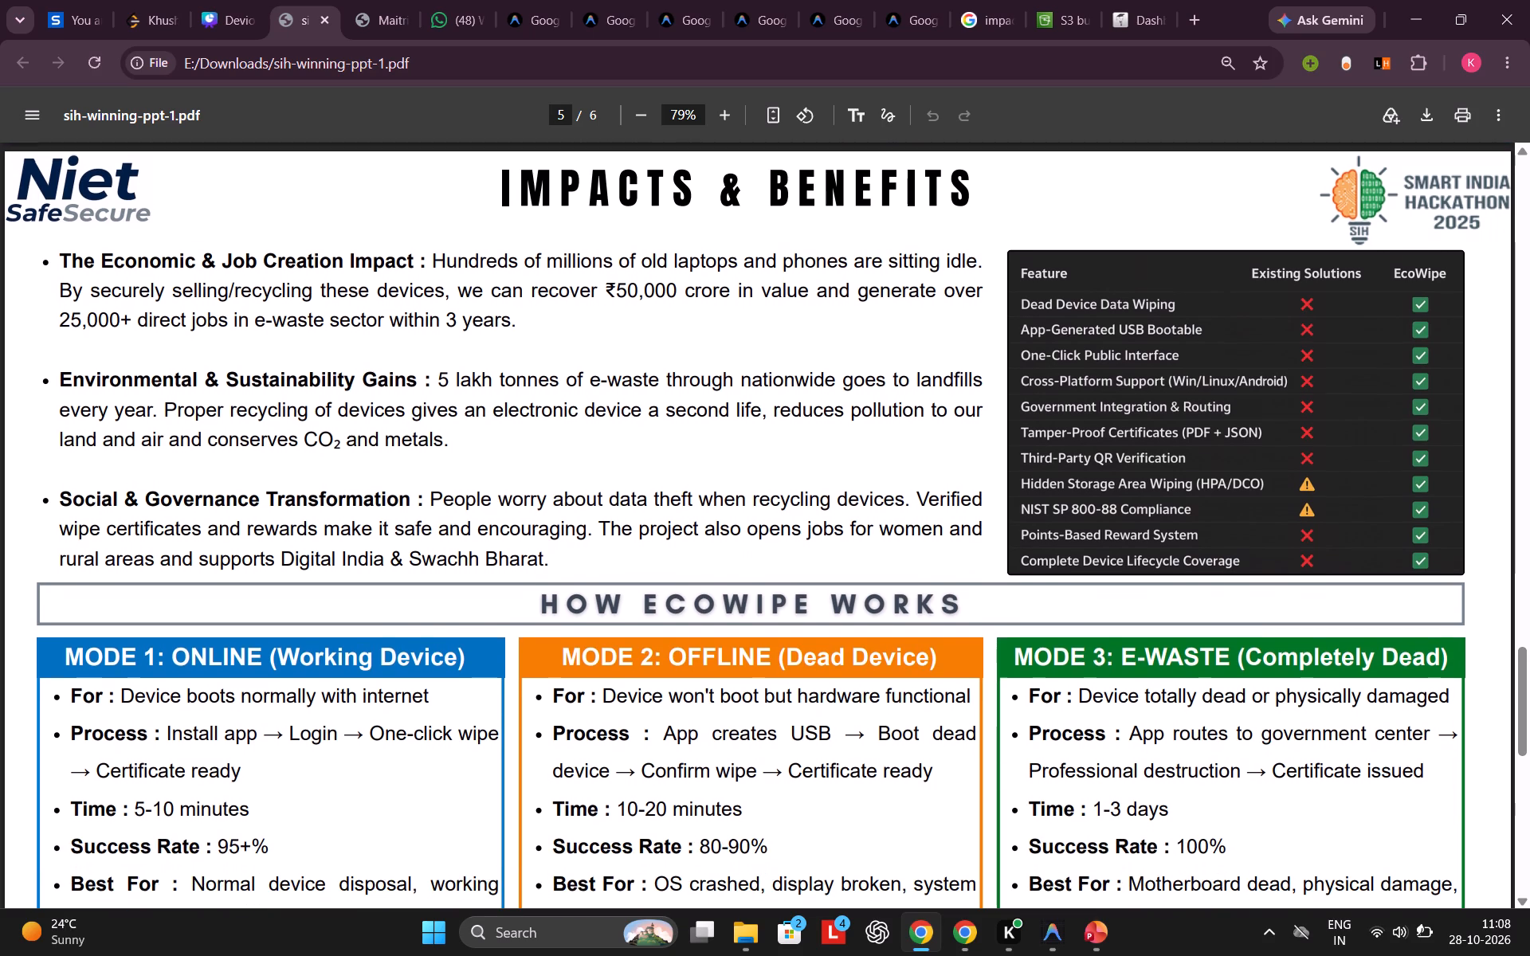
scroll(679, 654, right, 1)
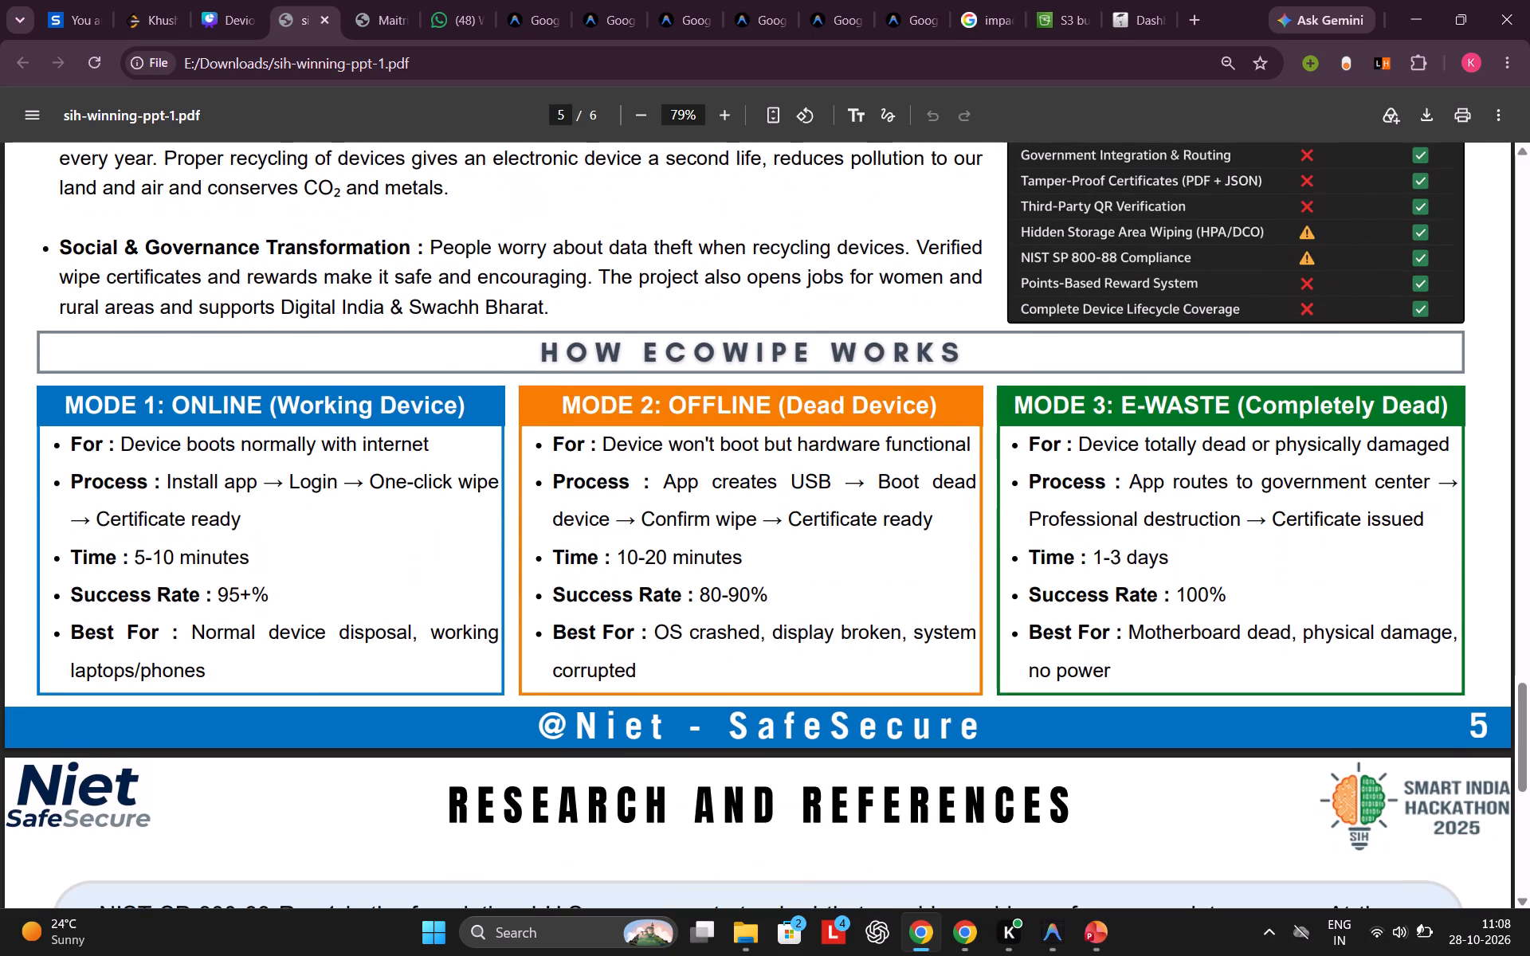
scroll(679, 654, right, 1)
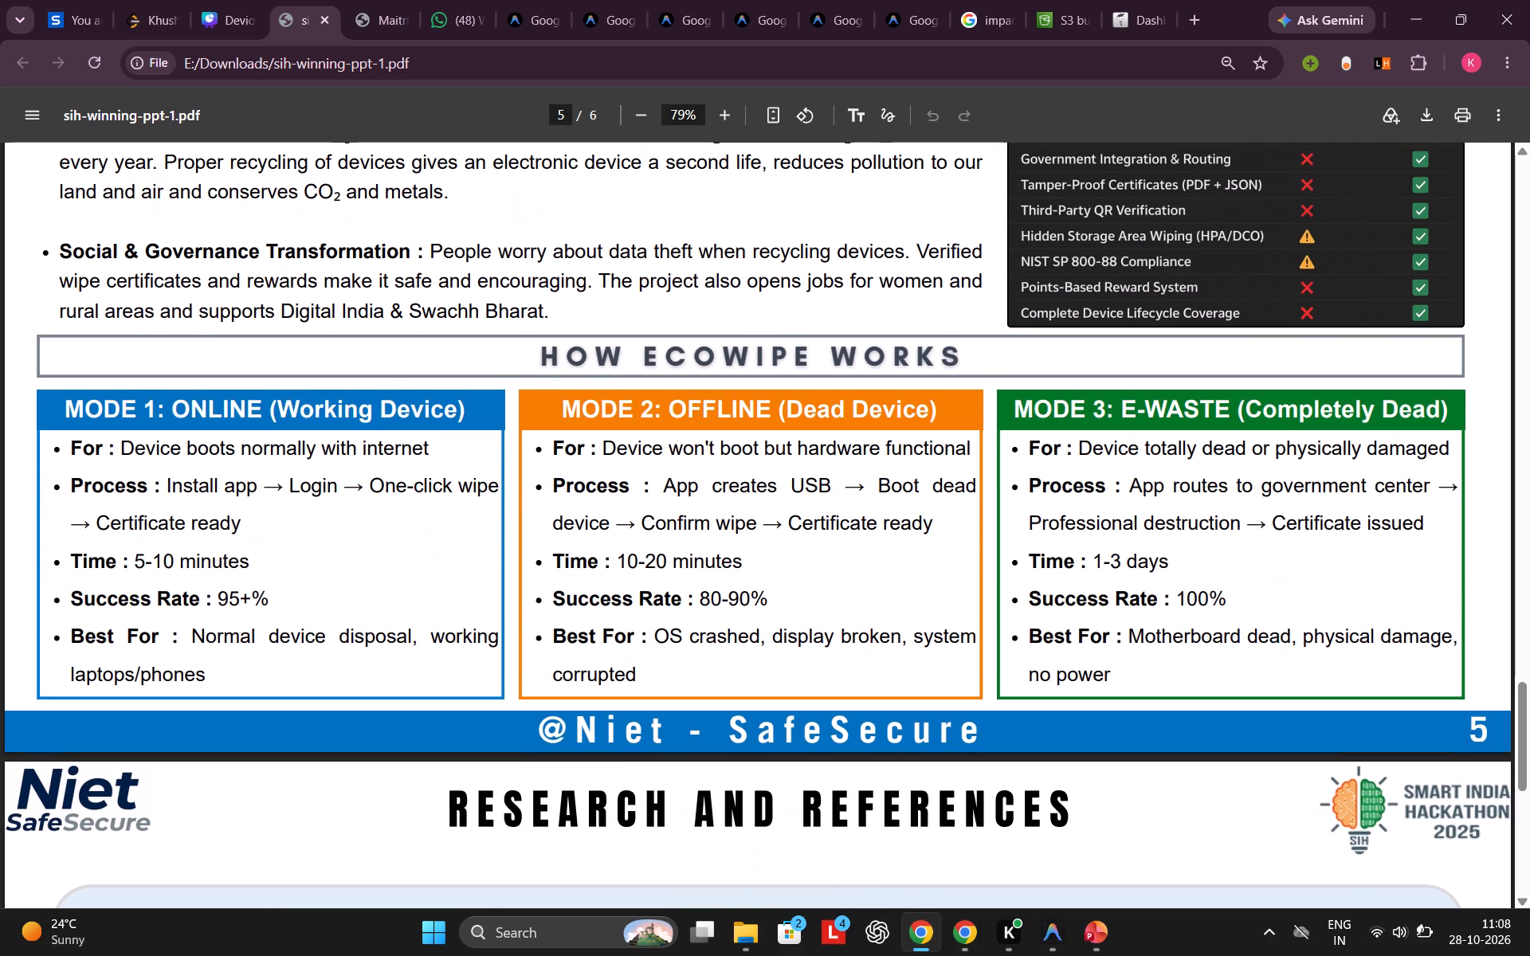
scroll(679, 654, right, 1)
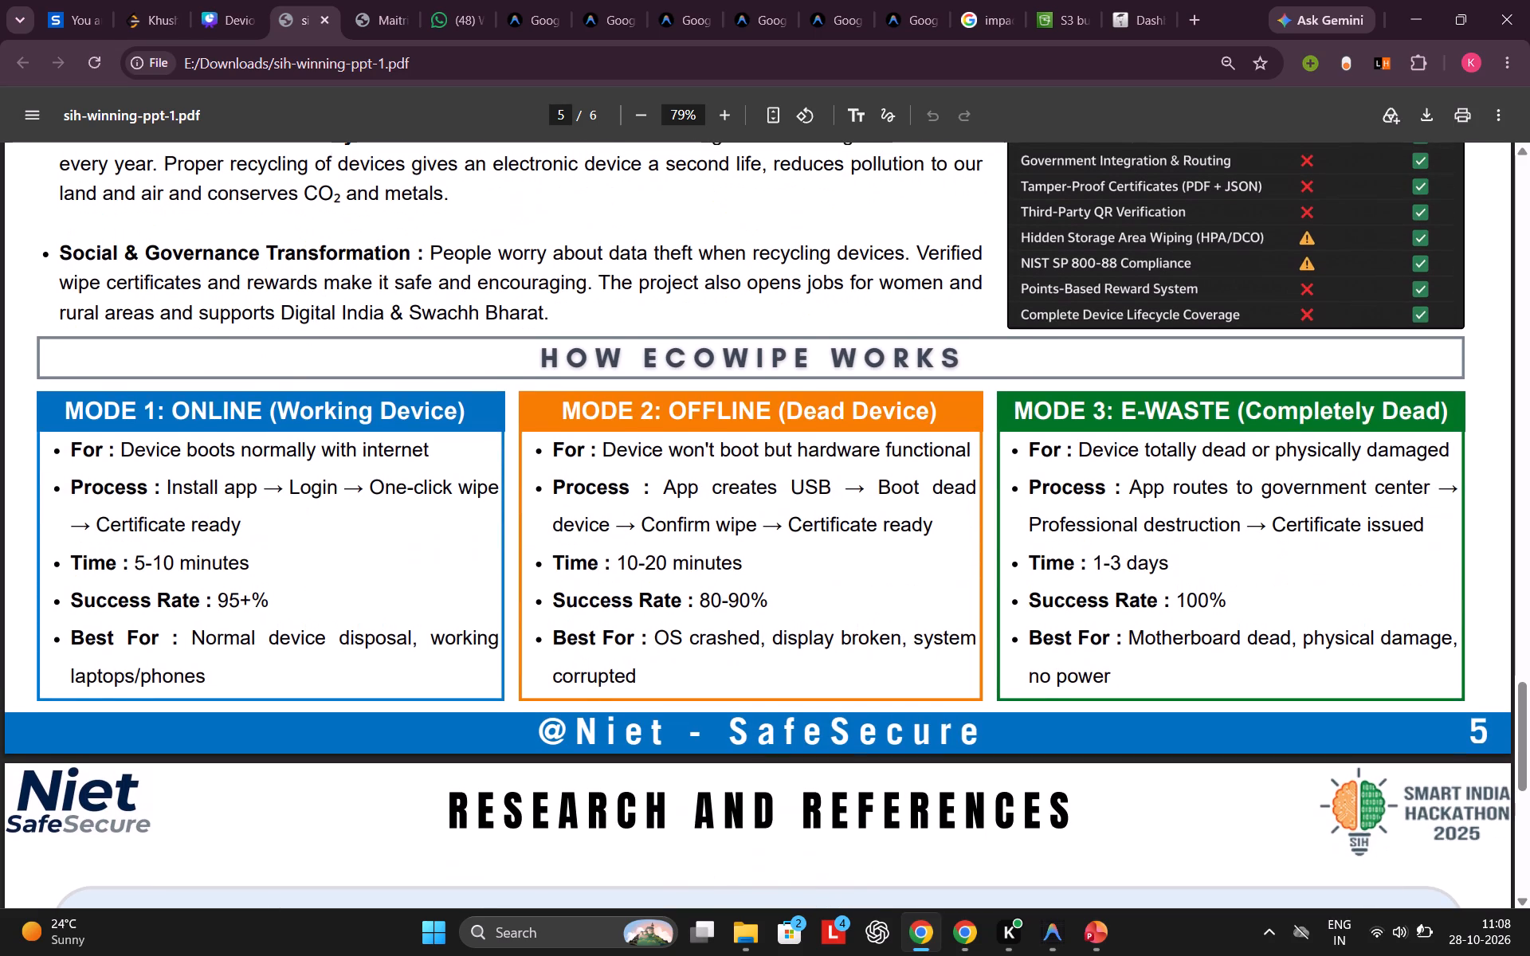
scroll(679, 654, right, 1)
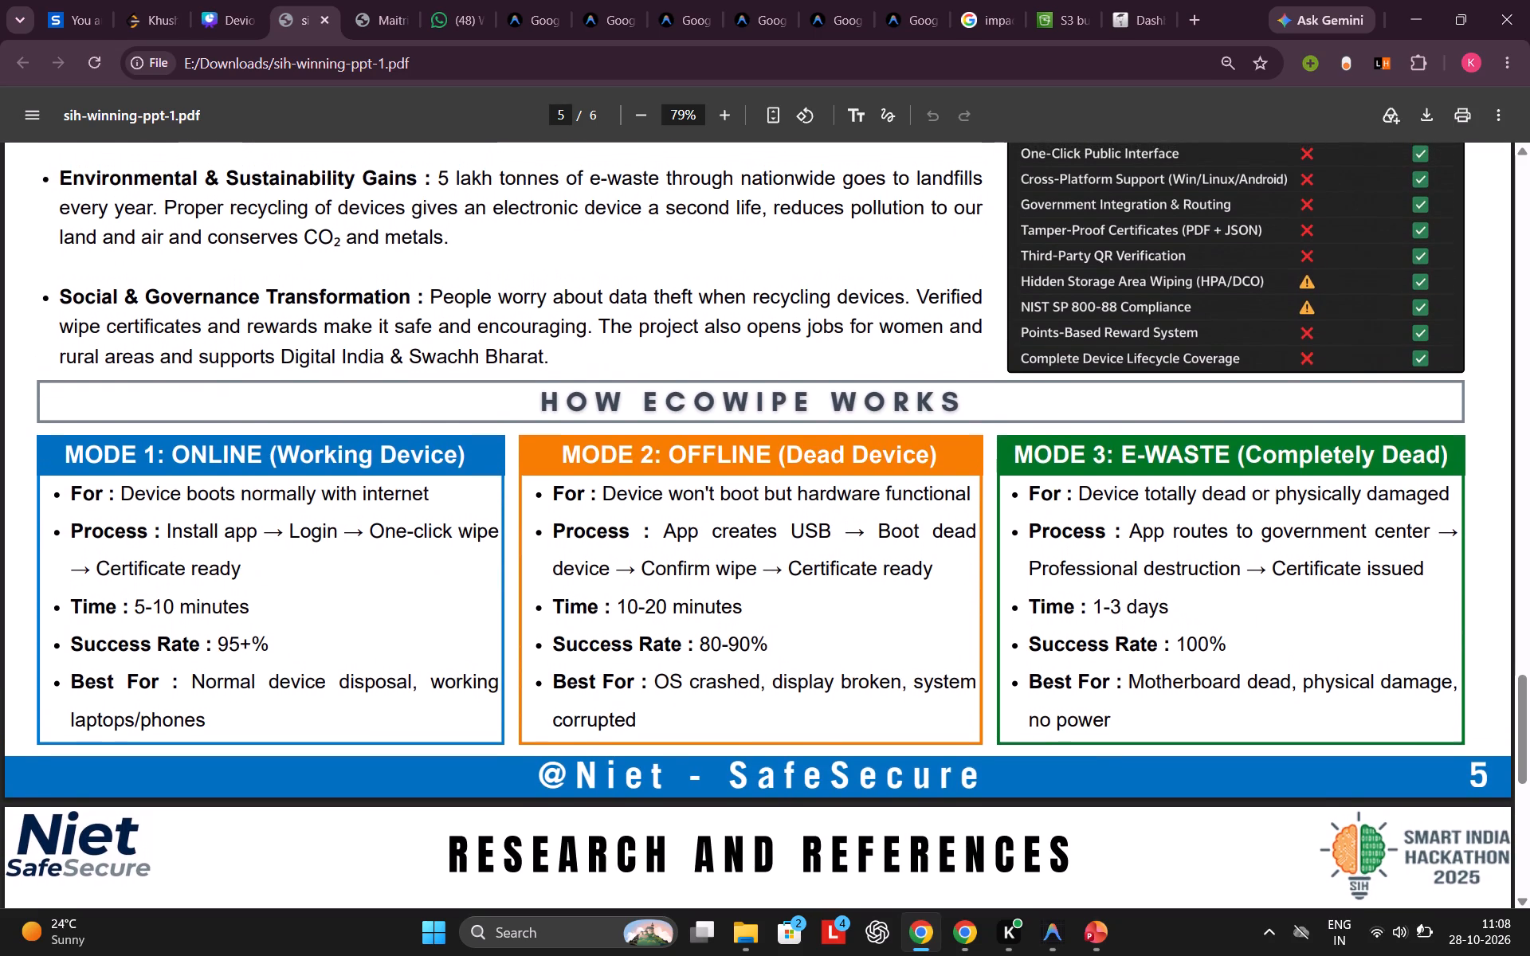
scroll(679, 654, right, 1)
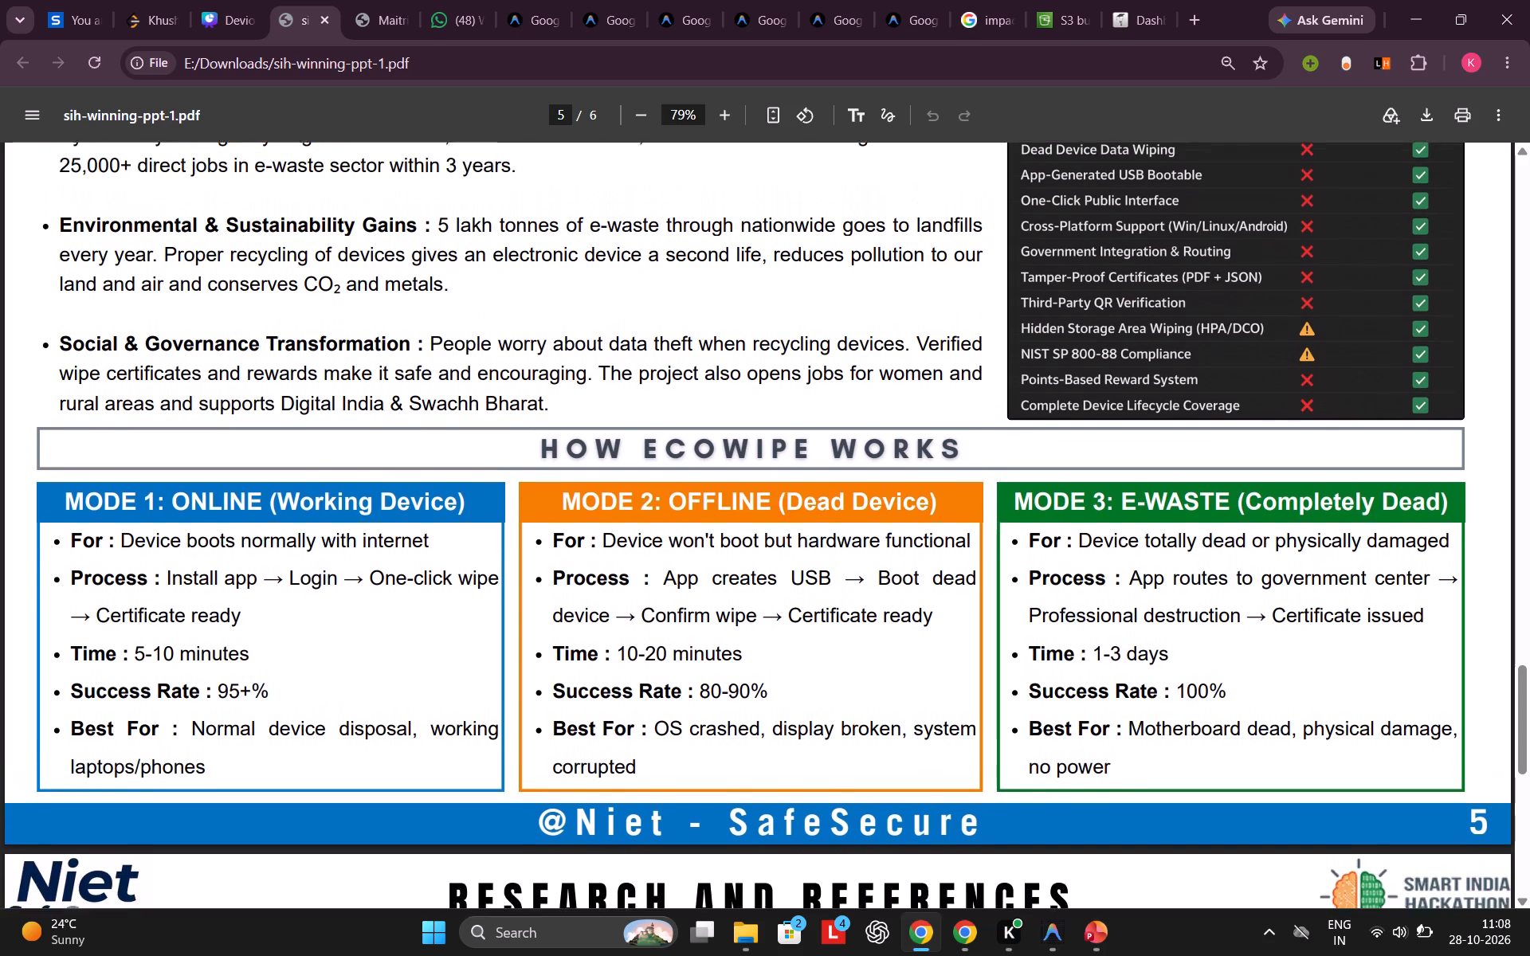
scroll(679, 654, right, 3)
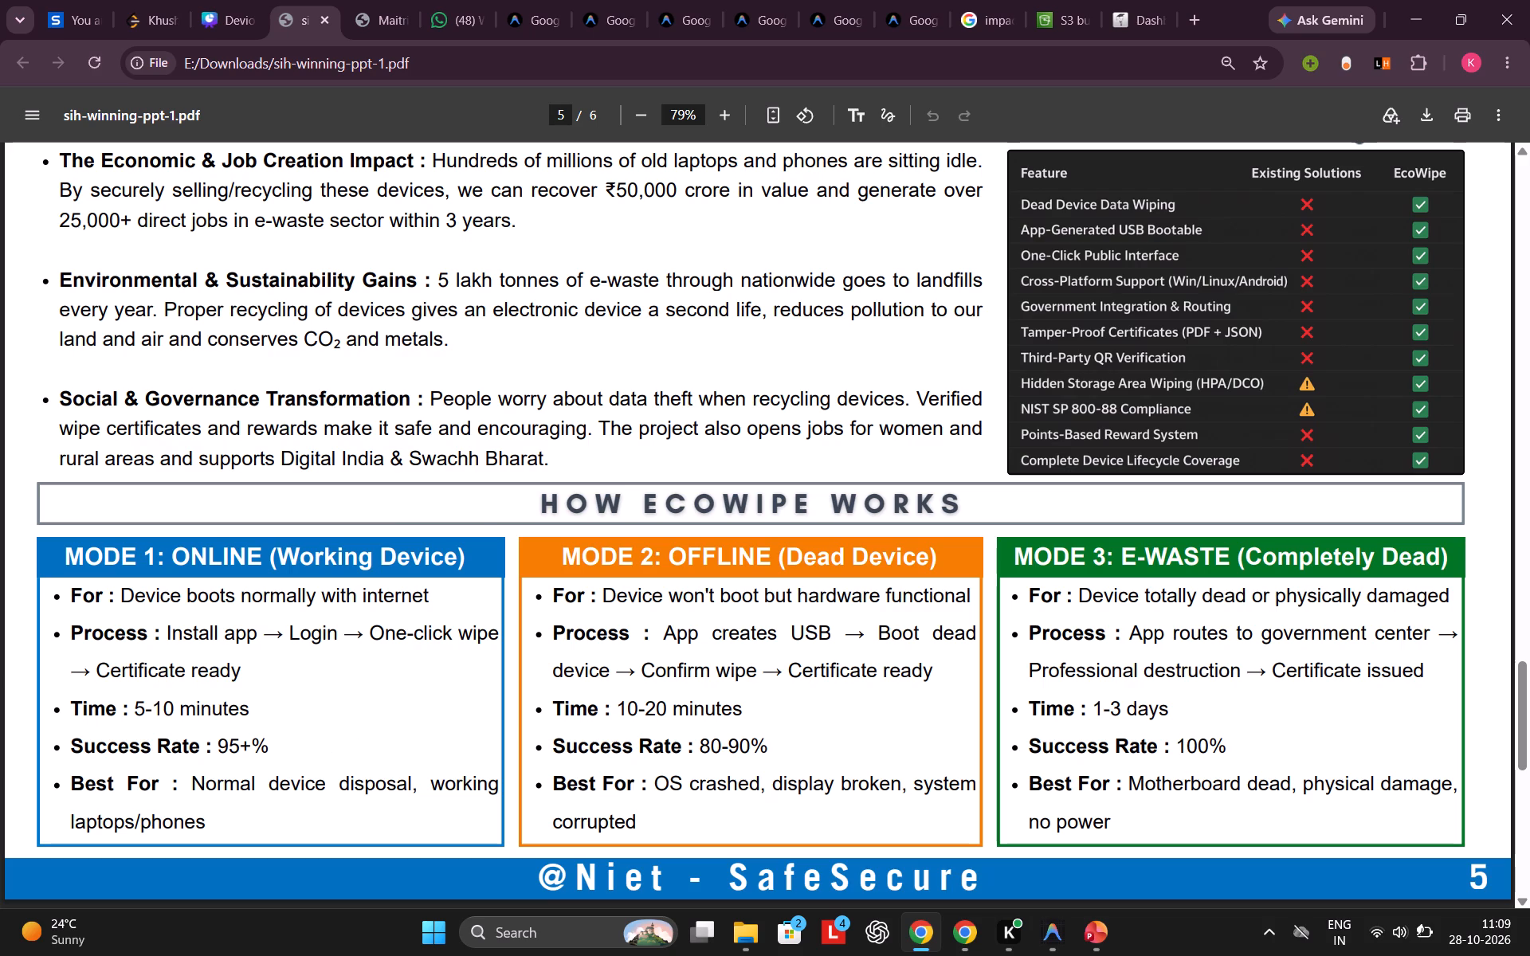
click(235, 0)
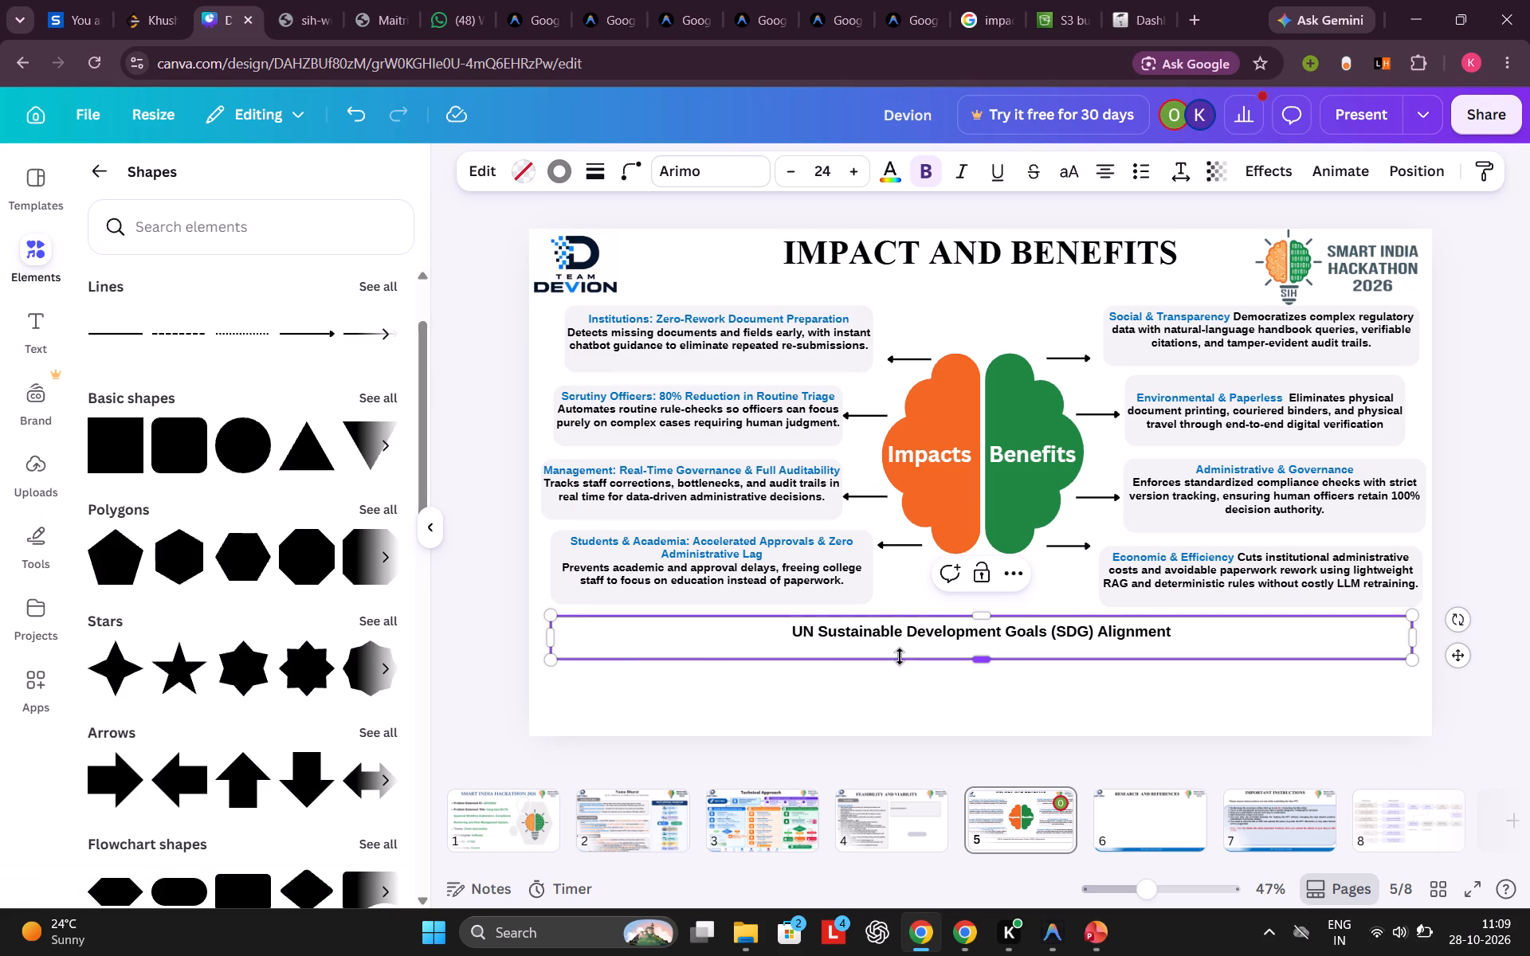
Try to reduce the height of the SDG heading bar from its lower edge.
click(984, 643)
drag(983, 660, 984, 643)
Add a square shape below the Students & Academia text box and shorten it to about 324 by 253.
click(95, 452)
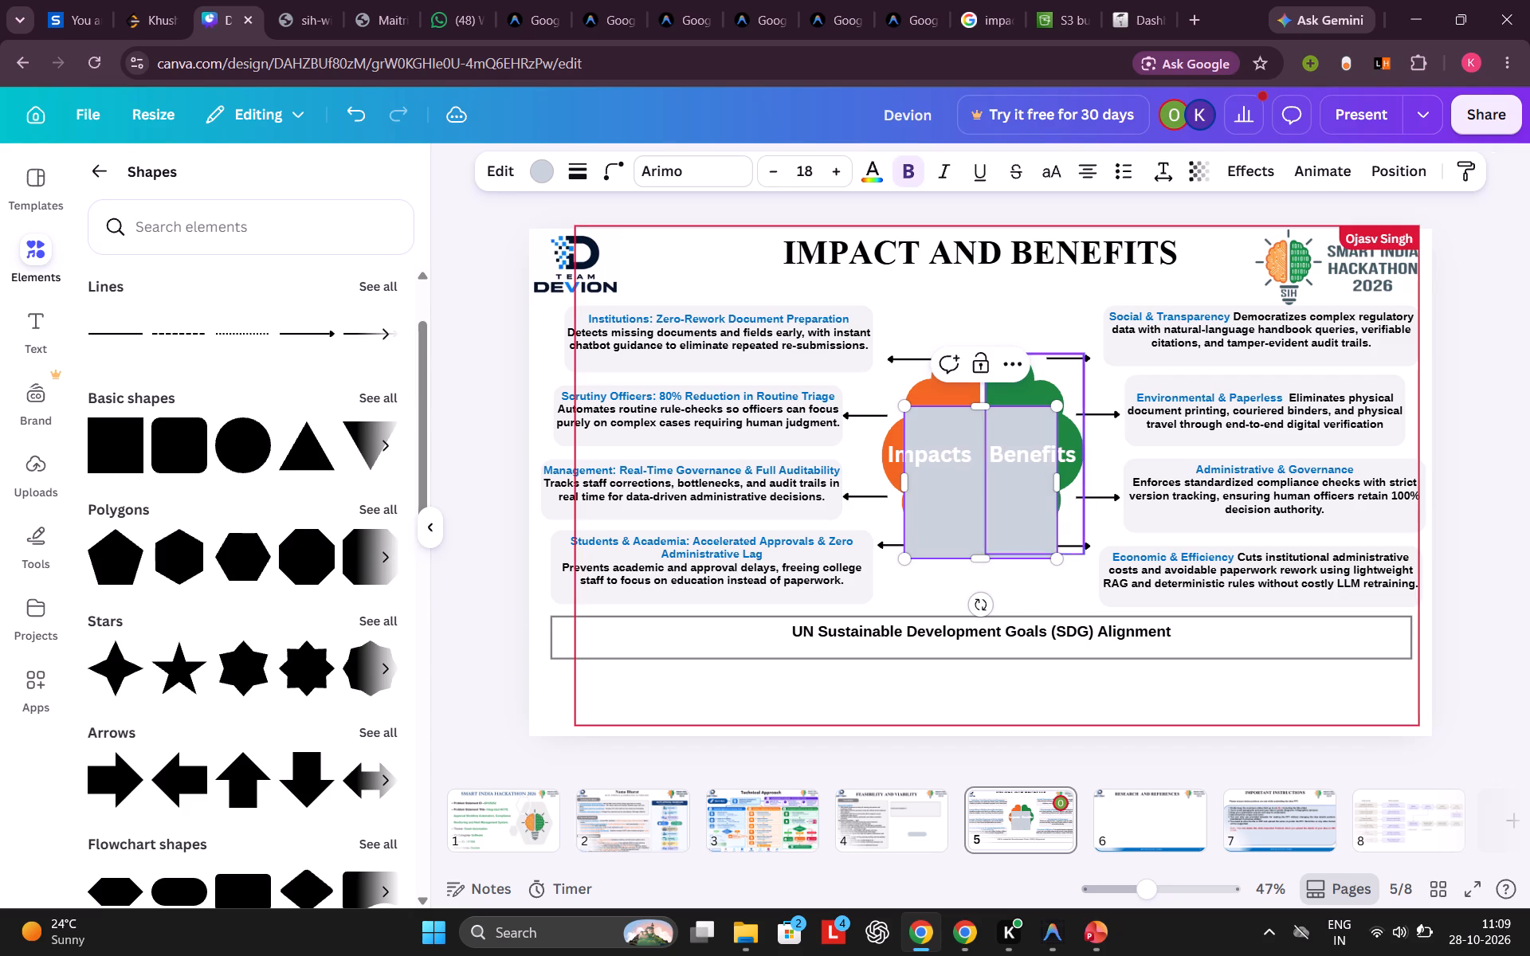
drag(972, 496, 650, 666)
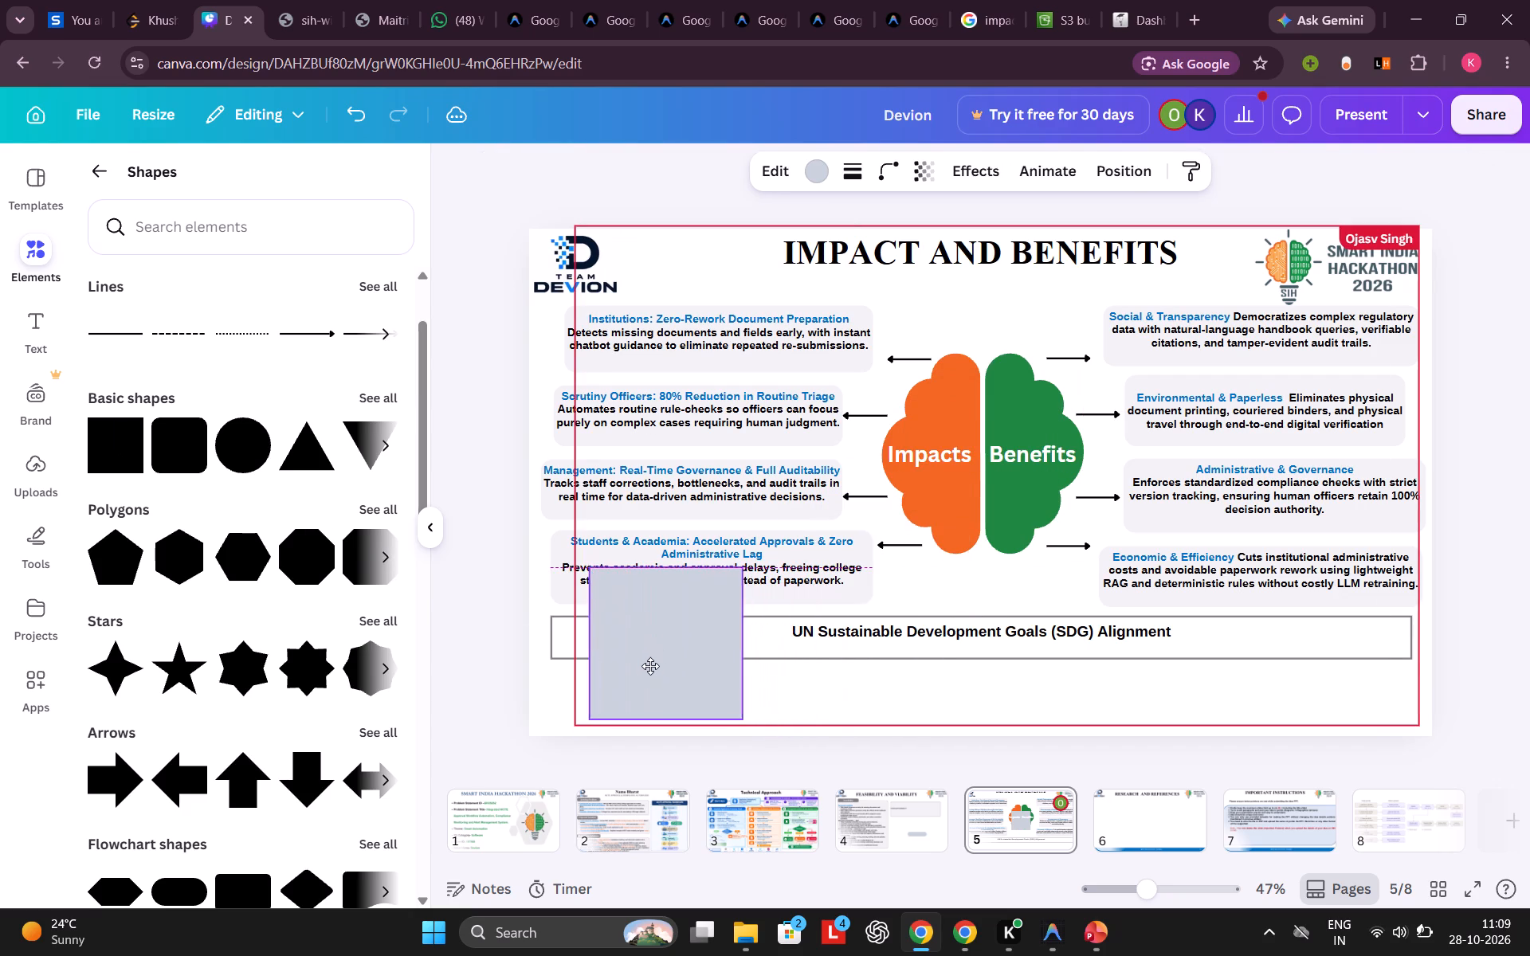
drag(650, 666, 641, 673)
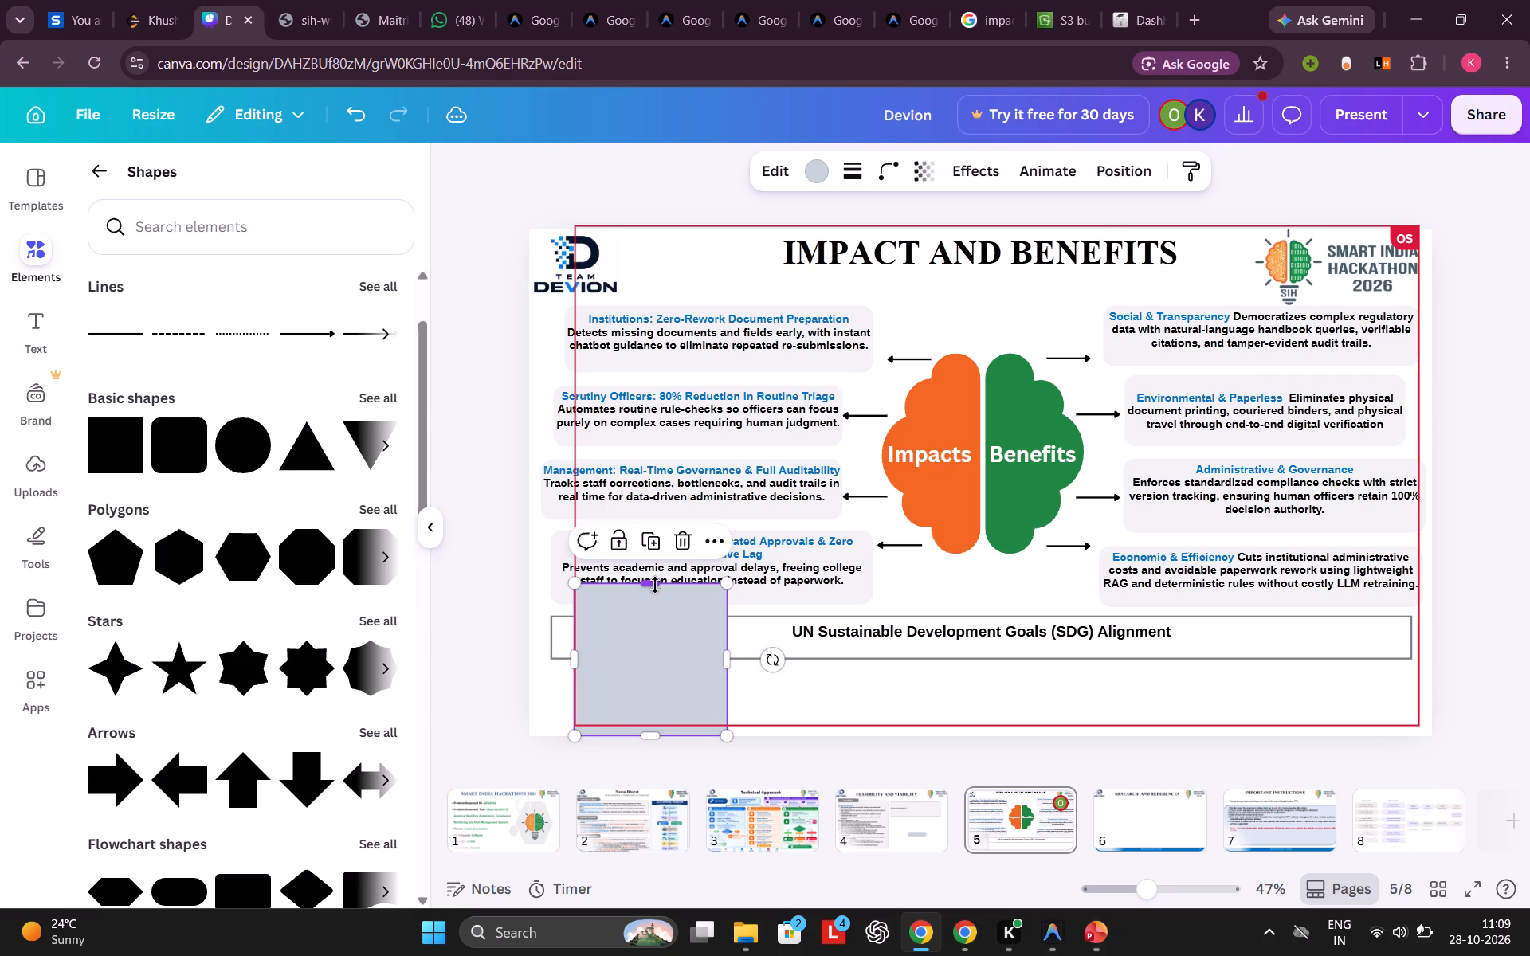
drag(653, 582, 662, 617)
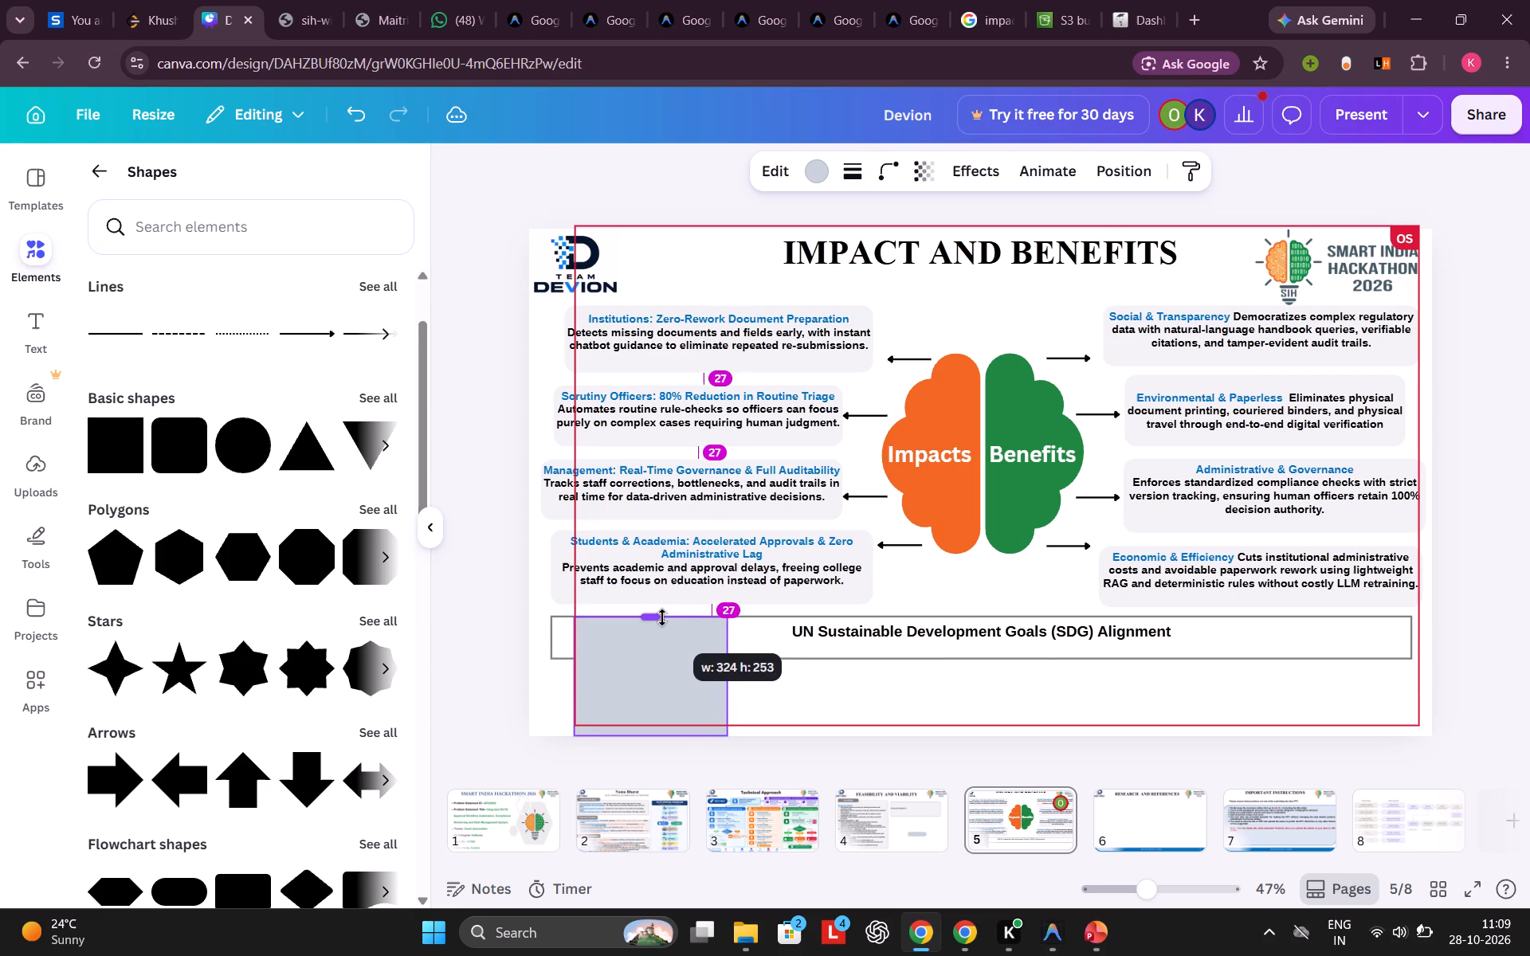
drag(662, 617, 662, 619)
Delete the "UN Sustainable Development Goals (SDG) Alignment" heading bar from the slide.
click(865, 645)
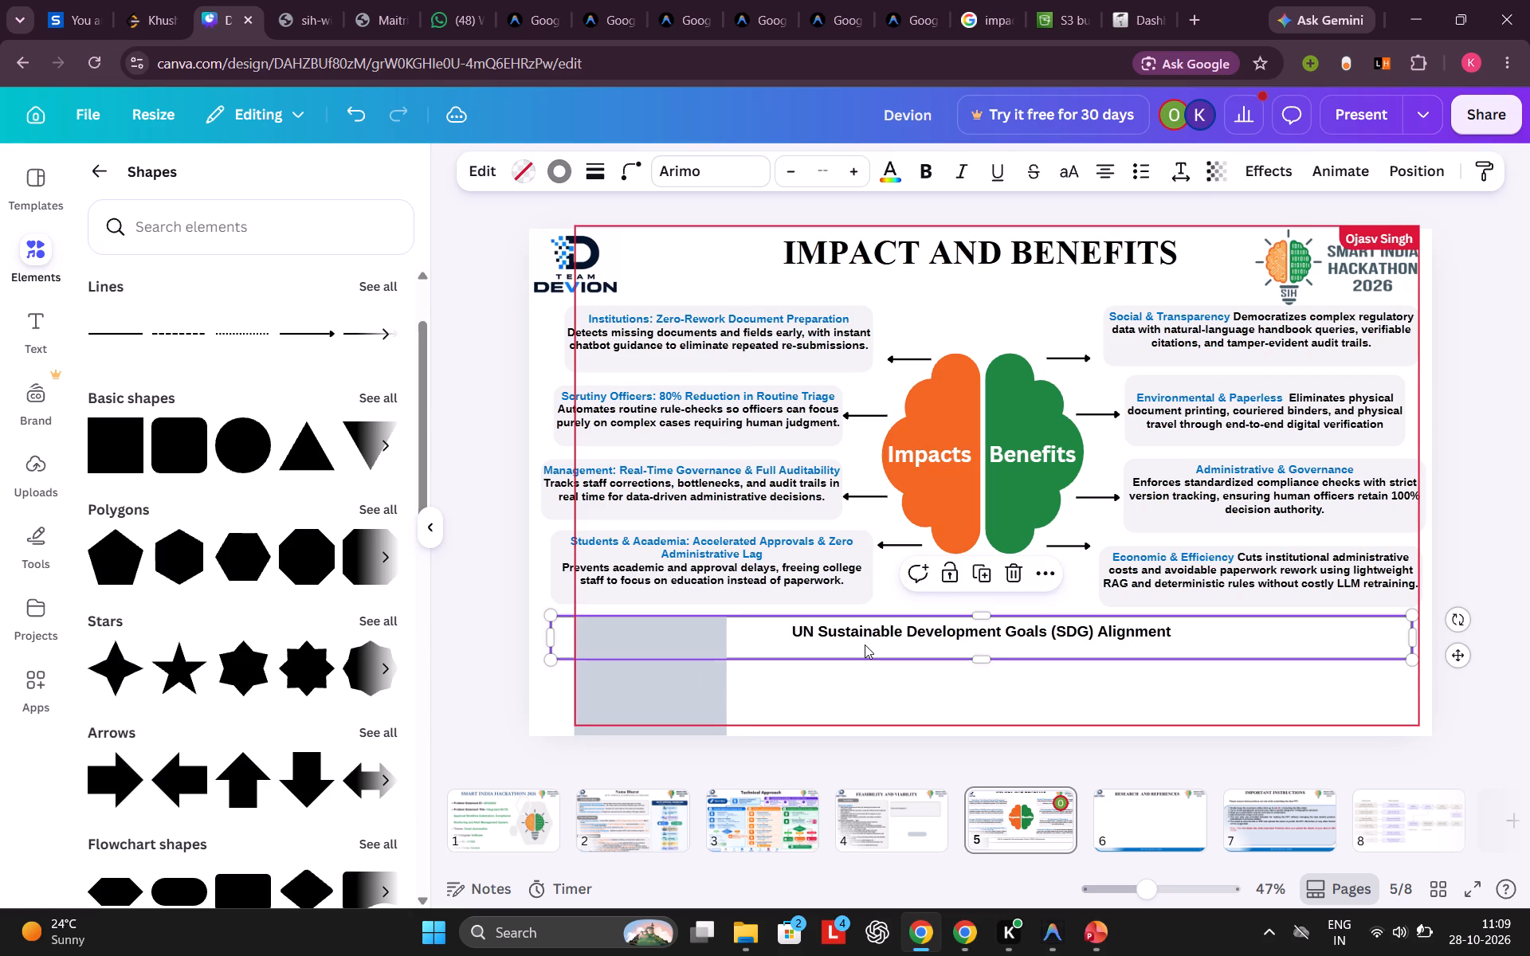
key(Delete)
Give the grey rectangle at the slide's lower left a solid black outline of weight 4 and no fill colour.
click(641, 649)
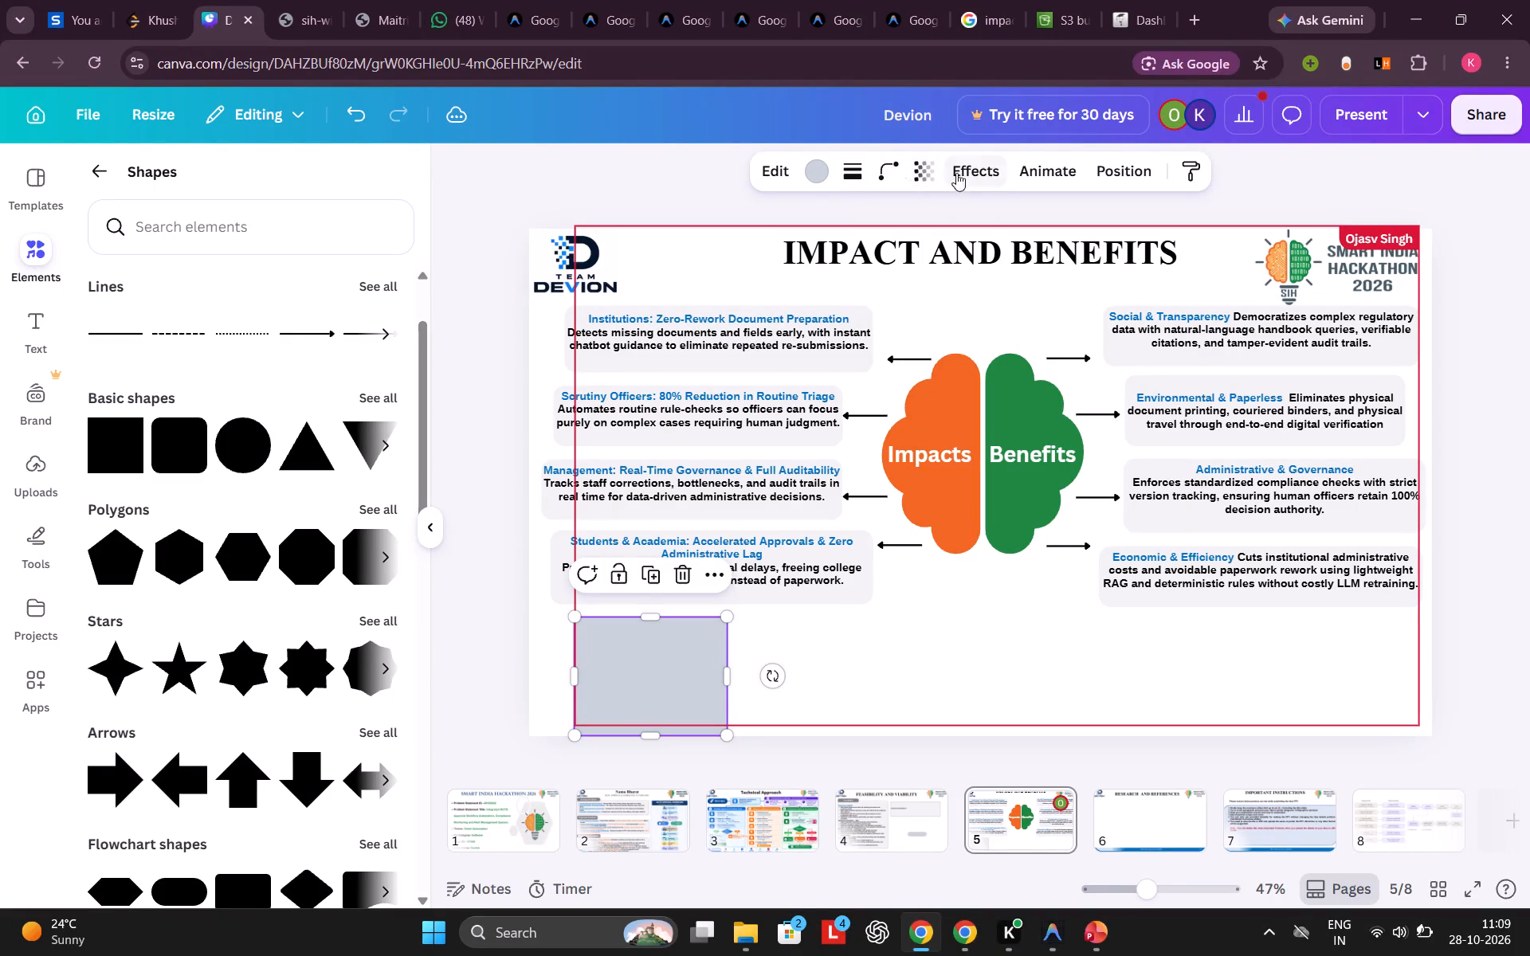
click(849, 175)
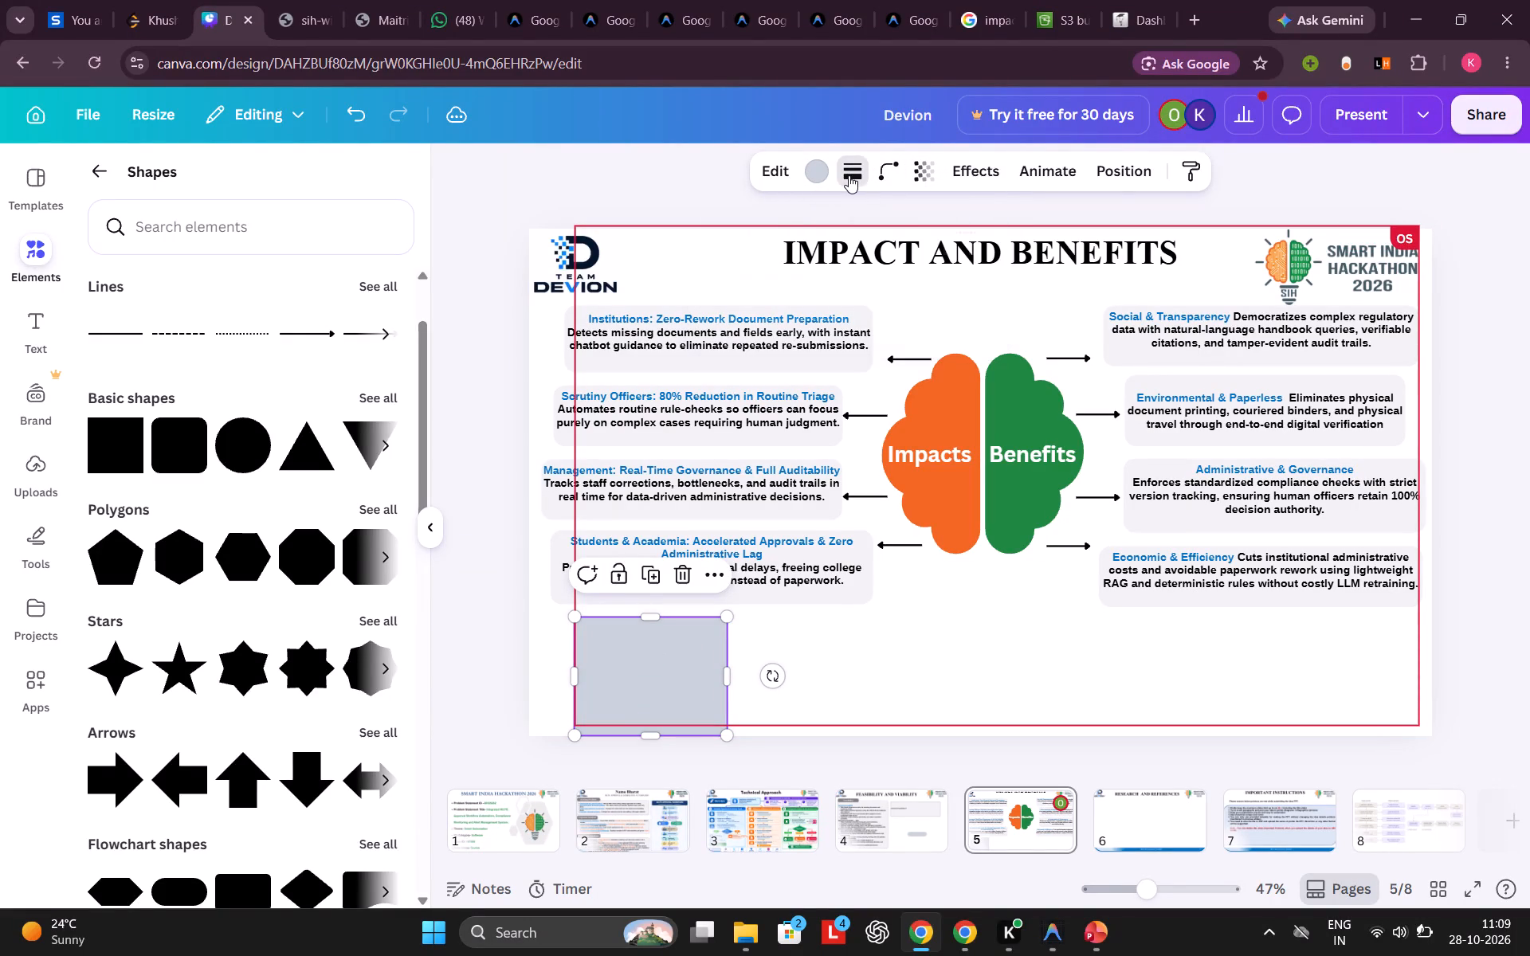
click(801, 241)
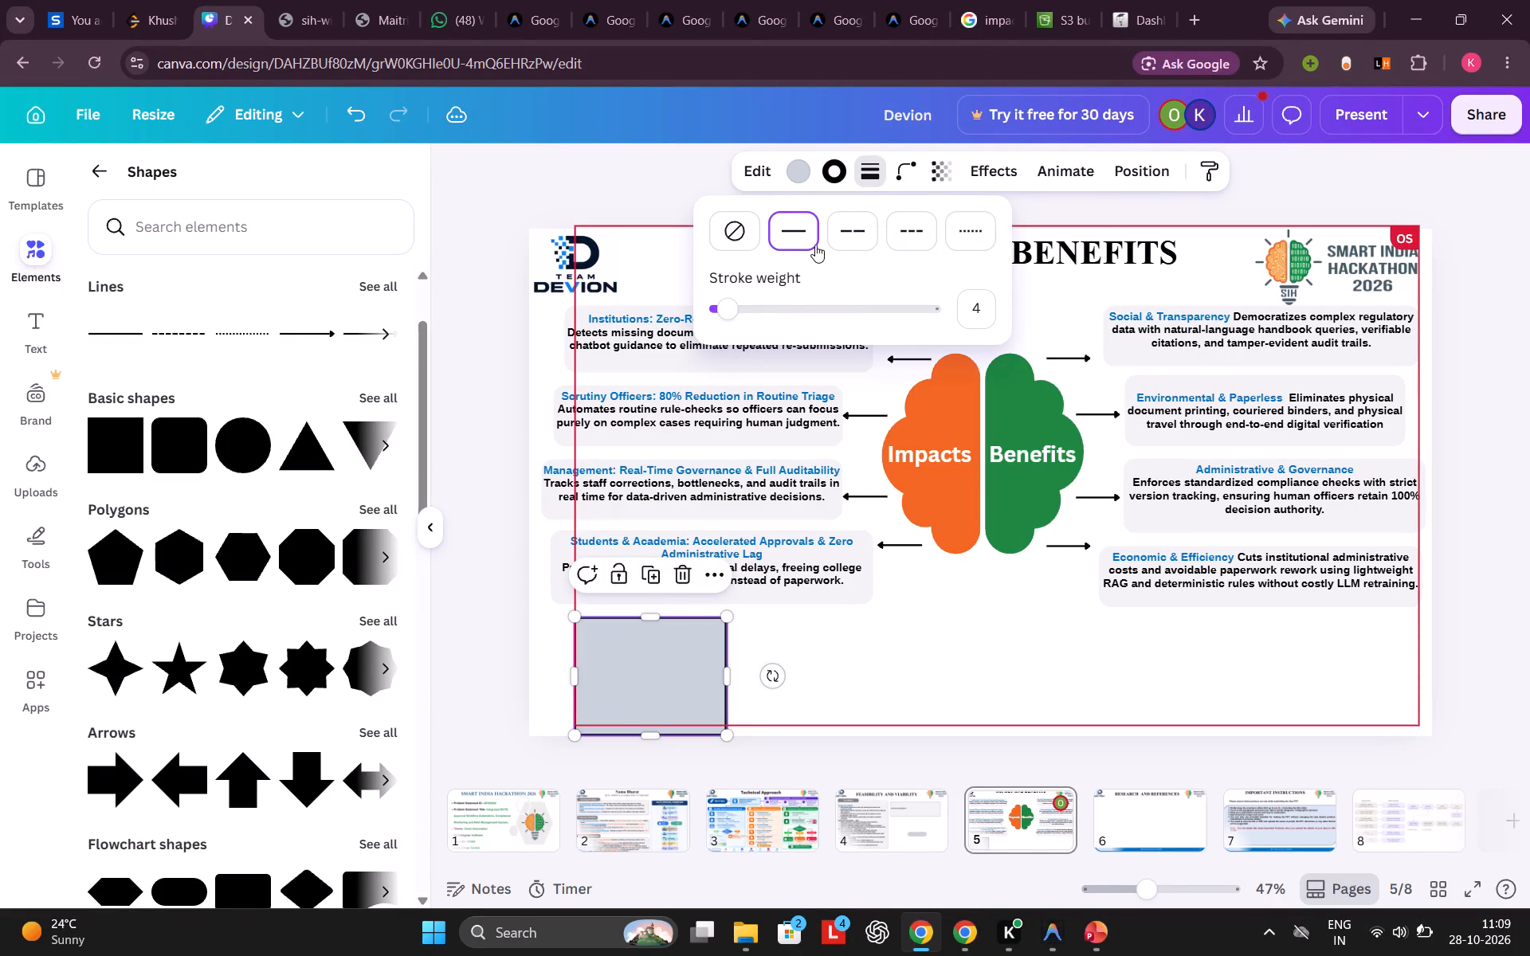
click(653, 664)
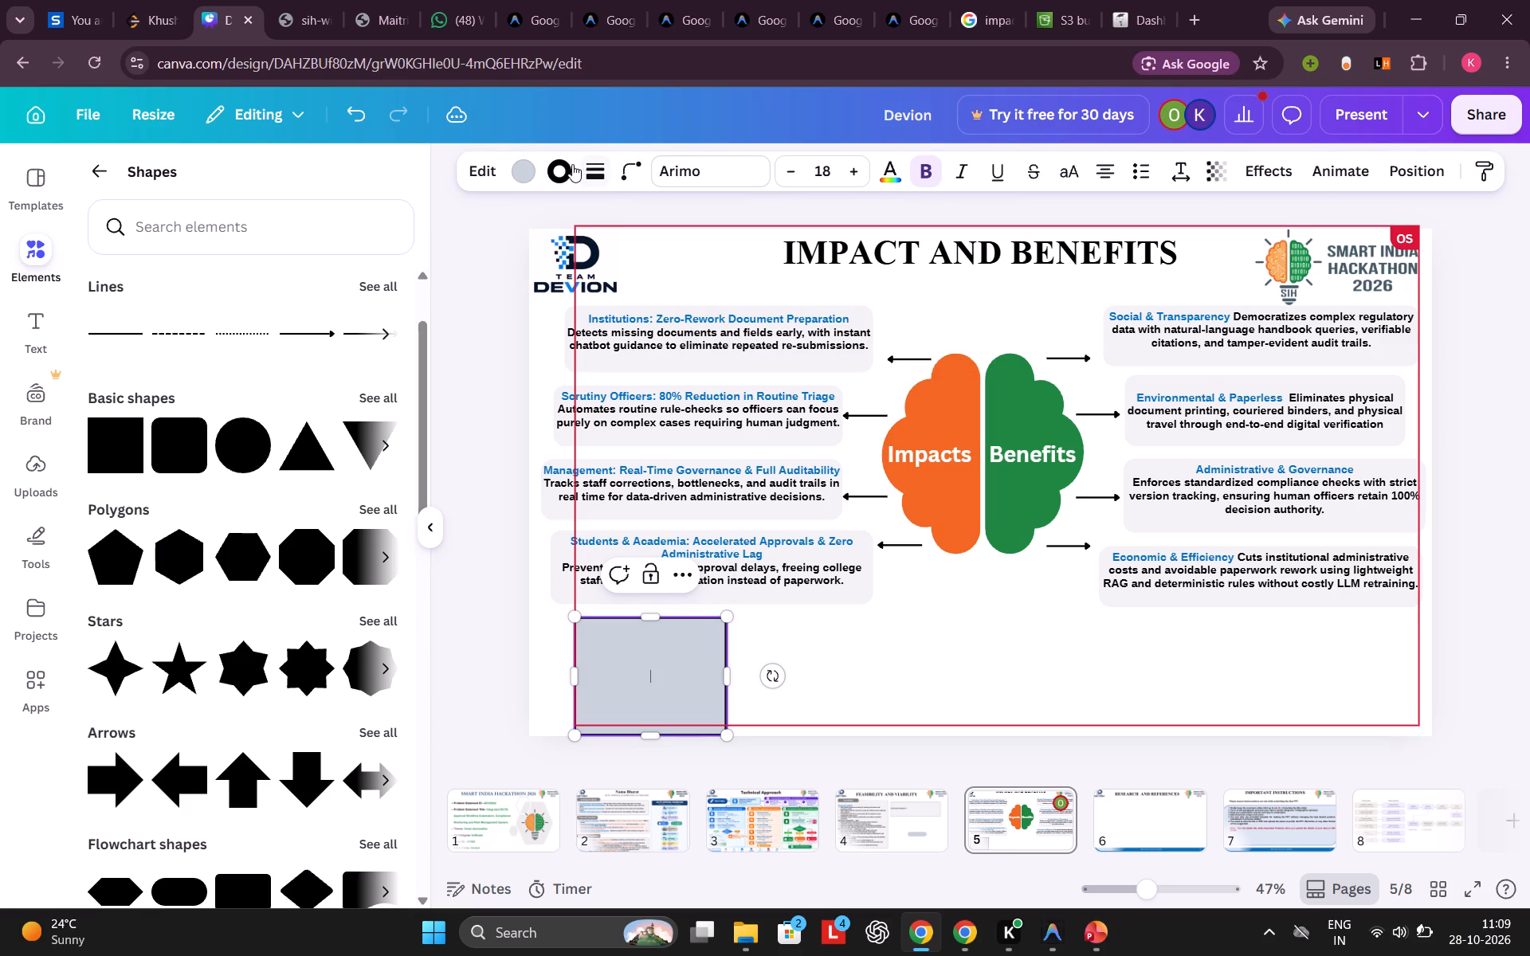
click(520, 174)
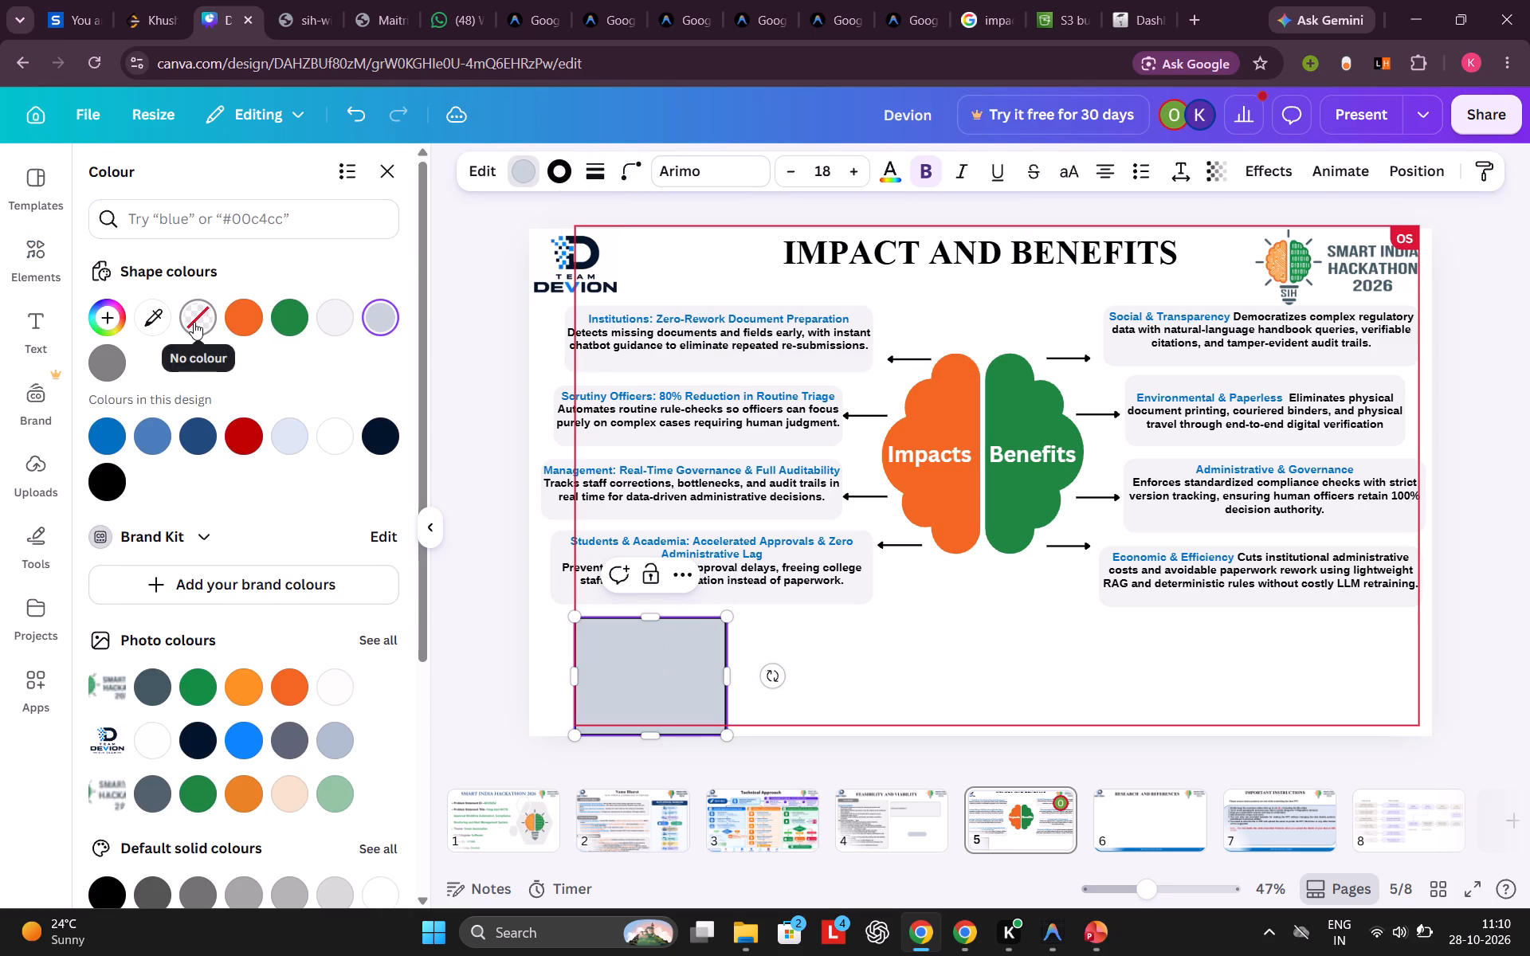
click(194, 322)
click(504, 583)
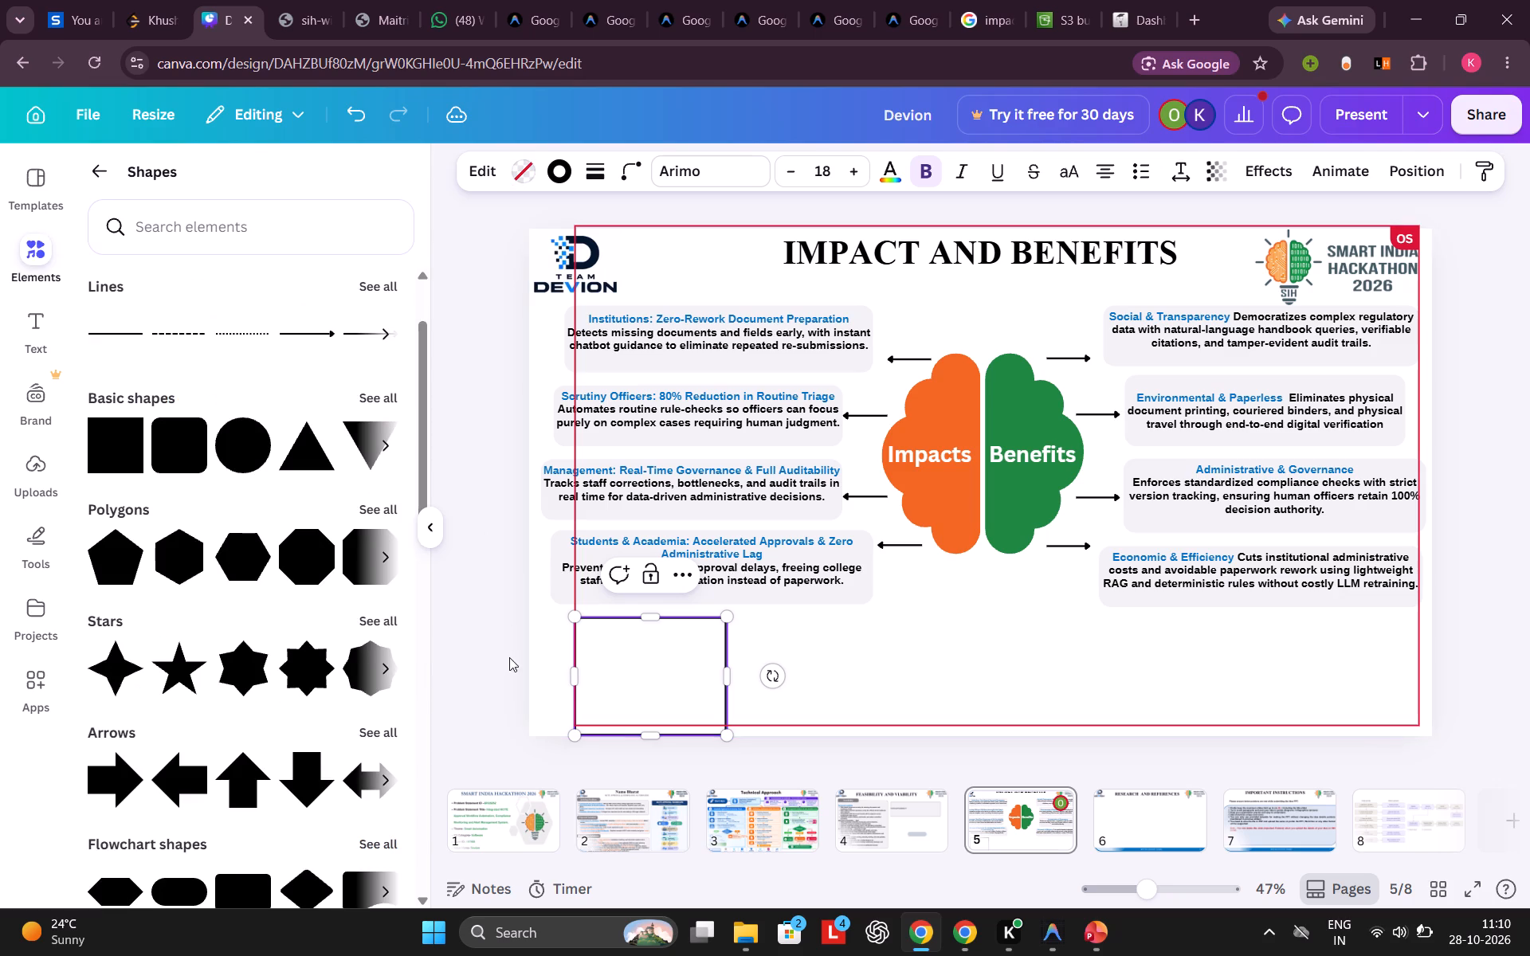
click(552, 660)
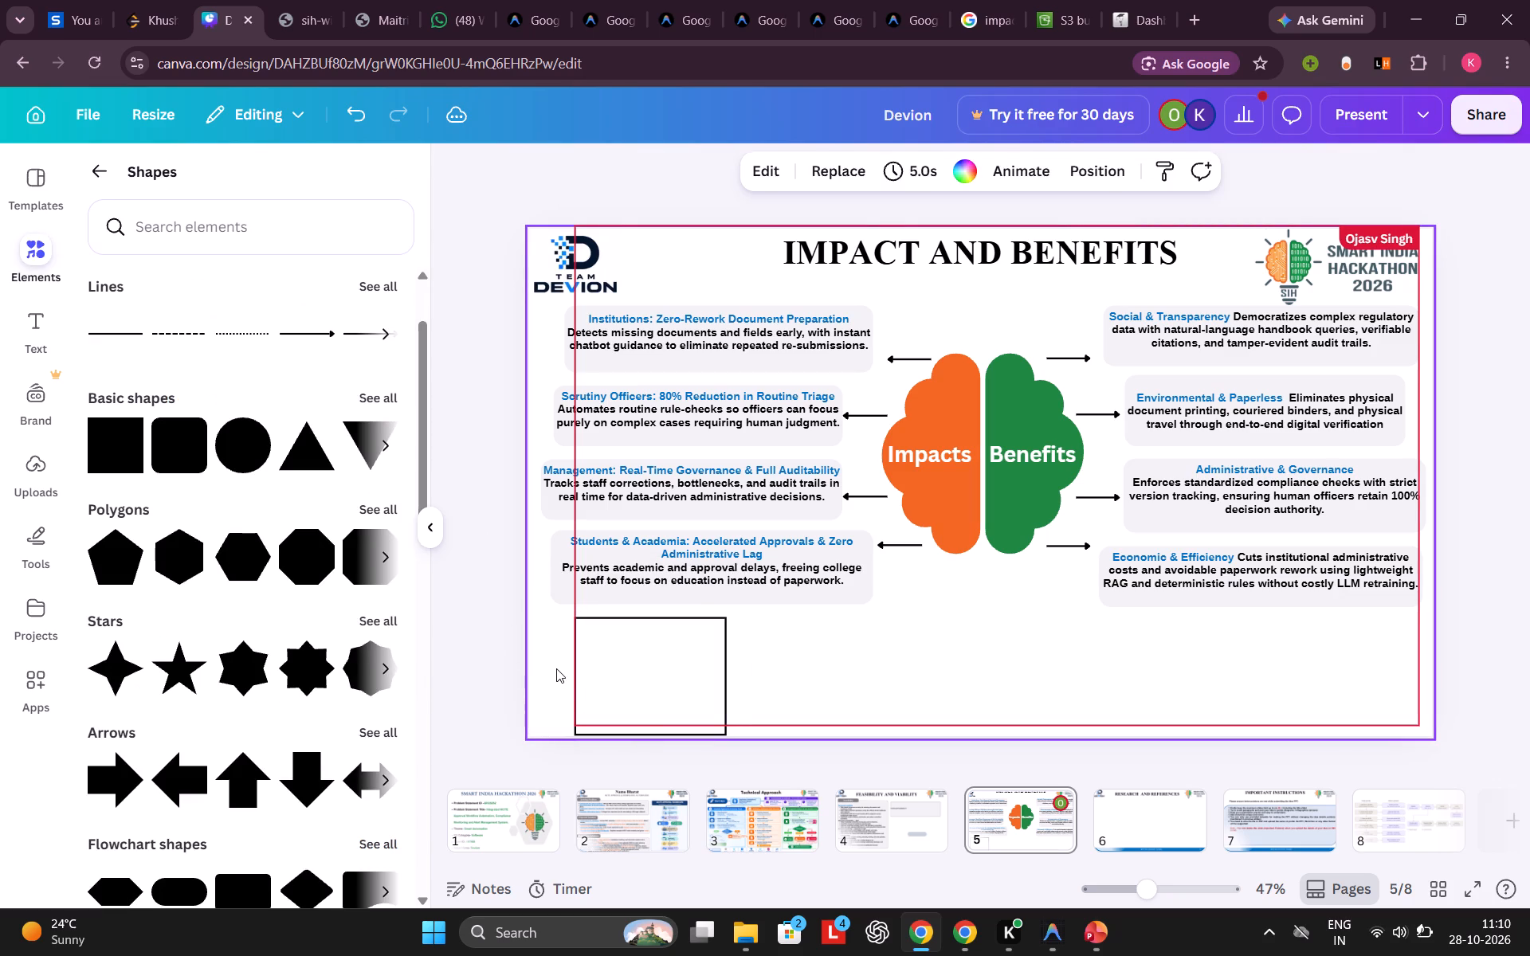
Move the outlined box left so its edge lines up with the Management text box above.
drag(663, 682, 624, 678)
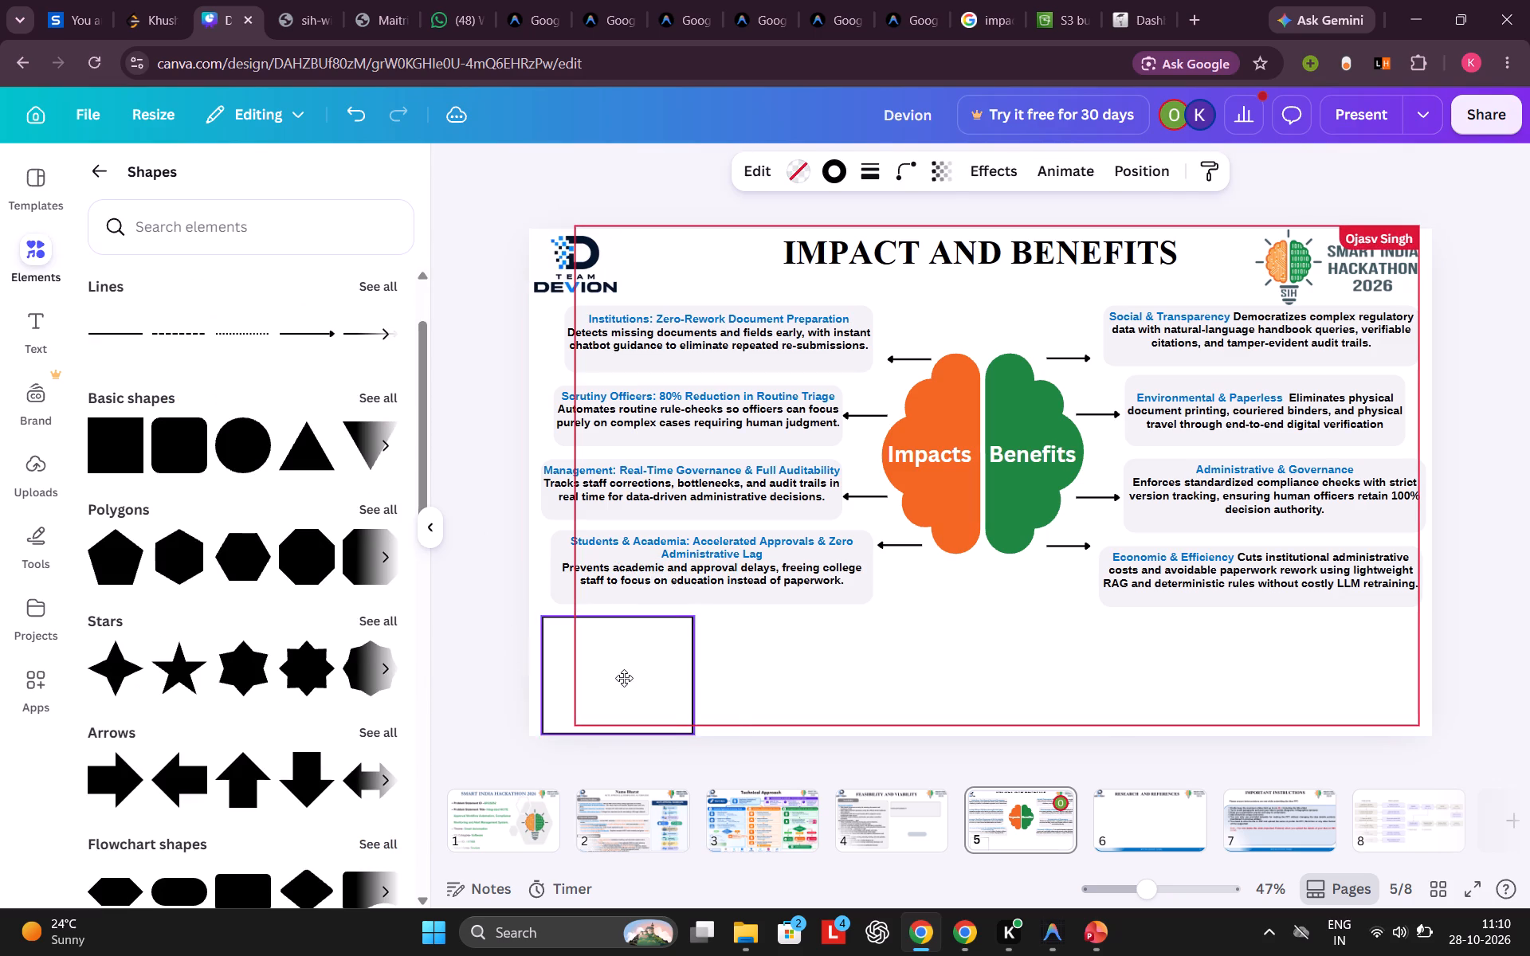
drag(624, 678, 630, 677)
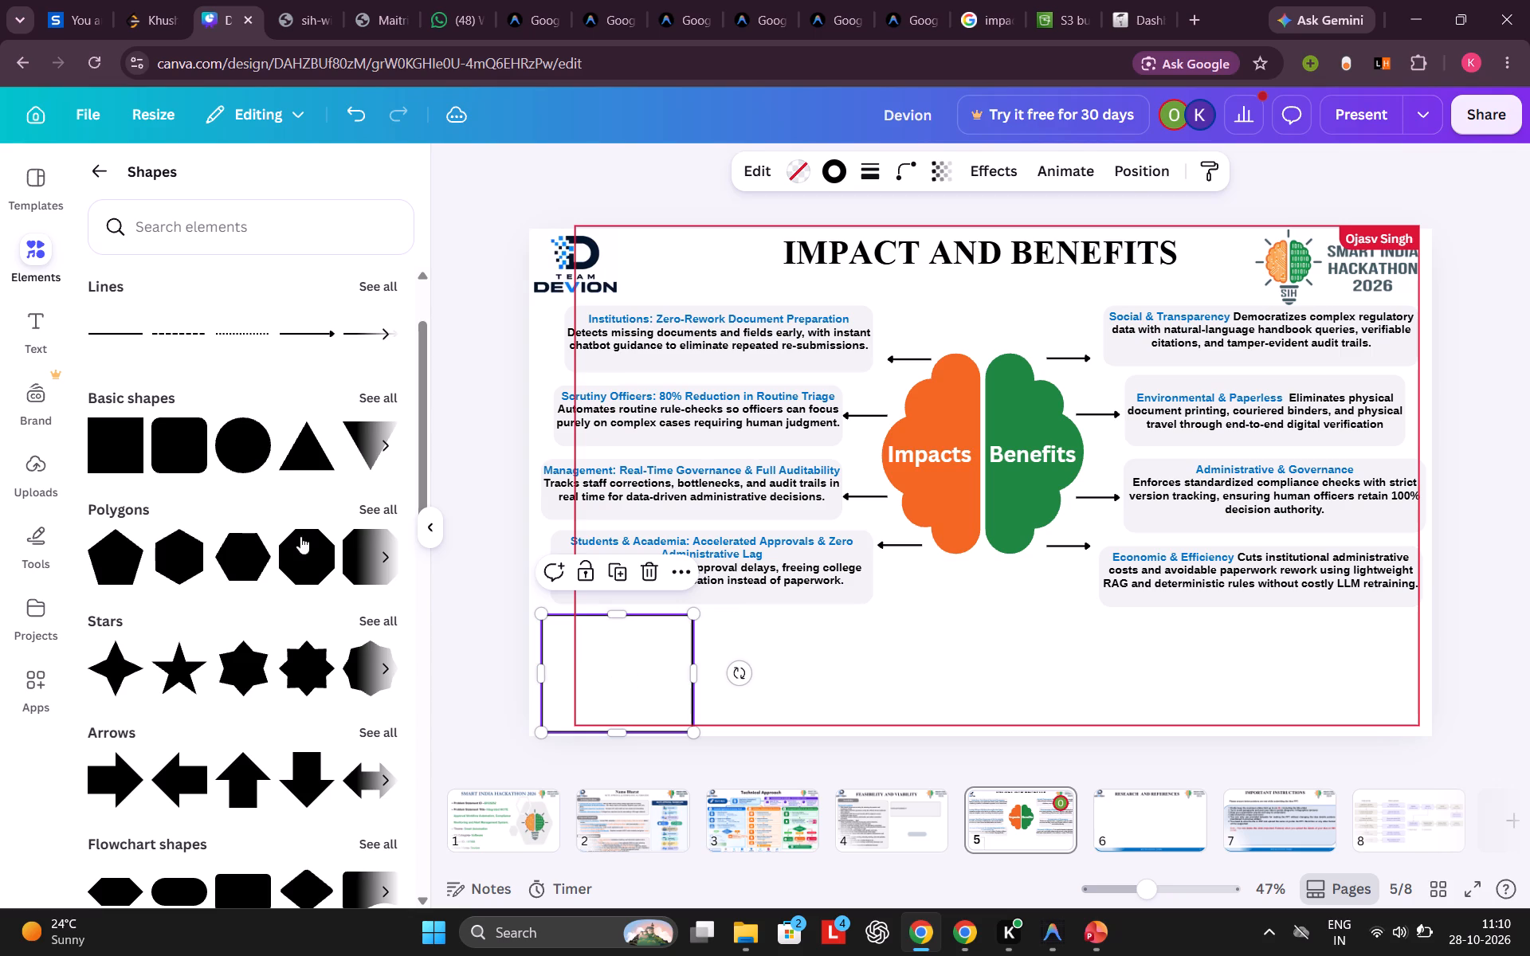
Add a second grey square, flatten it to about 324 by 72, and fit it as a header strip across the top of the outlined box.
click(127, 456)
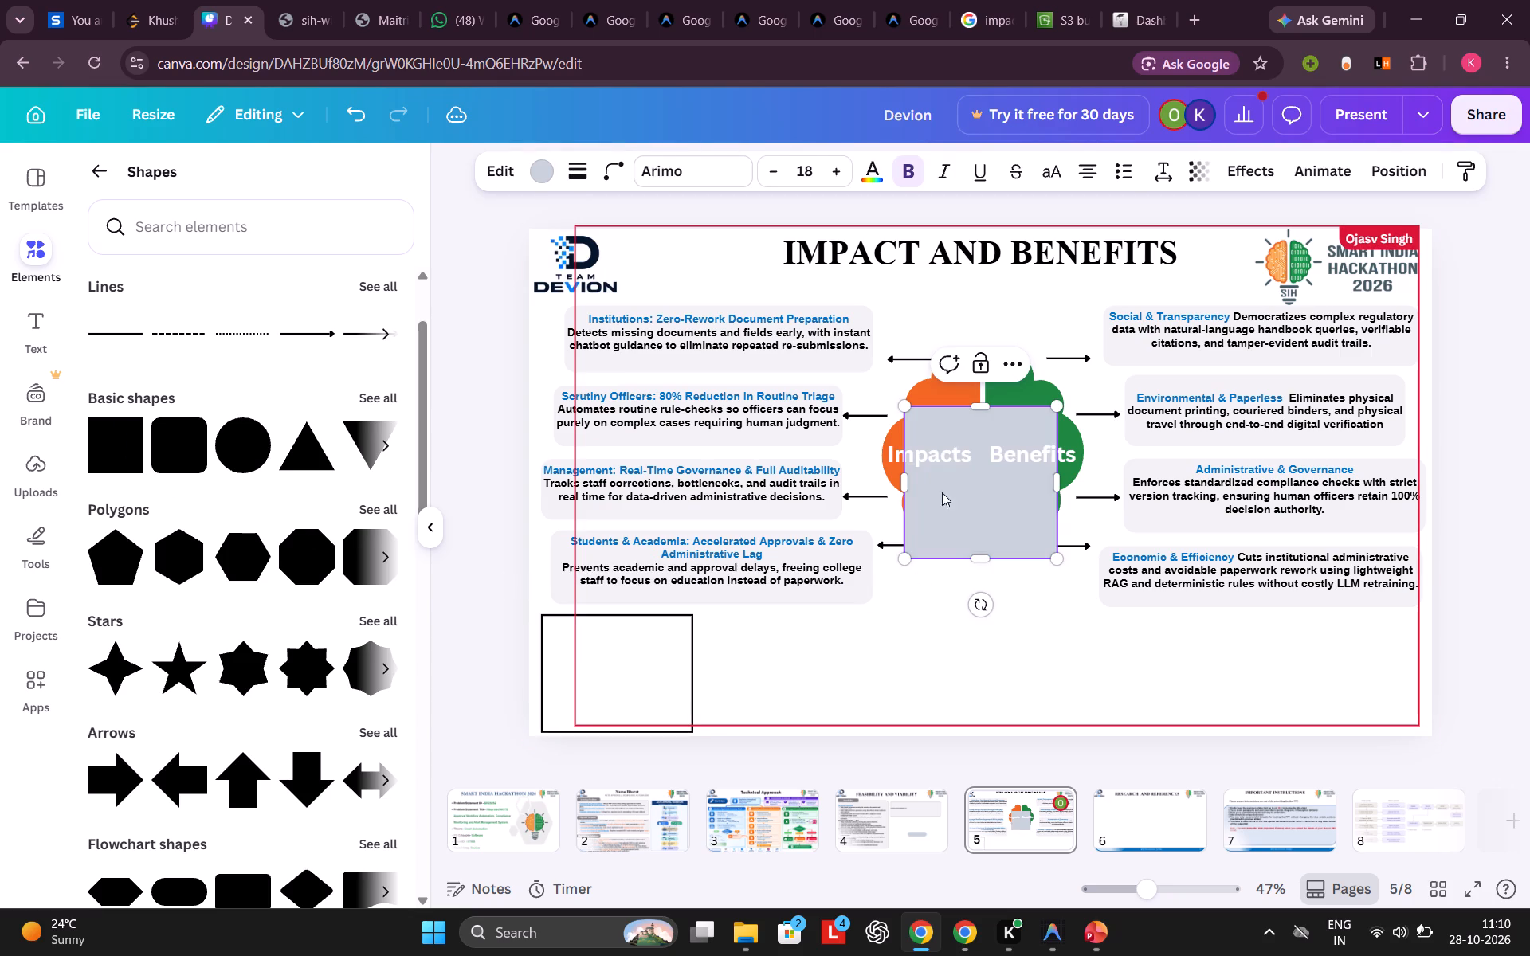
drag(938, 484, 925, 536)
drag(955, 481, 890, 637)
click(890, 637)
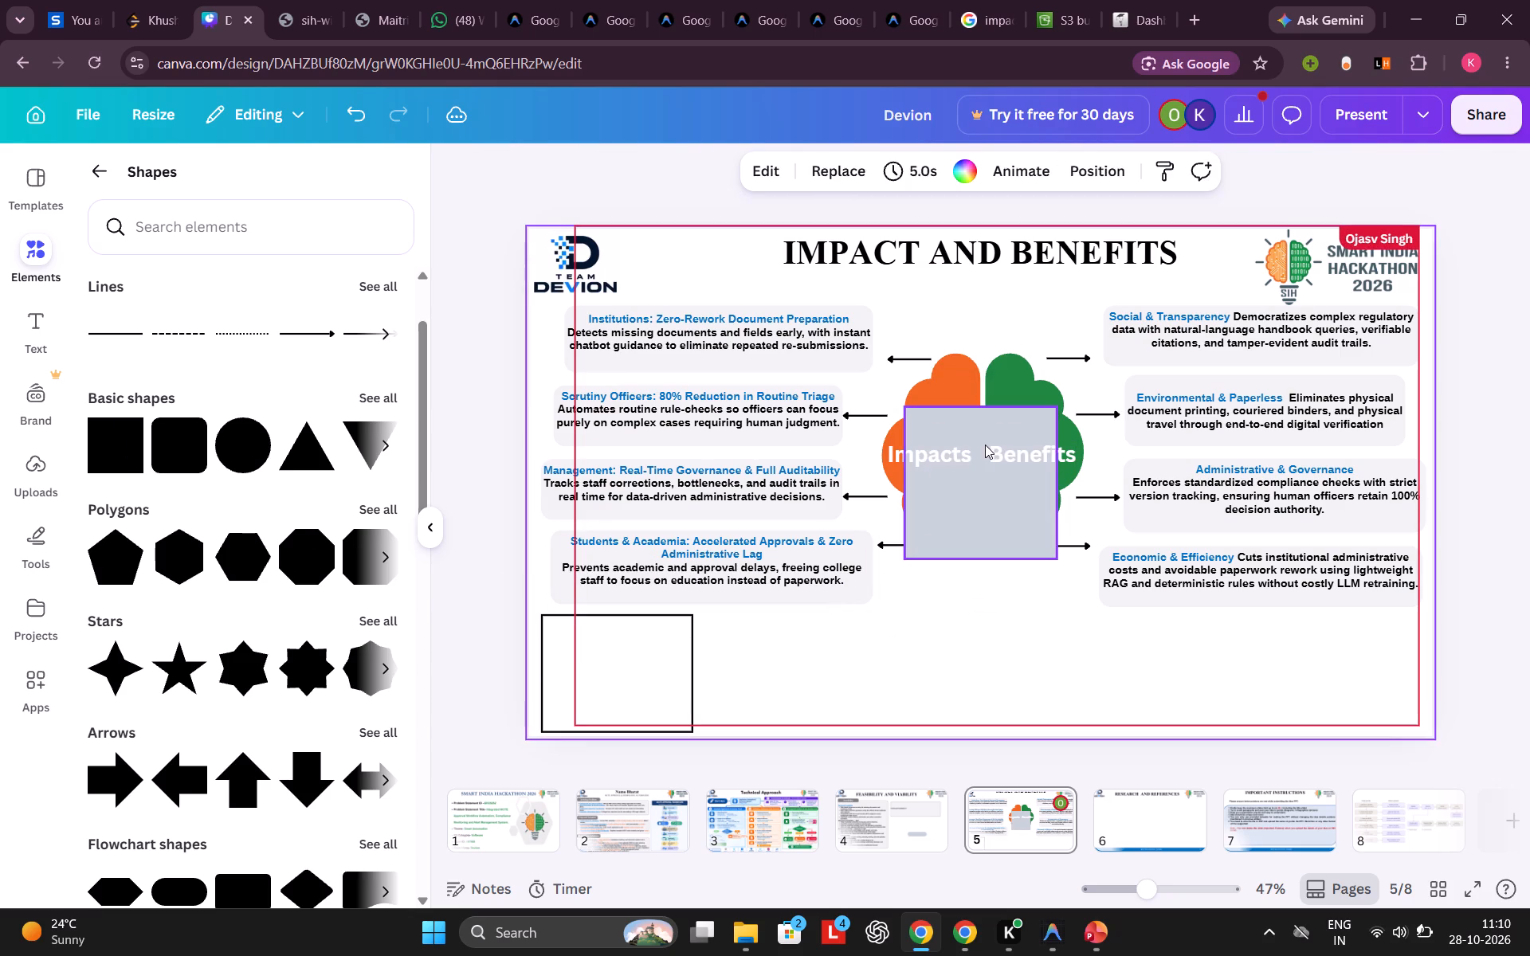
drag(985, 477, 810, 625)
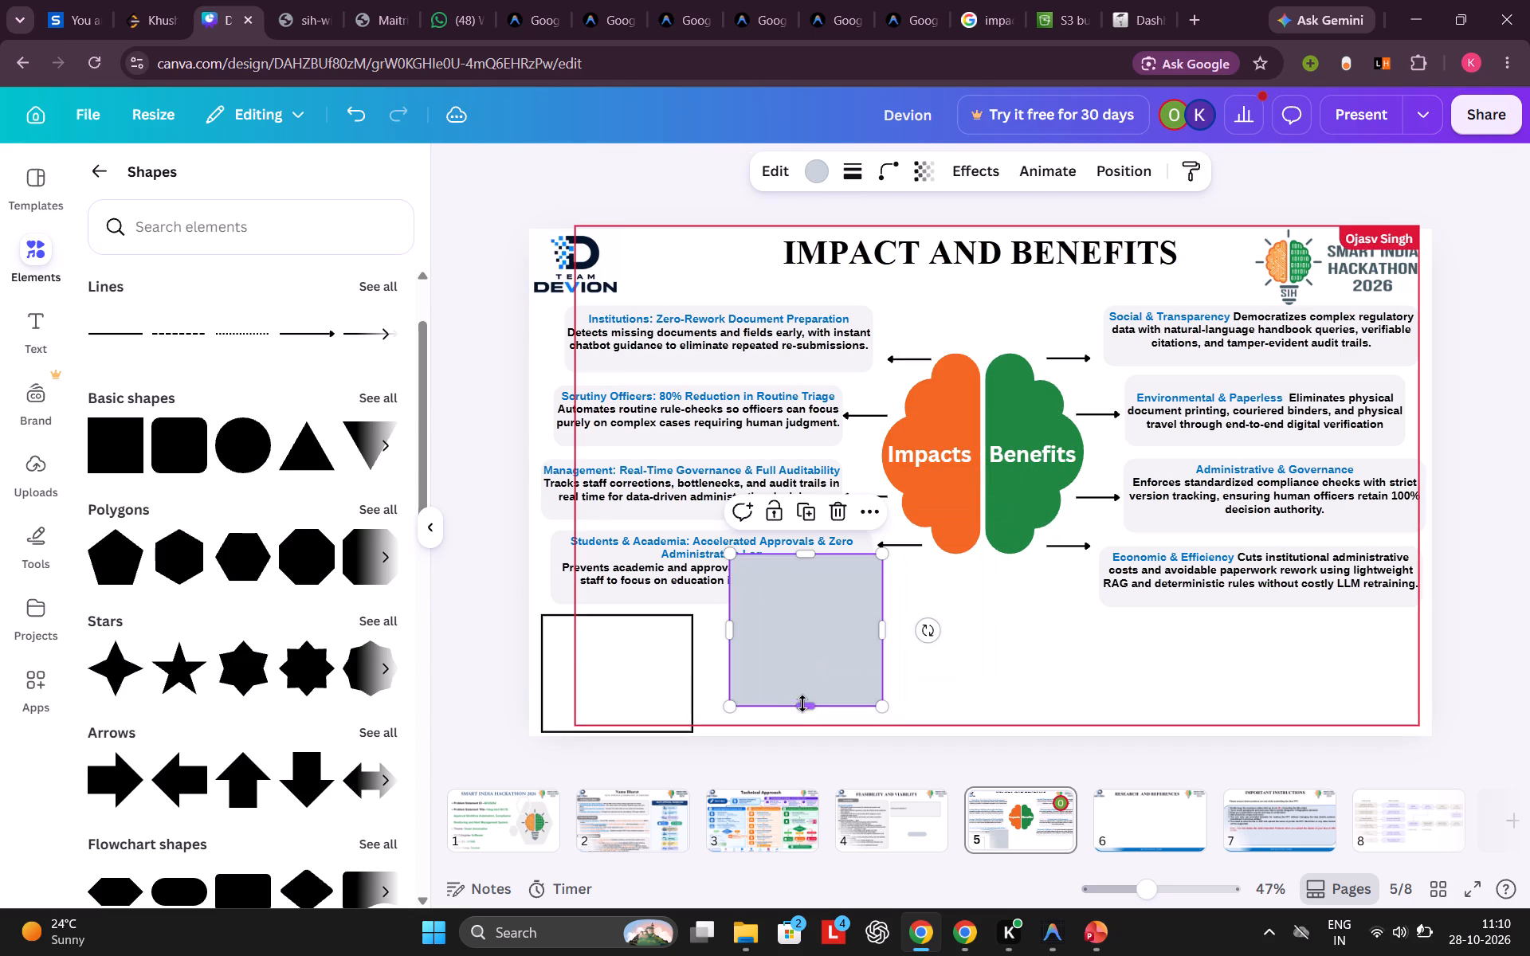
drag(802, 703, 809, 586)
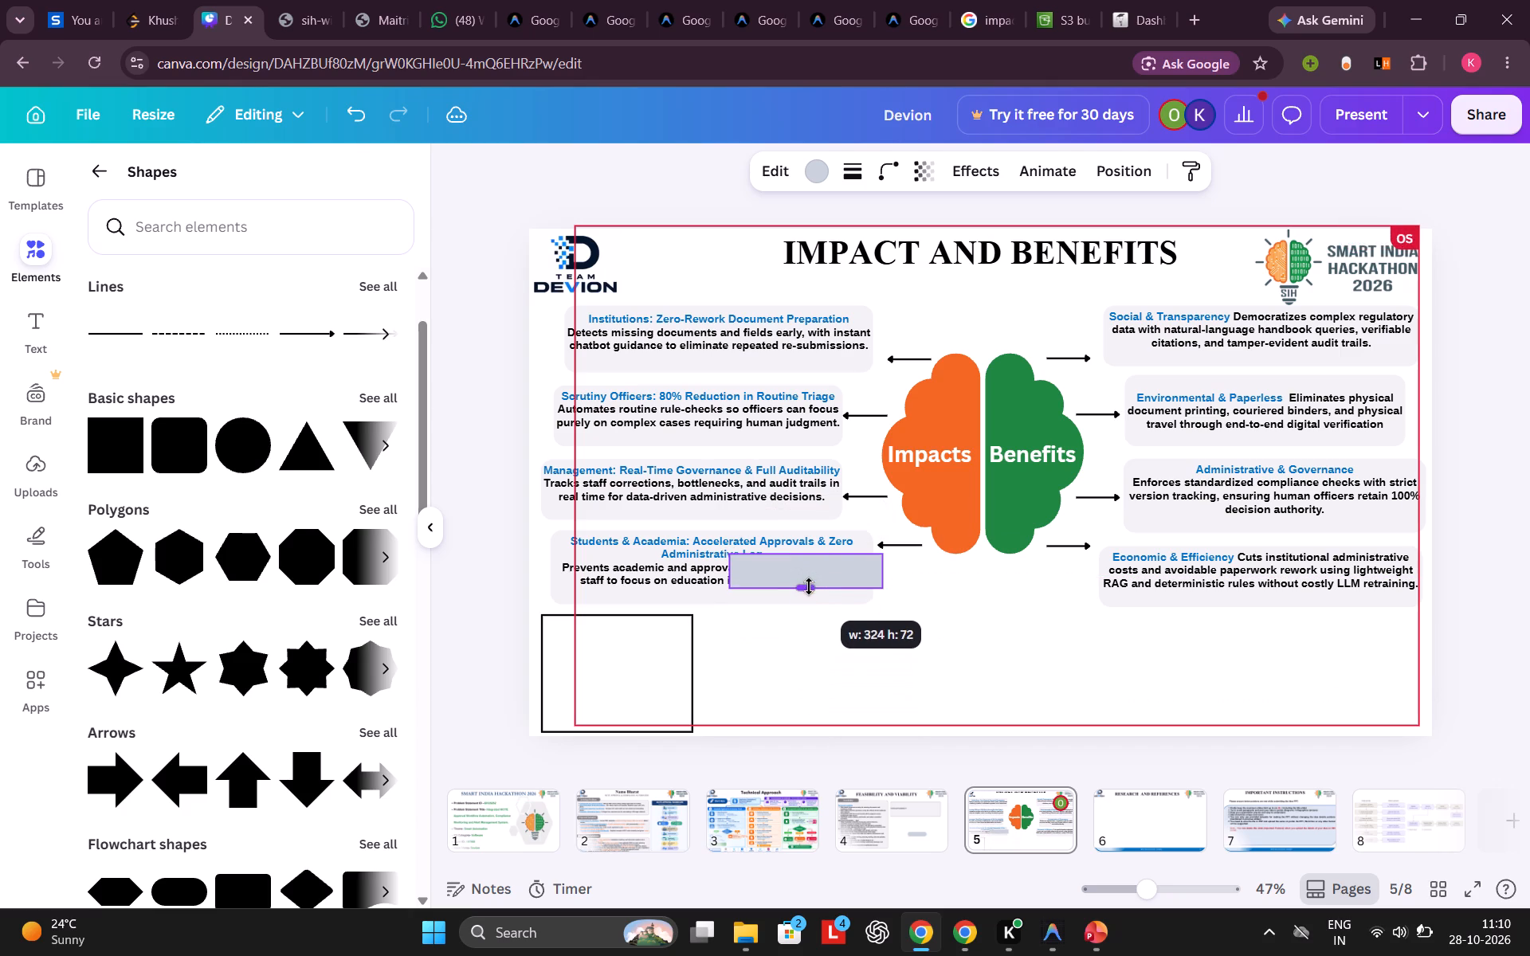
drag(809, 586, 809, 587)
drag(799, 566, 615, 630)
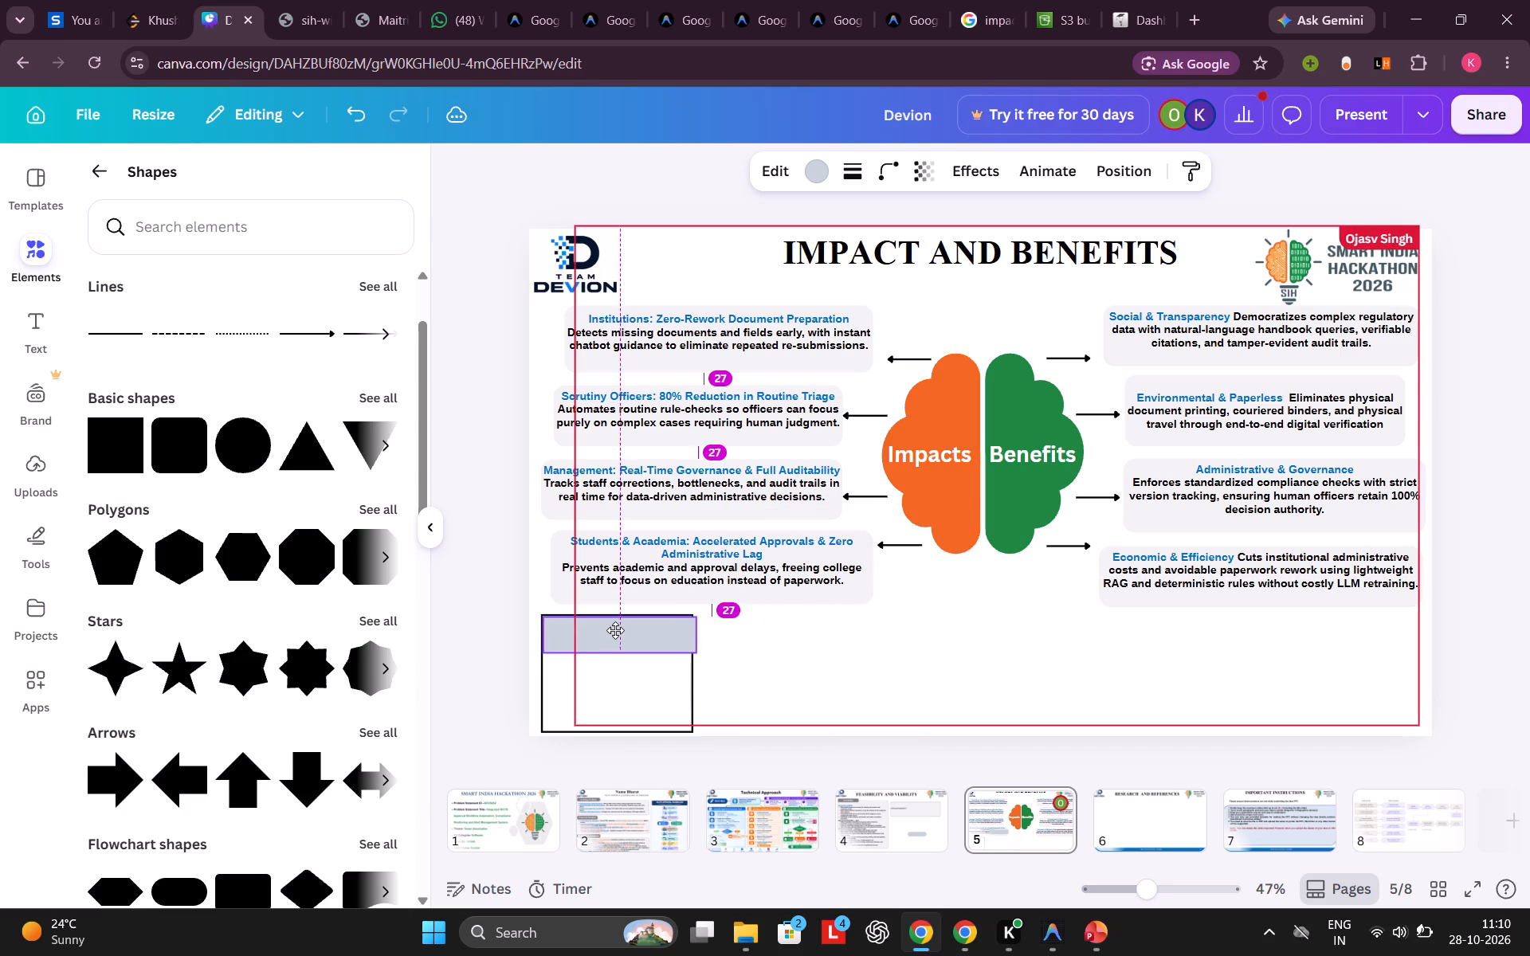
drag(615, 630, 612, 629)
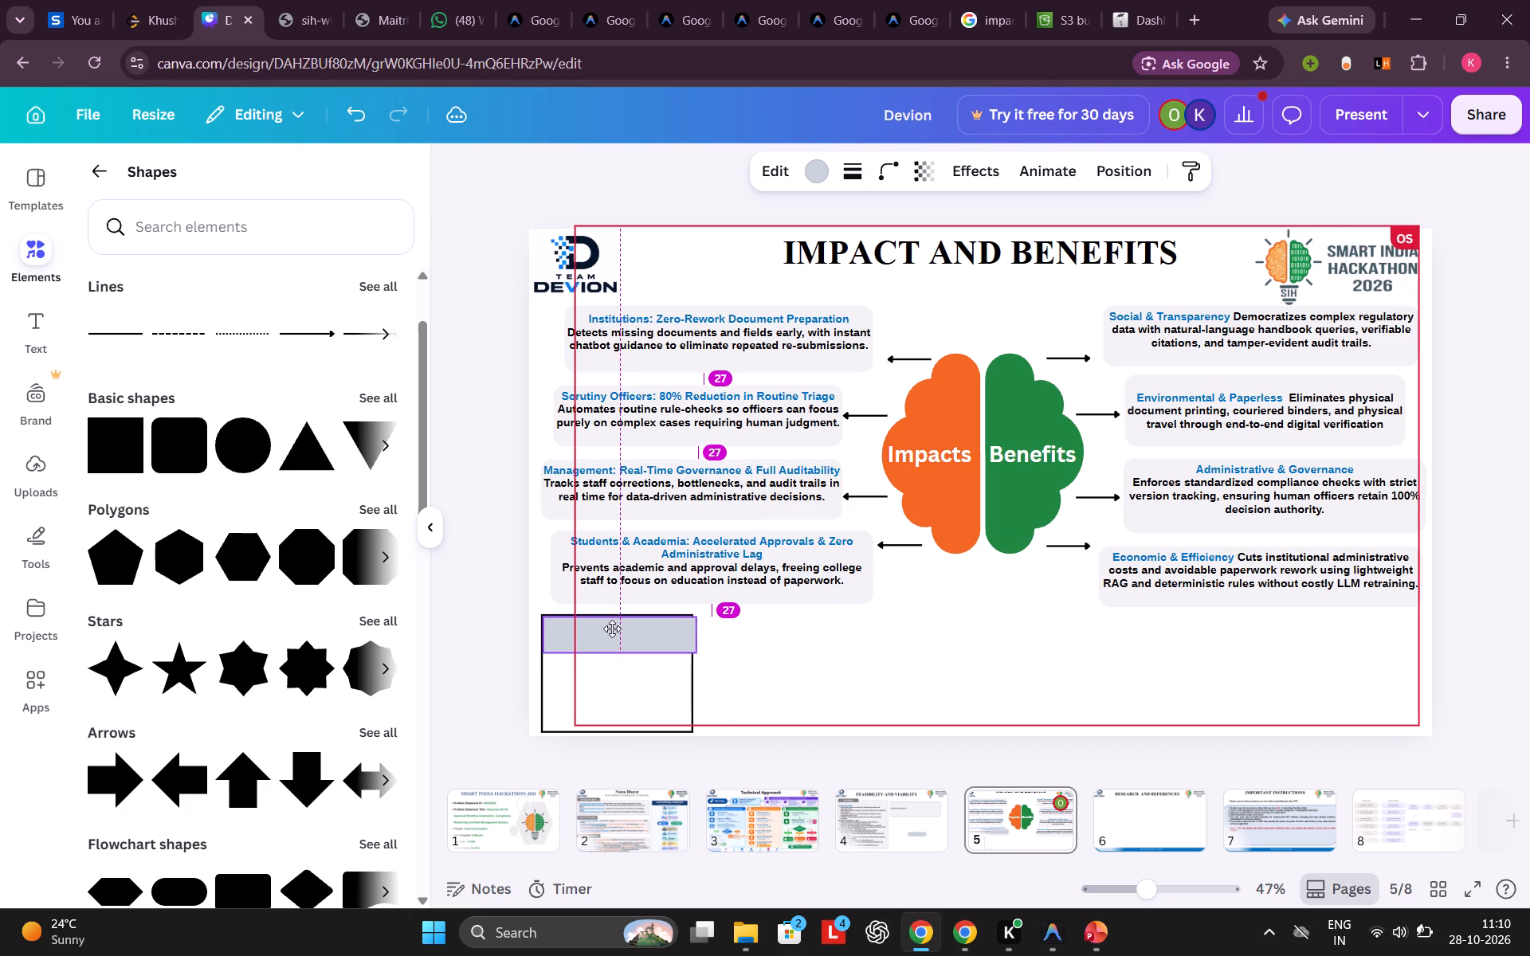
drag(612, 629, 613, 628)
click(698, 652)
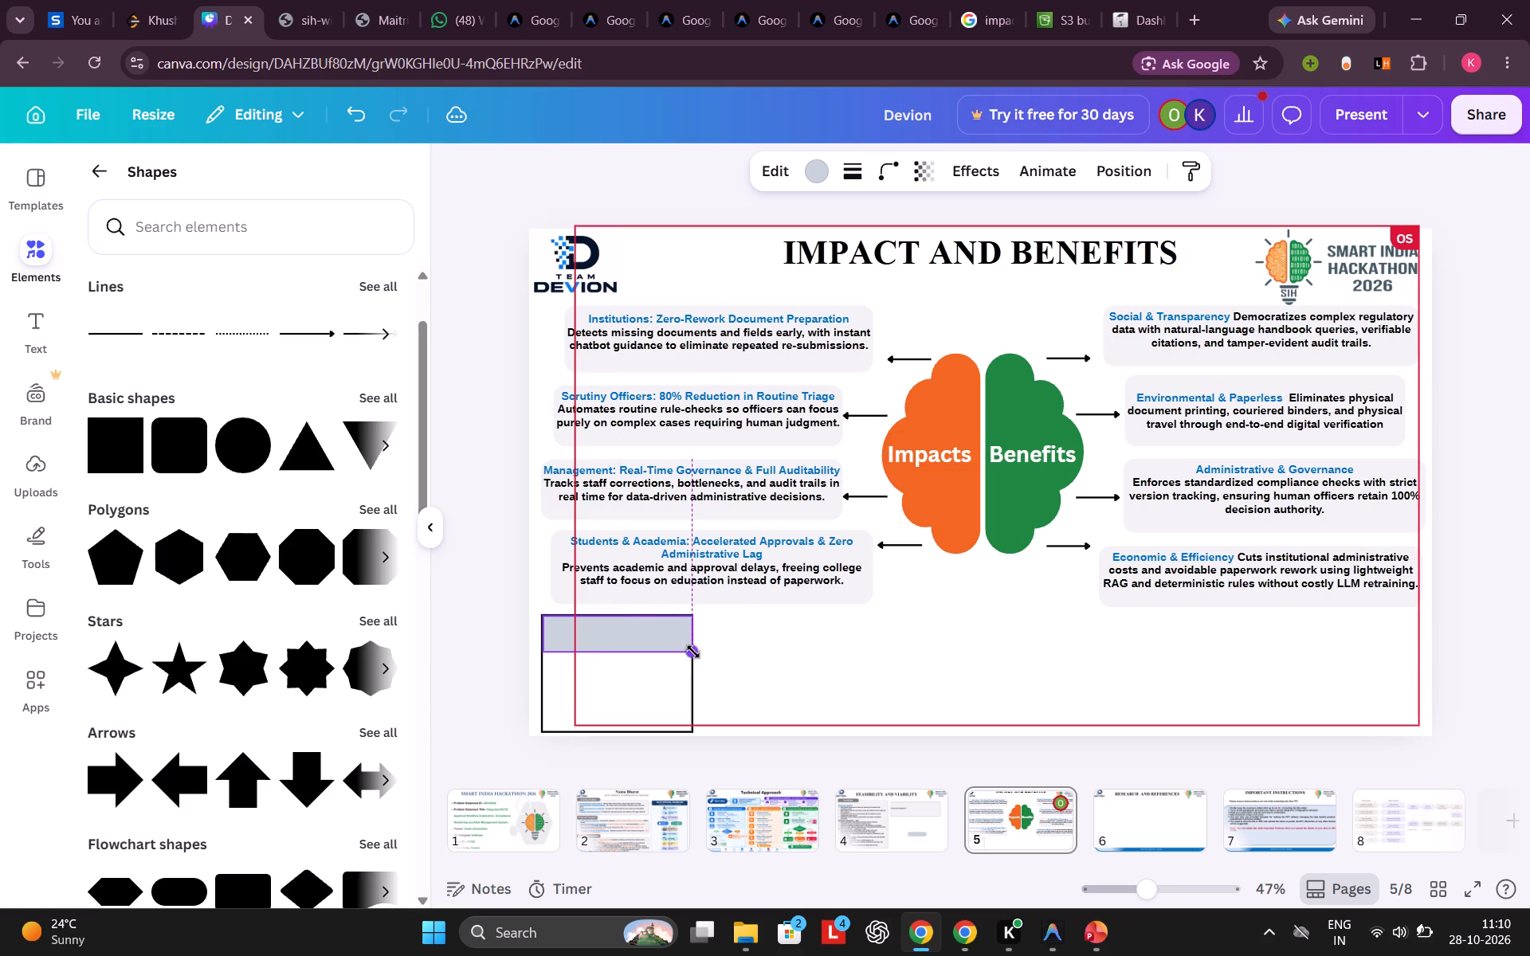
Copy the outlined box without its grey header strip and paste it into the empty row beside it.
click(673, 674)
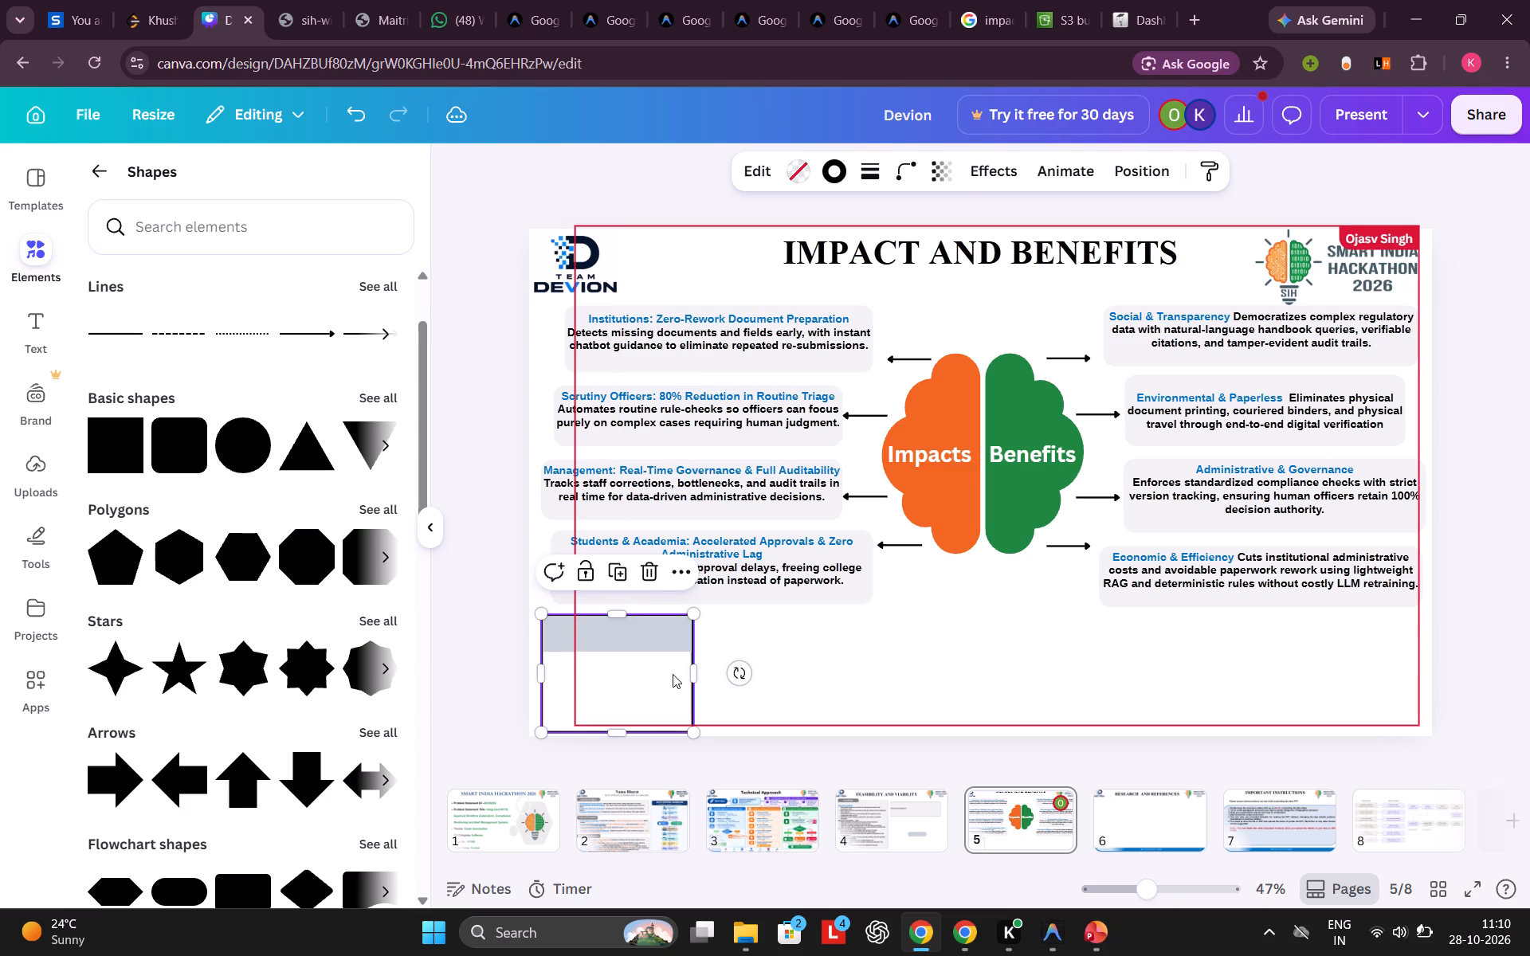
key(ctrl+c)
click(801, 664)
key(ctrl+v)
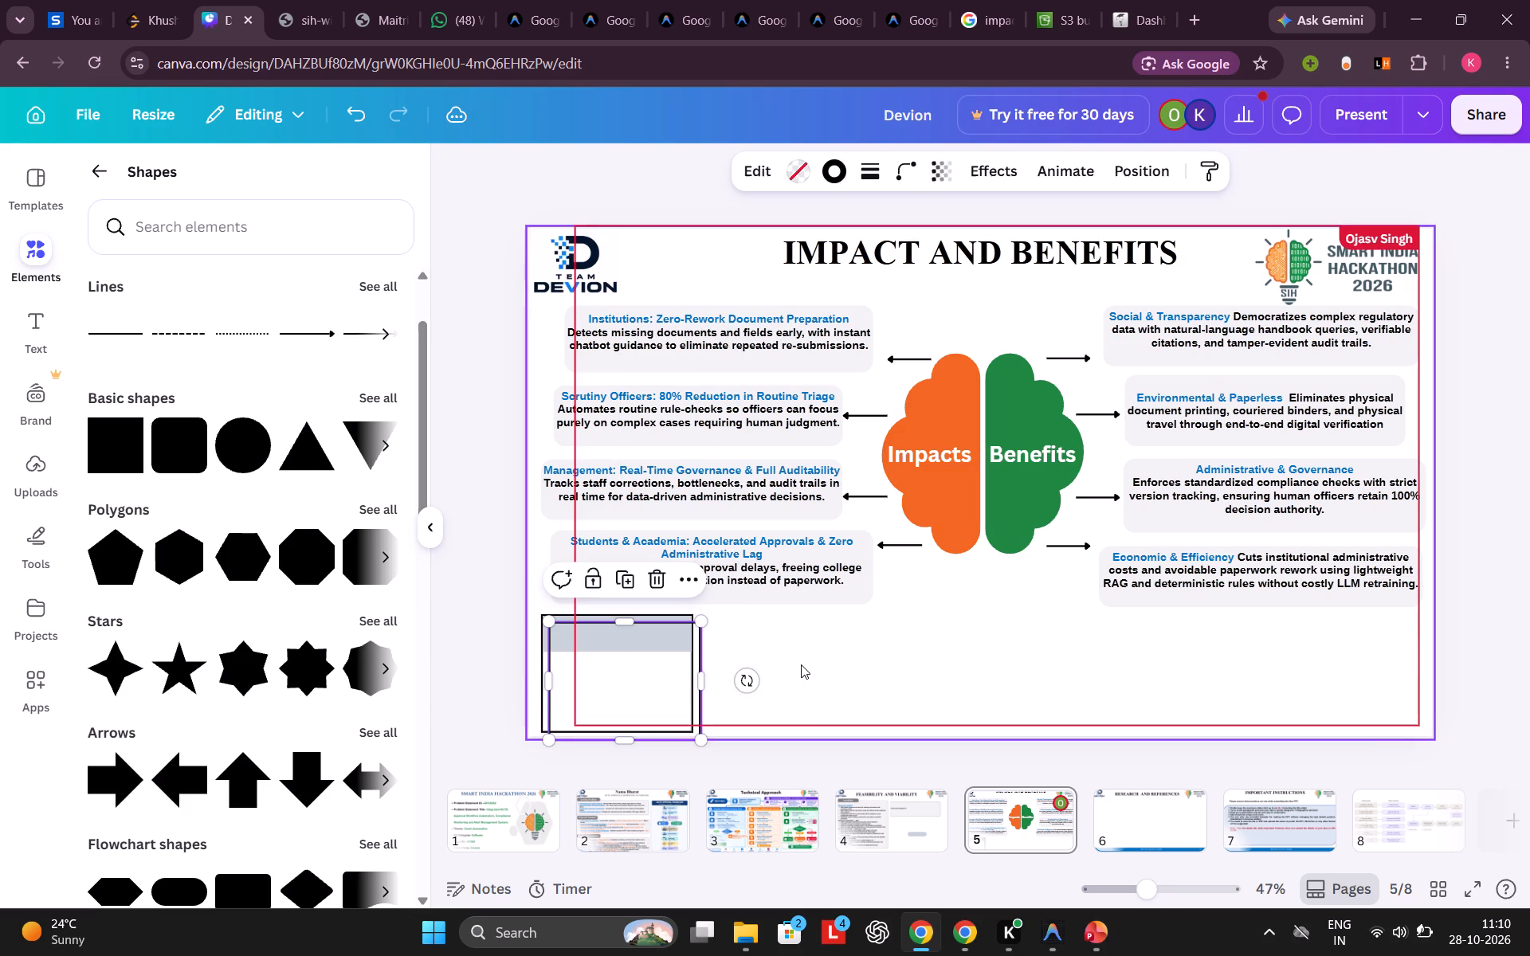
Move the pasted outlined box beside the grey-headed box, level with it and leaving a small gap between them.
drag(636, 669, 811, 661)
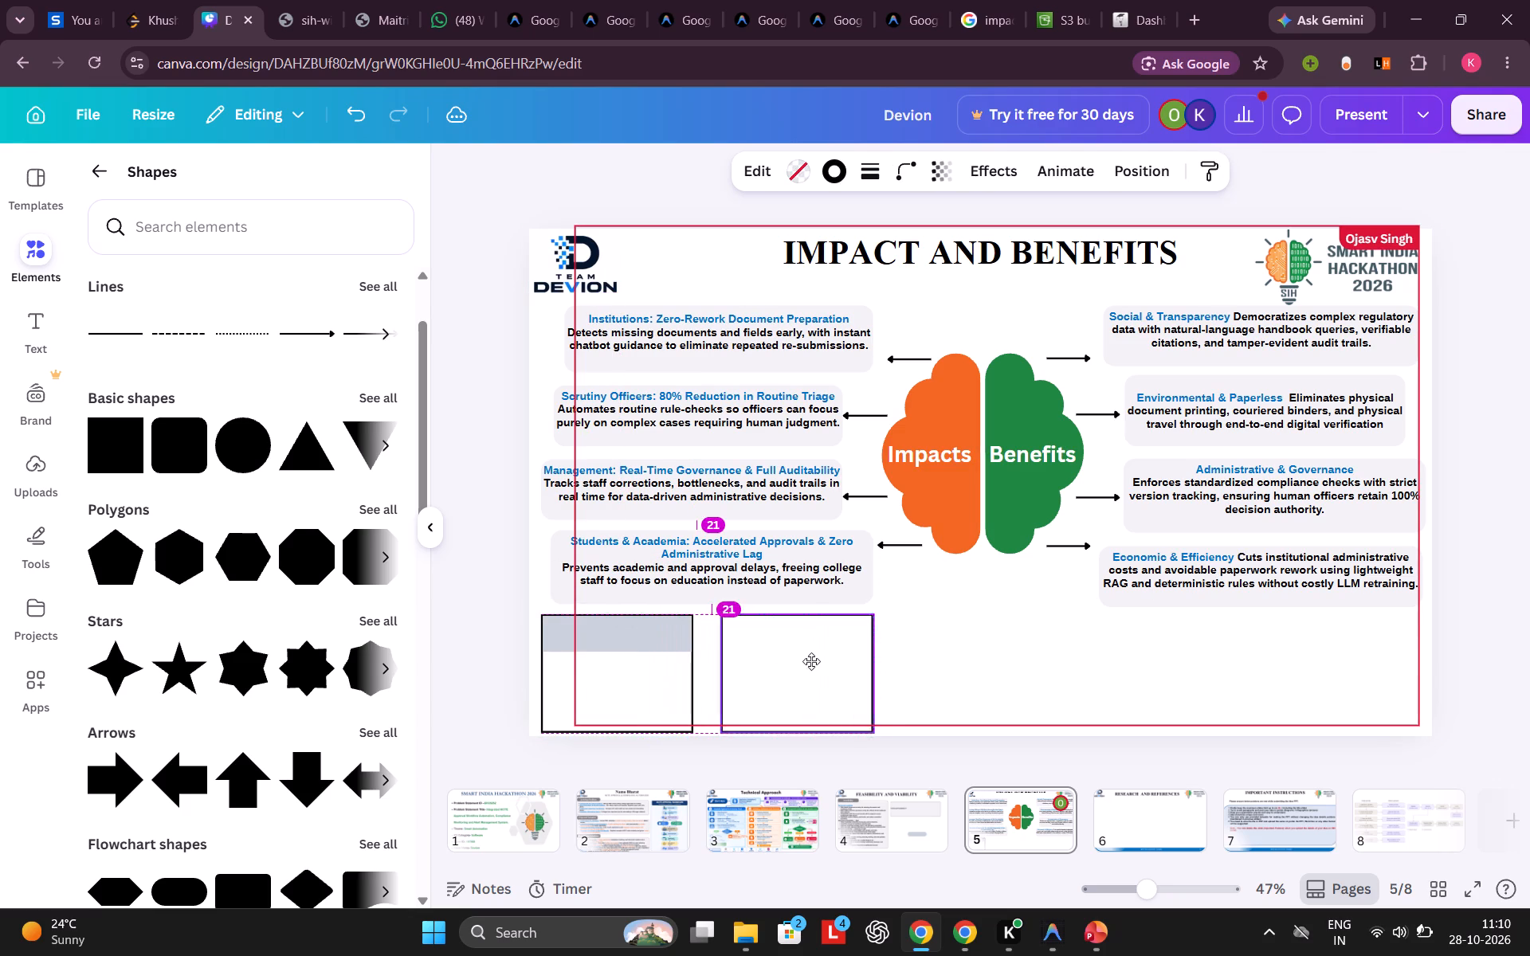
drag(811, 661, 816, 660)
Paste a third copy of the outlined box and place it below the brain graphic, beside the second box.
click(998, 670)
key(ctrl+v)
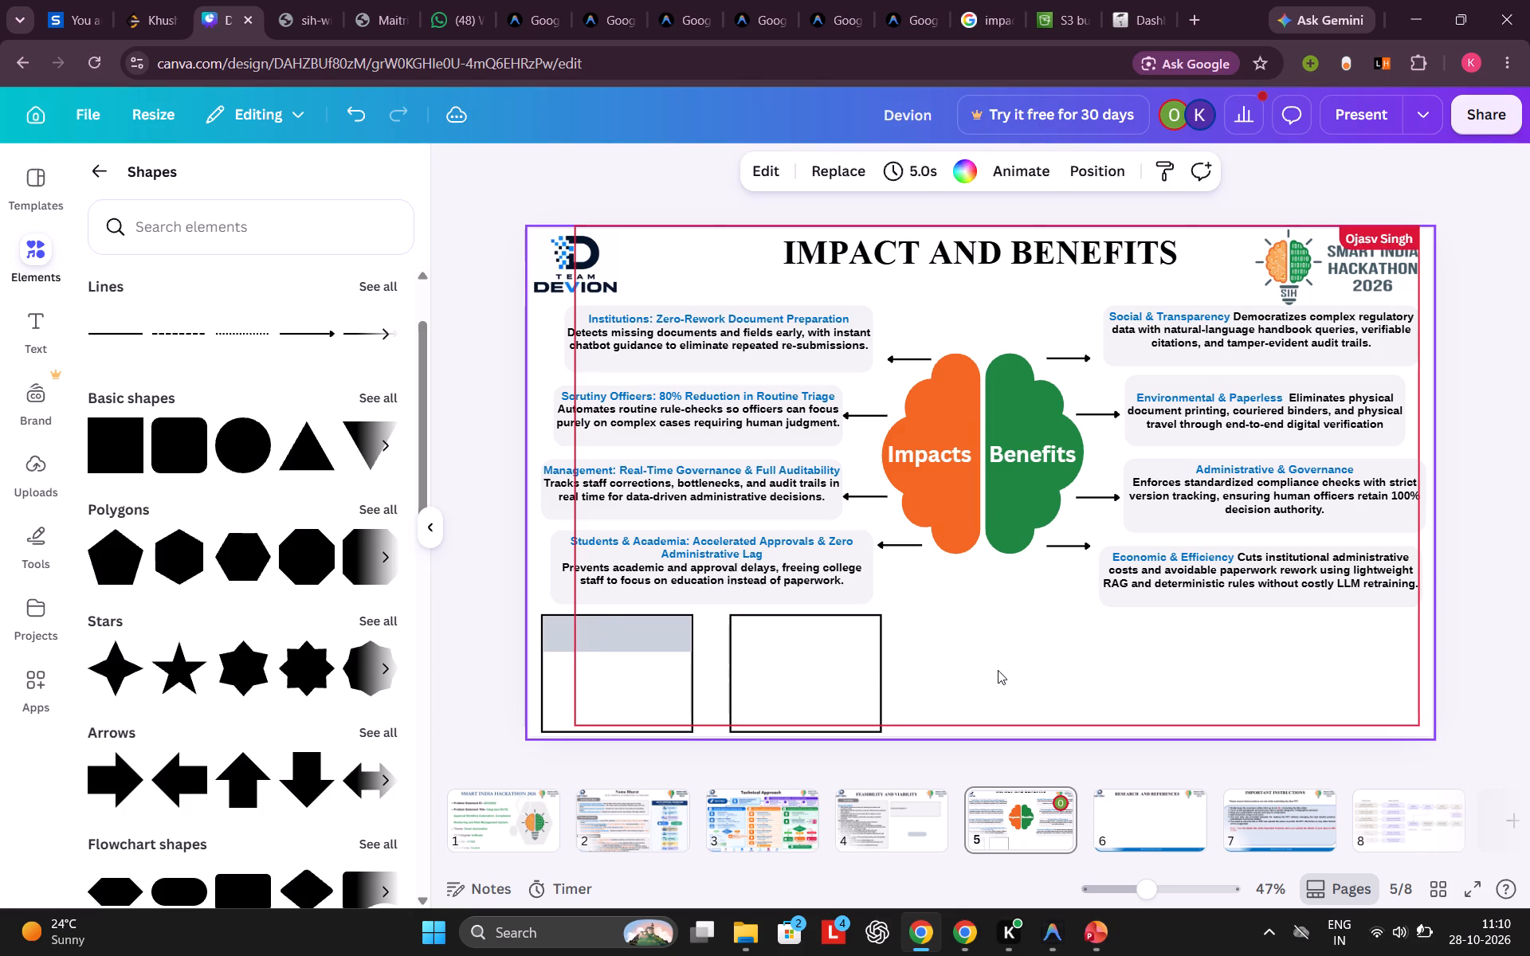
drag(608, 678, 964, 679)
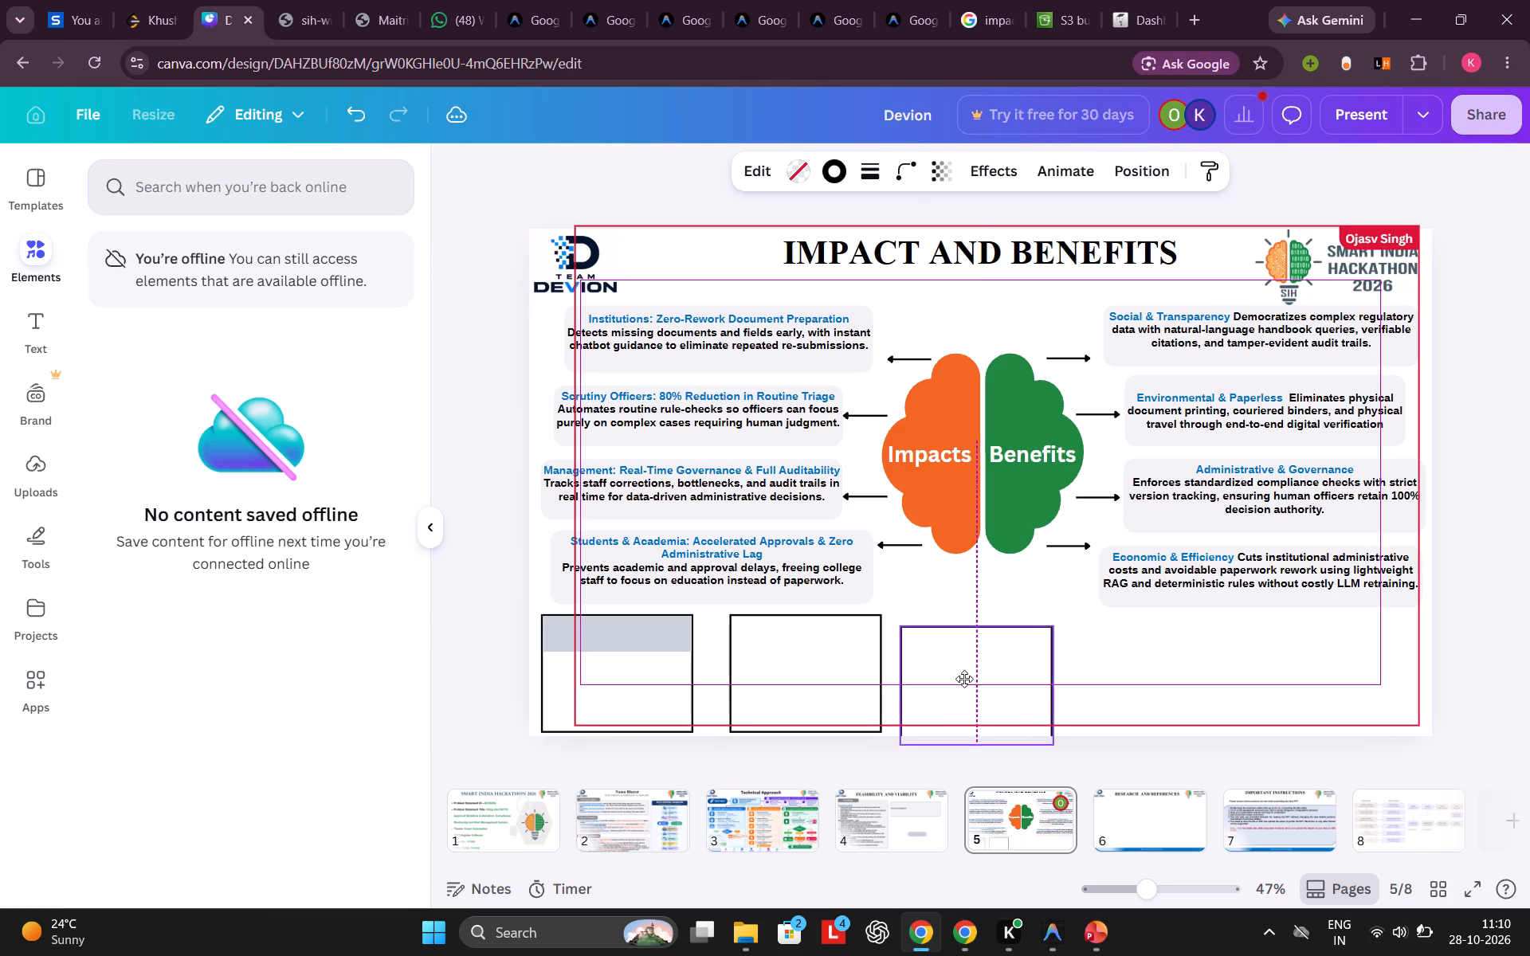
drag(964, 679, 971, 660)
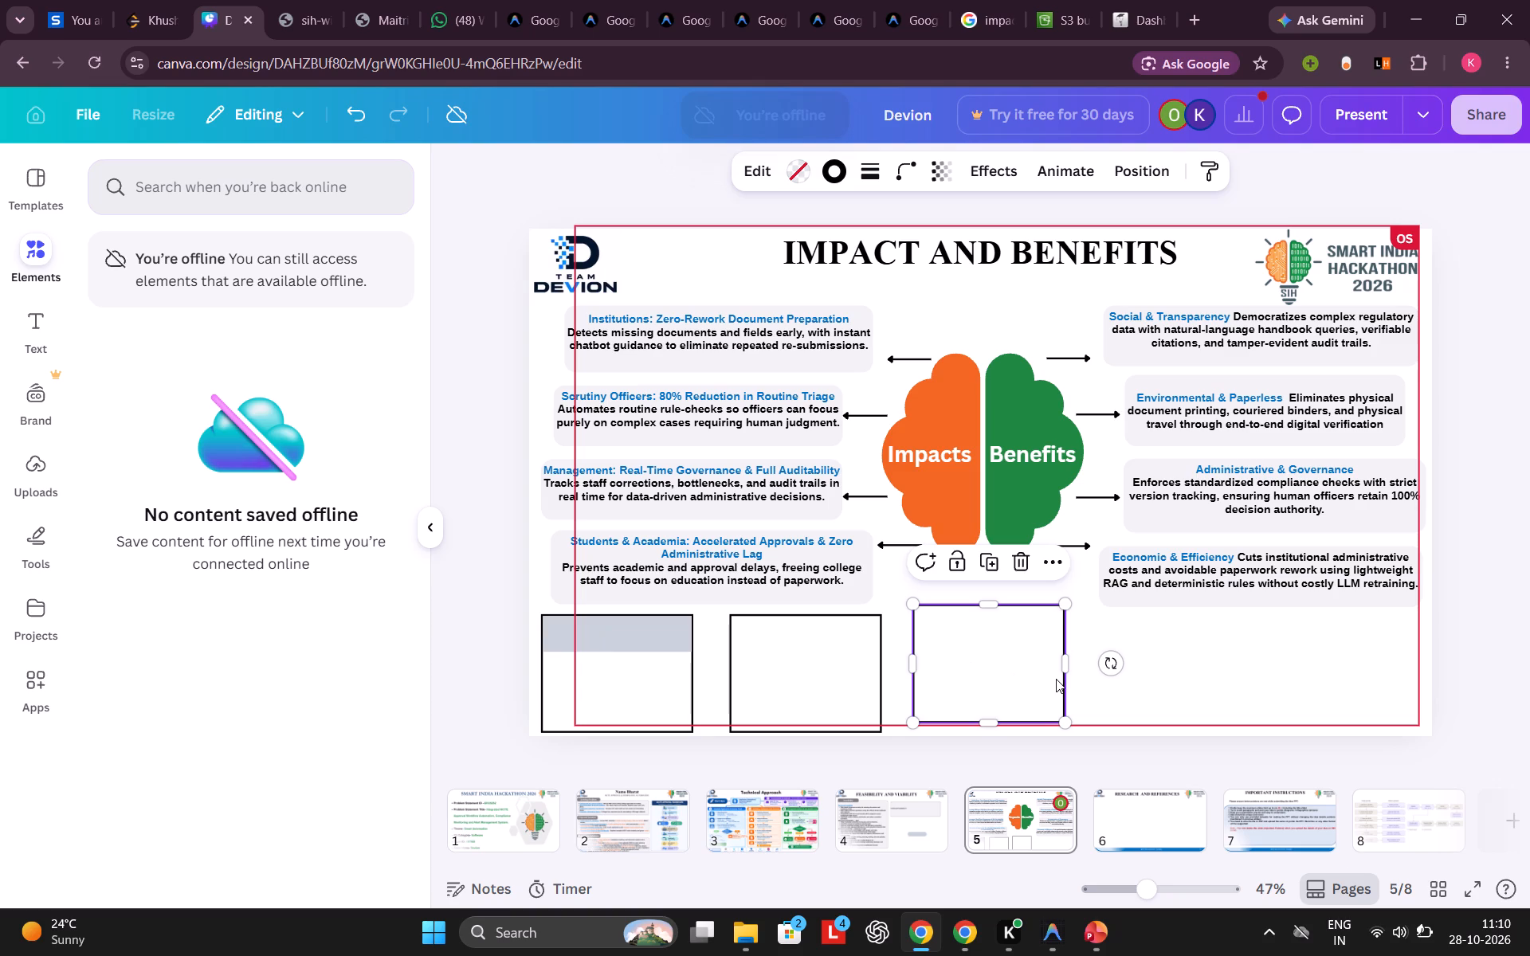
Check the computer's Wi-Fi connection to the KIET network and return to the slide.
click(1401, 938)
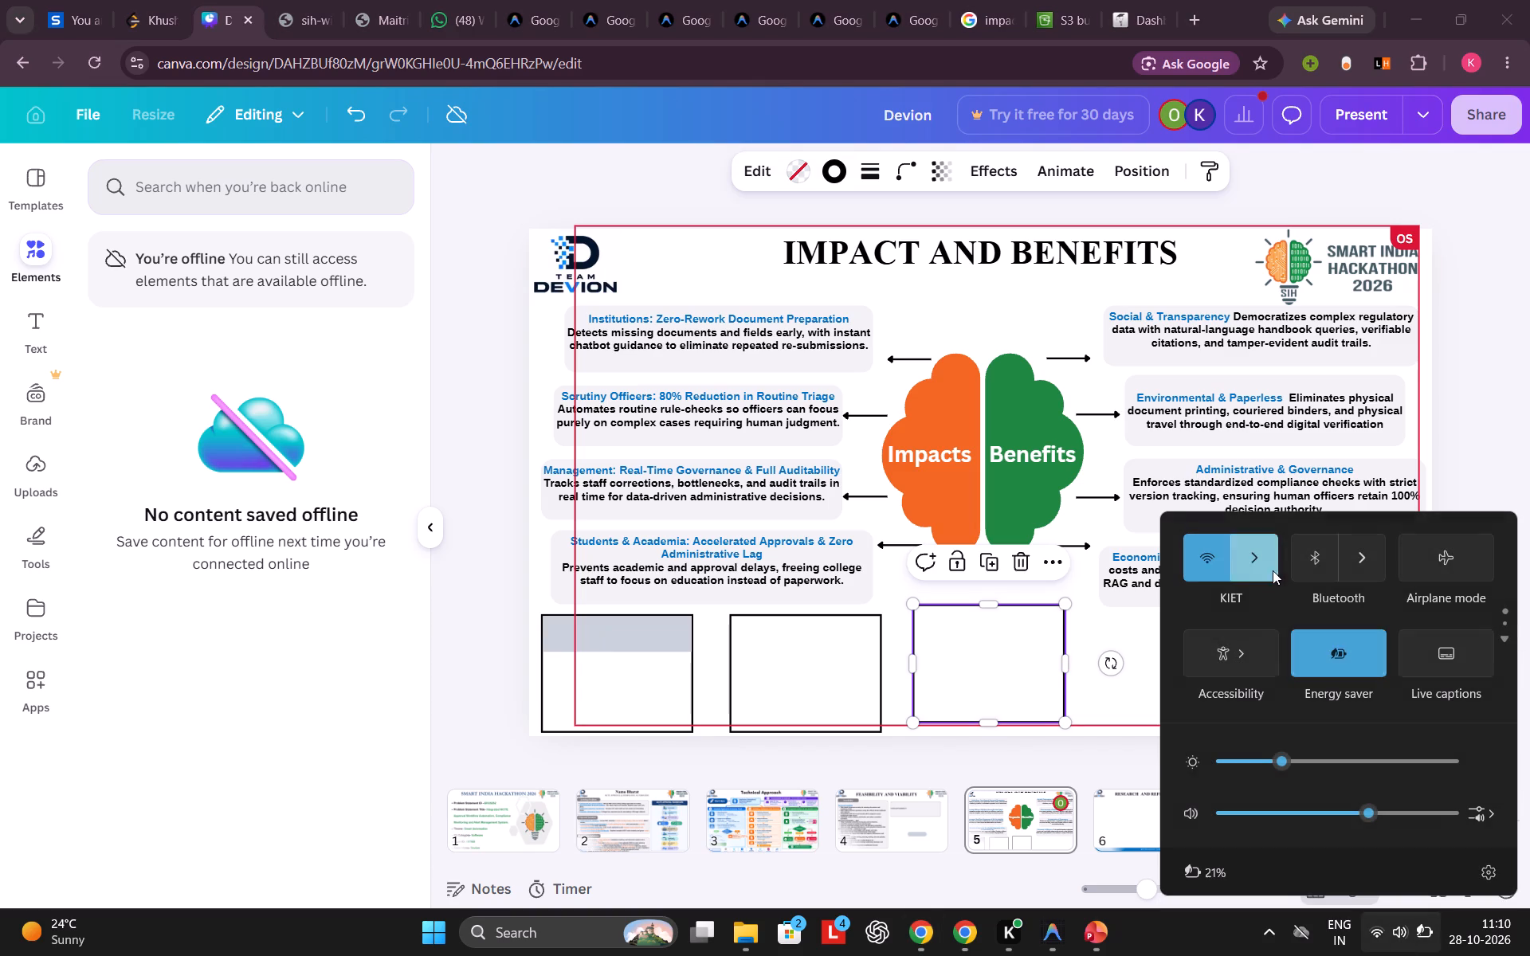
click(1261, 559)
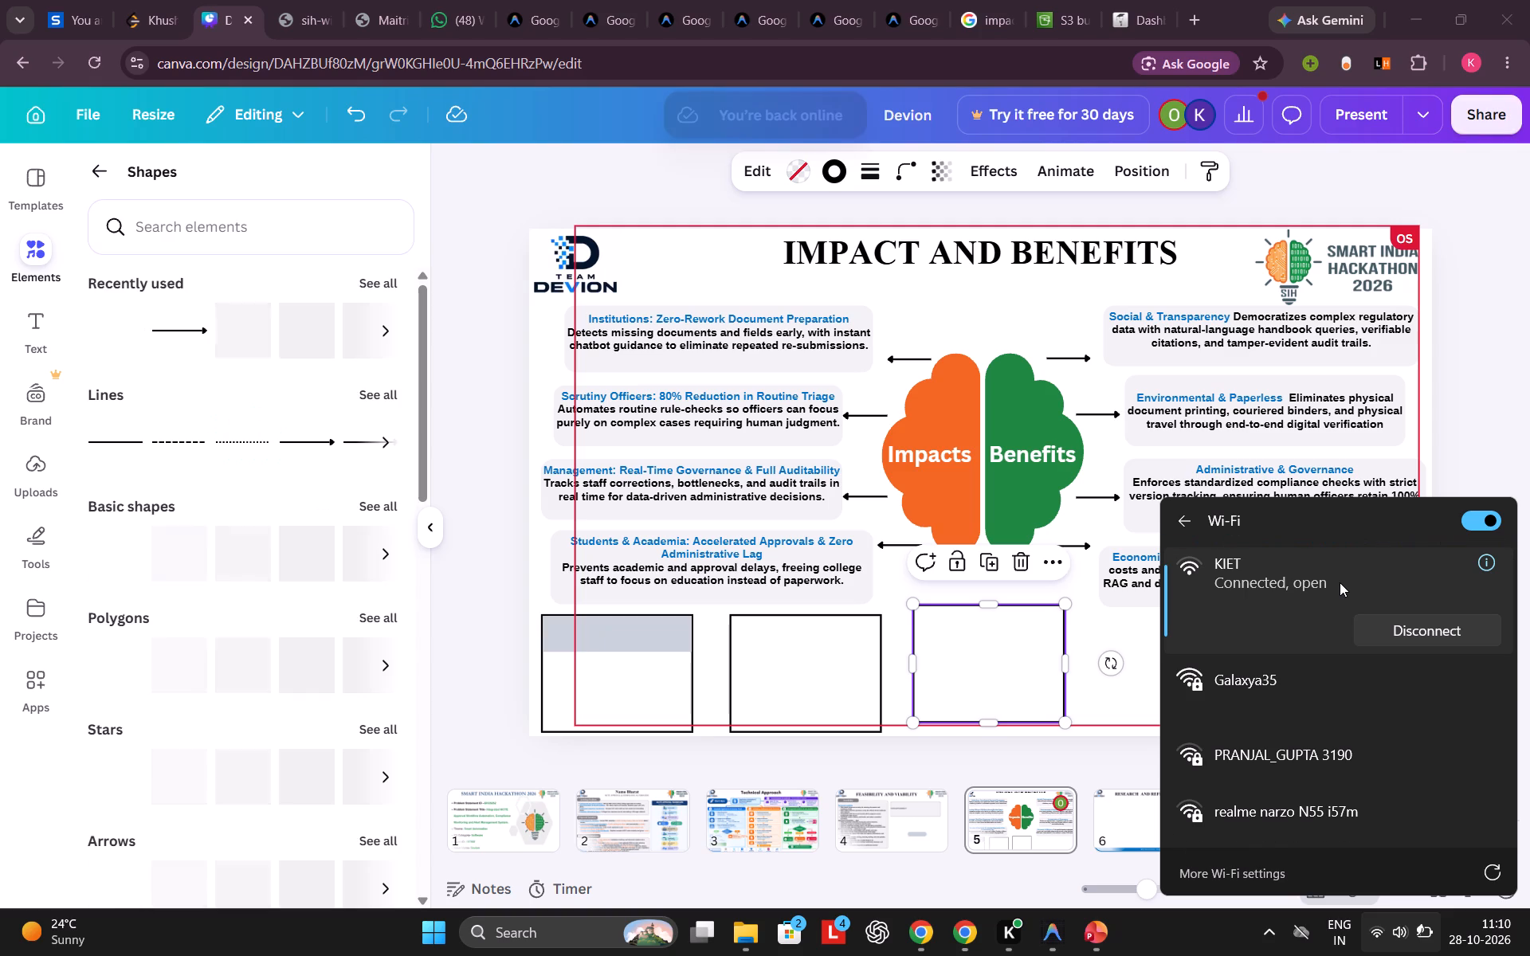
click(1489, 389)
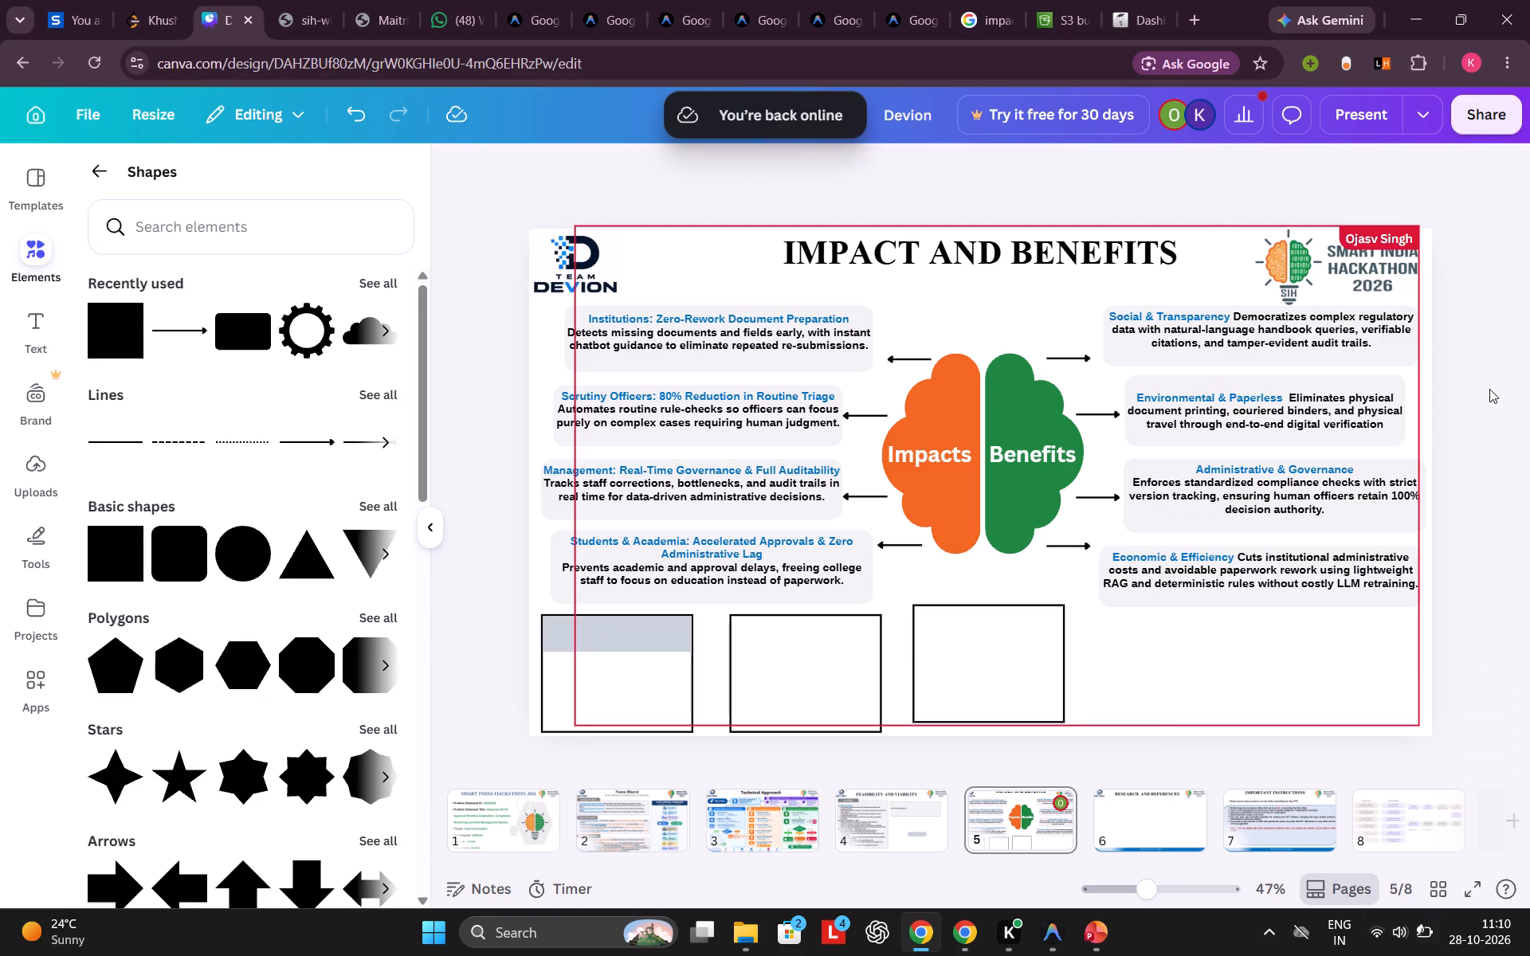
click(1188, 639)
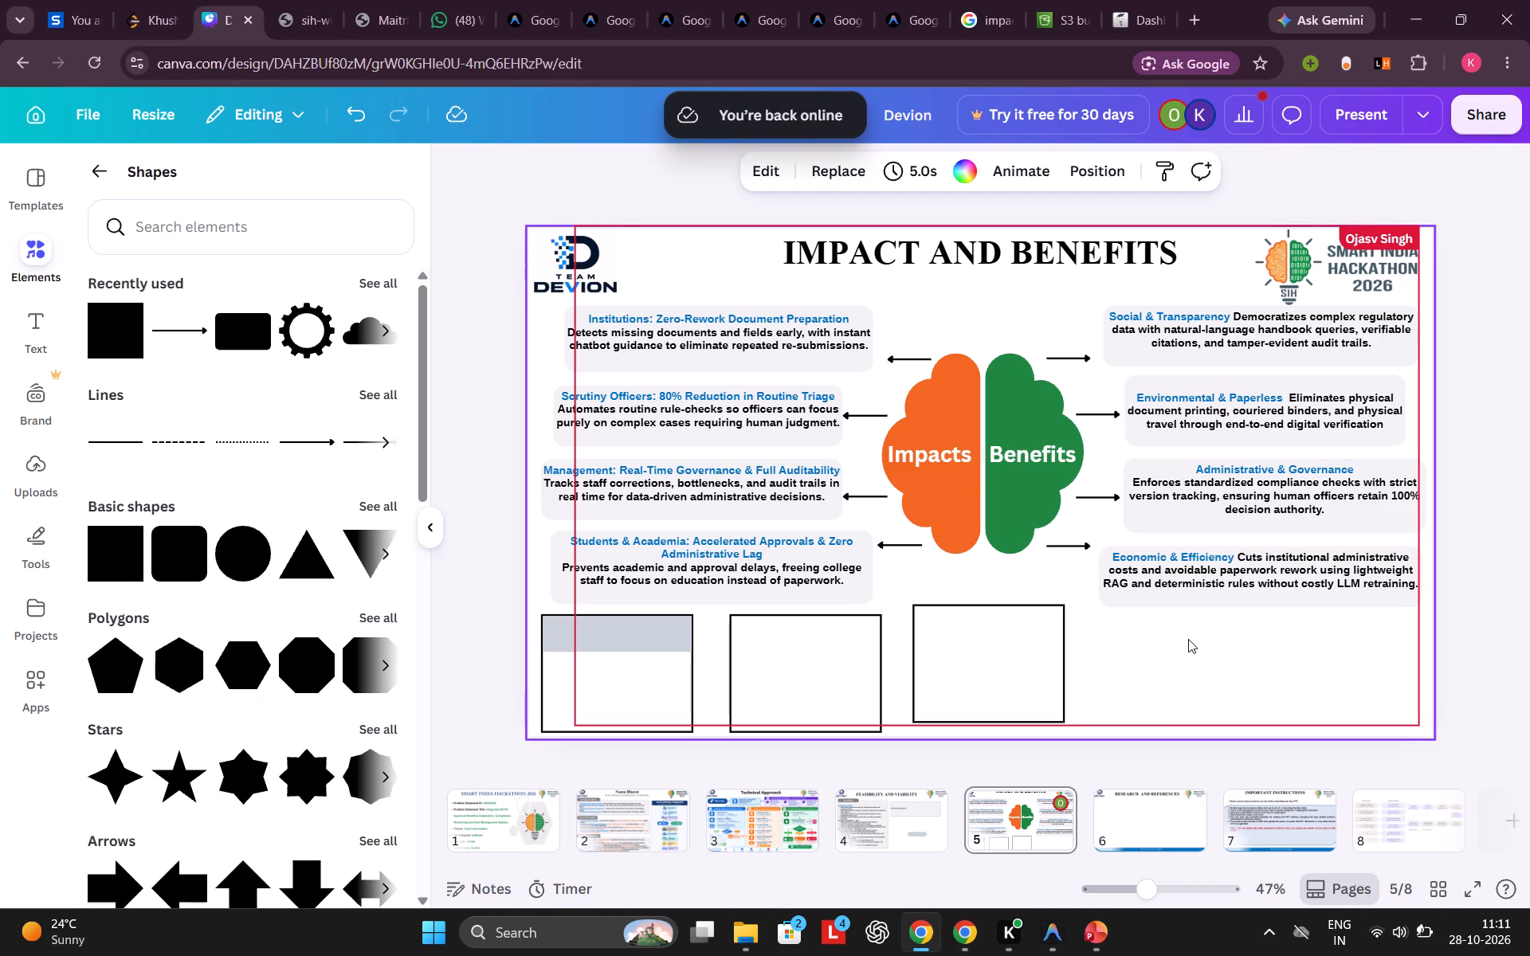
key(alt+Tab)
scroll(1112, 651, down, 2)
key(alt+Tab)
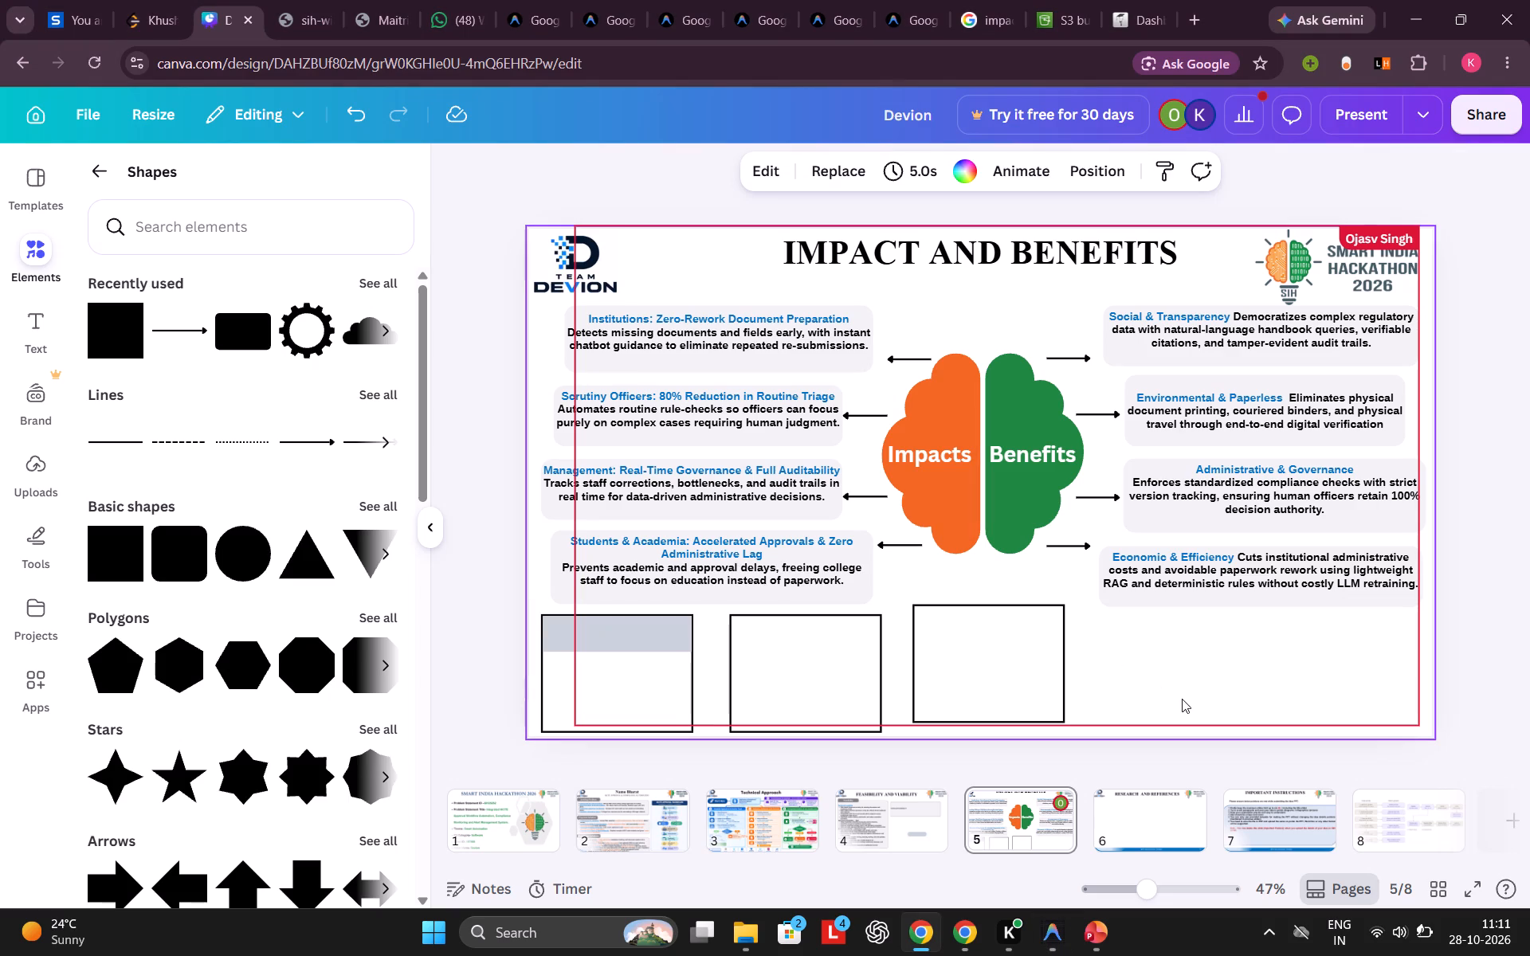
Paste a fourth copy of the outlined box and place it in the bottom row below the Economic & Efficiency text.
click(1188, 679)
key(ctrl+v)
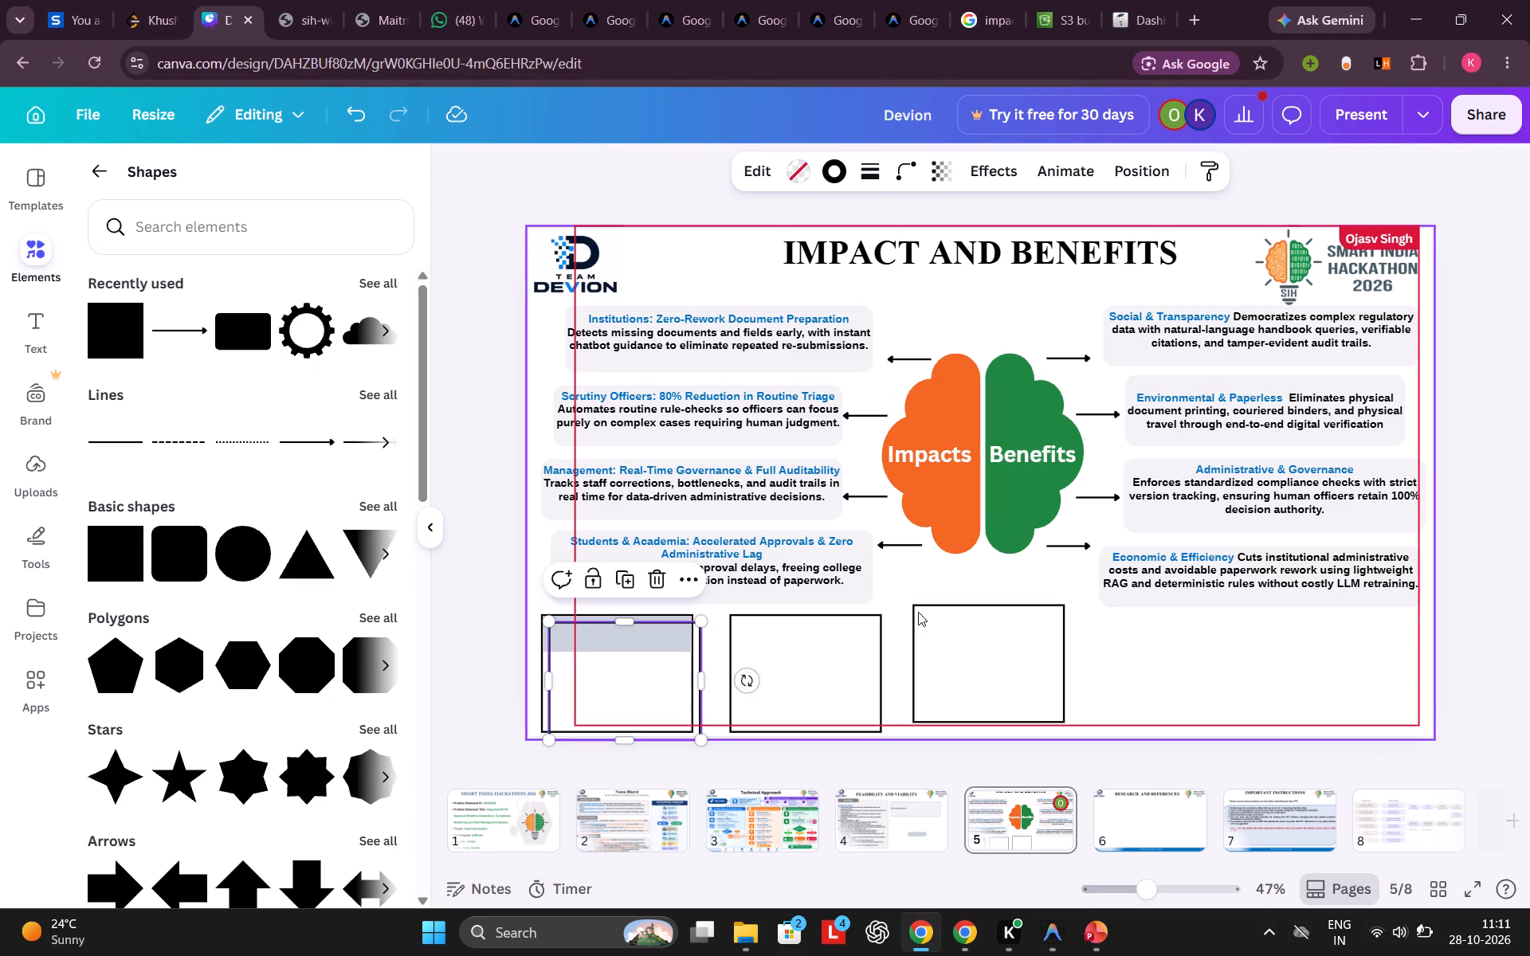
drag(631, 662, 1277, 655)
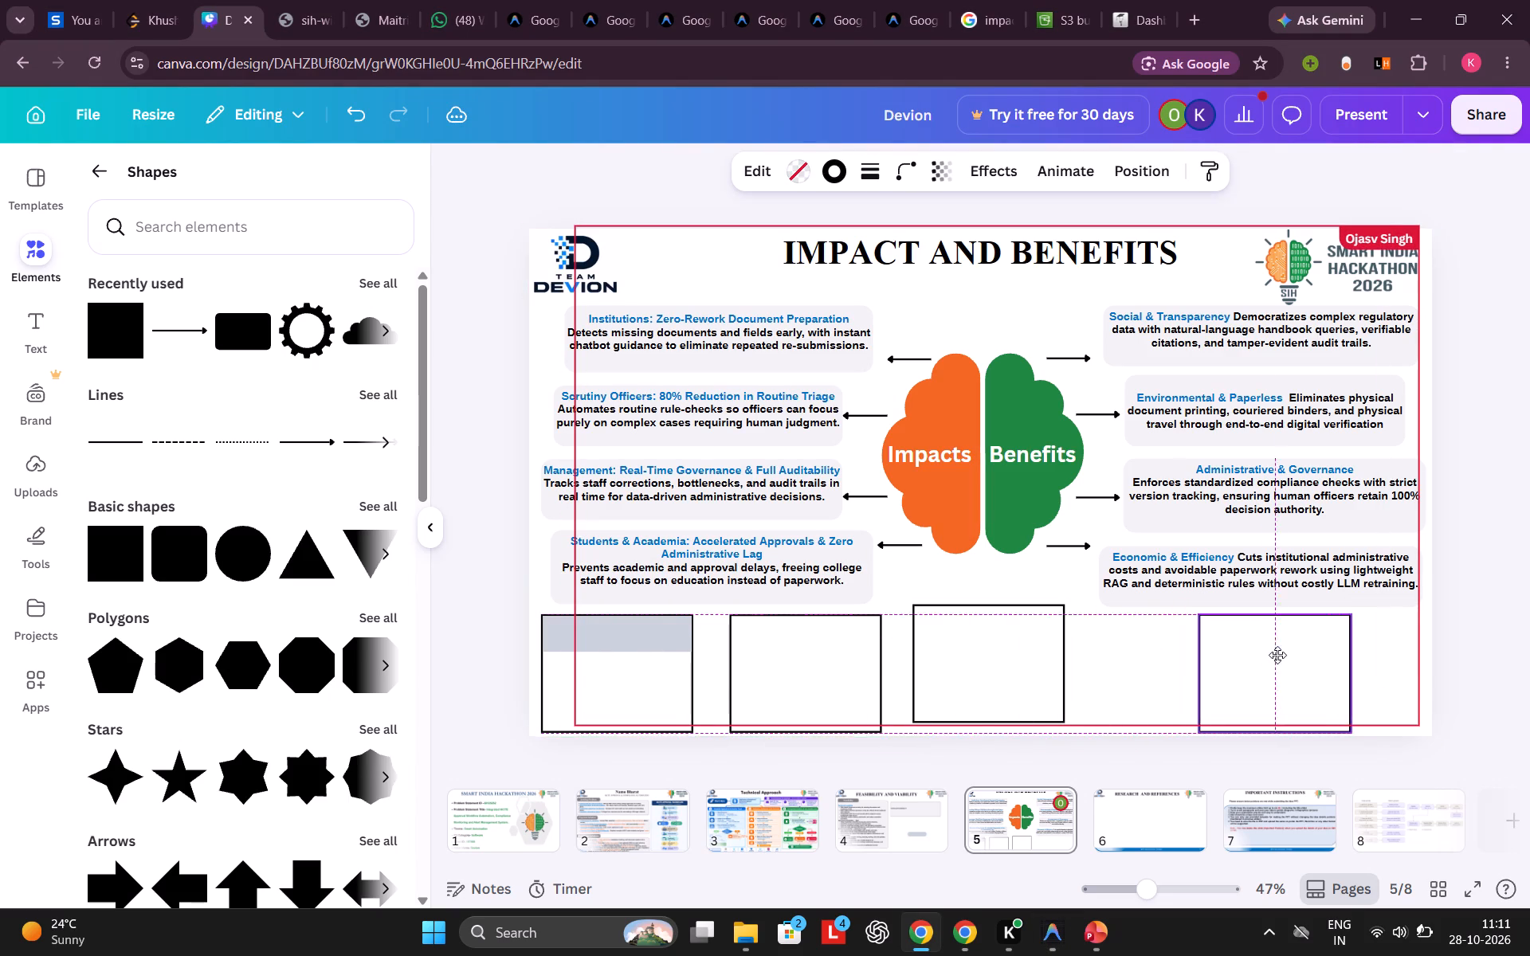
drag(1277, 655, 1274, 648)
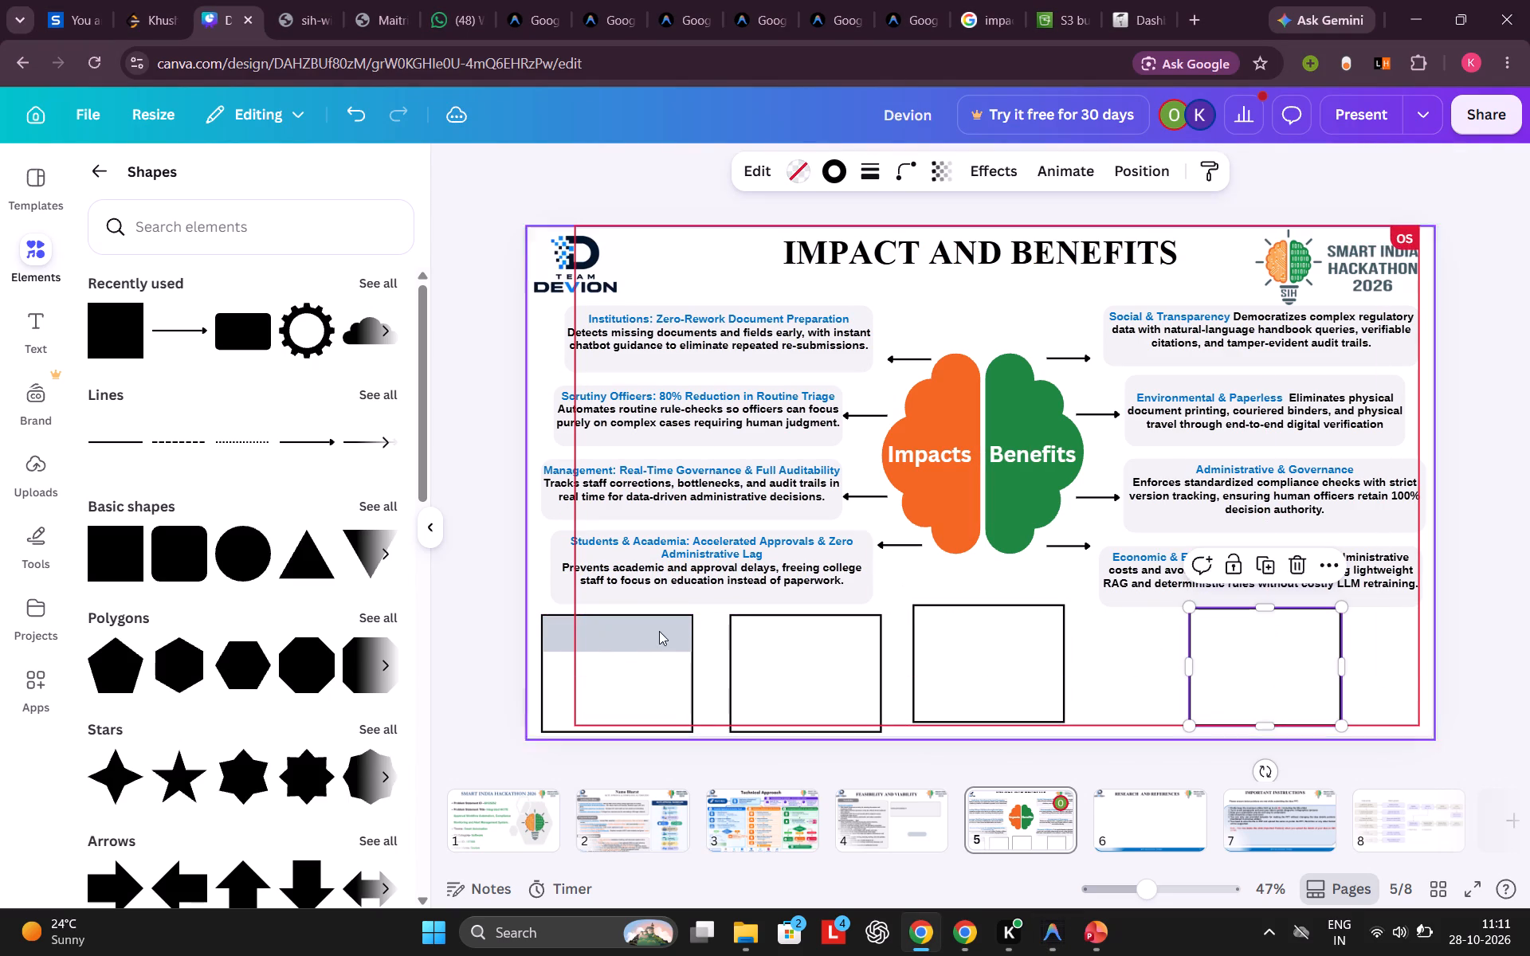
Copy the first box's grey header strip and fit a copy across the top of the second and third outlined boxes.
click(637, 628)
key(ctrl+c)
click(794, 641)
key(ctrl+v)
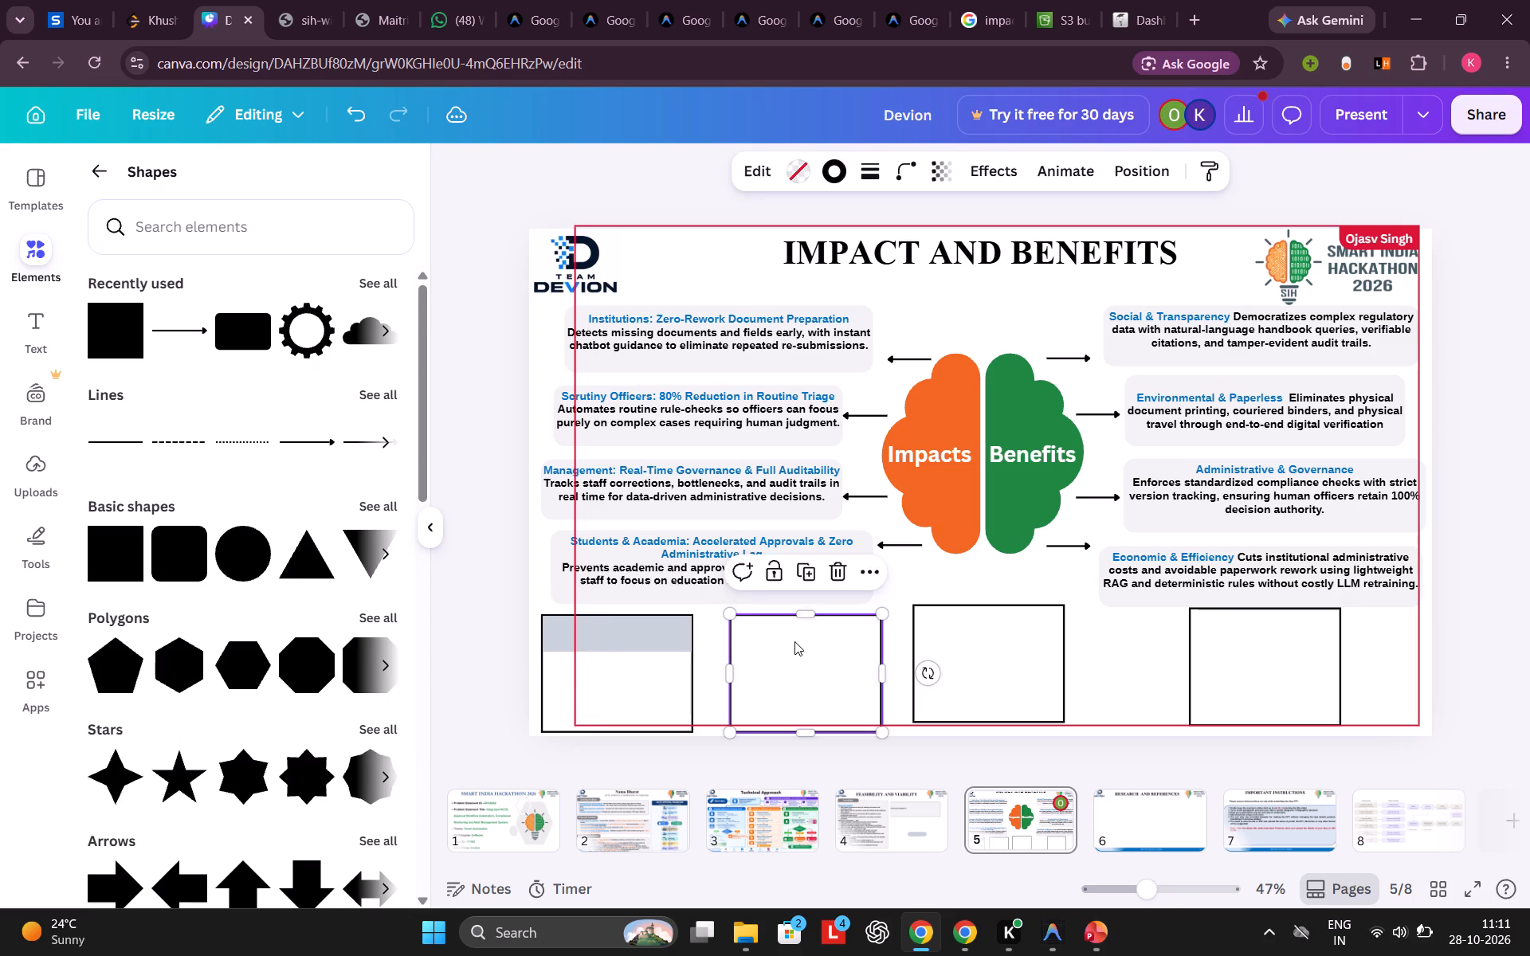
drag(630, 644, 813, 641)
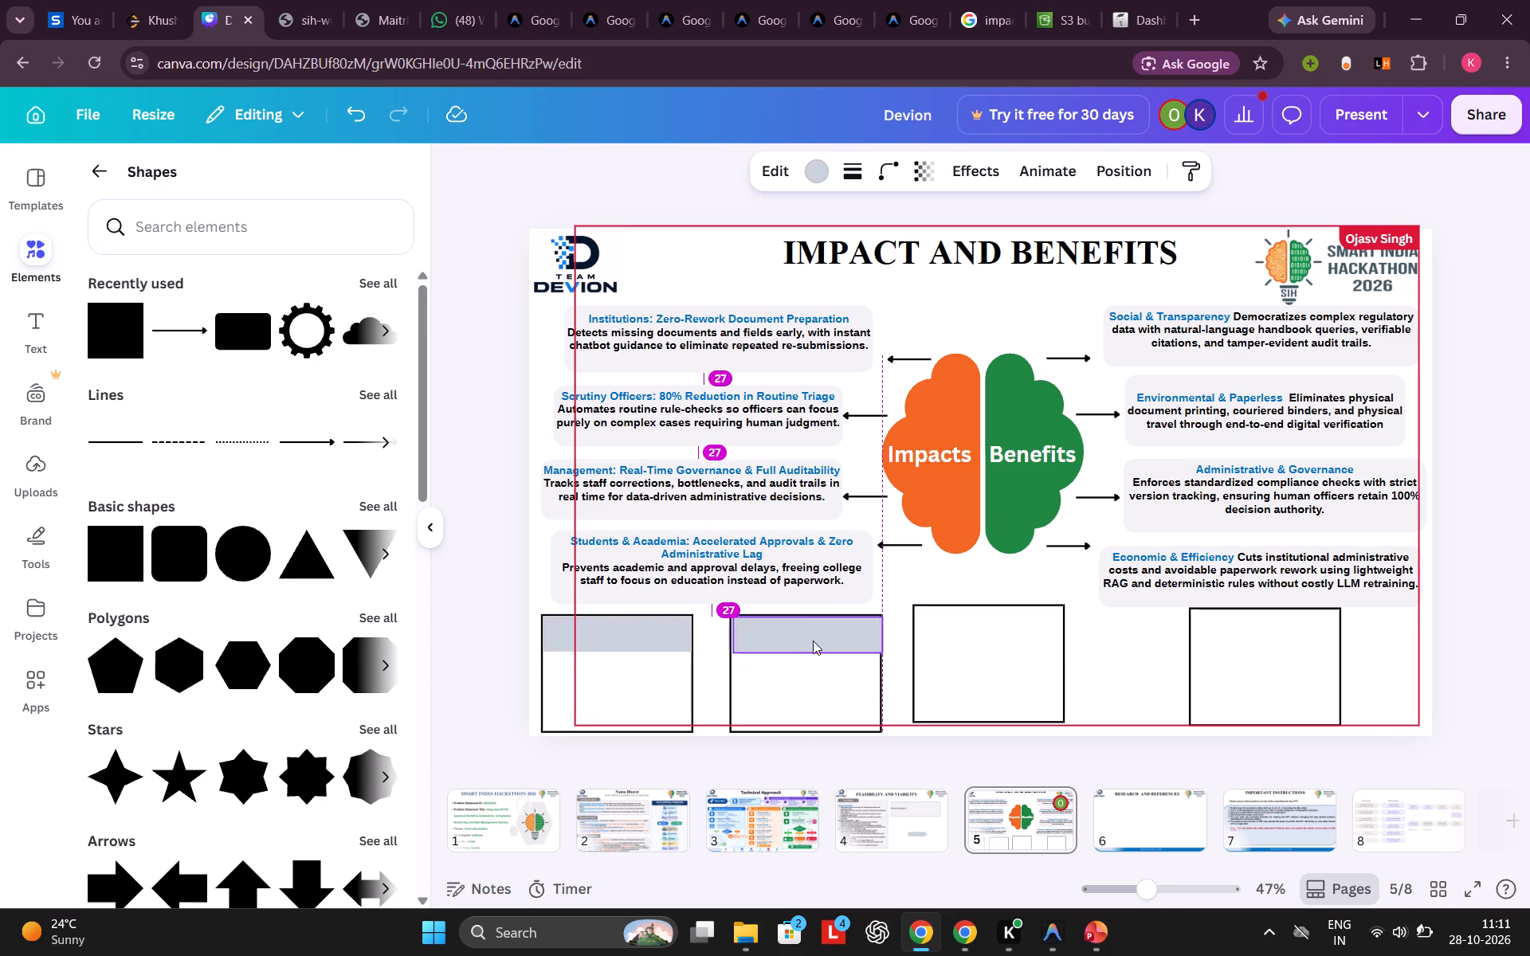
click(944, 662)
key(ctrl+v)
ctrl+click(944, 662)
drag(636, 648, 1002, 633)
click(1031, 668)
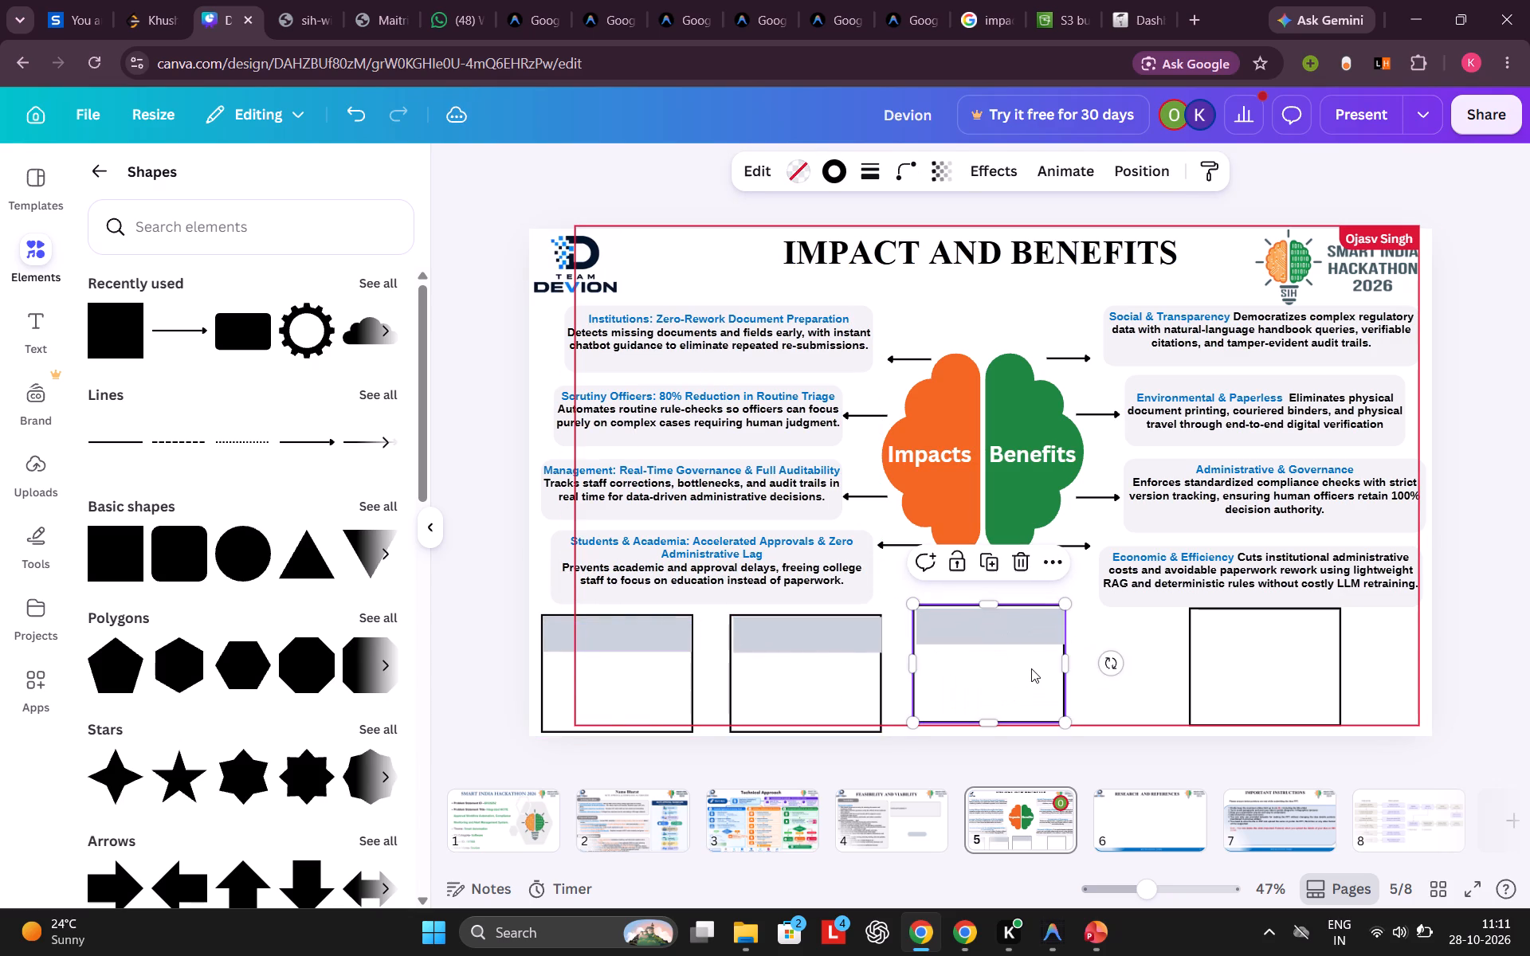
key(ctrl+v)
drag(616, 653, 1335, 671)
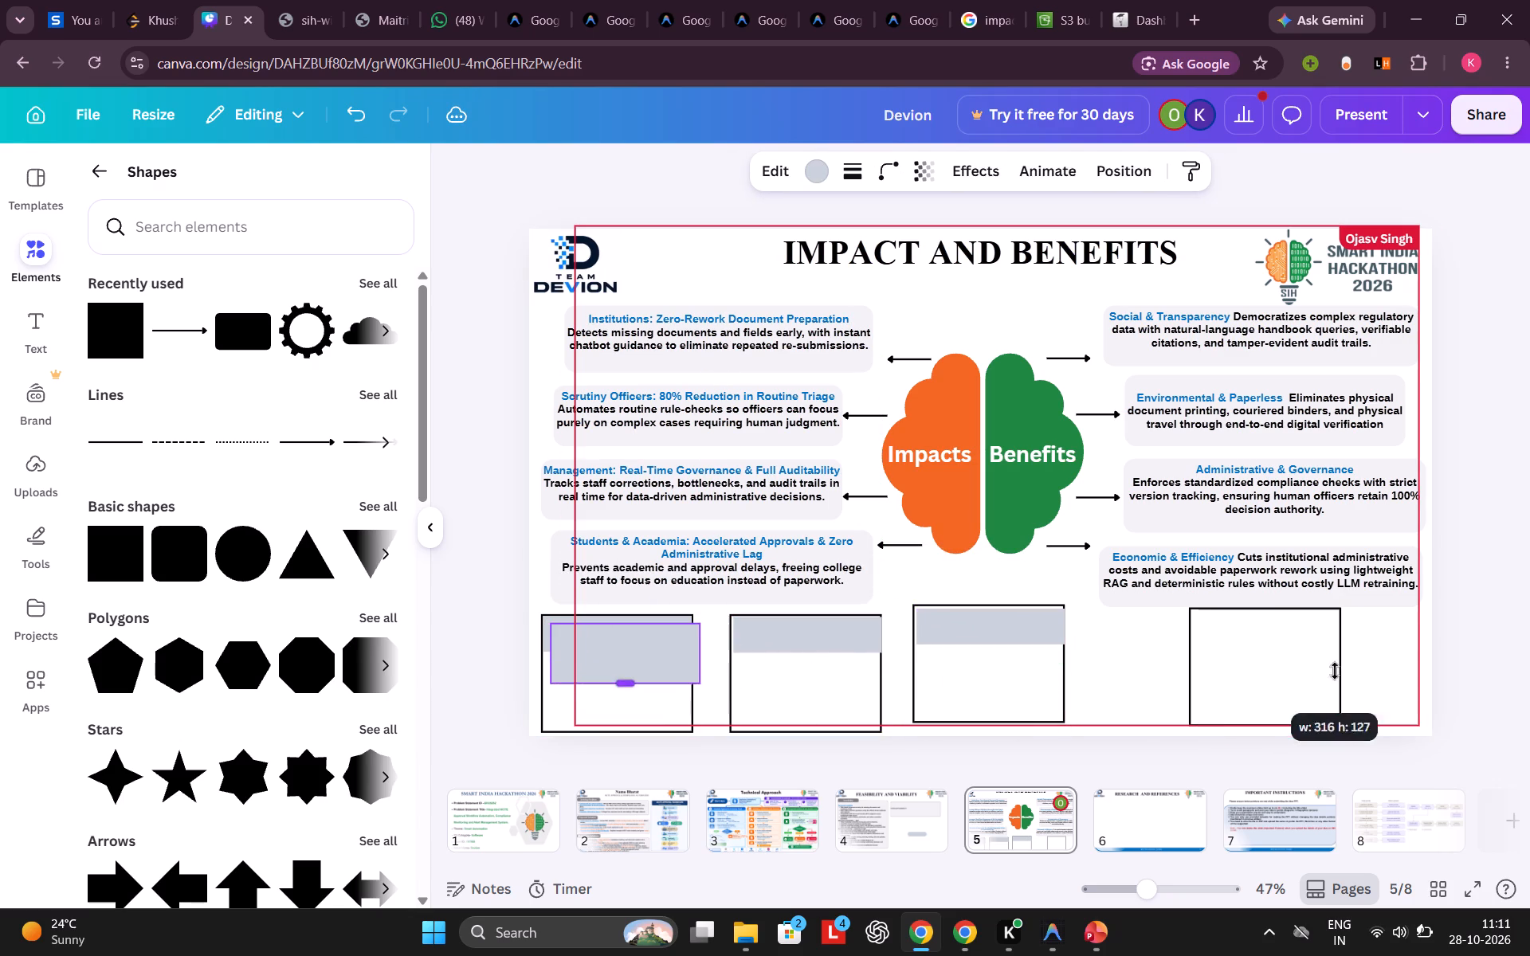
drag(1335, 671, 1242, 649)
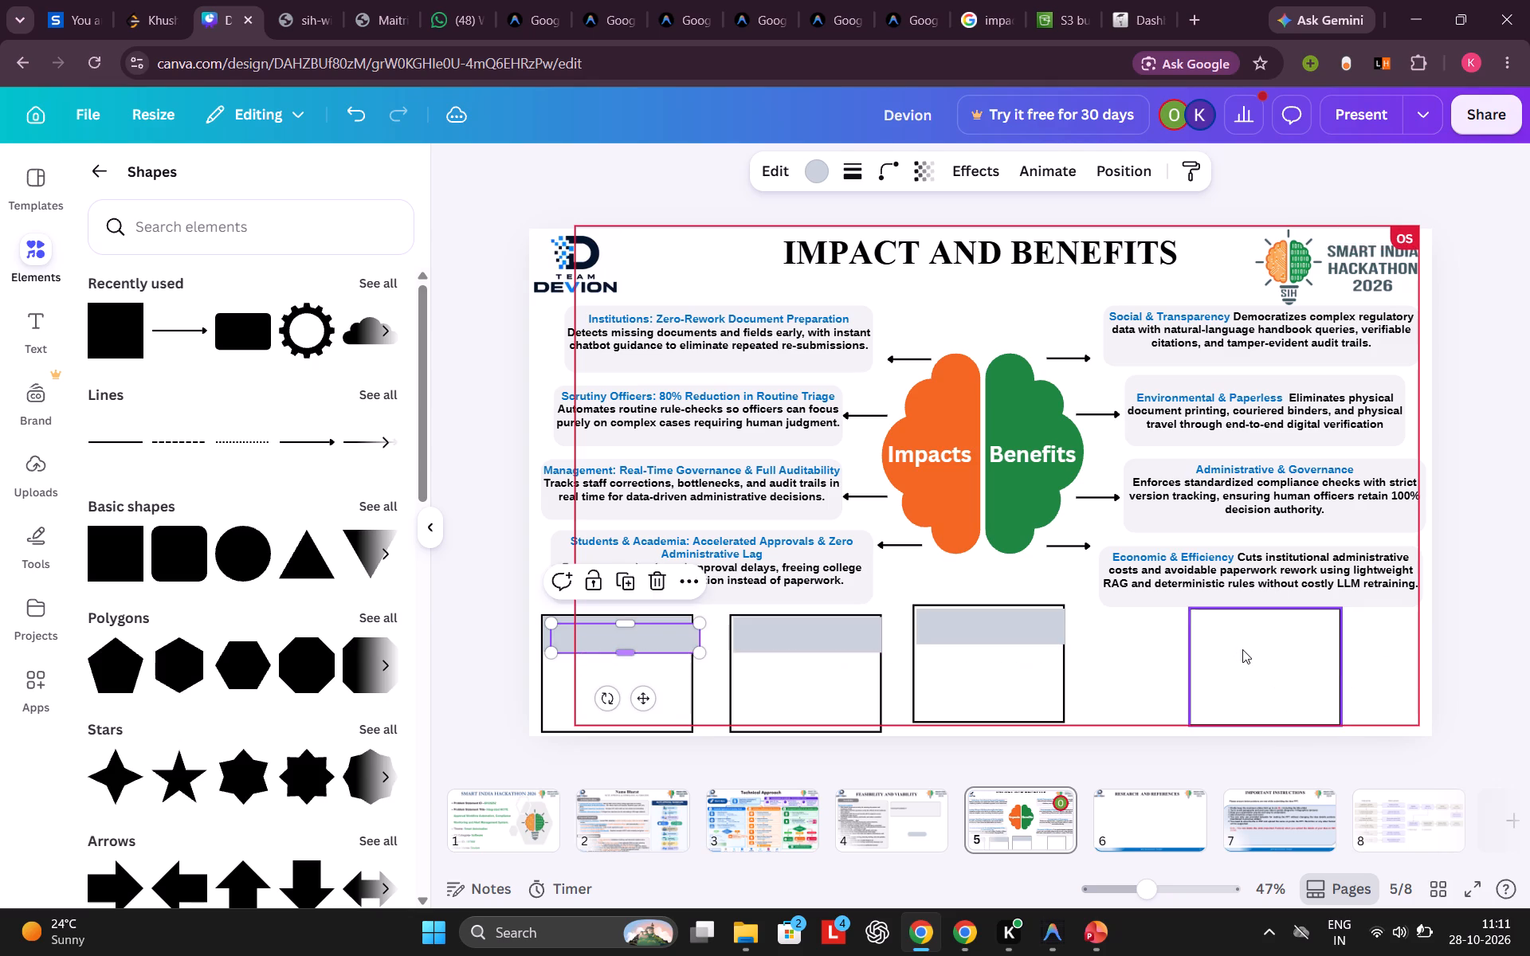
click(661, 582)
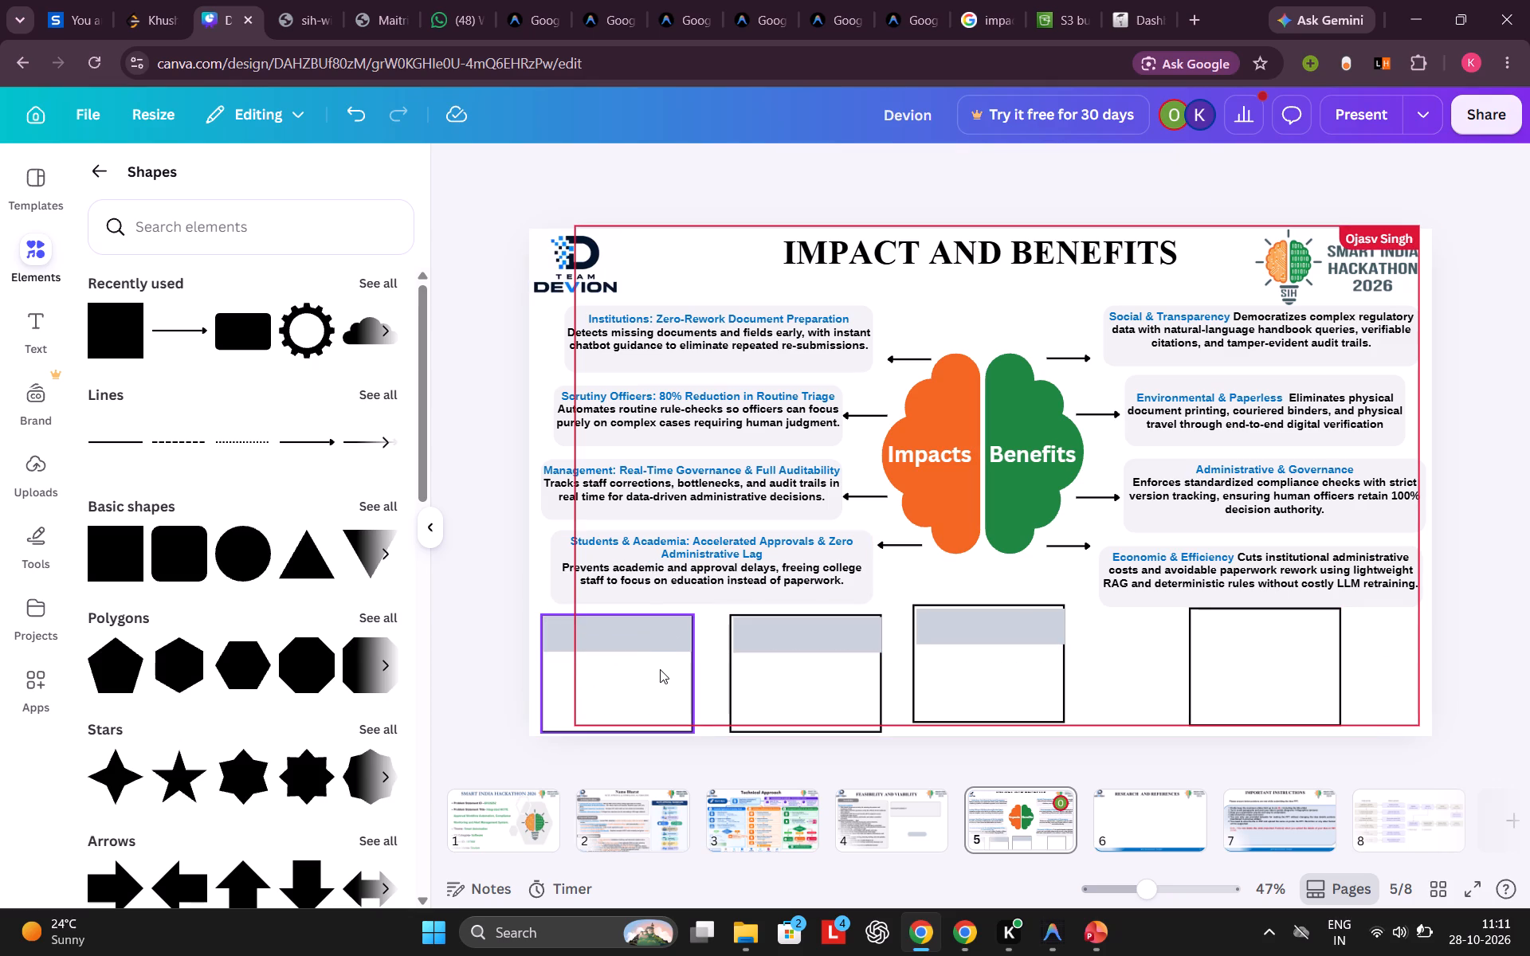
Paste another copy of the grey header strip and fit it across the top of the fourth outlined box.
key(ctrl+v)
drag(650, 648, 1149, 629)
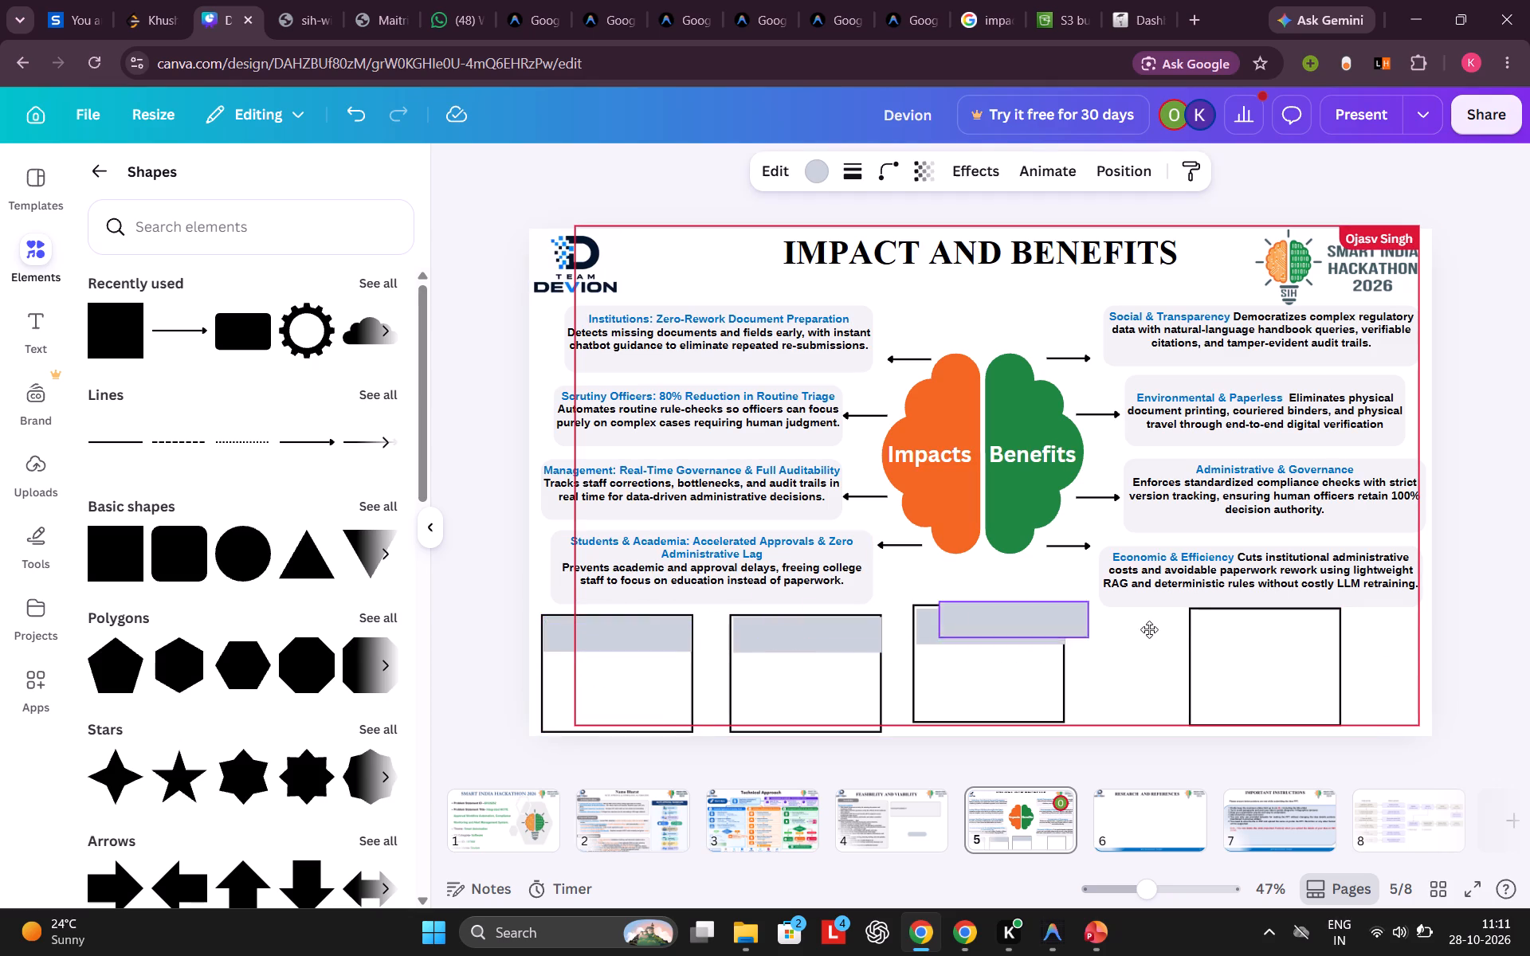
drag(1149, 629, 1293, 637)
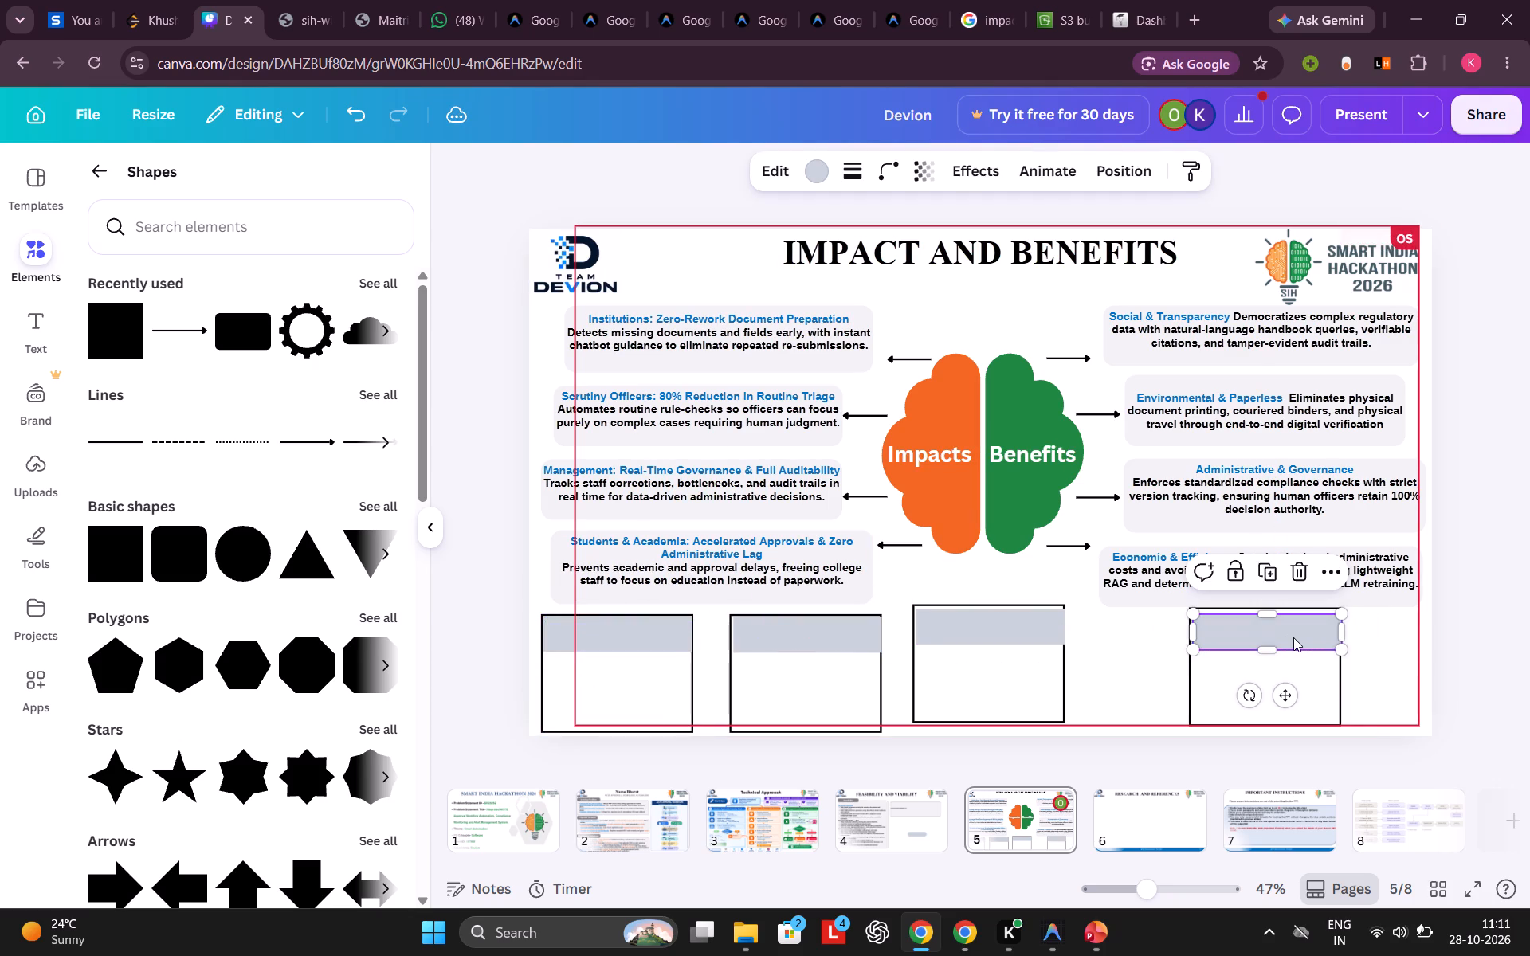
Shift the first outlined box slightly right and realign its grey header strip inside its top edge.
drag(650, 684, 656, 684)
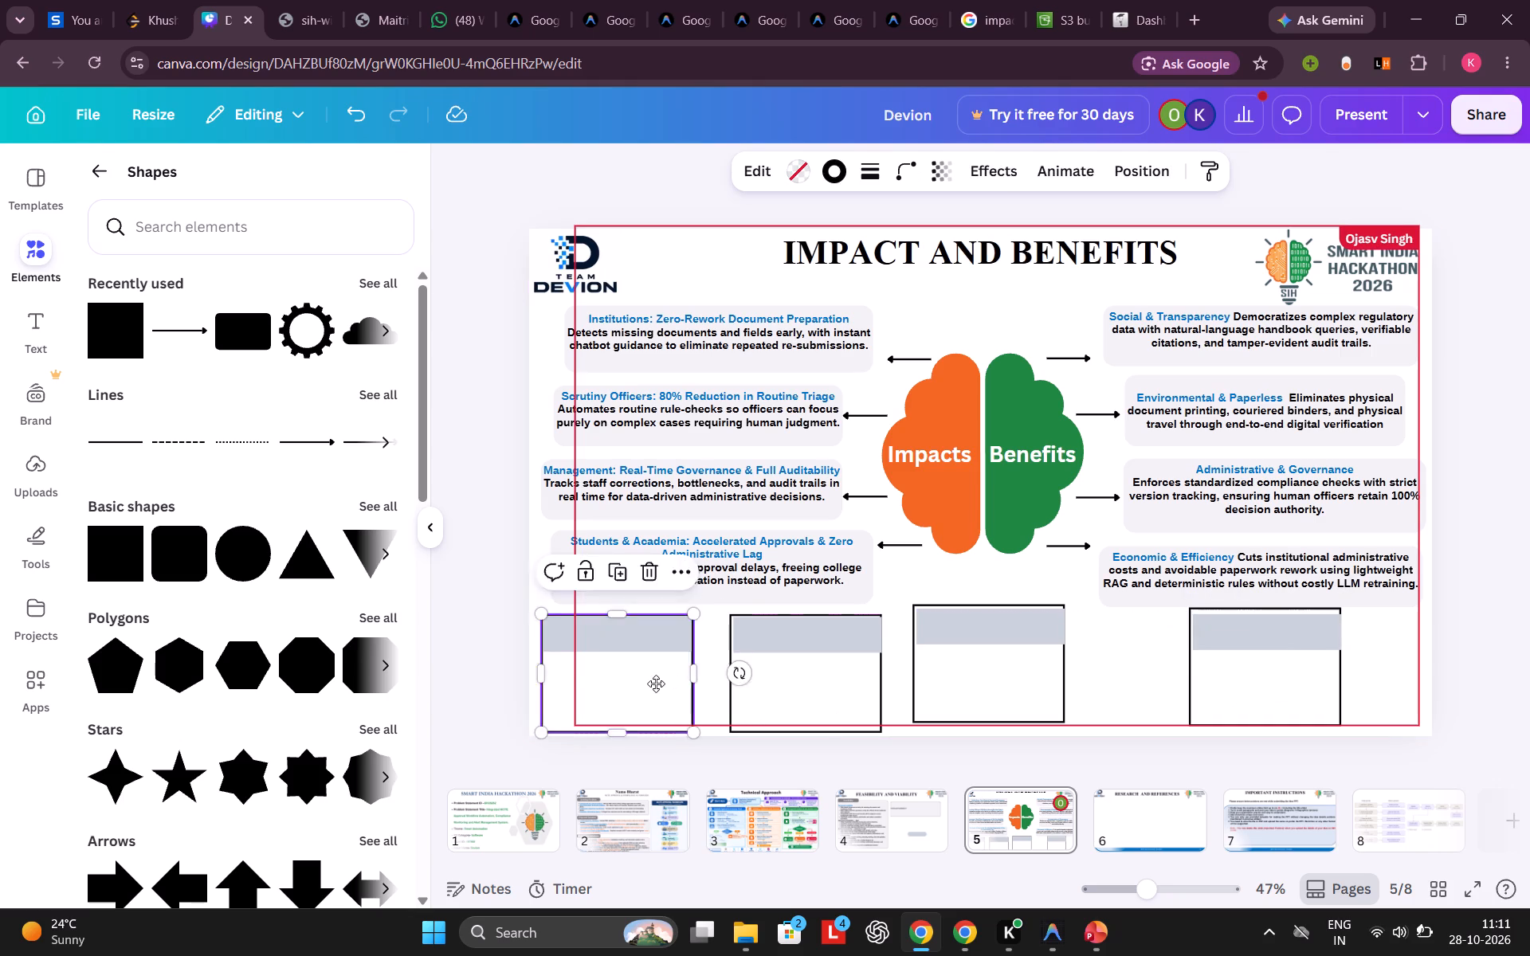
drag(656, 684, 661, 681)
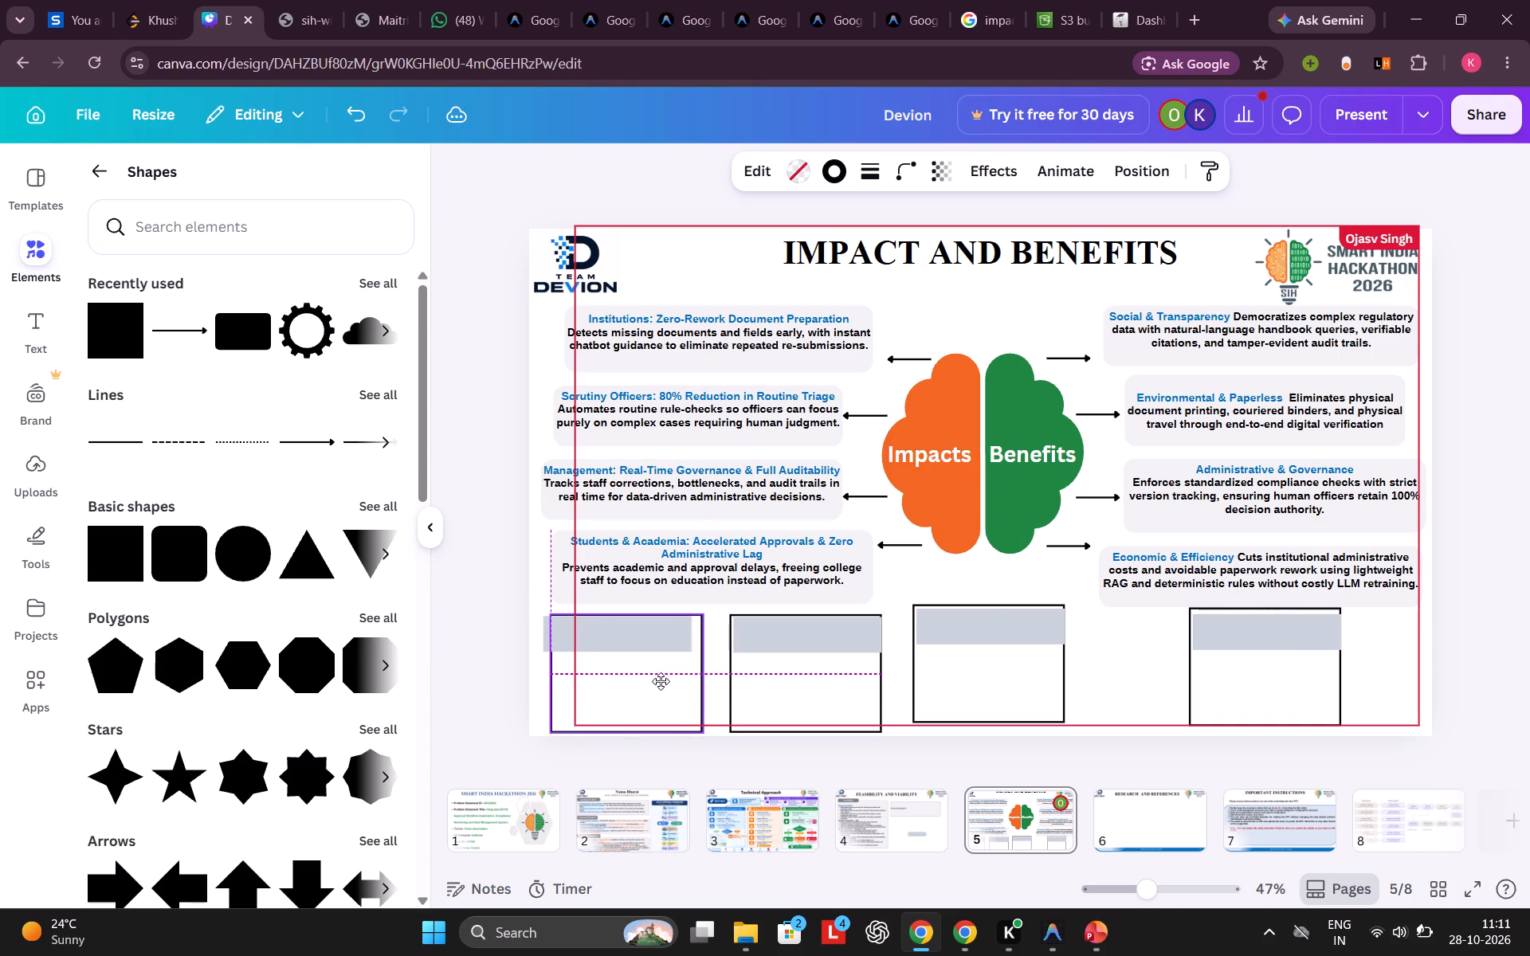
drag(661, 681, 665, 683)
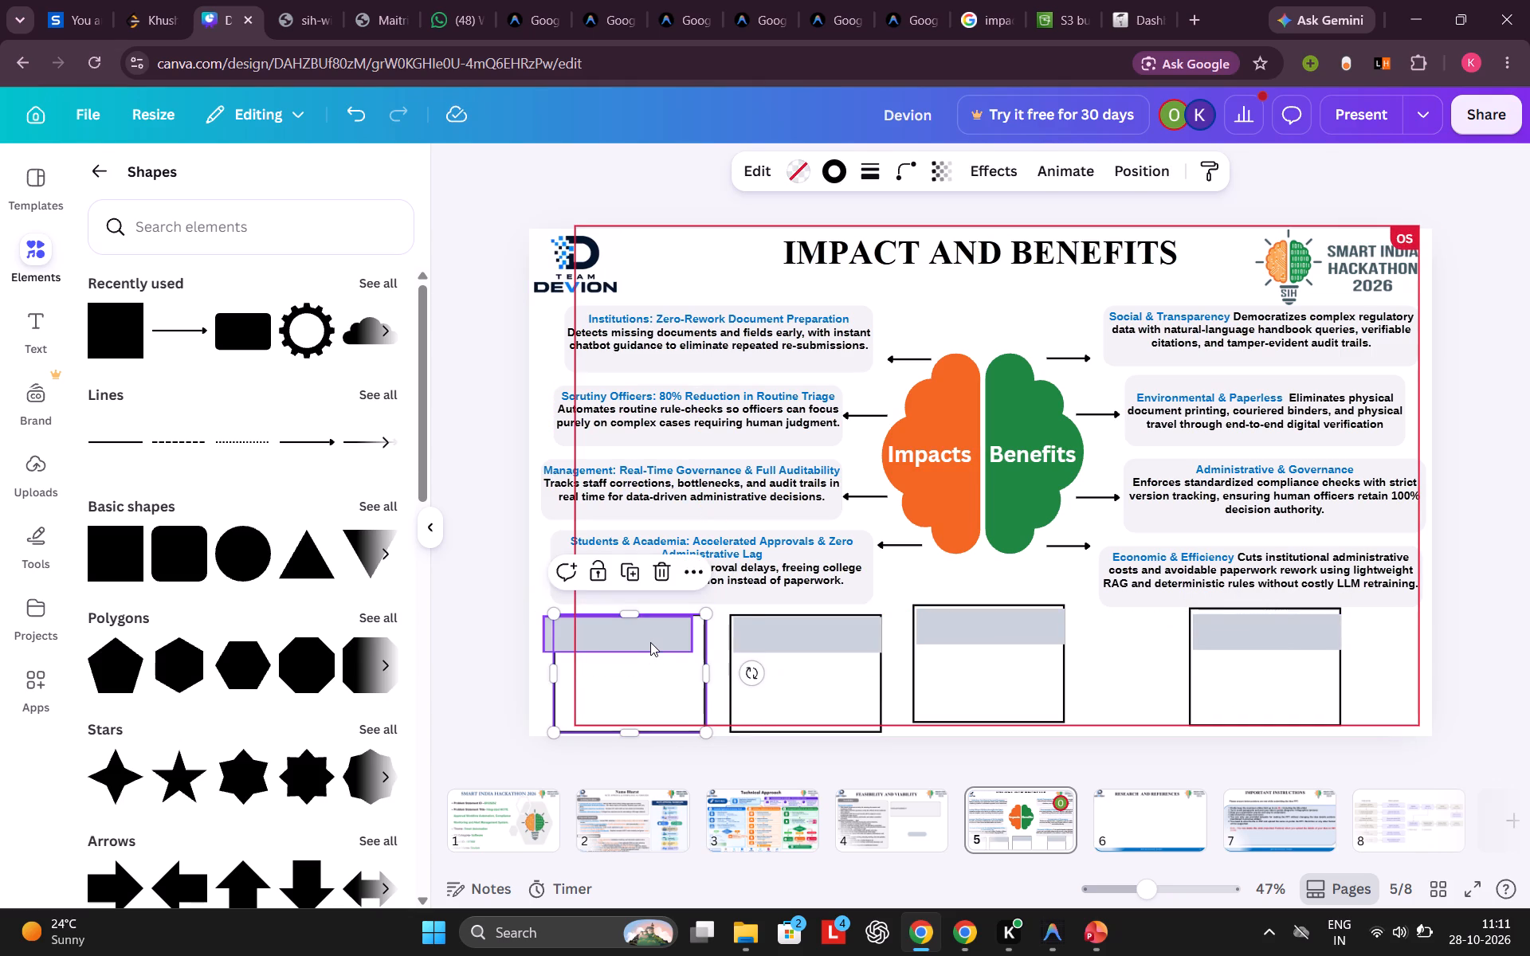
click(650, 642)
click(654, 642)
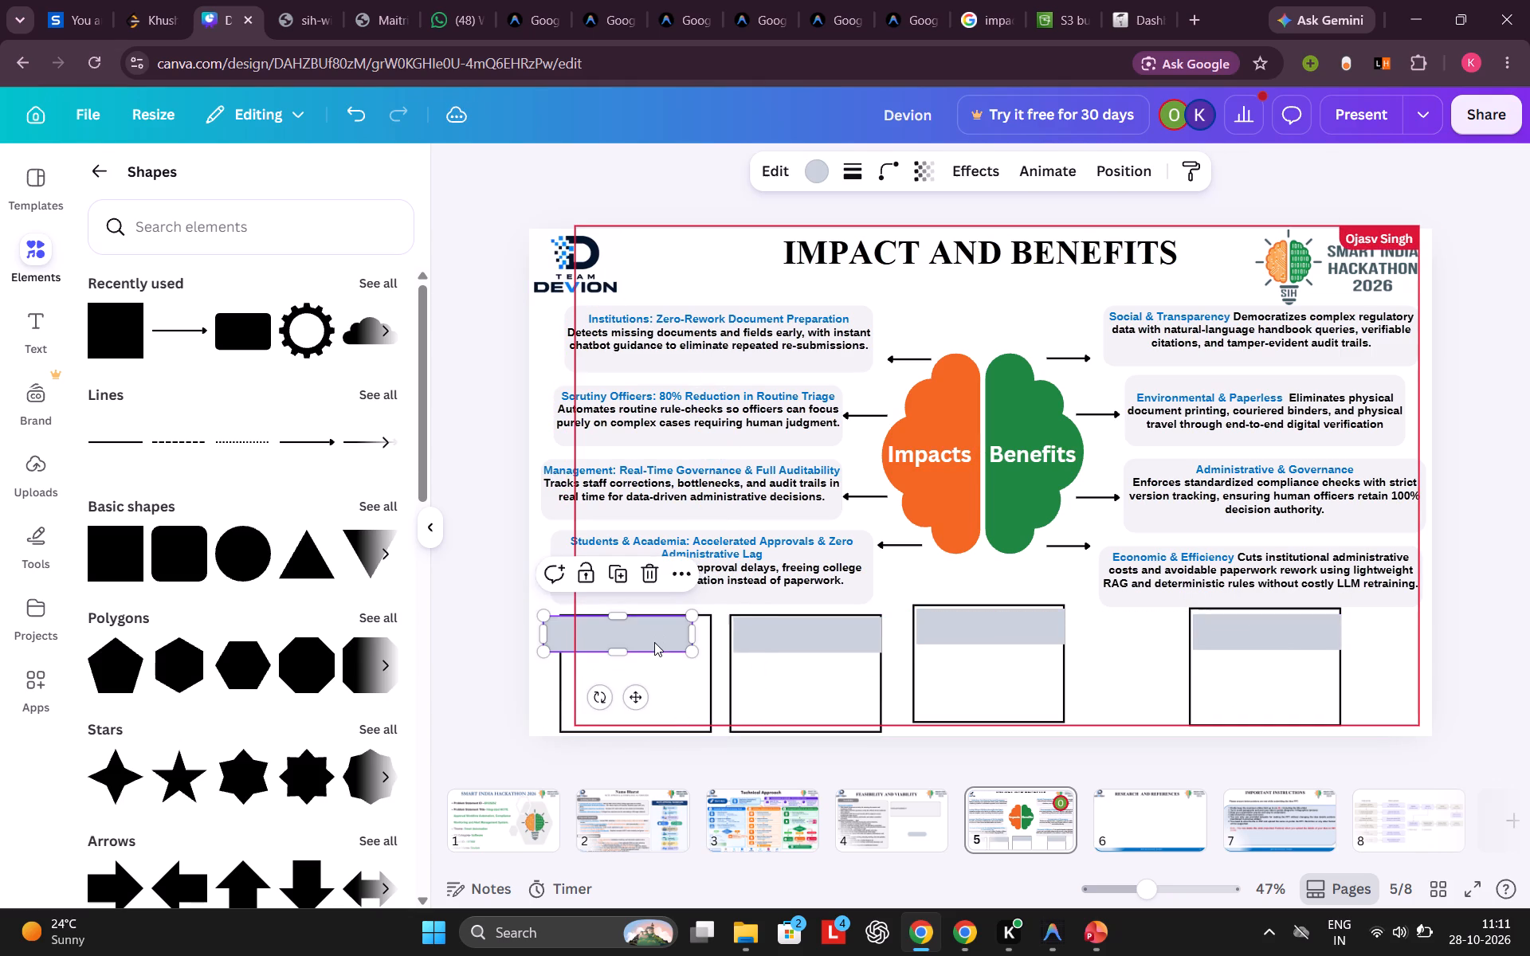
drag(654, 642, 673, 644)
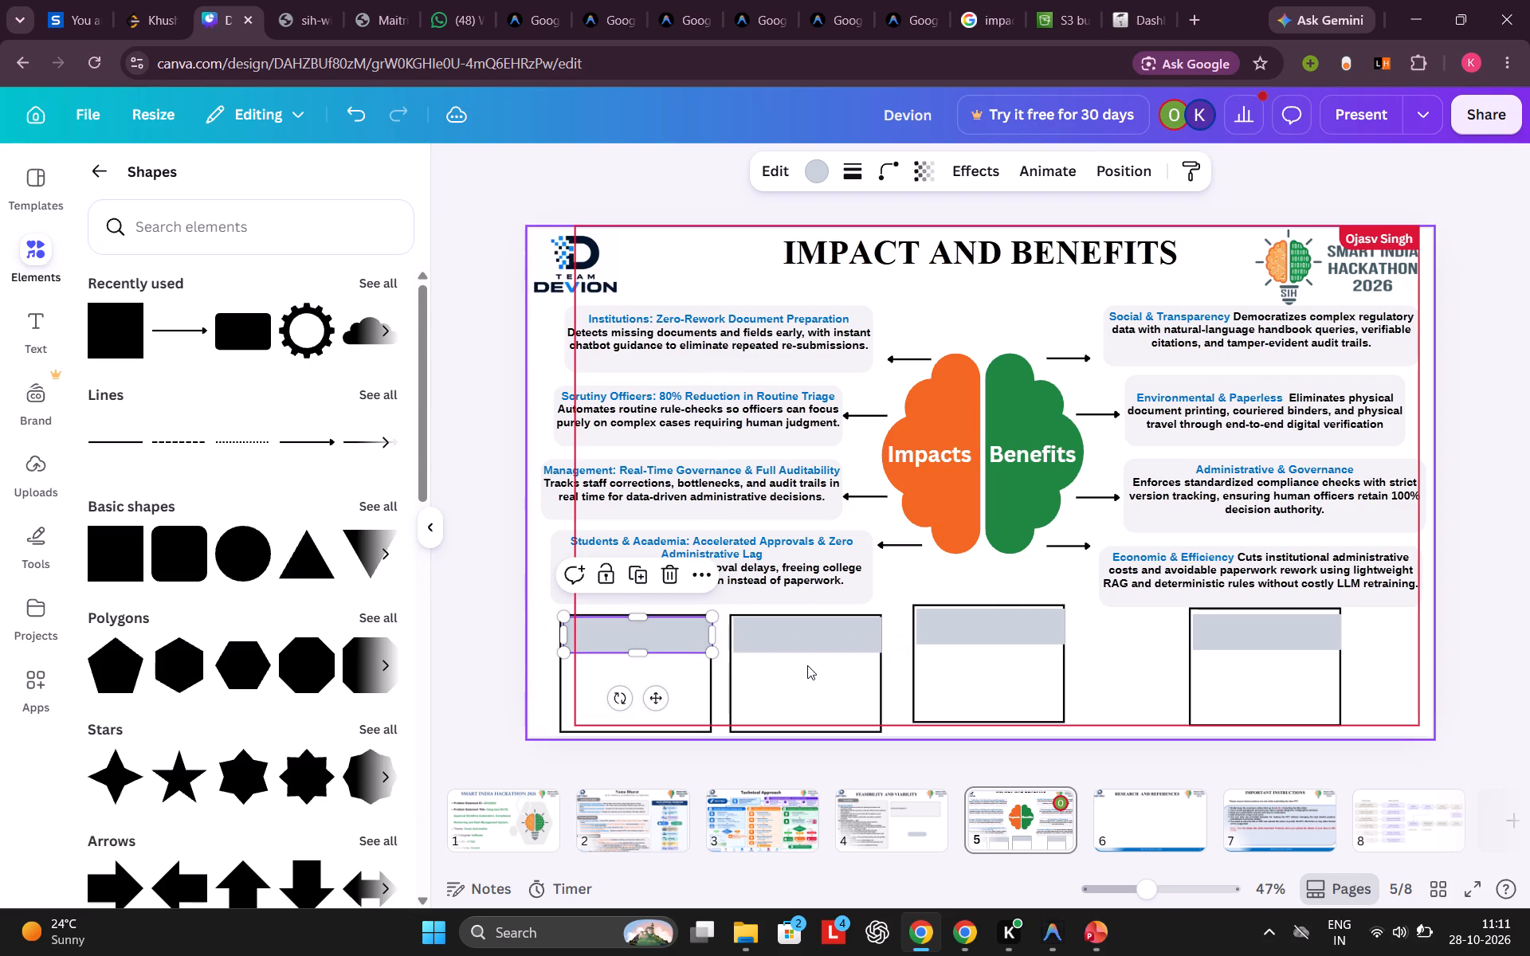
Shift the second outlined box slightly right and realign its grey header strip inside its top edge.
drag(812, 681, 832, 682)
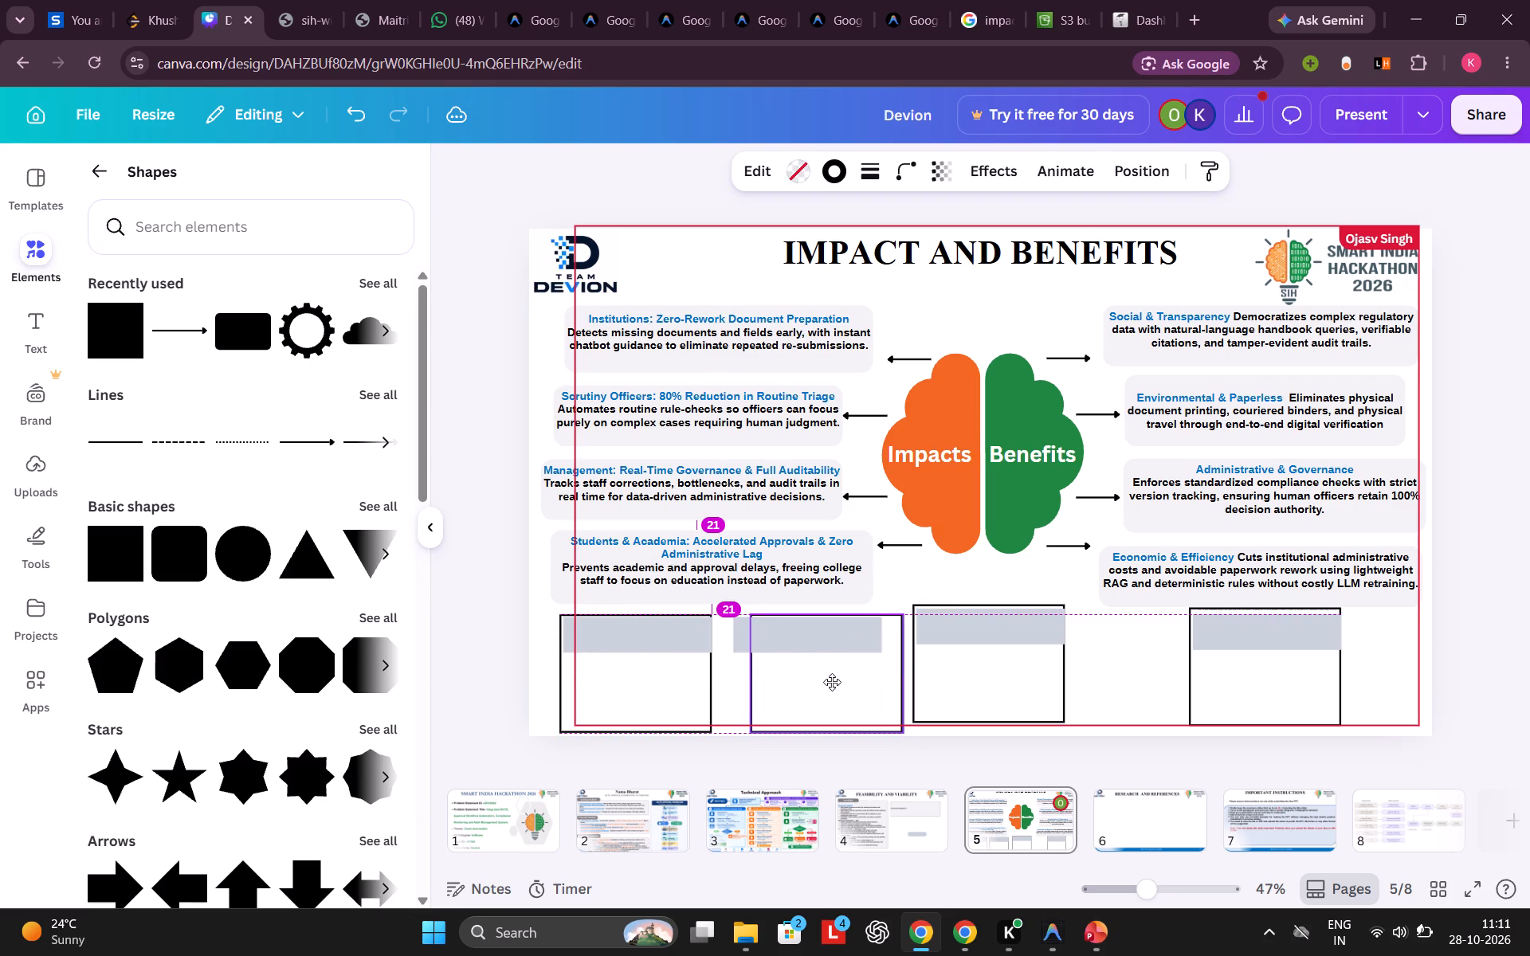
drag(832, 682, 832, 681)
click(826, 634)
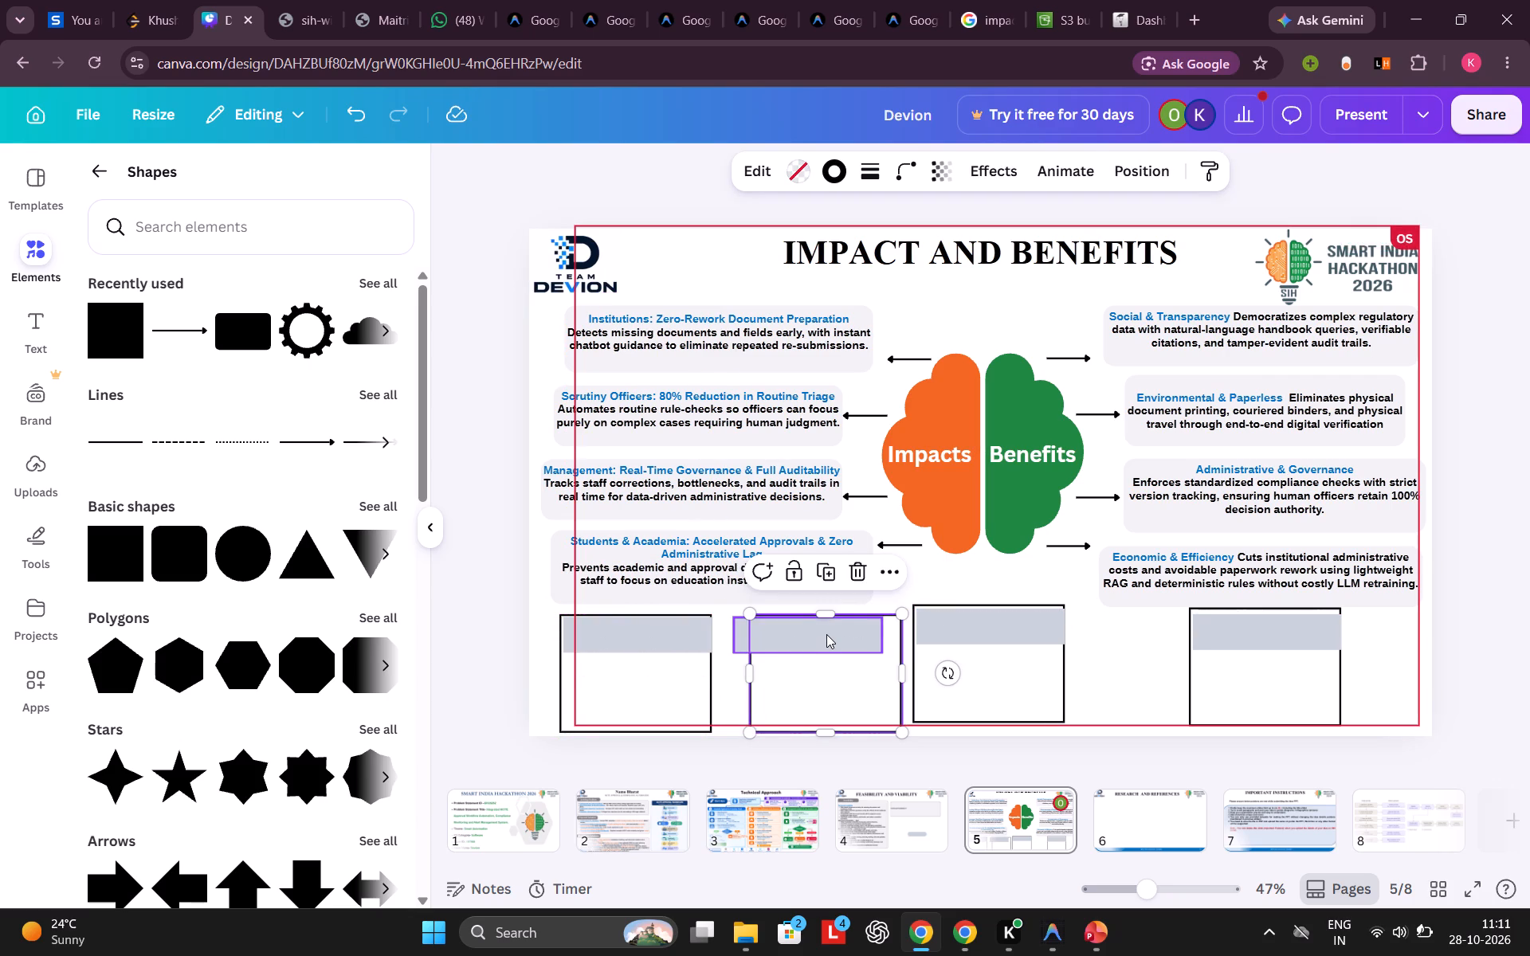
drag(826, 634, 843, 634)
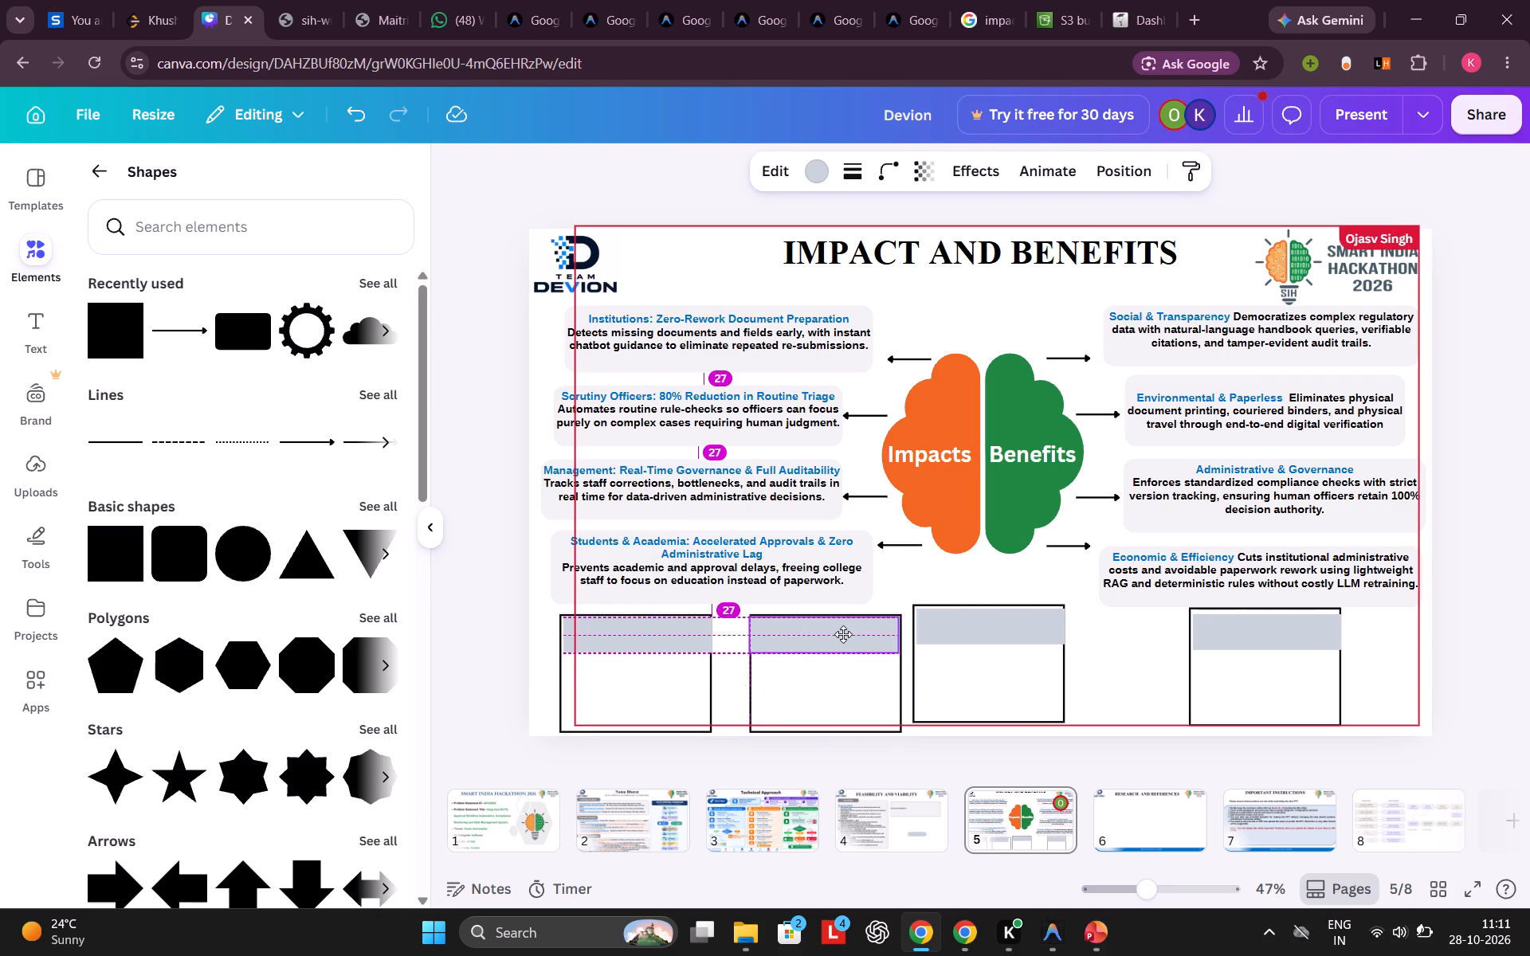
drag(843, 634, 845, 634)
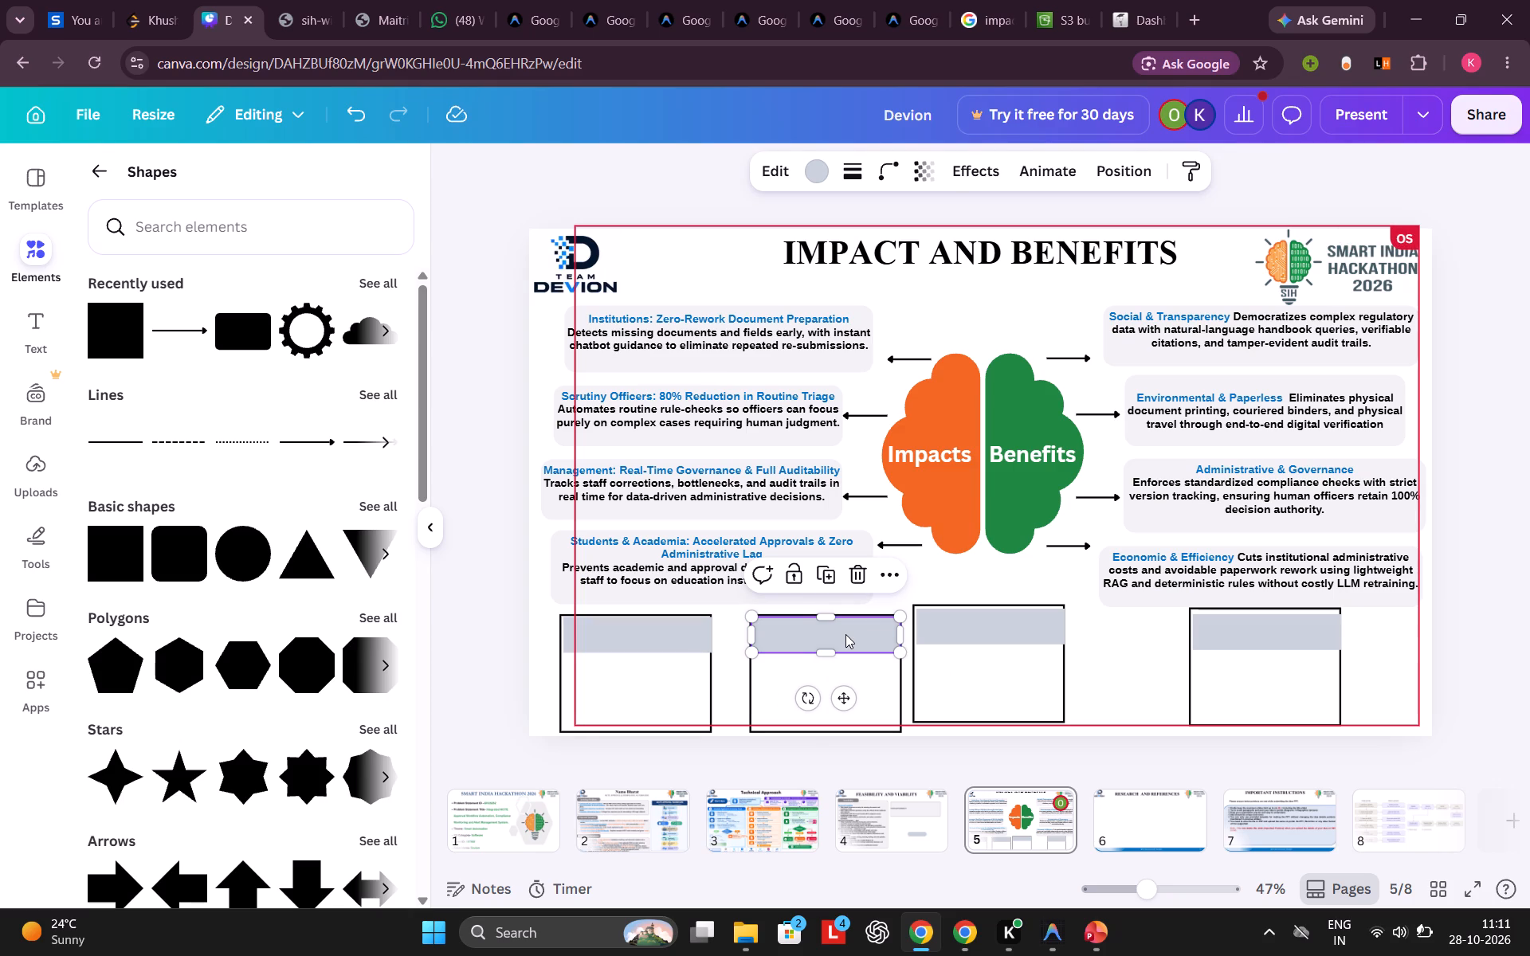
Check the layout of the header-topped mode boxes on page 5 of the winning deck, and return to the slide.
click(300, 0)
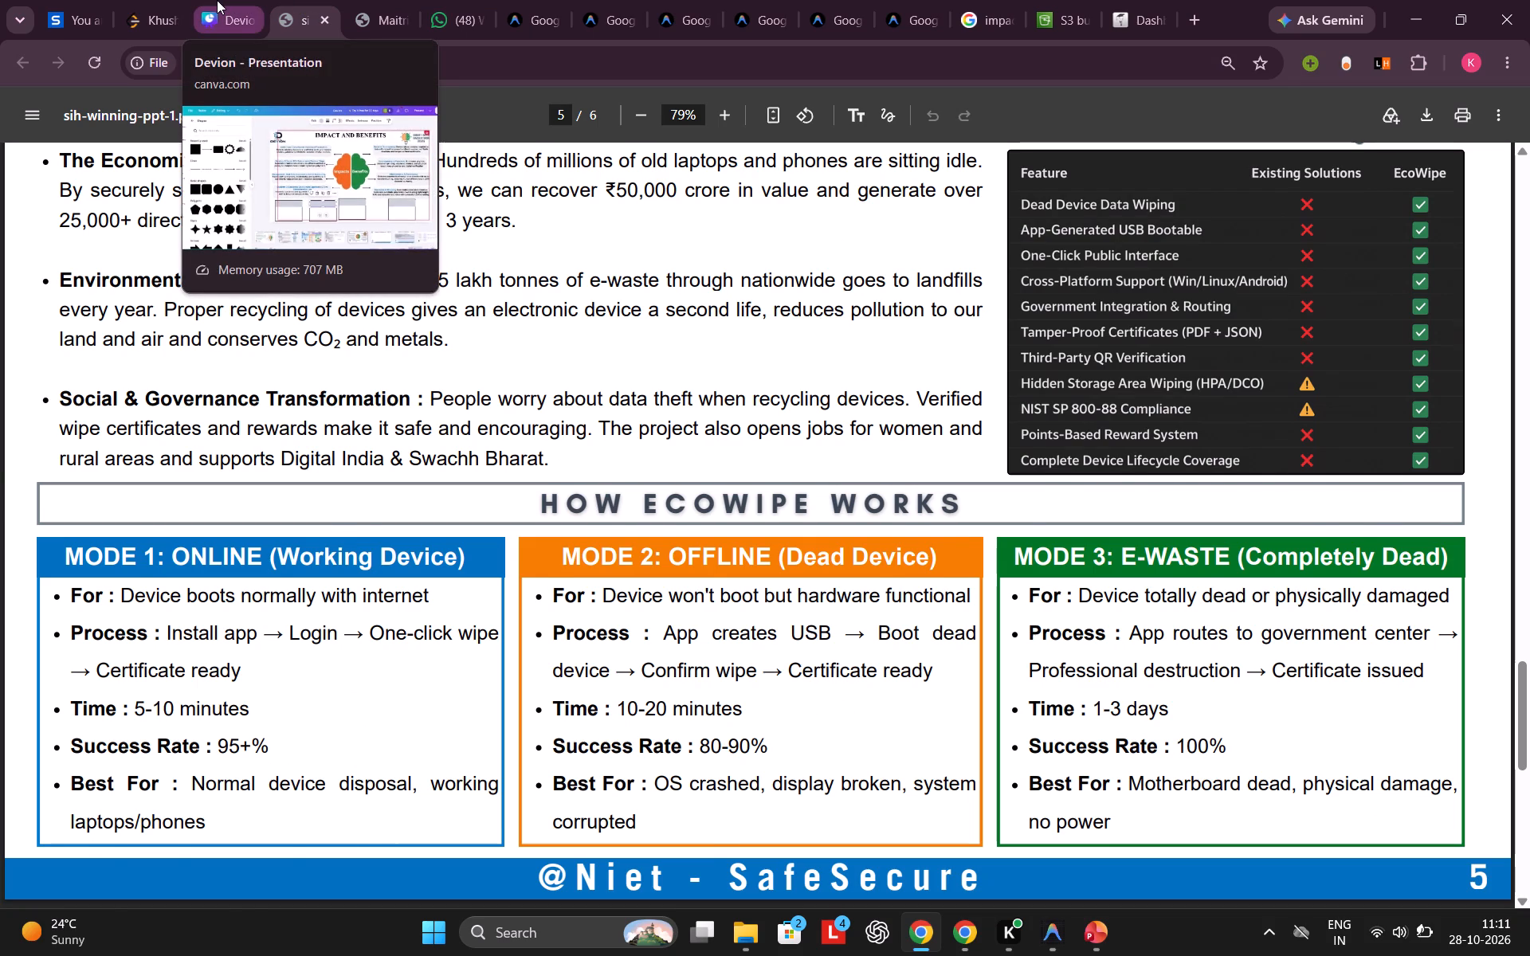
click(217, 0)
click(454, 347)
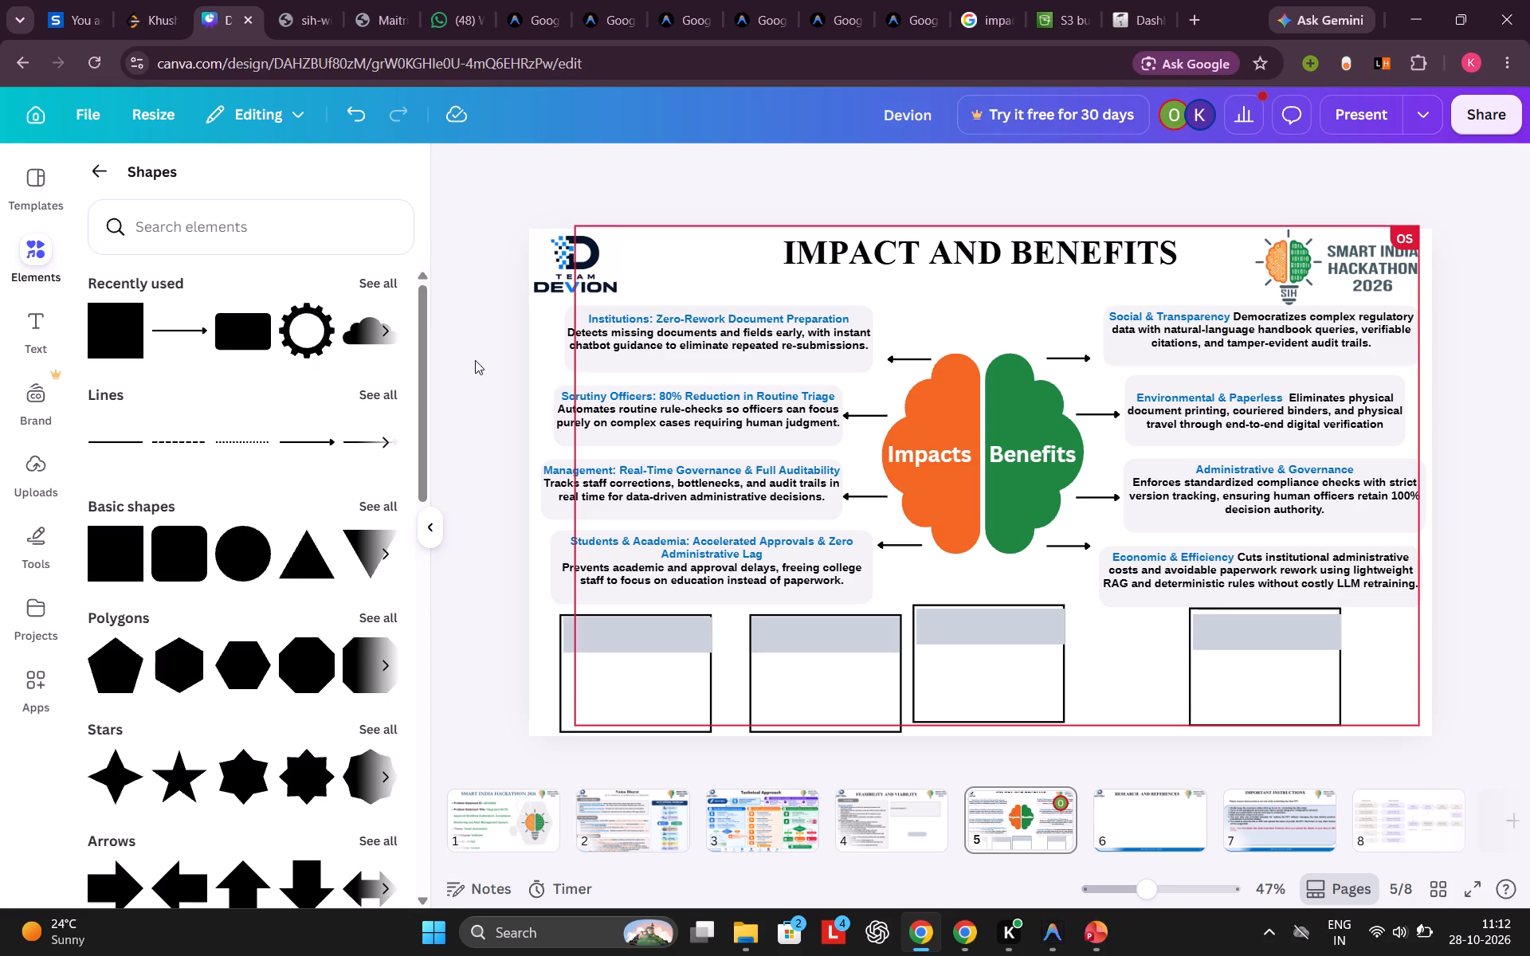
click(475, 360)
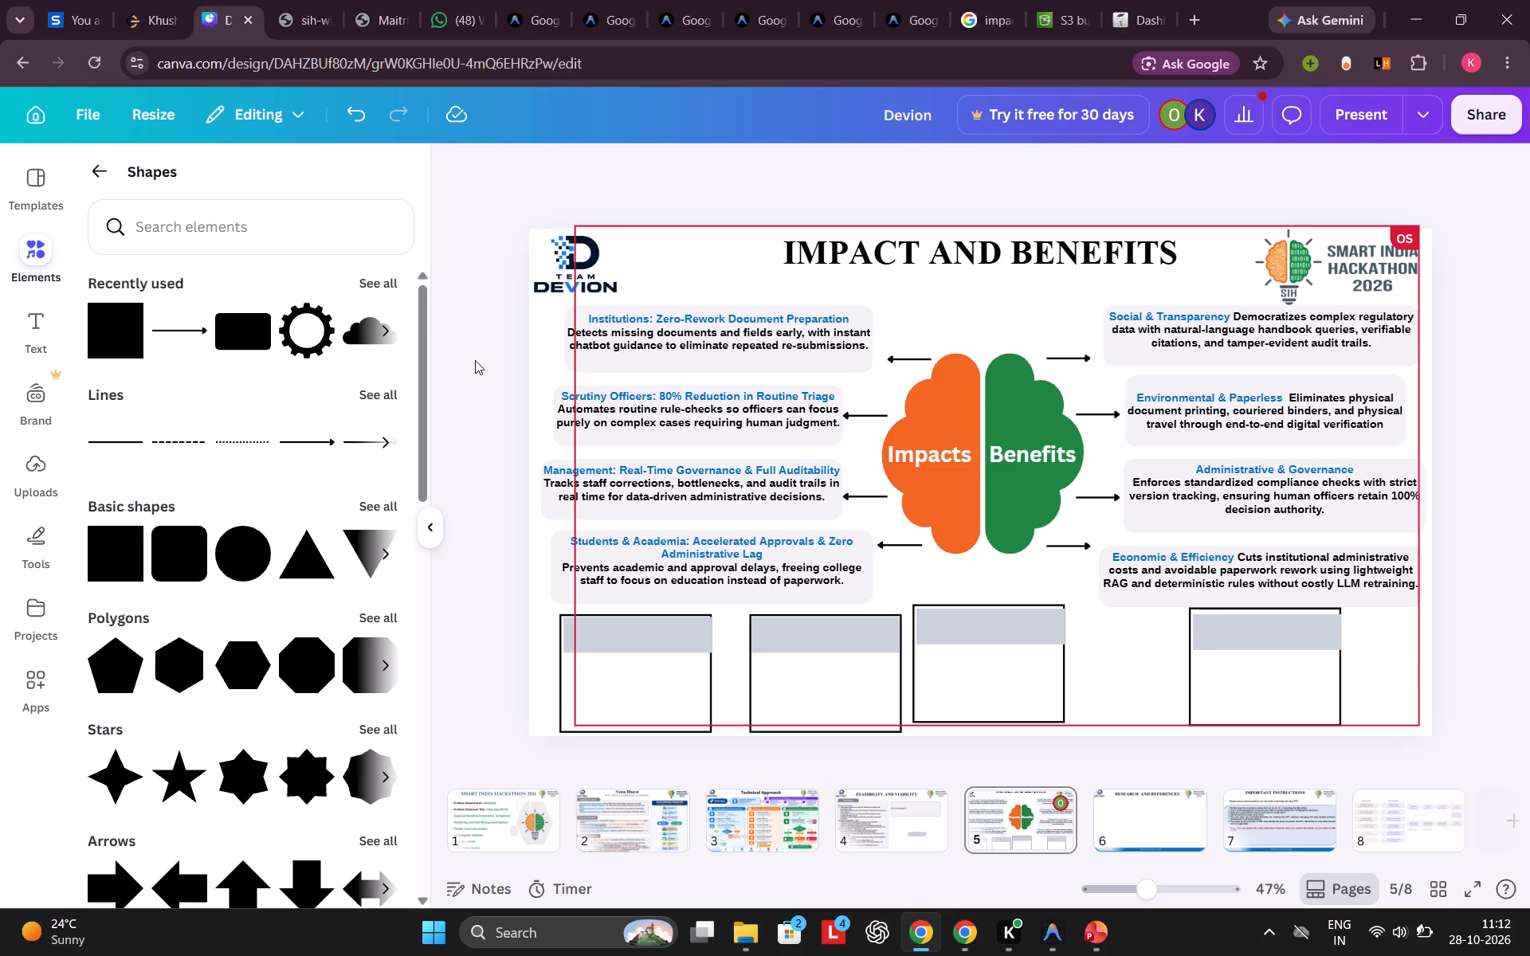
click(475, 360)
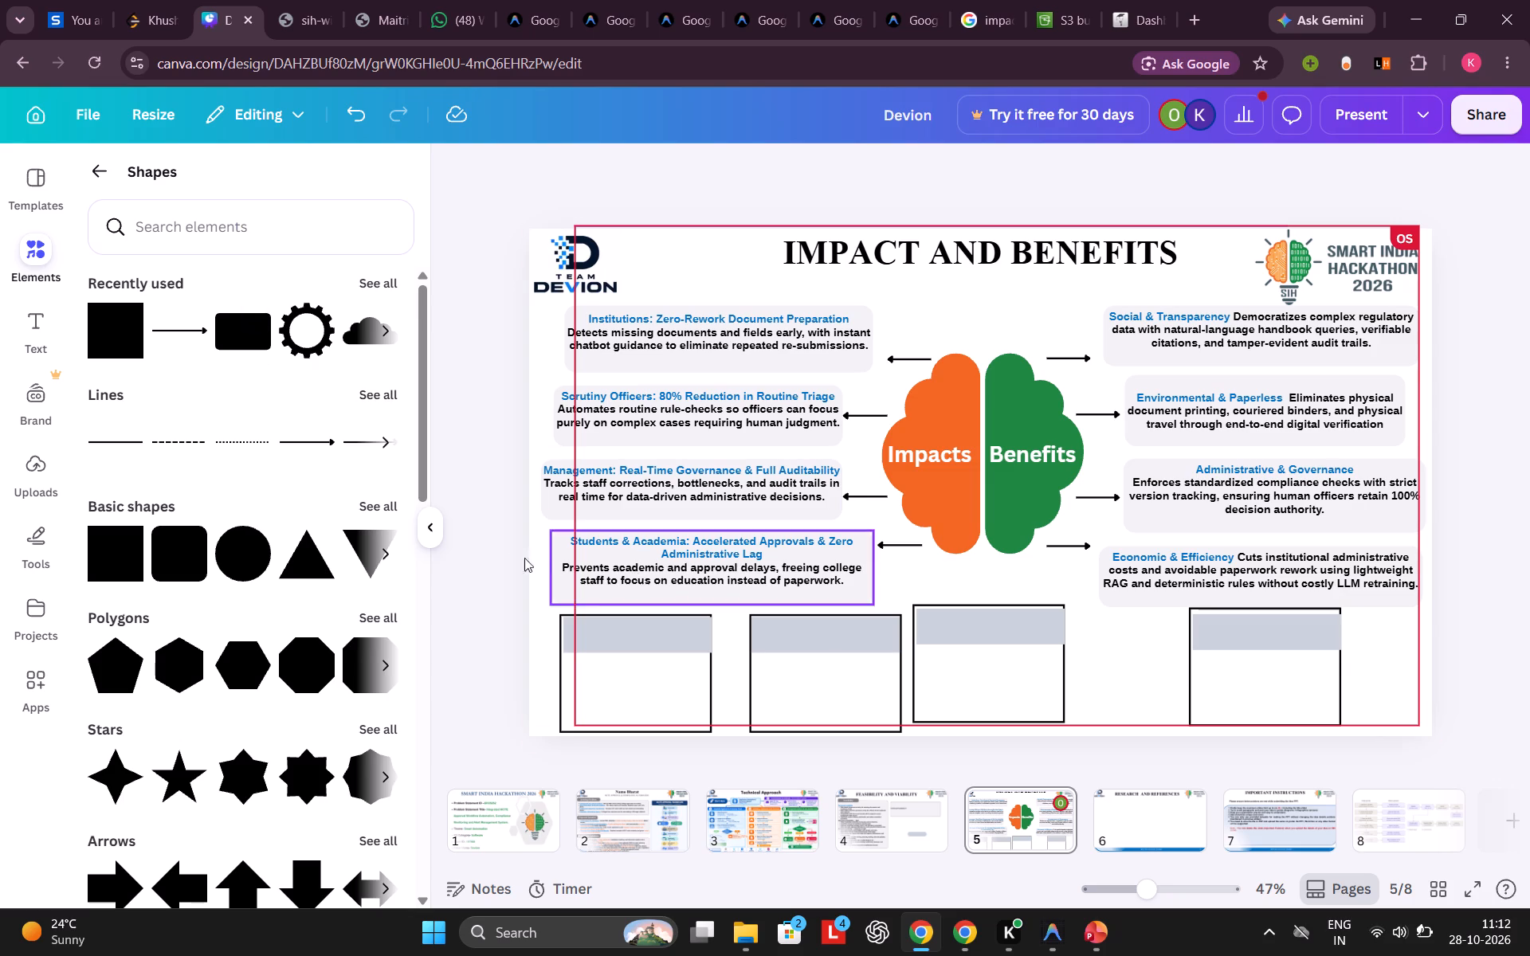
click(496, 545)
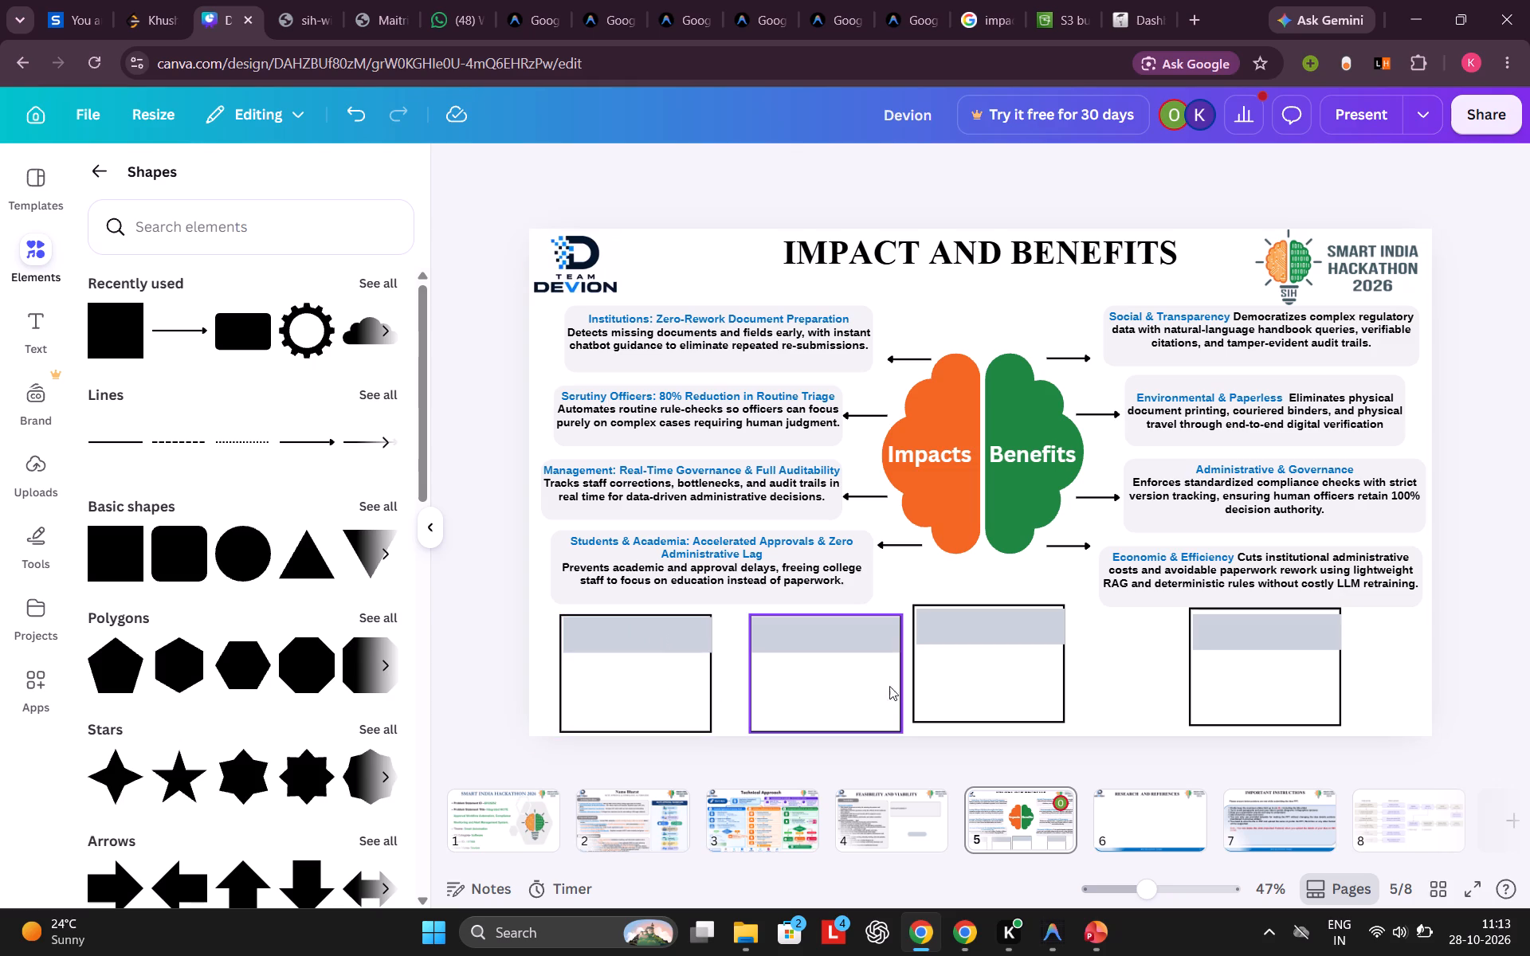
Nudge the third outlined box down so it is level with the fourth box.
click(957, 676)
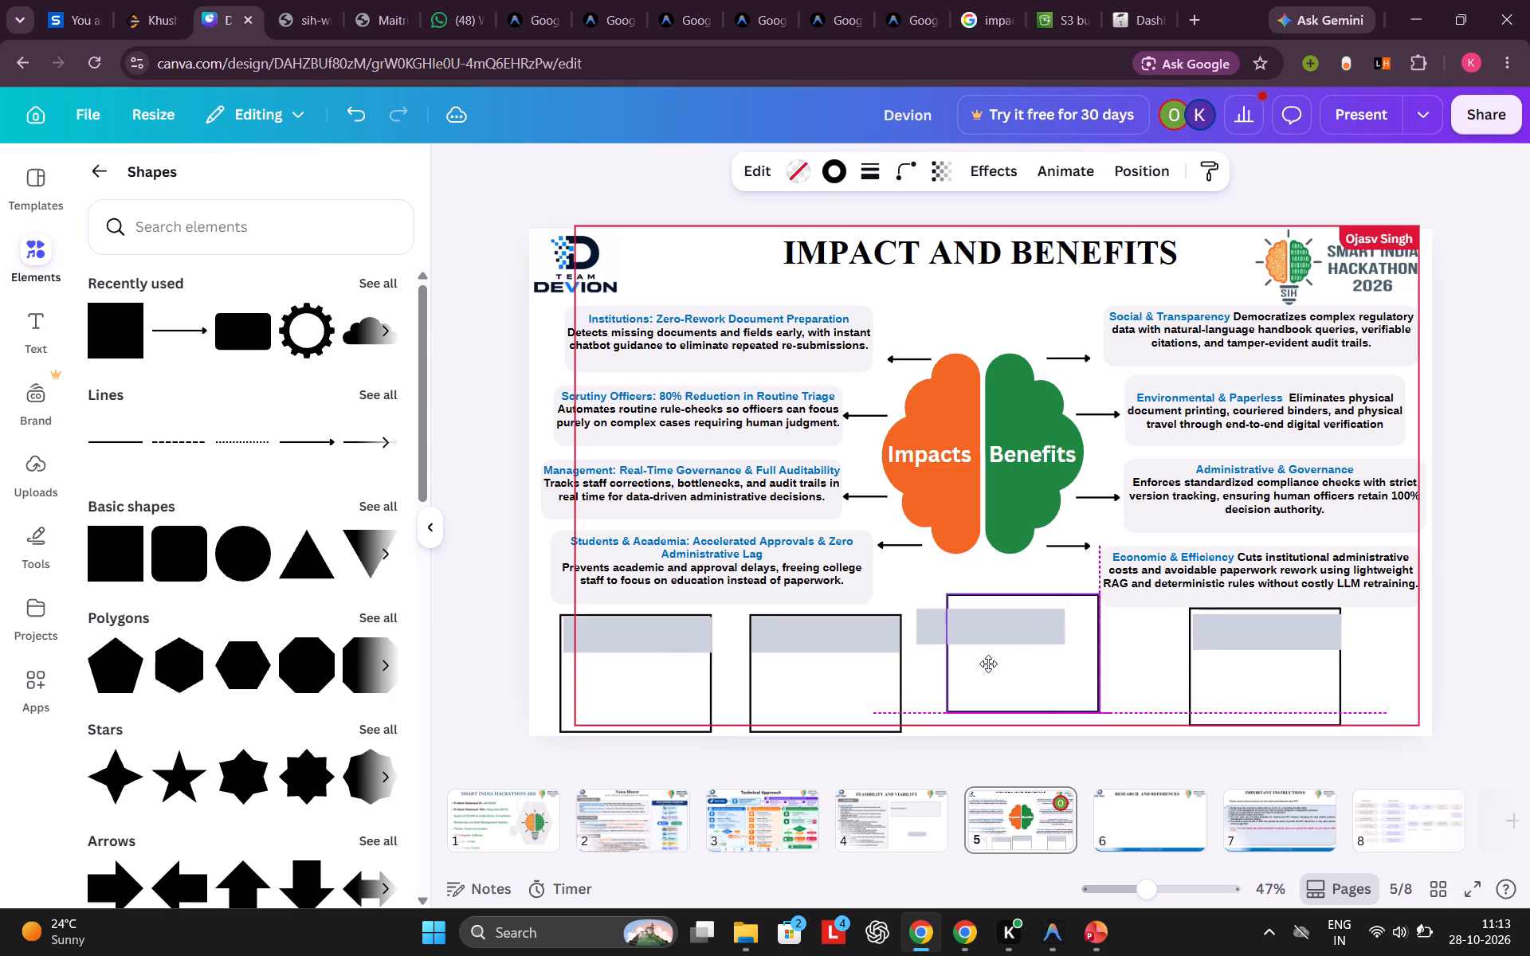
Move the fourth outlined box slightly left and widen it so it ends near the slide's right margin.
drag(1243, 684, 1226, 684)
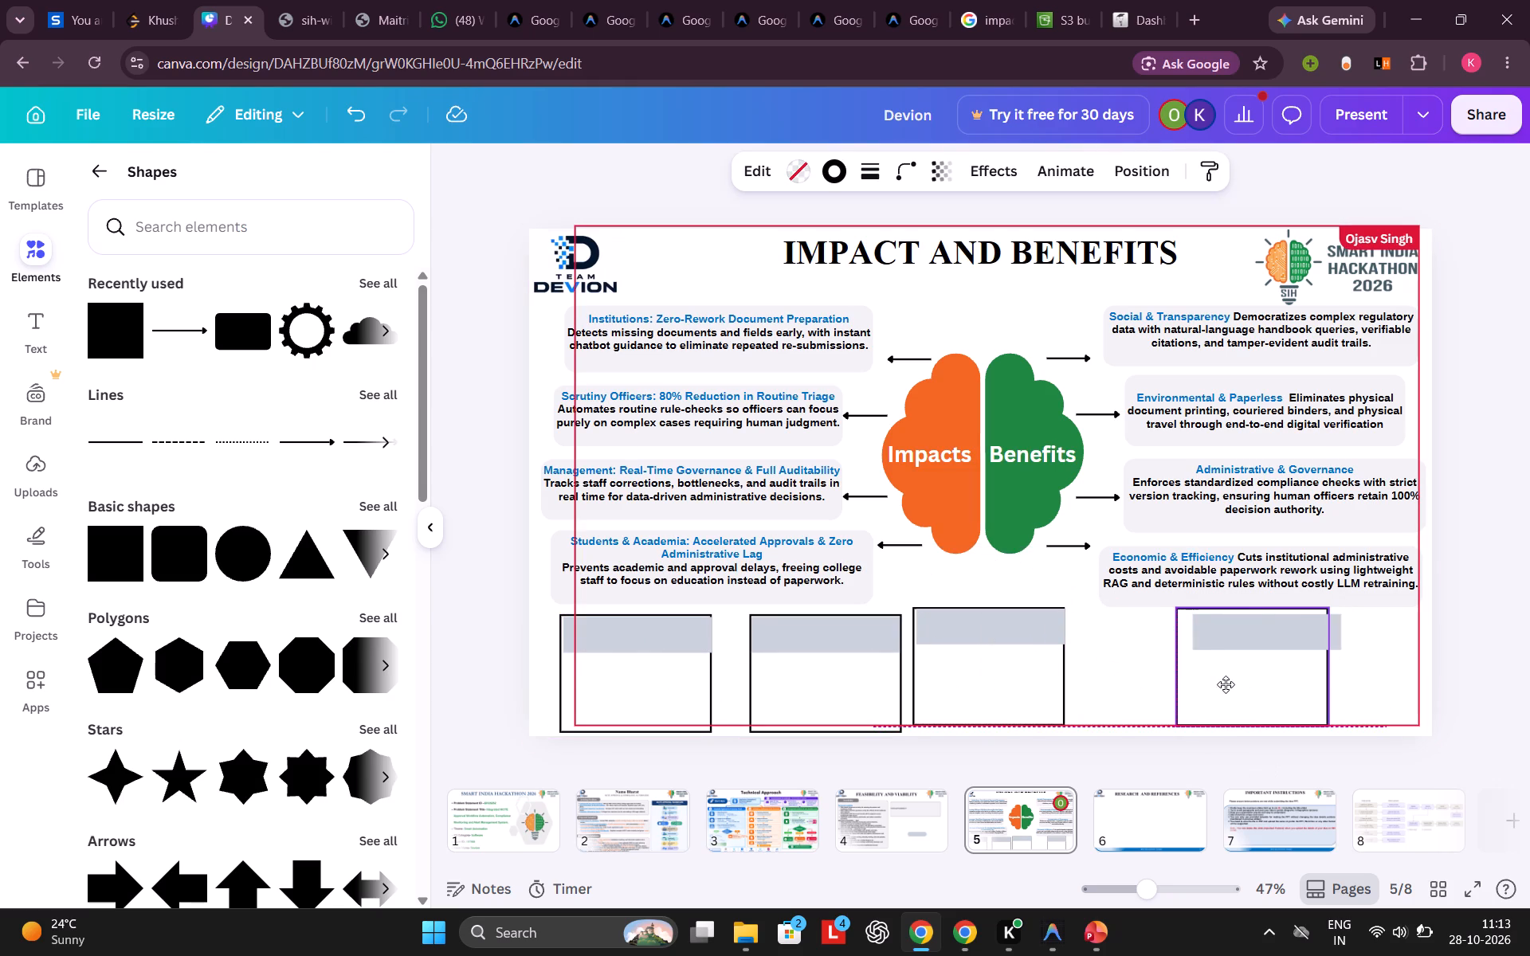
drag(1226, 684, 1228, 684)
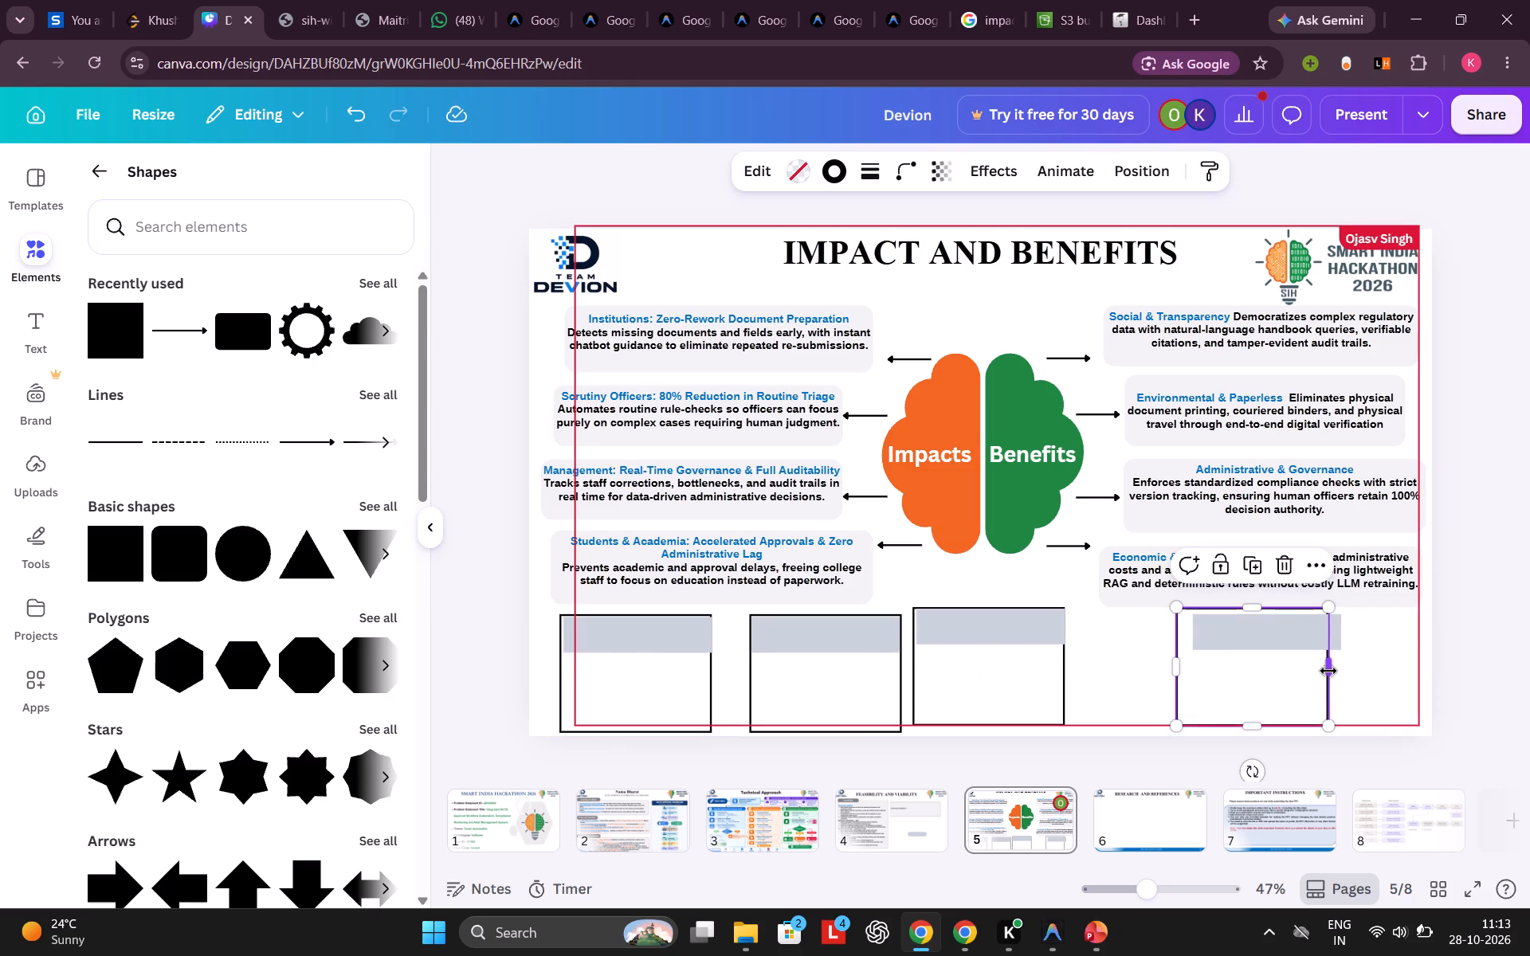
drag(1328, 672, 1387, 666)
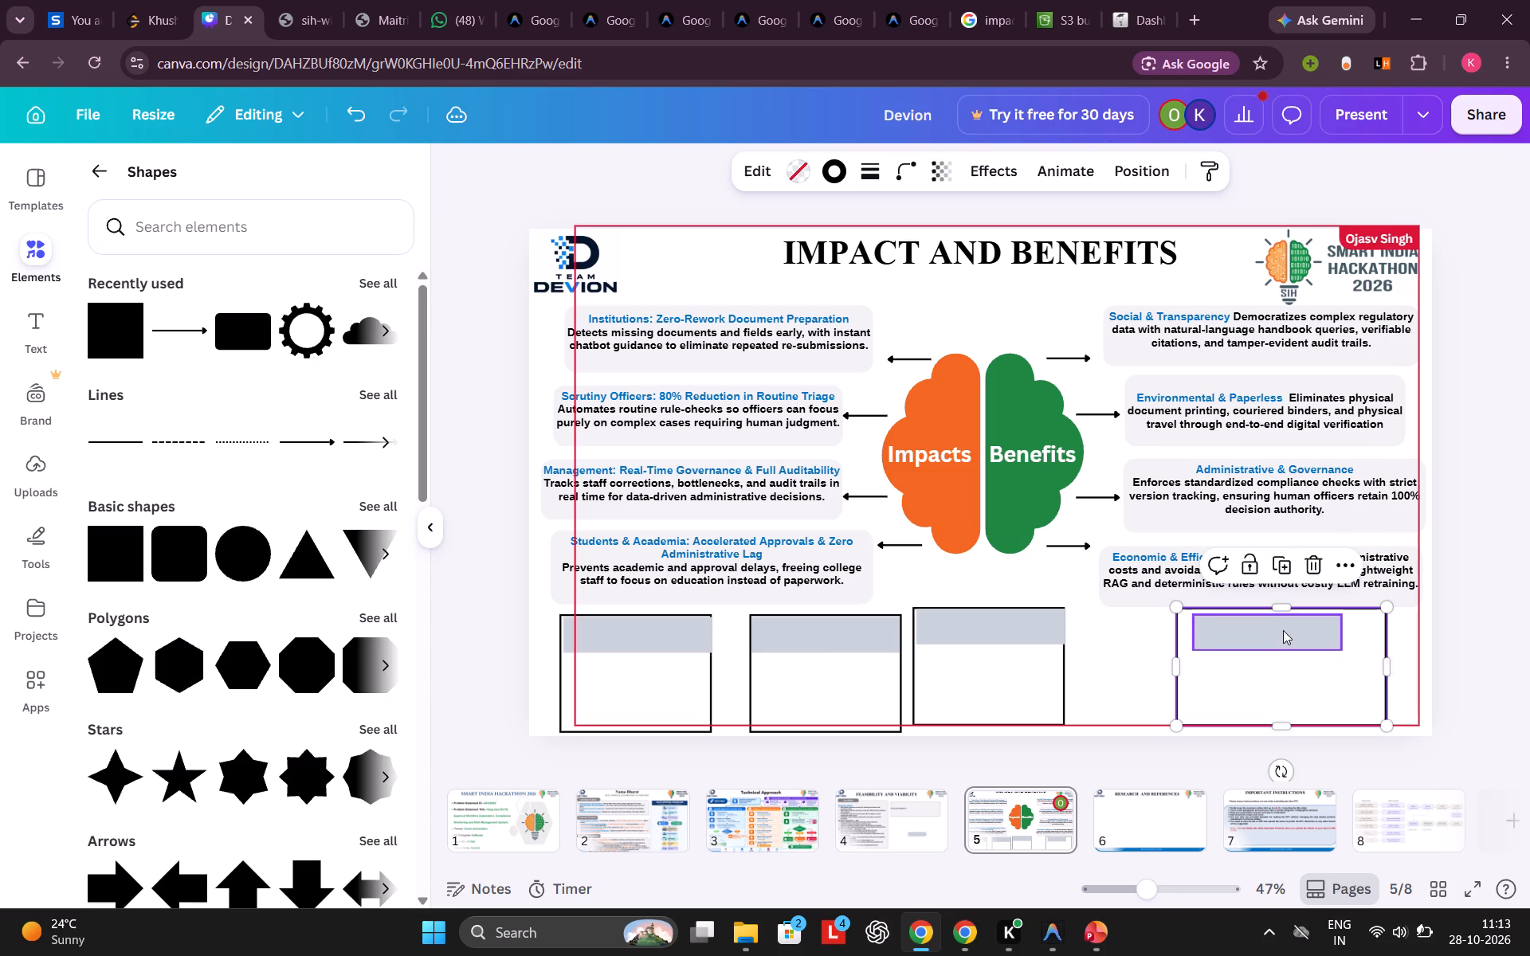
Widen the fourth box's grey header strip and move it against the box's top-left corner.
click(1285, 630)
drag(1343, 635, 1379, 629)
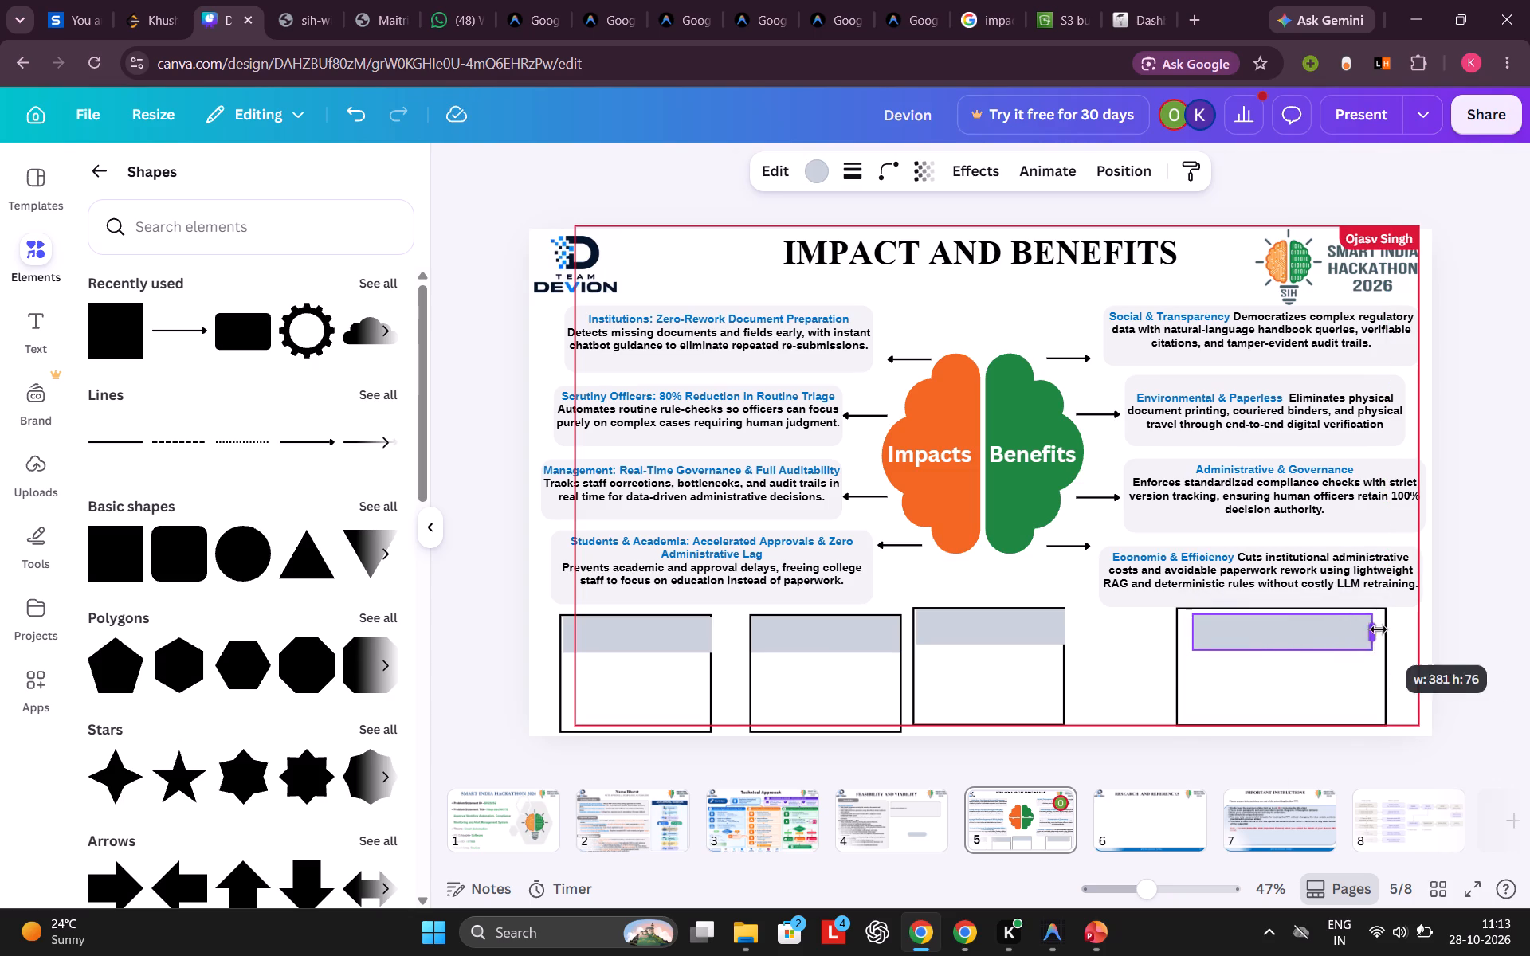
drag(1379, 629, 1383, 626)
drag(1306, 626, 1281, 622)
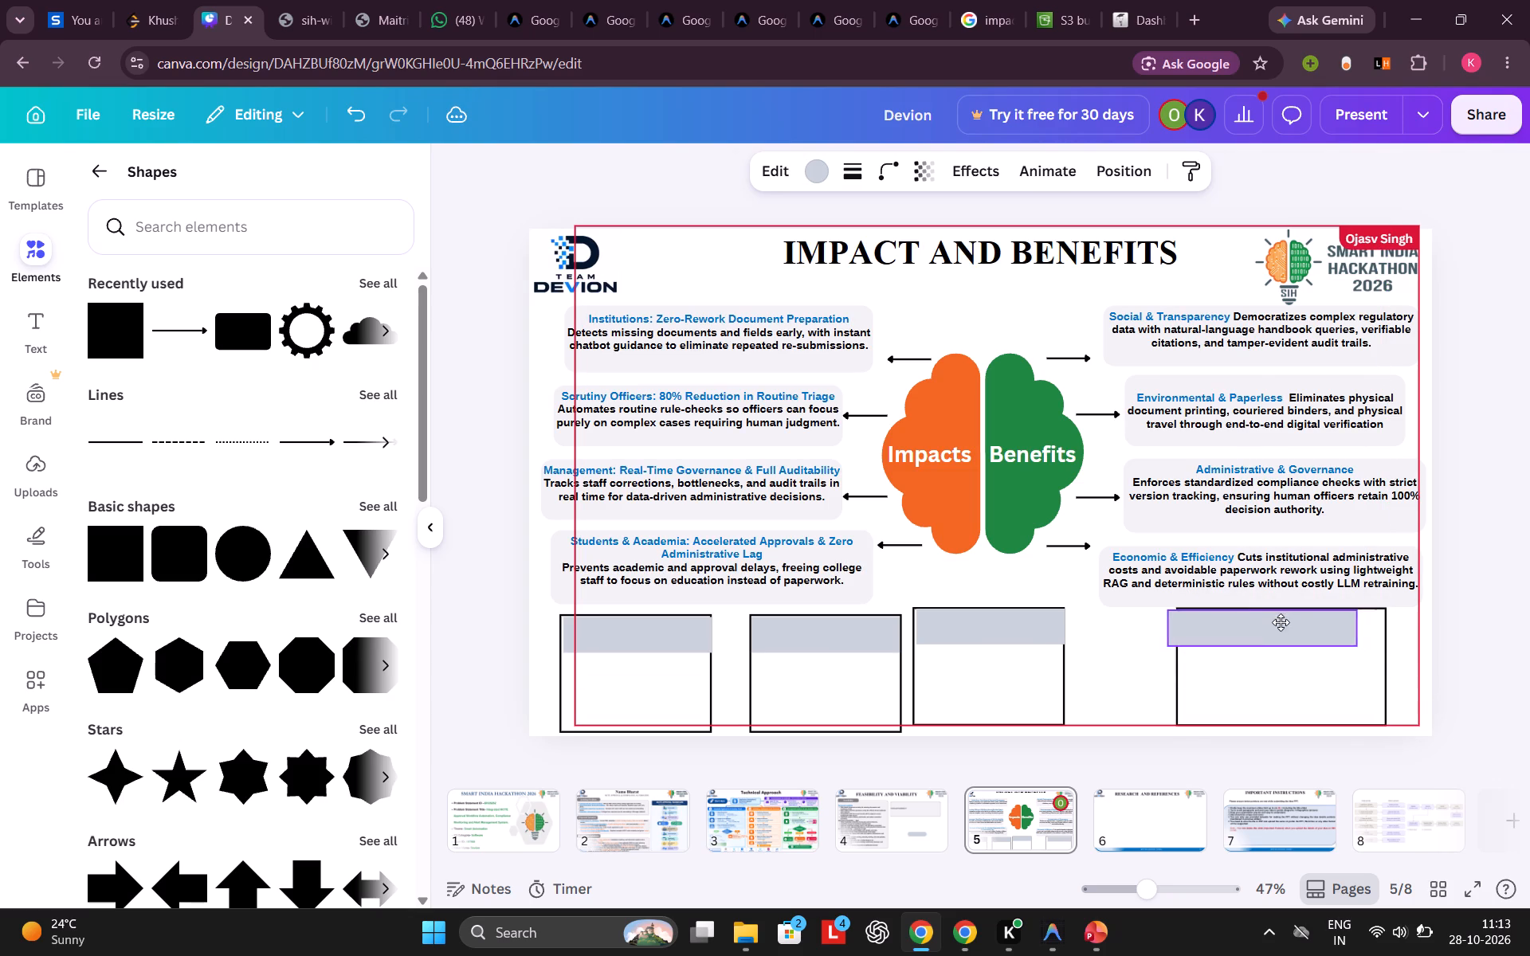
drag(1281, 622, 1297, 621)
Move the third outlined box right, level with the fourth, and widen it to leave a small gap between them.
drag(1036, 672, 1062, 667)
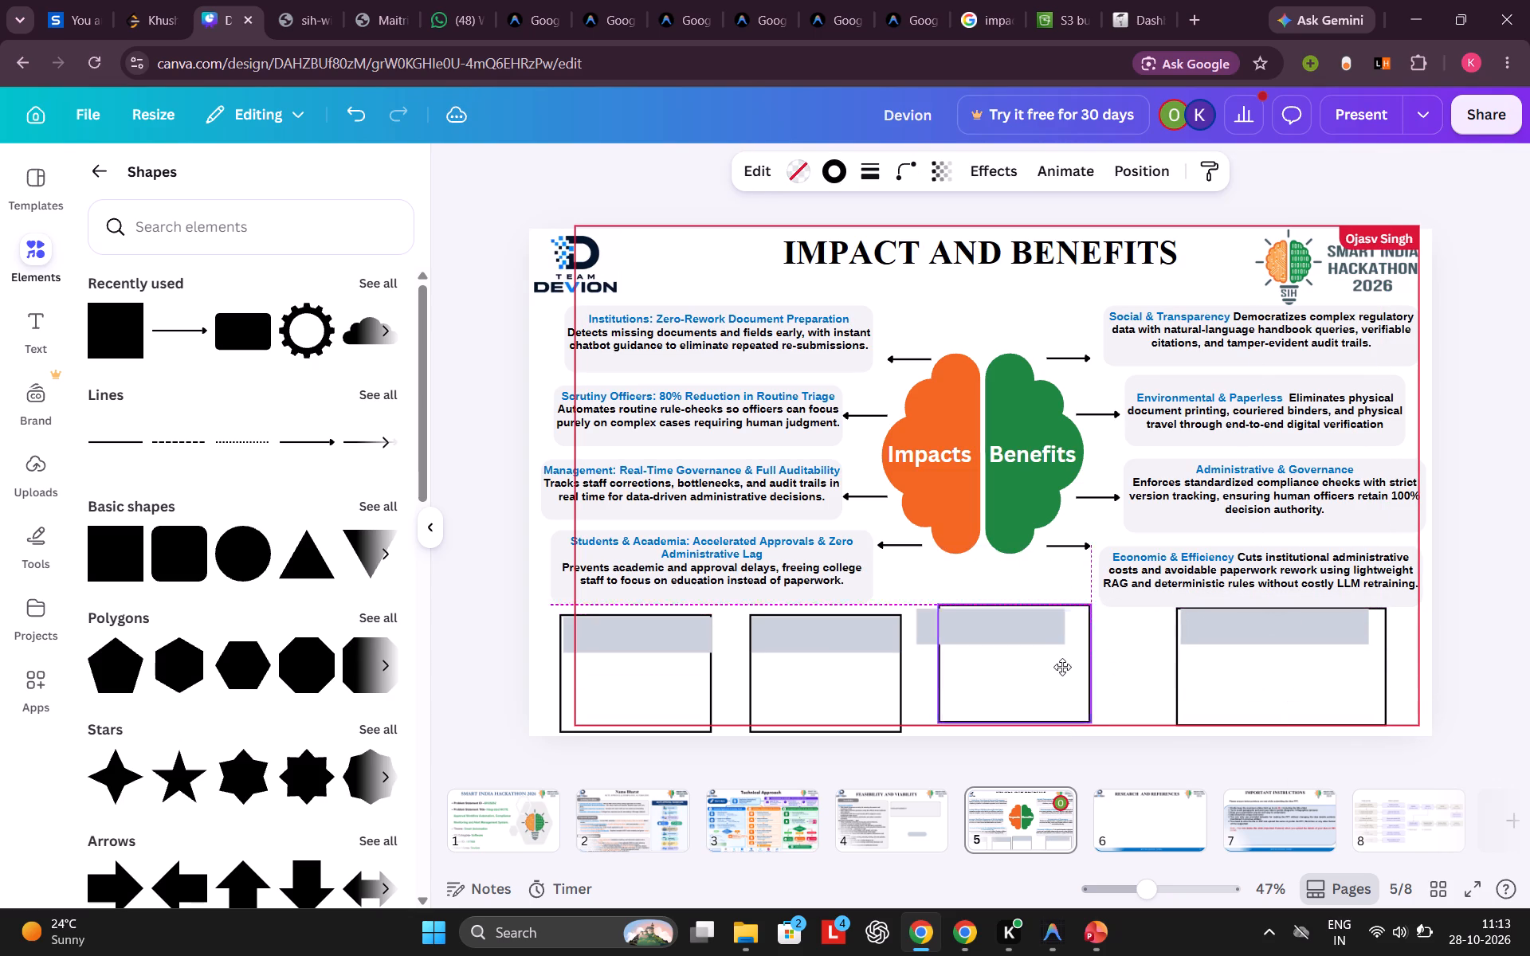
drag(1062, 667, 1076, 672)
drag(1106, 665, 1145, 664)
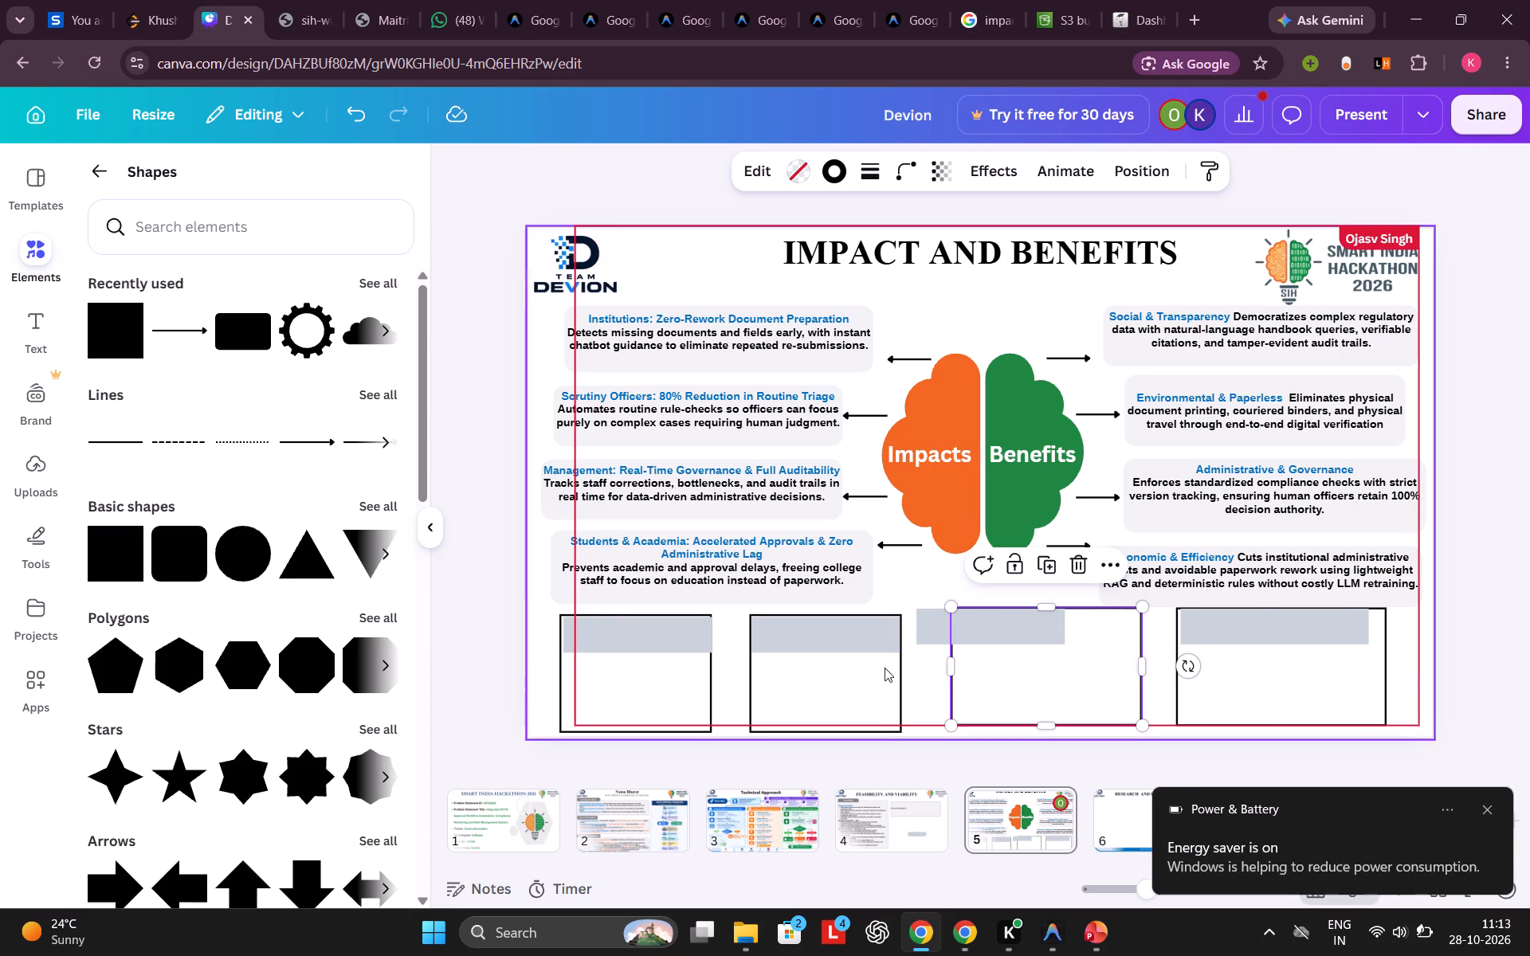
Raise the second and first outlined boxes level with the others and widen each to leave only a small gap to its right-hand neighbour.
click(869, 675)
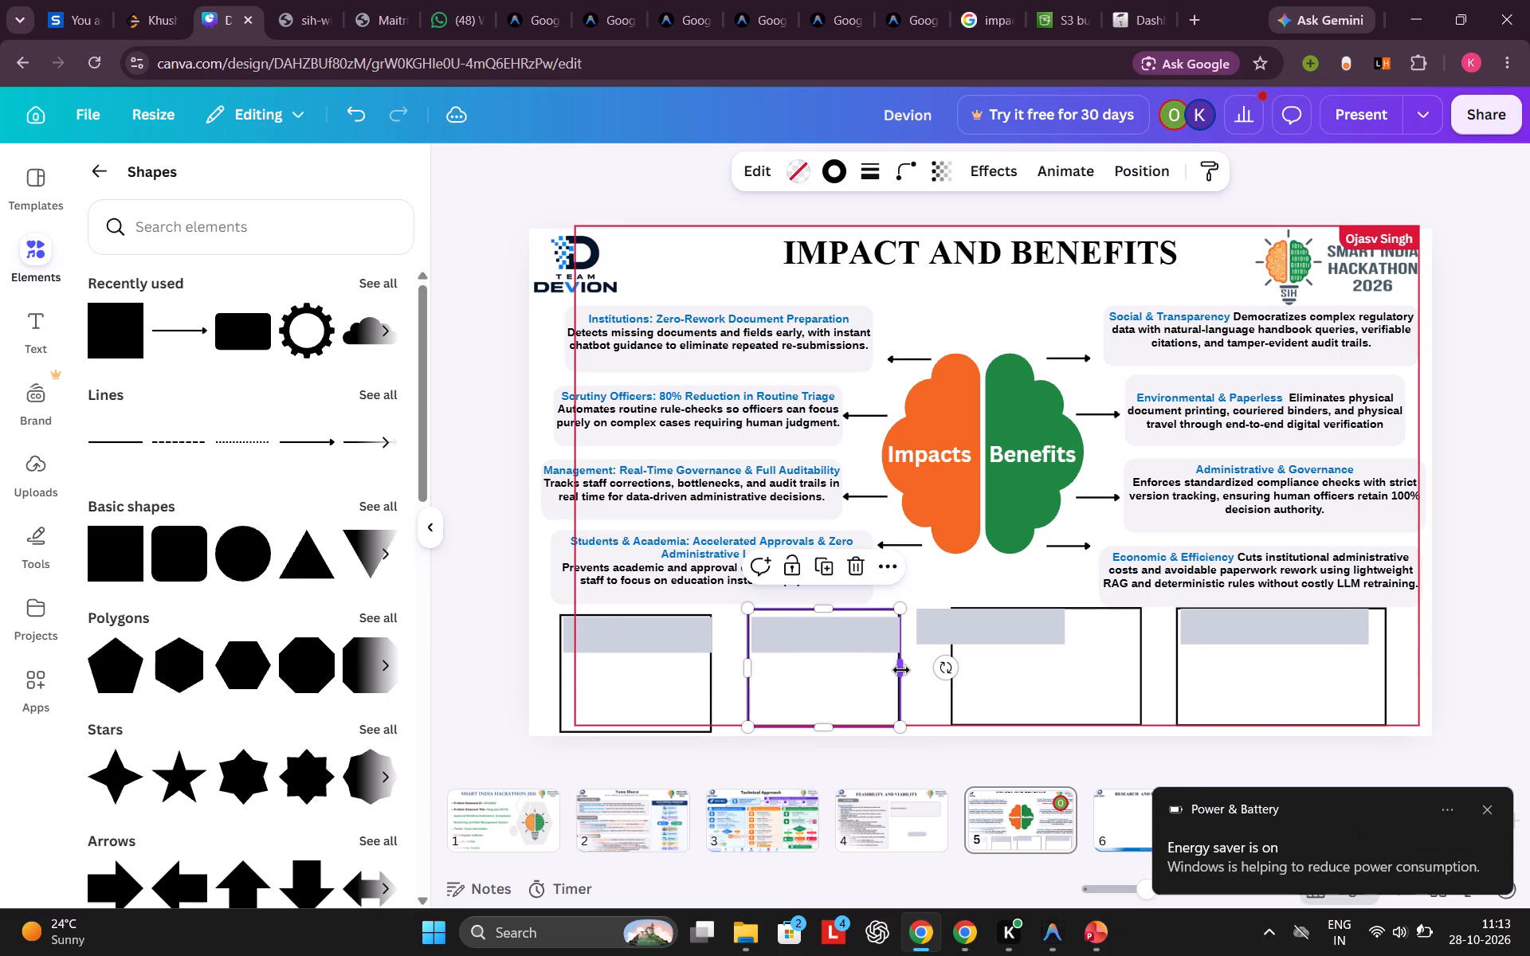
drag(898, 670, 931, 670)
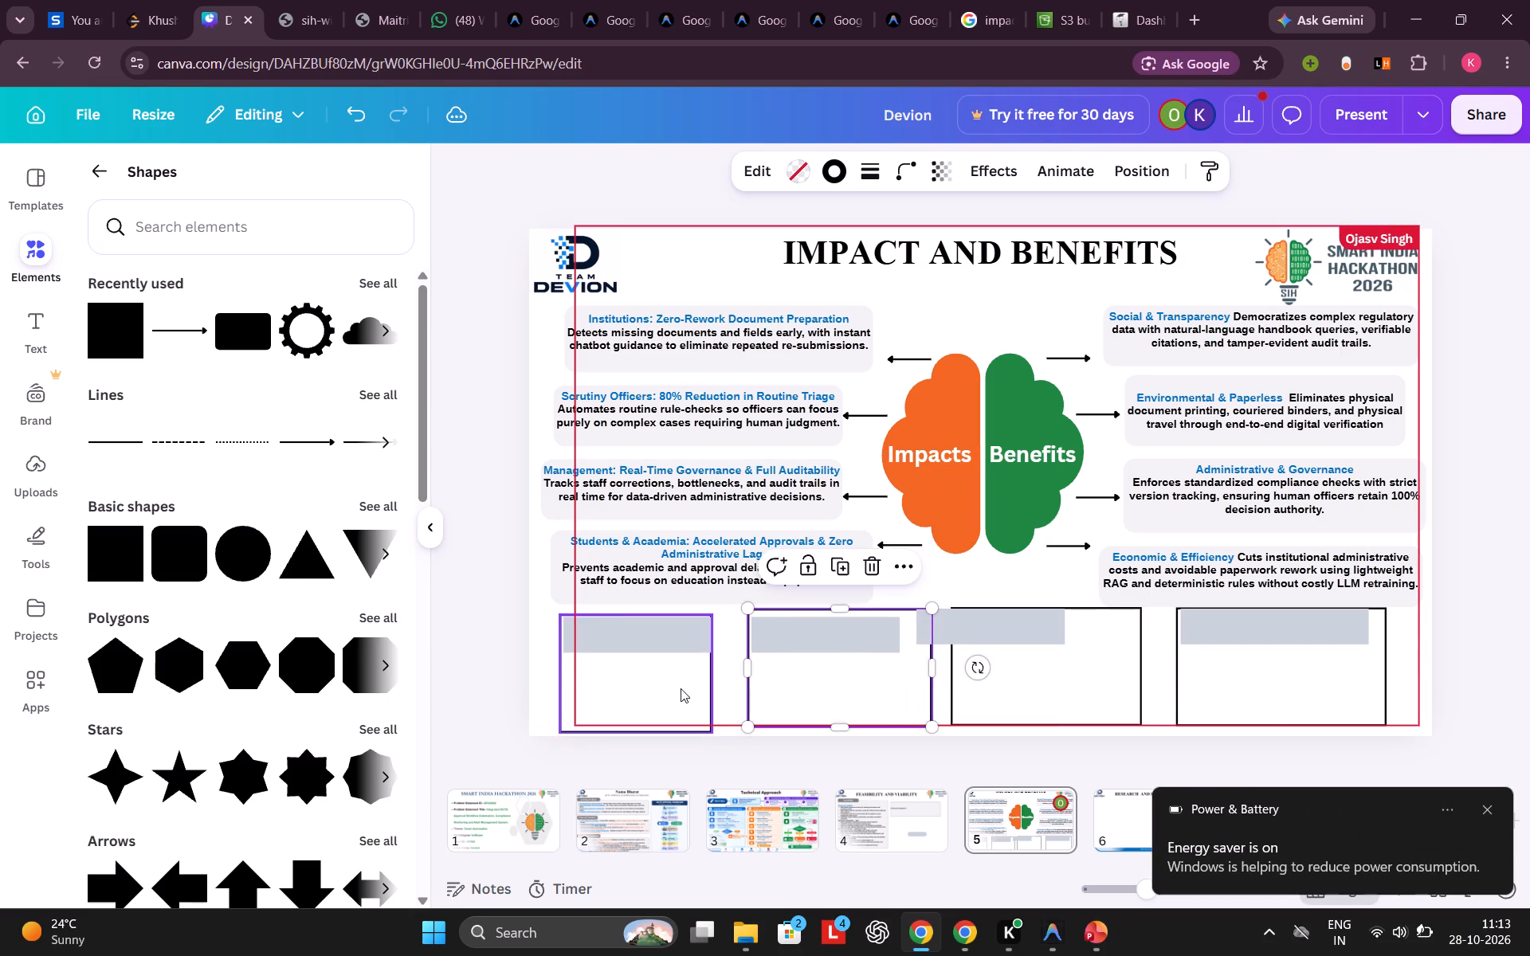
click(666, 685)
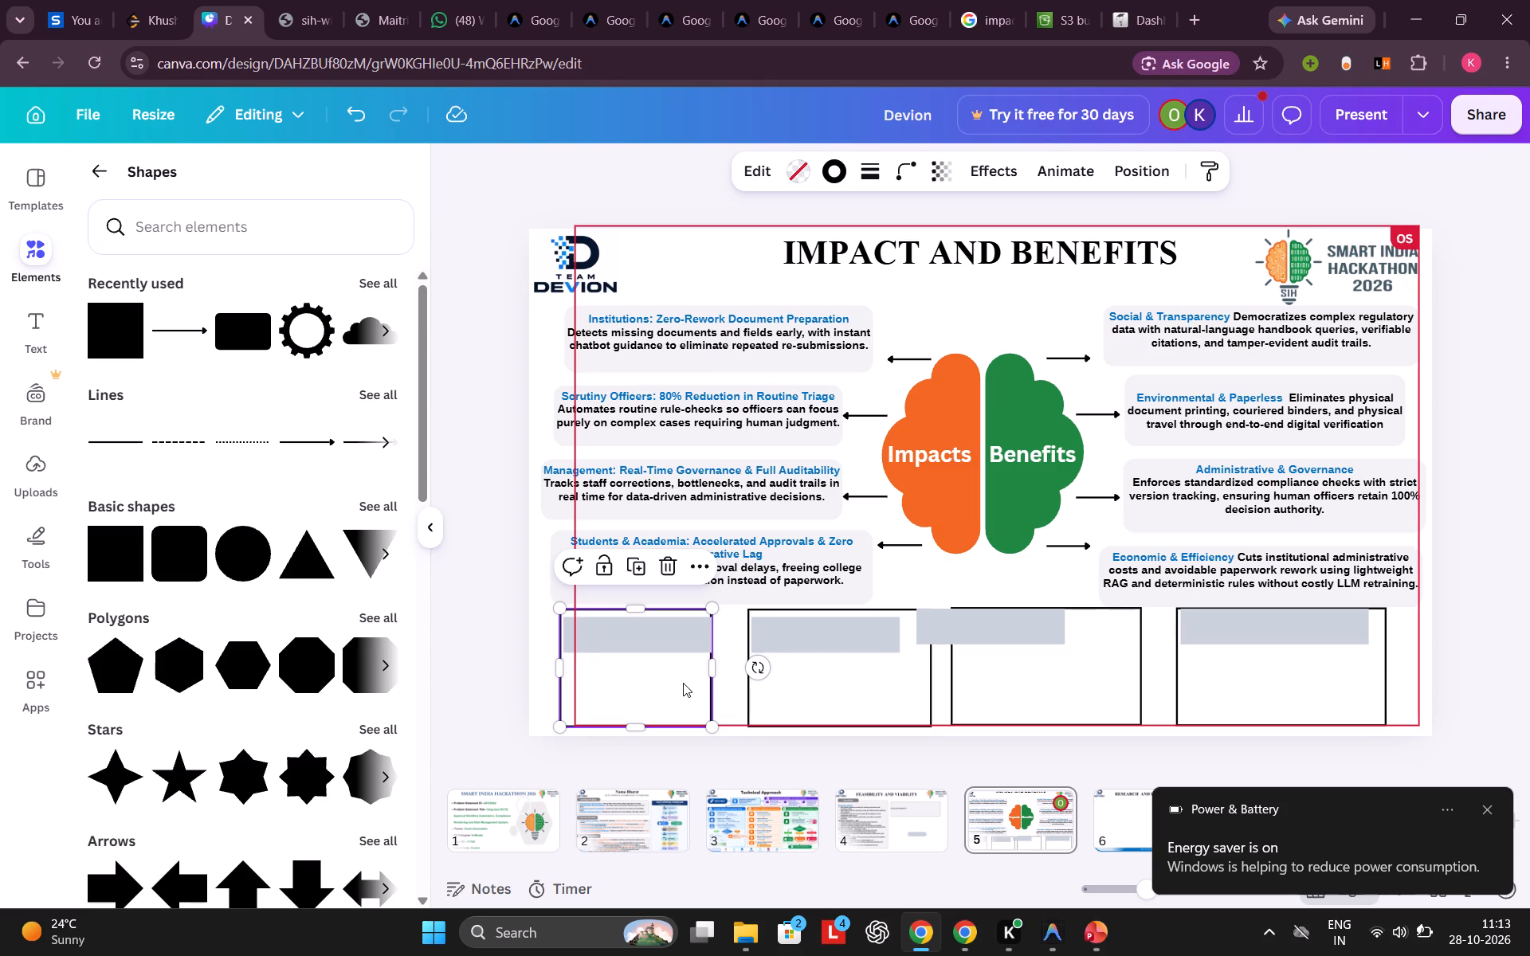
drag(713, 677, 723, 675)
drag(723, 675, 733, 673)
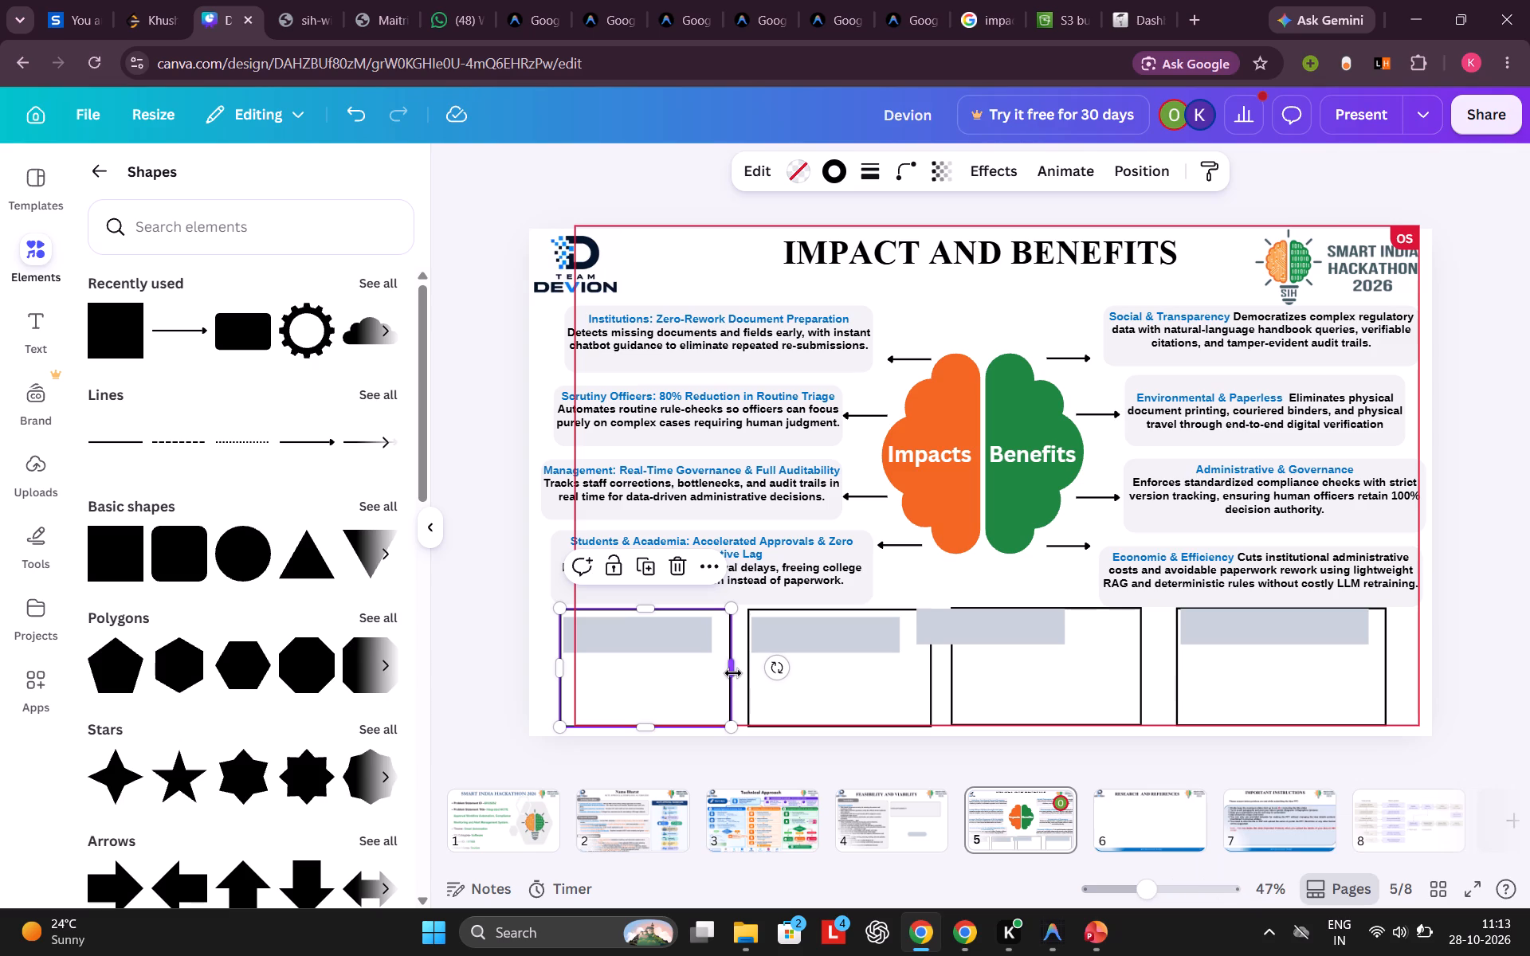
Extend the first outlined box's left edge outward to bring it close to the slide's left margin.
click(675, 671)
drag(558, 666, 541, 666)
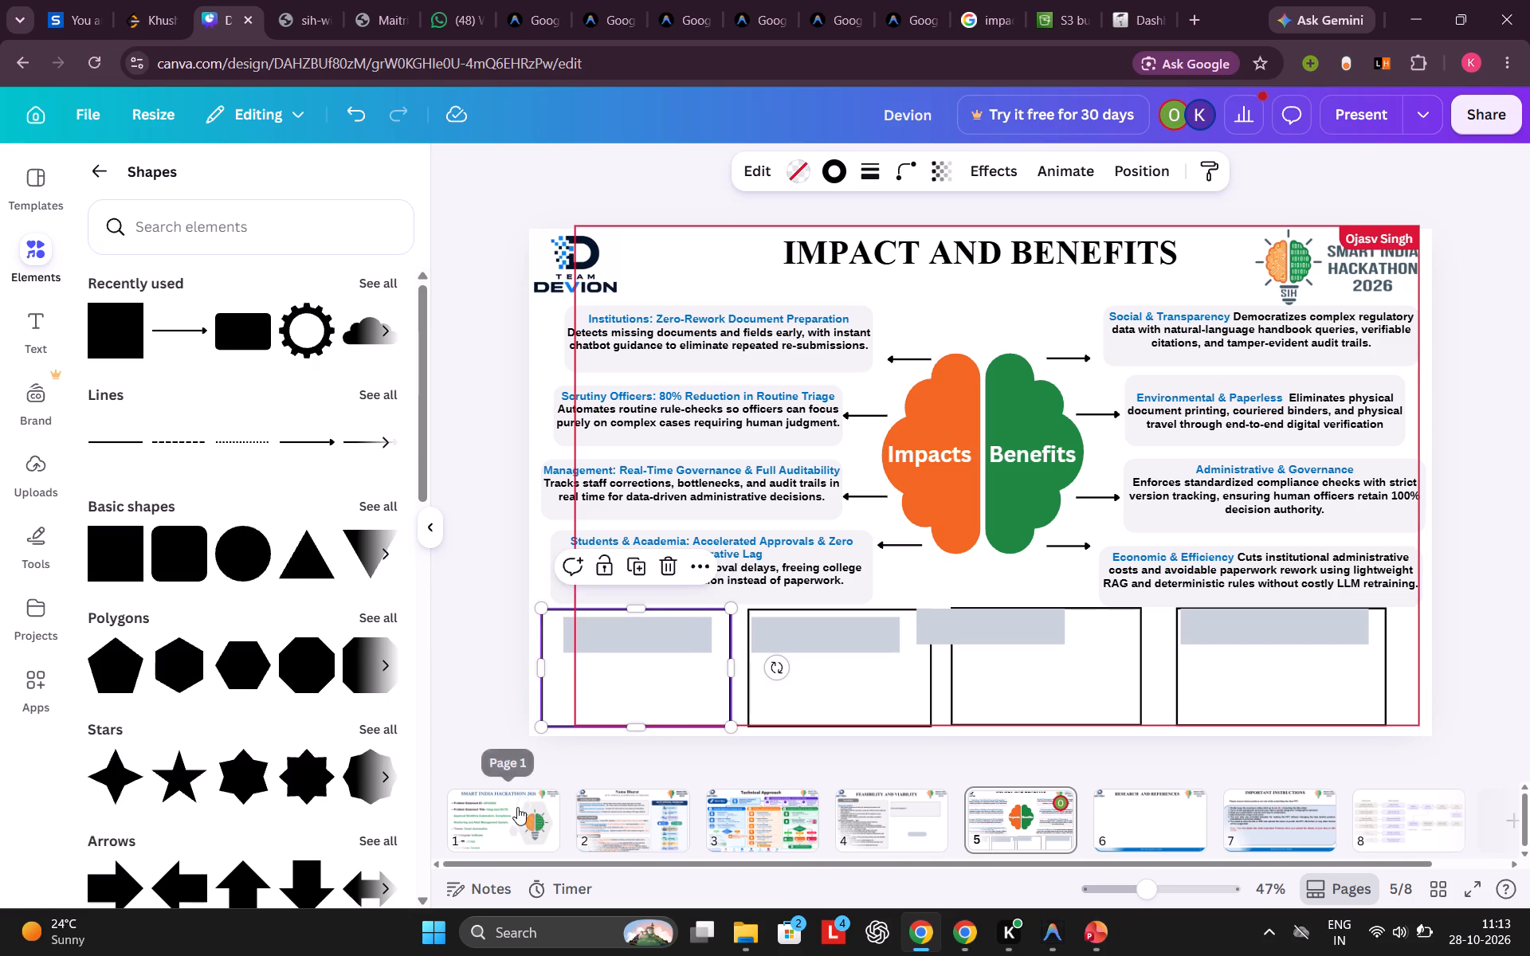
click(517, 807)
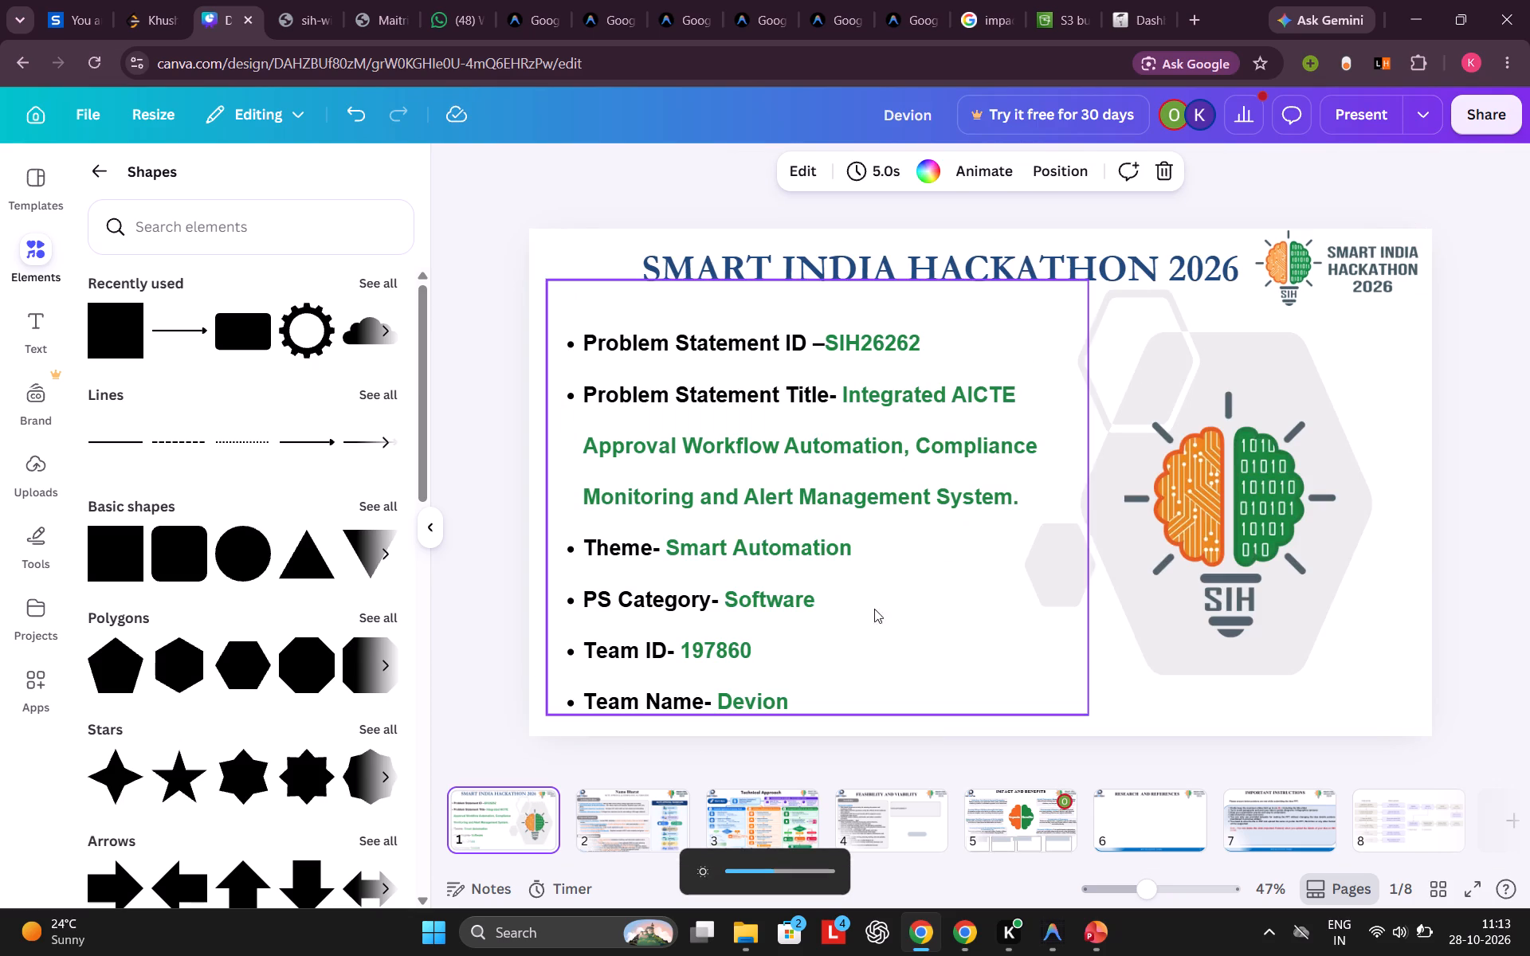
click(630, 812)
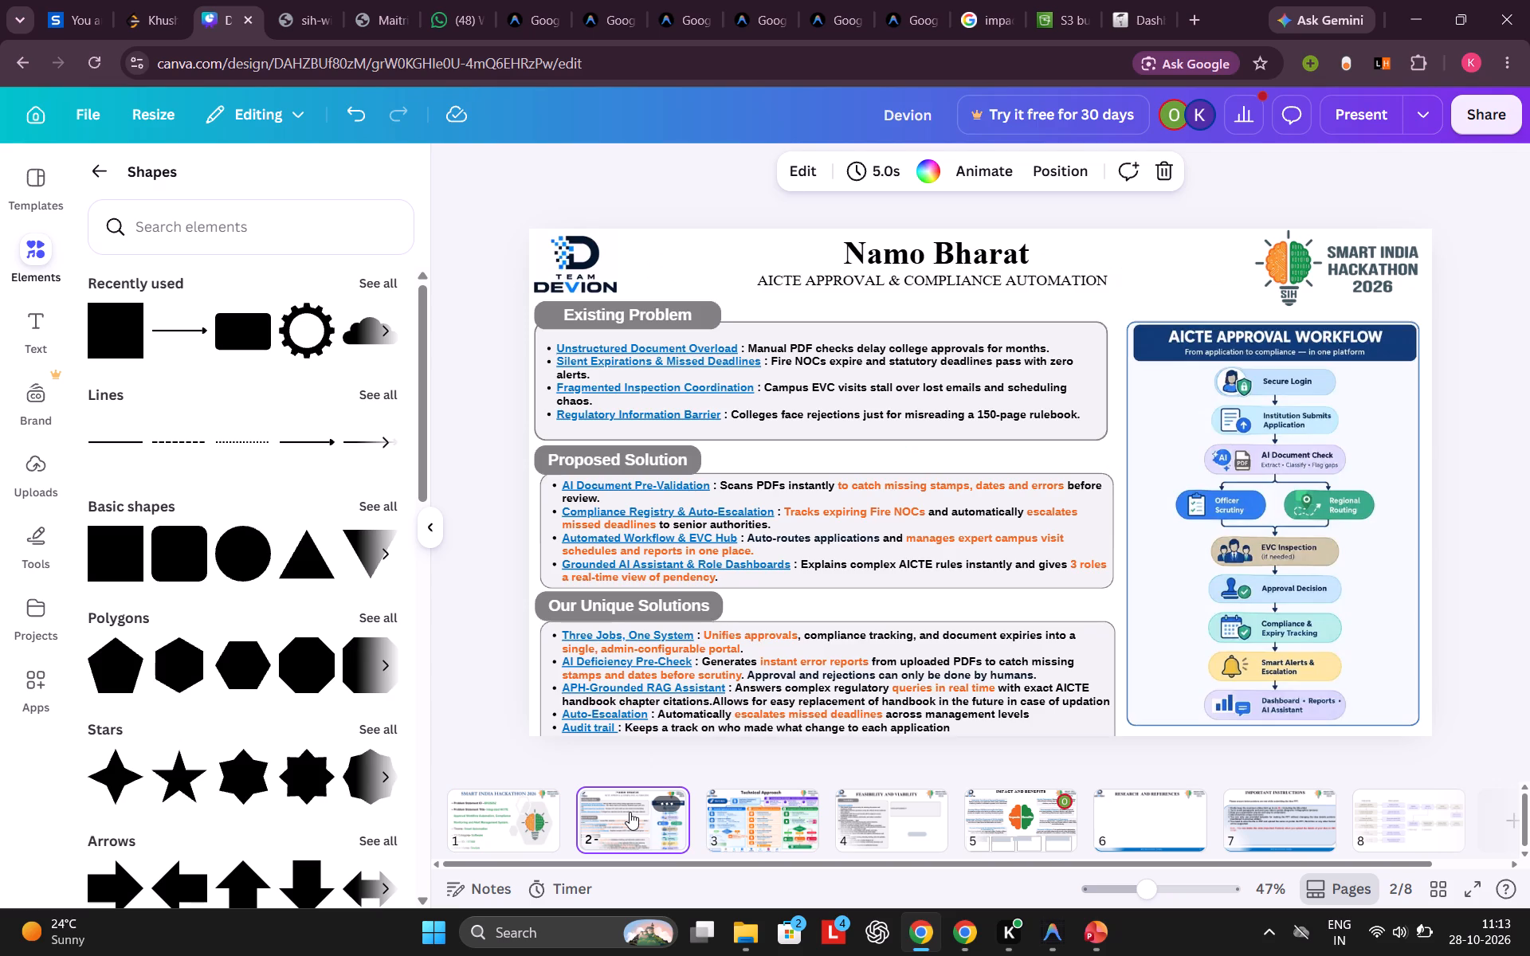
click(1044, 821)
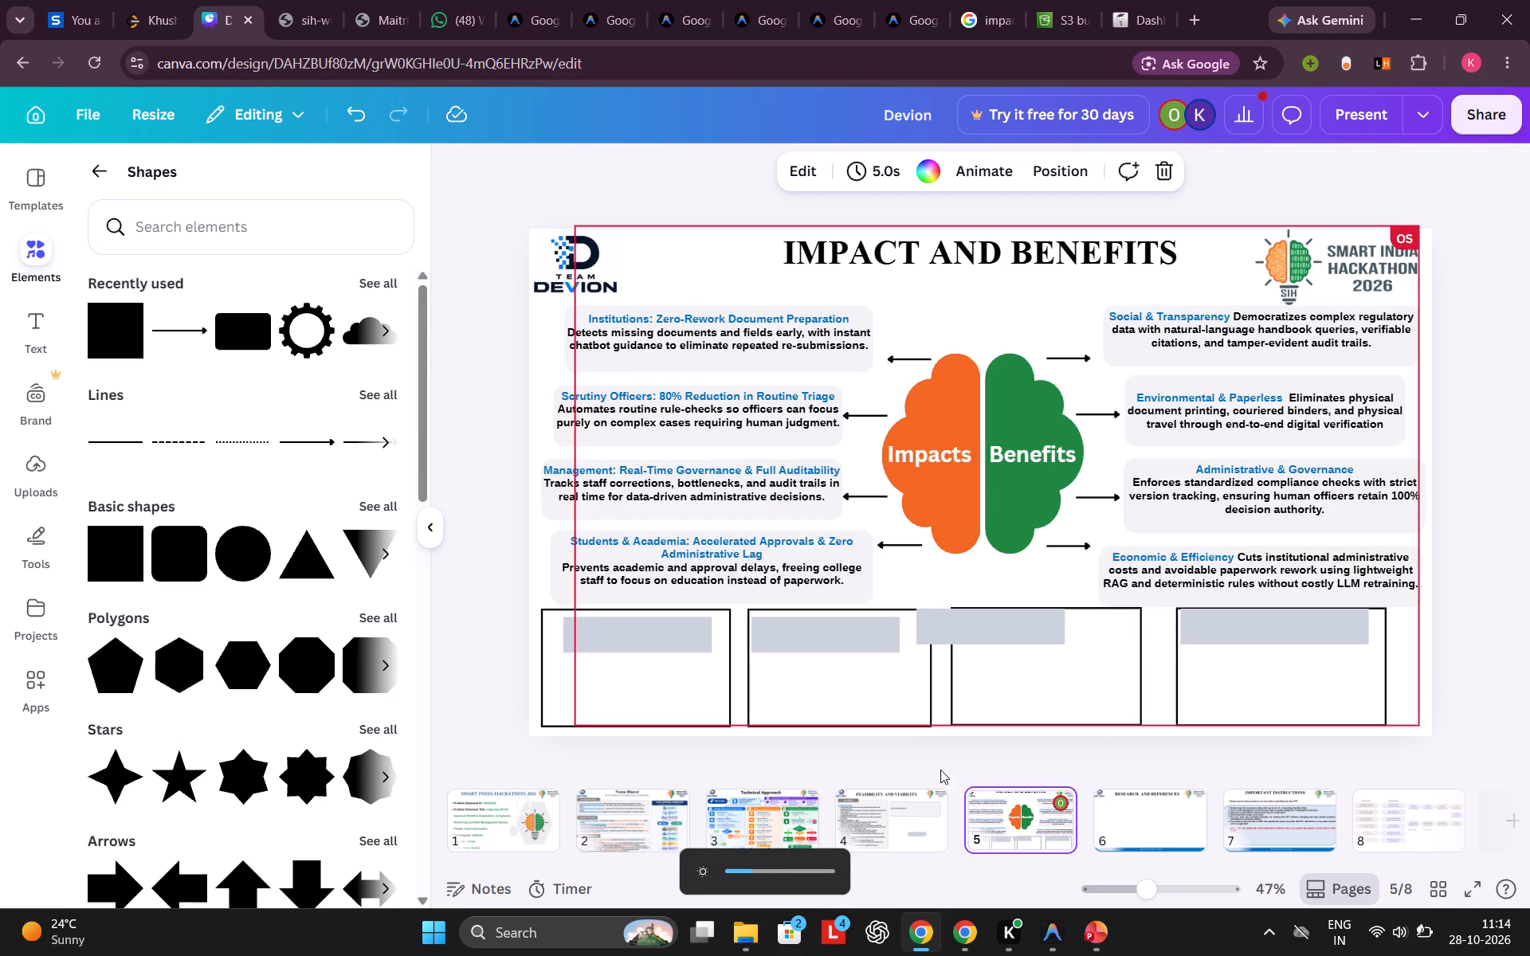
Move the misplaced grey header strip into the third outlined box, against its top-left corner.
drag(999, 622, 1053, 621)
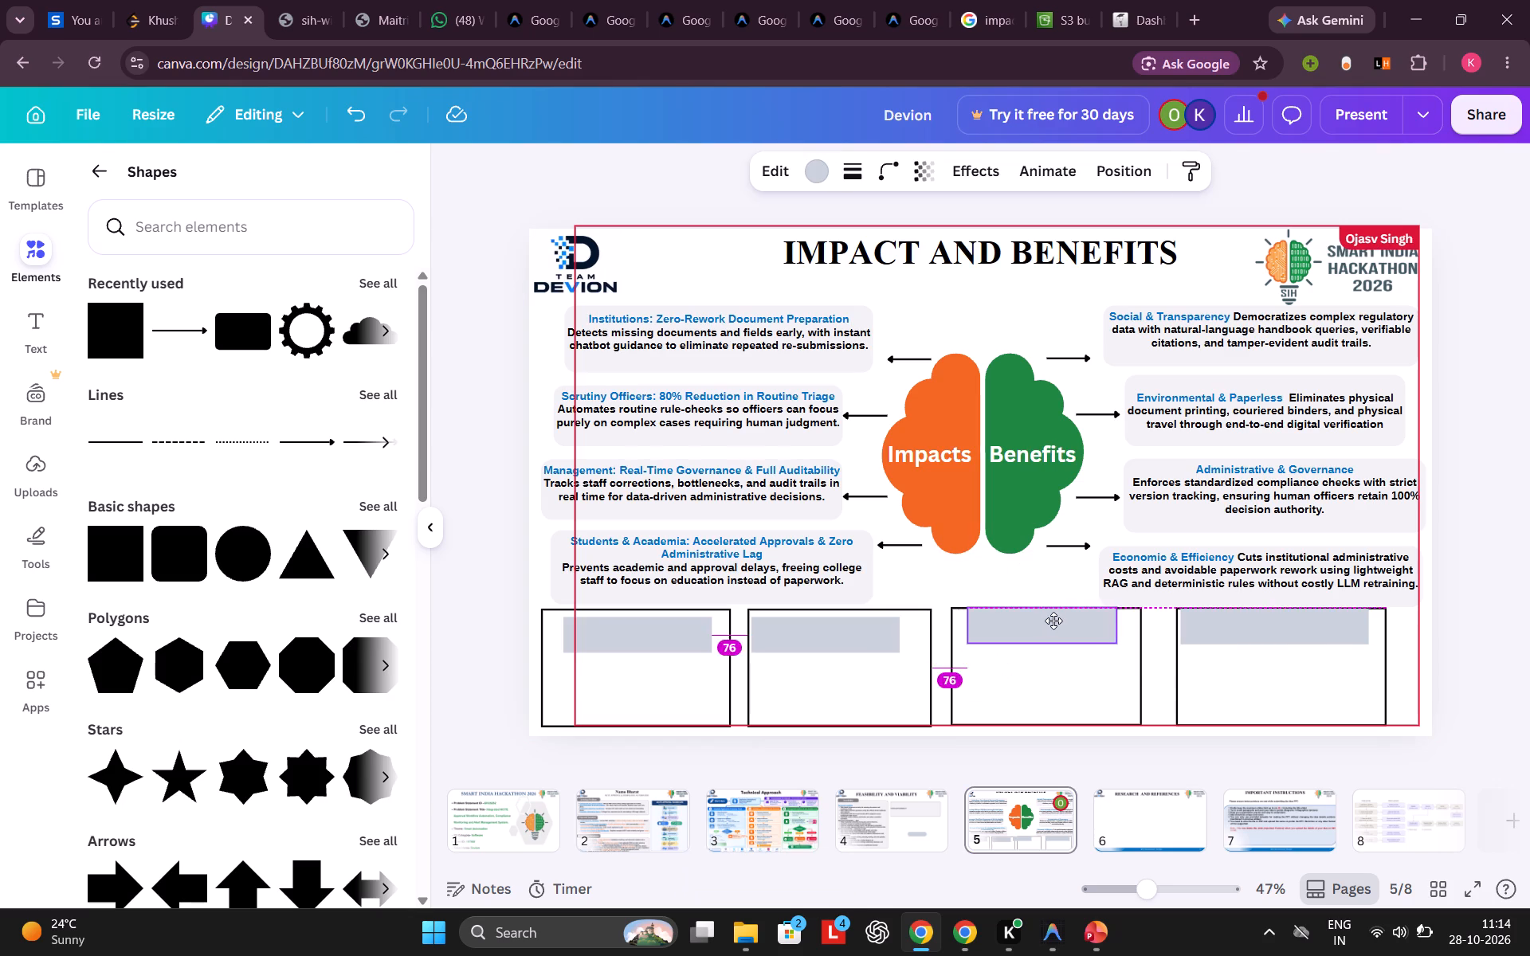
drag(1053, 621, 1035, 622)
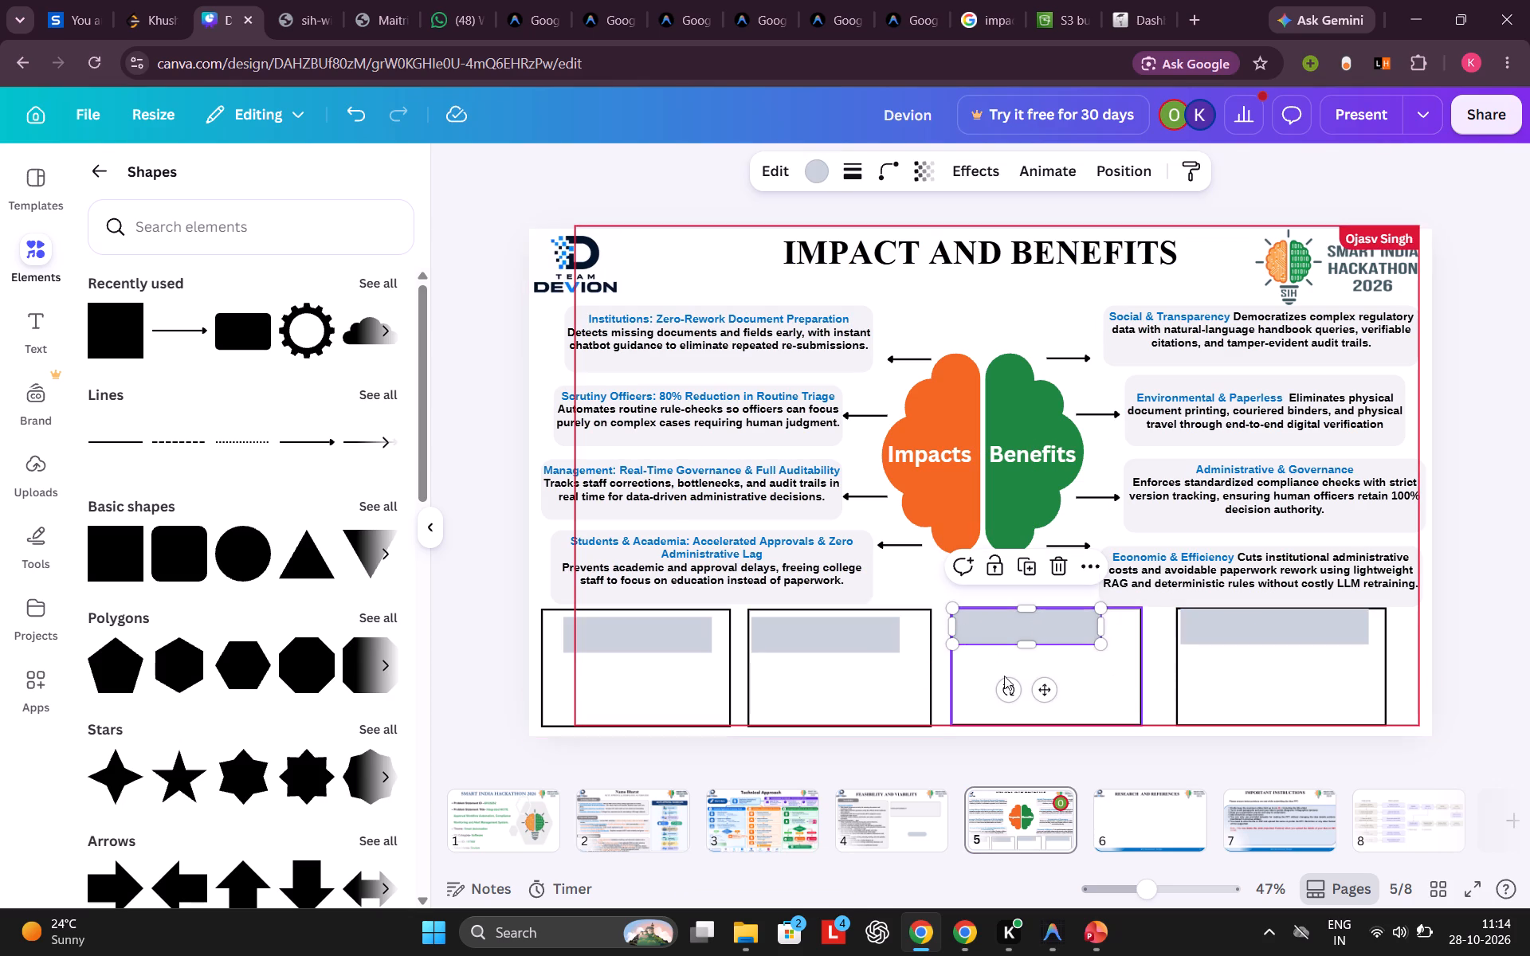
Widen the second outlined box to about 418 and the first to about 424, leaving matching gaps of about 15 to their right-hand neighbours.
click(913, 660)
drag(932, 664, 945, 664)
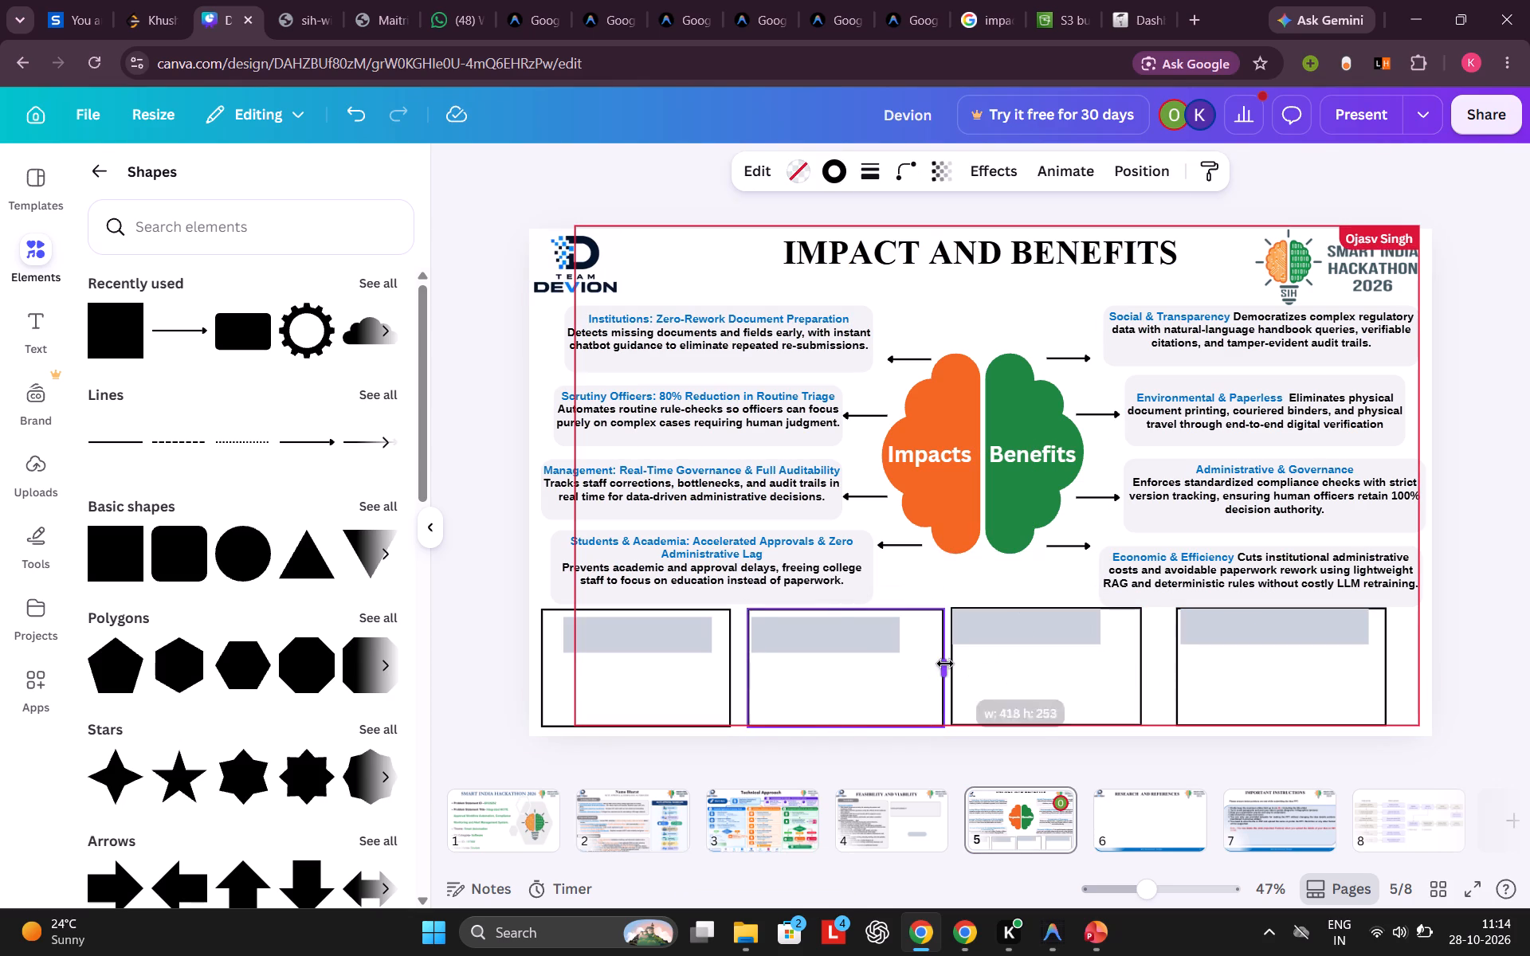
drag(945, 664, 944, 664)
click(673, 671)
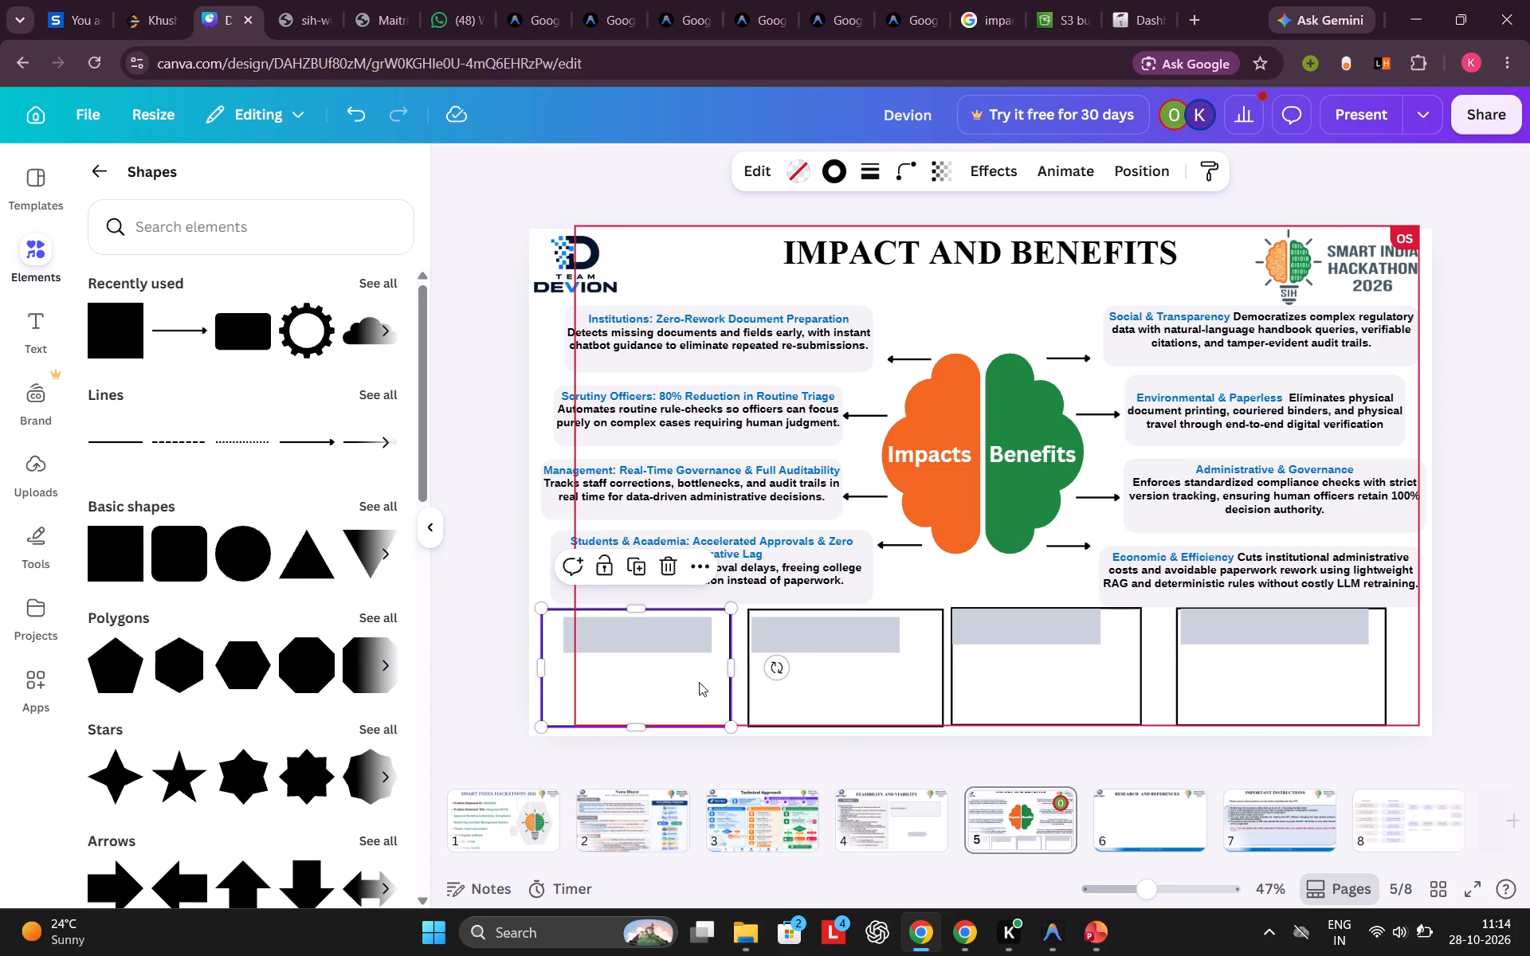
drag(728, 671, 738, 666)
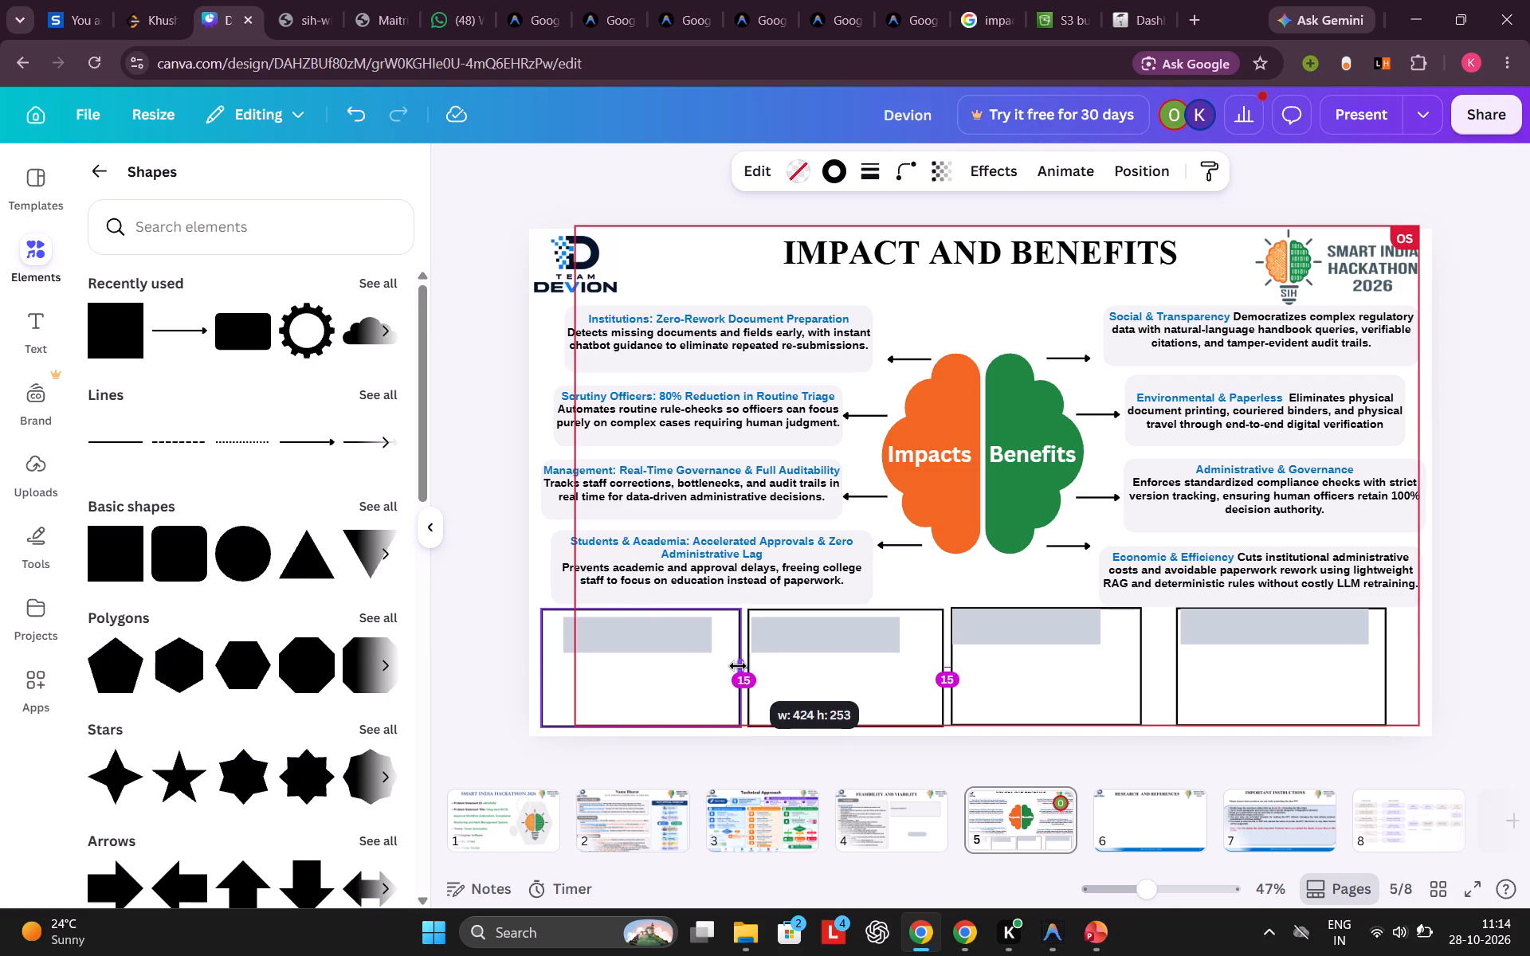
drag(738, 666, 738, 667)
Move the first box's grey header strip up and left against the box's top-left corner.
drag(671, 634, 673, 625)
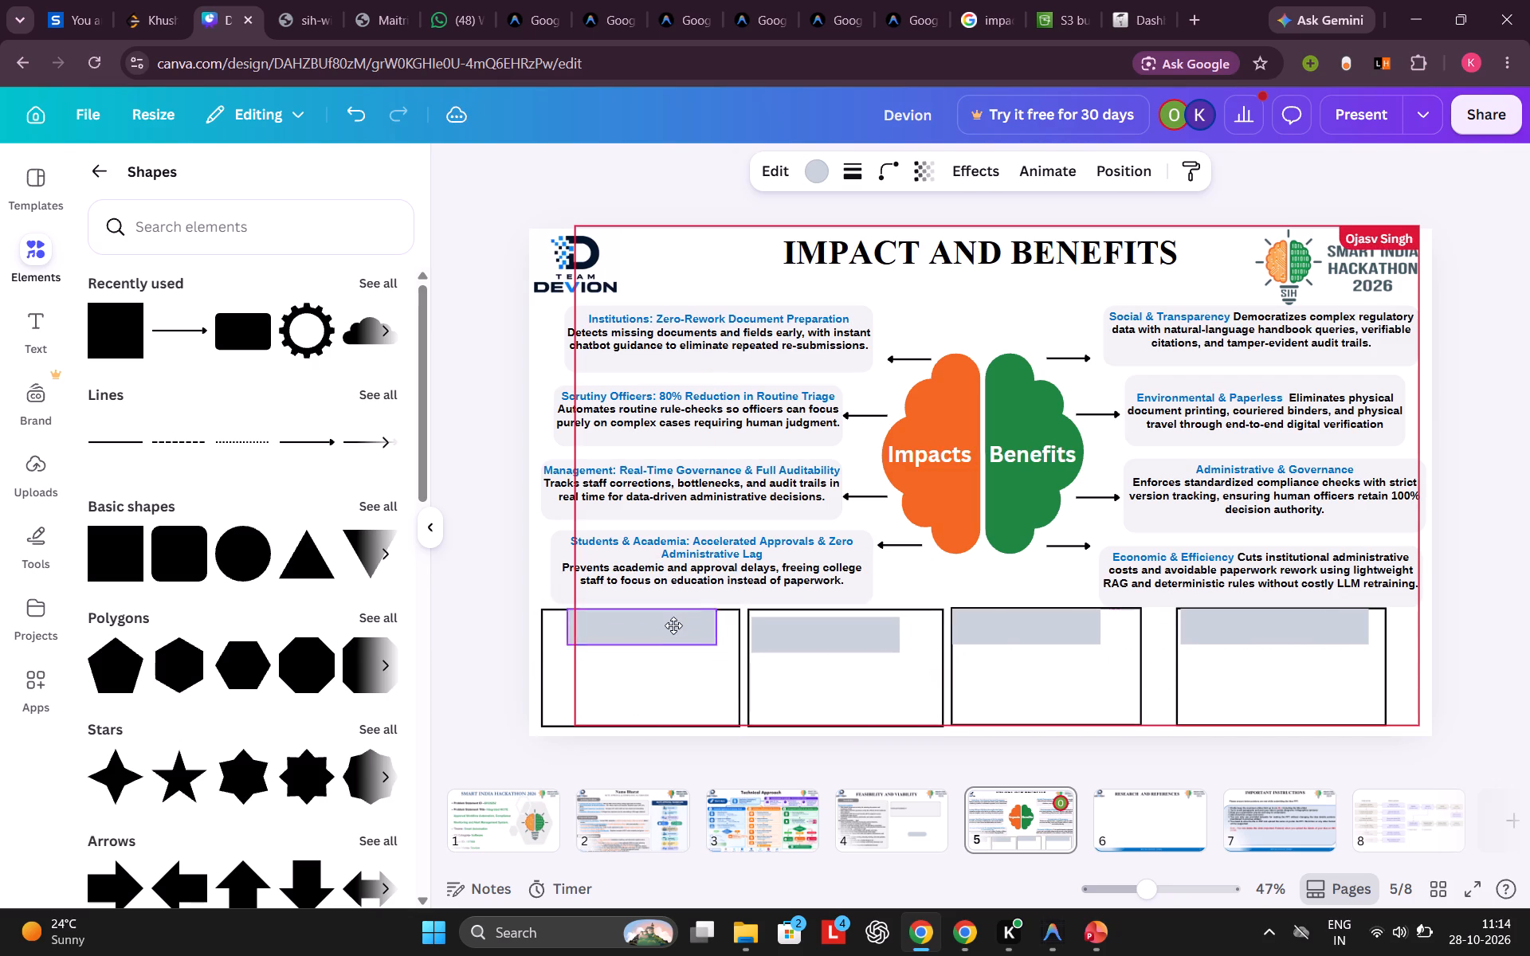
drag(673, 625, 649, 626)
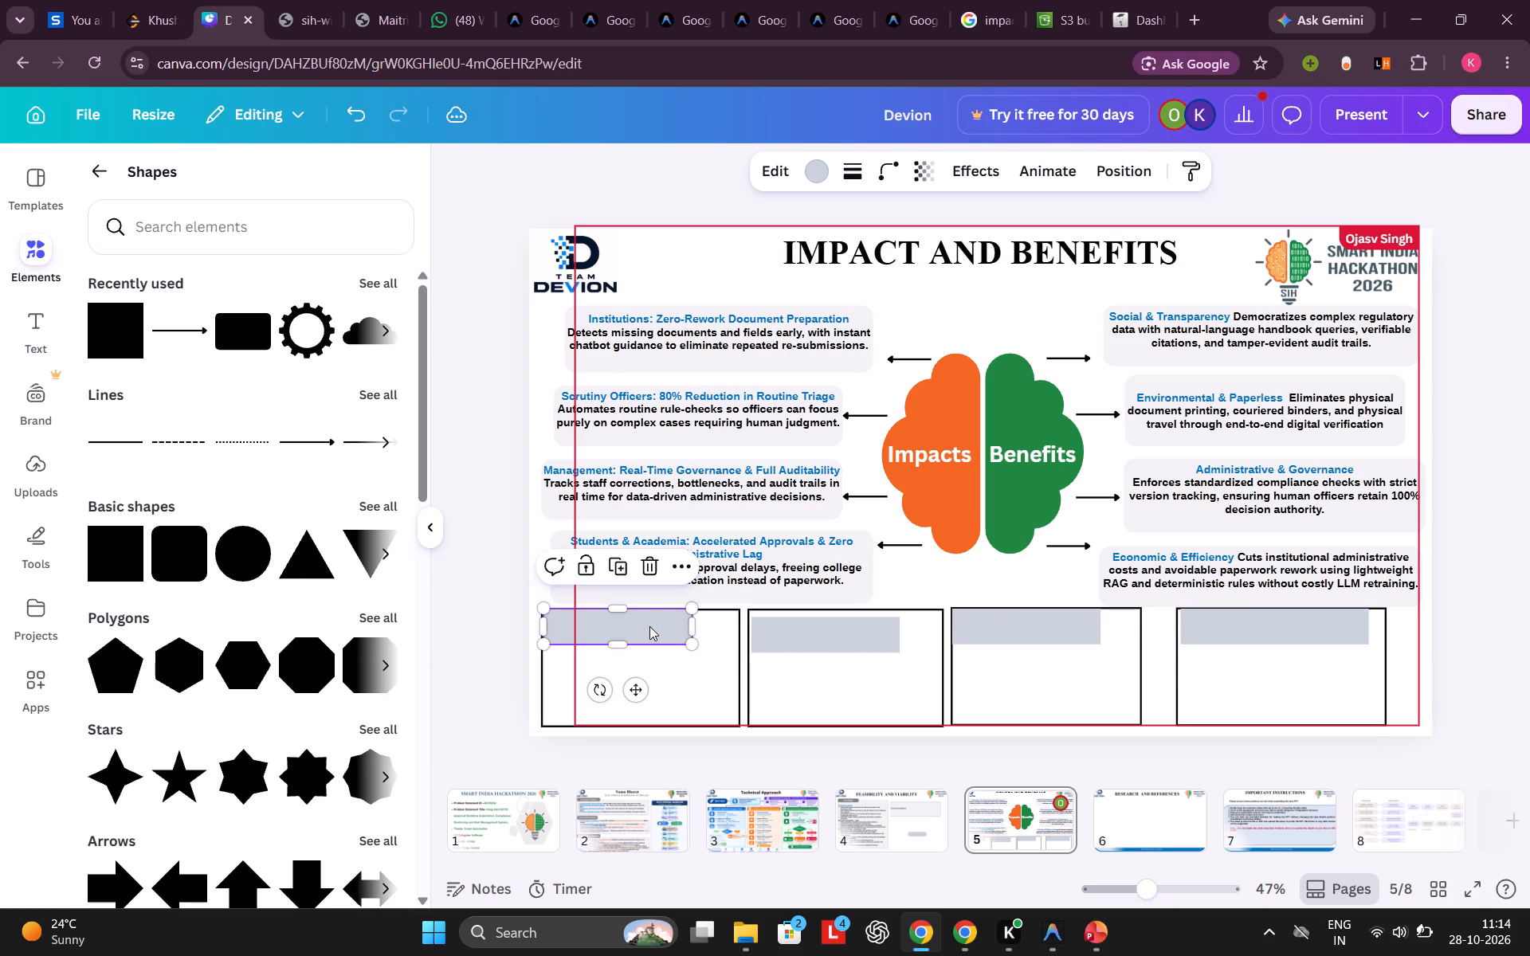
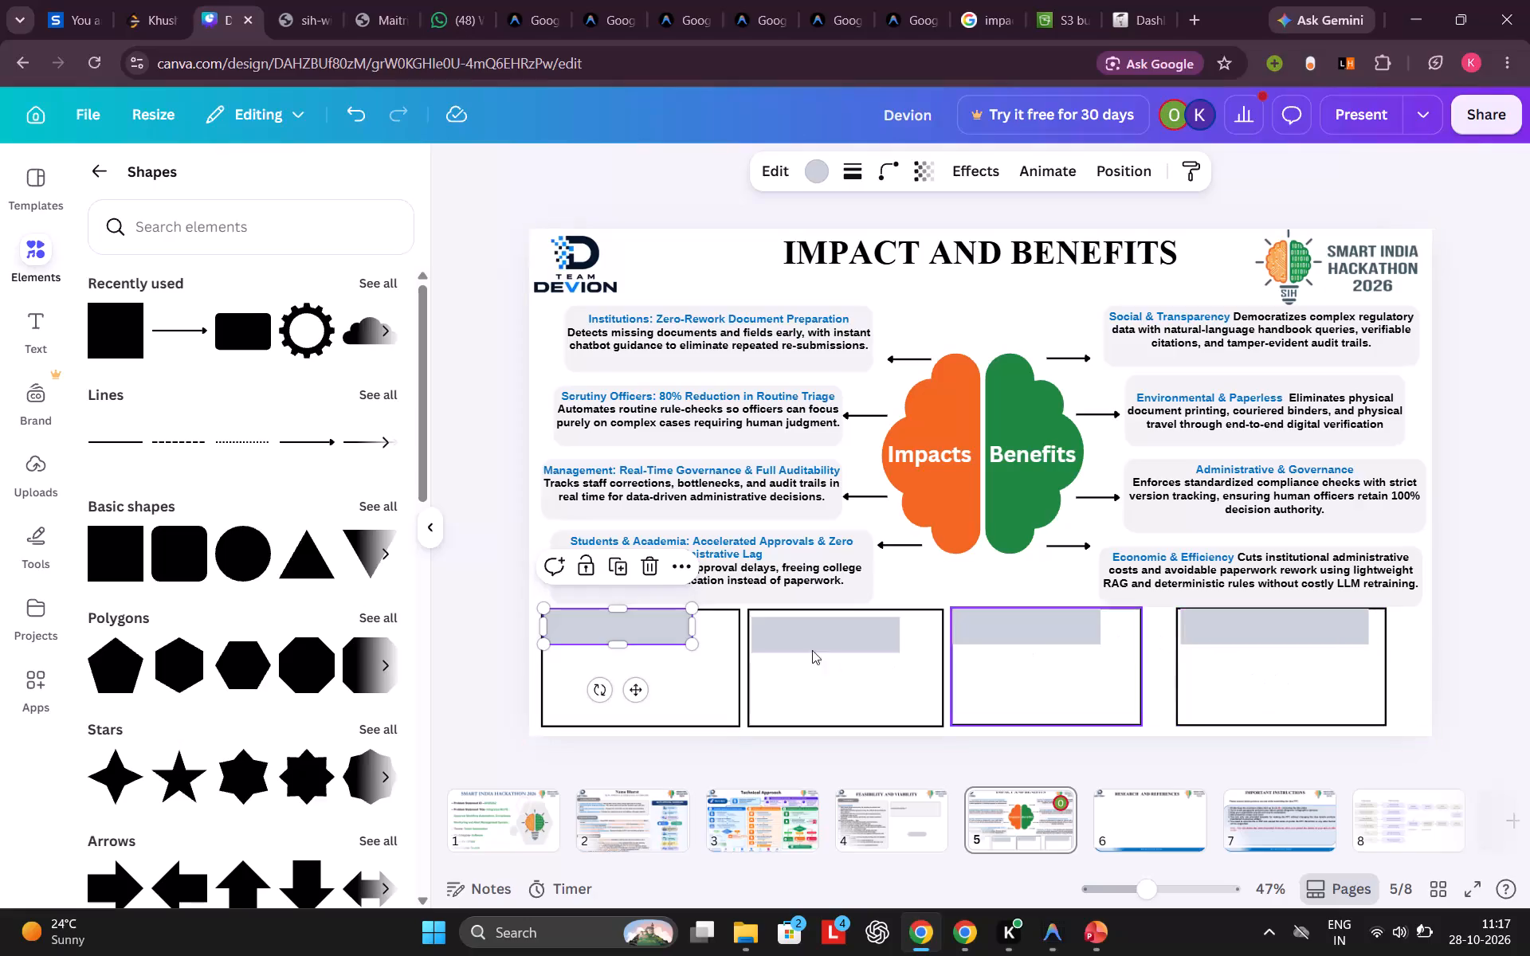
Align the grey header strips with their boxes' top-left corners and widen all four to span the full box widths.
click(653, 628)
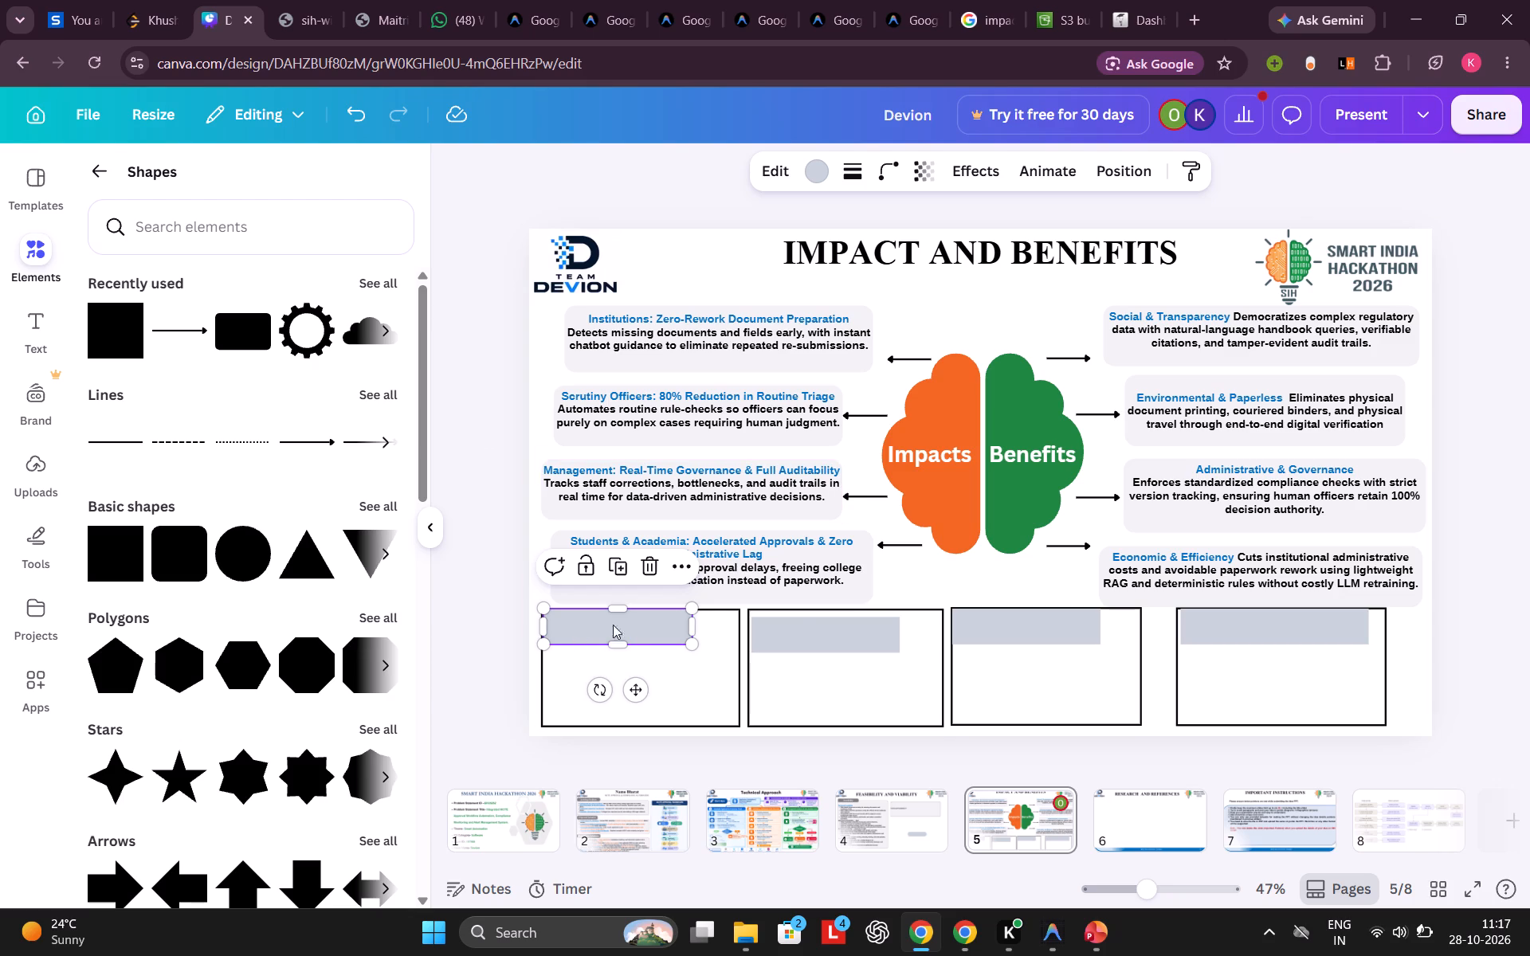
click(802, 633)
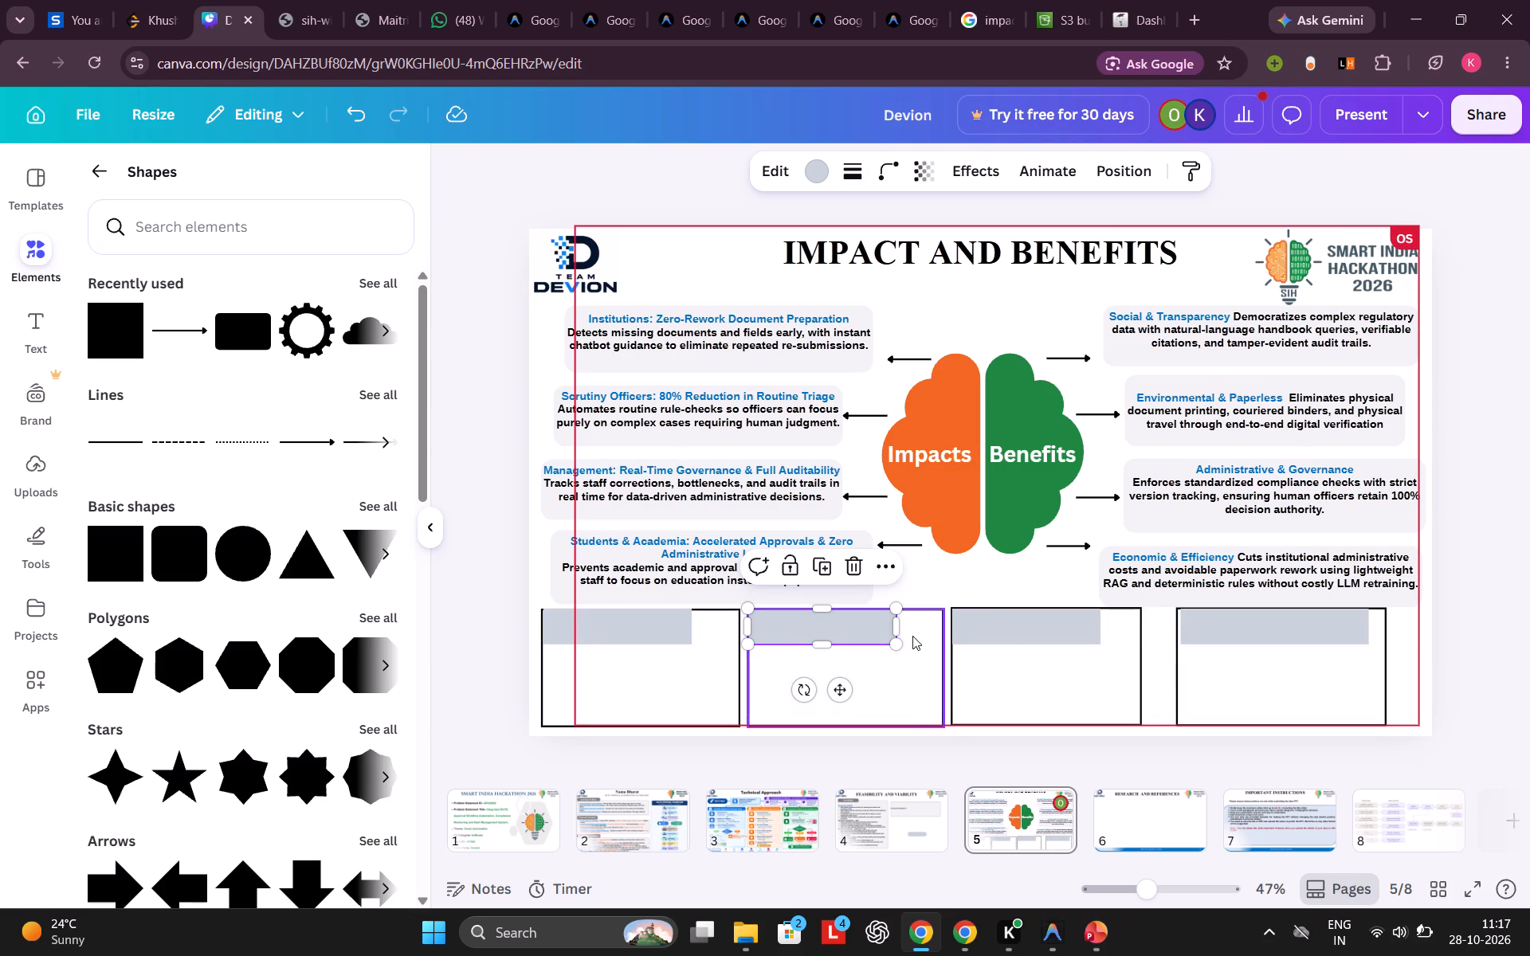
drag(900, 631, 945, 629)
click(1036, 626)
drag(1104, 627, 1140, 623)
click(1159, 672)
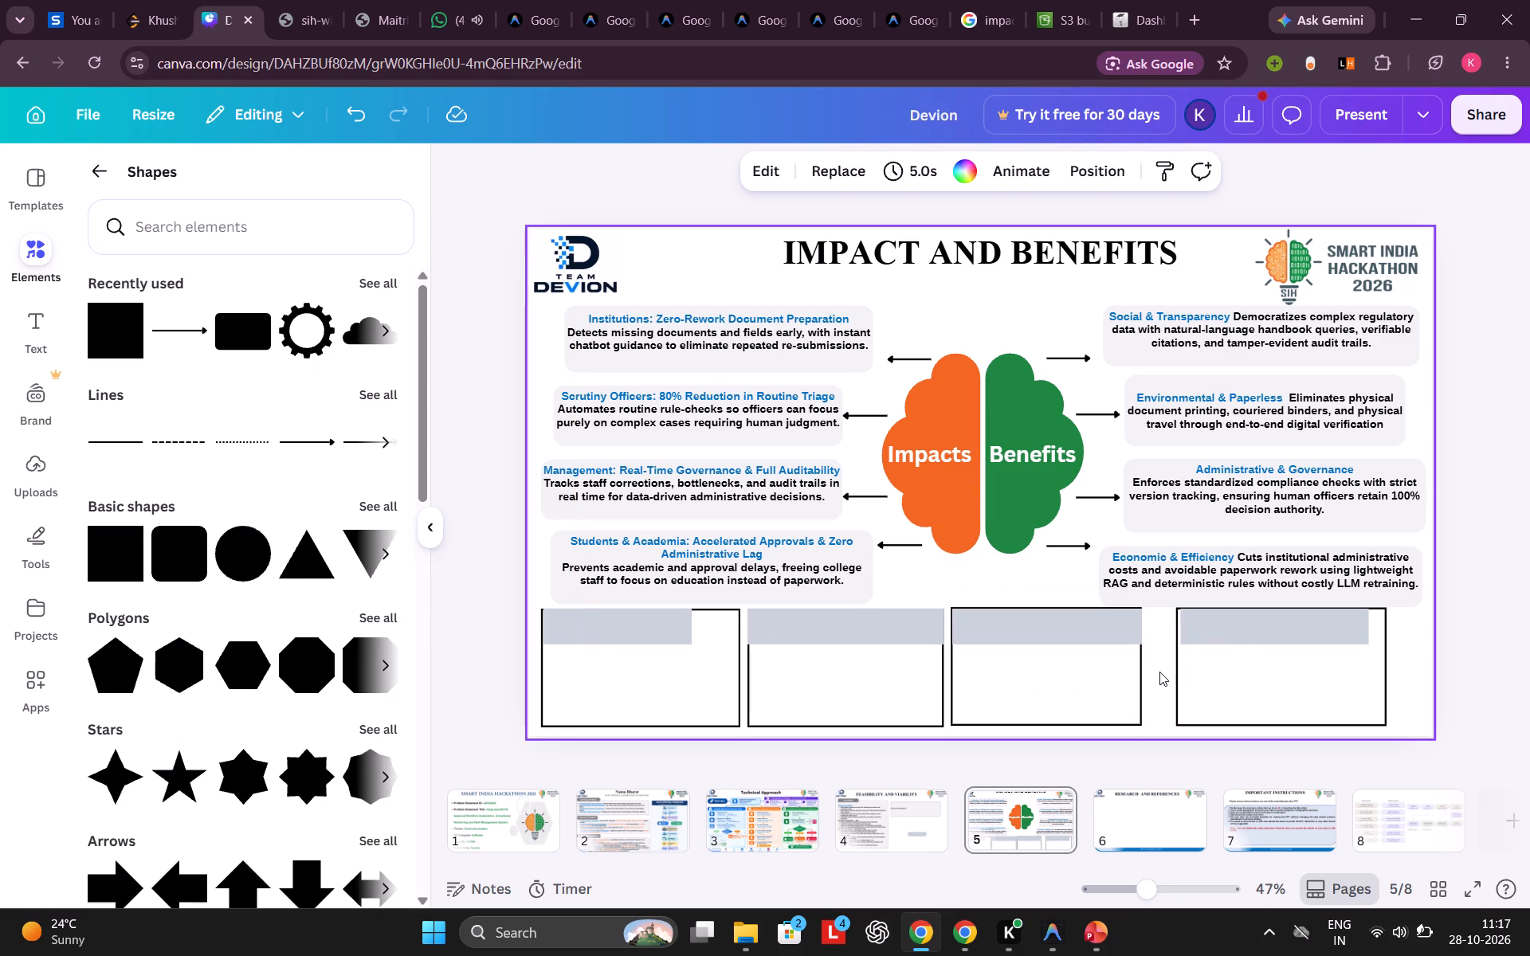
click(1256, 631)
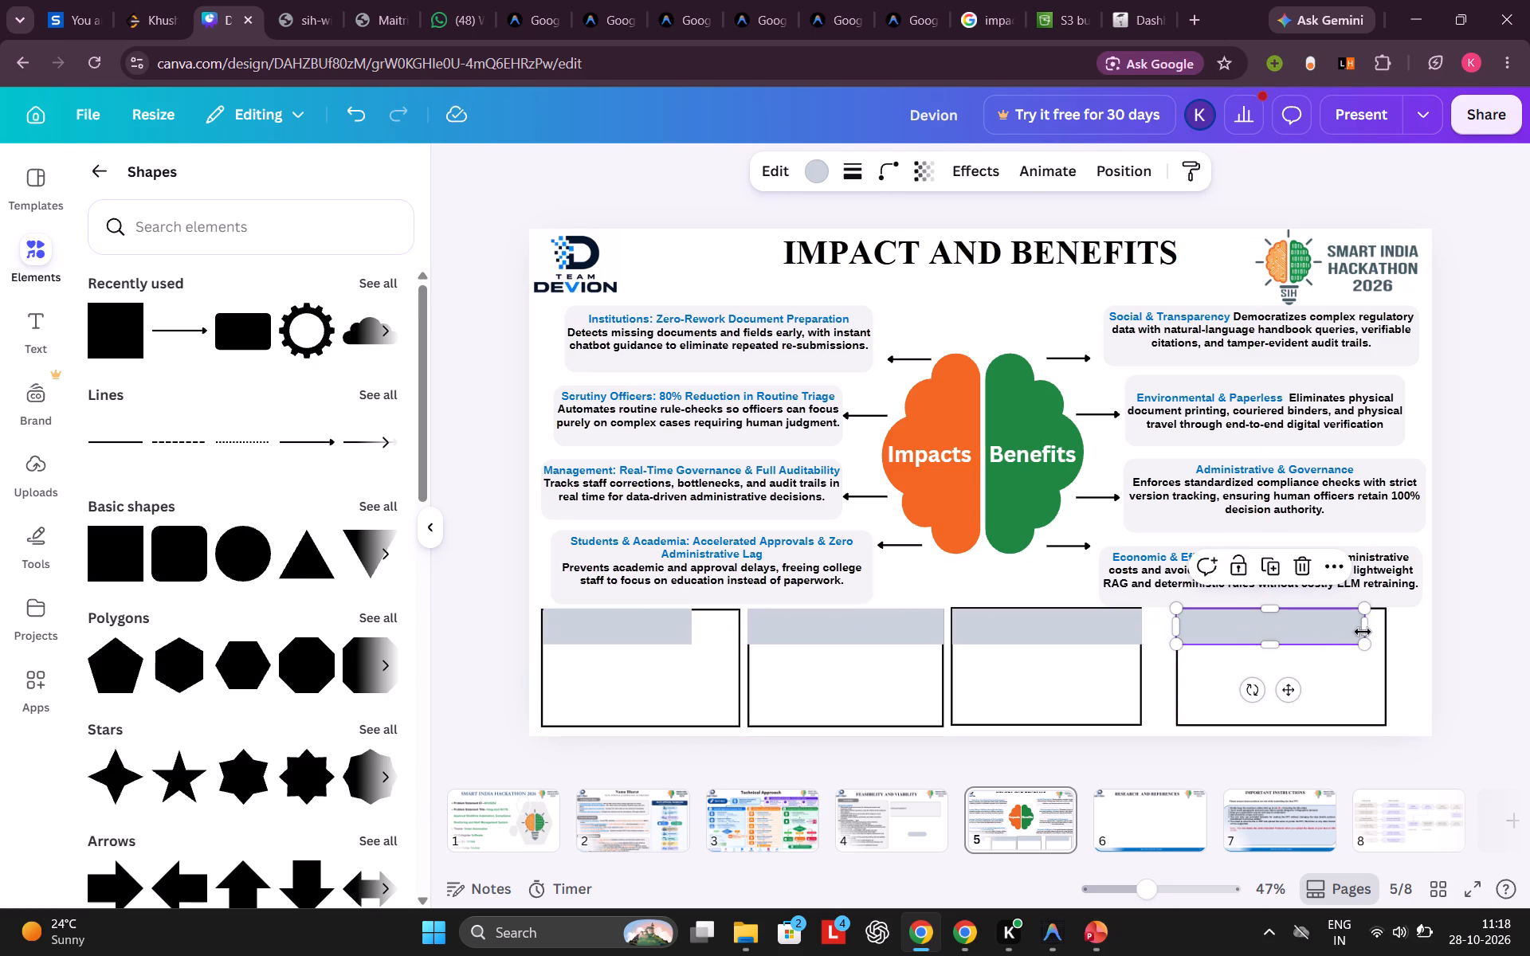
drag(1368, 626, 1390, 624)
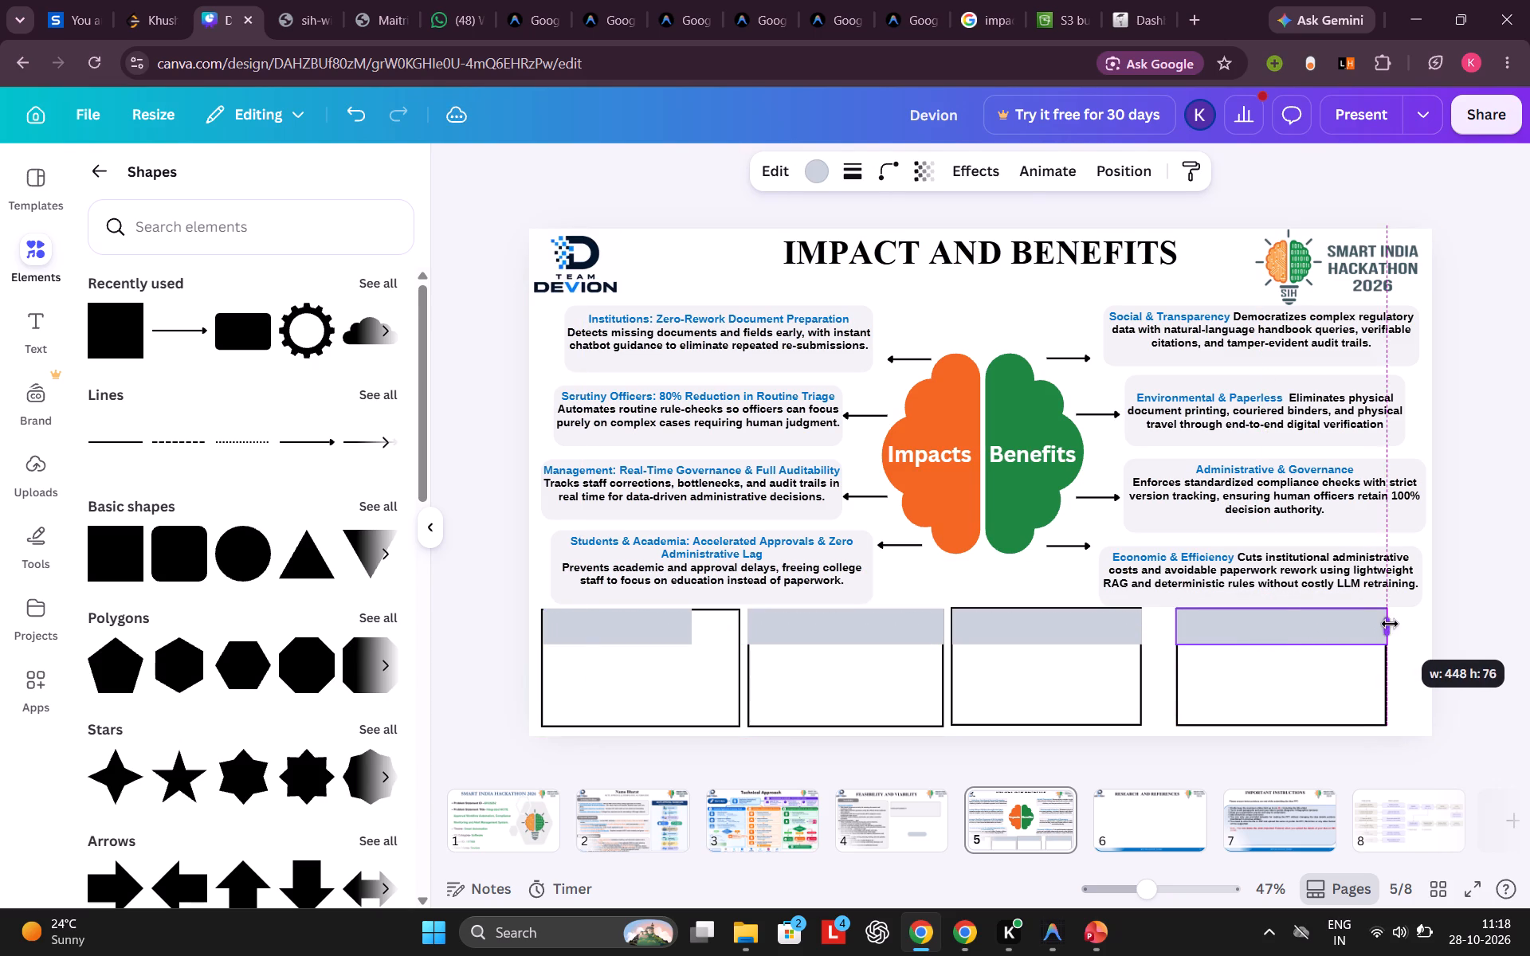
drag(1390, 624, 1389, 625)
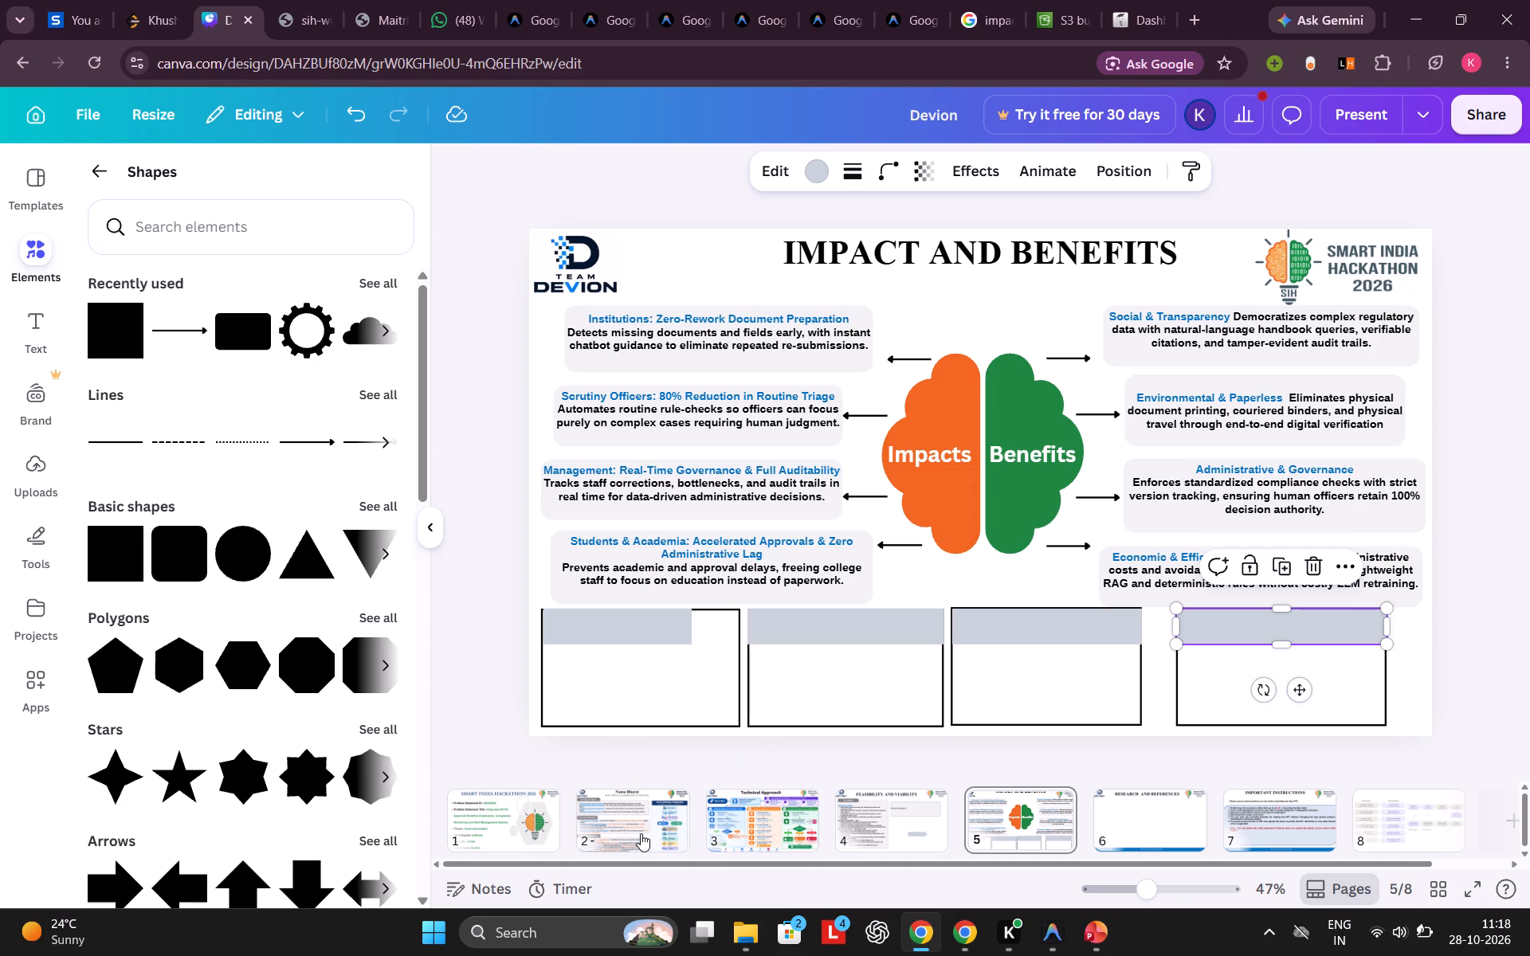
click(609, 620)
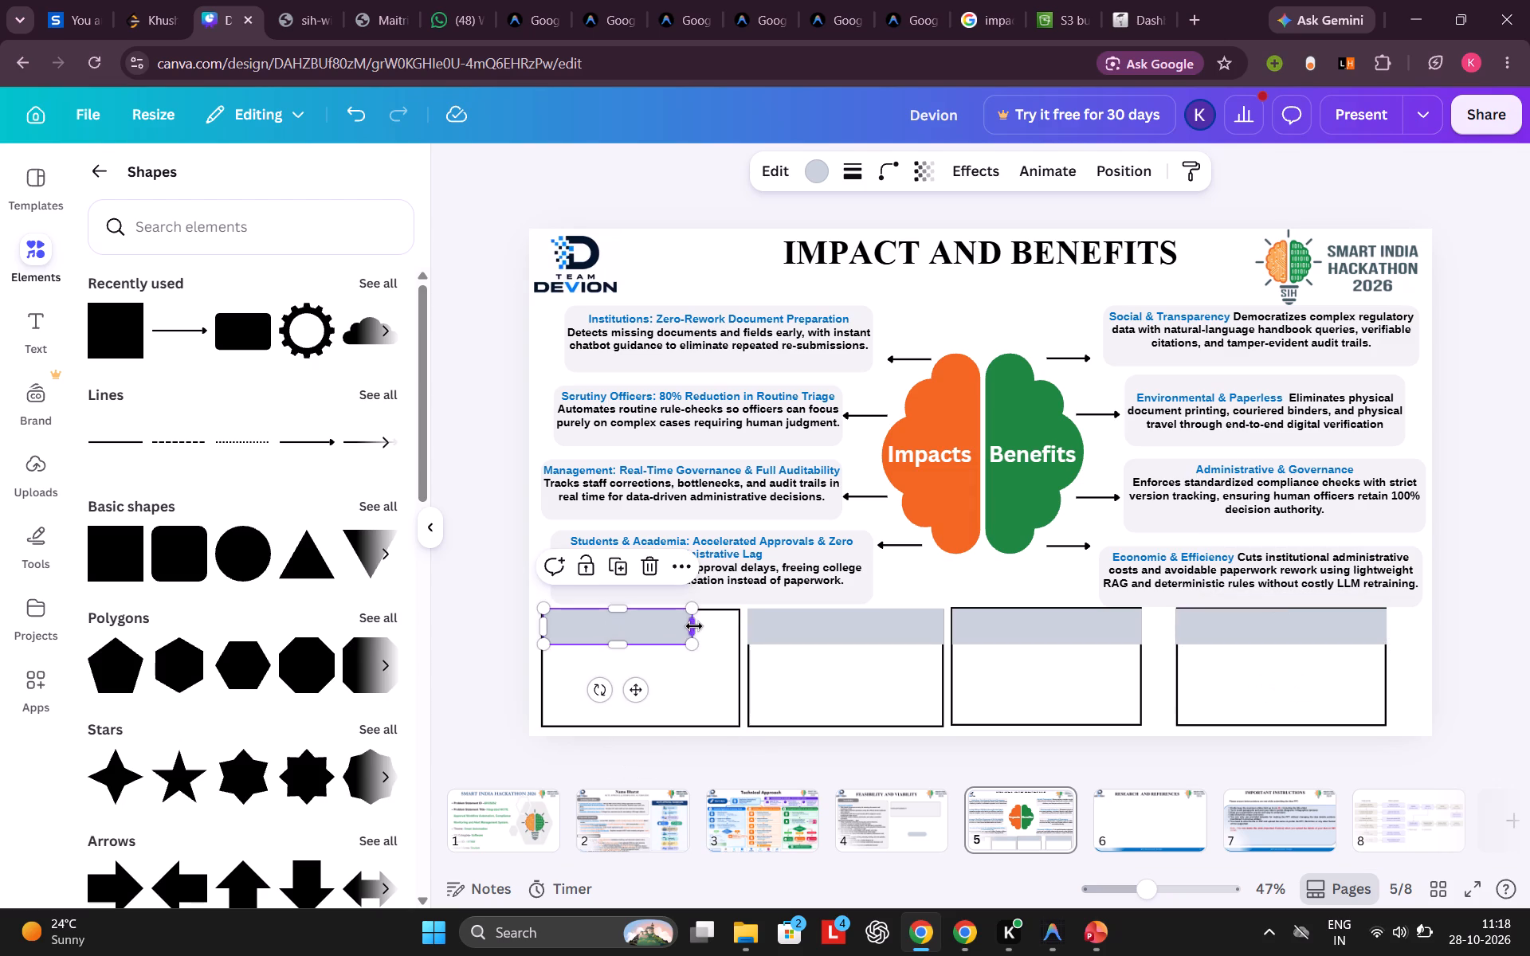
drag(694, 626, 740, 626)
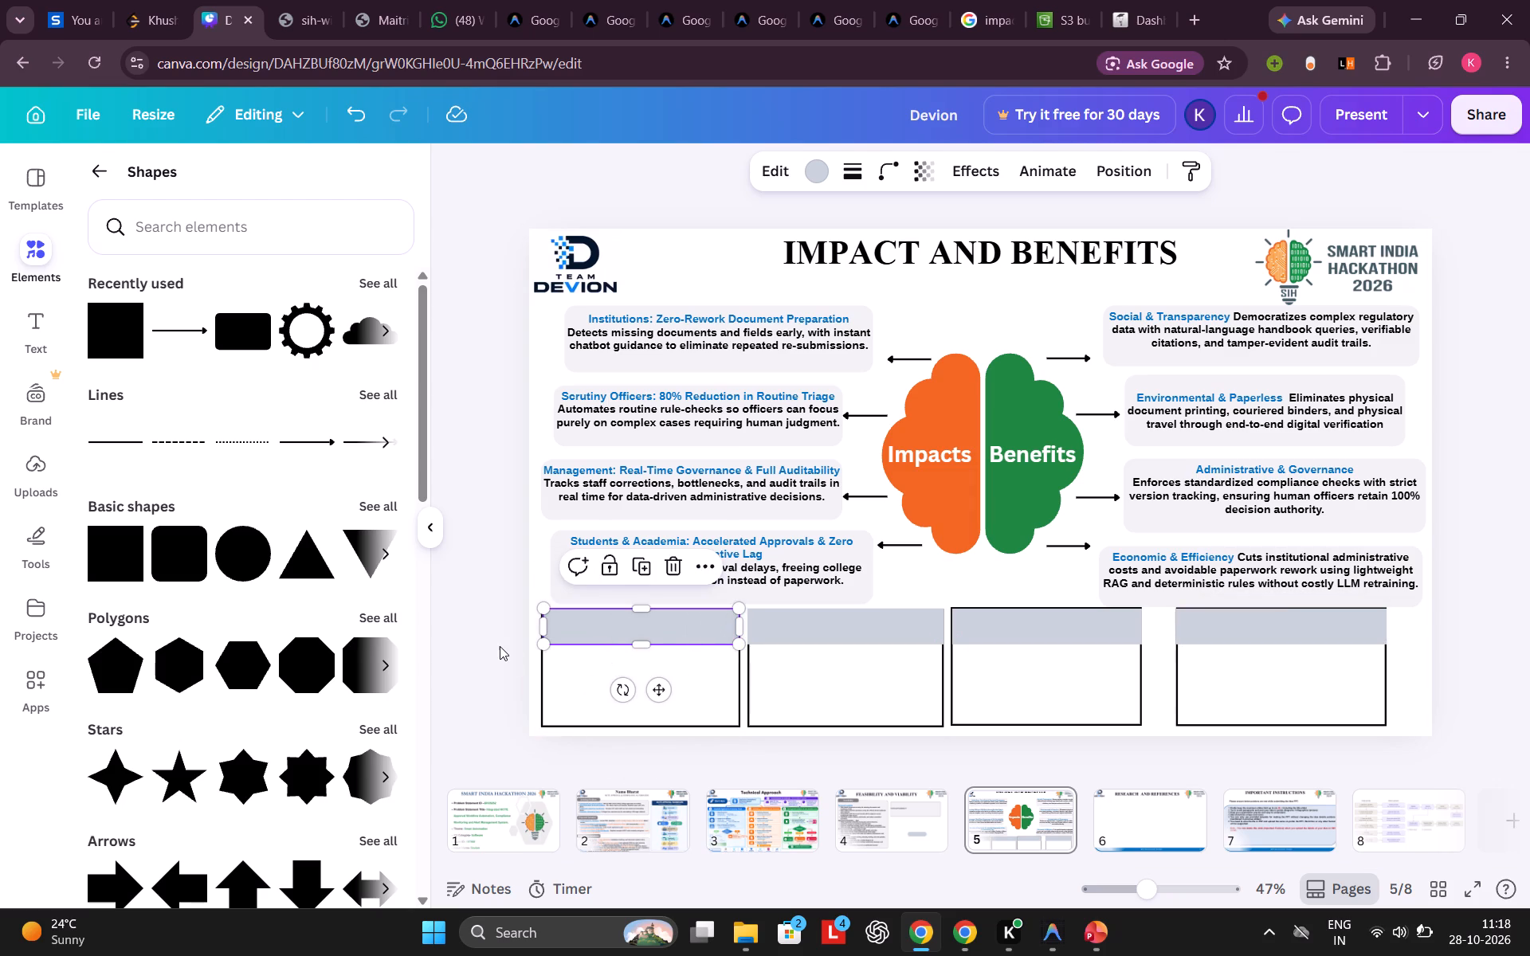
click(500, 646)
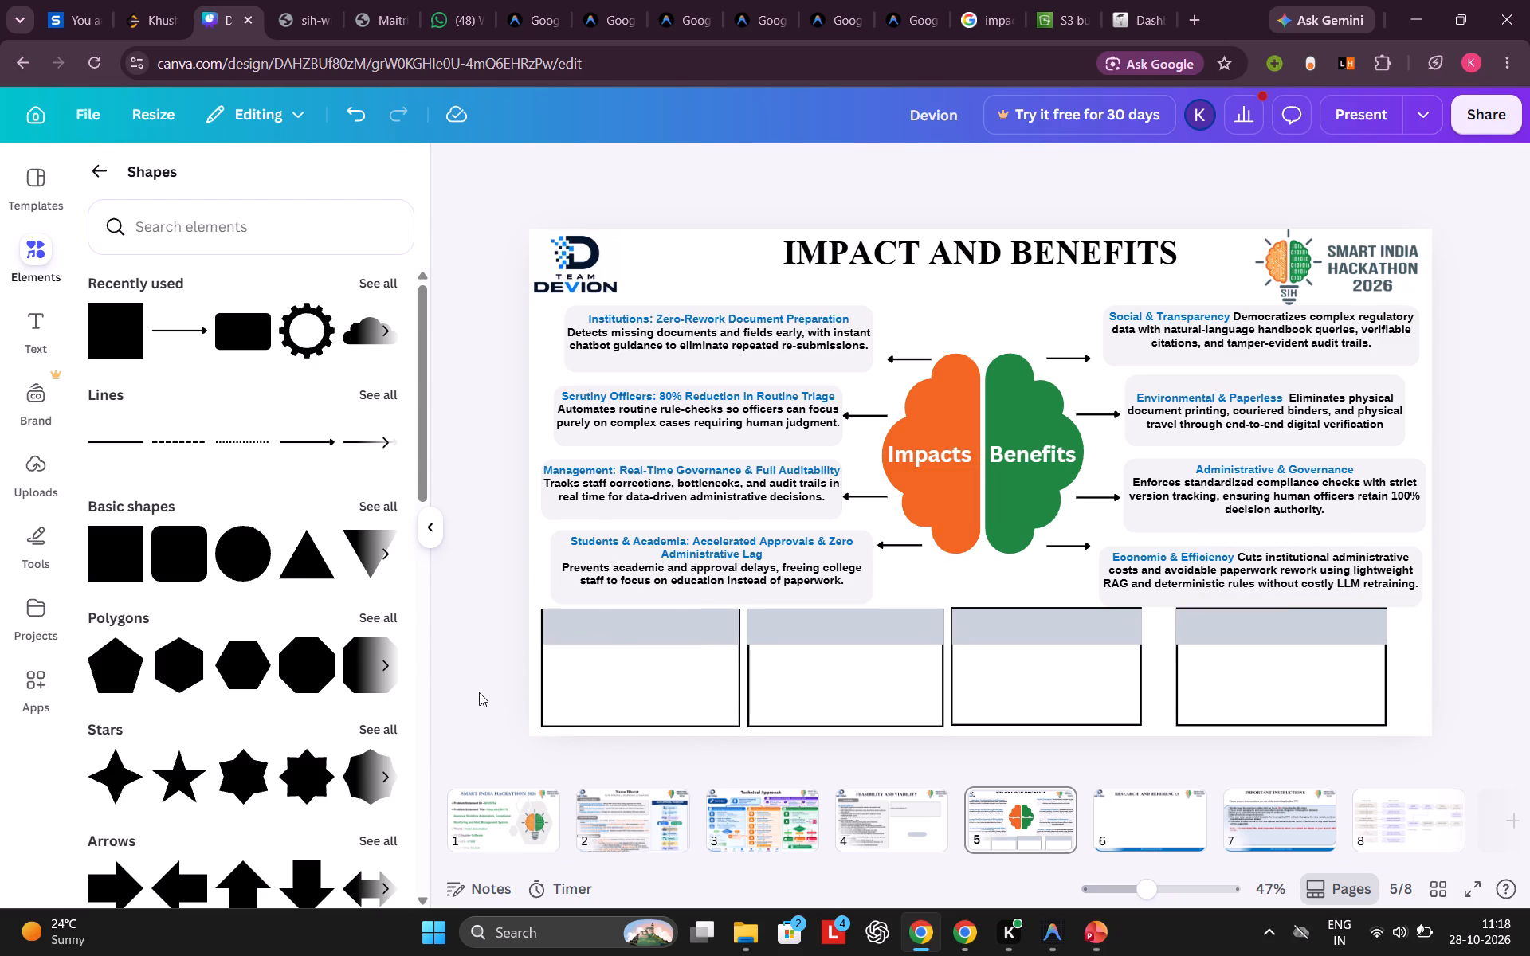
Fill the first three header strips blue #0070c0, orange and green #1d8740, using the winning deck's box headers as the colour reference.
click(616, 628)
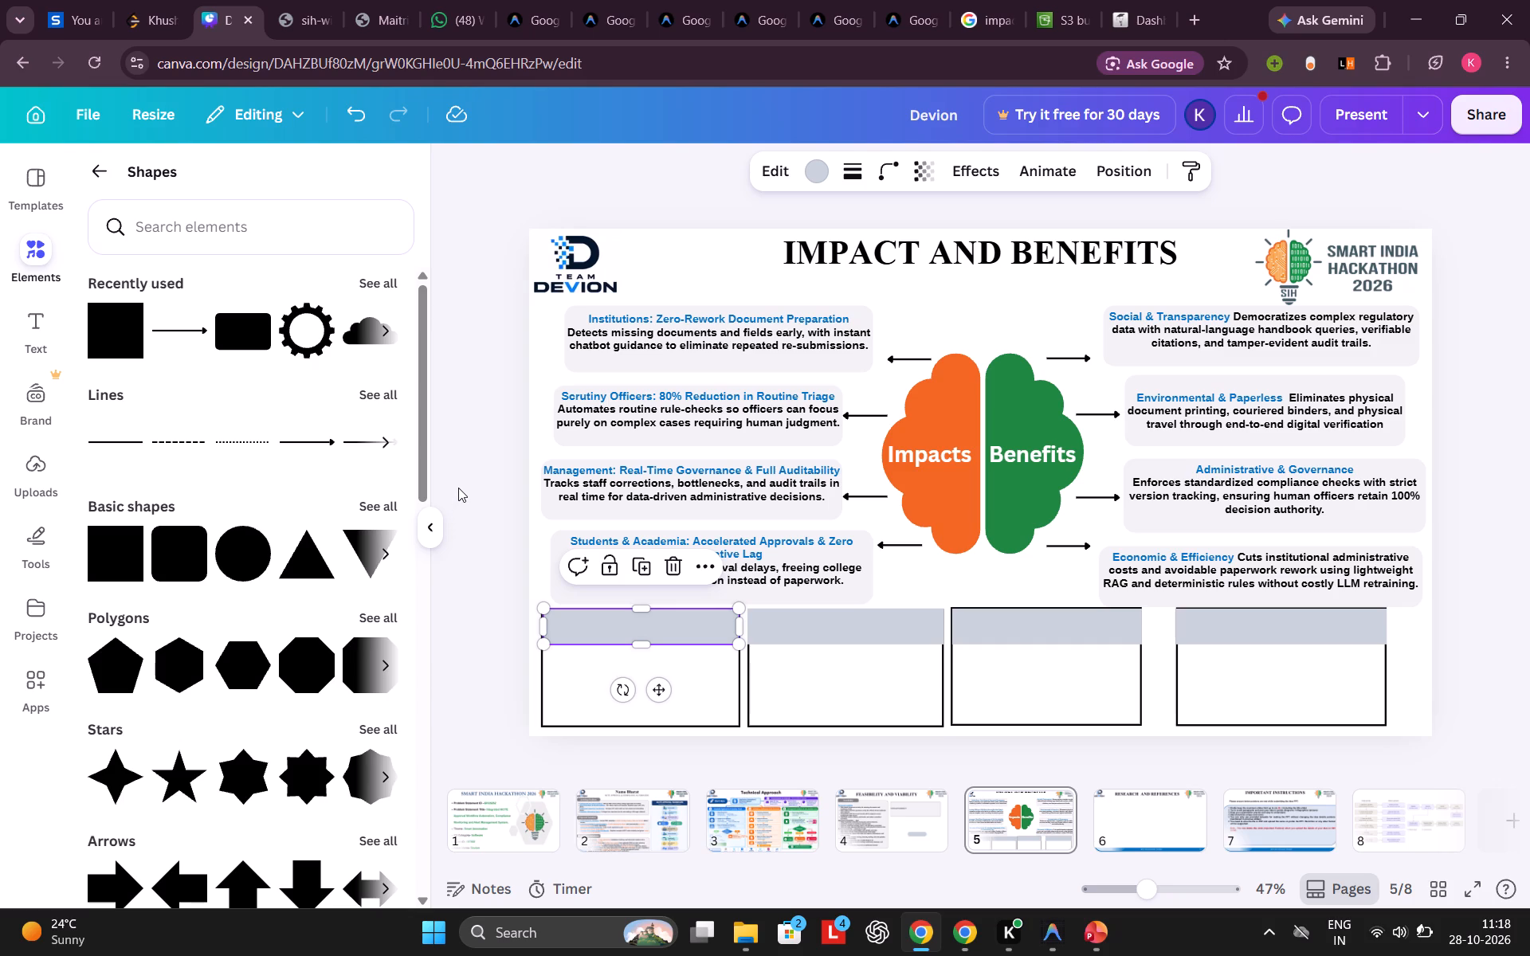
click(816, 178)
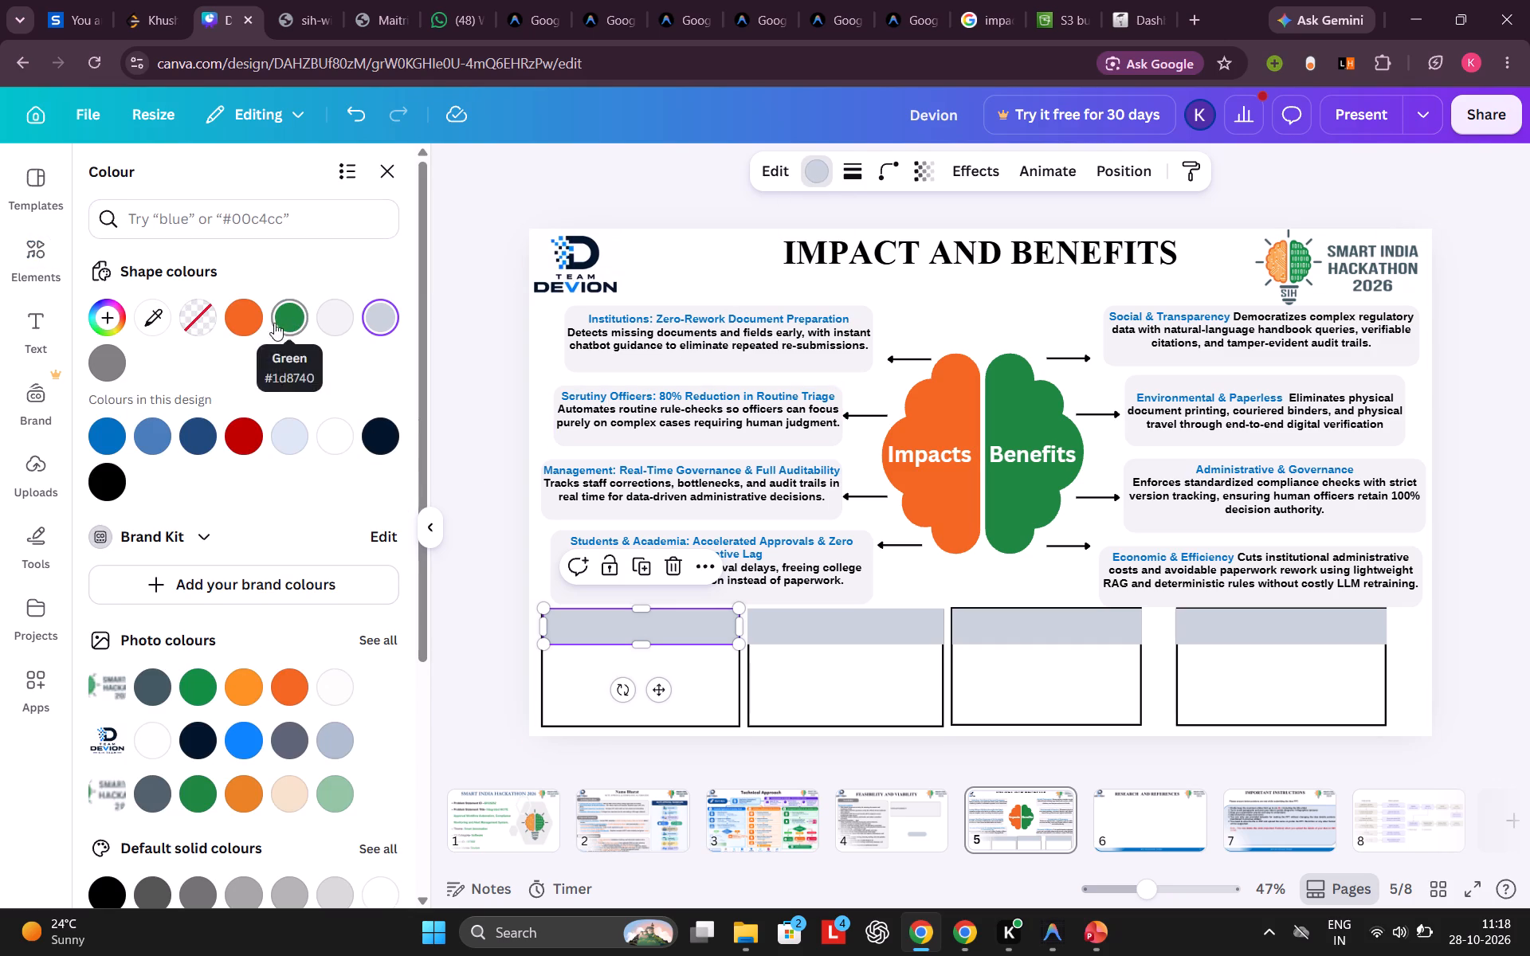
click(290, 0)
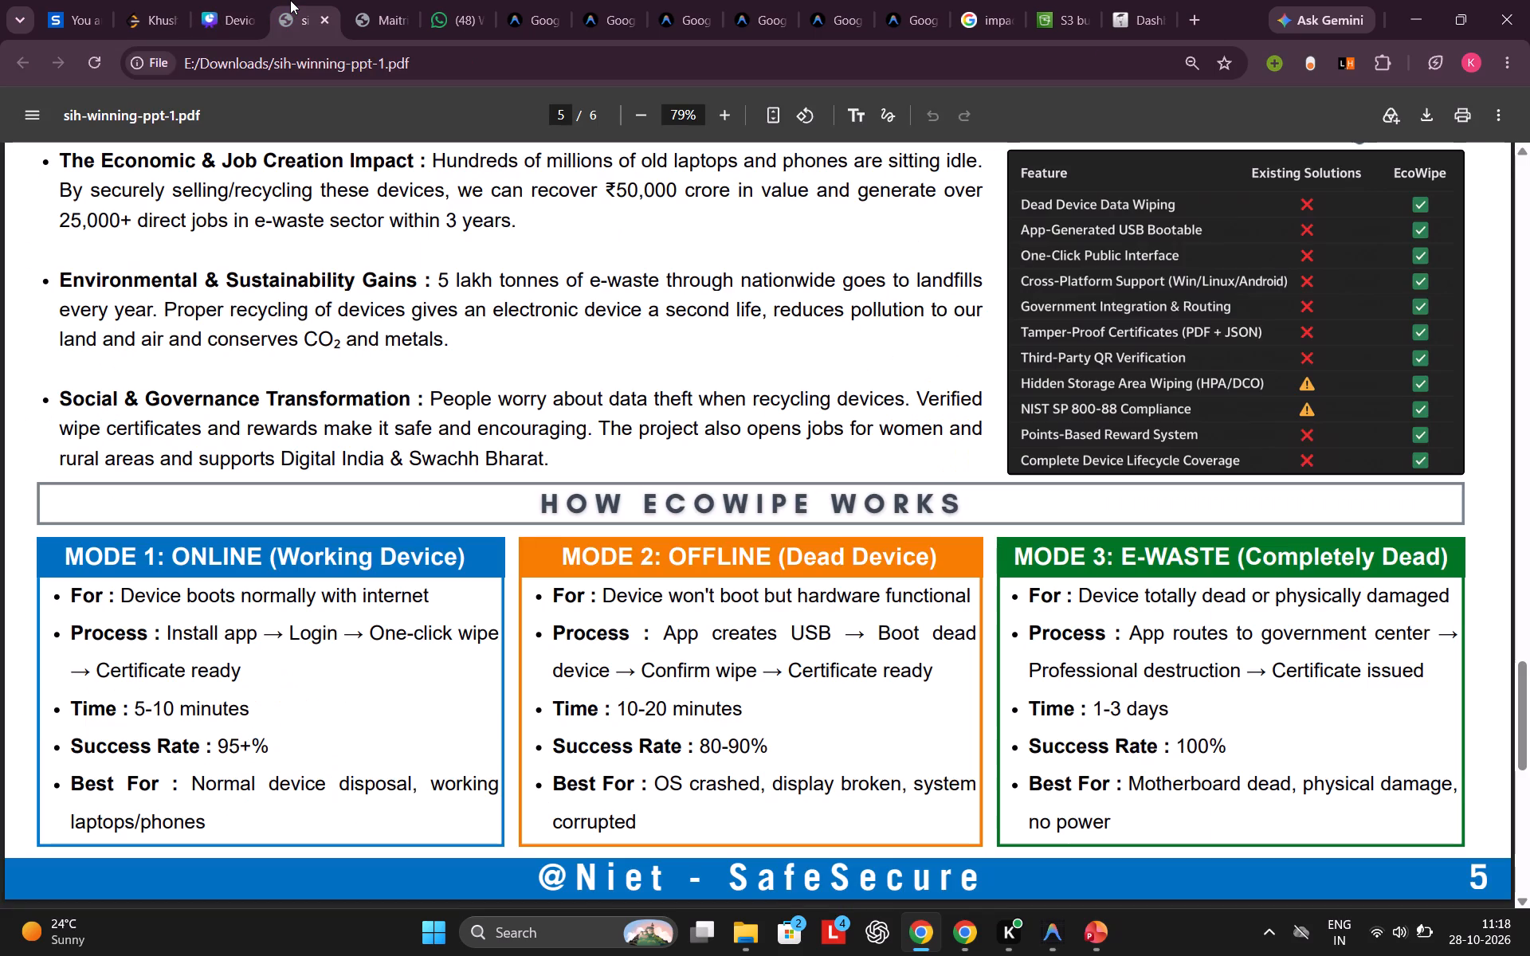
click(215, 0)
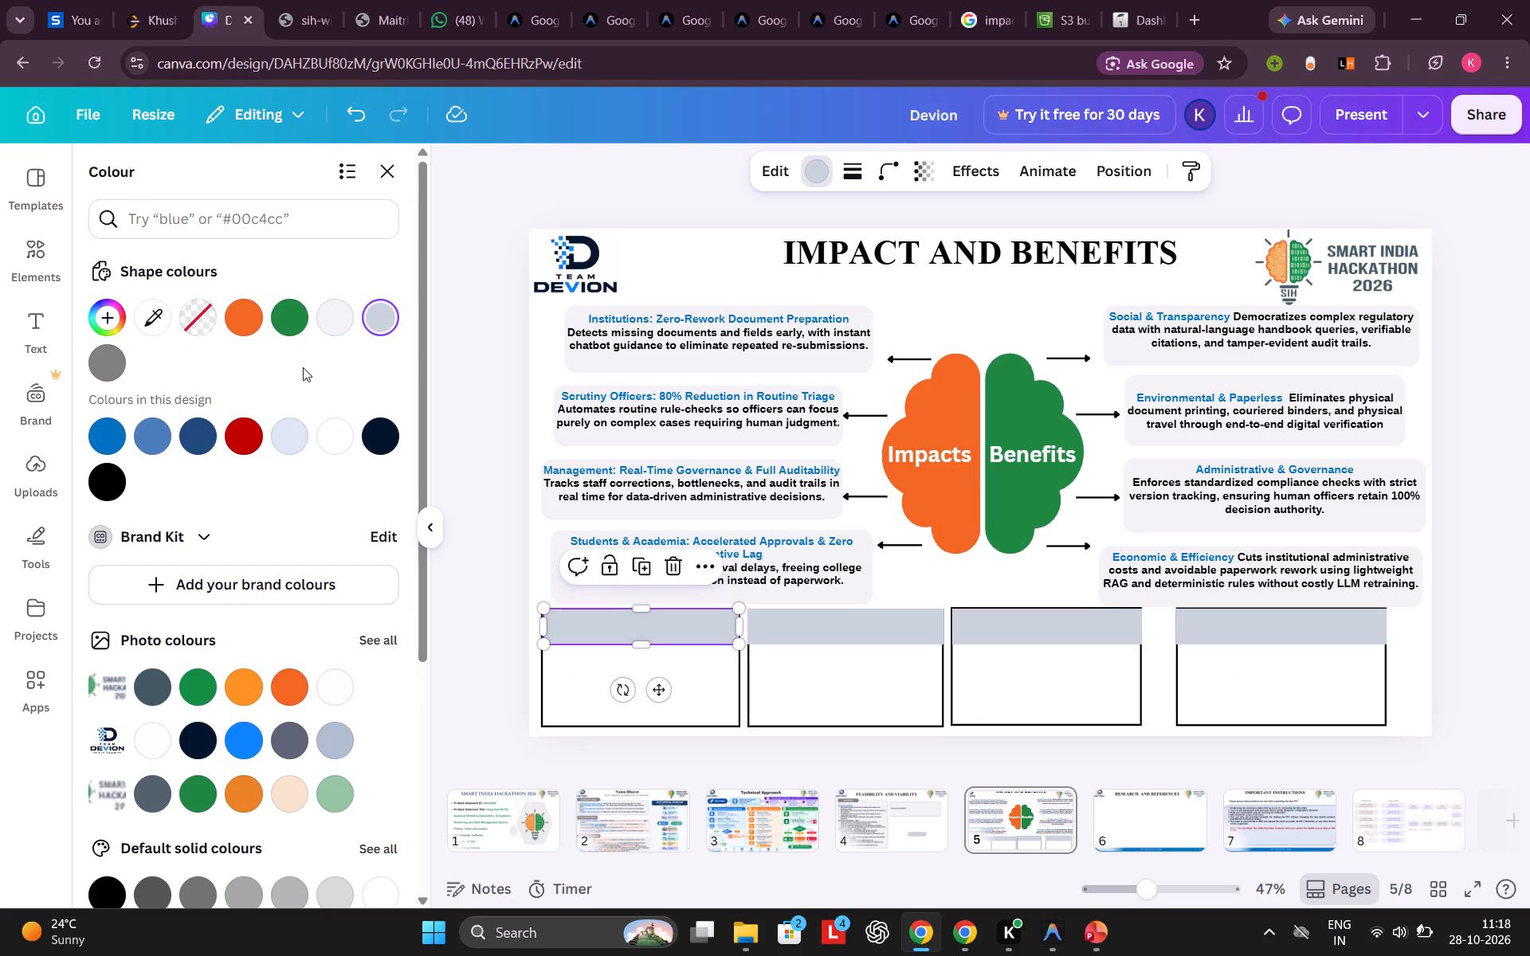
click(108, 439)
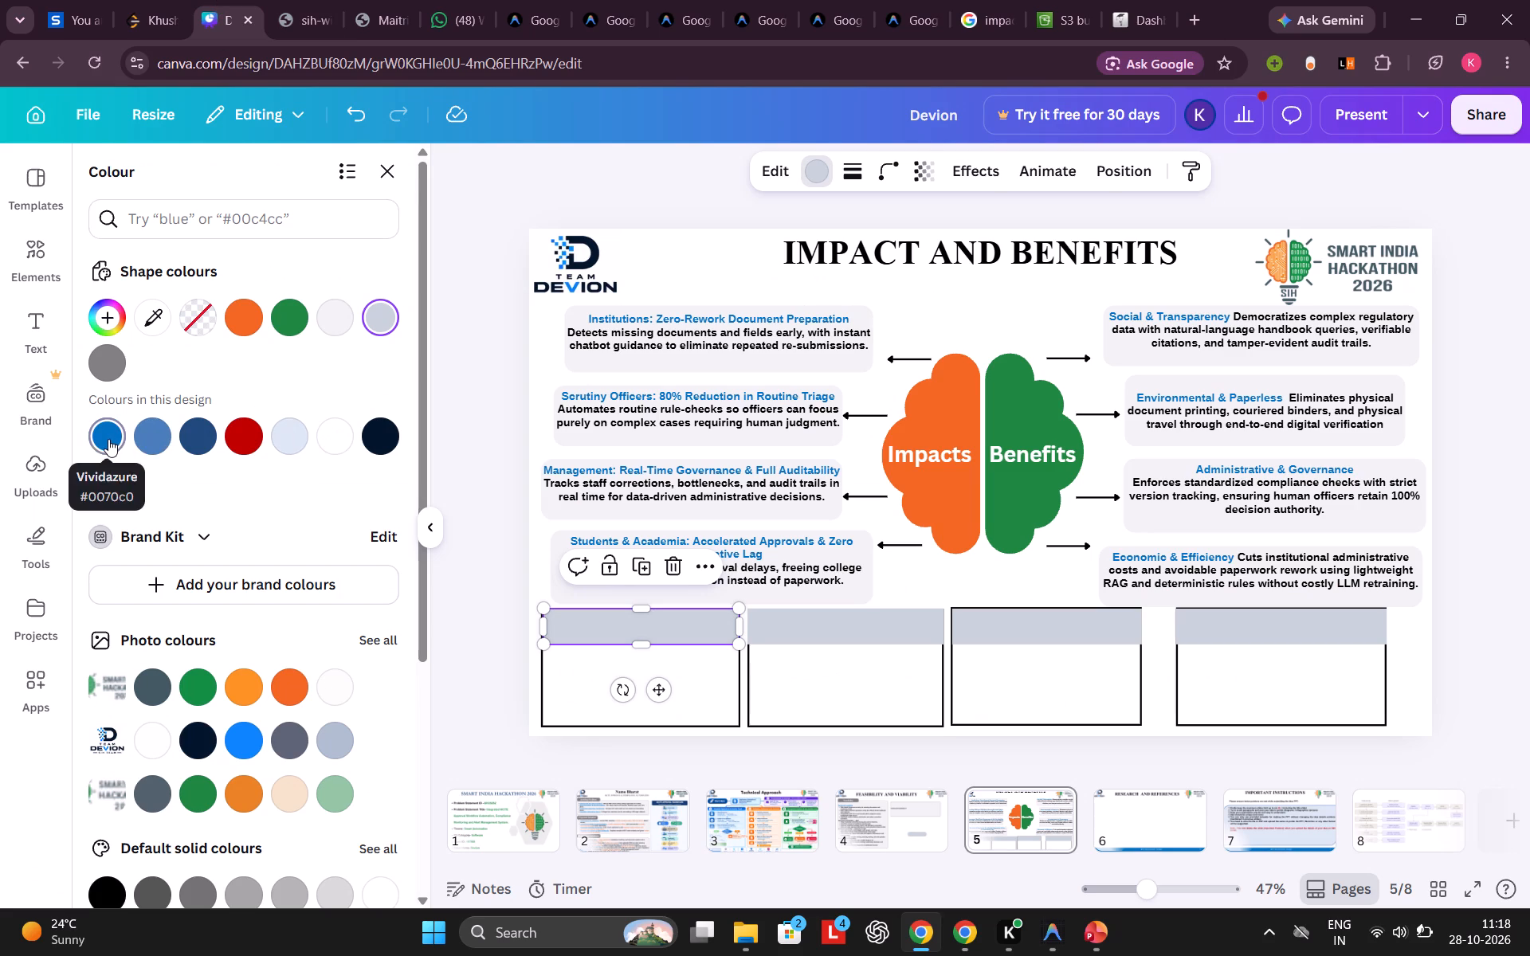
click(766, 629)
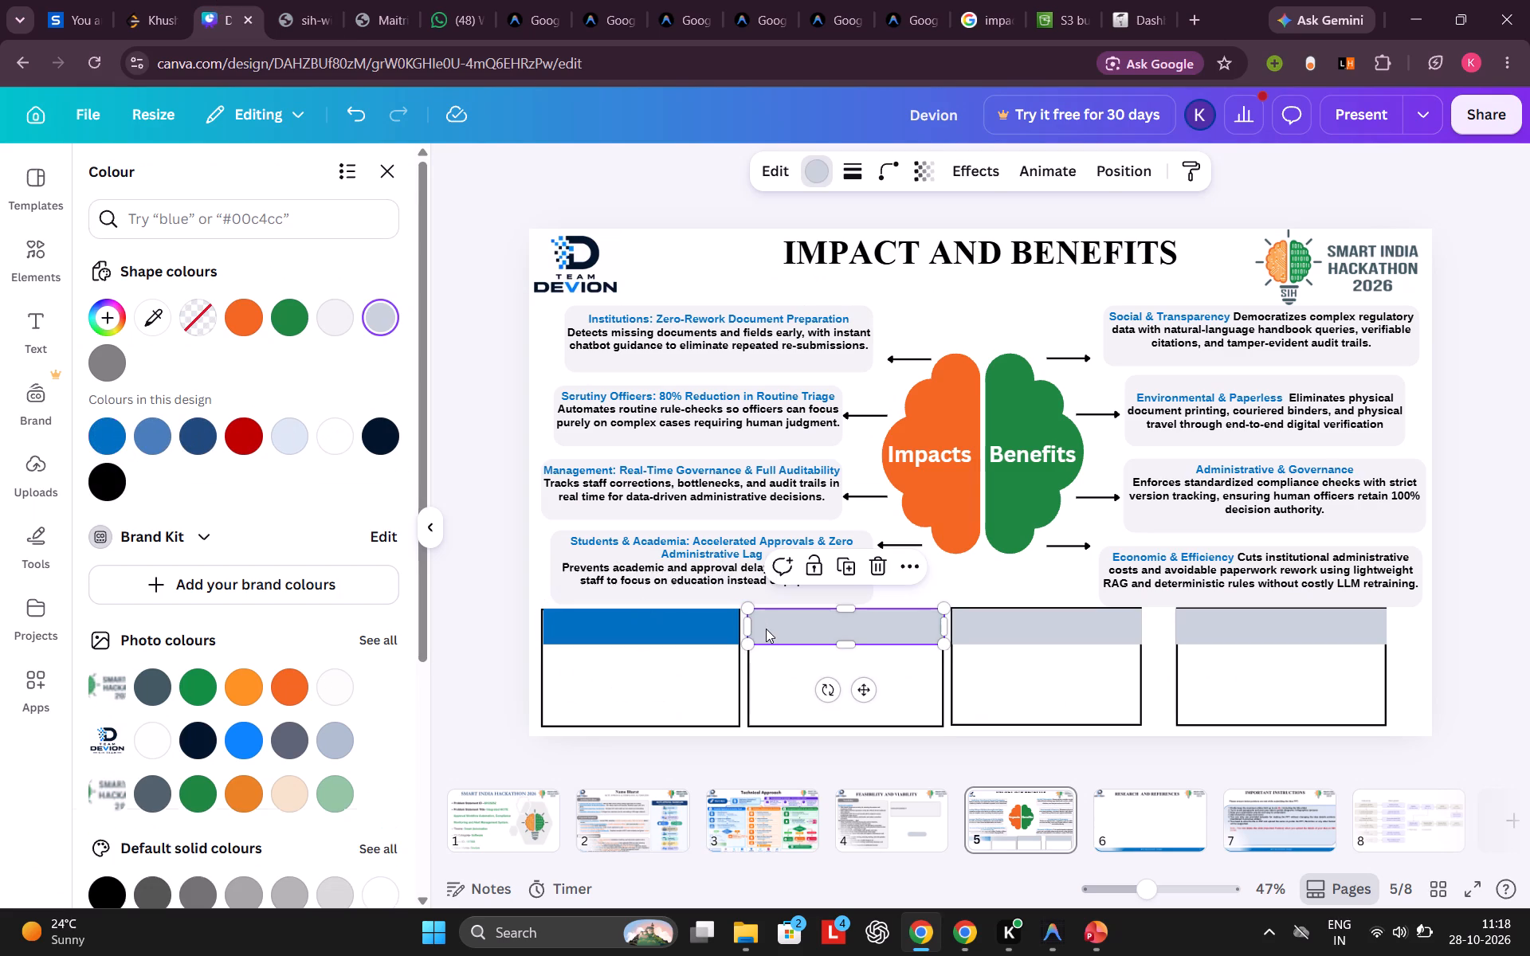
click(250, 318)
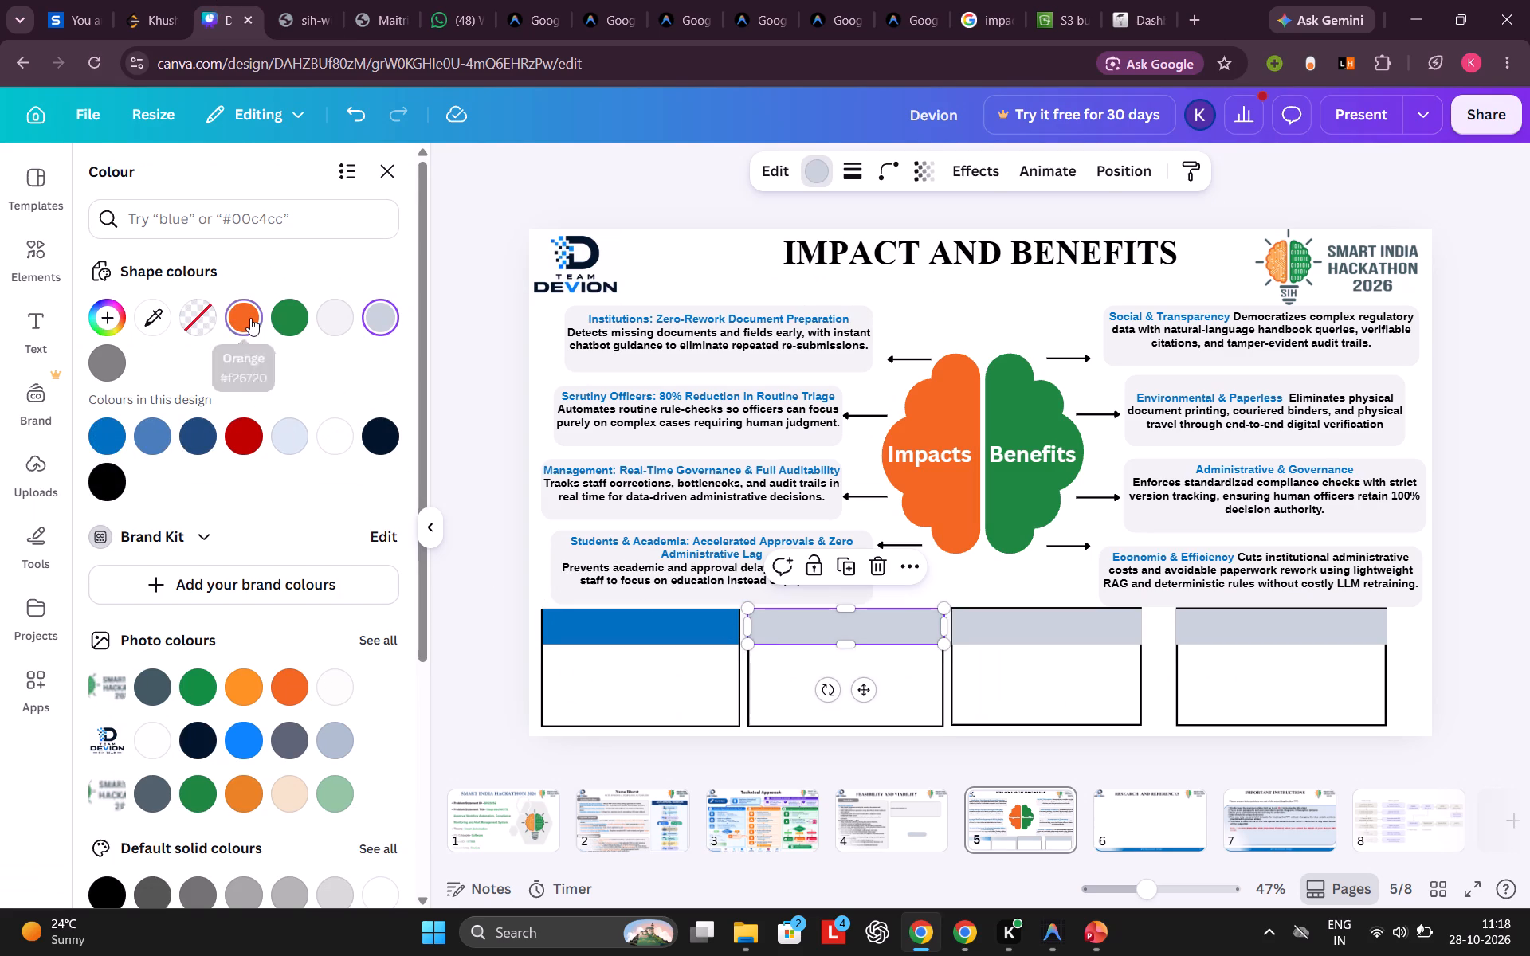
click(997, 620)
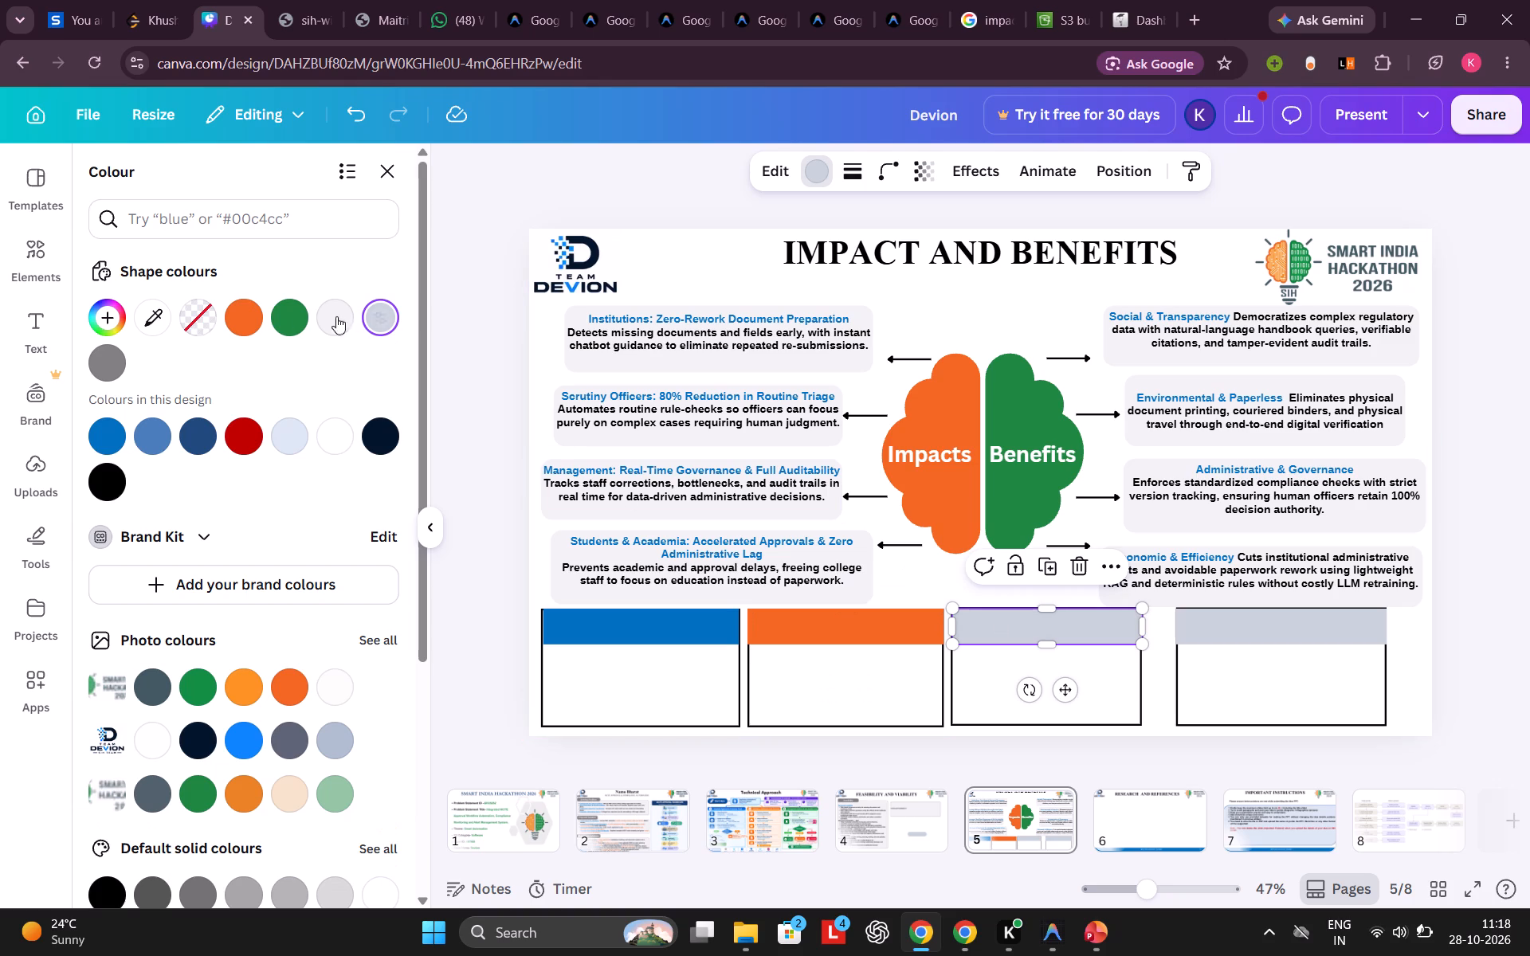
click(282, 309)
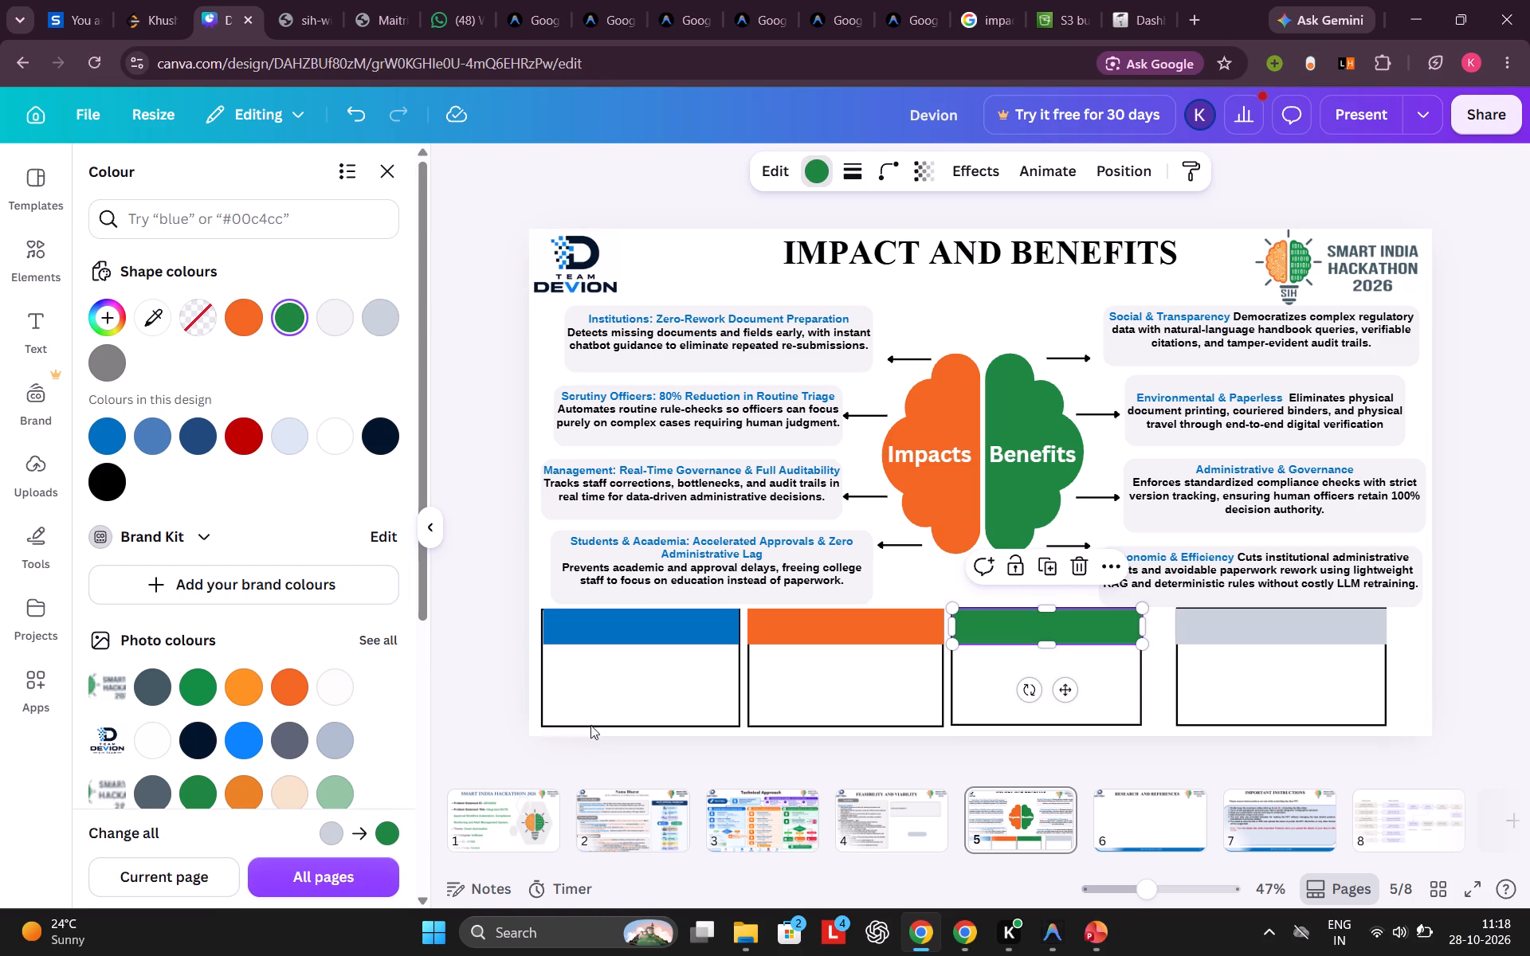
Recolour the borders of the first three boxes blue, orange and green to match their header strips.
click(541, 705)
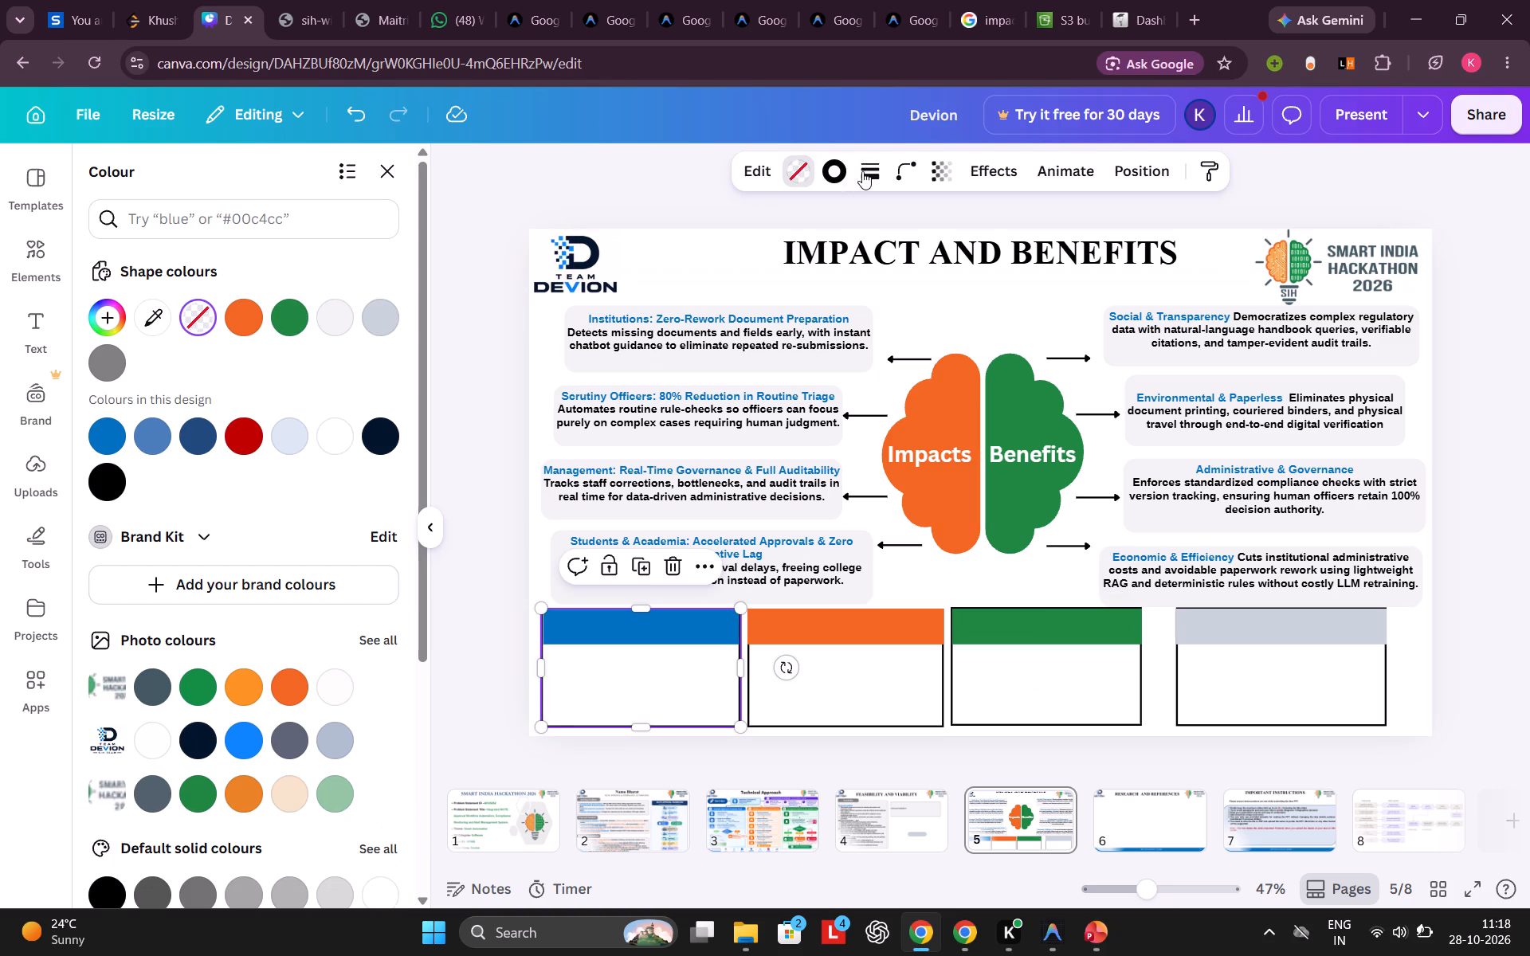
click(836, 172)
click(245, 391)
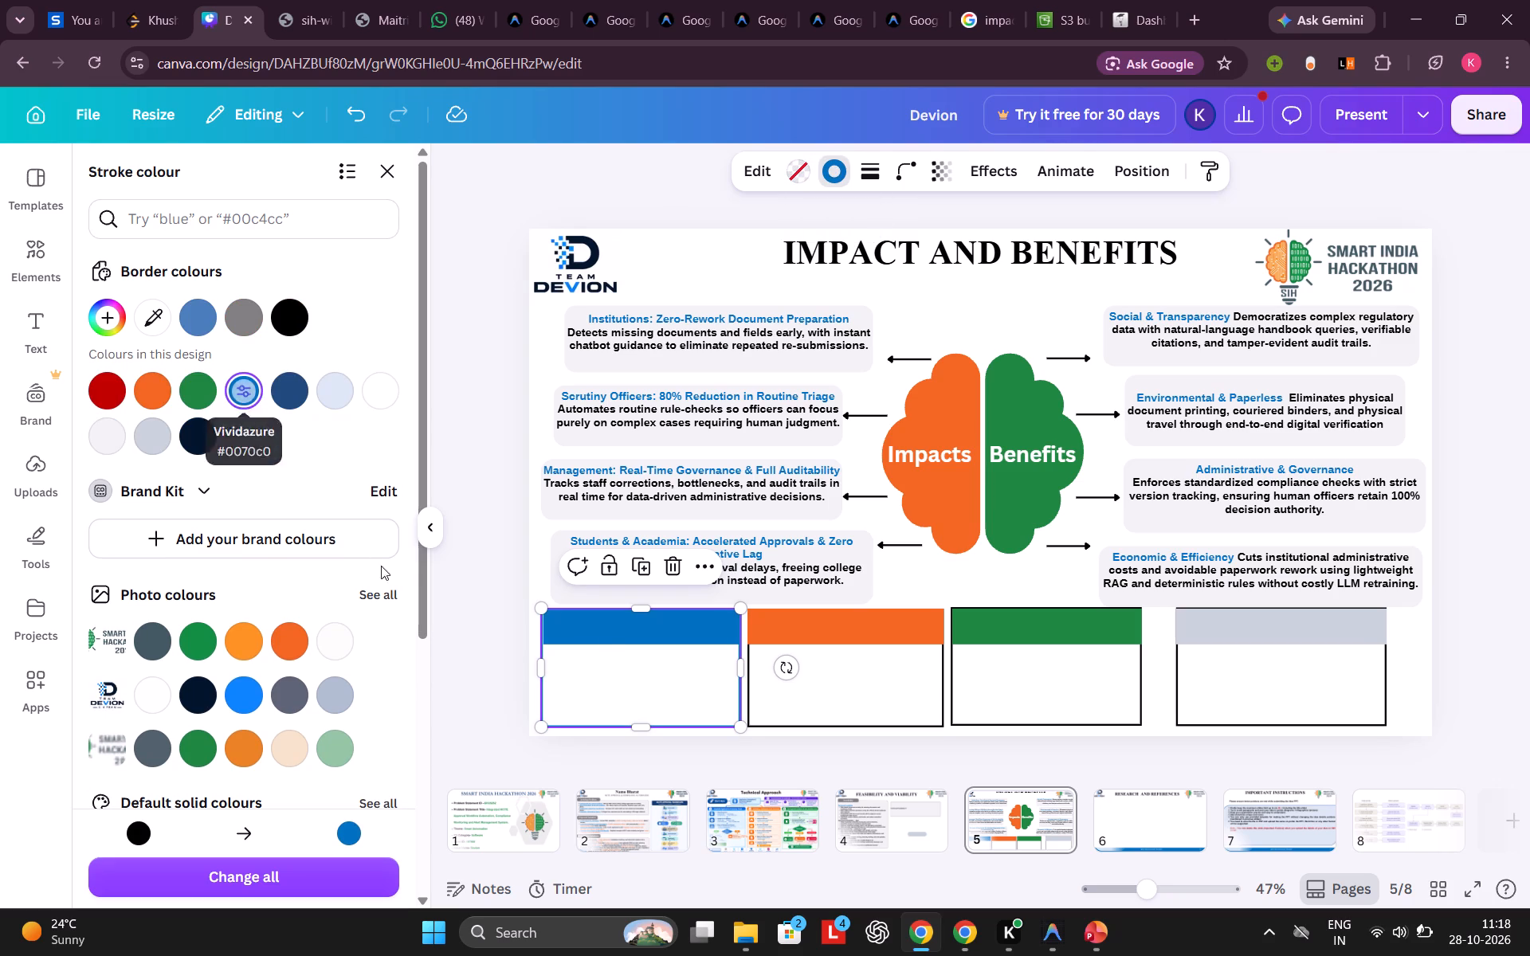
click(803, 657)
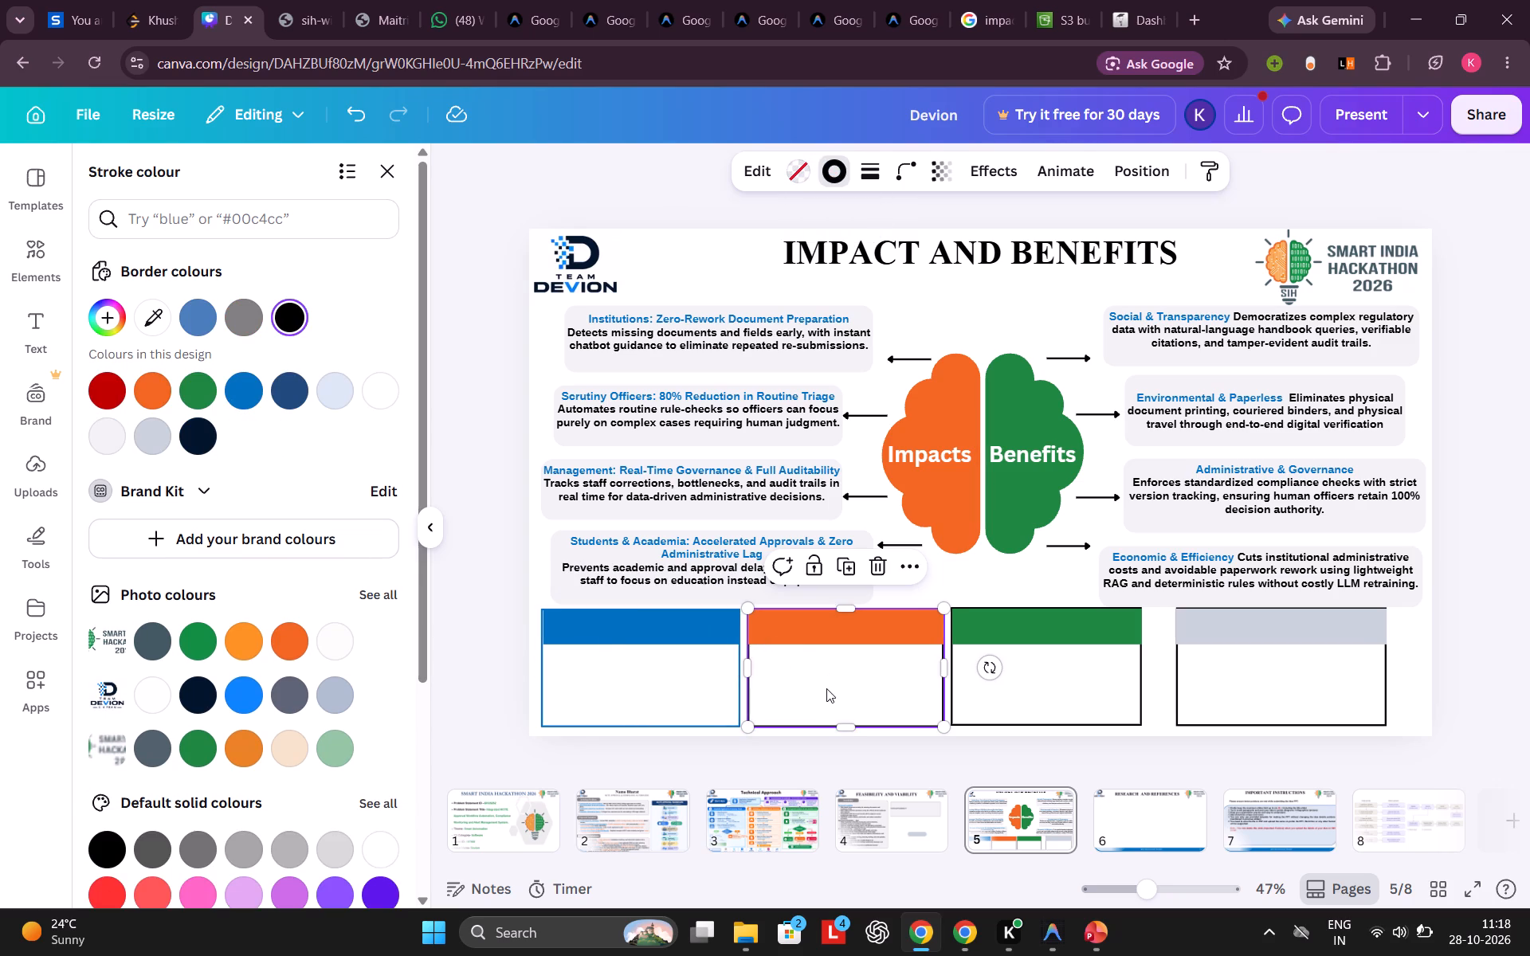
click(160, 389)
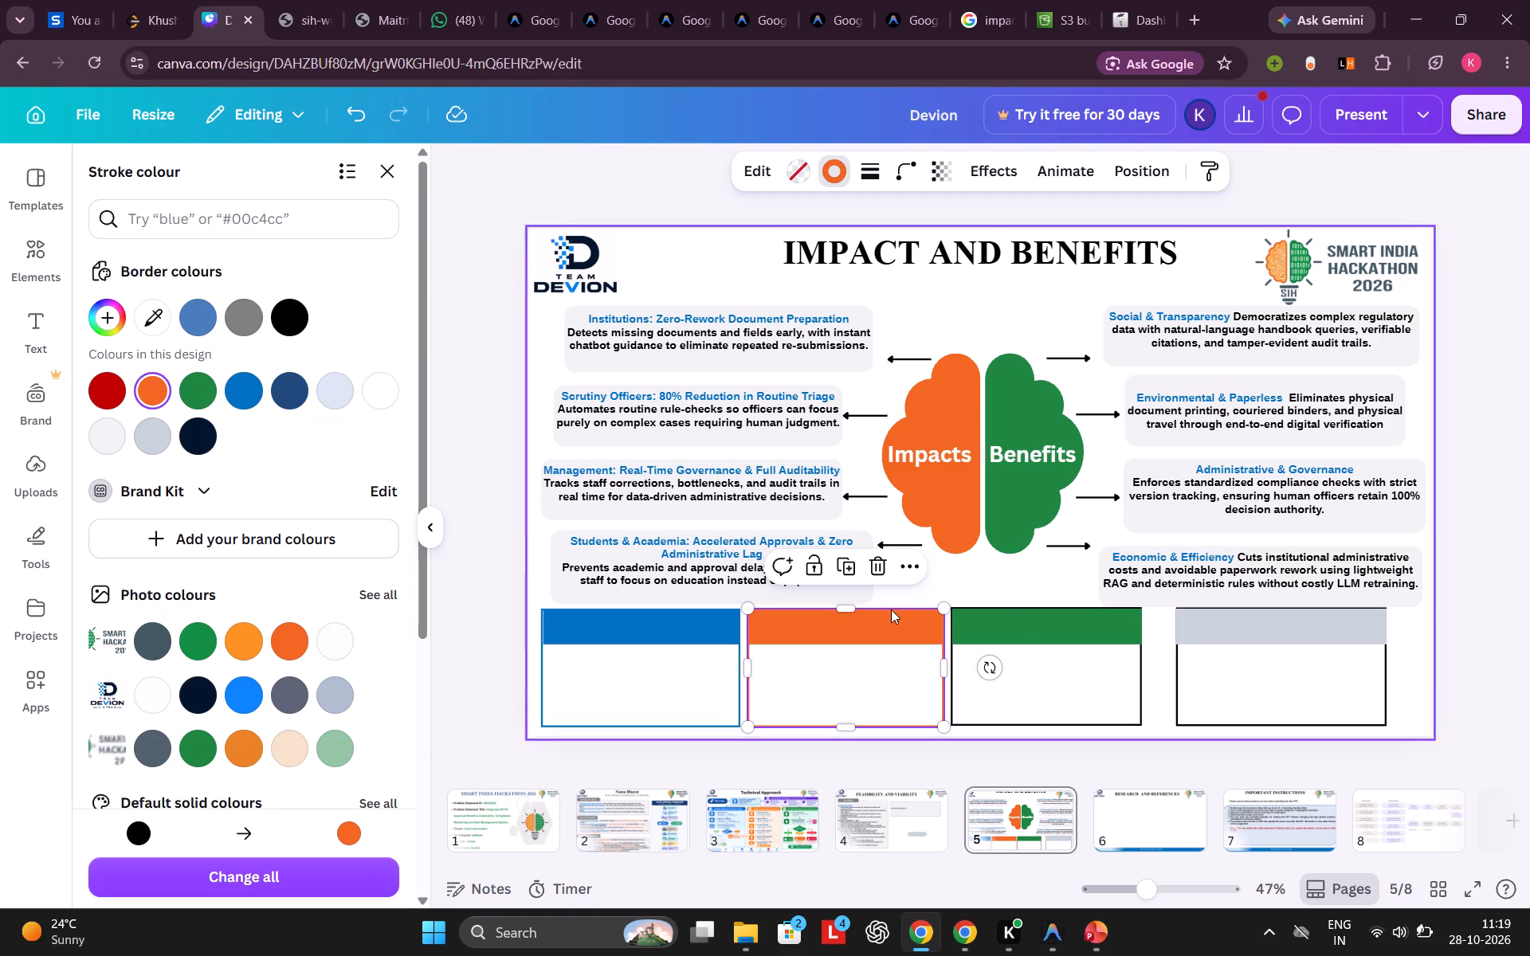
click(1057, 662)
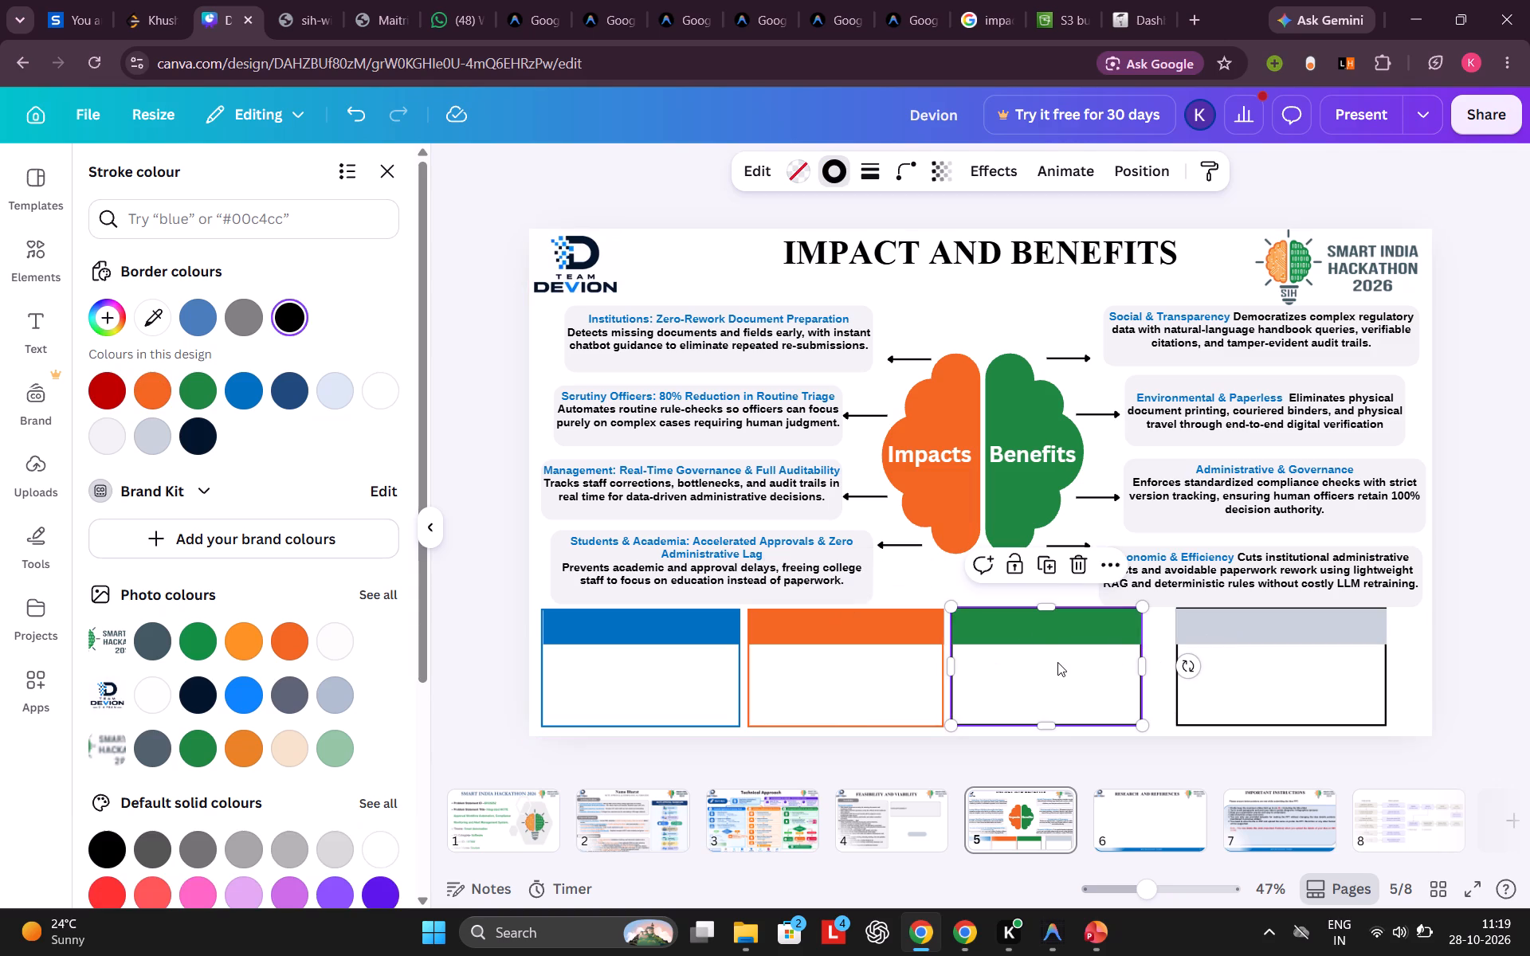
click(196, 393)
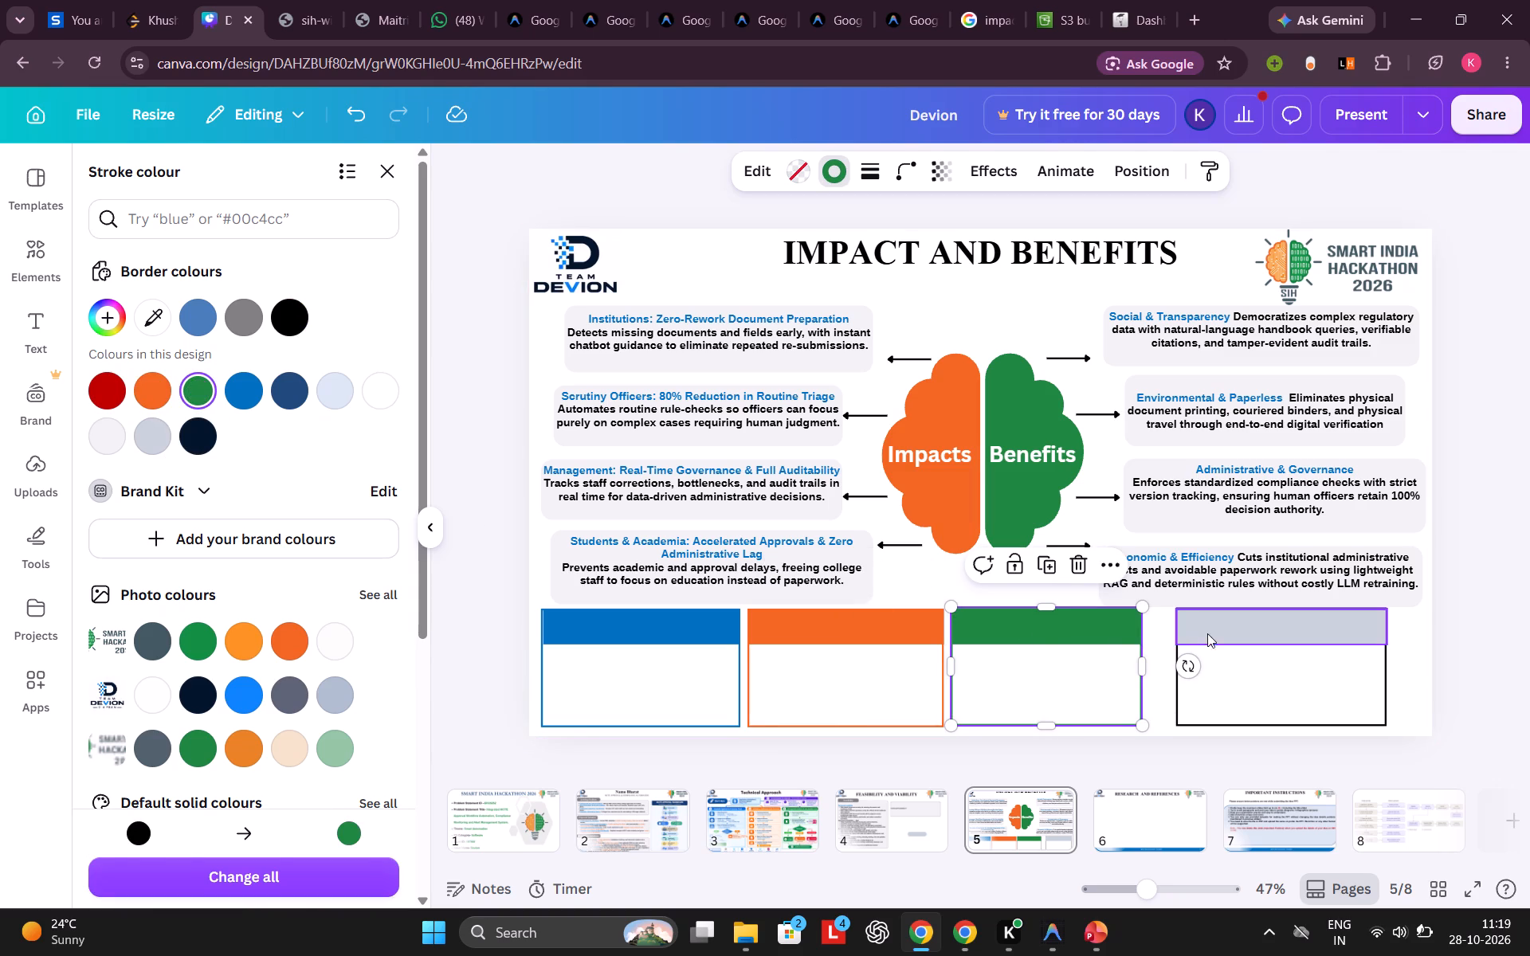
Delete the fourth outlined box and its grey header strip.
click(1222, 655)
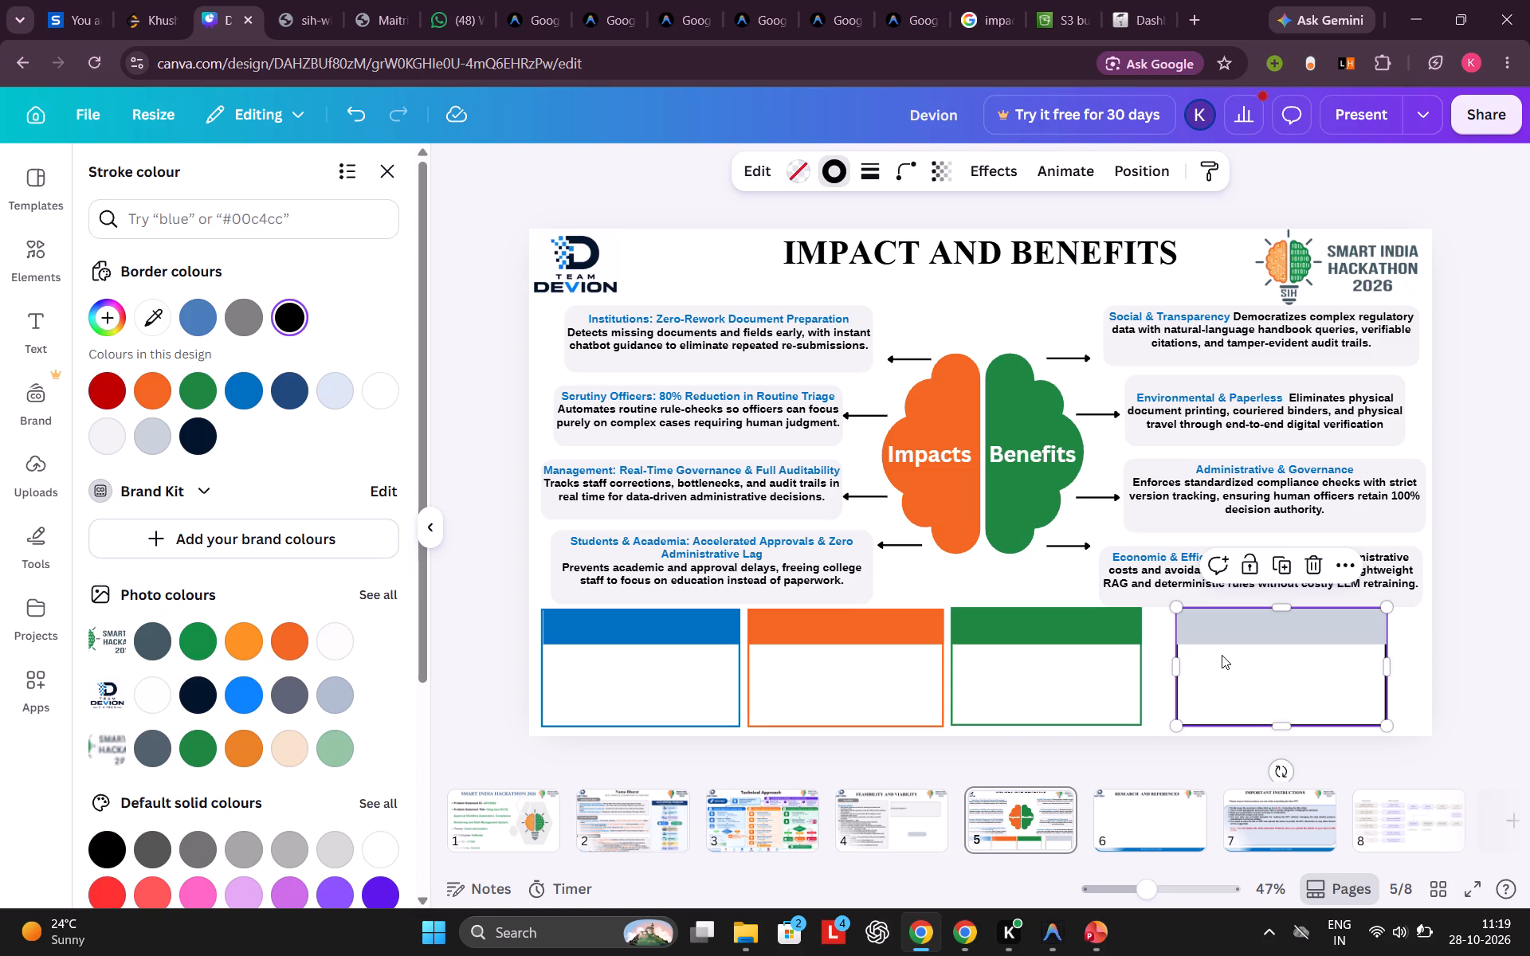
key(Delete)
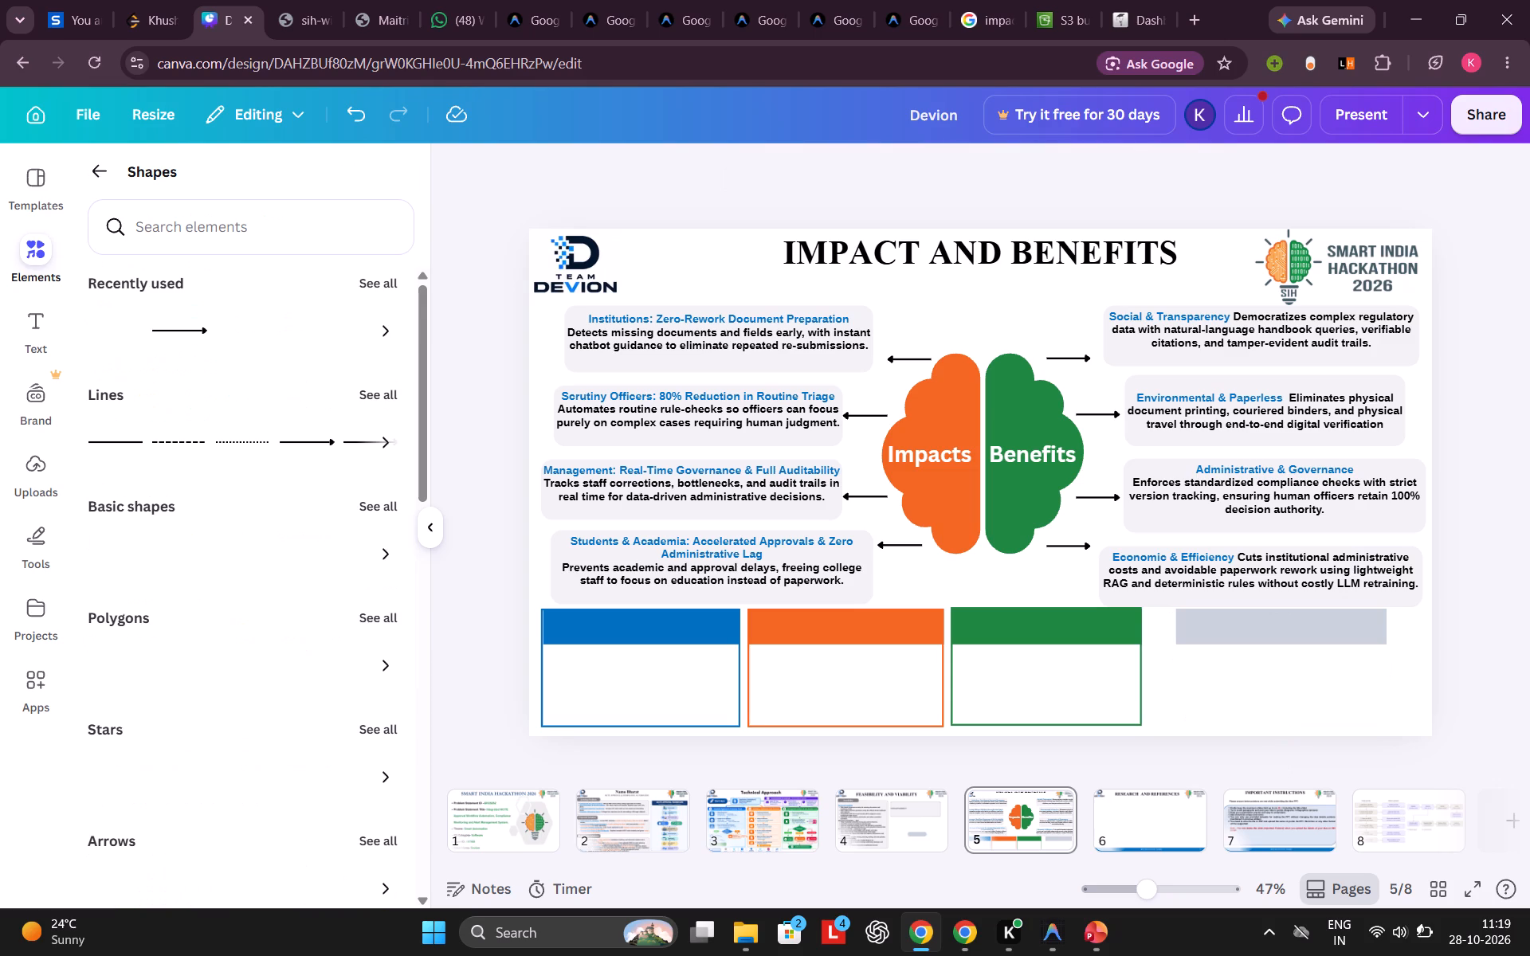
click(1289, 624)
key(Delete)
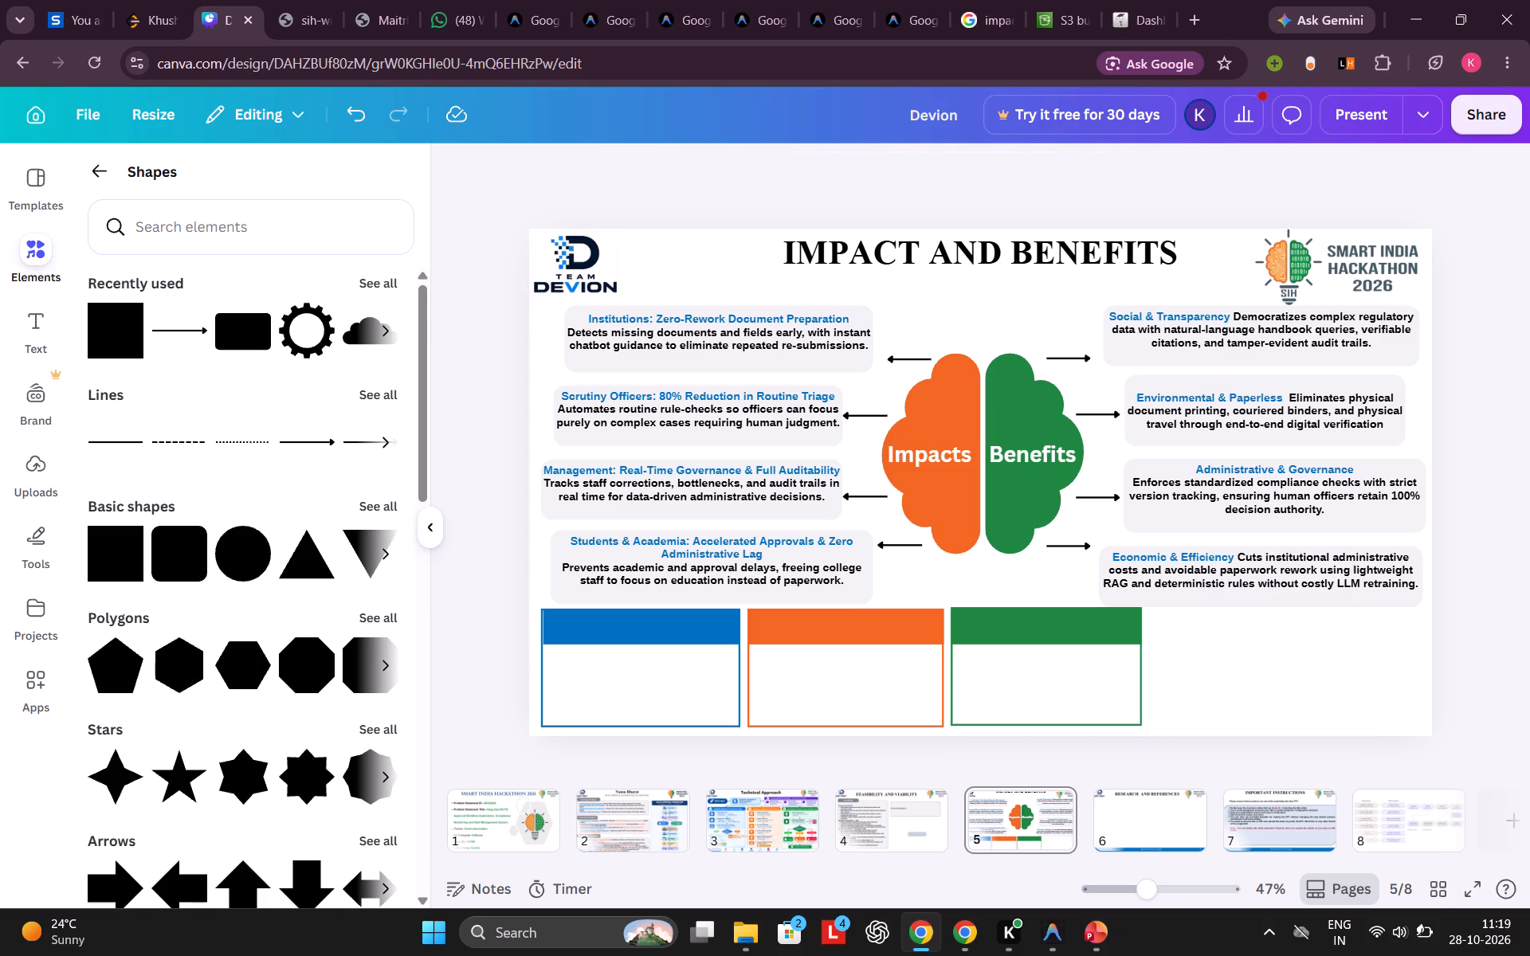
Move the green outlined box into the space freed by the fourth box and set its green header strip along its top edge.
drag(1053, 672, 1159, 681)
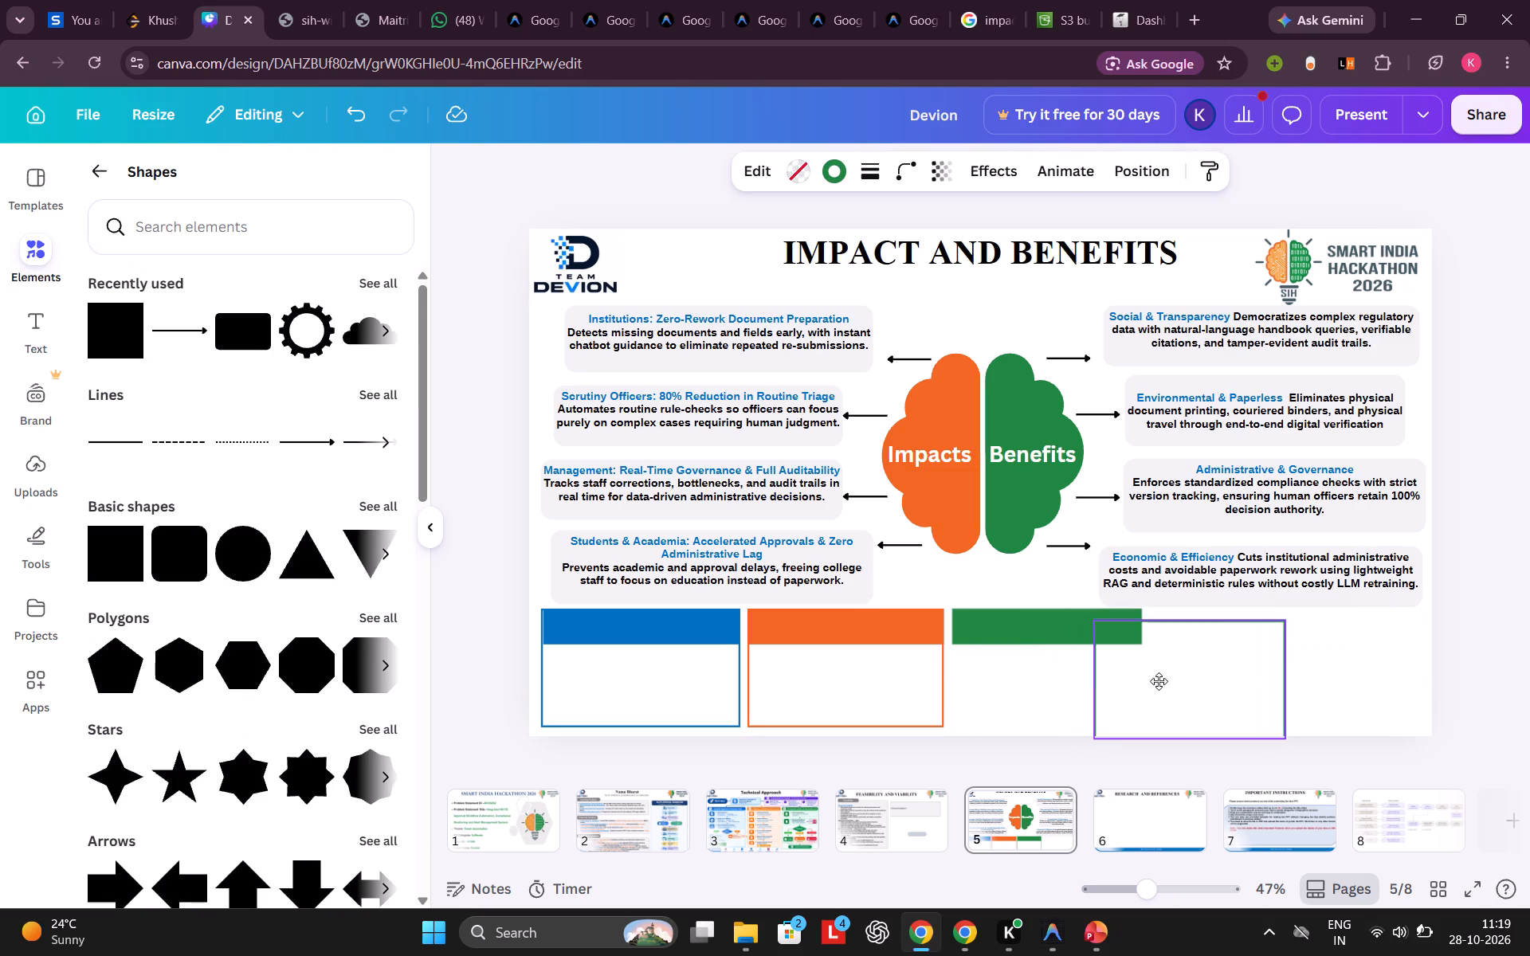
drag(1159, 681, 1245, 677)
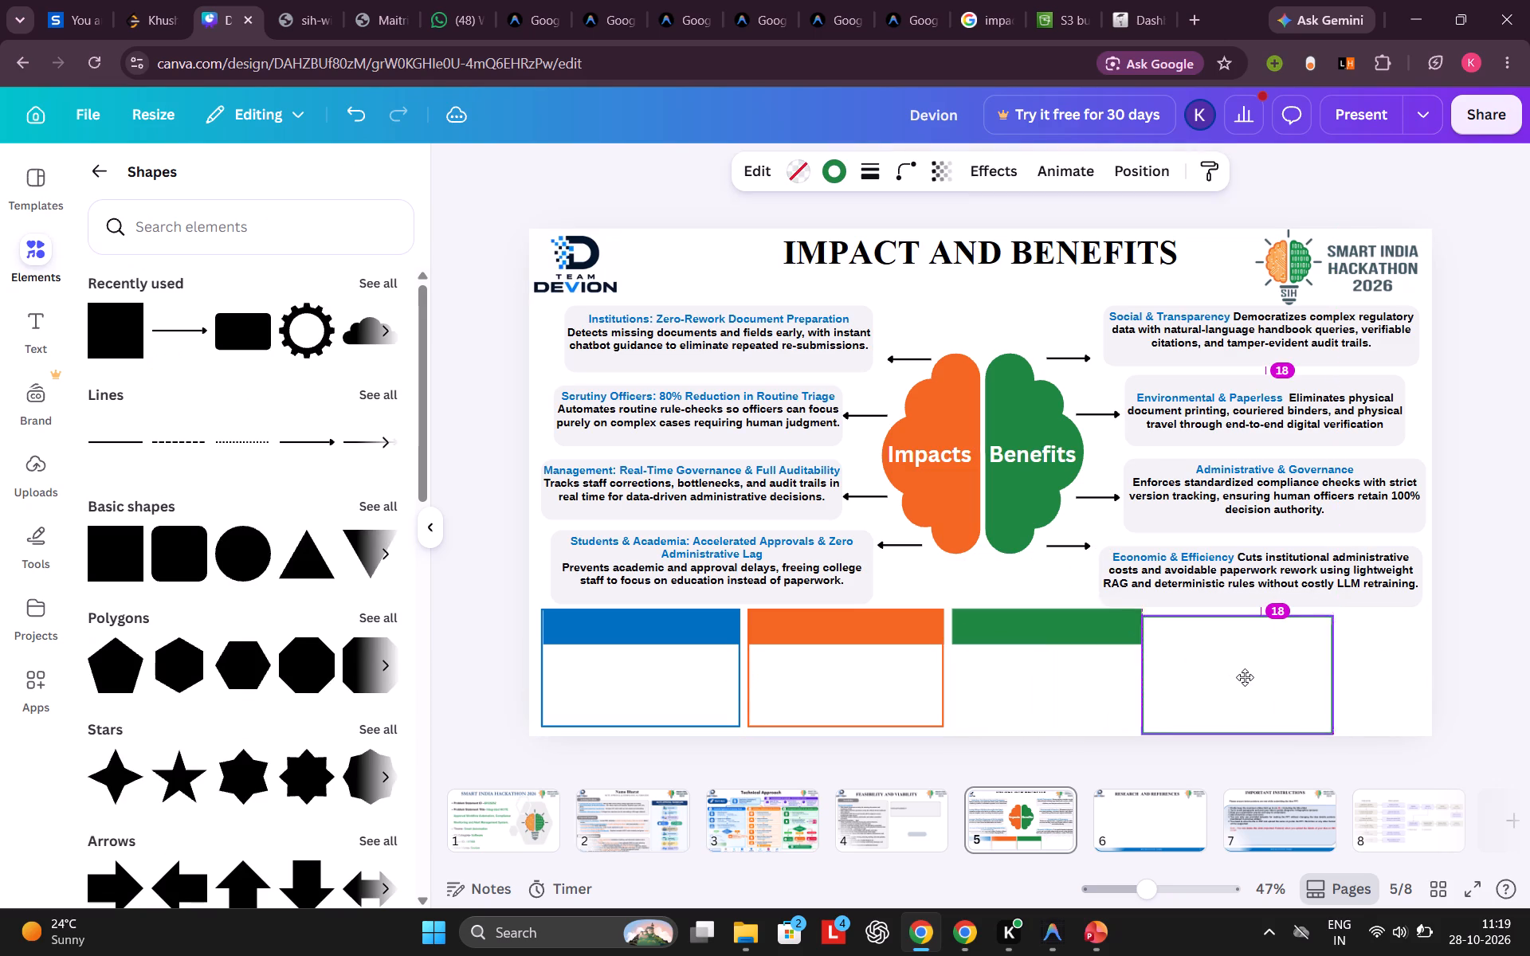
drag(1245, 677, 1244, 675)
drag(1071, 615, 1254, 620)
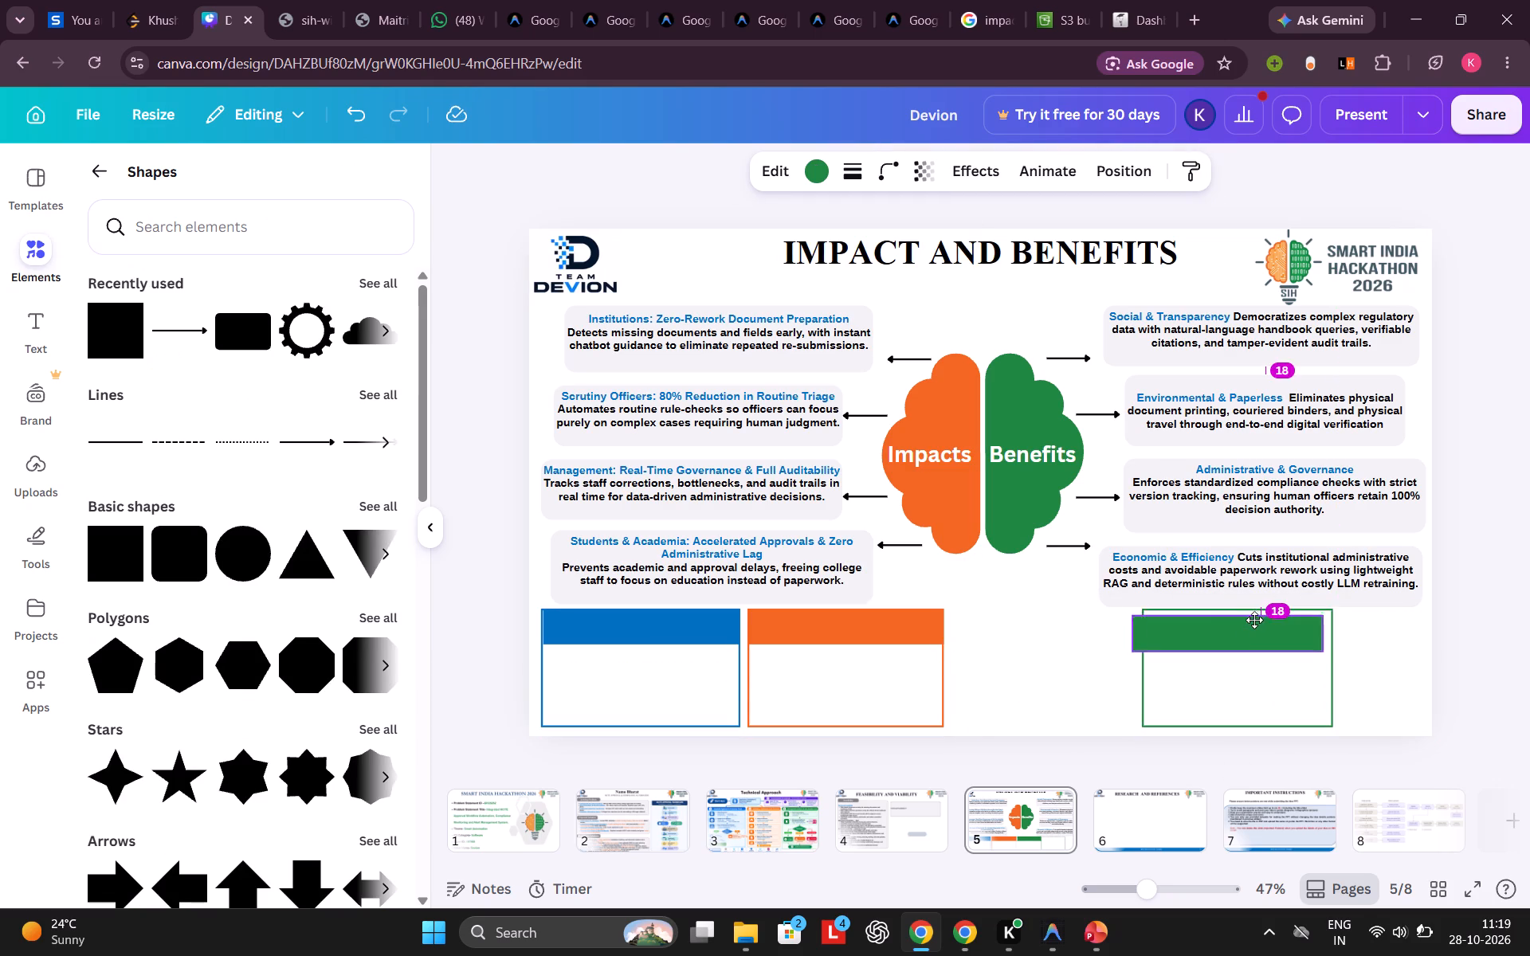
drag(1254, 620, 1259, 616)
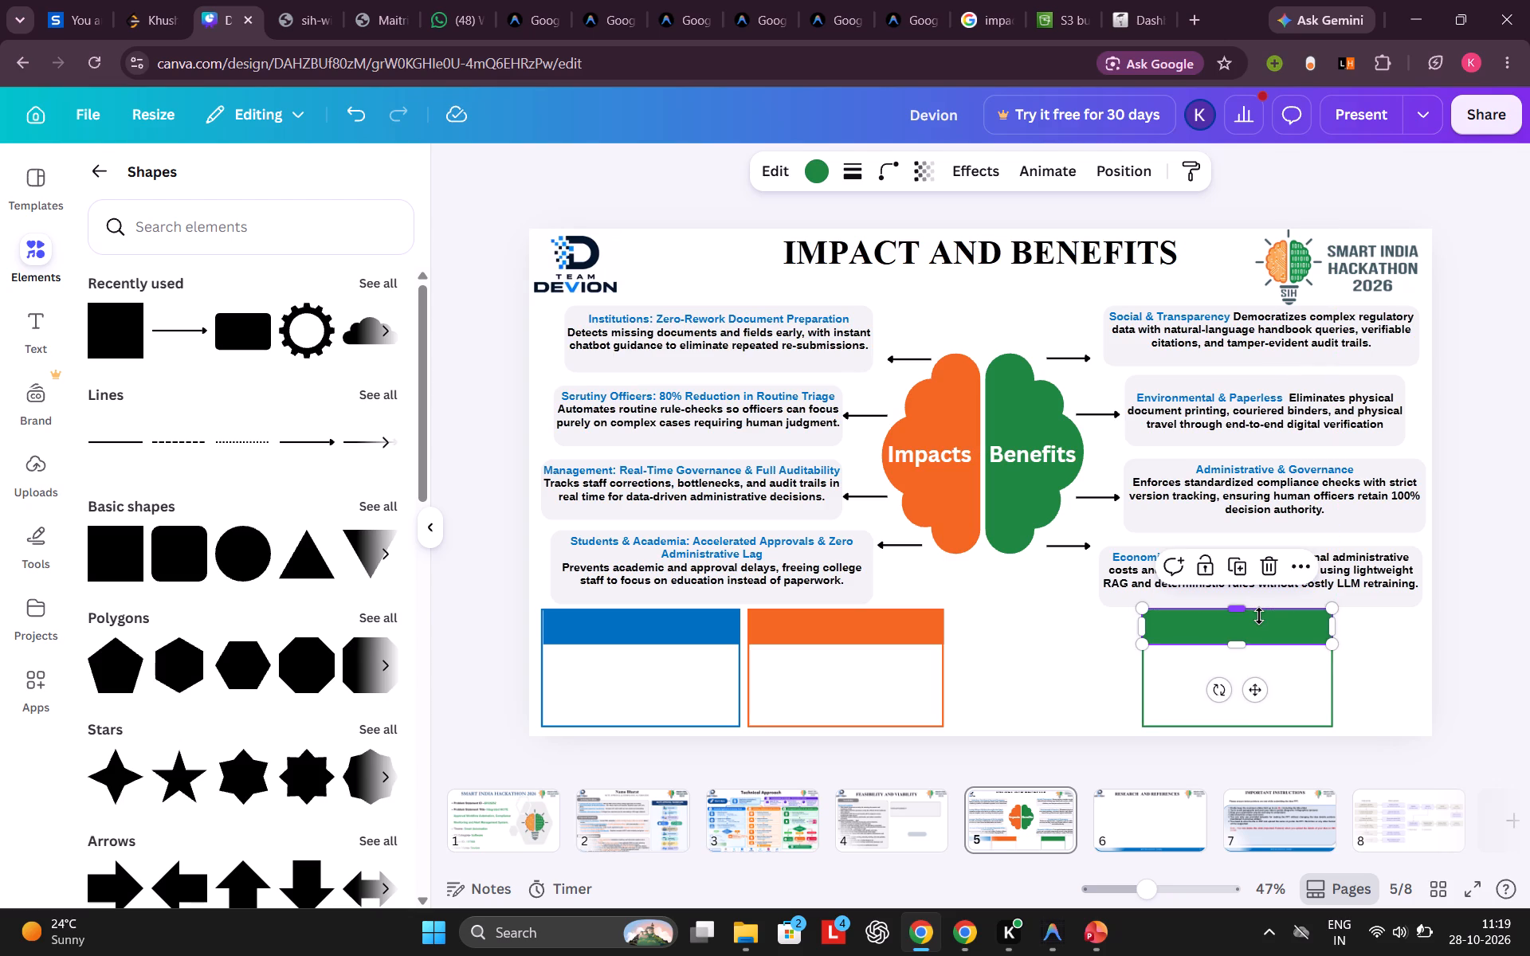
Move the orange outlined box midway between the blue and green boxes and set its orange header strip along its top edge.
drag(835, 671, 981, 676)
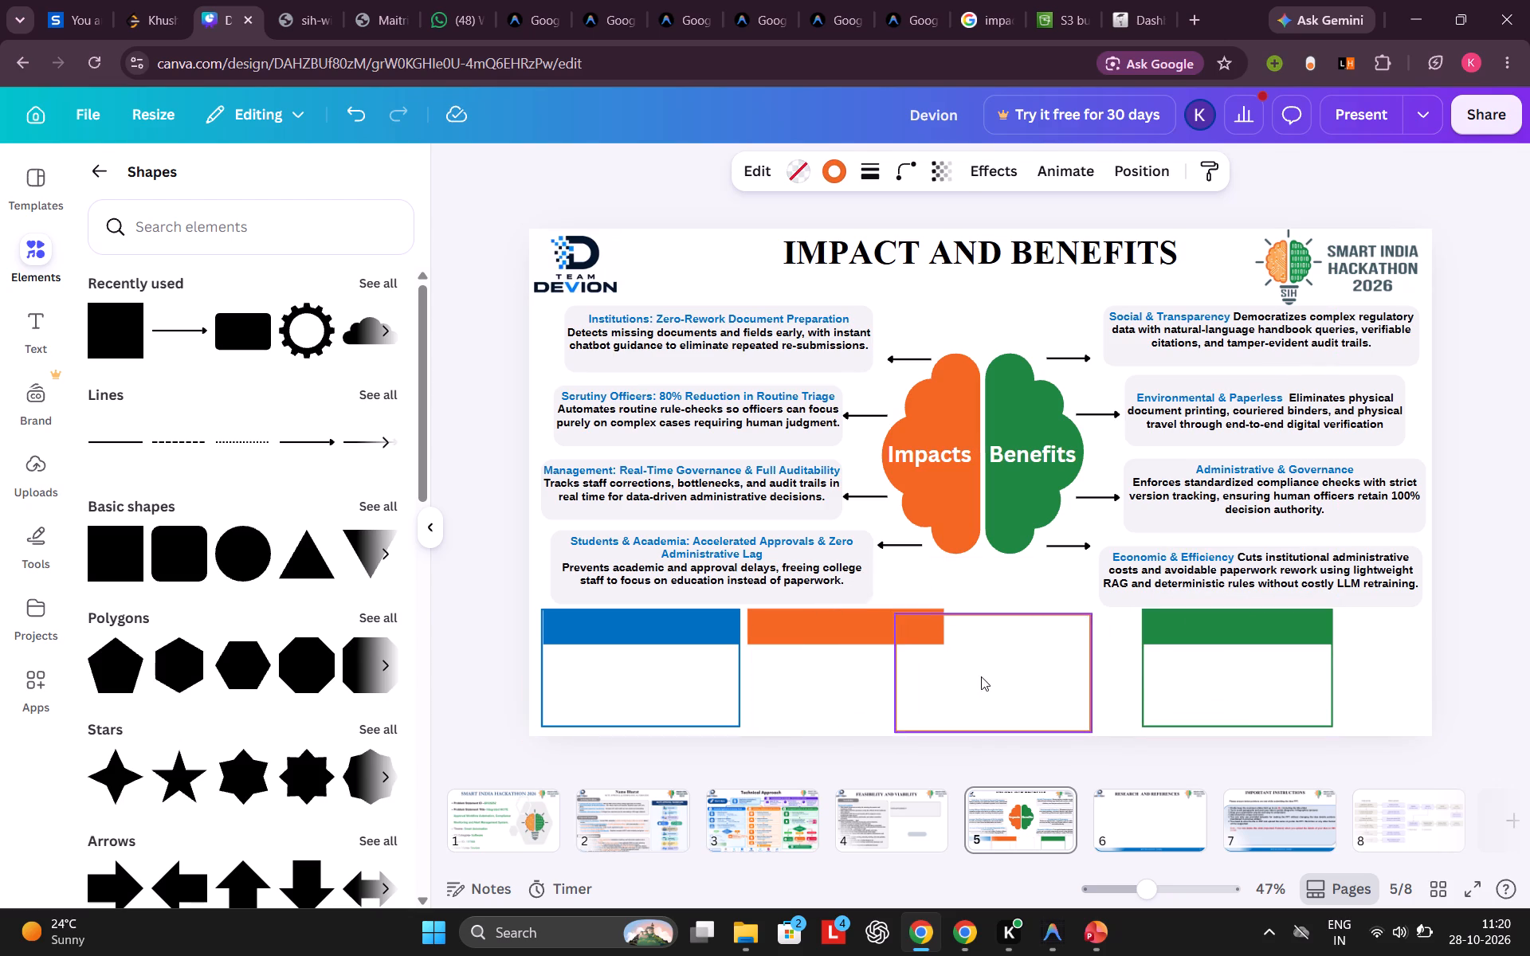
drag(917, 635, 858, 615)
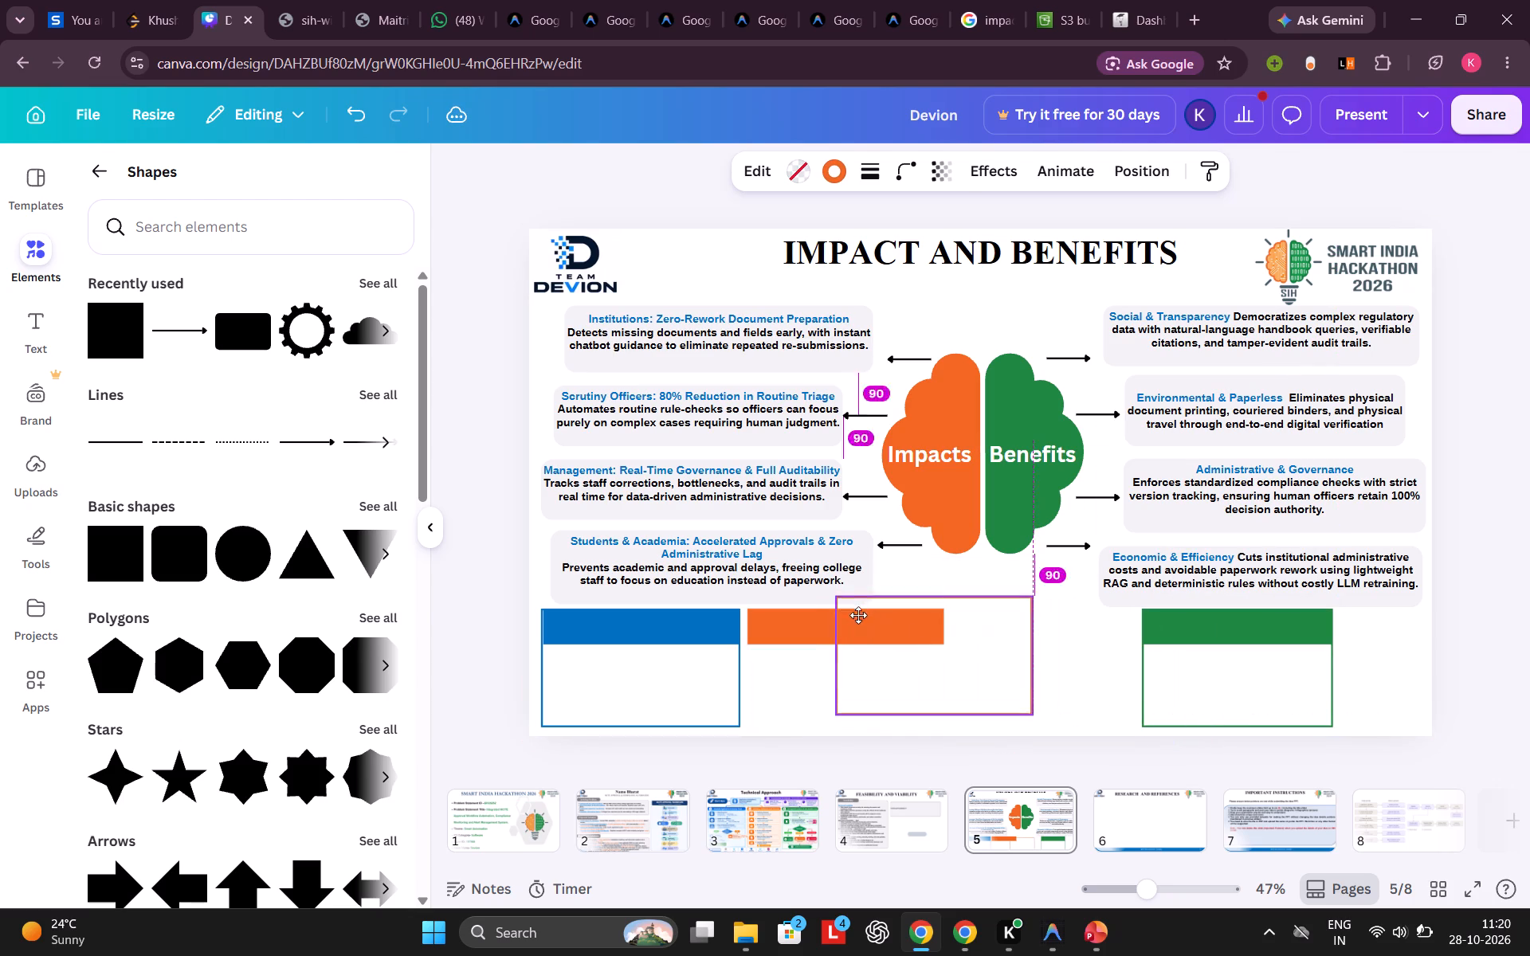
drag(858, 615, 857, 623)
drag(880, 627, 861, 621)
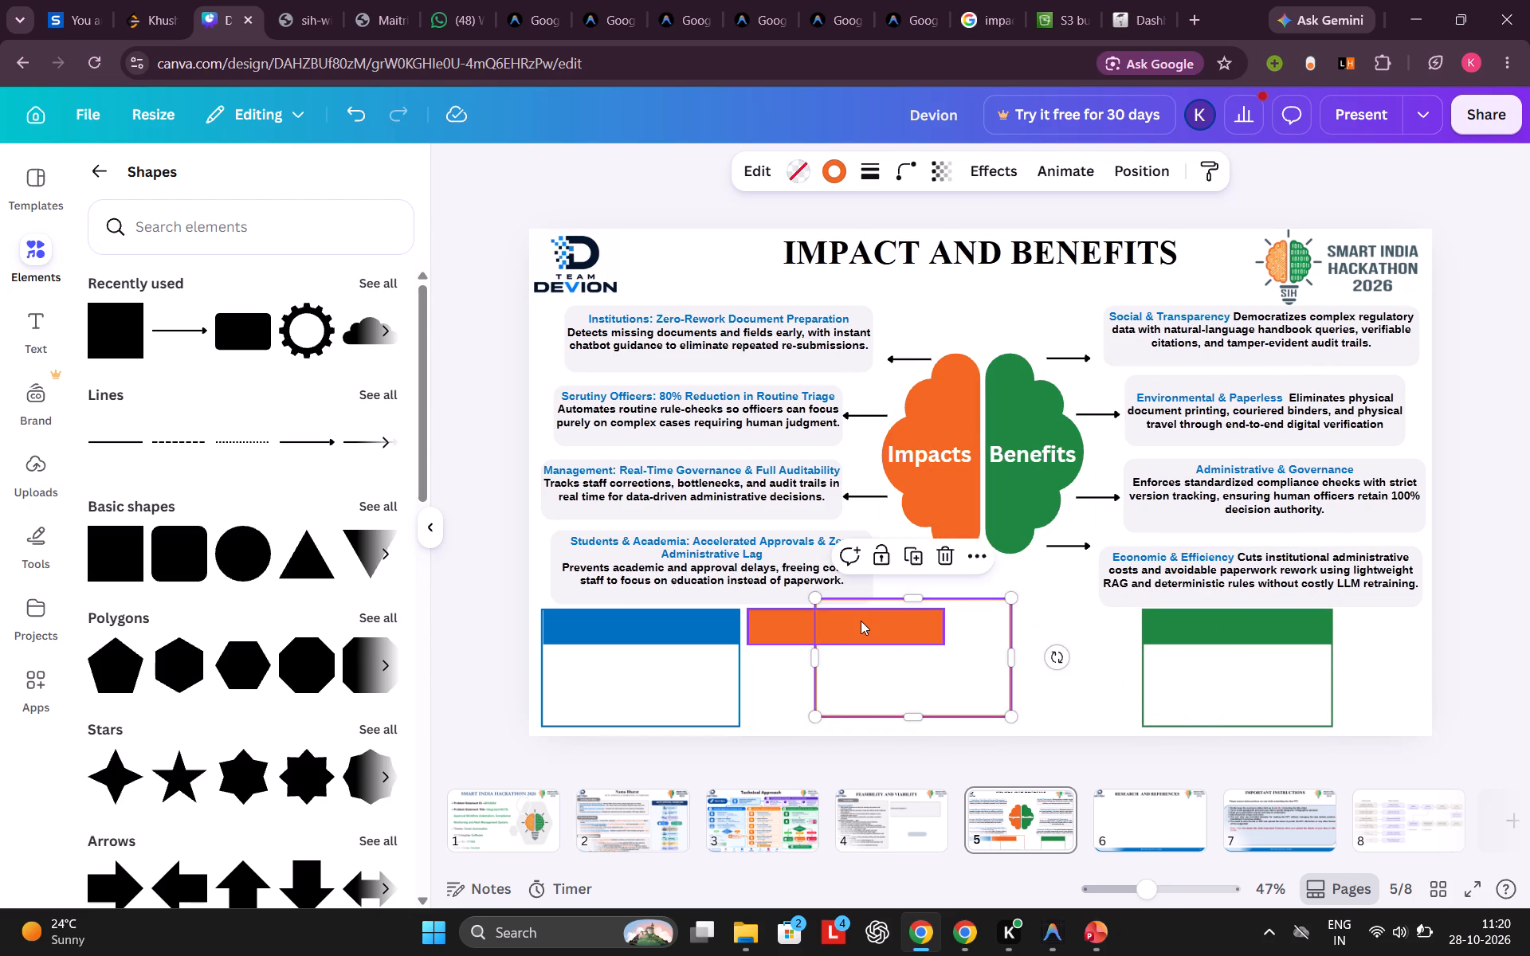
click(861, 621)
drag(861, 621, 925, 613)
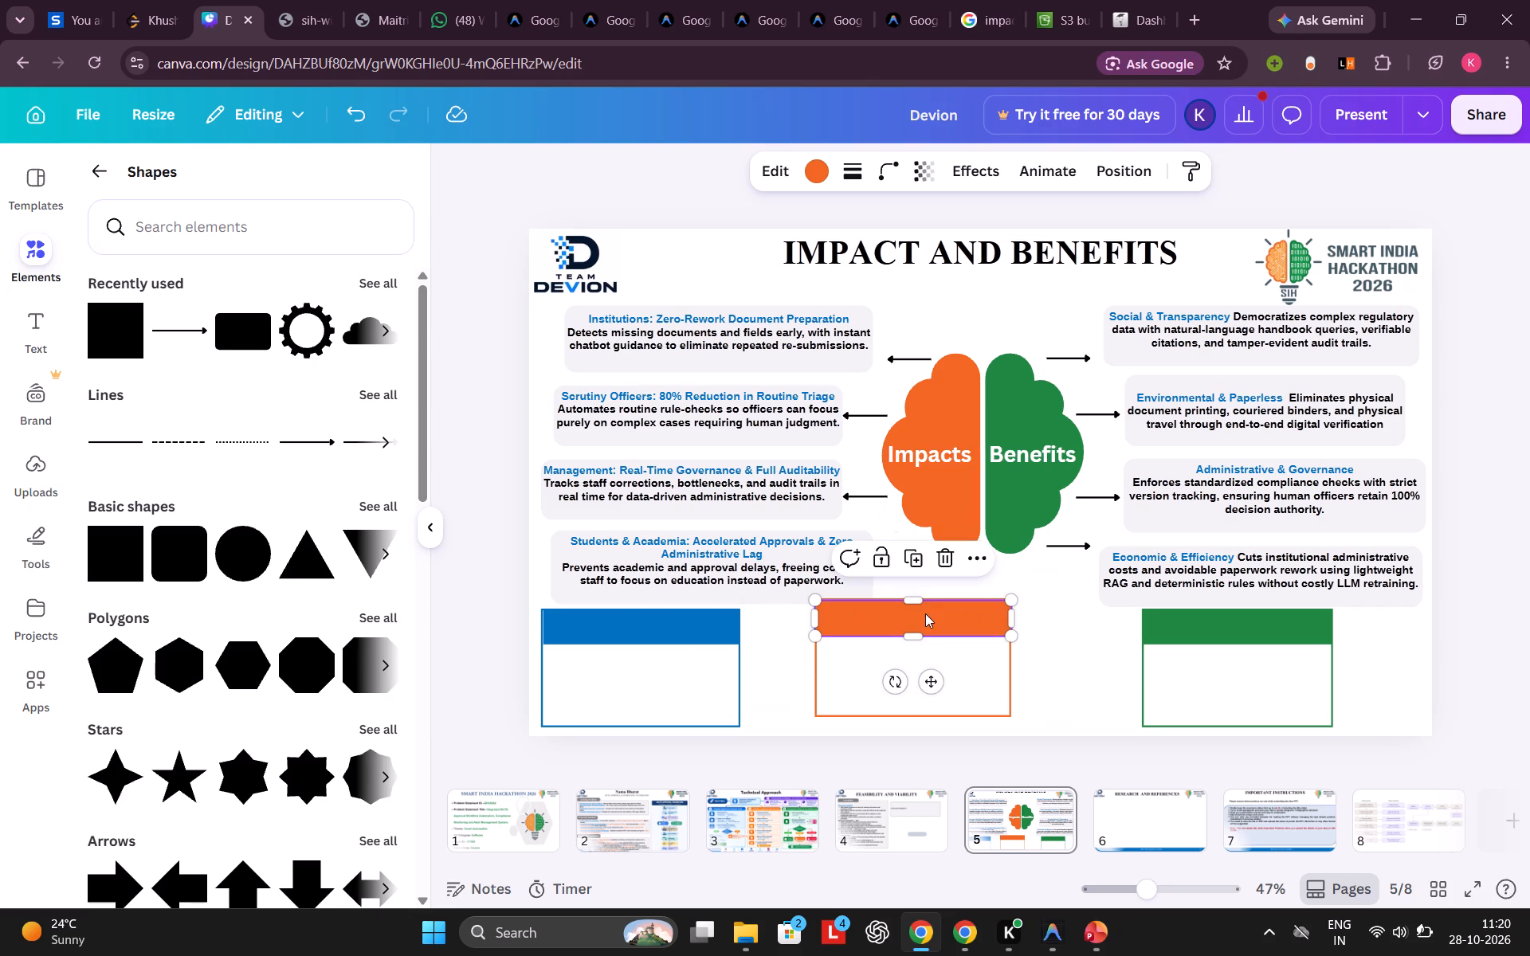
drag(916, 649, 992, 660)
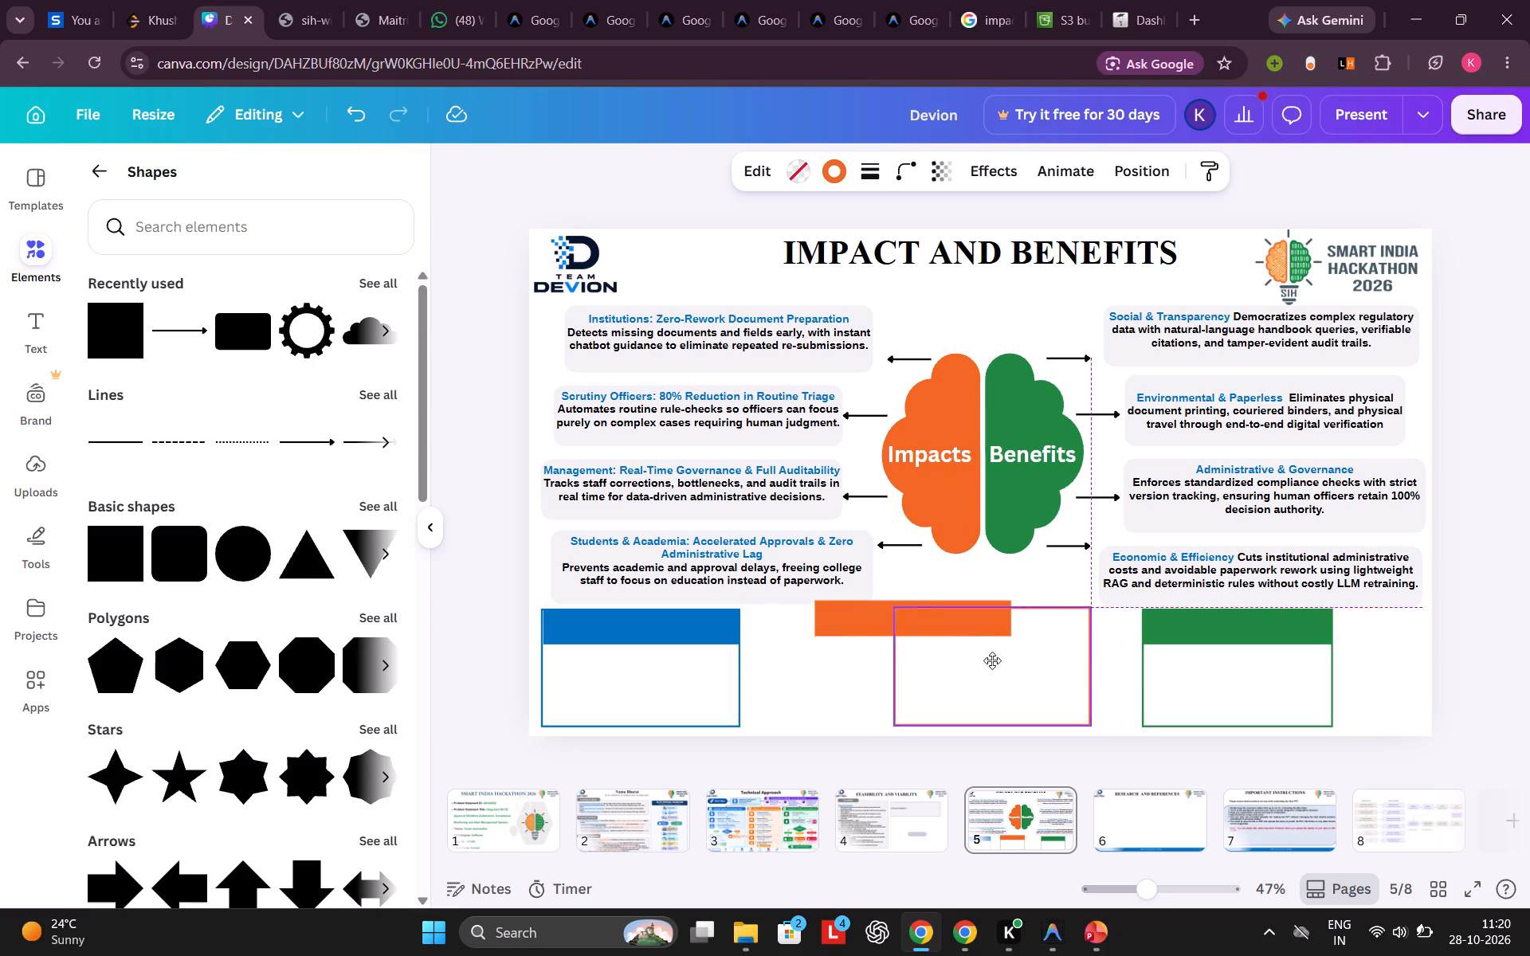
drag(992, 660, 981, 661)
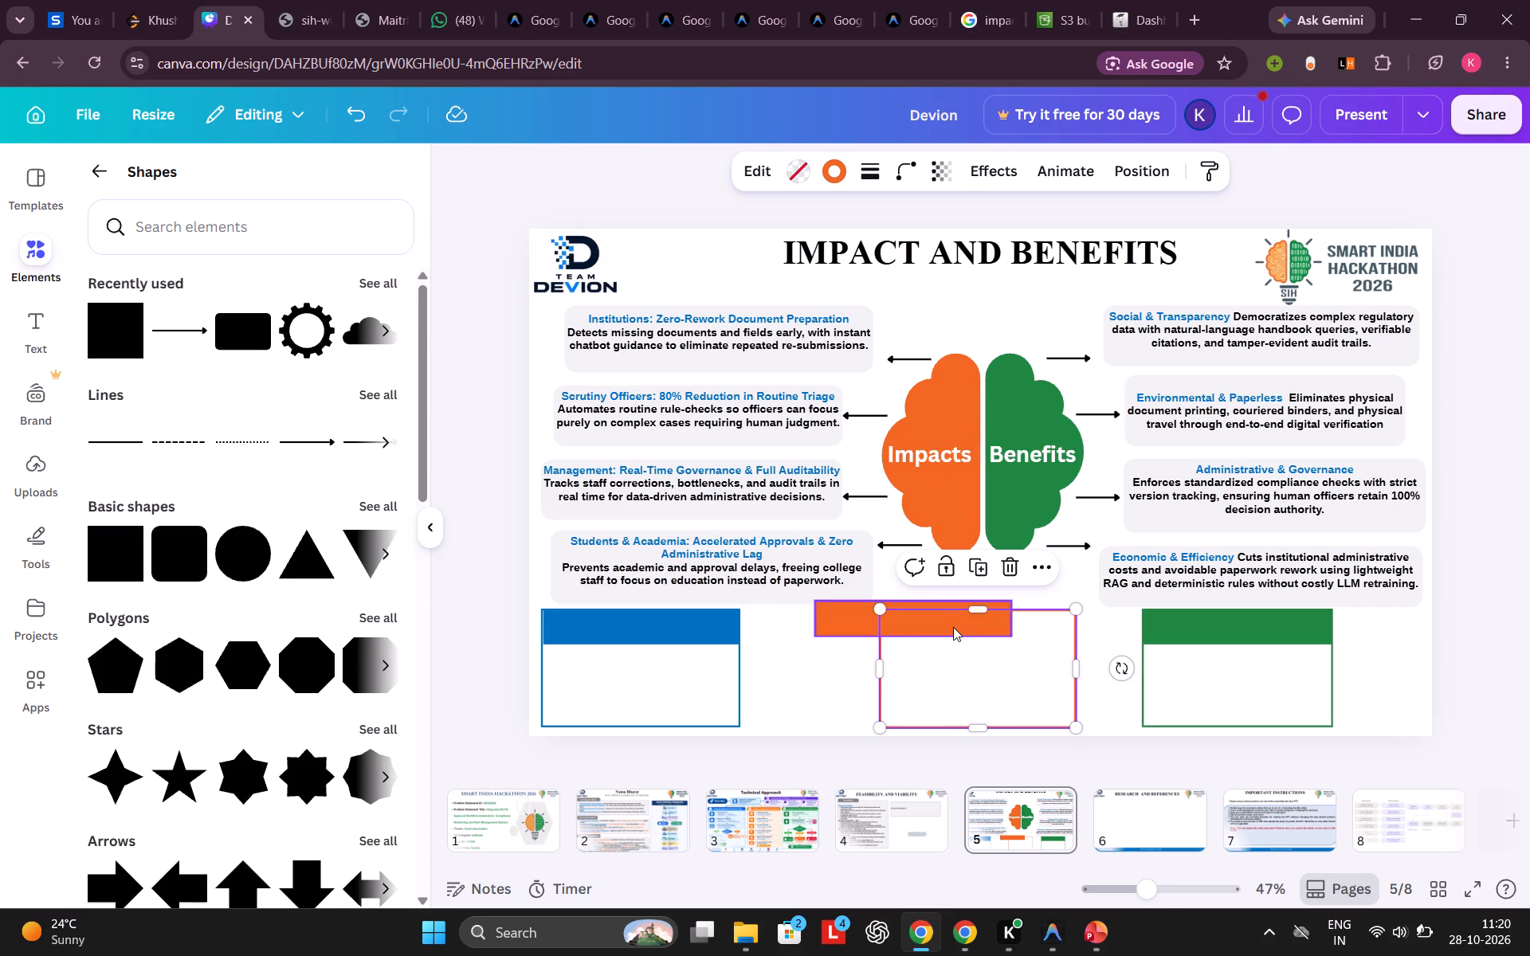
click(953, 627)
drag(953, 627, 1016, 637)
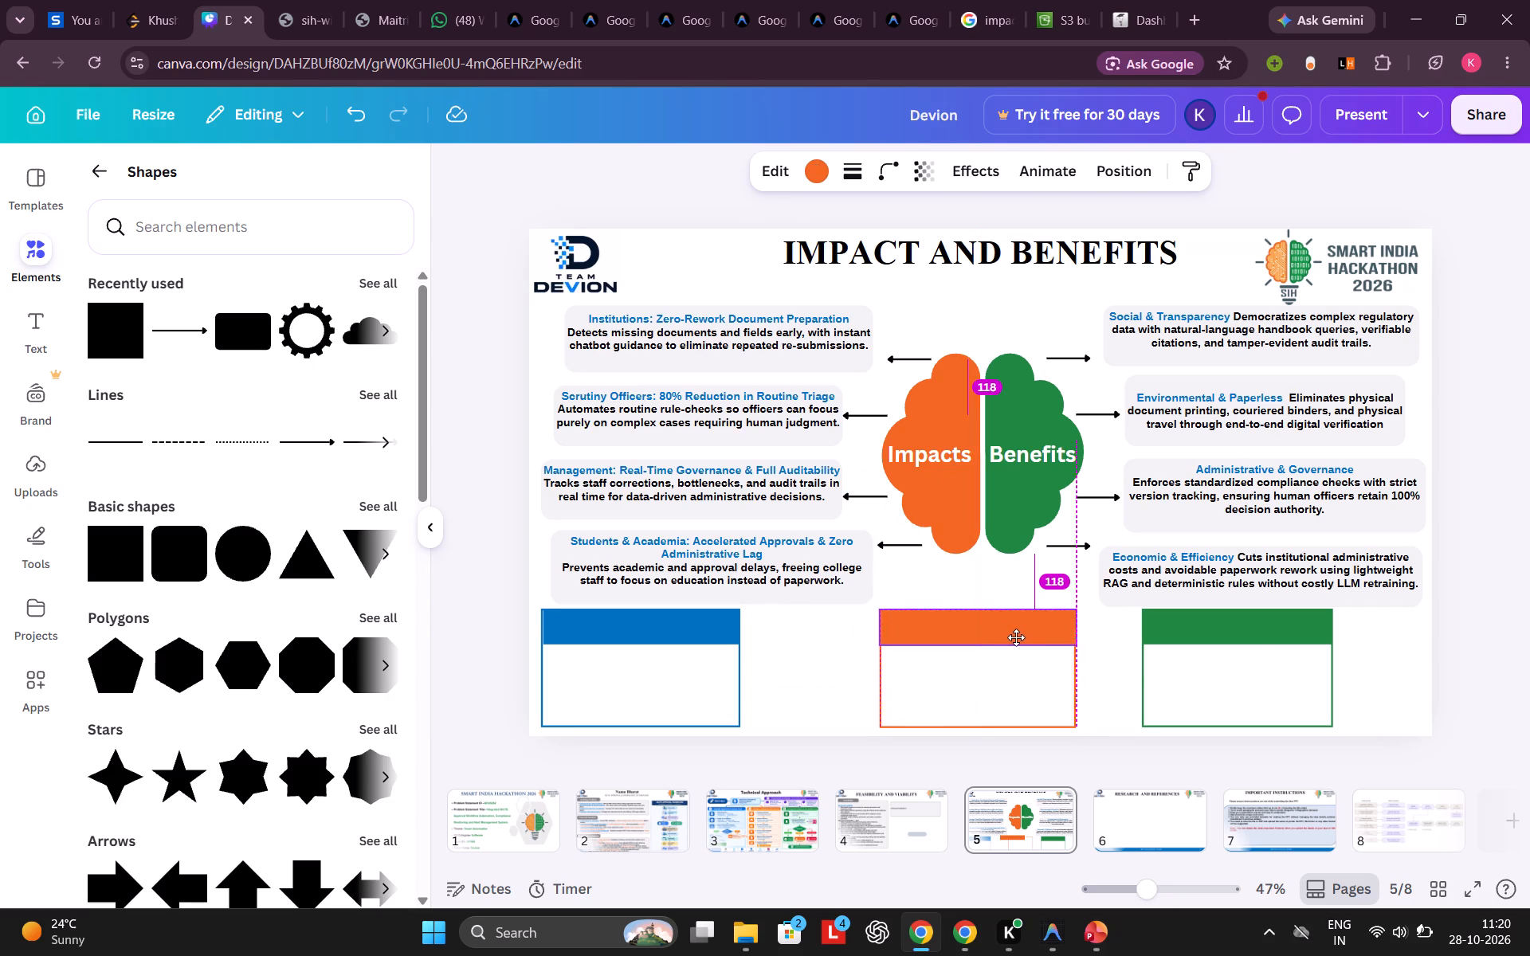
drag(1016, 637, 1016, 640)
Move the blue outlined box closer to the orange box and set its blue header strip along its top edge.
drag(695, 665, 754, 666)
drag(692, 627, 700, 625)
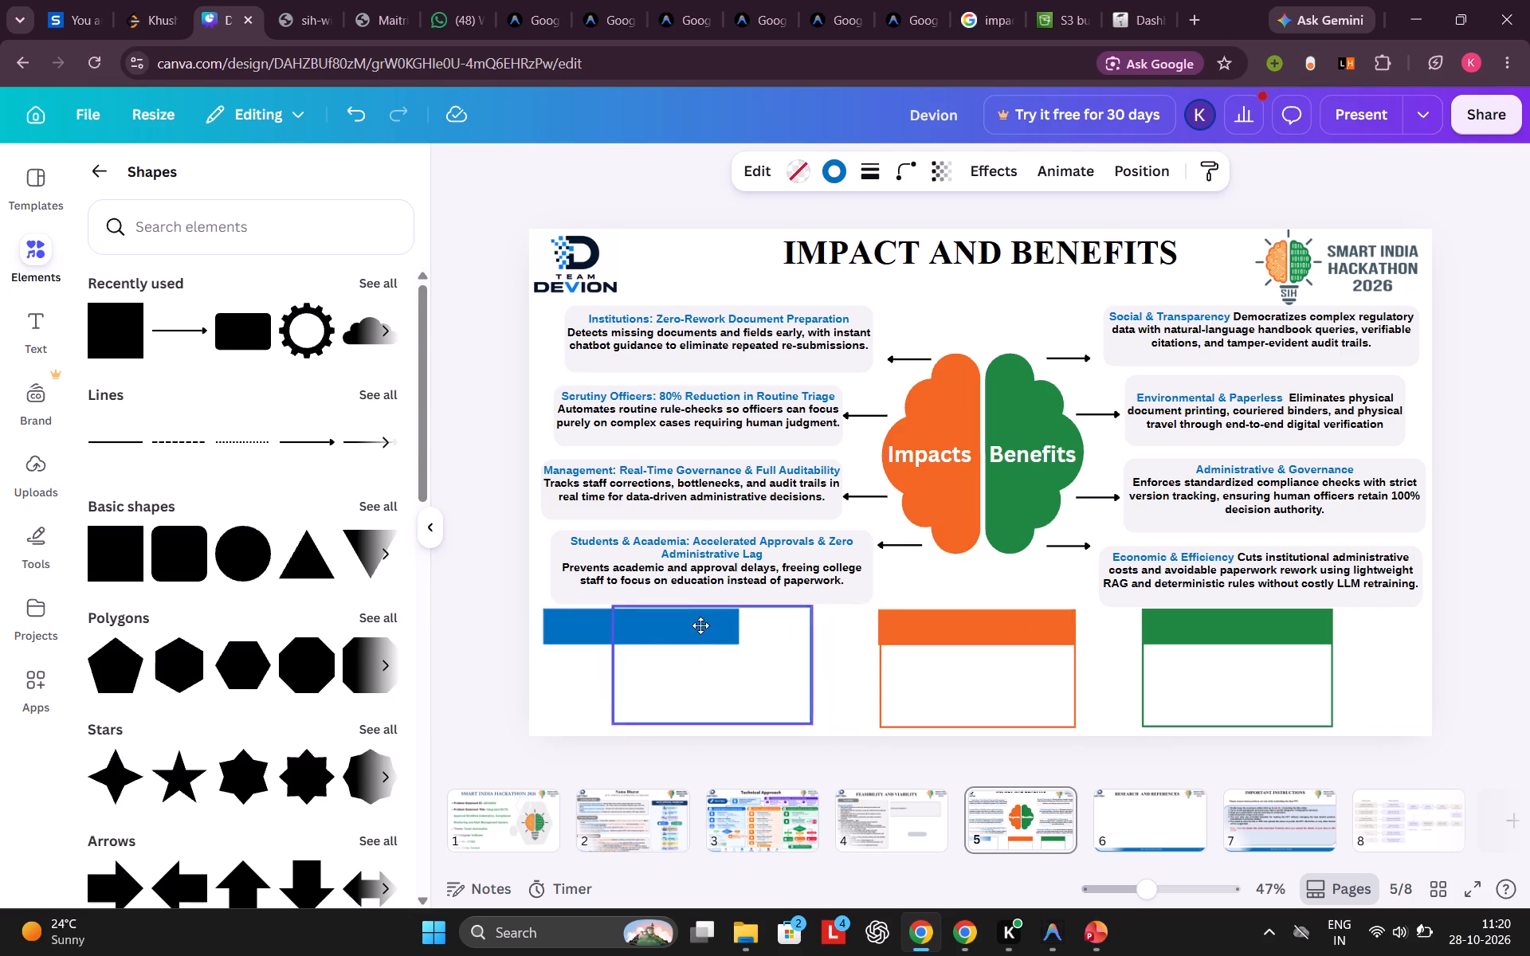
drag(700, 625, 699, 626)
click(699, 626)
drag(699, 626, 759, 629)
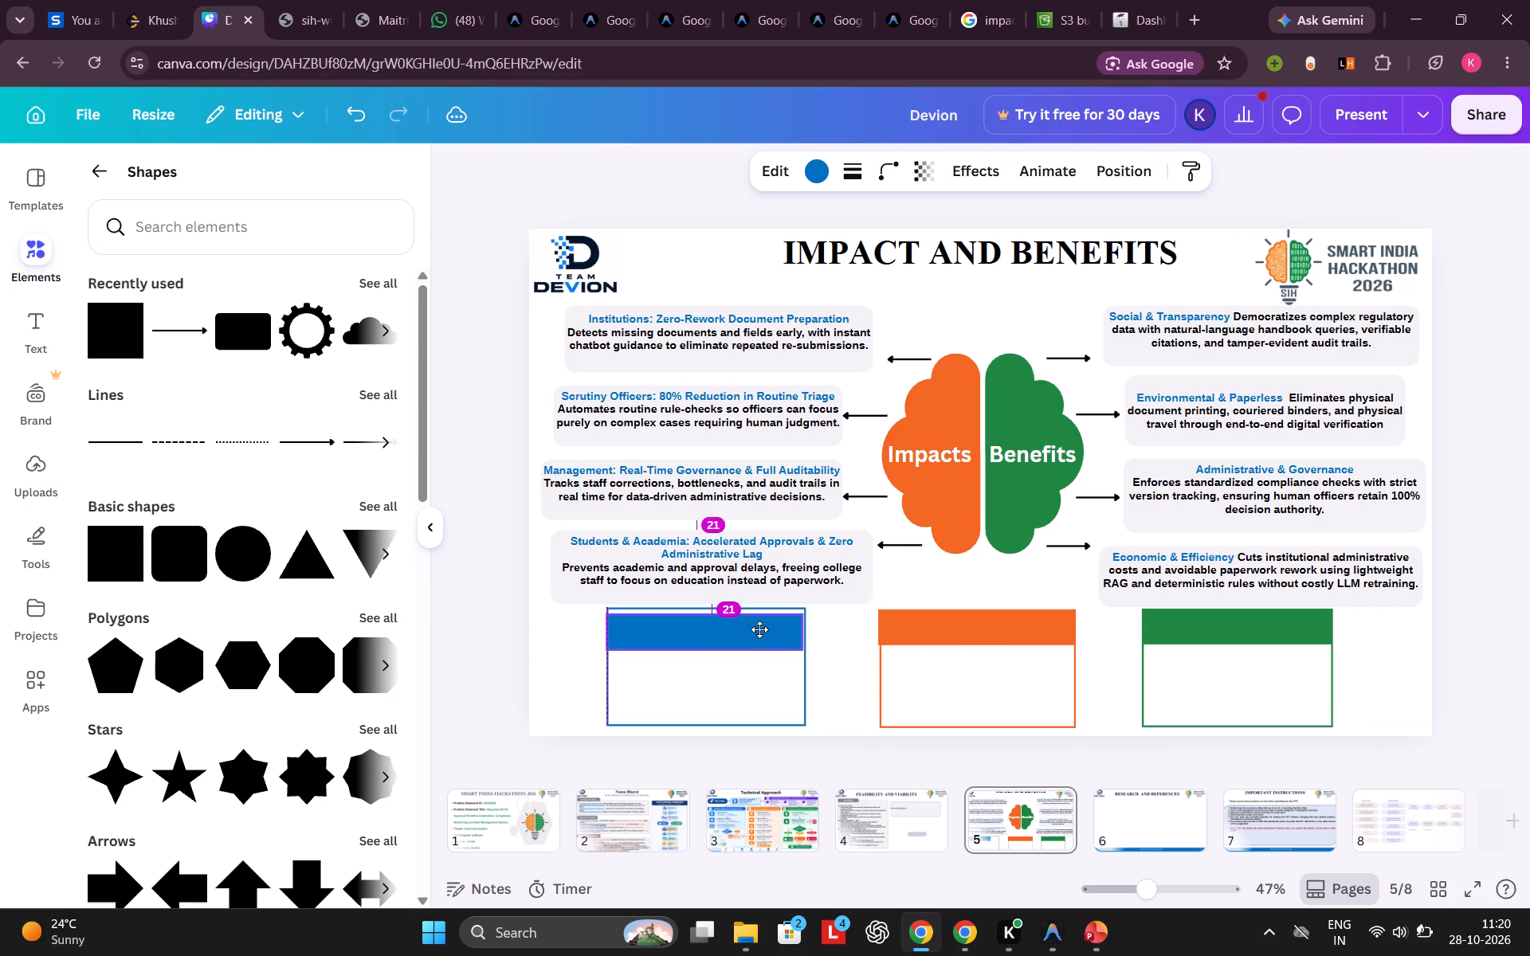
click(900, 808)
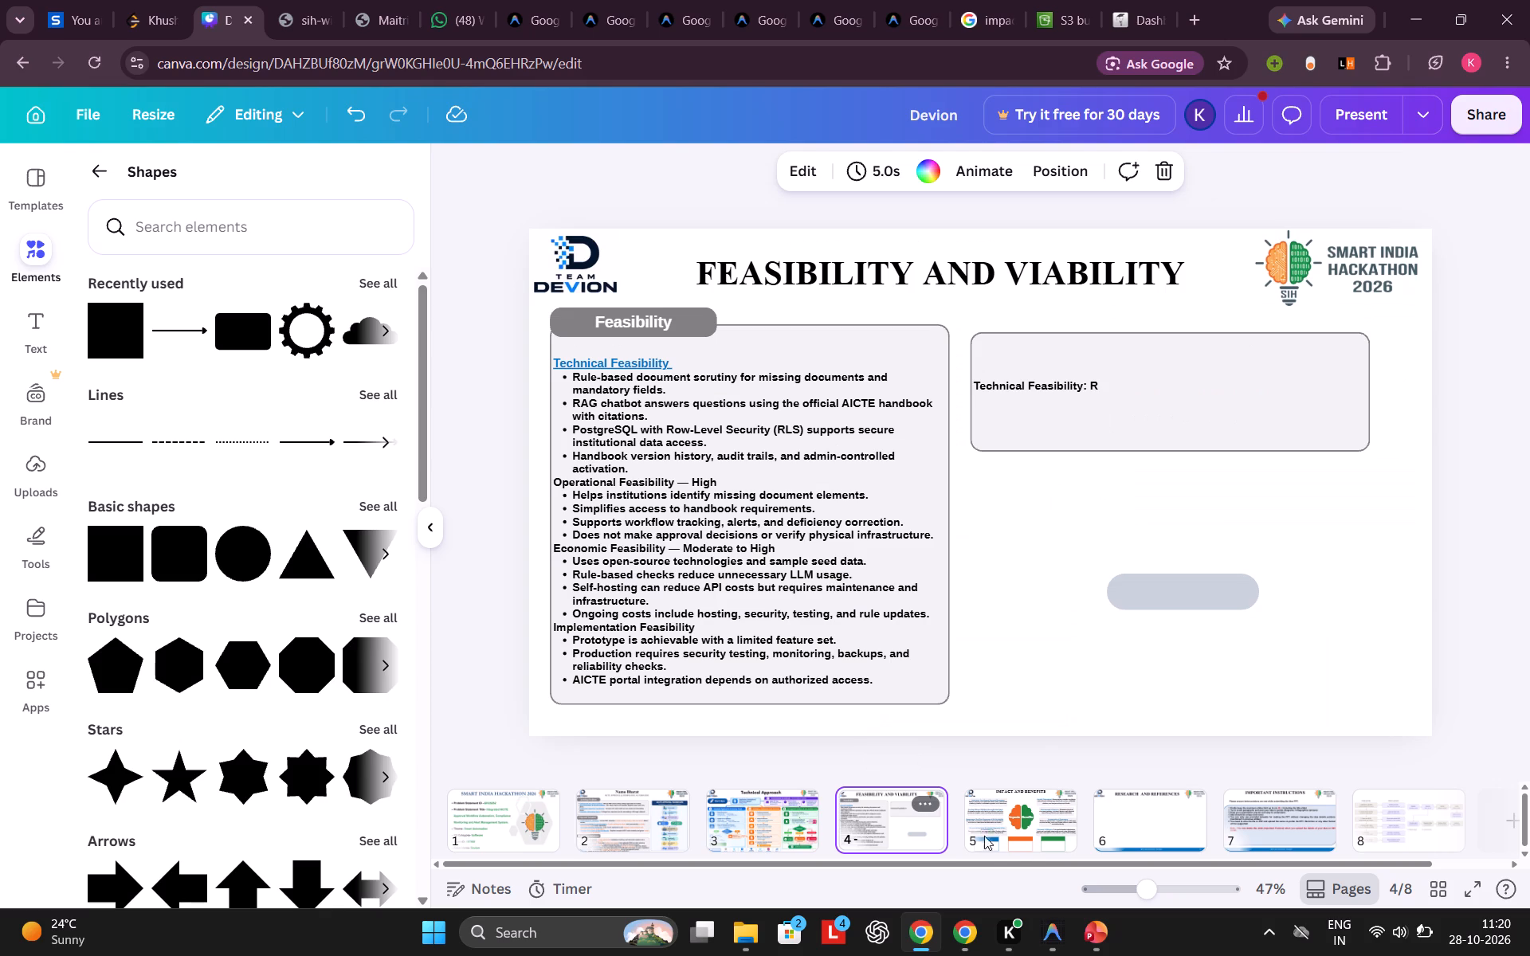
click(1015, 817)
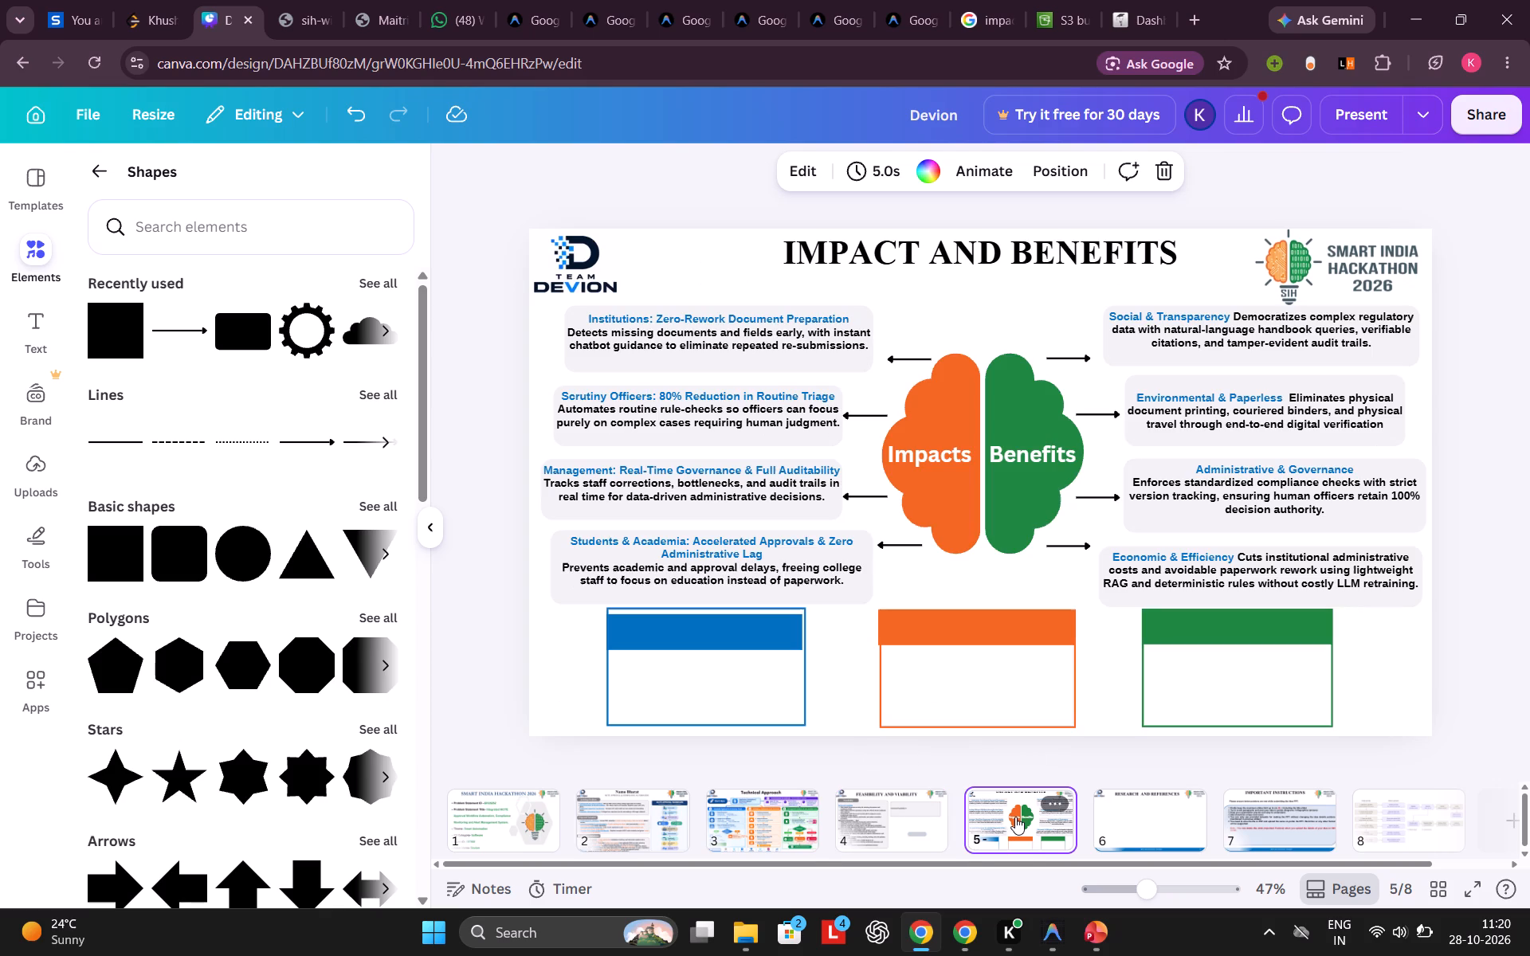
click(628, 817)
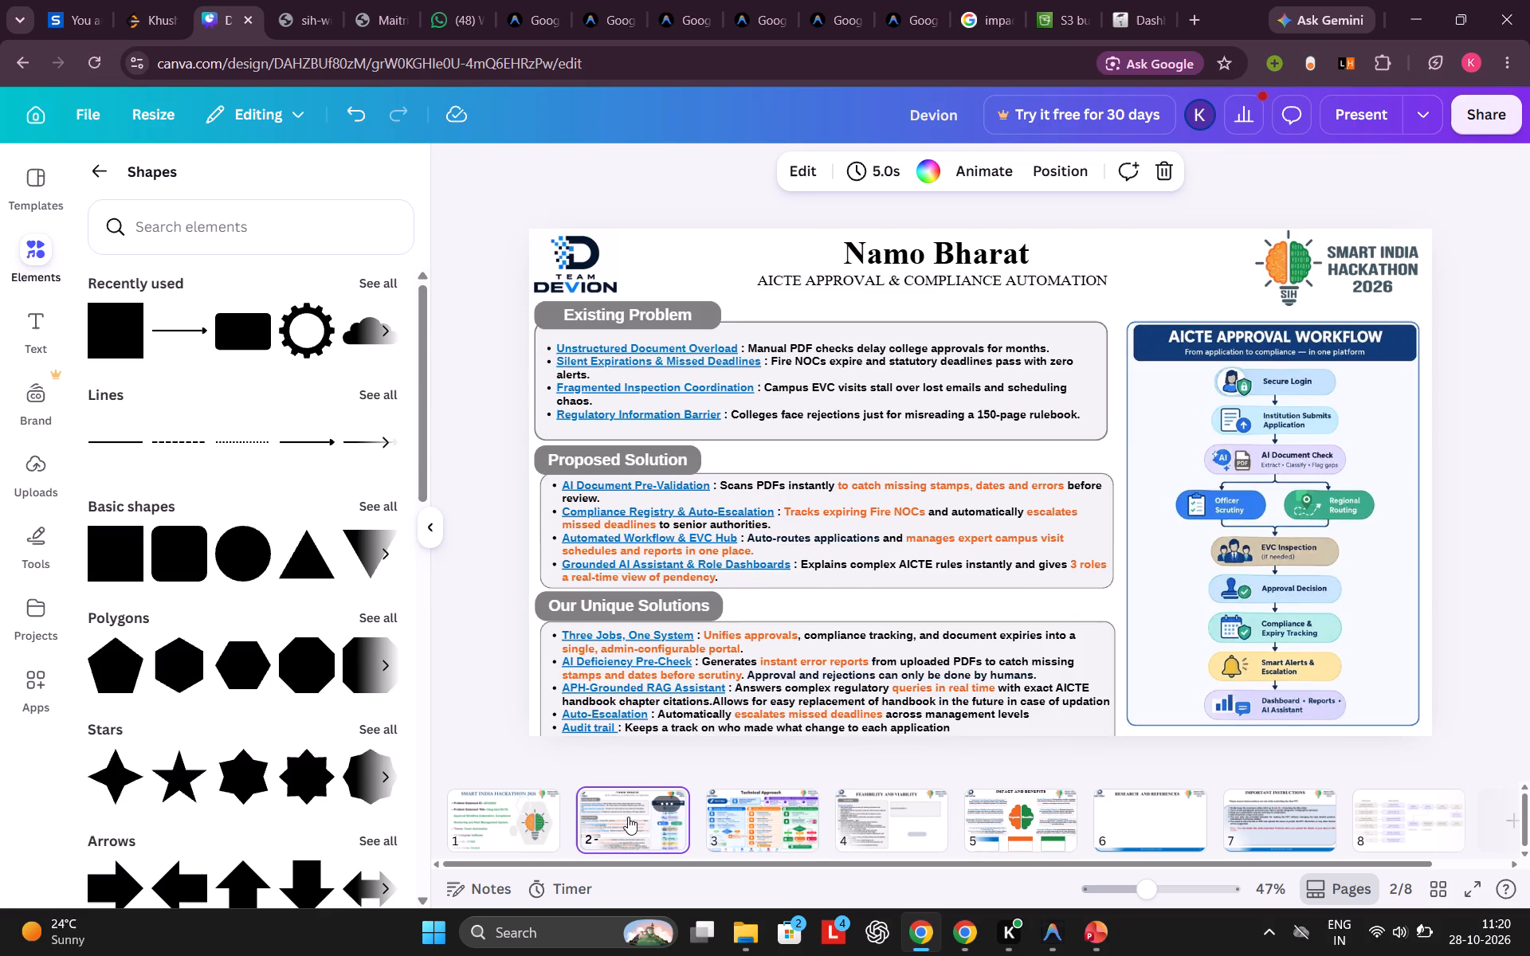
click(747, 816)
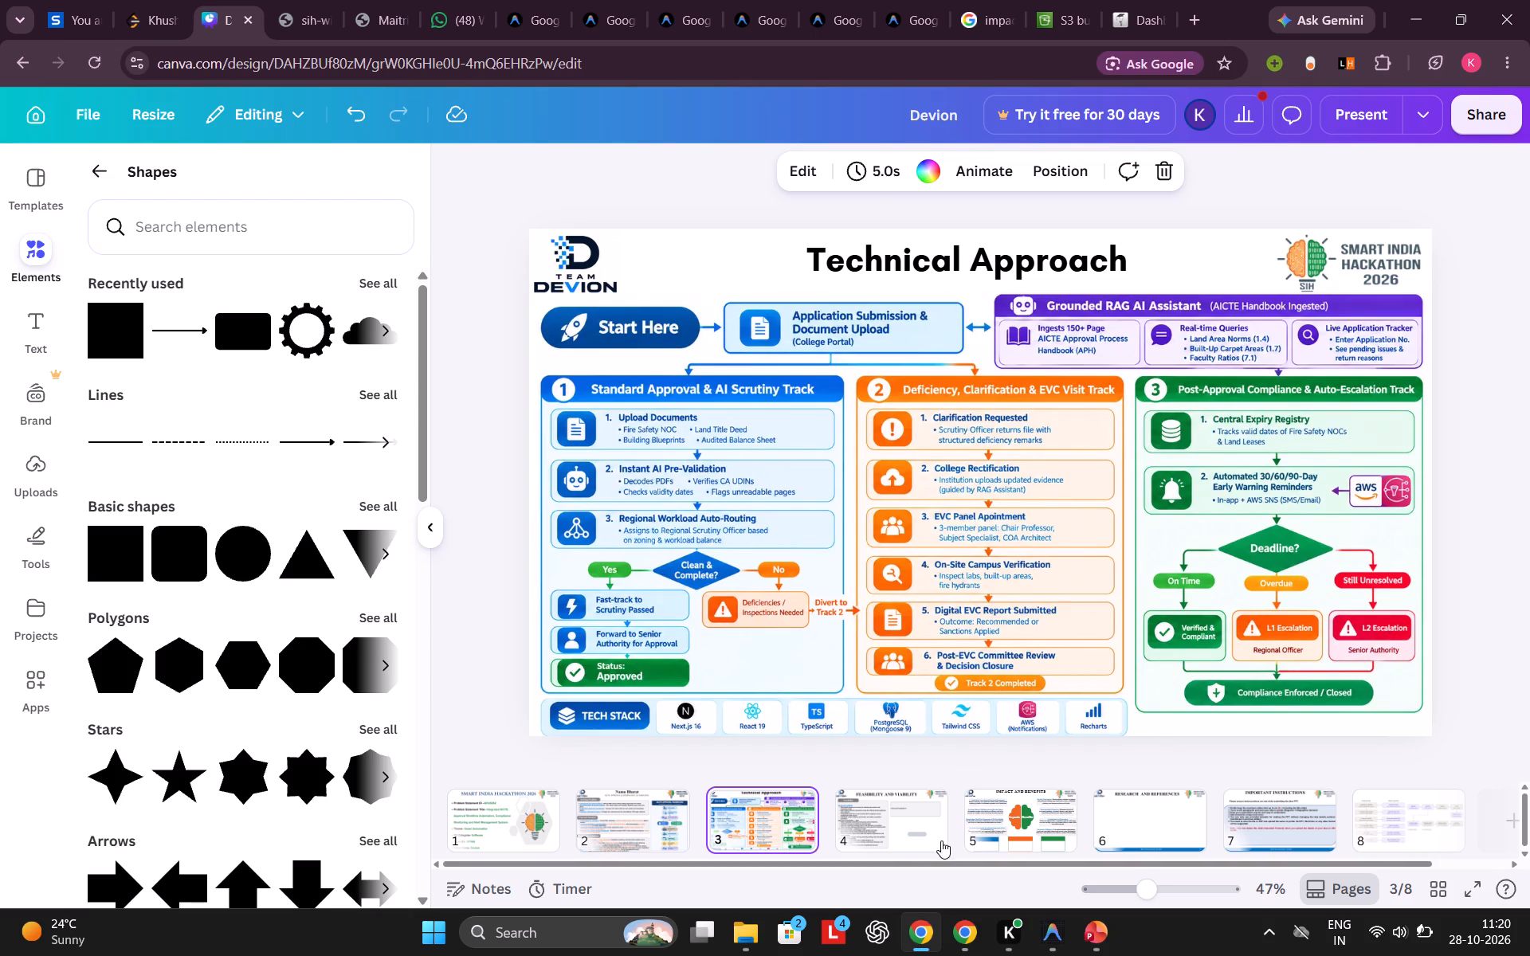
click(1032, 826)
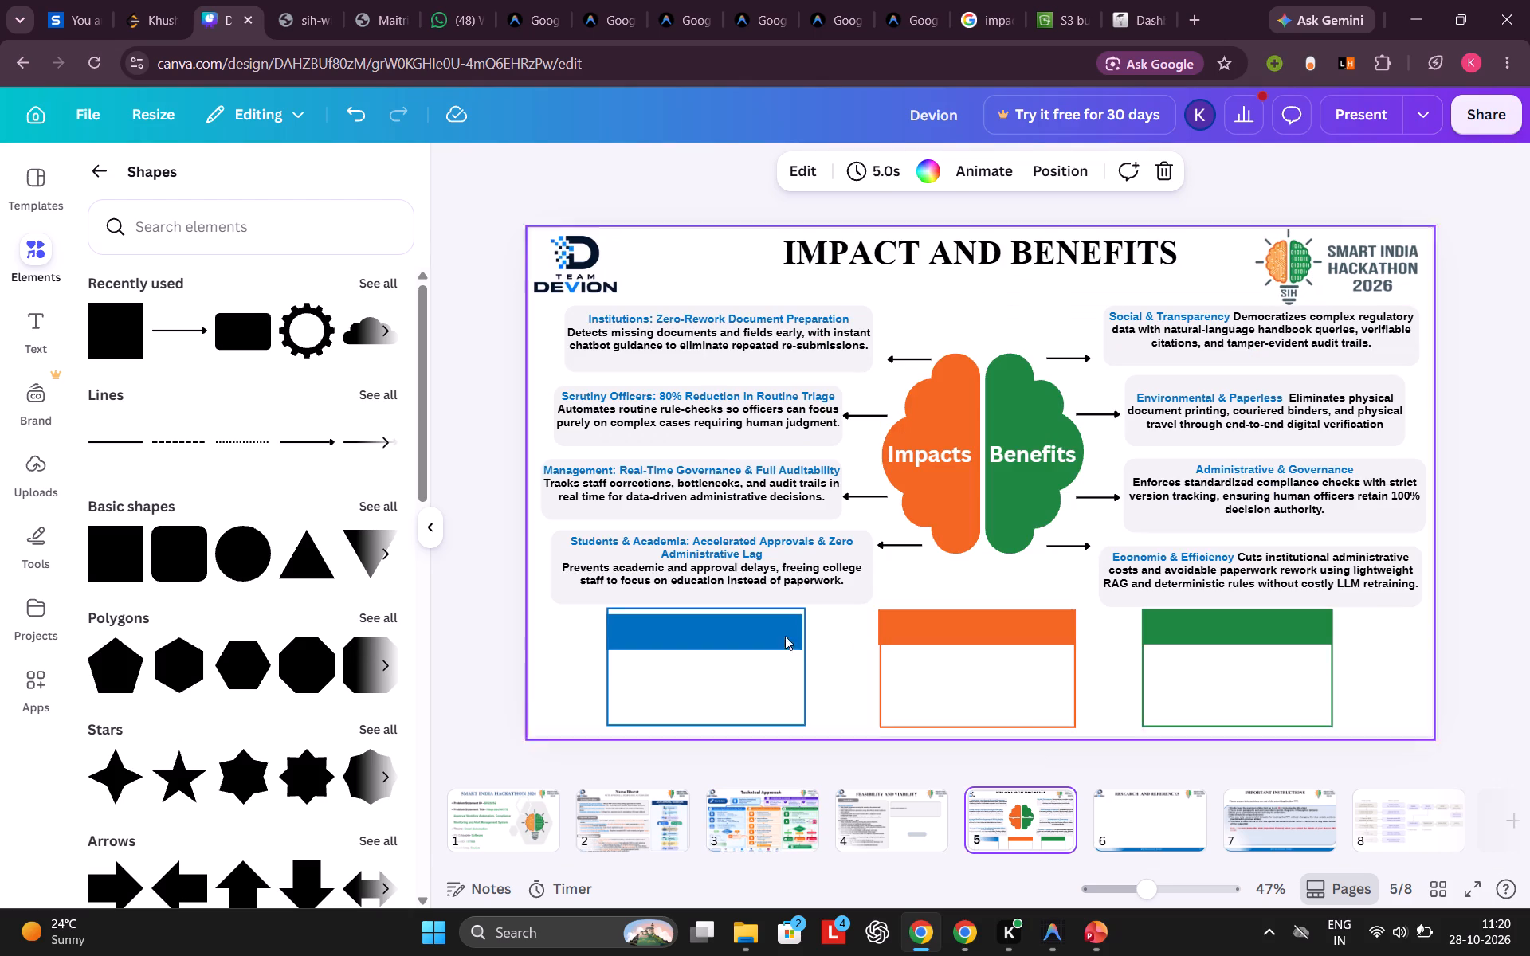
click(726, 637)
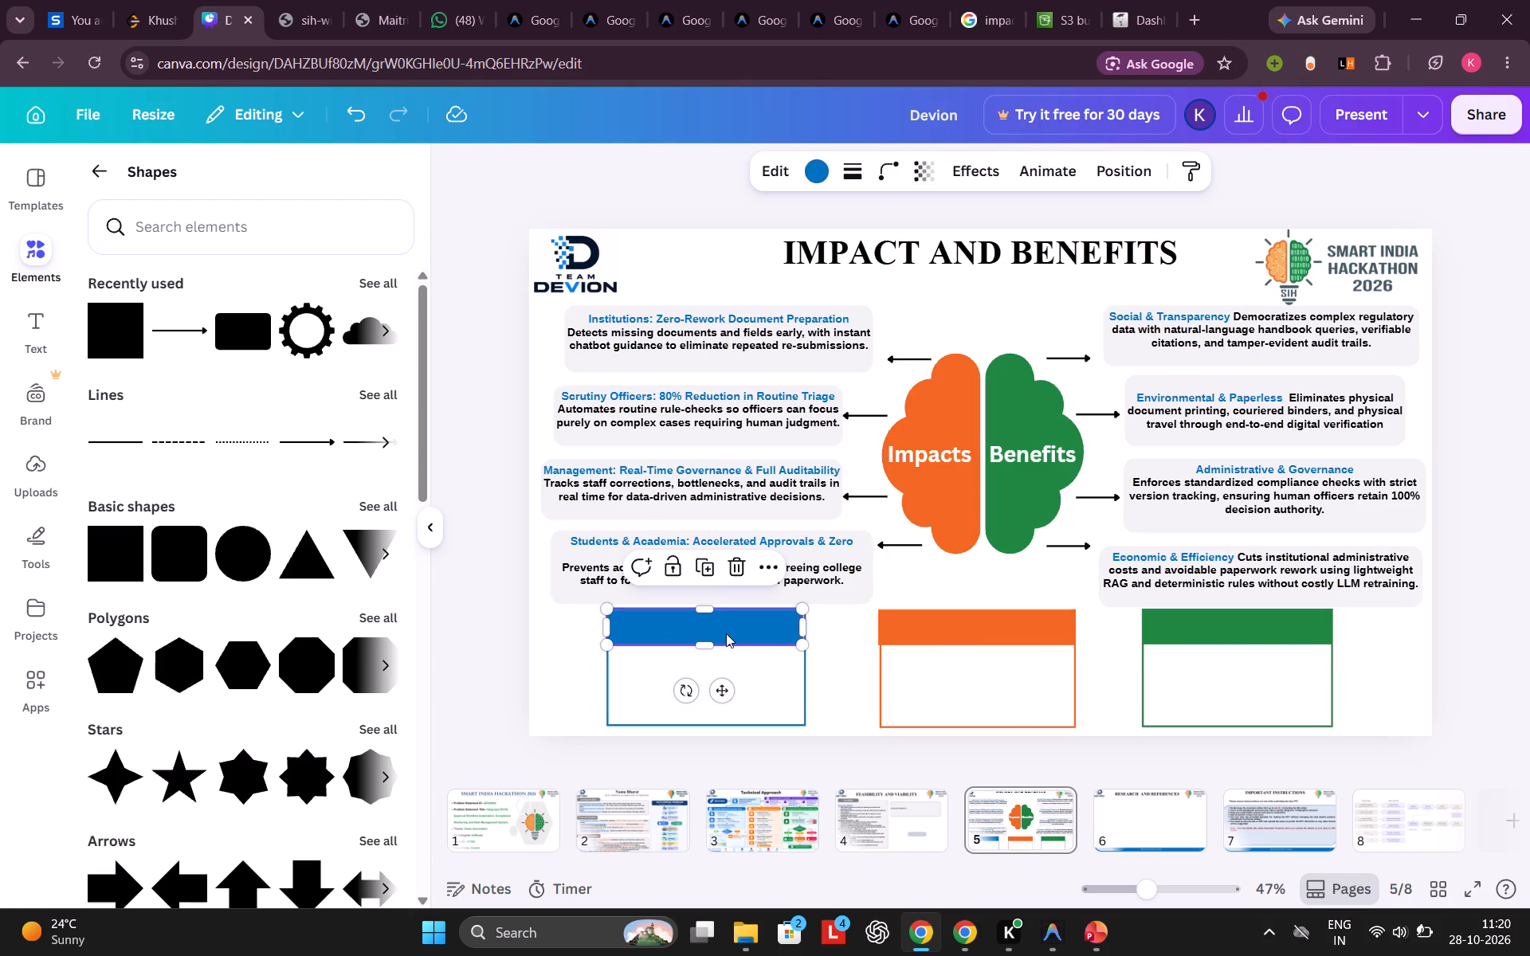
Widen the blue outlined box toward the orange box, using the winning deck's wide mode boxes as the layout reference.
click(790, 672)
click(306, 1)
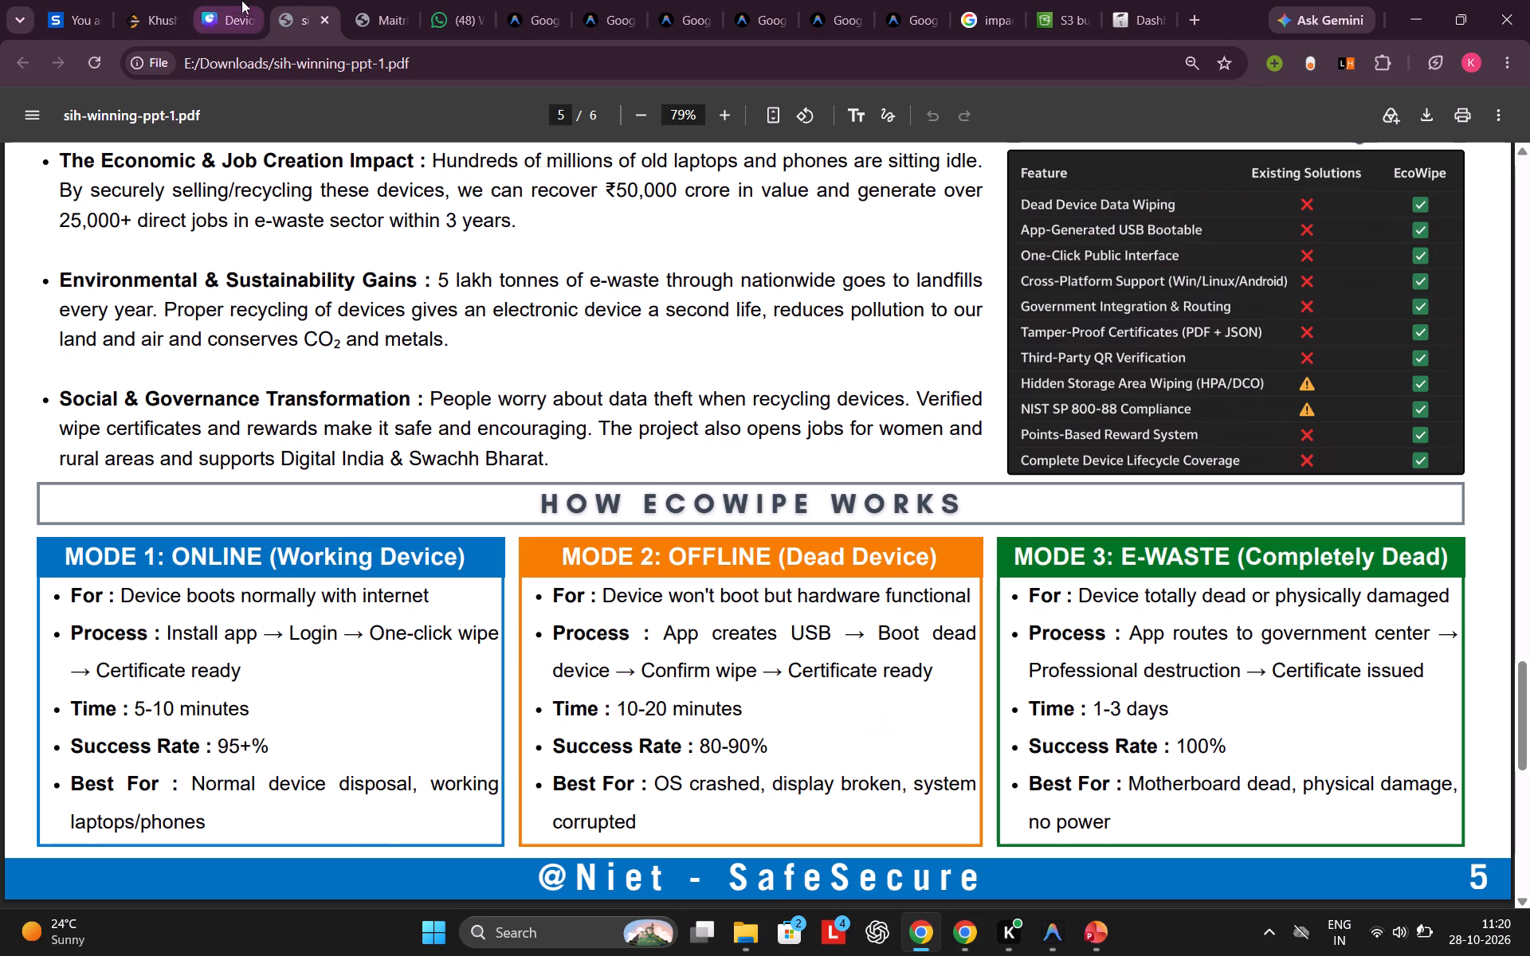
click(219, 0)
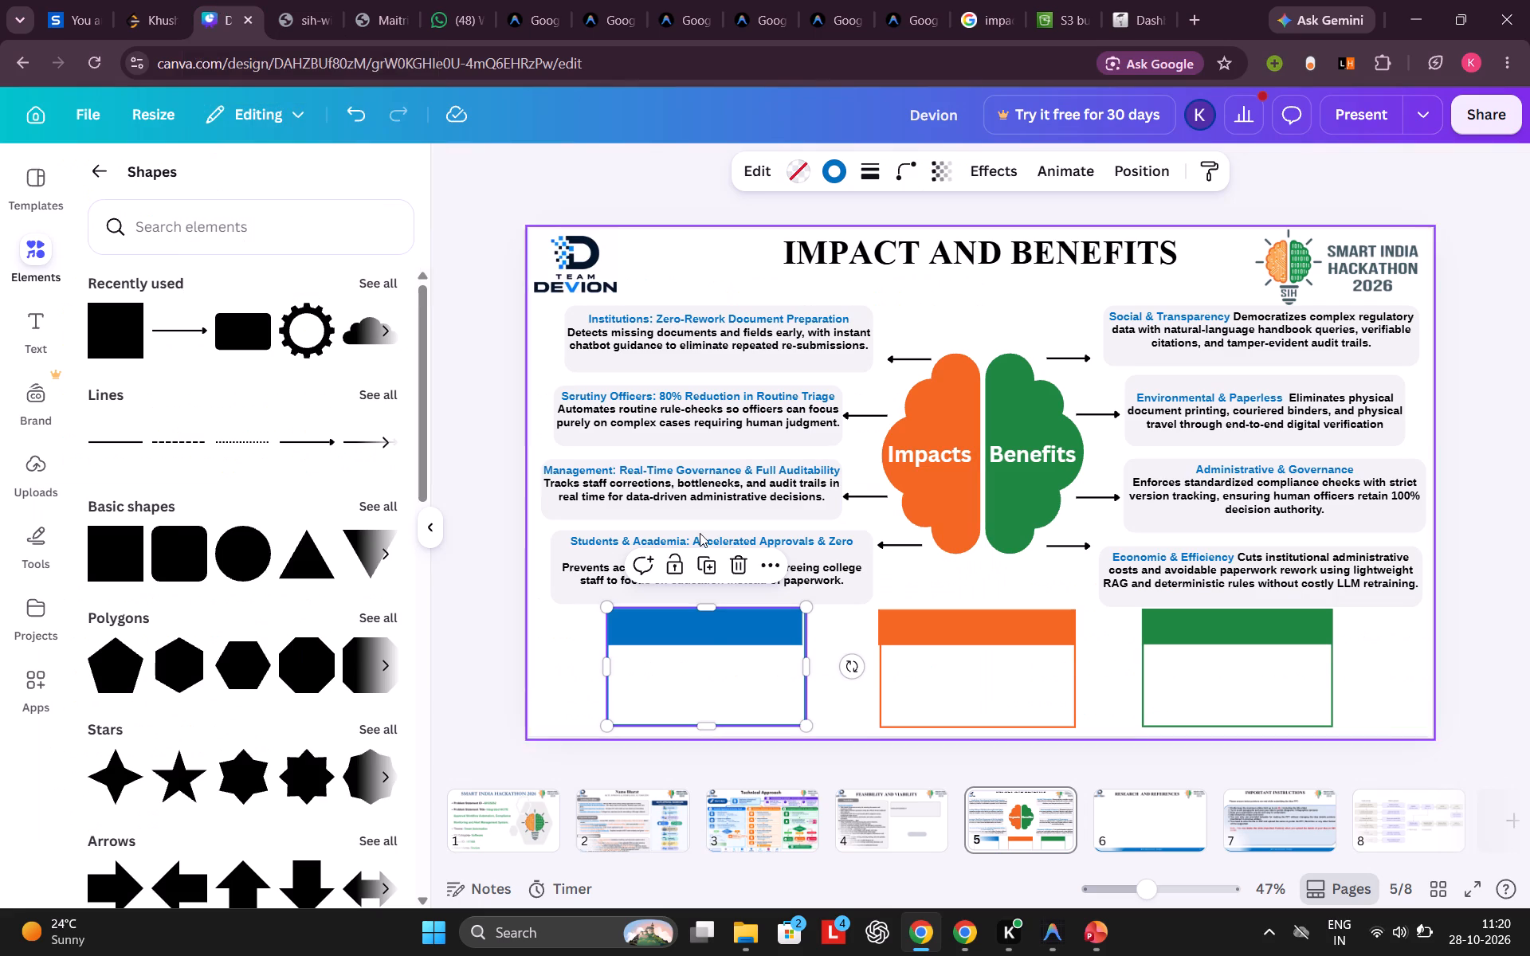
click(715, 639)
drag(794, 682, 802, 672)
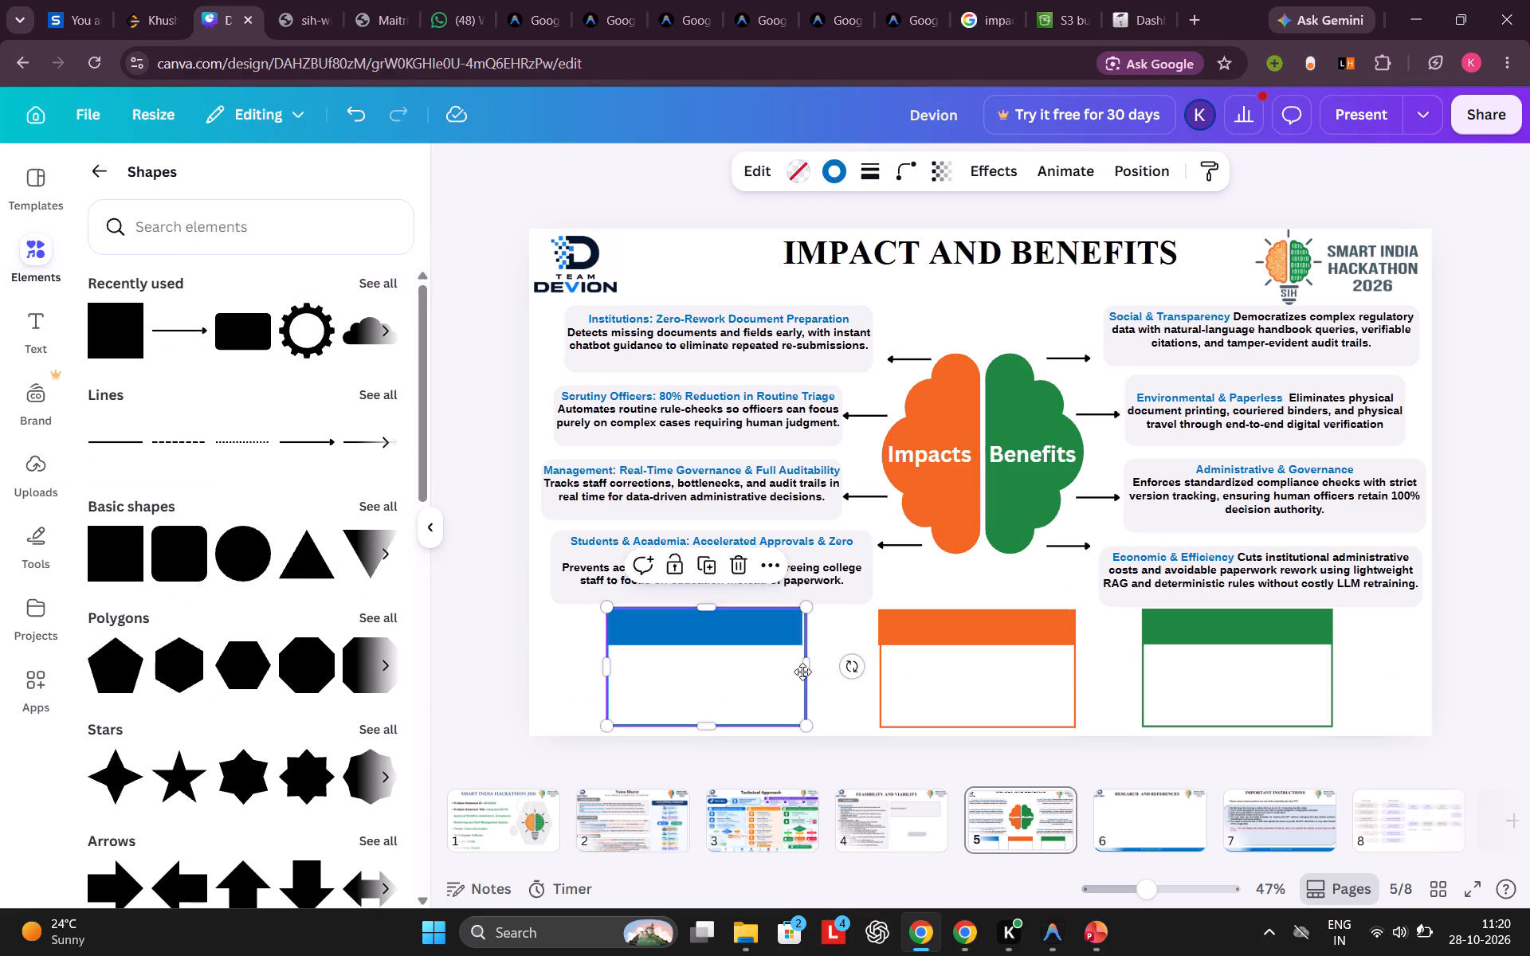
drag(802, 672, 807, 669)
drag(797, 670, 780, 687)
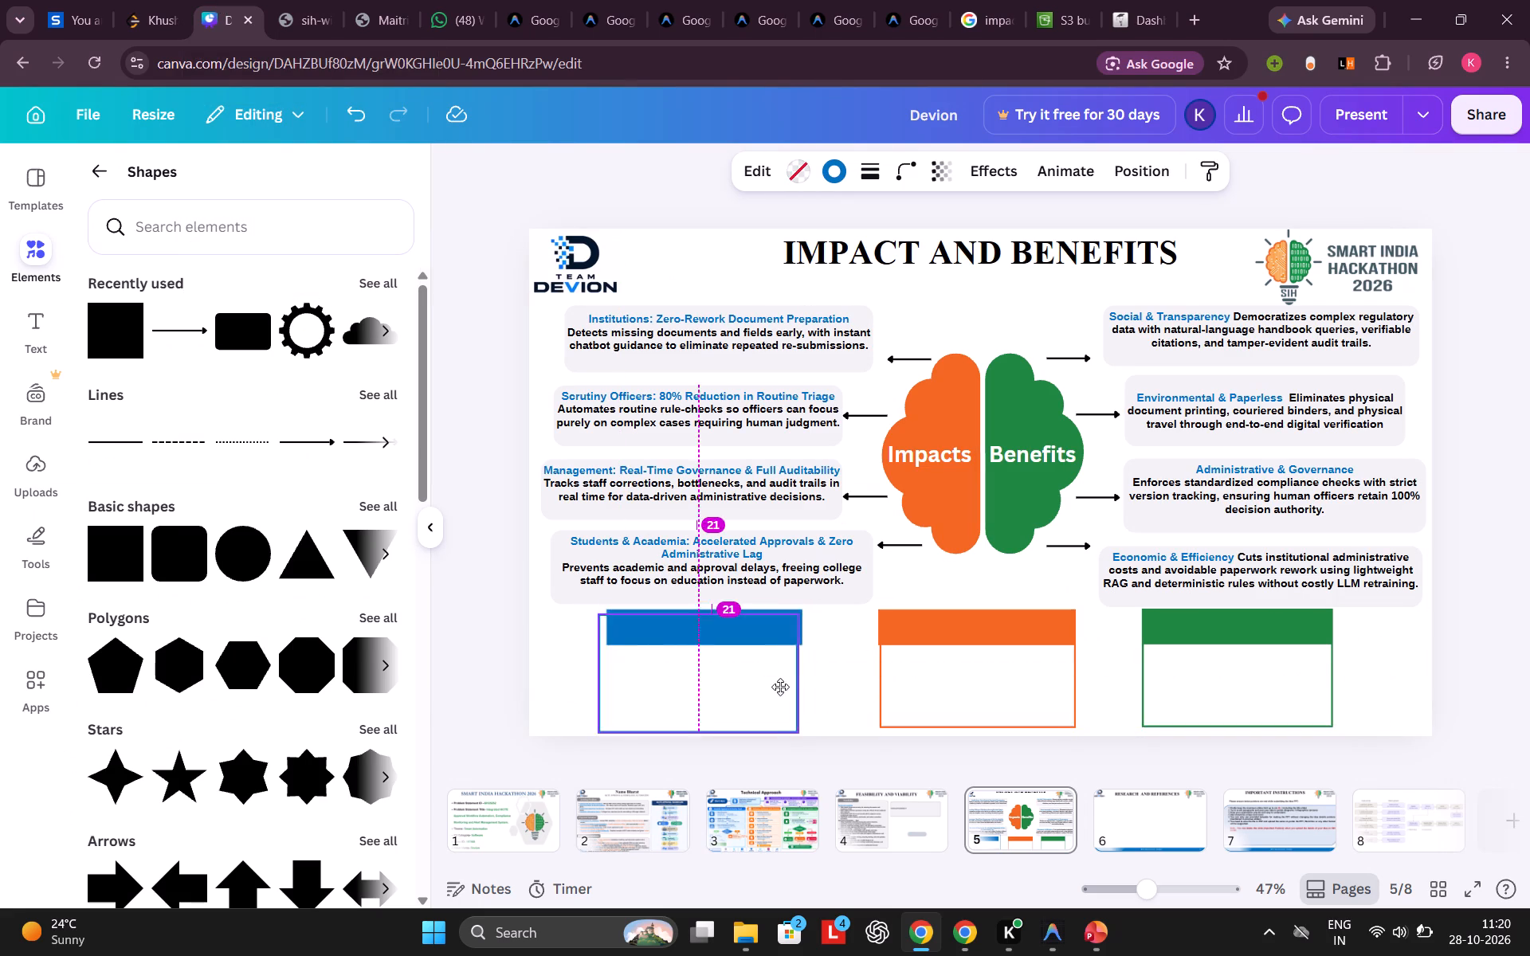
drag(780, 687, 782, 683)
drag(804, 671, 828, 668)
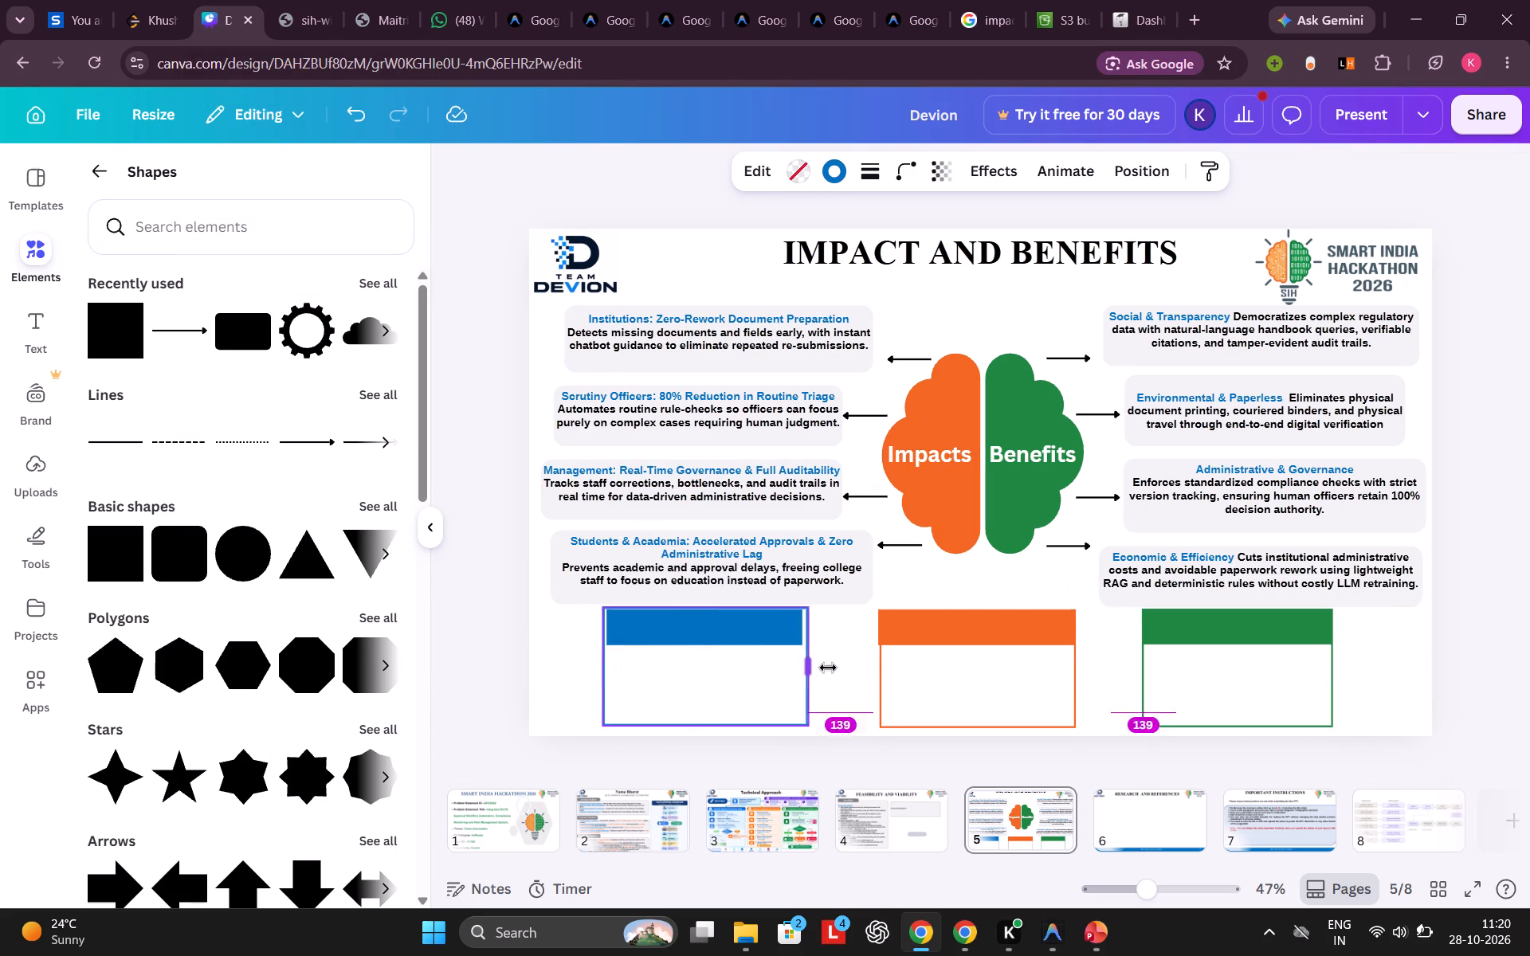
drag(828, 668, 857, 669)
Shift the orange and green outlined boxes slightly and widen each to nearly match the blue box, leaving narrow gaps between them.
drag(990, 679, 982, 680)
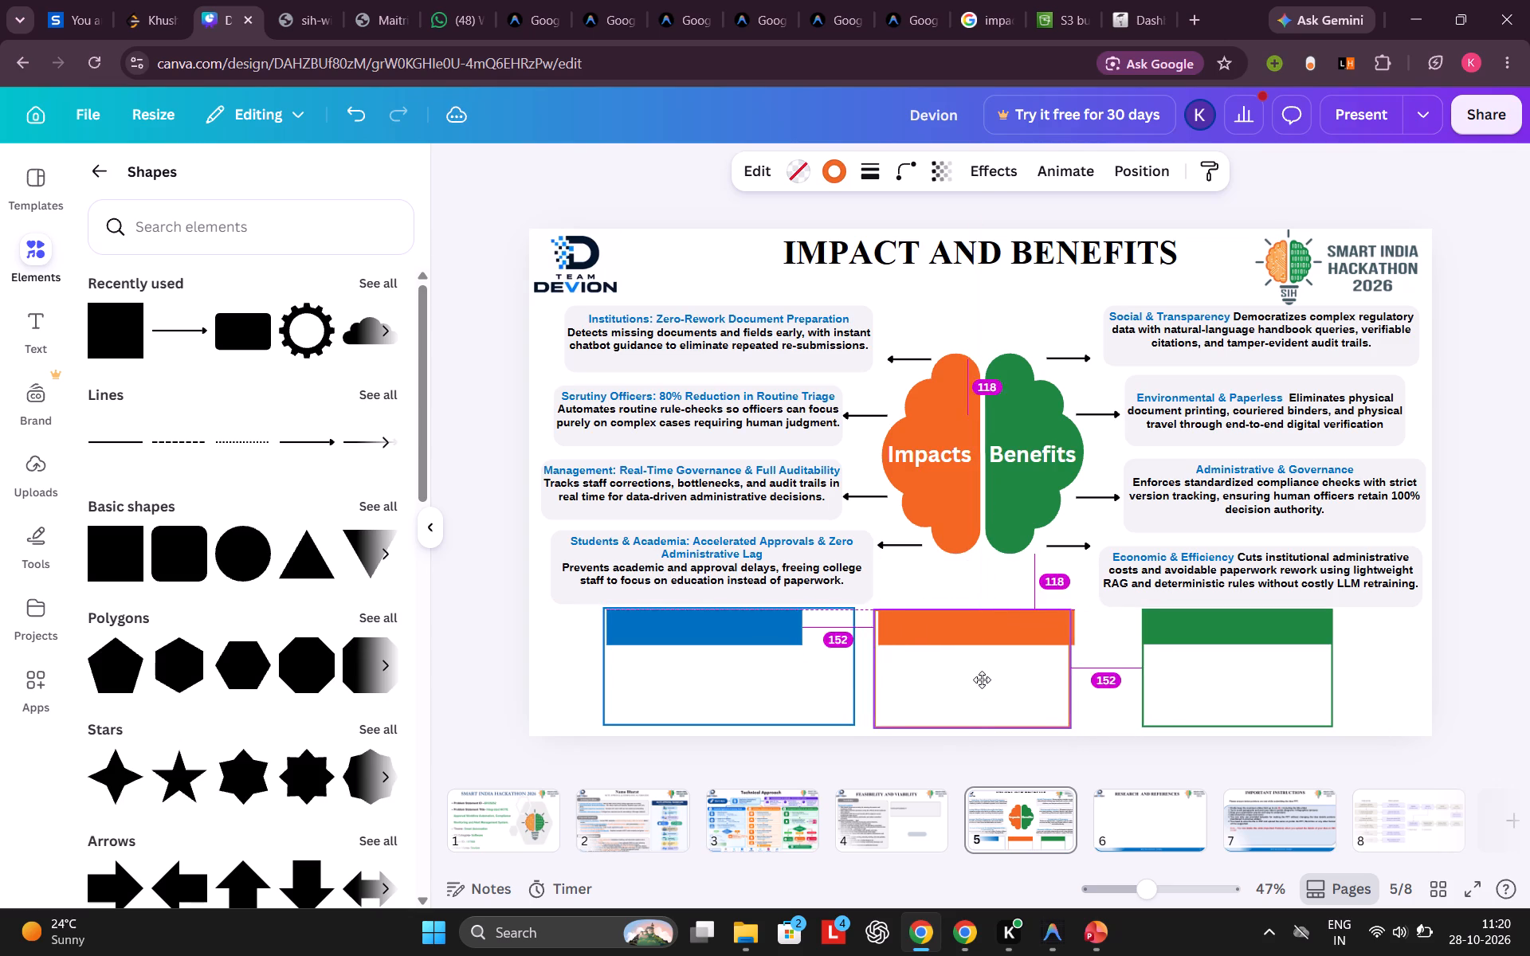
drag(982, 680, 983, 680)
drag(1071, 670, 1120, 665)
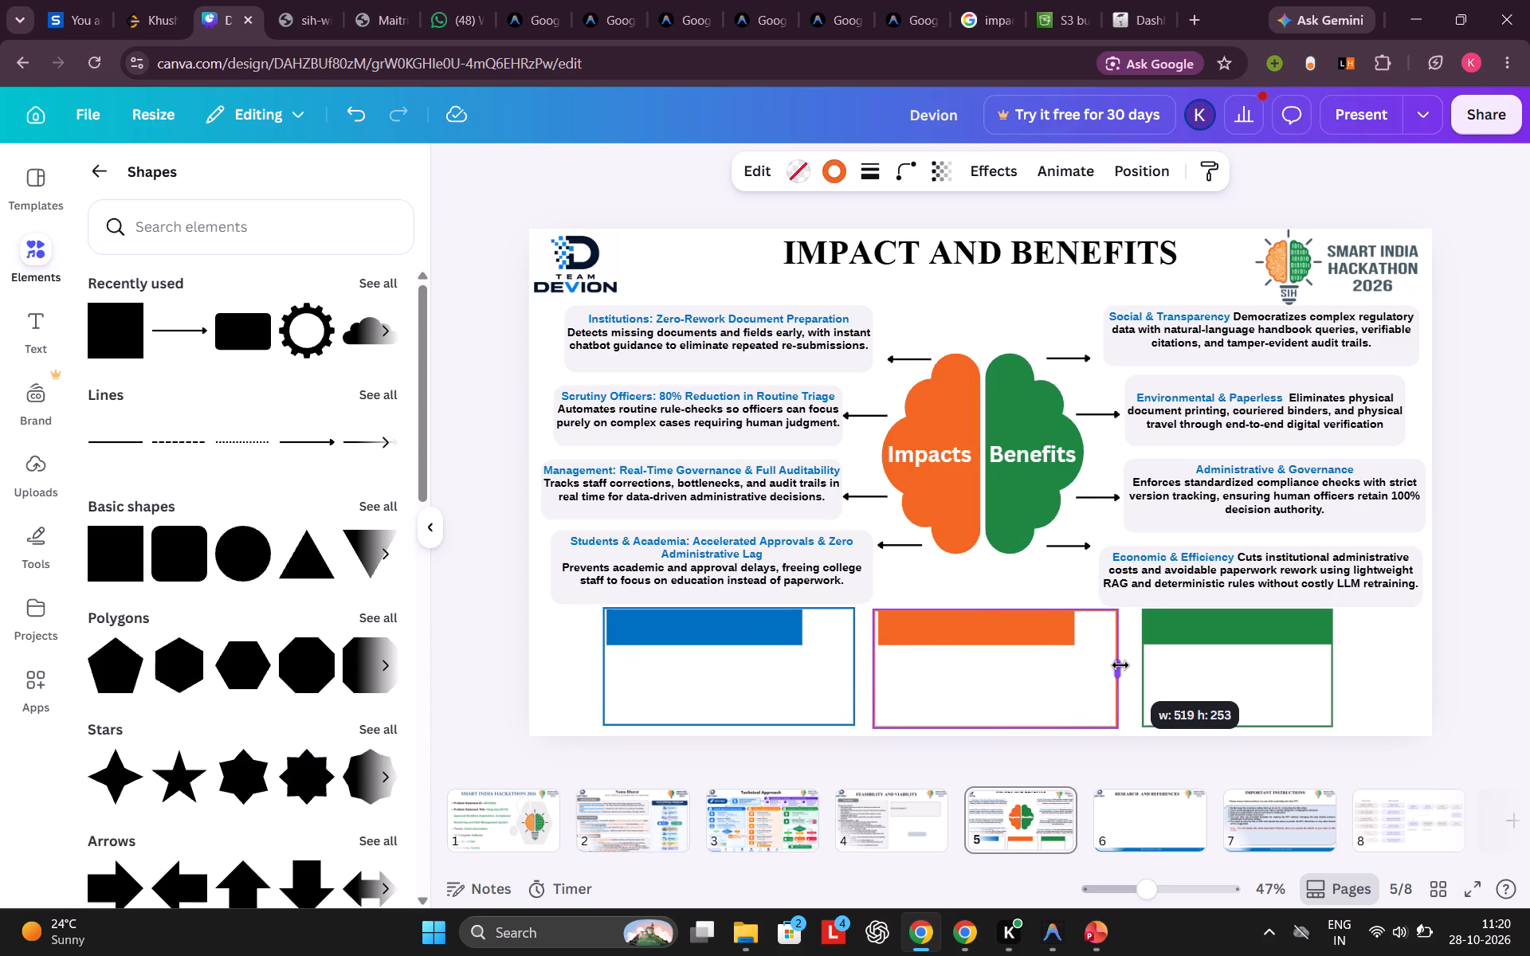
drag(1120, 665, 1113, 665)
click(1248, 673)
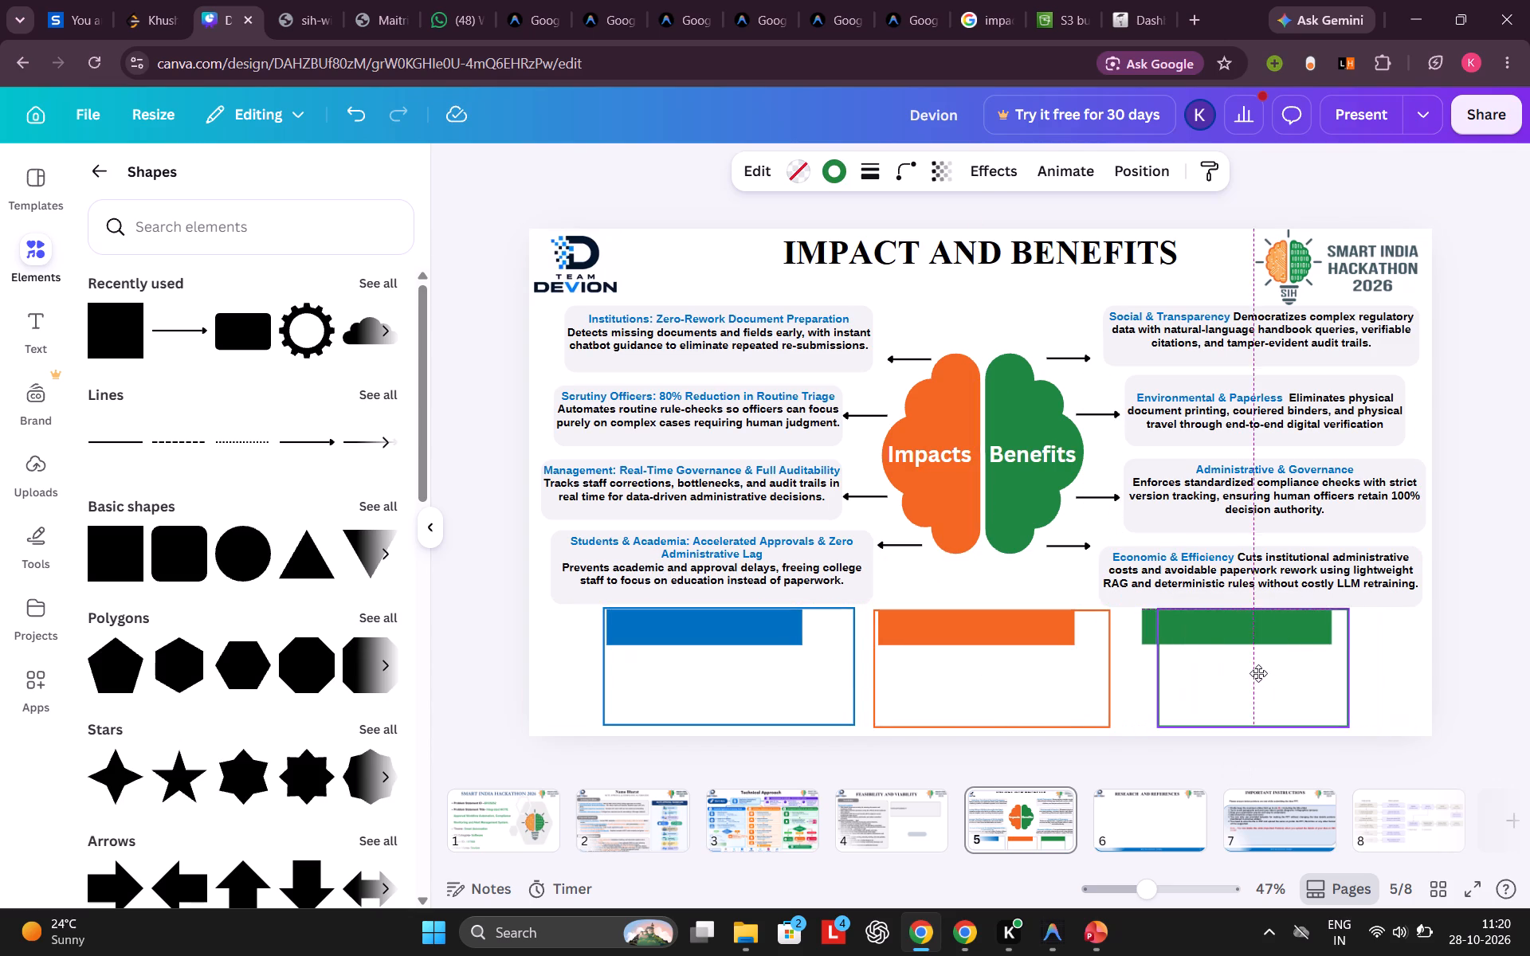
drag(1341, 665, 1383, 663)
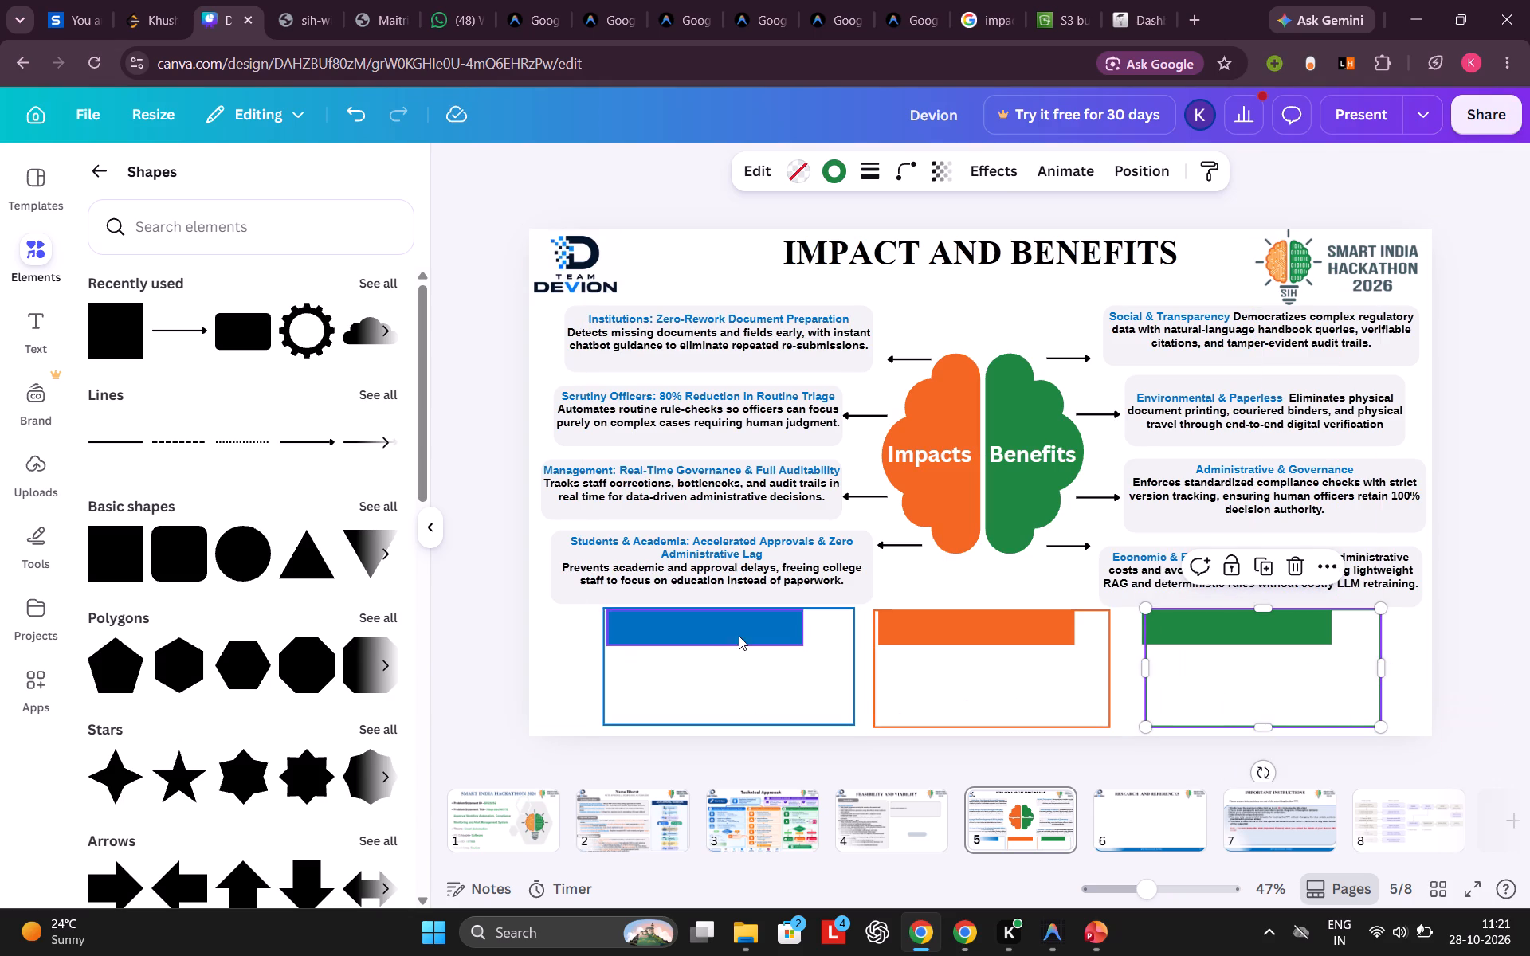
Widen the blue header strip to about 537 so it spans the full width of the blue outlined box along its top edge.
click(738, 633)
drag(805, 628, 833, 628)
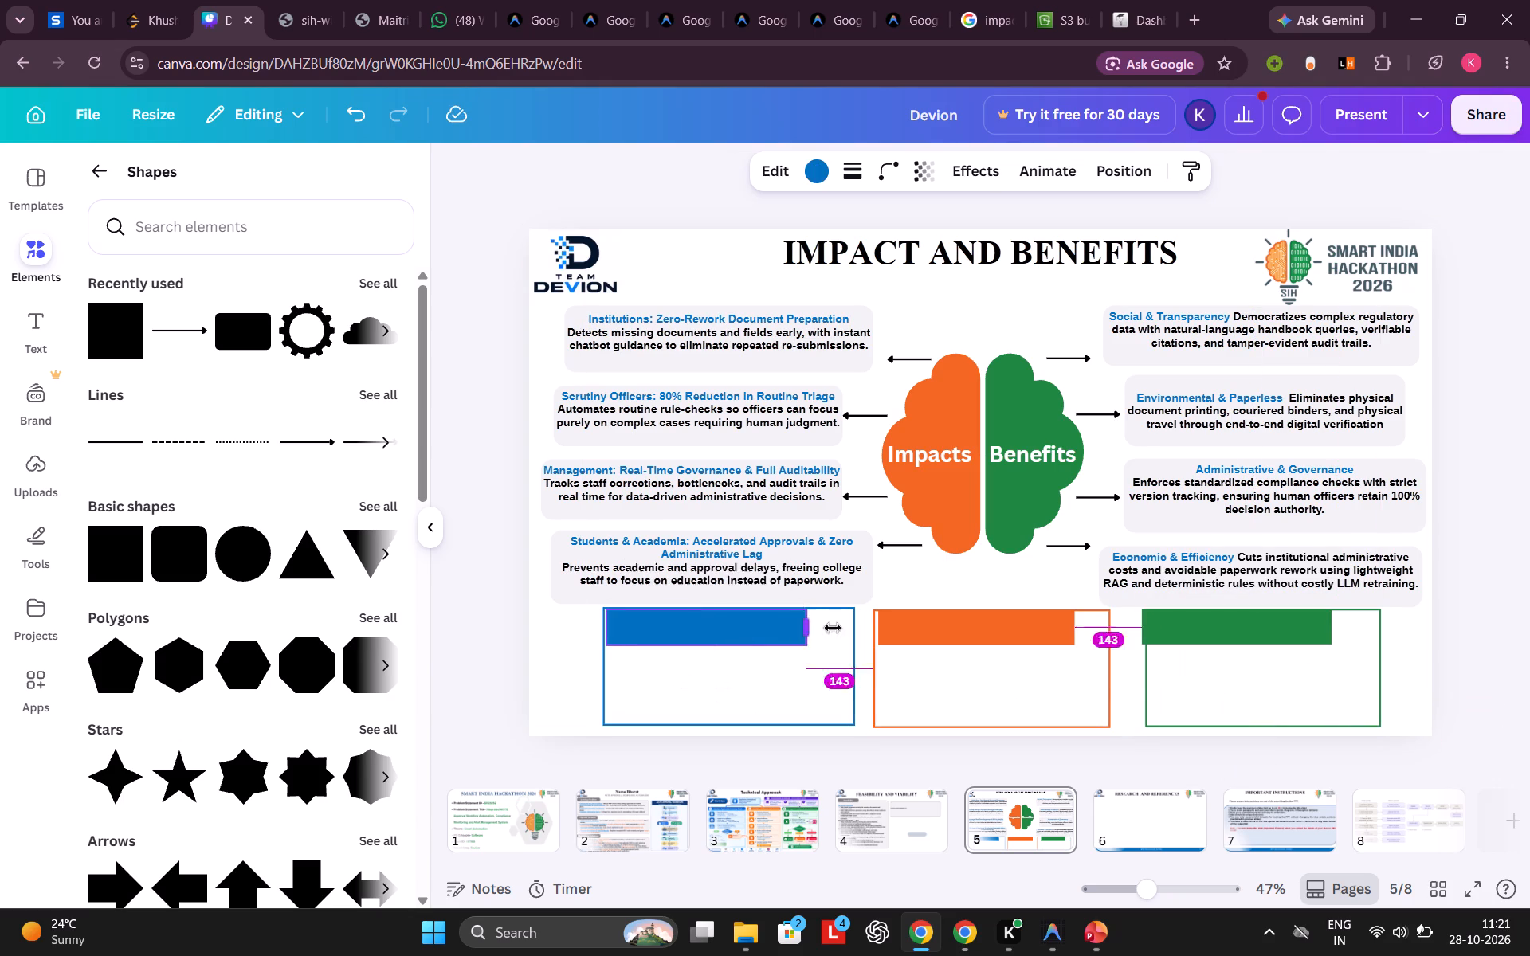
drag(833, 628, 854, 626)
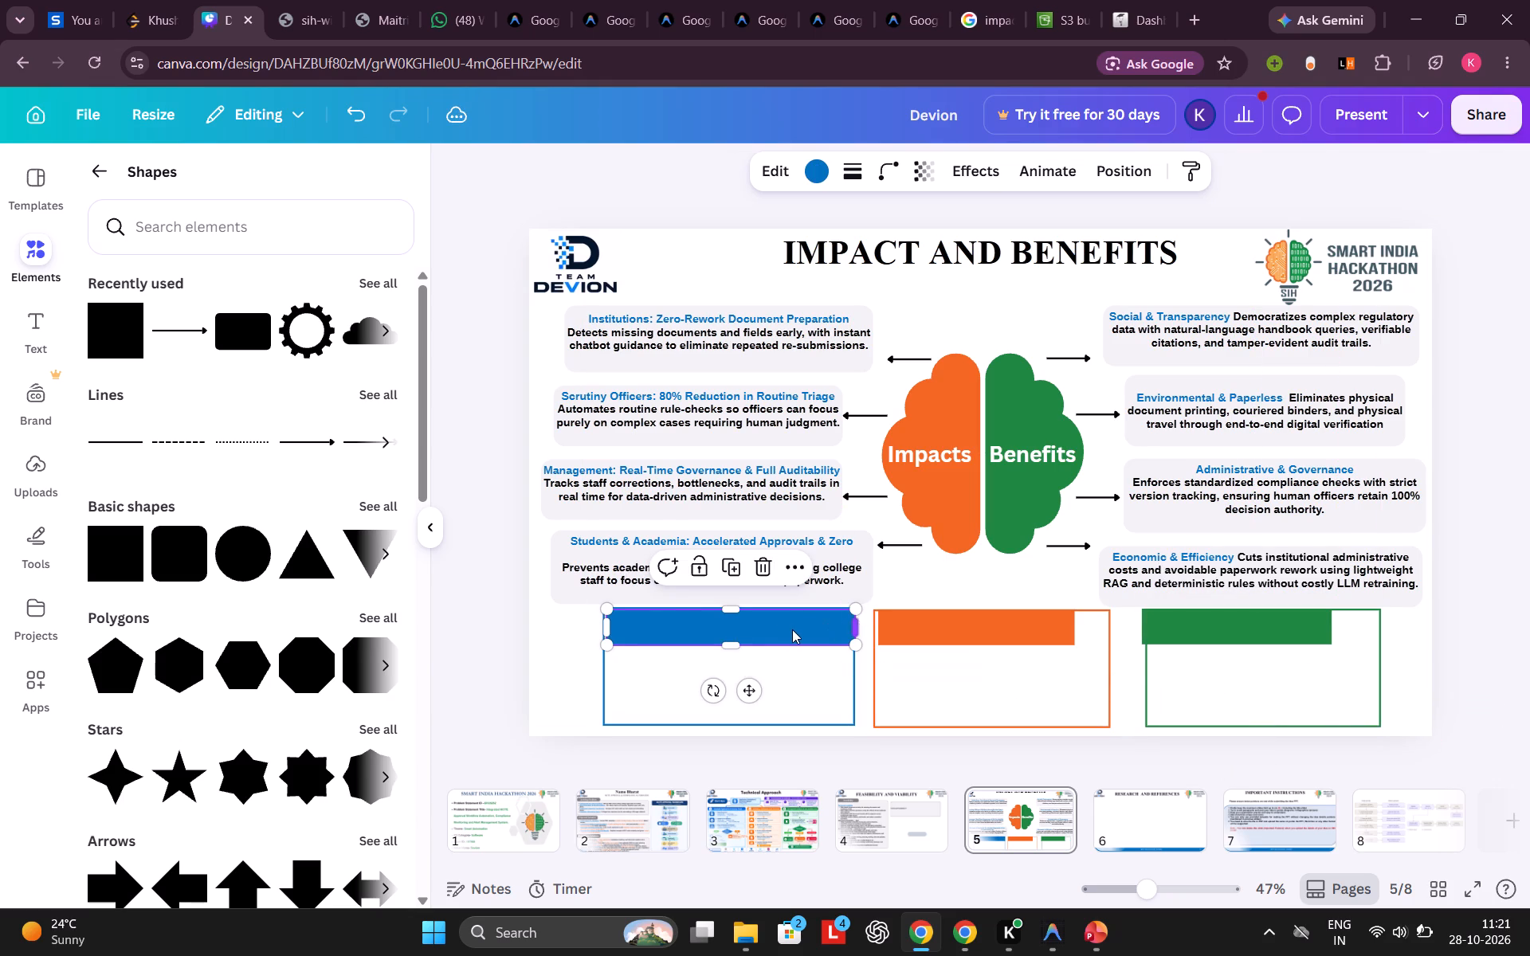
click(784, 629)
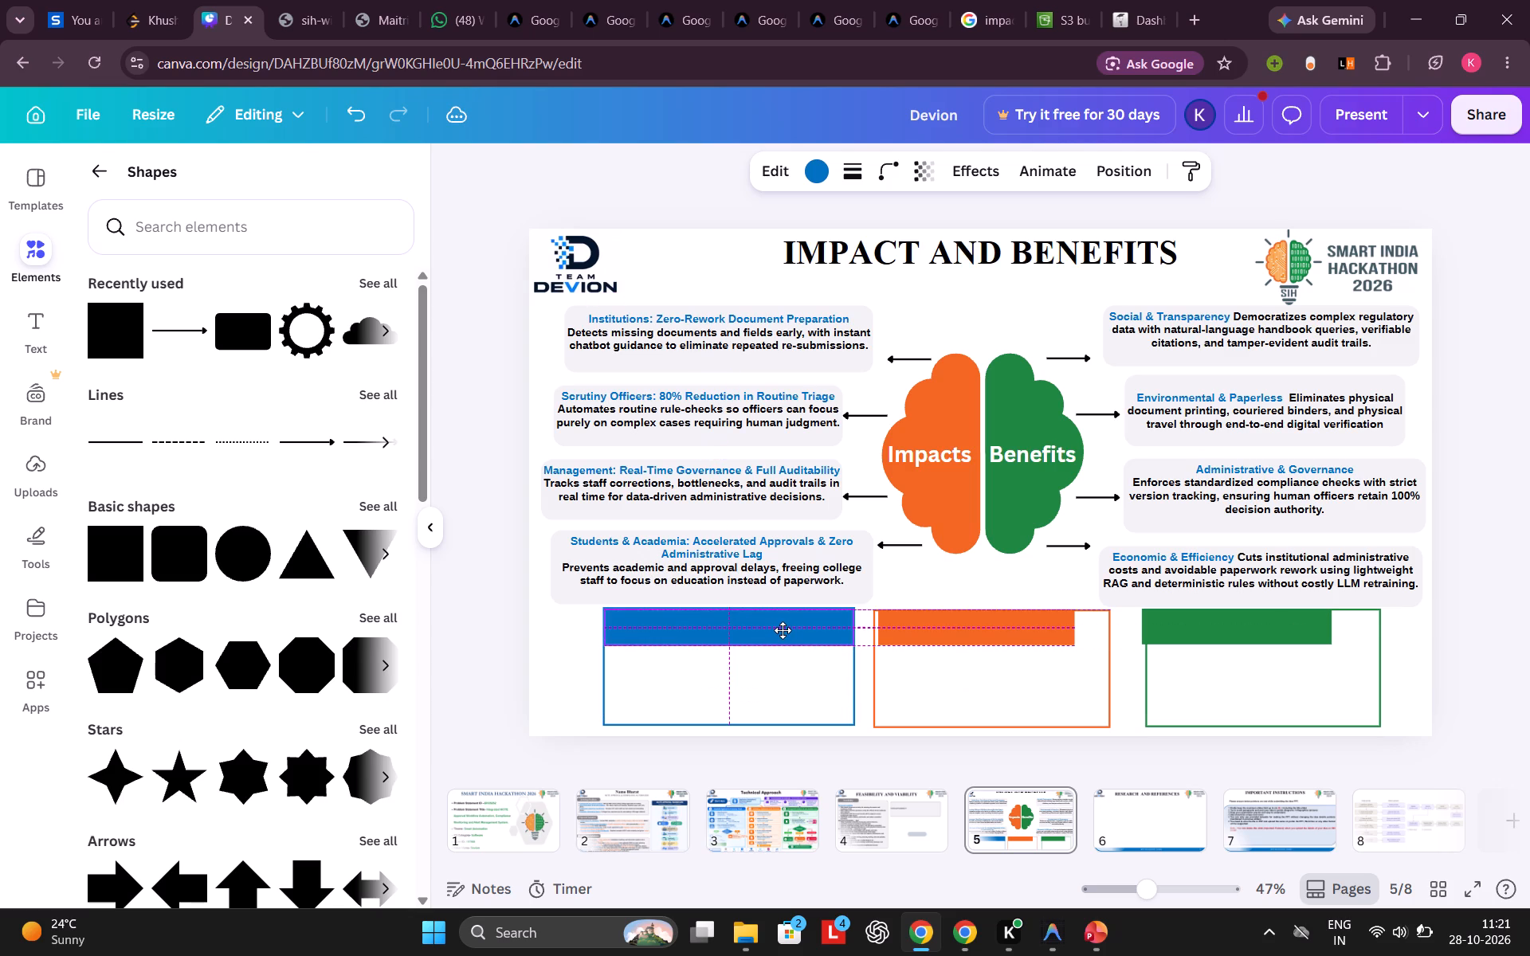
click(783, 632)
click(790, 676)
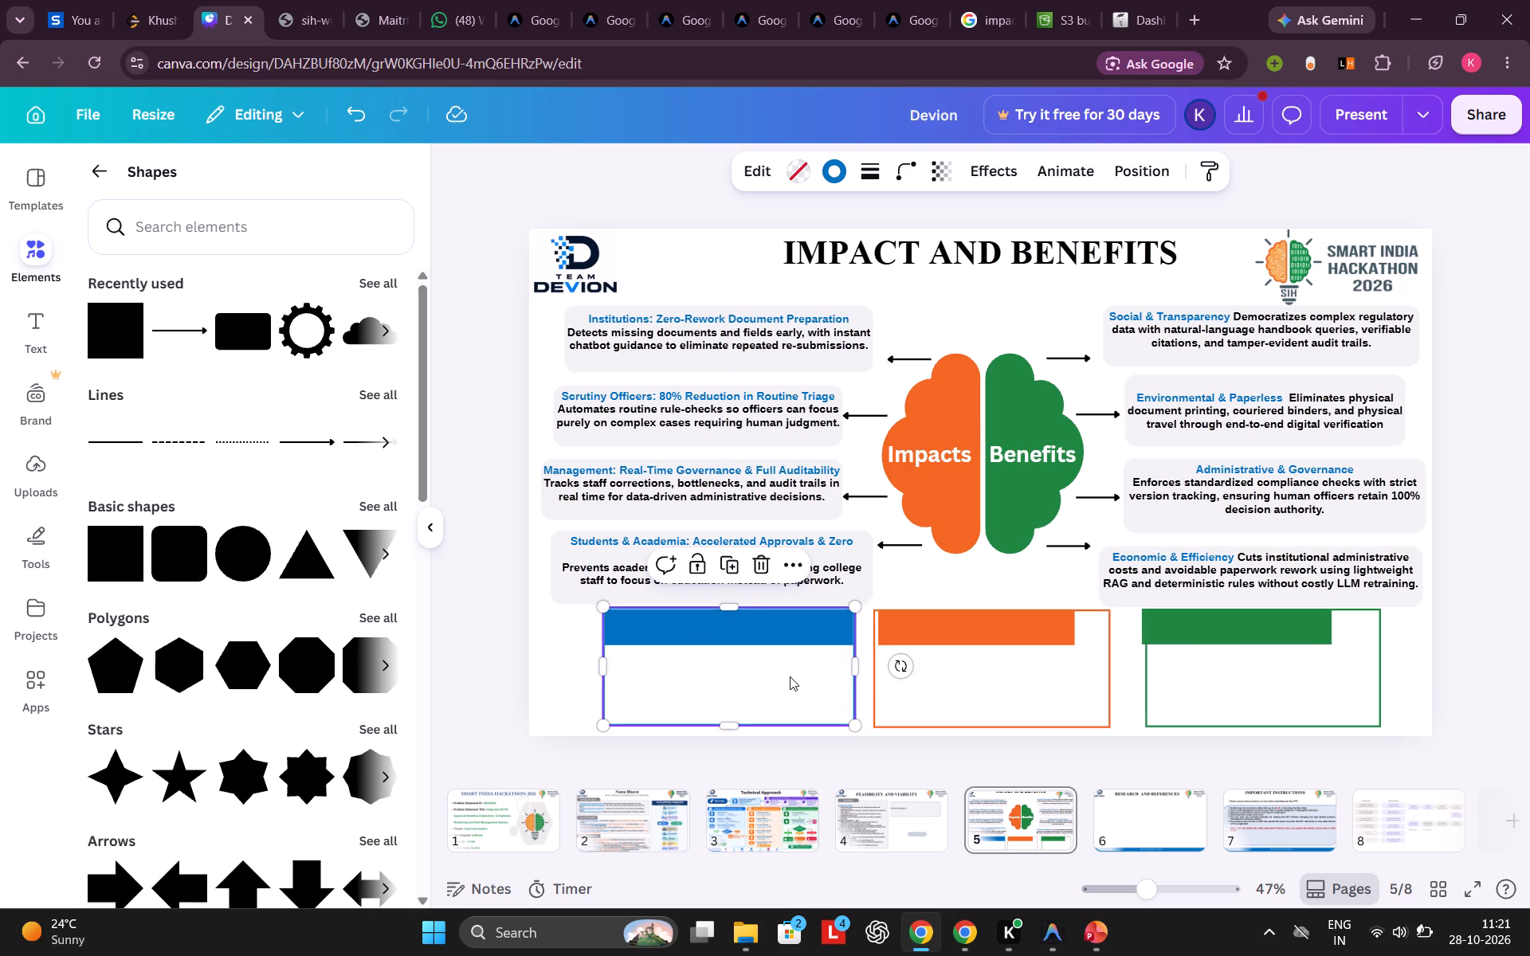
click(579, 653)
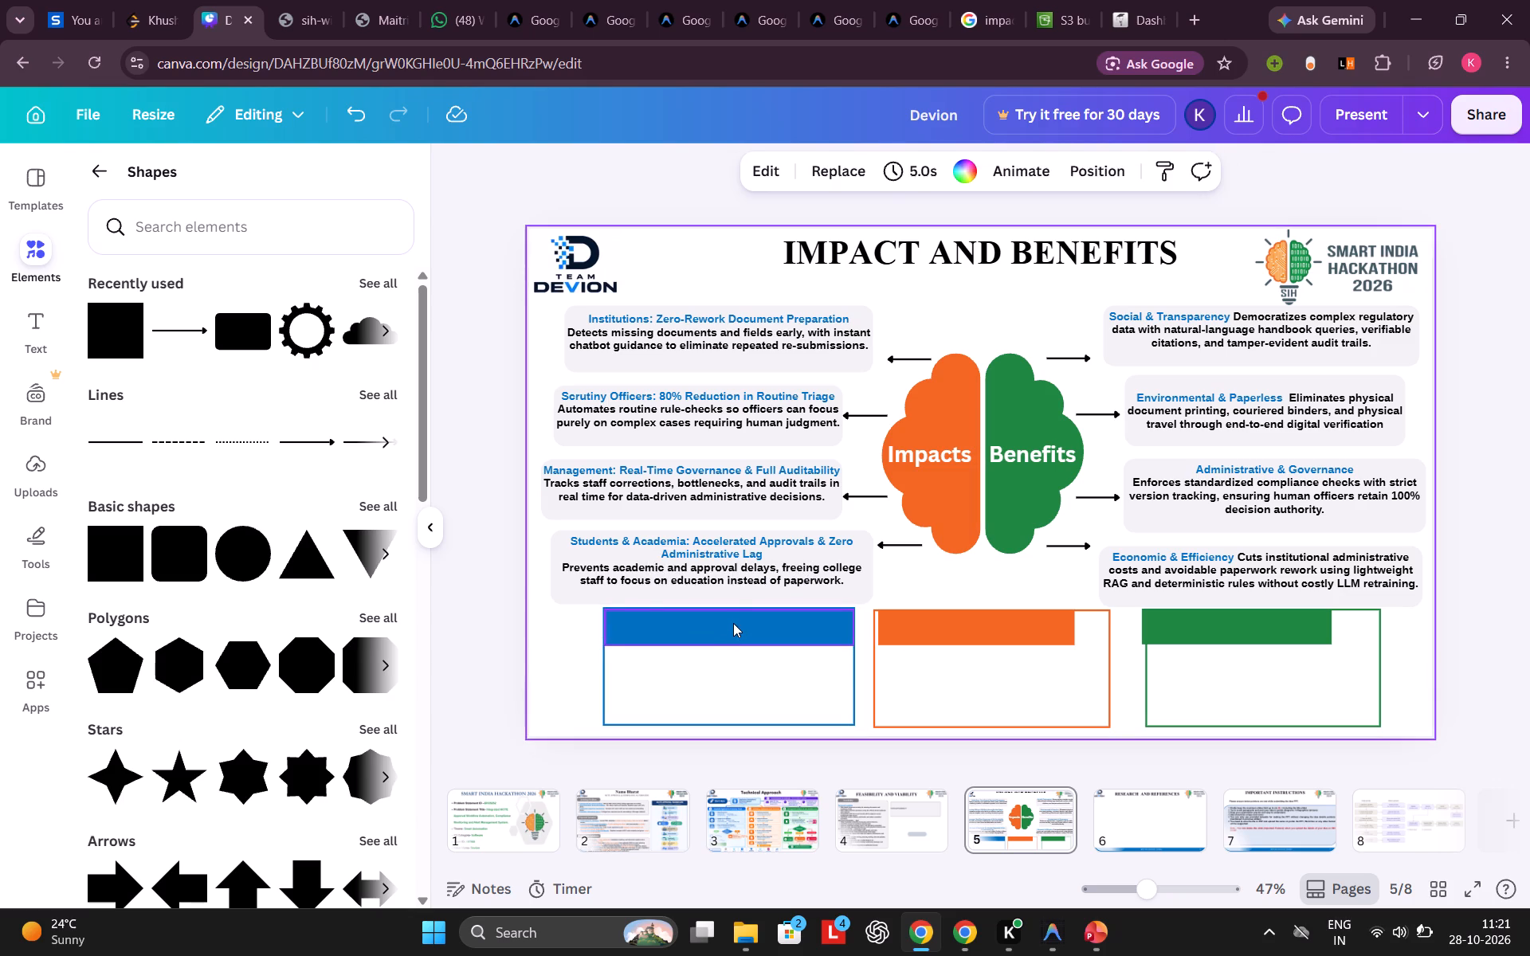
click(733, 623)
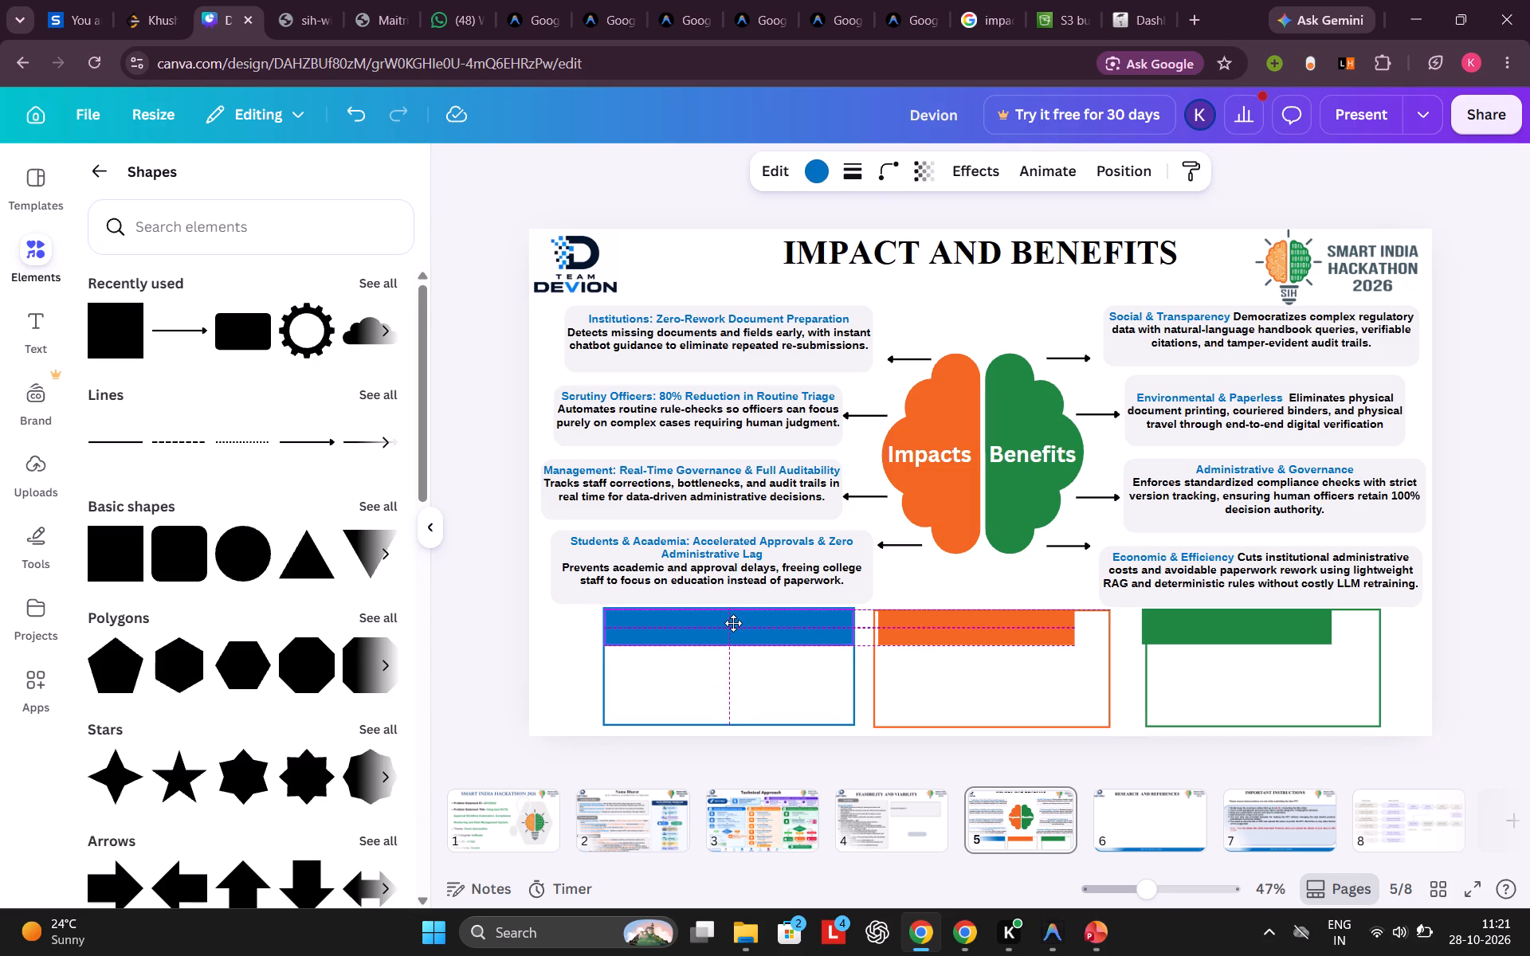
click(564, 641)
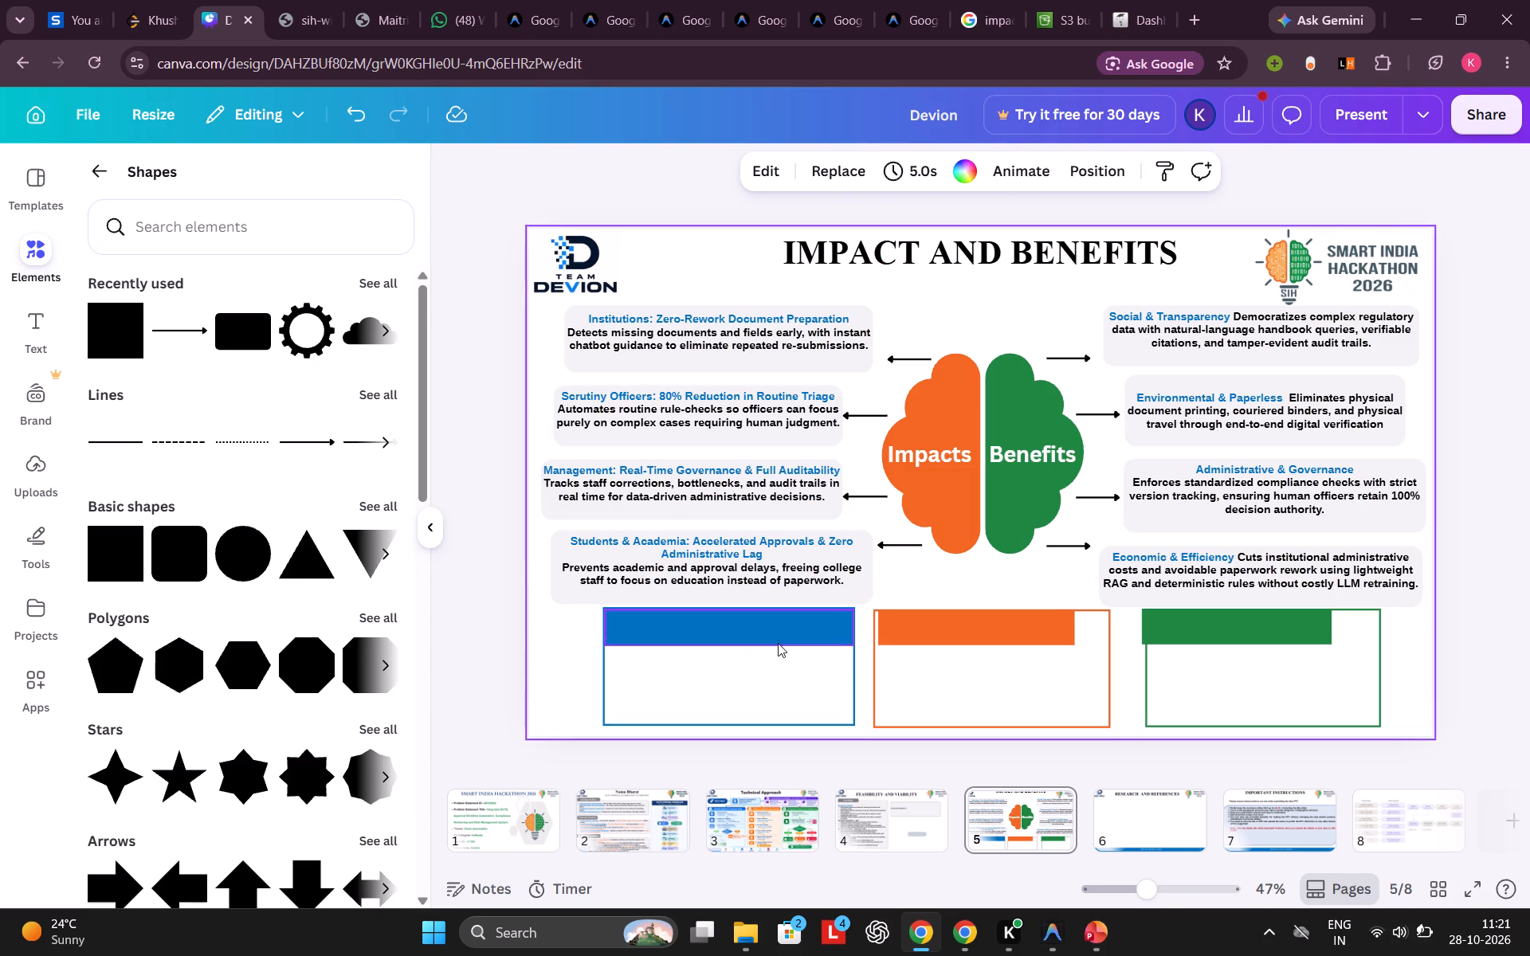
click(787, 630)
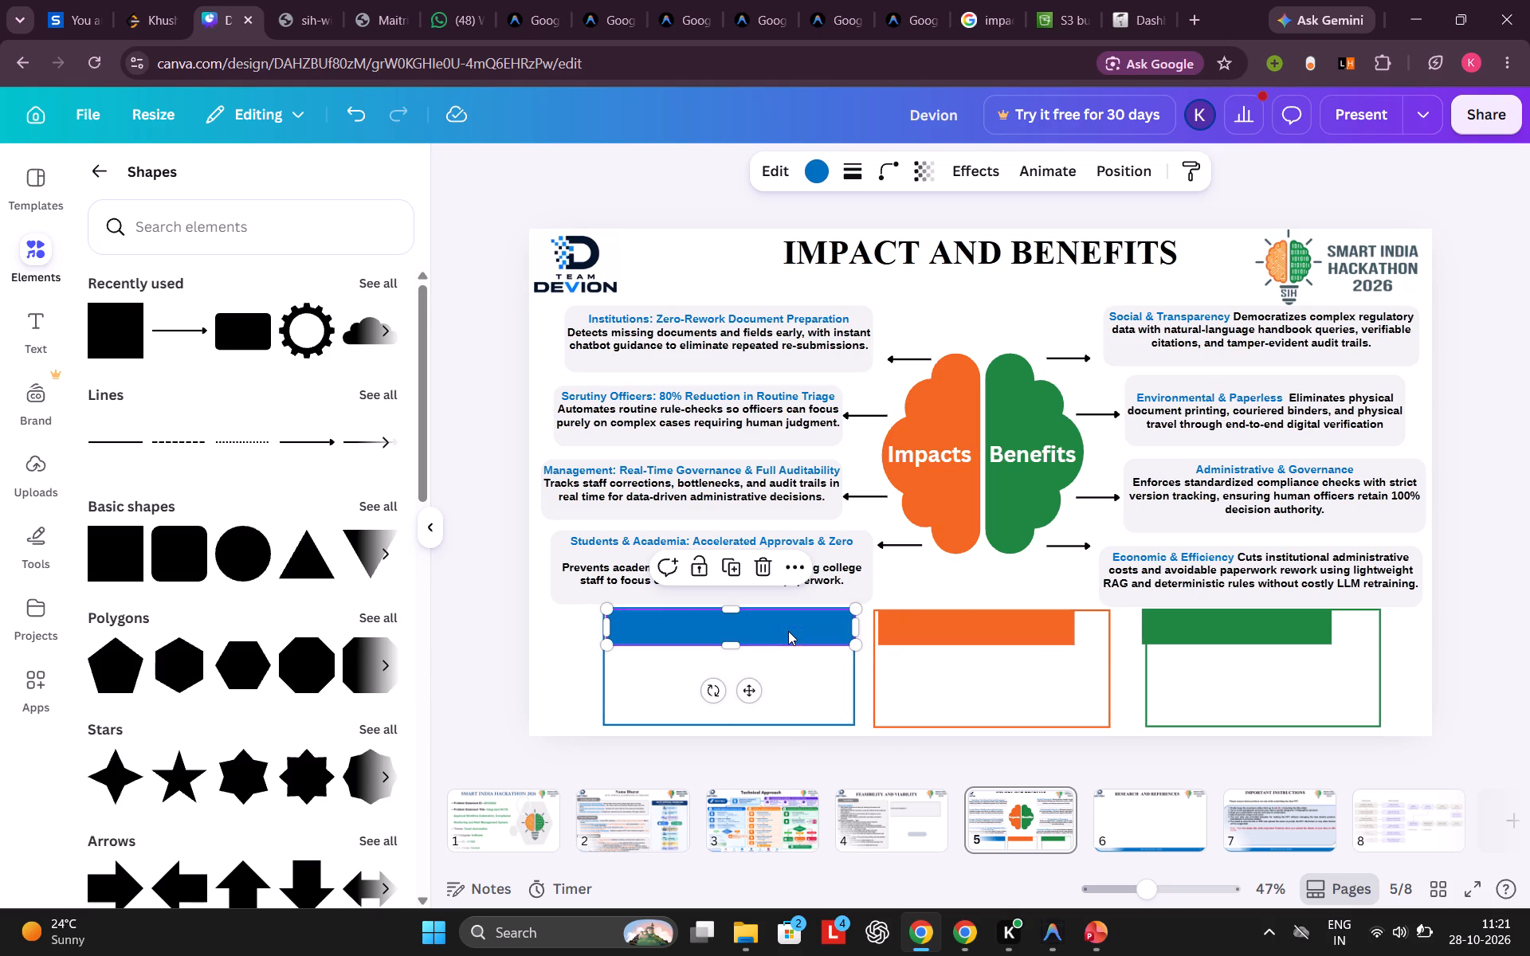
click(527, 688)
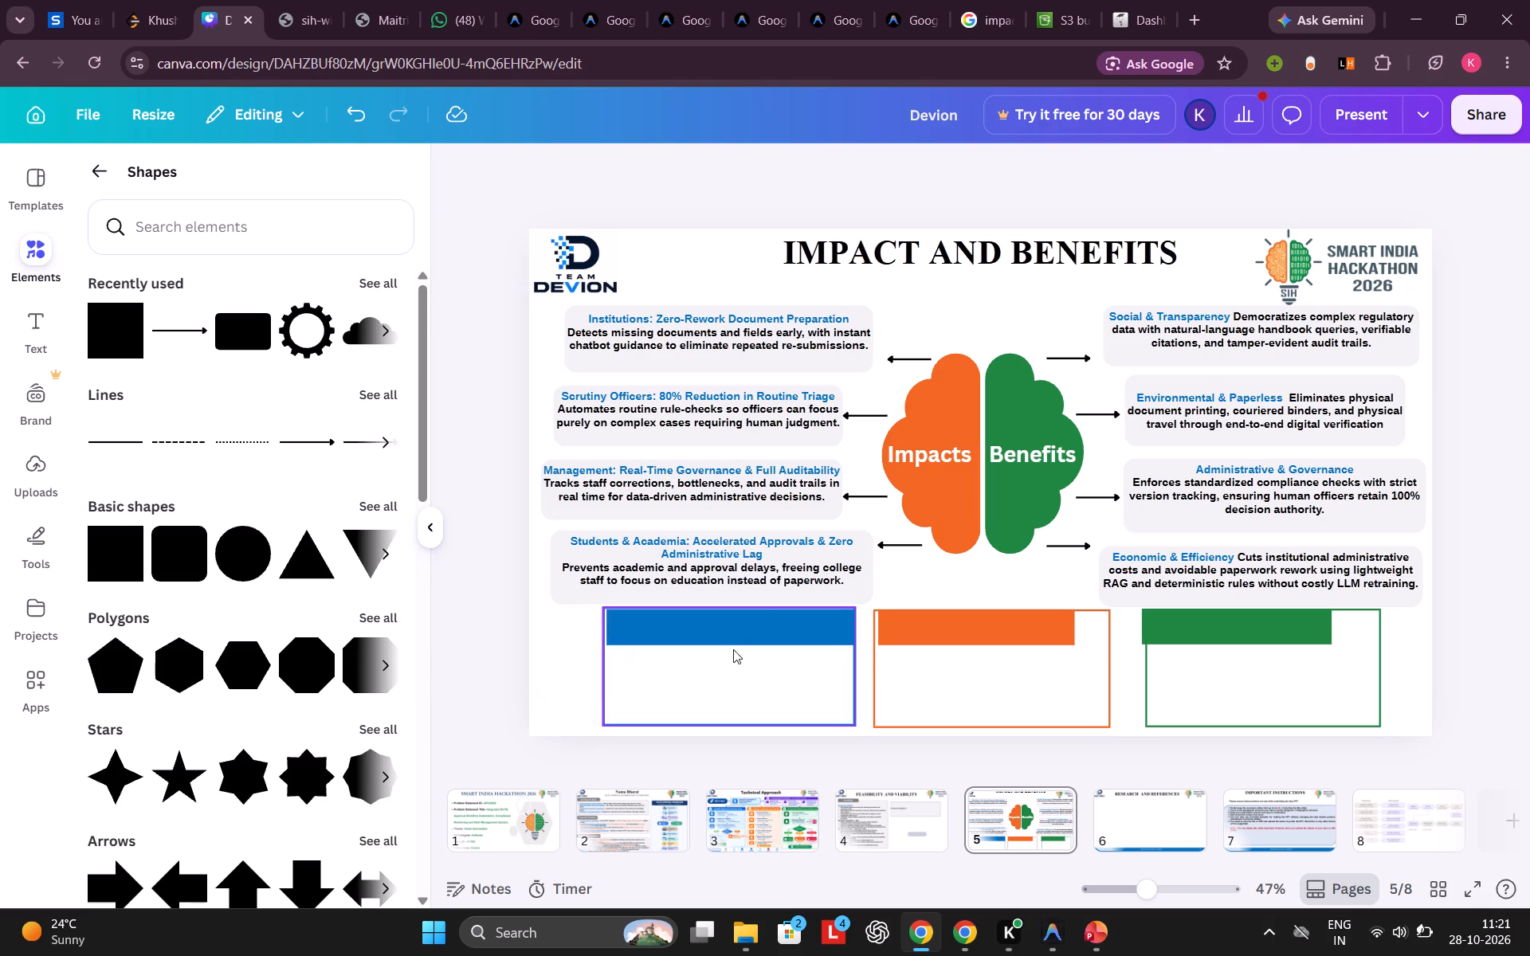
click(724, 639)
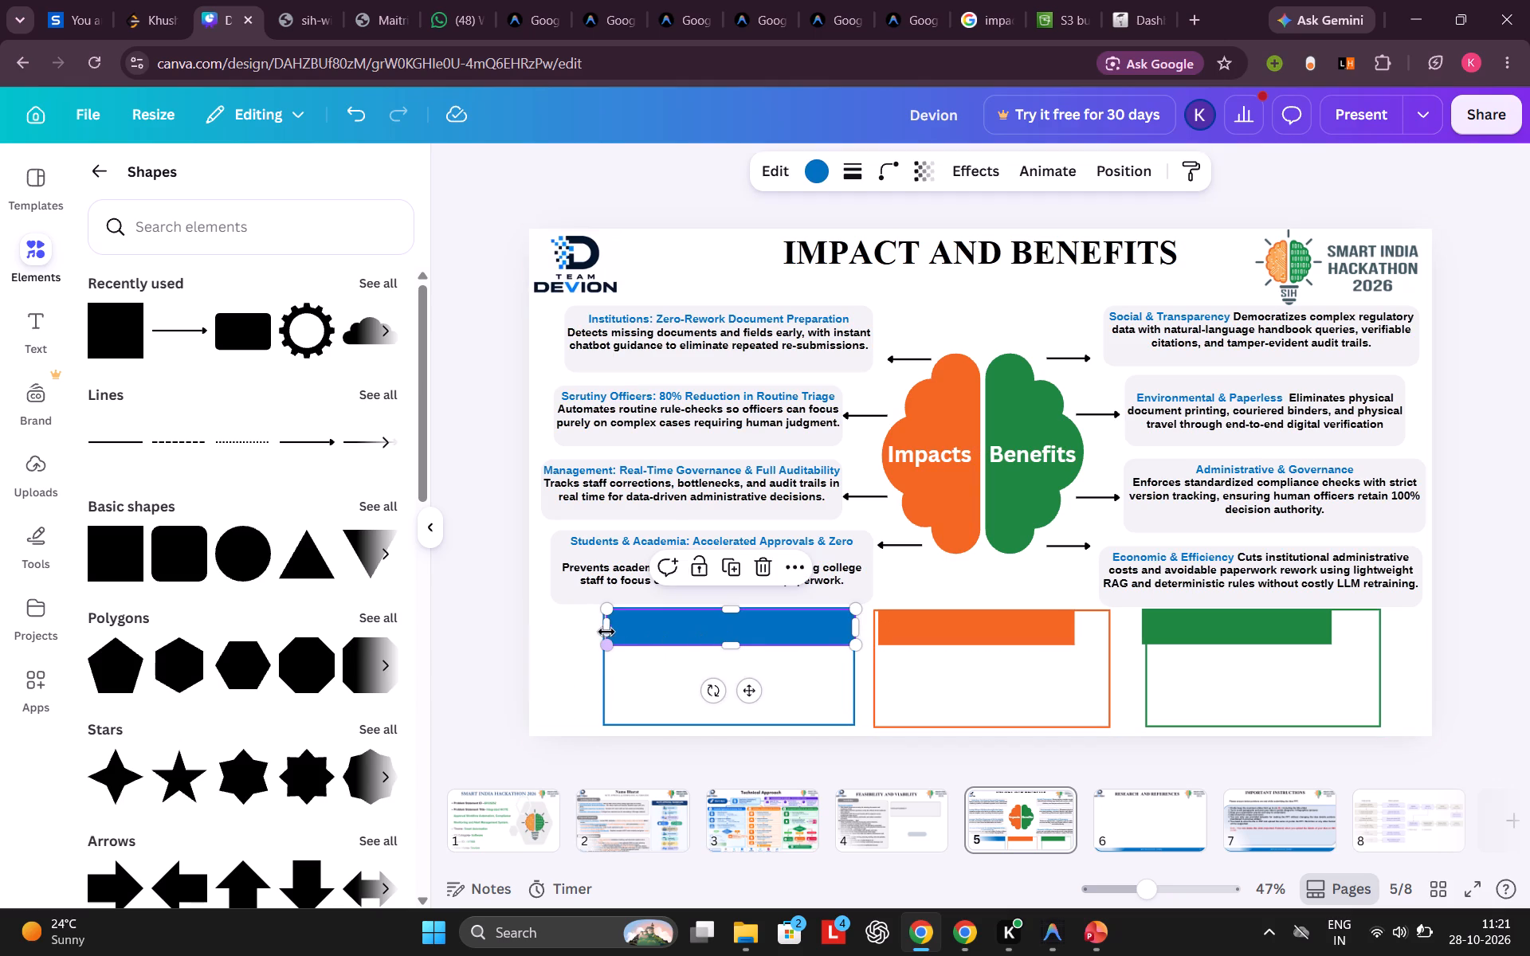
click(611, 630)
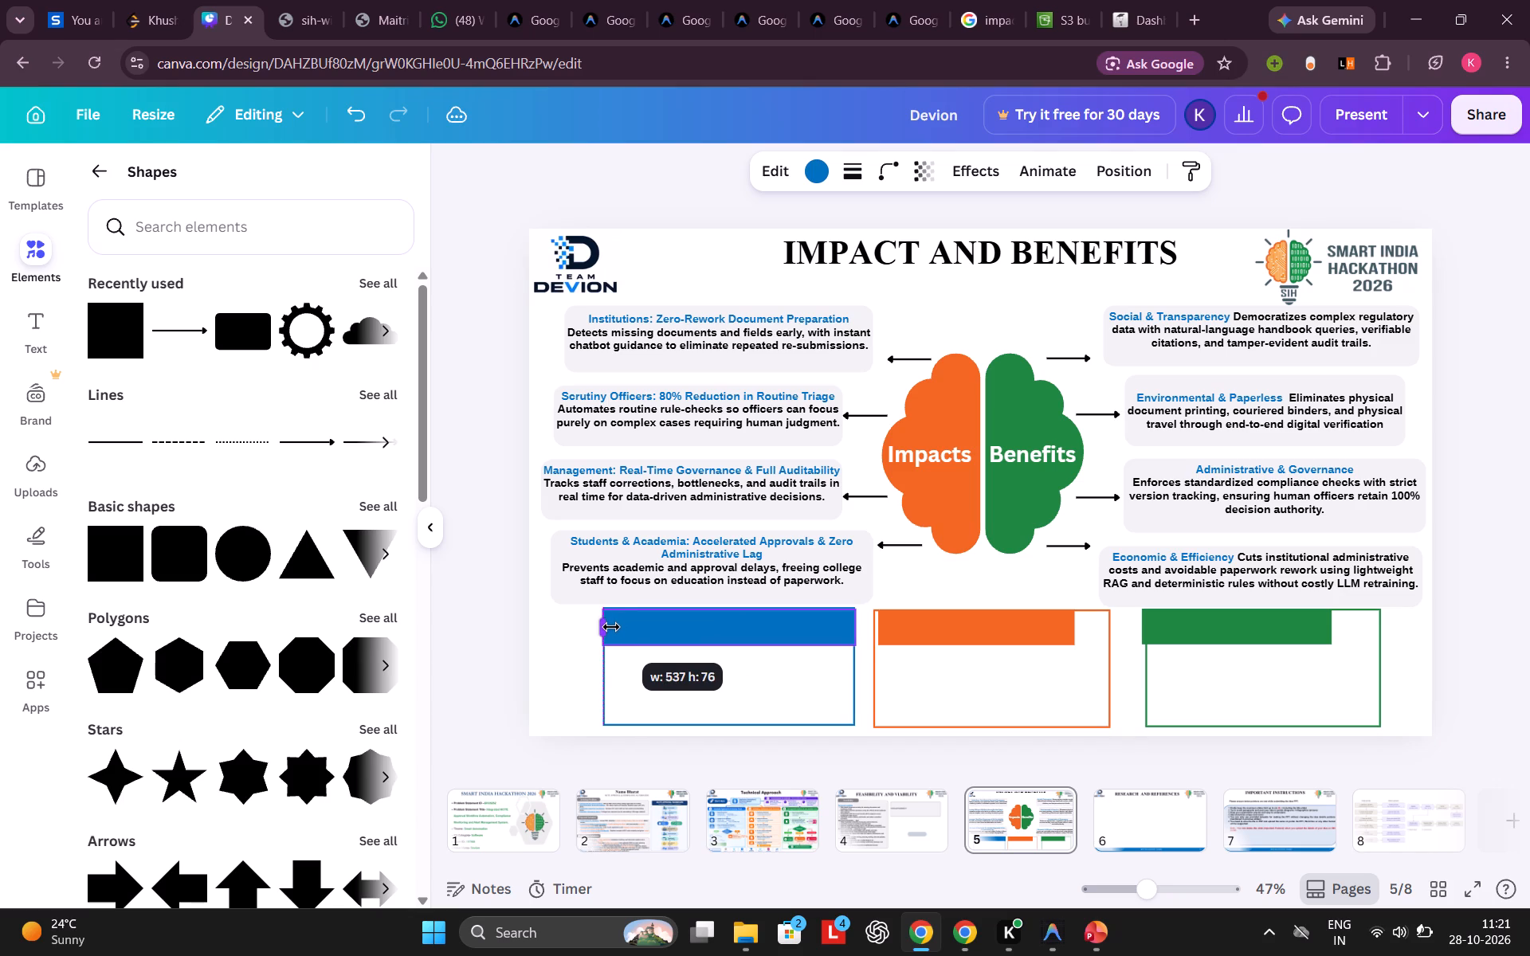
click(561, 626)
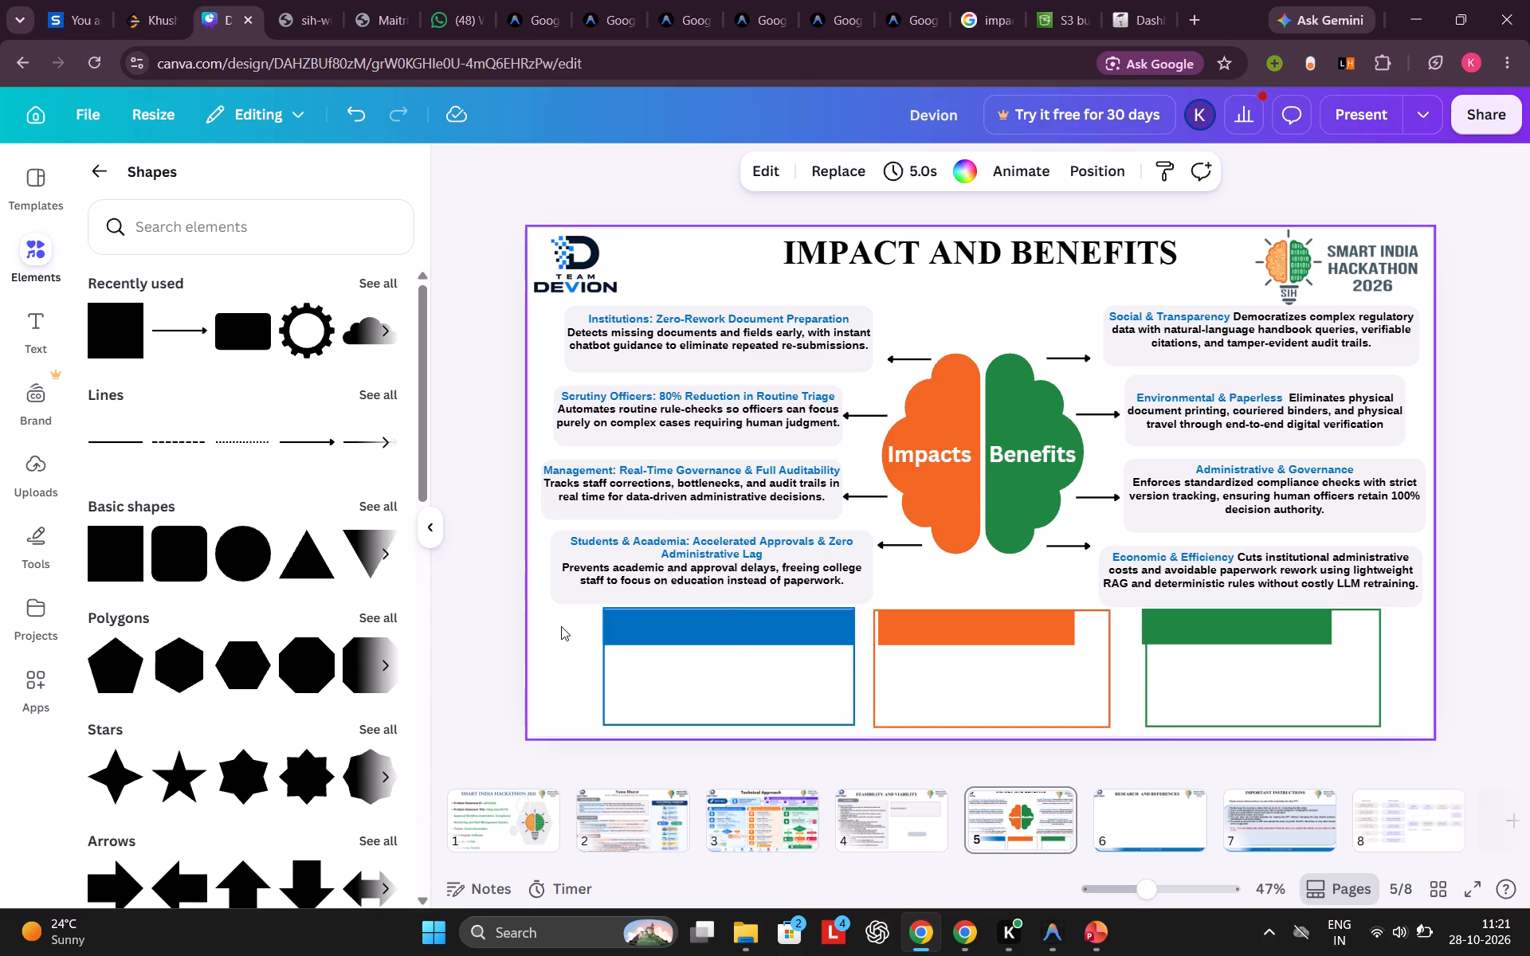
click(721, 638)
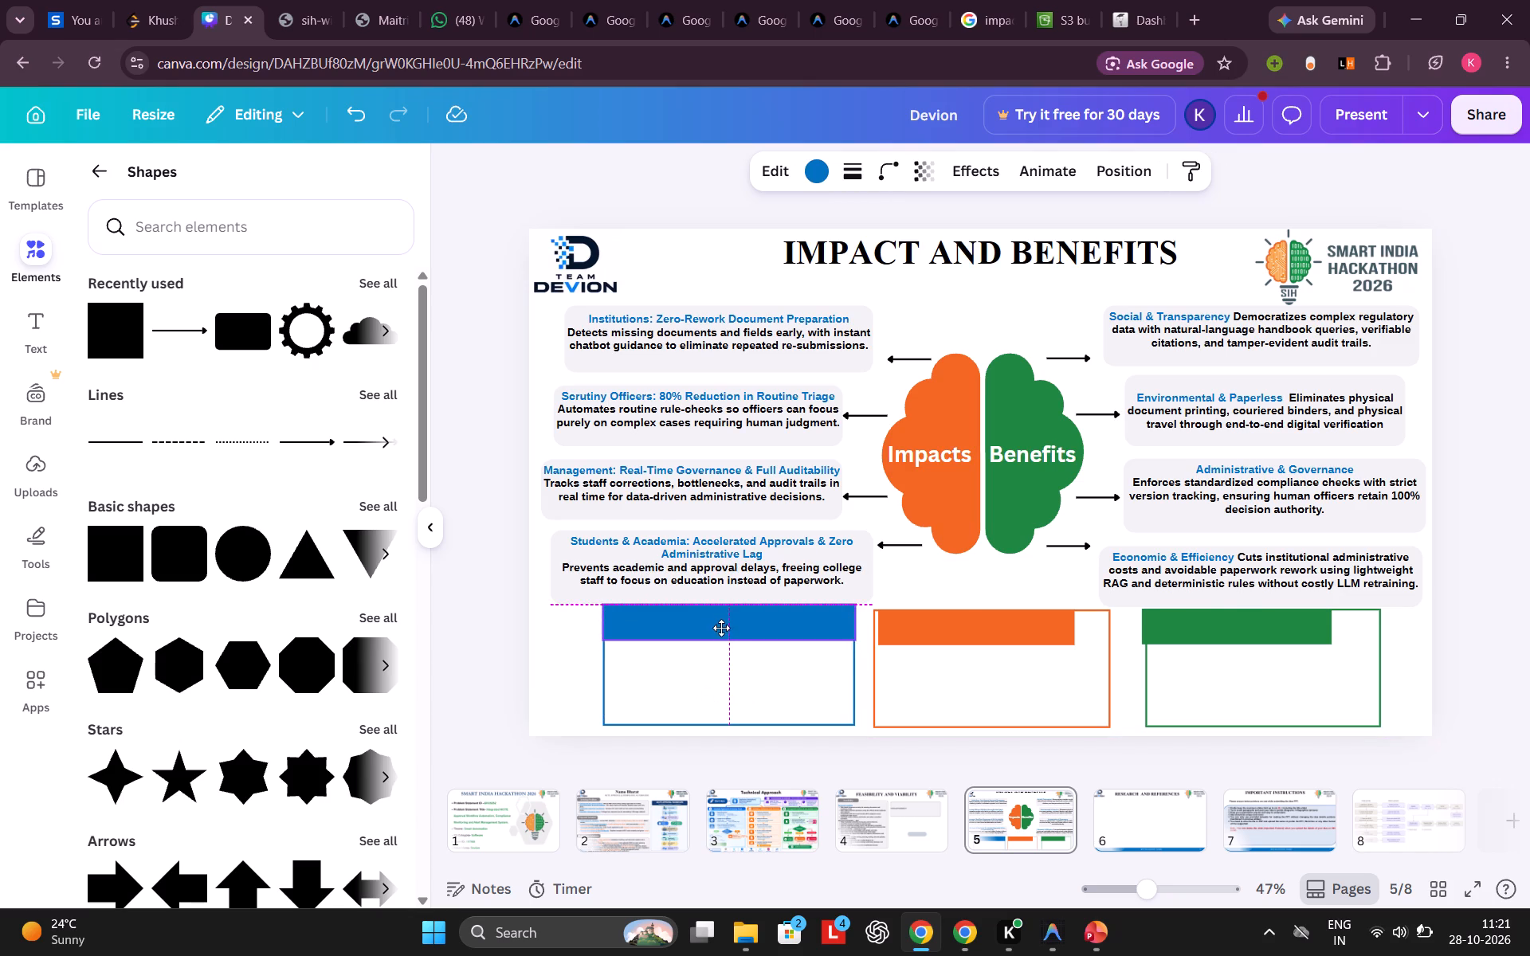
Widen the orange header strip on both sides so it spans the full width of the orange outlined box.
click(1042, 633)
drag(1077, 627, 1108, 625)
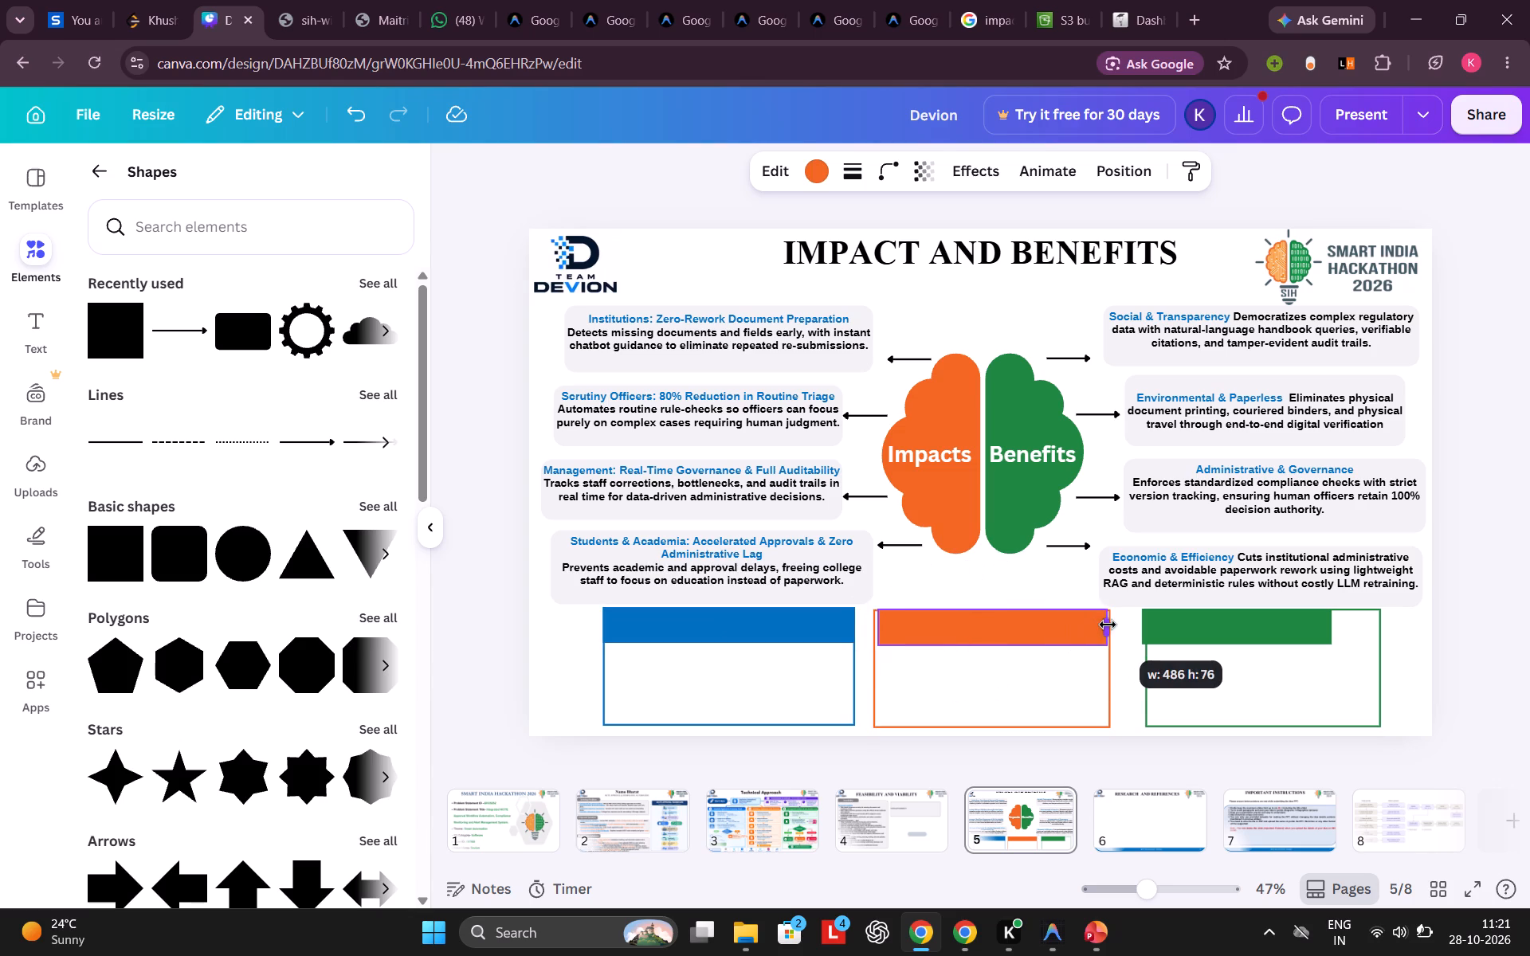
drag(1108, 625, 1111, 624)
click(885, 629)
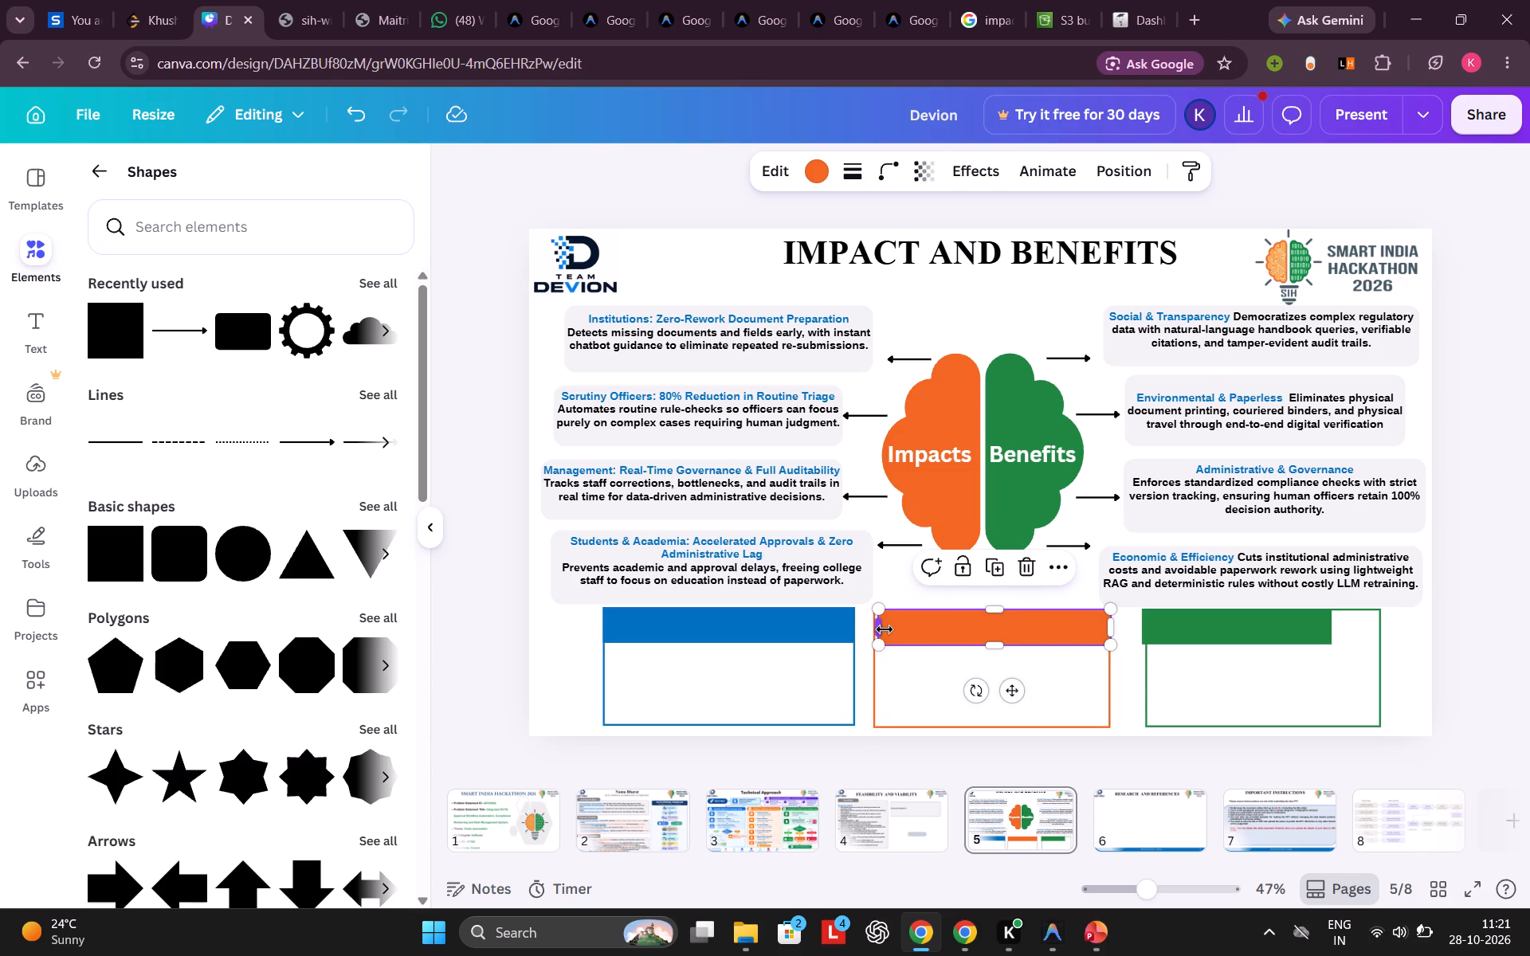
click(926, 684)
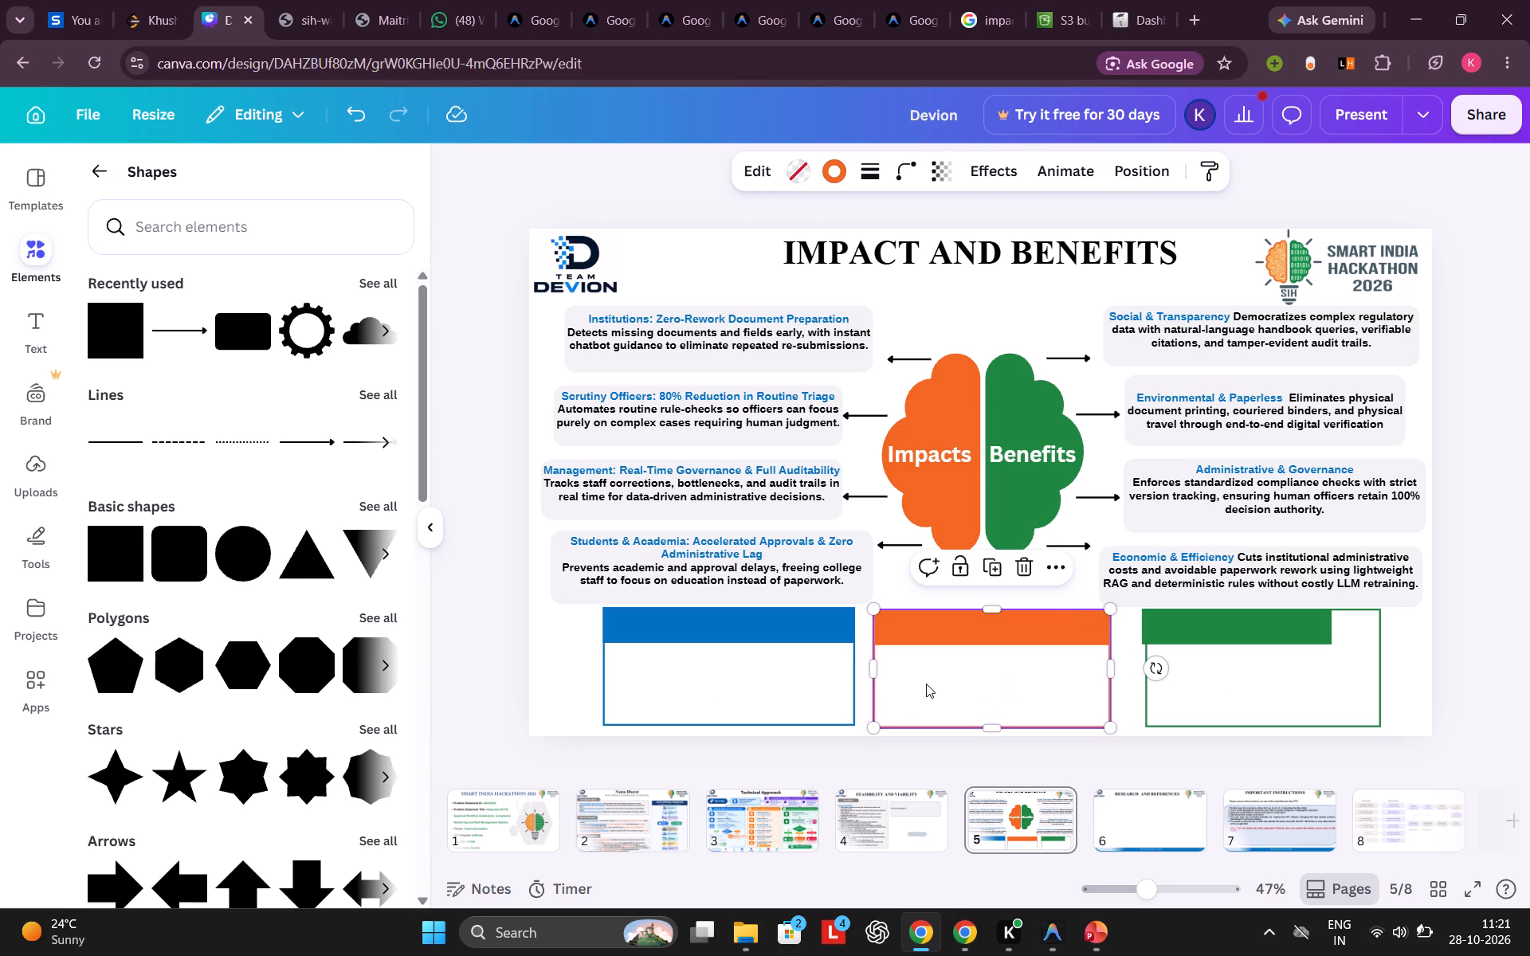
click(1241, 623)
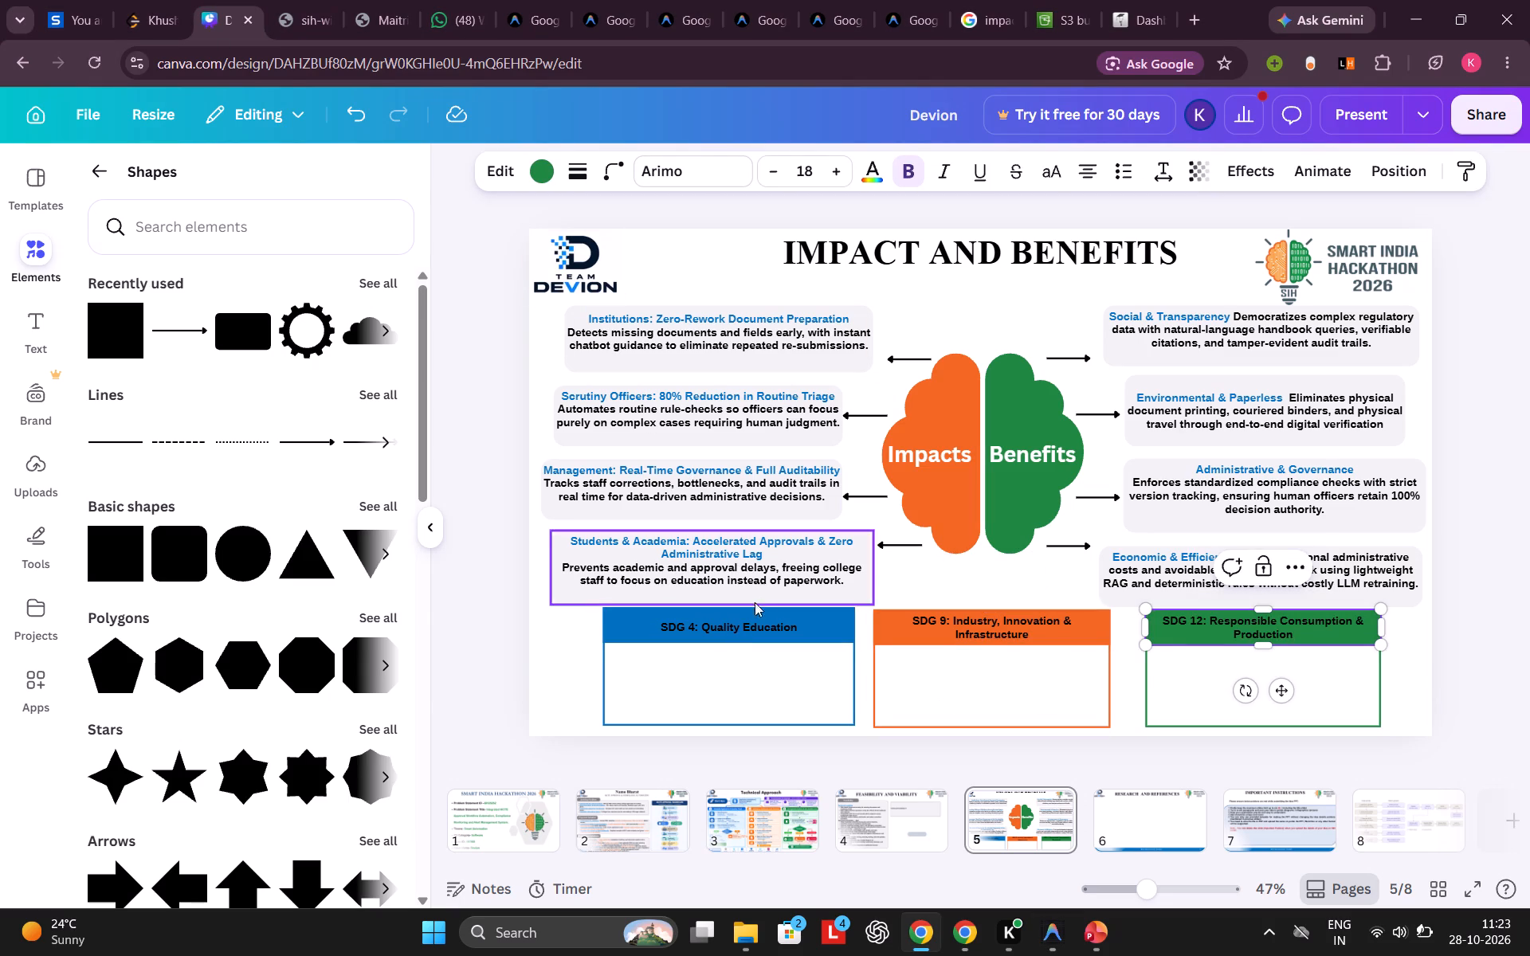
Change the text colour of the "SDG 4: Quality Education" heading on the blue strip to white.
double_click(725, 624)
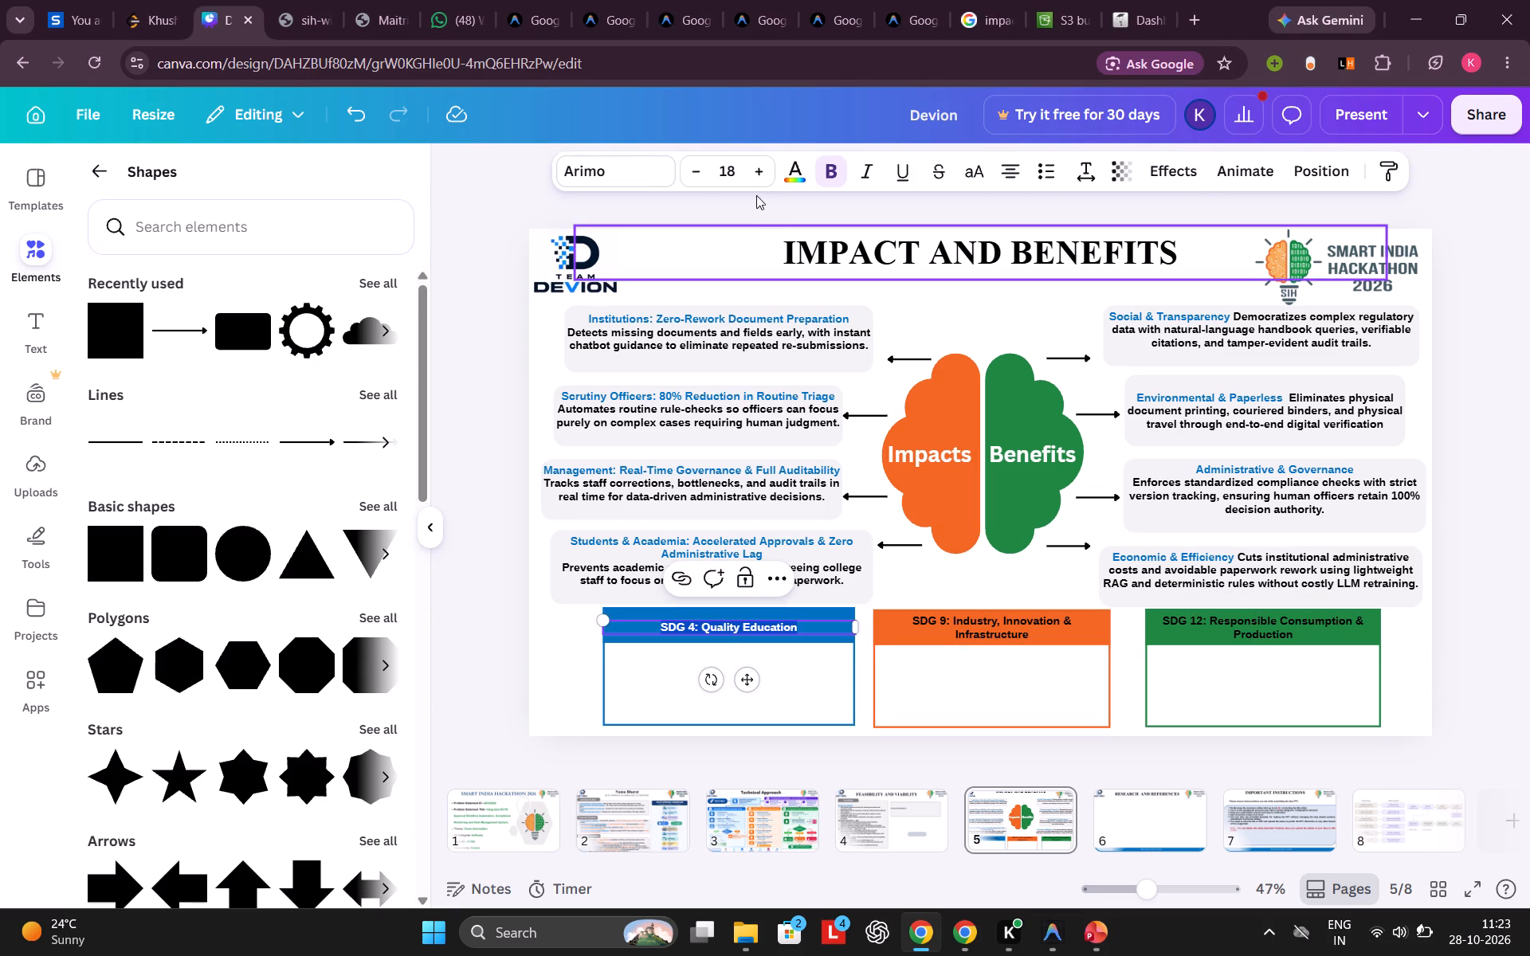
click(791, 169)
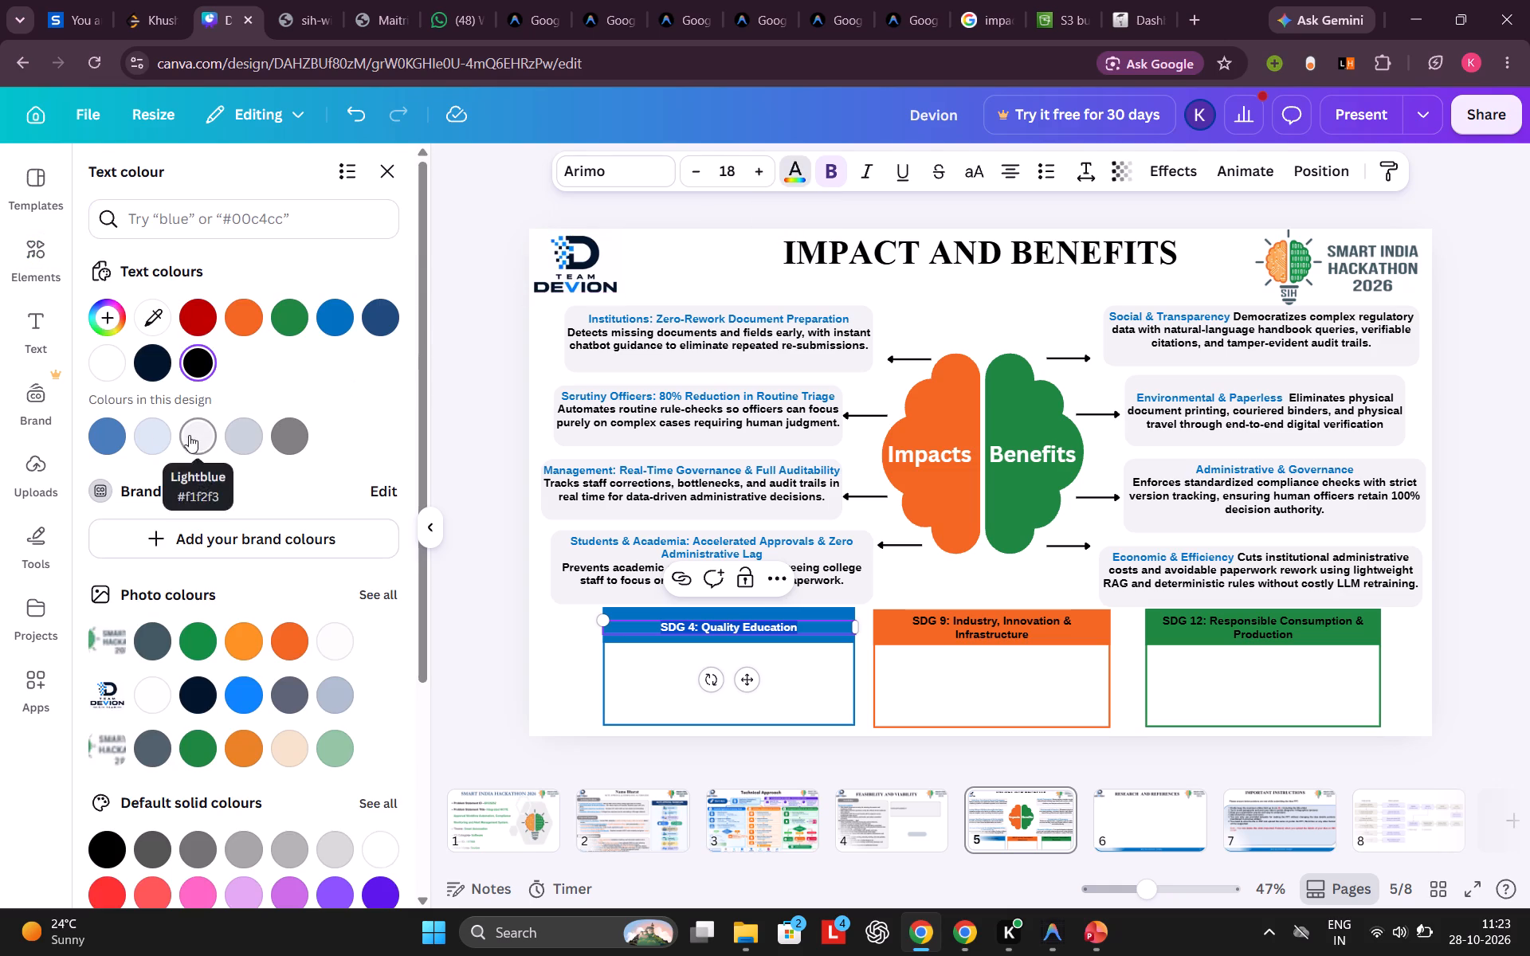
click(108, 368)
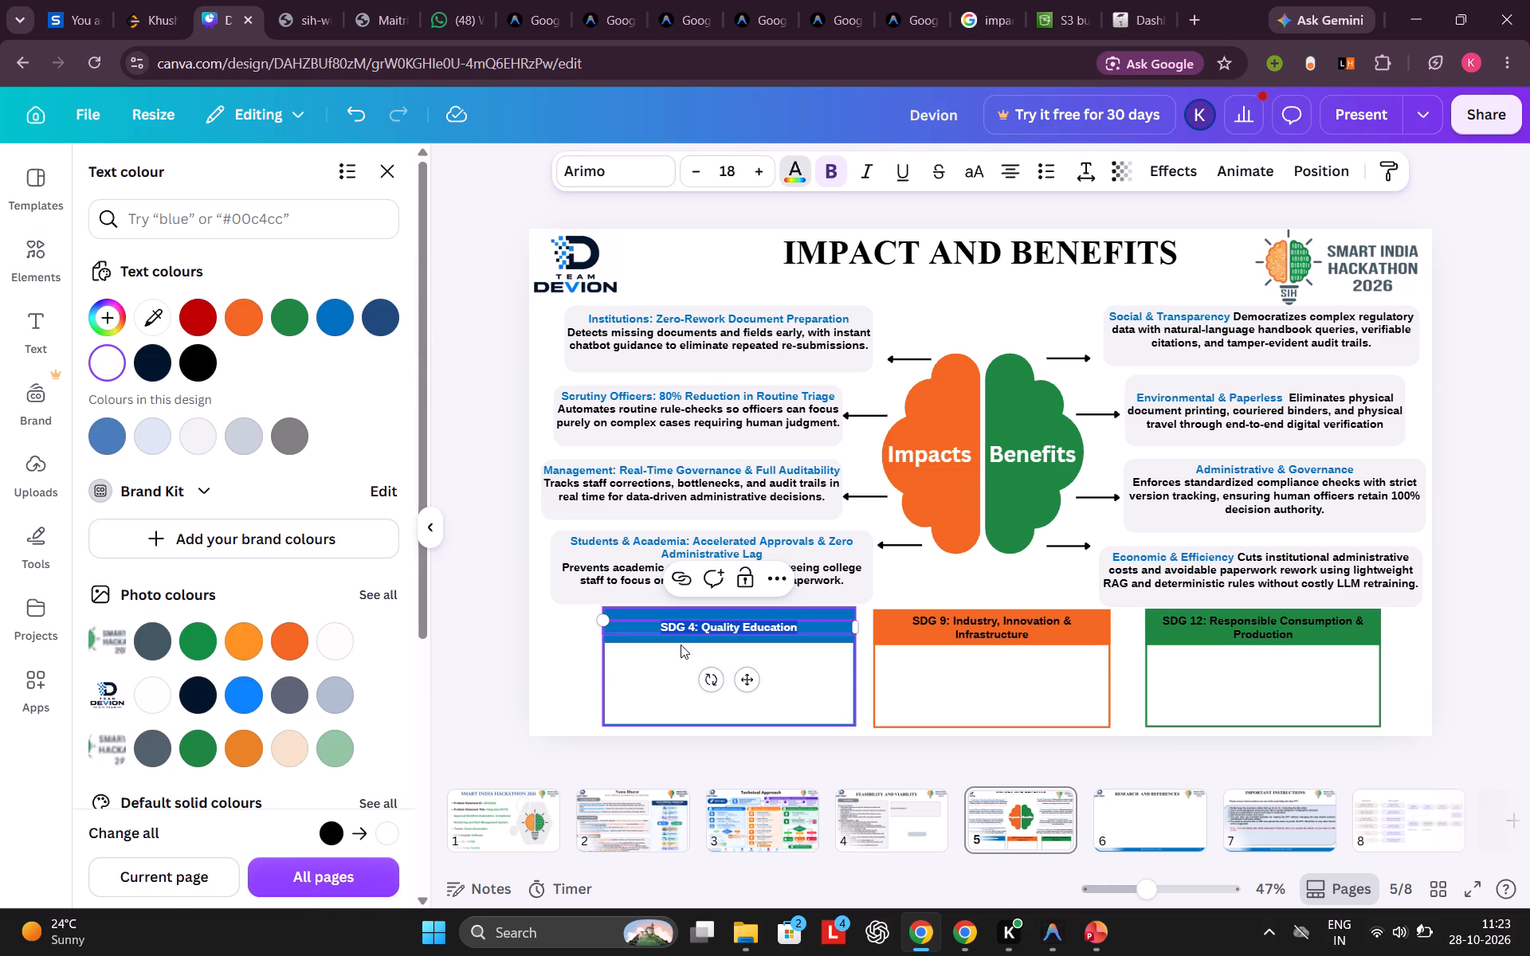
click(678, 654)
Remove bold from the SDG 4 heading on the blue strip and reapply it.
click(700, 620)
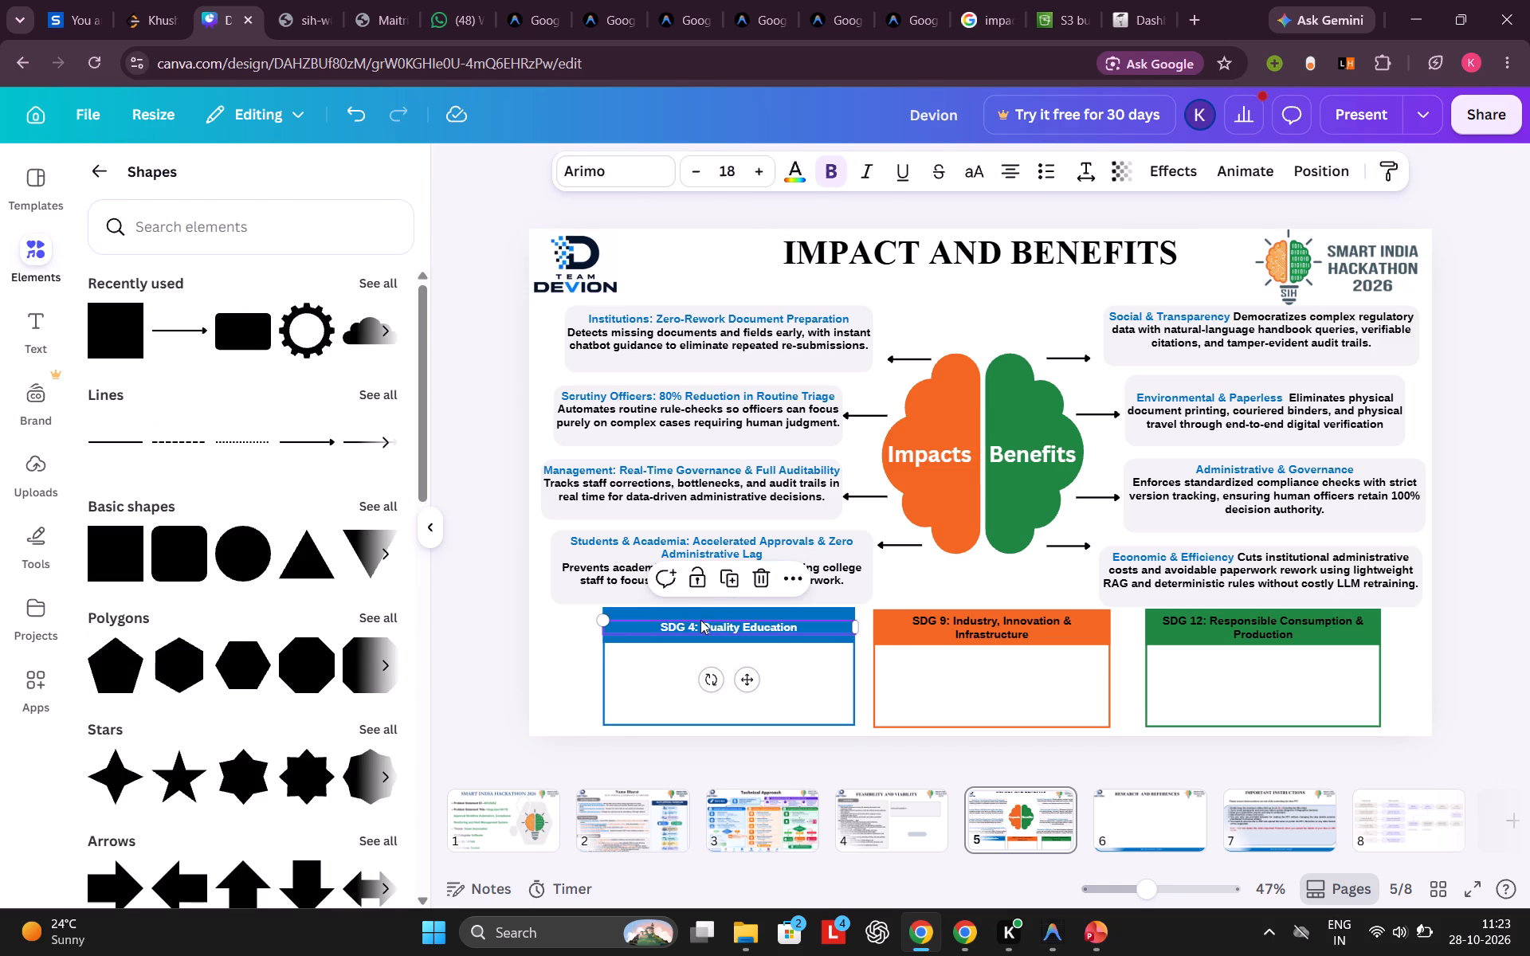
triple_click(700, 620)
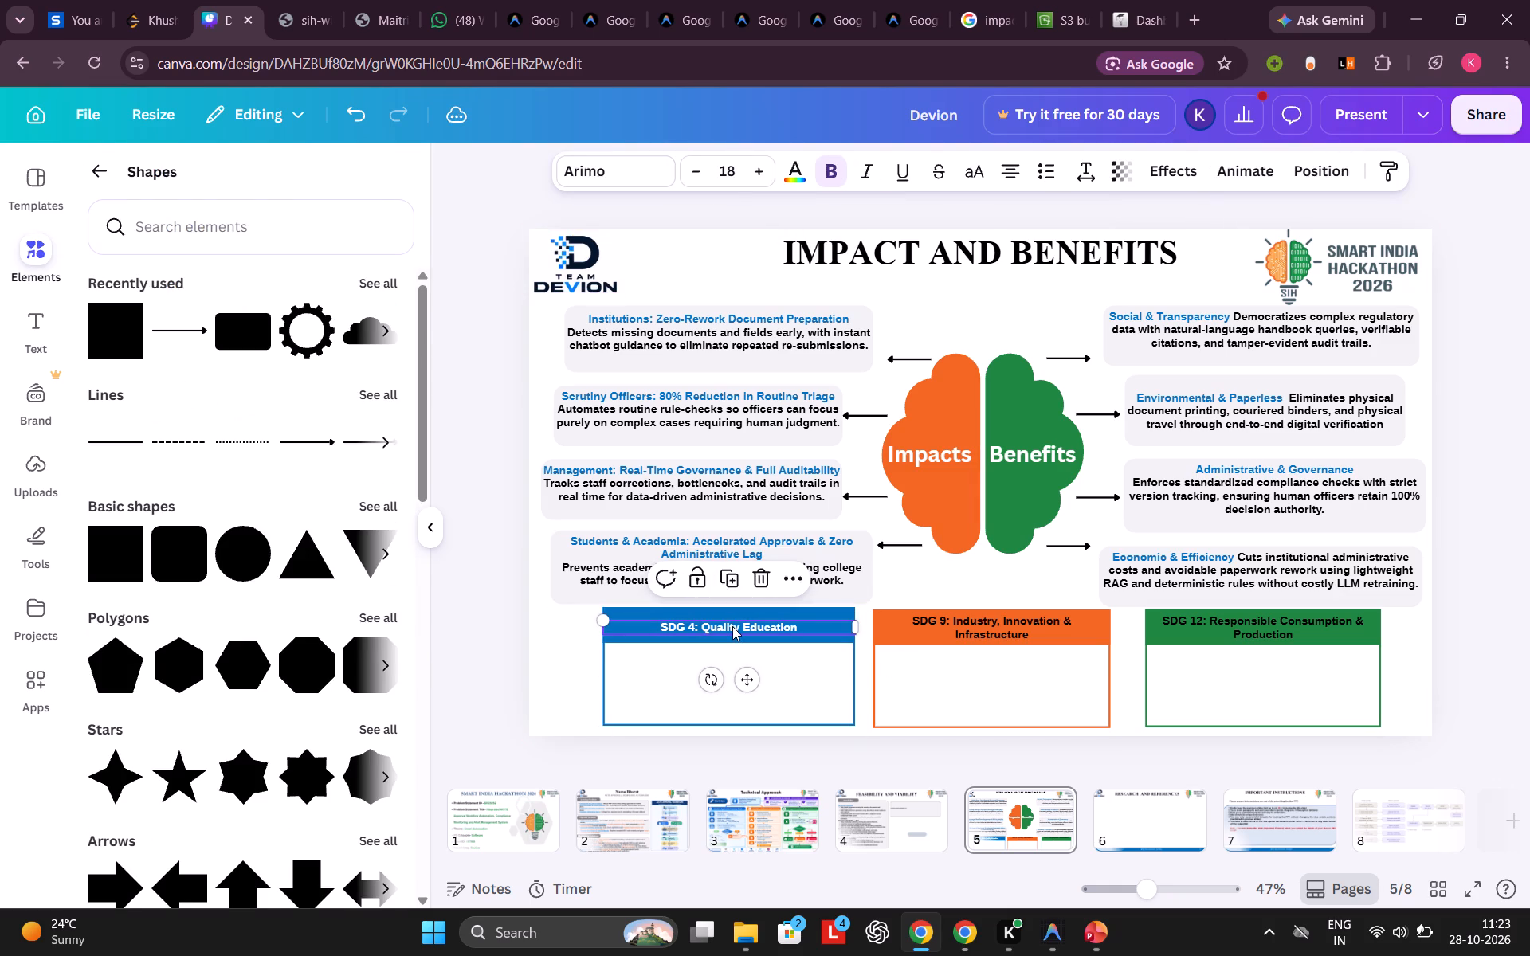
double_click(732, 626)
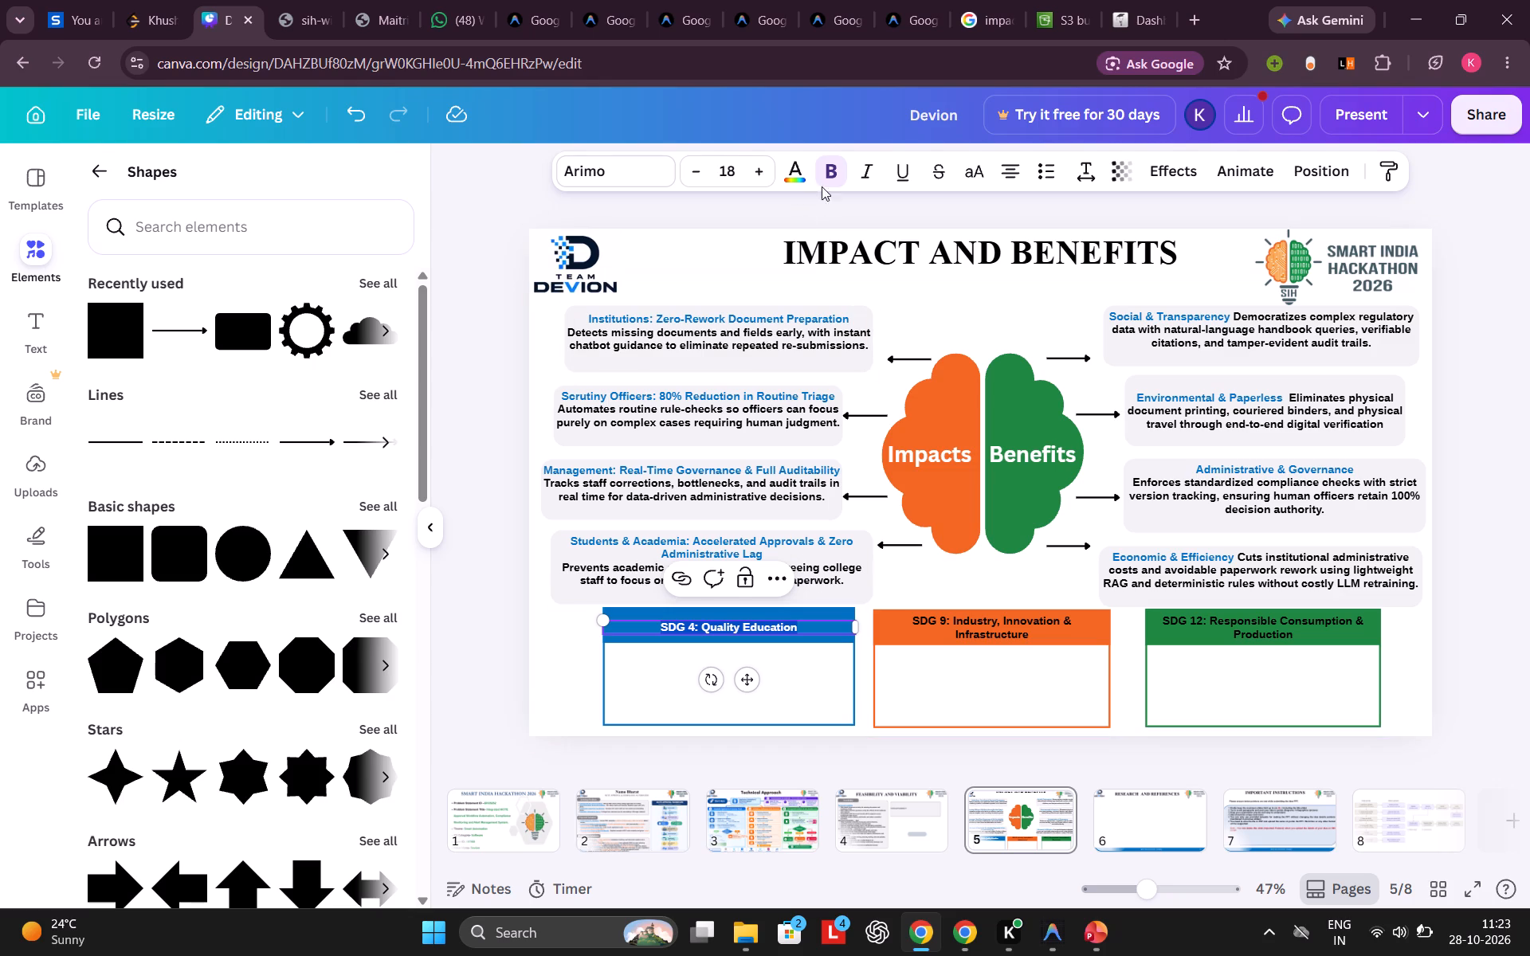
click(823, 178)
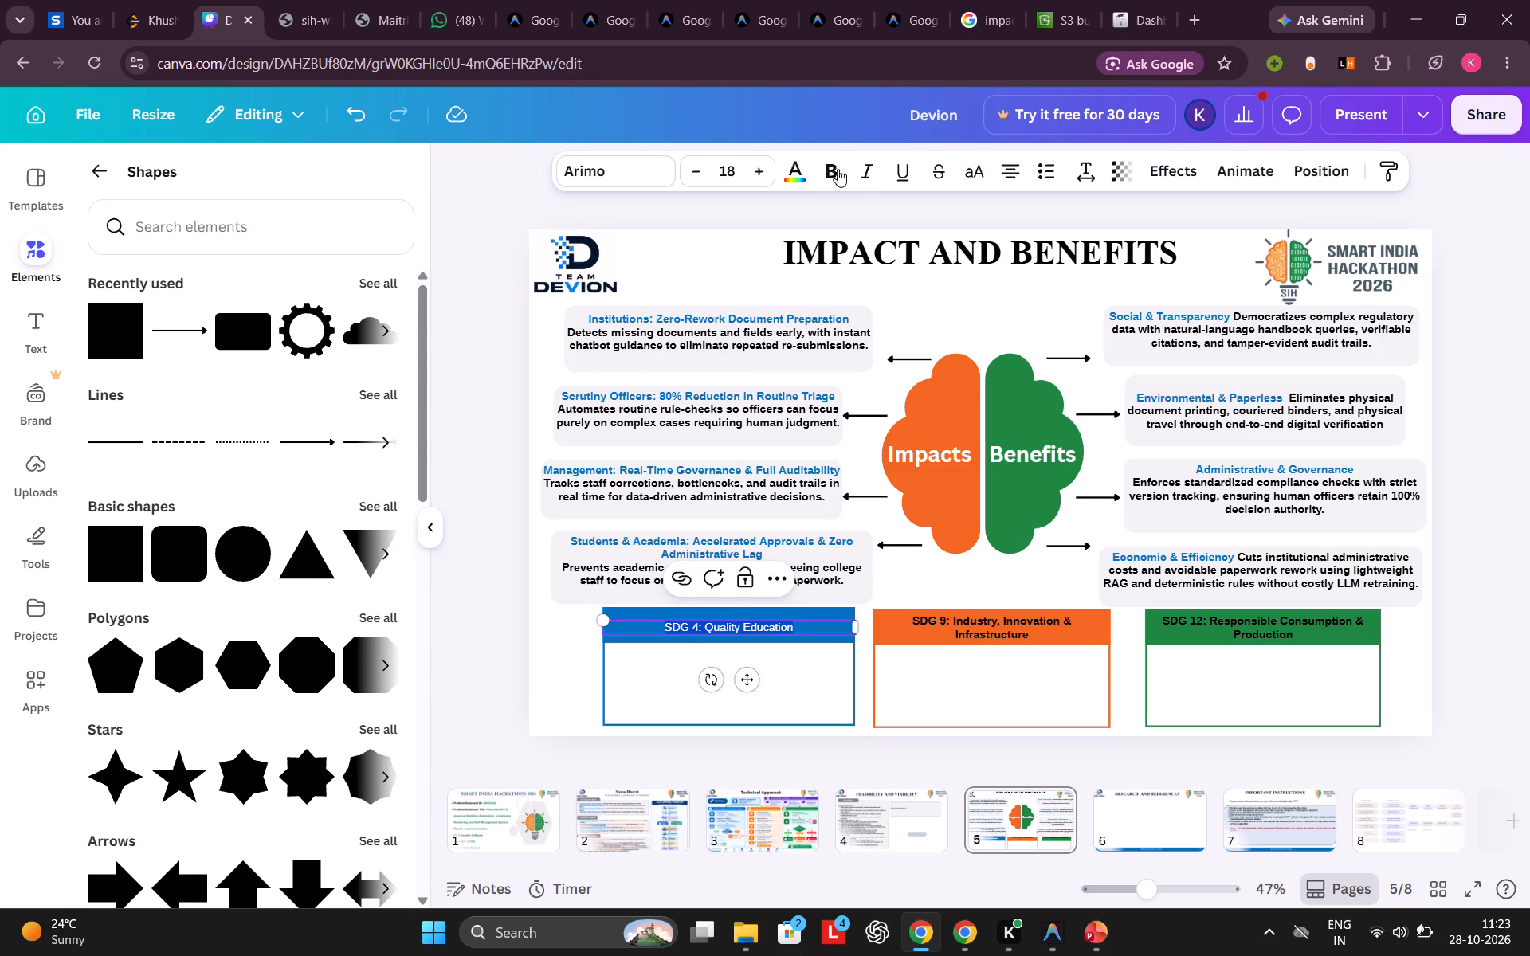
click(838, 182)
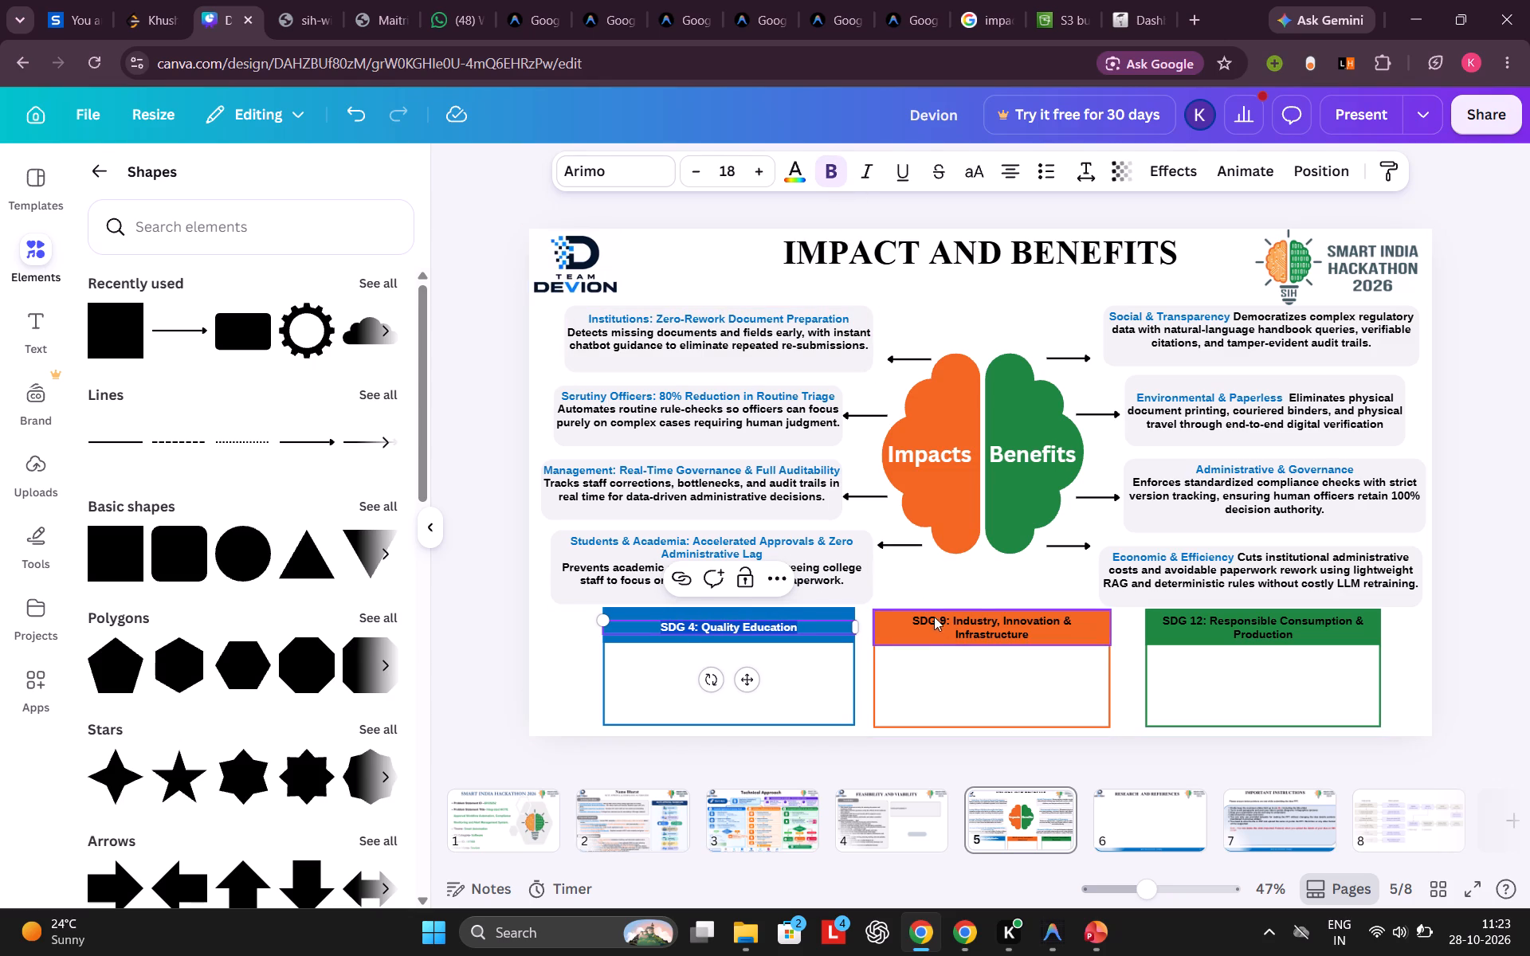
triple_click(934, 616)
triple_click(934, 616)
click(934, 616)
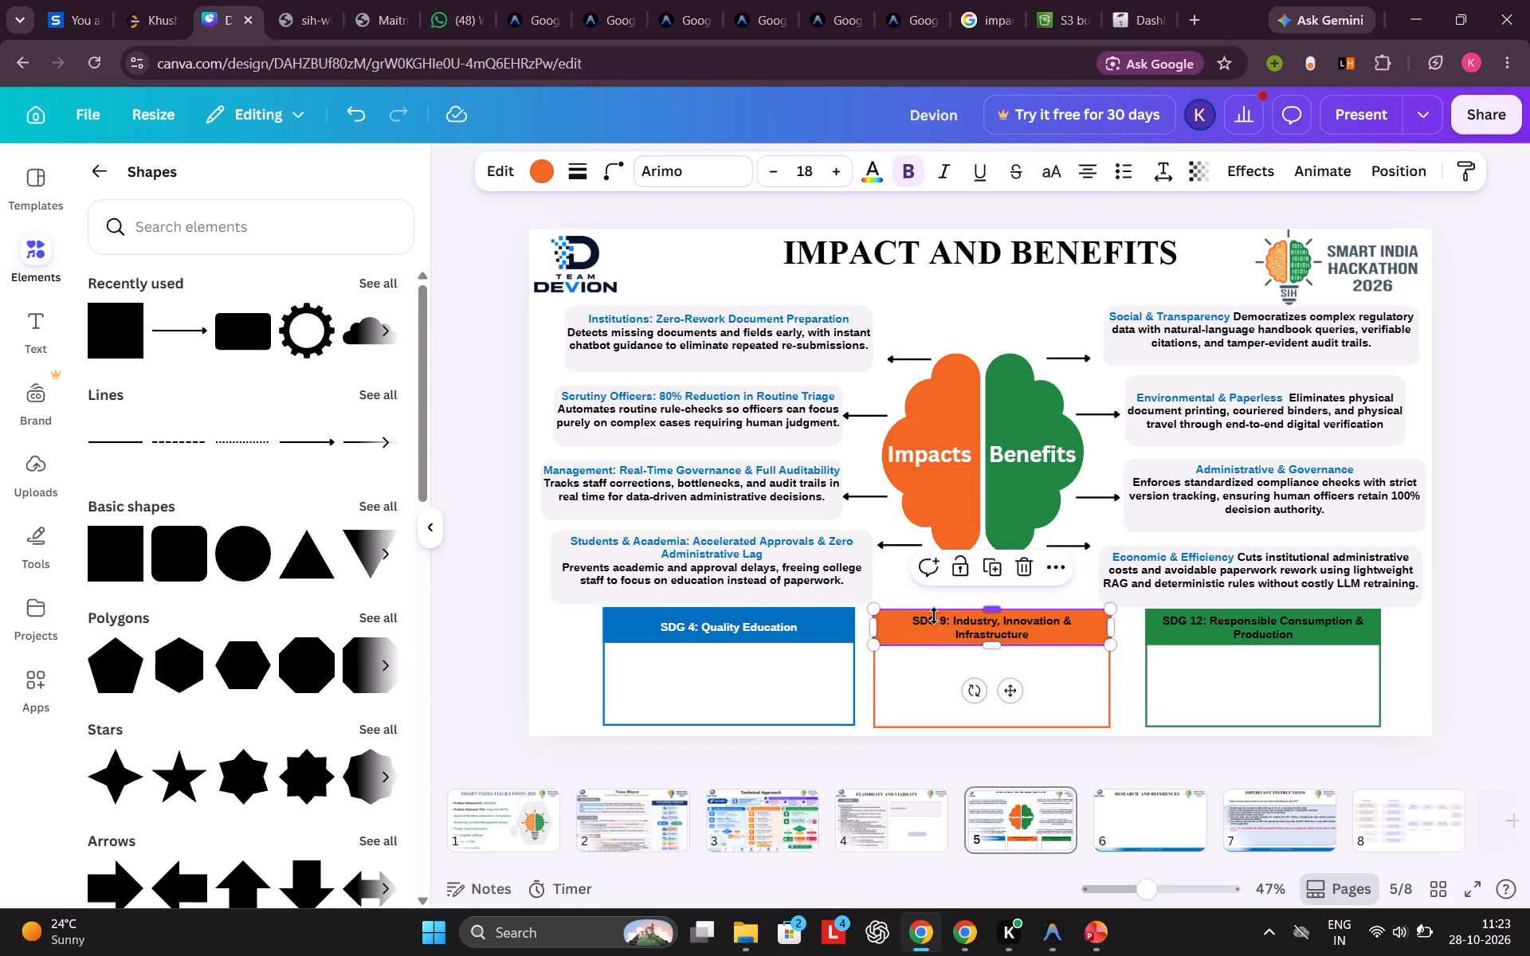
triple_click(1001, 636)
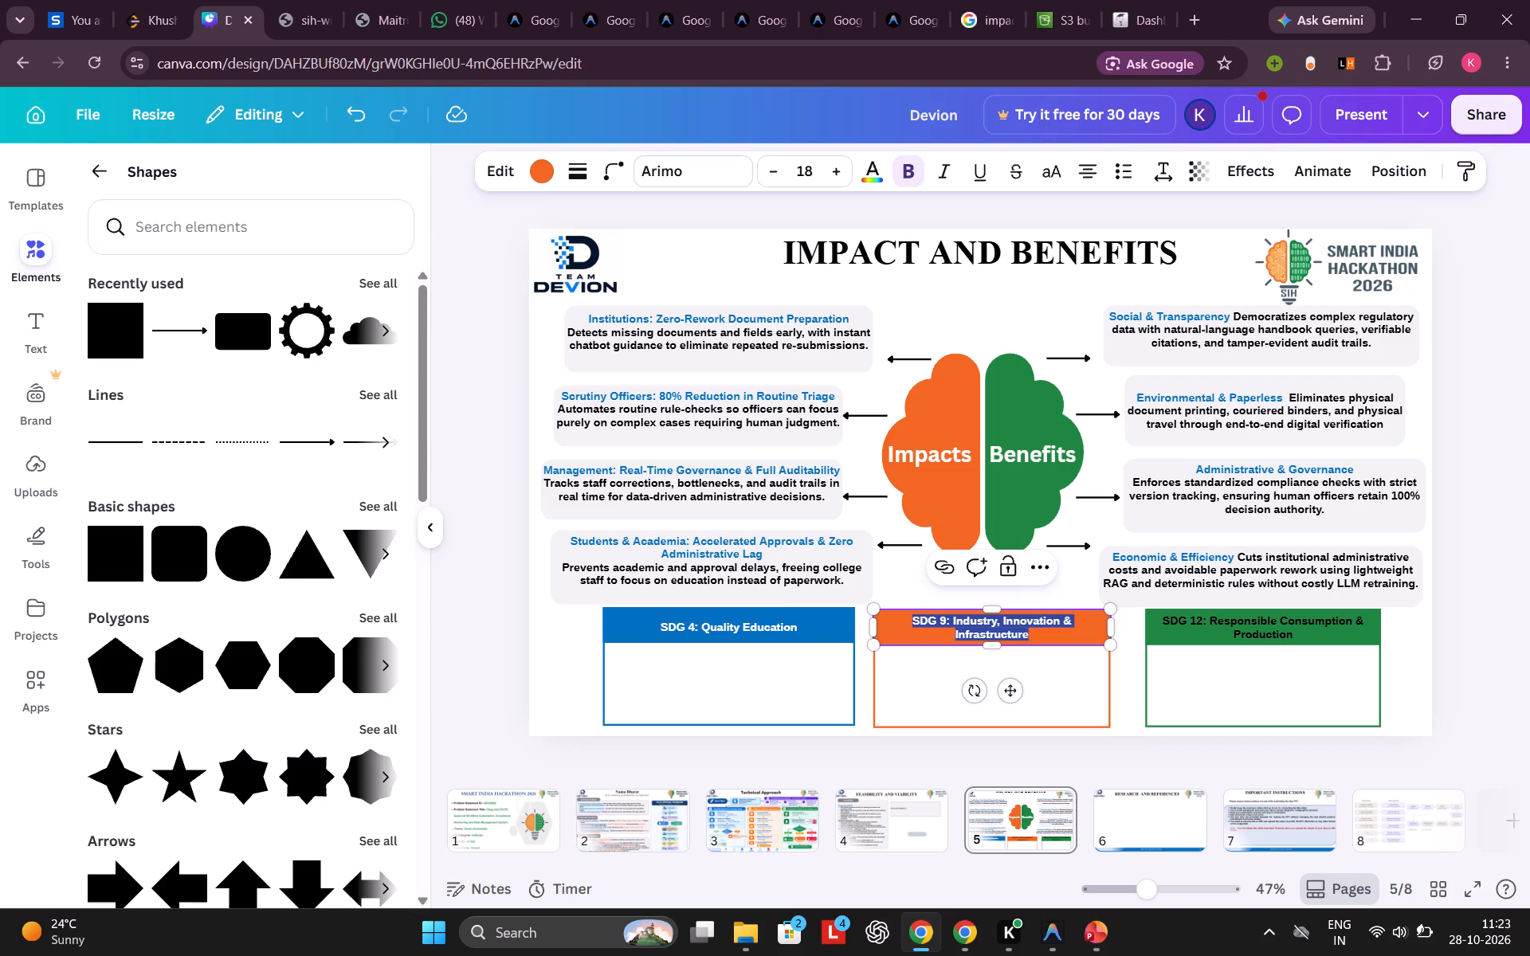
Rewrite the blue strip's heading in capitals with a space before the colon, as "SDG 4 : QUALITY EDUCATION".
click(802, 625)
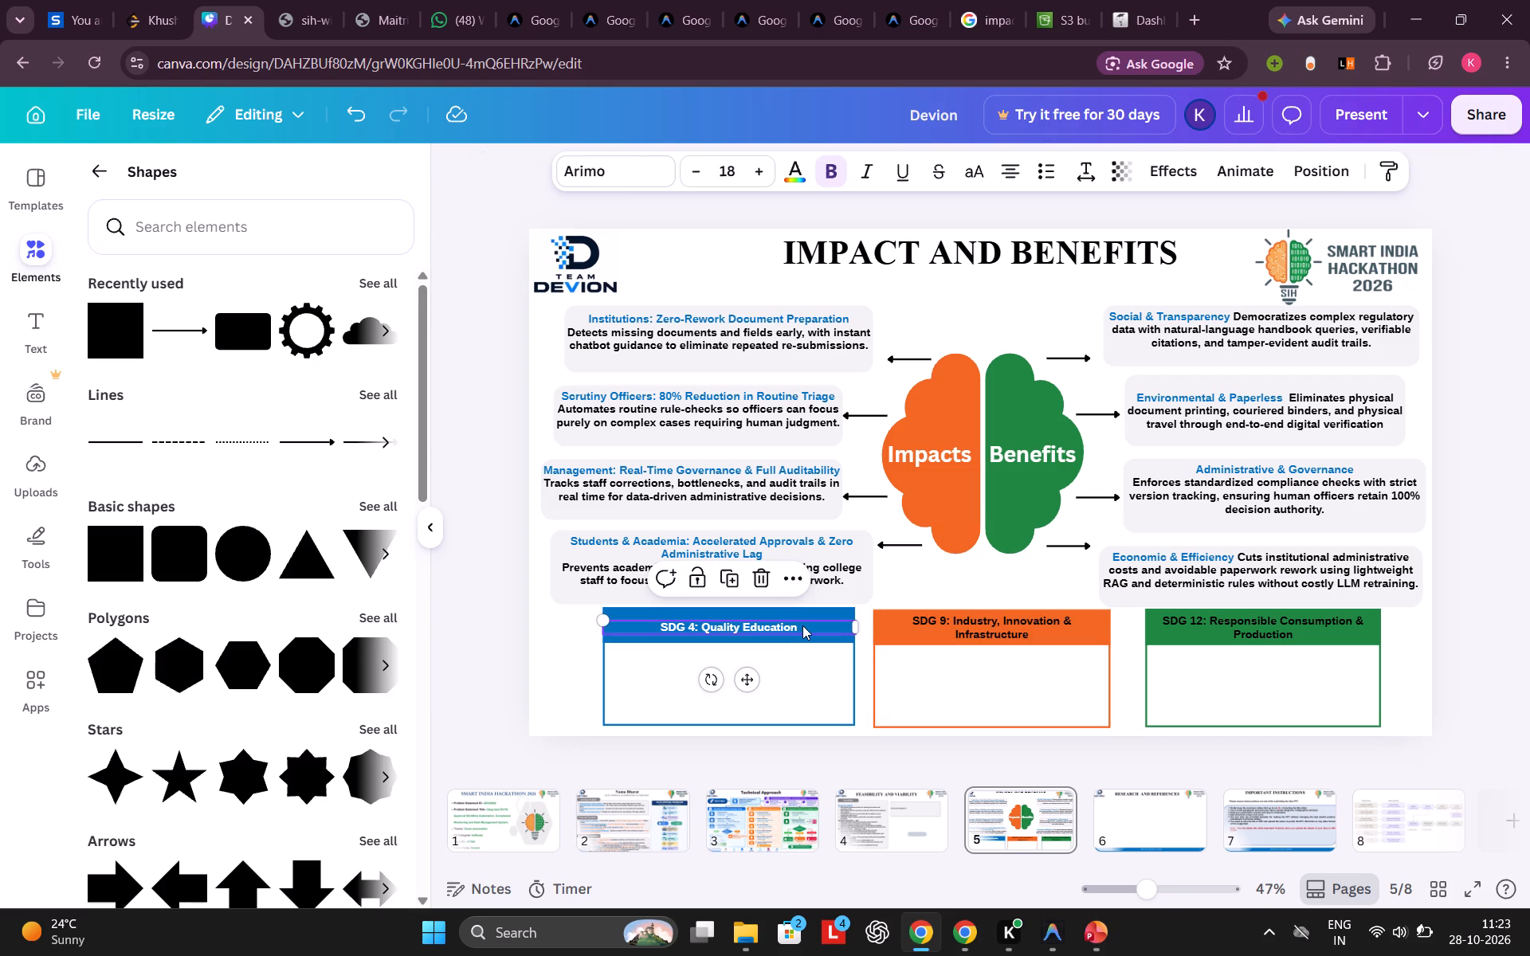
click(802, 625)
click(802, 625)
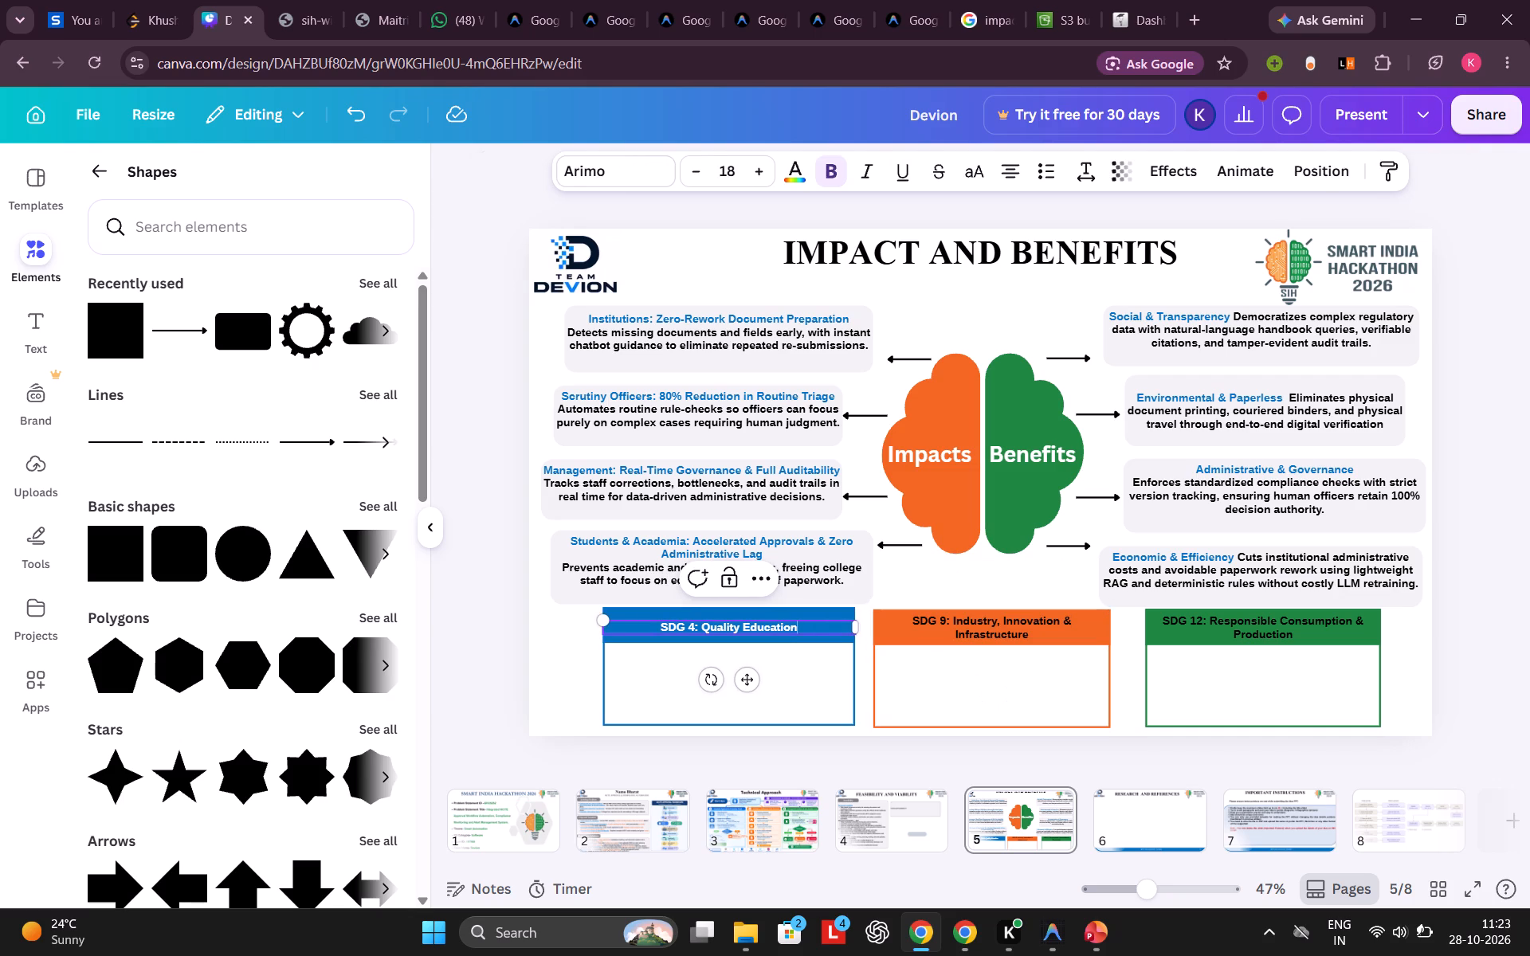
key(BackSpace)
key(BackSpace)
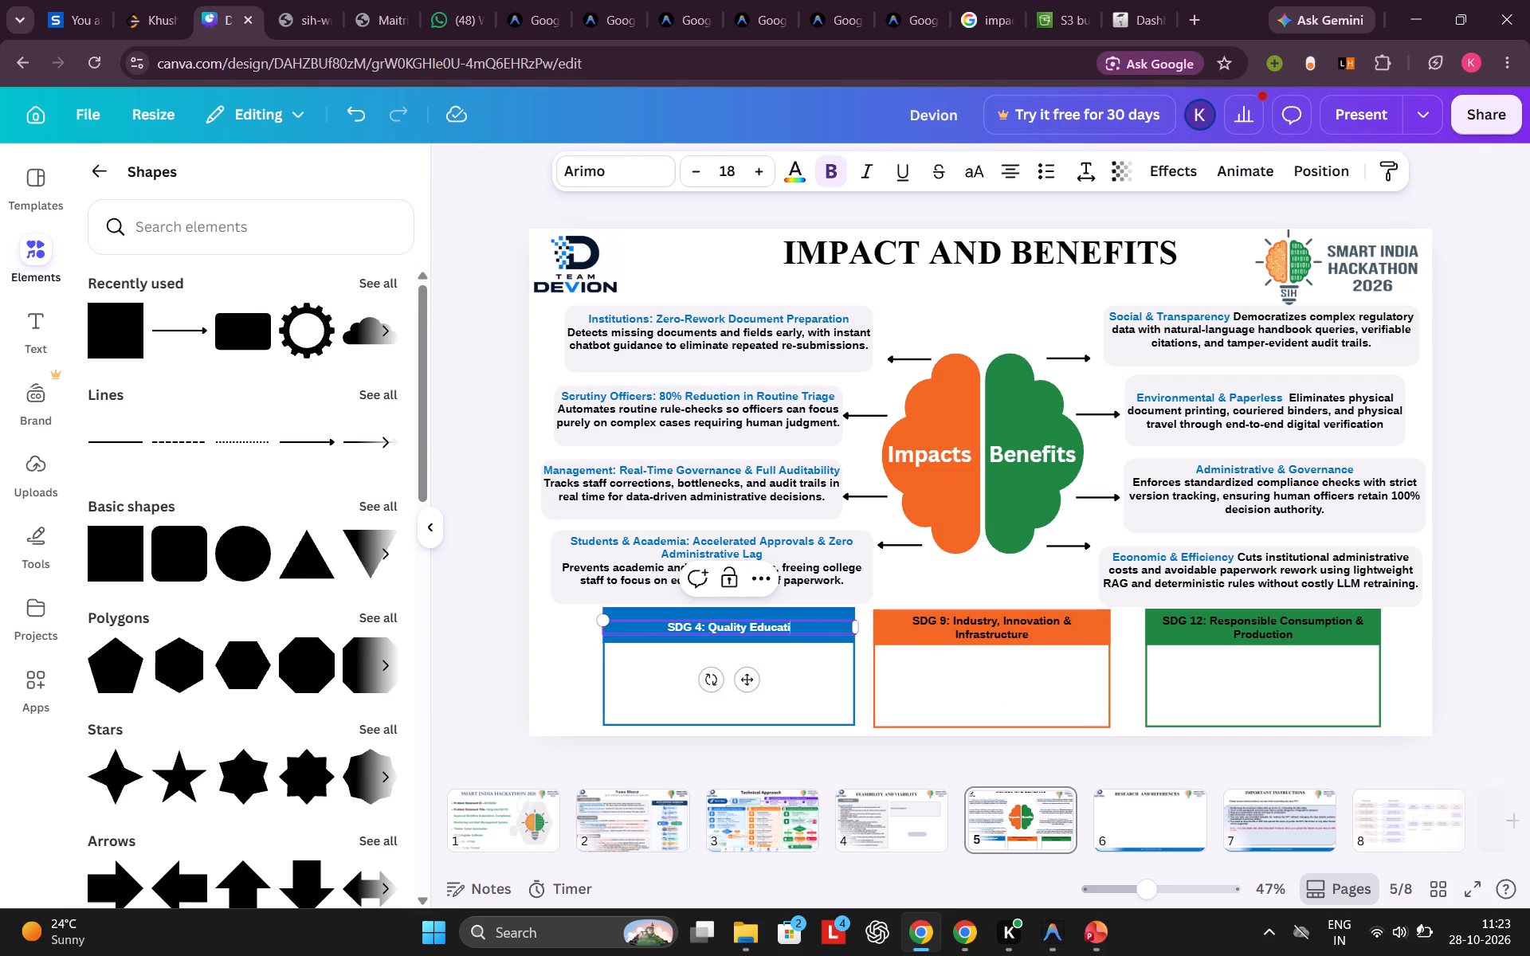
key(BackSpace)
key(BackSpace)
key(BackSpace)
key(BackSpace)
key(BackSpace)
key(BackSpace)
key(BackSpace)
key(BackSpace)
key(BackSpace)
key(BackSpace)
key(BackSpace)
key(BackSpace)
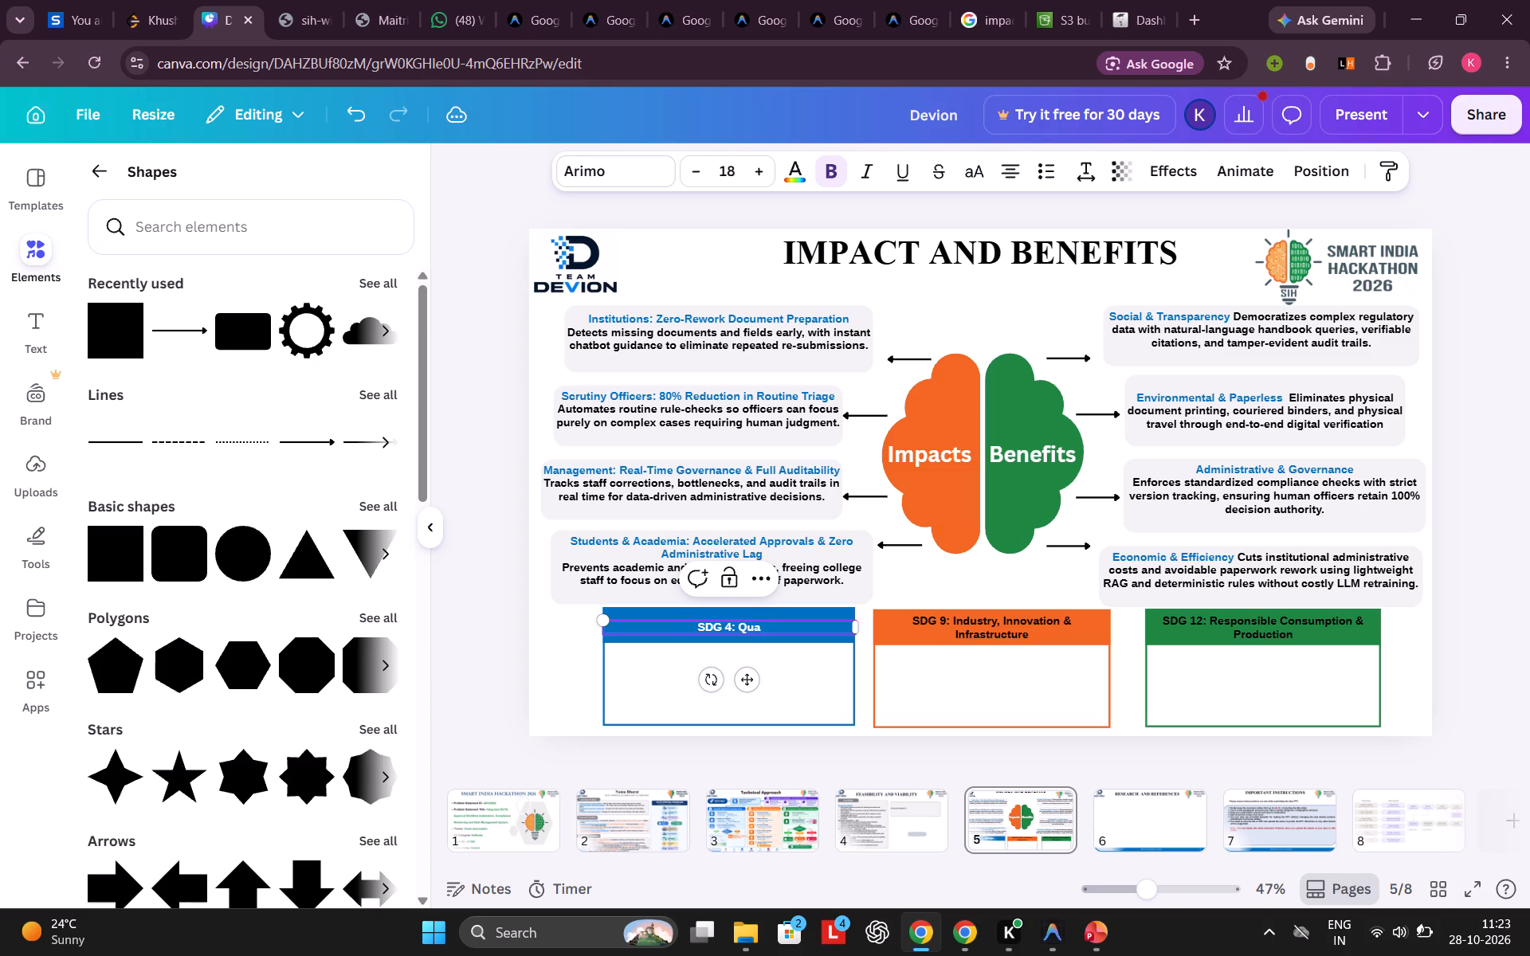
key(BackSpace)
key(BackSpace)
text(UAL)
text(ITY)
key(space)
text(EDUCATION)
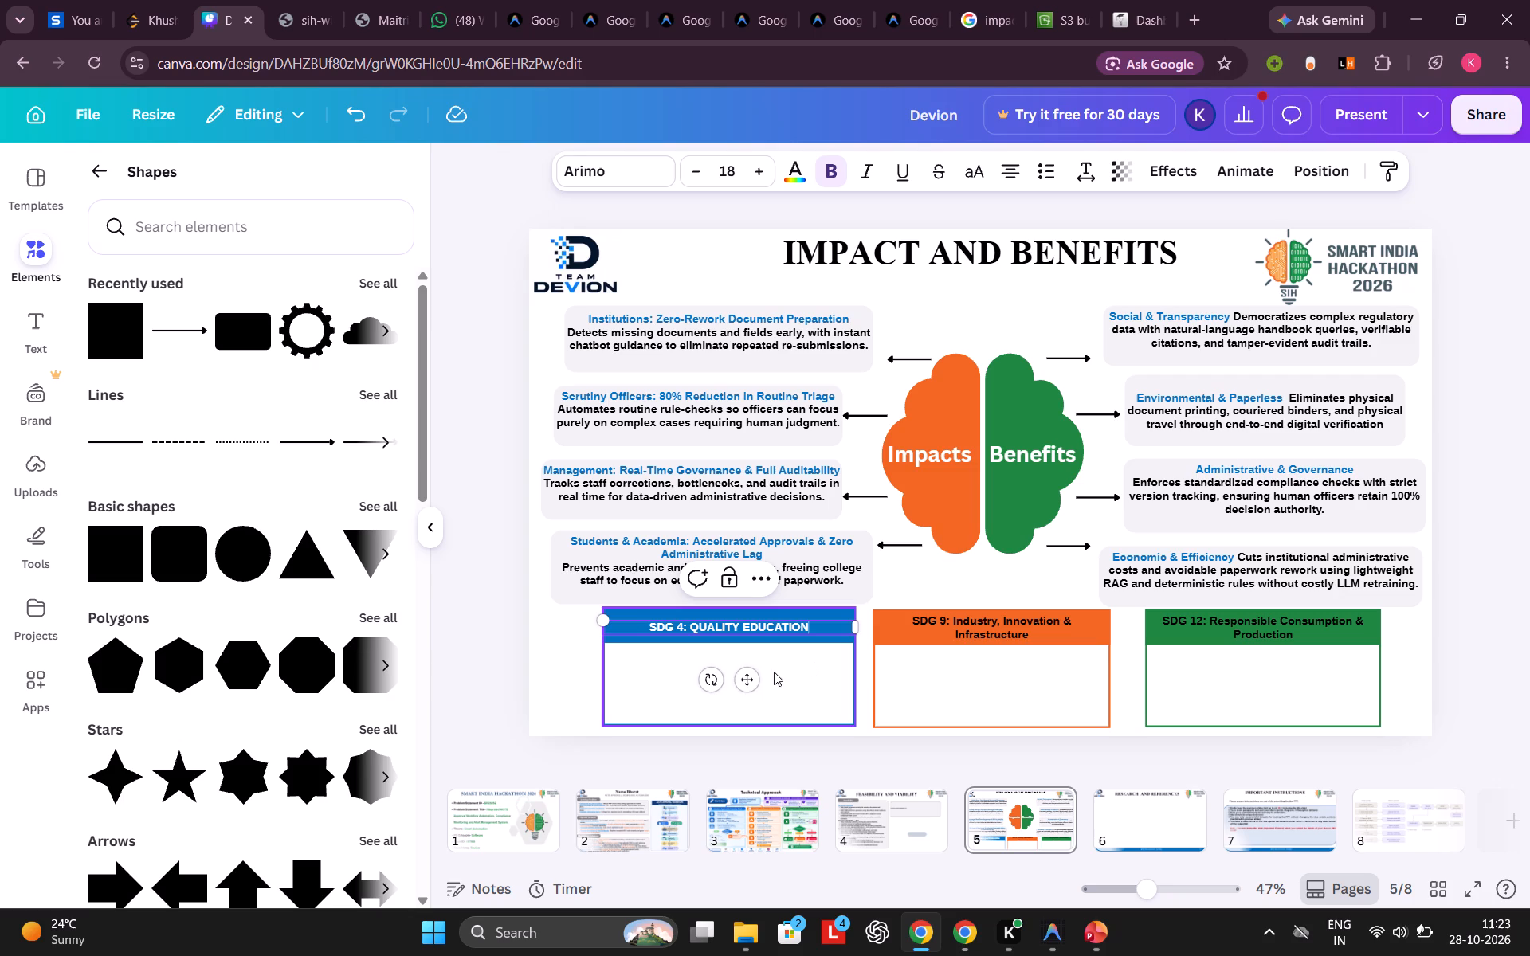
click(688, 626)
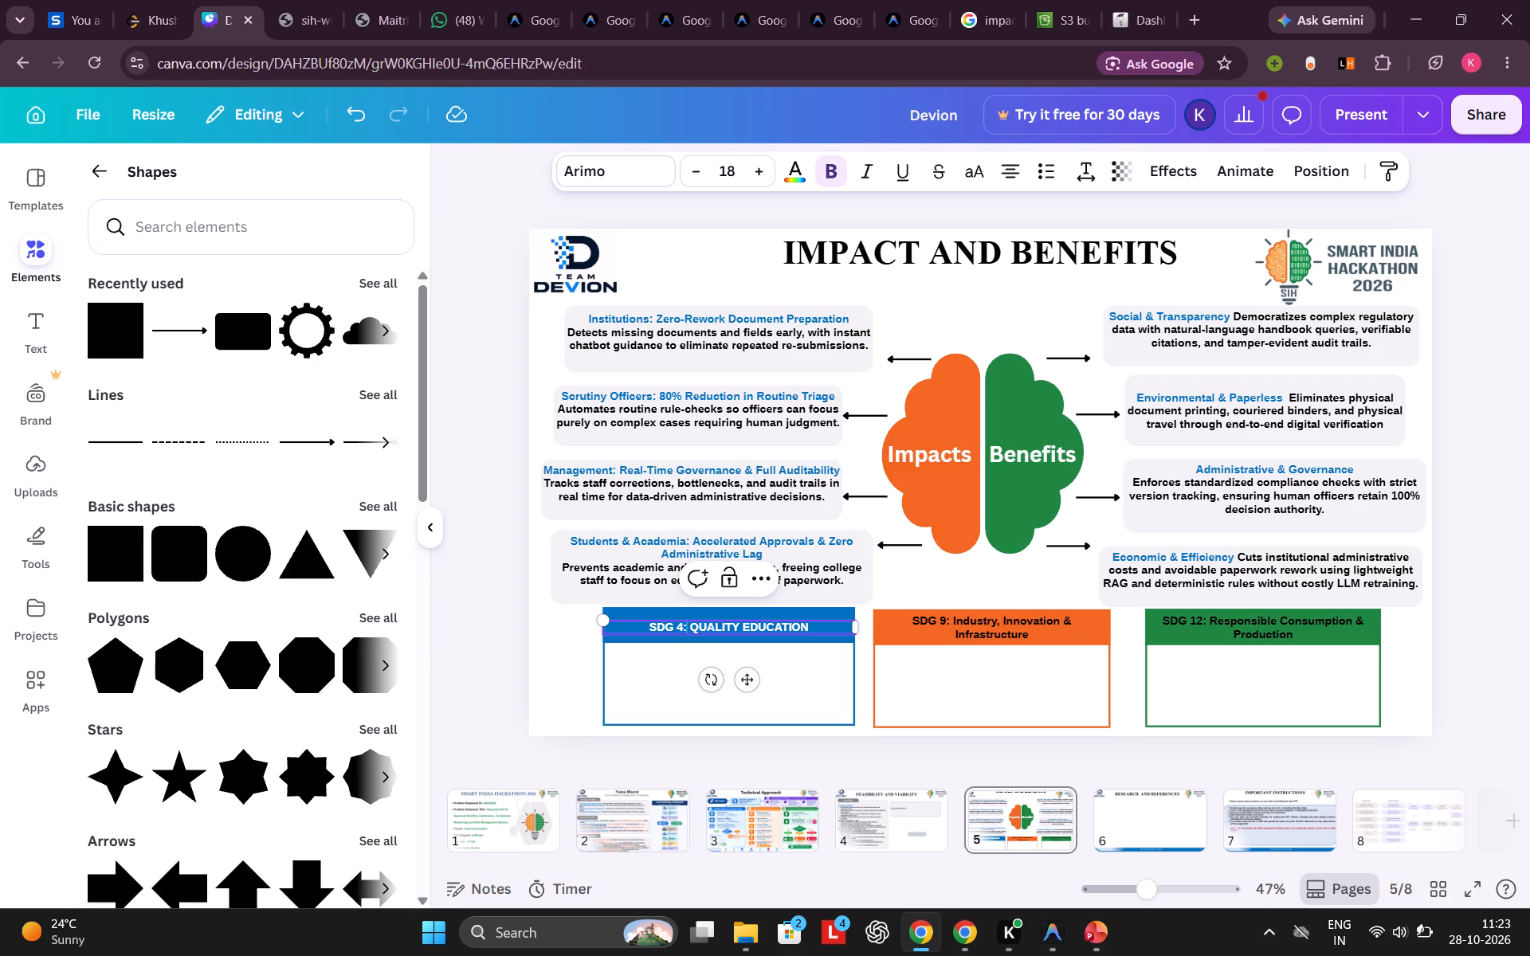
key(Left)
key(space)
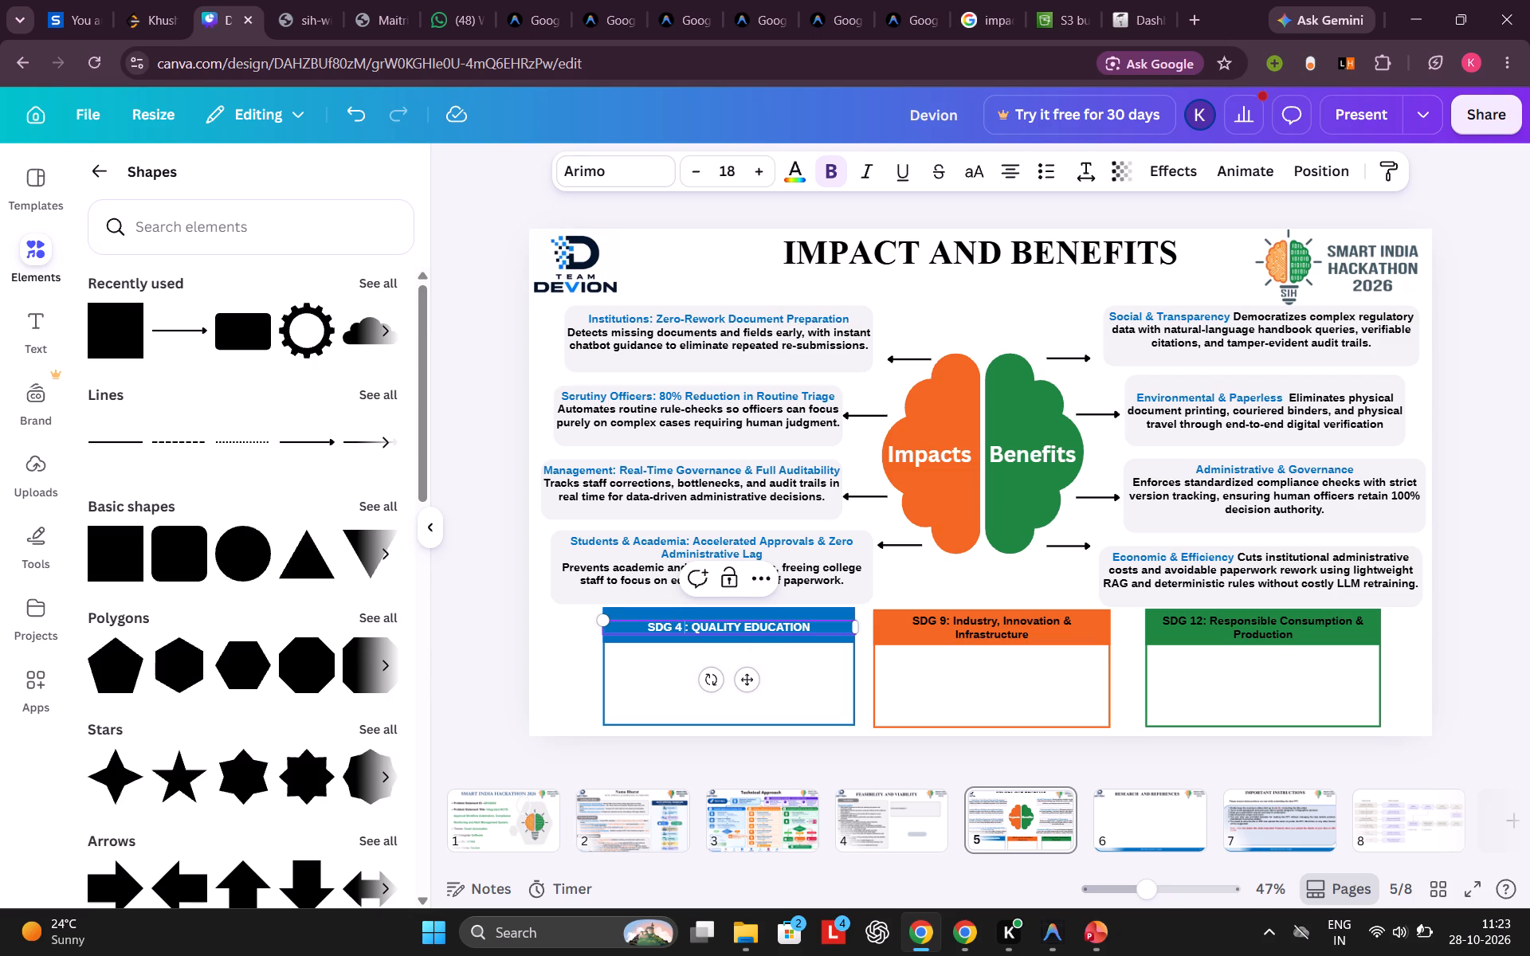
Set the "SDG 4 : QUALITY EDUCATION" heading's font size to 21 and re-centre it on the blue strip.
click(812, 626)
drag(812, 626, 649, 625)
triple_click(761, 172)
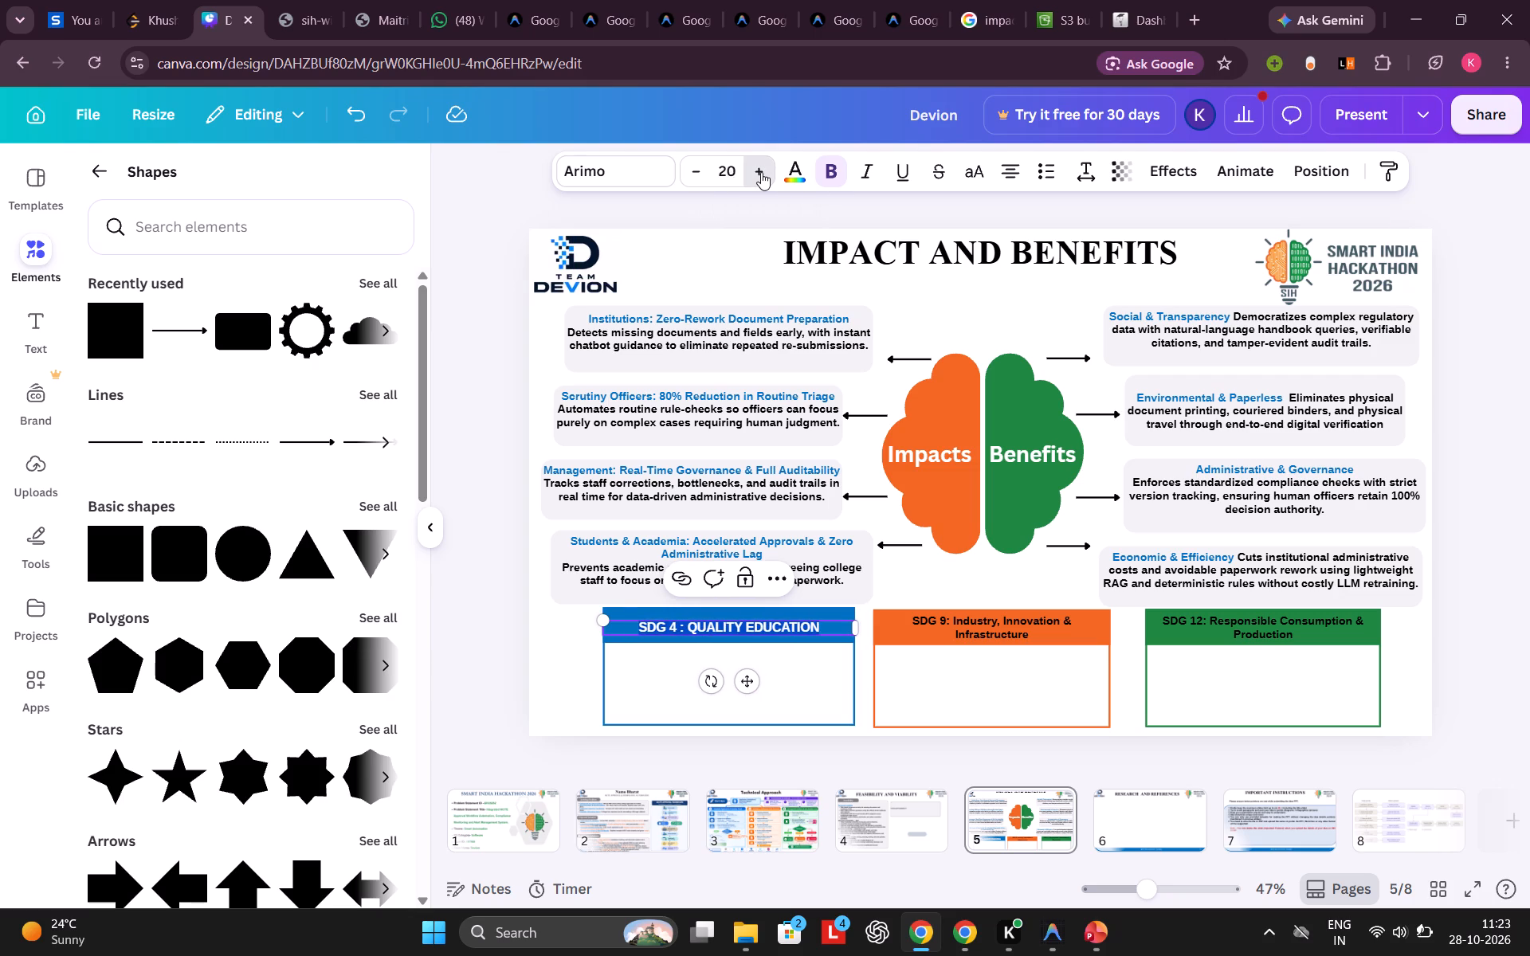
click(665, 658)
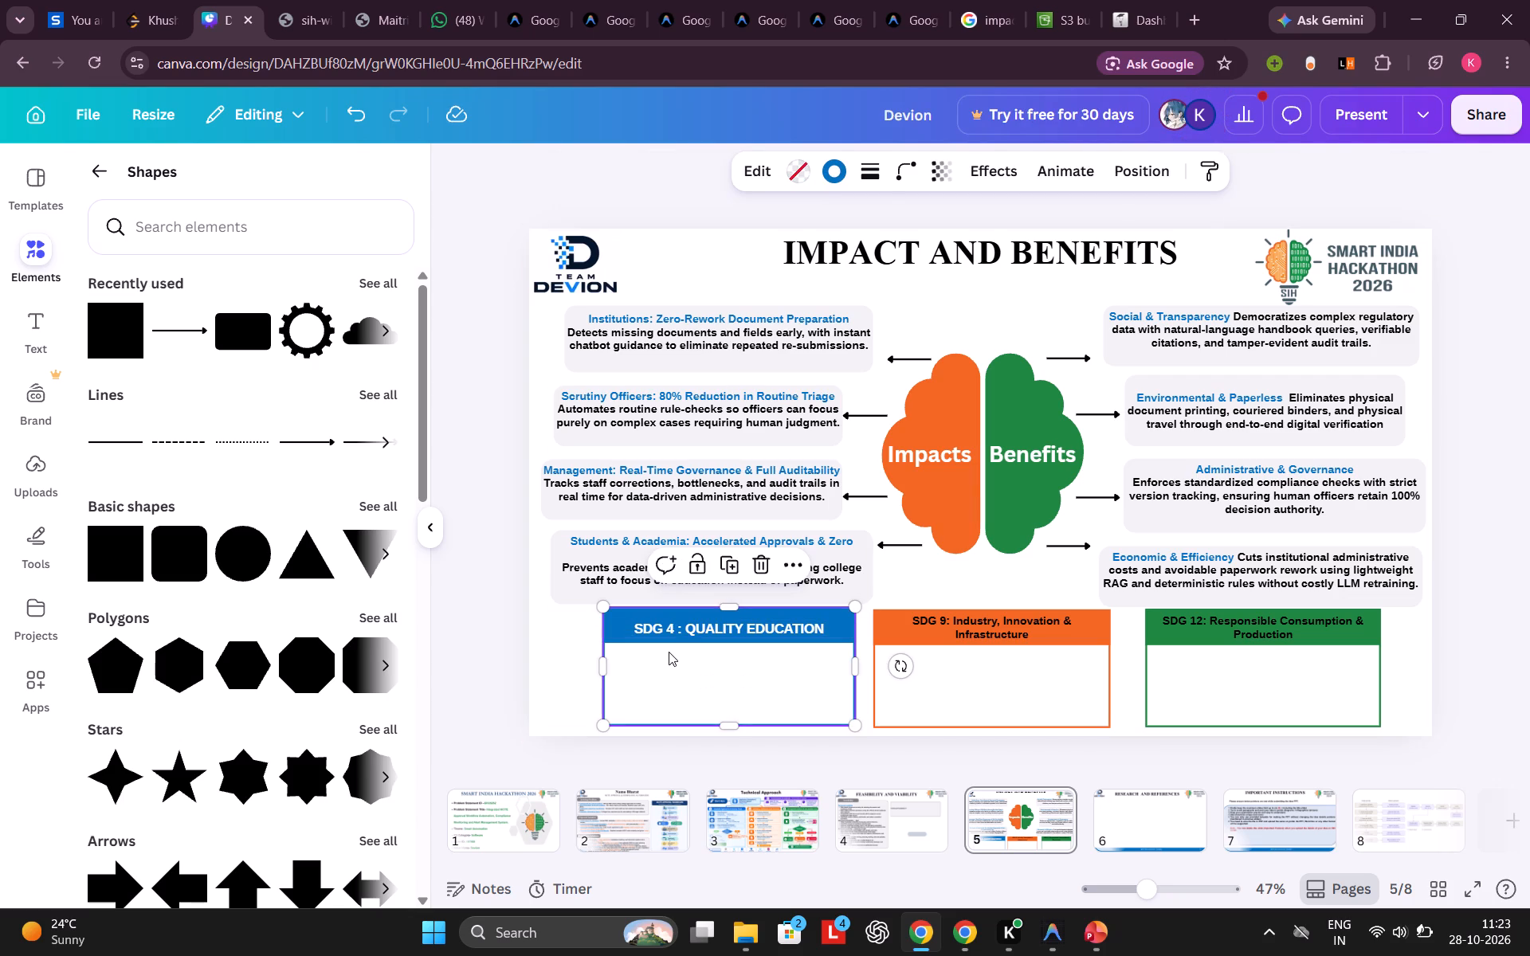
click(688, 623)
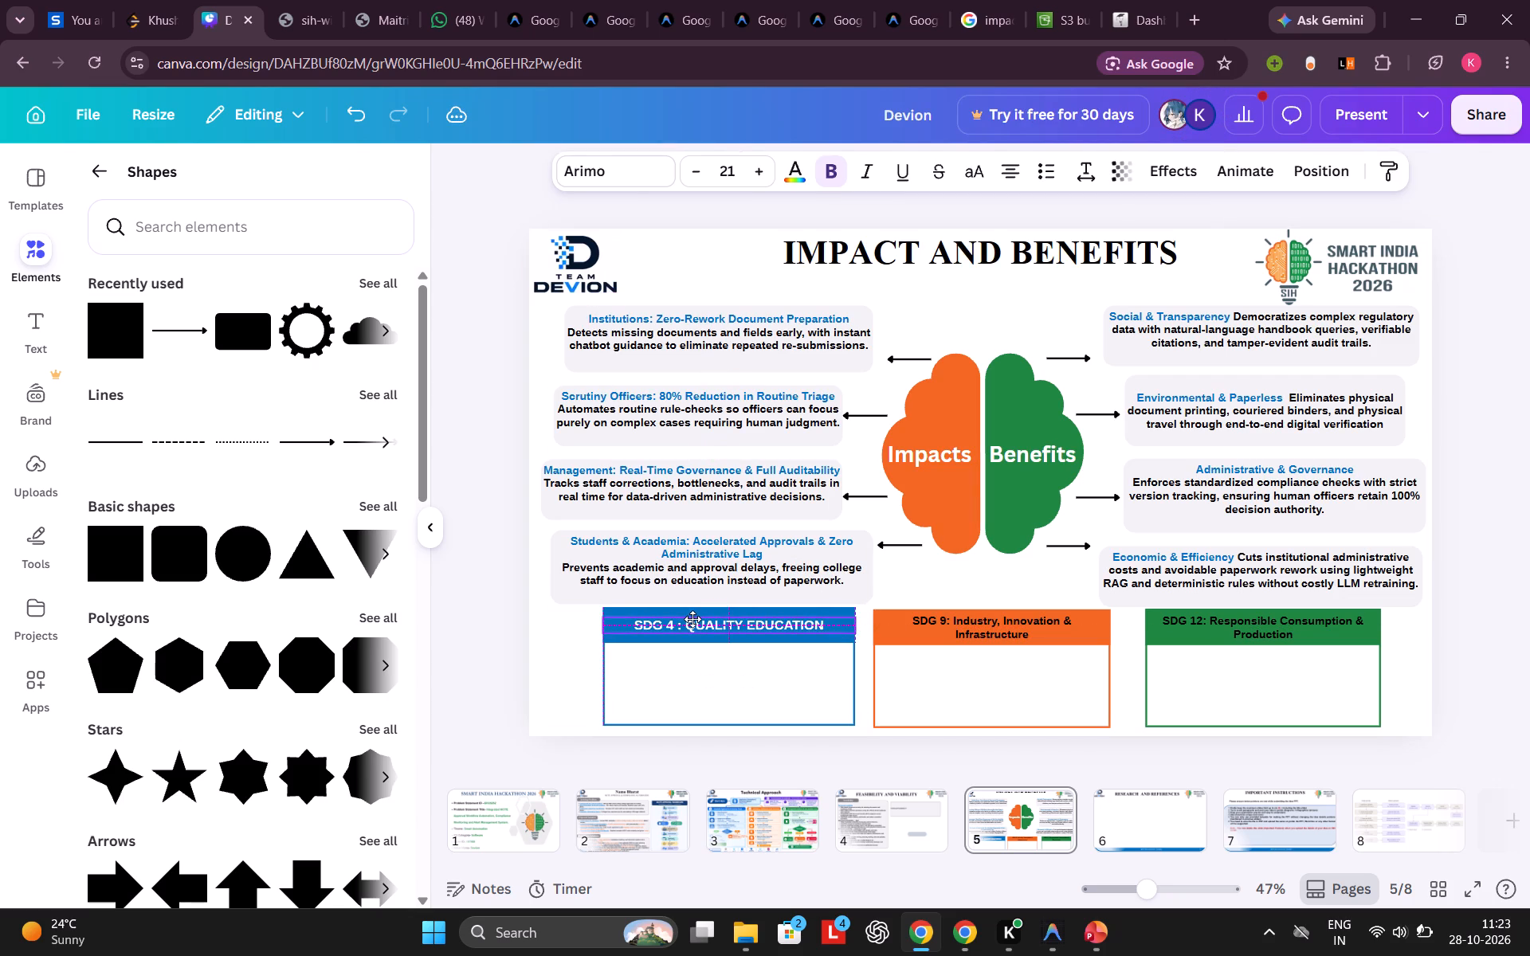
Set the SDG 9 heading on the orange strip to font size 20 and its text colour to white.
triple_click(931, 620)
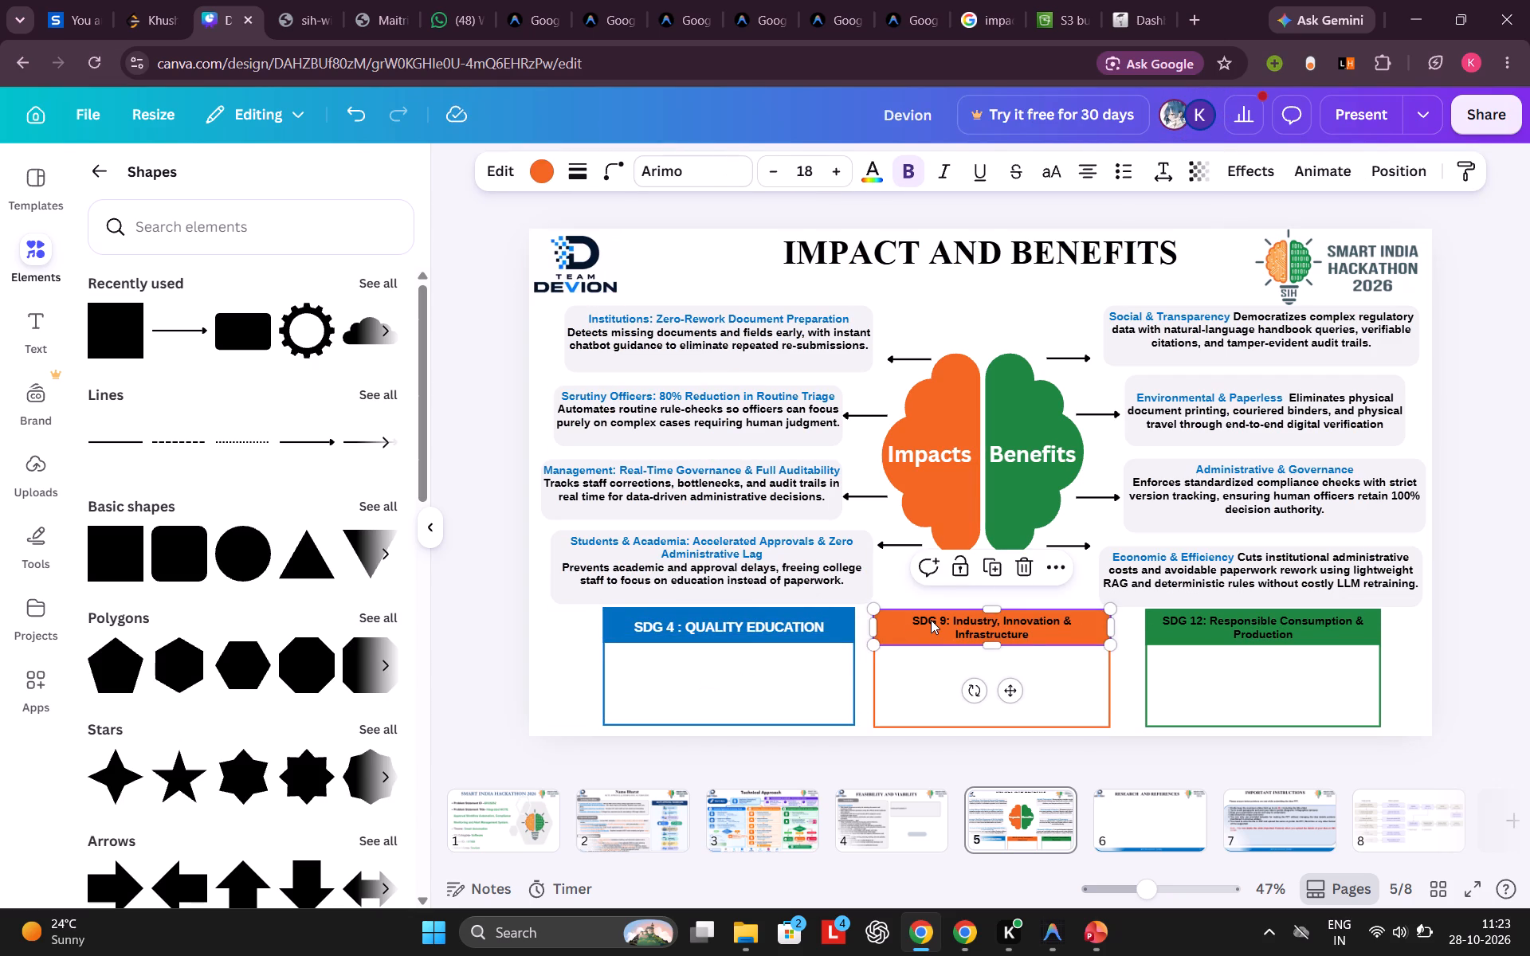
click(931, 620)
triple_click(838, 170)
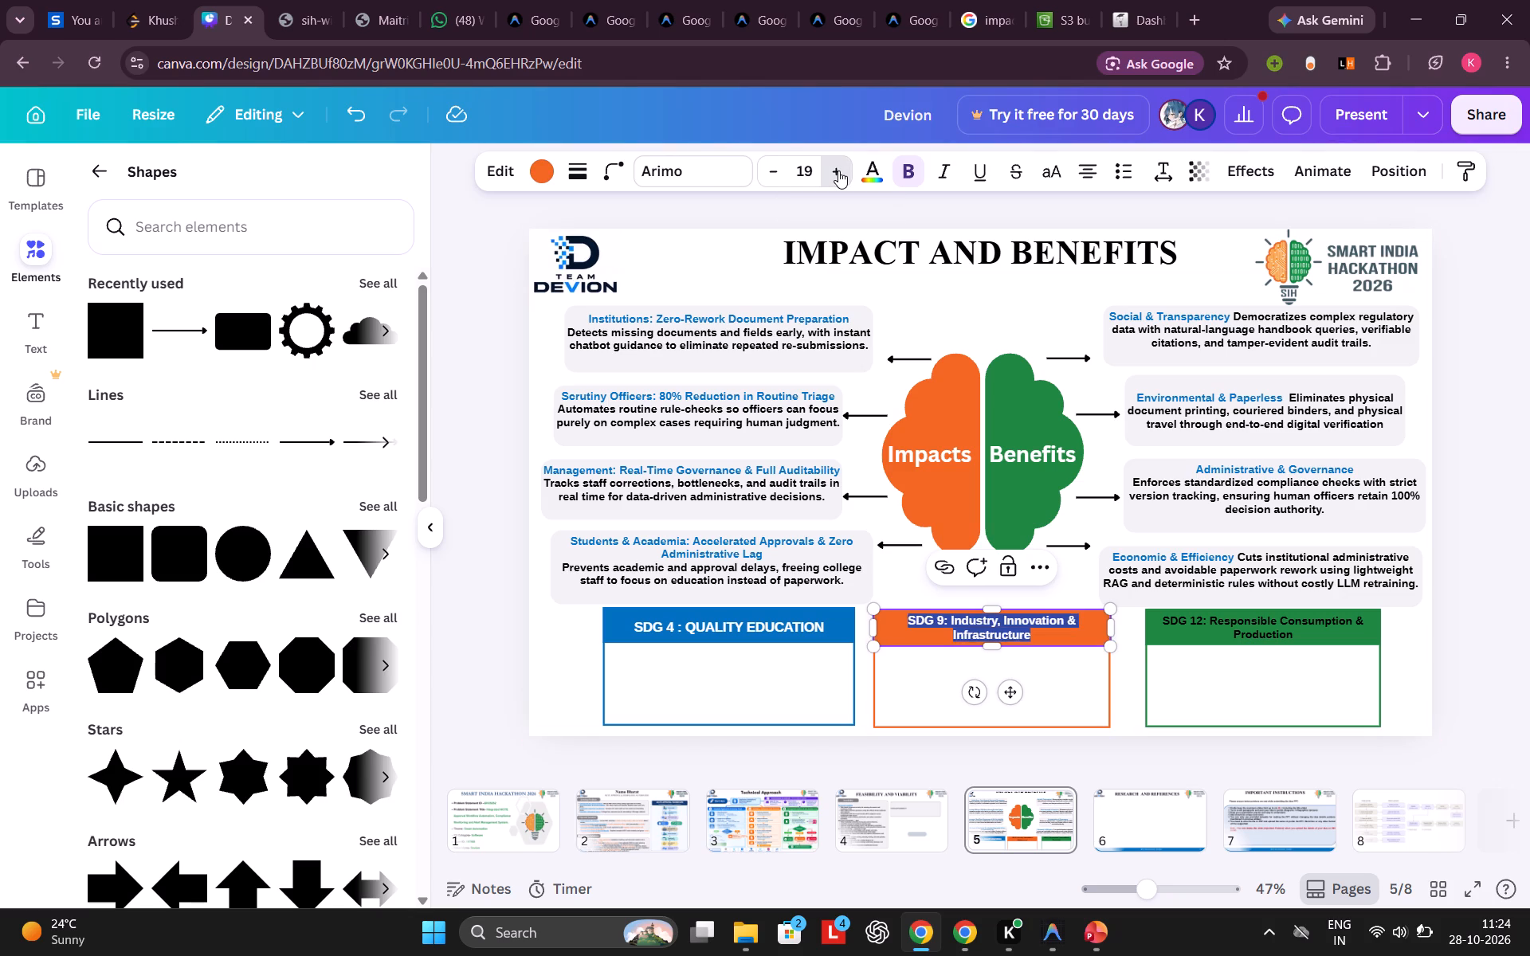
click(838, 170)
click(780, 174)
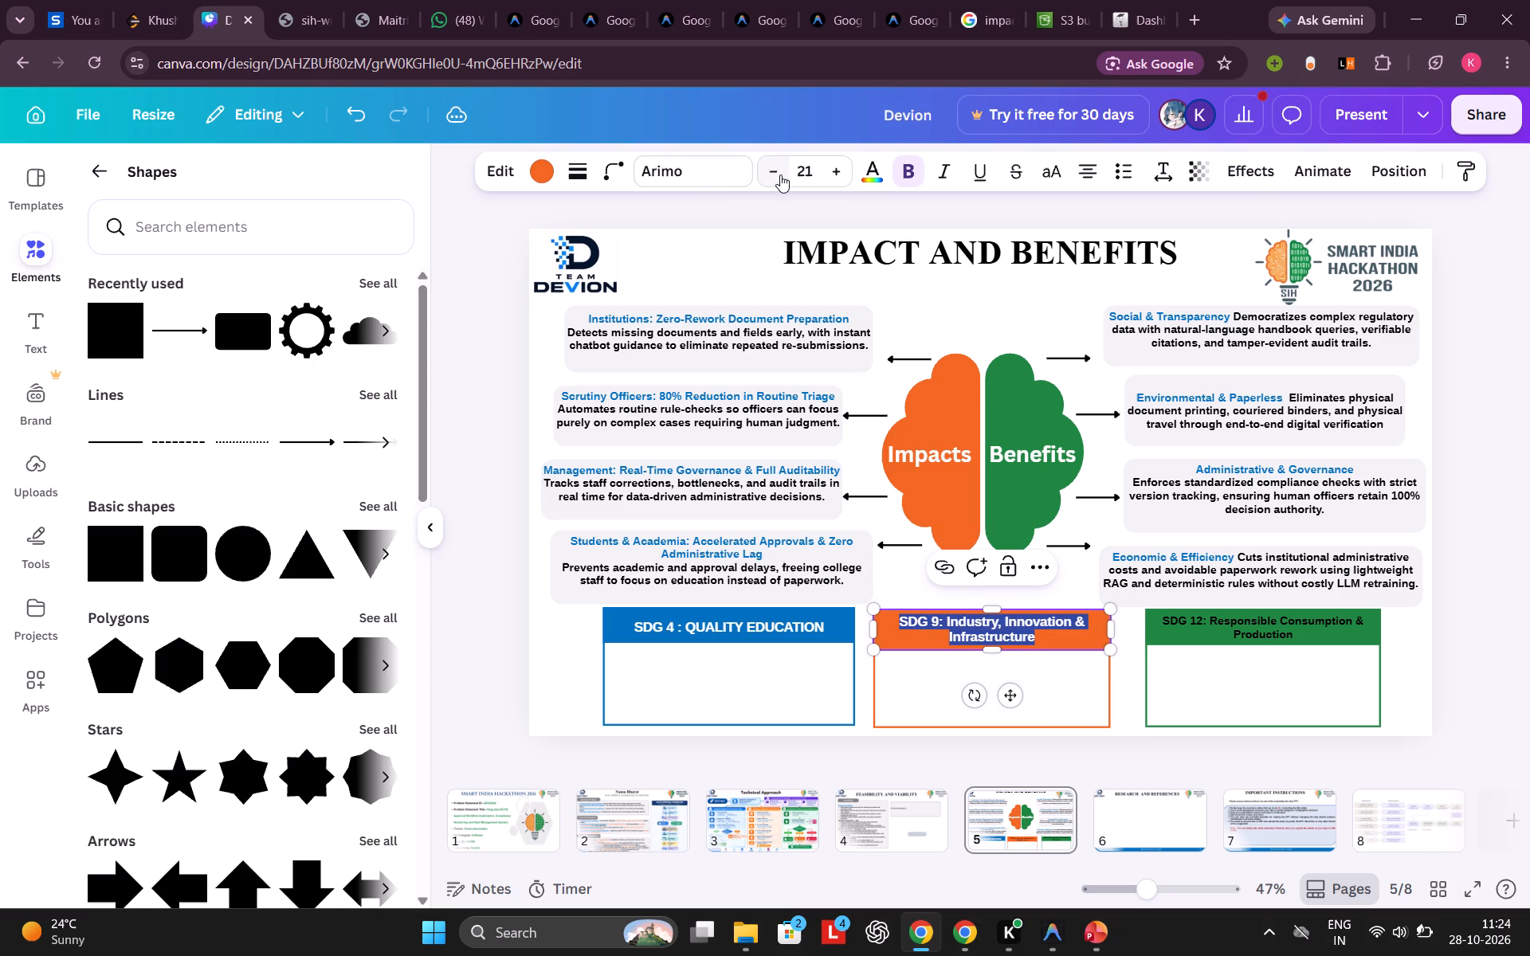
click(780, 174)
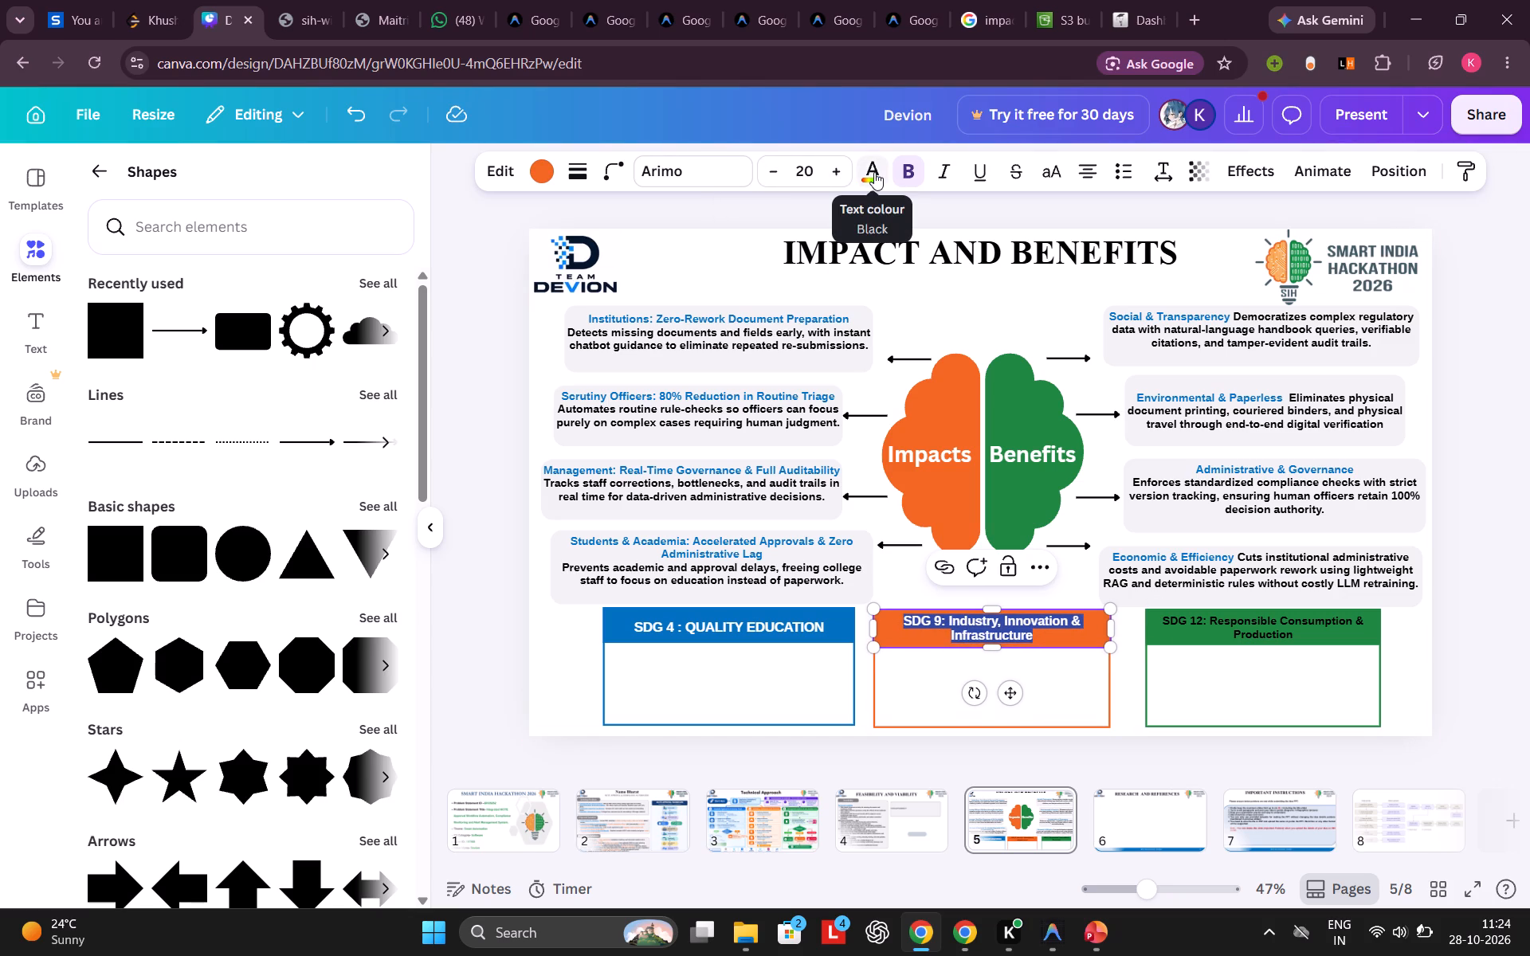
click(870, 174)
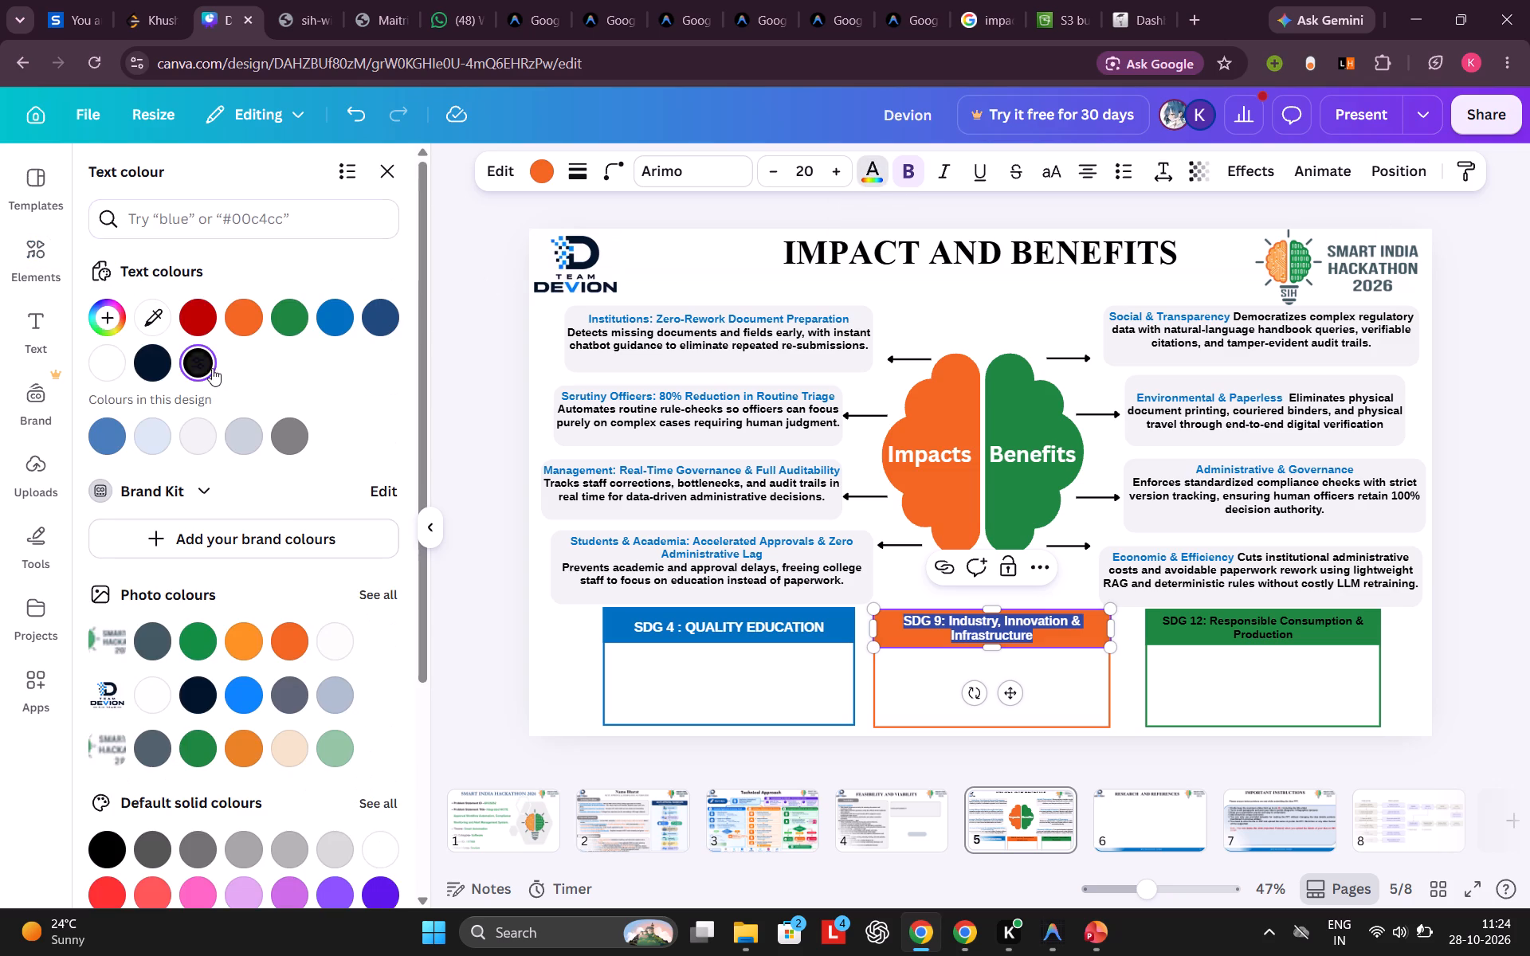
click(104, 373)
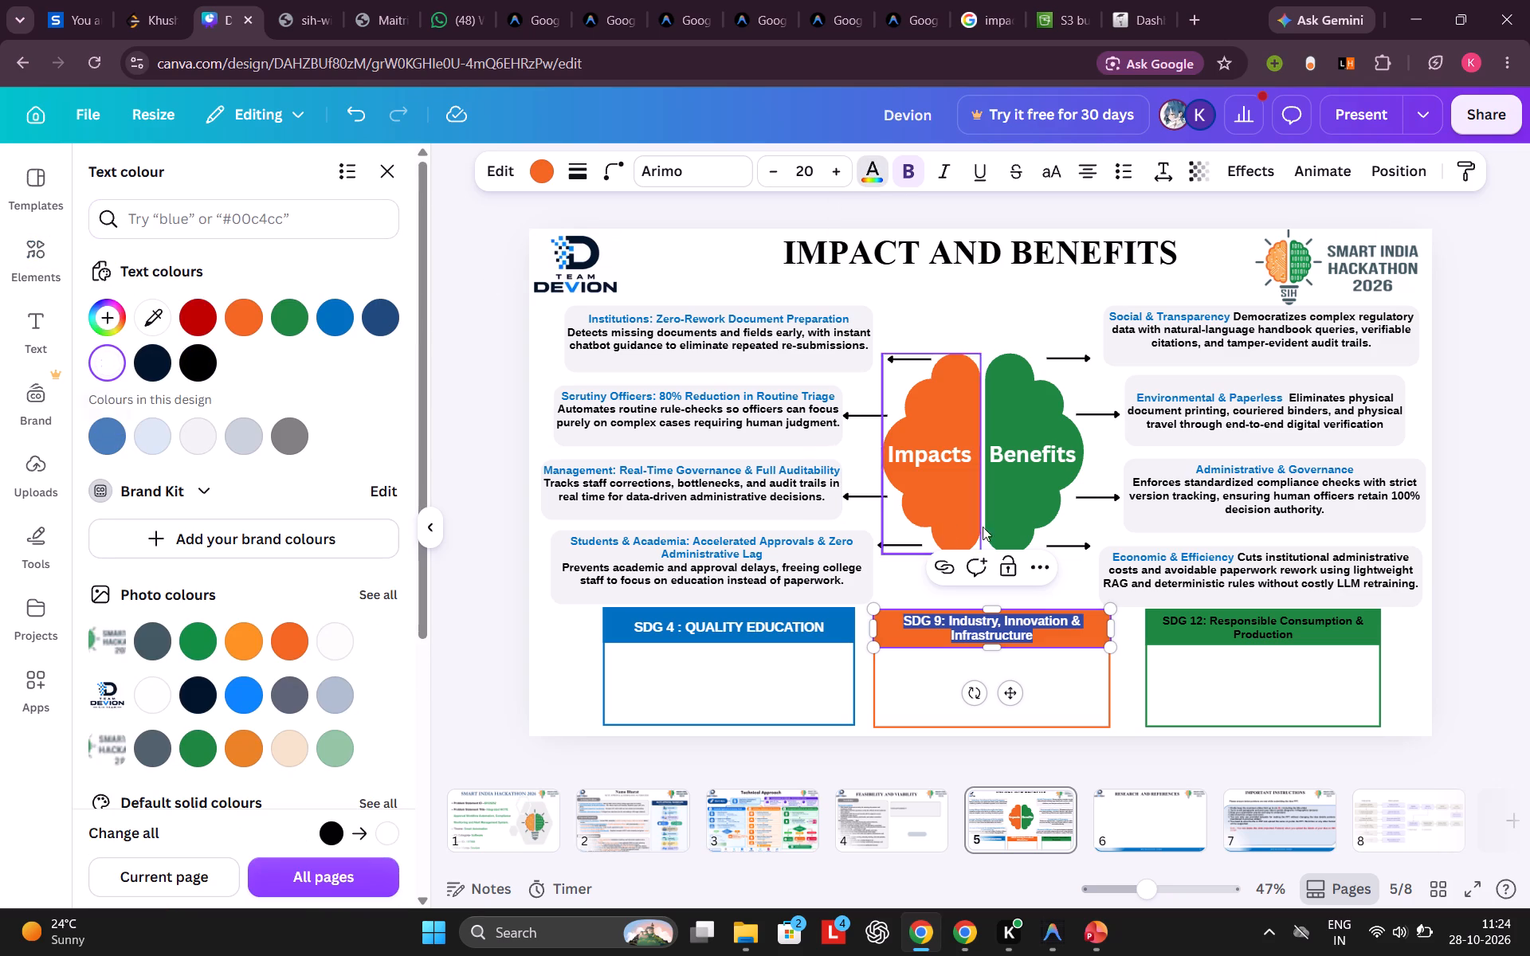
Set the SDG 12 heading on the green strip to font size 19 and its text colour to white.
click(1205, 623)
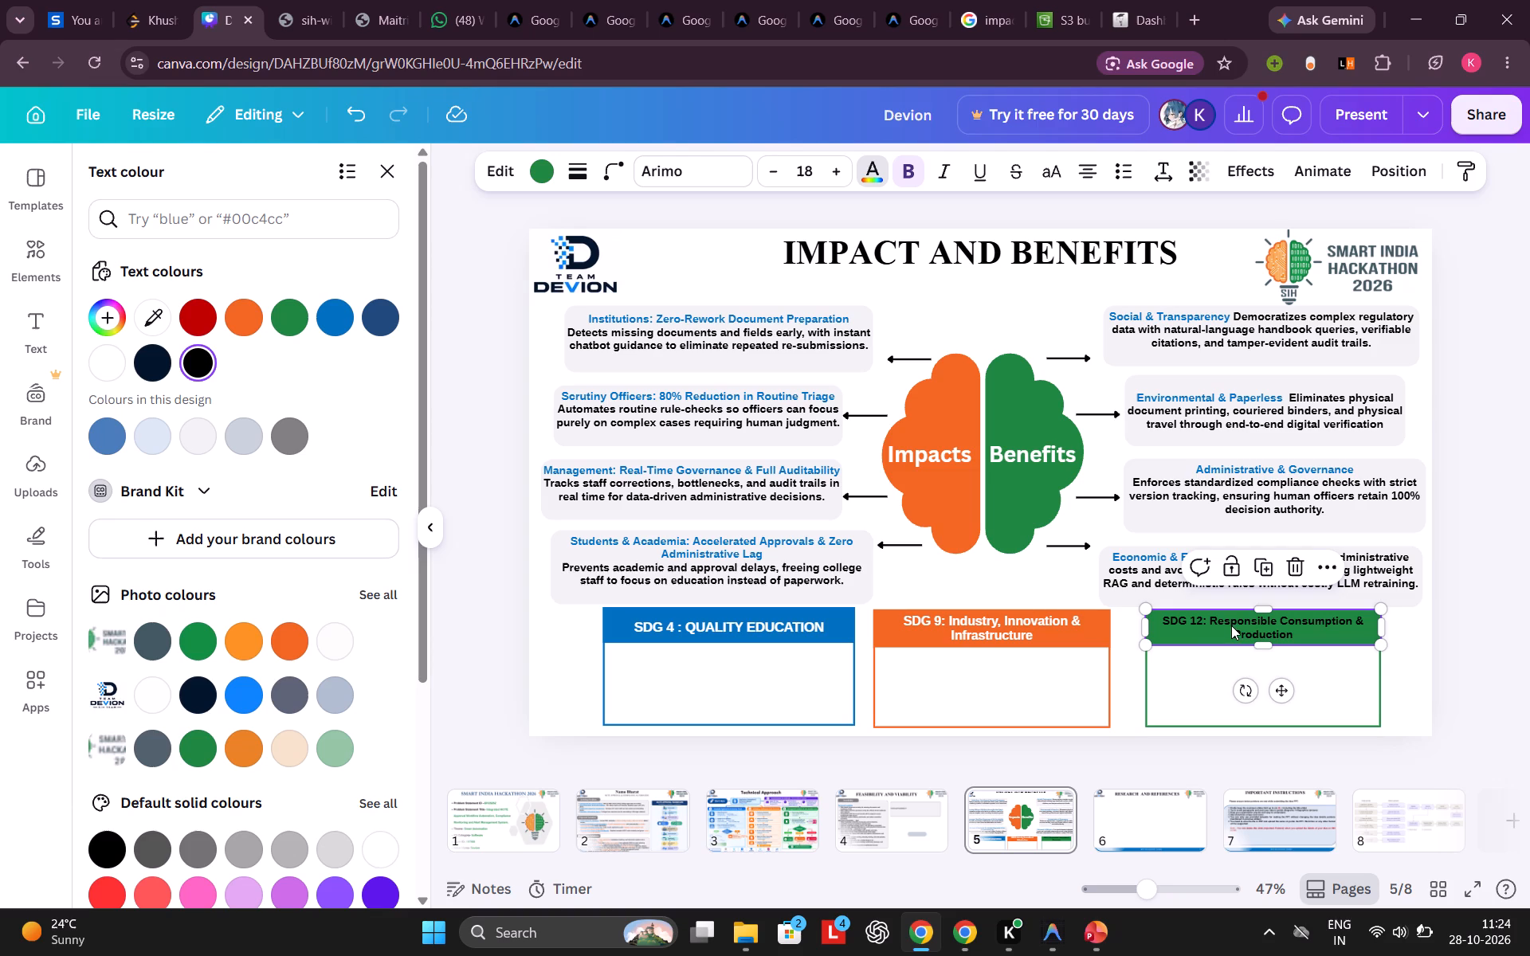
triple_click(1233, 618)
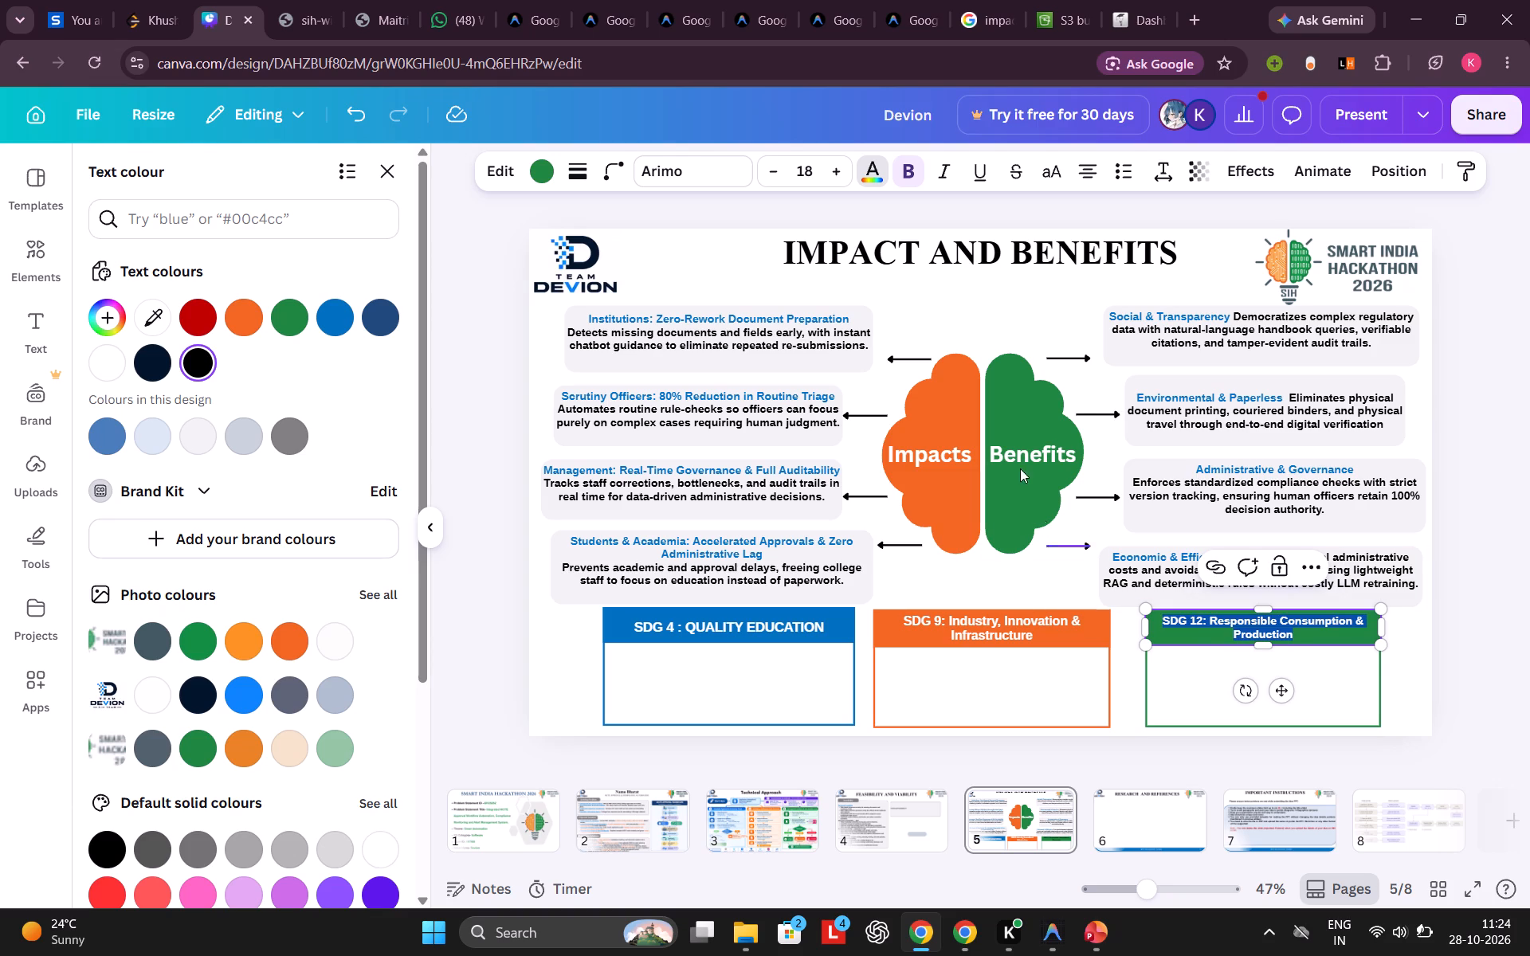
click(835, 174)
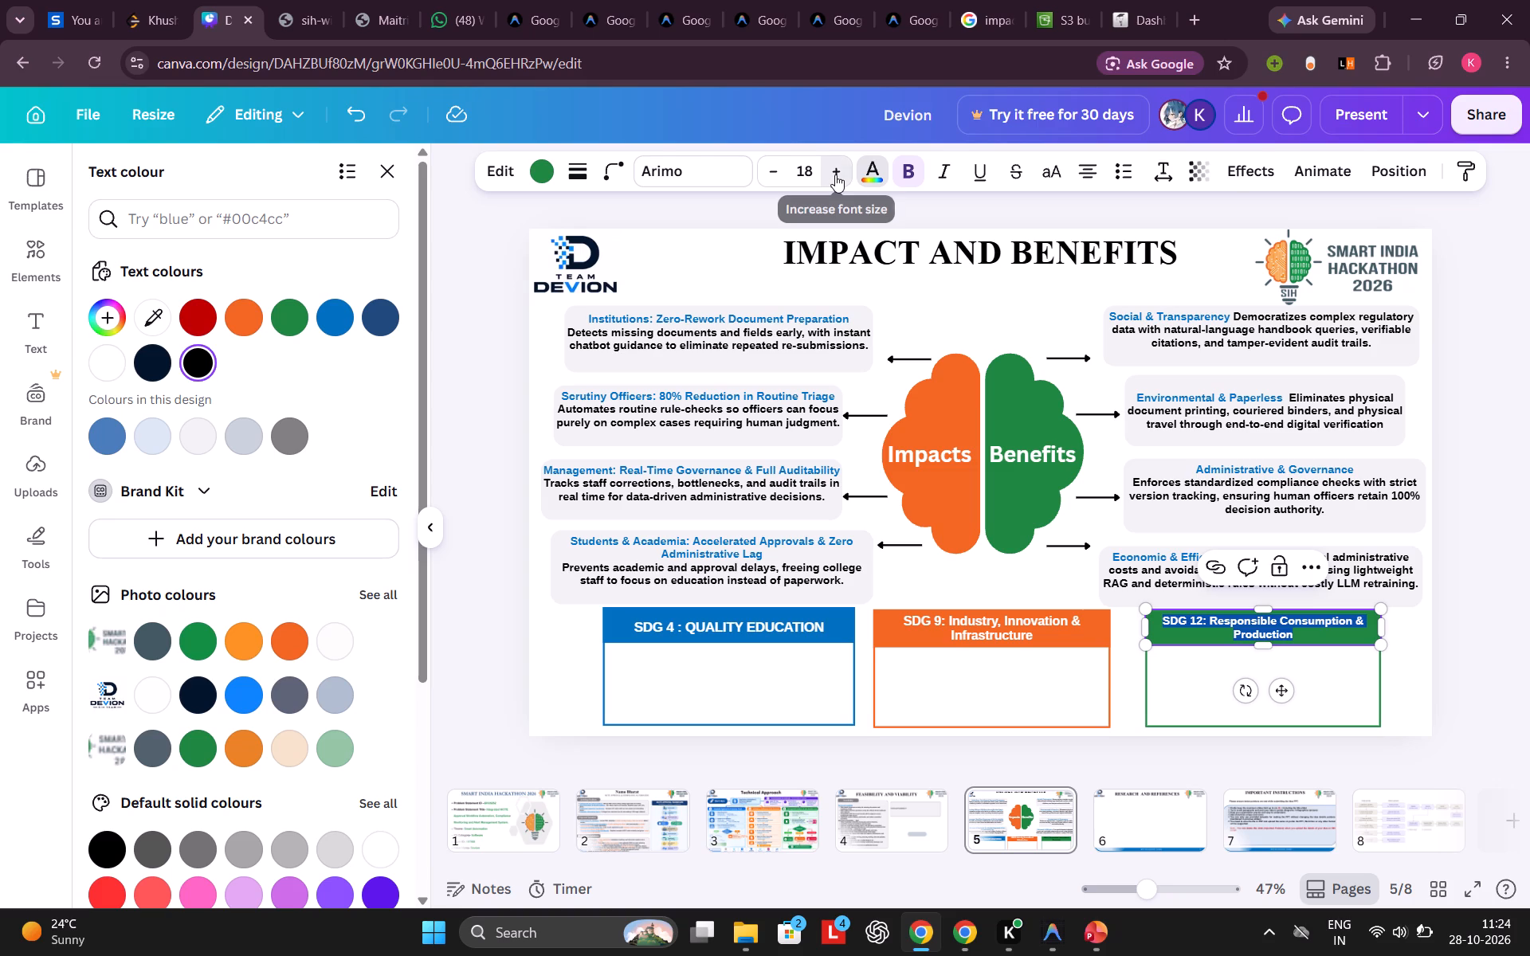
click(835, 174)
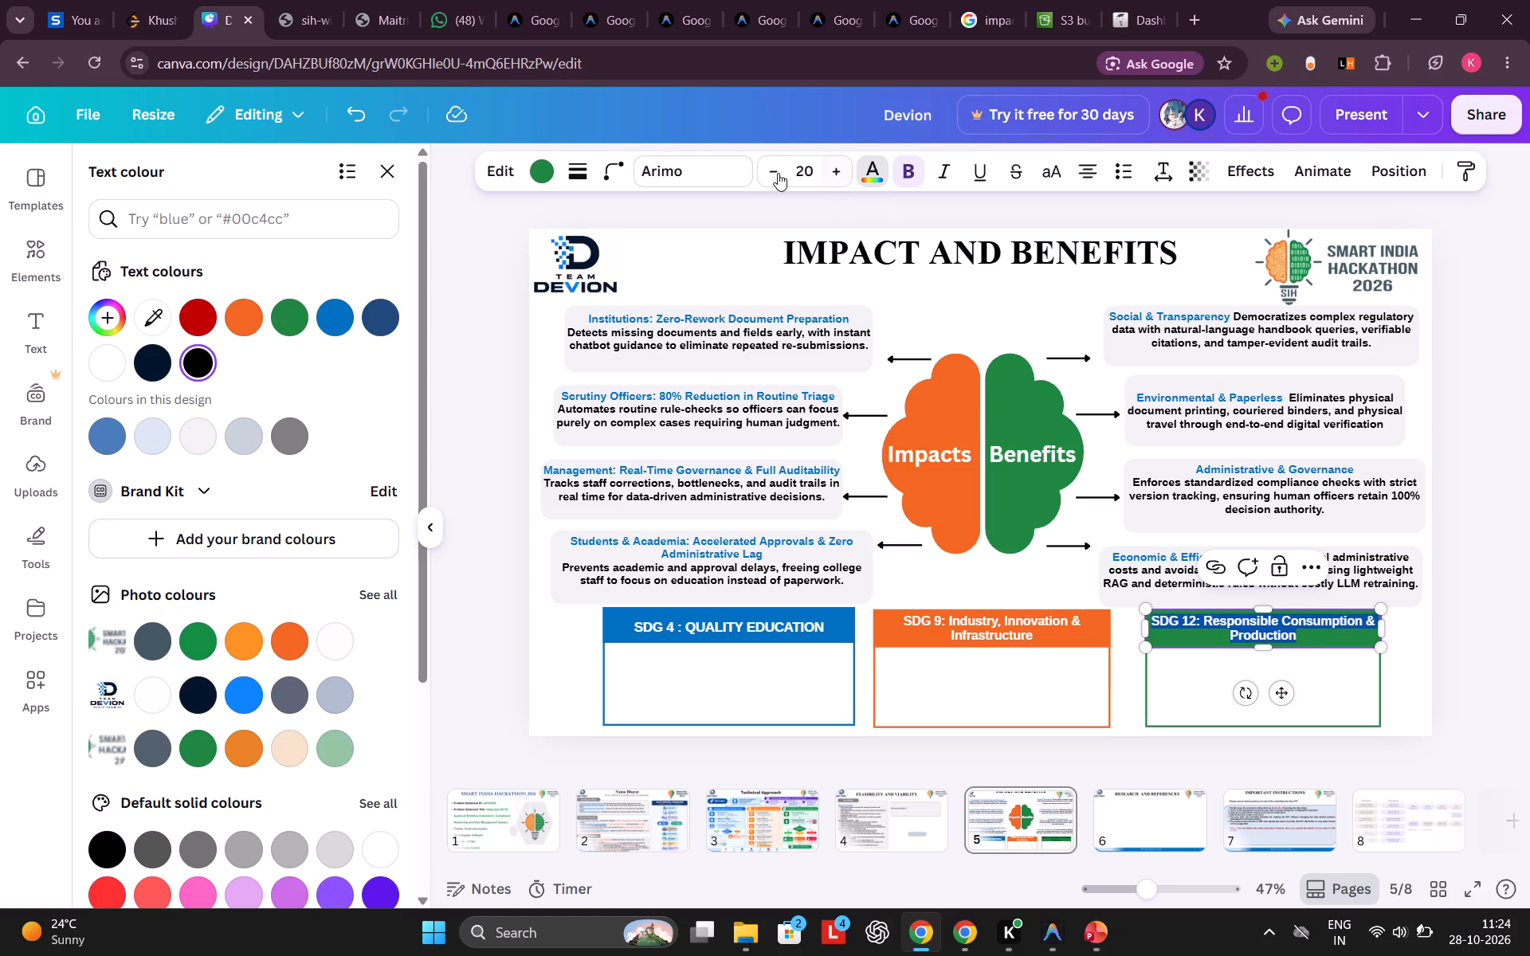
click(774, 174)
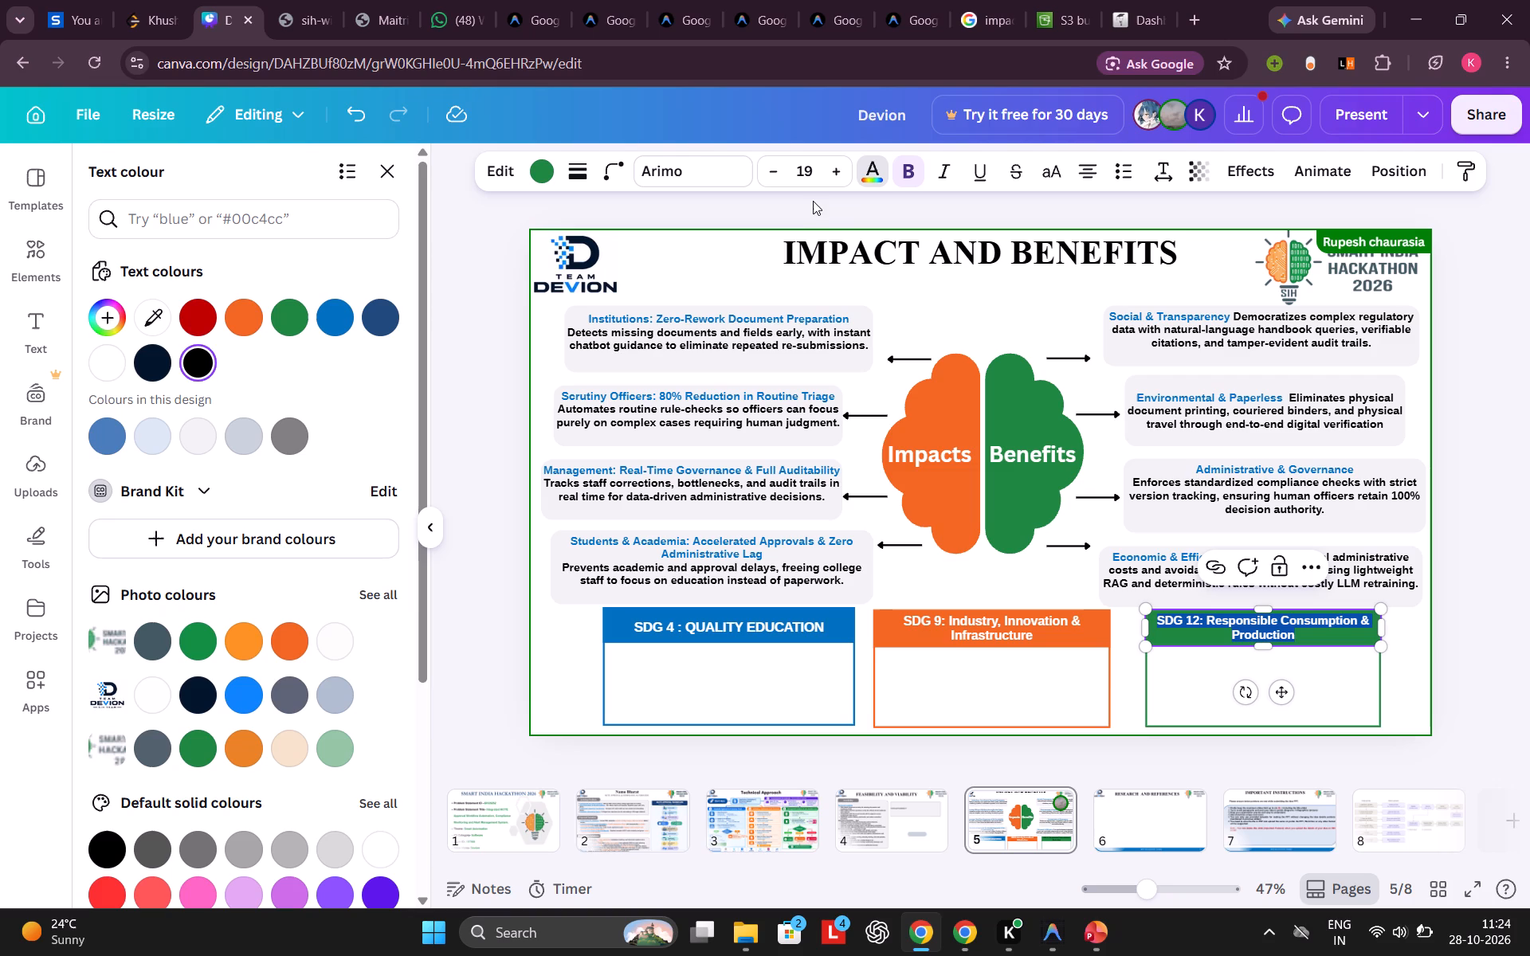
click(873, 171)
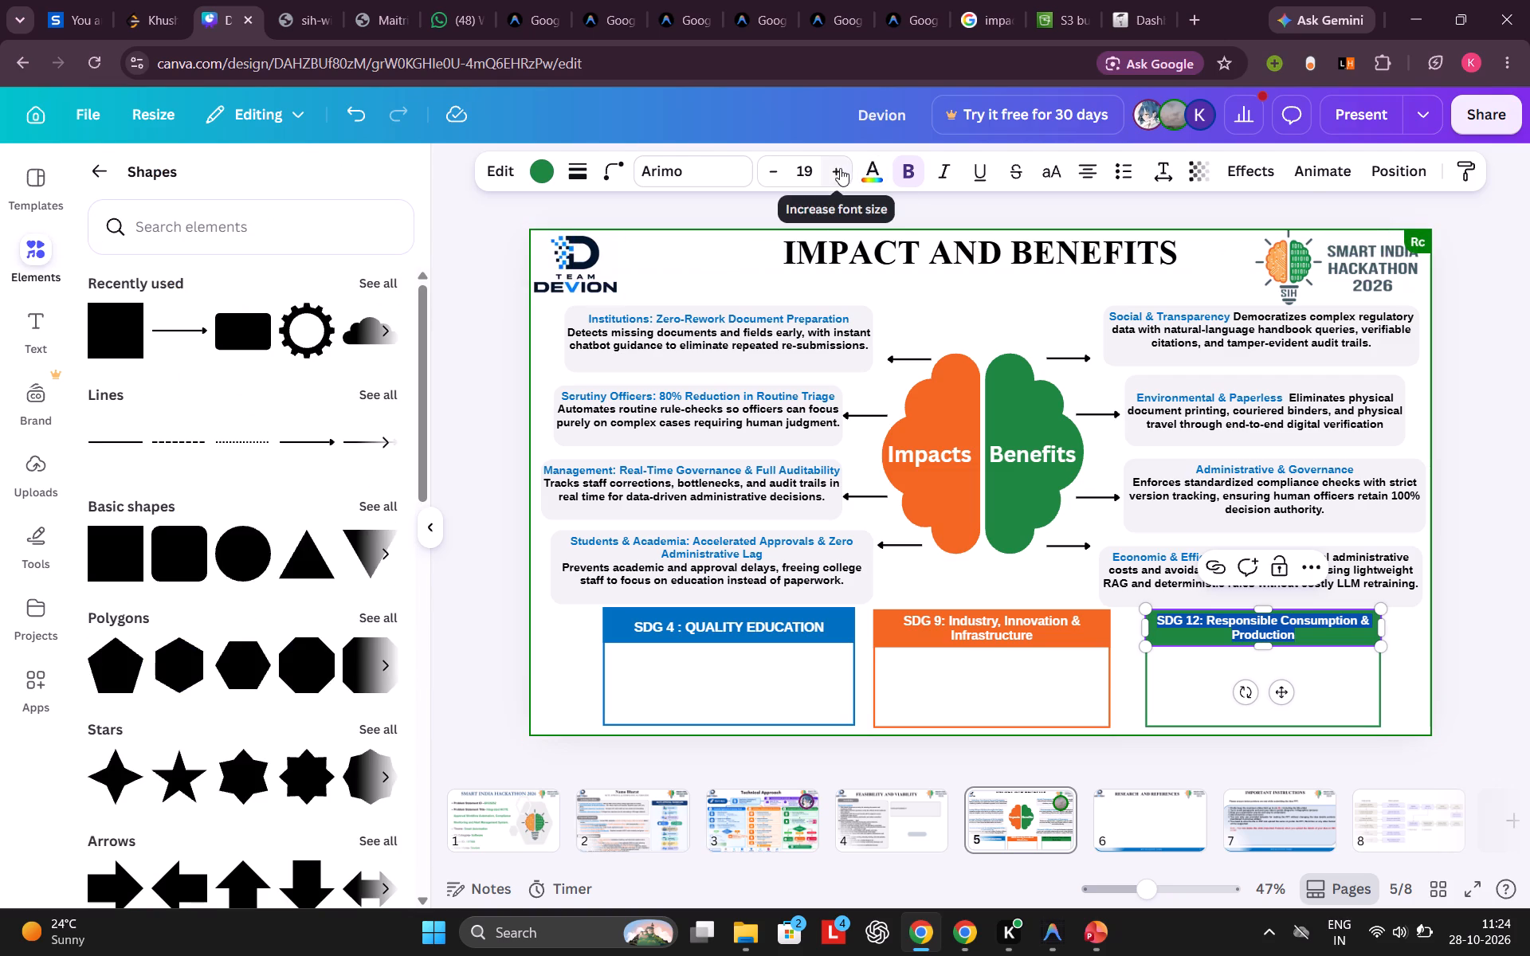
click(873, 173)
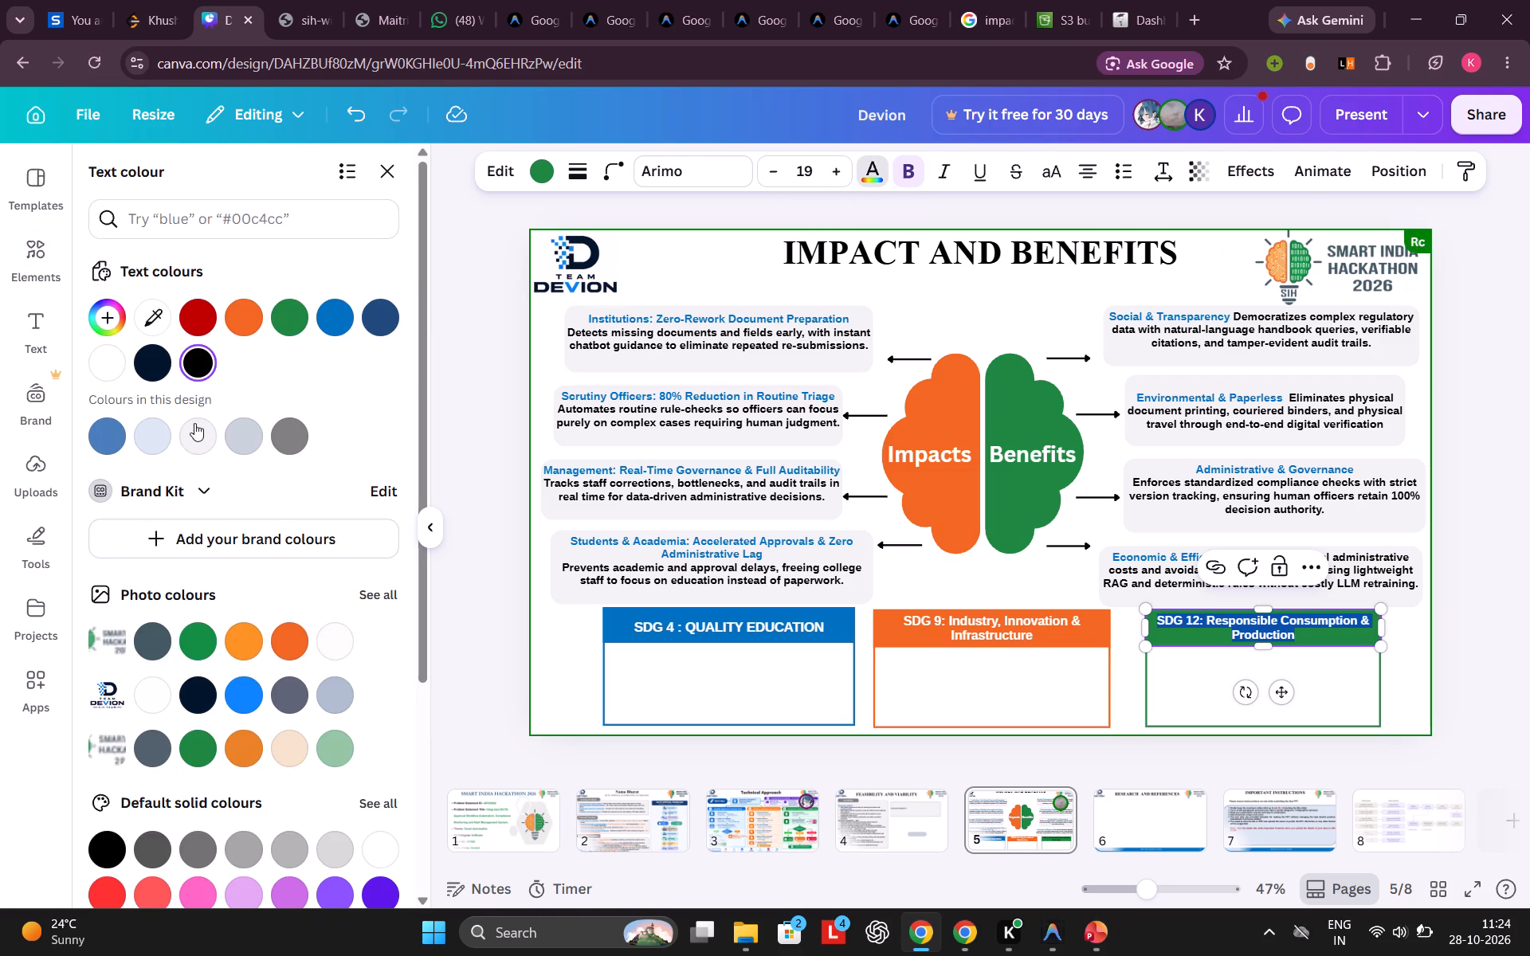
click(105, 363)
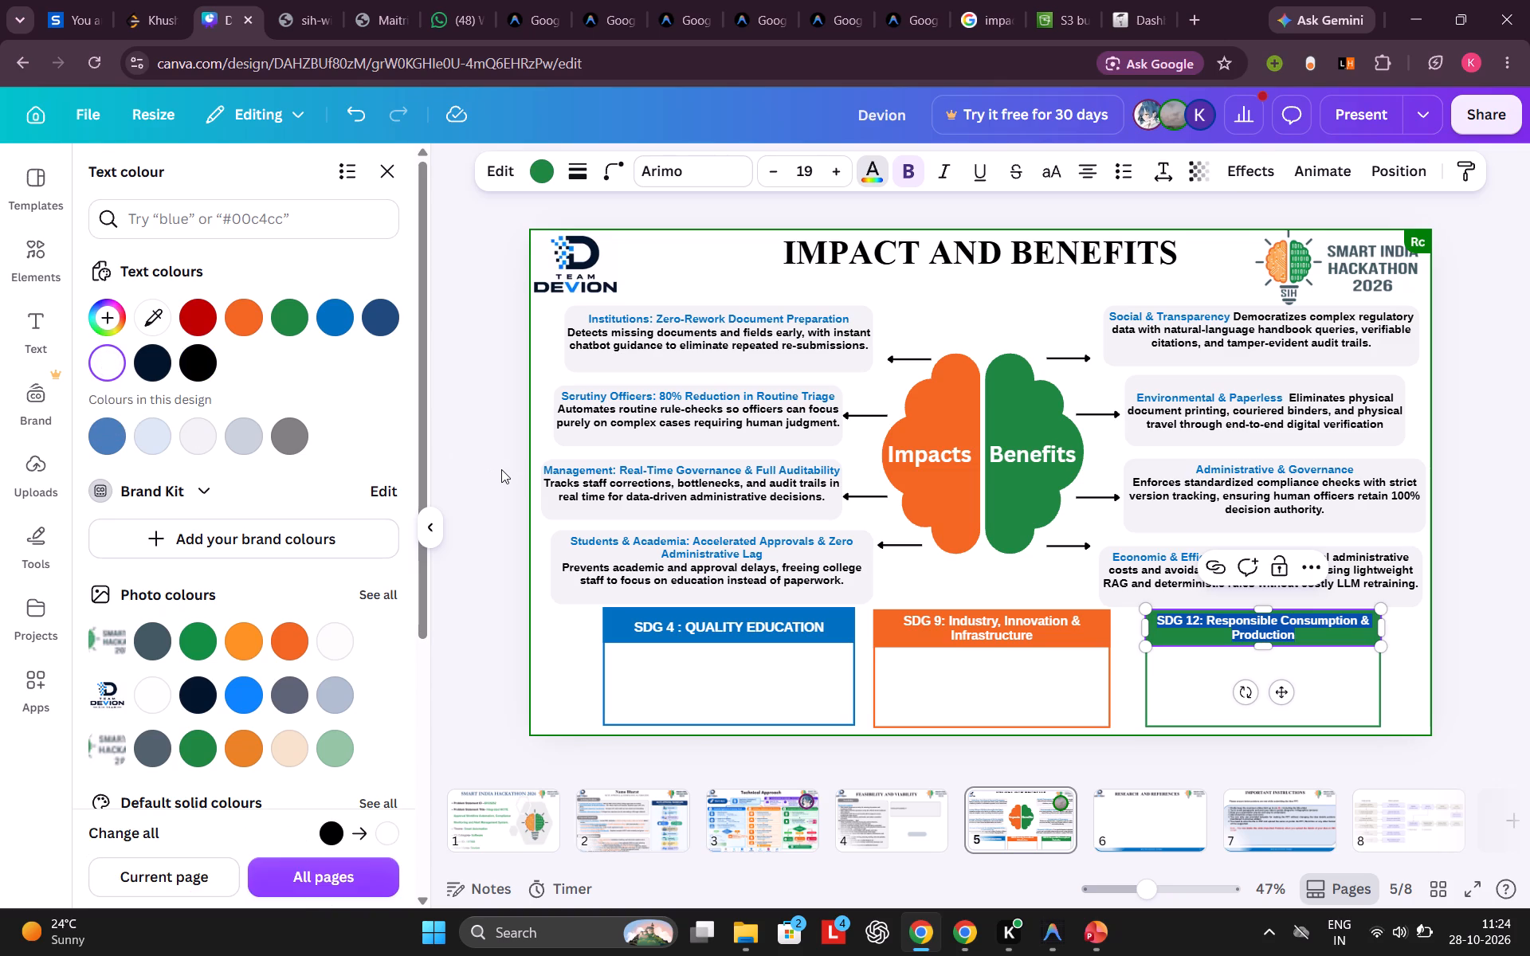
click(496, 468)
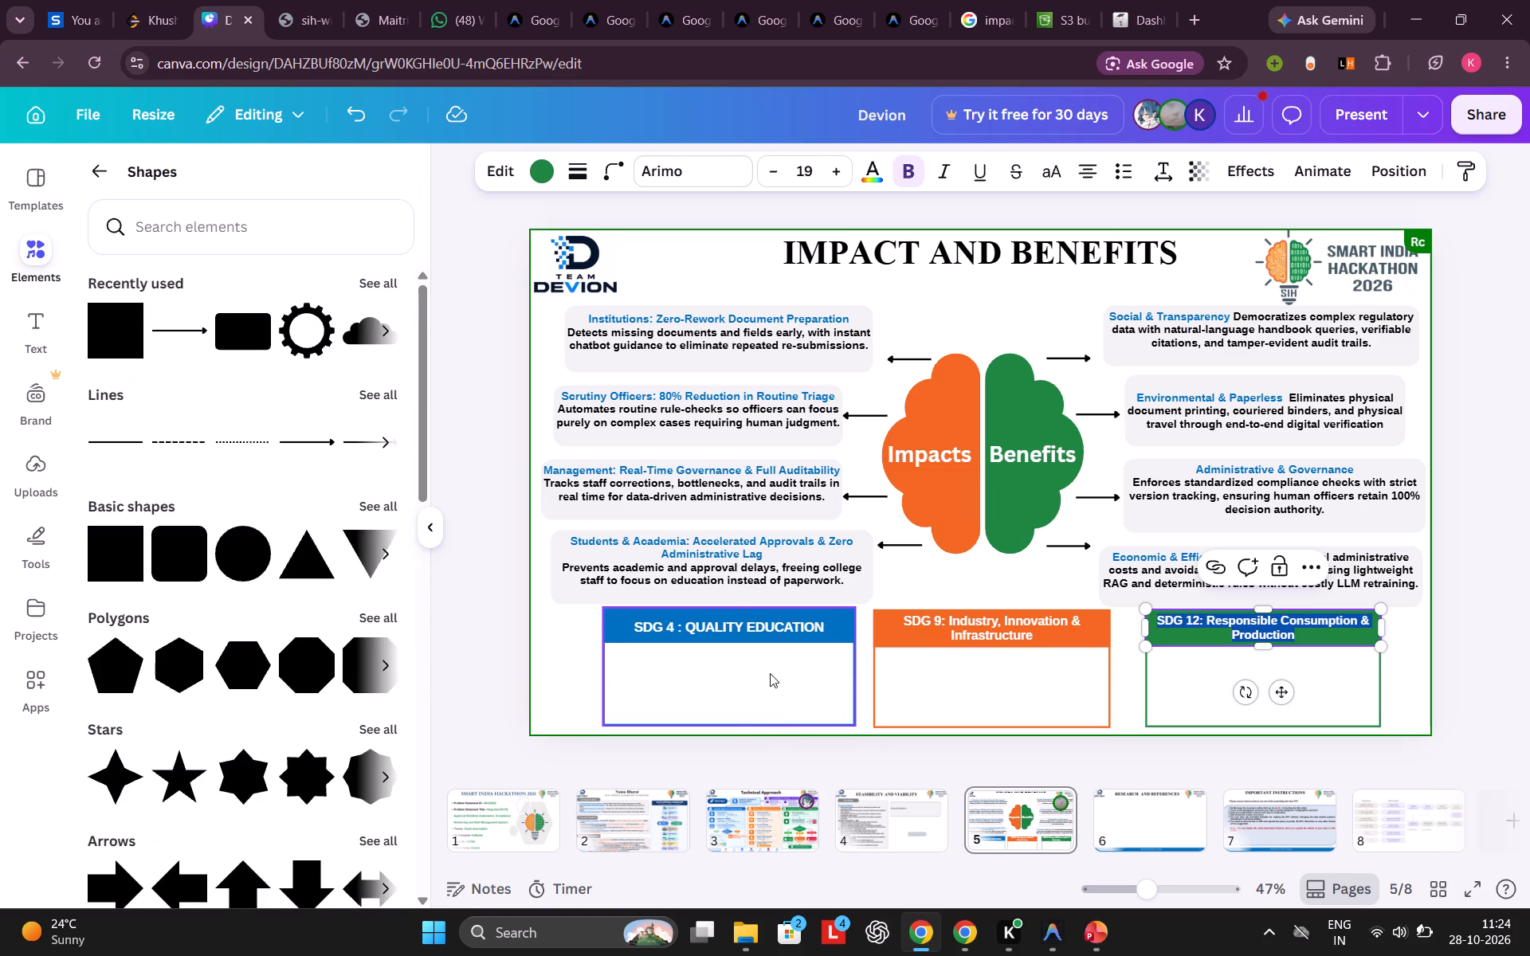
click(770, 673)
click(558, 645)
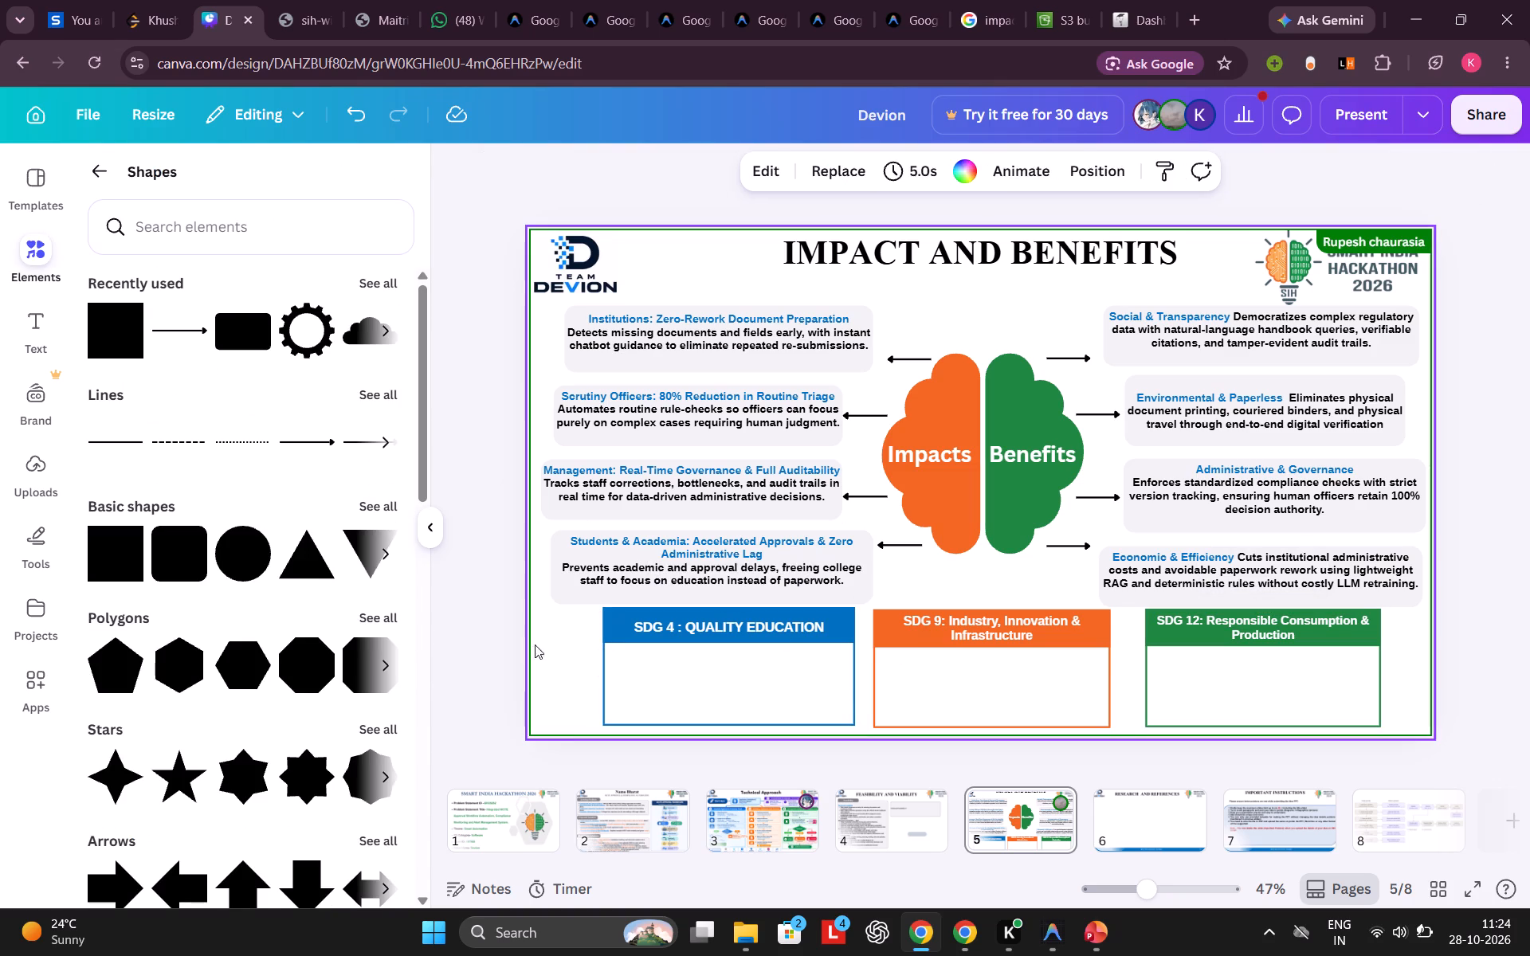
click(482, 620)
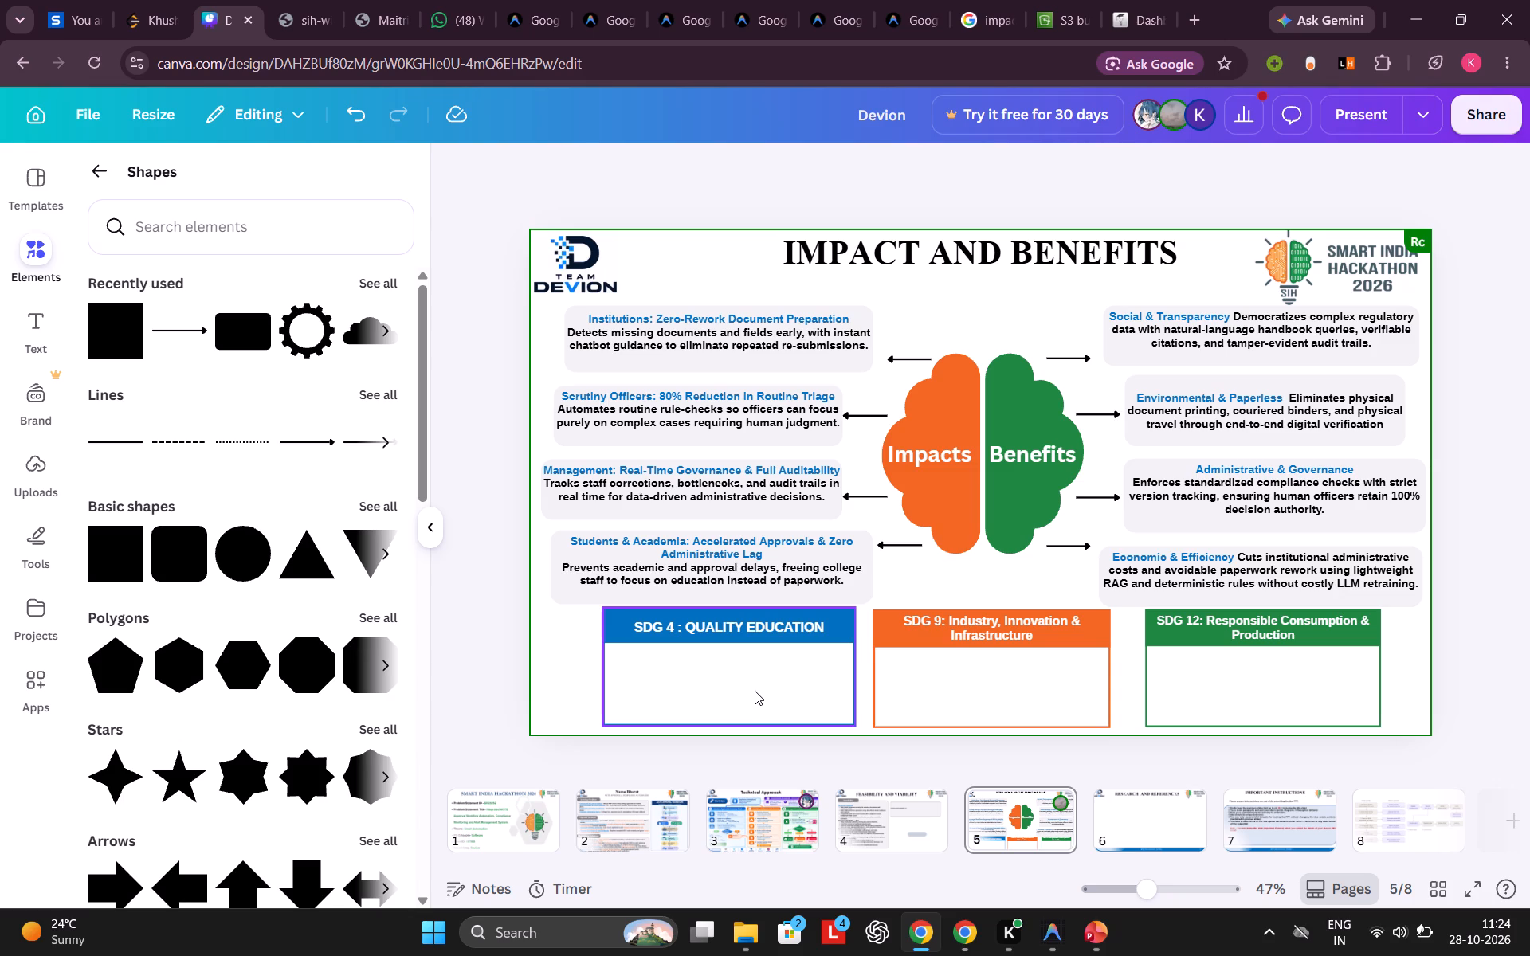
click(1035, 633)
double_click(1035, 633)
click(1035, 633)
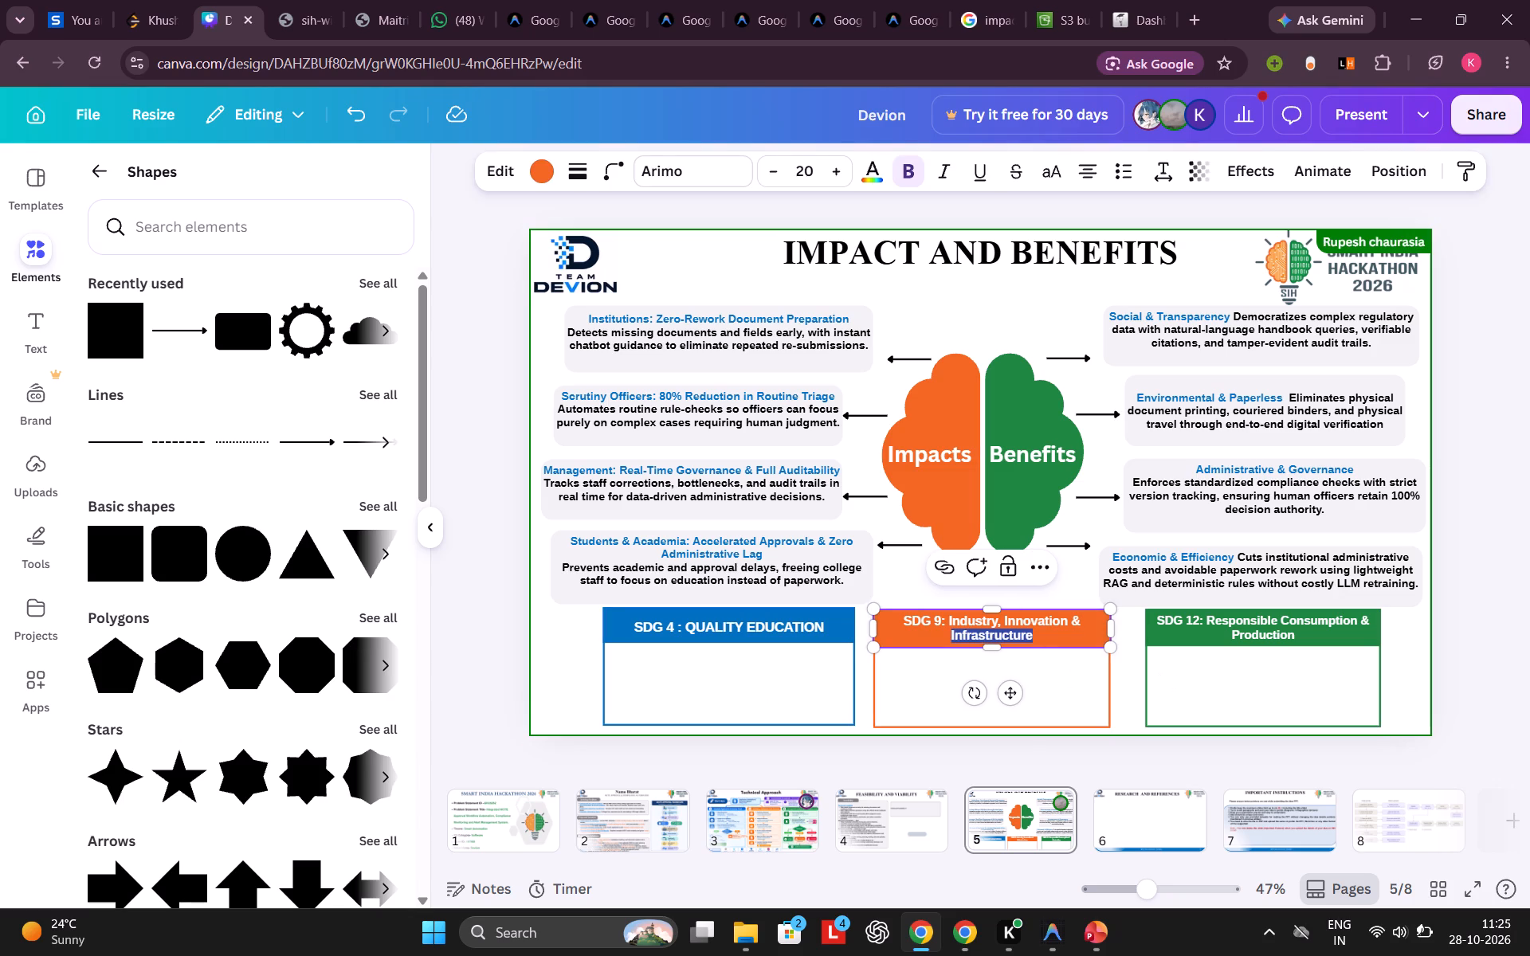
drag(1035, 633, 947, 617)
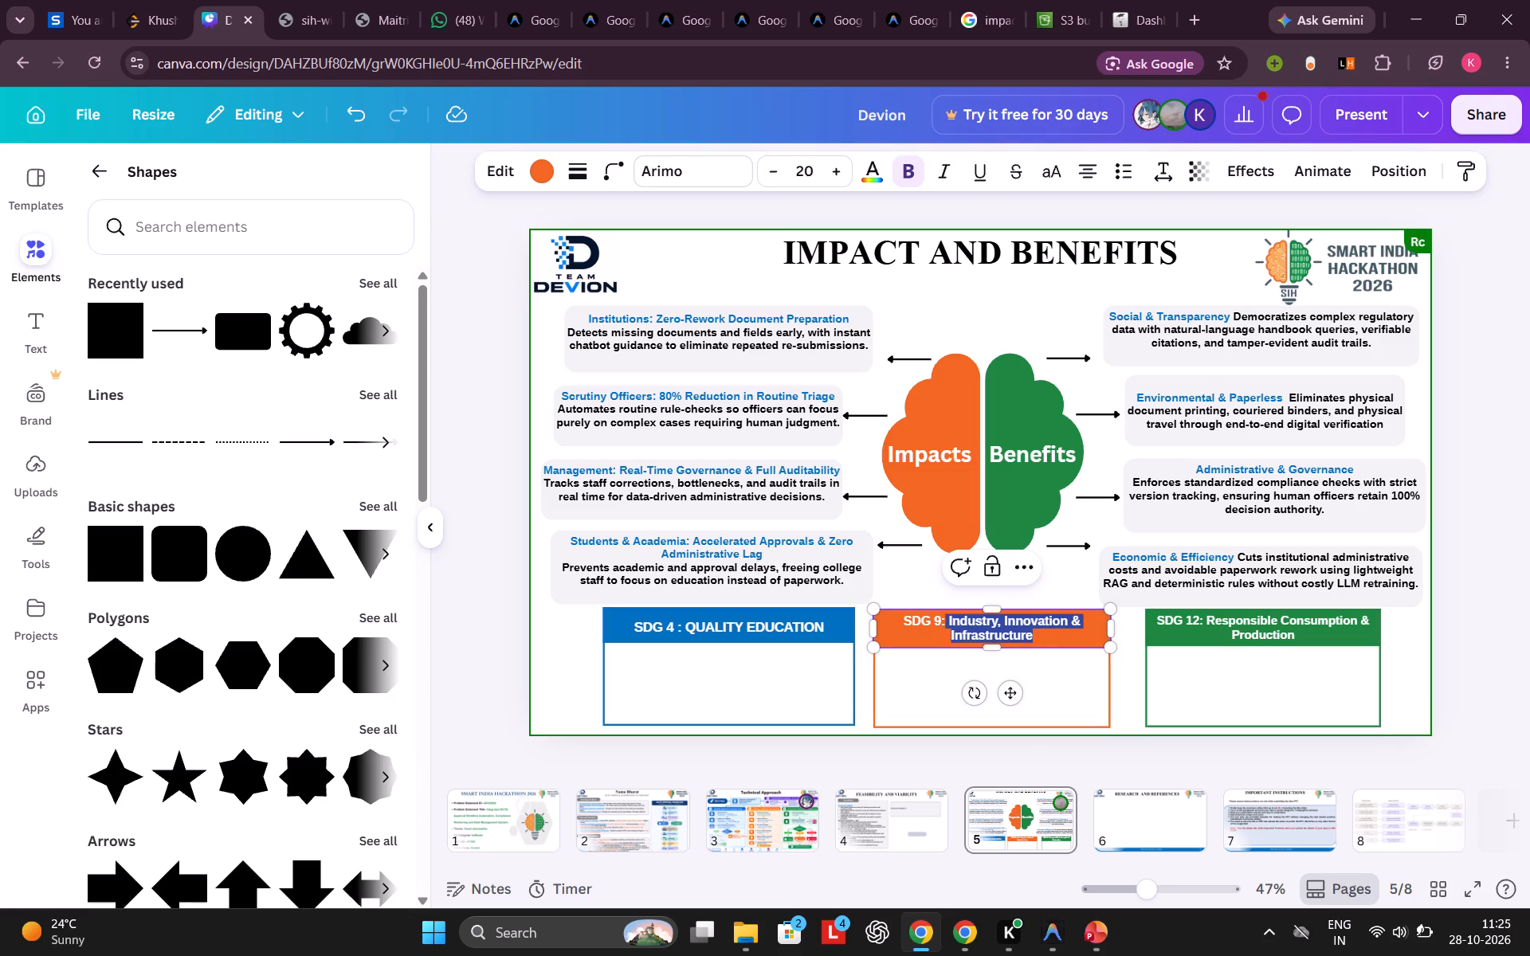
drag(947, 617, 947, 619)
key(shift+i)
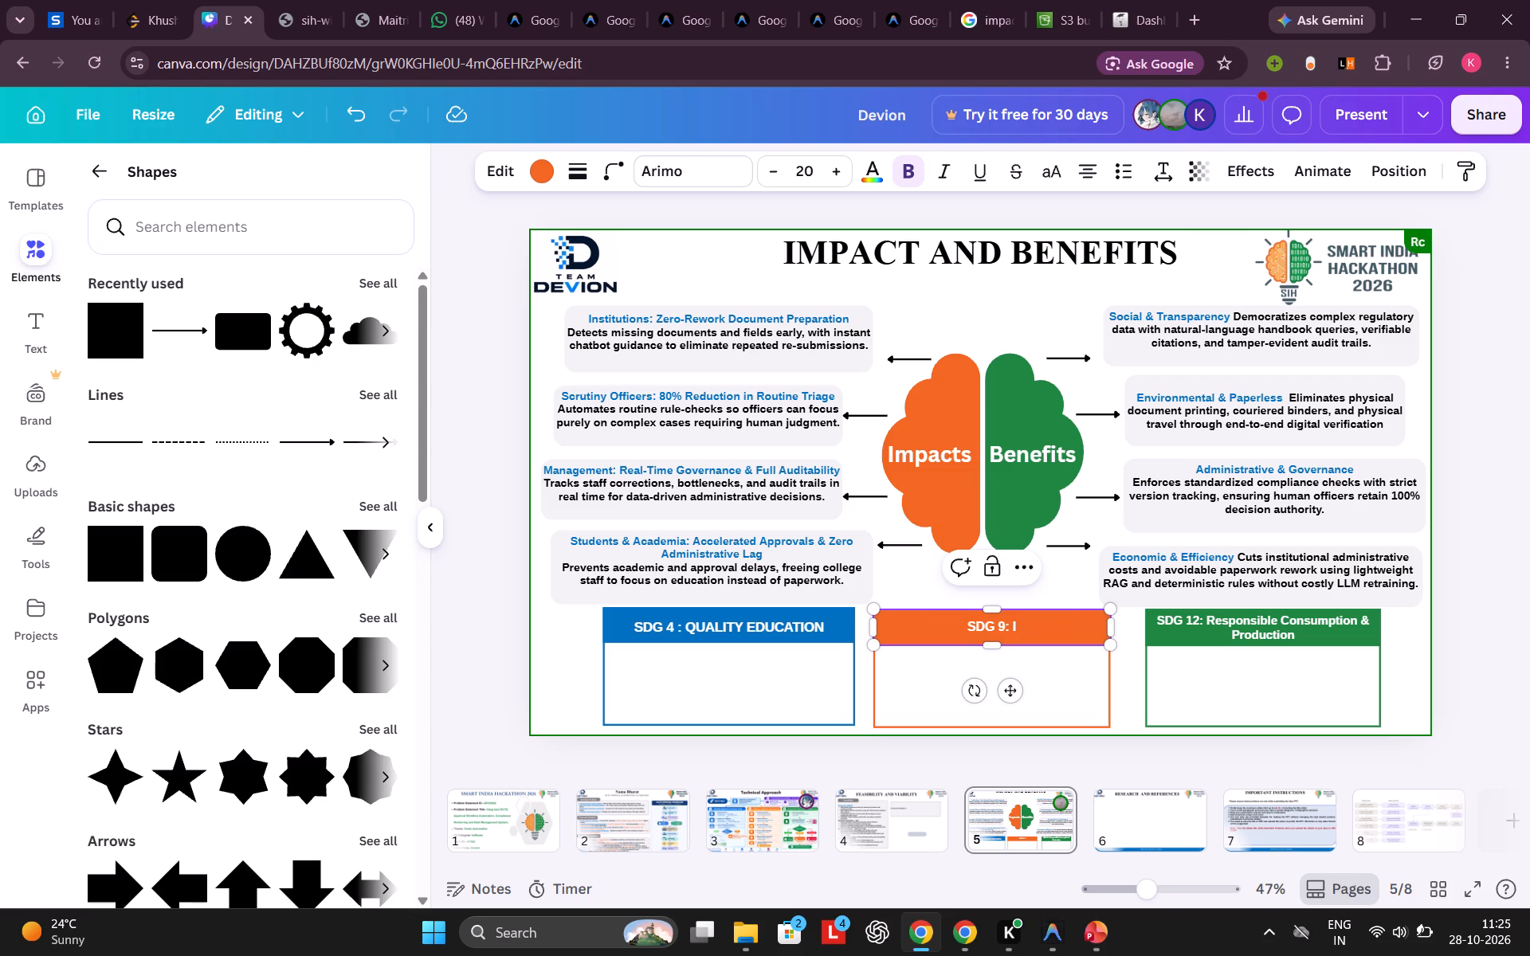
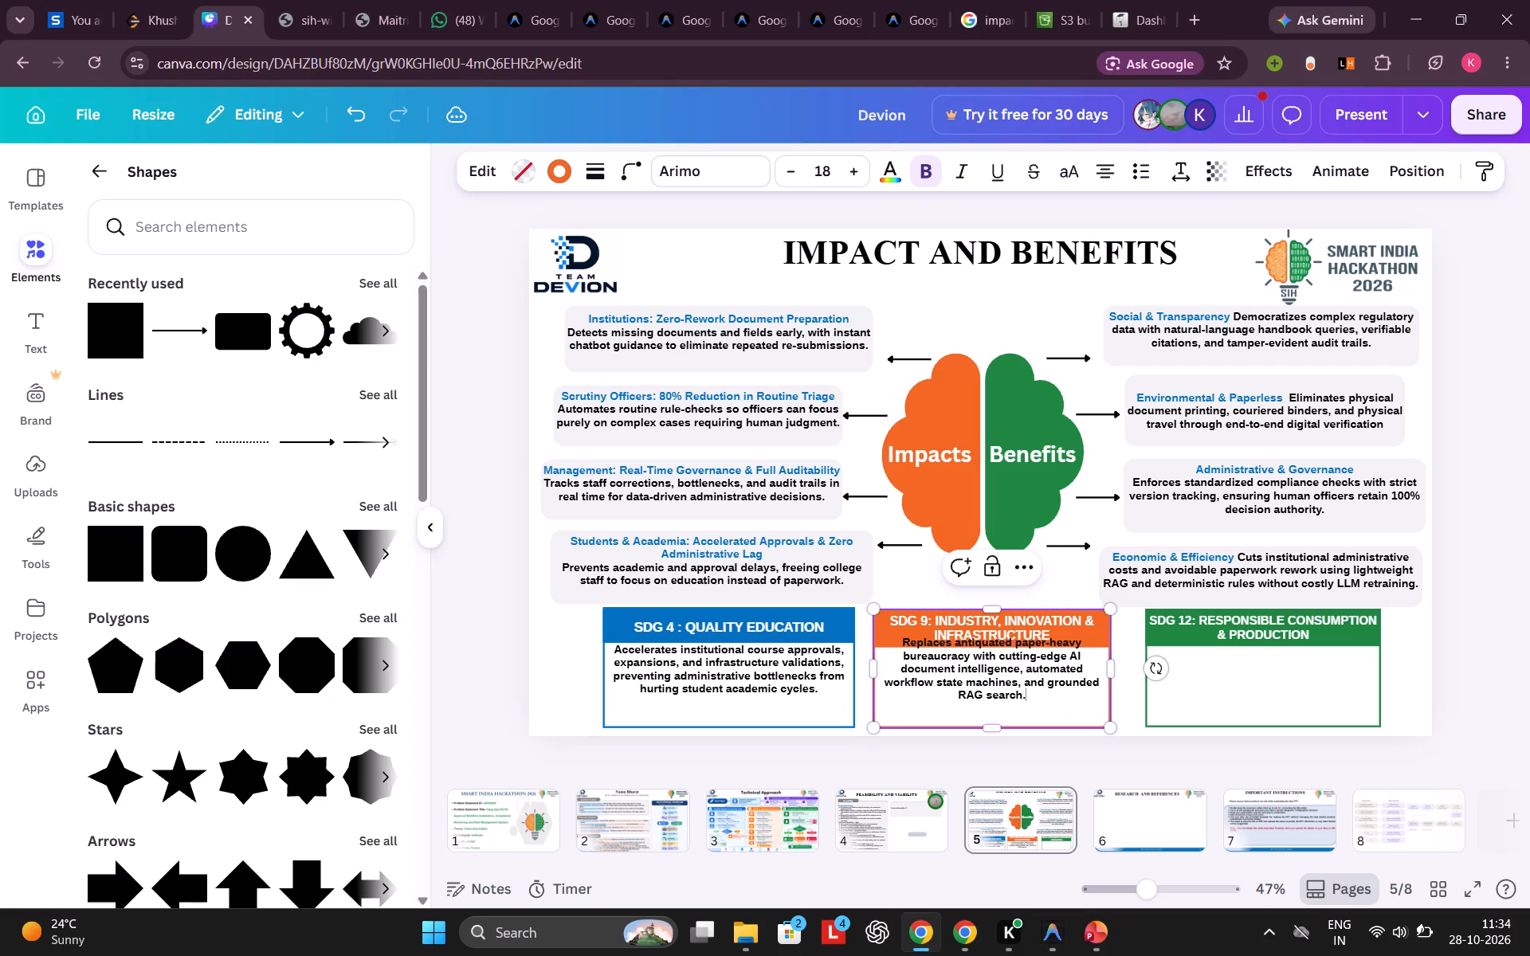
Copy the SDG 12 "Replaces massive, multi-volume physical dossiers…" sentence, without its label, from Antigravity IDE's SDG table into Canva's green SDG 12 box.
key(alt+Tab)
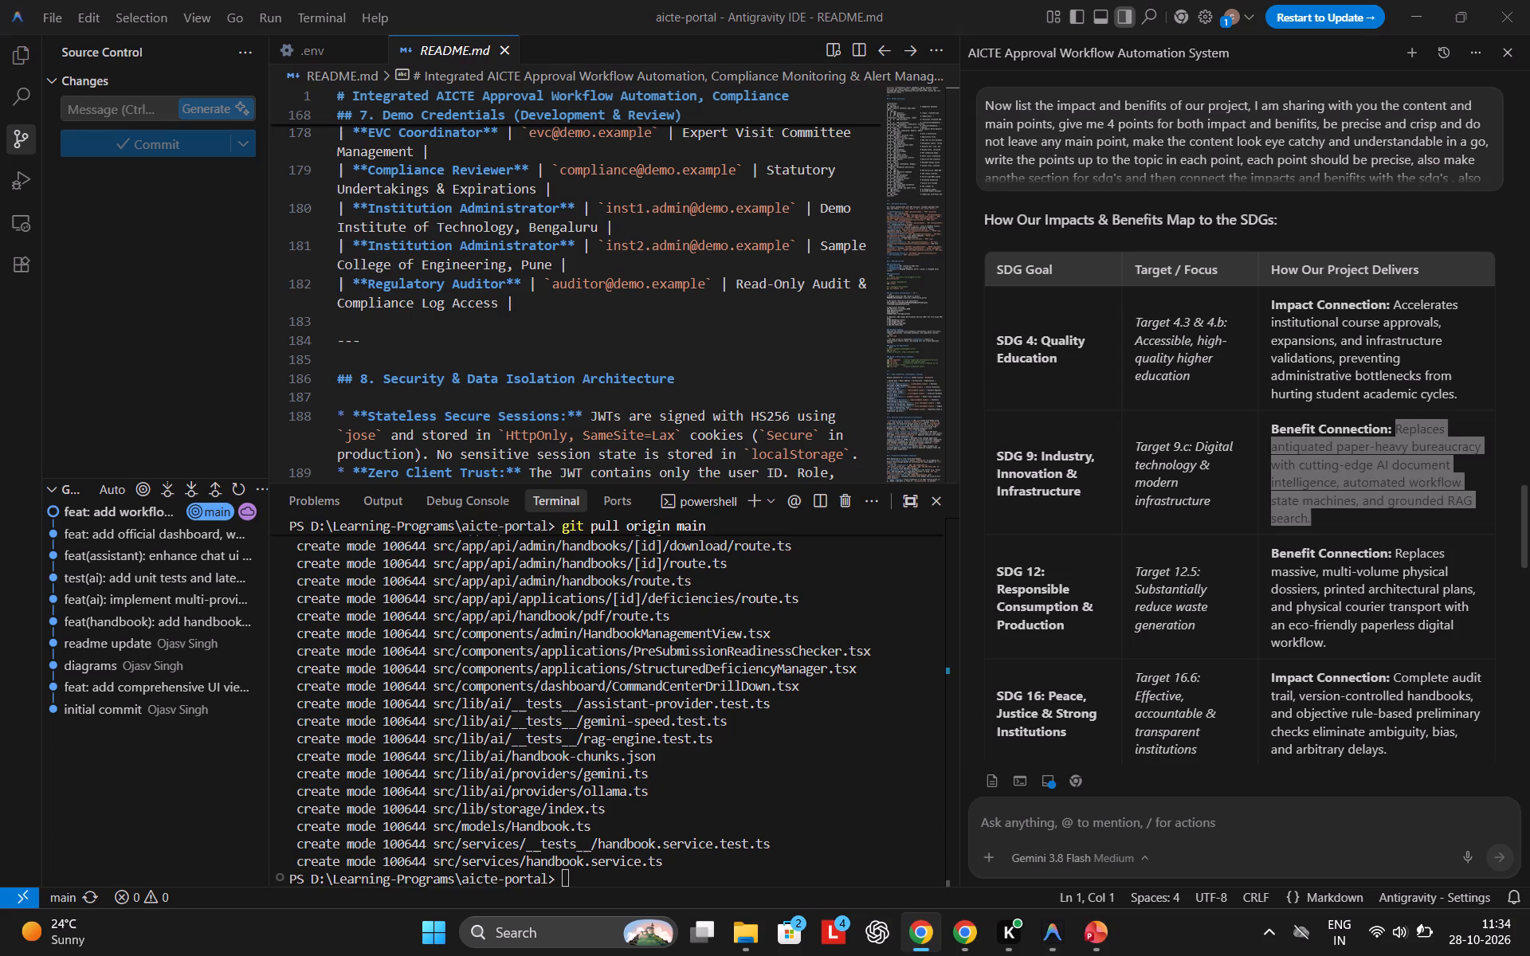
drag(1336, 647, 1396, 557)
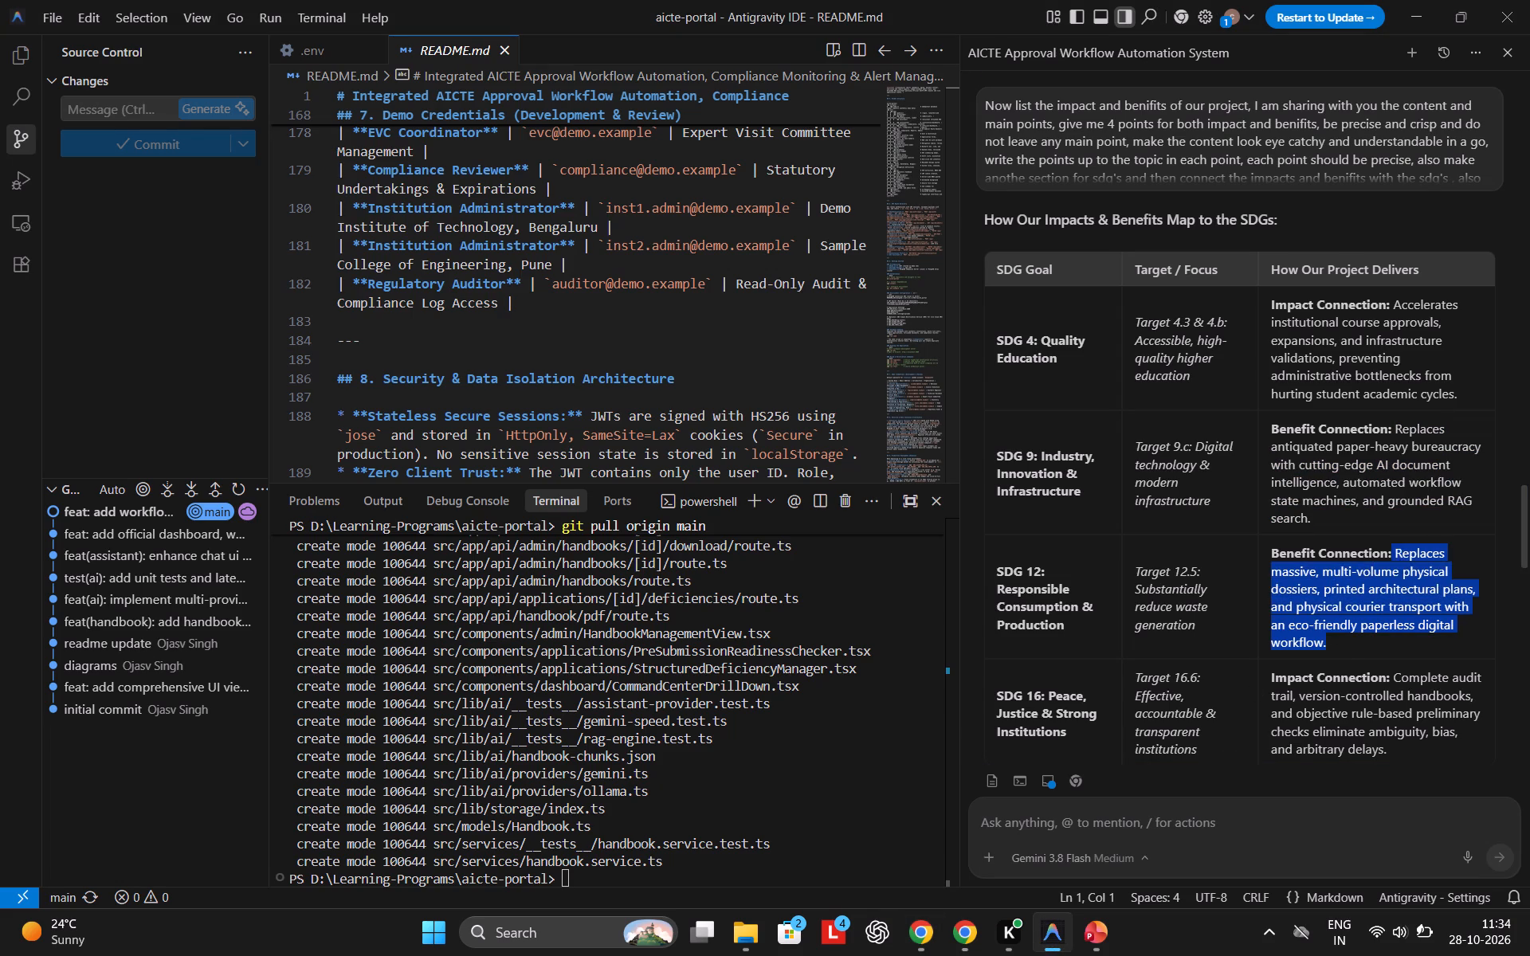
drag(1396, 557, 1394, 551)
key(ctrl+c)
key(alt+Tab)
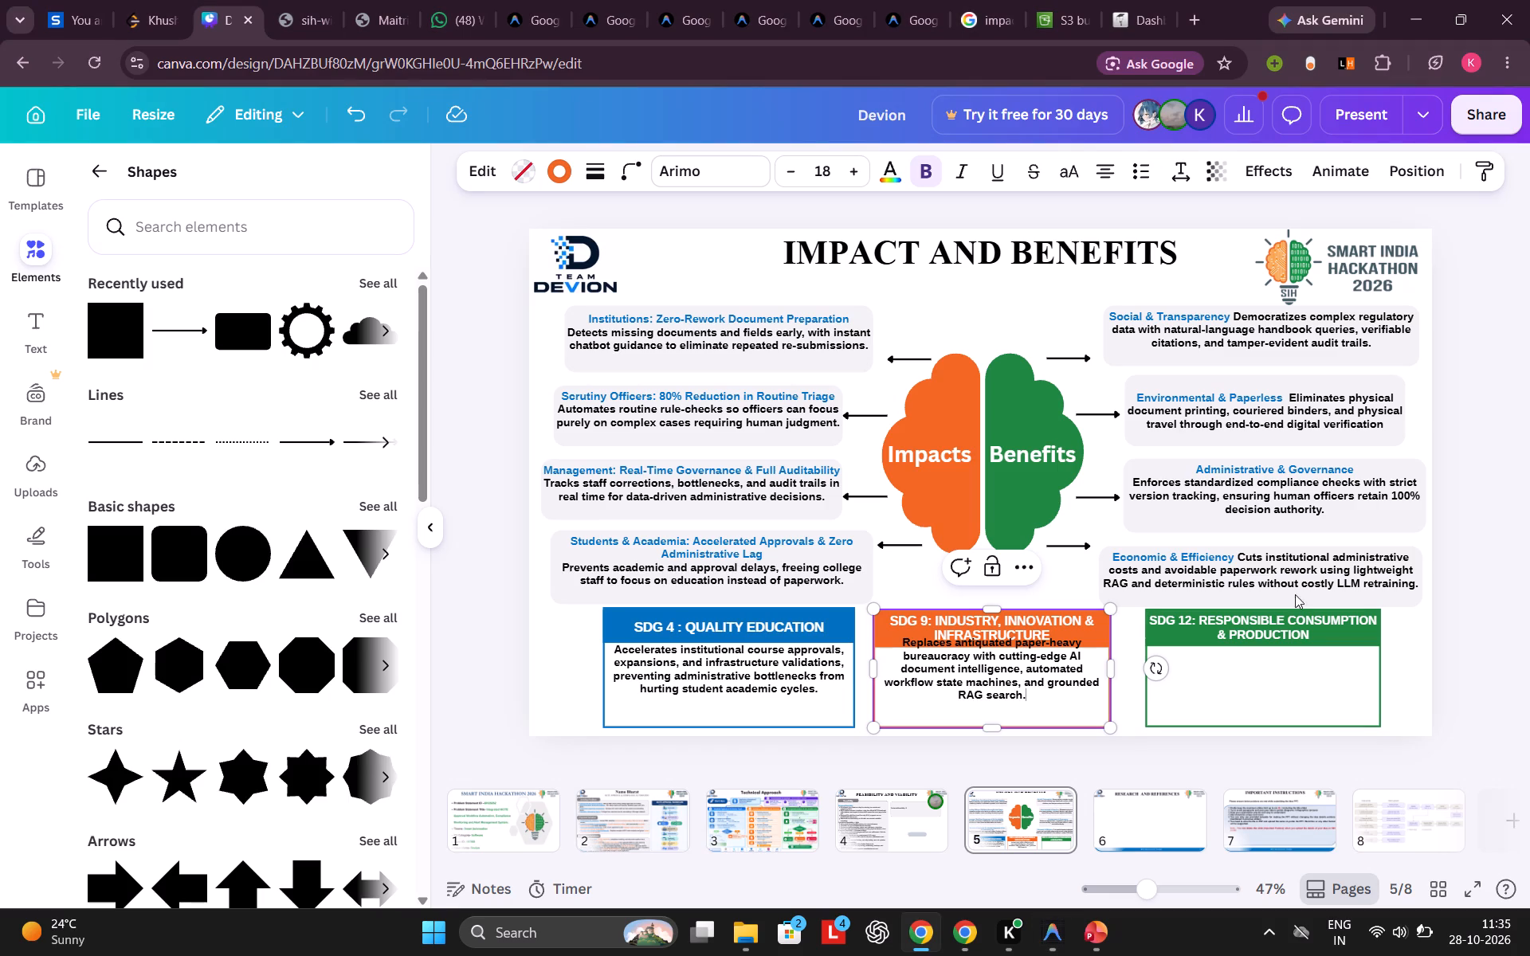
click(1246, 669)
key(ctrl+v)
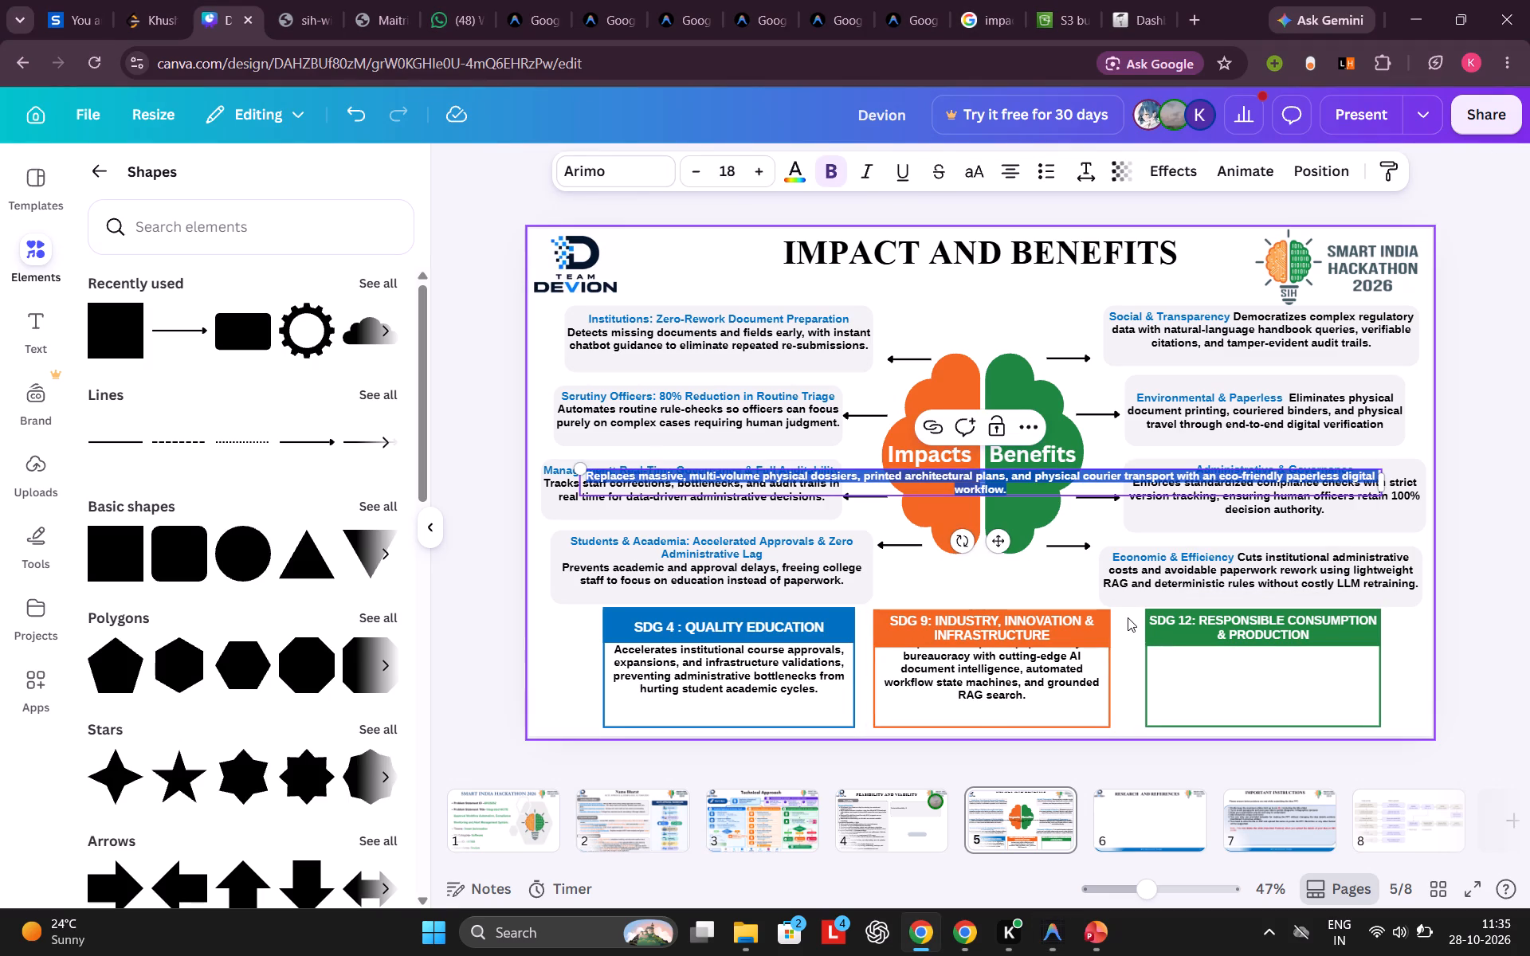
key(ctrl+z)
double_click(1227, 684)
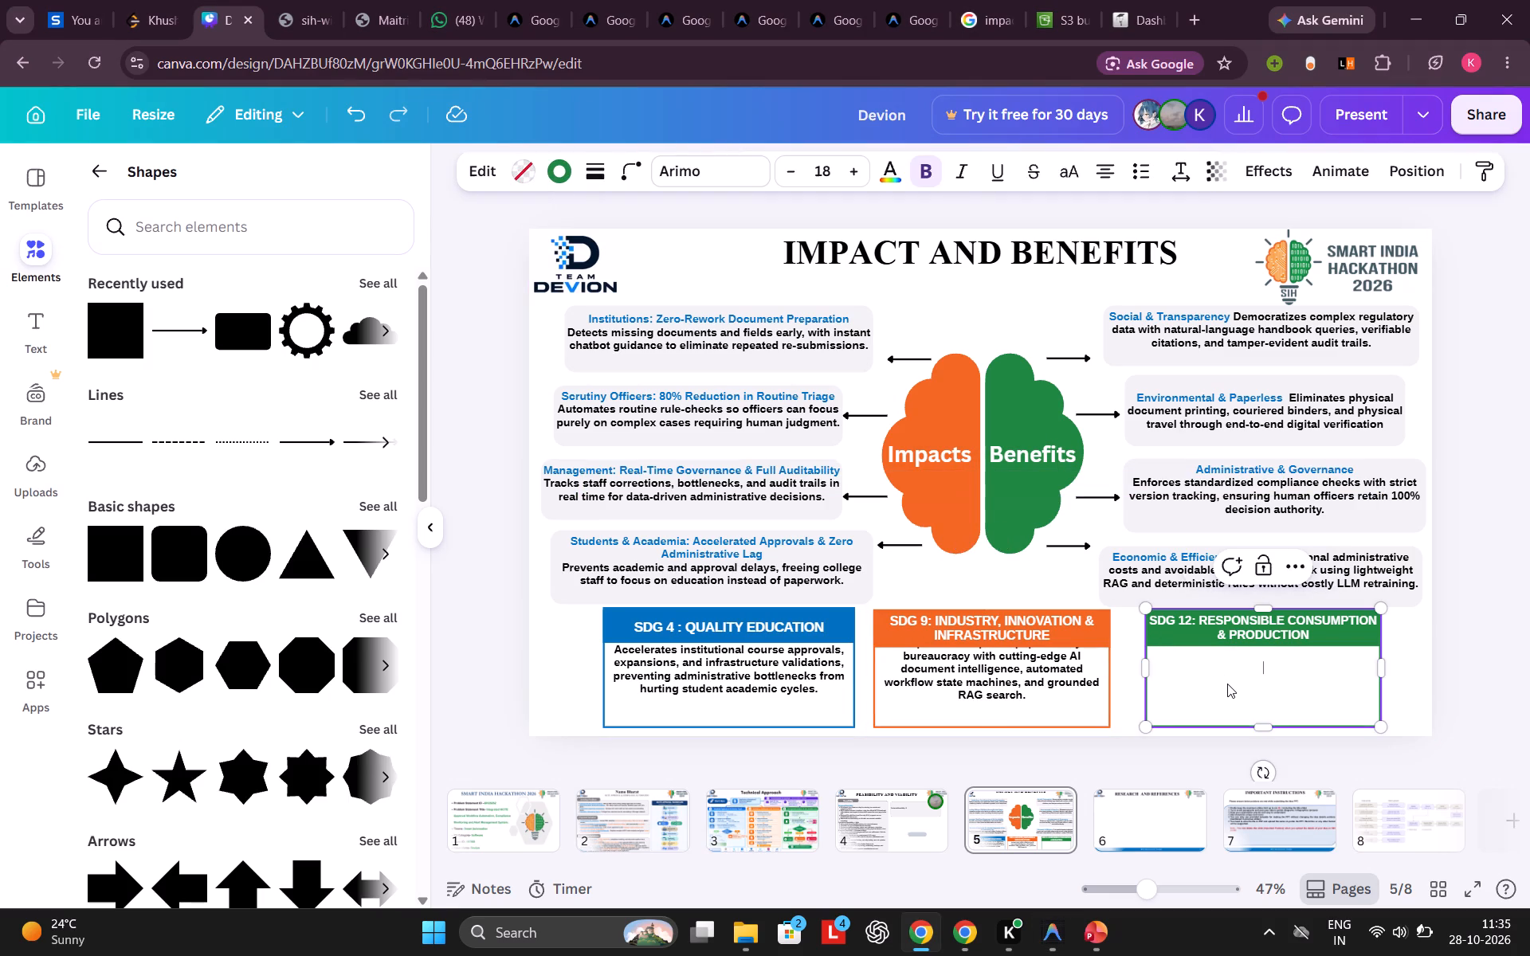
key(ctrl+v)
Insert blank lines above the SDG 9 box's text so it sits clear of the orange heading.
click(982, 670)
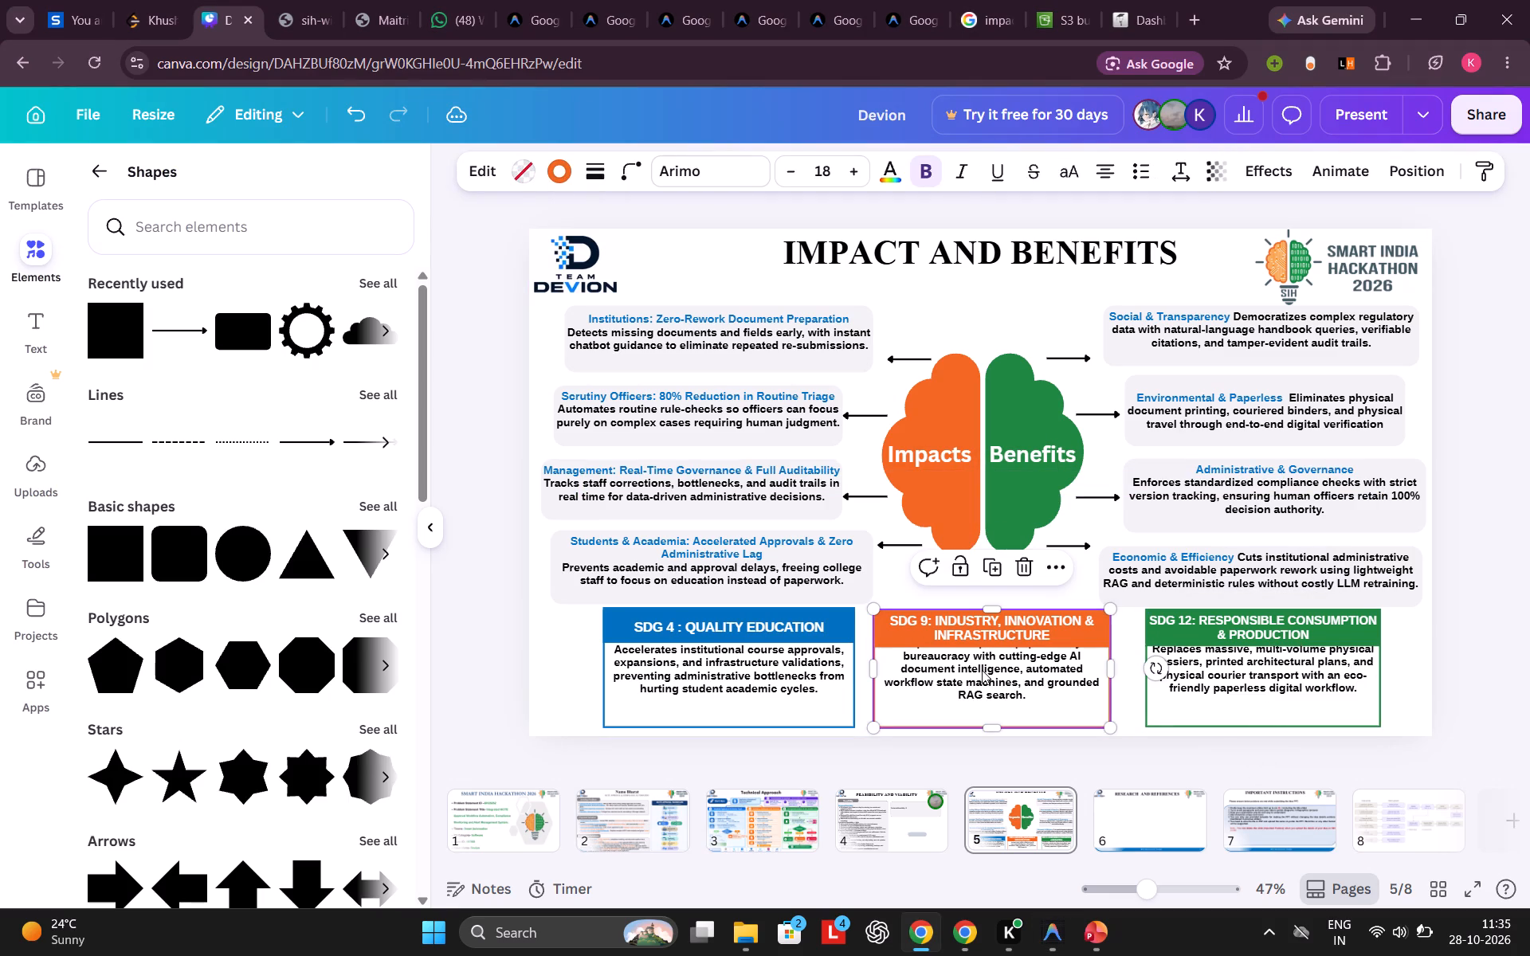
double_click(982, 670)
triple_click(982, 670)
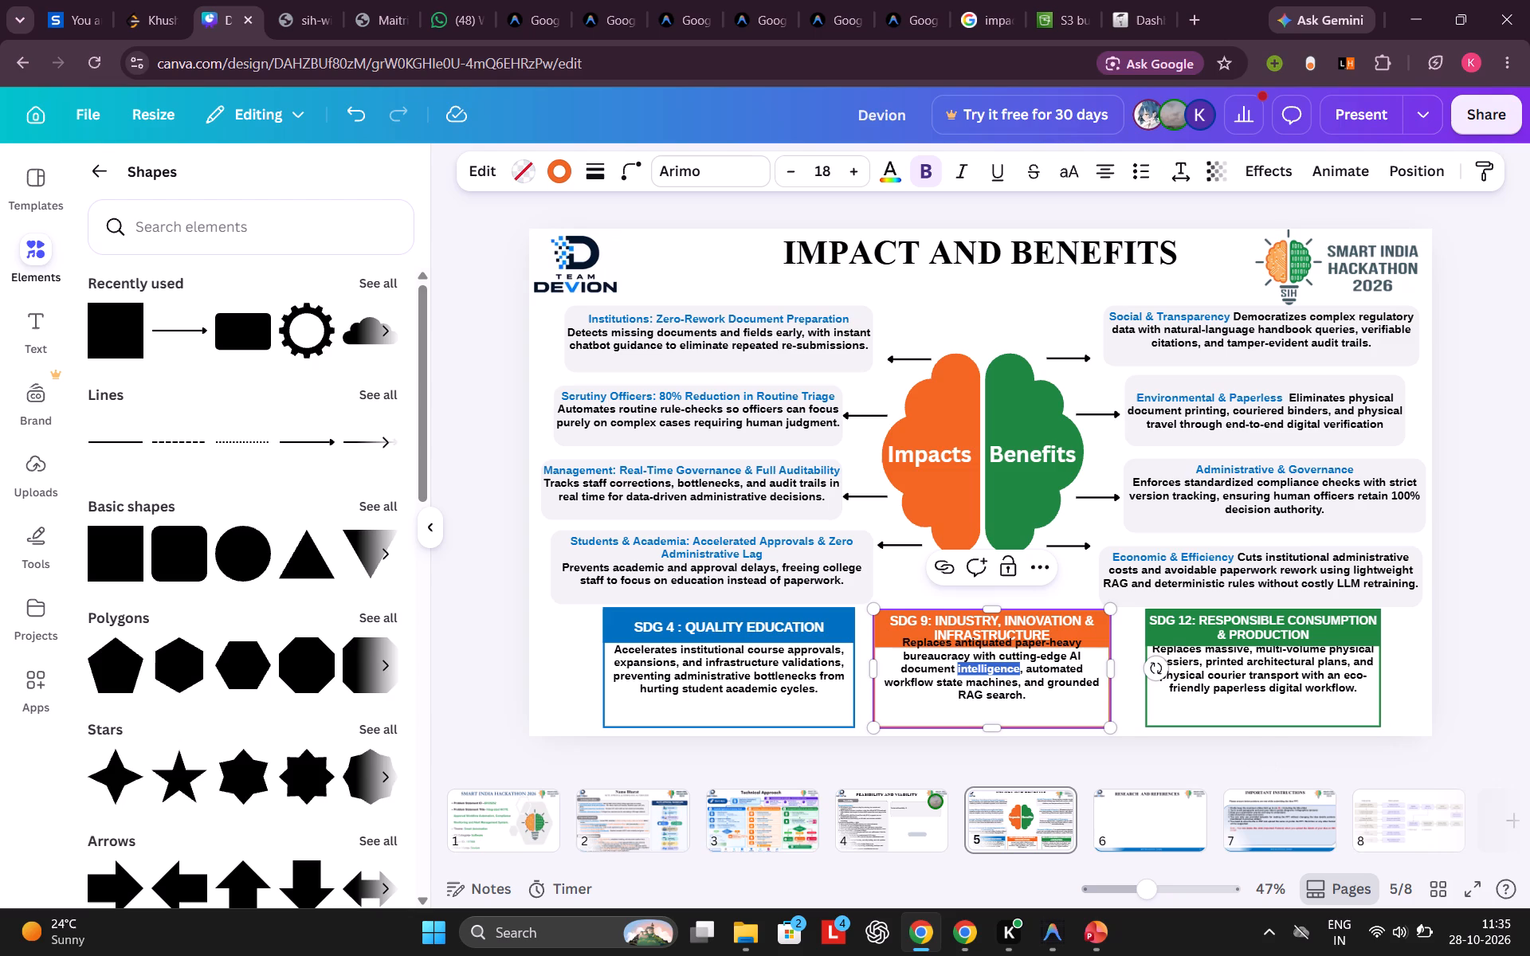
double_click(982, 670)
drag(982, 670, 980, 679)
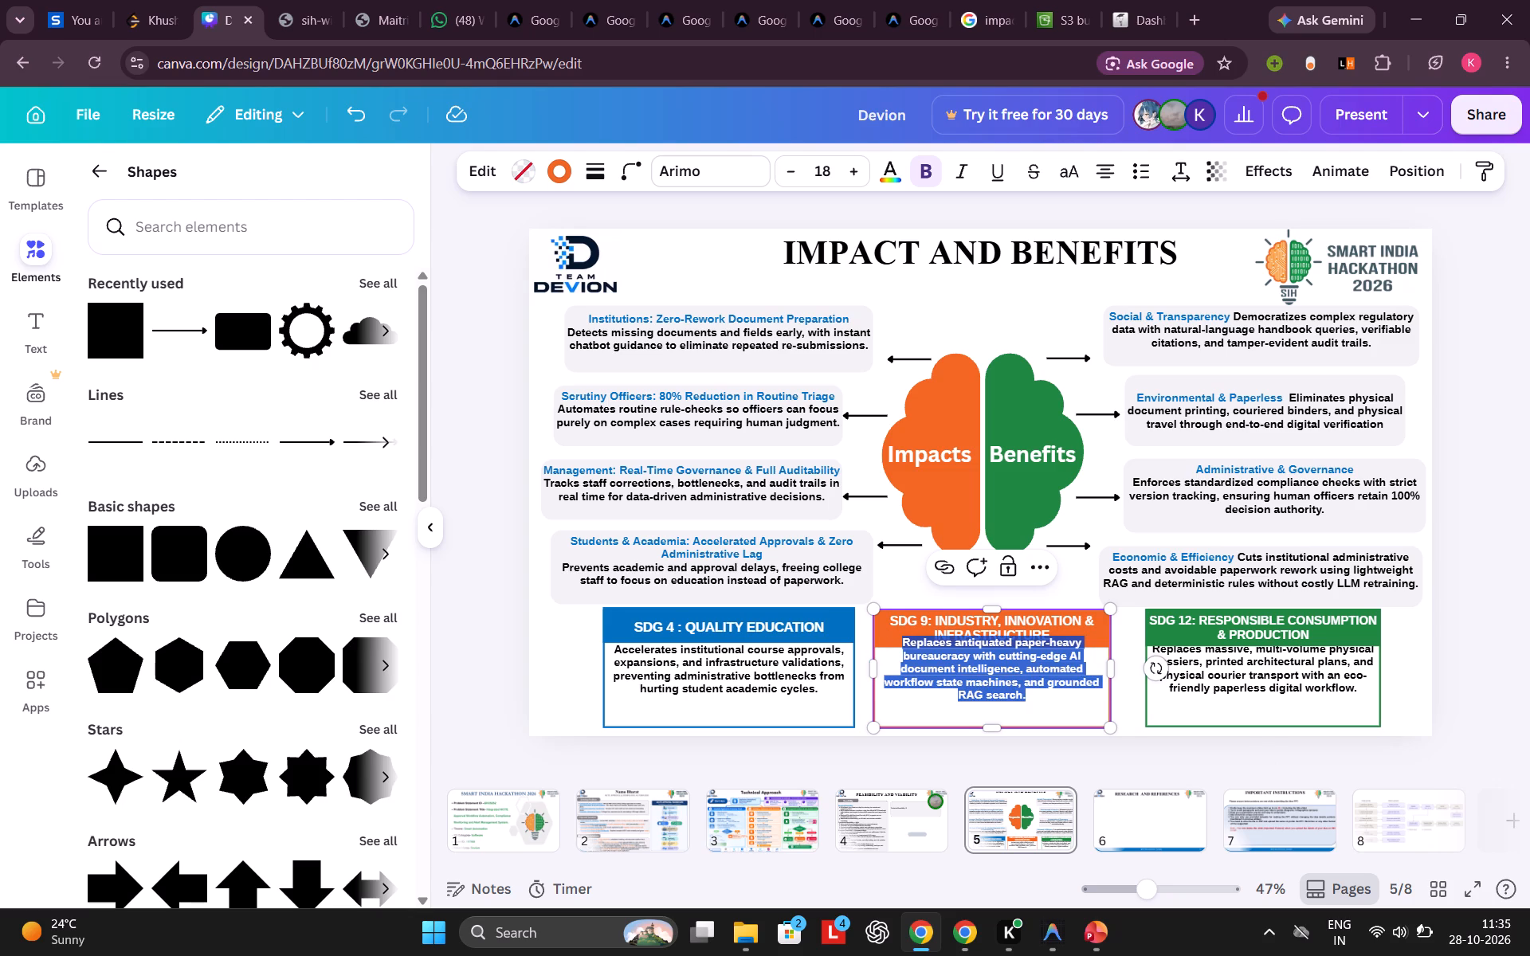
click(904, 649)
click(902, 642)
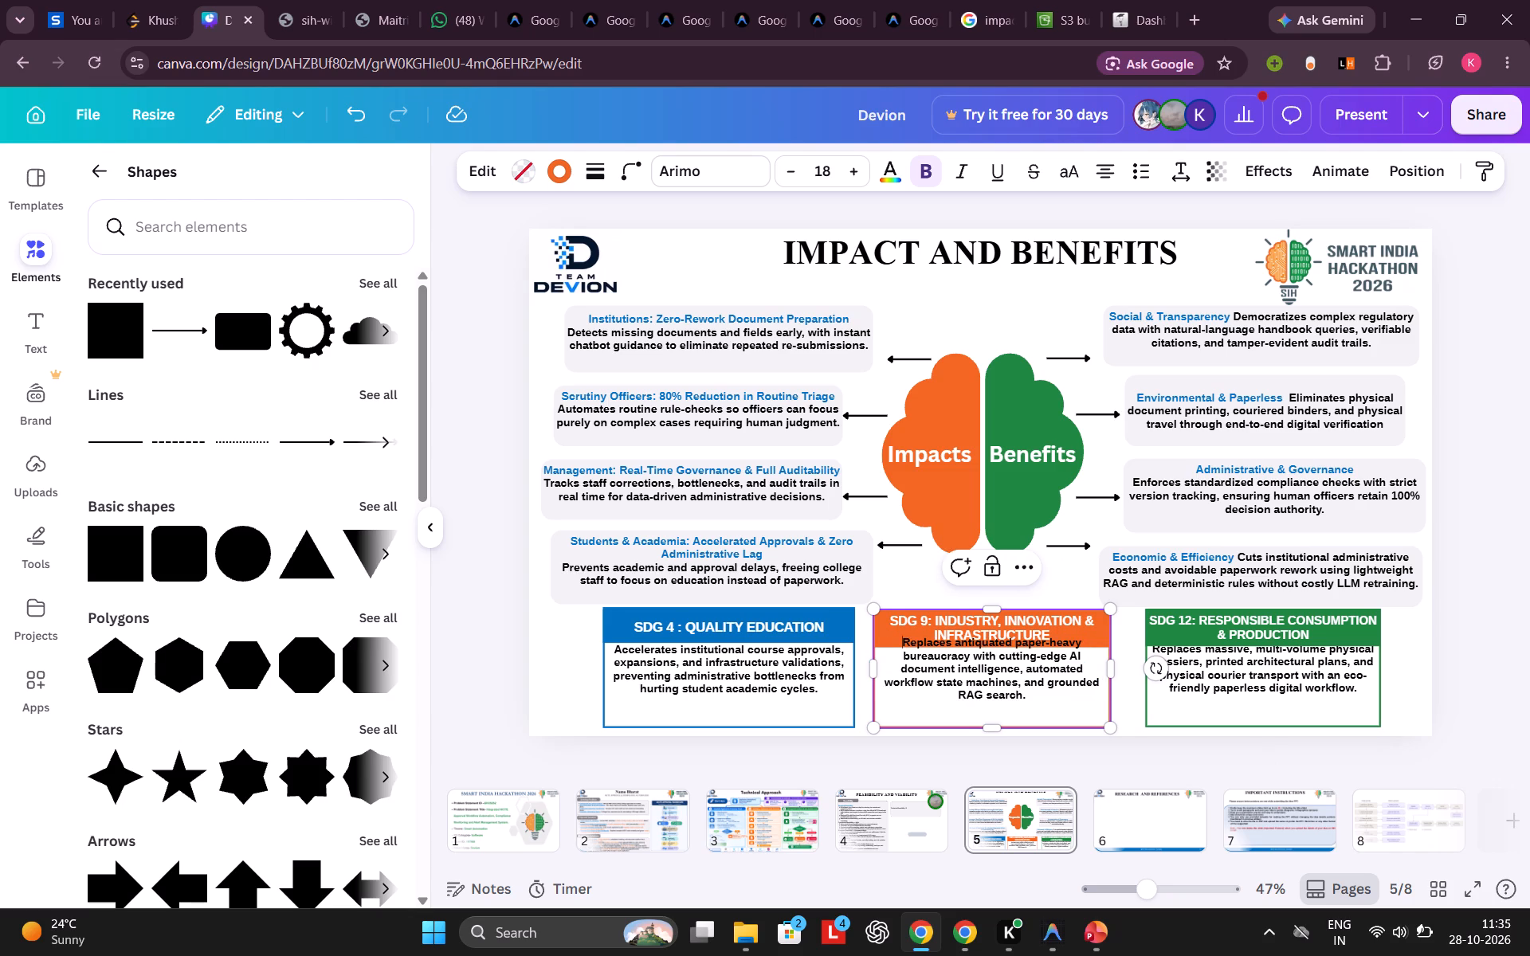
key(Return)
key(Return)
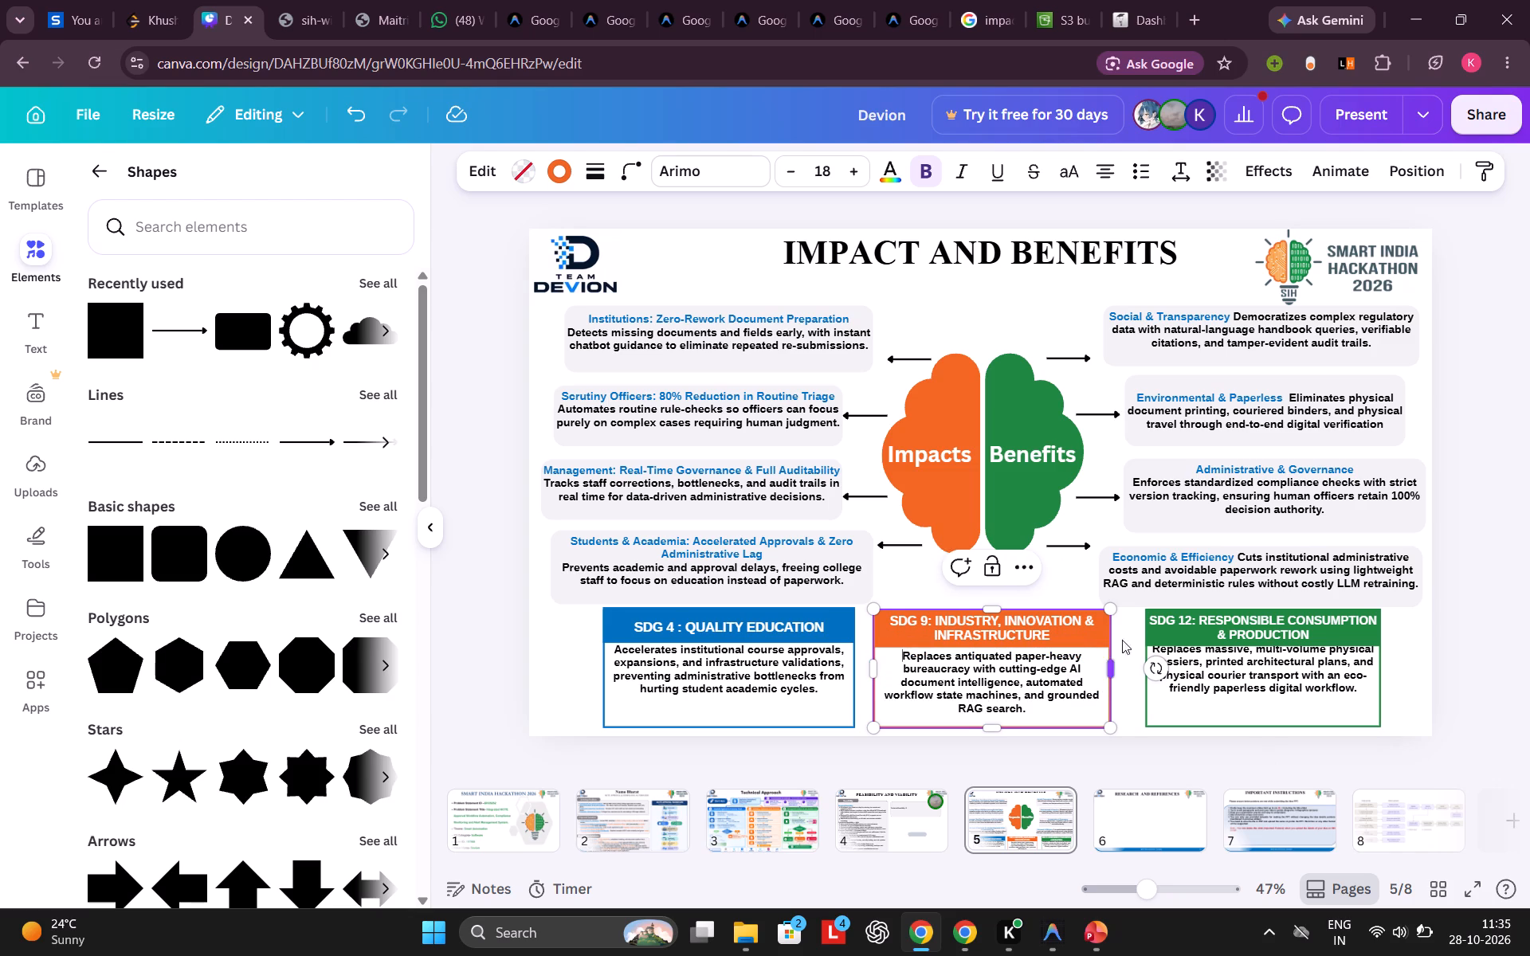
Insert a blank line above the SDG 12 box's text so it sits clear of the green heading.
click(1177, 648)
double_click(1177, 648)
click(1177, 648)
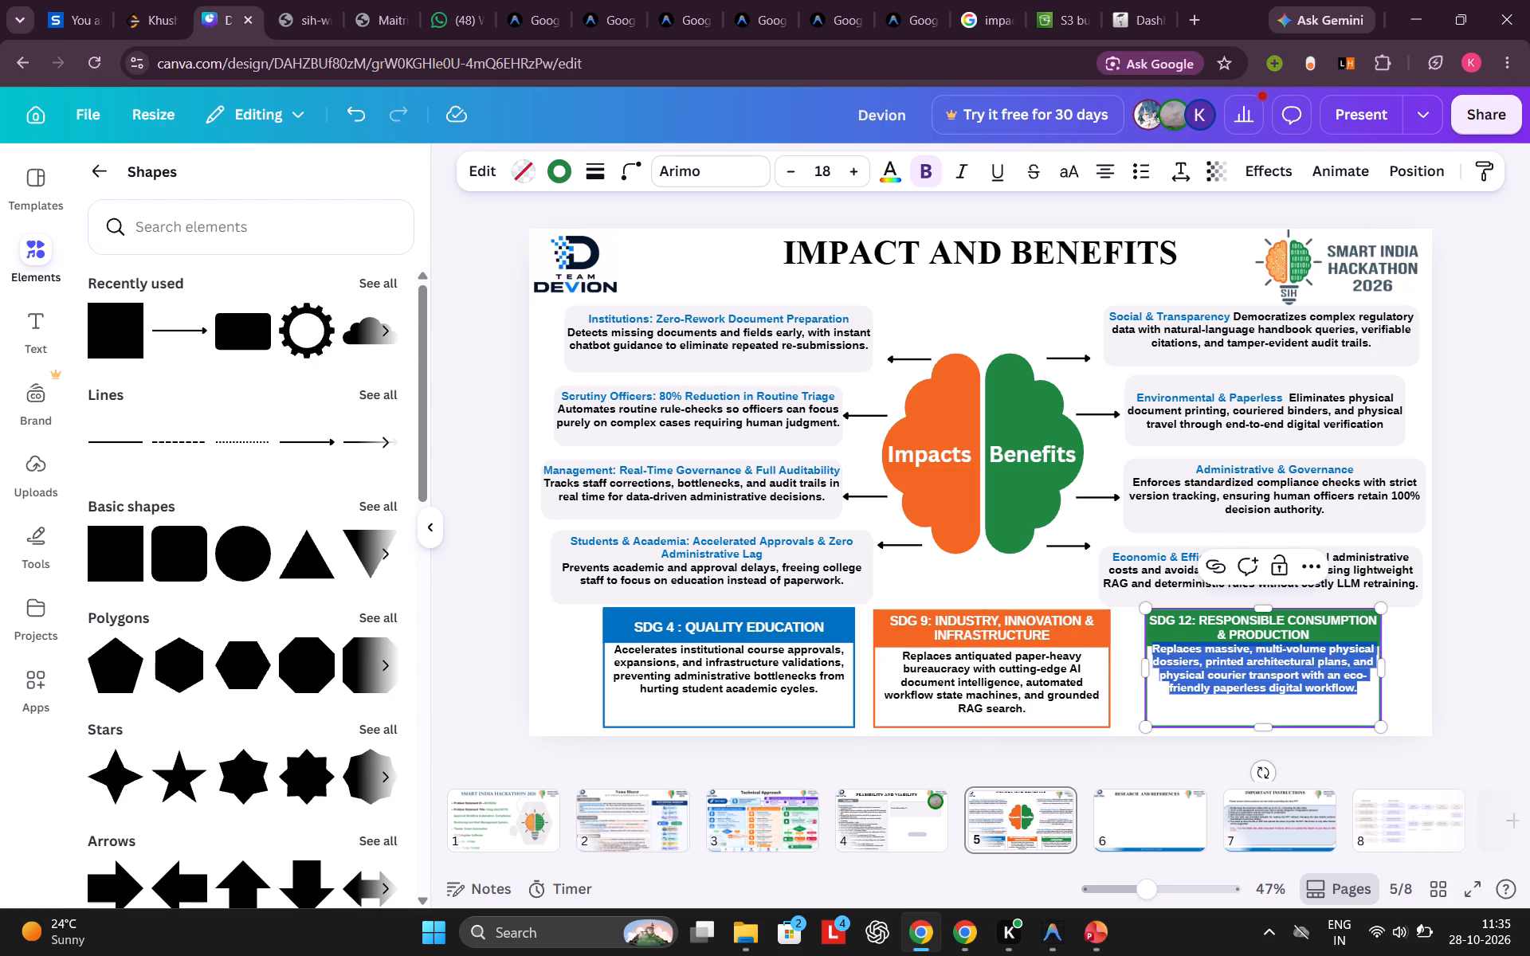
click(1177, 648)
key(Left)
key(Left)
key(Left)
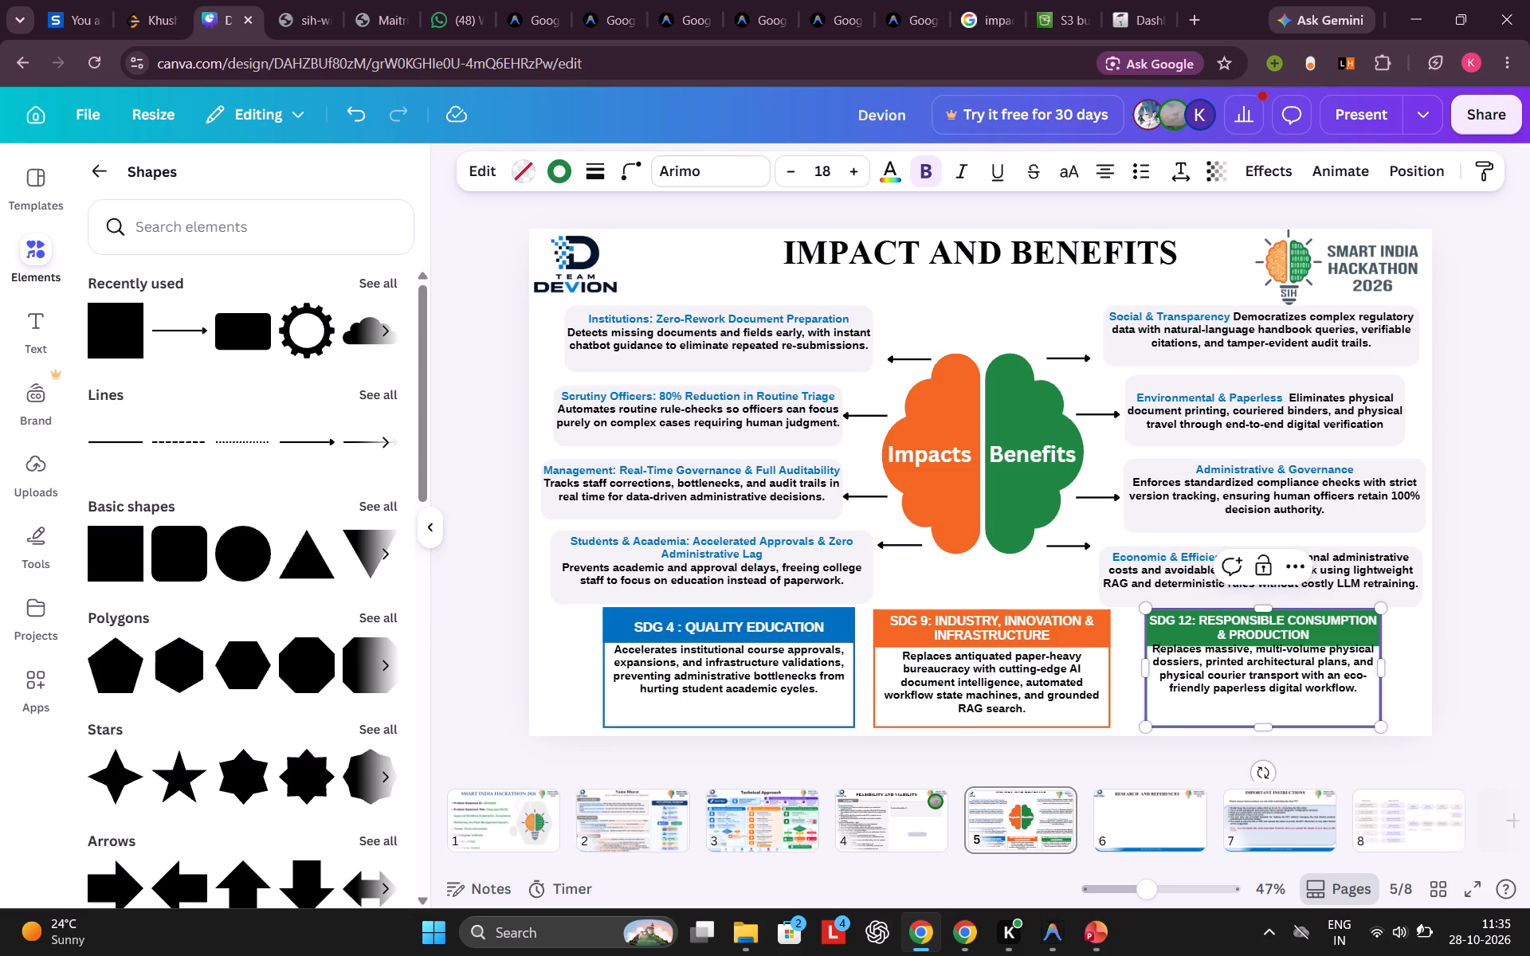
key(Left)
key(Return)
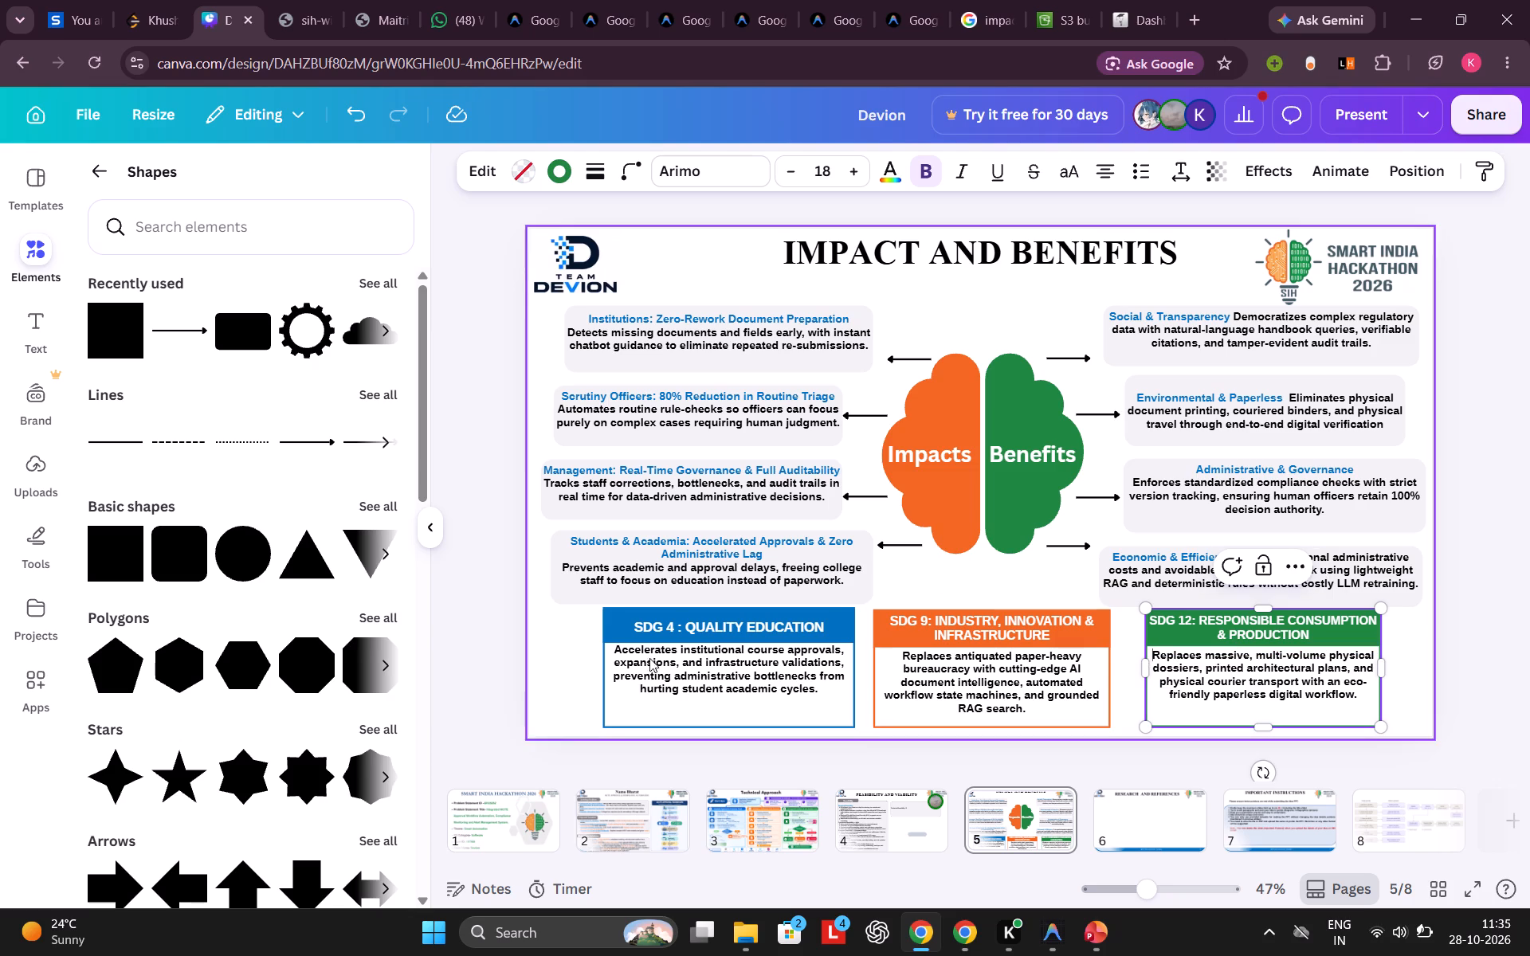
Insert a blank line above the SDG 4 box's text to space it from the blue heading.
click(622, 648)
click(622, 648)
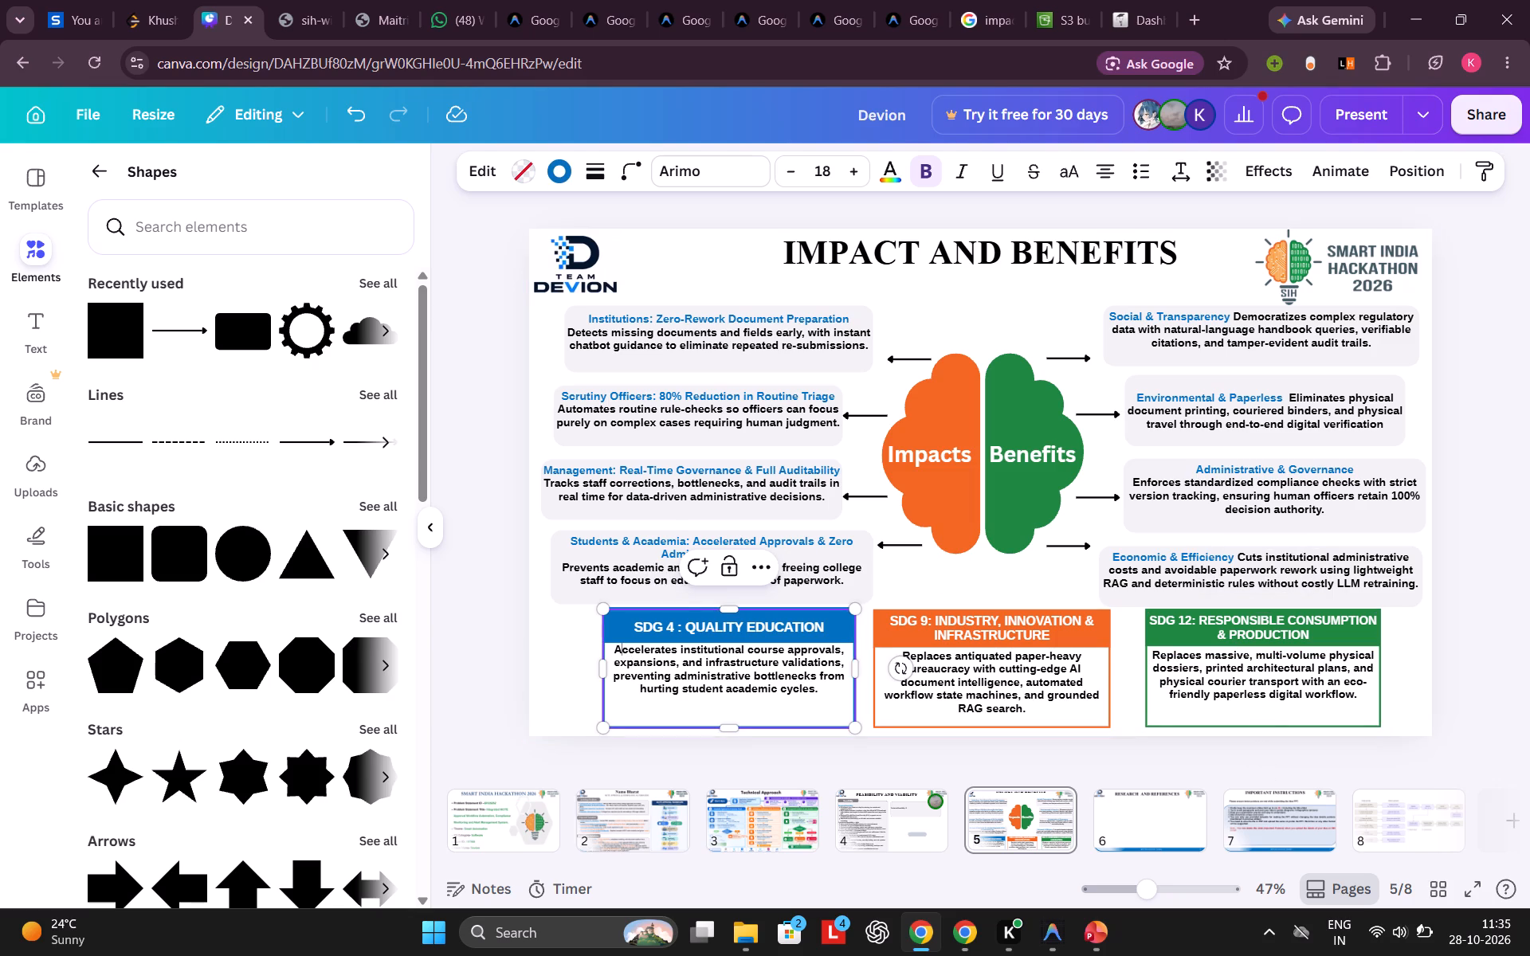
key(Left)
key(Return)
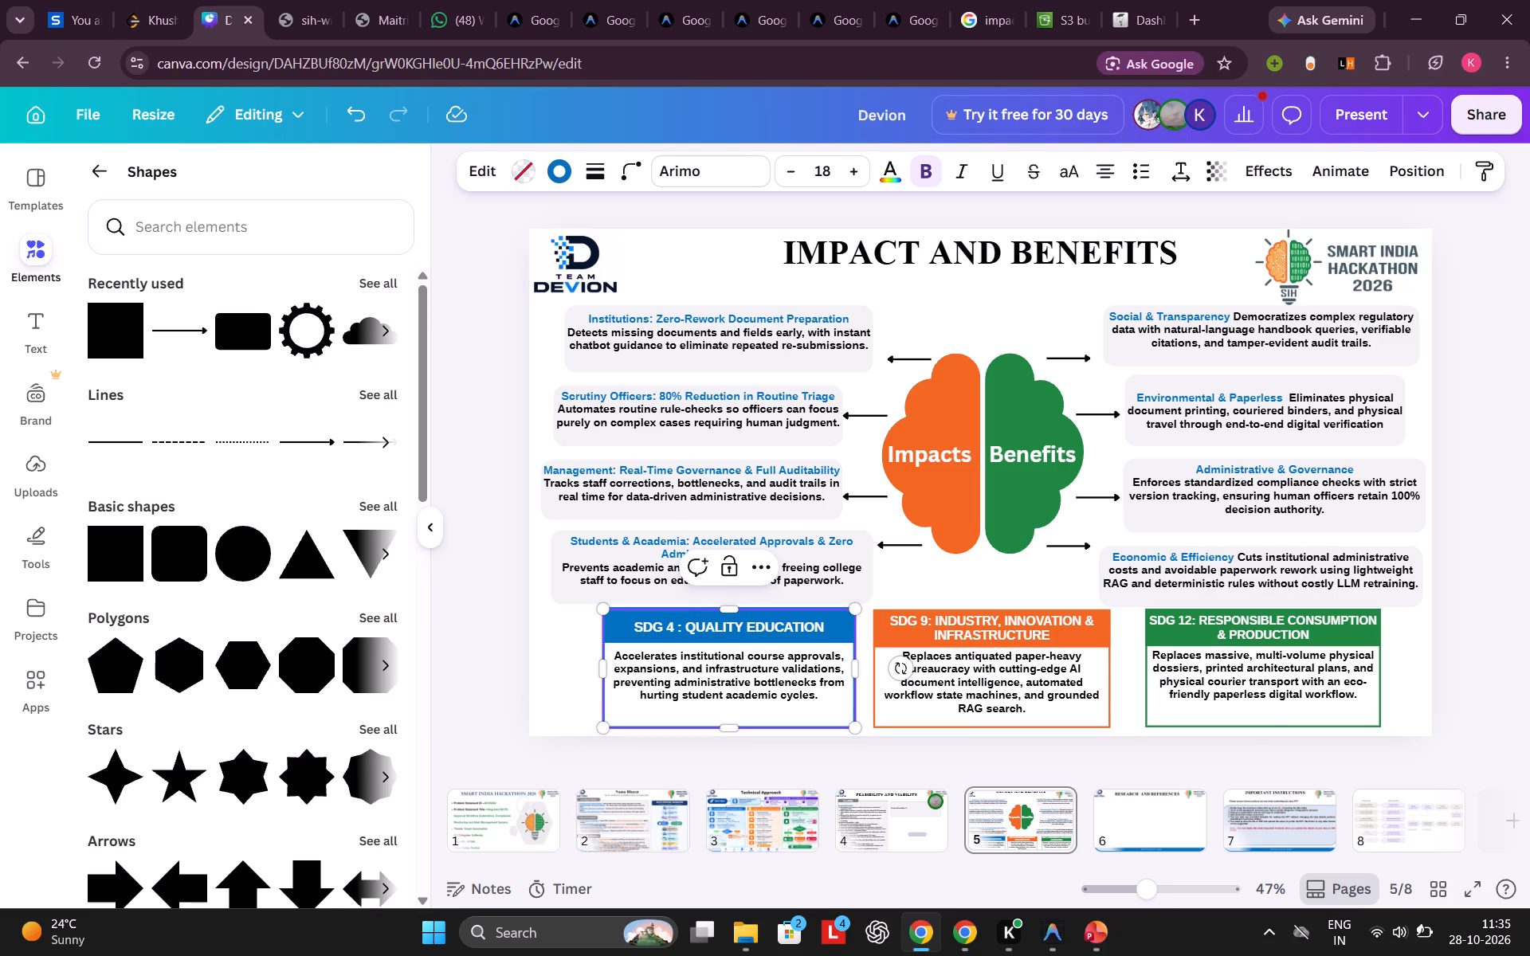
click(949, 689)
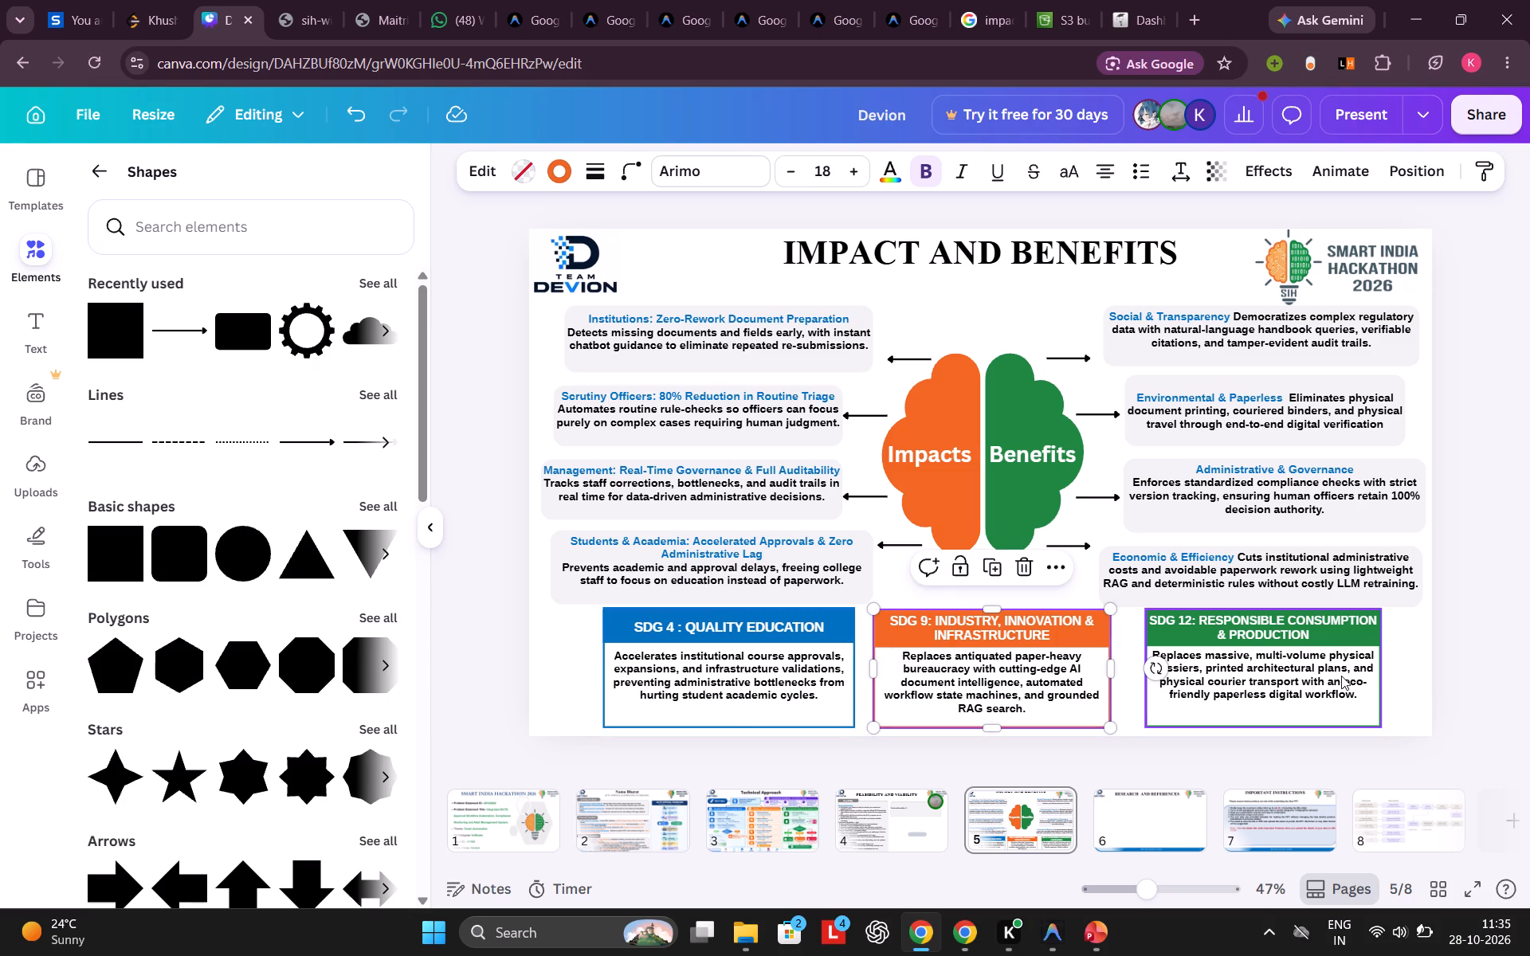
Underline the "Institutions: Zero-Rework Document Preparation" heading in the first impact box.
click(847, 315)
click(849, 316)
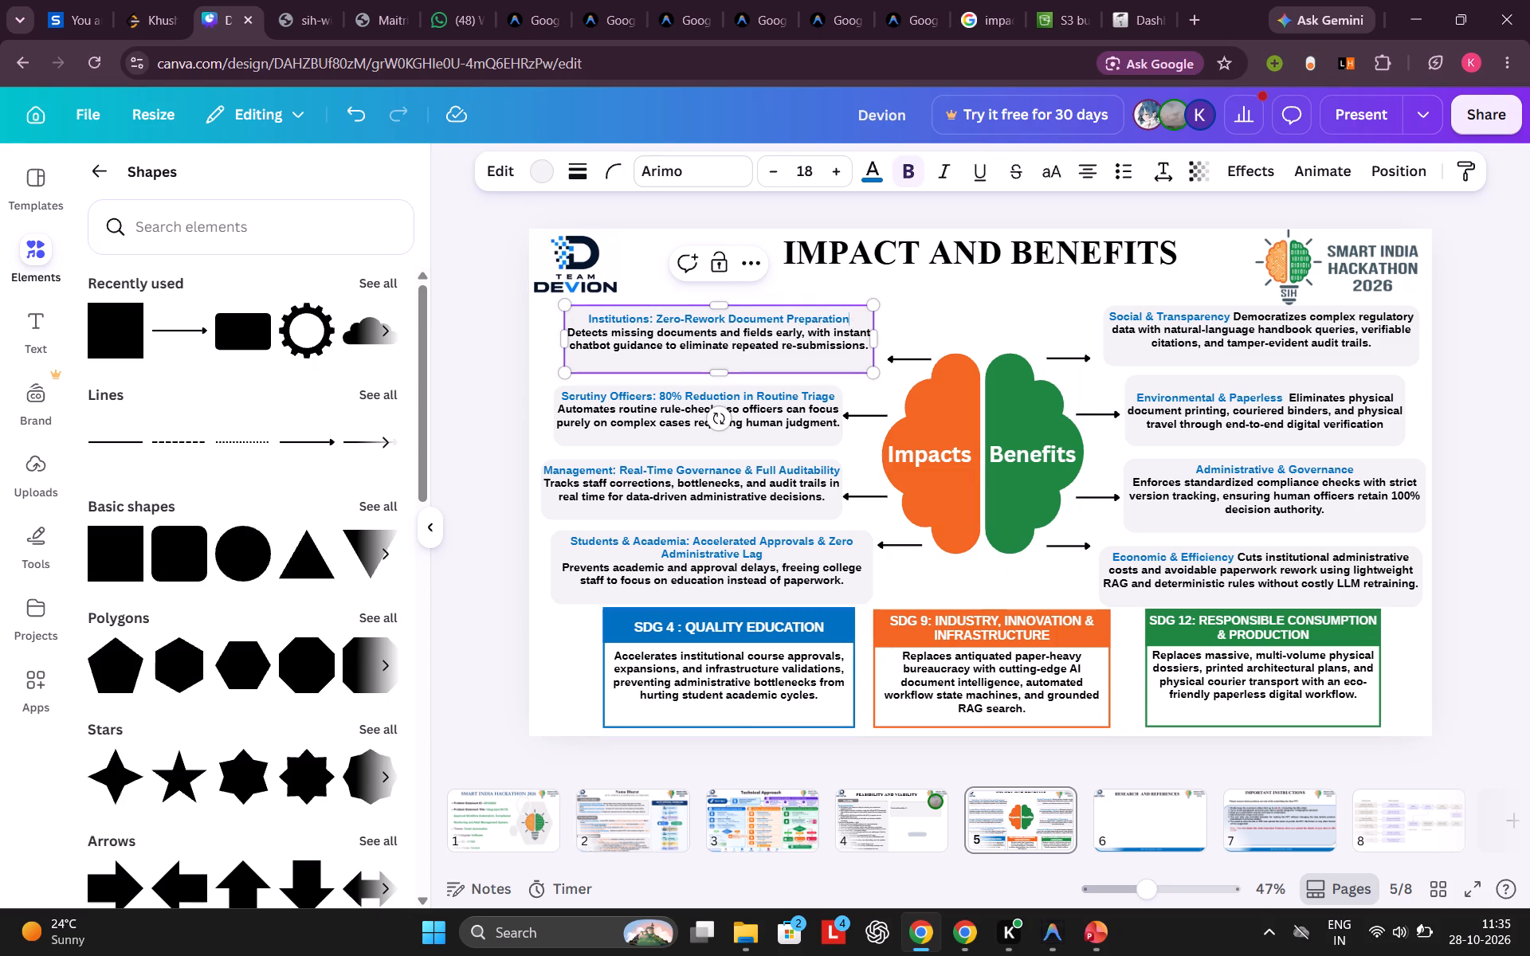
drag(849, 316, 610, 312)
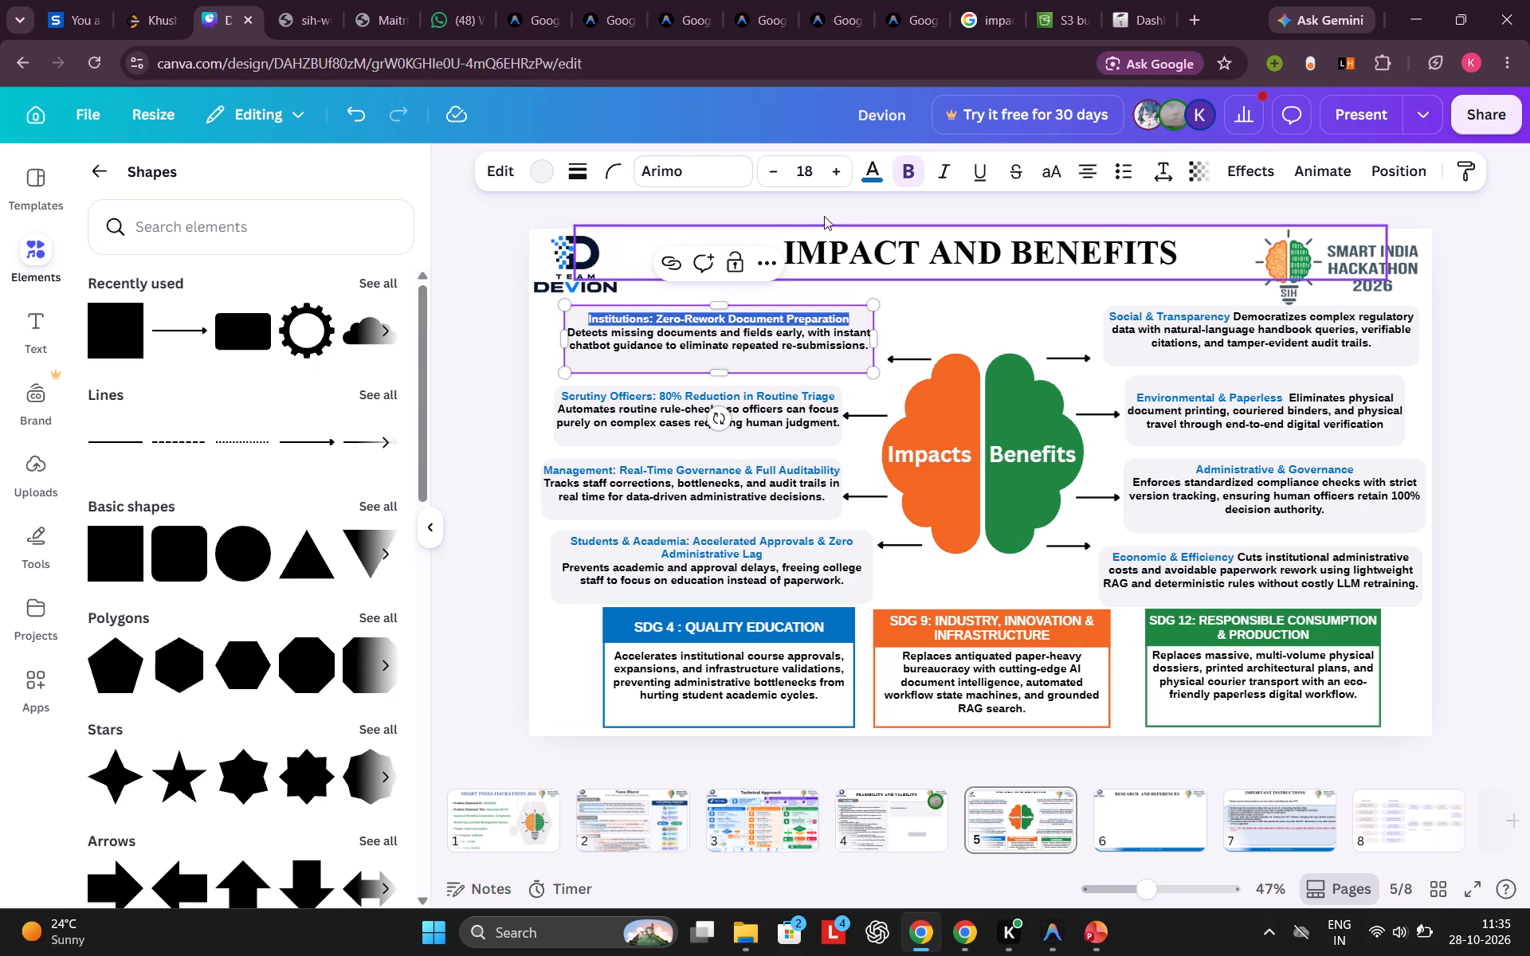
click(979, 174)
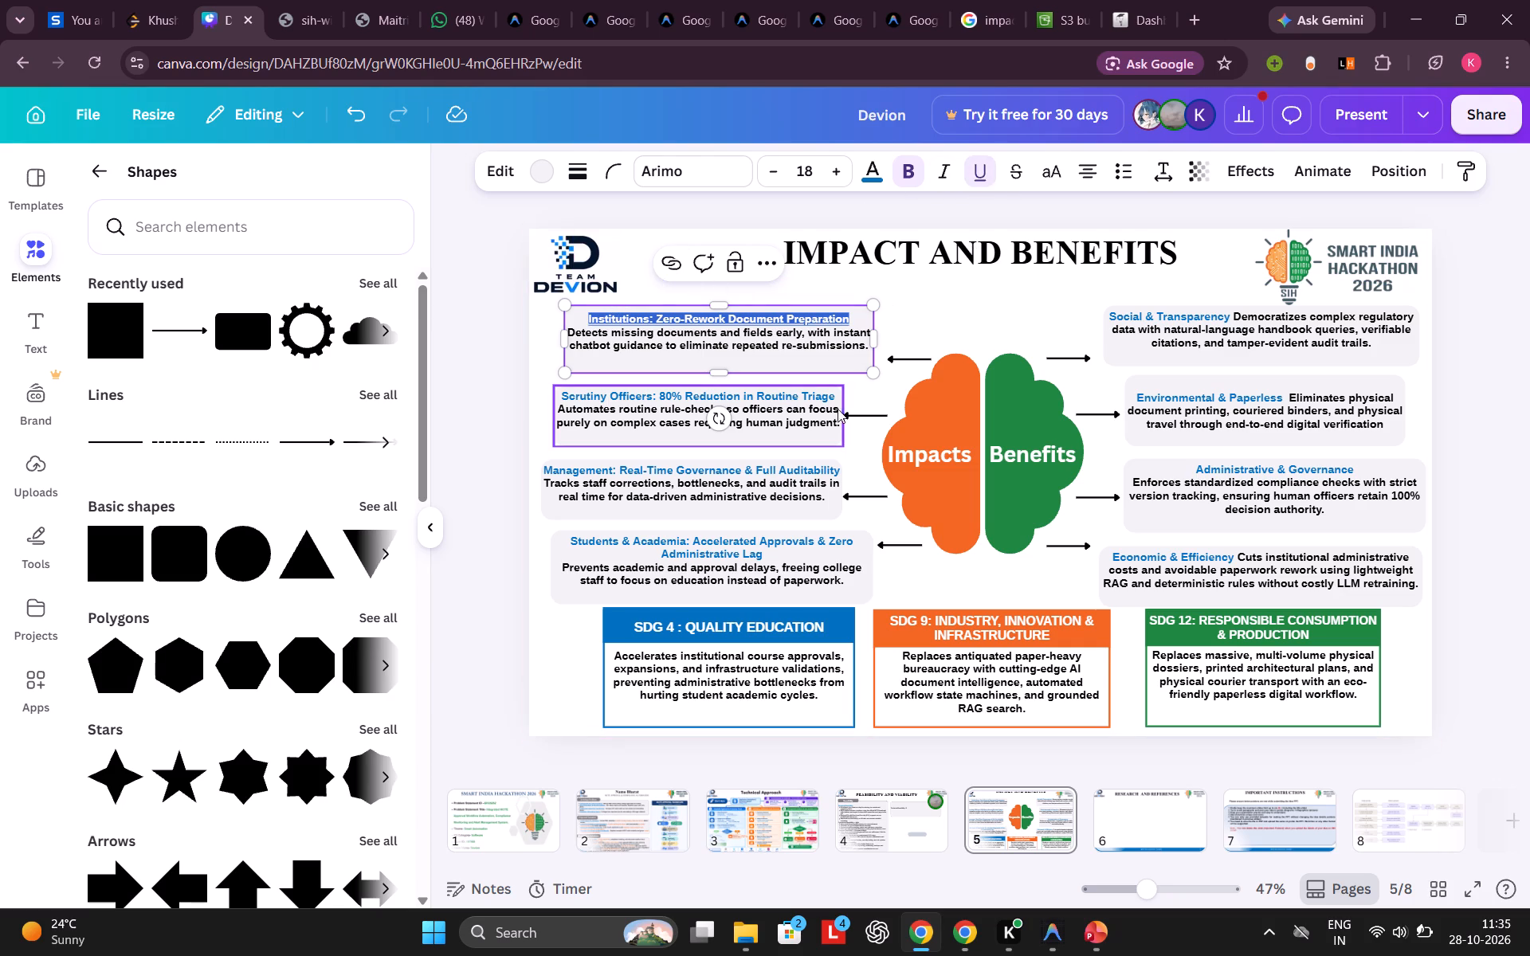
Underline the "Scrutiny Officers: 80% Reduction in Routine Triage" heading in the second impact box.
click(829, 394)
click(834, 394)
drag(834, 394, 597, 389)
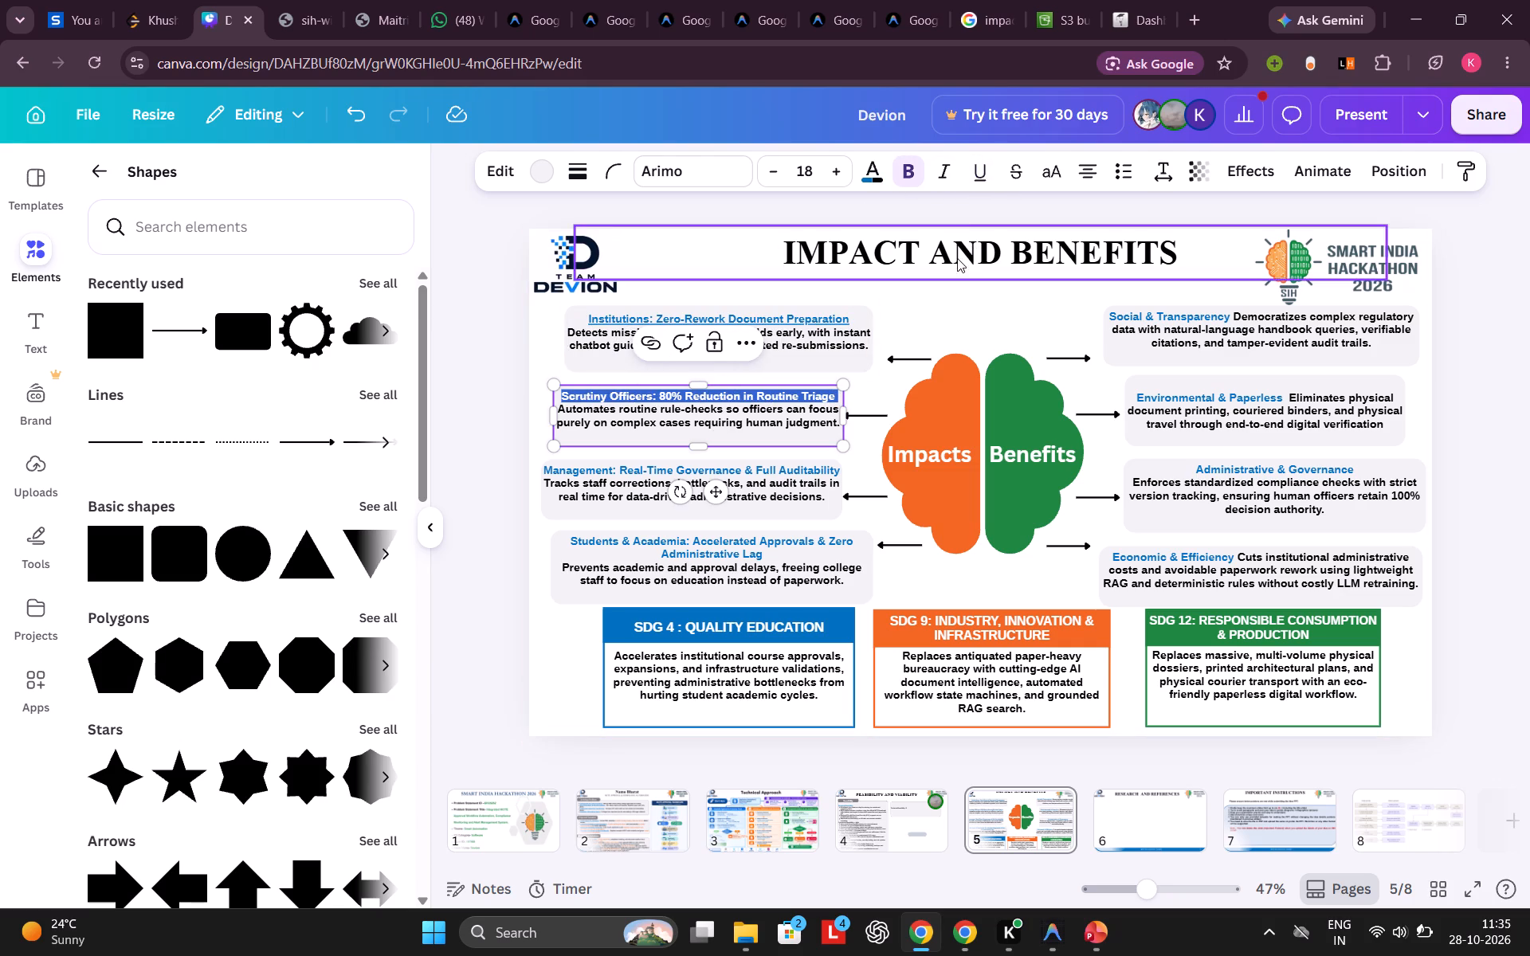
click(979, 174)
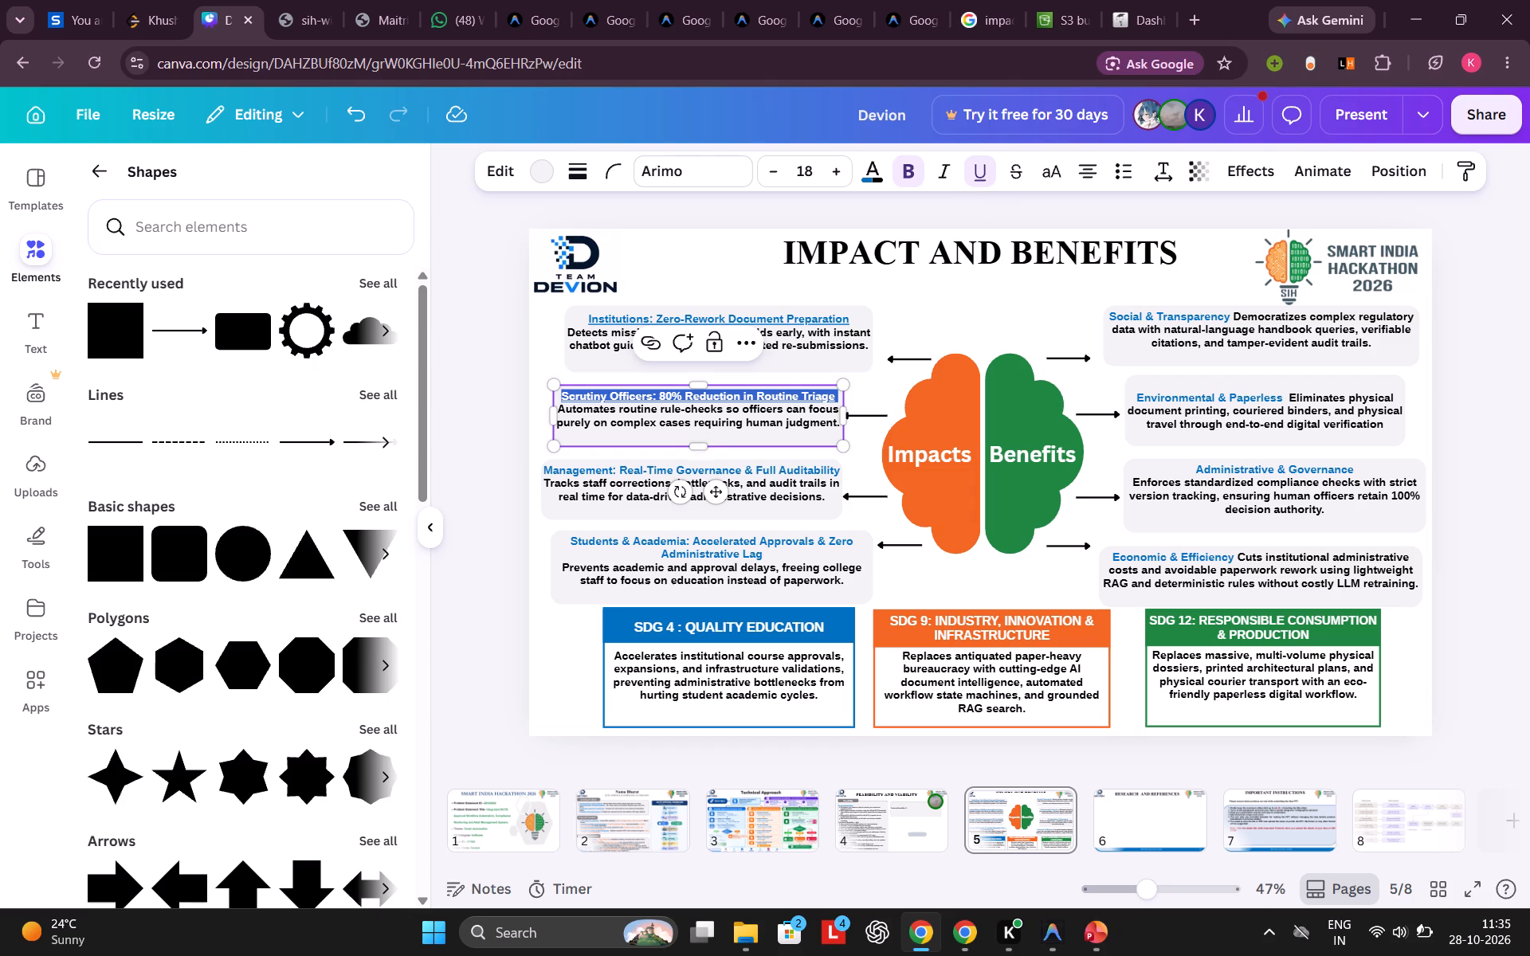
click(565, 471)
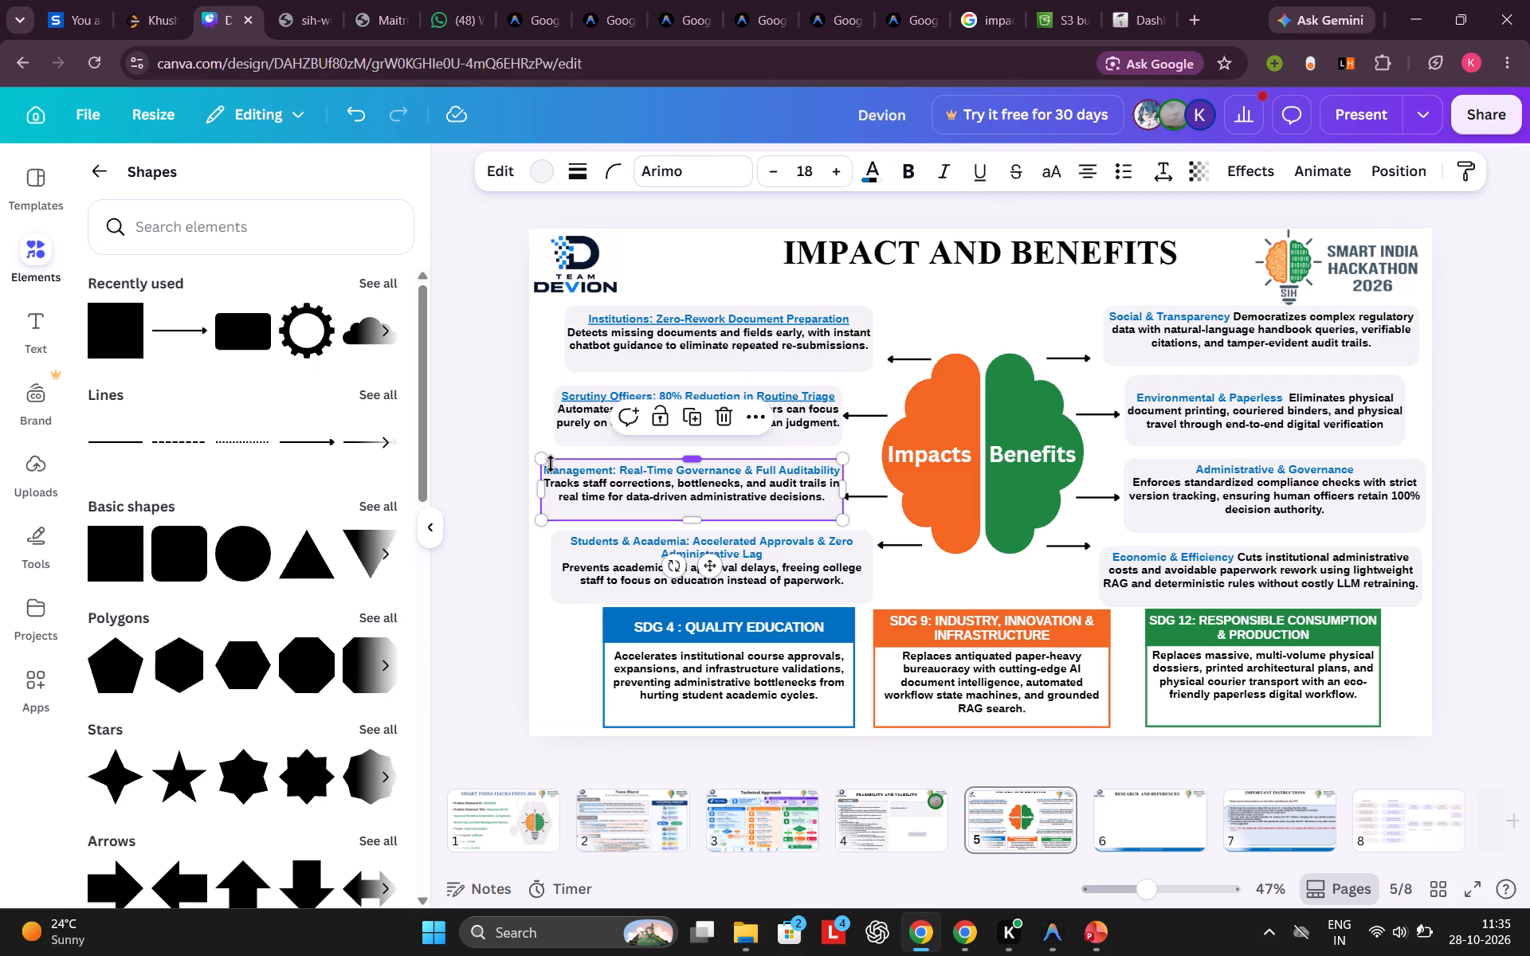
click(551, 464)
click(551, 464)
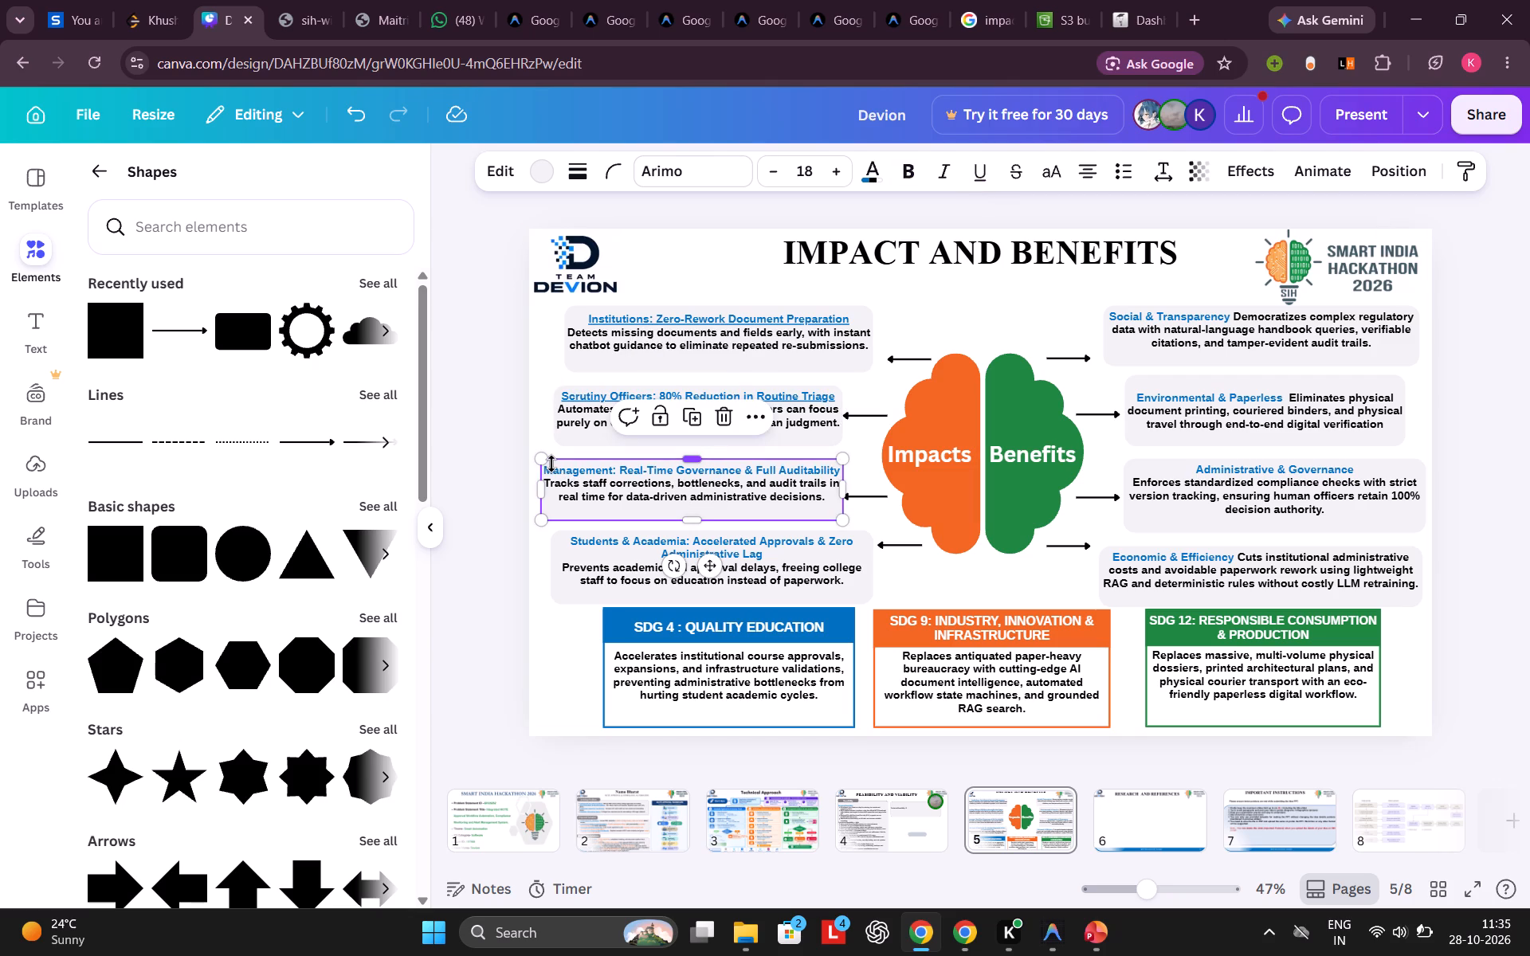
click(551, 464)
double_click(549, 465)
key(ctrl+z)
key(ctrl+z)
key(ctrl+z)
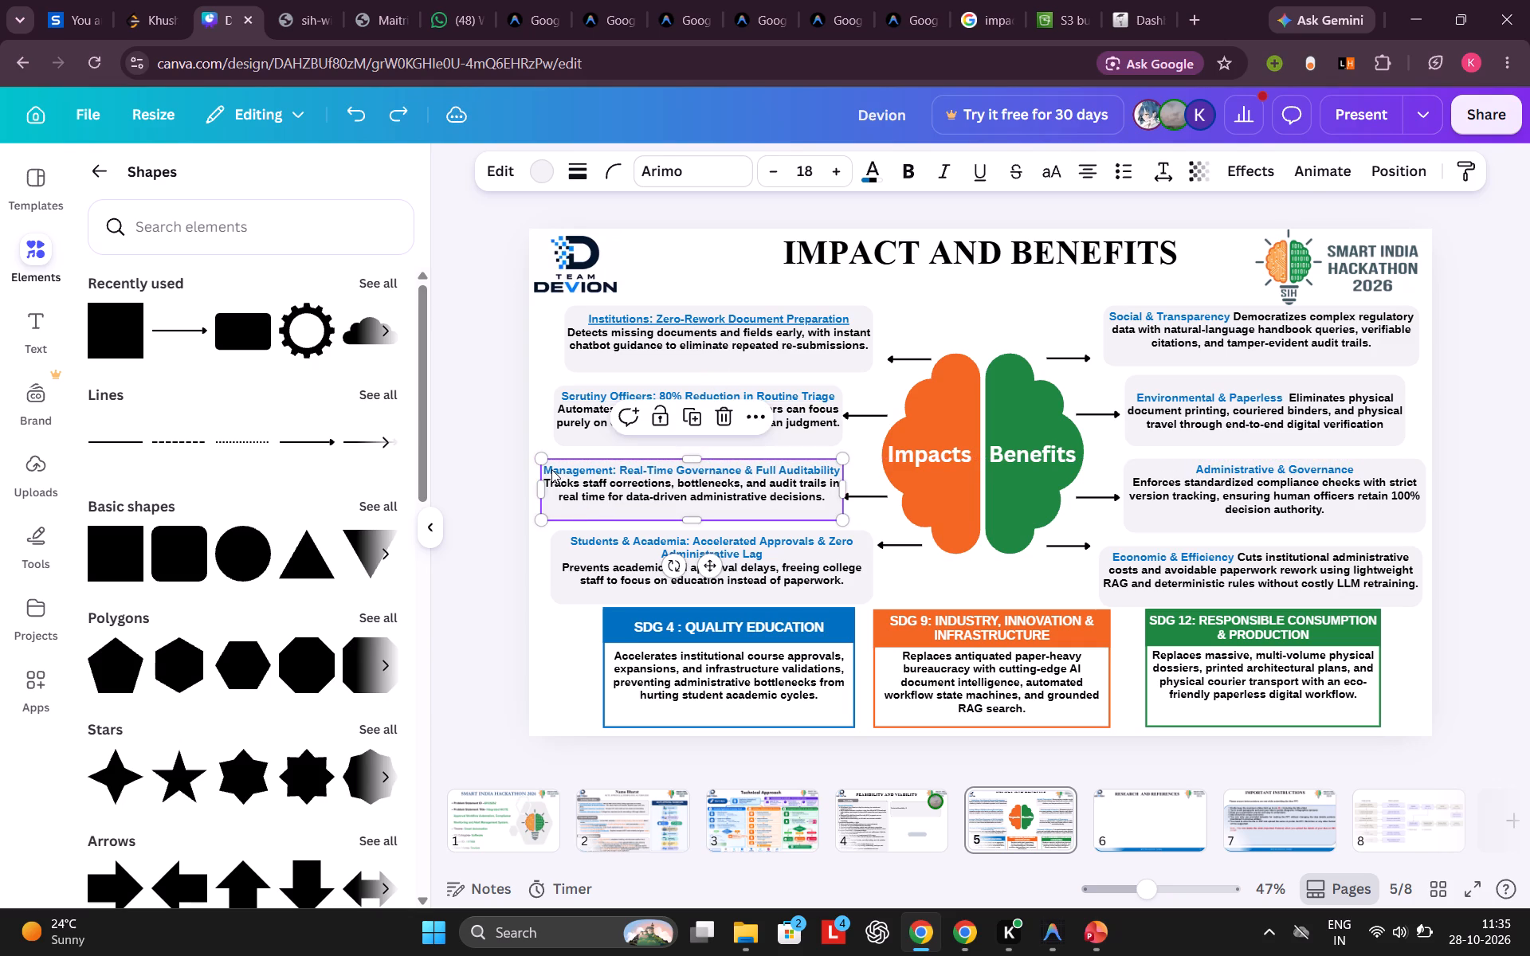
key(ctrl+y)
Underline the "Management: Real-Time Governance & Full Auditability" heading in the third impact box.
click(566, 469)
click(828, 472)
drag(828, 472, 559, 467)
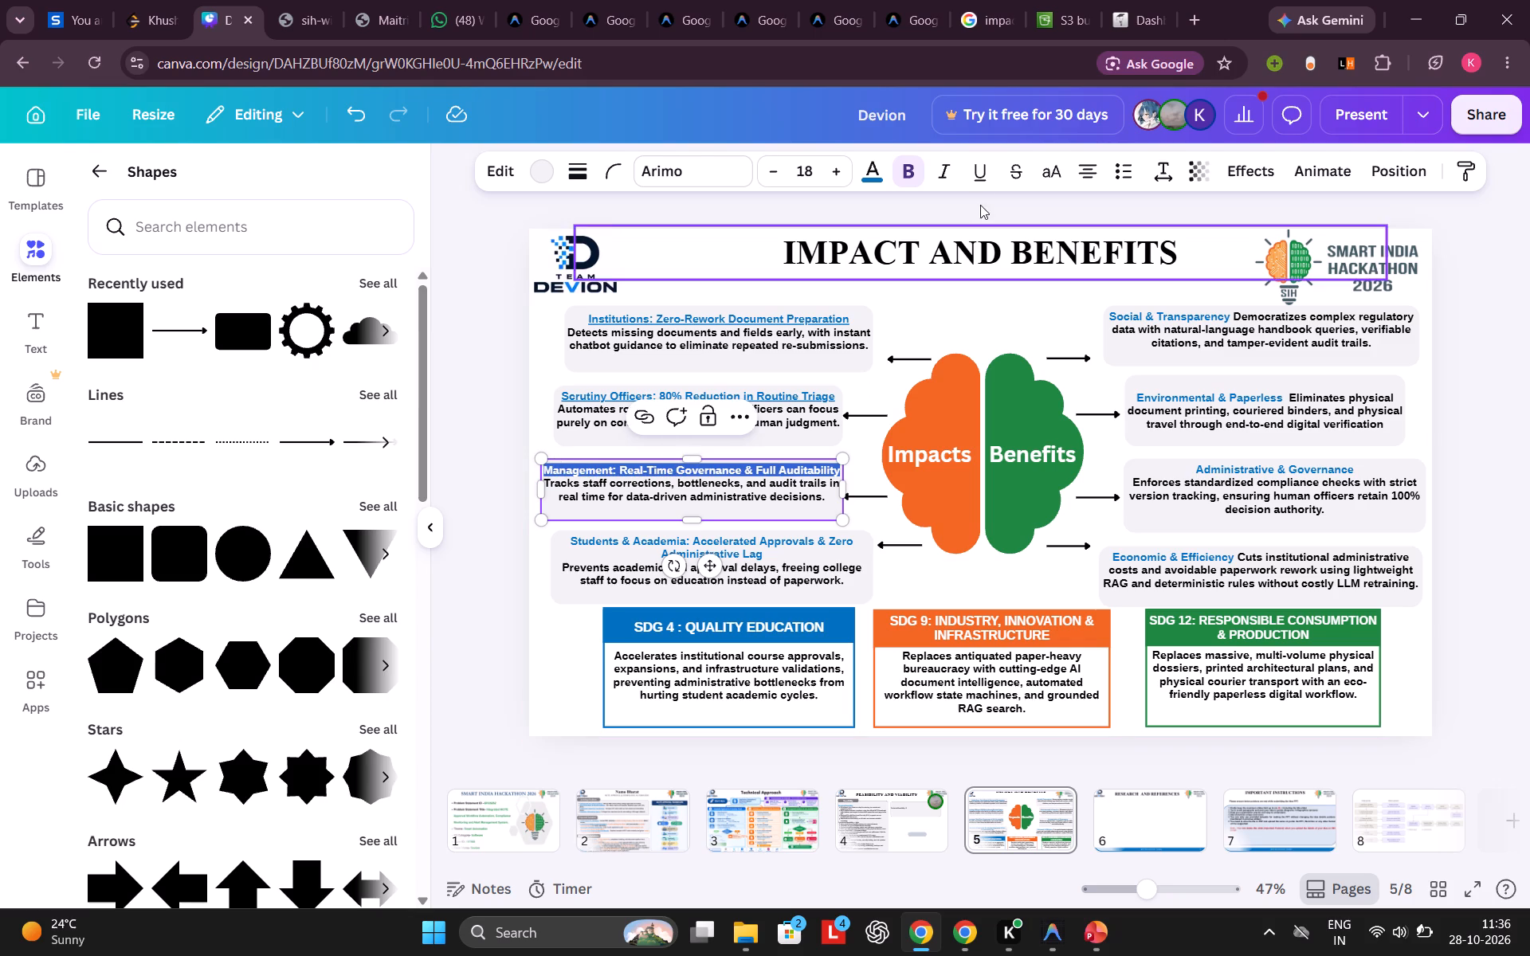
click(987, 173)
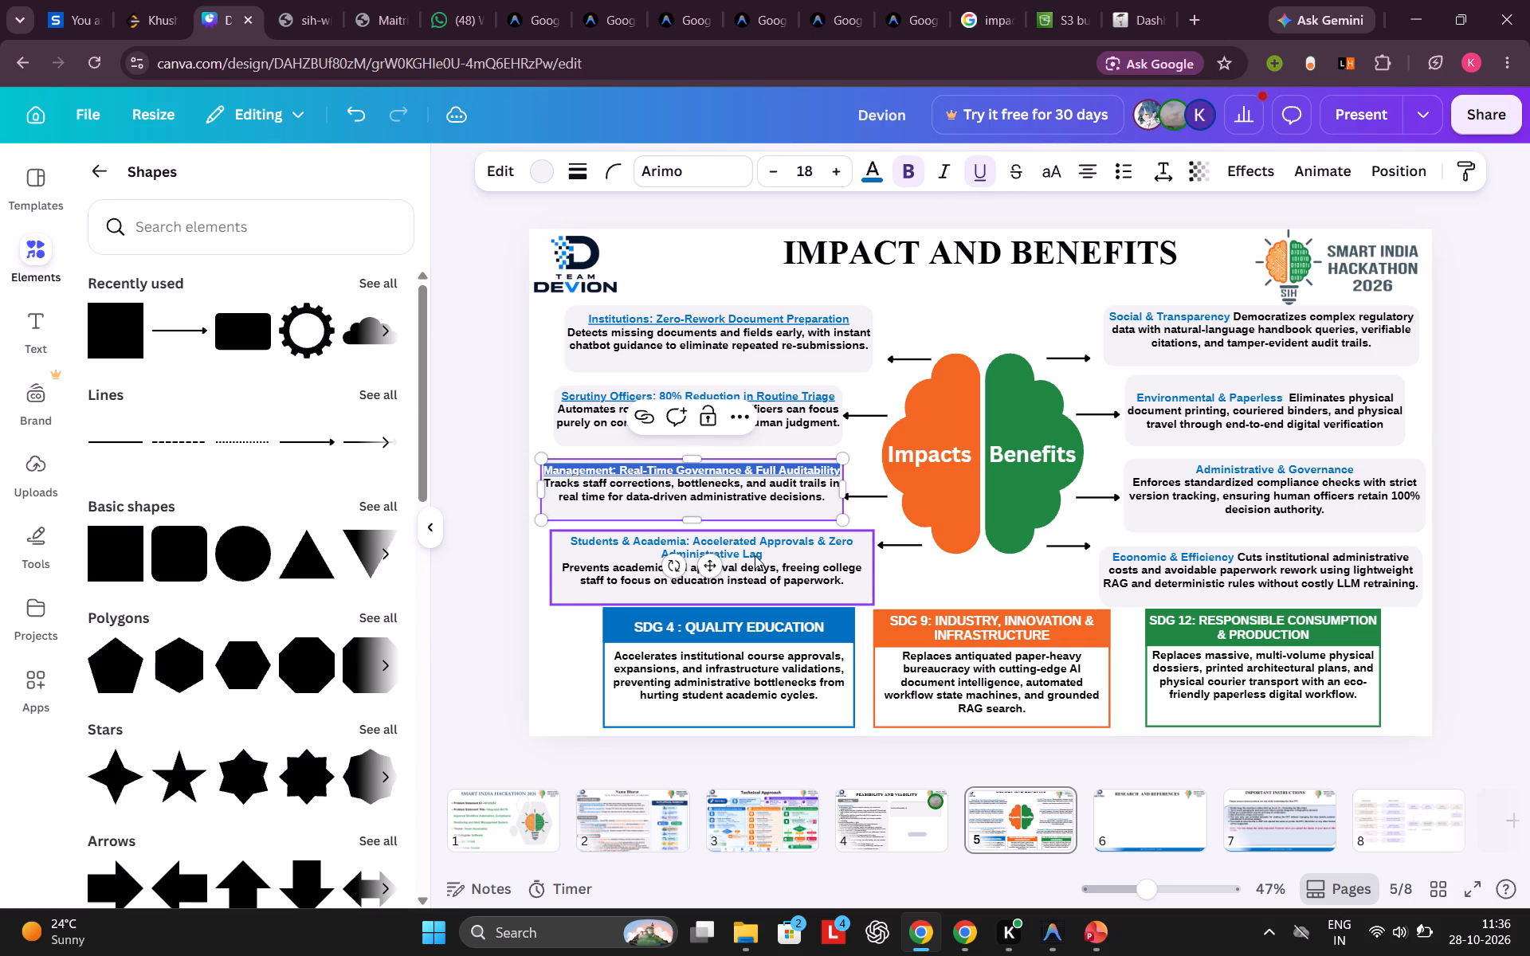
Underline the "Students & Academia: Accelerated Approvals & Zero Administrative Lag" heading in the fourth impact box.
triple_click(755, 554)
drag(755, 554, 762, 558)
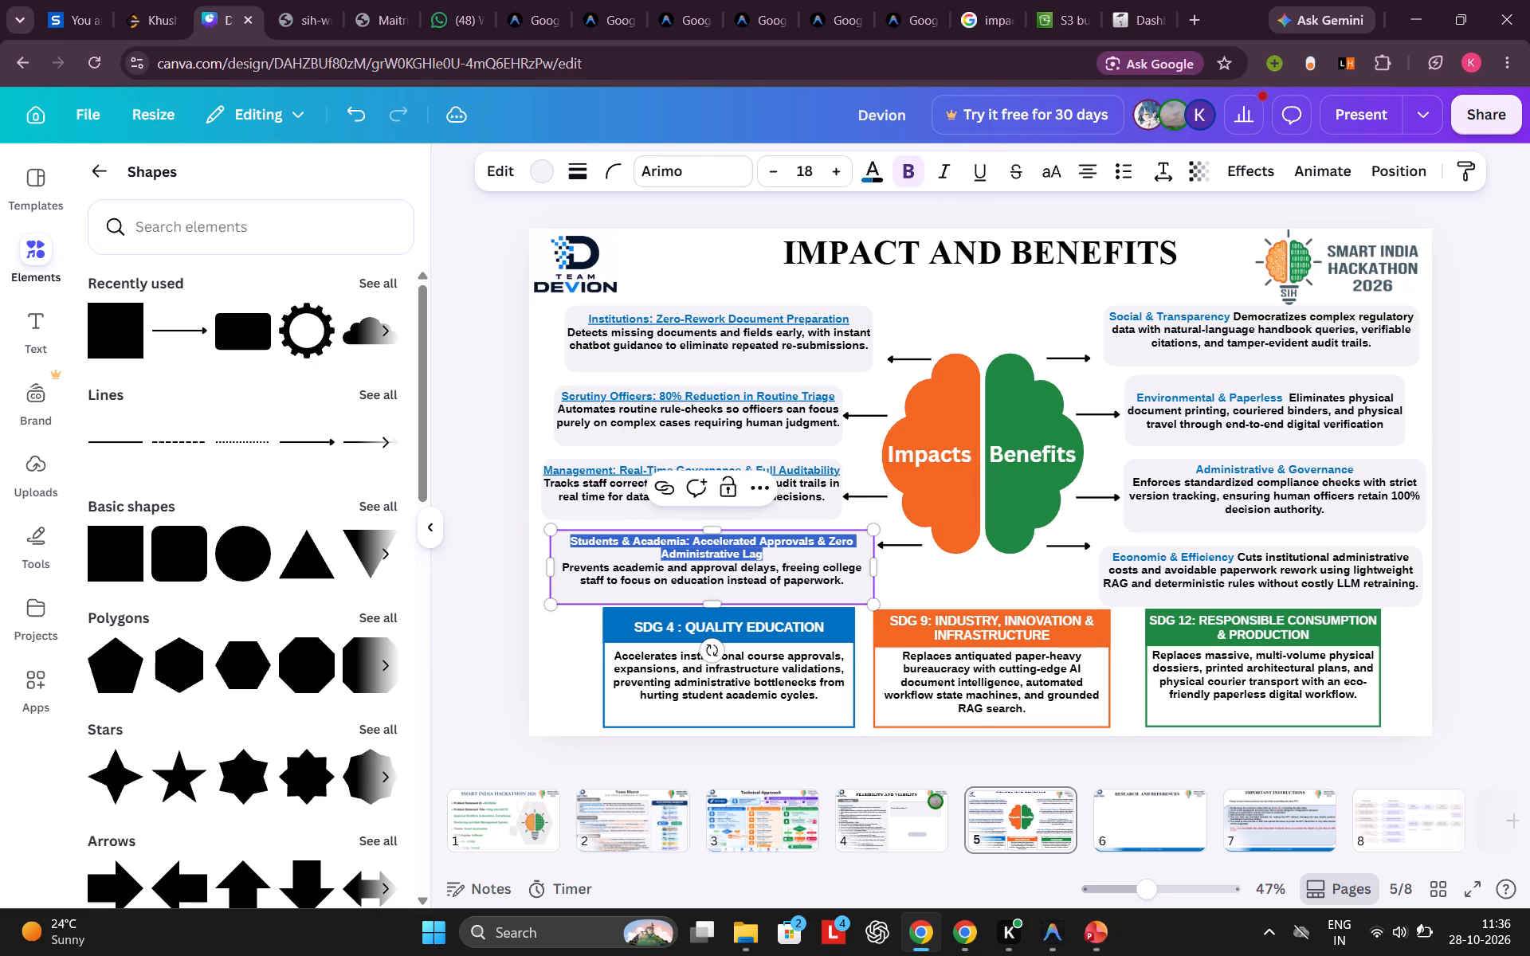
drag(762, 558, 763, 558)
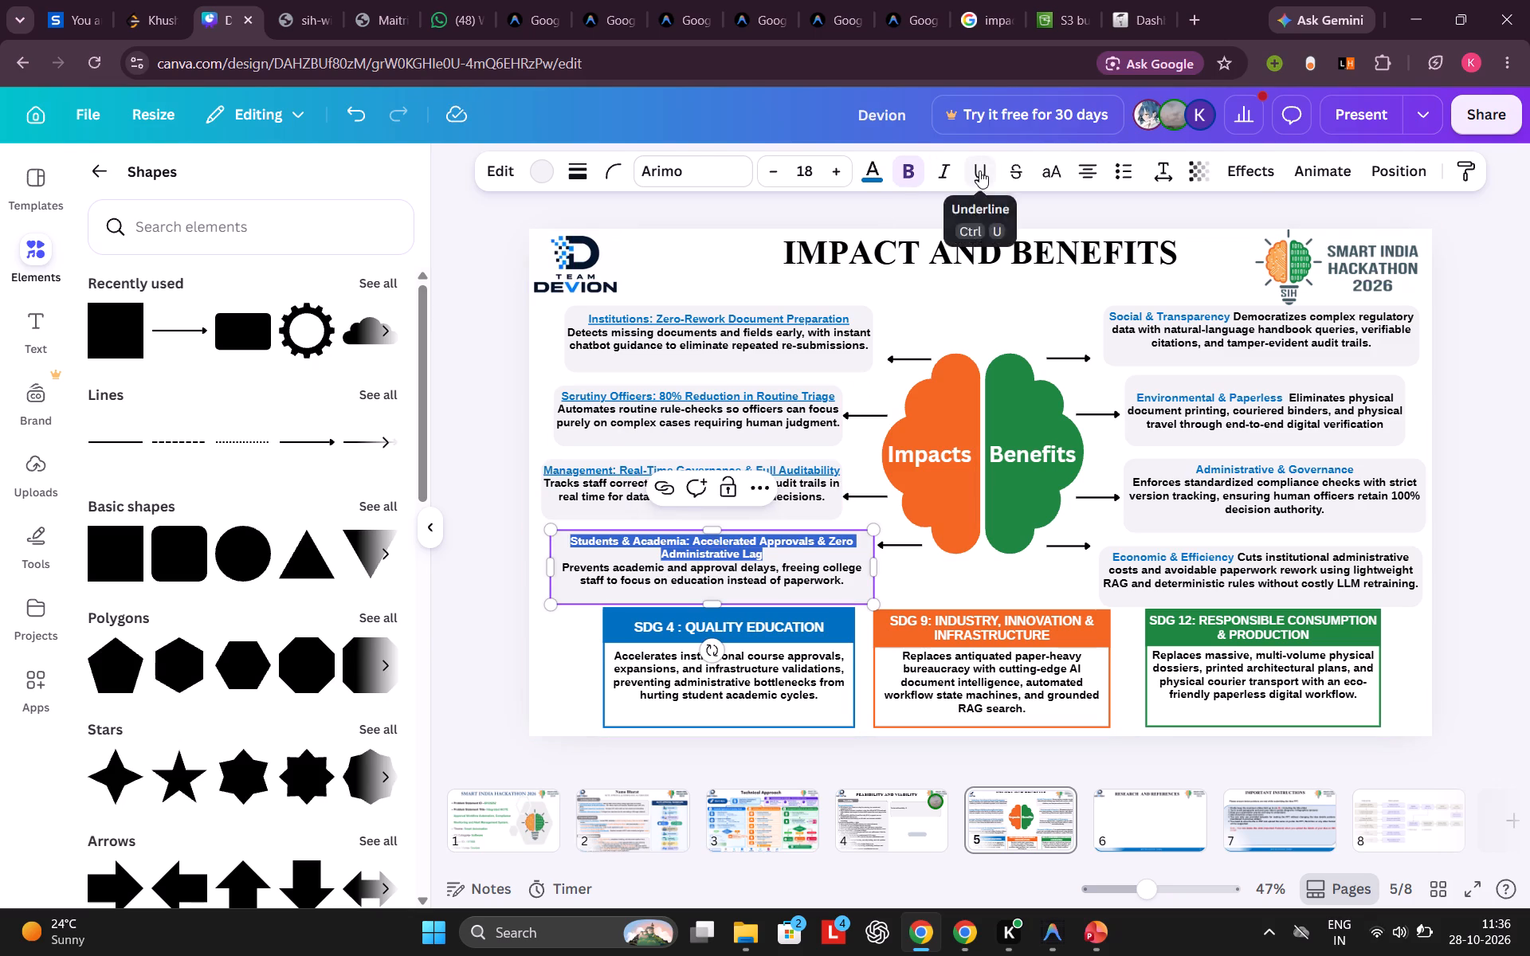
click(979, 170)
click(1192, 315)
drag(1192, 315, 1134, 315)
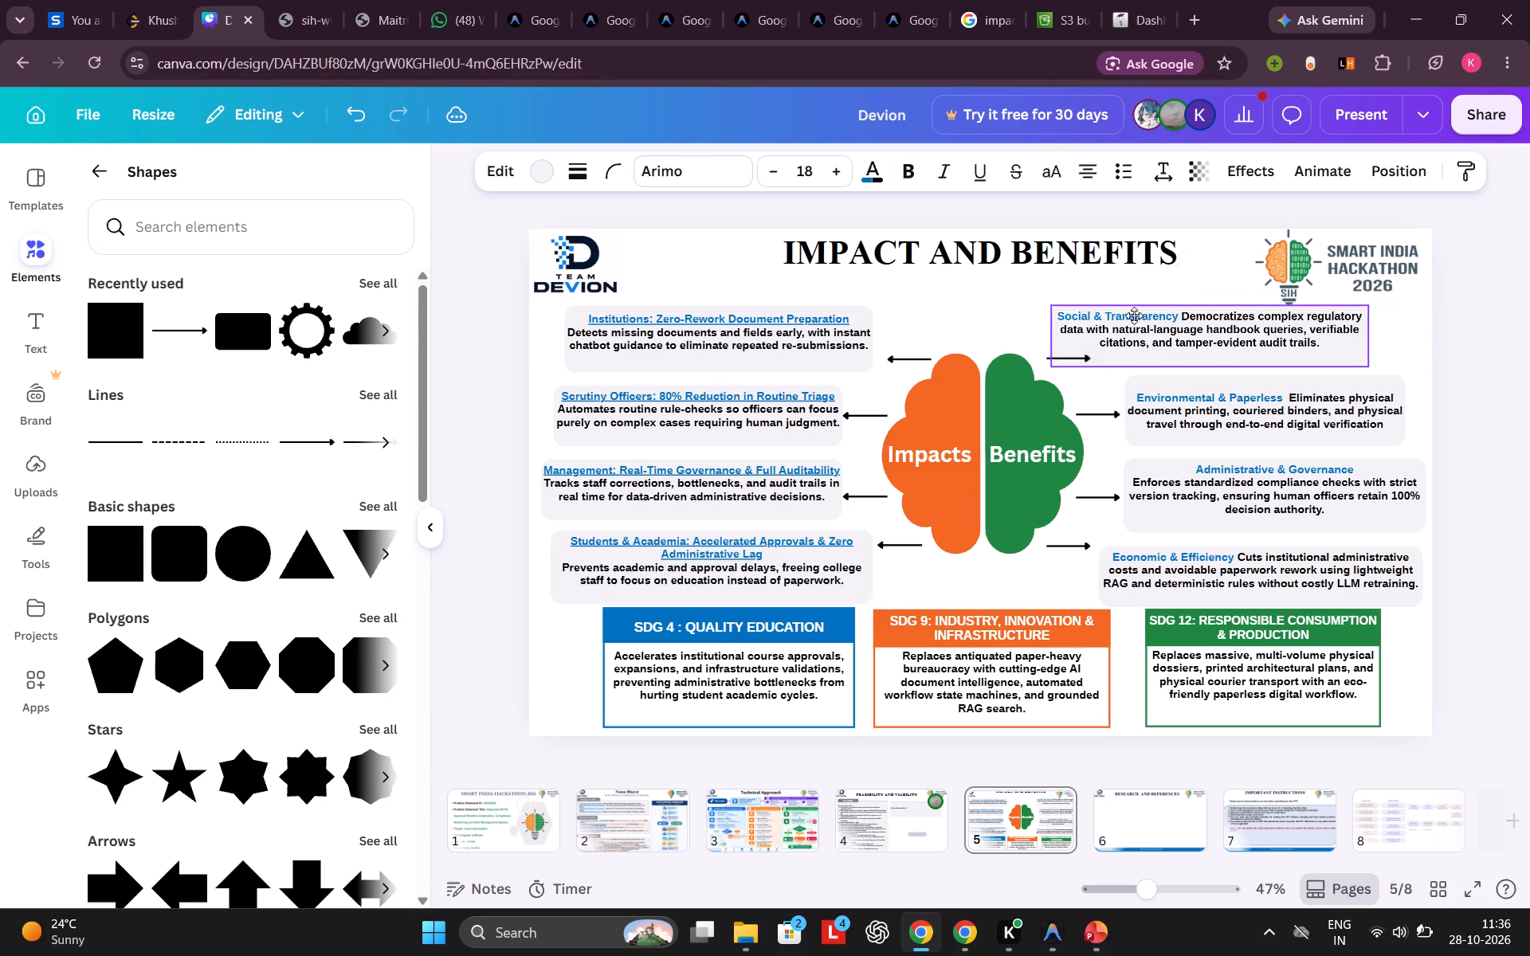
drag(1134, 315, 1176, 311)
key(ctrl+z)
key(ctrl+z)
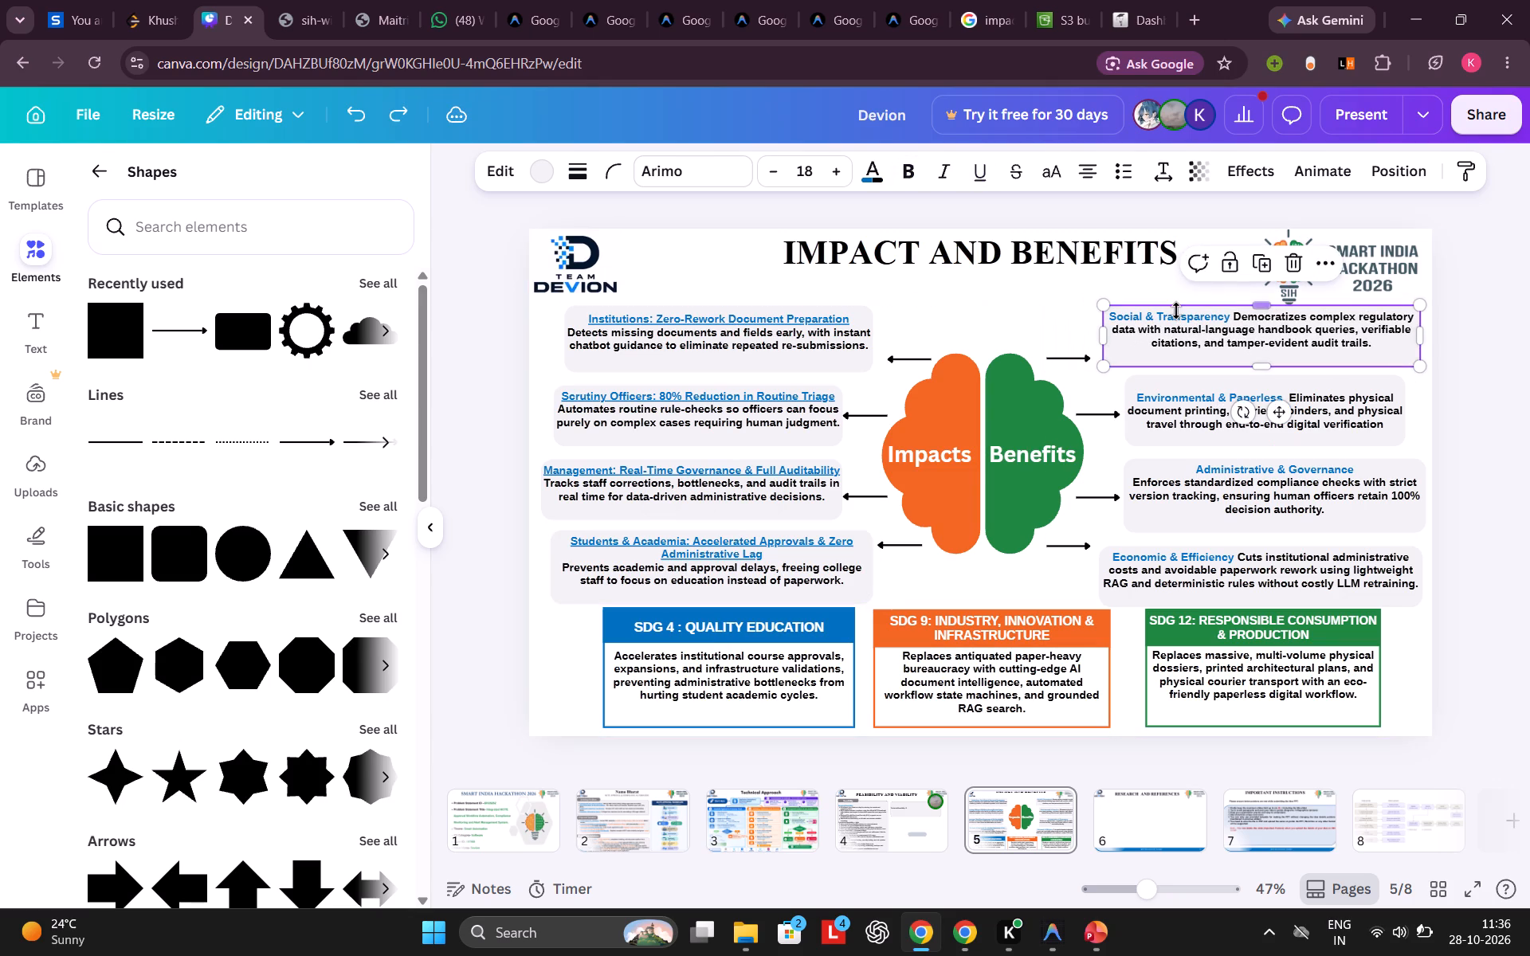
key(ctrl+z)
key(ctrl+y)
Underline the "Social & Transparency" heading in the first benefit box.
triple_click(1200, 312)
triple_click(1200, 312)
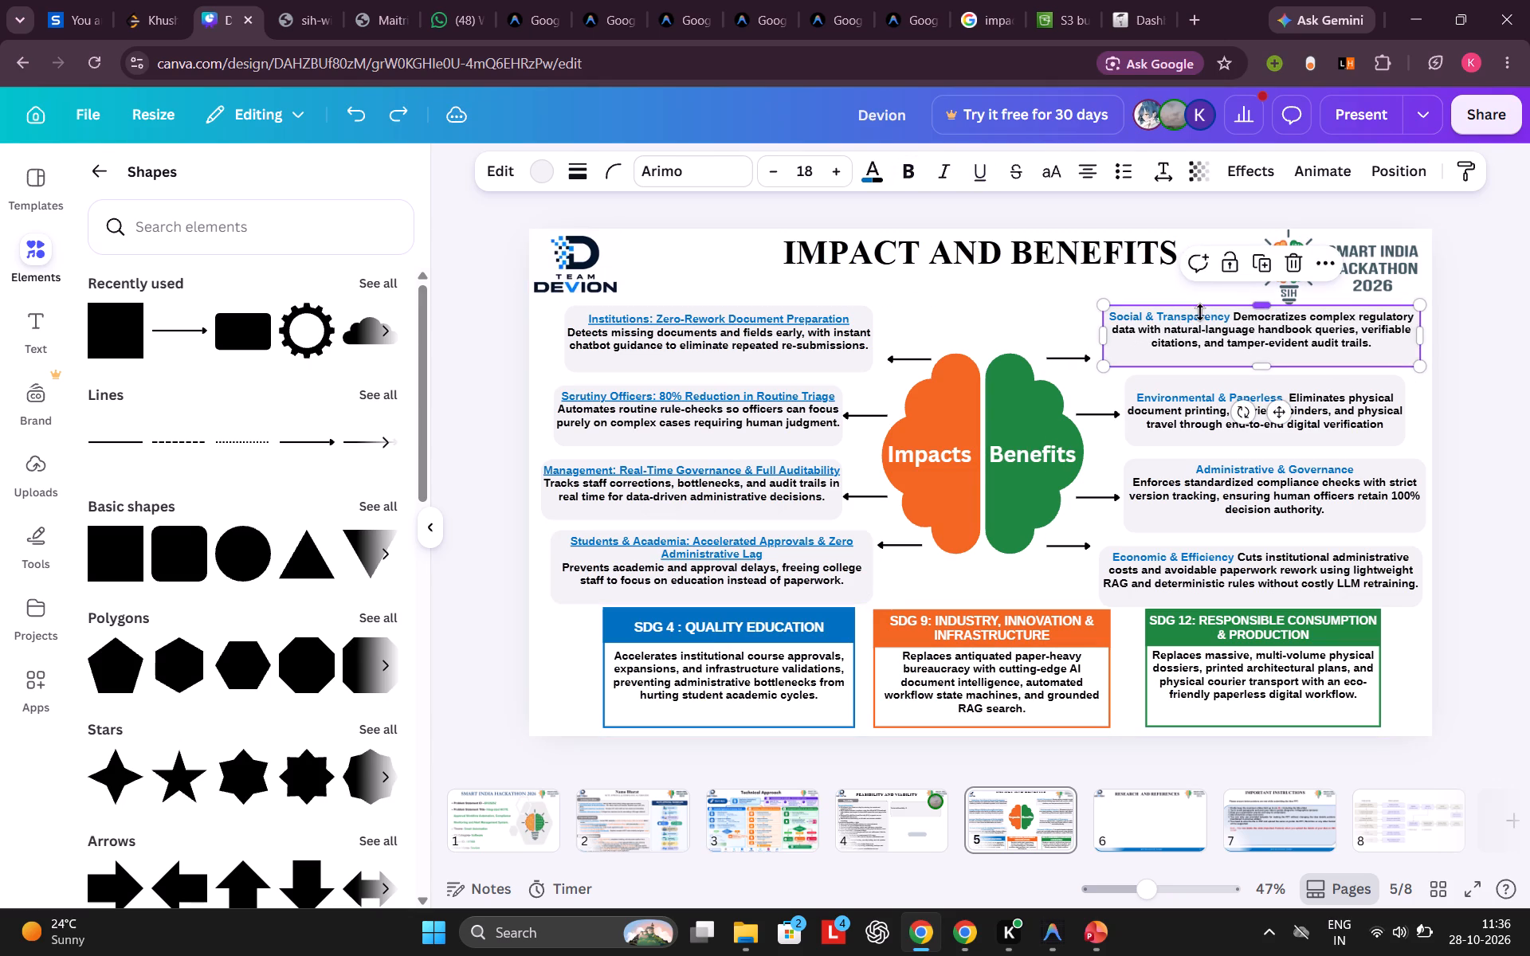
click(1202, 315)
click(1202, 315)
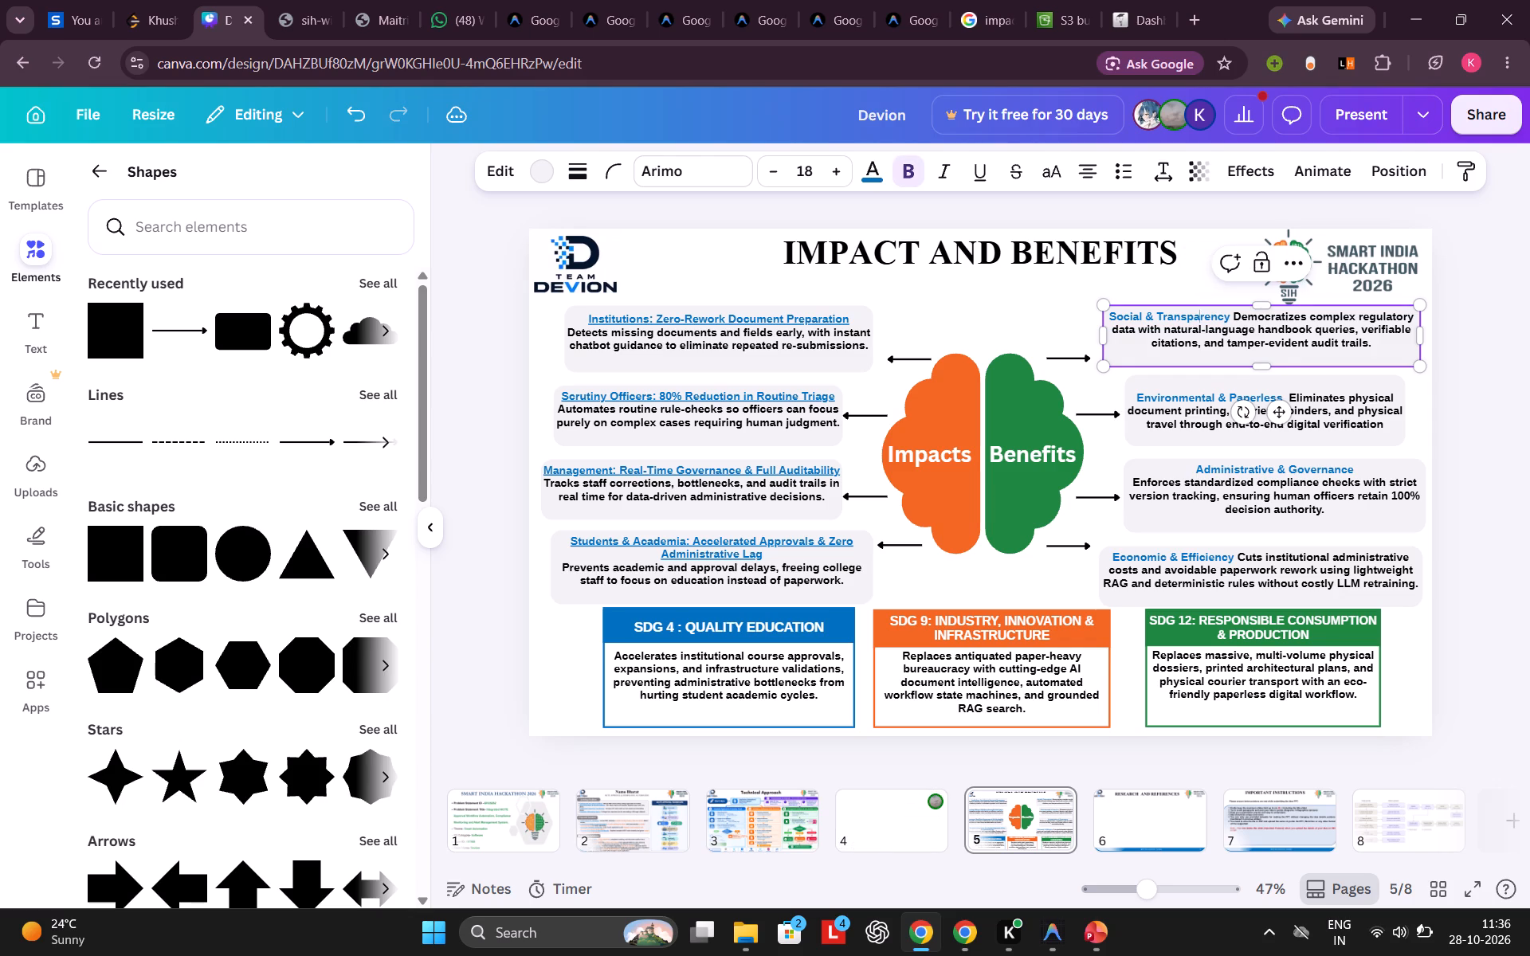
click(1202, 315)
drag(1202, 315, 1124, 312)
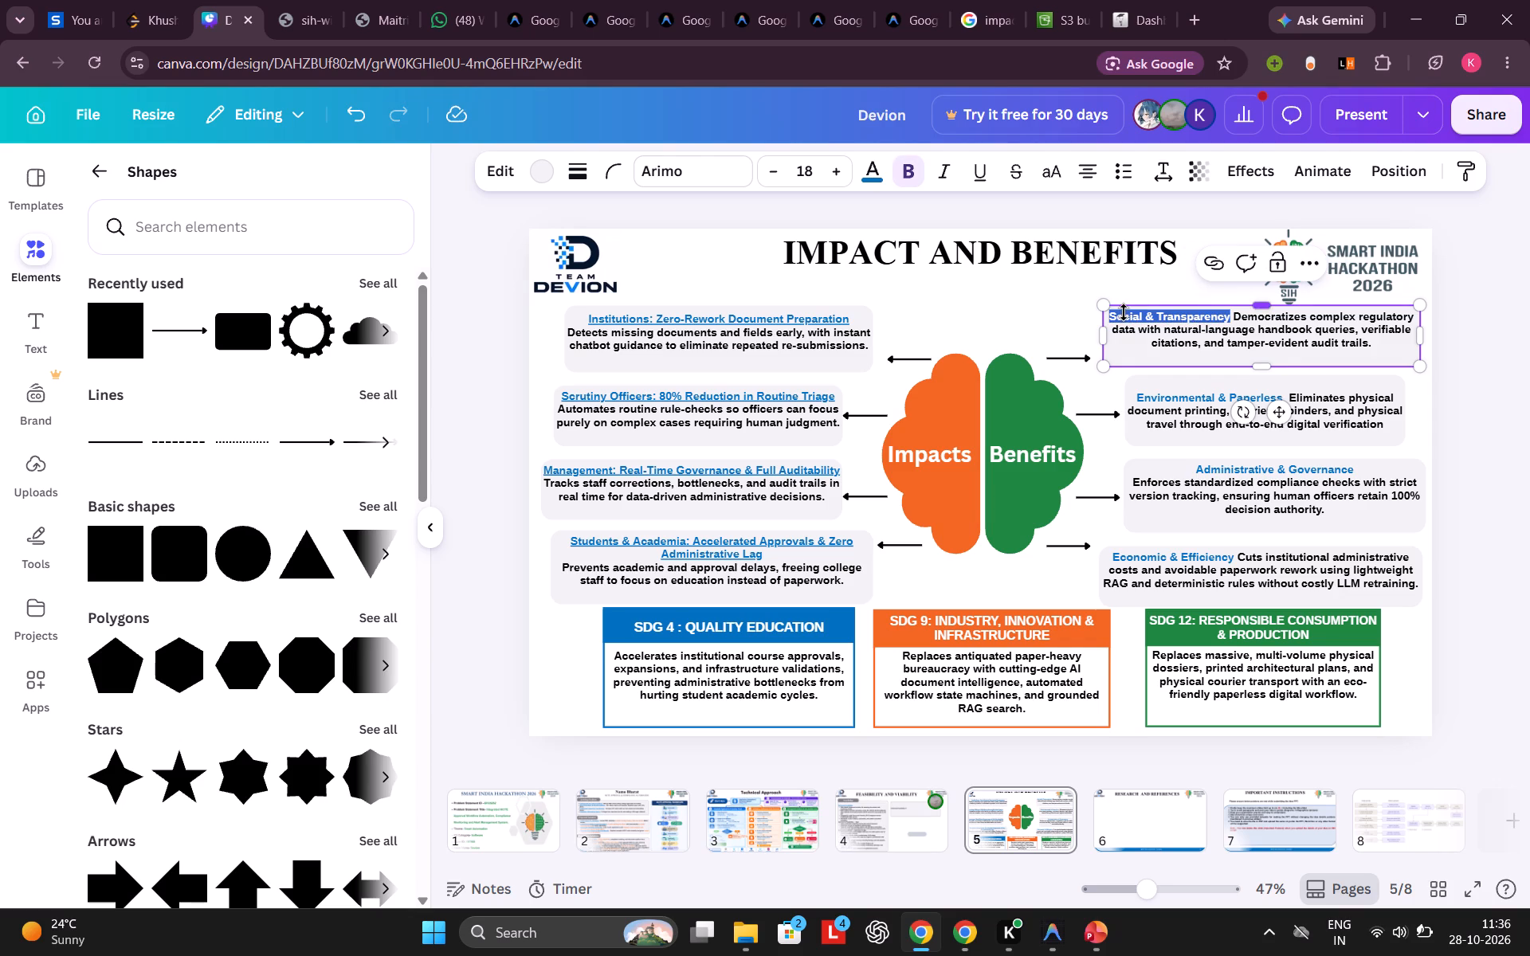
click(985, 177)
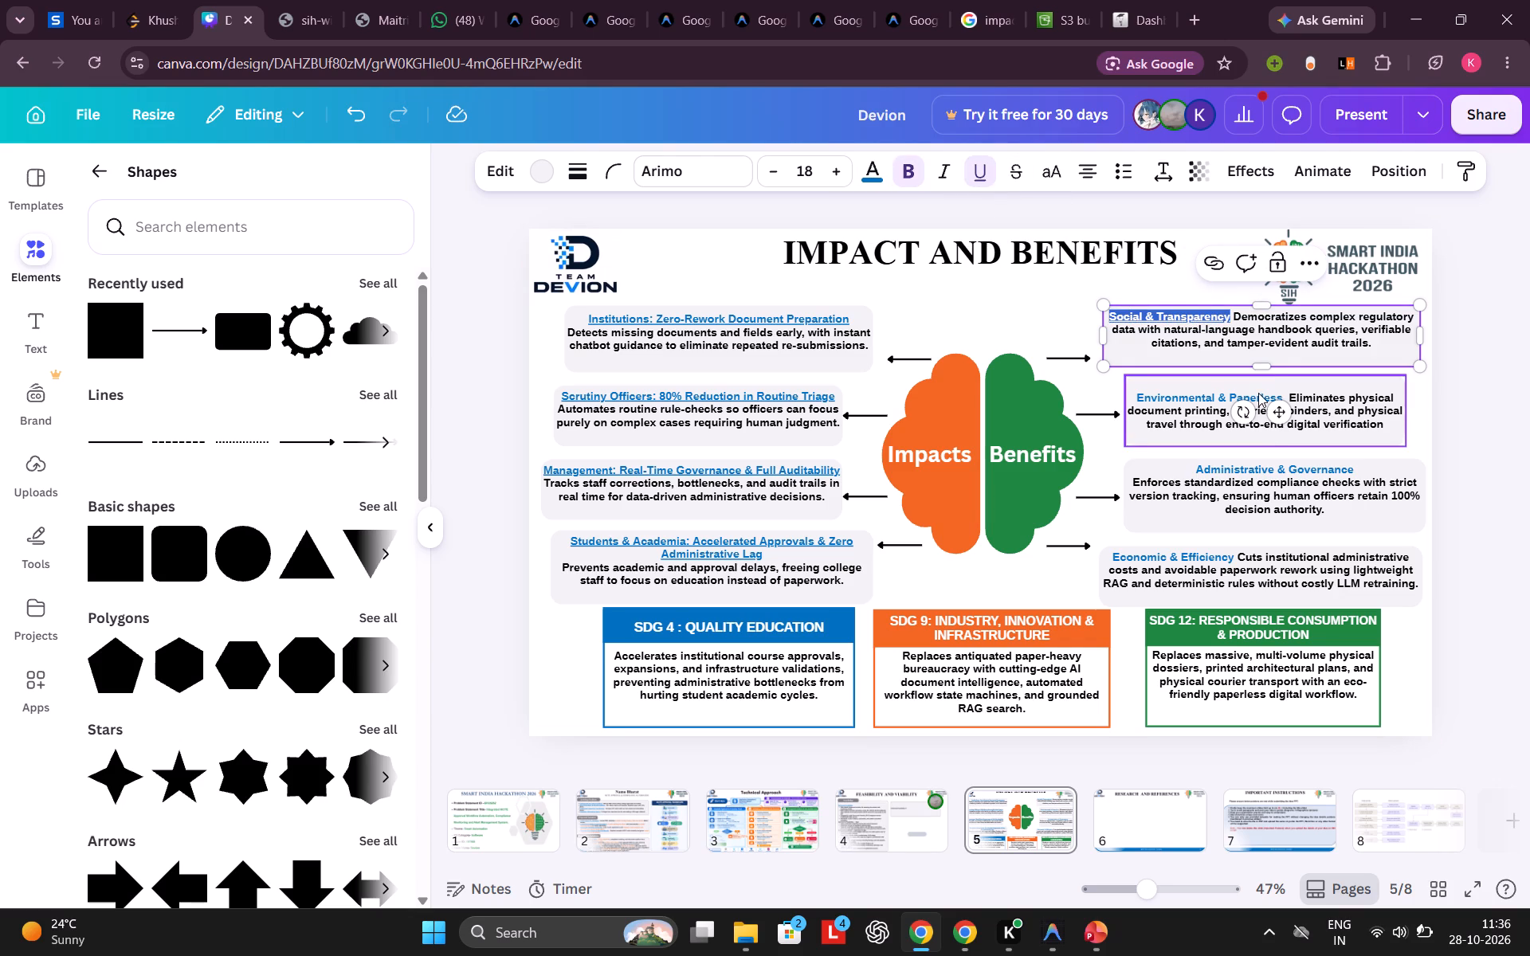
Underline only the "Environmental & Paperless" heading in the second benefit box.
double_click(1258, 393)
double_click(1263, 394)
drag(1263, 394, 1222, 397)
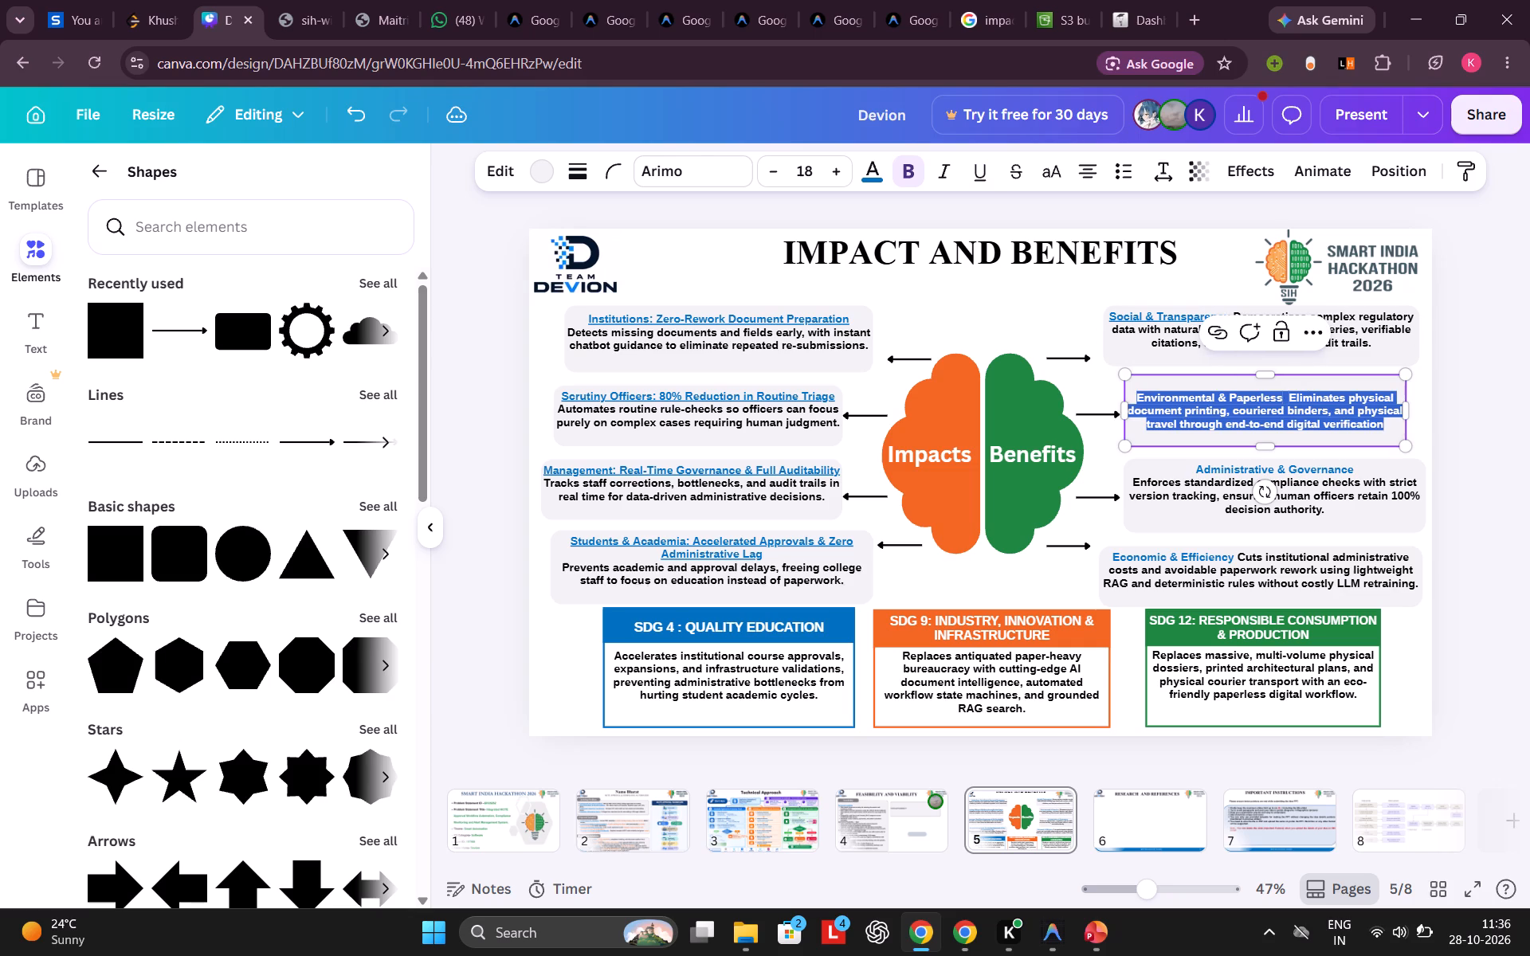
drag(1222, 397, 1221, 397)
click(1221, 397)
click(1260, 398)
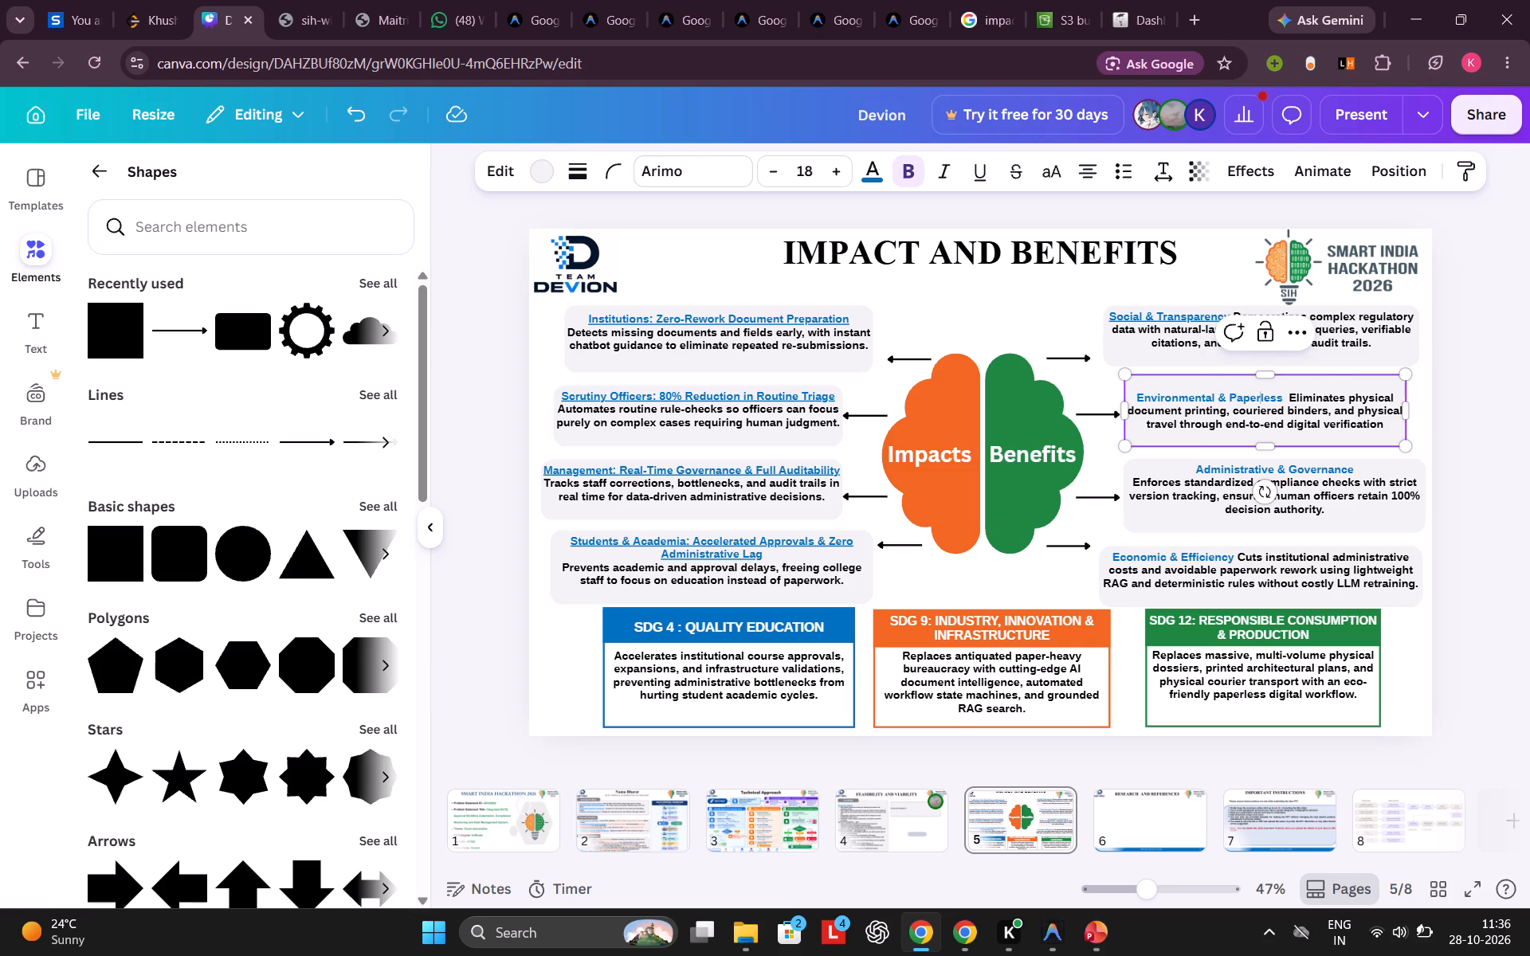
drag(1260, 398, 1180, 394)
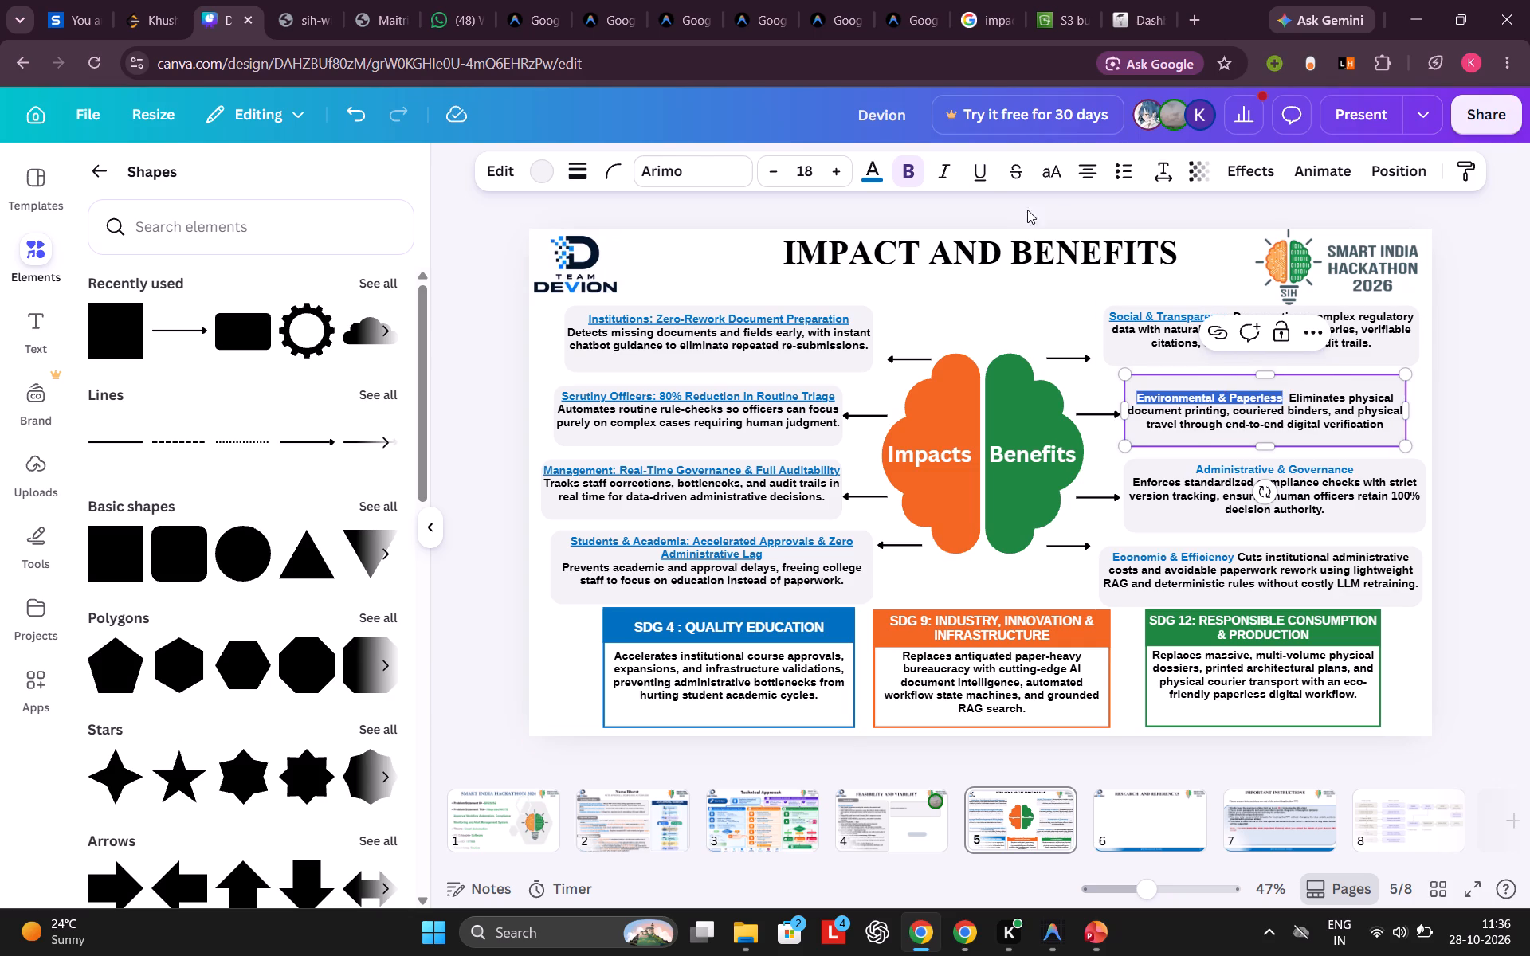
click(982, 178)
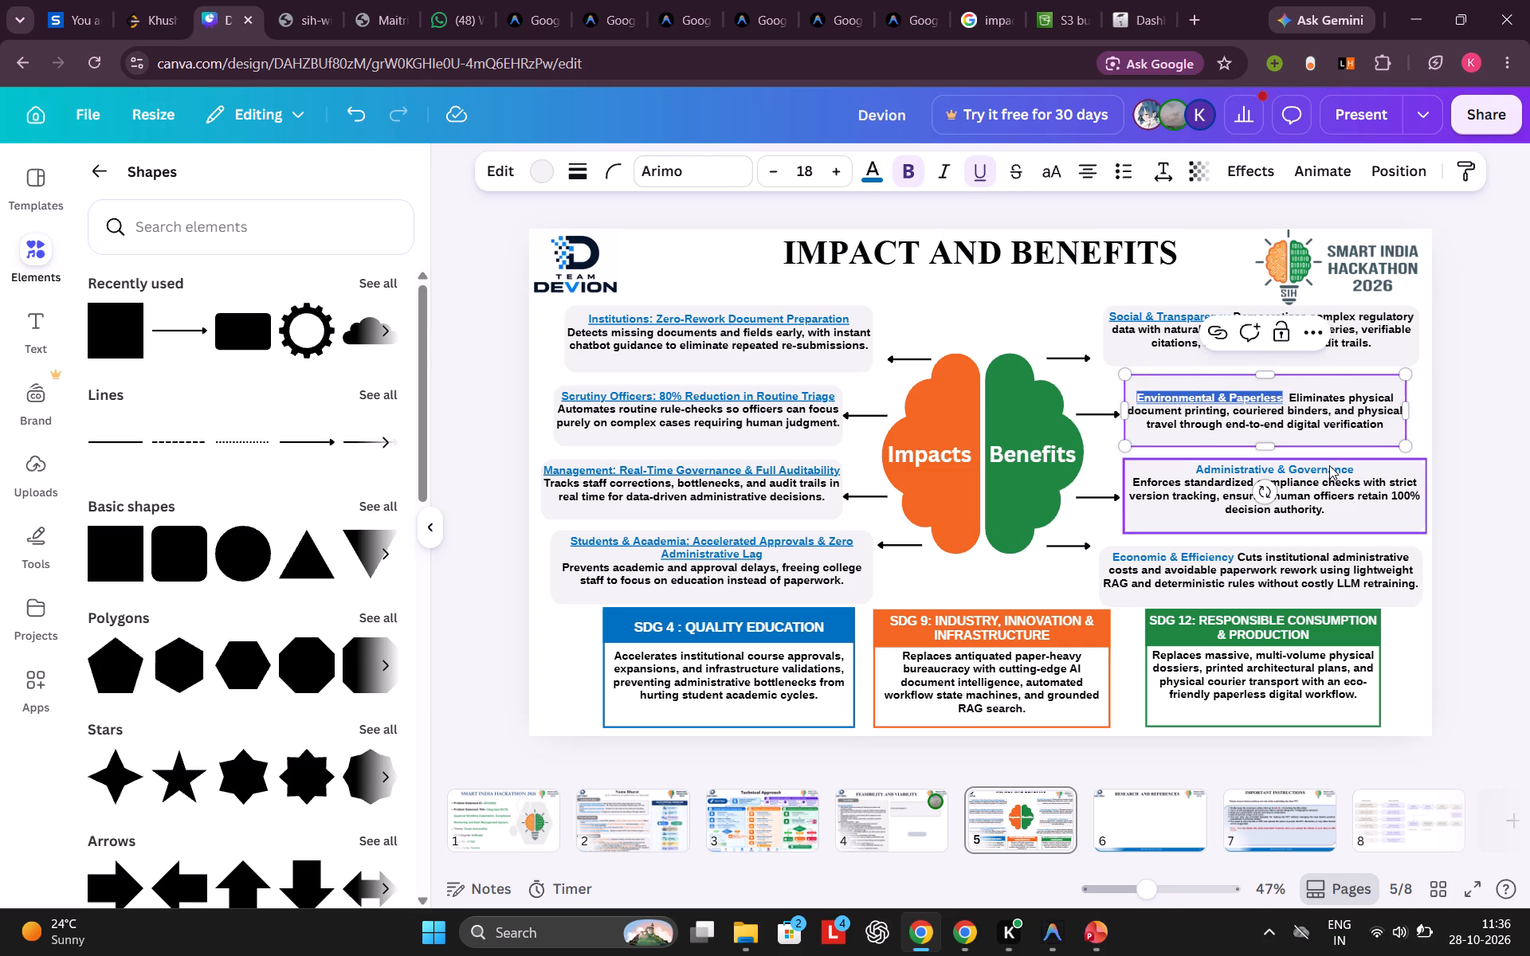
Underline the "Administrative & Governance" heading in the third benefit box.
click(1329, 465)
click(1329, 469)
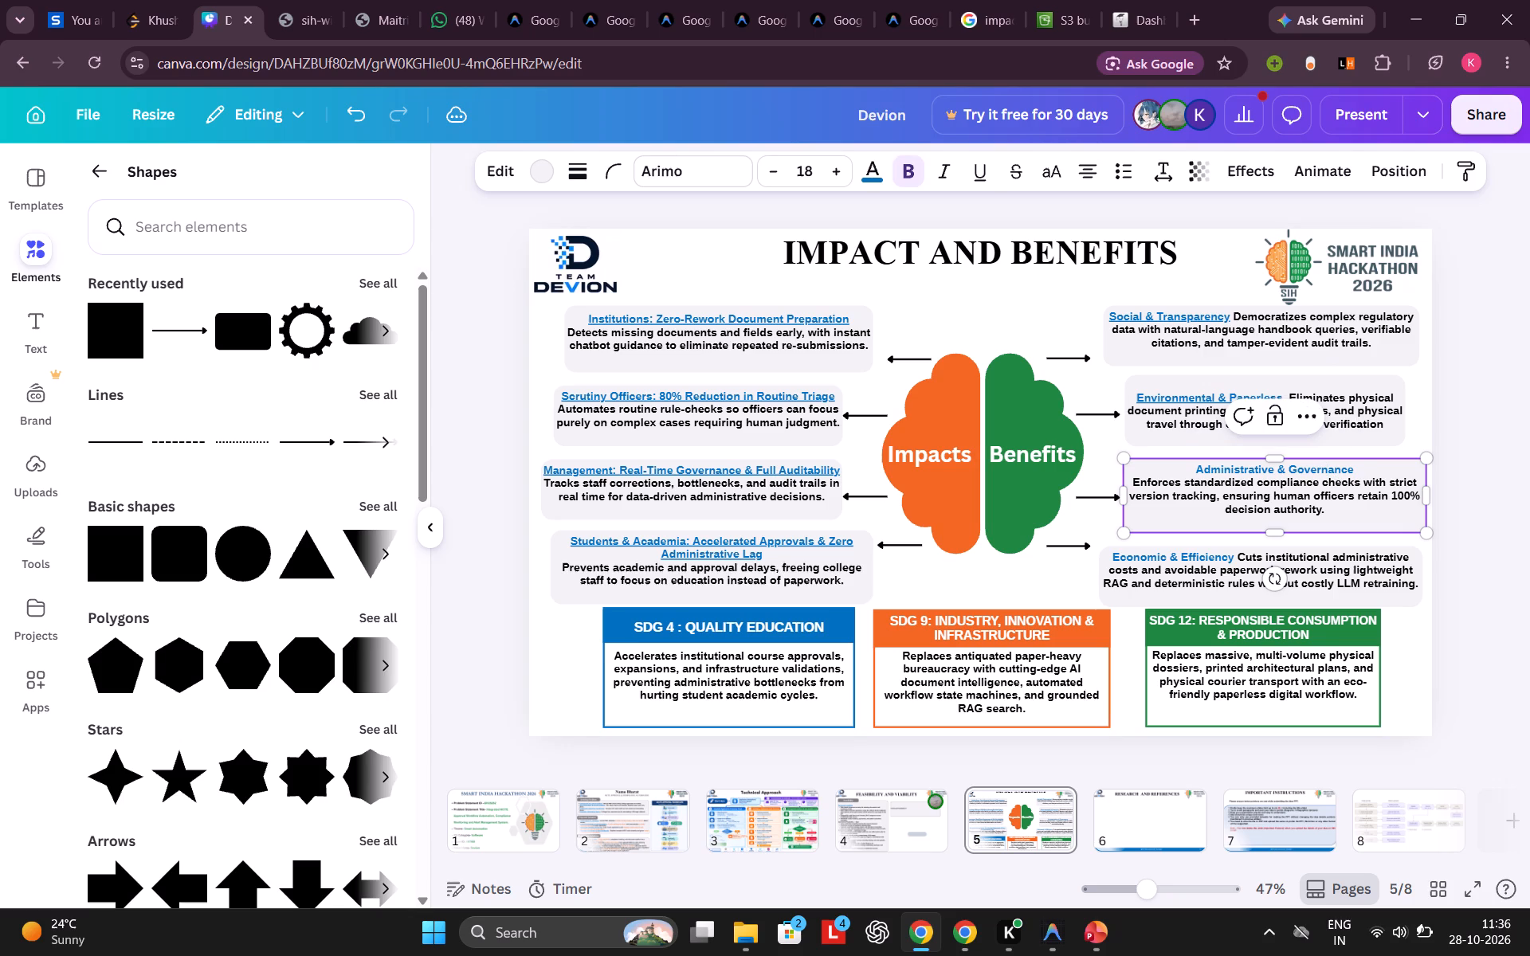
click(1330, 472)
drag(1330, 472, 1226, 469)
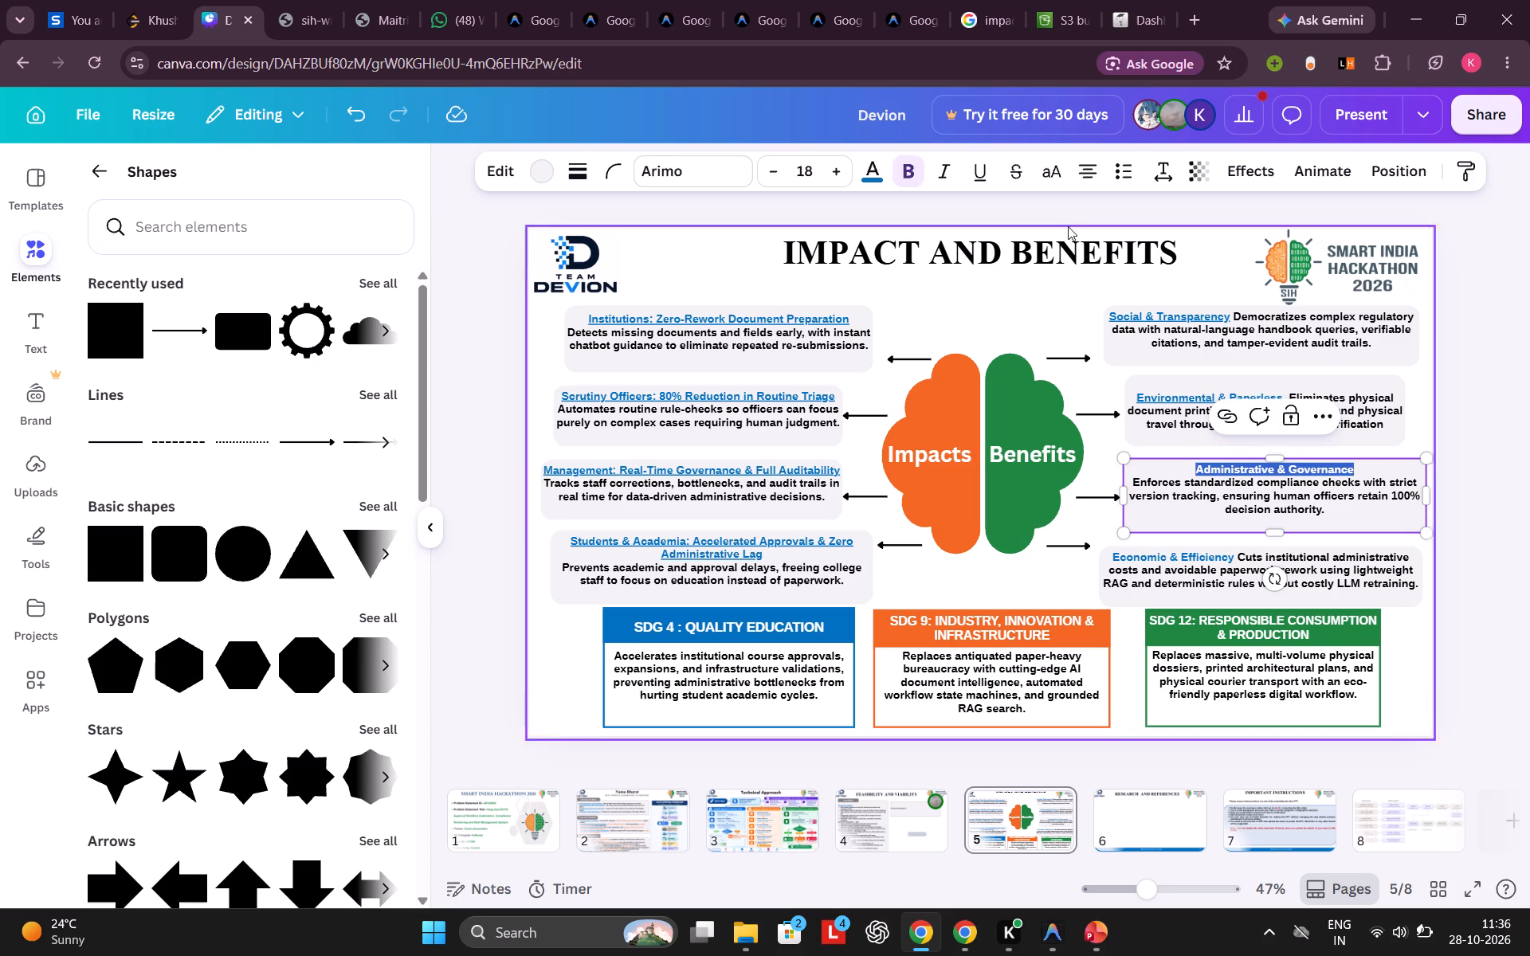
click(981, 176)
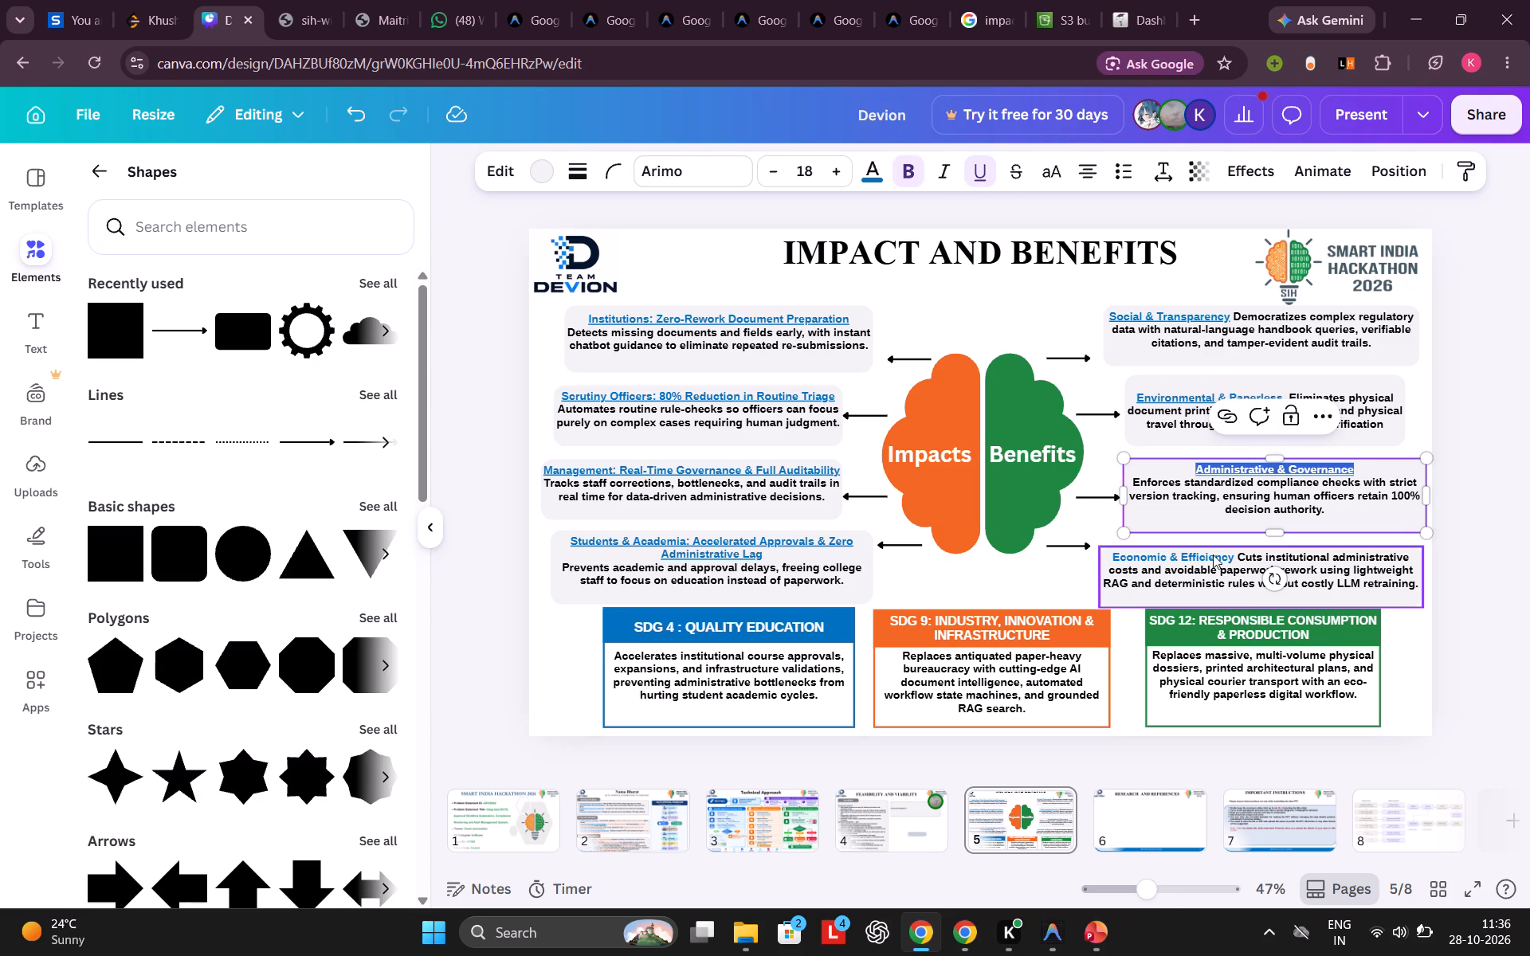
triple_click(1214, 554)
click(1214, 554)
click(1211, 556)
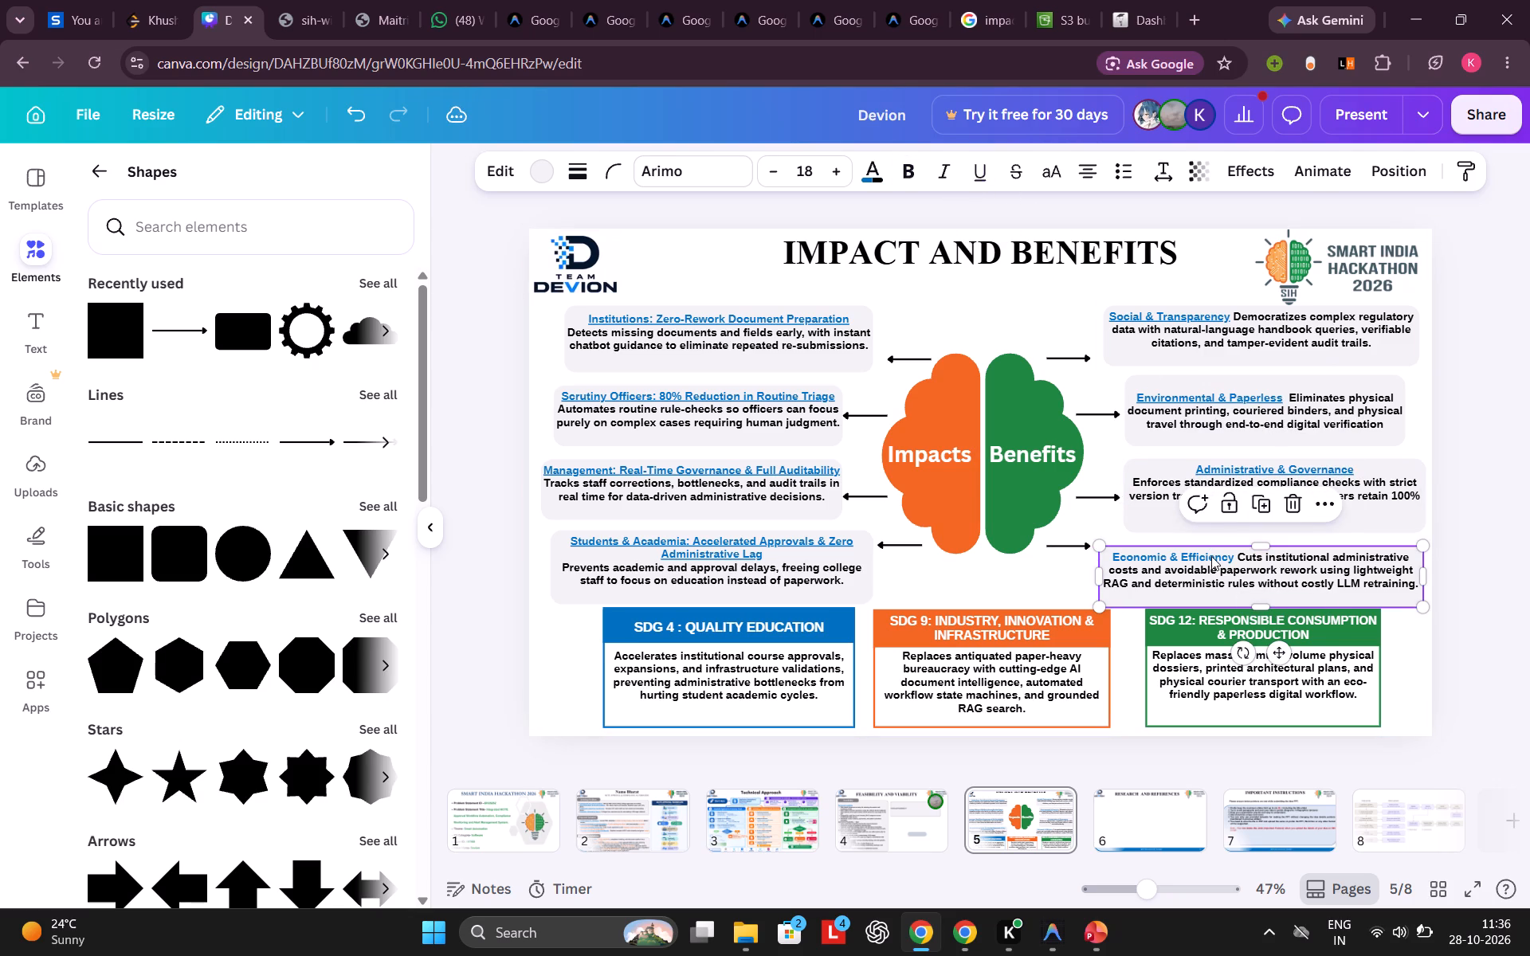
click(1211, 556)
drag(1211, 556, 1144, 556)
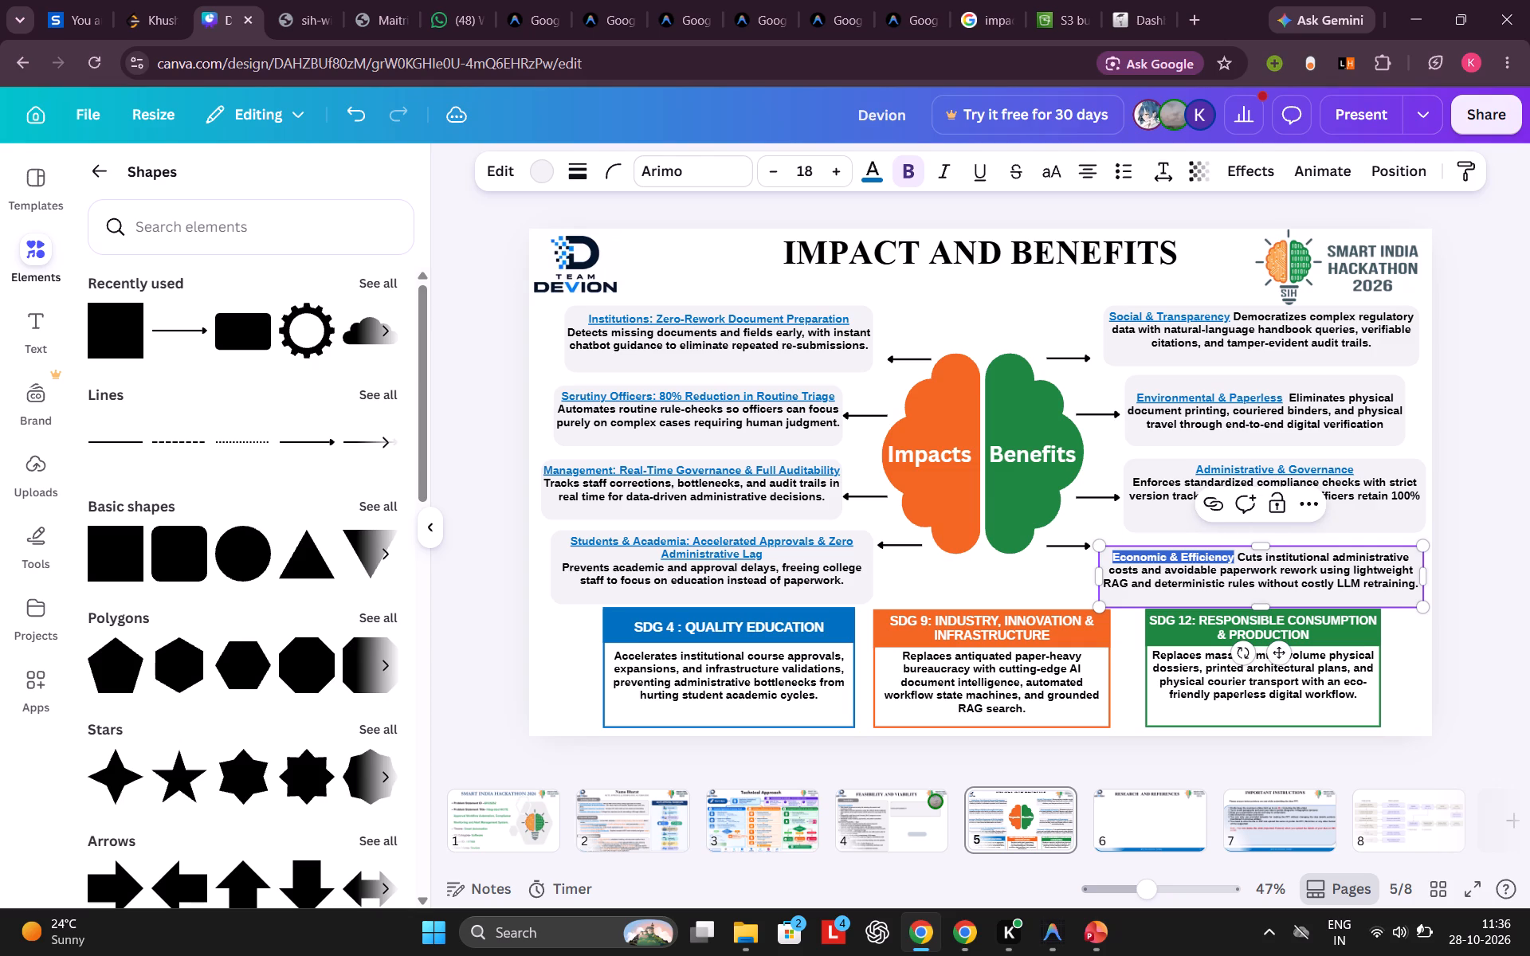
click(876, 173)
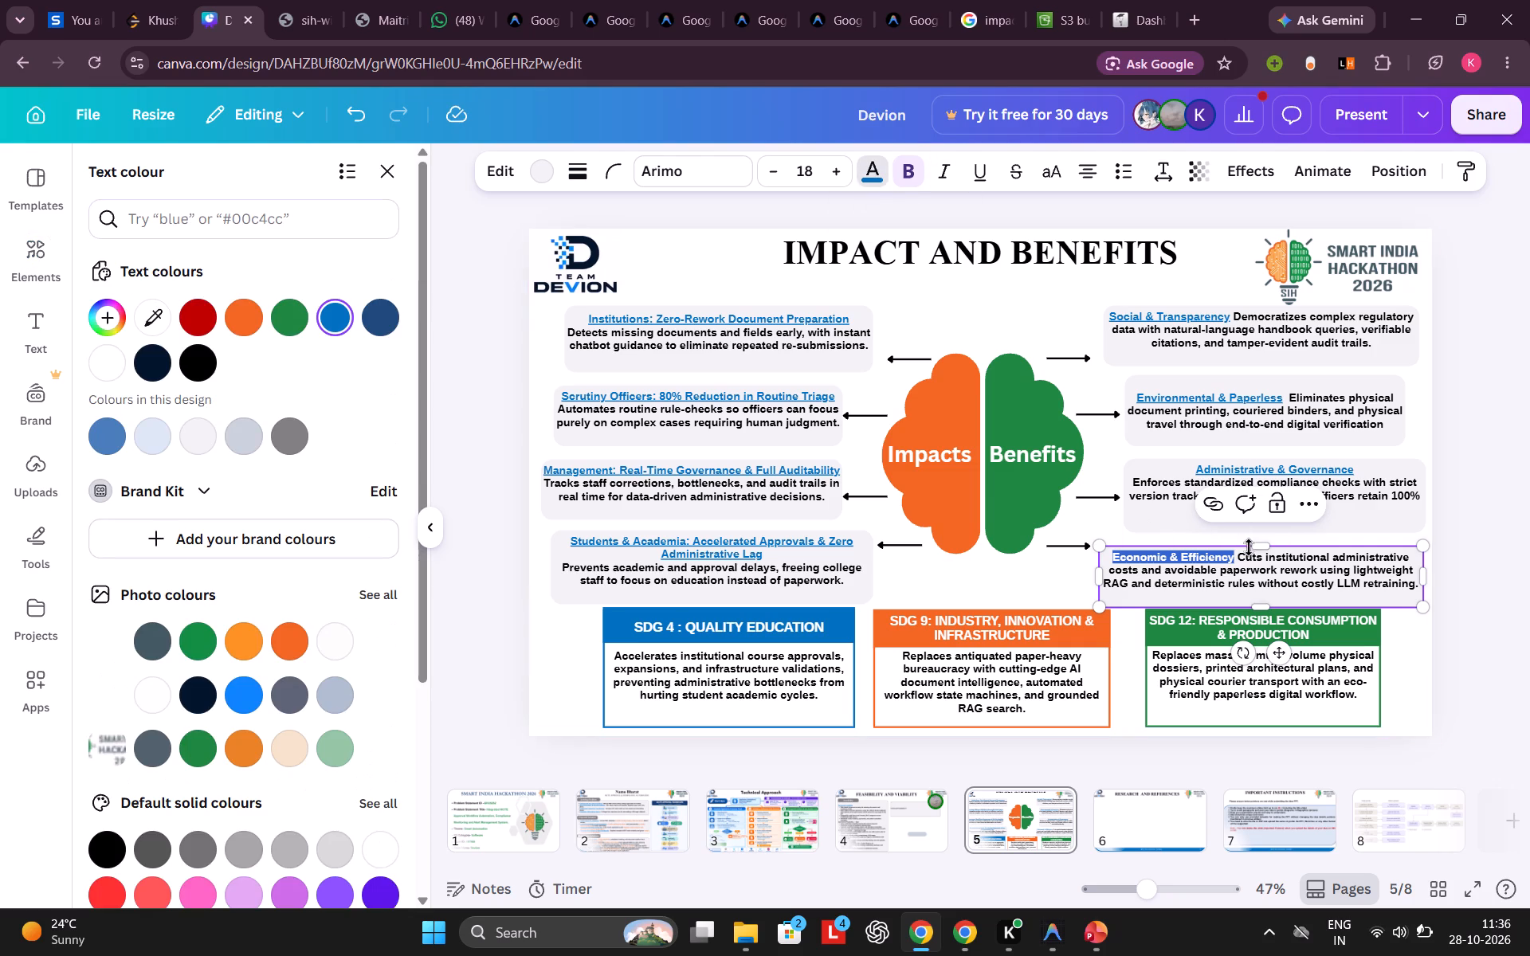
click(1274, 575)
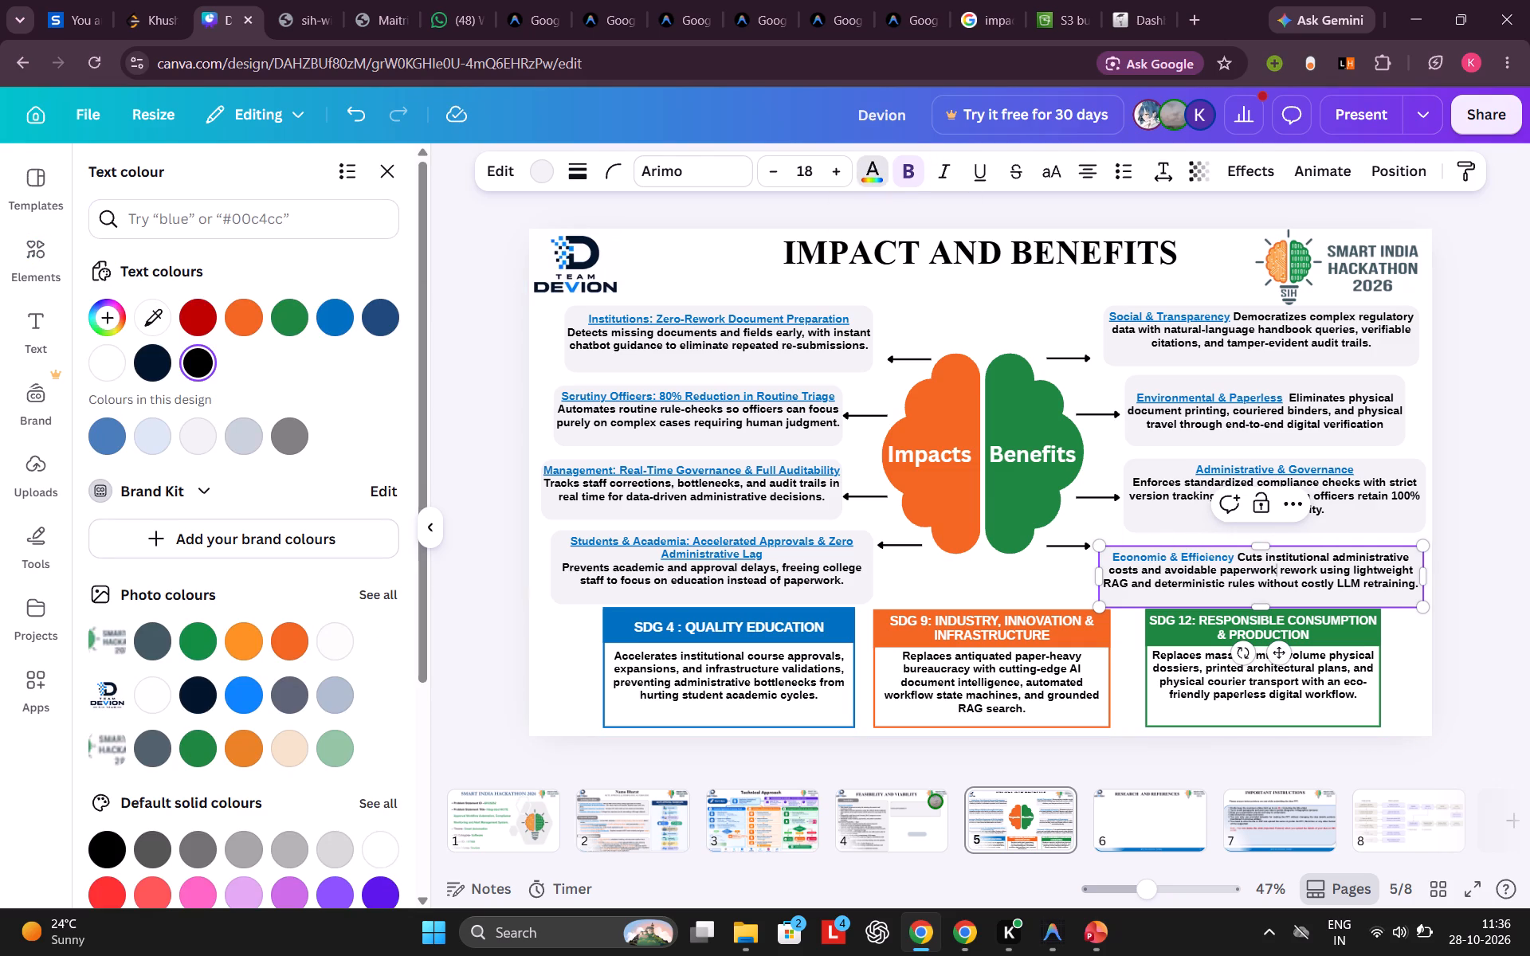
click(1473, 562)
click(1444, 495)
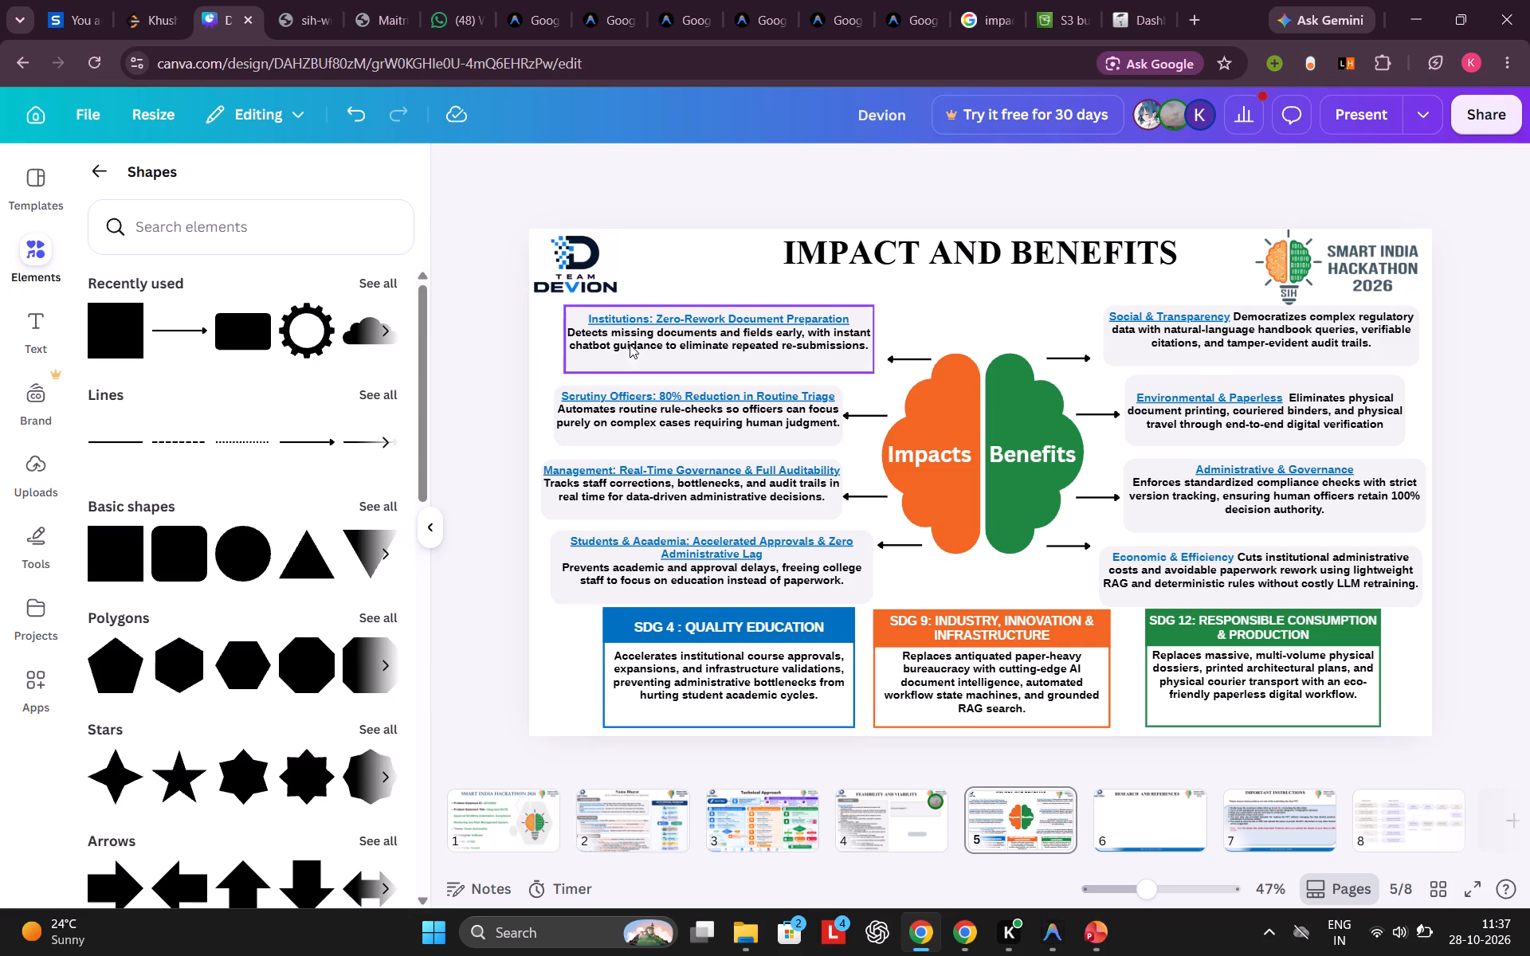
Colour the phrase "instant chatbot guidance" orange in the Institutions impact box.
click(744, 338)
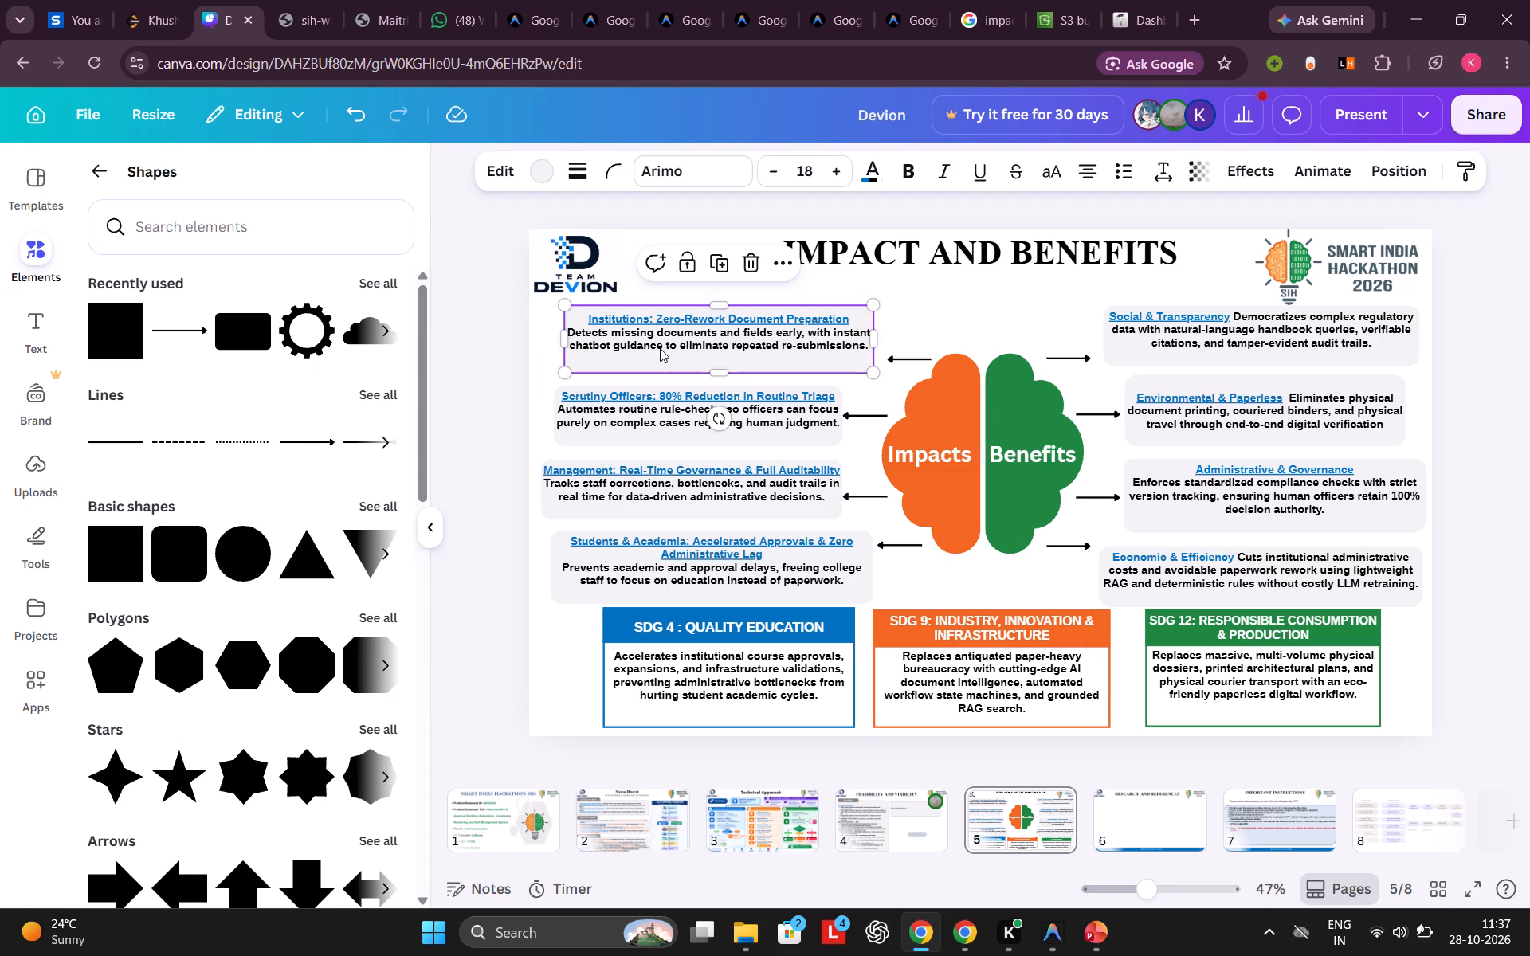
click(838, 333)
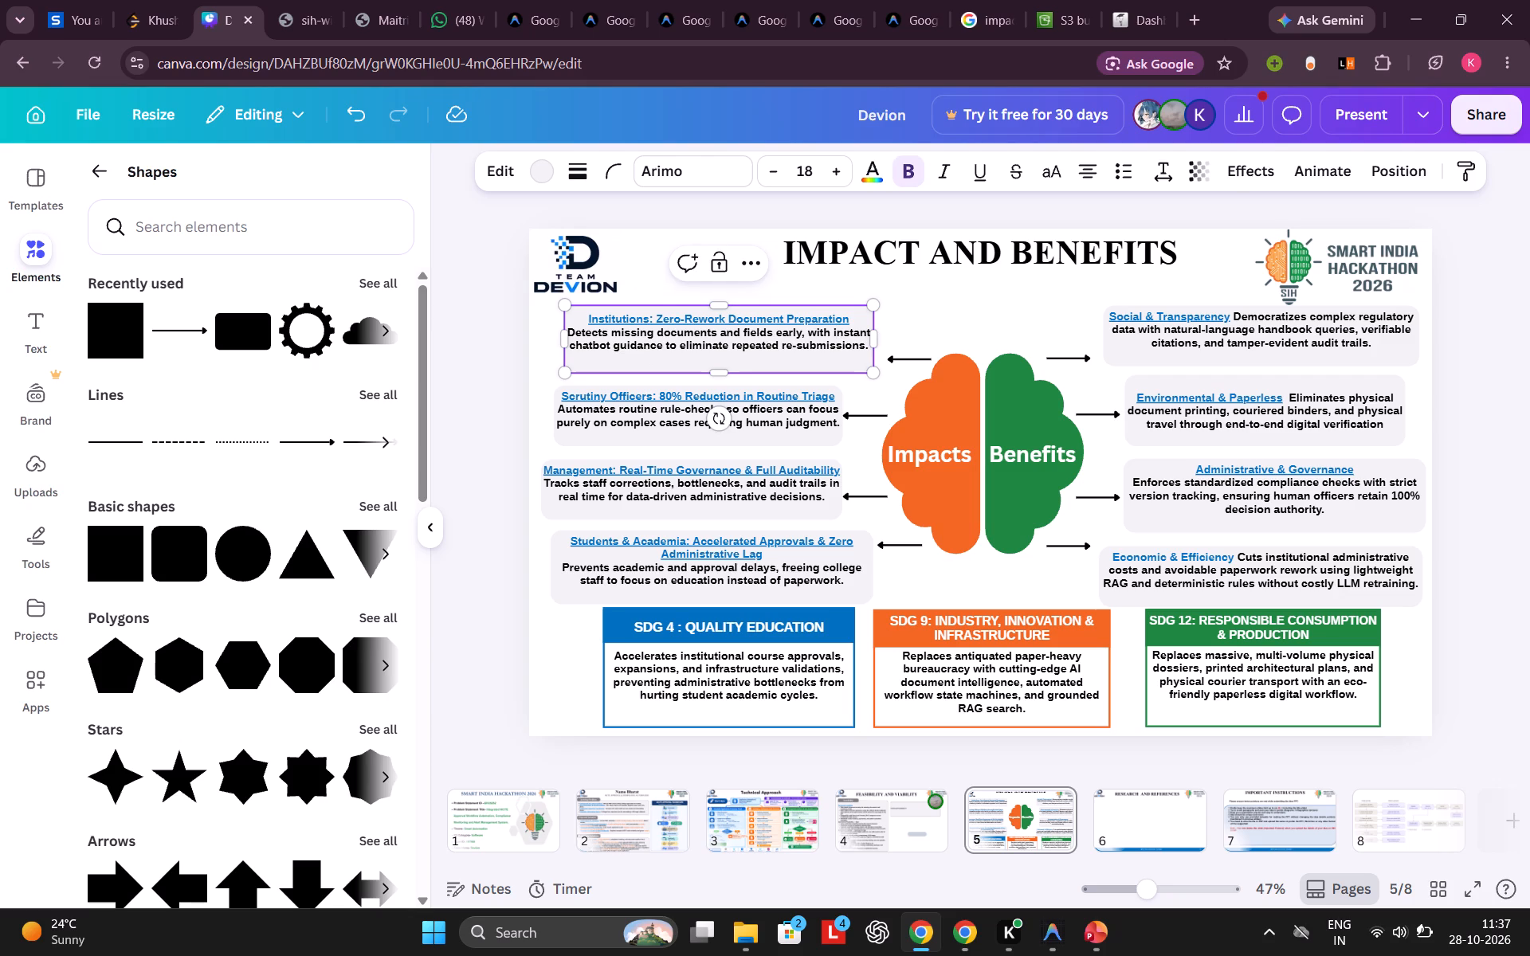
click(835, 331)
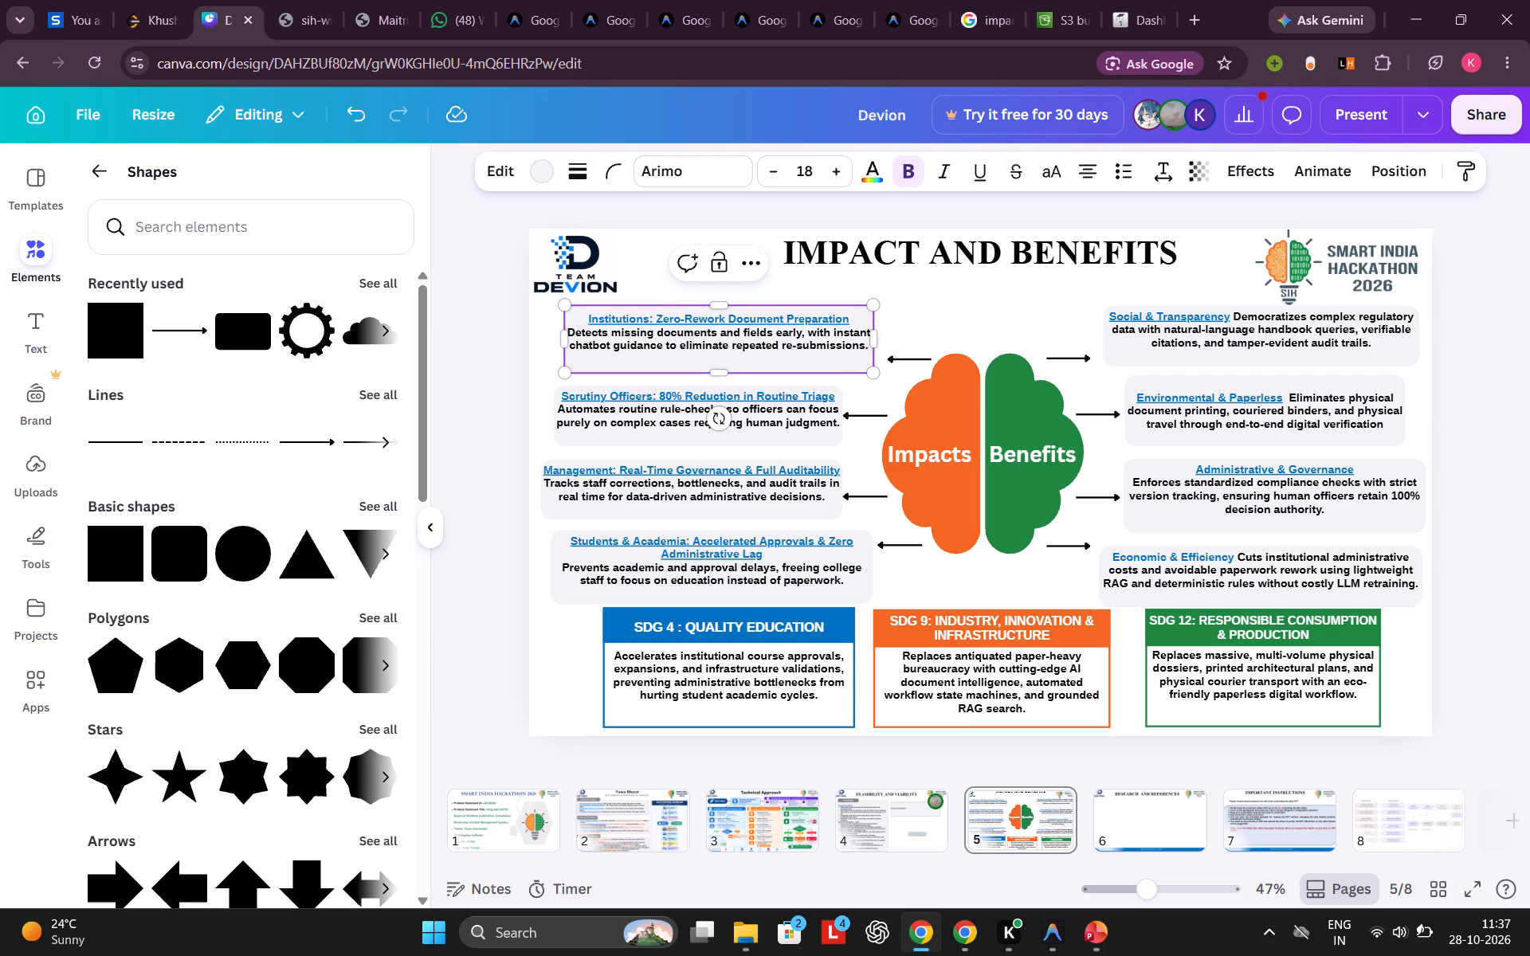
click(834, 332)
drag(834, 332, 658, 347)
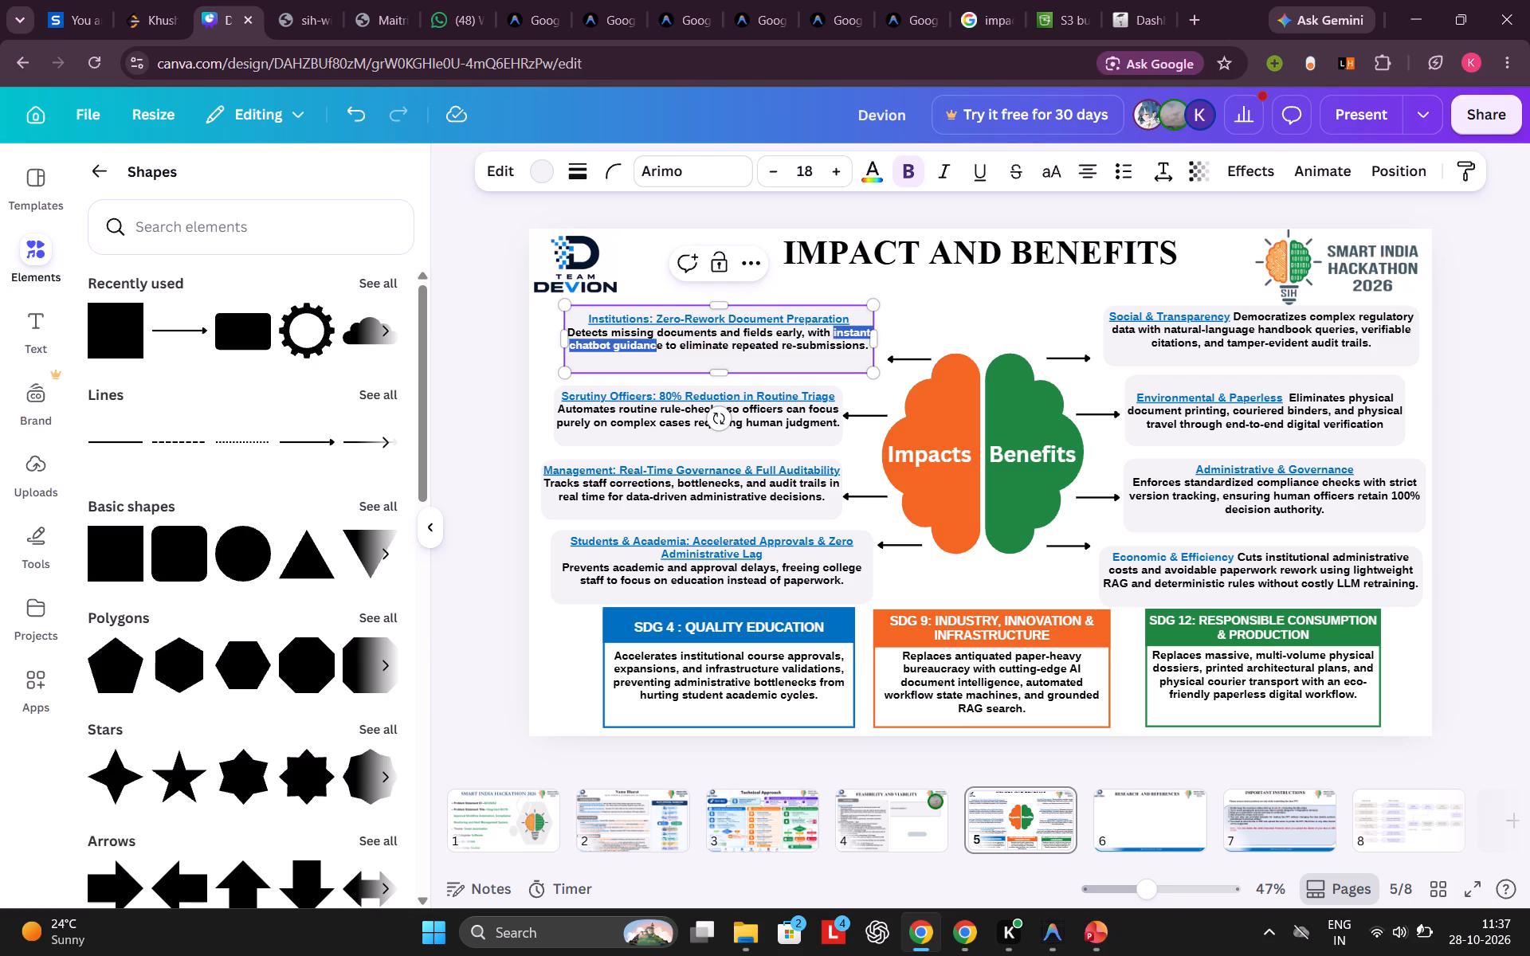
drag(658, 347, 662, 347)
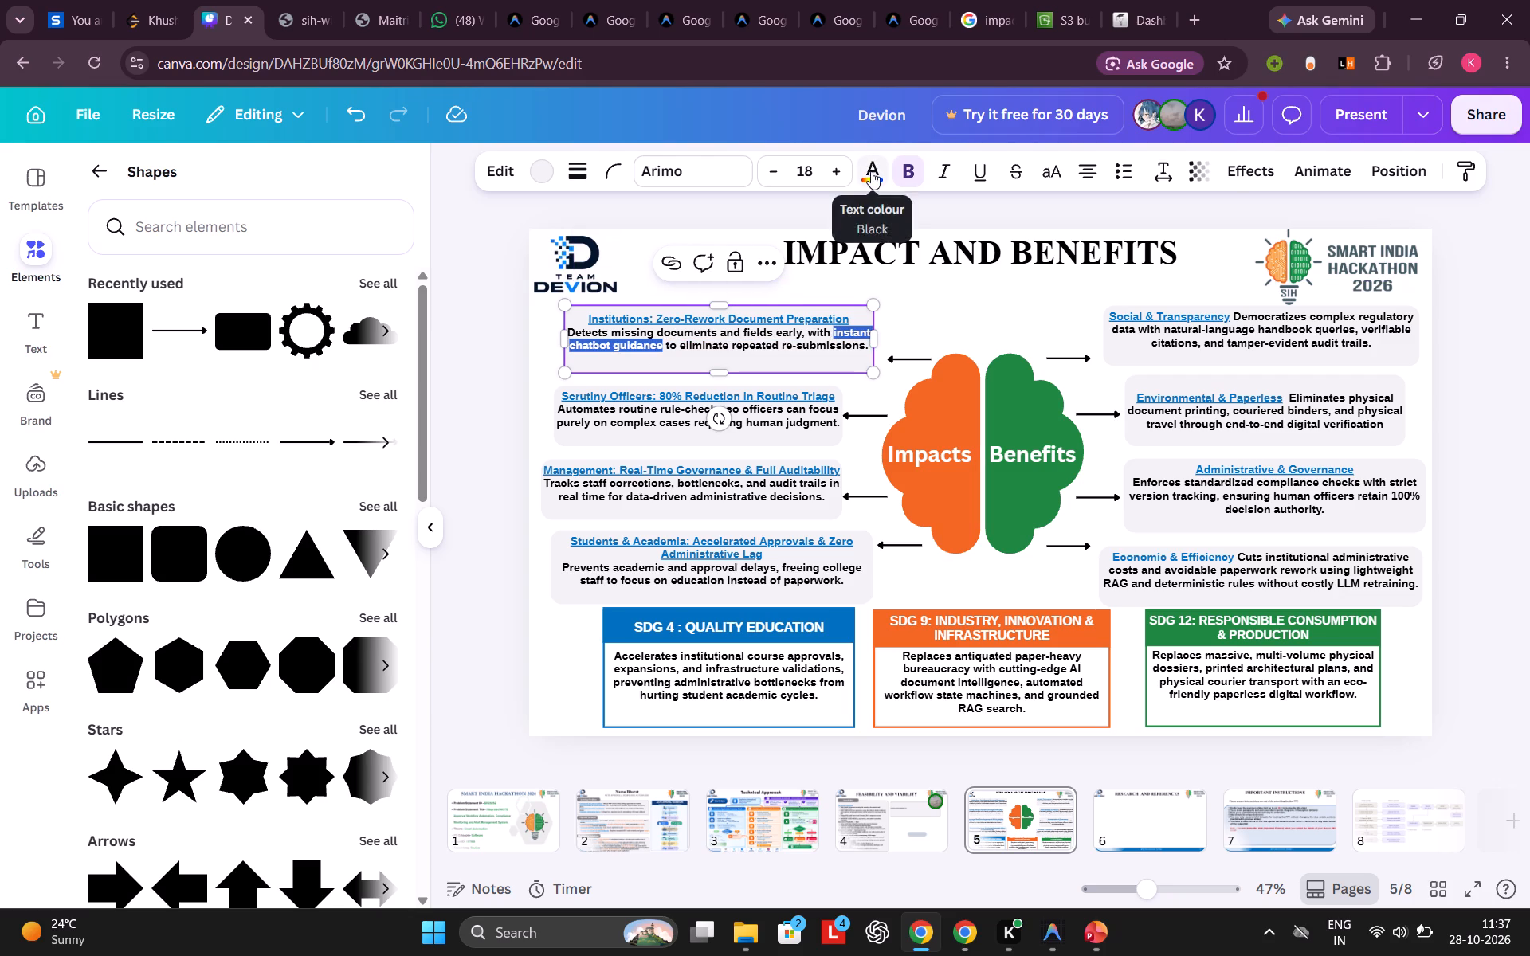
click(871, 171)
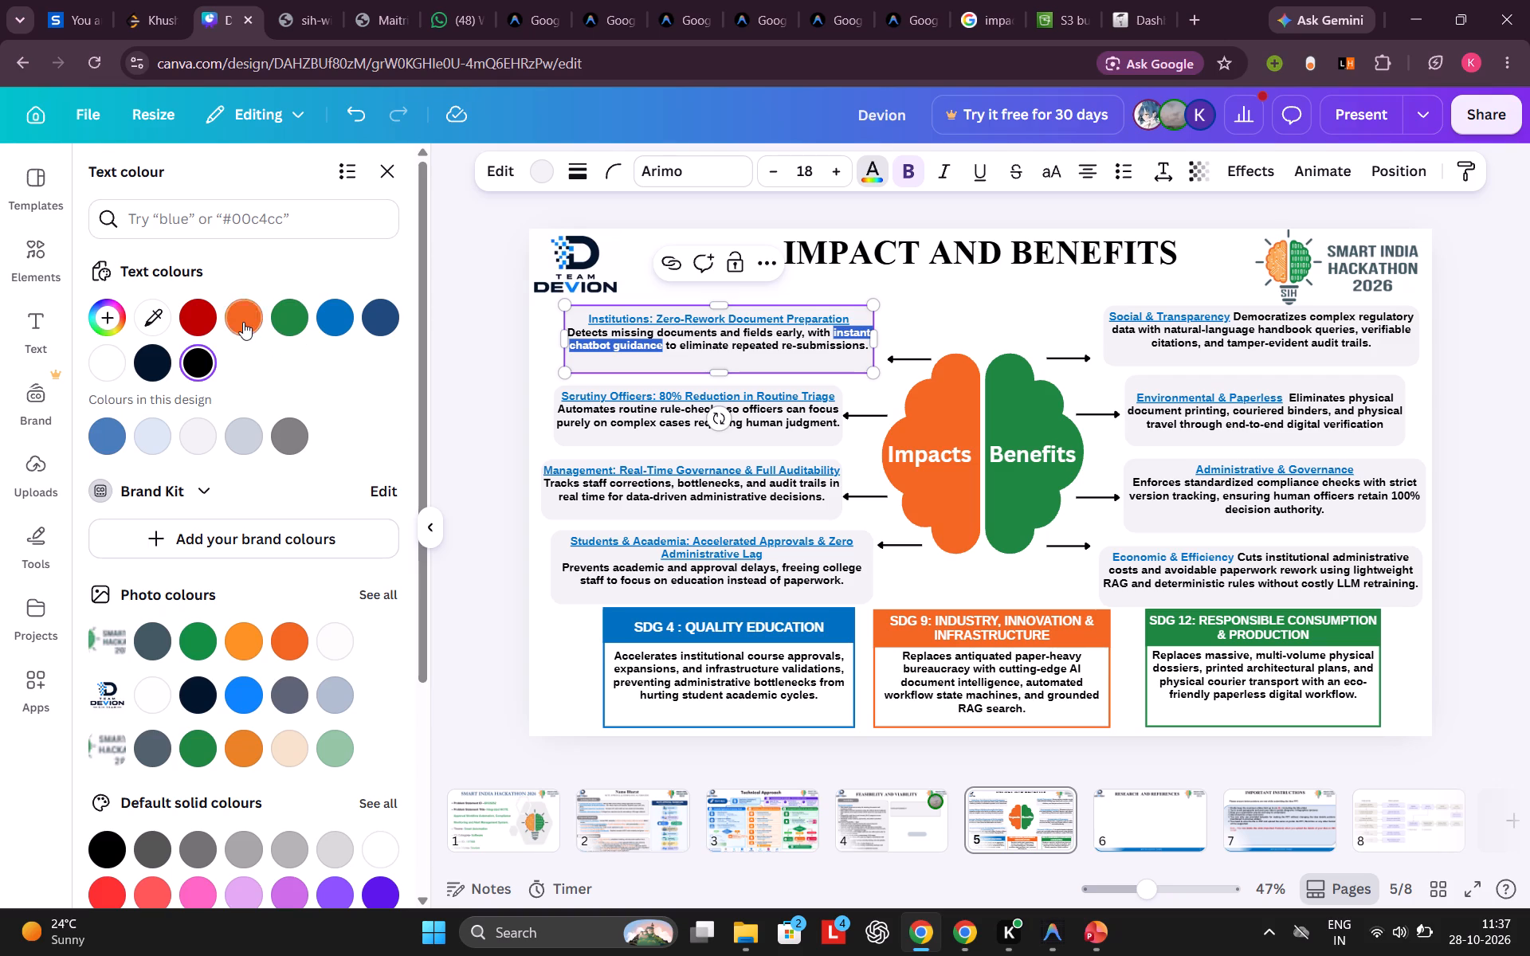
click(243, 322)
Colour the phrase "Automates routine rule-checks" orange in the Scrutiny Officers impact box.
click(659, 435)
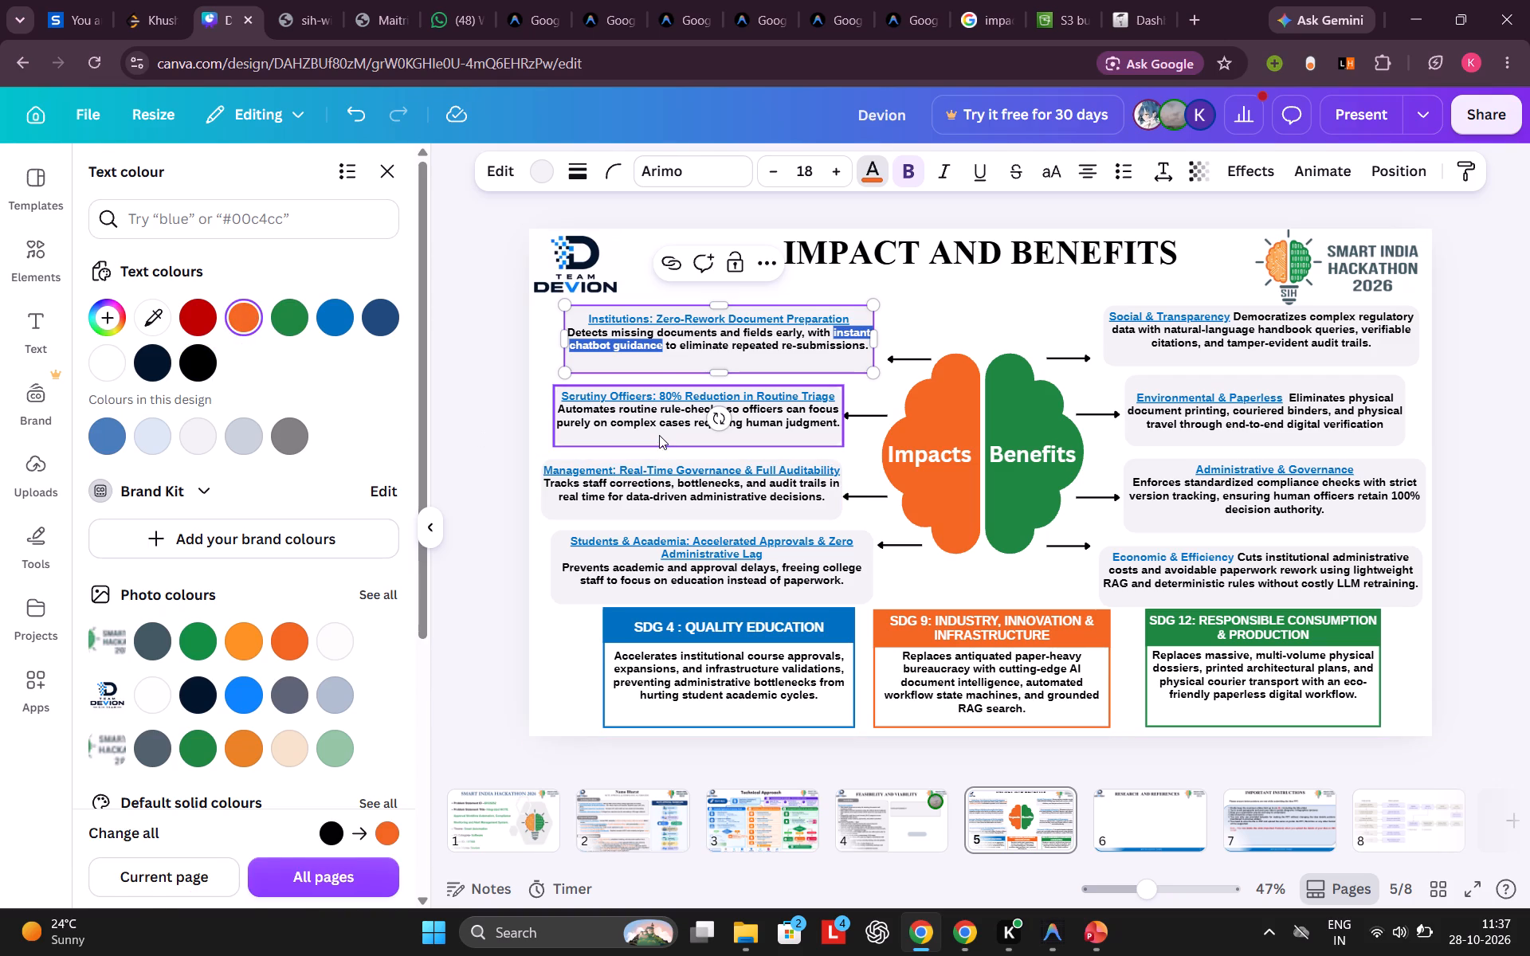
click(673, 424)
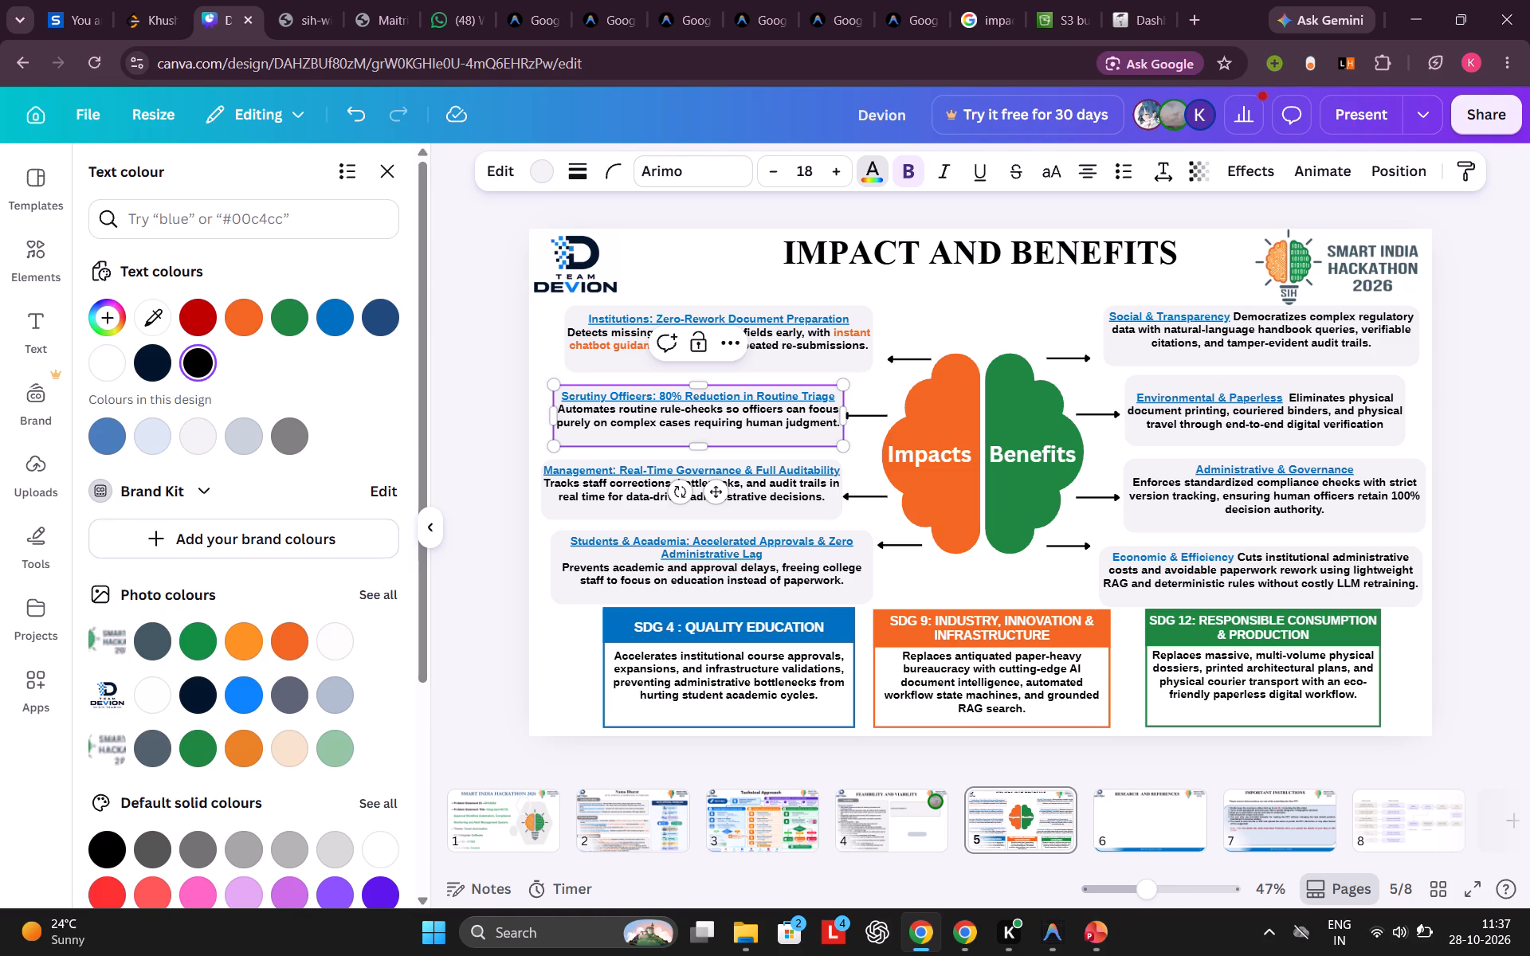
click(563, 411)
drag(563, 411, 589, 410)
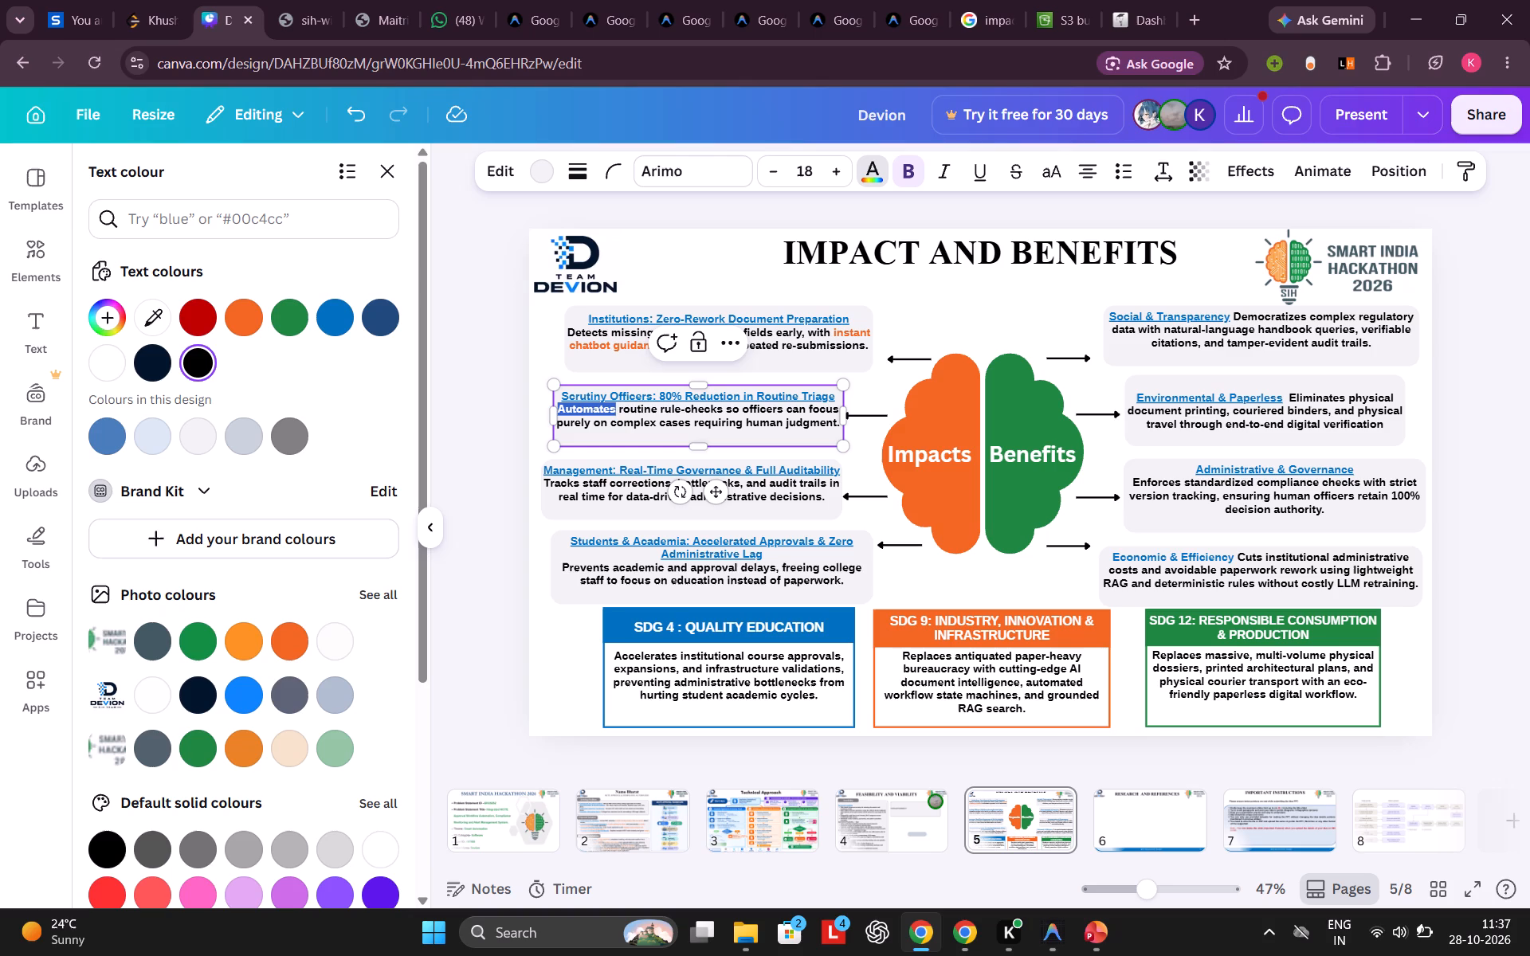
drag(589, 410, 708, 411)
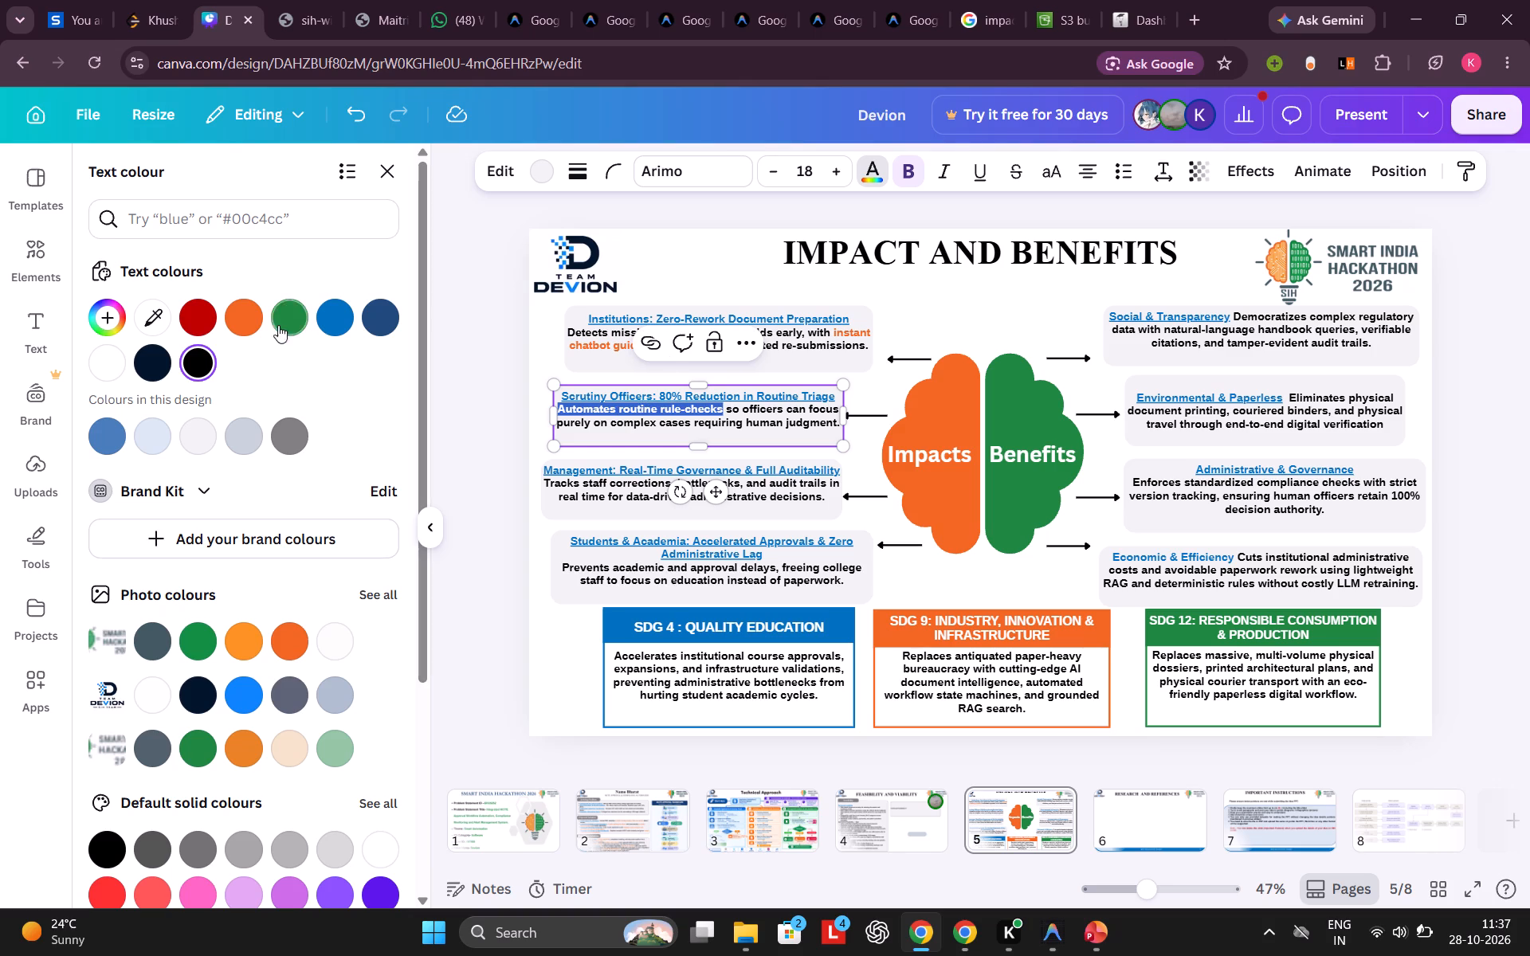
click(245, 315)
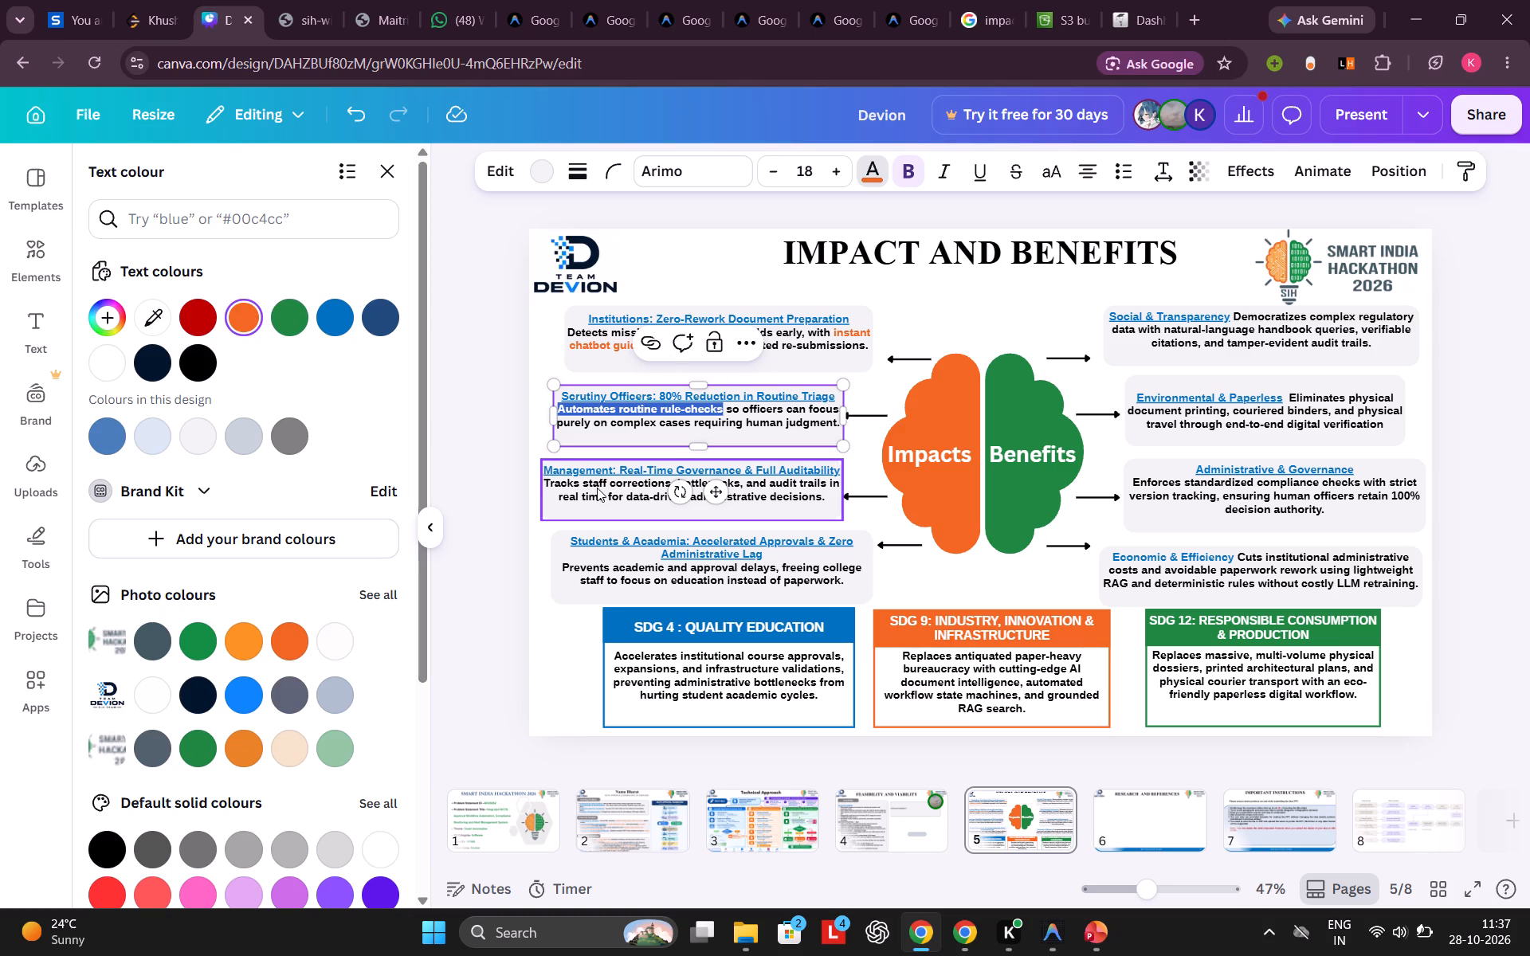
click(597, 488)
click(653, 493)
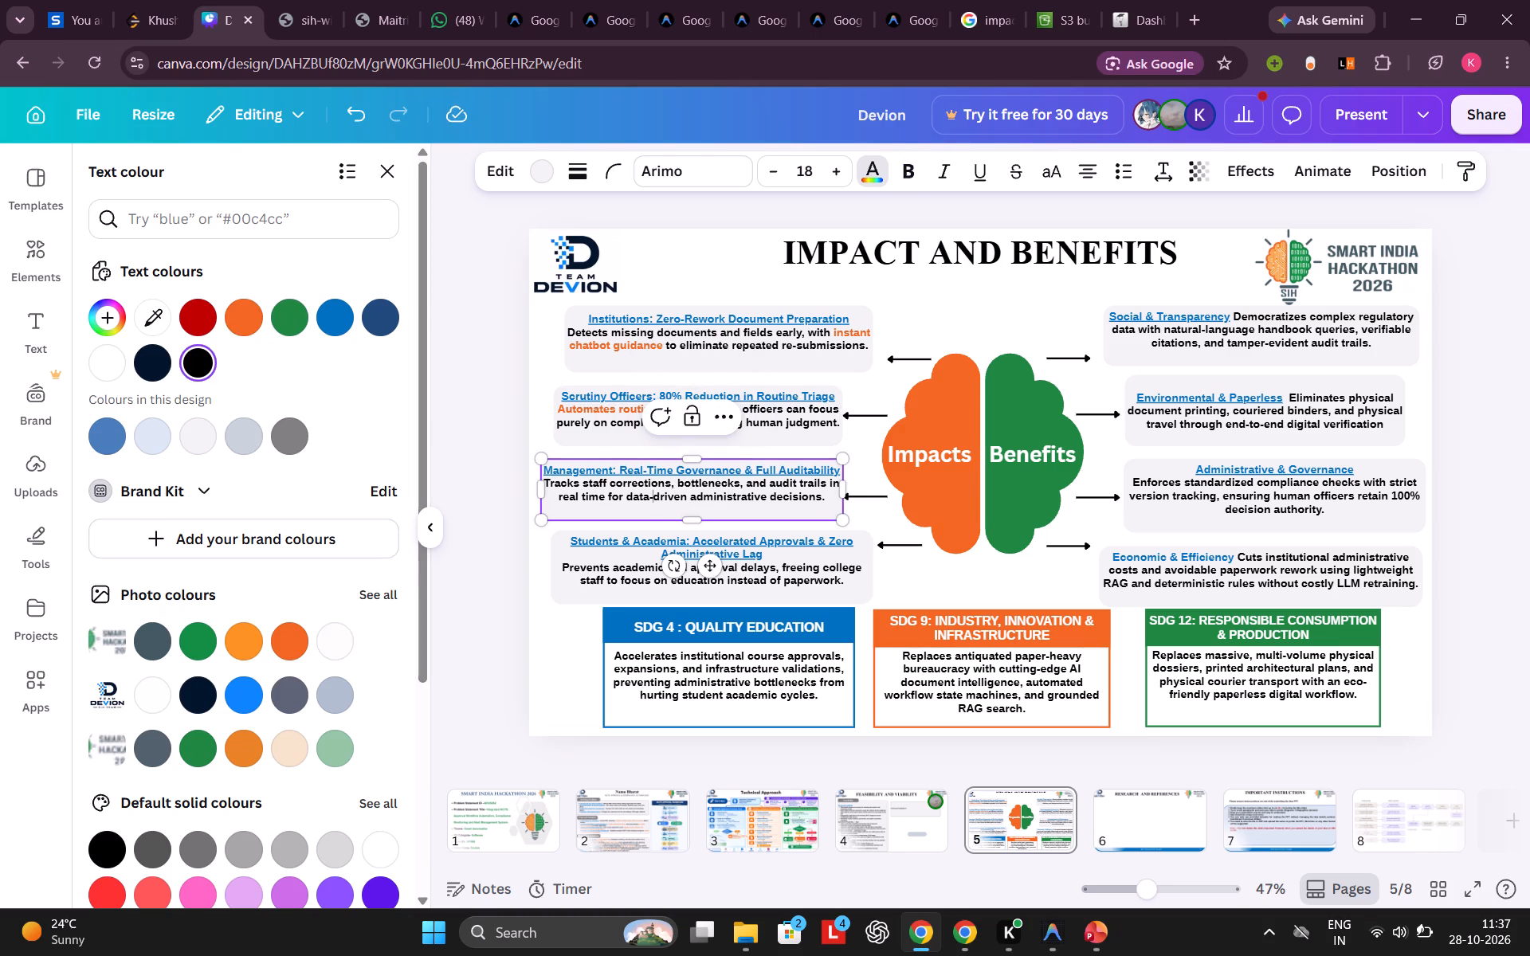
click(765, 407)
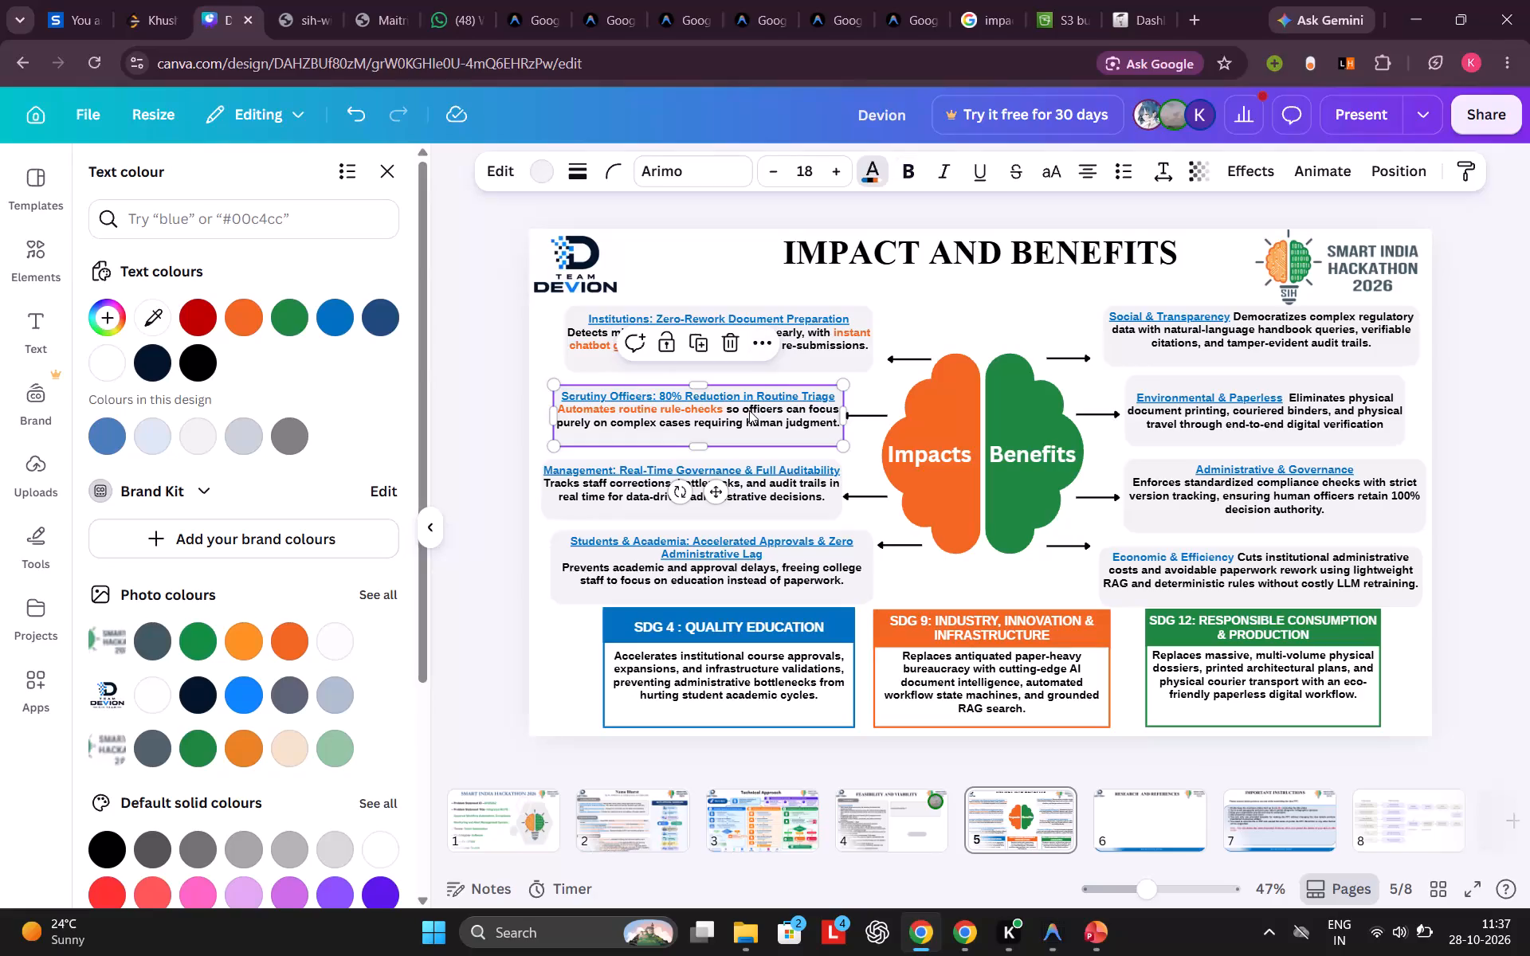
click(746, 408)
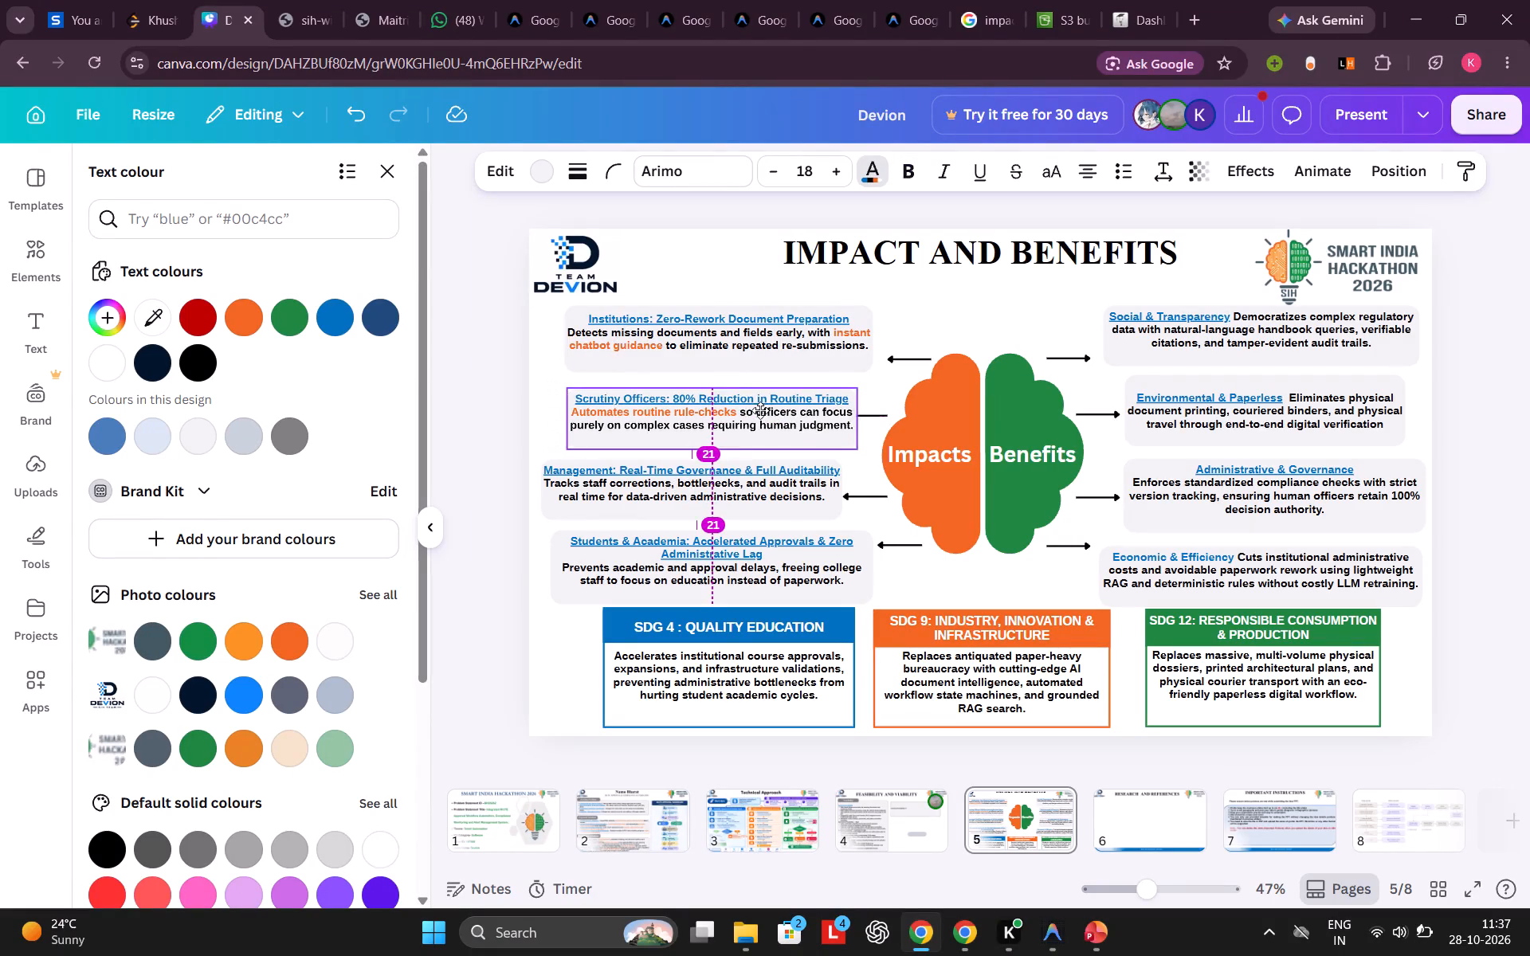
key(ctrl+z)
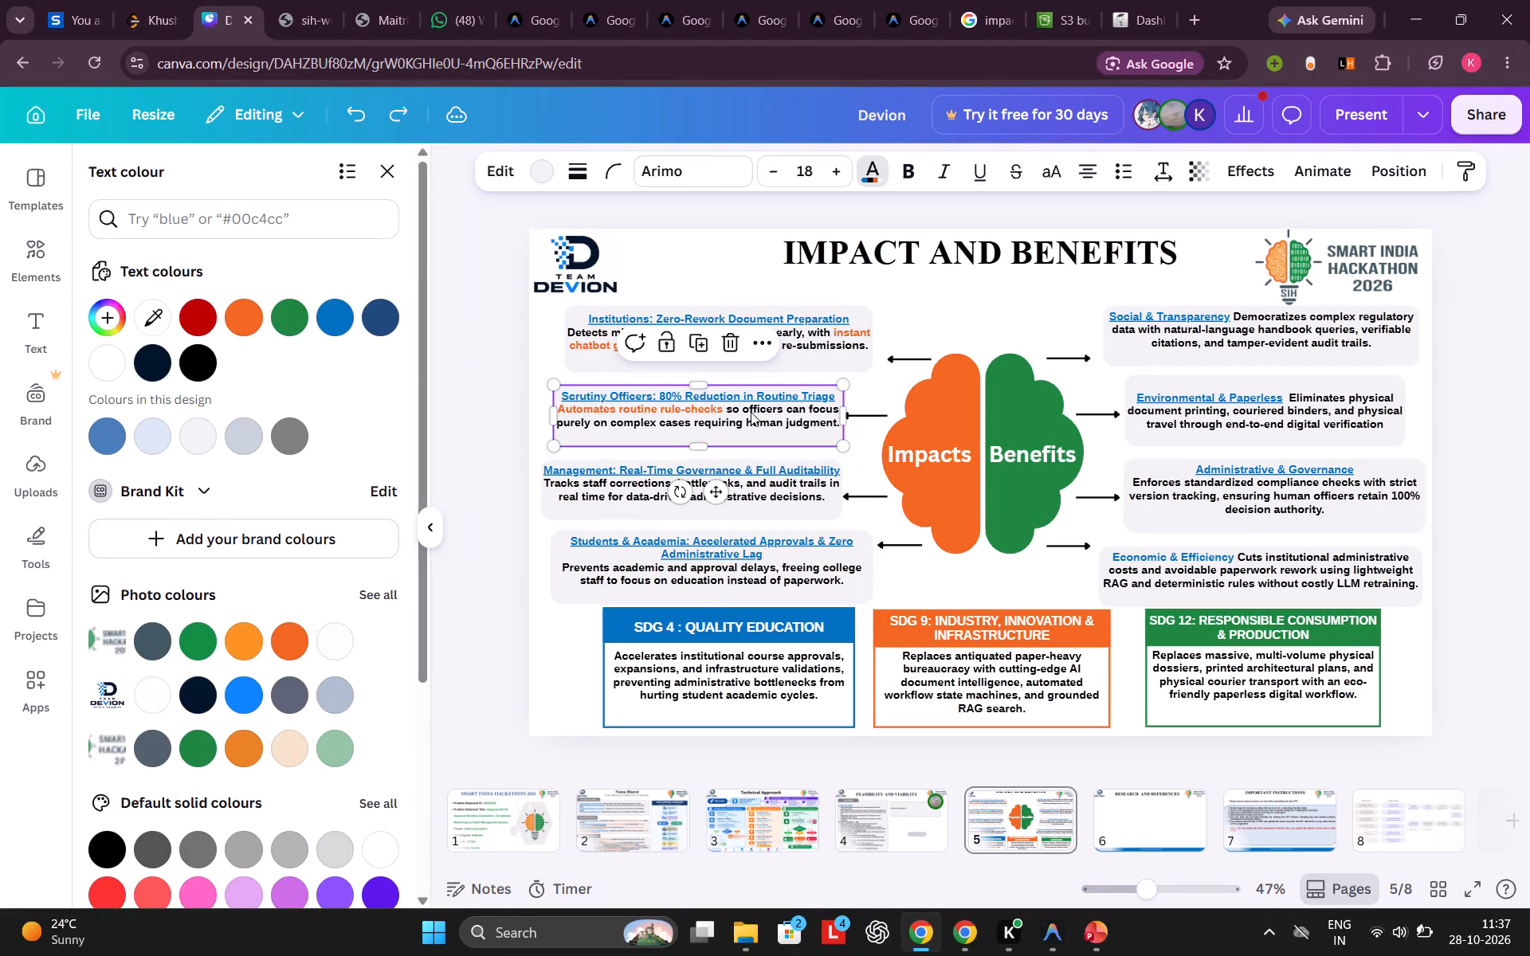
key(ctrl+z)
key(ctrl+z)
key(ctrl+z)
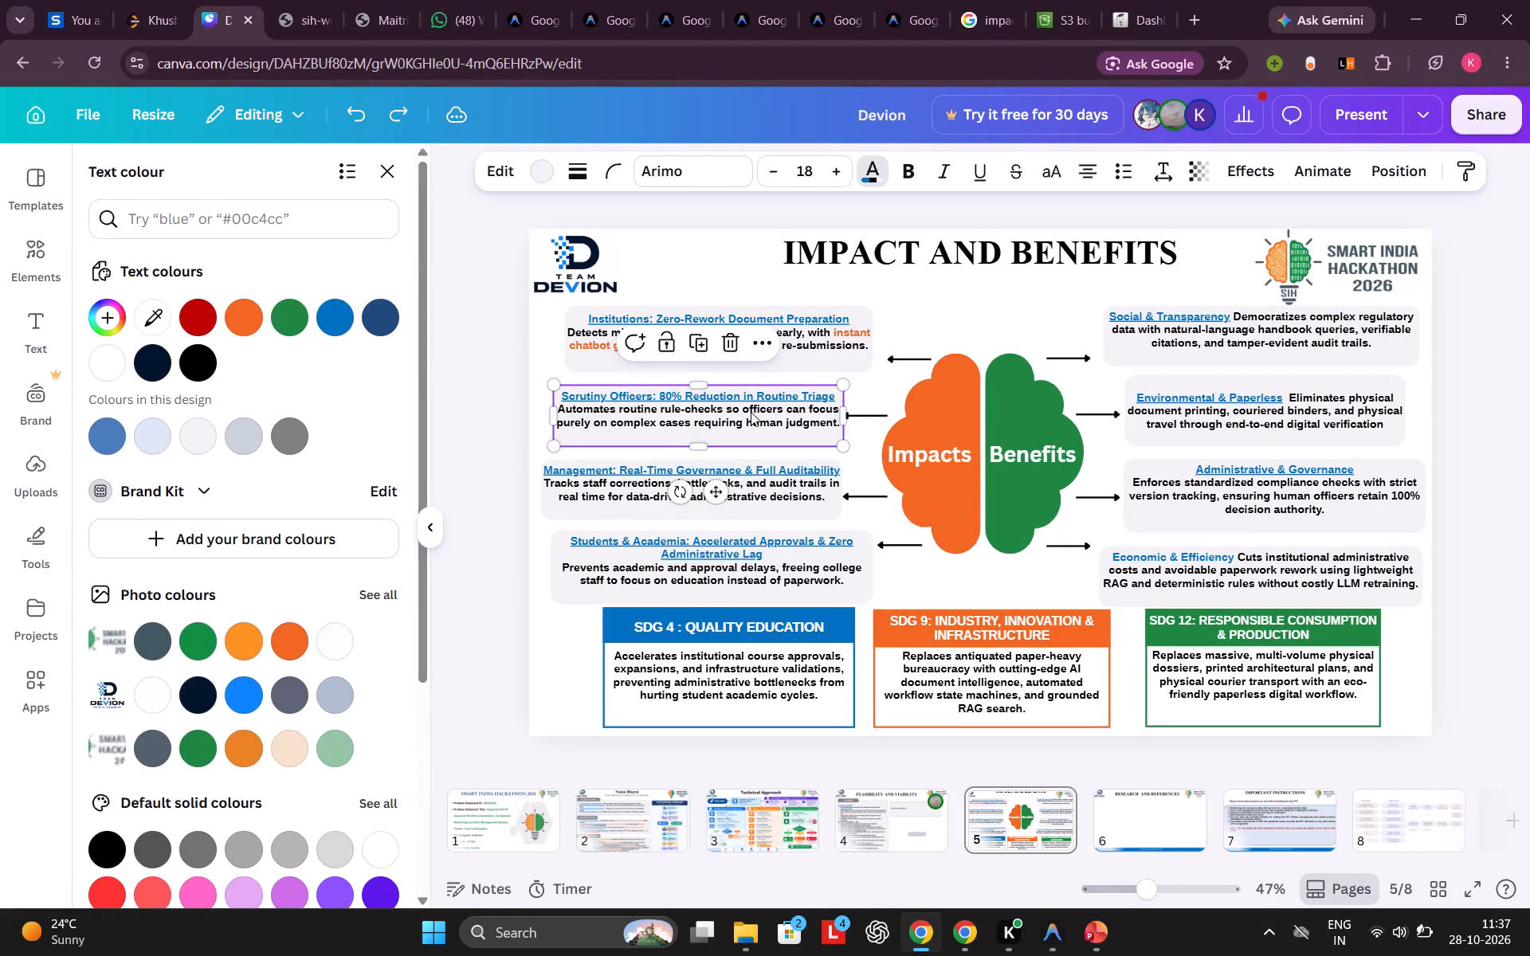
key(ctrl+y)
Colour the phrase "officers can focus purely on complex cases" orange in the Scrutiny Officers impact box.
click(751, 412)
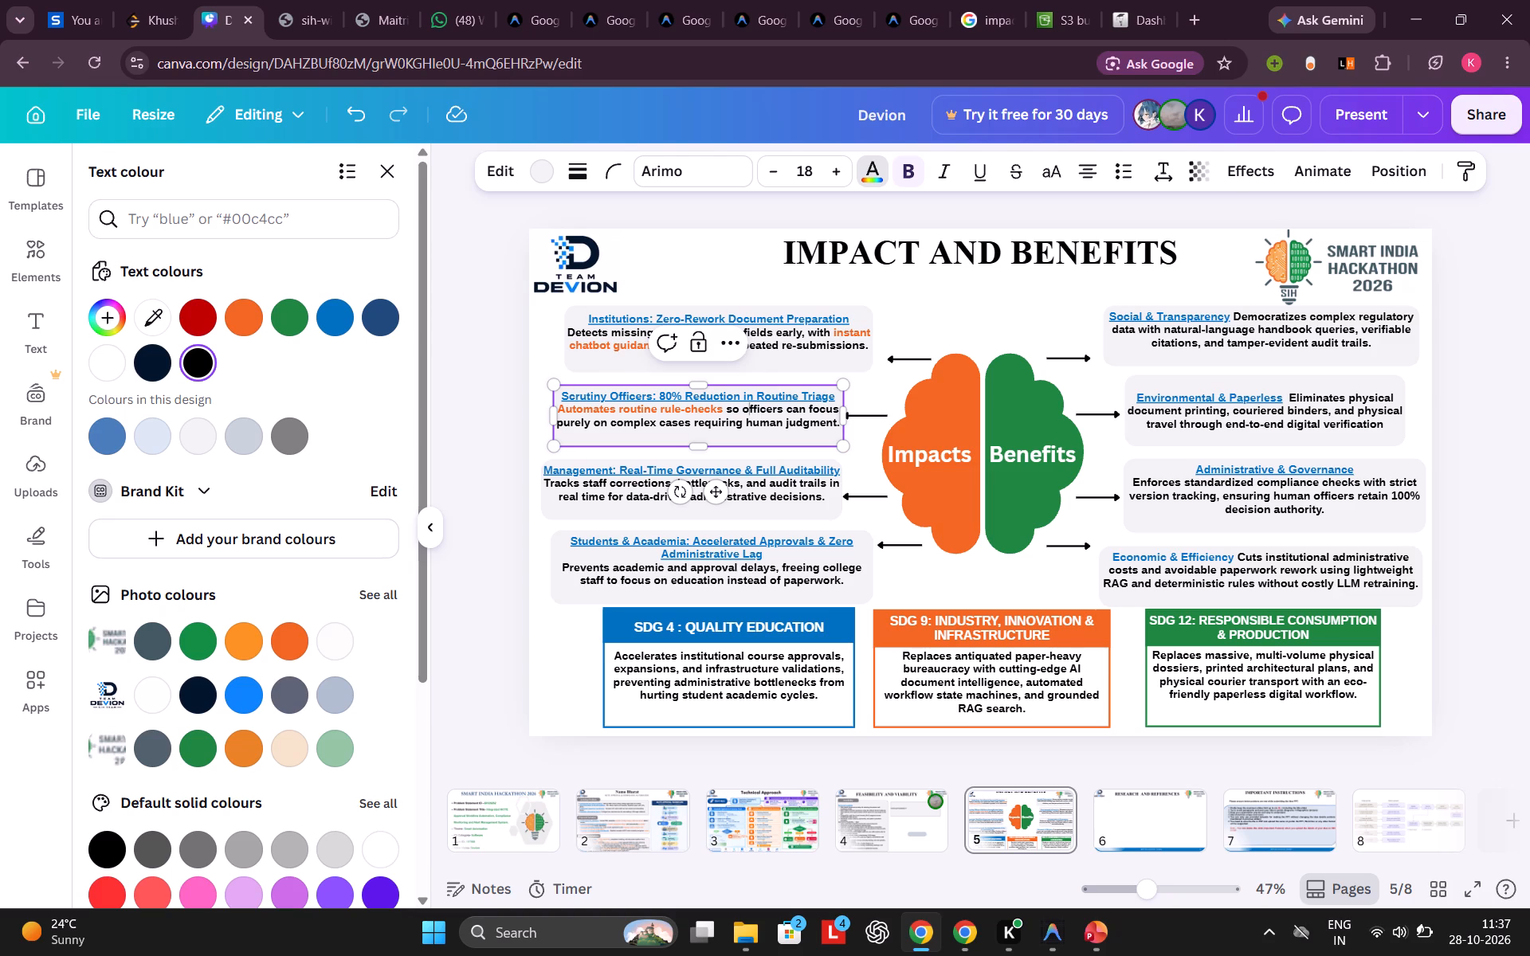
click(745, 409)
drag(745, 409, 661, 413)
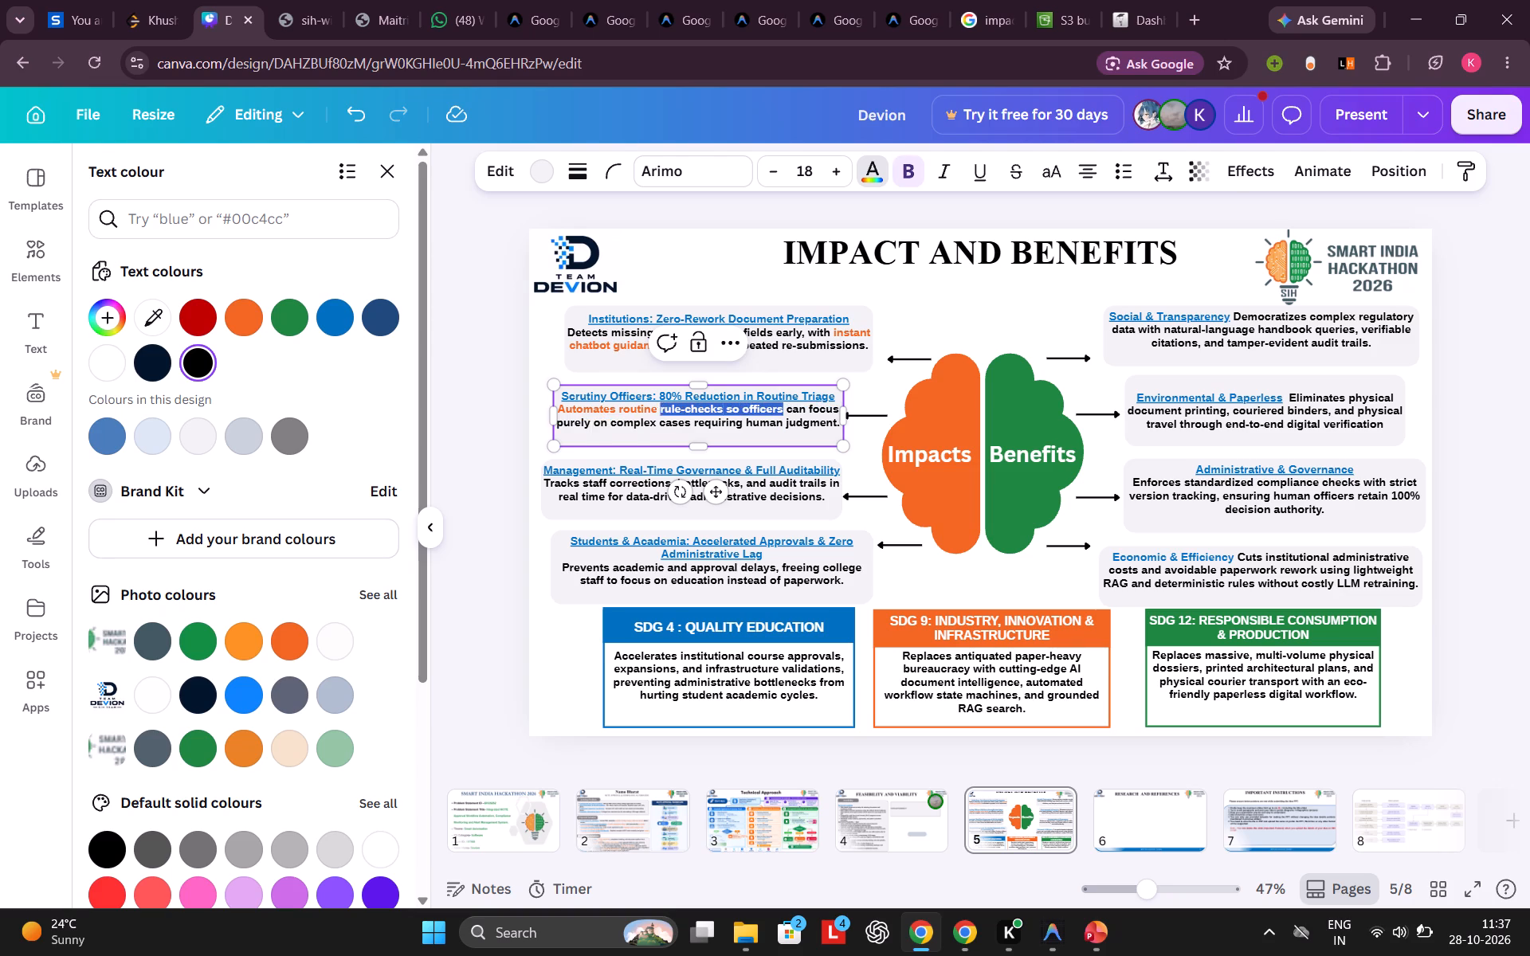
drag(661, 413, 680, 421)
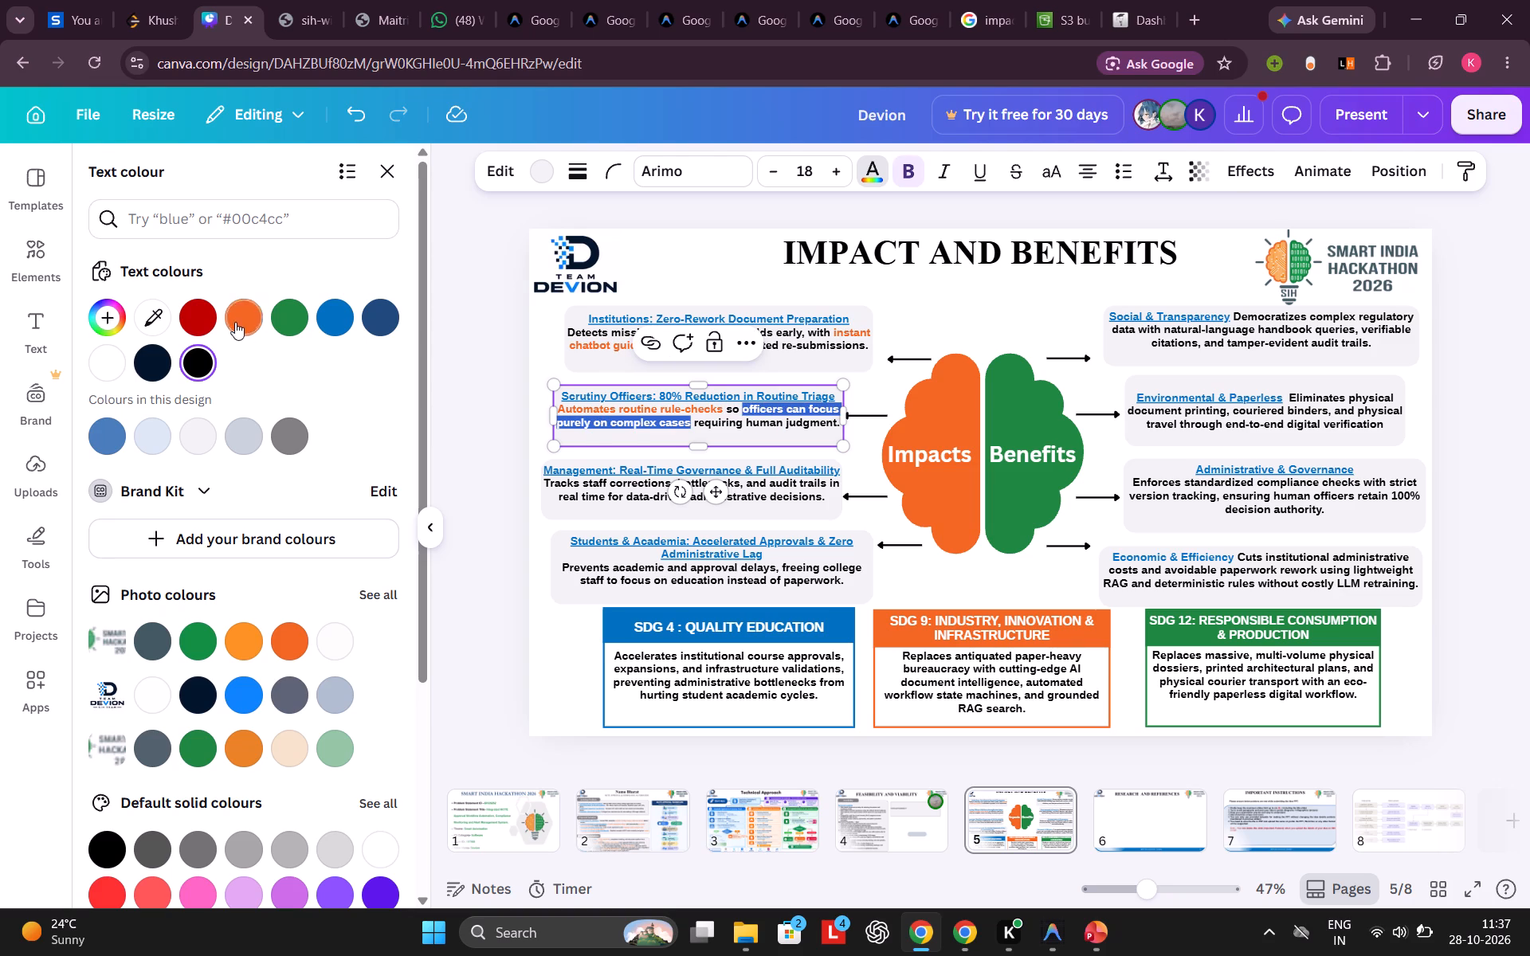
click(237, 321)
Select the "Management: Real-Time Governance & Full Auditability" impact box.
click(609, 487)
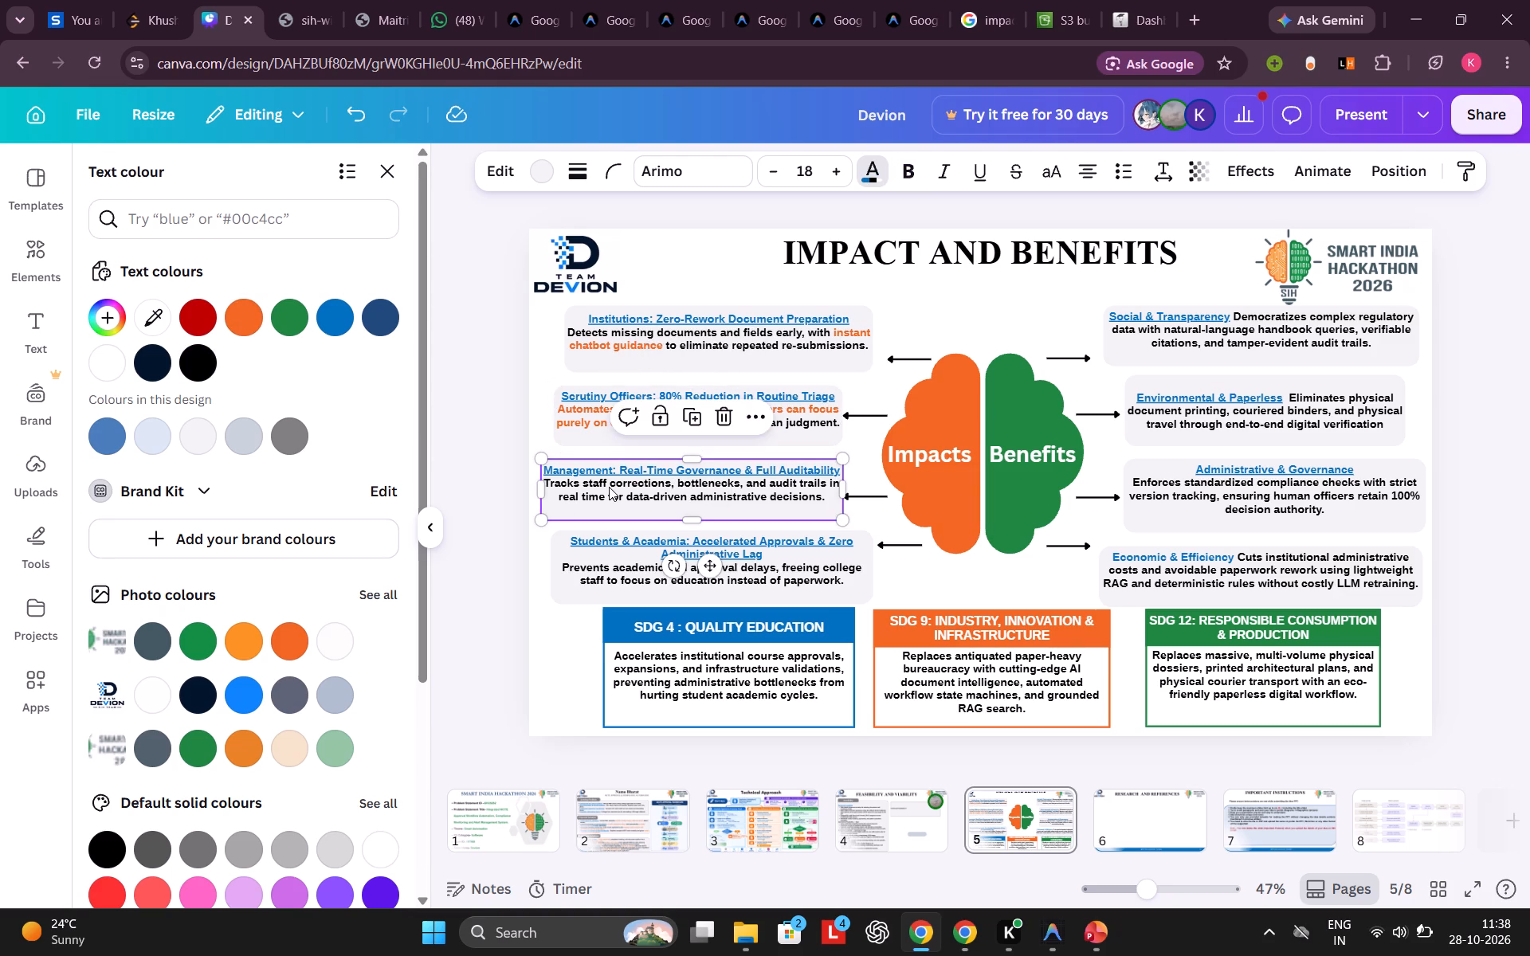
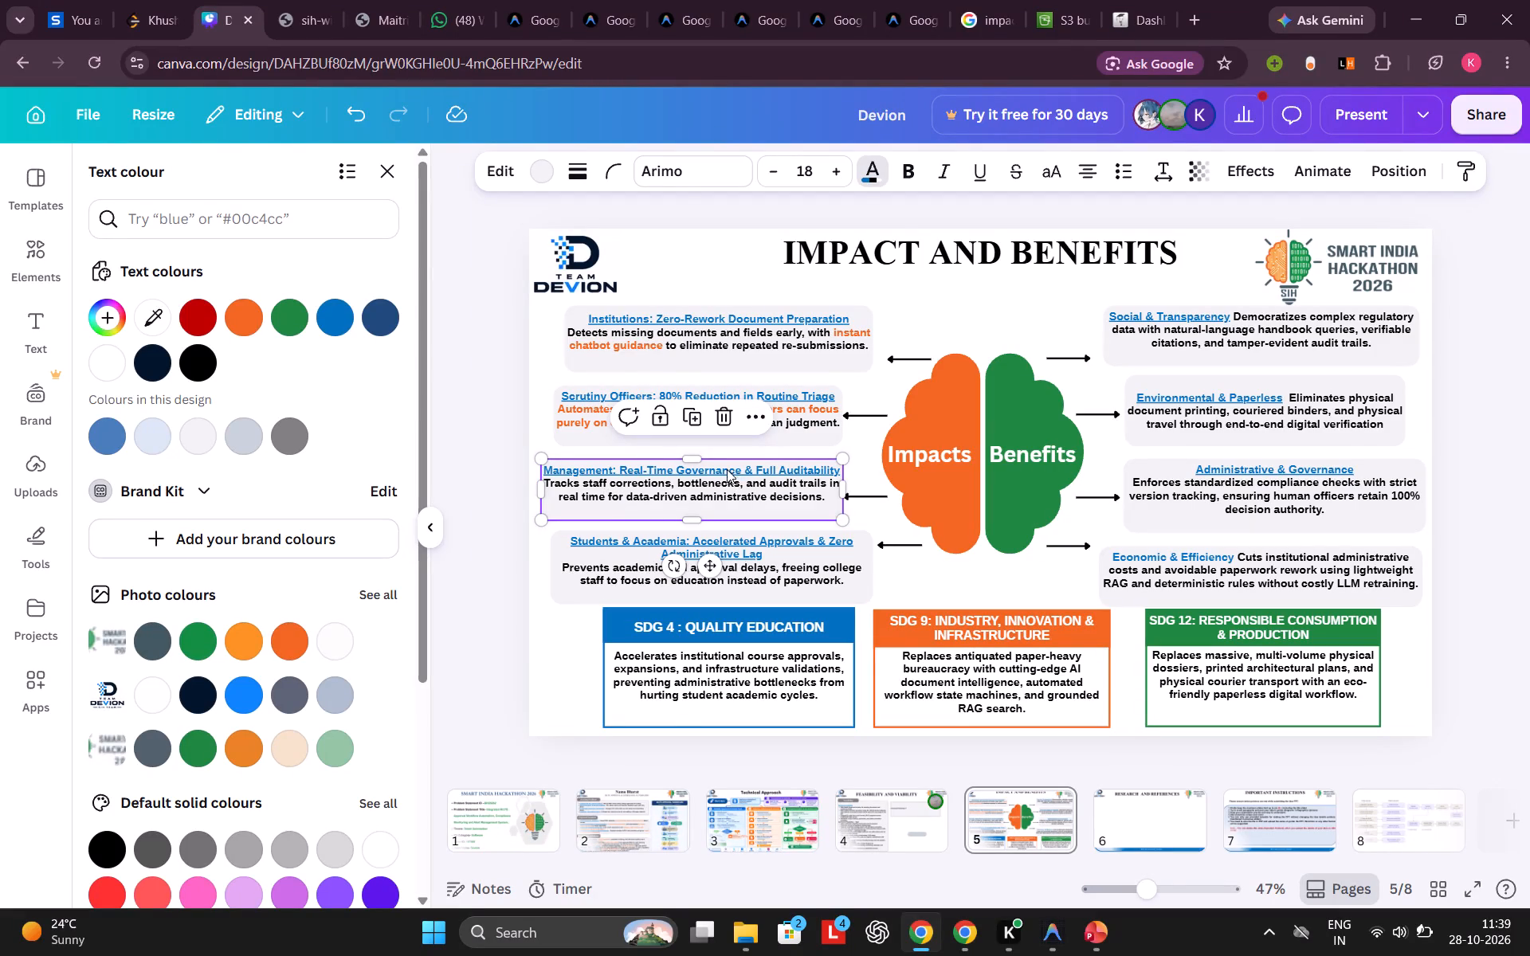
Colour the phrase "audit trails in real time" orange in the Management: Real-Time Governance text box.
click(740, 490)
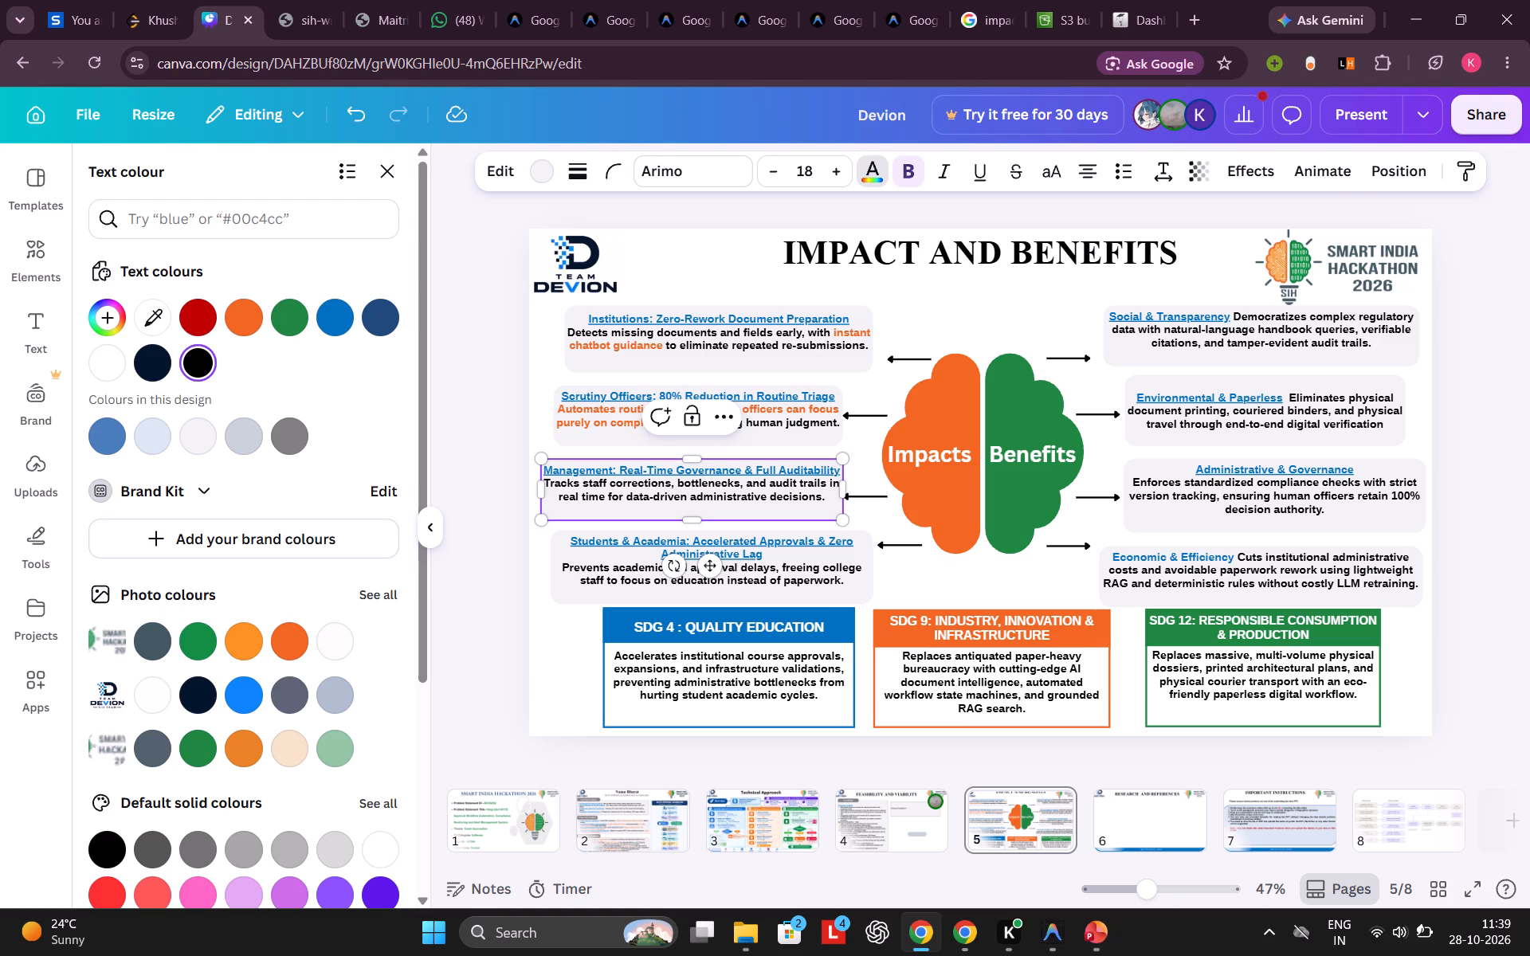
click(769, 483)
drag(769, 483, 612, 501)
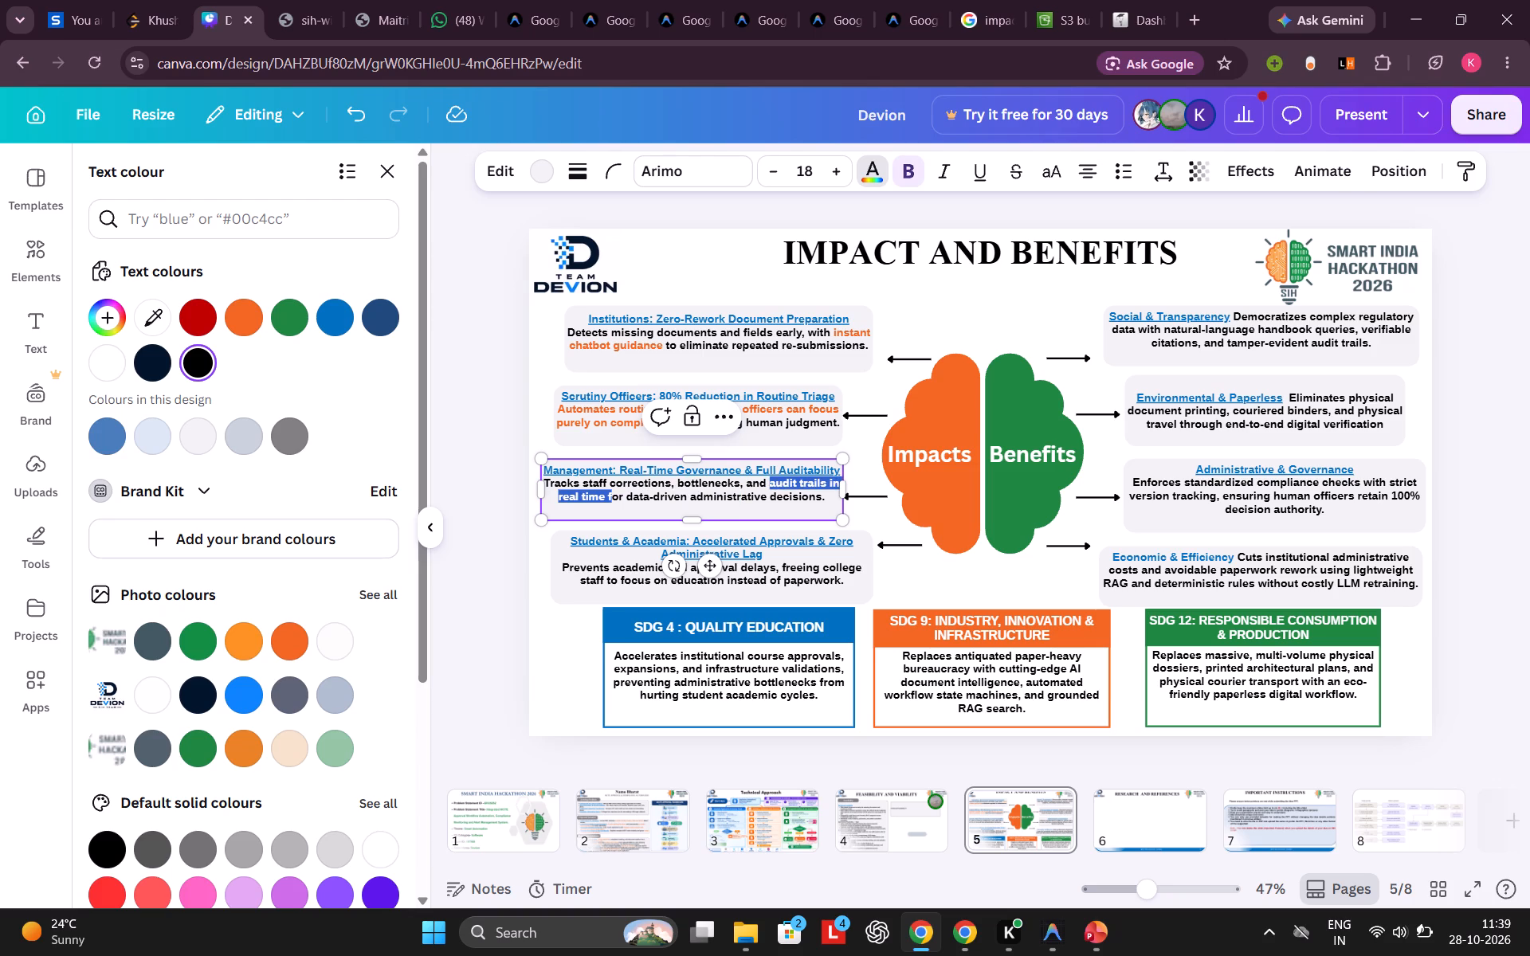
drag(612, 501, 605, 498)
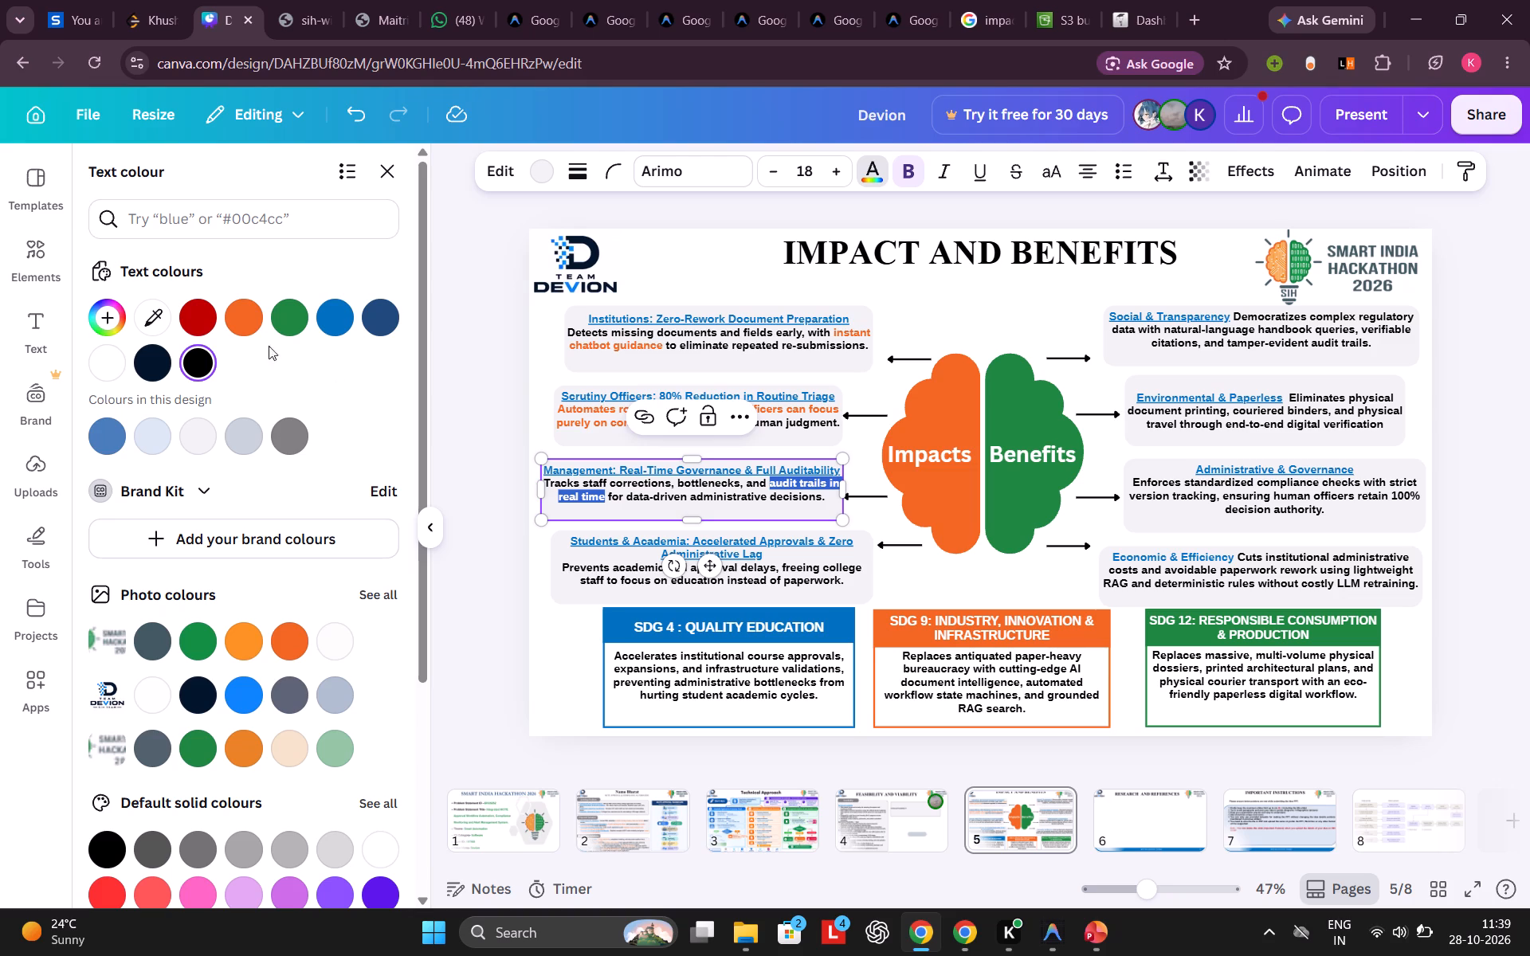
click(241, 316)
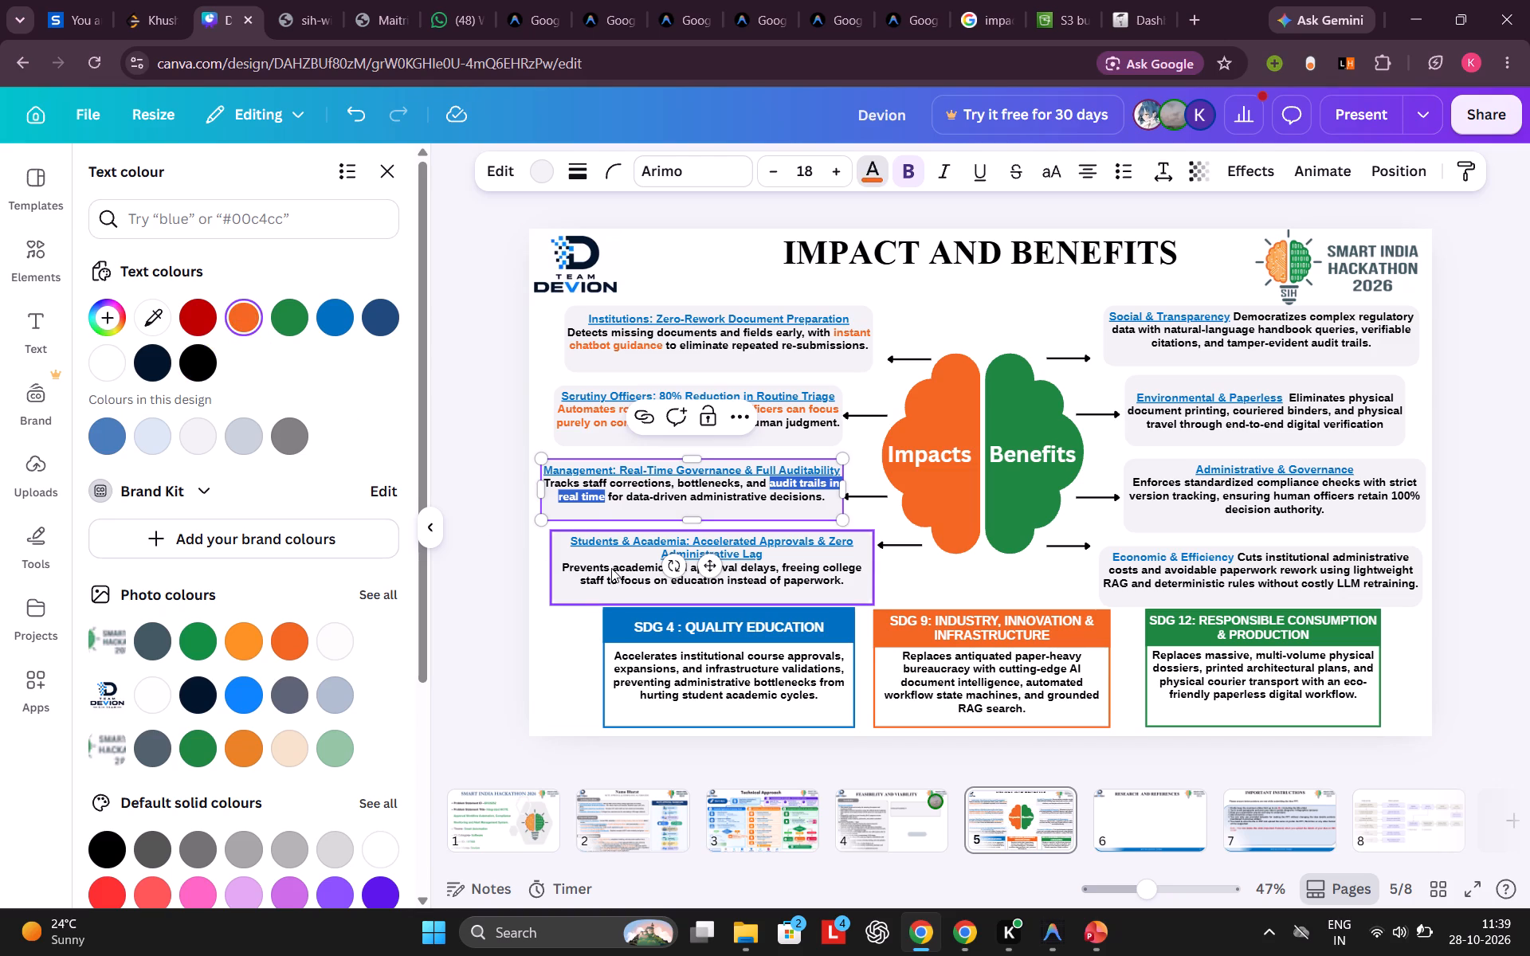
Colour the phrase "Prevents academic and approval delays" orange in the Students & Academia text box.
click(611, 568)
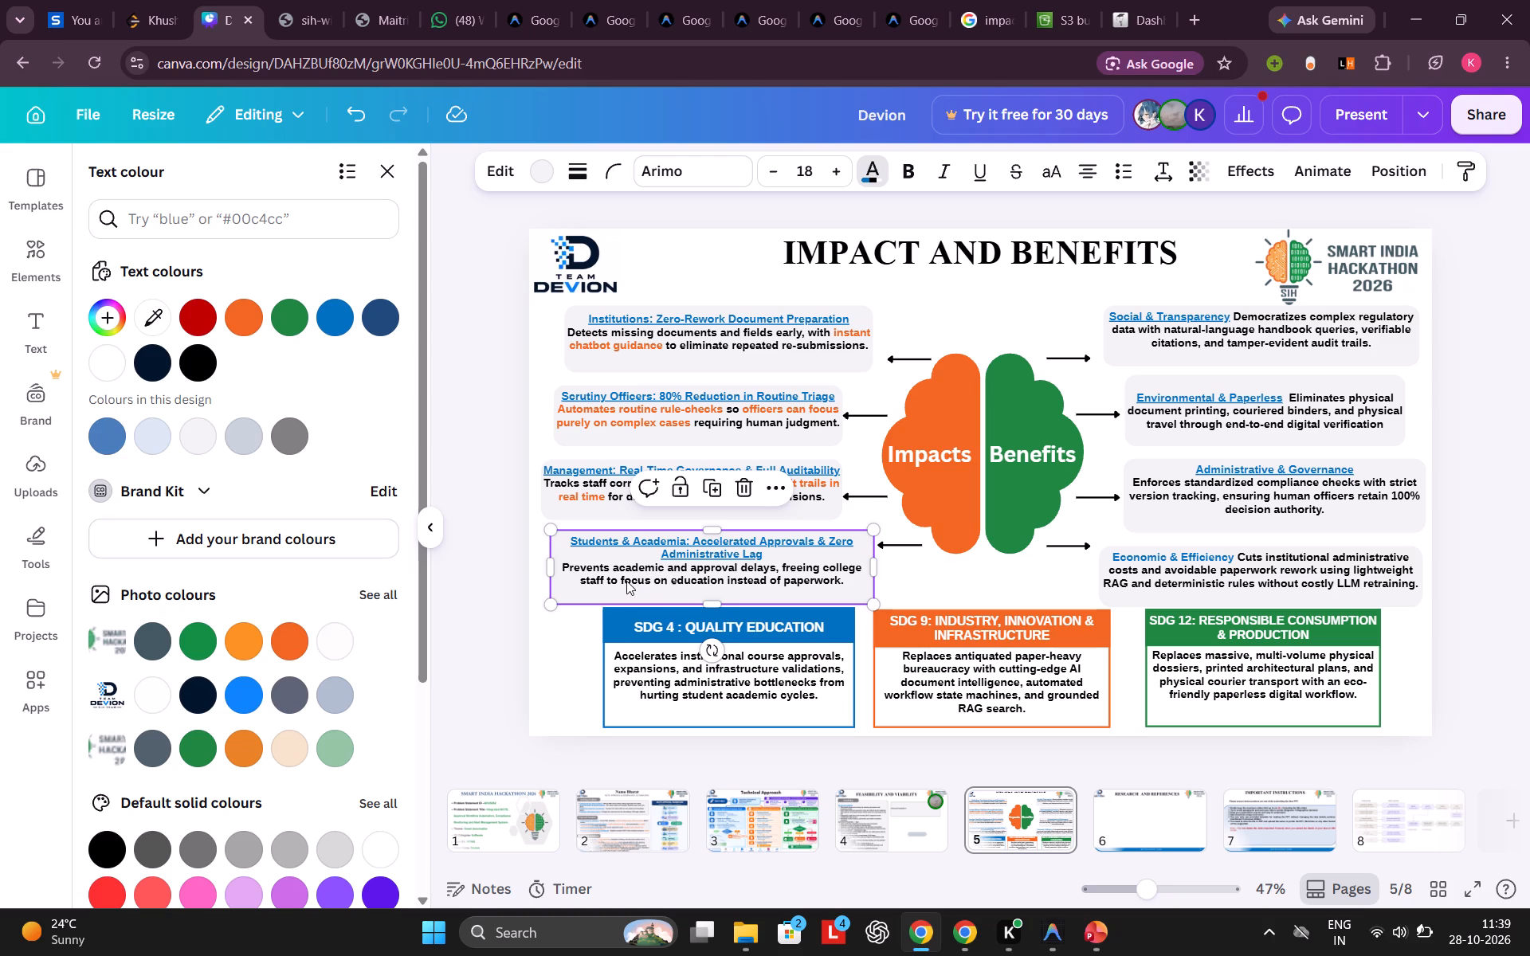
double_click(572, 565)
drag(572, 565, 658, 568)
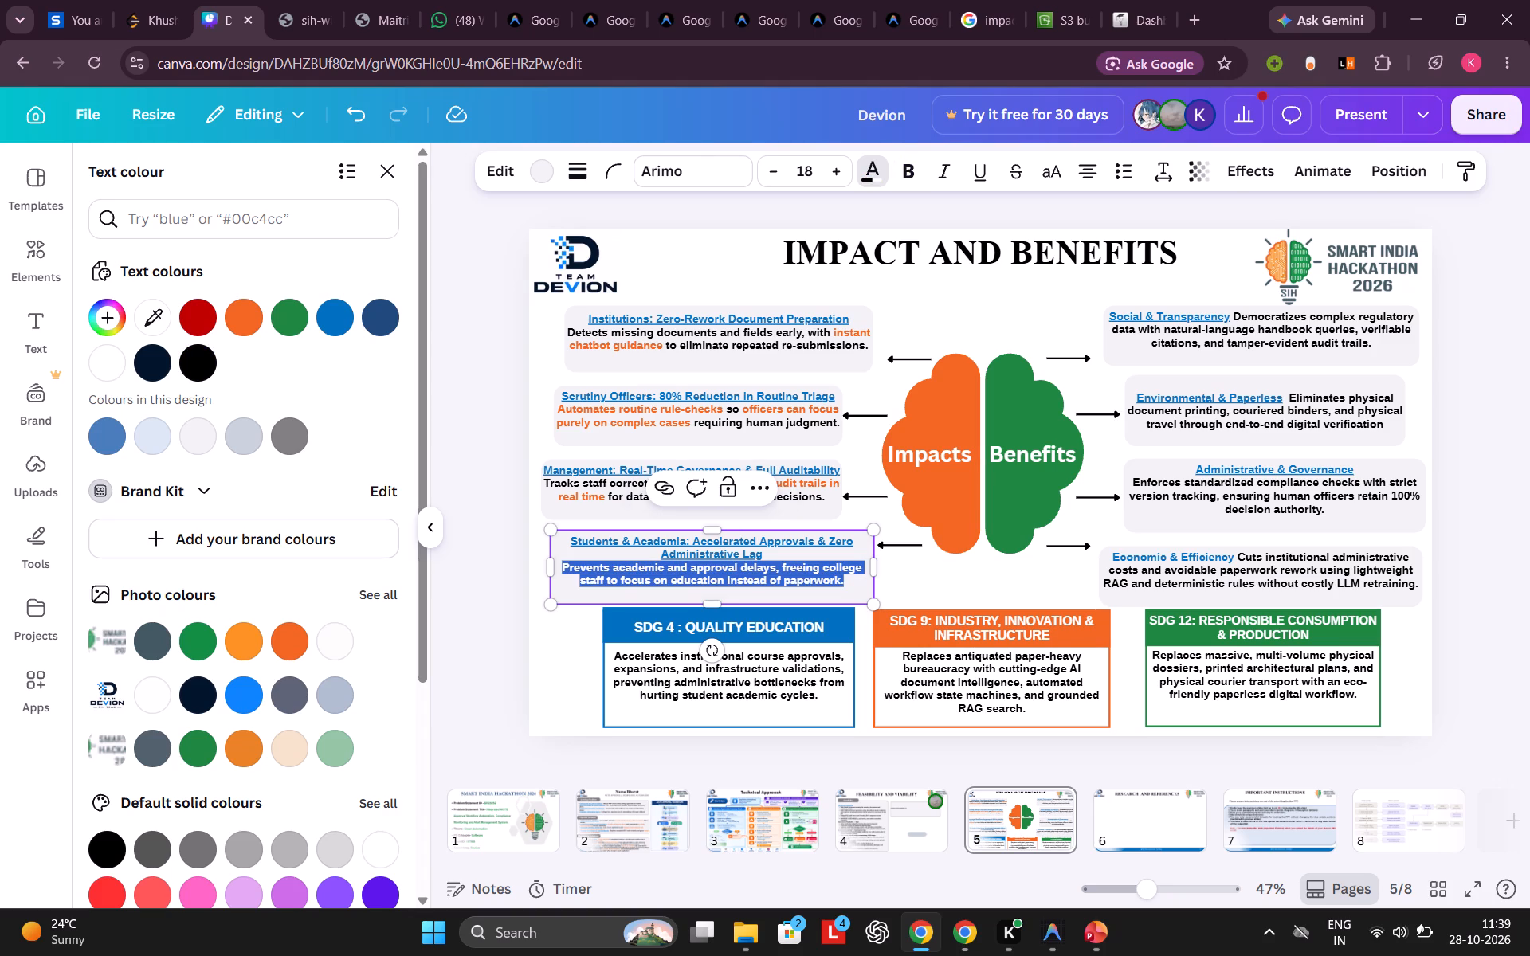
click(771, 570)
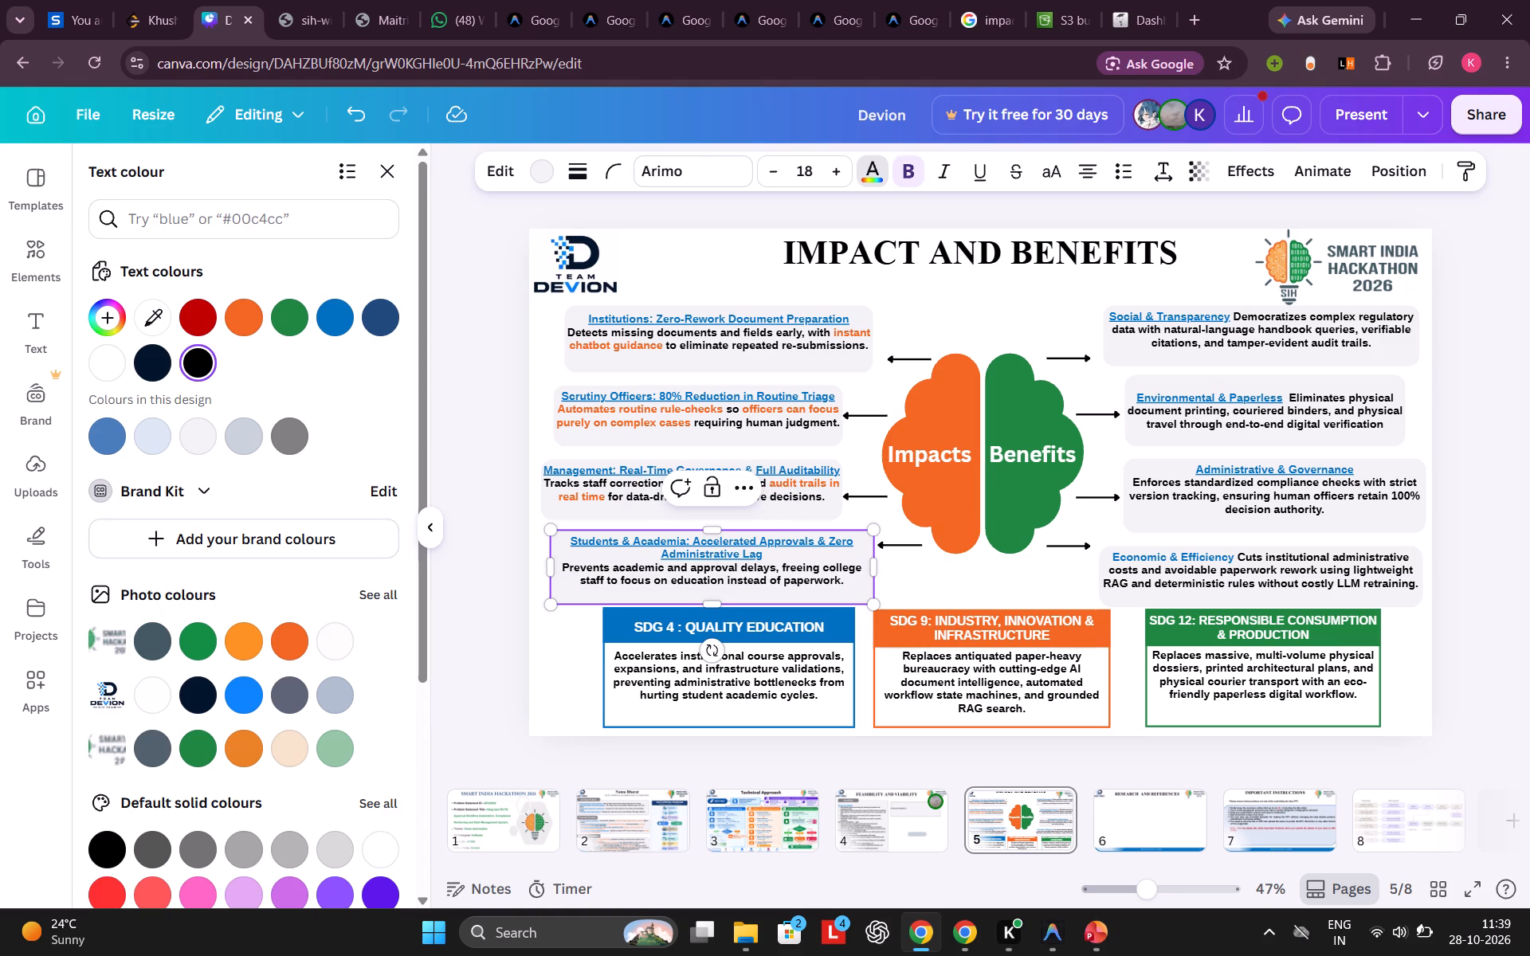
click(771, 570)
click(775, 570)
drag(775, 570, 563, 566)
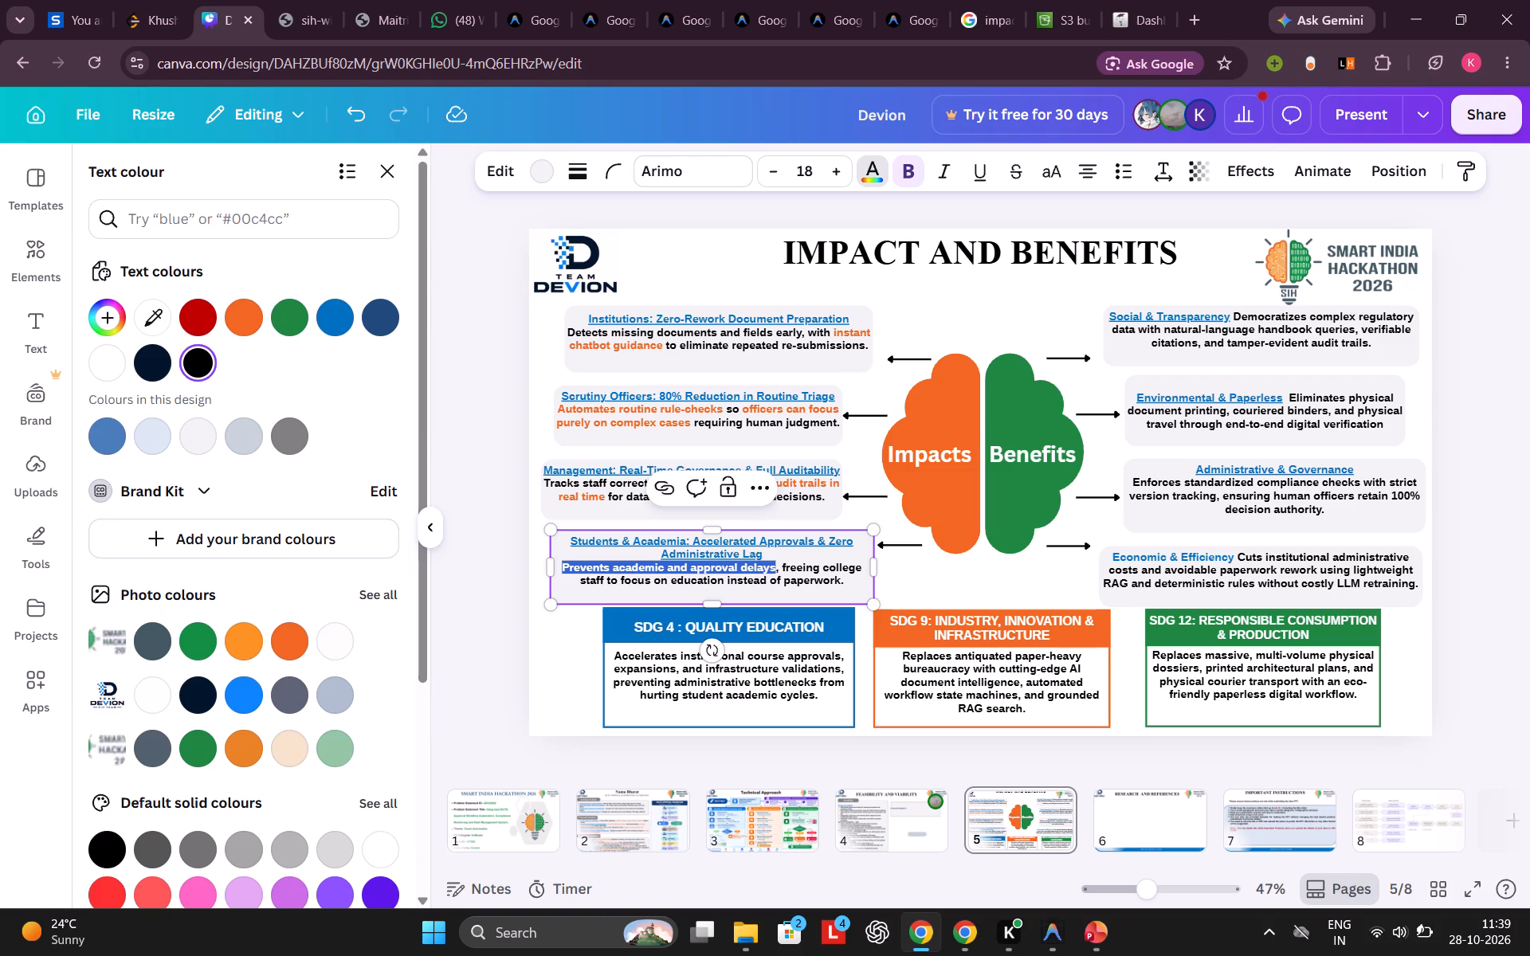
click(240, 319)
click(767, 583)
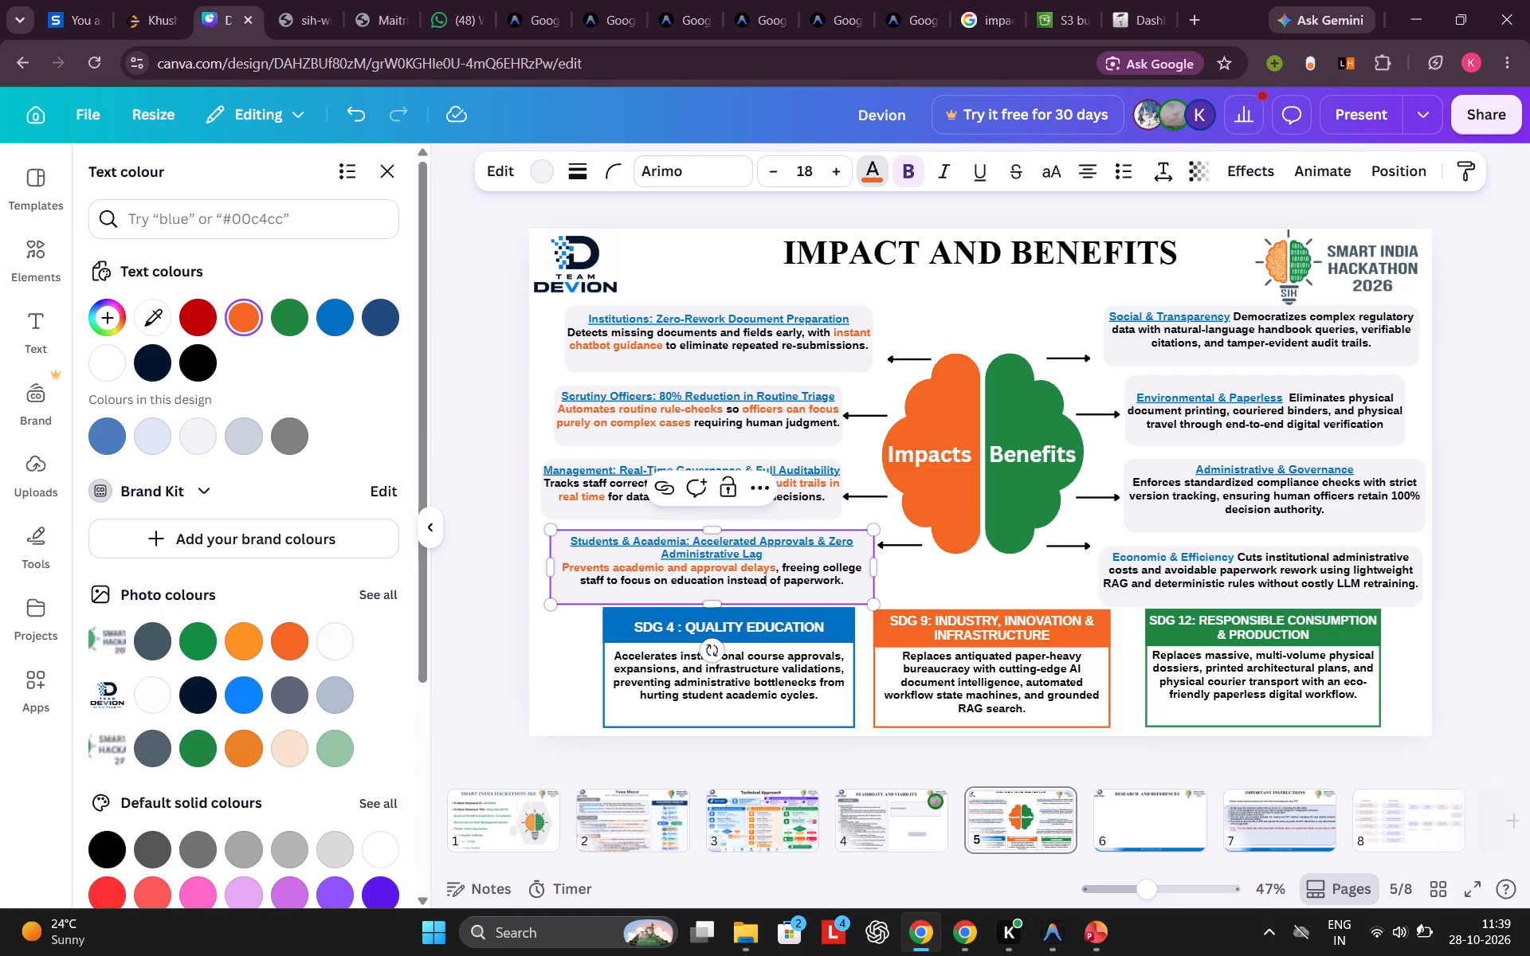
click(497, 474)
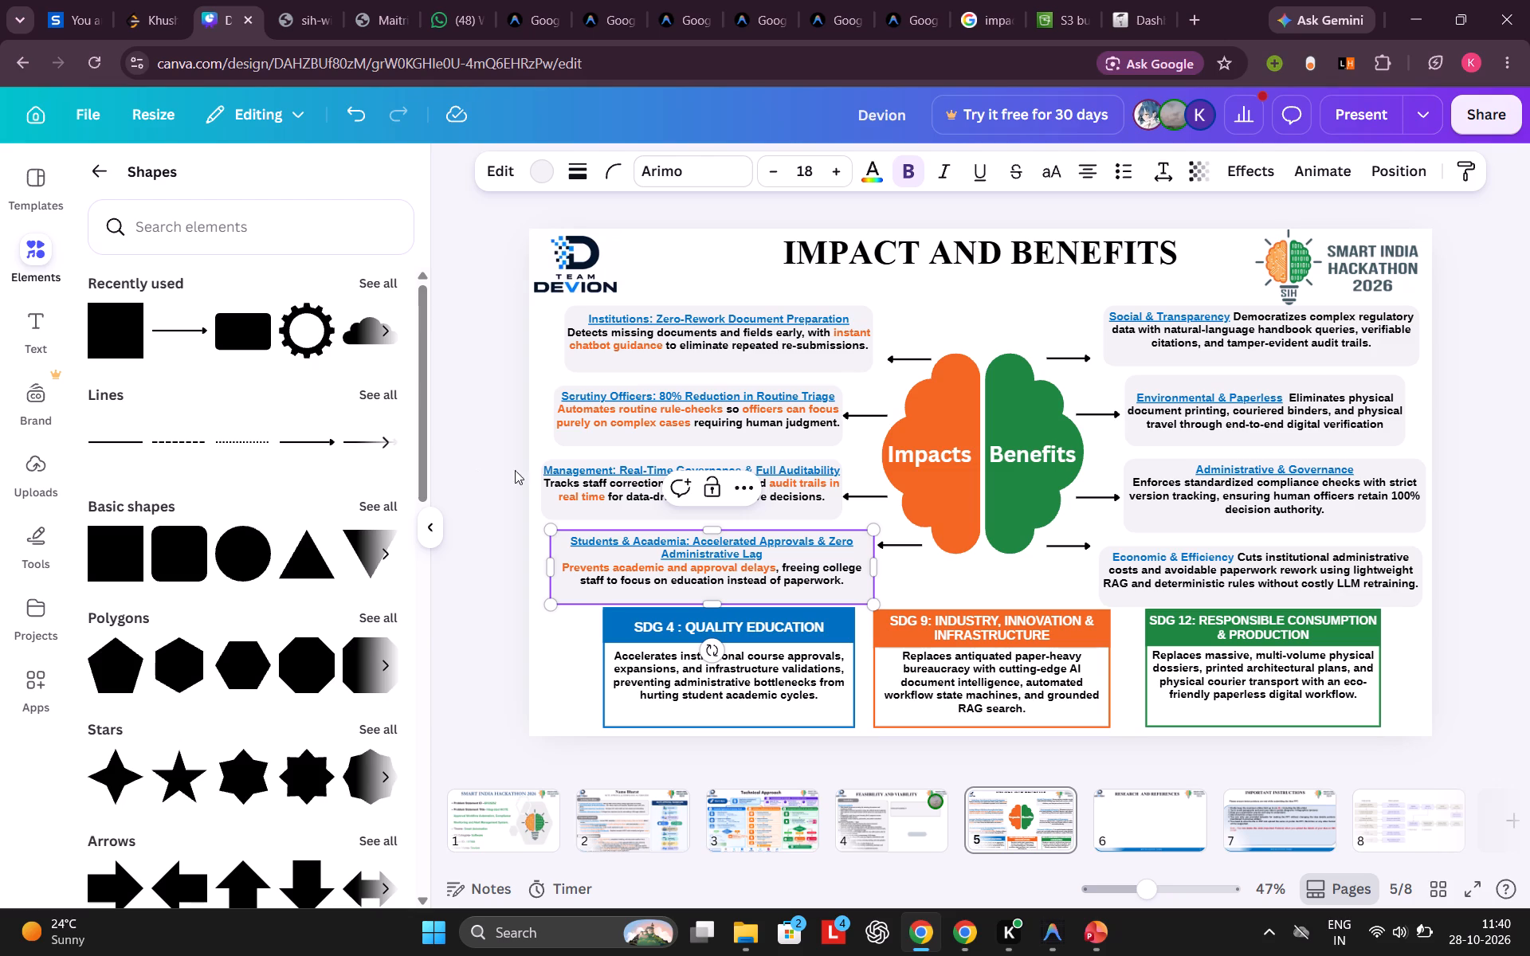
click(492, 467)
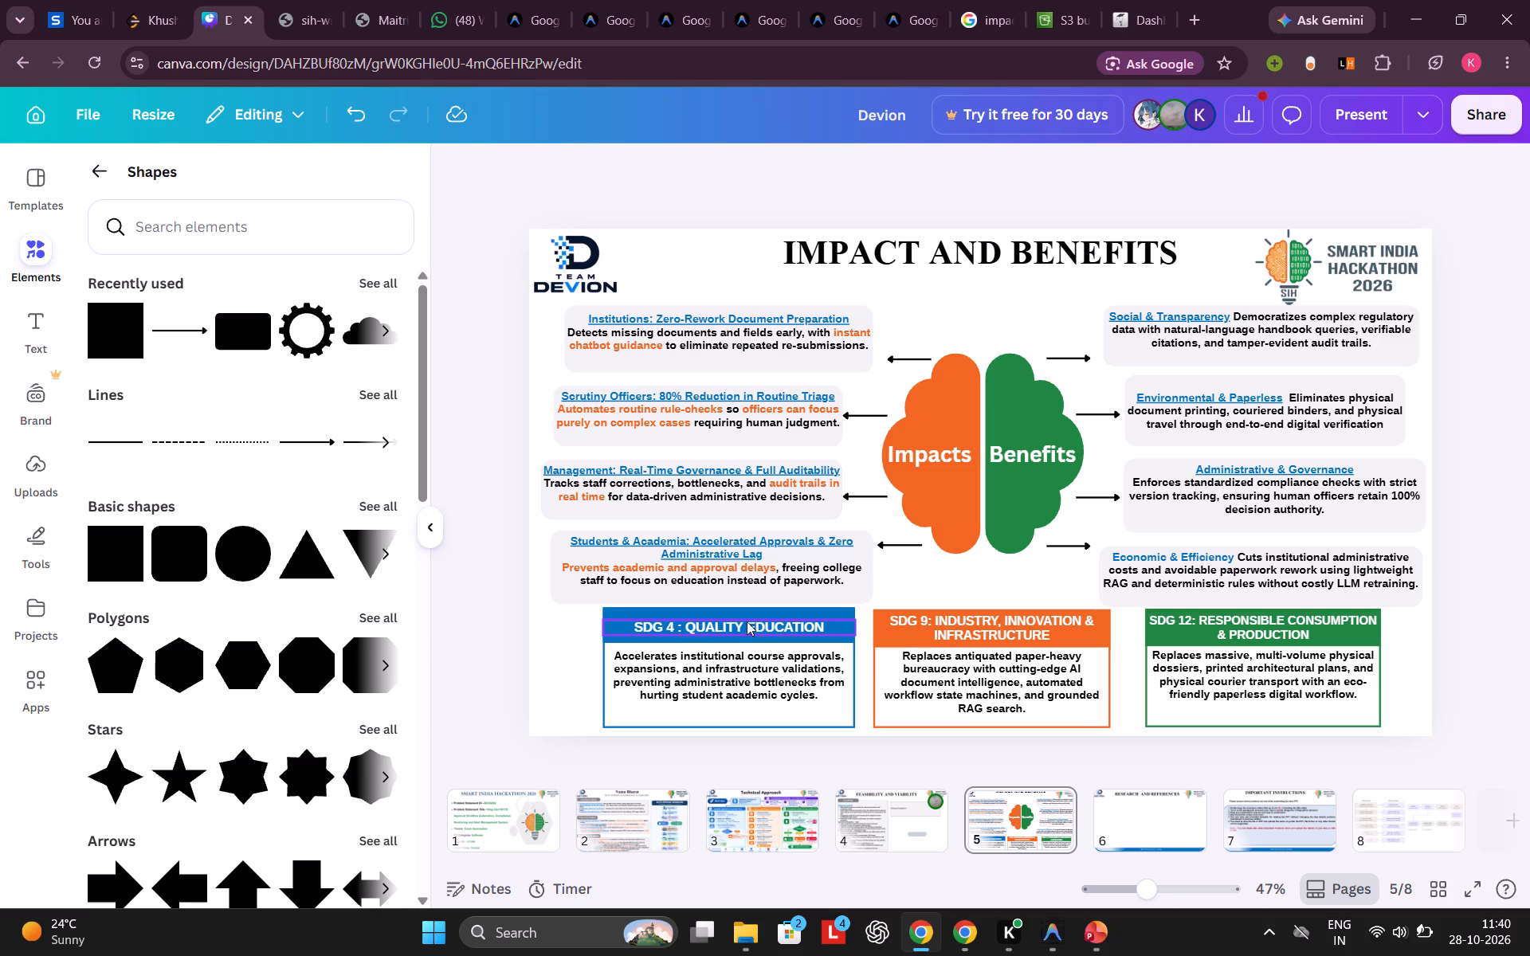
click(720, 587)
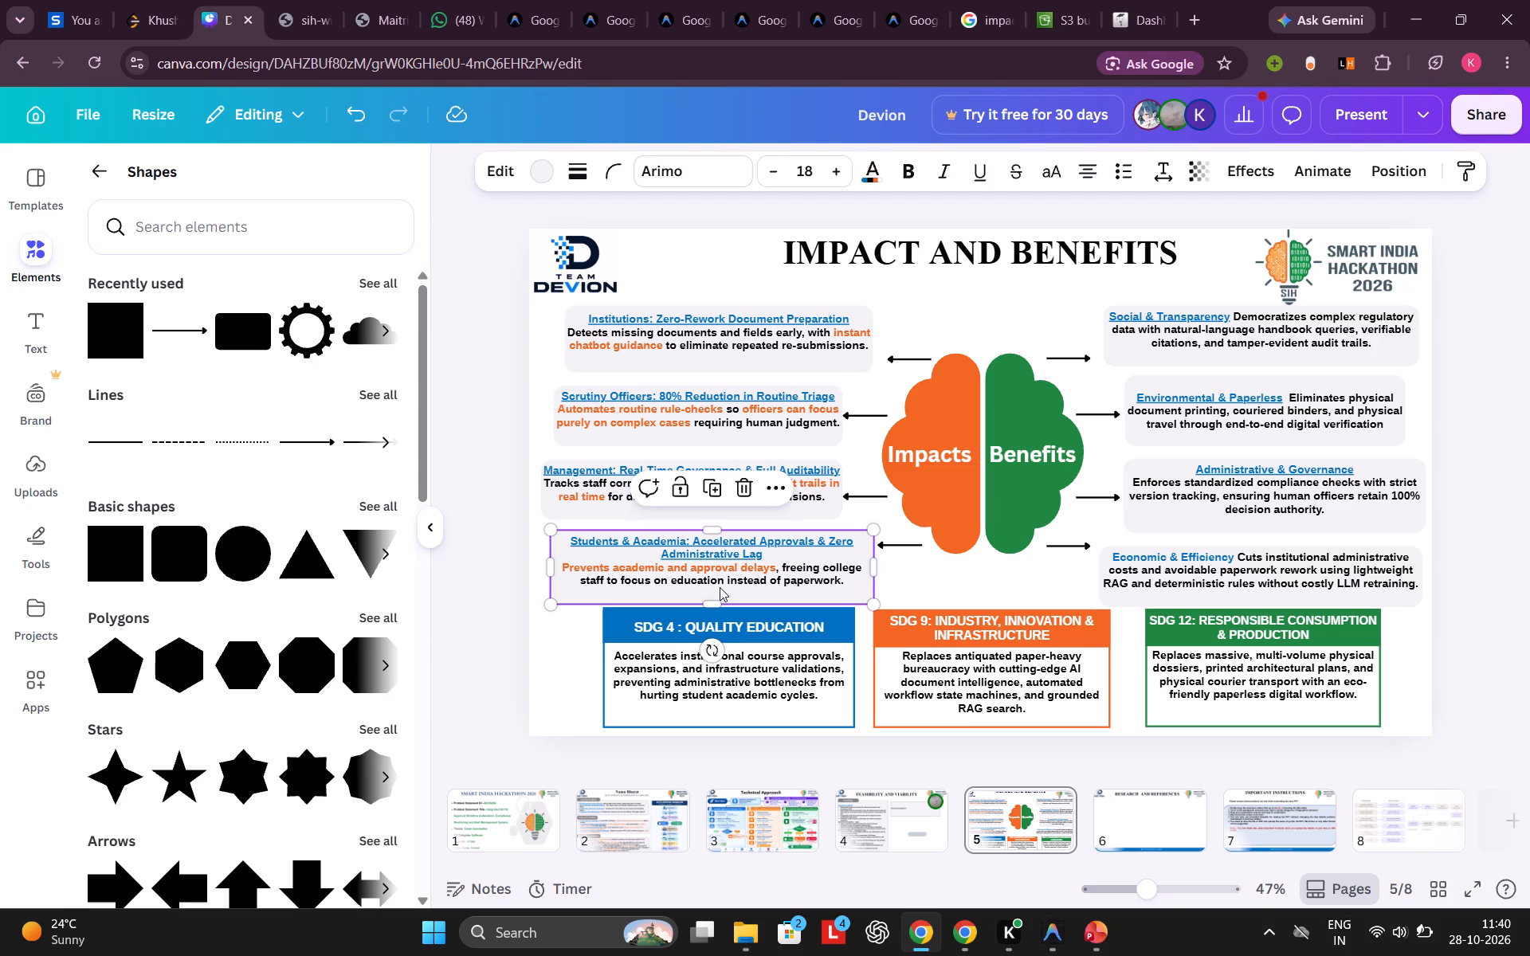
Select the Social & Transparency text box among the Benefits entries.
click(1261, 348)
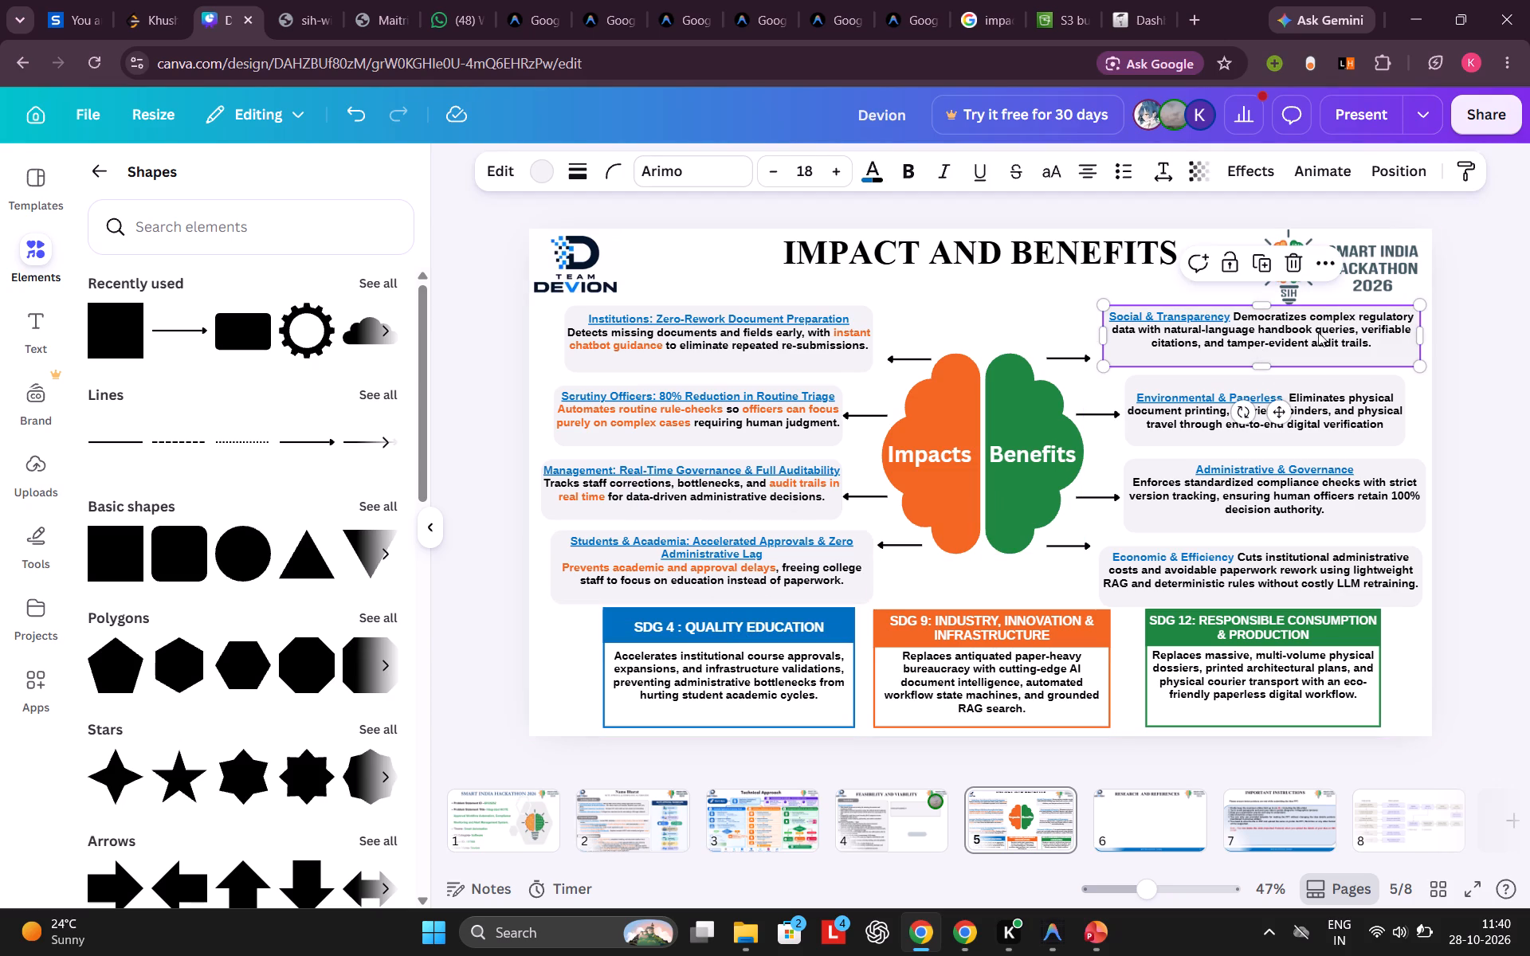
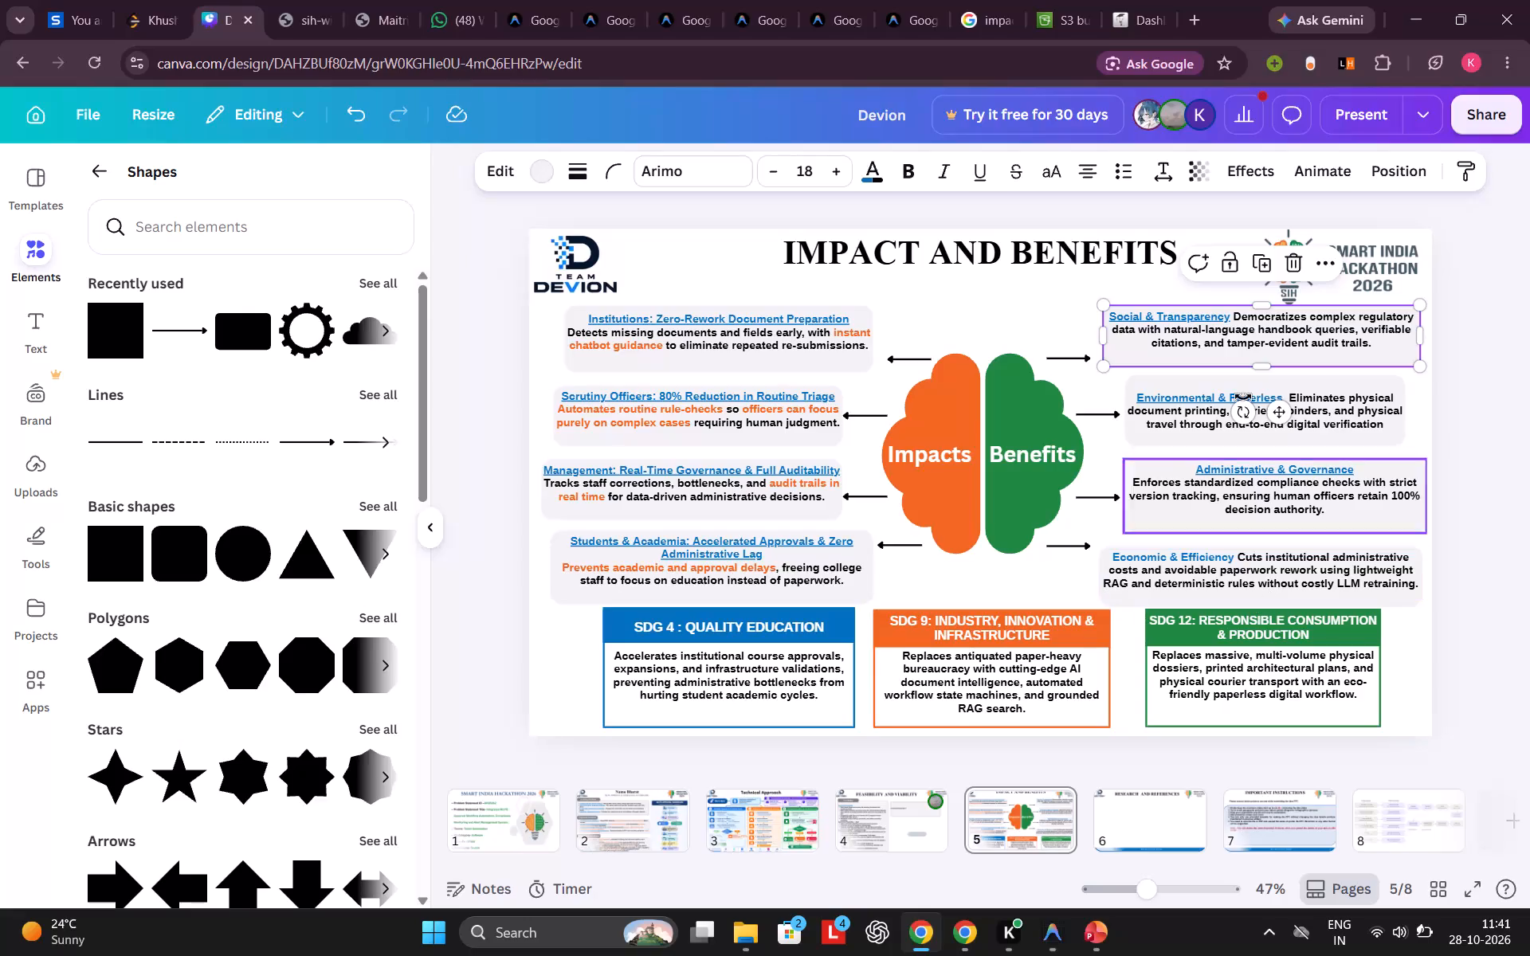
Colour the phrase "Democratizes complex regulatory data" orange in the Social & Transparency text box.
click(1234, 316)
drag(1234, 316, 1366, 320)
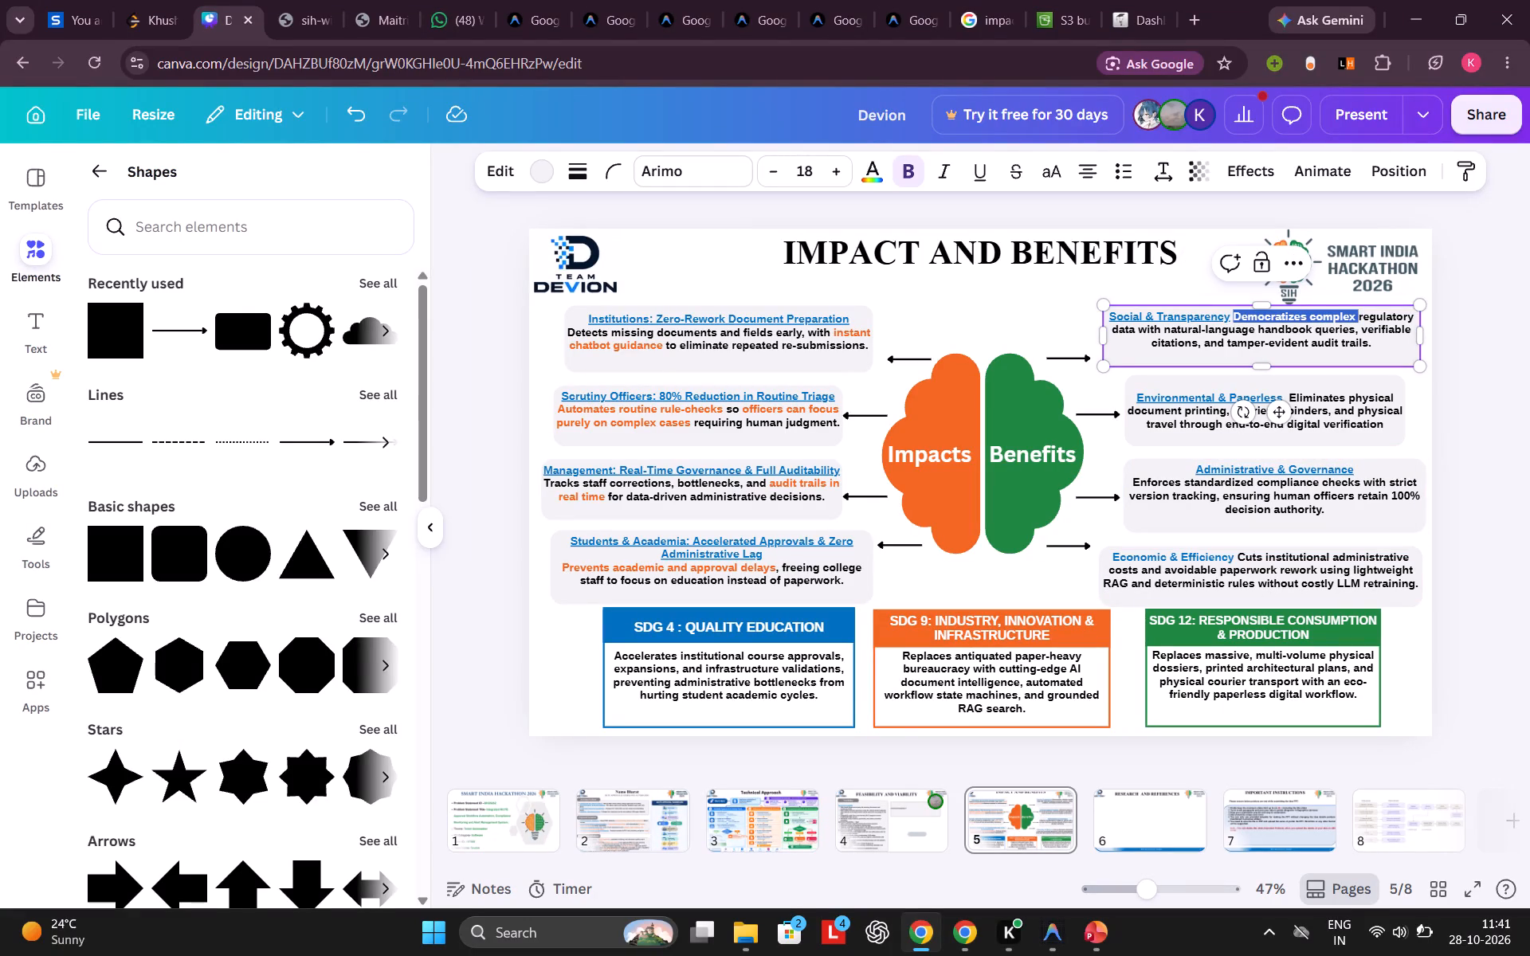
drag(1366, 320, 1128, 323)
click(879, 159)
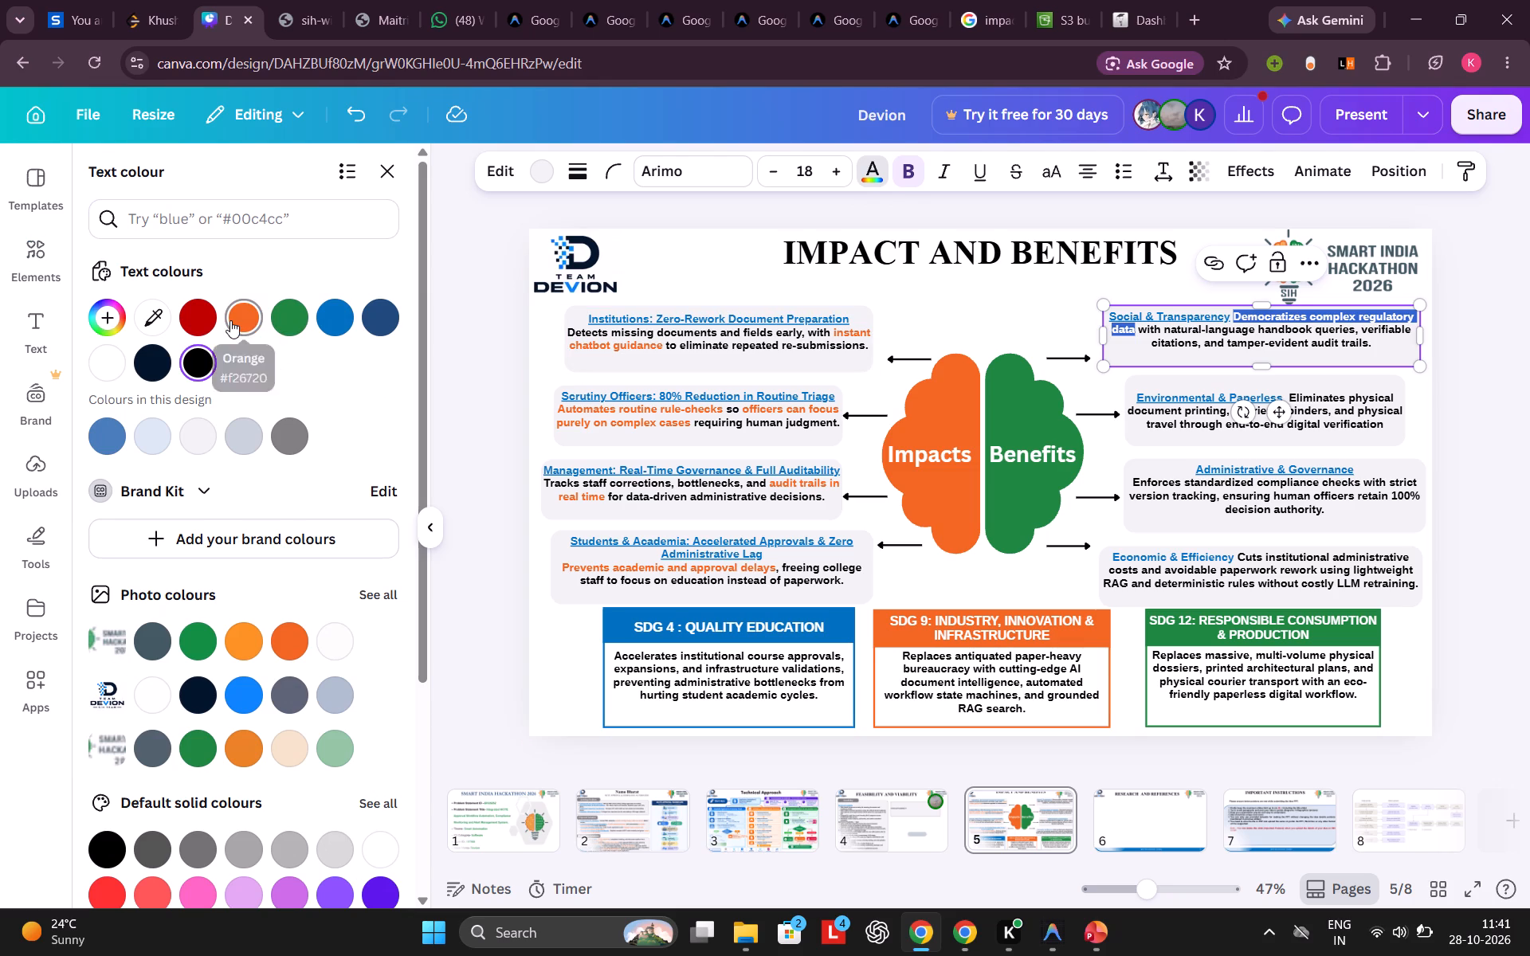
click(230, 320)
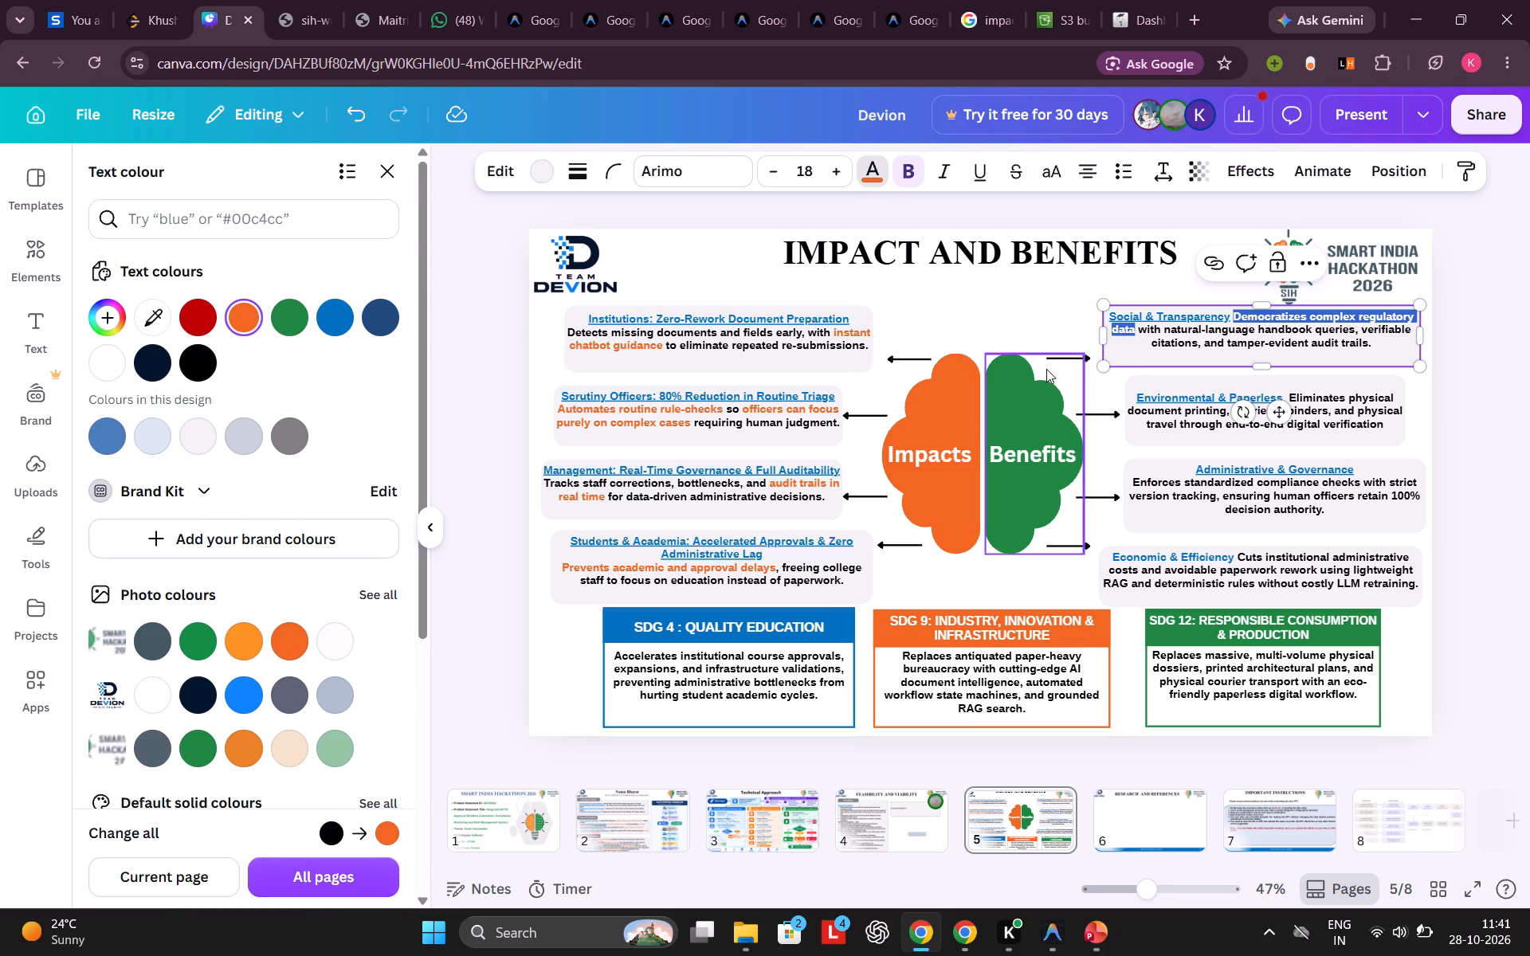
click(1141, 353)
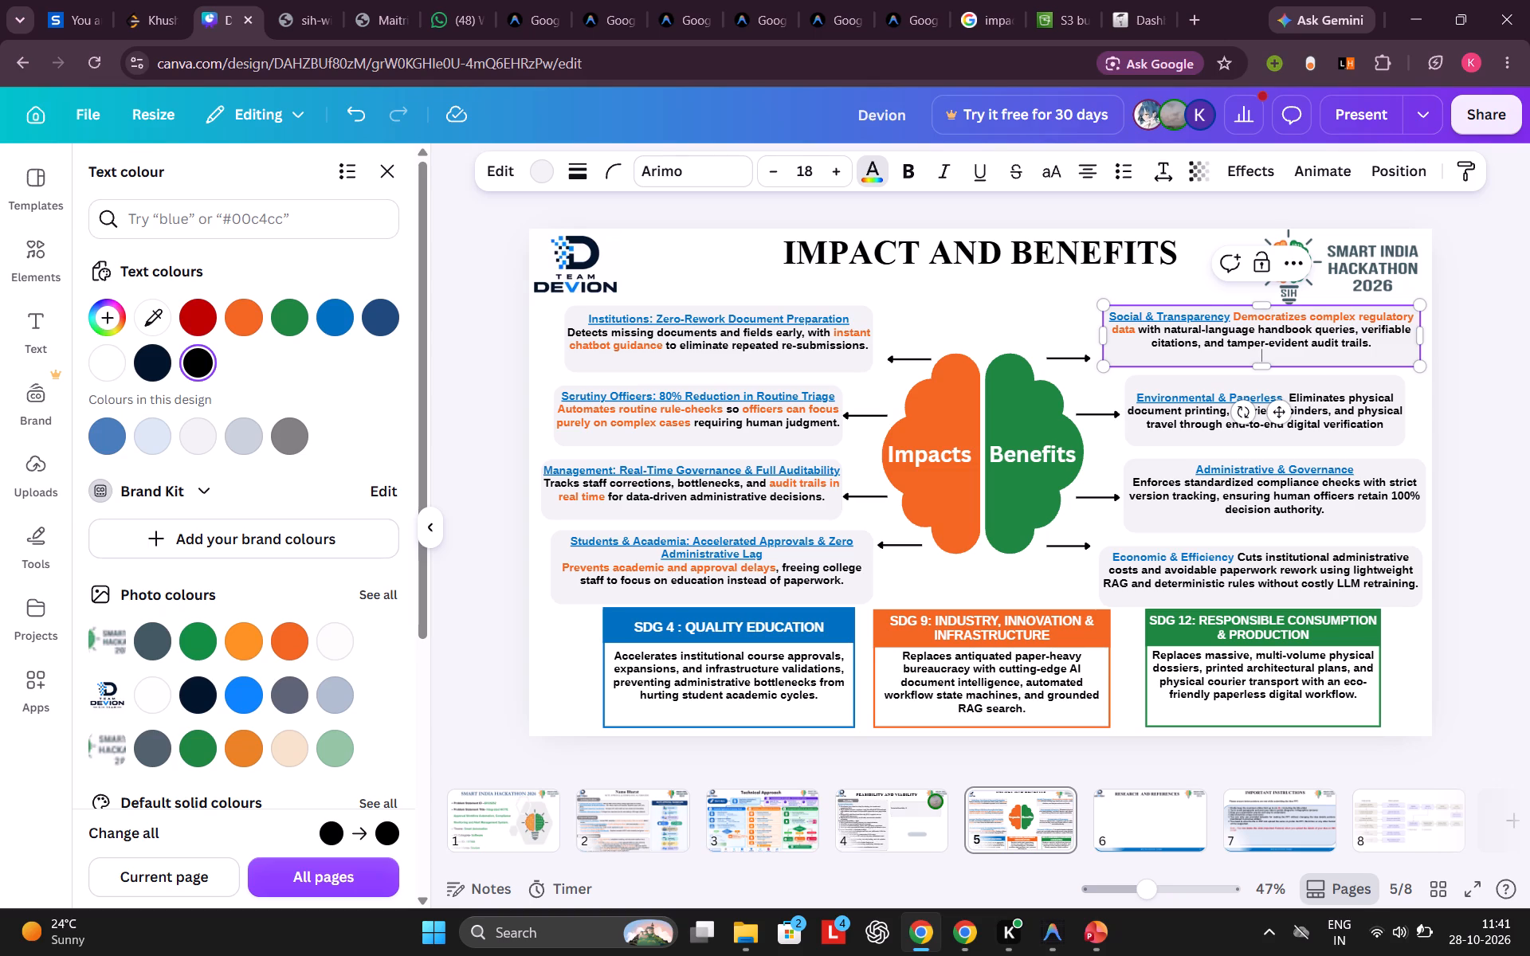
Colour the words "tamper-evident audit trail" orange in the Social & Transparency text box.
drag(1224, 343, 1365, 342)
drag(1371, 340, 1245, 333)
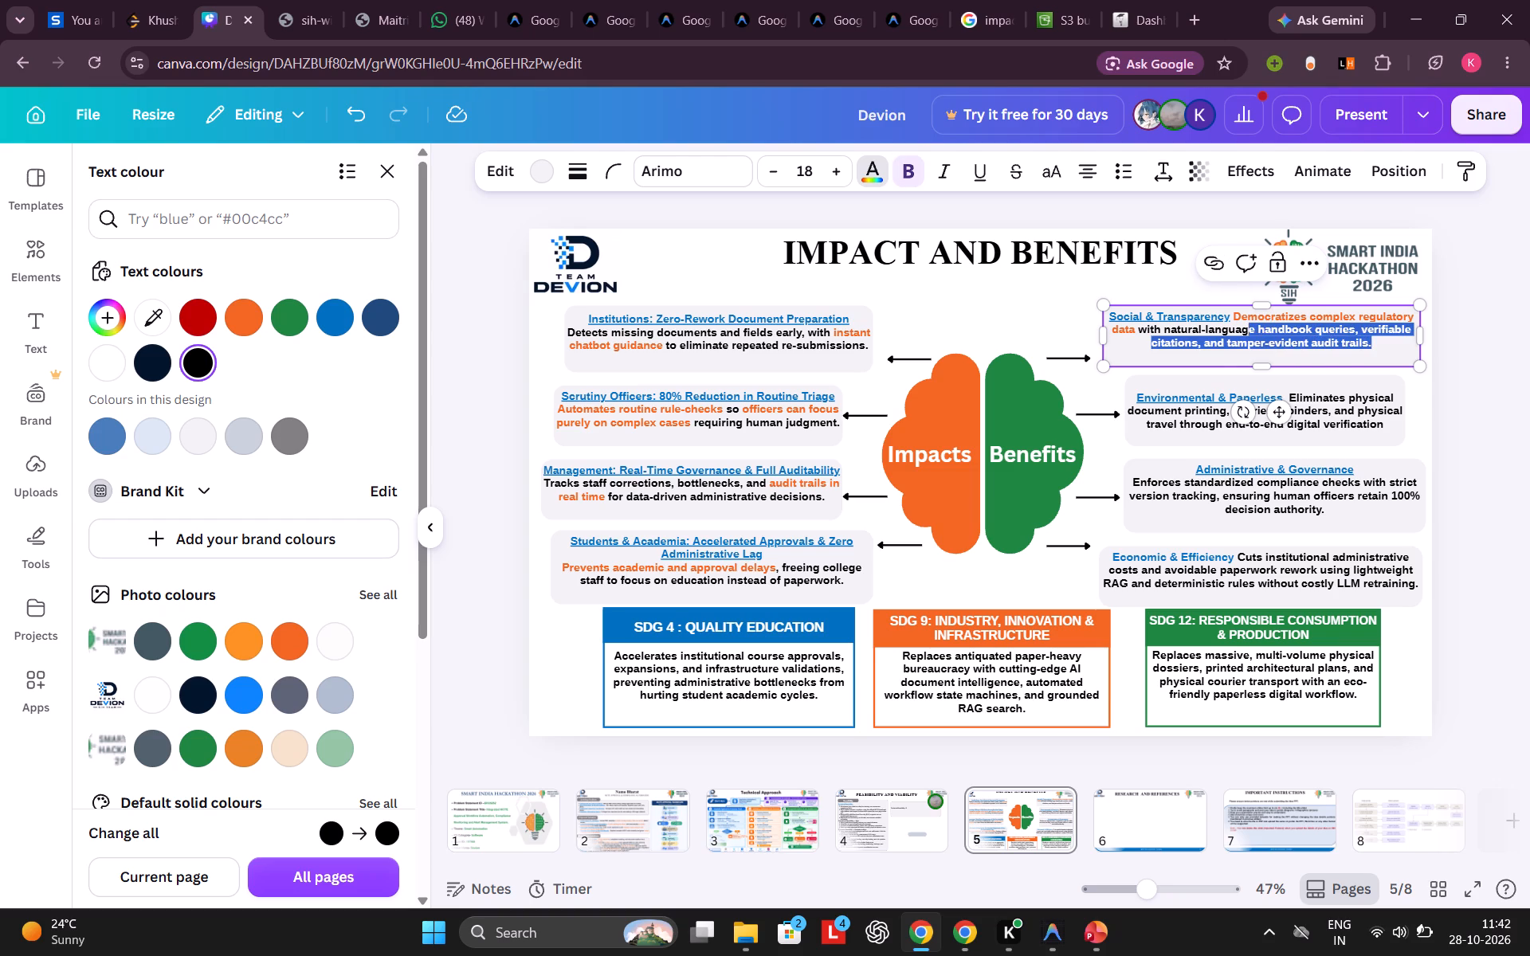
drag(1245, 333, 1230, 343)
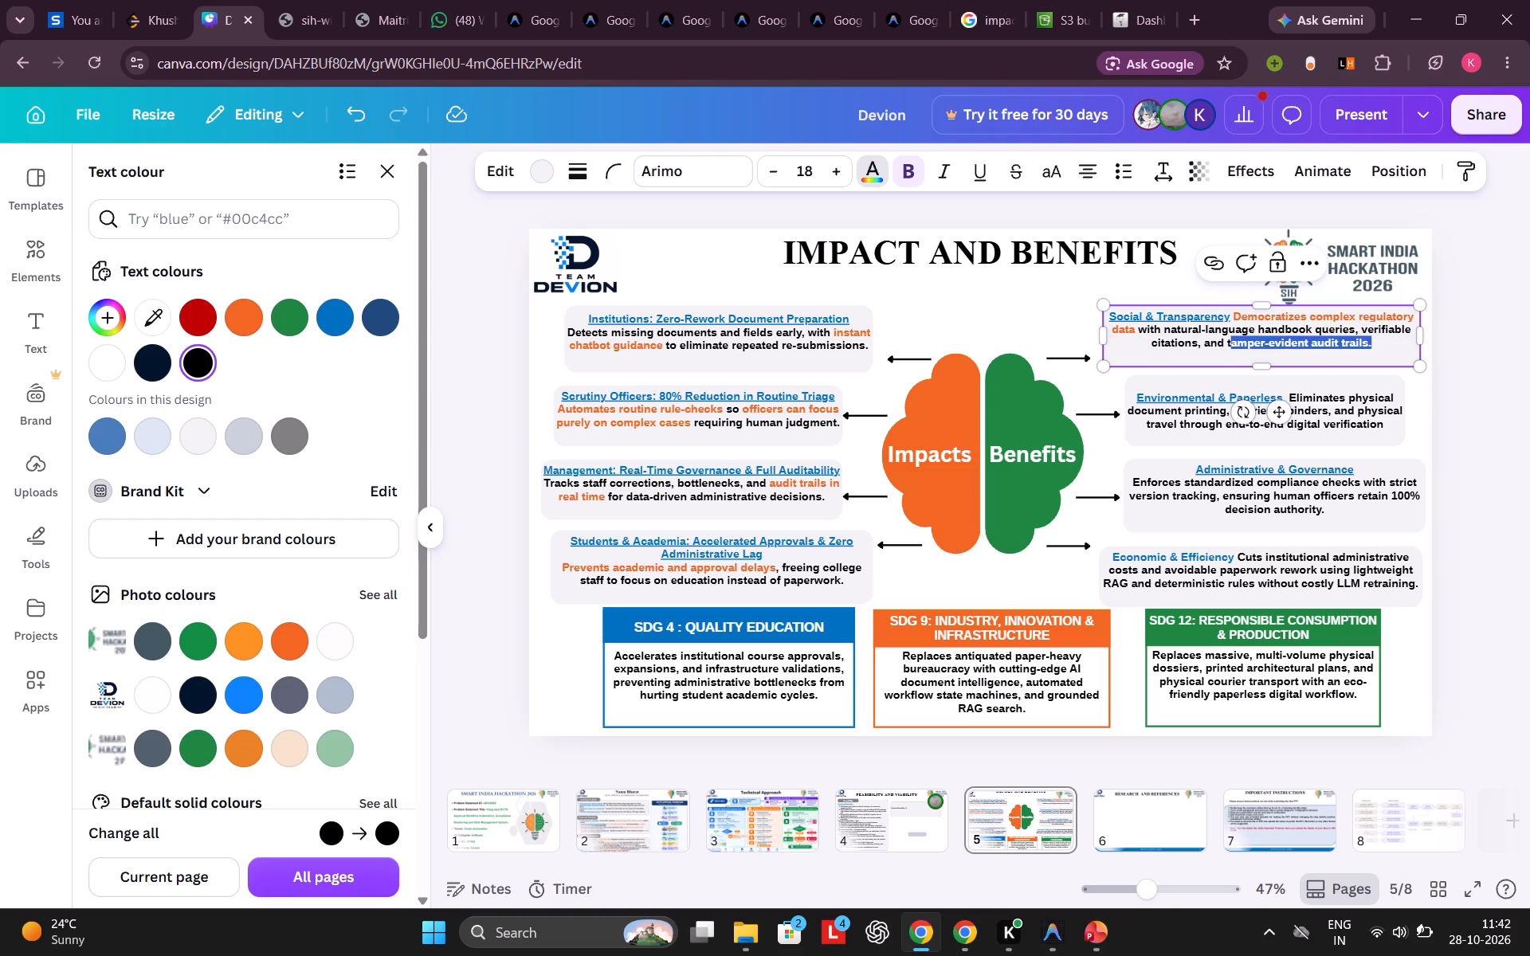
drag(1228, 343, 1366, 350)
drag(1366, 350, 1367, 343)
drag(1367, 343, 1362, 347)
click(530, 170)
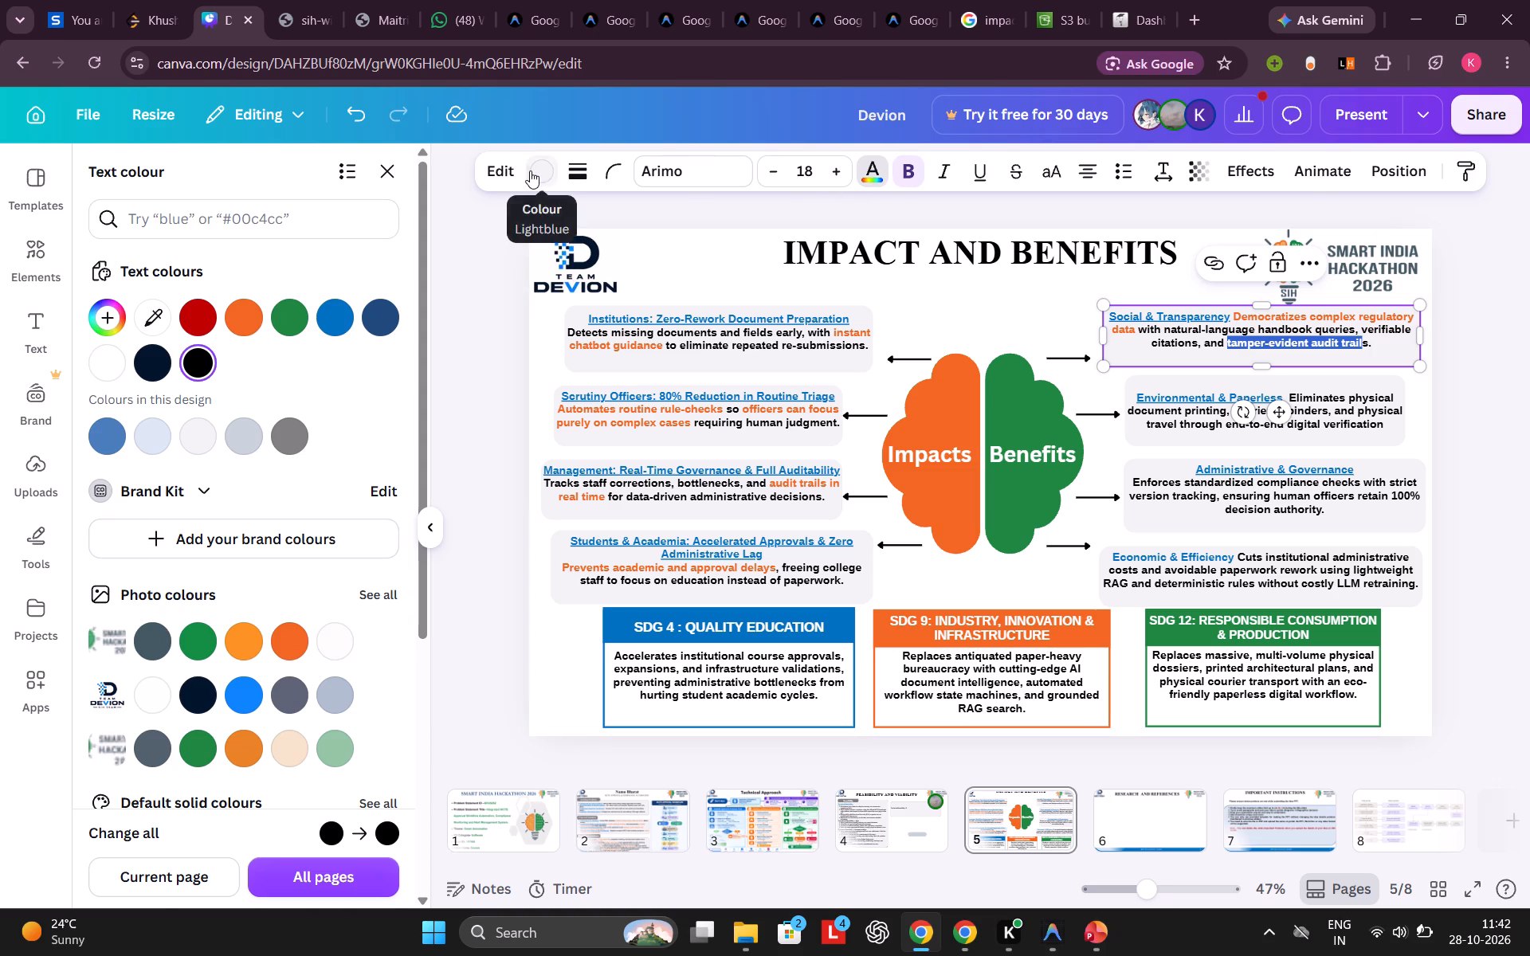
click(253, 327)
key(ctrl+z)
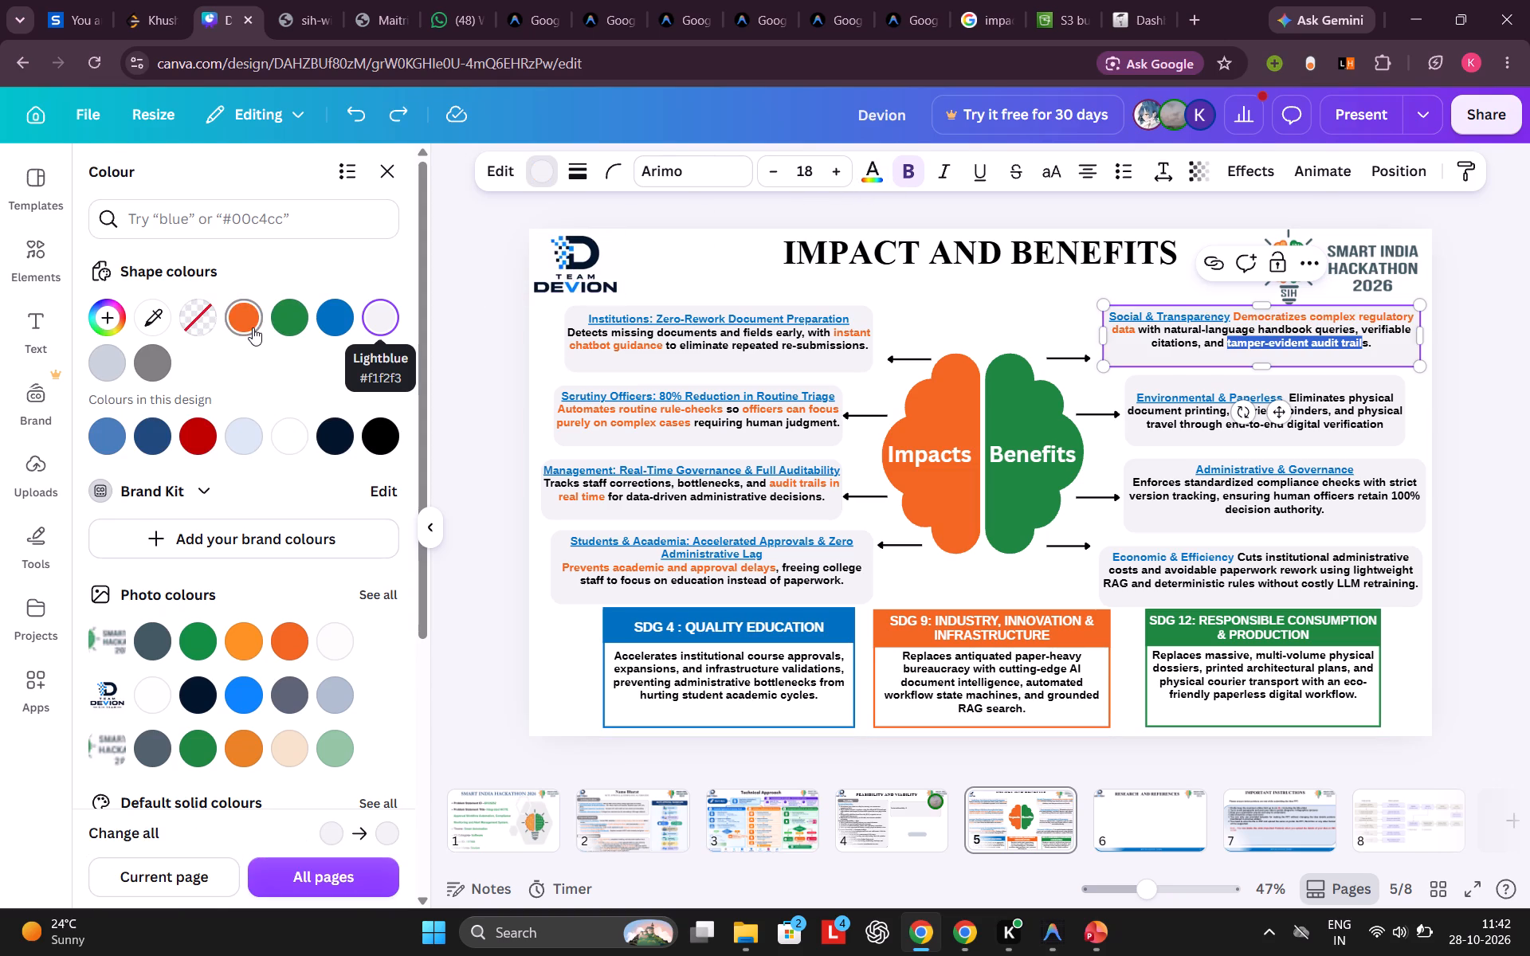
click(868, 173)
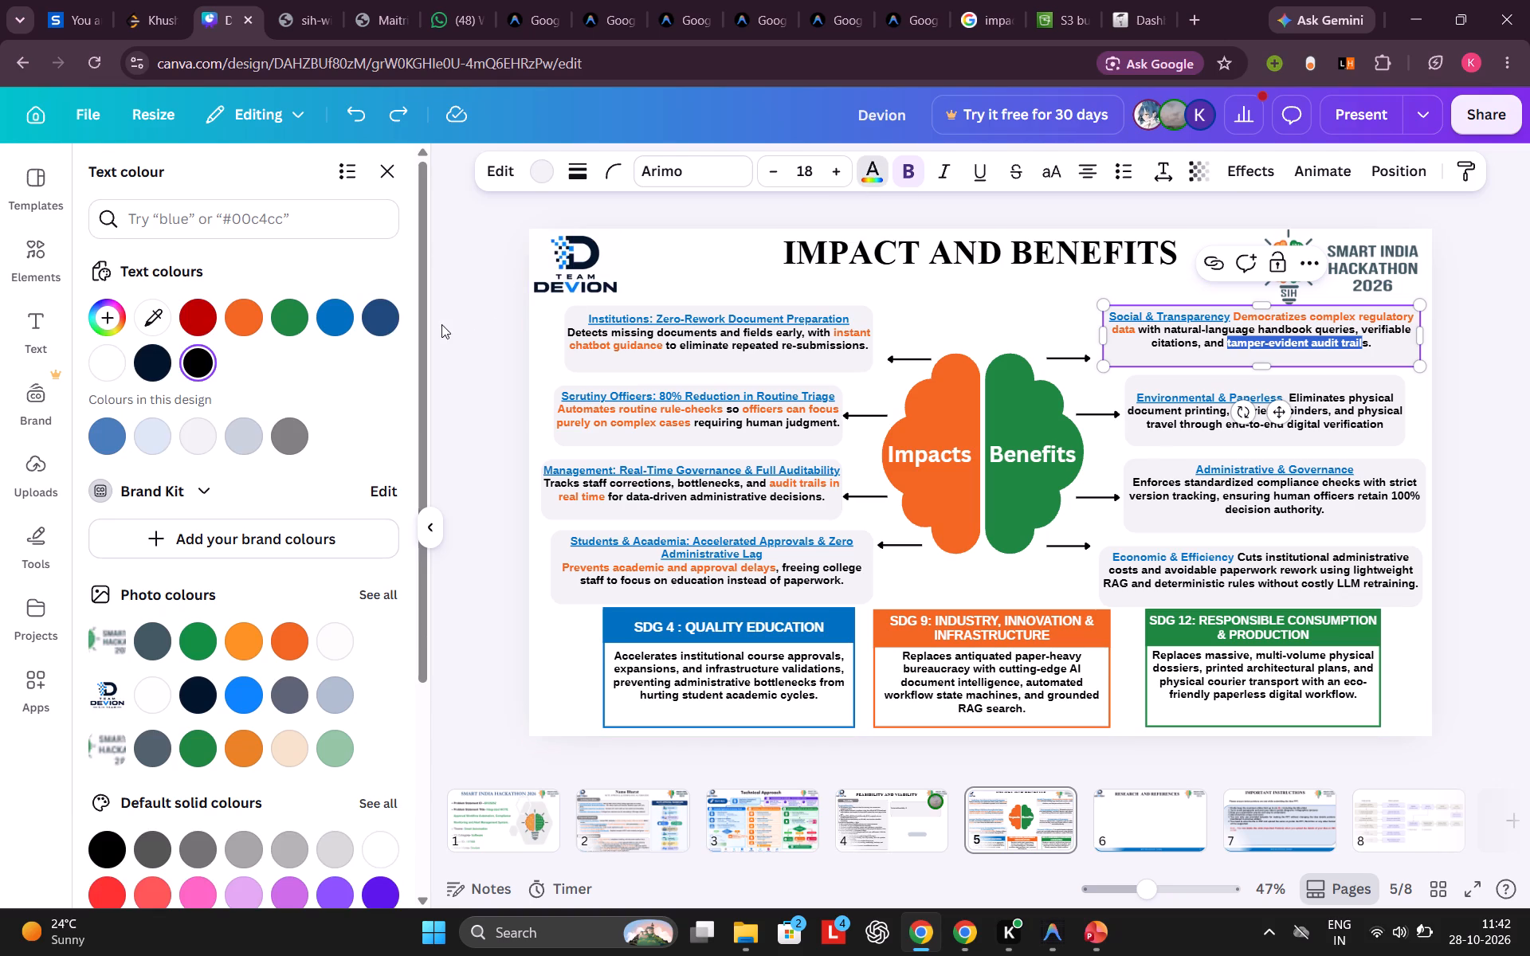
click(247, 328)
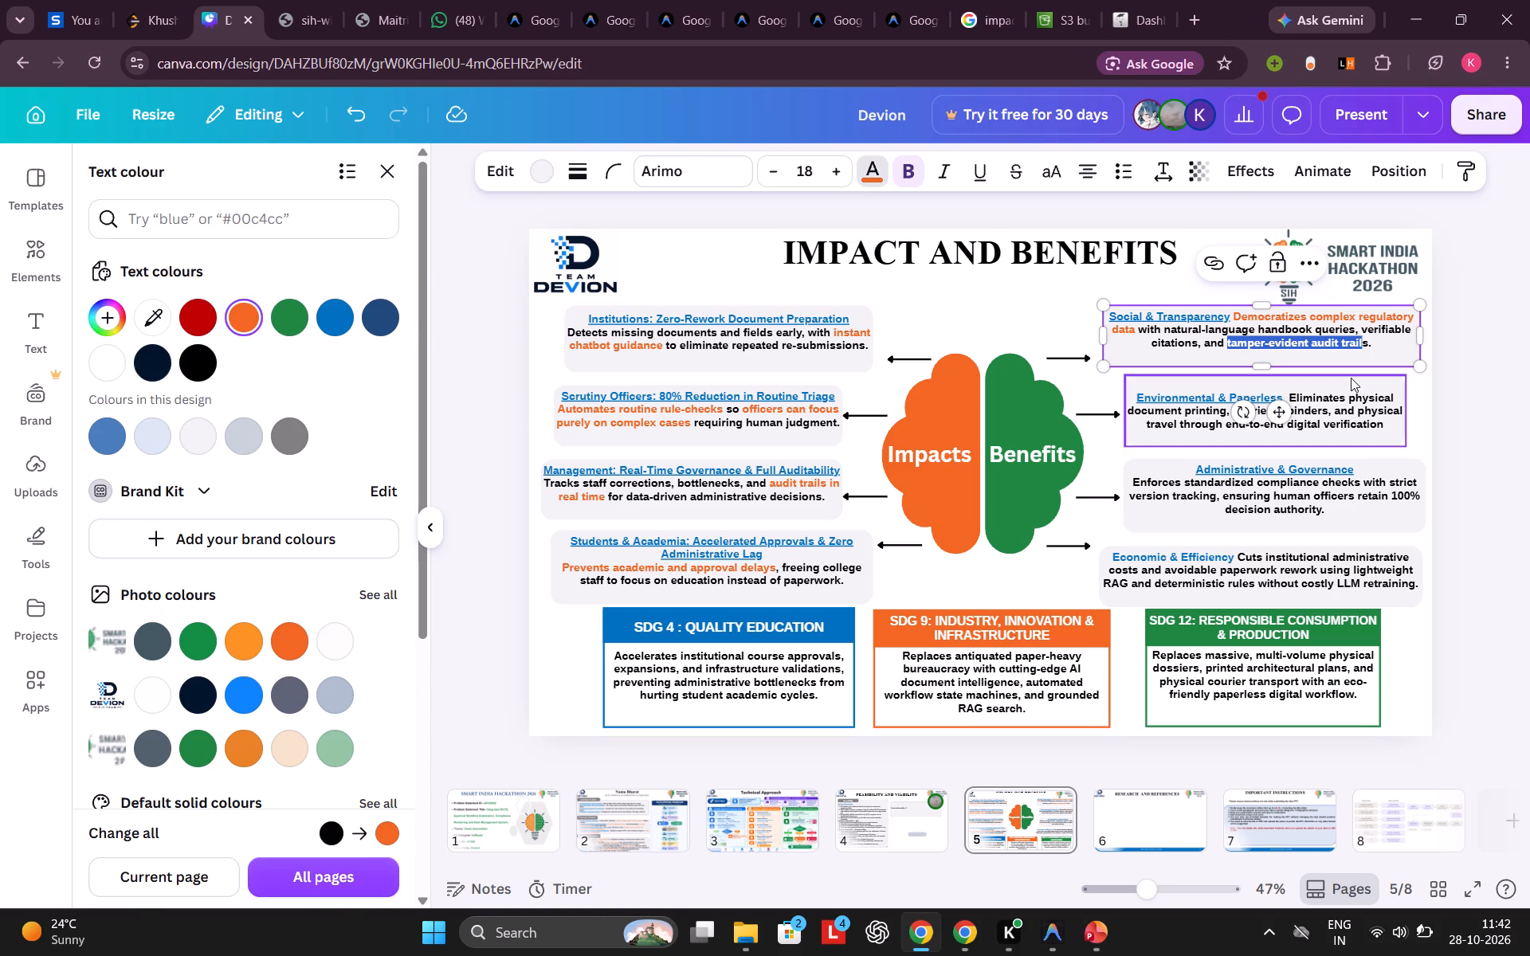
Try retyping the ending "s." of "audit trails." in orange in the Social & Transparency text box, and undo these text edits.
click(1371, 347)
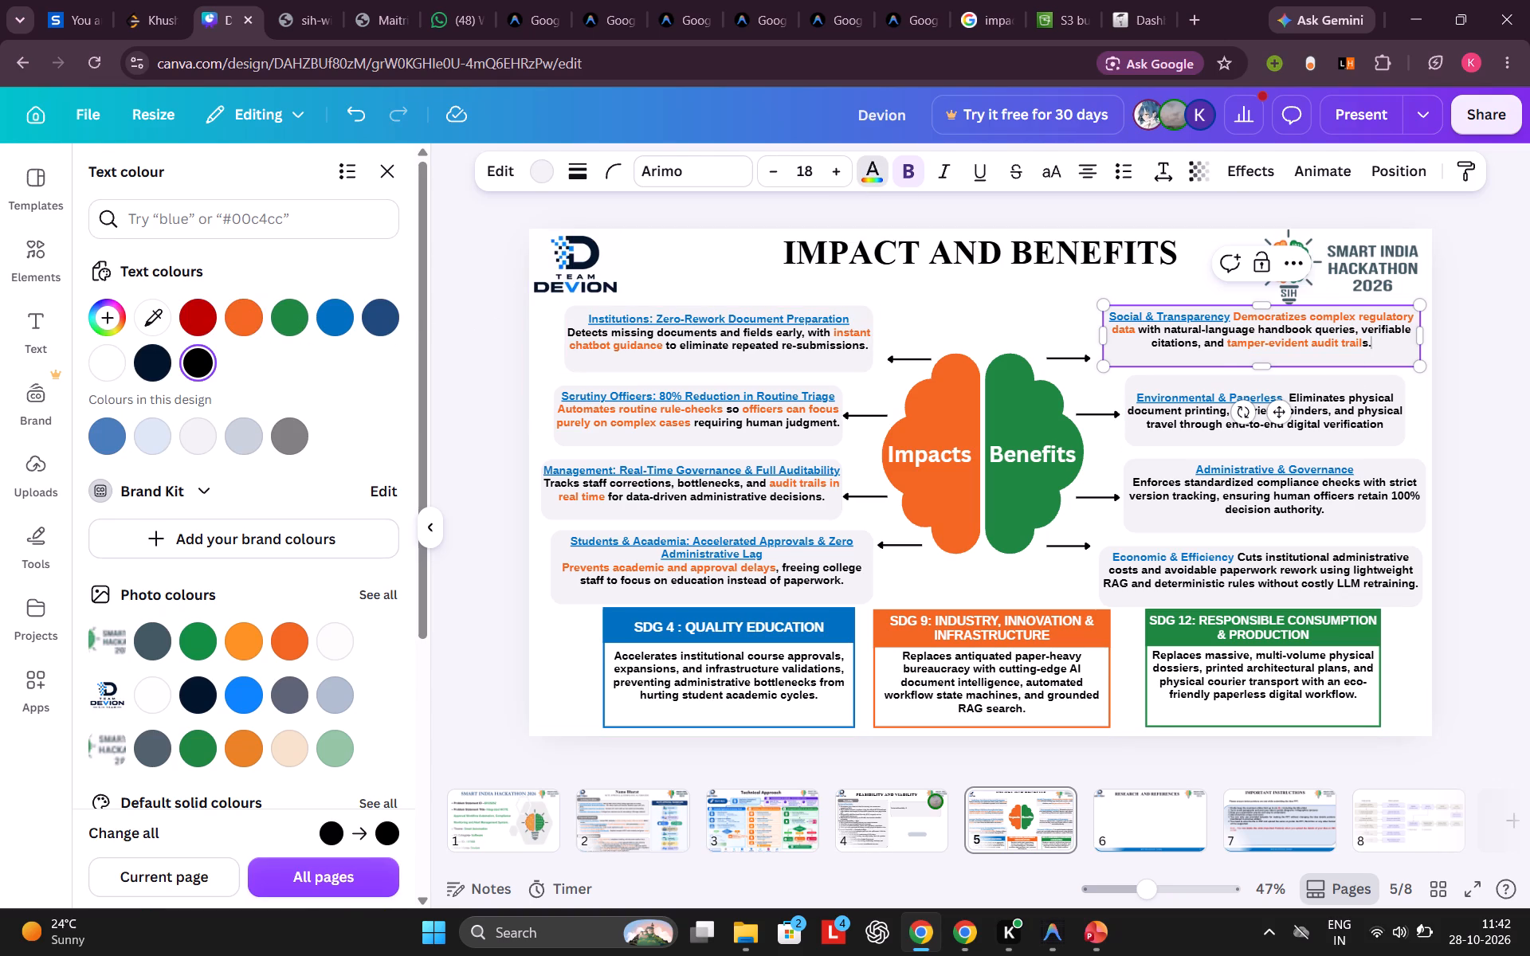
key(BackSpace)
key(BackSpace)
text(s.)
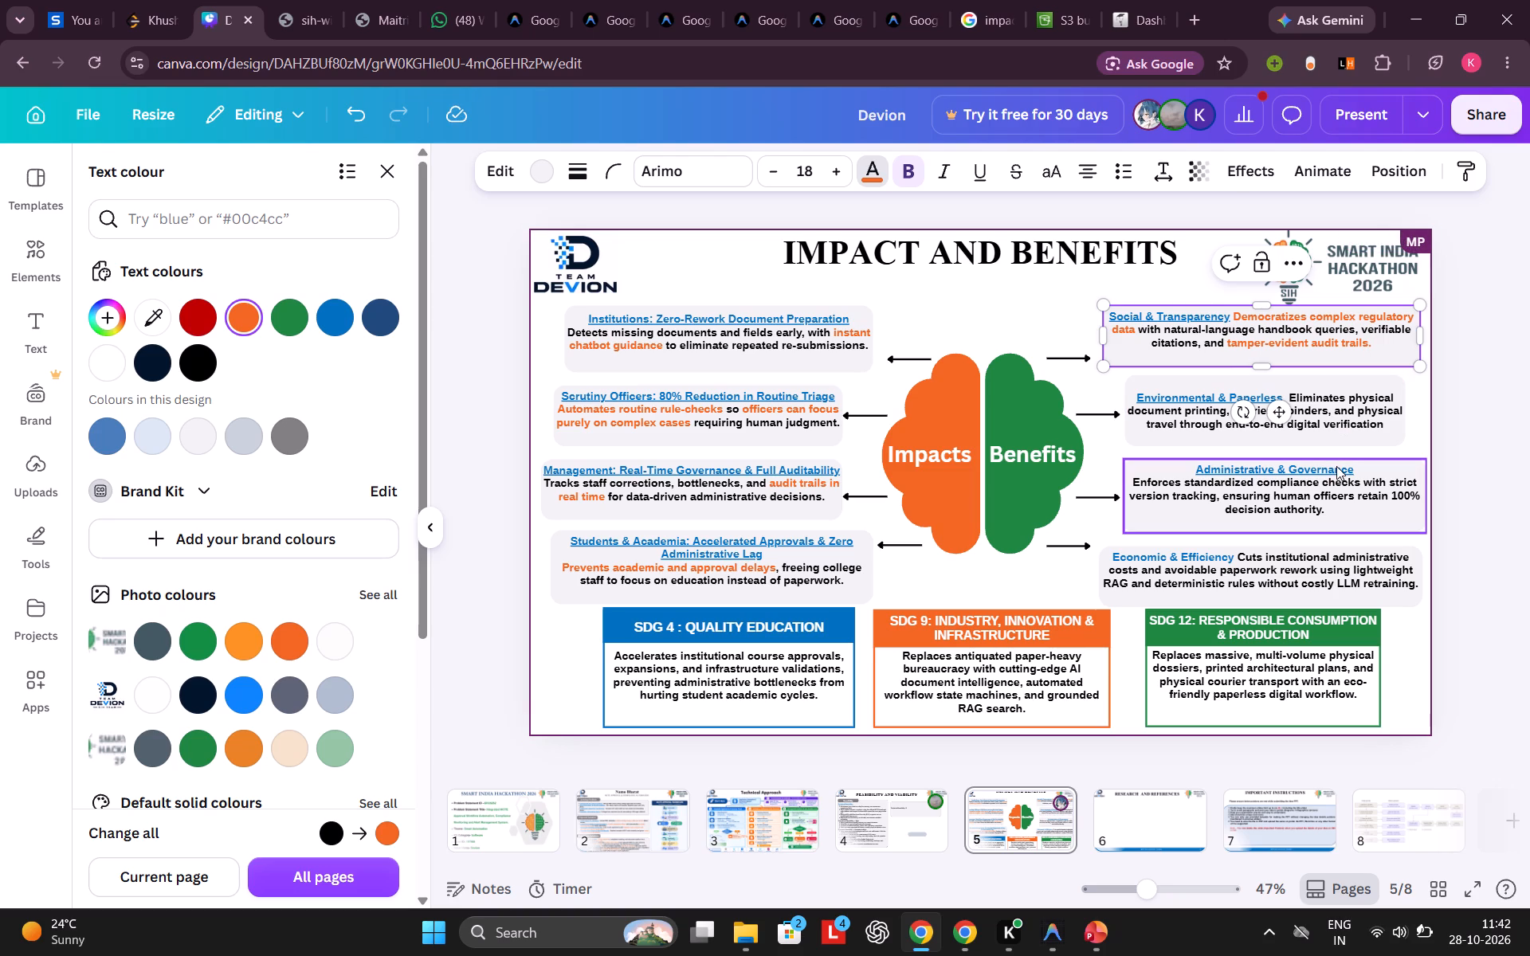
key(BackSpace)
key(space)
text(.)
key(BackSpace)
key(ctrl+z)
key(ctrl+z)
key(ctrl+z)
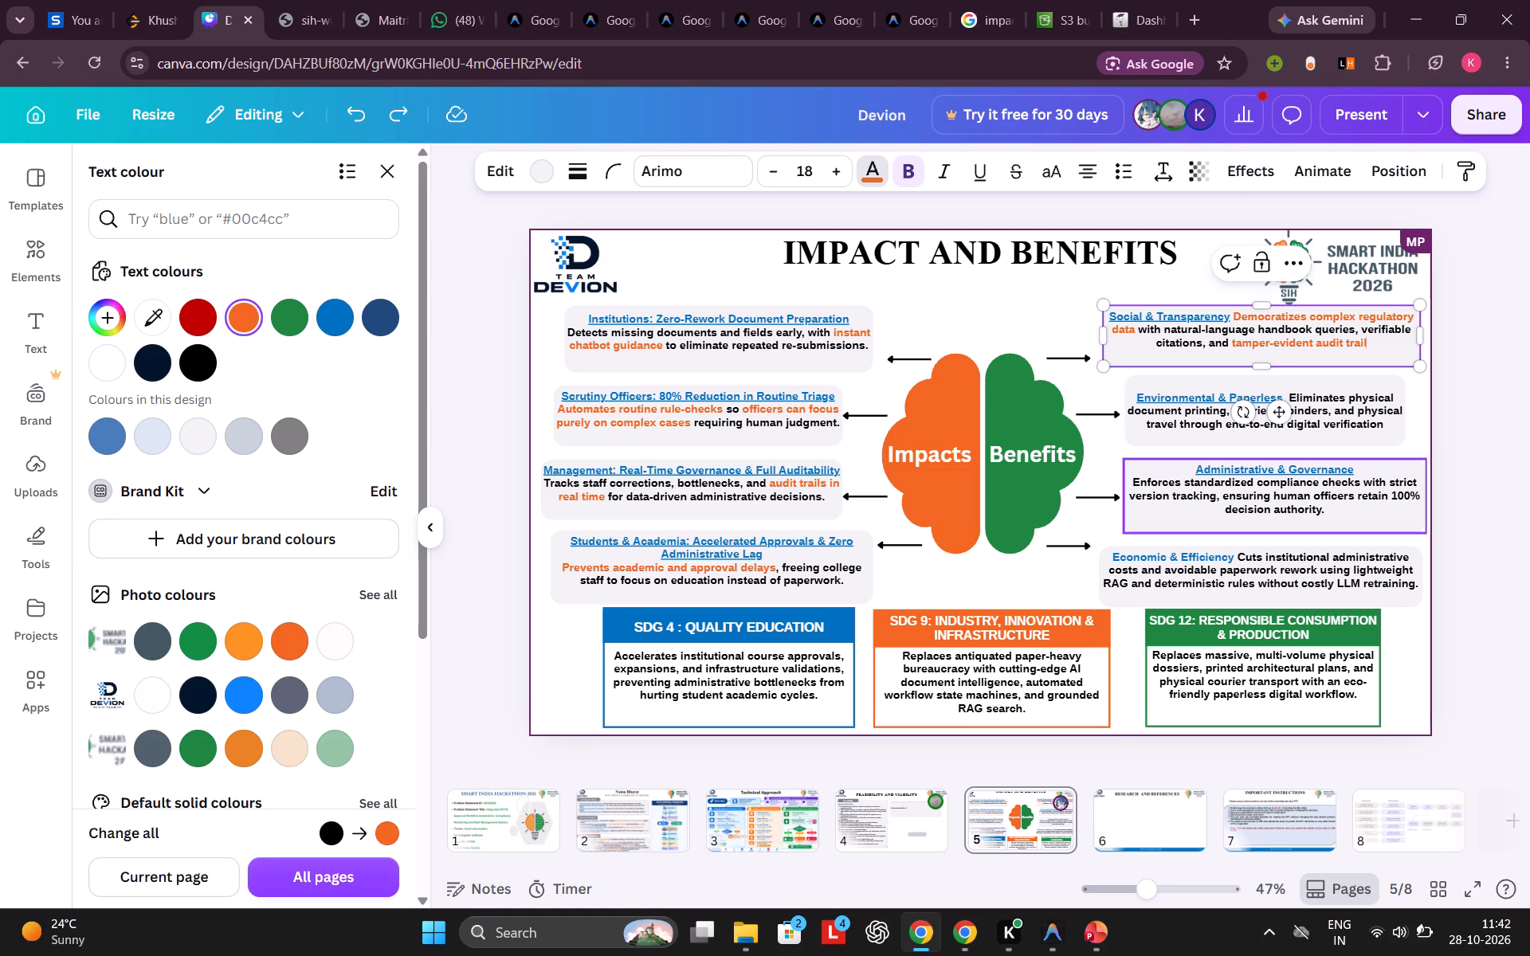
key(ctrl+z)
Replace only the final "s" of "audit trails" with an orange "s", keeping the full stop after it.
key(Left)
key(BackSpace)
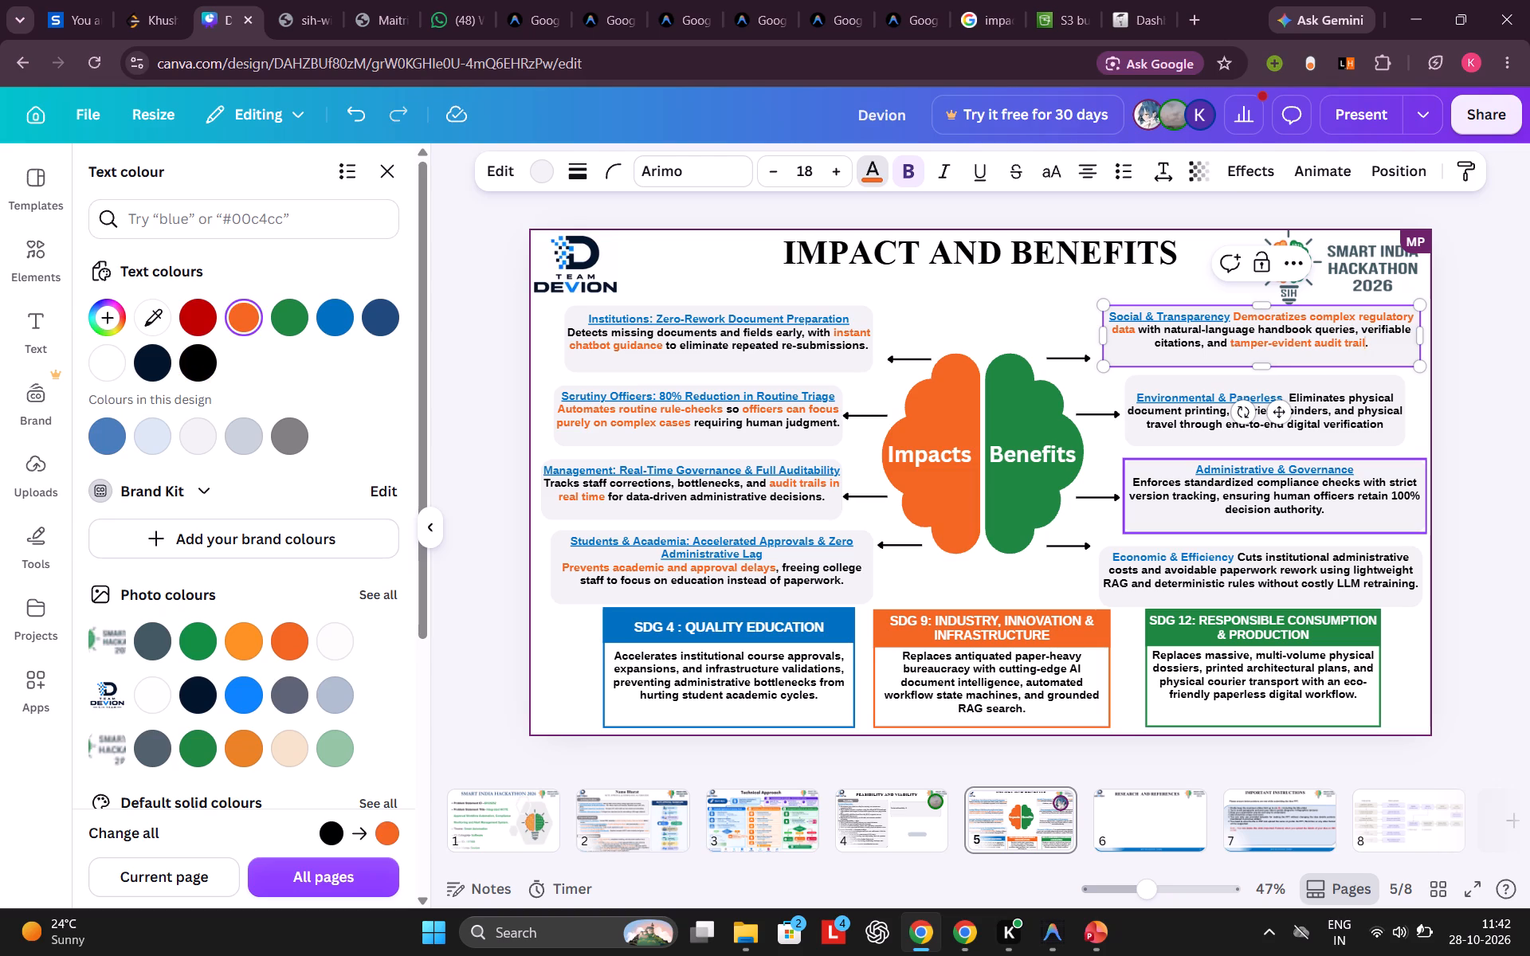
key(s)
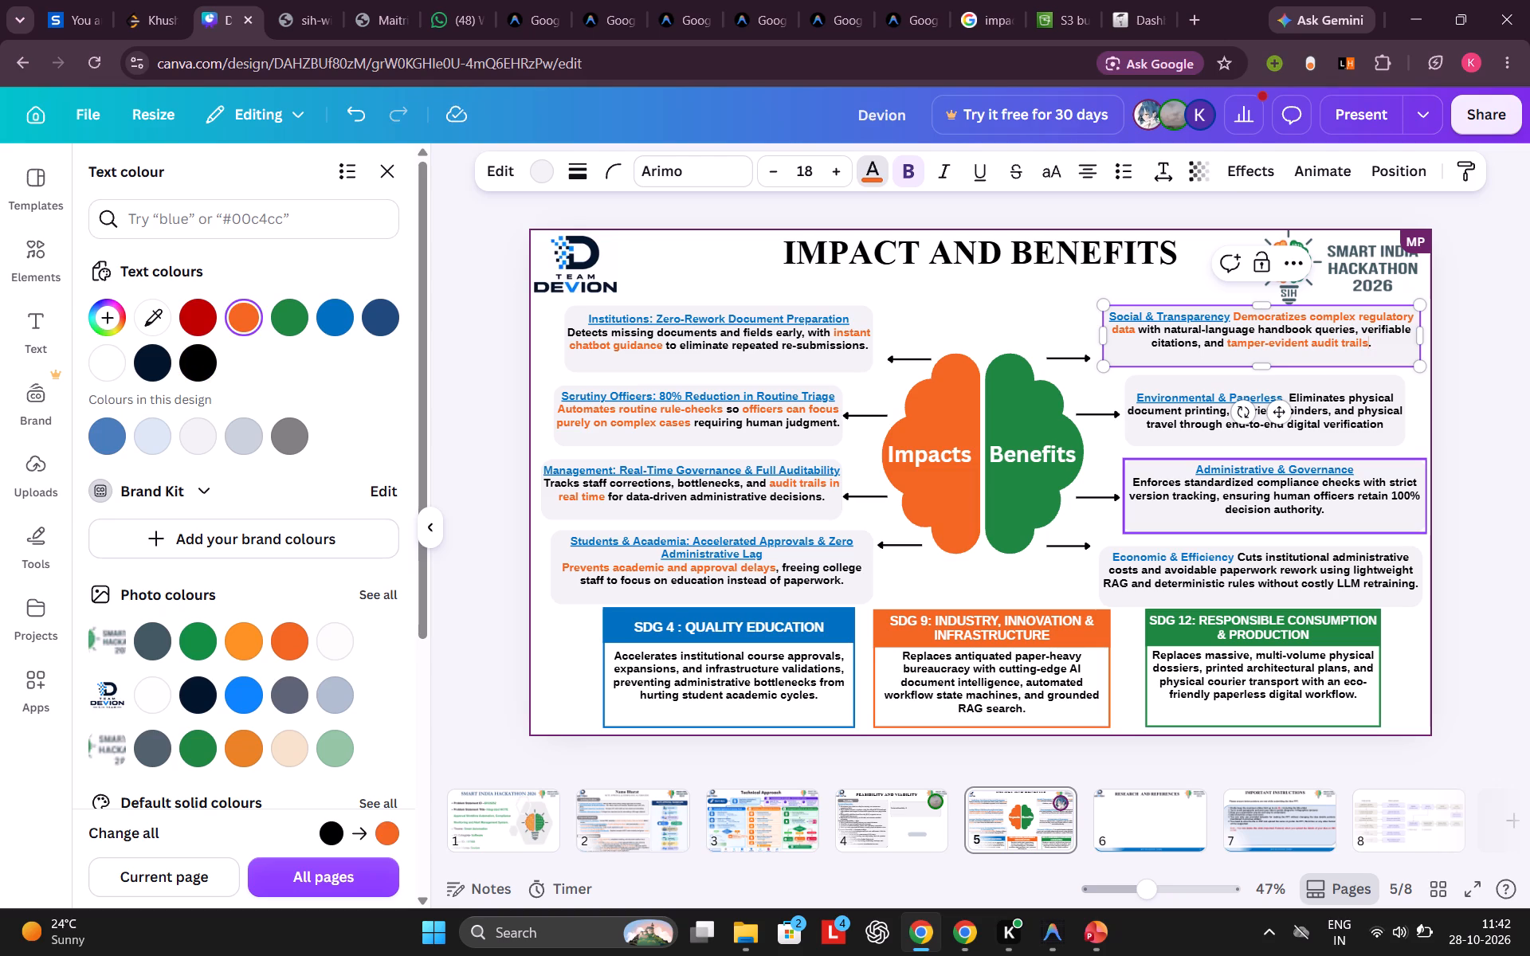
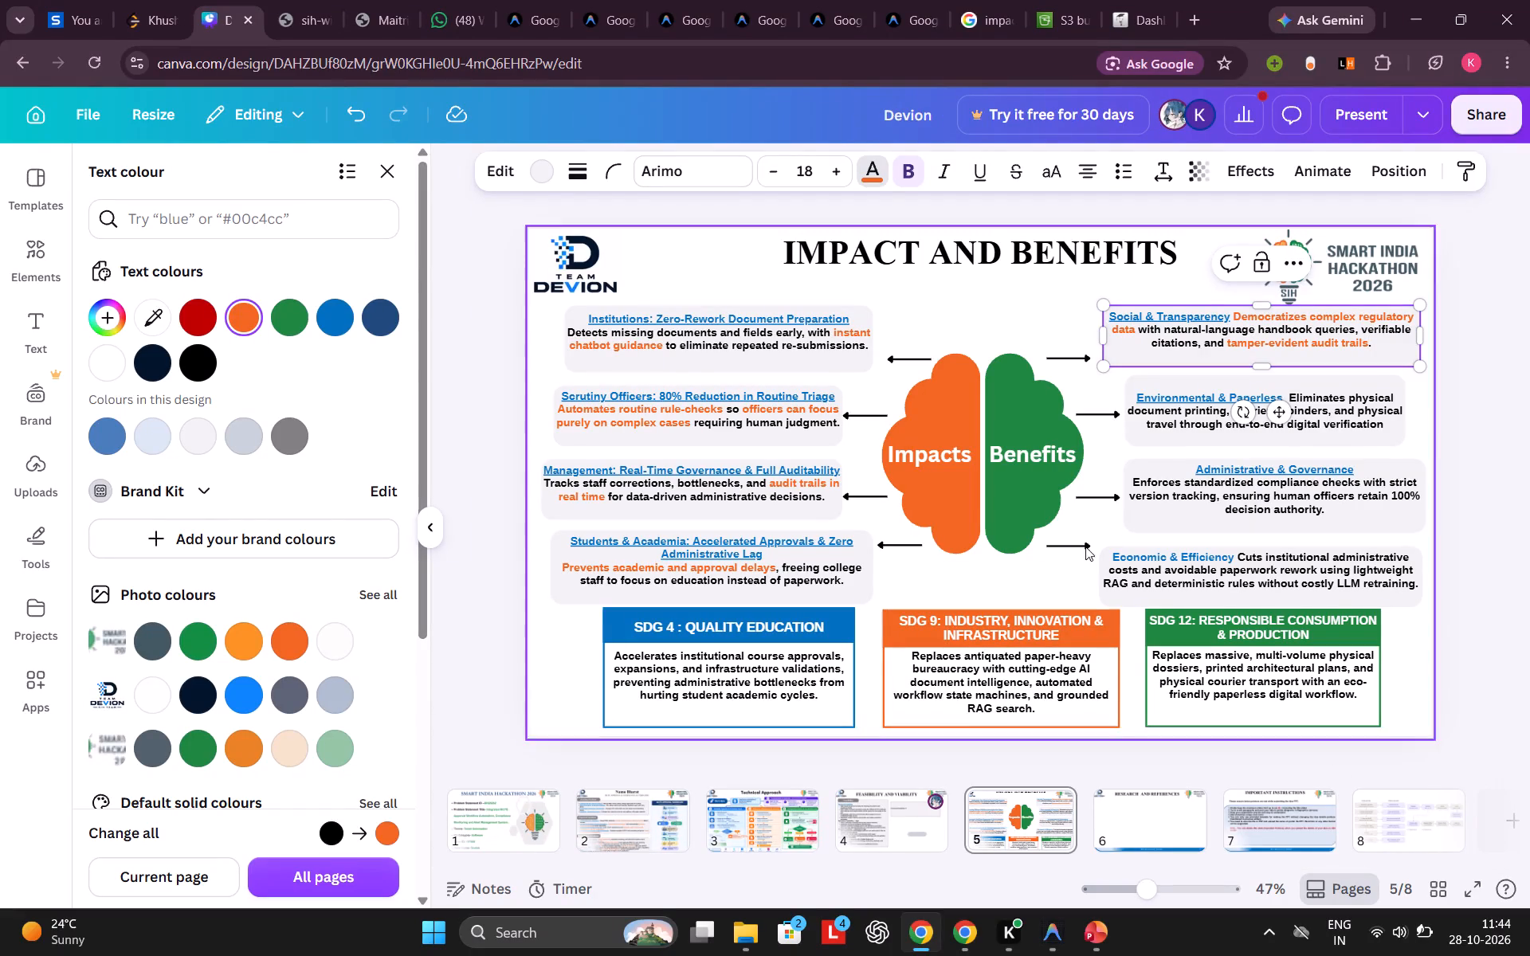
Colour the phrase "end-to-end digital verification" orange in the Environmental & Paperless text box.
click(1333, 394)
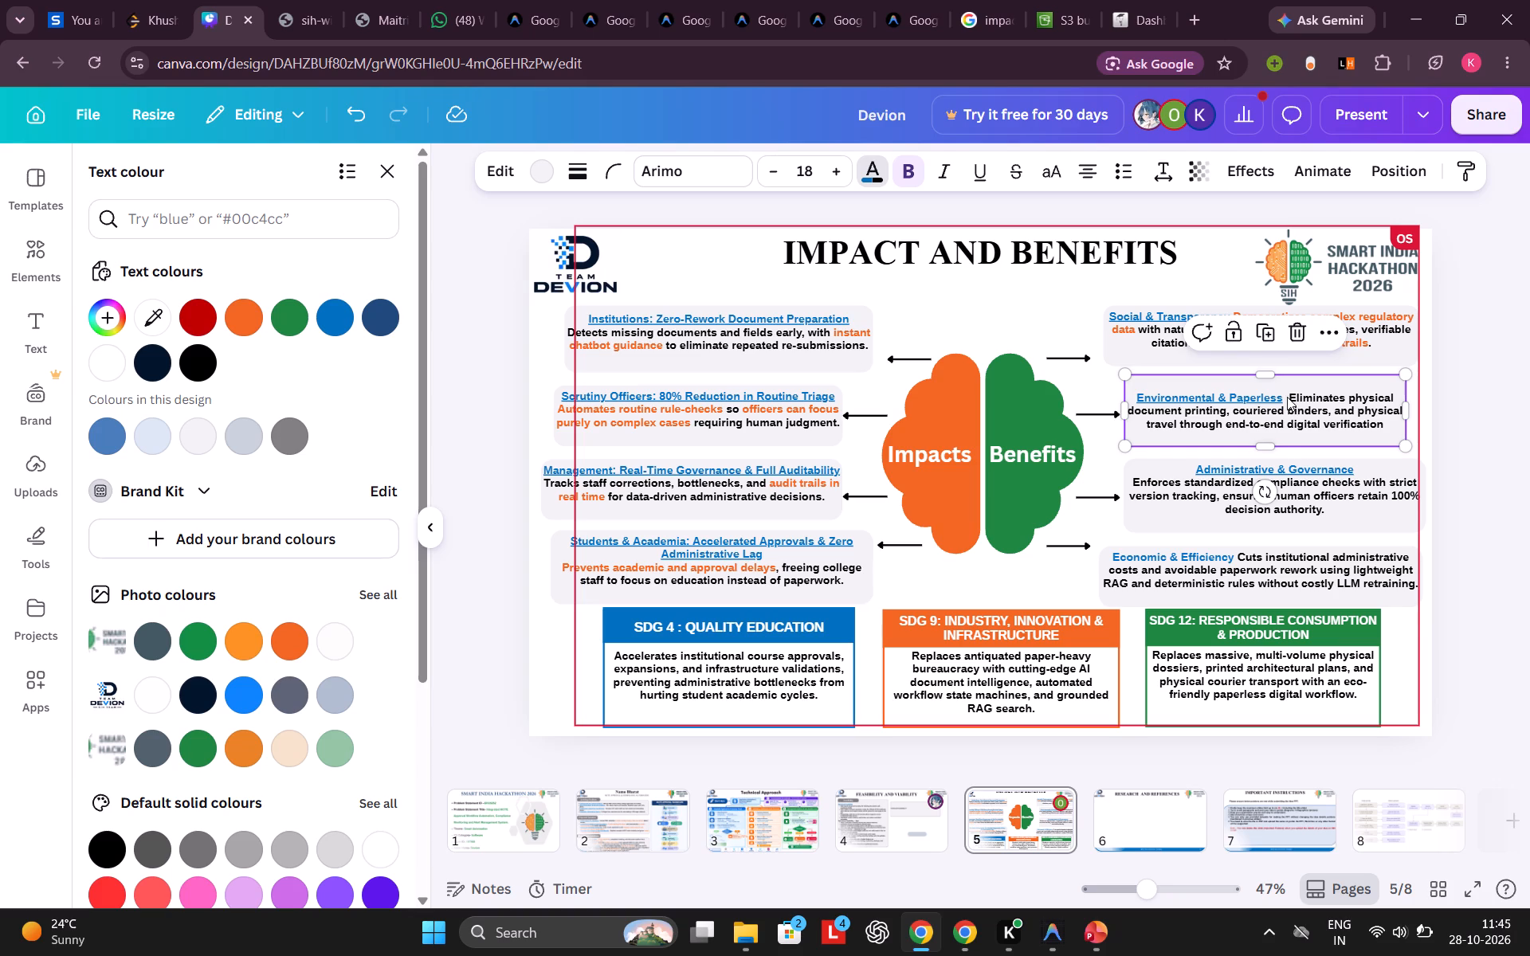
click(1287, 397)
click(1289, 394)
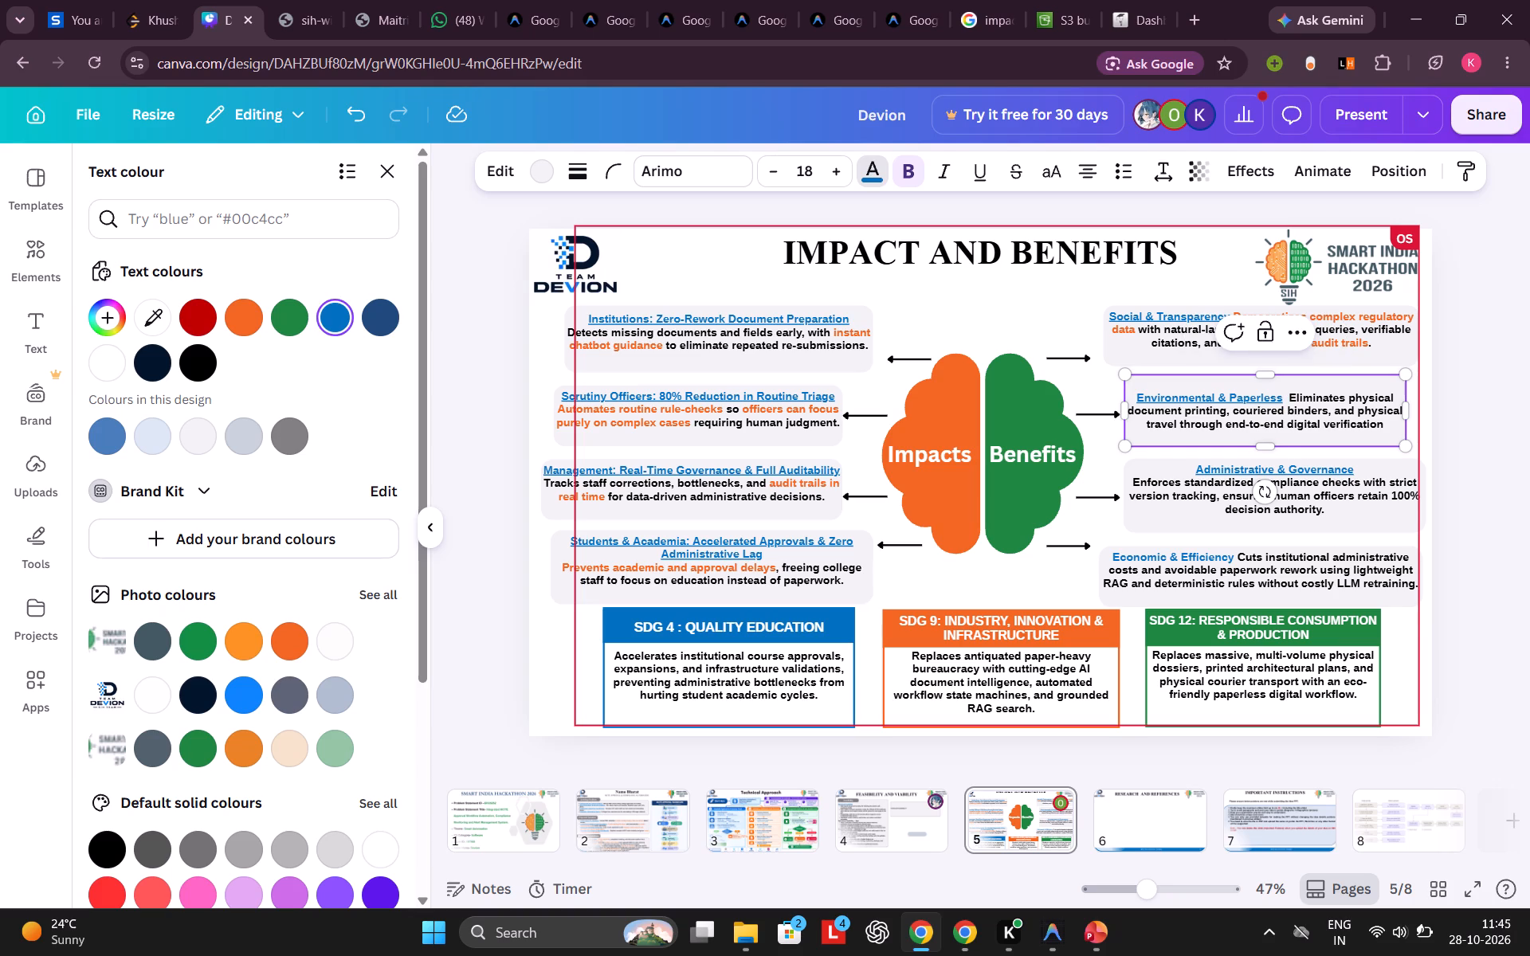
drag(1289, 394, 1297, 407)
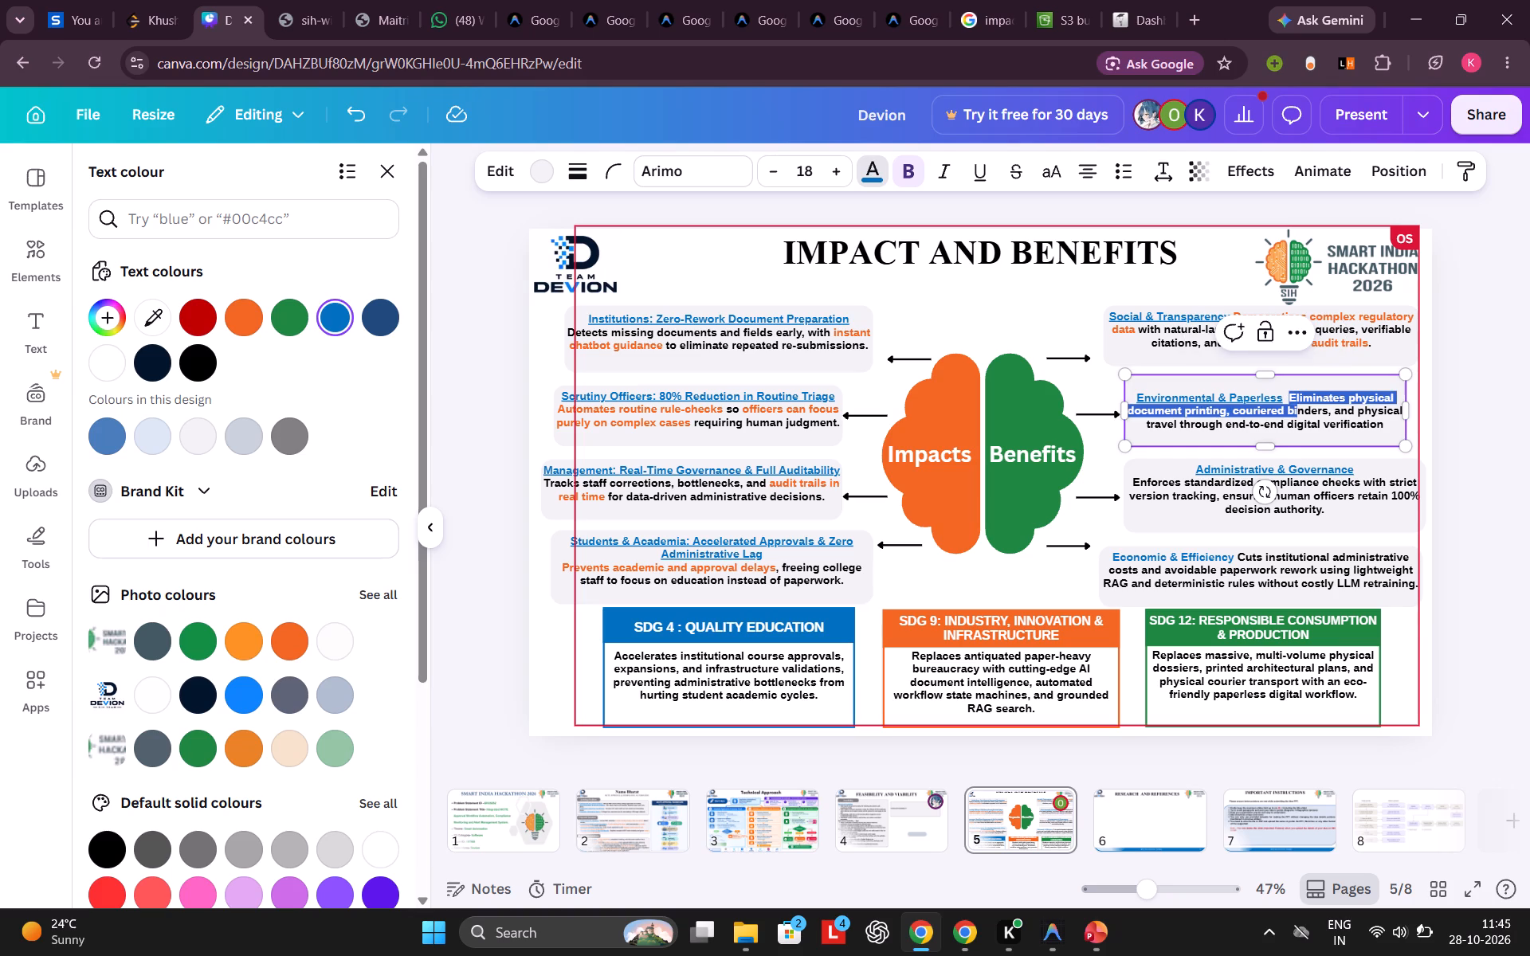
drag(1297, 407, 1266, 409)
drag(1266, 409, 1223, 408)
click(1224, 421)
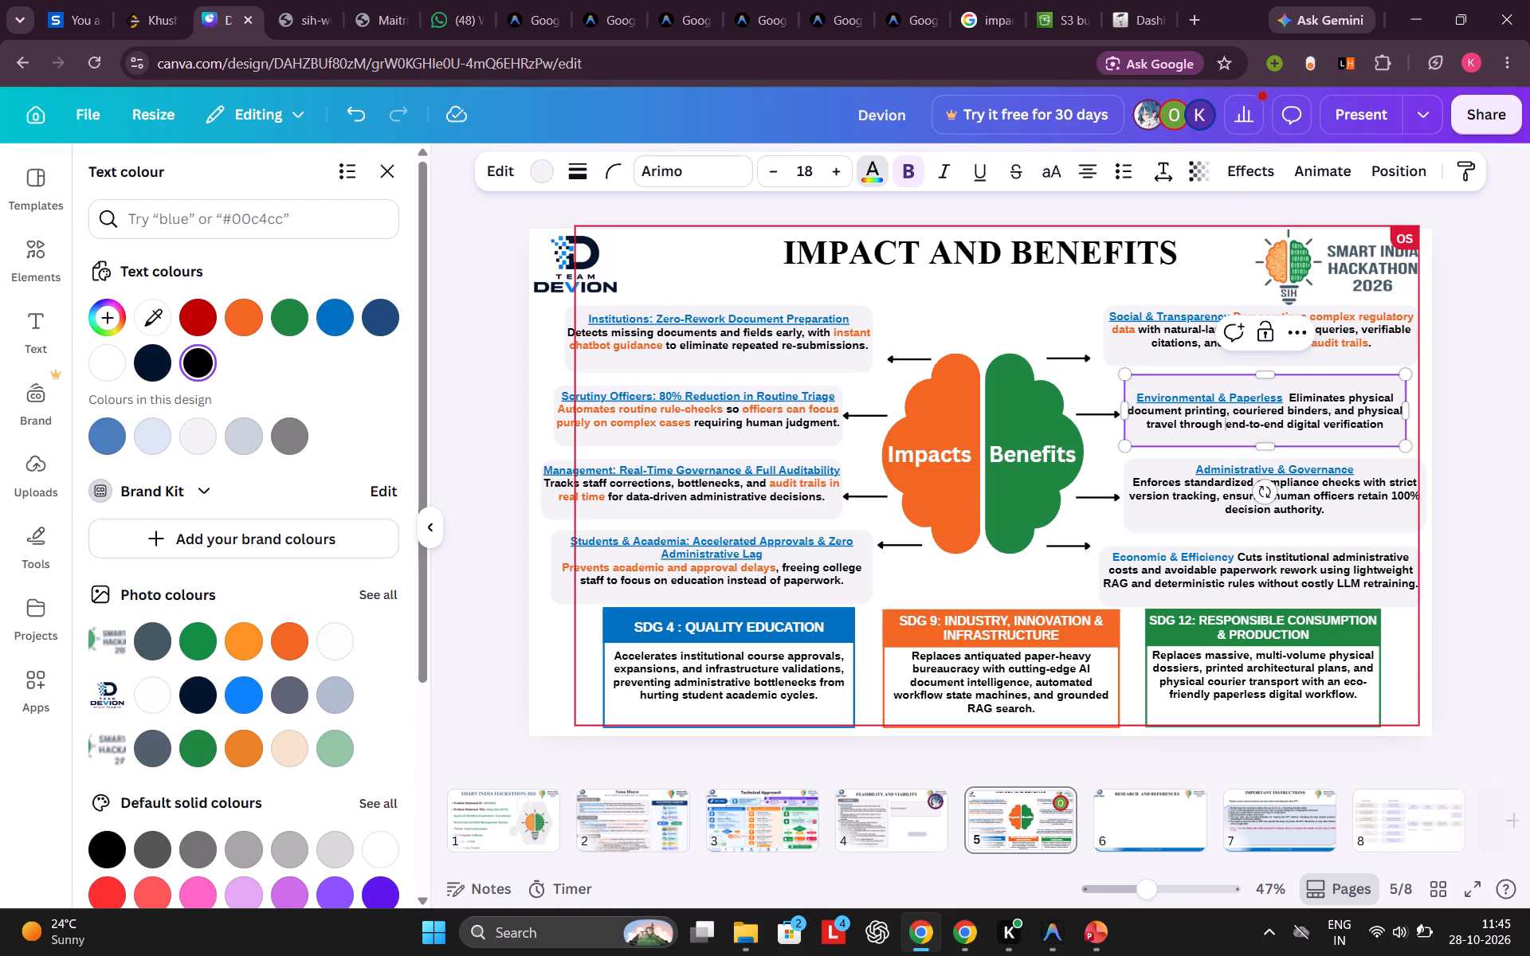
drag(1224, 421, 1383, 429)
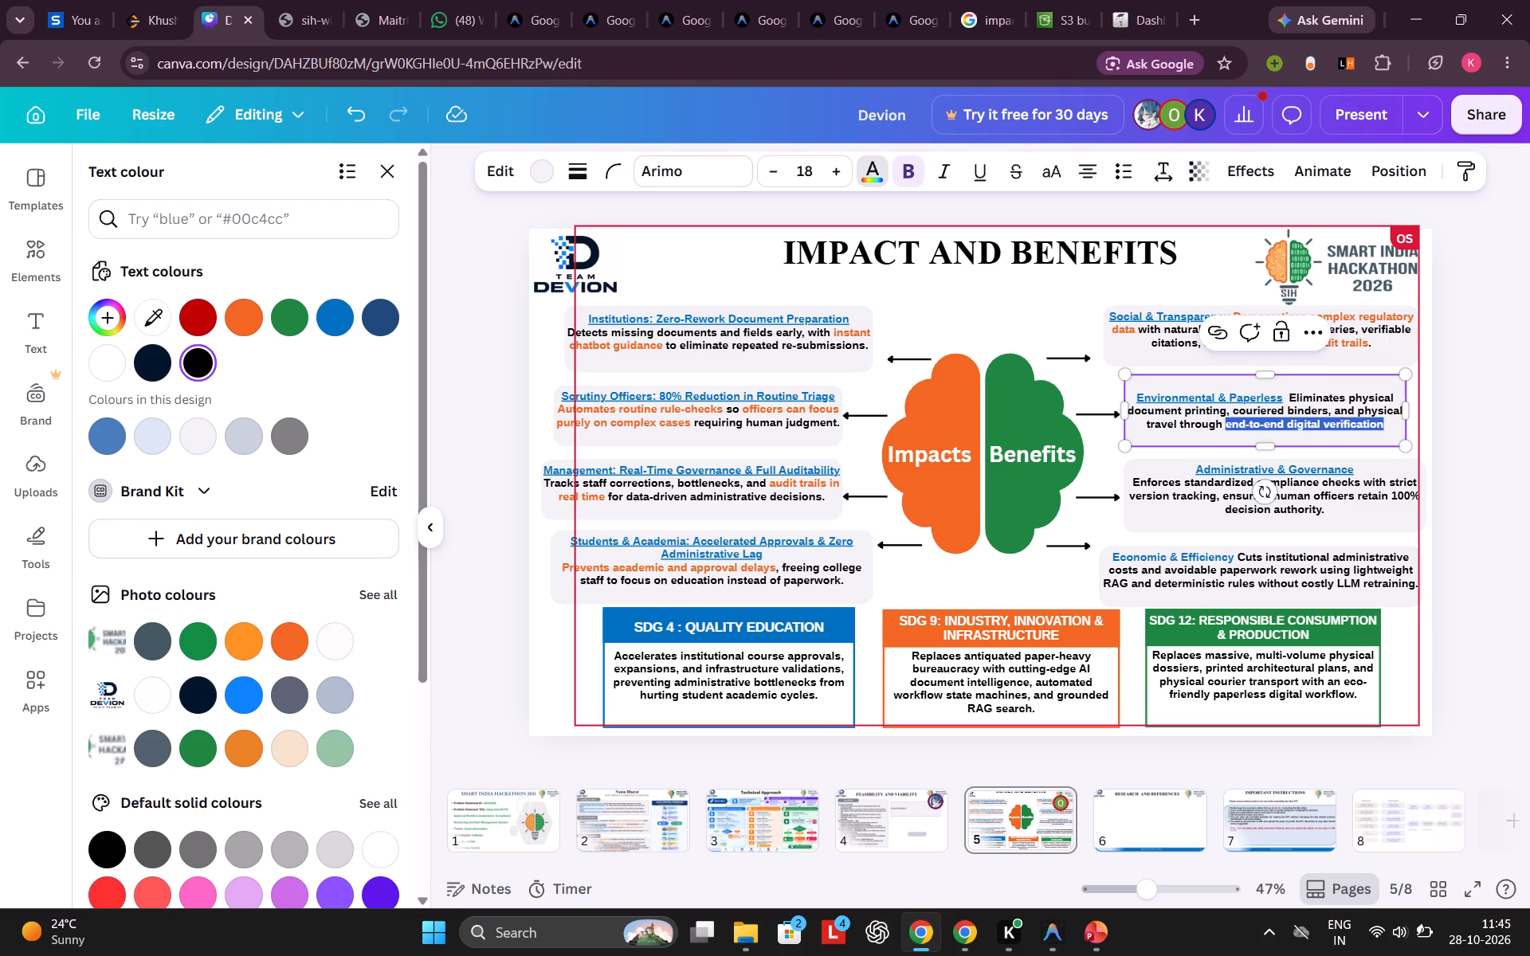
click(876, 170)
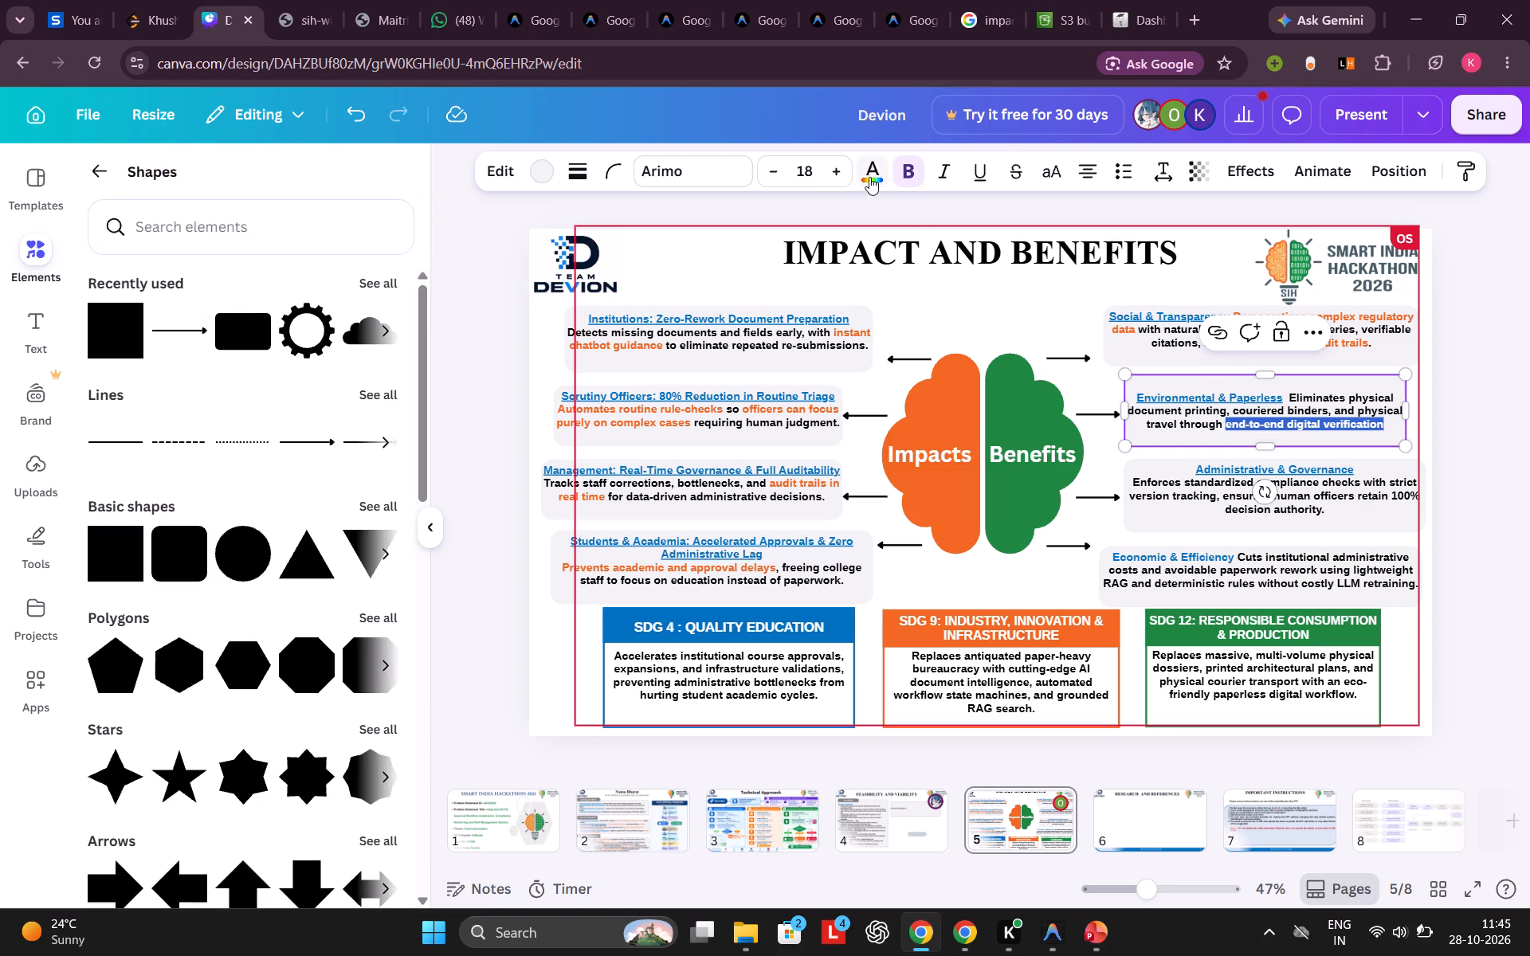
click(869, 177)
click(241, 318)
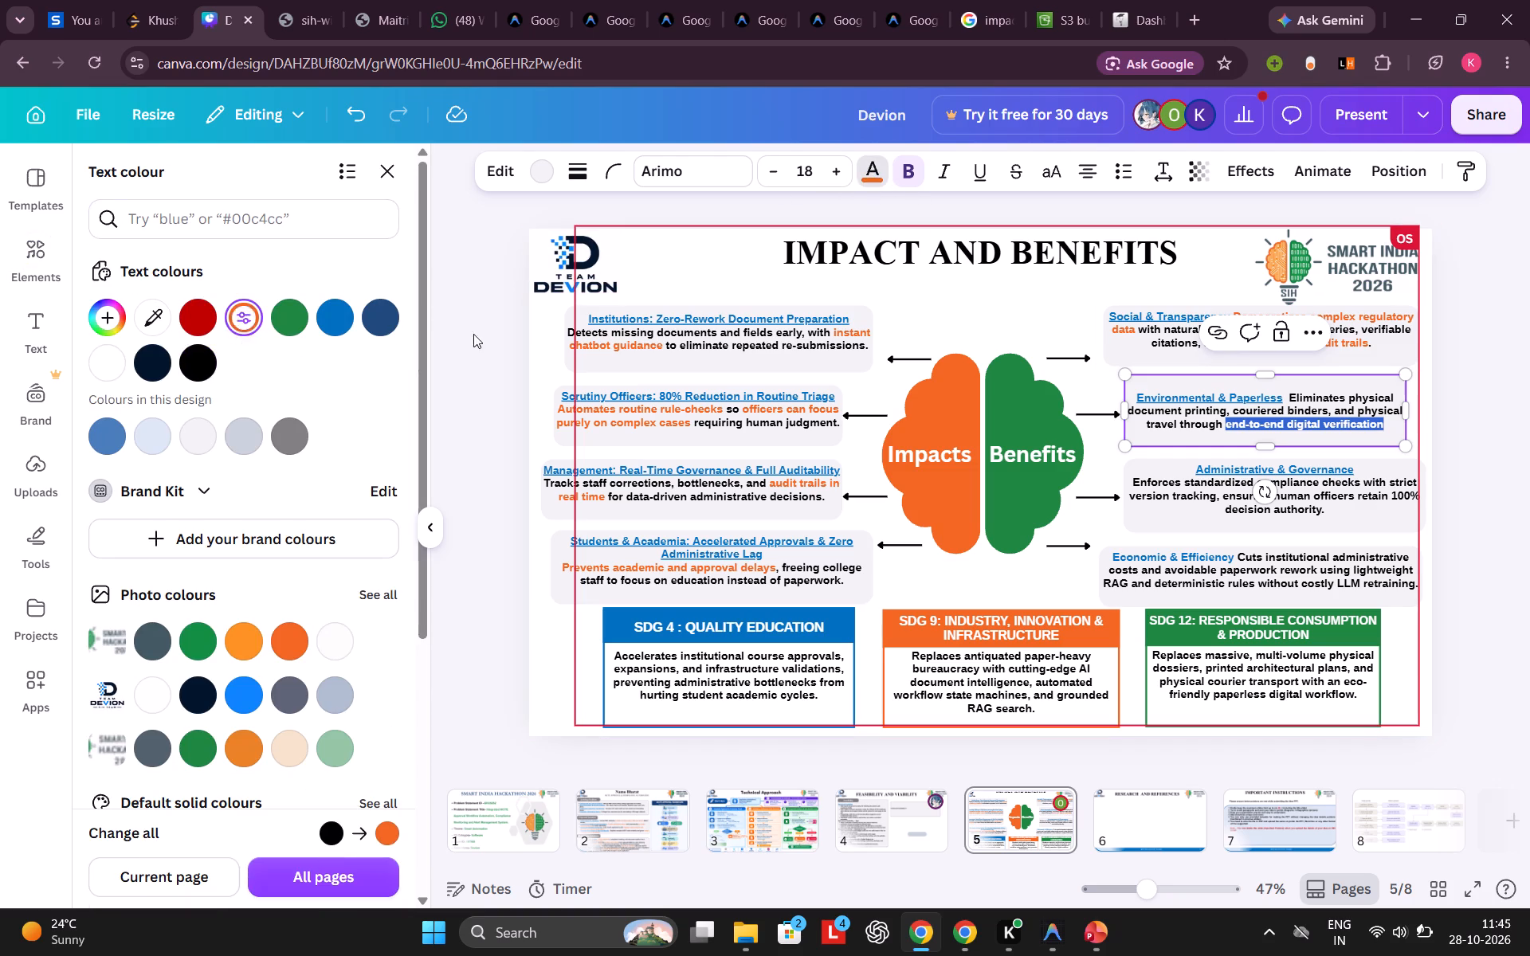
Add a full stop after "digital verification" at the end of the Environmental & Paperless text.
click(1380, 427)
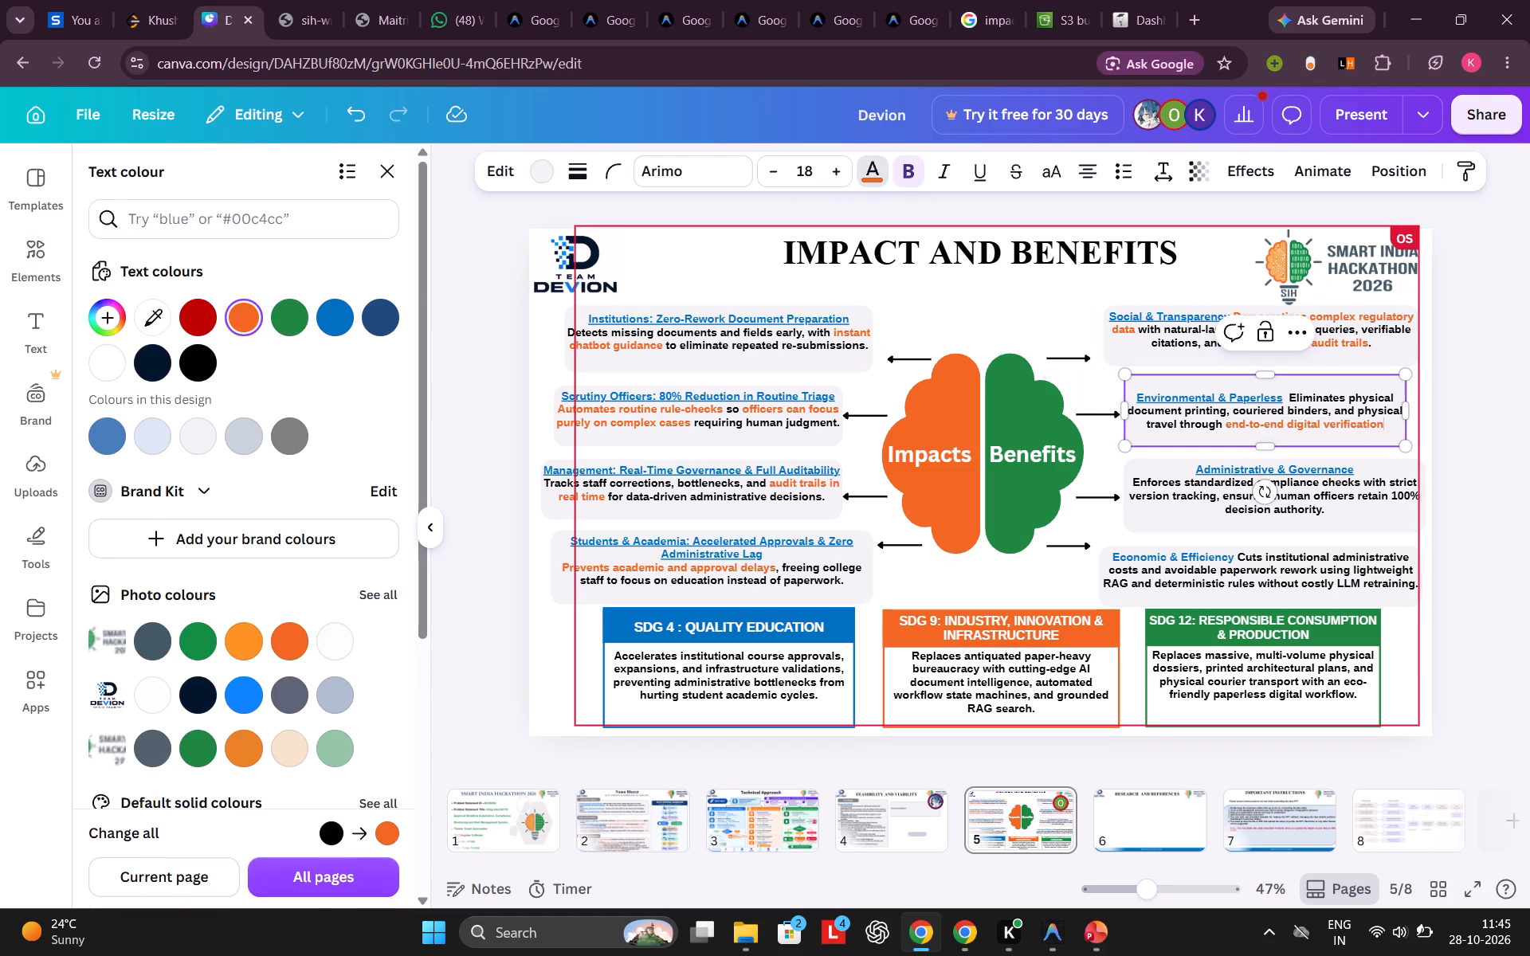
key(period)
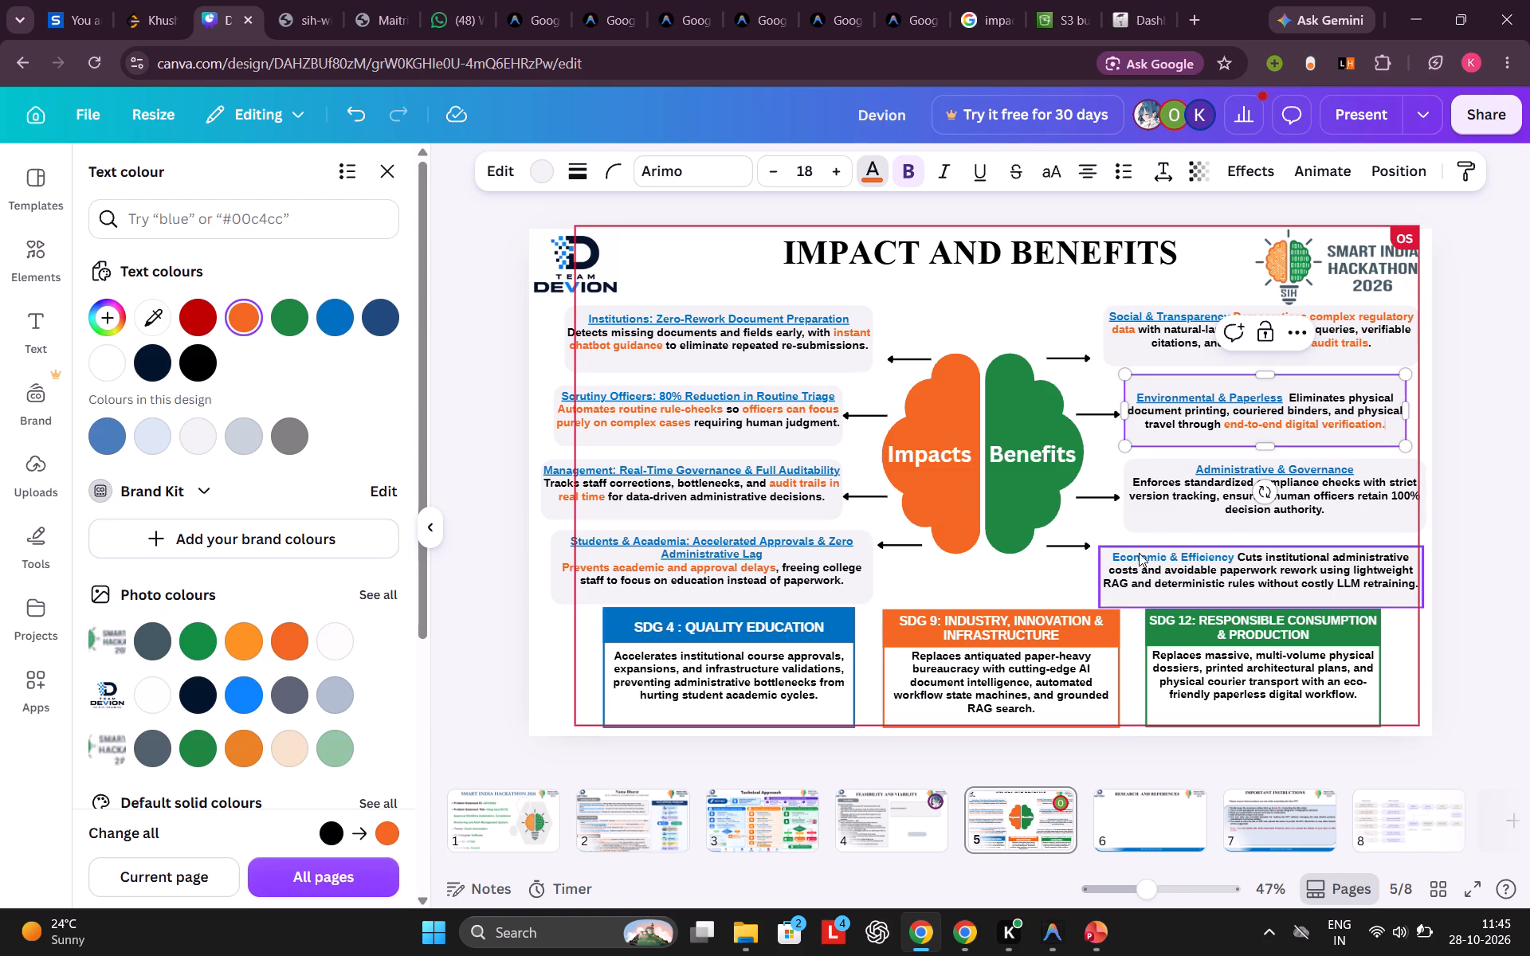
Colour the phrase "strict version tracking" orange in the Administrative & Governance text box.
click(1174, 503)
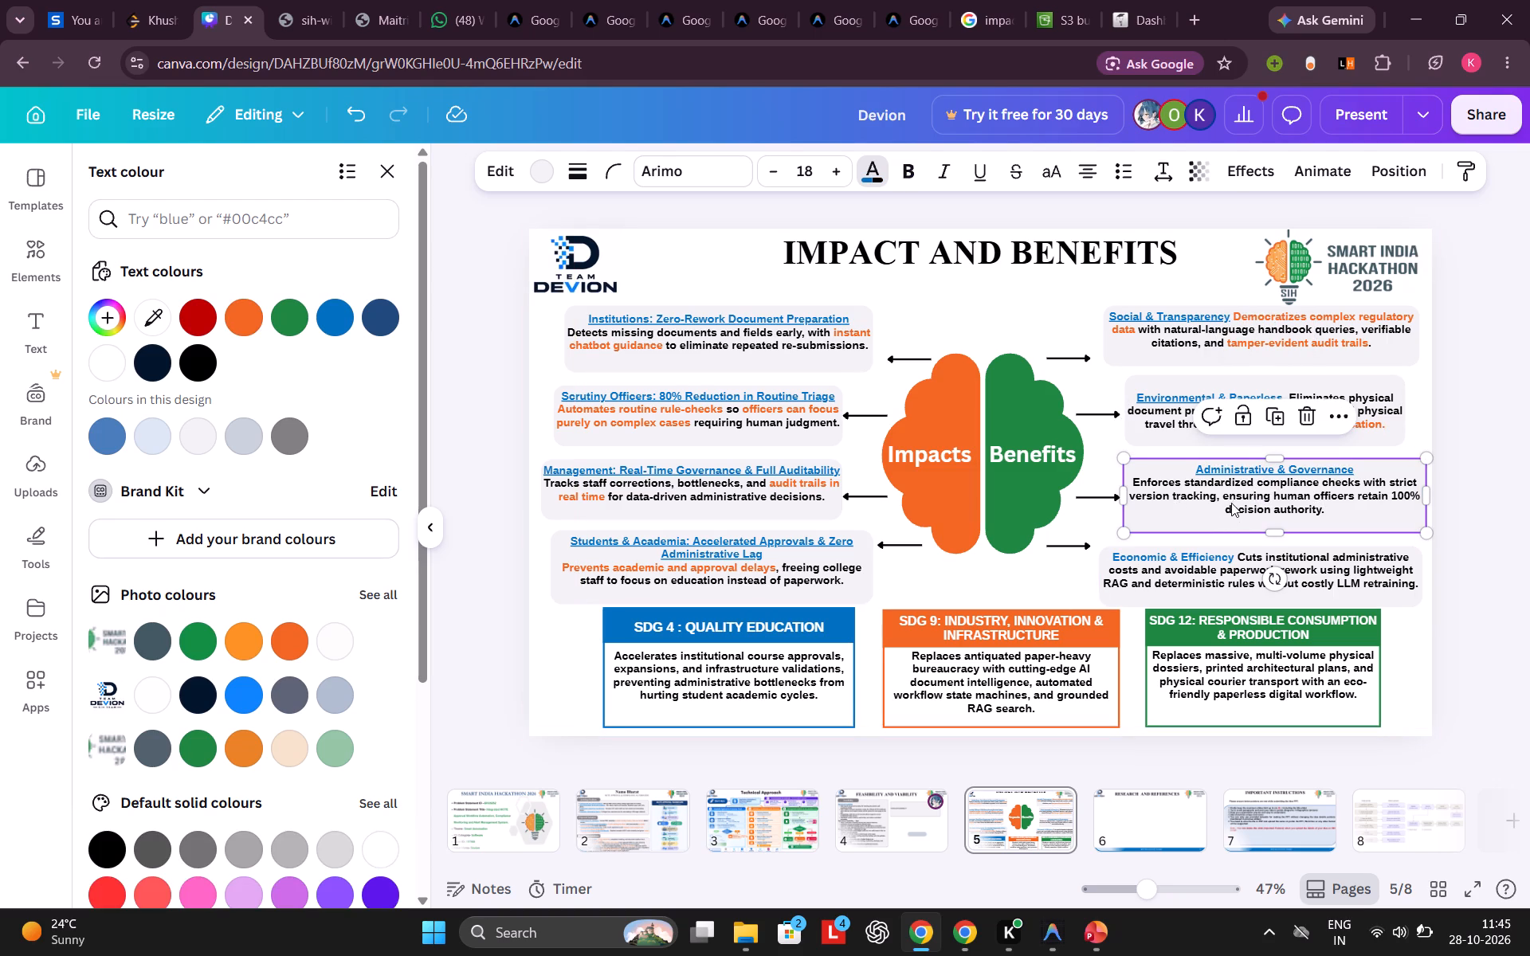
click(1328, 509)
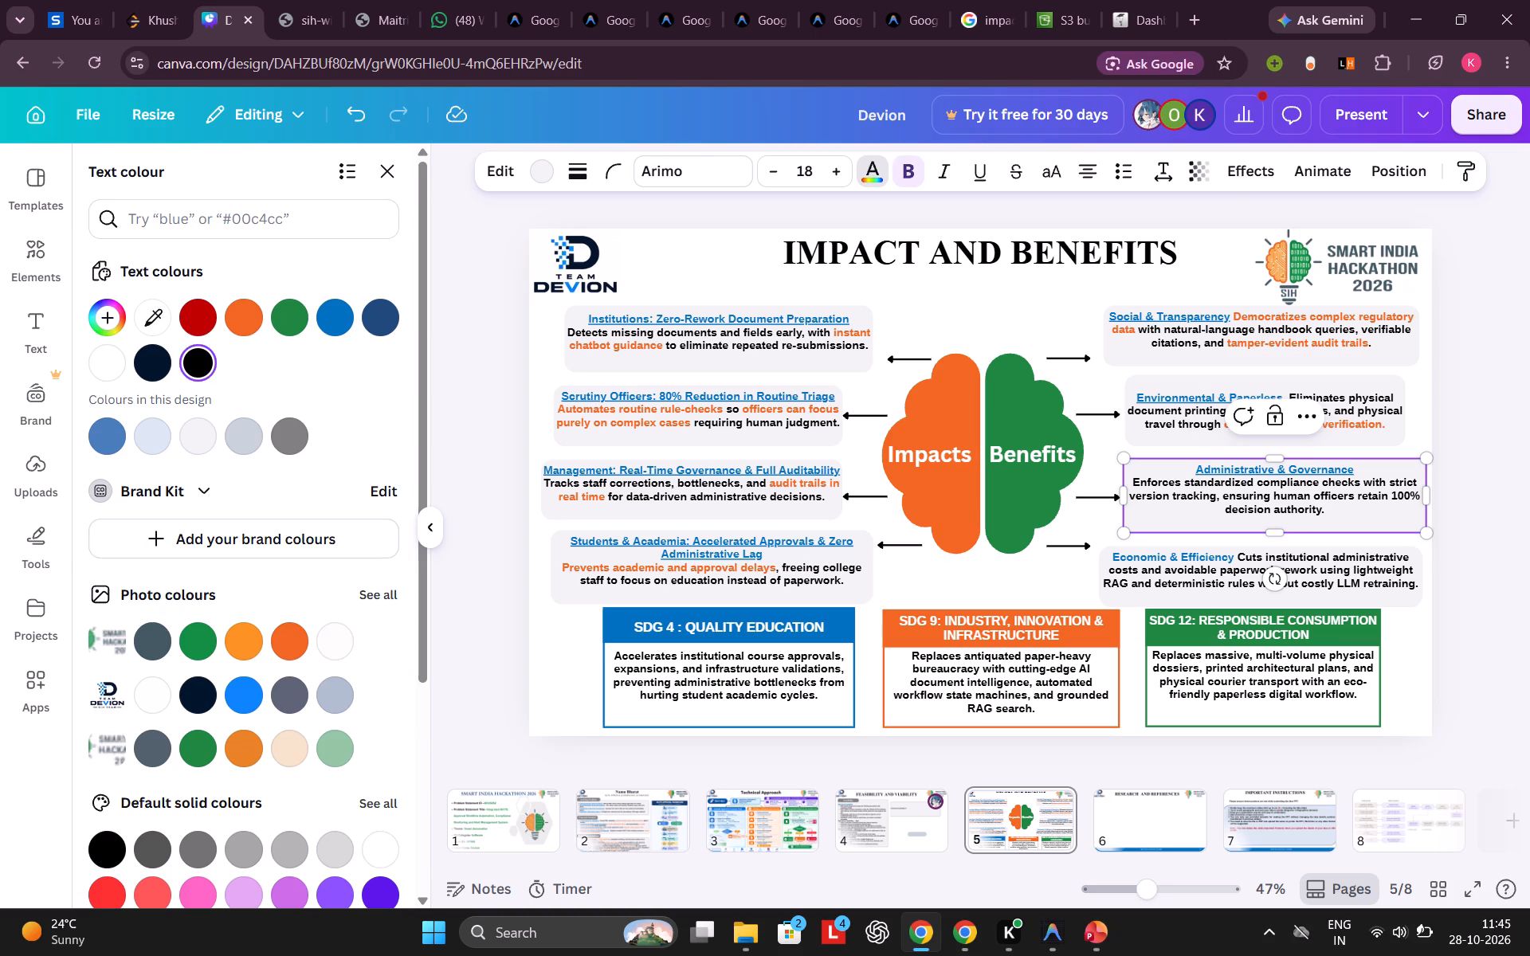
drag(1215, 498, 1389, 481)
click(251, 321)
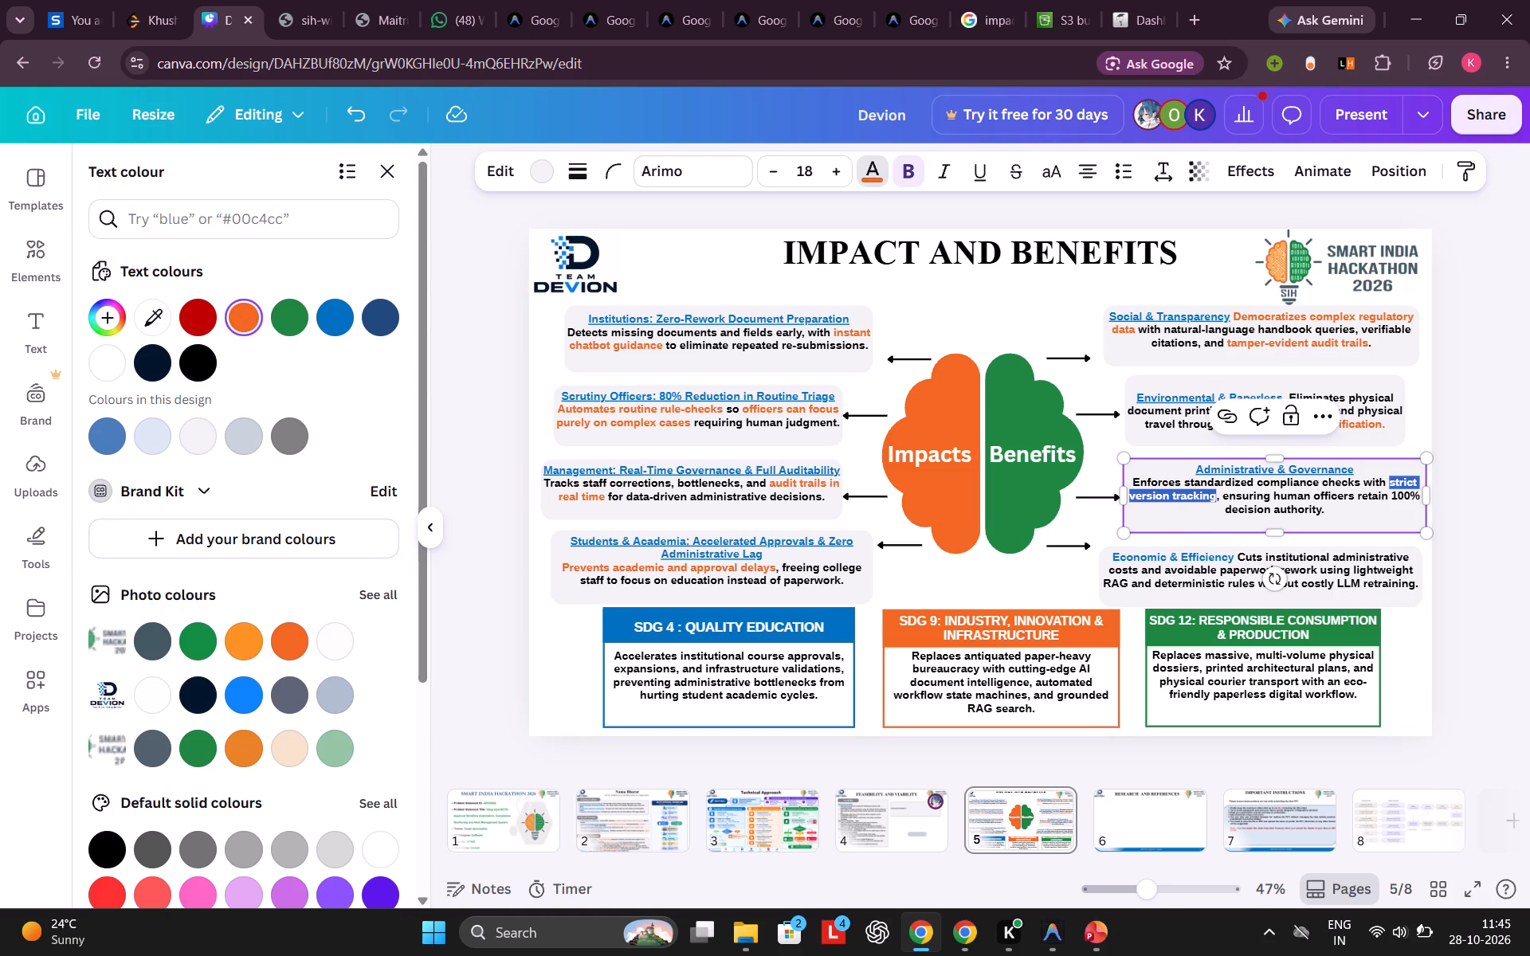
Colour the phrase "human officers retain 100% decision authority" orange in the Administrative & Governance text box.
click(1333, 512)
click(1321, 509)
drag(1321, 509, 1276, 497)
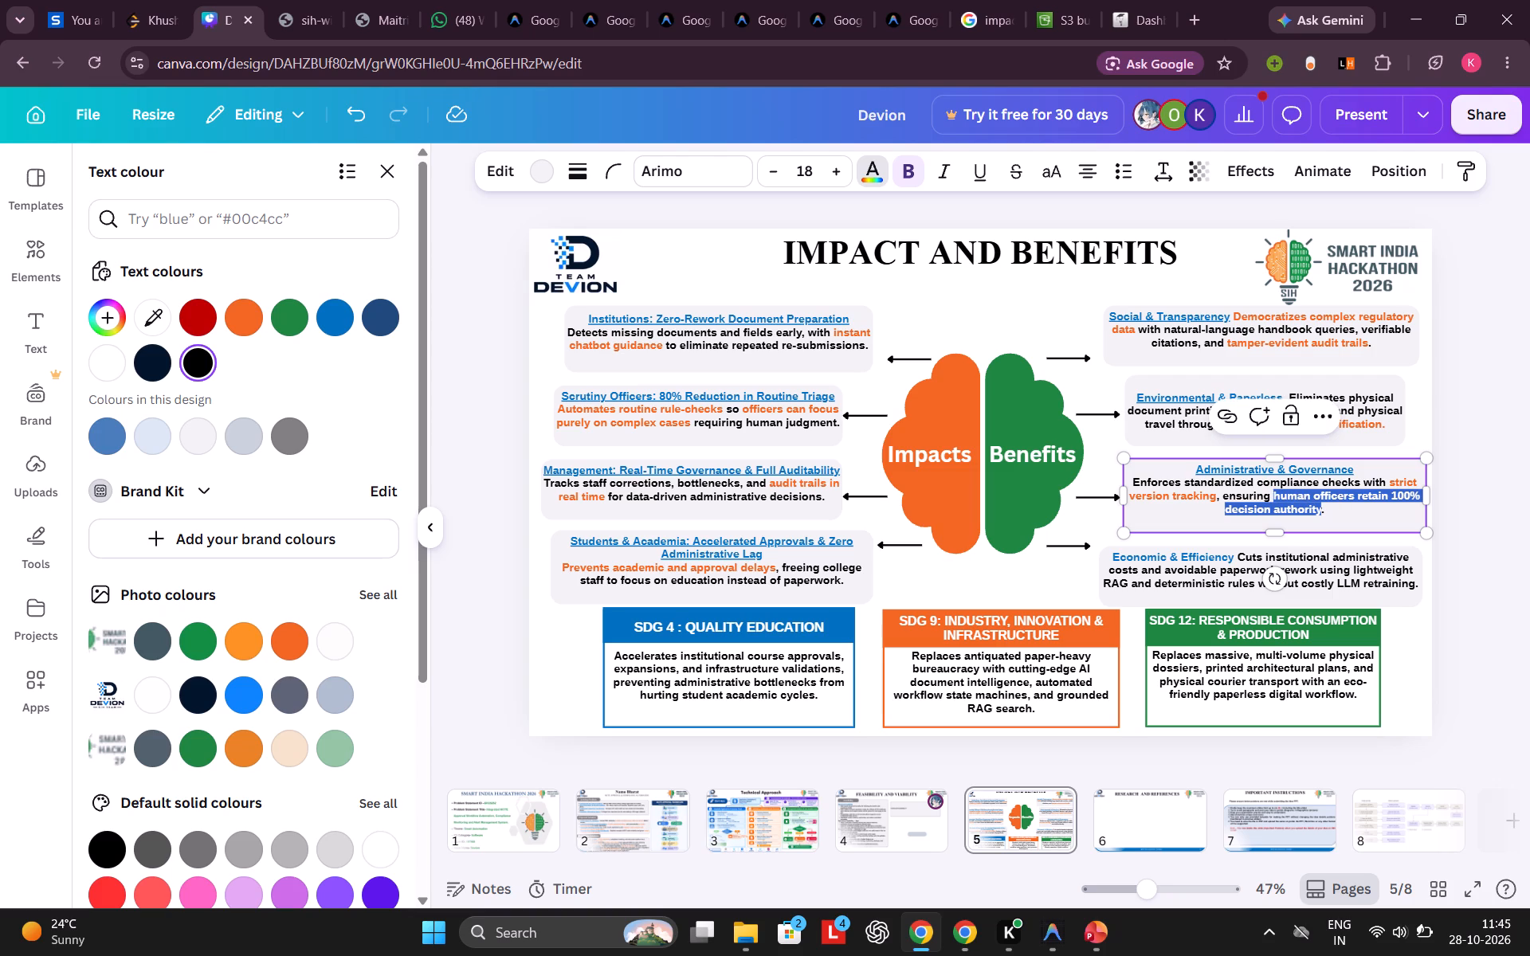
click(242, 320)
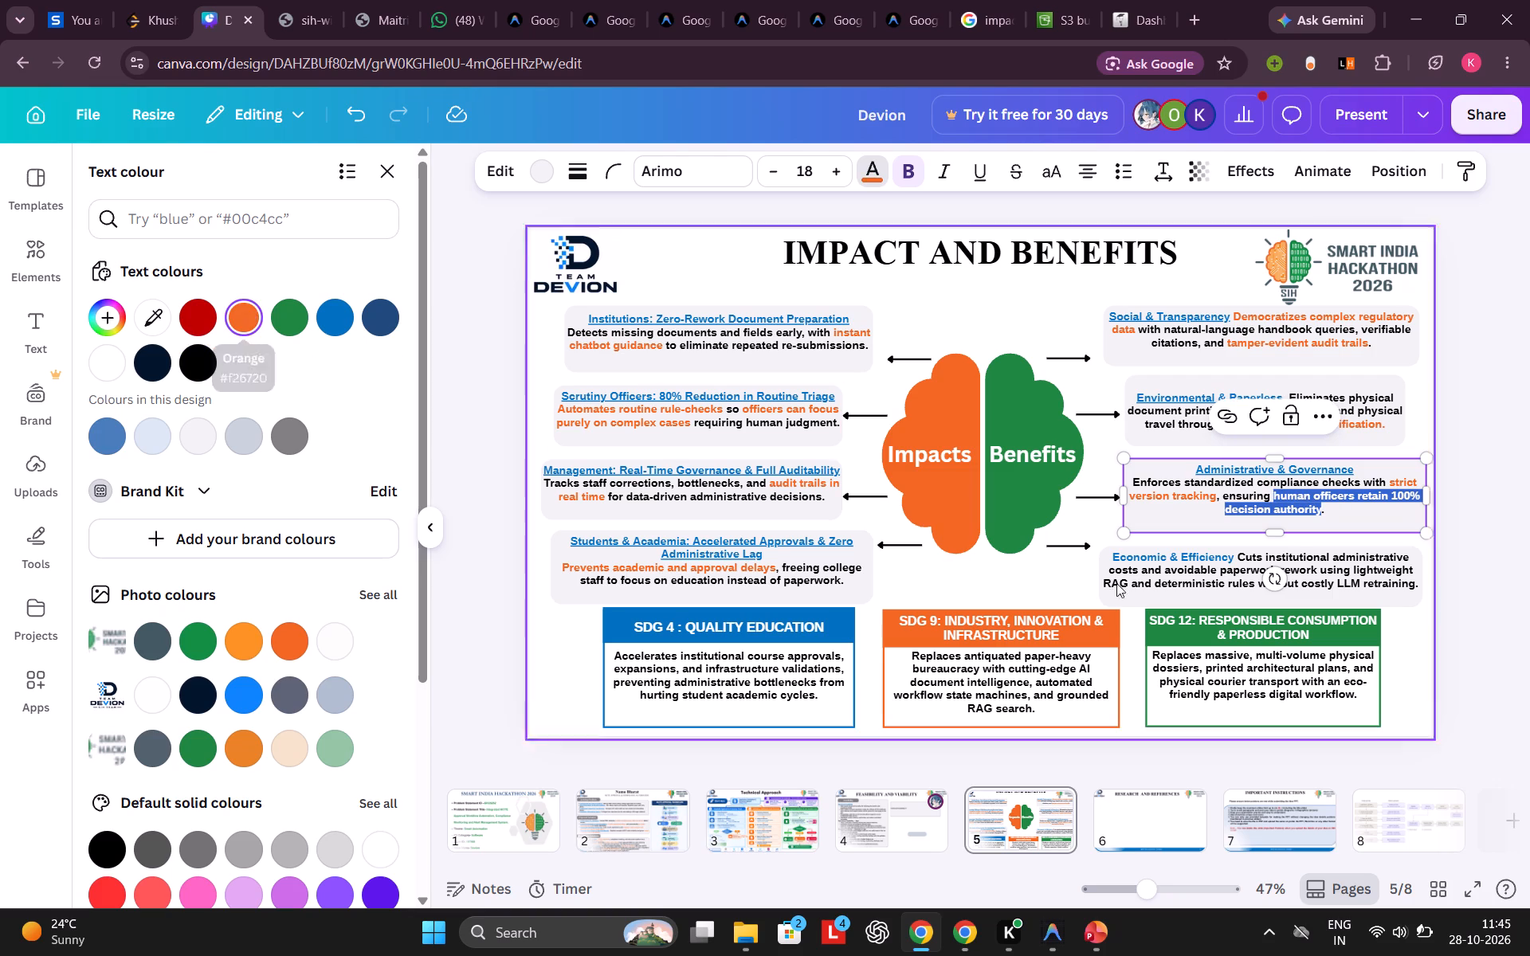
Colour "lightweight RAG and deterministic rules without costly LLM retraining" orange in the Economic & Efficiency text box, and deselect the box.
click(1202, 572)
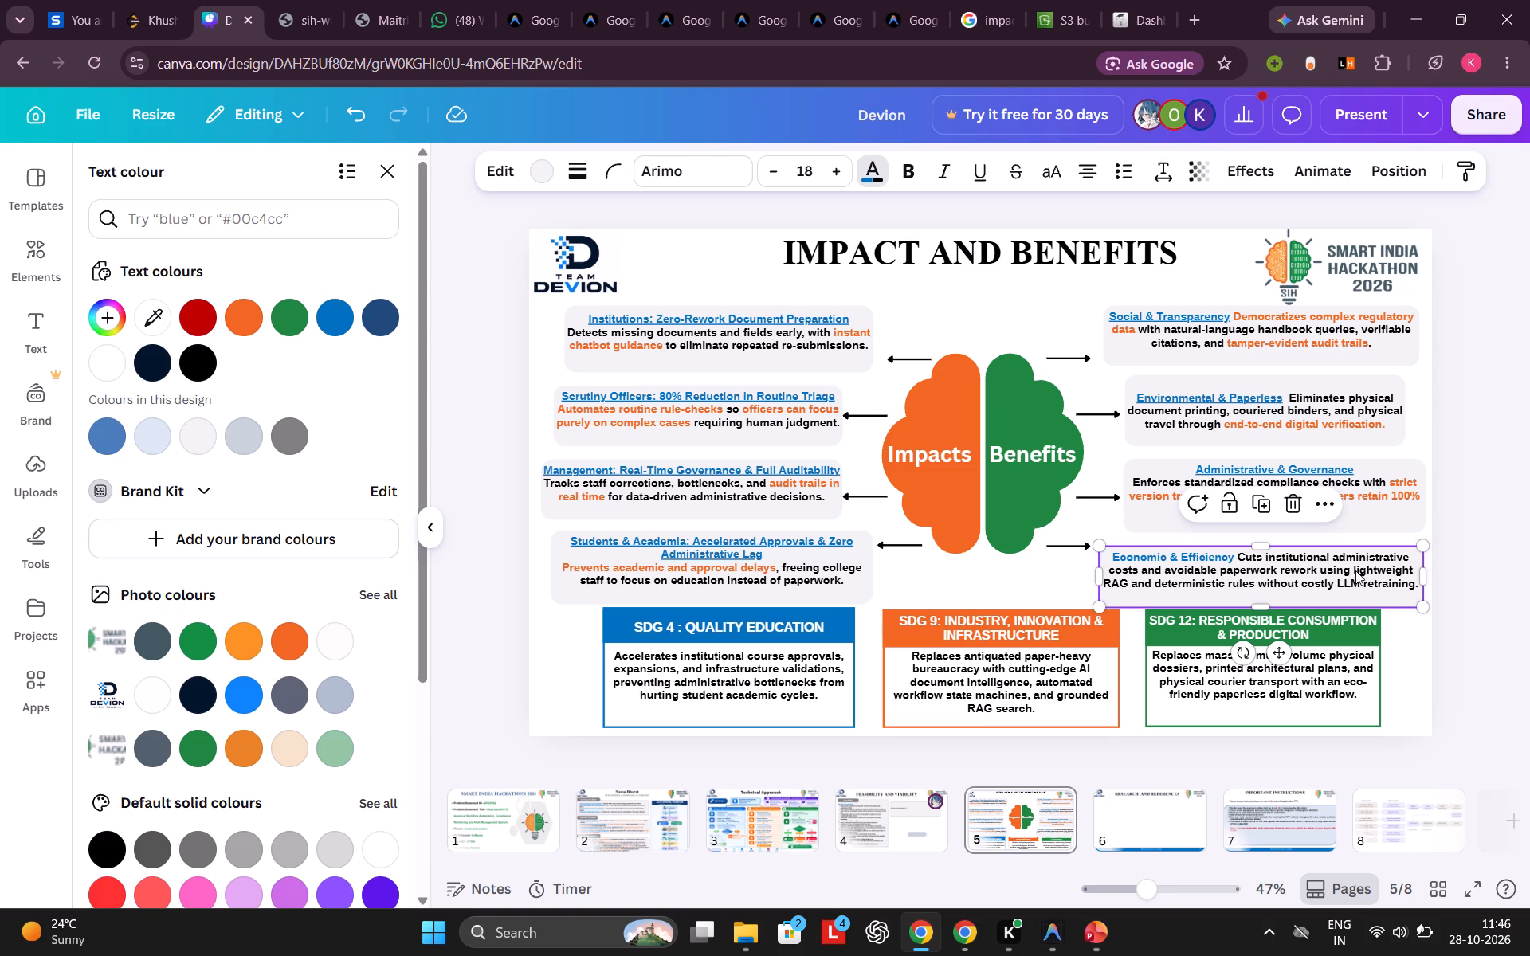
click(1355, 569)
drag(1355, 569, 1413, 589)
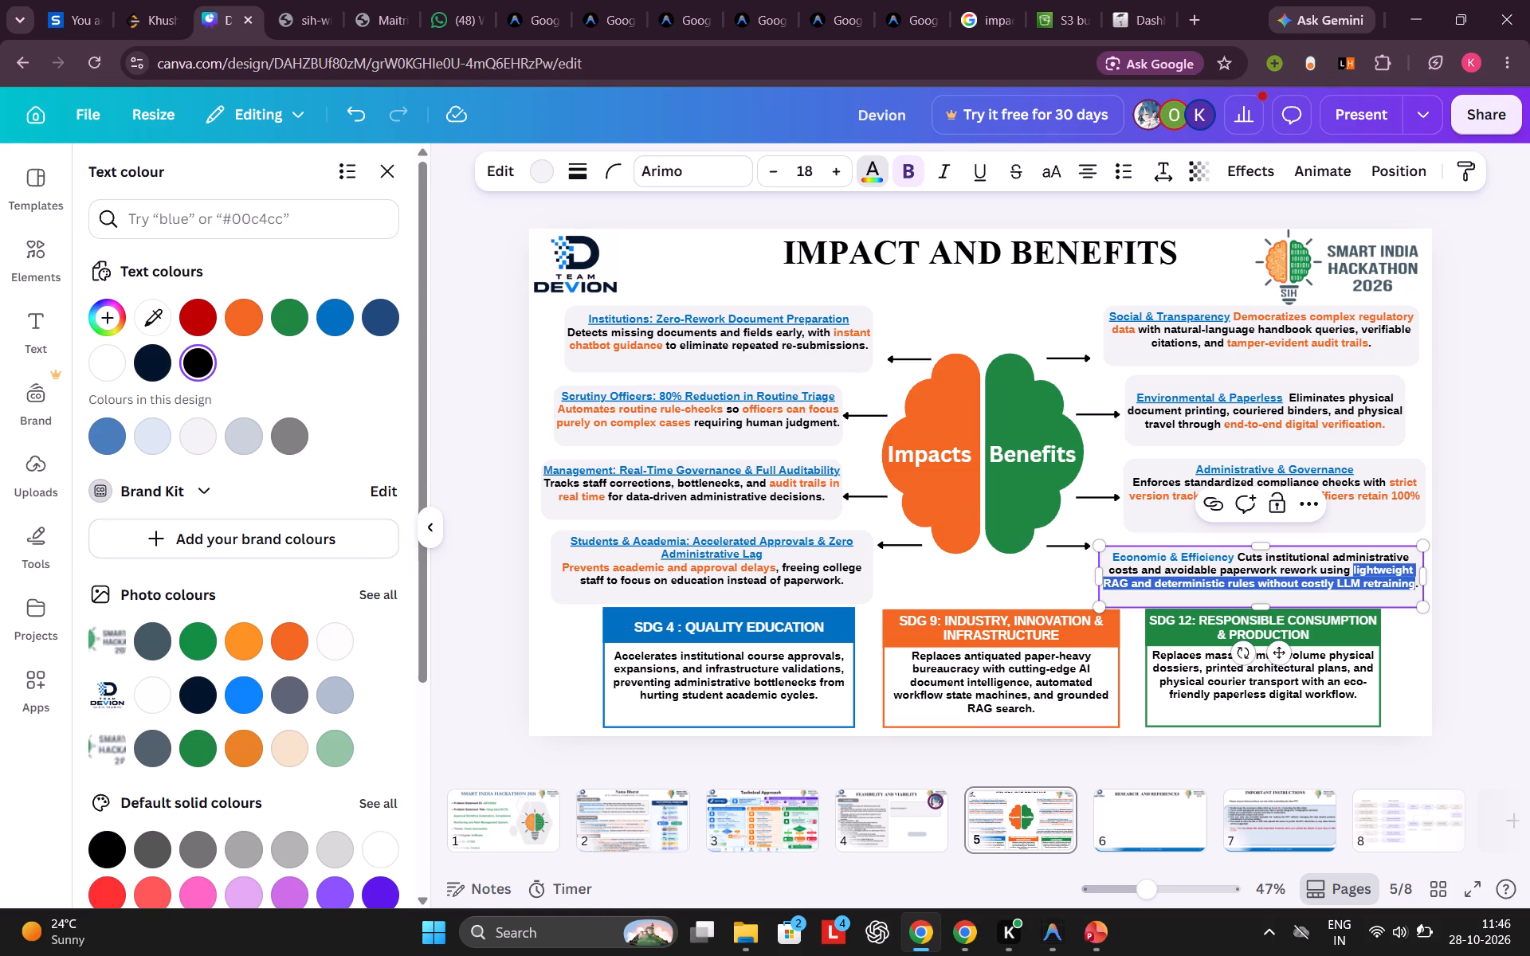
click(243, 323)
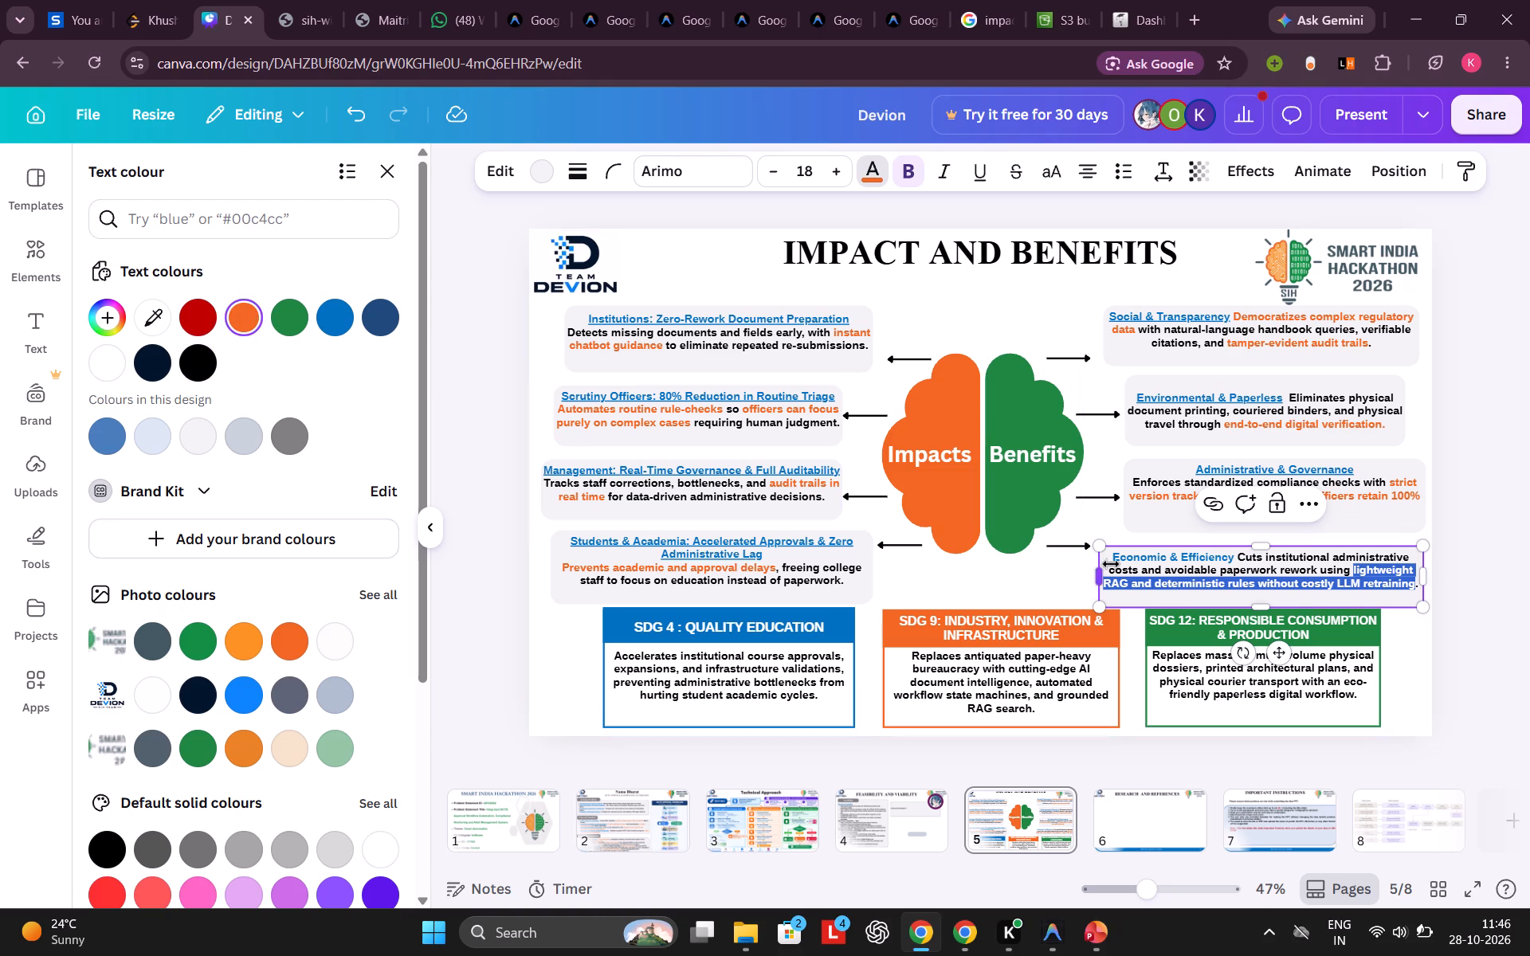
click(1131, 567)
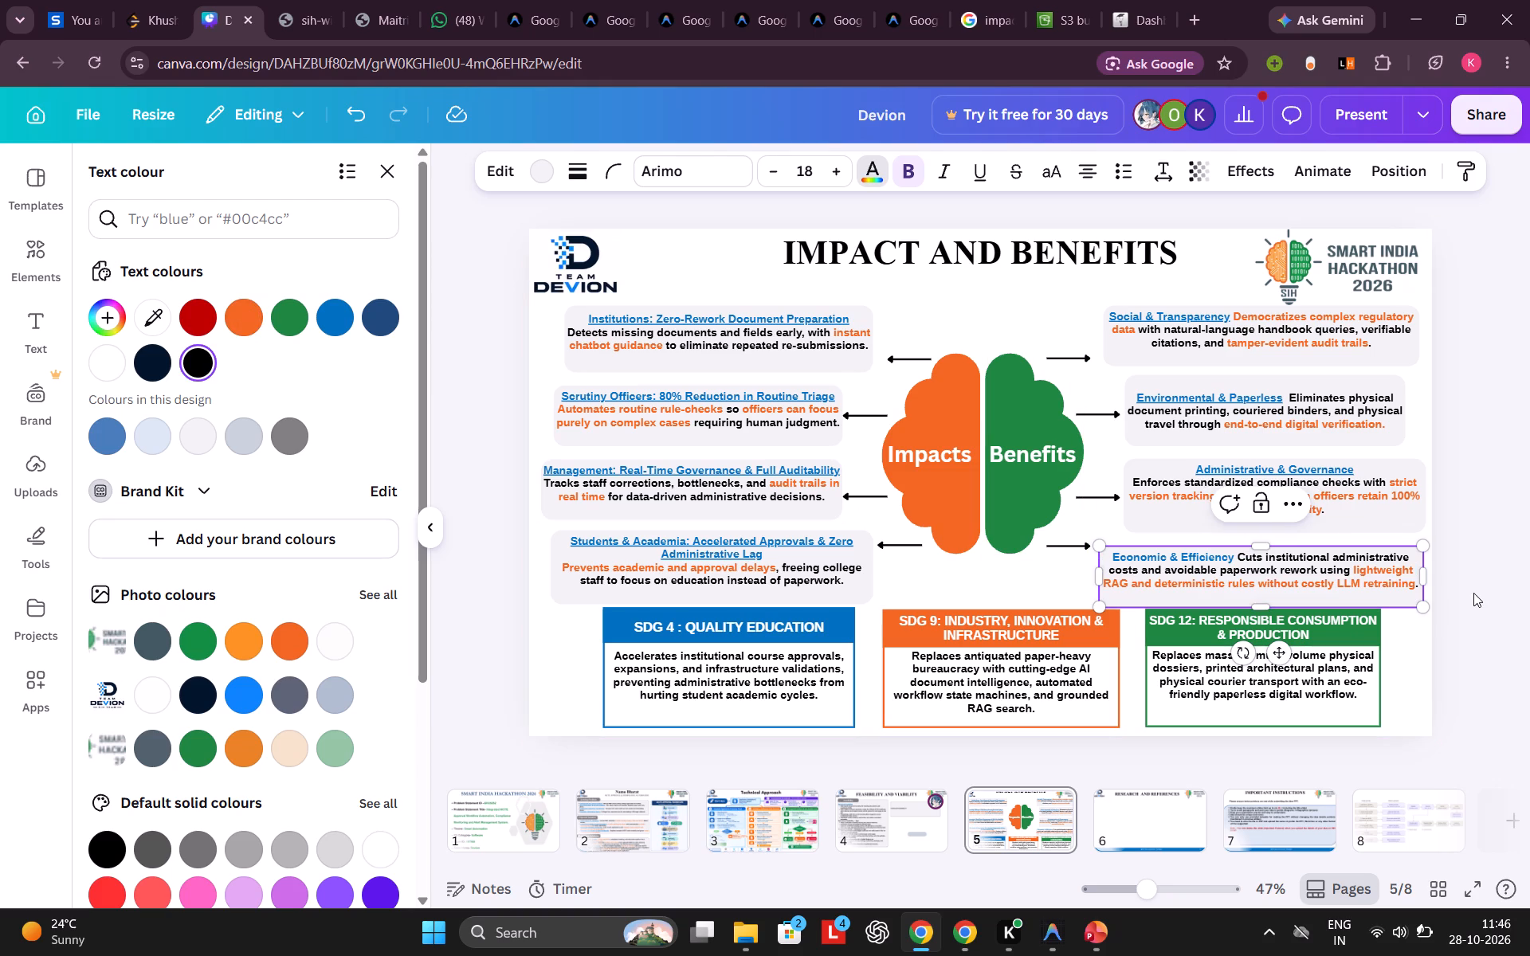
click(1473, 593)
click(1453, 555)
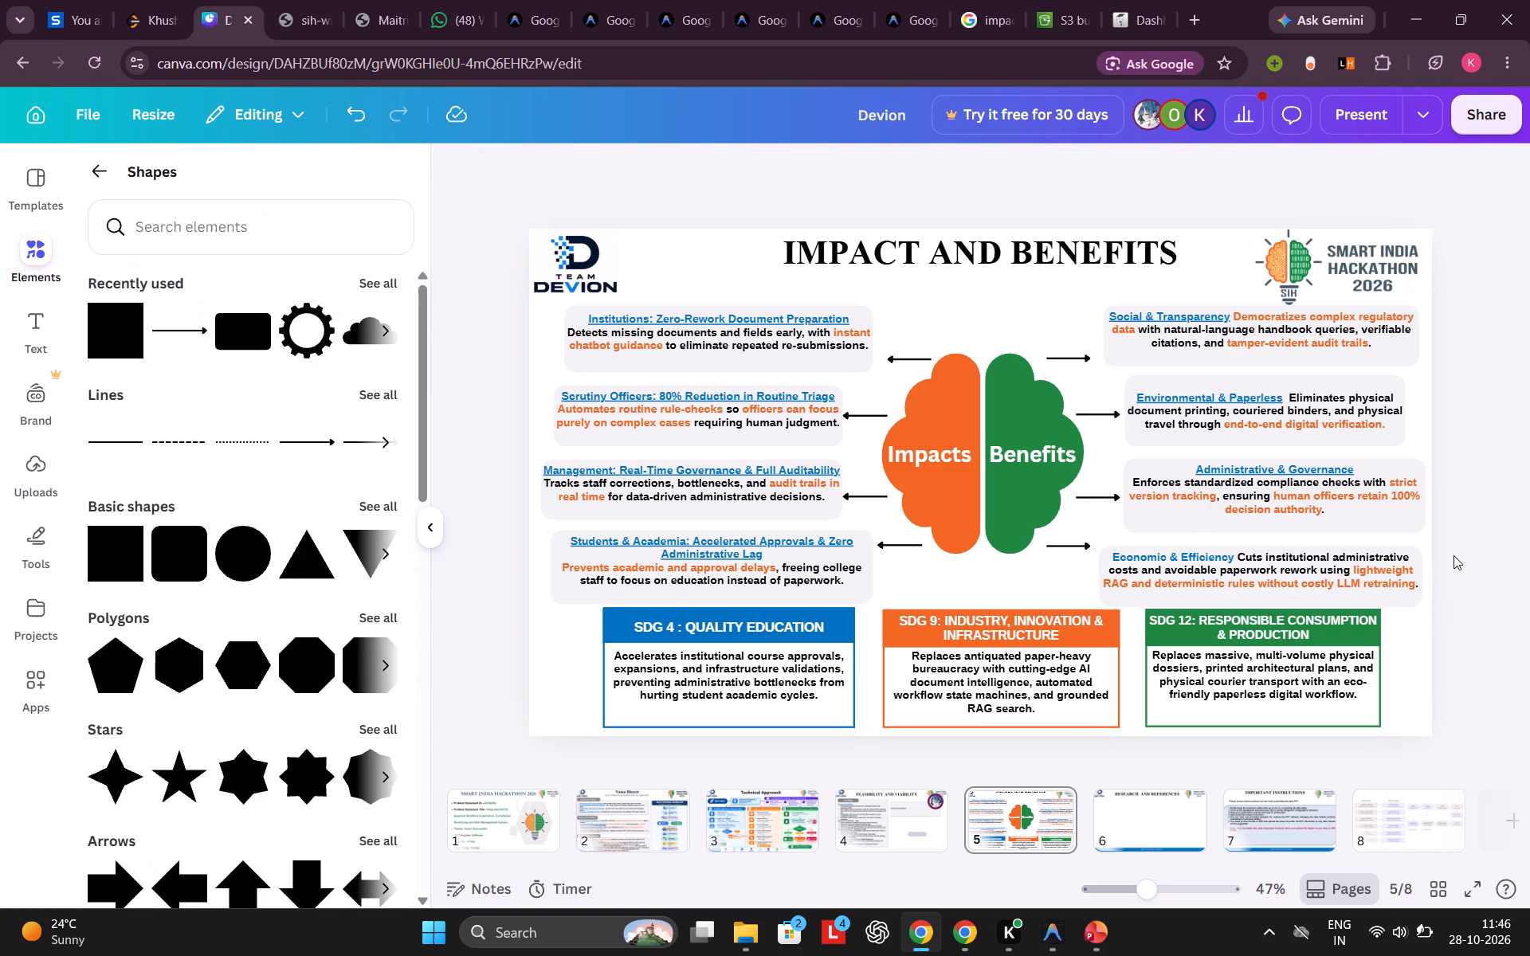
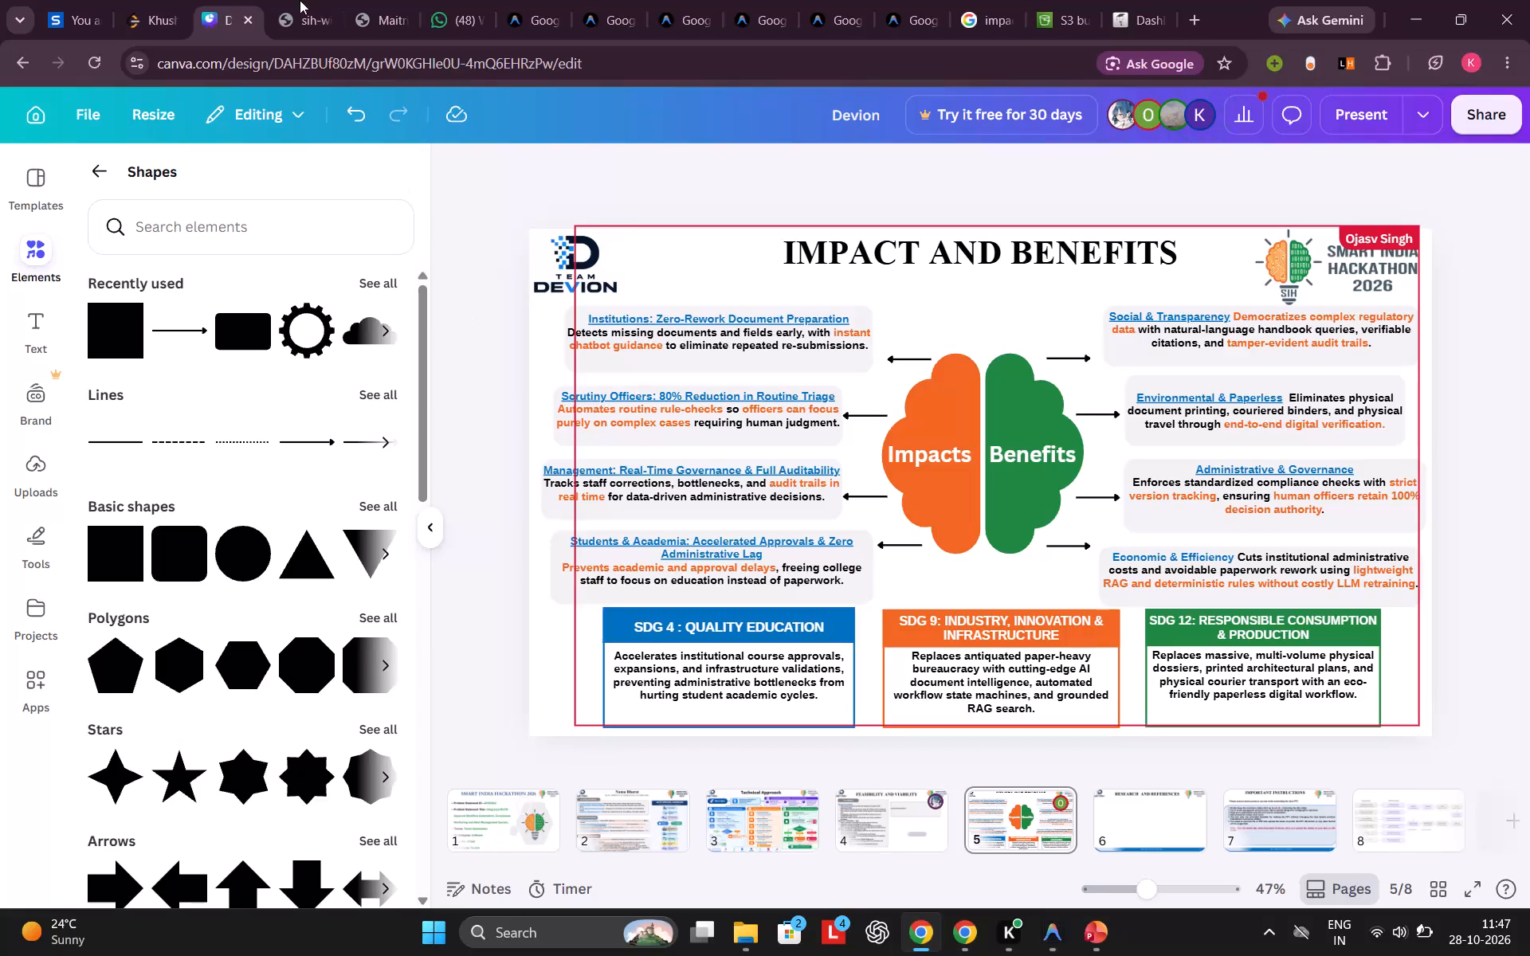
Check the reference winning presentation, and remove bold from "Accelerates institutional course approvals, expansions, and infrastructure validations," in the SDG 4 box.
click(292, 0)
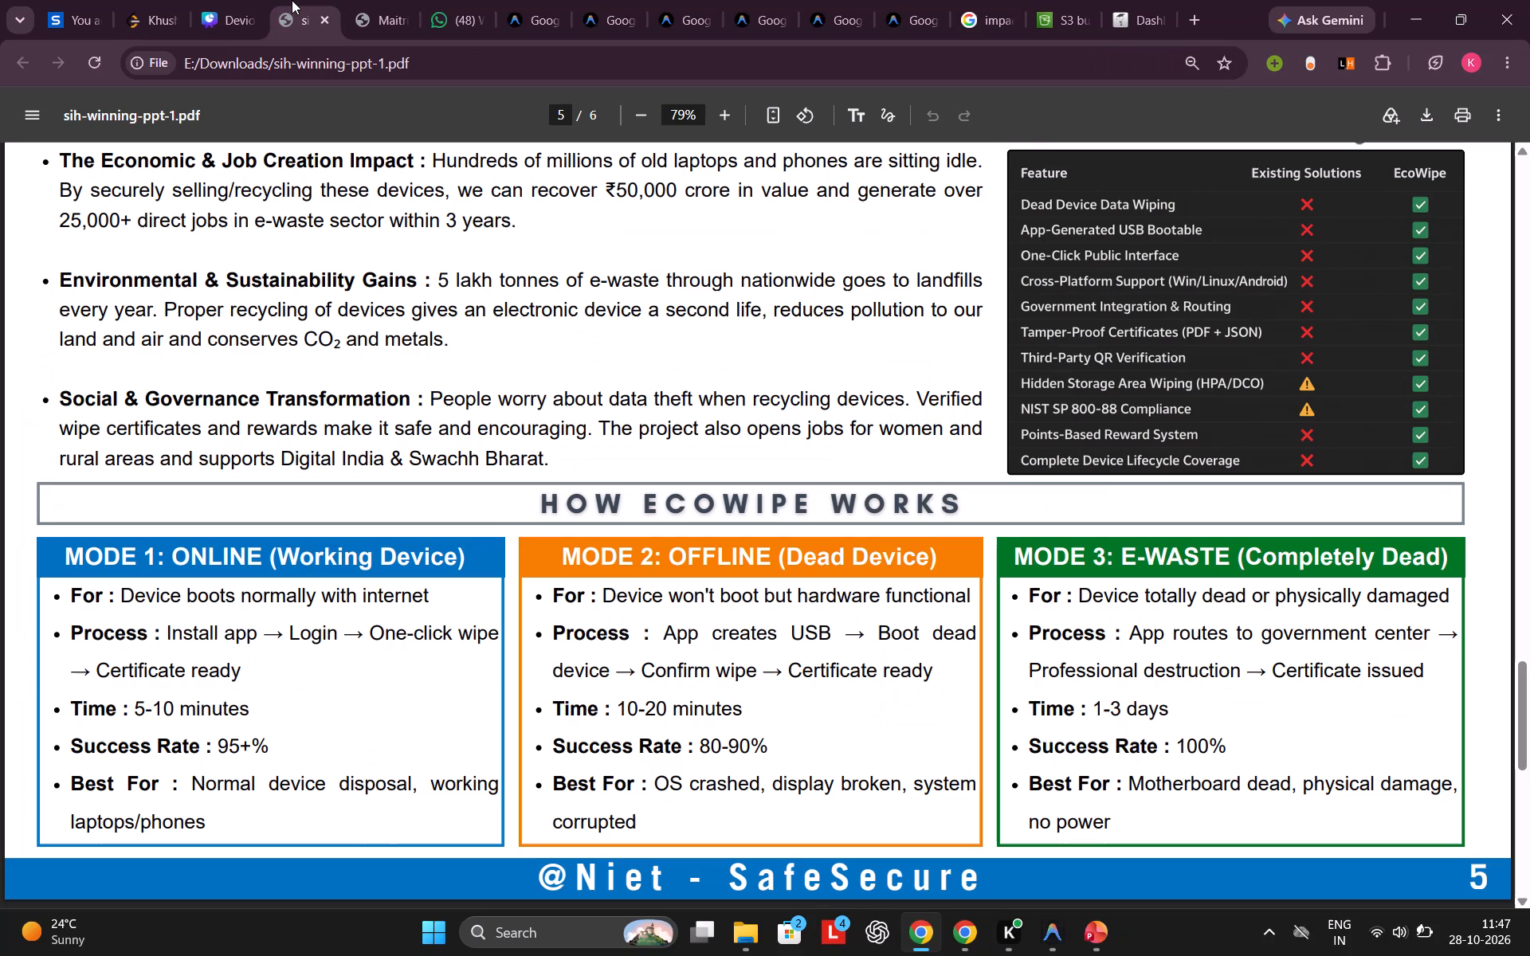
click(219, 0)
click(507, 605)
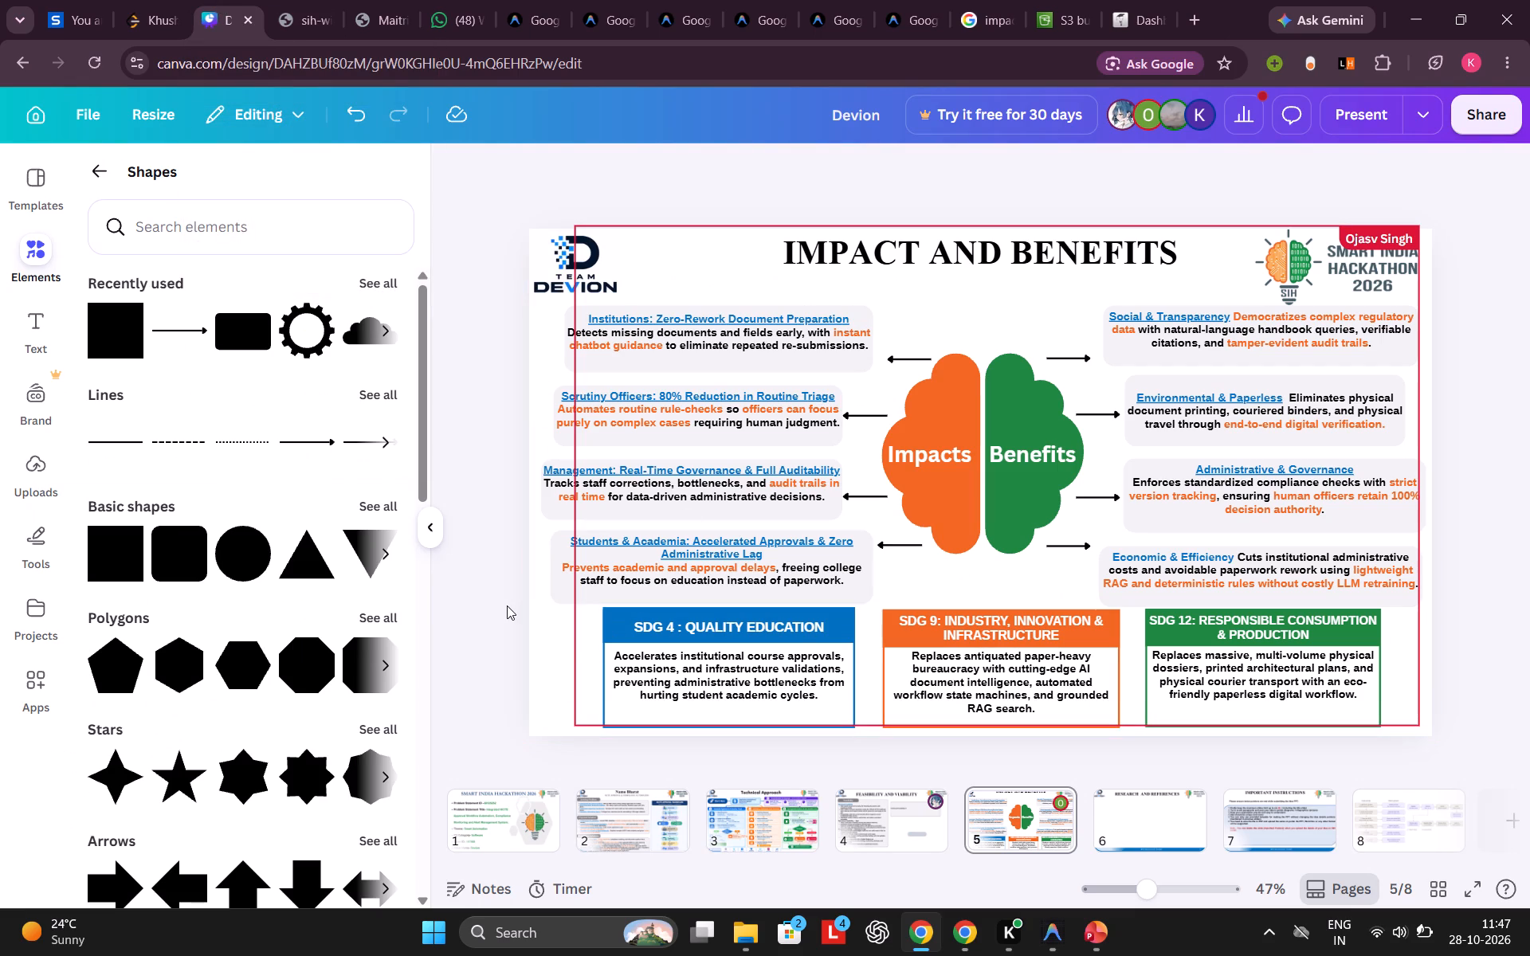
click(765, 693)
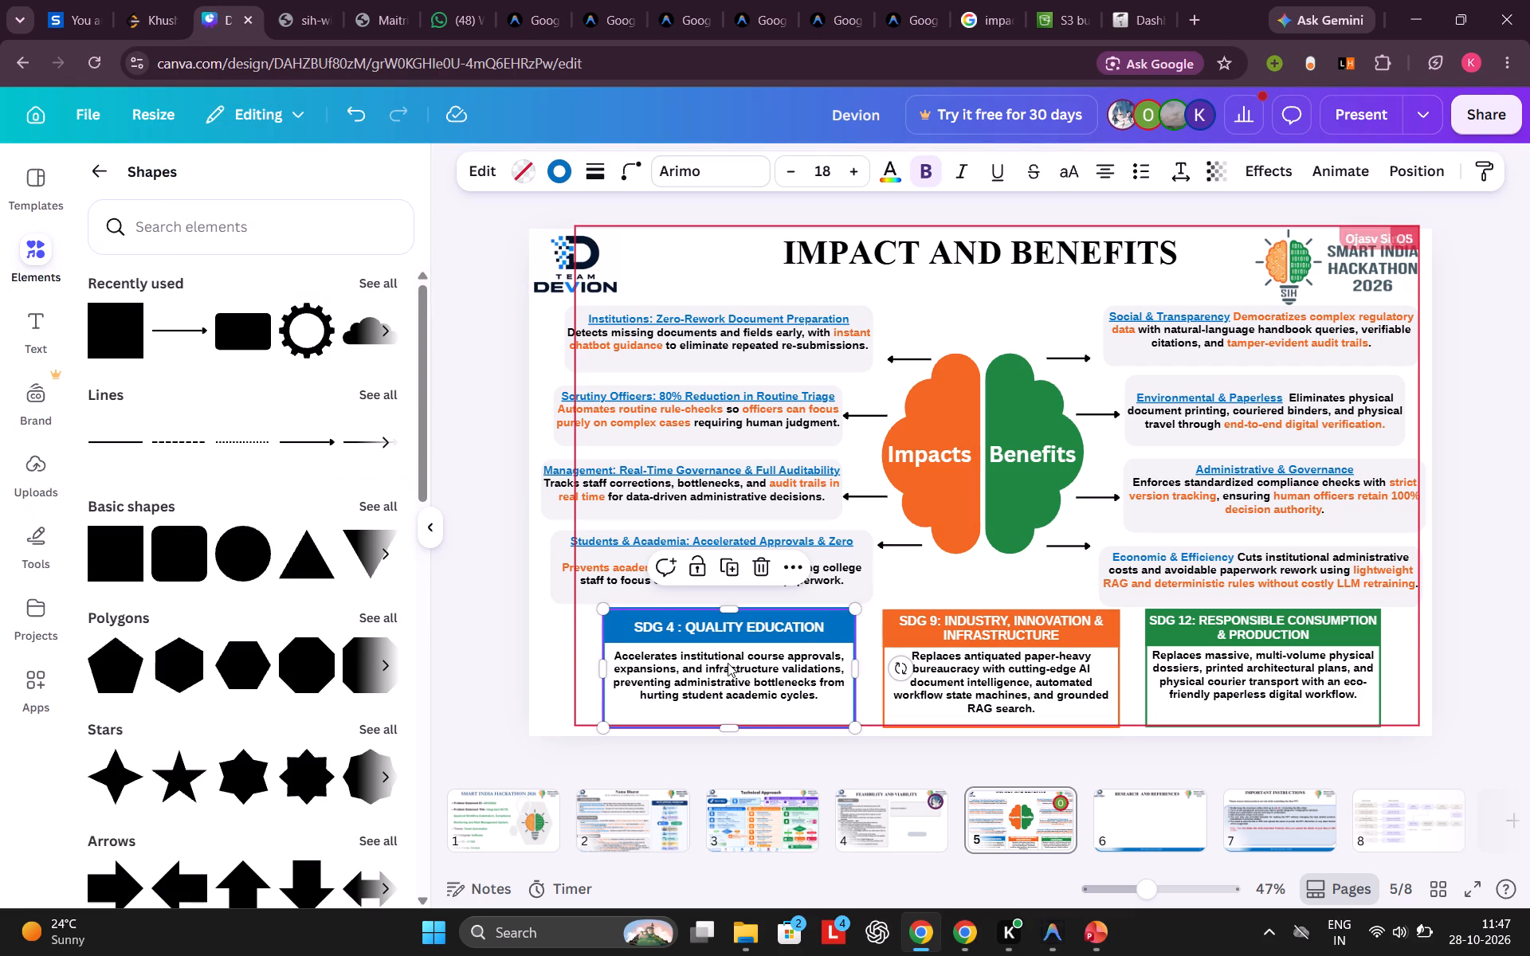
click(728, 663)
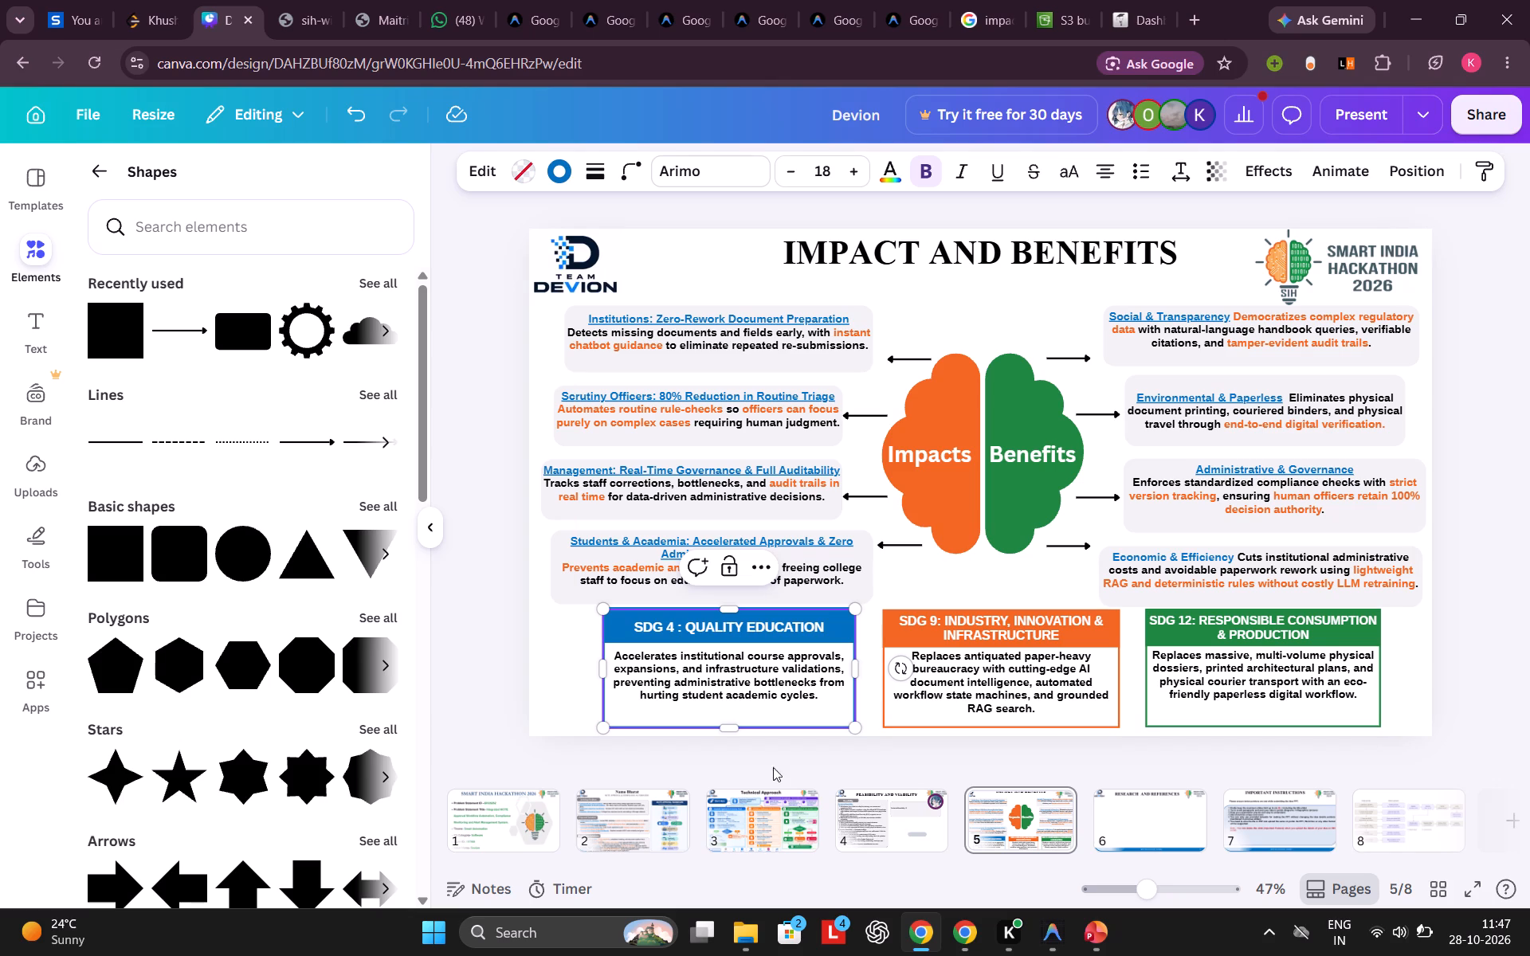
drag(822, 699, 604, 688)
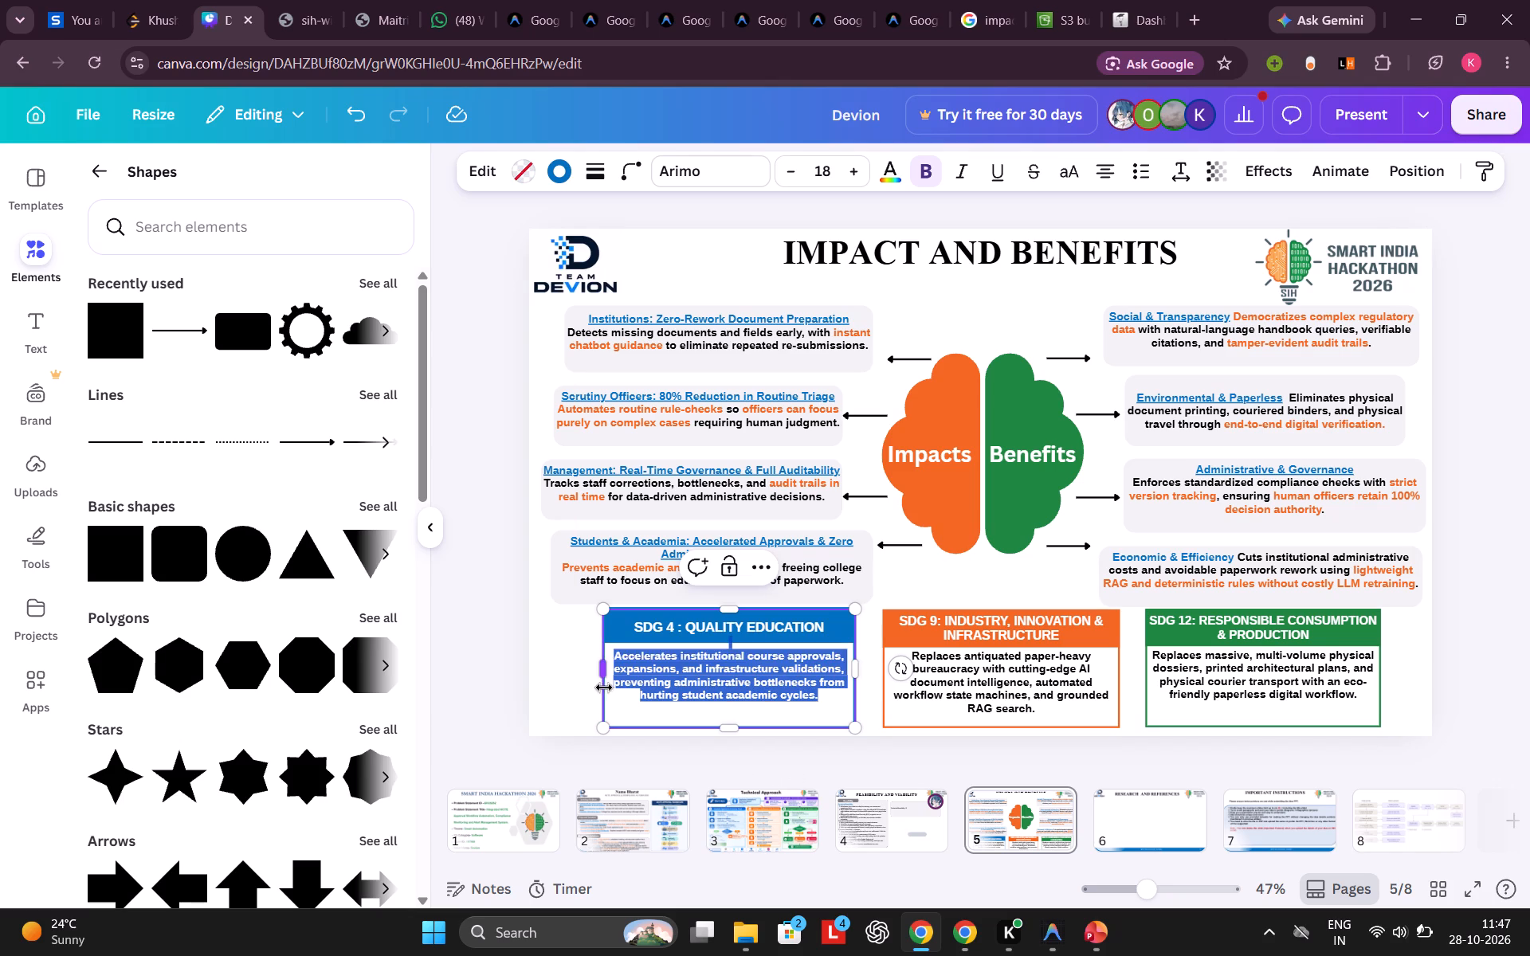
drag(604, 688, 616, 688)
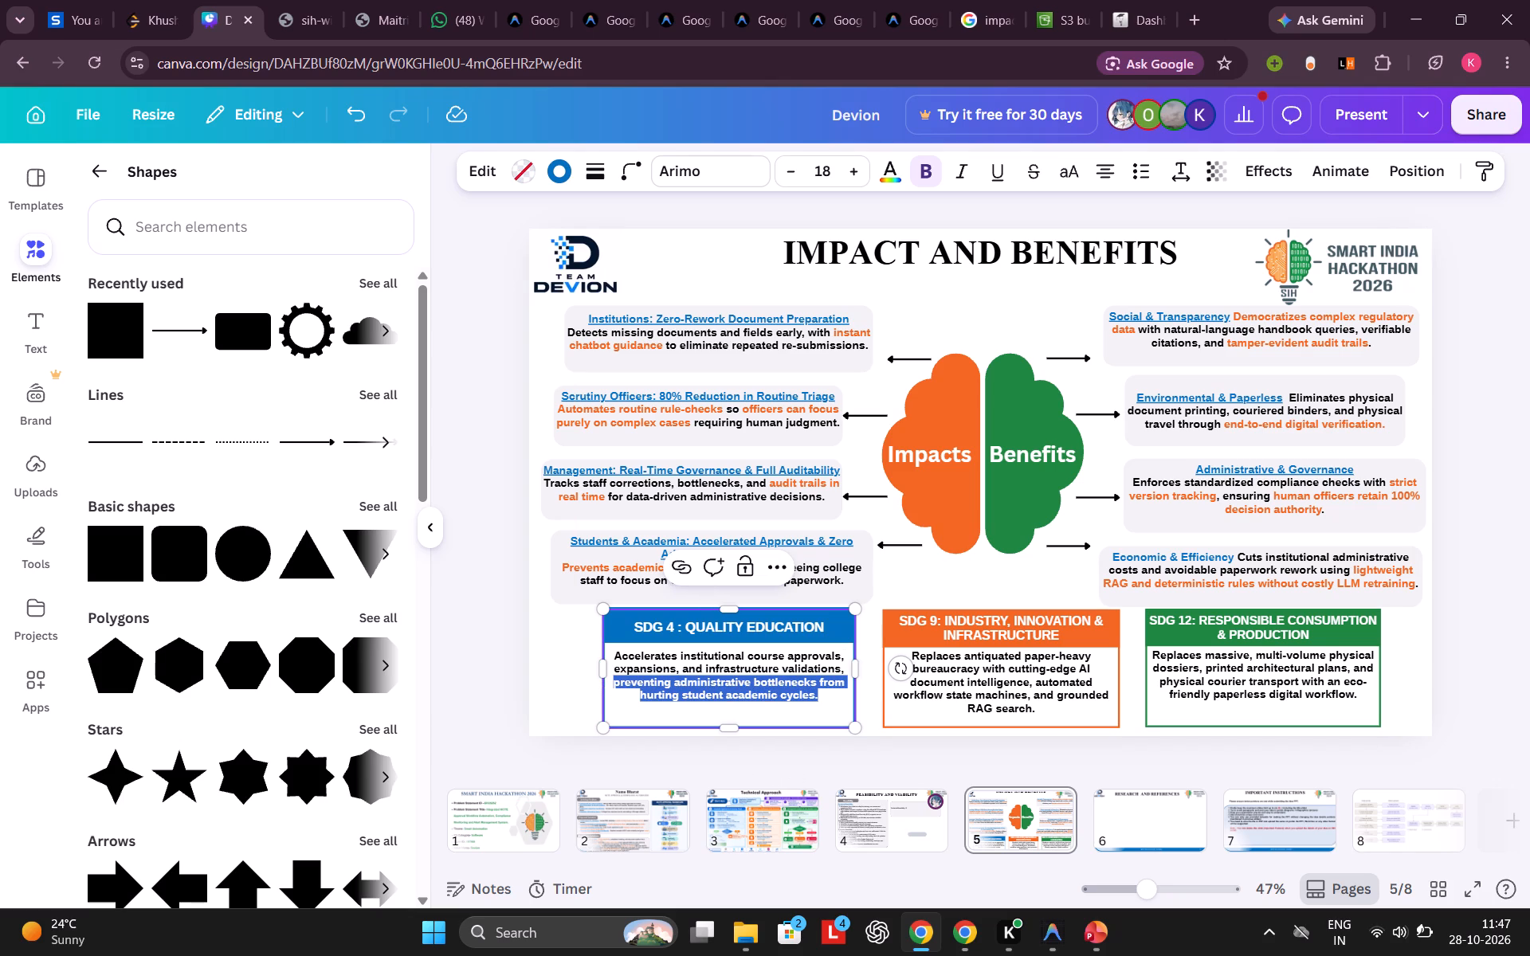
click(841, 672)
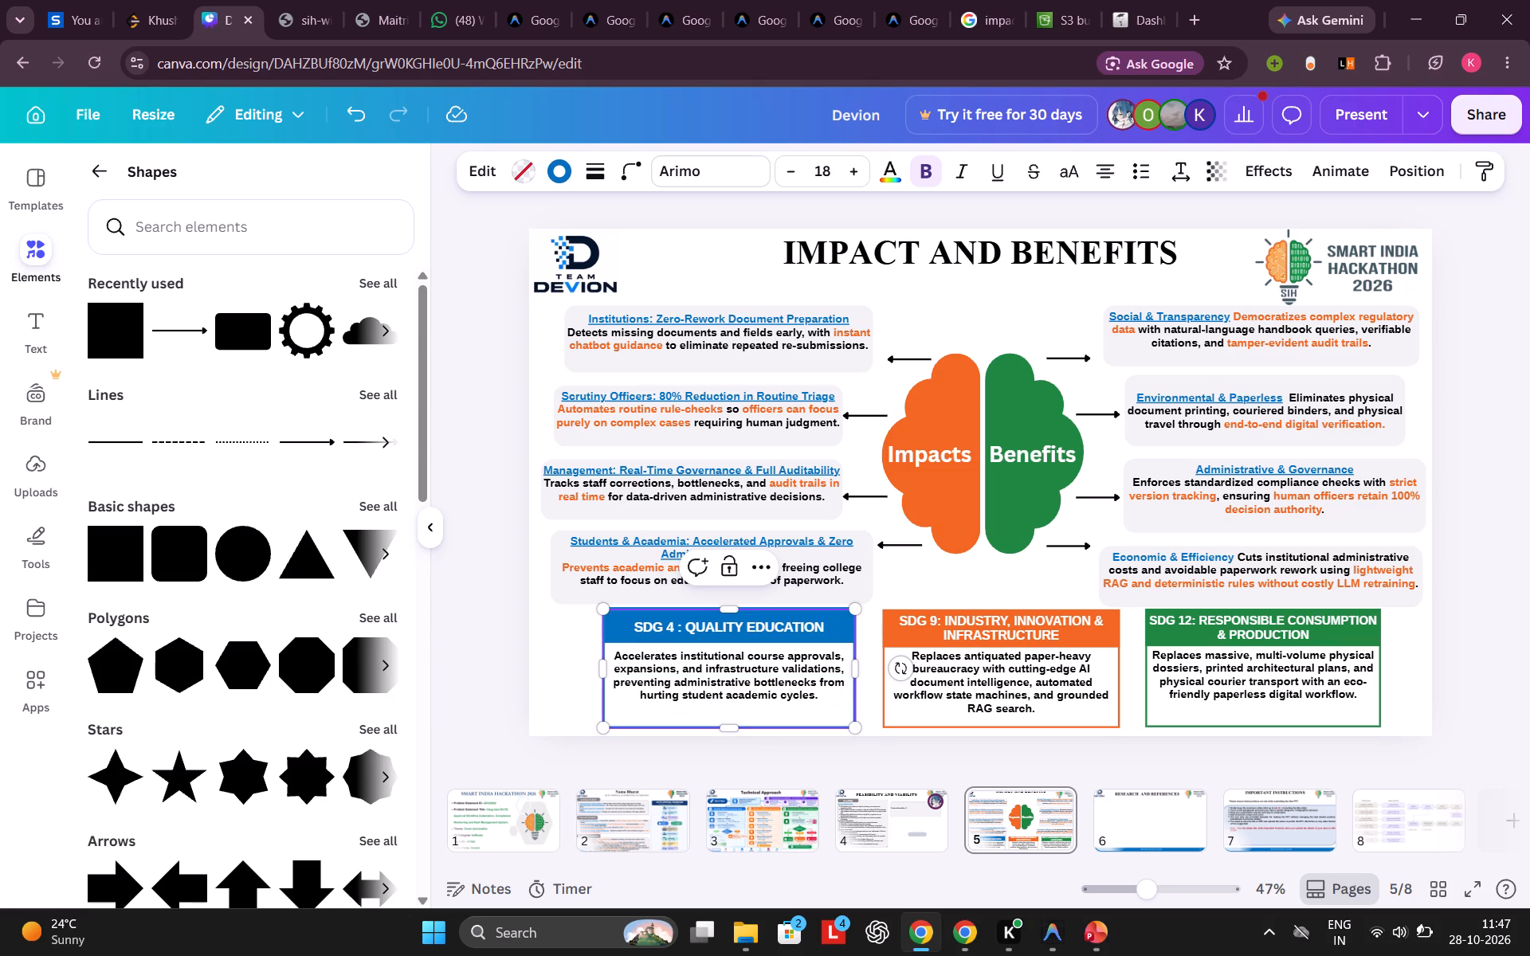
click(842, 672)
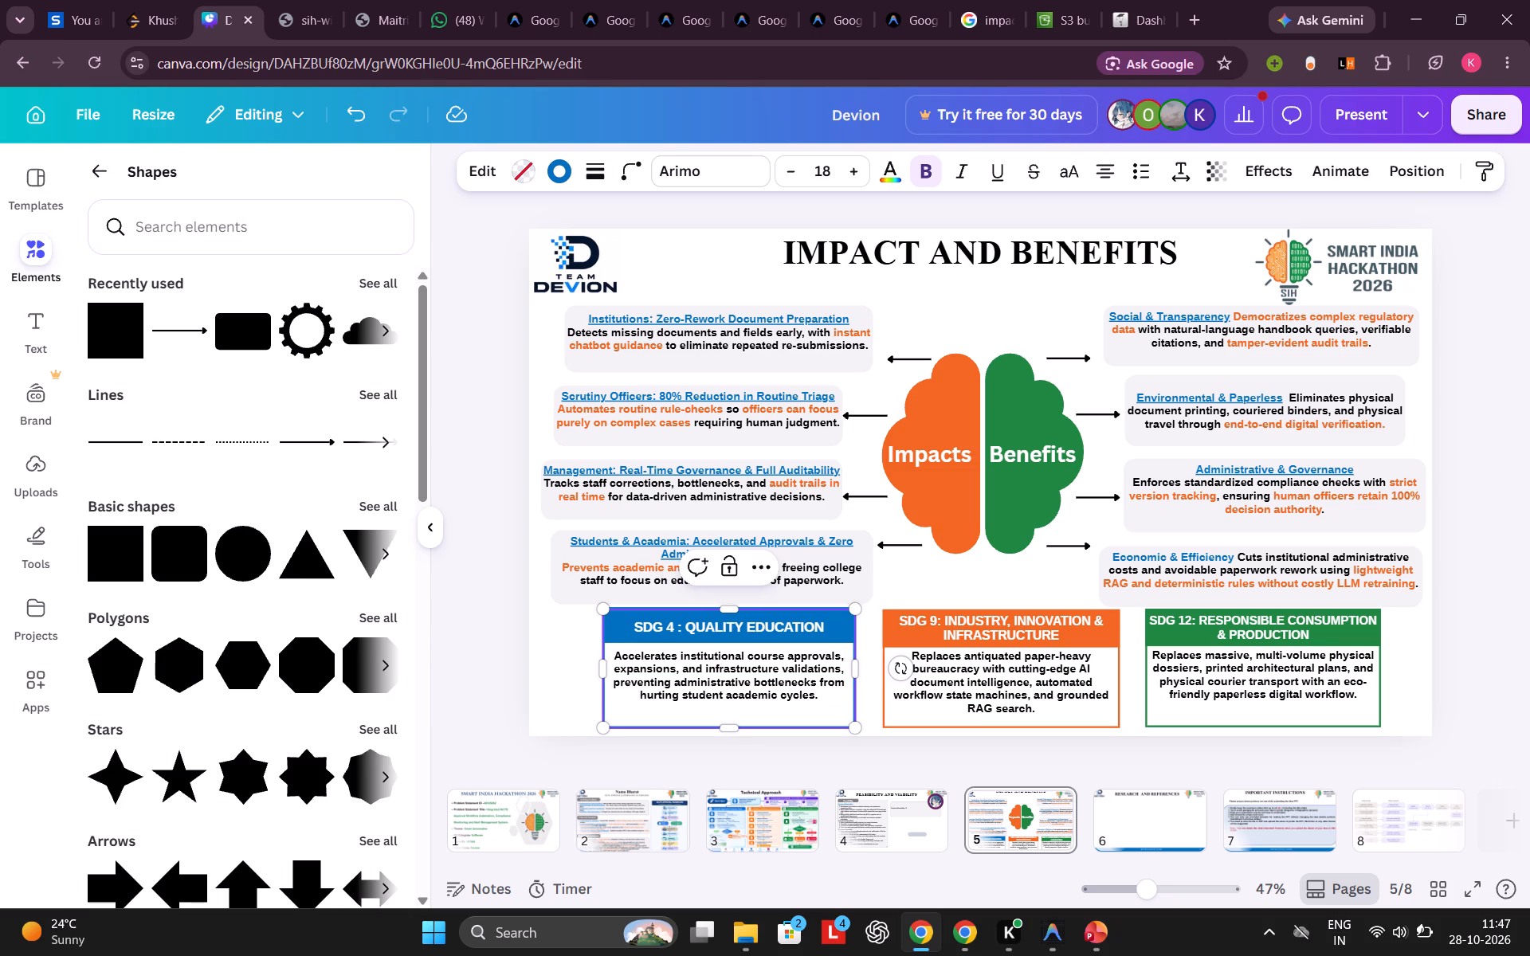
click(846, 670)
drag(846, 670, 624, 651)
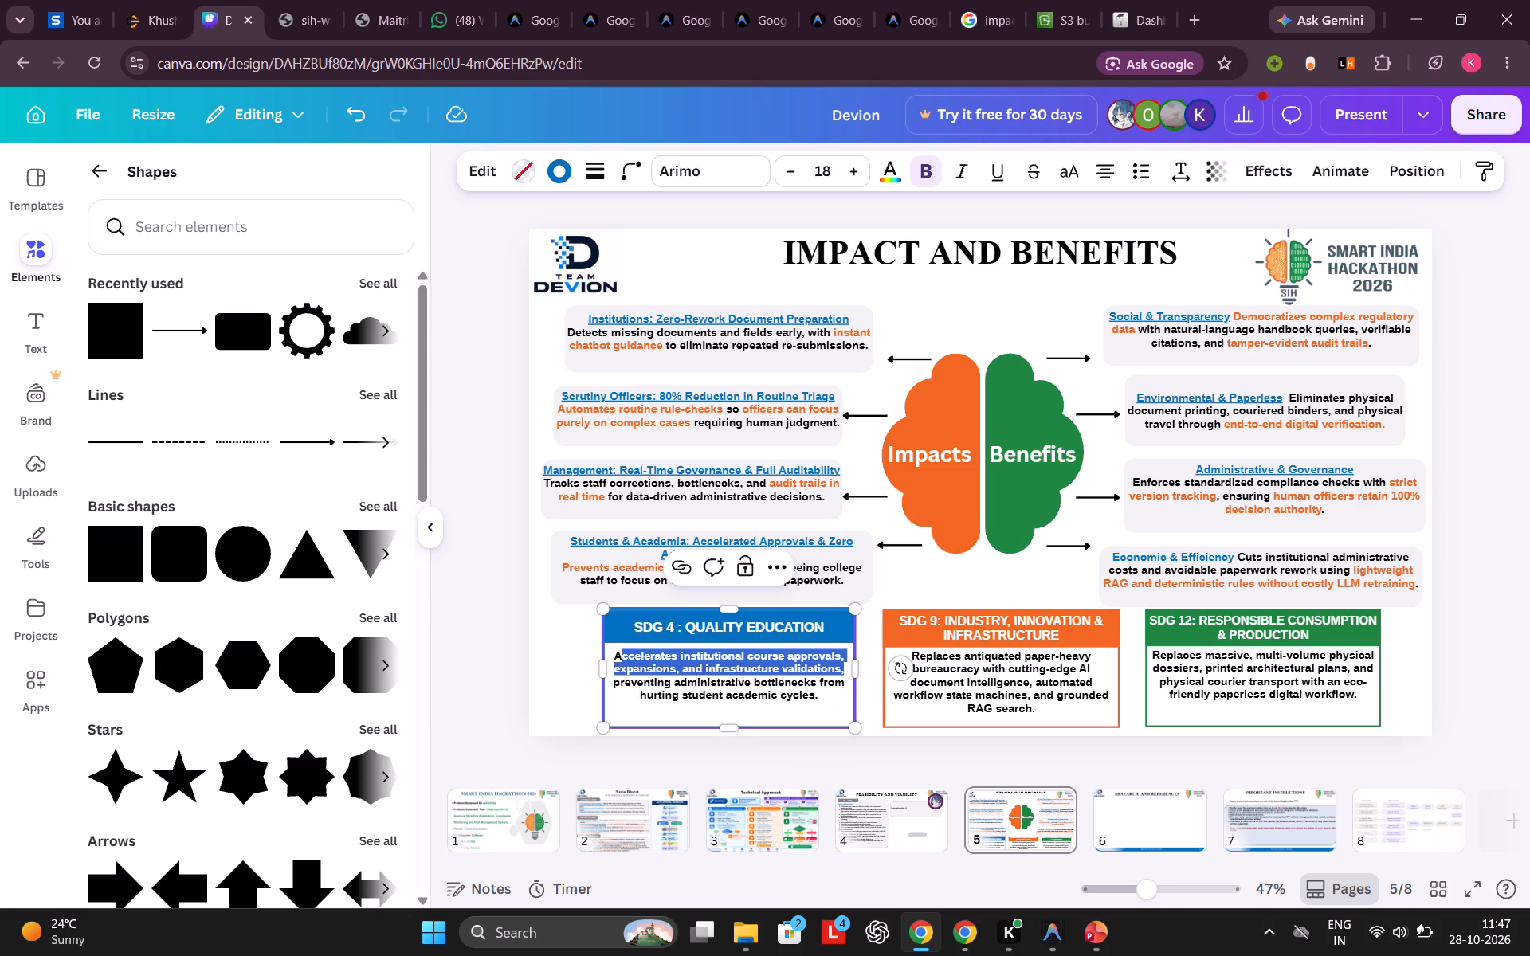
click(617, 652)
drag(617, 652, 845, 674)
click(927, 174)
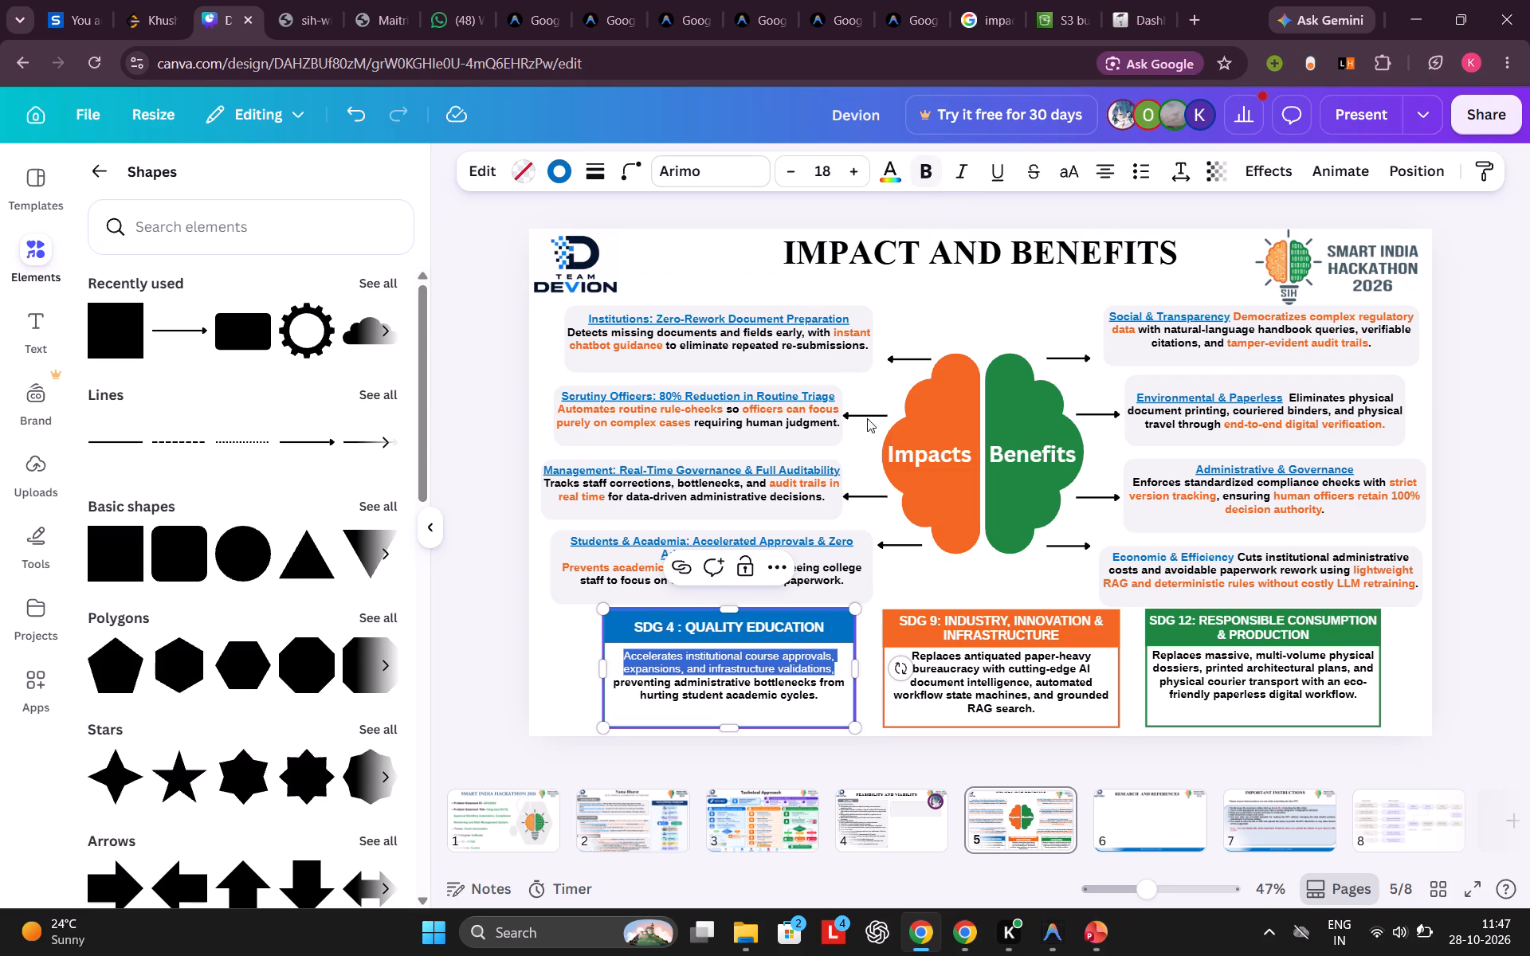
click(775, 692)
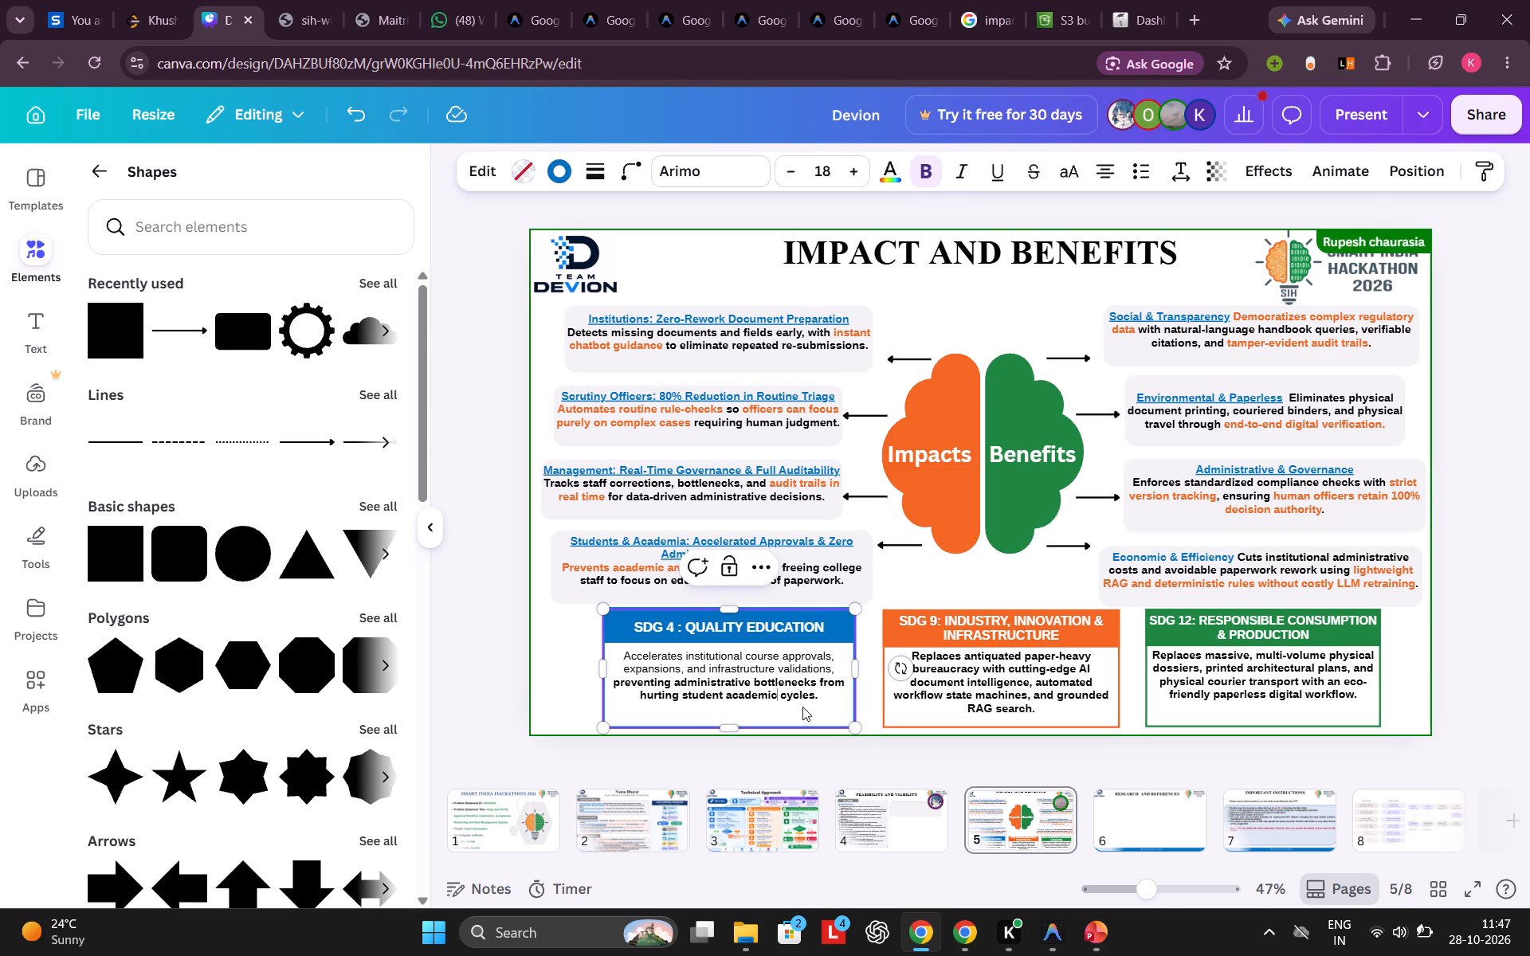
Remove bold from "Replaces antiquated paper-heavy bureaucracy with" in the SDG 9: Industry, Innovation & Infrastructure box.
click(1001, 677)
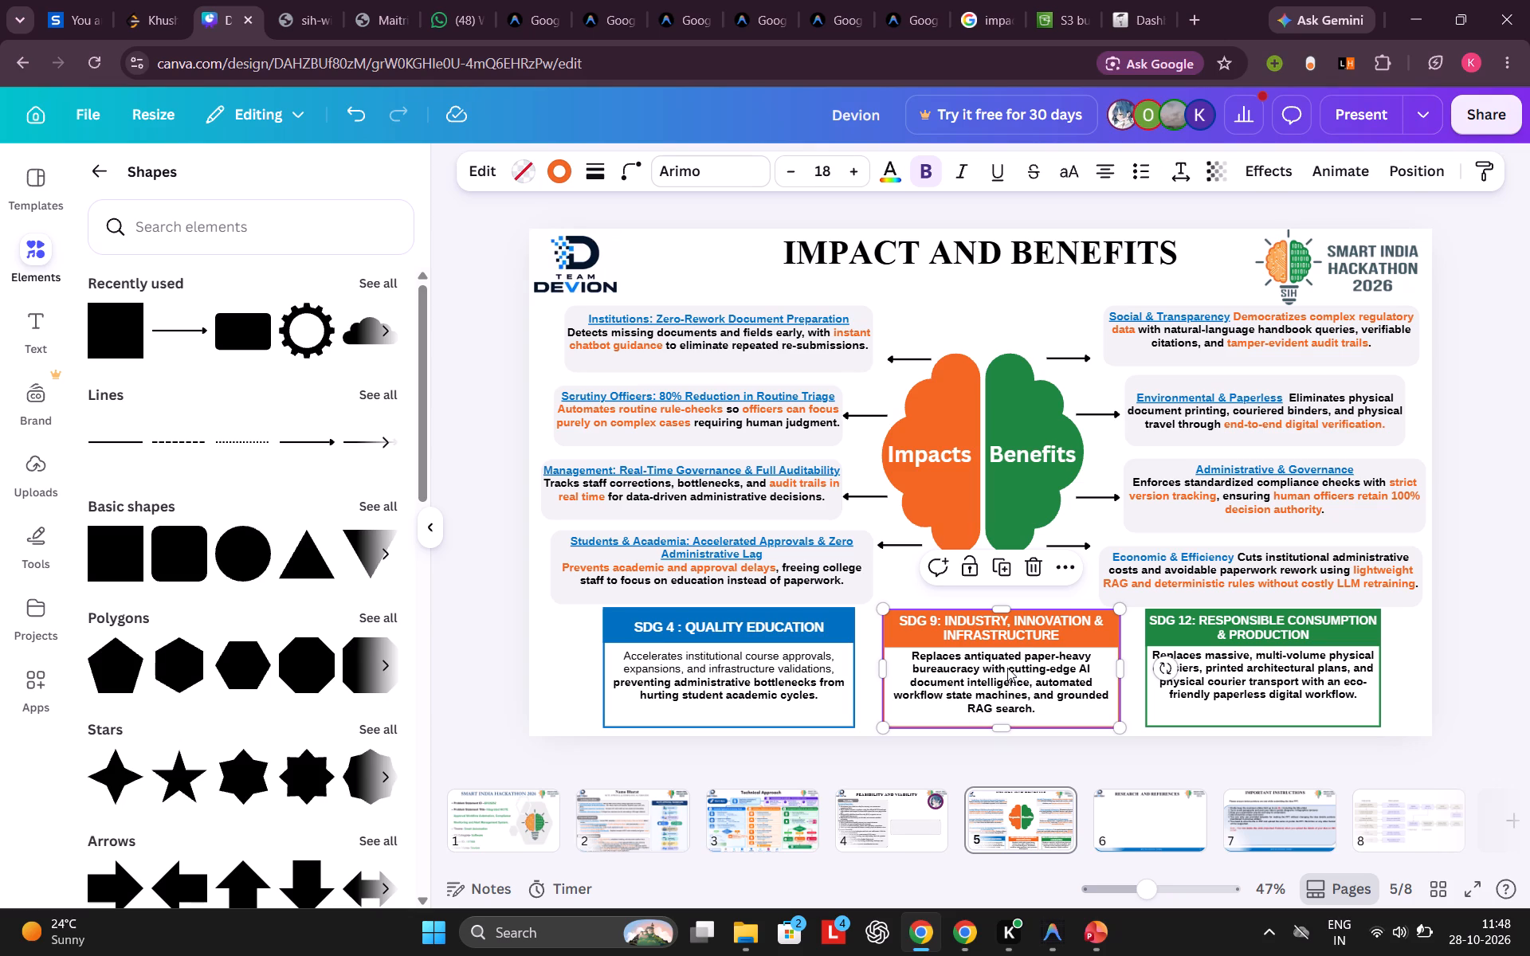
click(1009, 668)
drag(1009, 668, 936, 660)
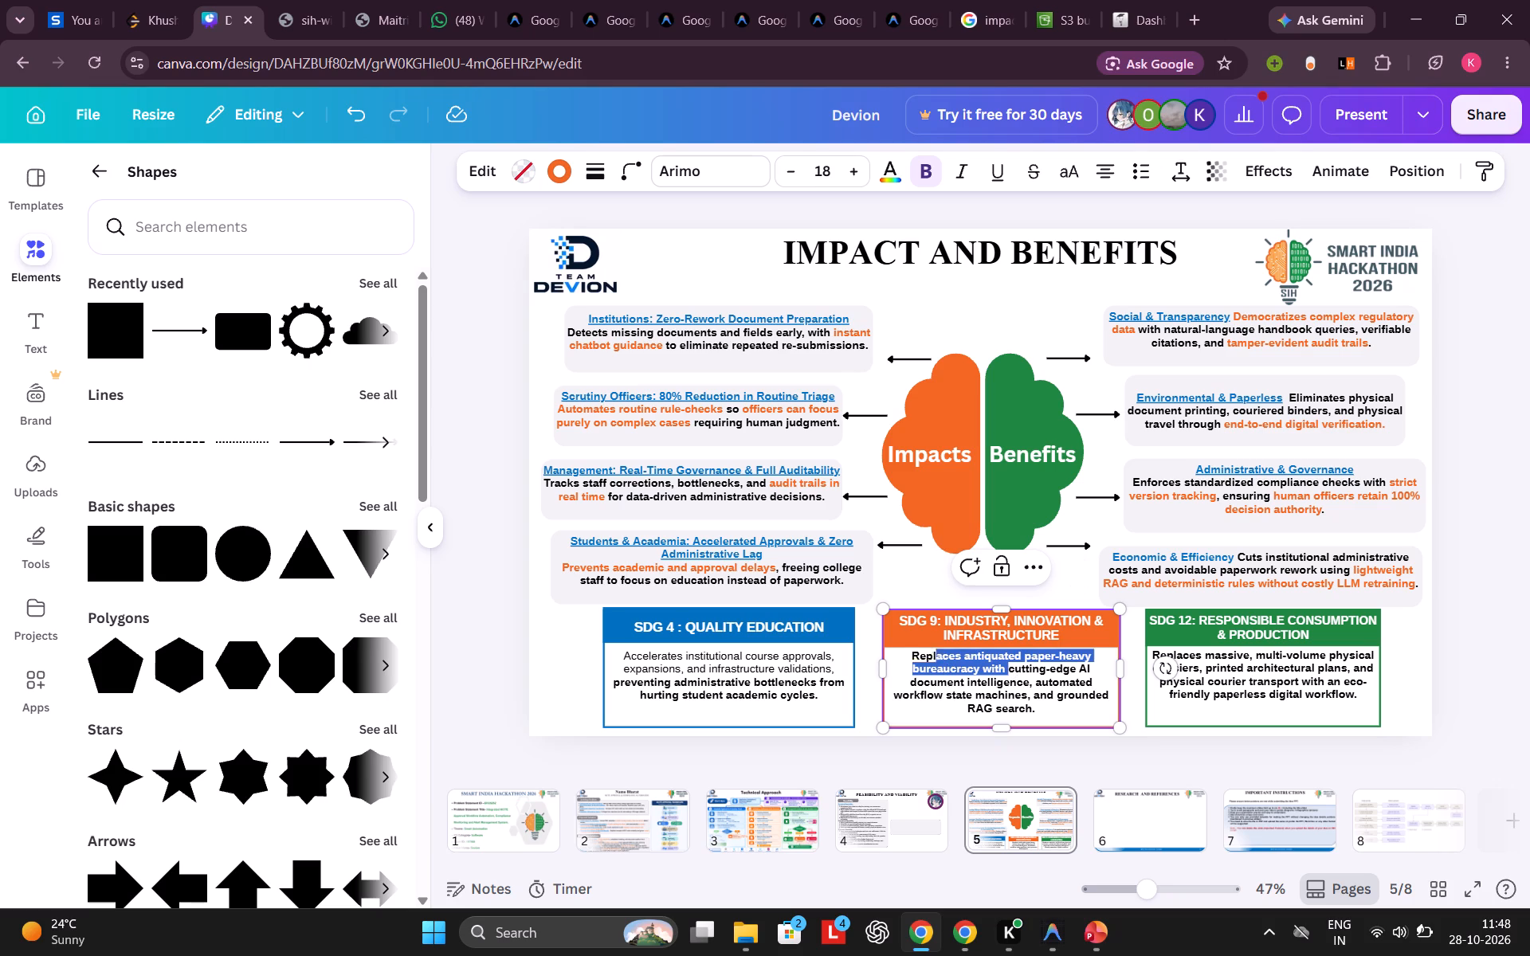
drag(936, 660, 913, 657)
click(924, 179)
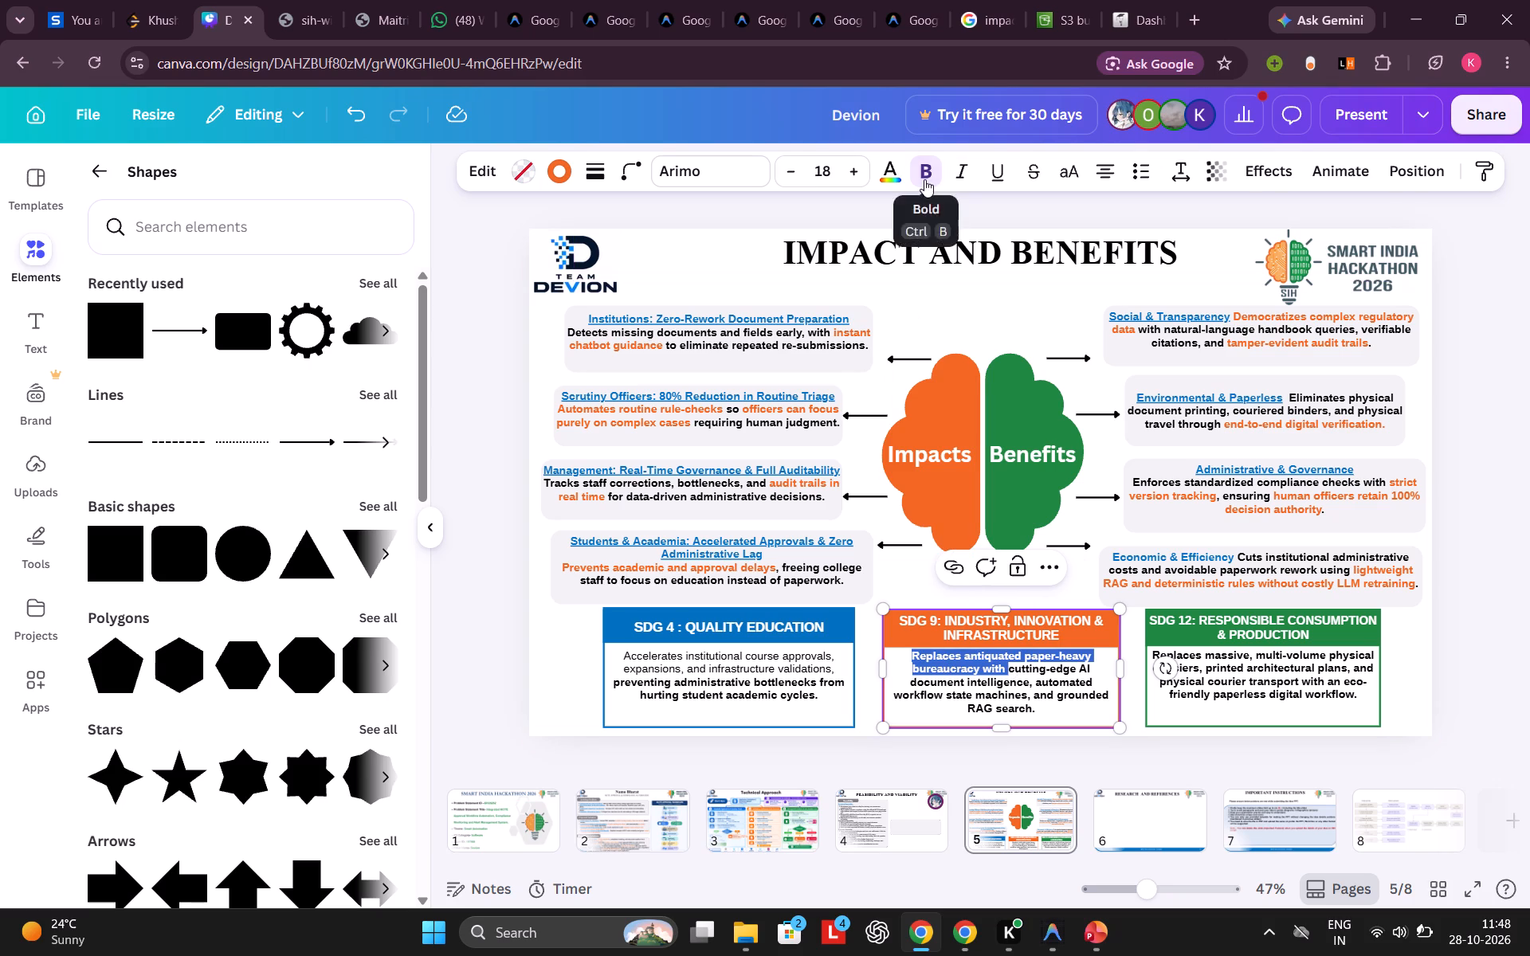
Open the body text of the SDG 12: Responsible Consumption & Production box for editing.
click(1245, 672)
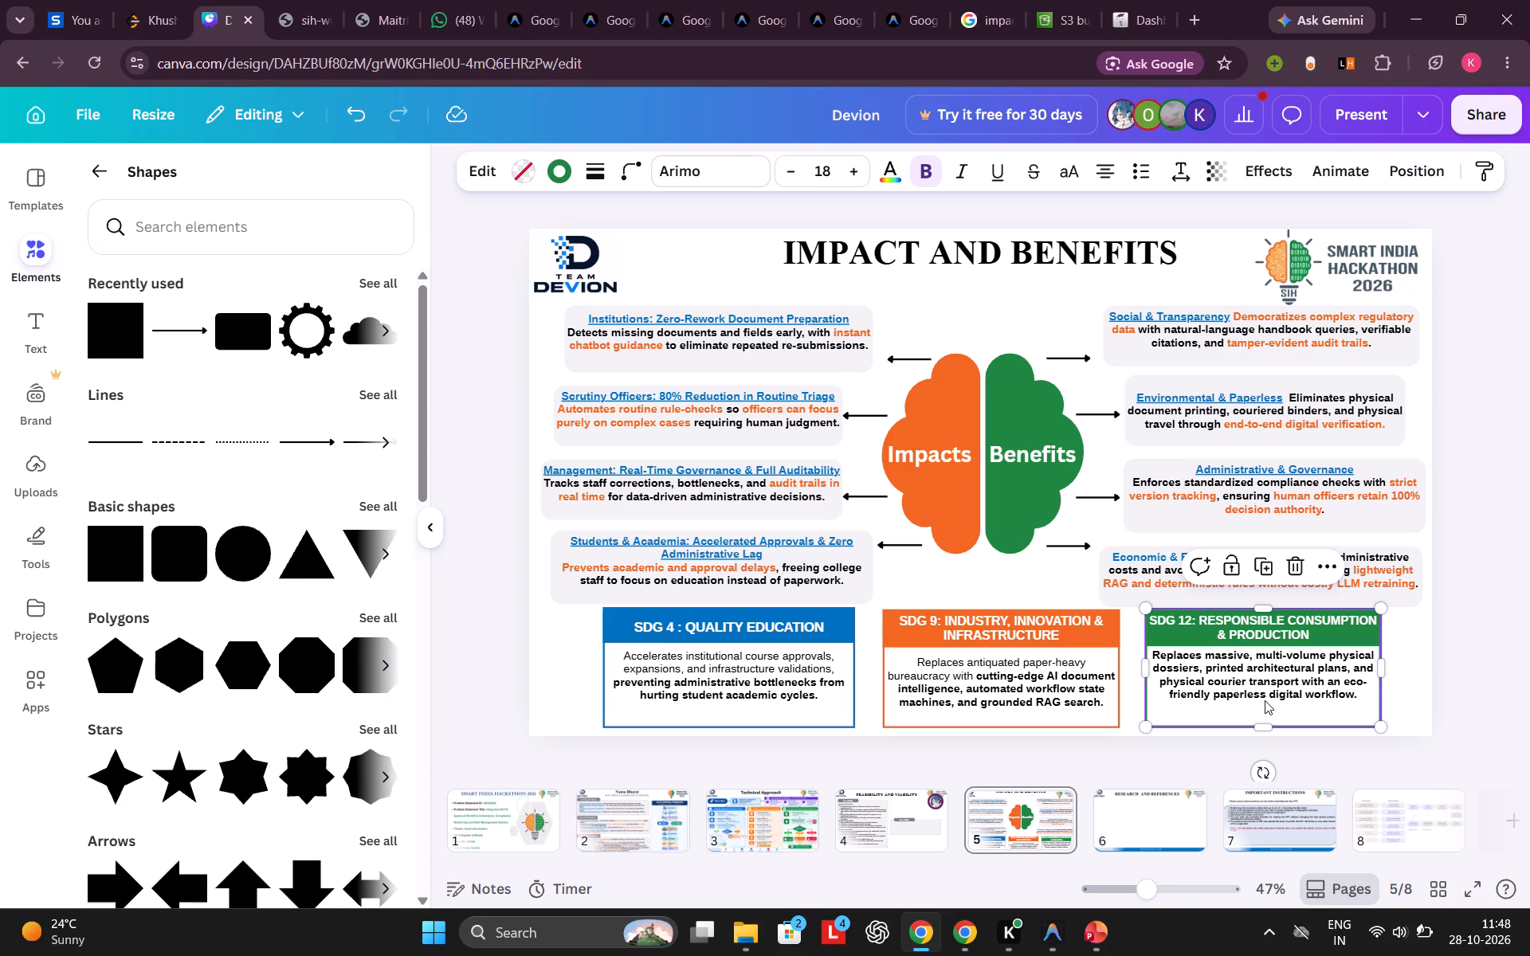
click(1265, 692)
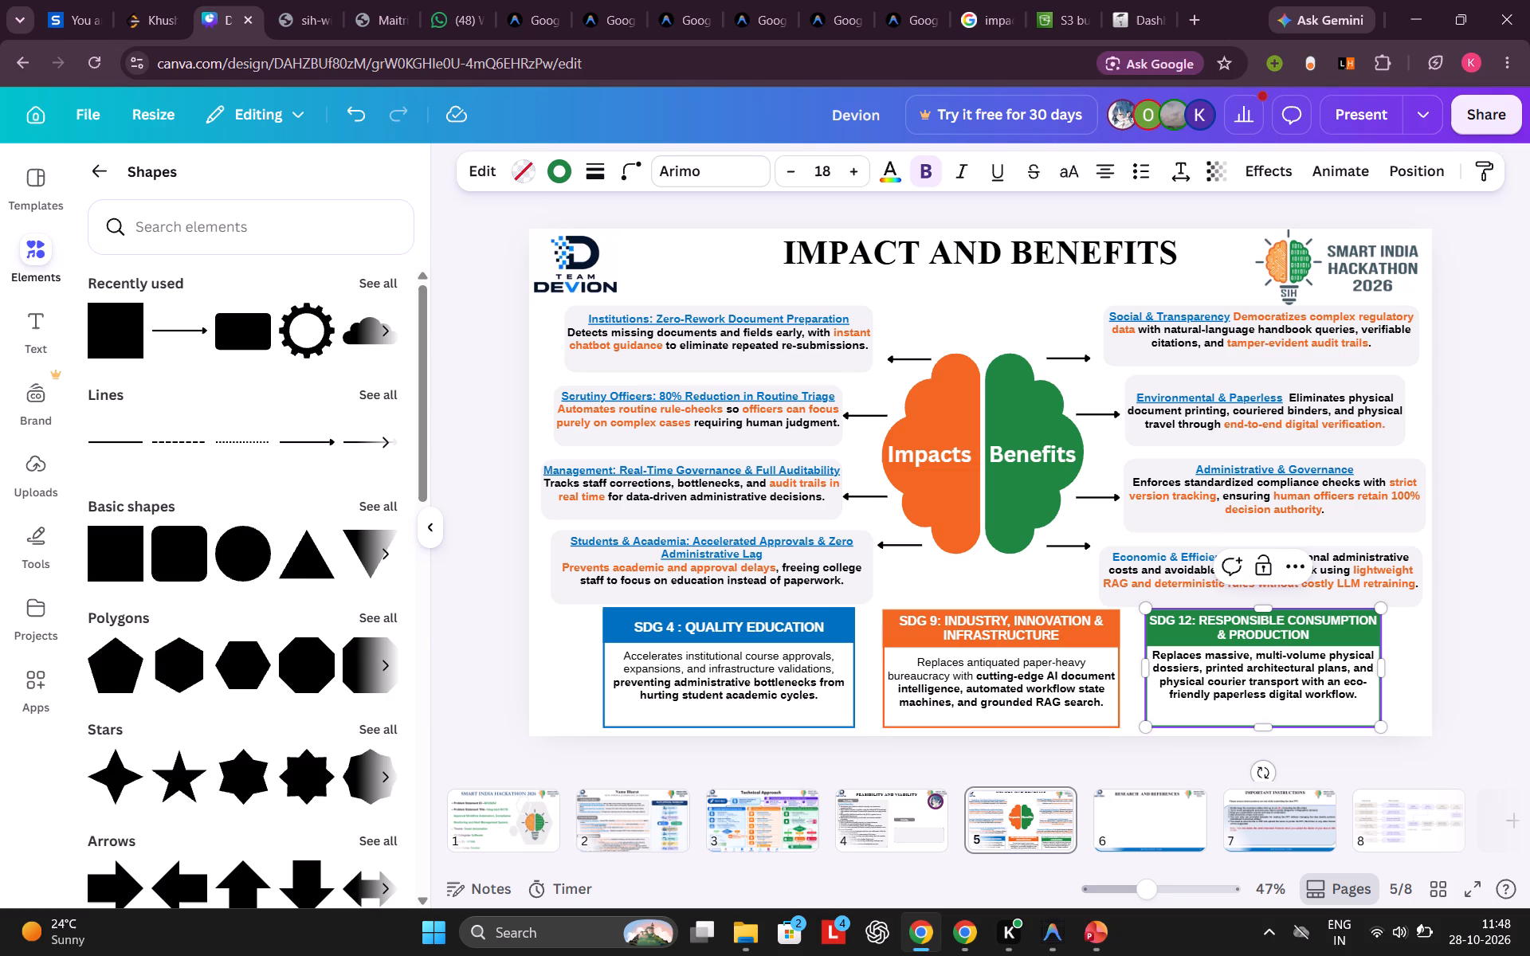
Open a new browser tab and start entering an address or search beginning with "s".
click(1195, 16)
text(s)
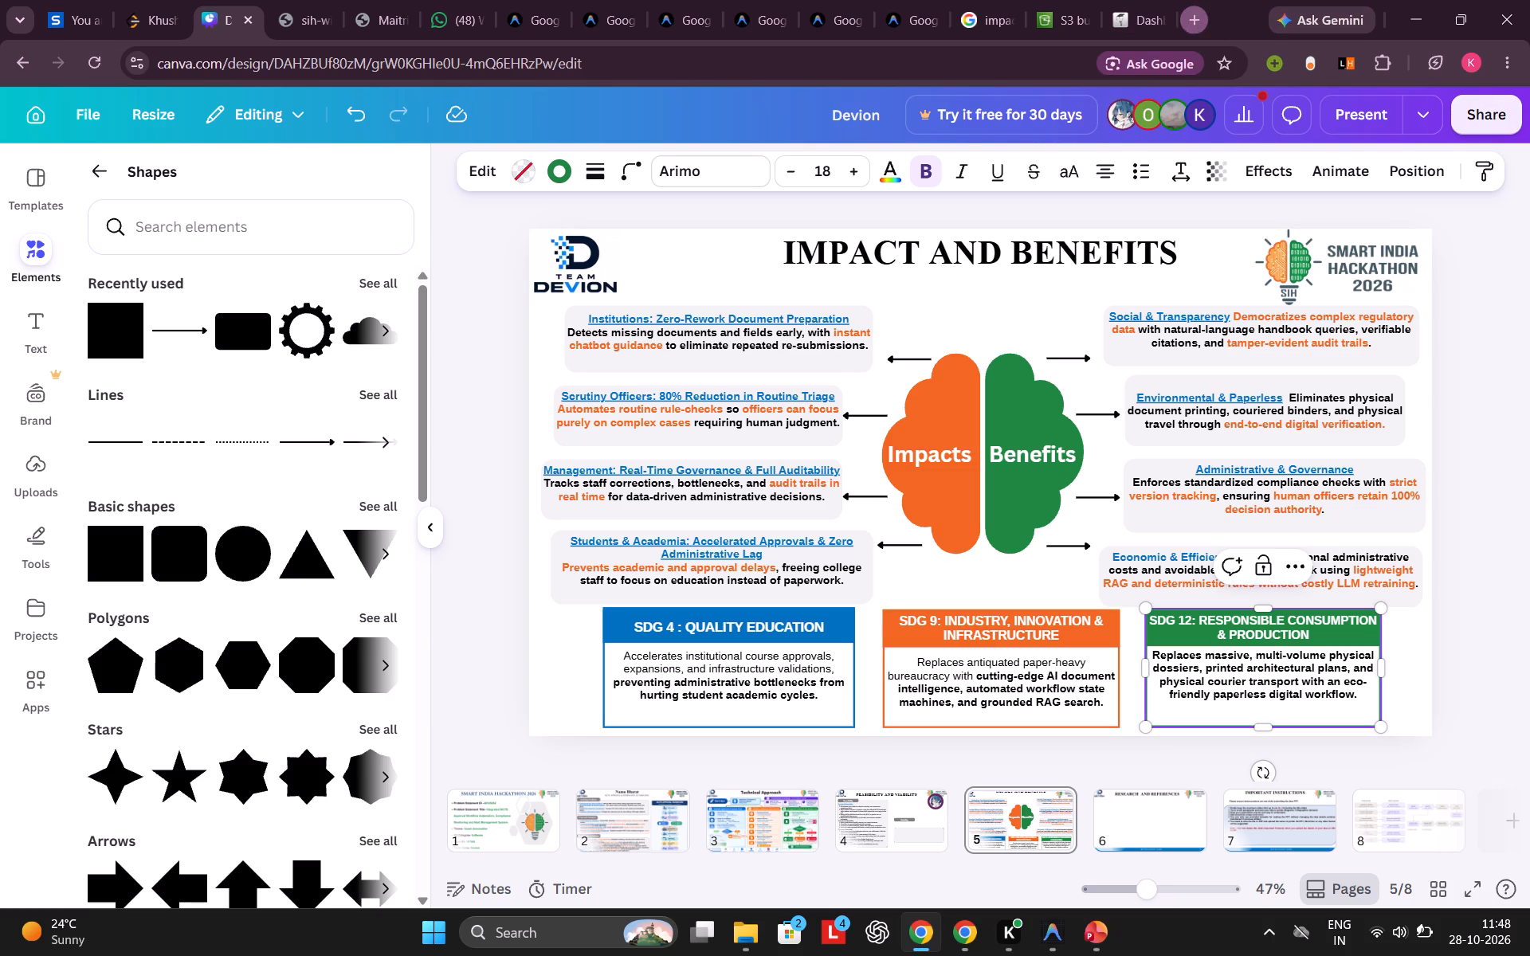